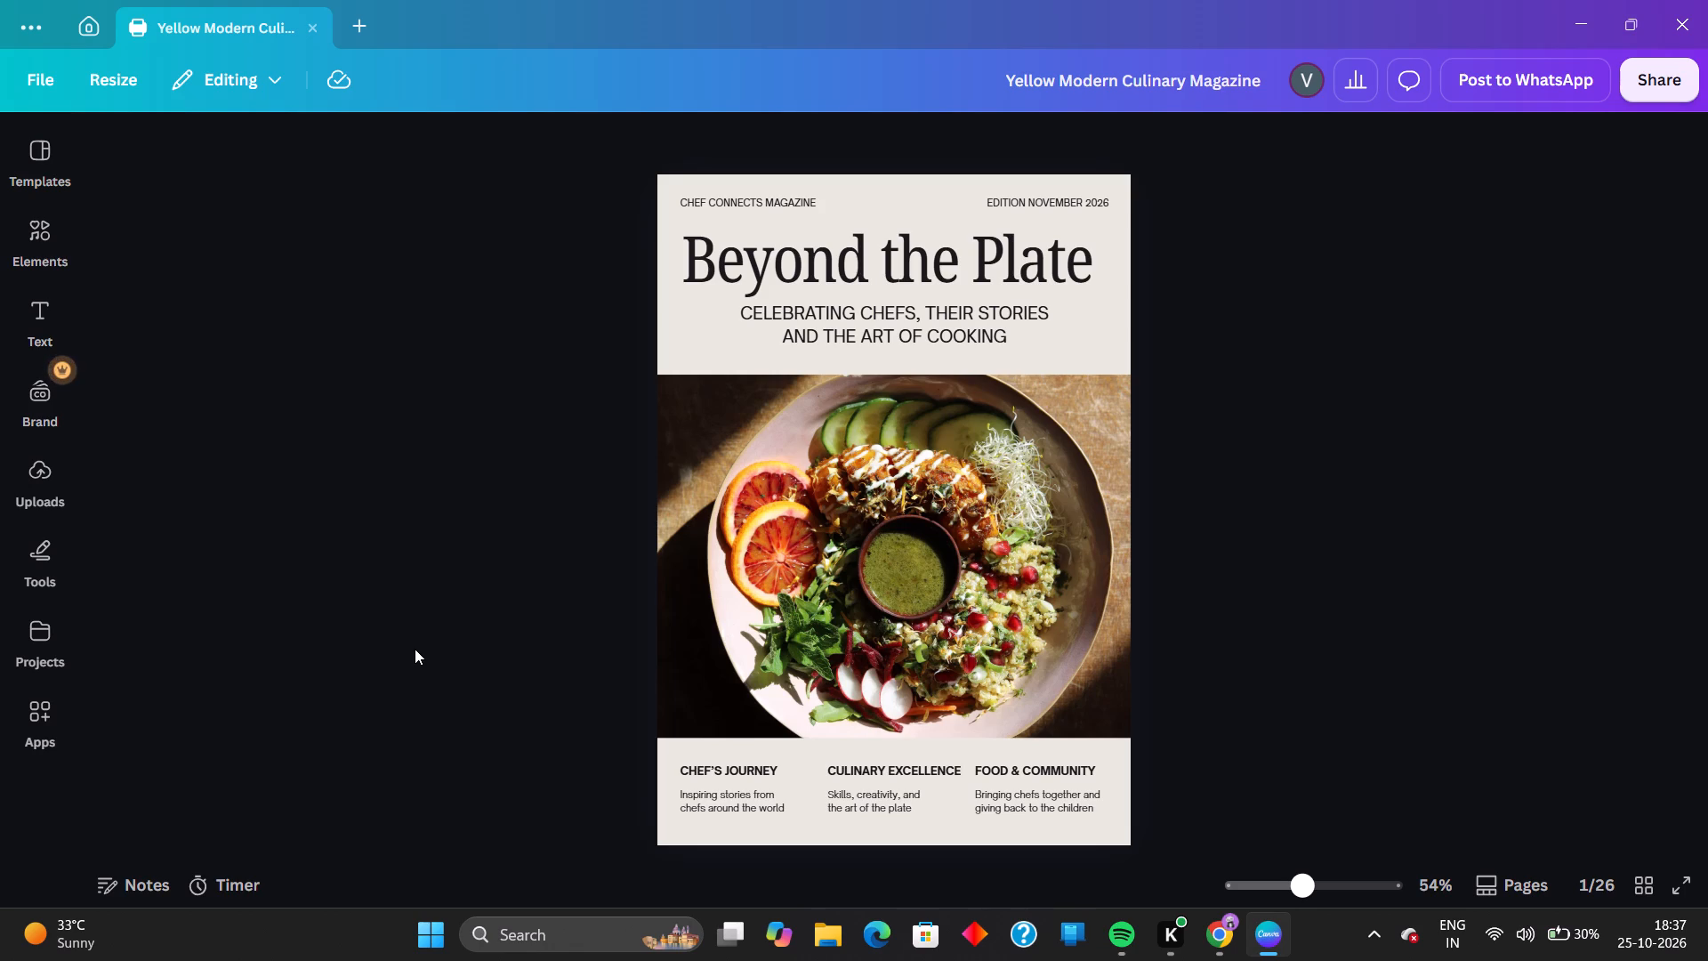
# Review the magazine's opening pages, from the cover through the Mental Health in Kitchens article on page 9.
pyautogui.scroll(-3, 1707, 552)
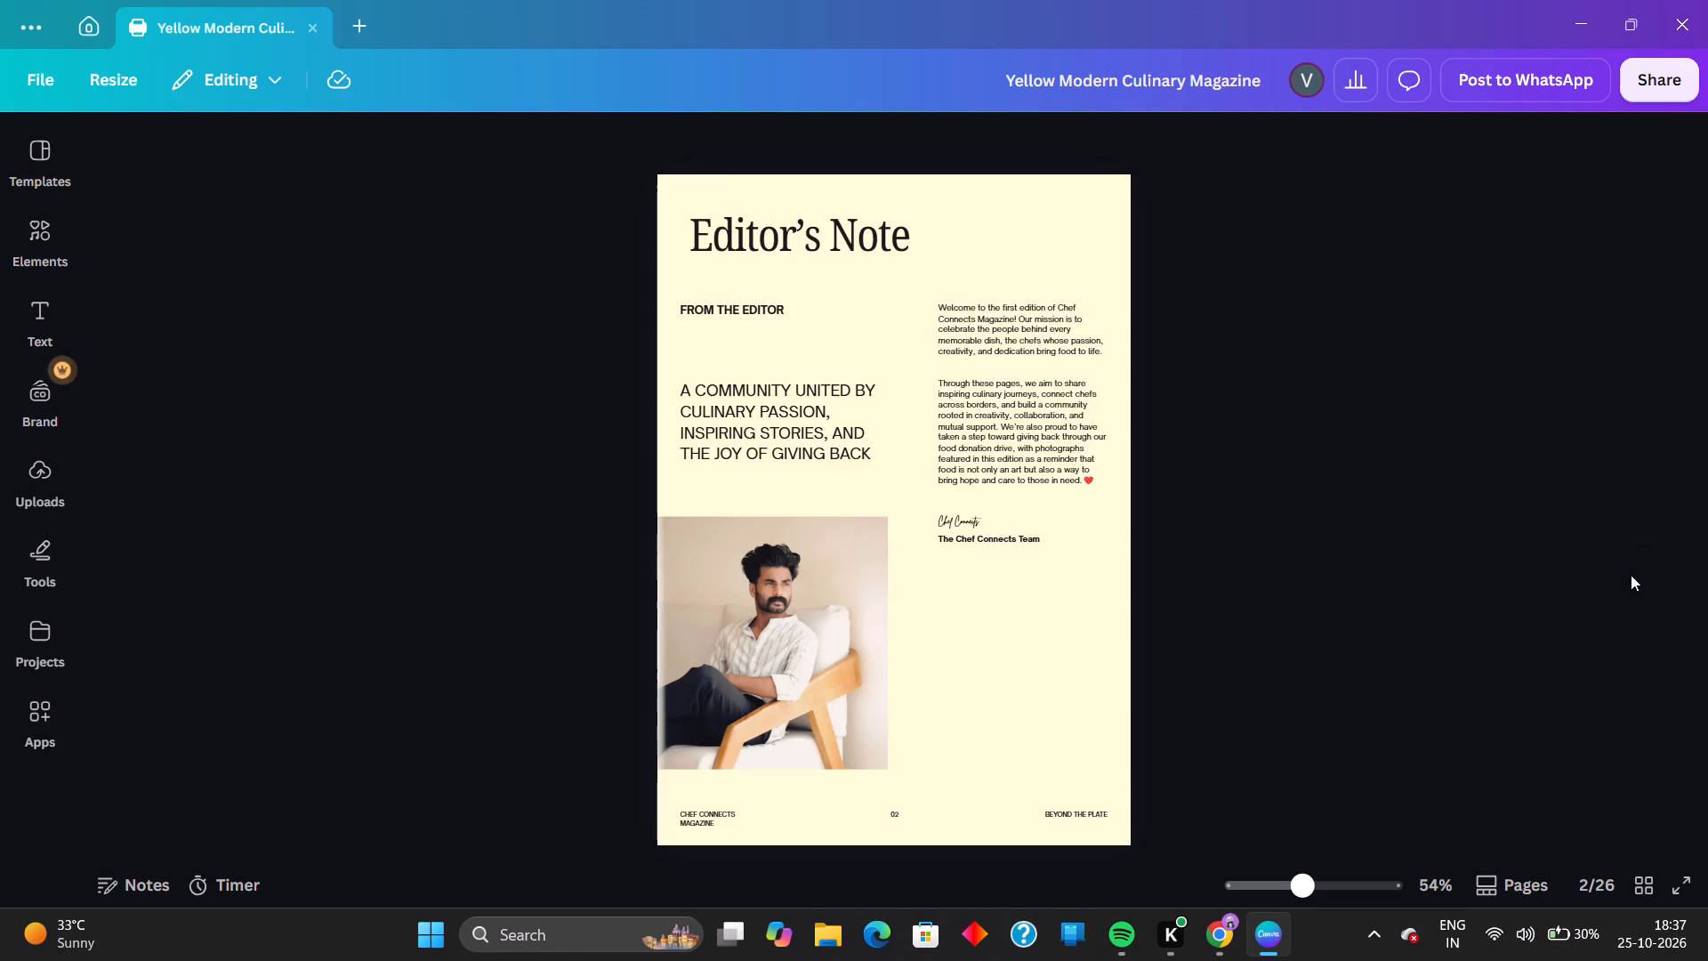
pyautogui.scroll(-5, 1241, 612)
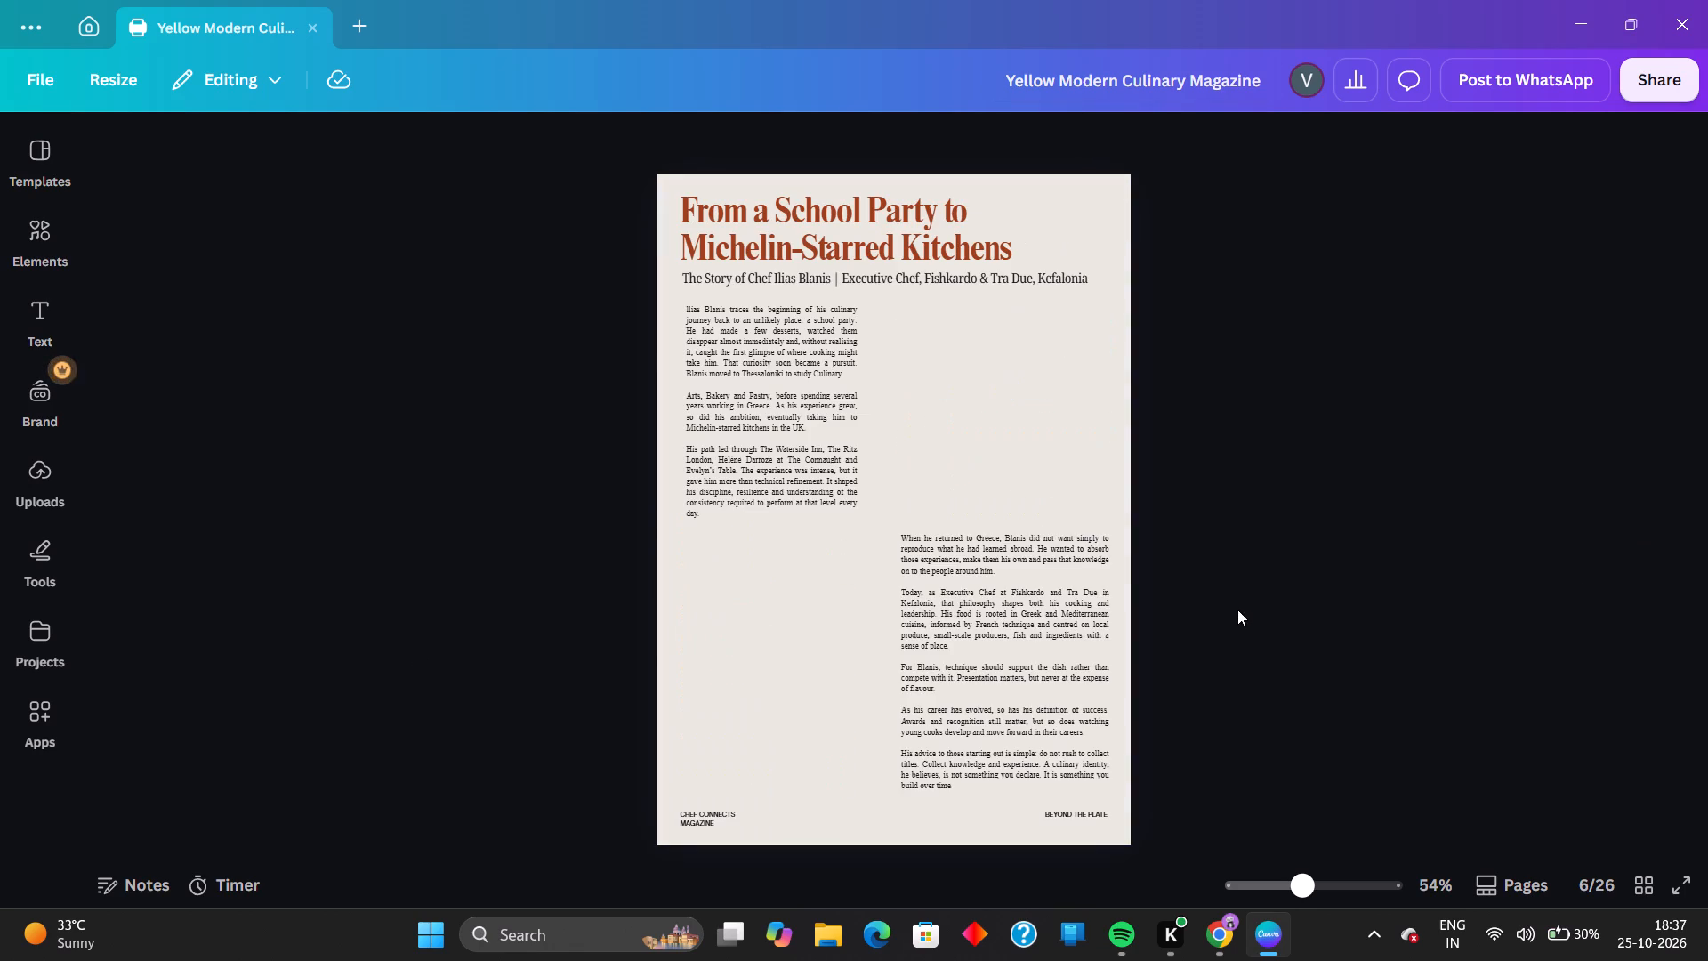
pyautogui.scroll(-2, 726, 608)
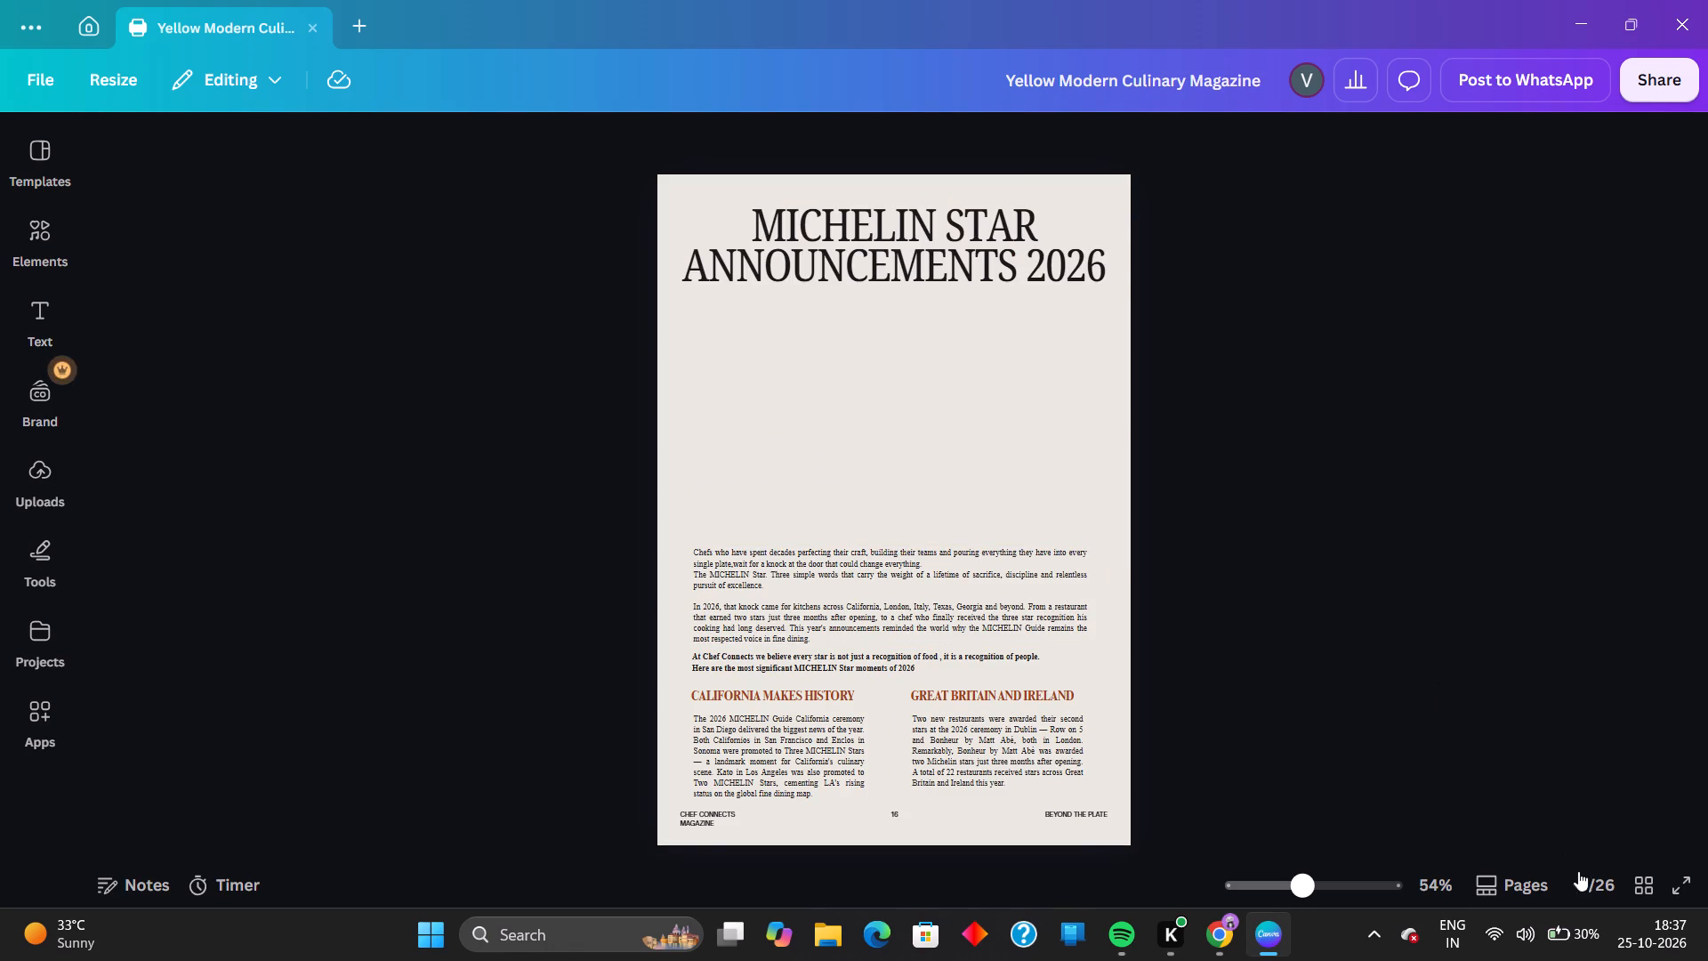
pyautogui.click(1491, 871)
pyautogui.scroll(-5, 1235, 632)
pyautogui.click(1480, 881)
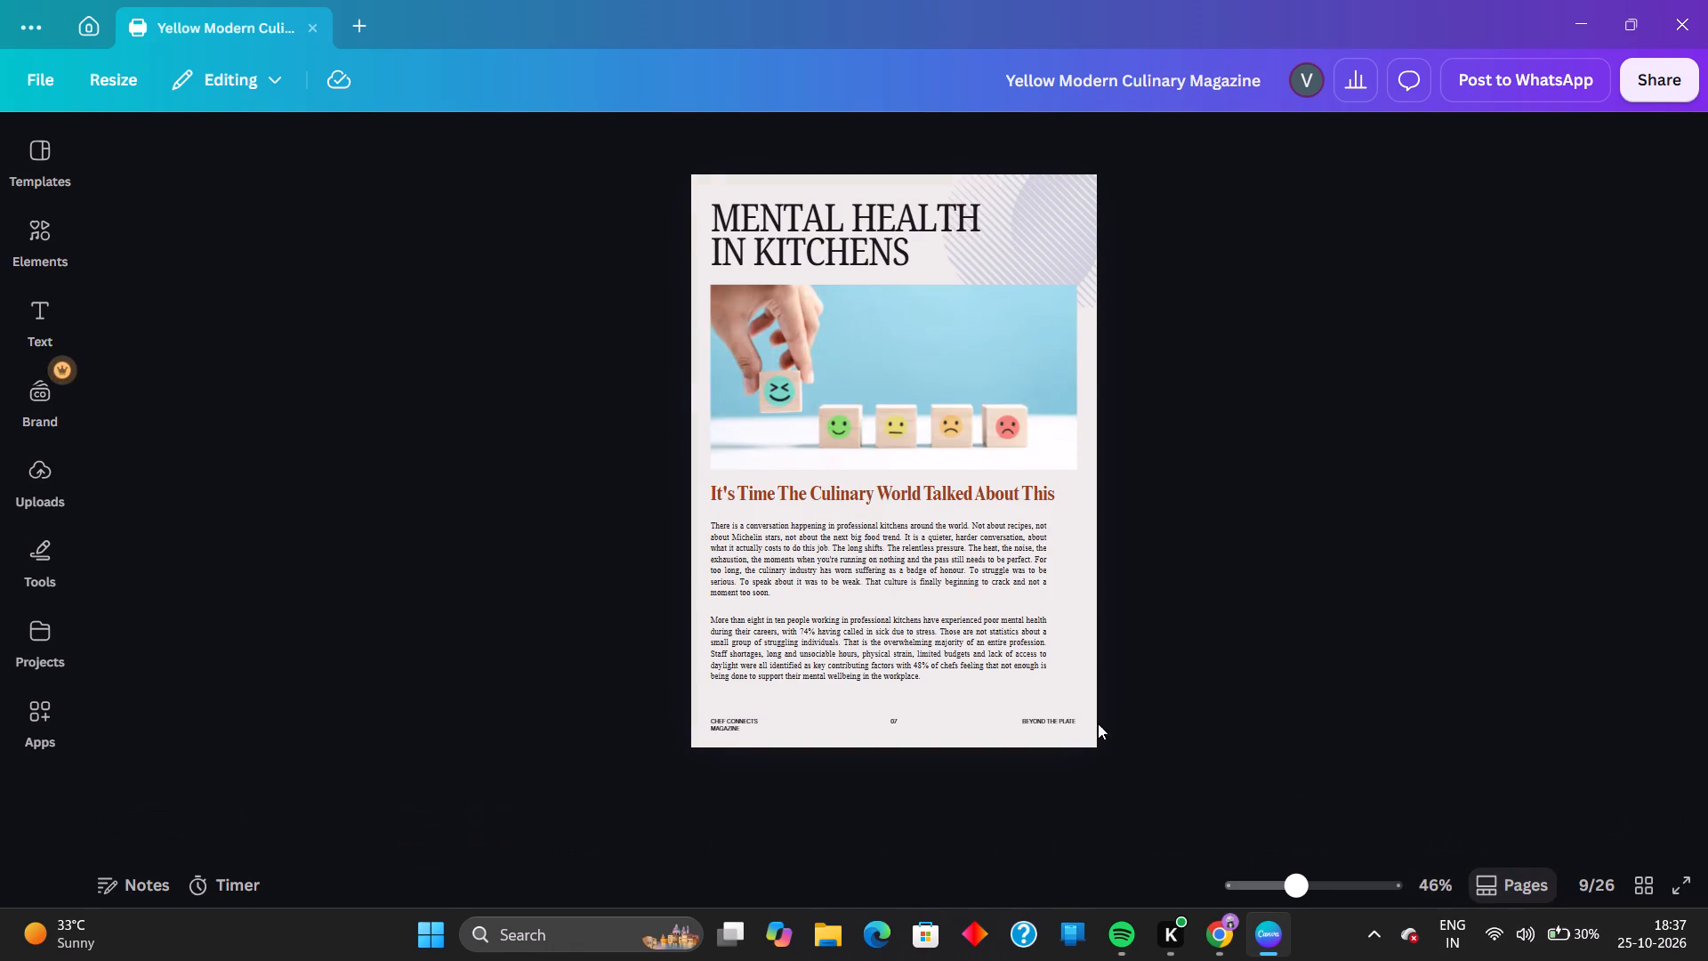
# Examine the following magazine pages at a larger size, from Mental Health in Kitchens through Culinary Trends to page 16.
pyautogui.scroll(-7, 976, 710)
pyautogui.scroll(2, 976, 710)
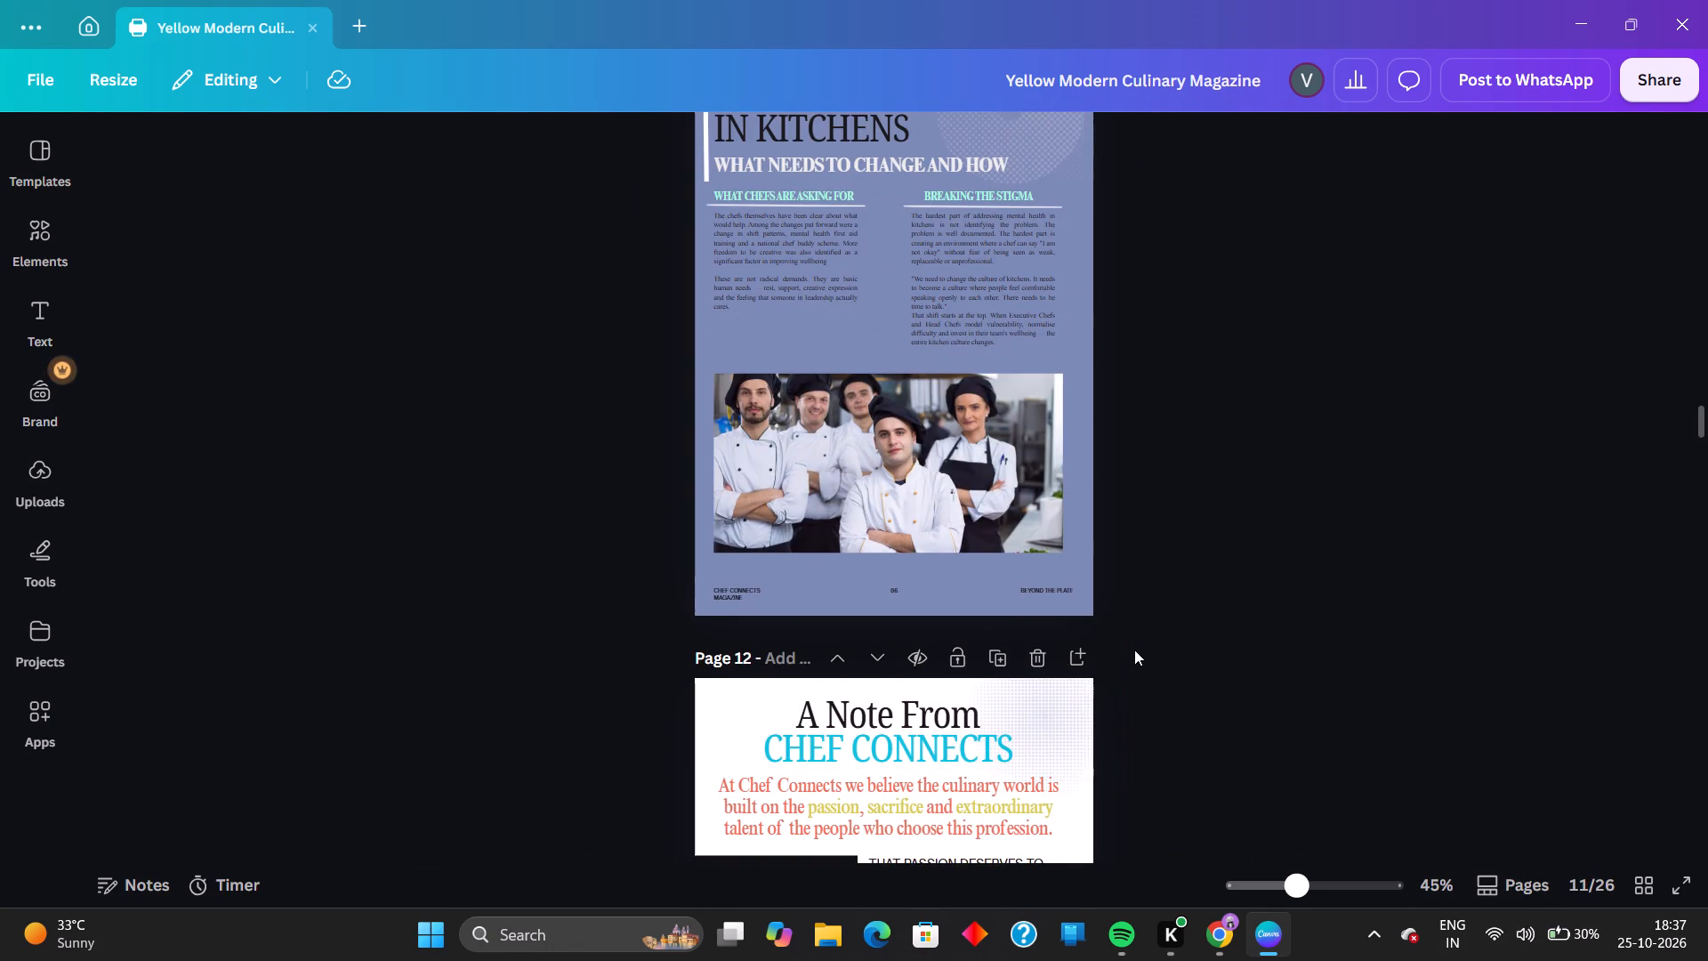
pyautogui.scroll(-1, 1134, 650)
pyautogui.click(1350, 885)
pyautogui.click(1301, 881)
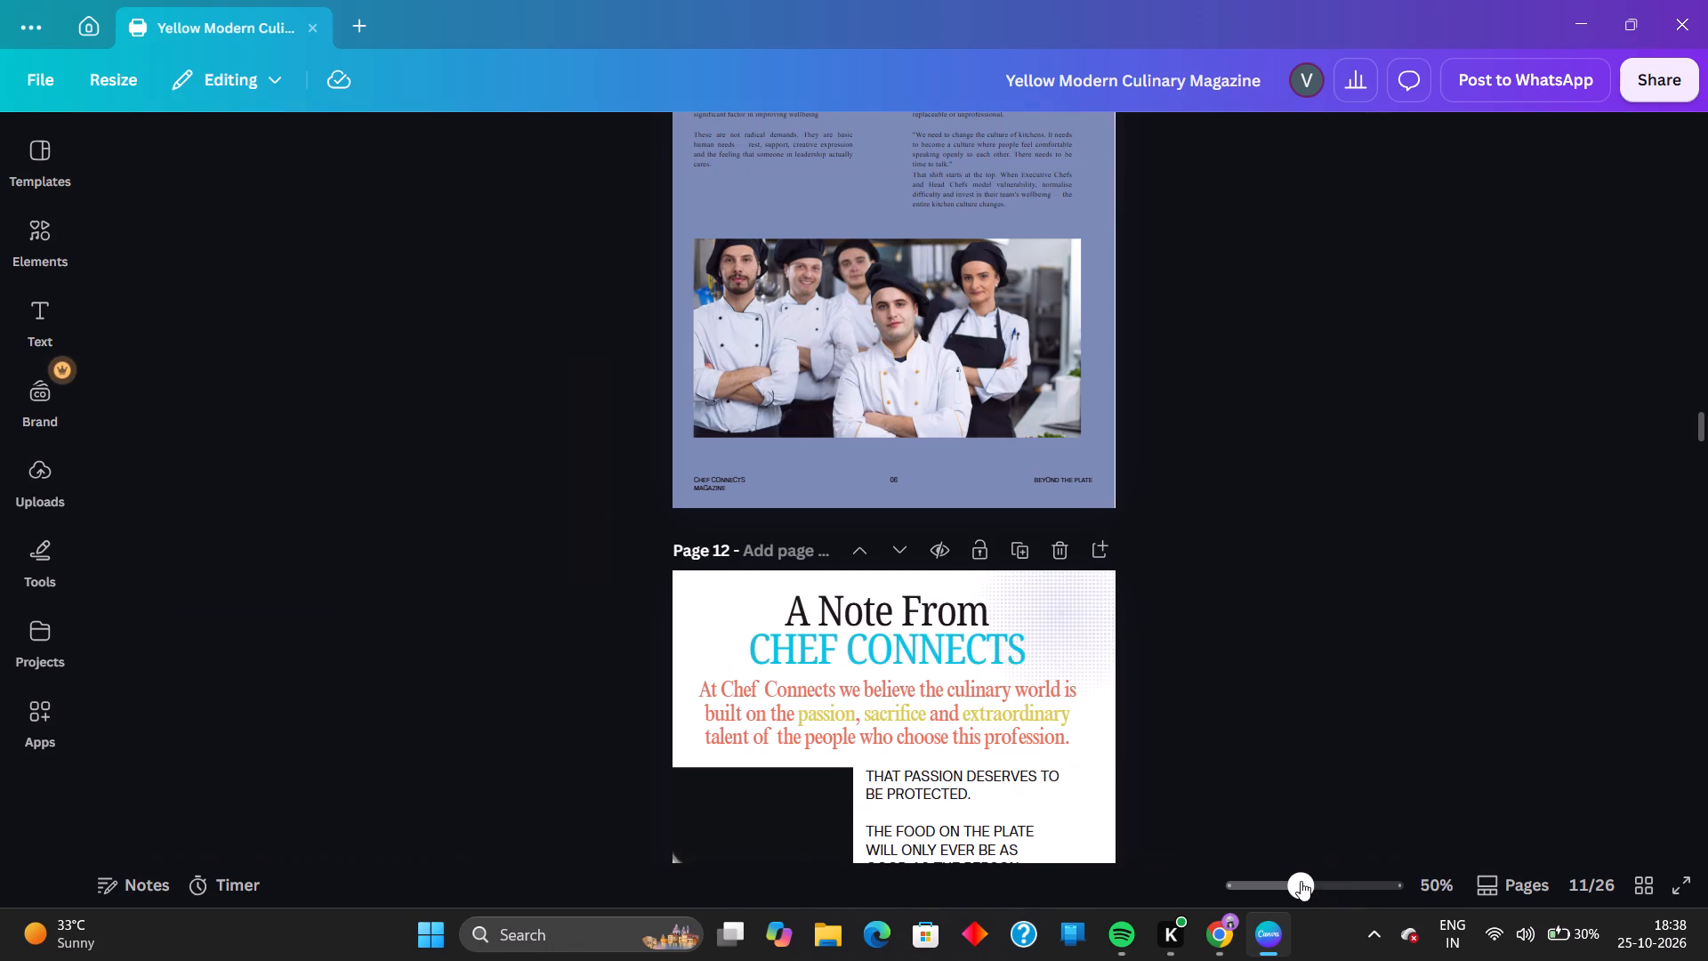
pyautogui.click(1308, 878)
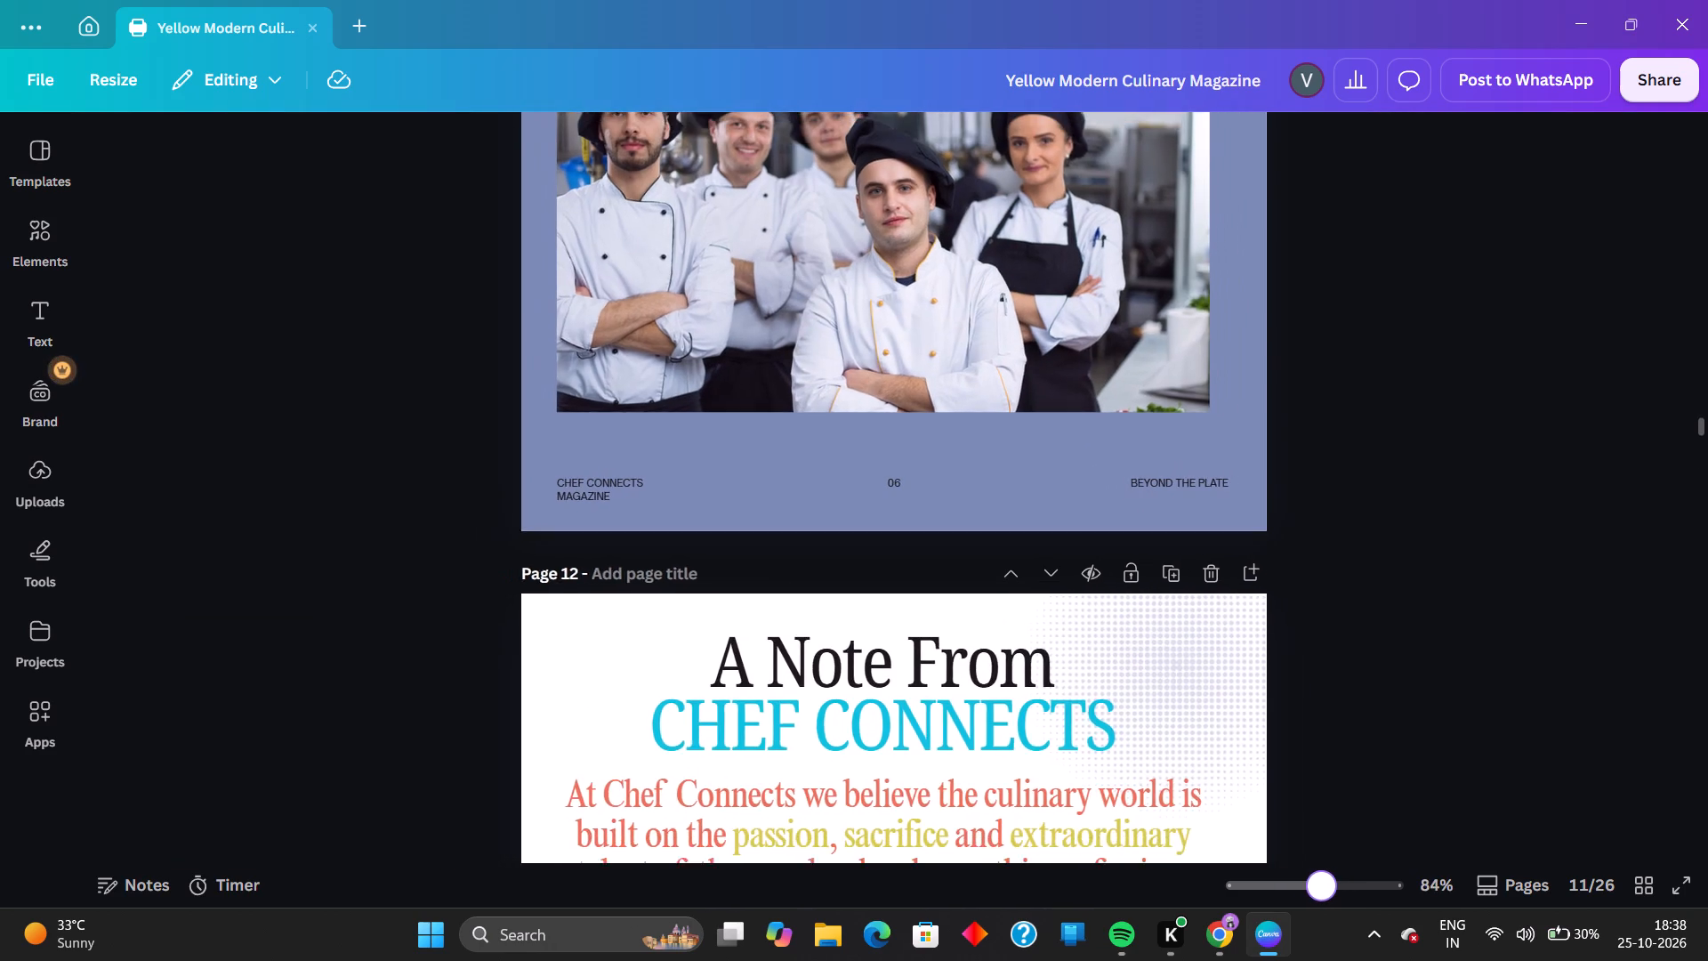
pyautogui.scroll(-15, 1333, 697)
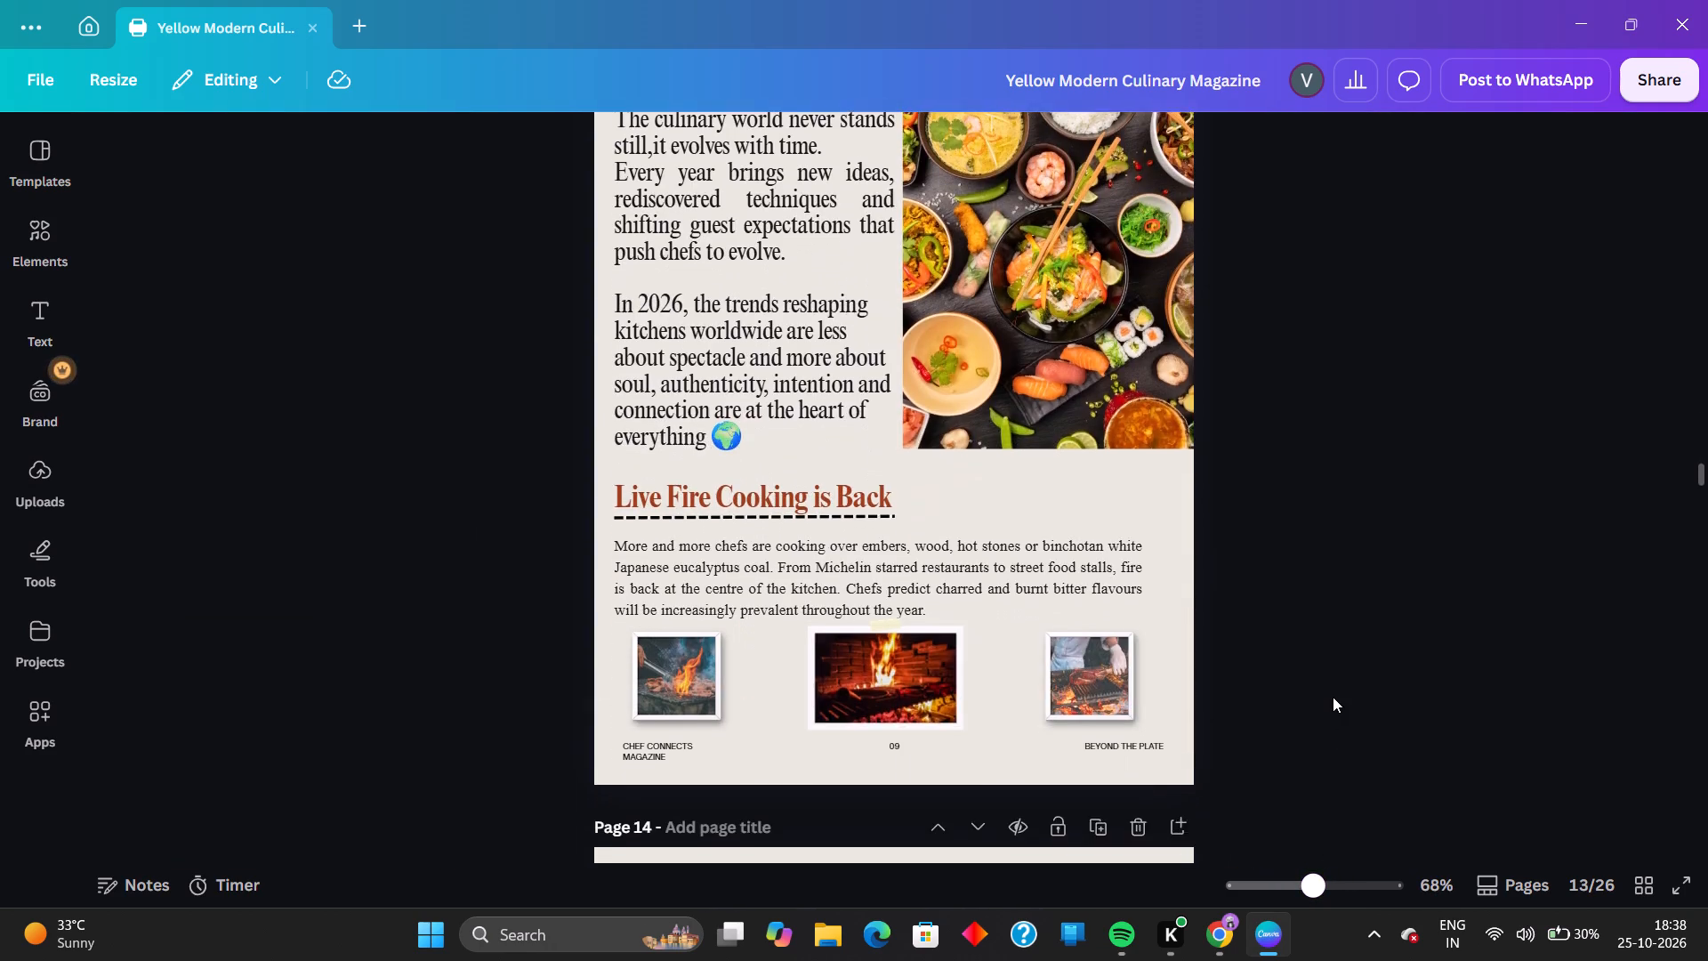
pyautogui.scroll(-14, 1333, 697)
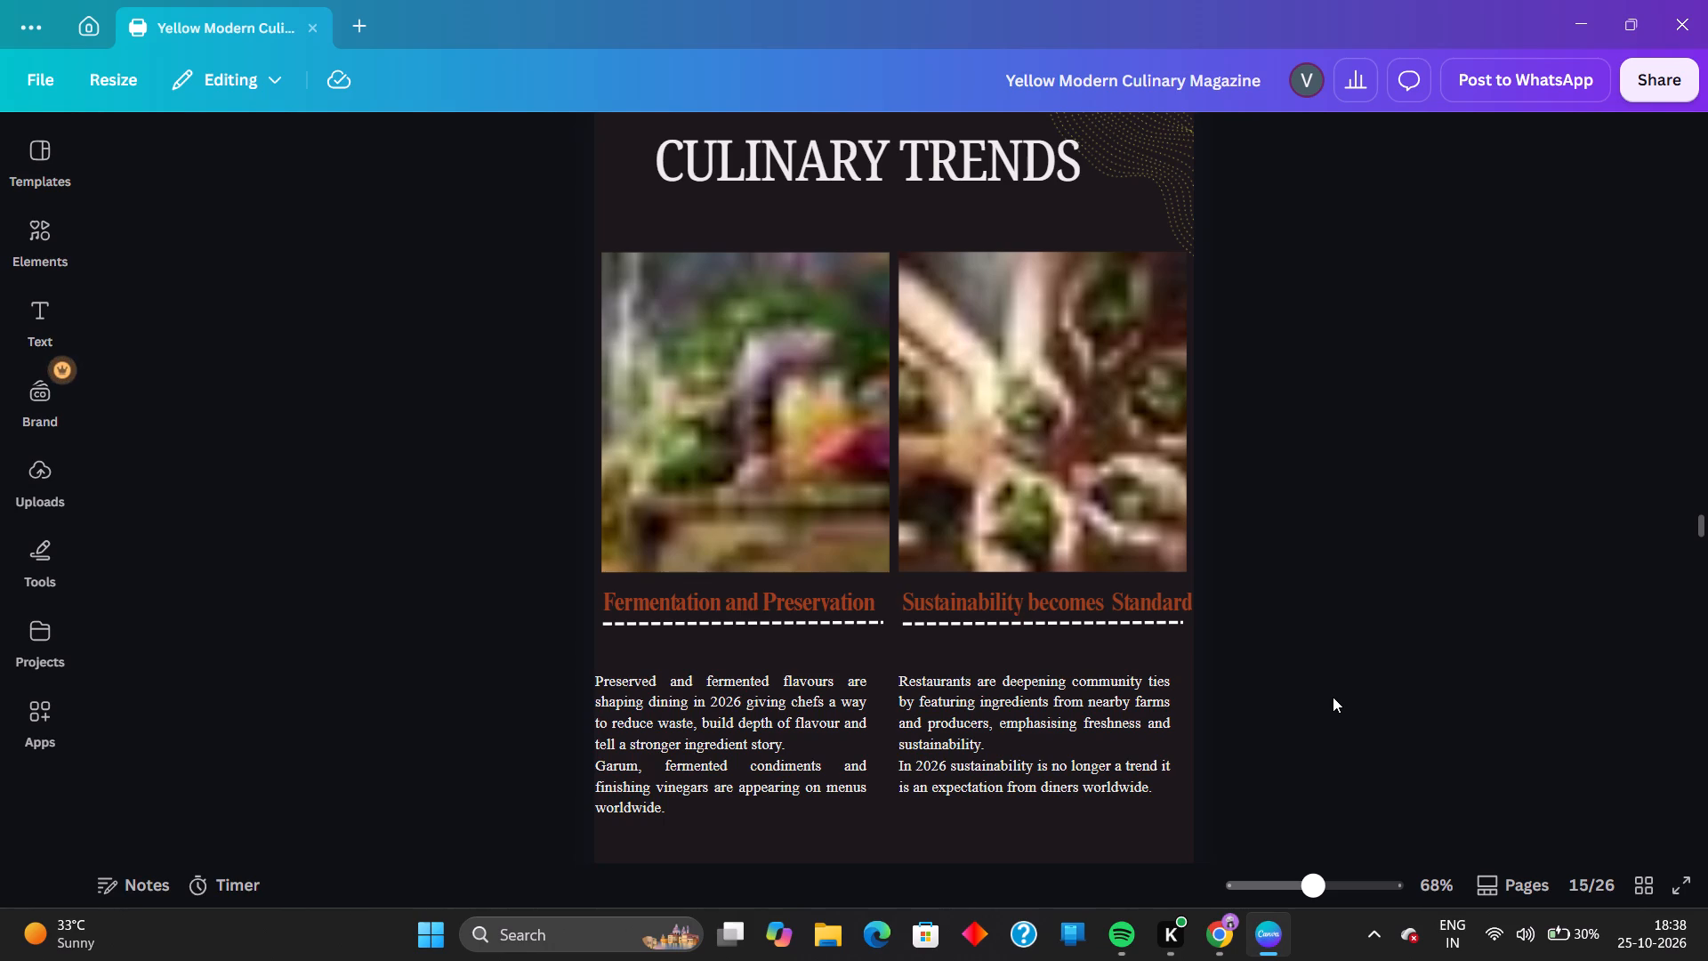
pyautogui.scroll(-2, 1333, 697)
pyautogui.scroll(3, 1333, 697)
pyautogui.scroll(-6, 1333, 697)
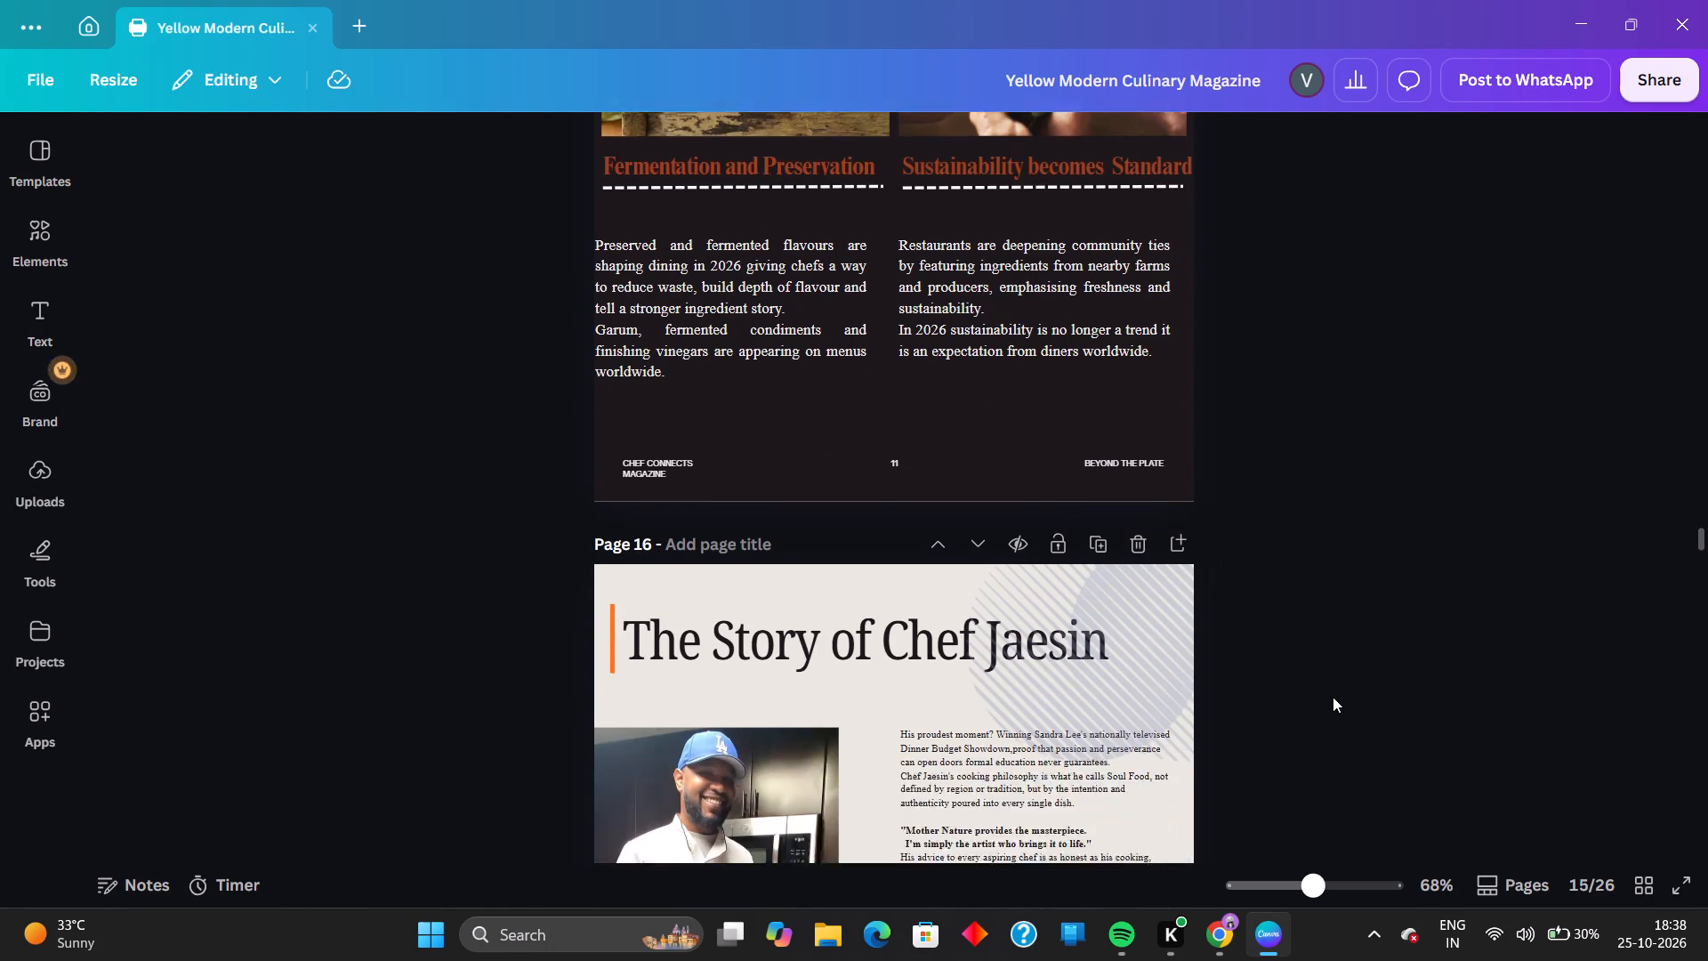
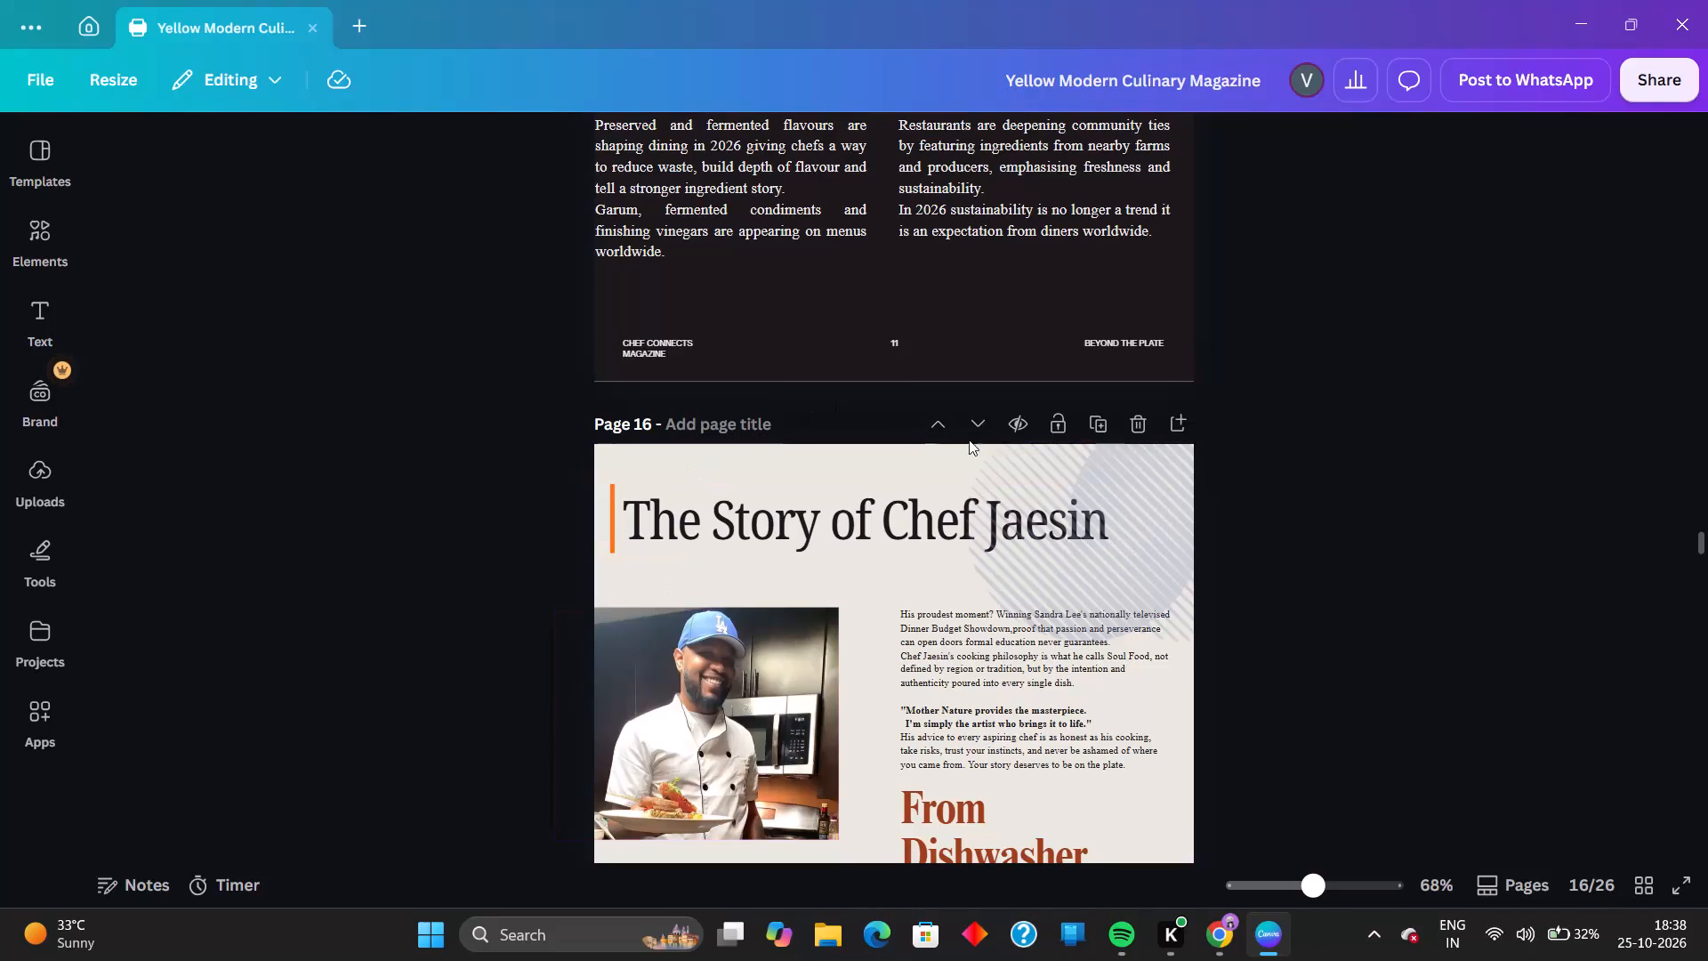
# Review the Culinary Trends page 15 and the Story of Chef Jaesin page 16, continuing to Plated to Perfection on page 17.
pyautogui.scroll(-3, 1157, 472)
pyautogui.scroll(3, 1157, 472)
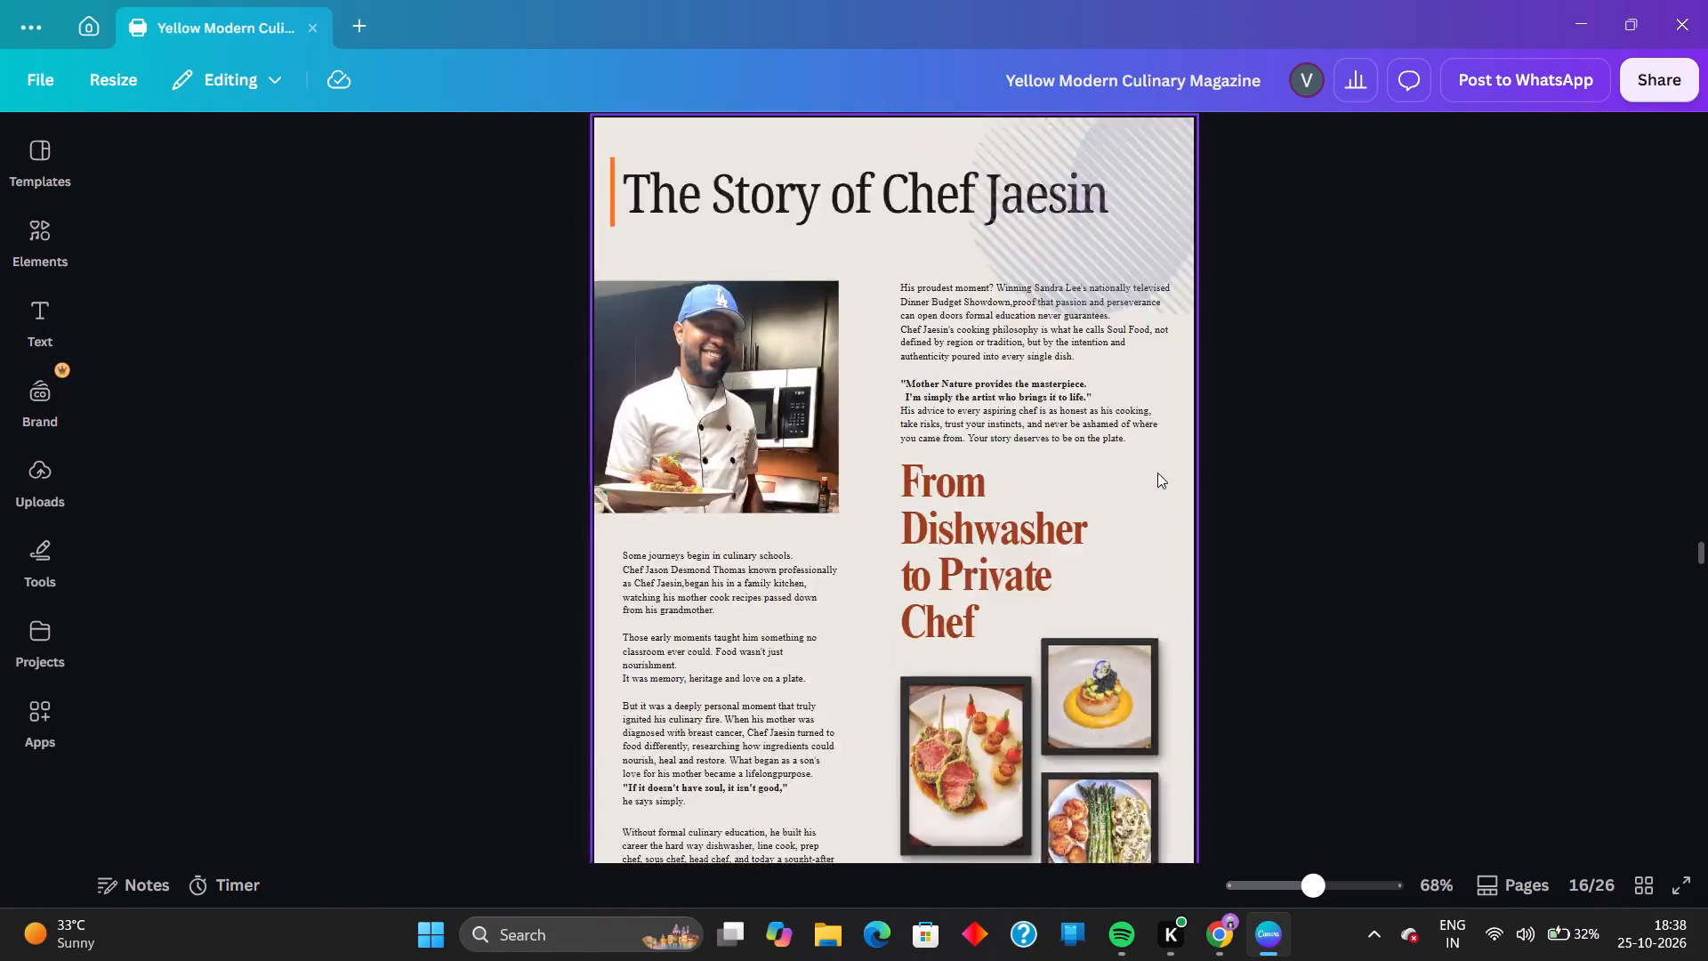
pyautogui.scroll(3, 1157, 472)
pyautogui.scroll(-2, 1157, 472)
pyautogui.scroll(1, 1157, 472)
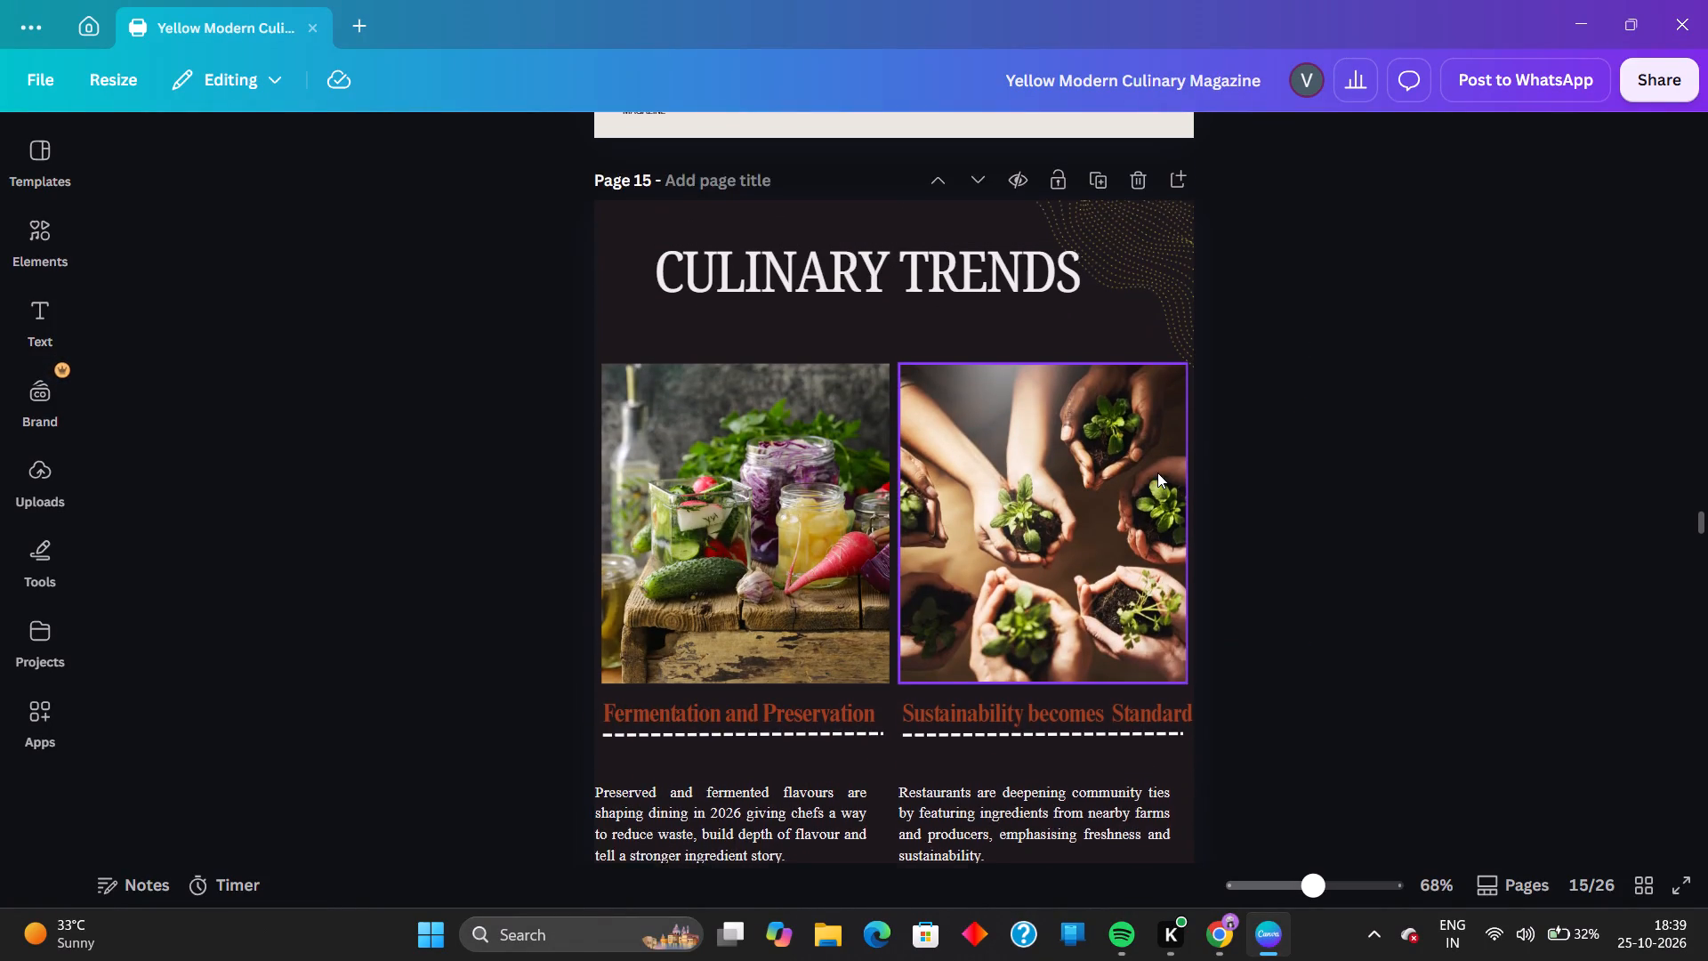
pyautogui.scroll(-1, 1157, 472)
pyautogui.scroll(-2, 754, 490)
pyautogui.scroll(-1, 986, 529)
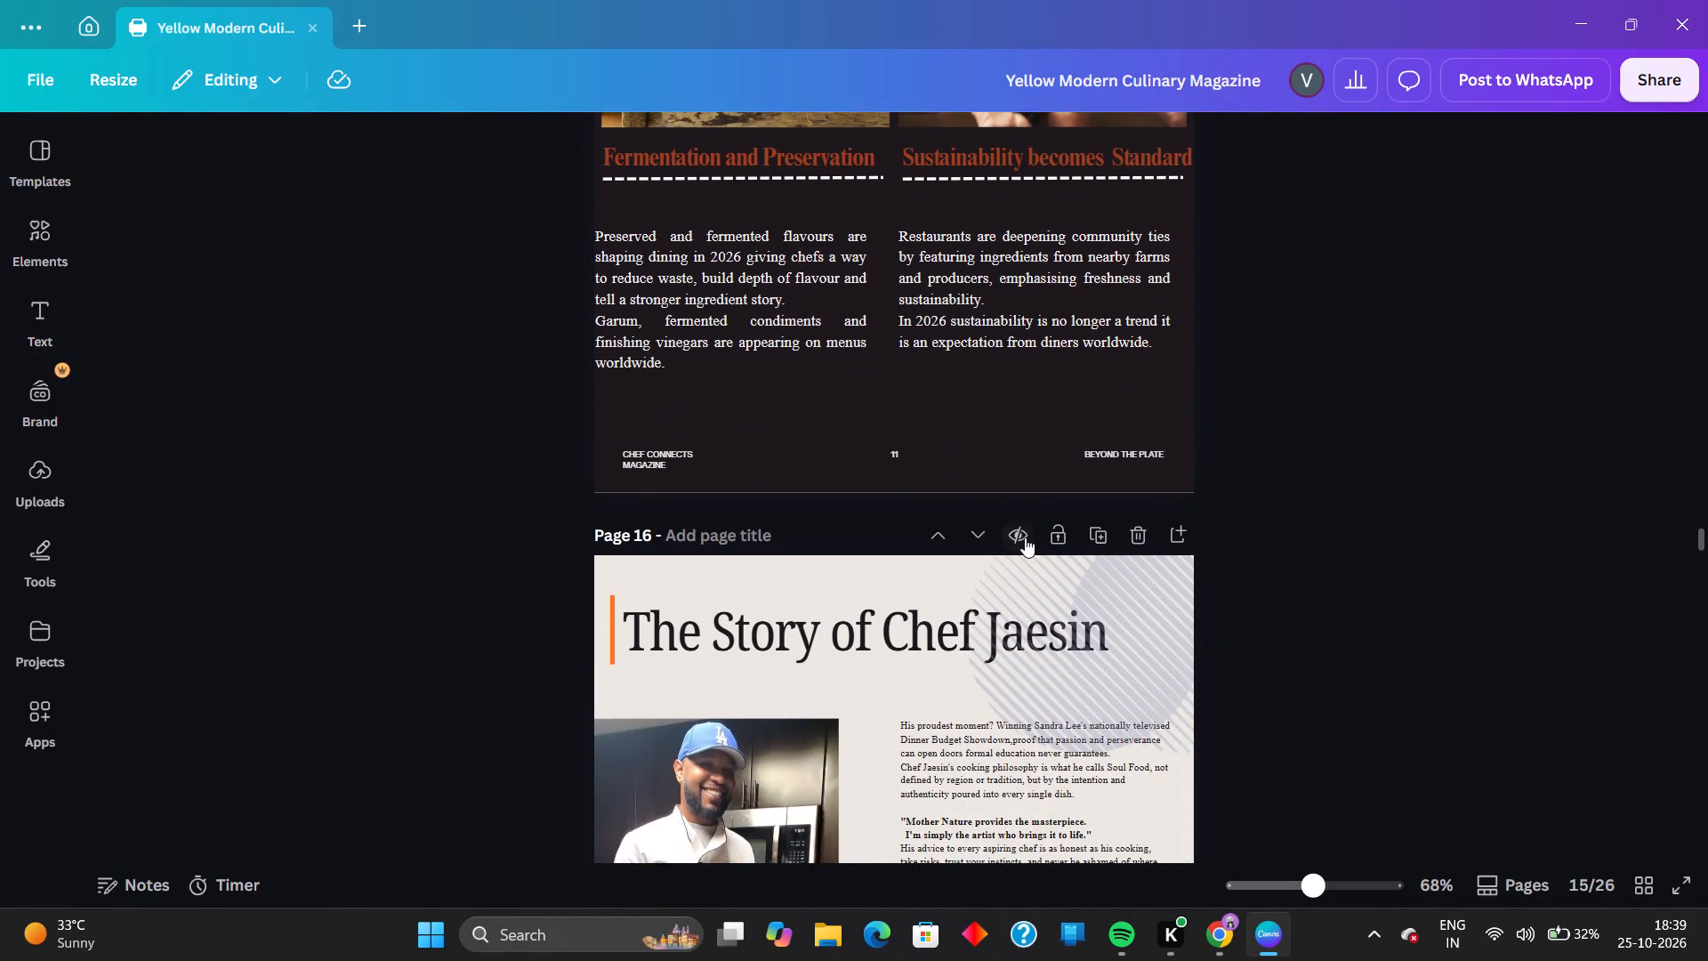
pyautogui.scroll(-12, 1025, 537)
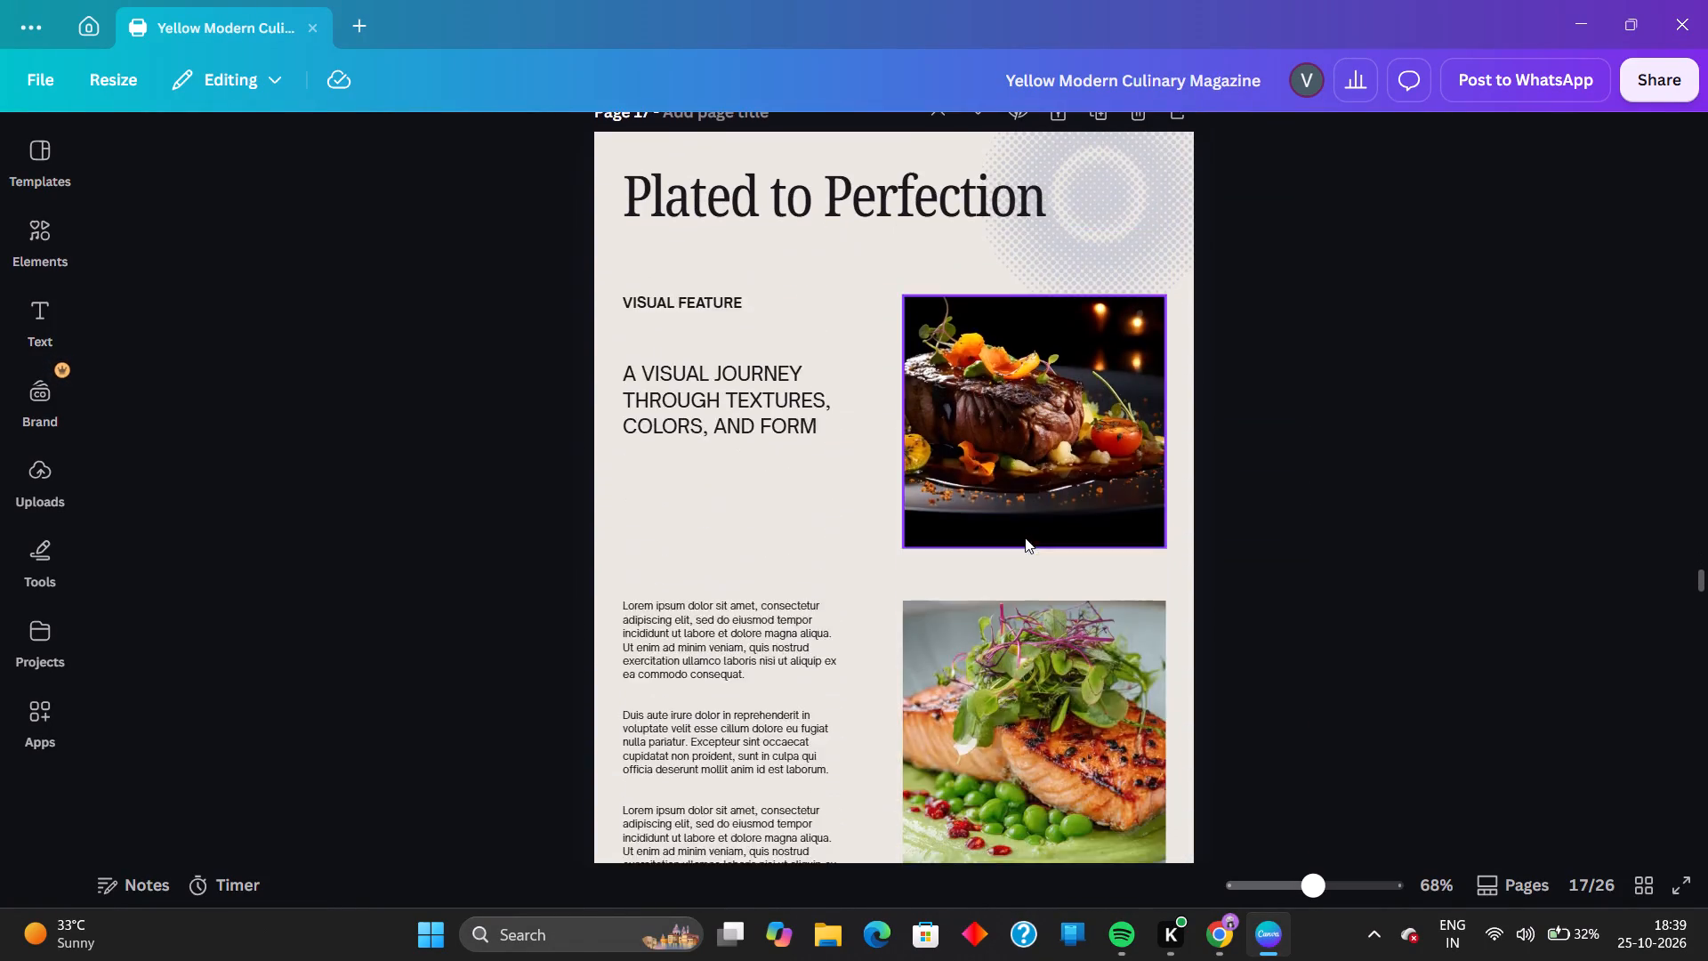
# Examine the remaining template pages from Plated to Perfection through Home Kitchen and Food Trends to Sustainable Food on page 21.
pyautogui.scroll(-4, 1025, 537)
pyautogui.scroll(3, 1025, 537)
pyautogui.scroll(-15, 1025, 537)
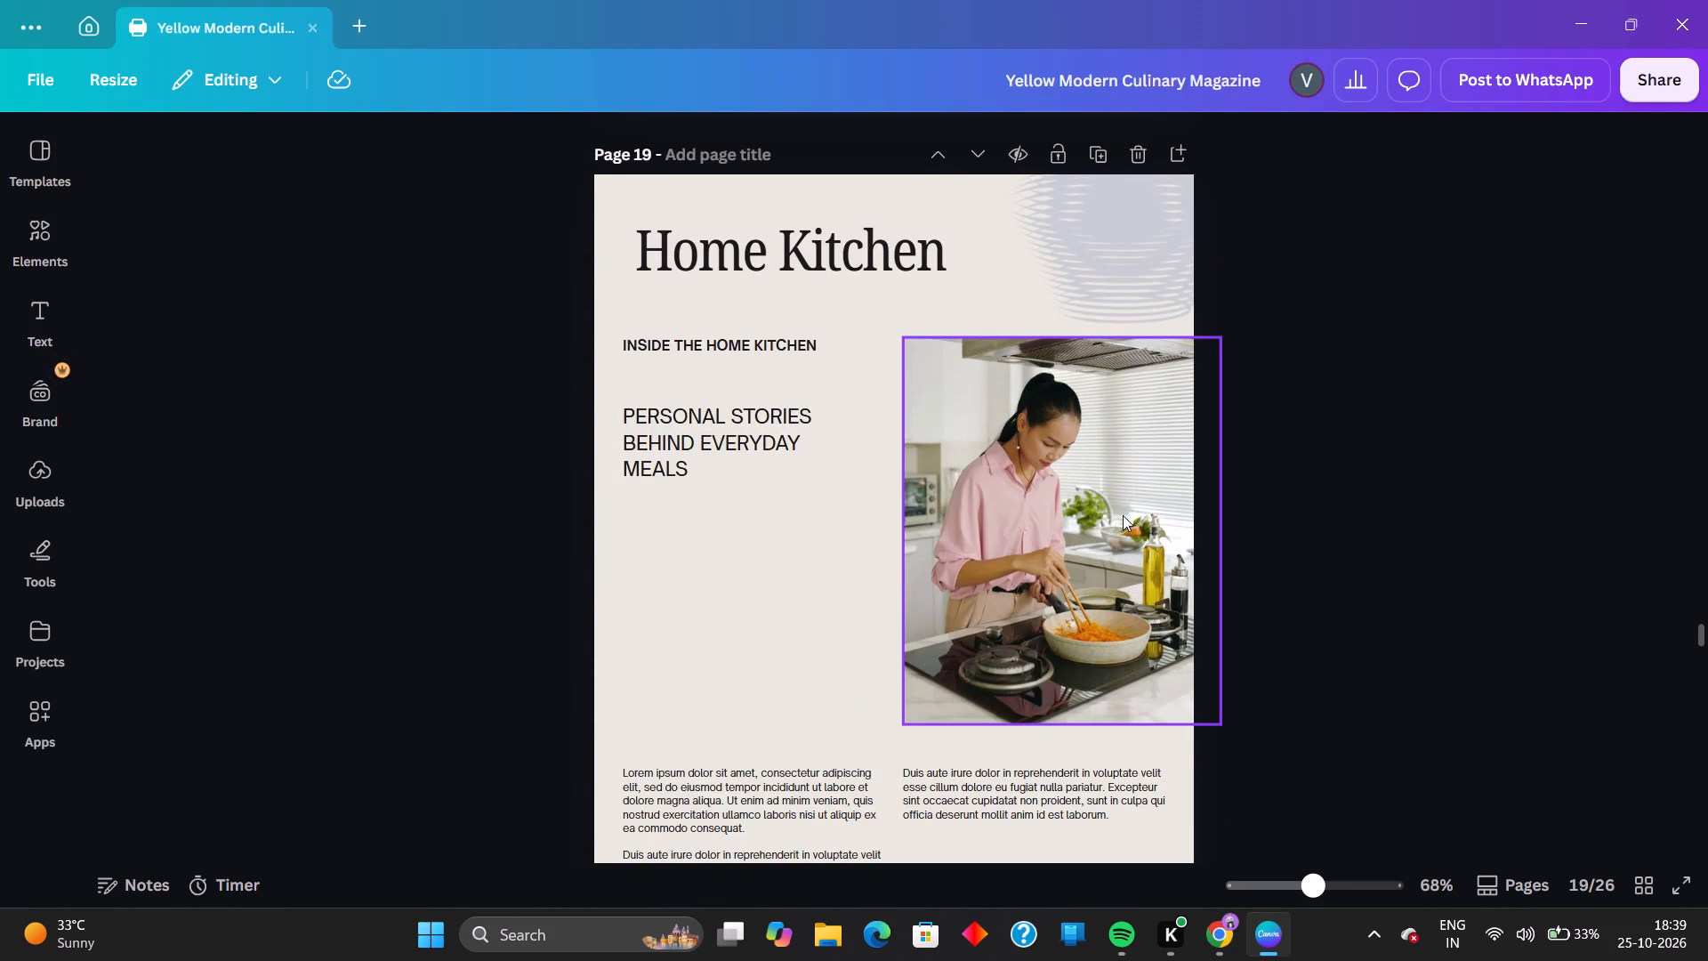
pyautogui.scroll(13, 1123, 515)
pyautogui.scroll(-10, 1123, 515)
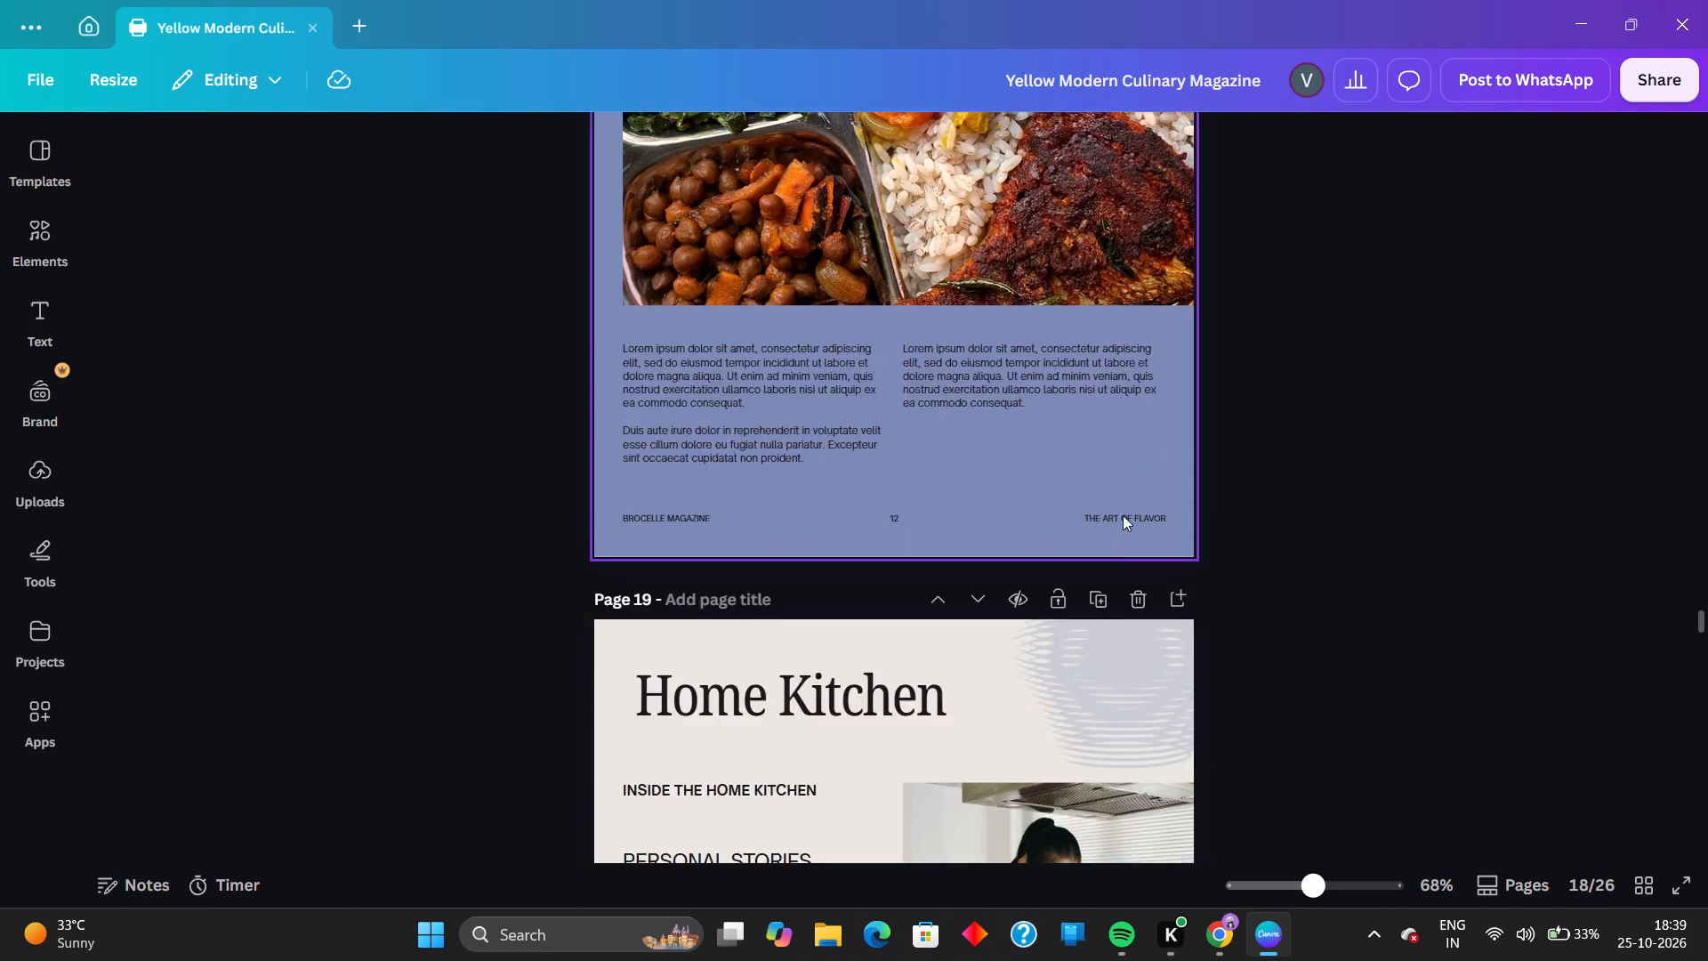
pyautogui.scroll(-11, 1123, 515)
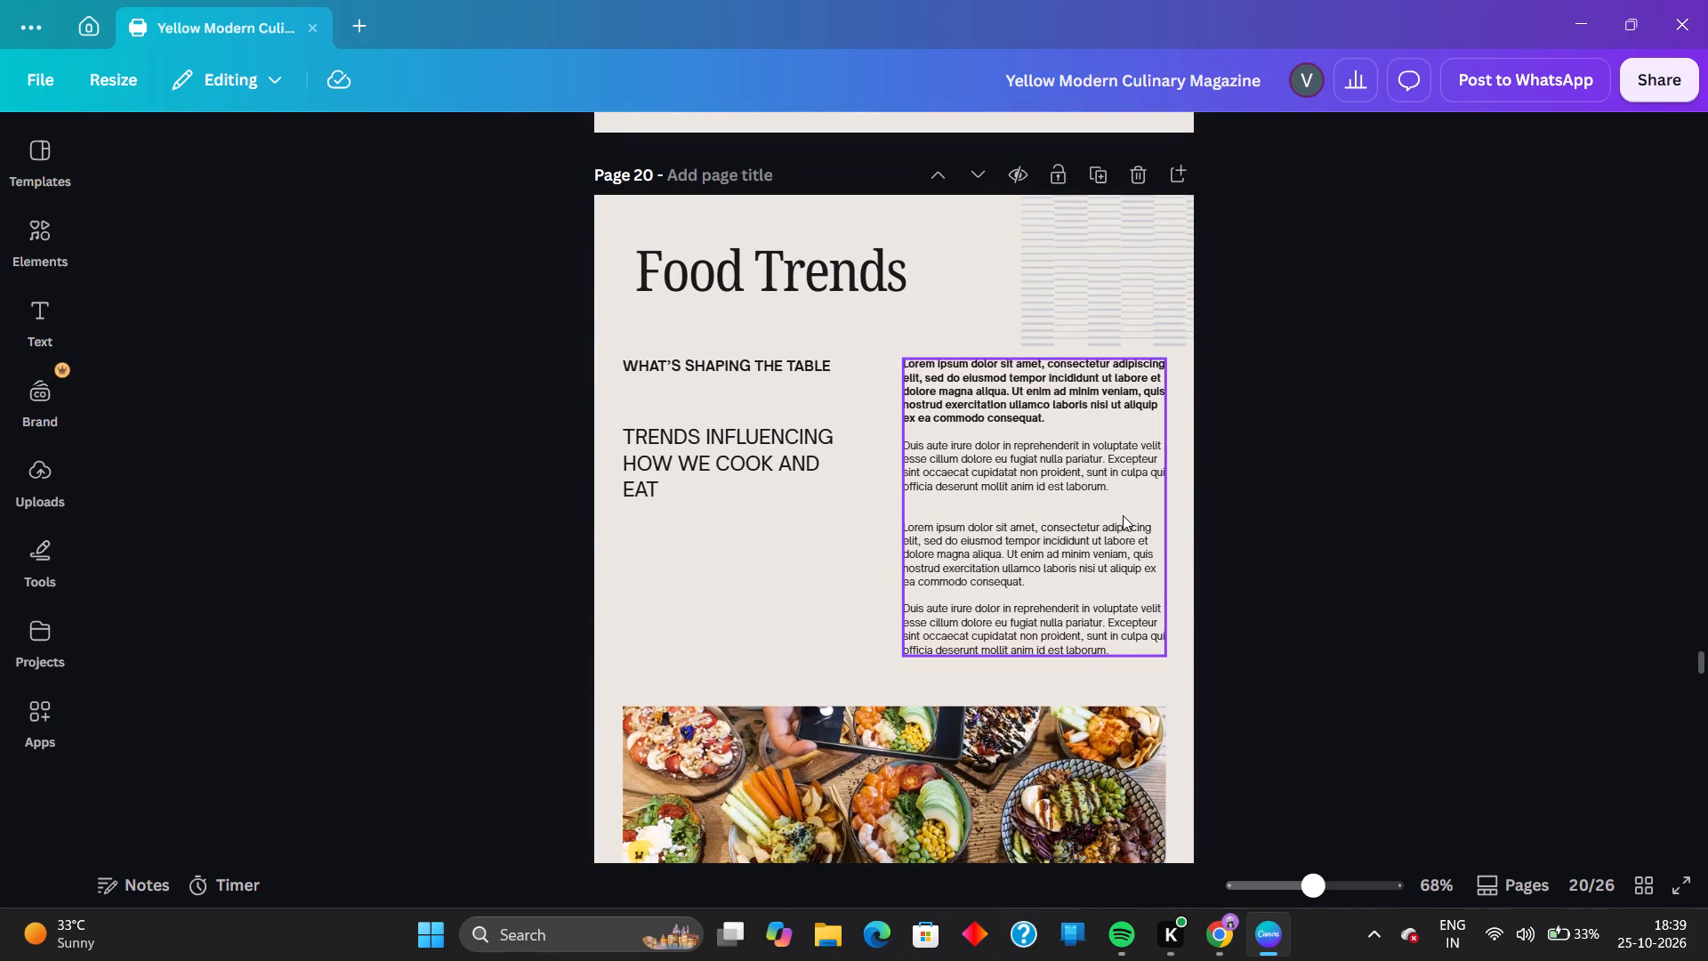
pyautogui.scroll(-1, 1123, 515)
pyautogui.scroll(2, 1123, 515)
pyautogui.scroll(-3, 1123, 515)
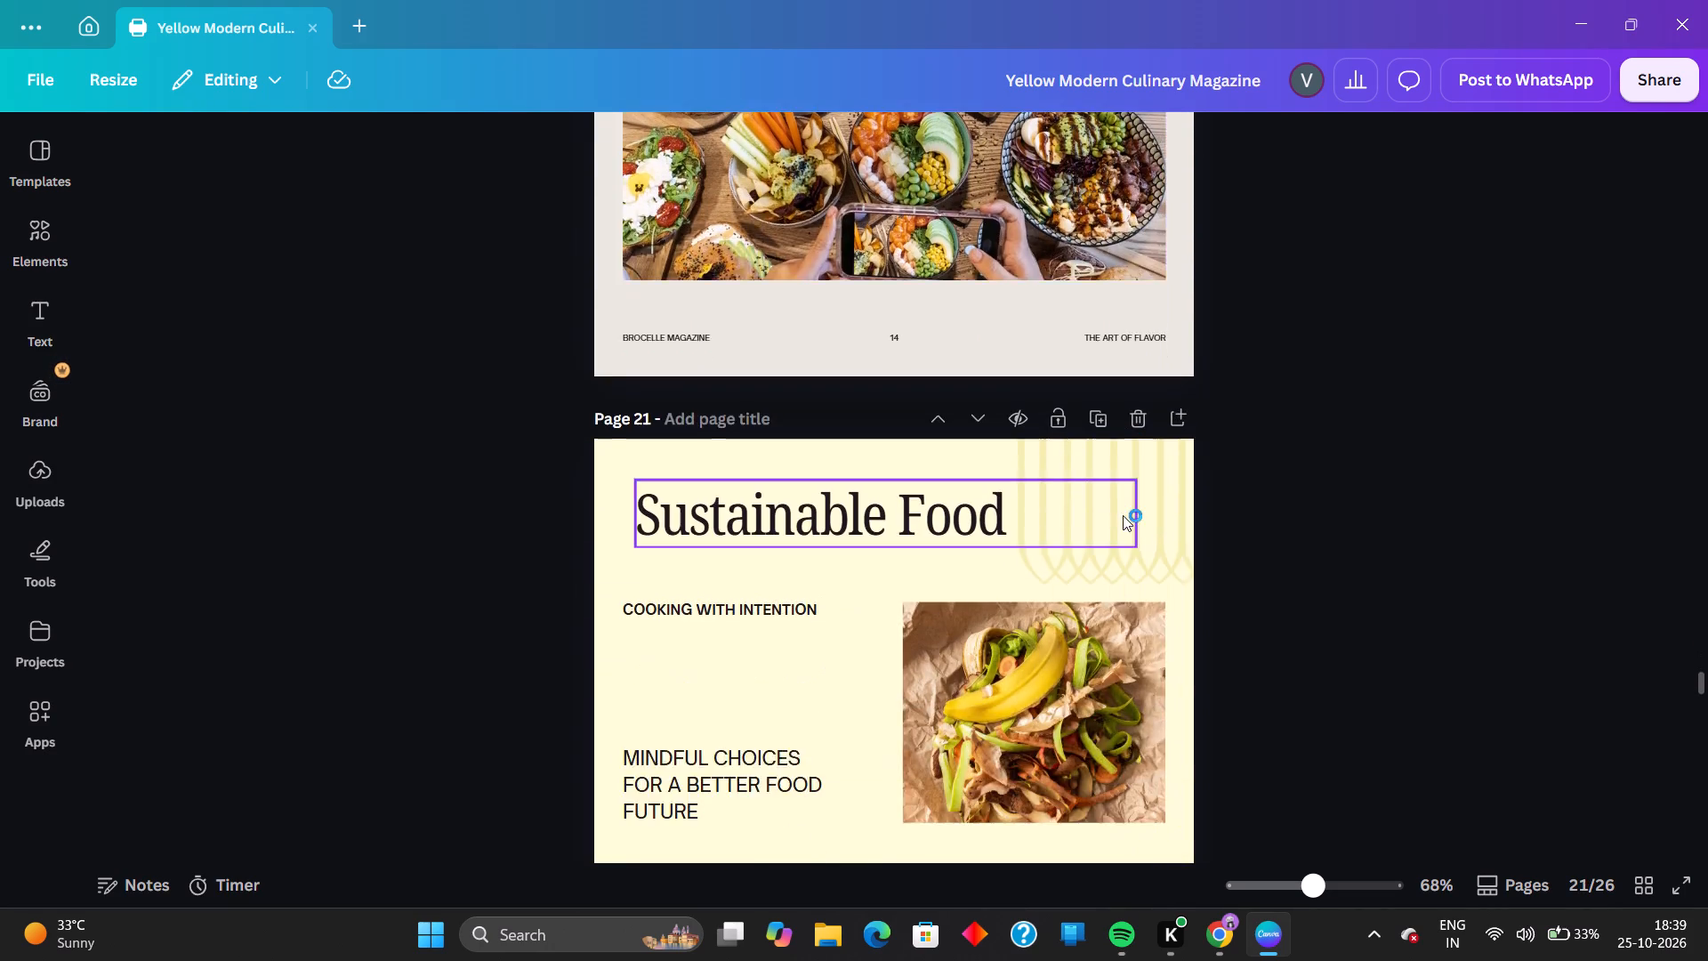
pyautogui.scroll(-3, 1123, 515)
pyautogui.scroll(5, 1123, 515)
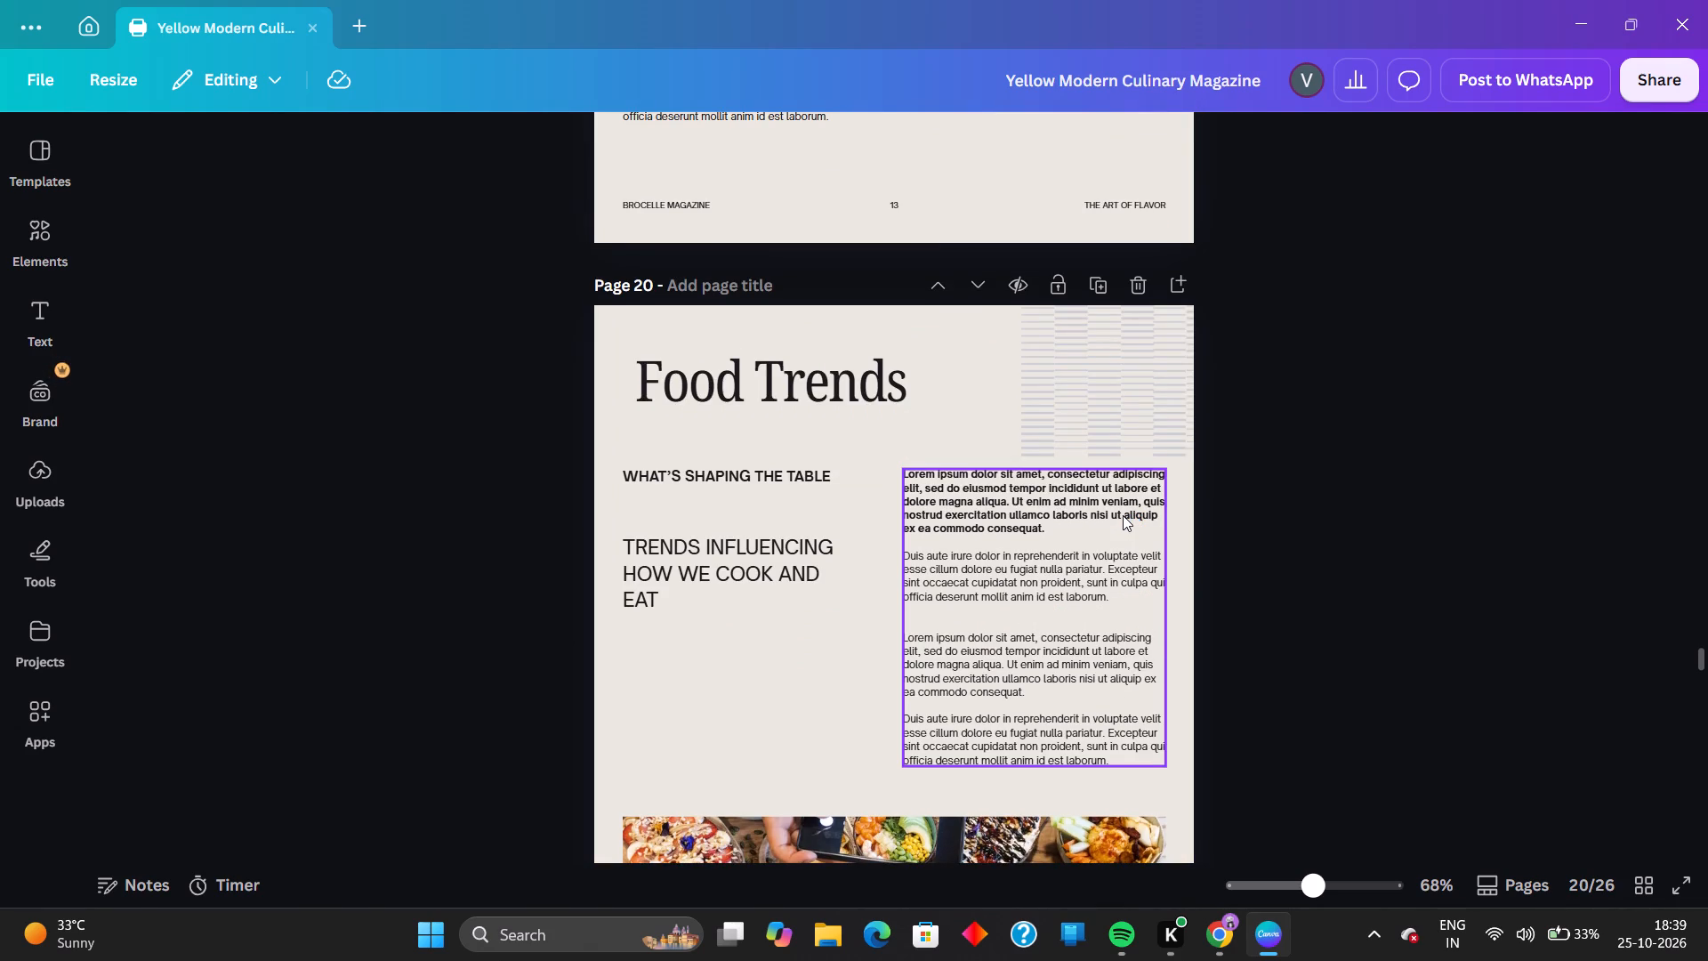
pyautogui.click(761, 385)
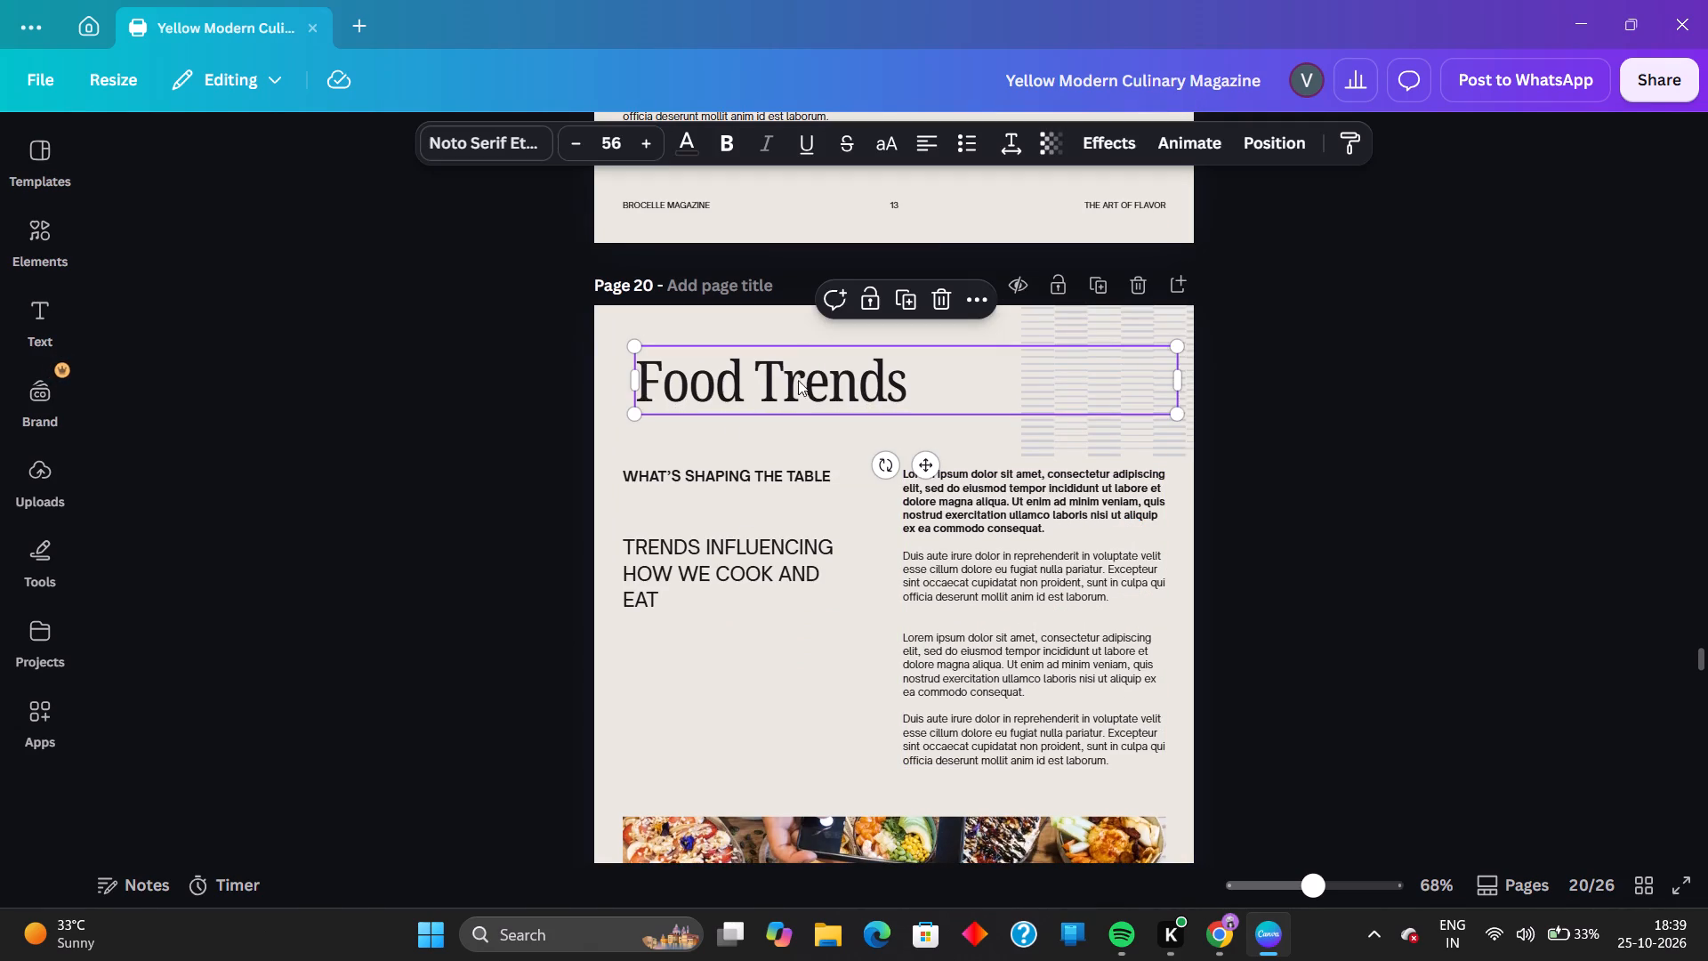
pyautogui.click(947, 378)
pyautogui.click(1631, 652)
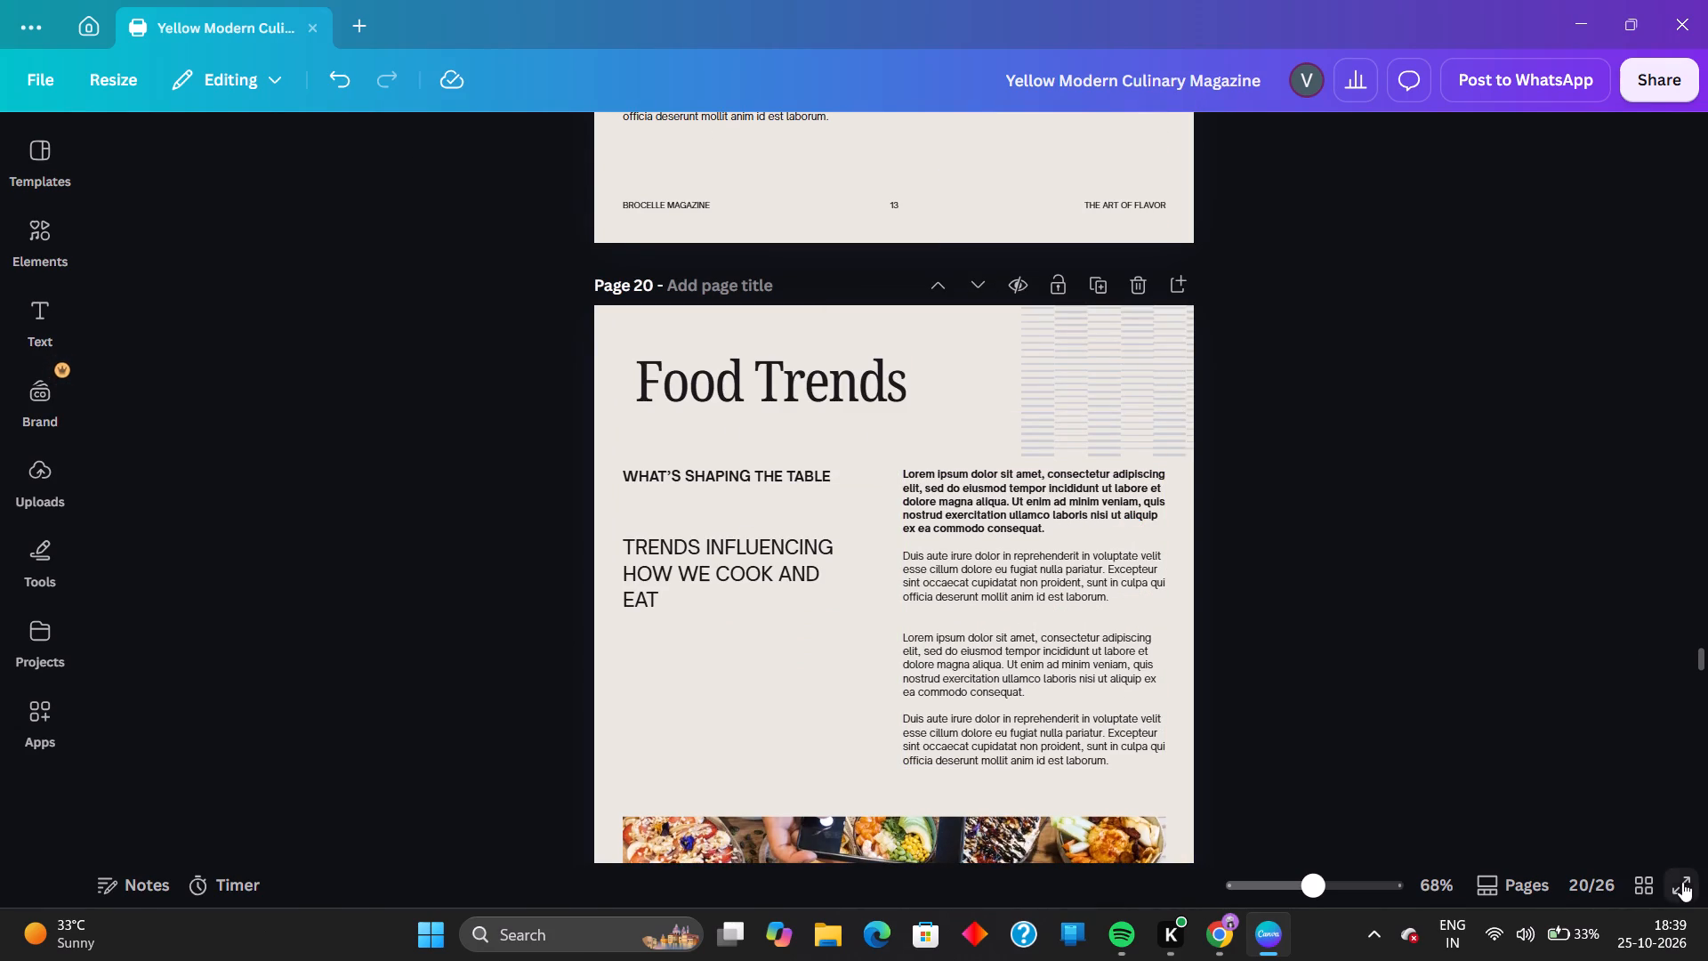
# In the all-pages overview, move the Food Trends page to position 16, directly after the dark Culinary Trends page.
pyautogui.click(1650, 877)
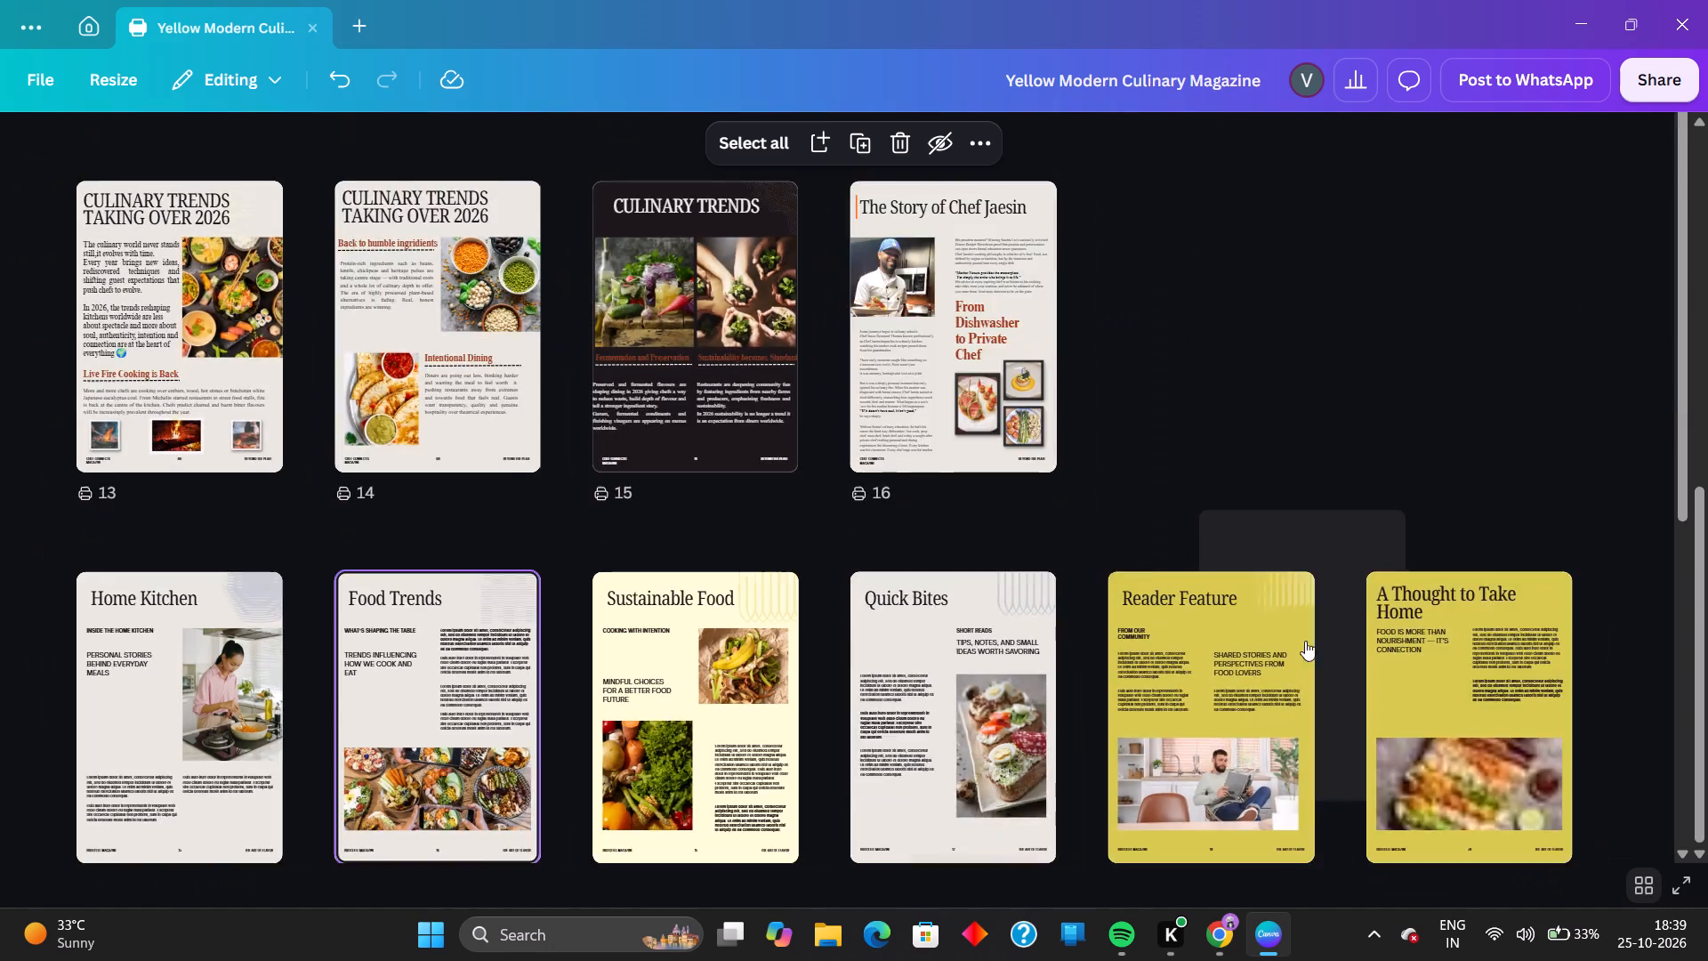
pyautogui.scroll(7, 794, 535)
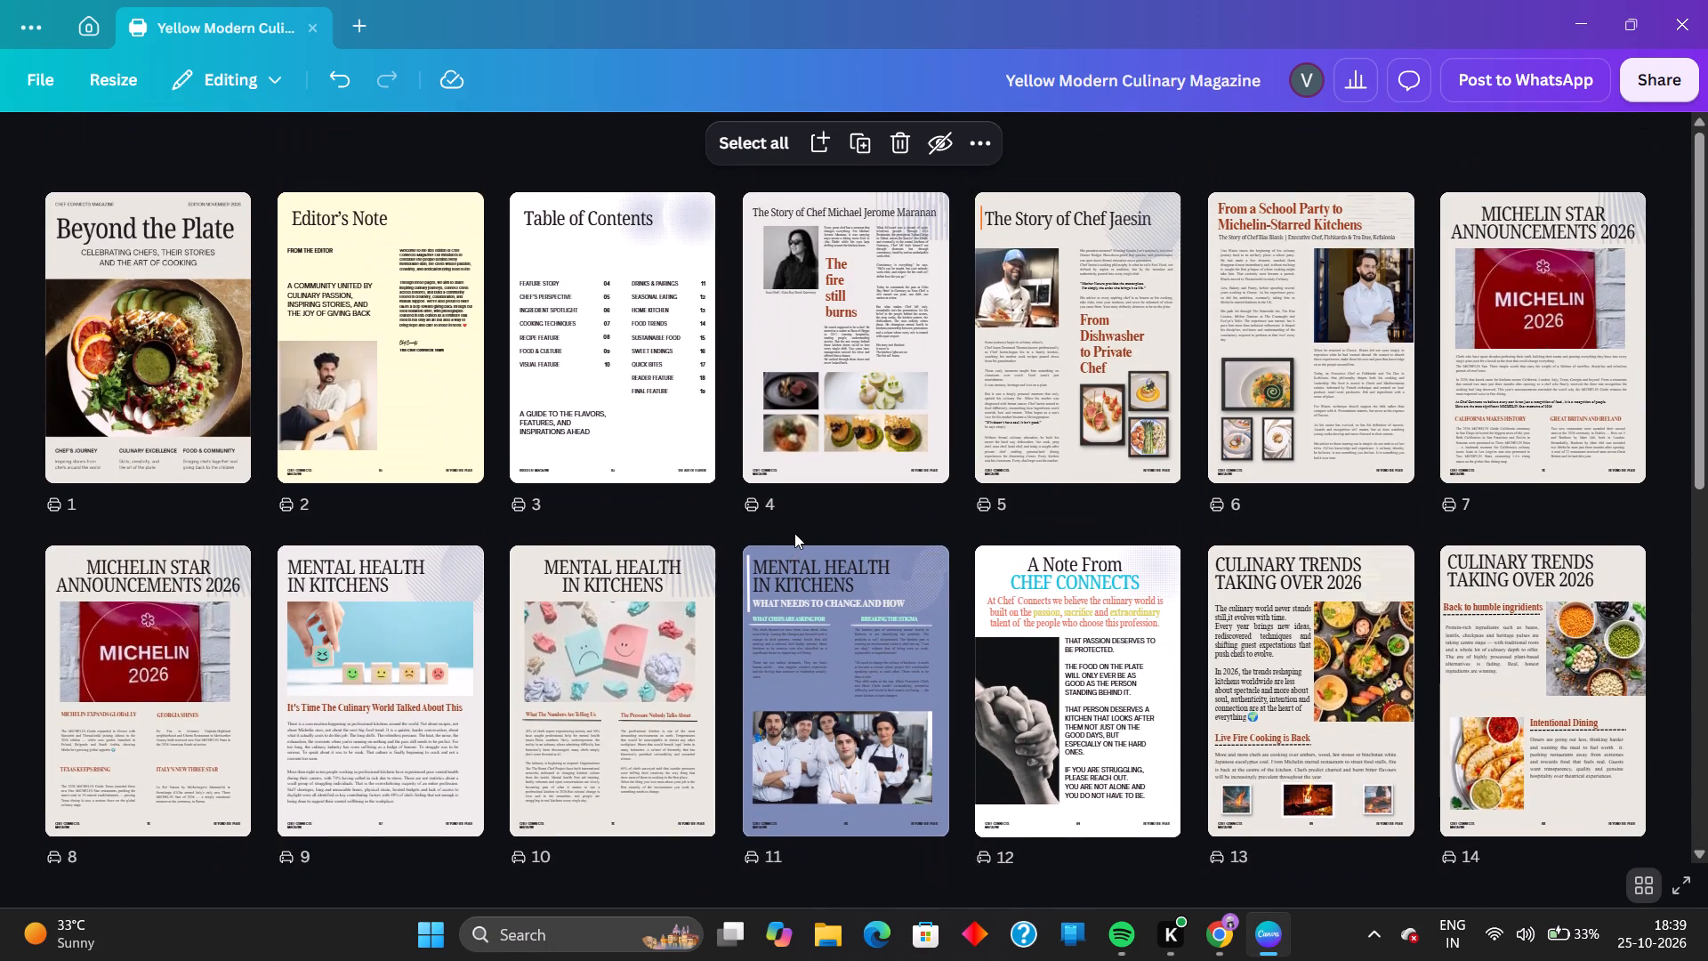
pyautogui.scroll(-4, 794, 533)
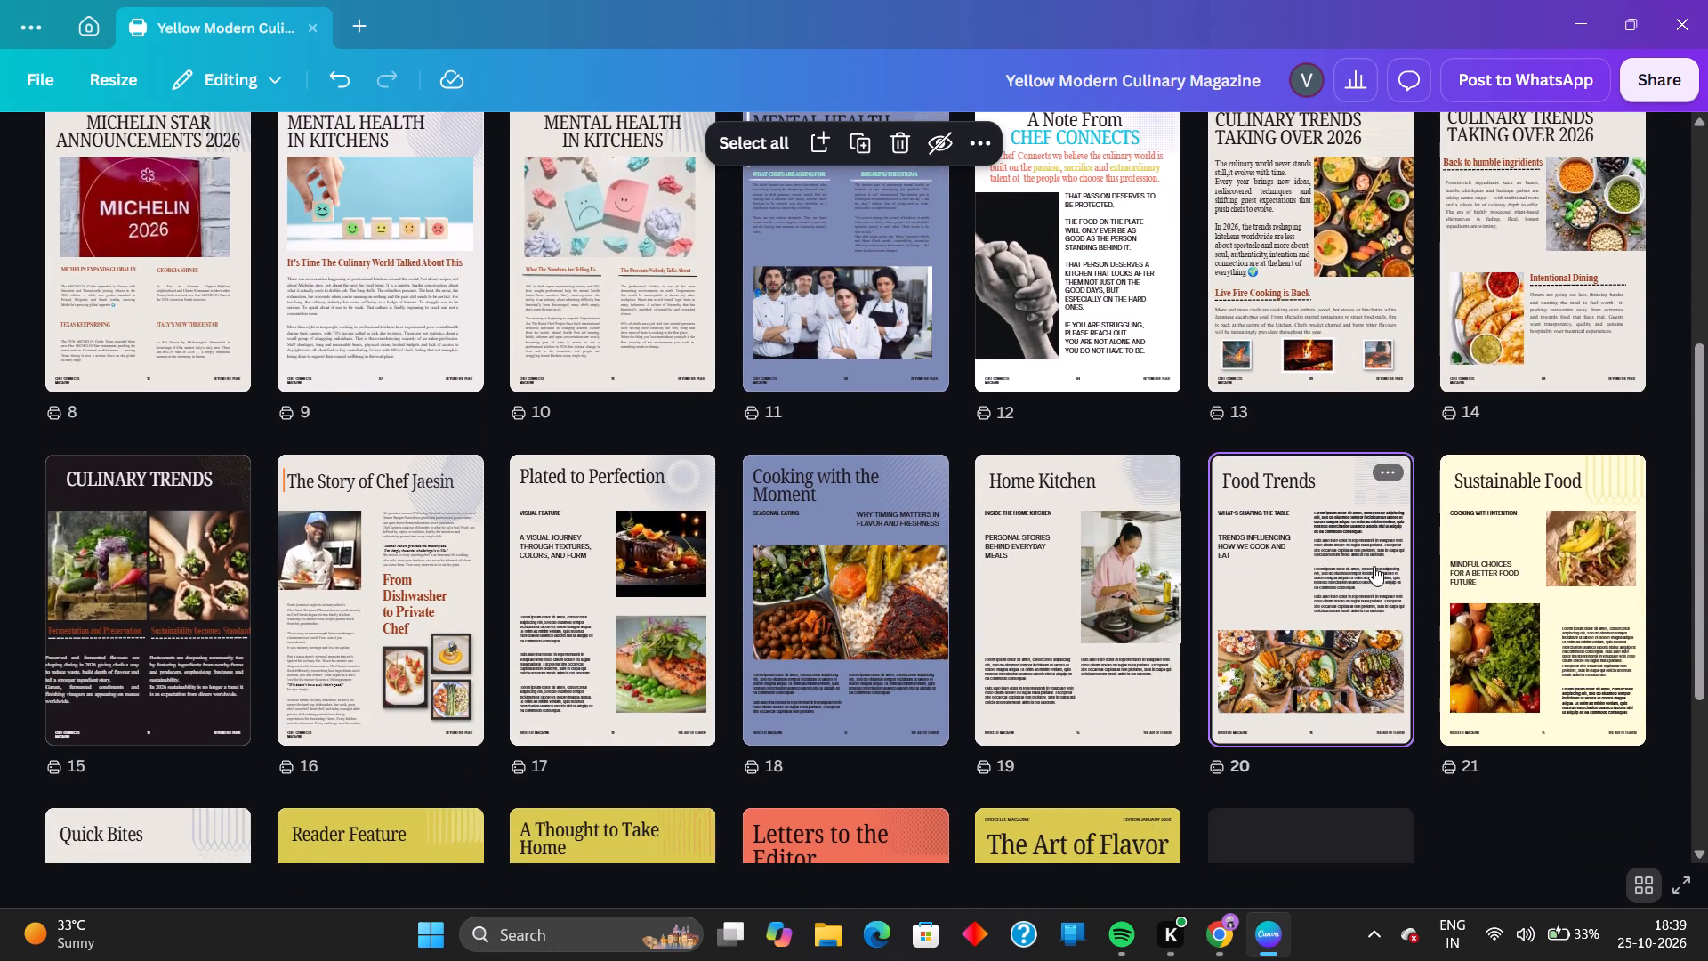
pyautogui.moveTo(1323, 582); pyautogui.dragTo(1291, 582)
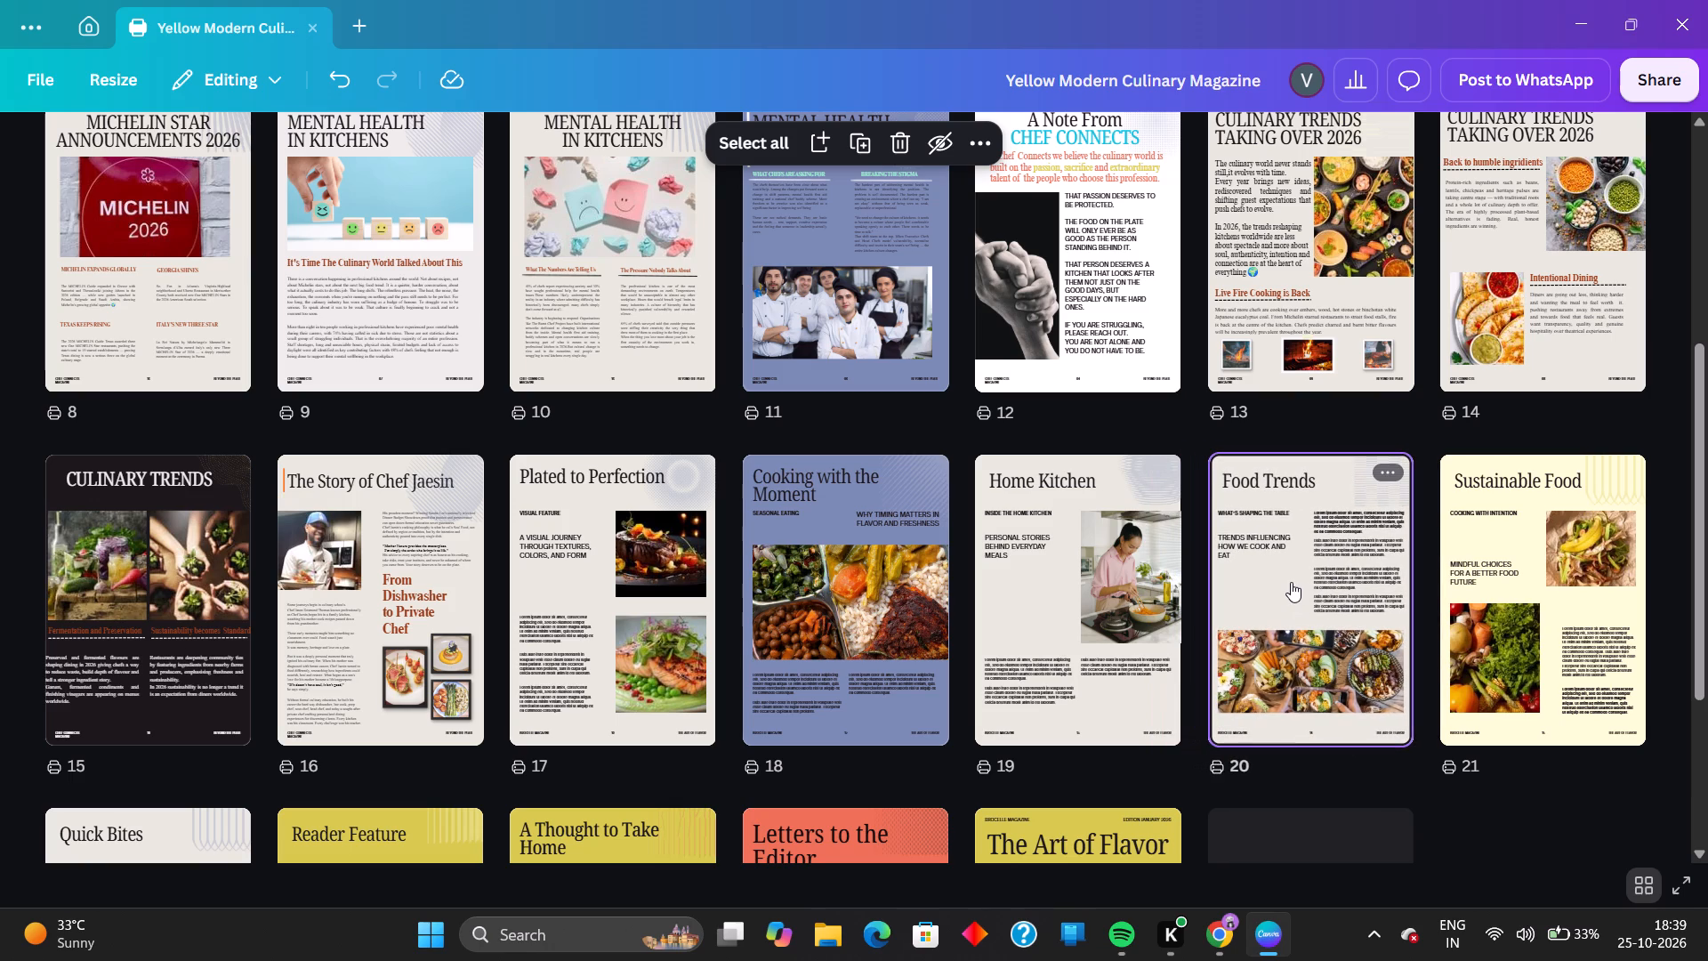
pyautogui.scroll(1, 1291, 571)
pyautogui.scroll(-1, 1291, 571)
pyautogui.moveTo(1291, 571); pyautogui.dragTo(323, 599)
pyautogui.click(306, 599)
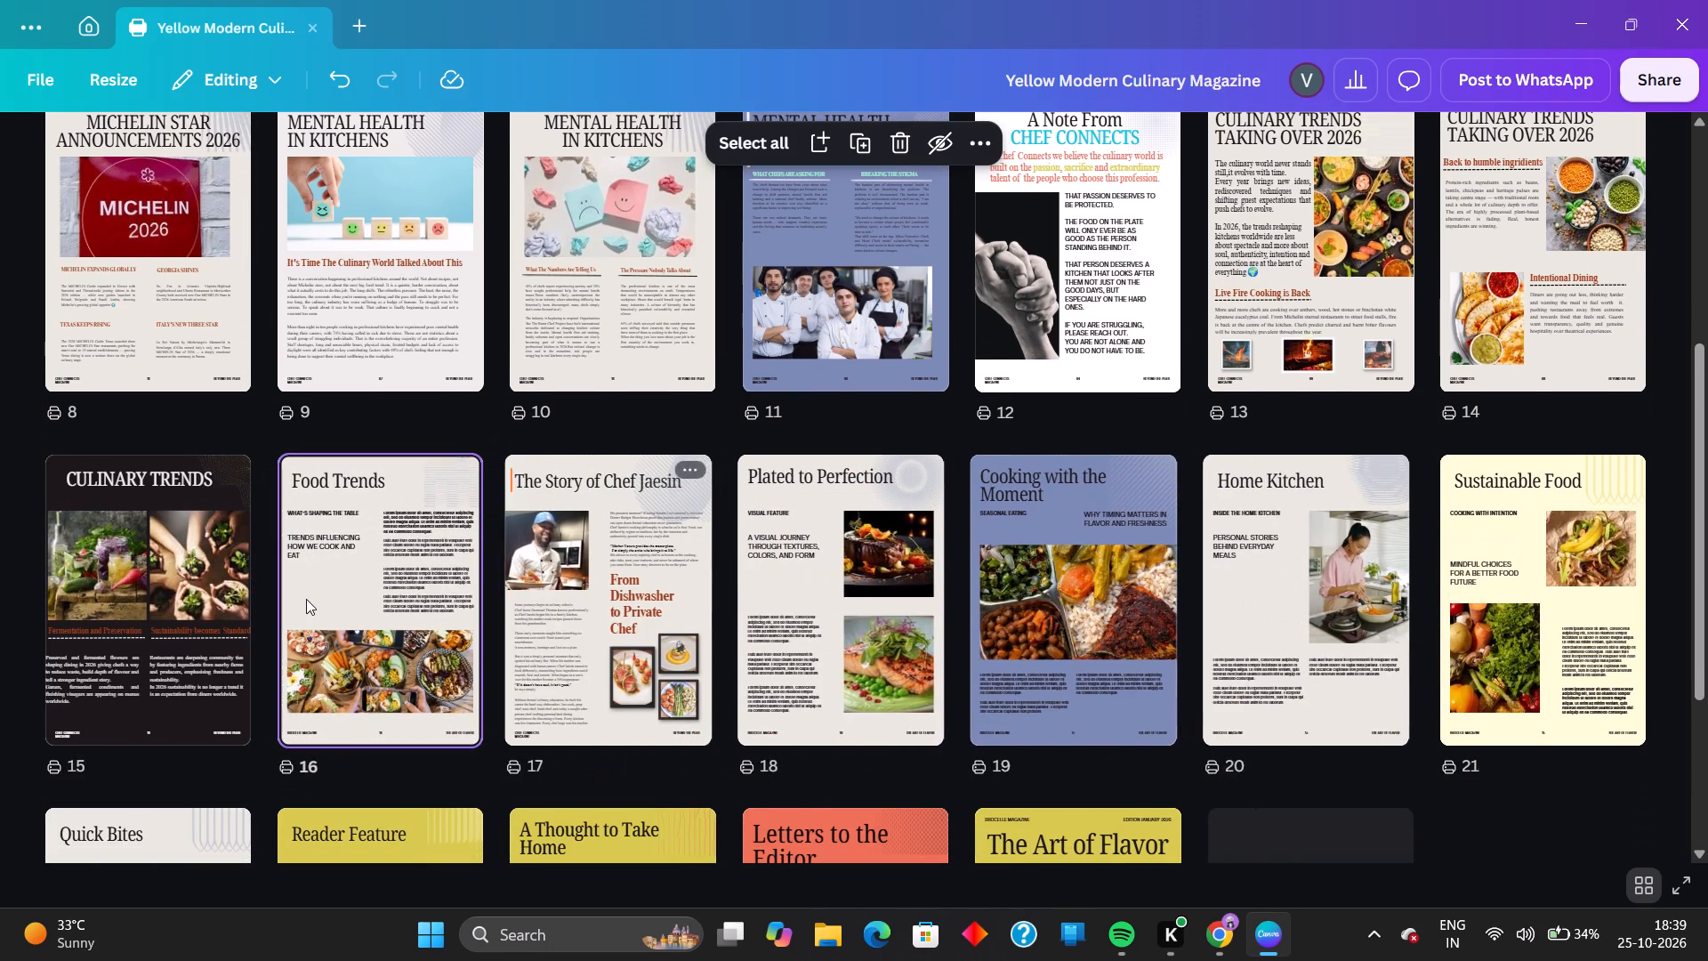
pyautogui.click(290, 599)
# Move the Sustainable Food page to position 17, directly after the Food Trends page.
pyautogui.moveTo(1535, 566); pyautogui.dragTo(1061, 586)
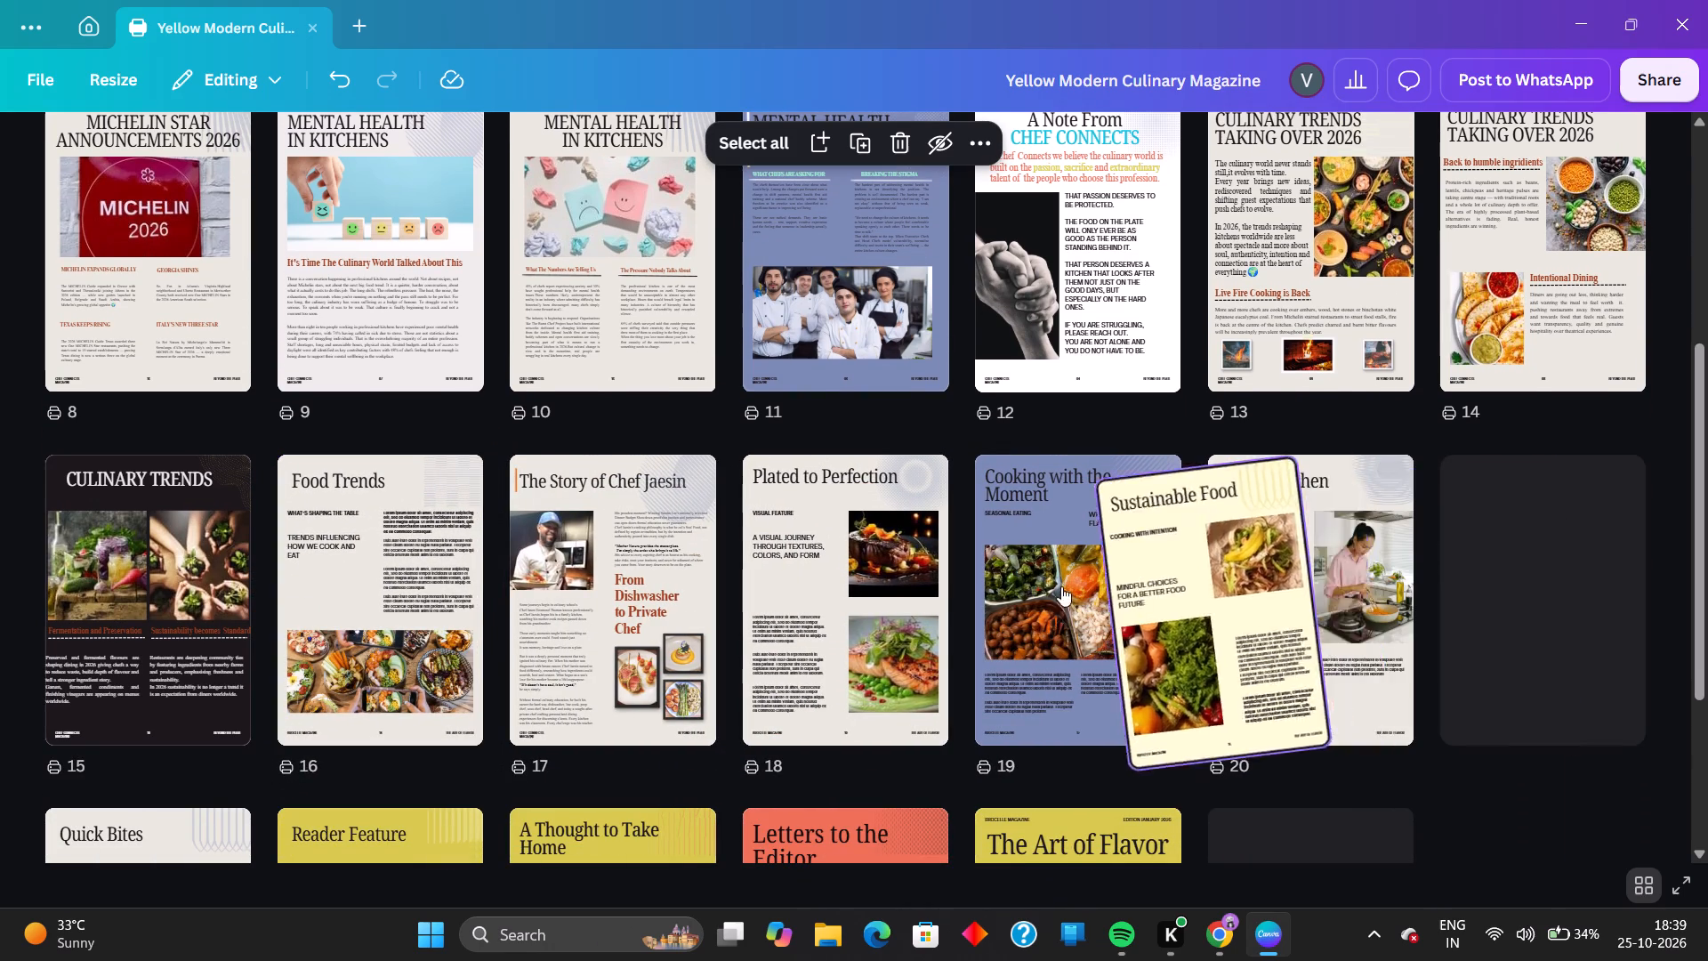
pyautogui.moveTo(1061, 586); pyautogui.dragTo(535, 556)
# Open page 16 for editing and replace its "Food Trends" title with "Street Food".
pyautogui.click(383, 573)
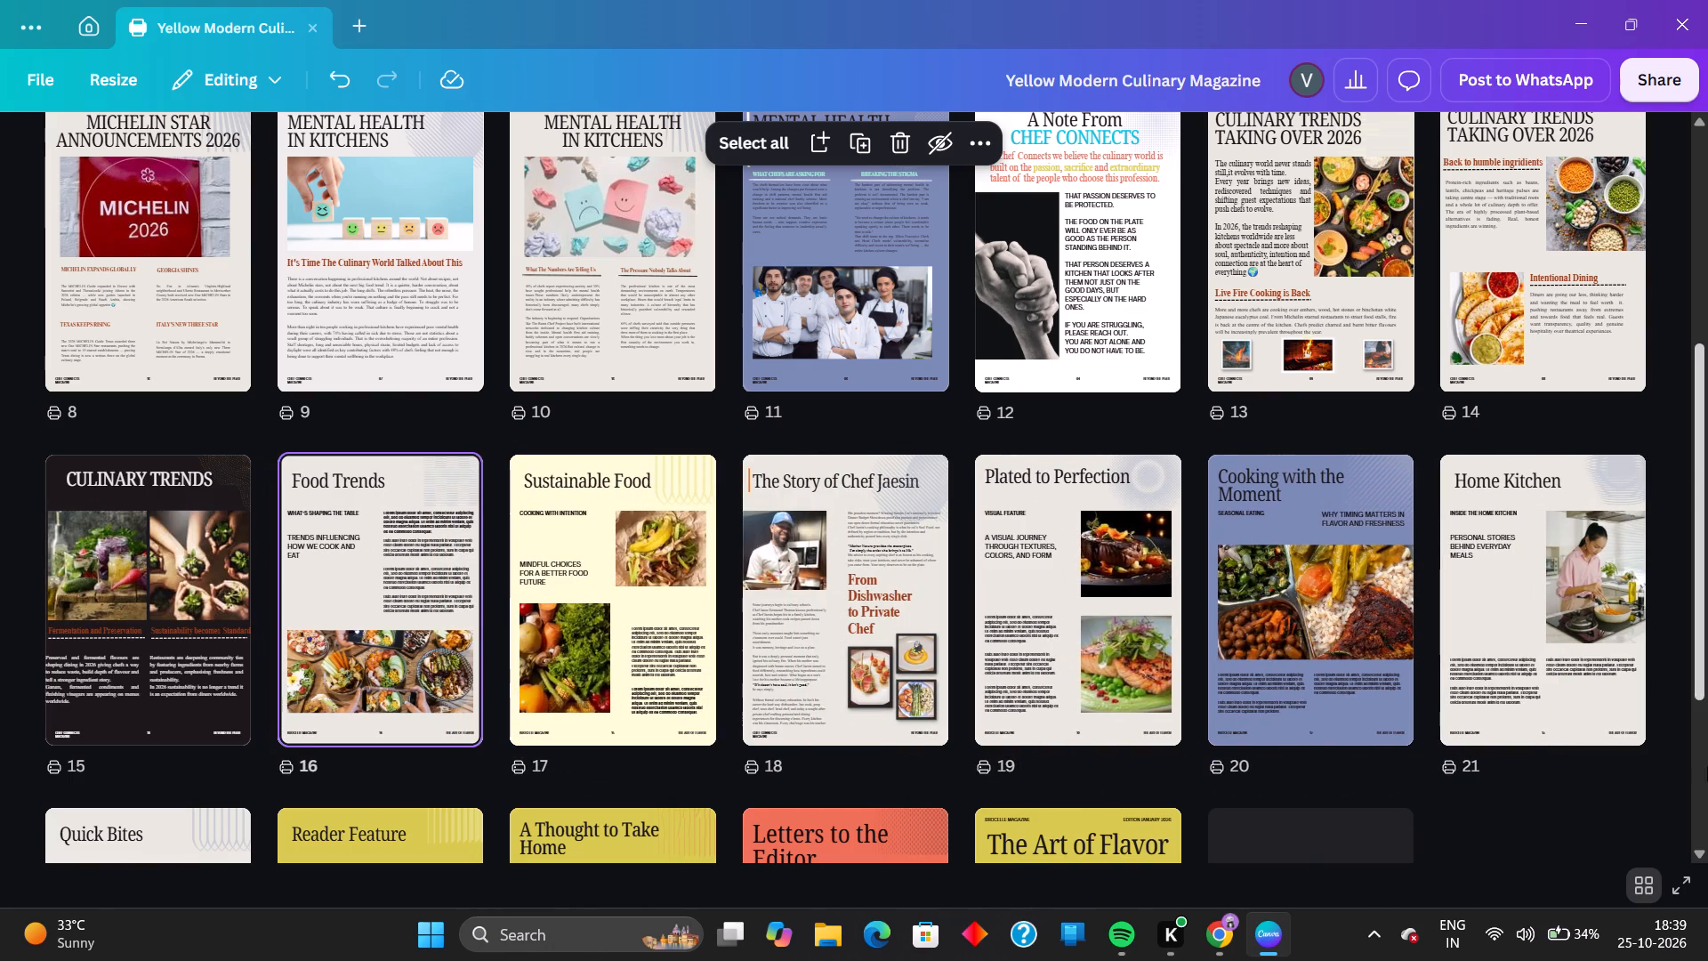
pyautogui.click(1642, 884)
pyautogui.scroll(1, 993, 572)
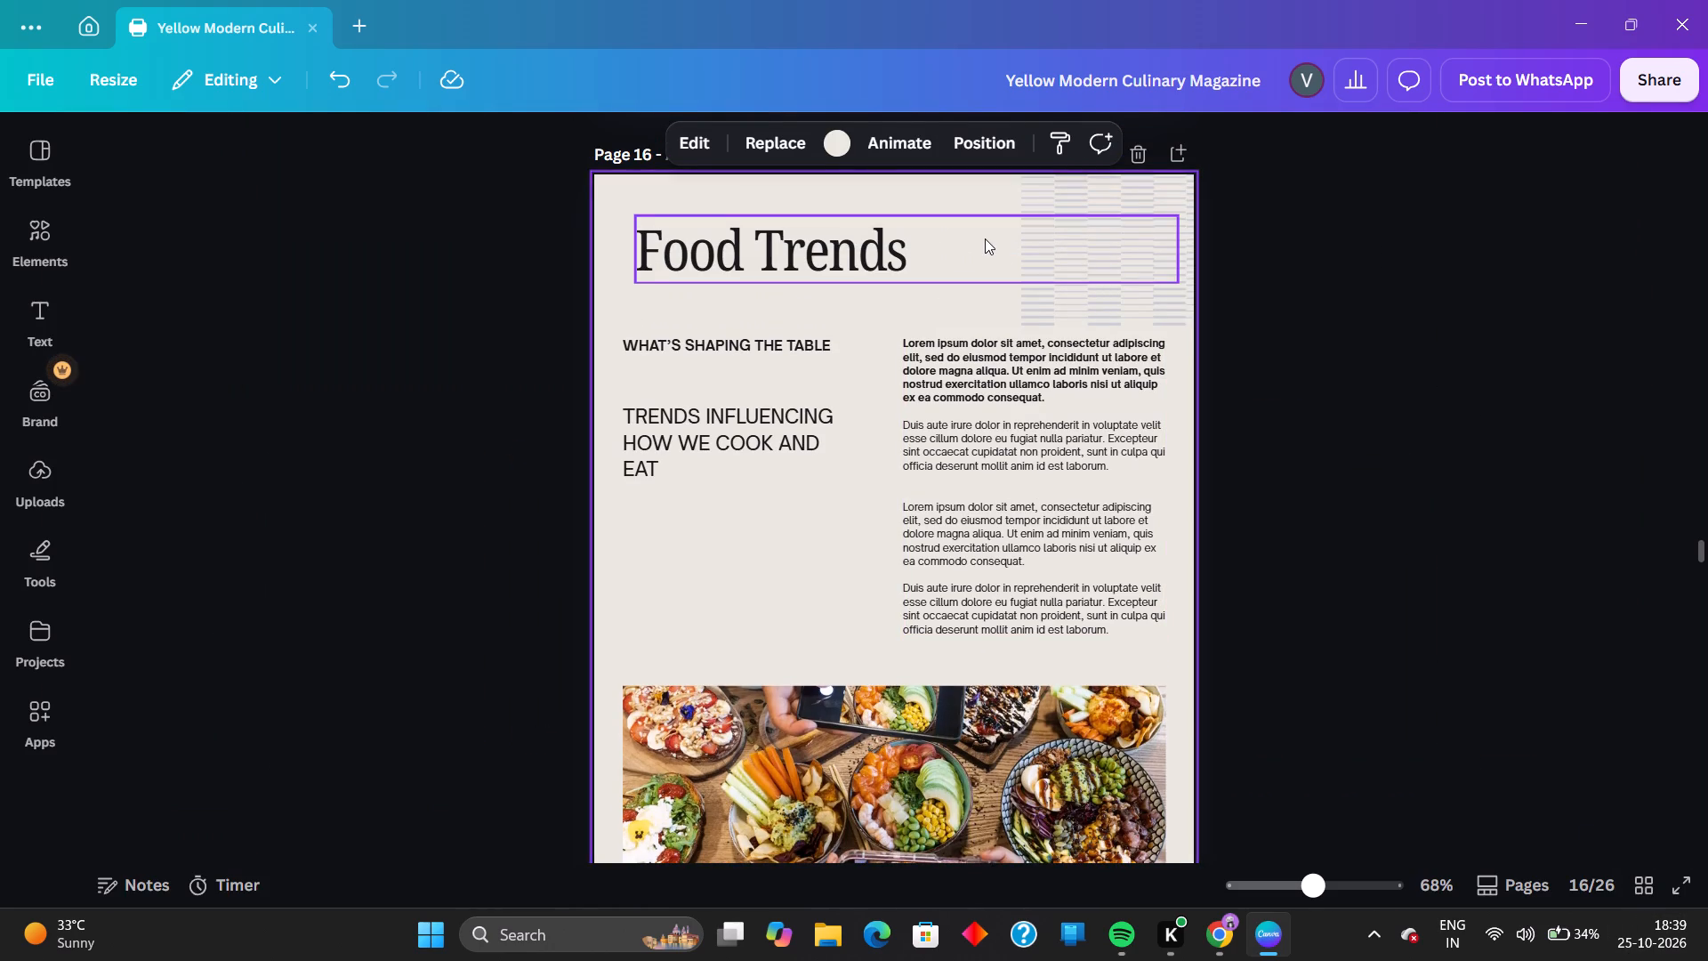
pyautogui.click(985, 238)
pyautogui.click(917, 265)
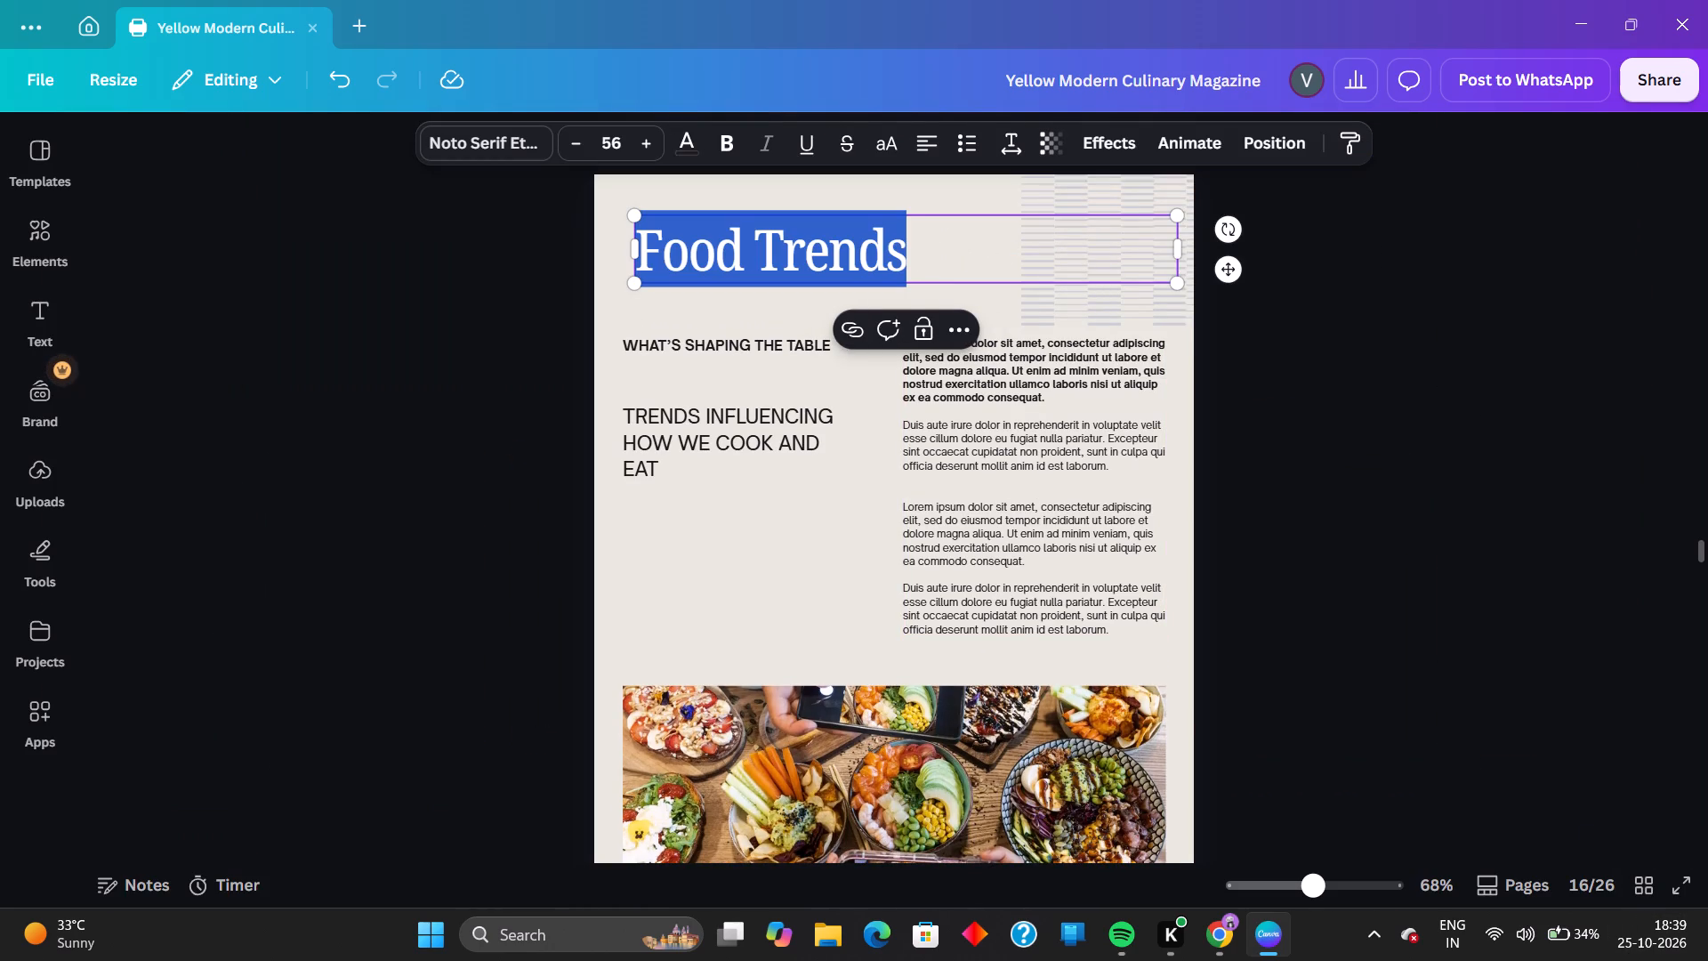
pyautogui.press('BackSpace')
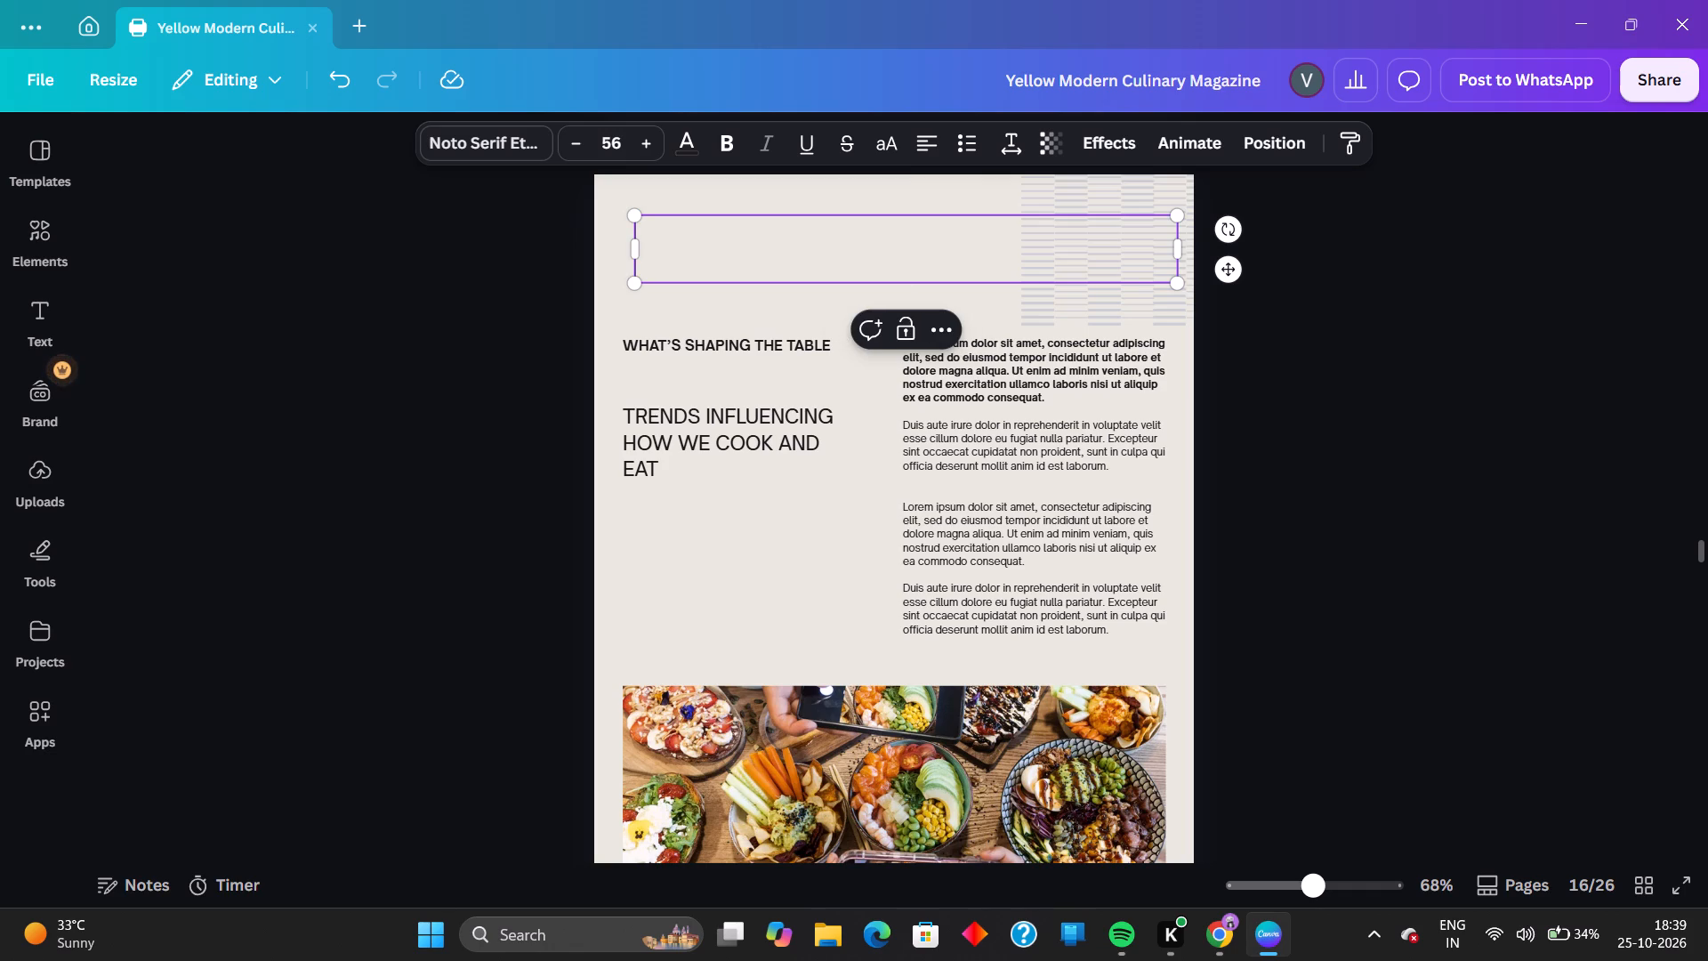
pyautogui.write('treet')
pyautogui.press('space')
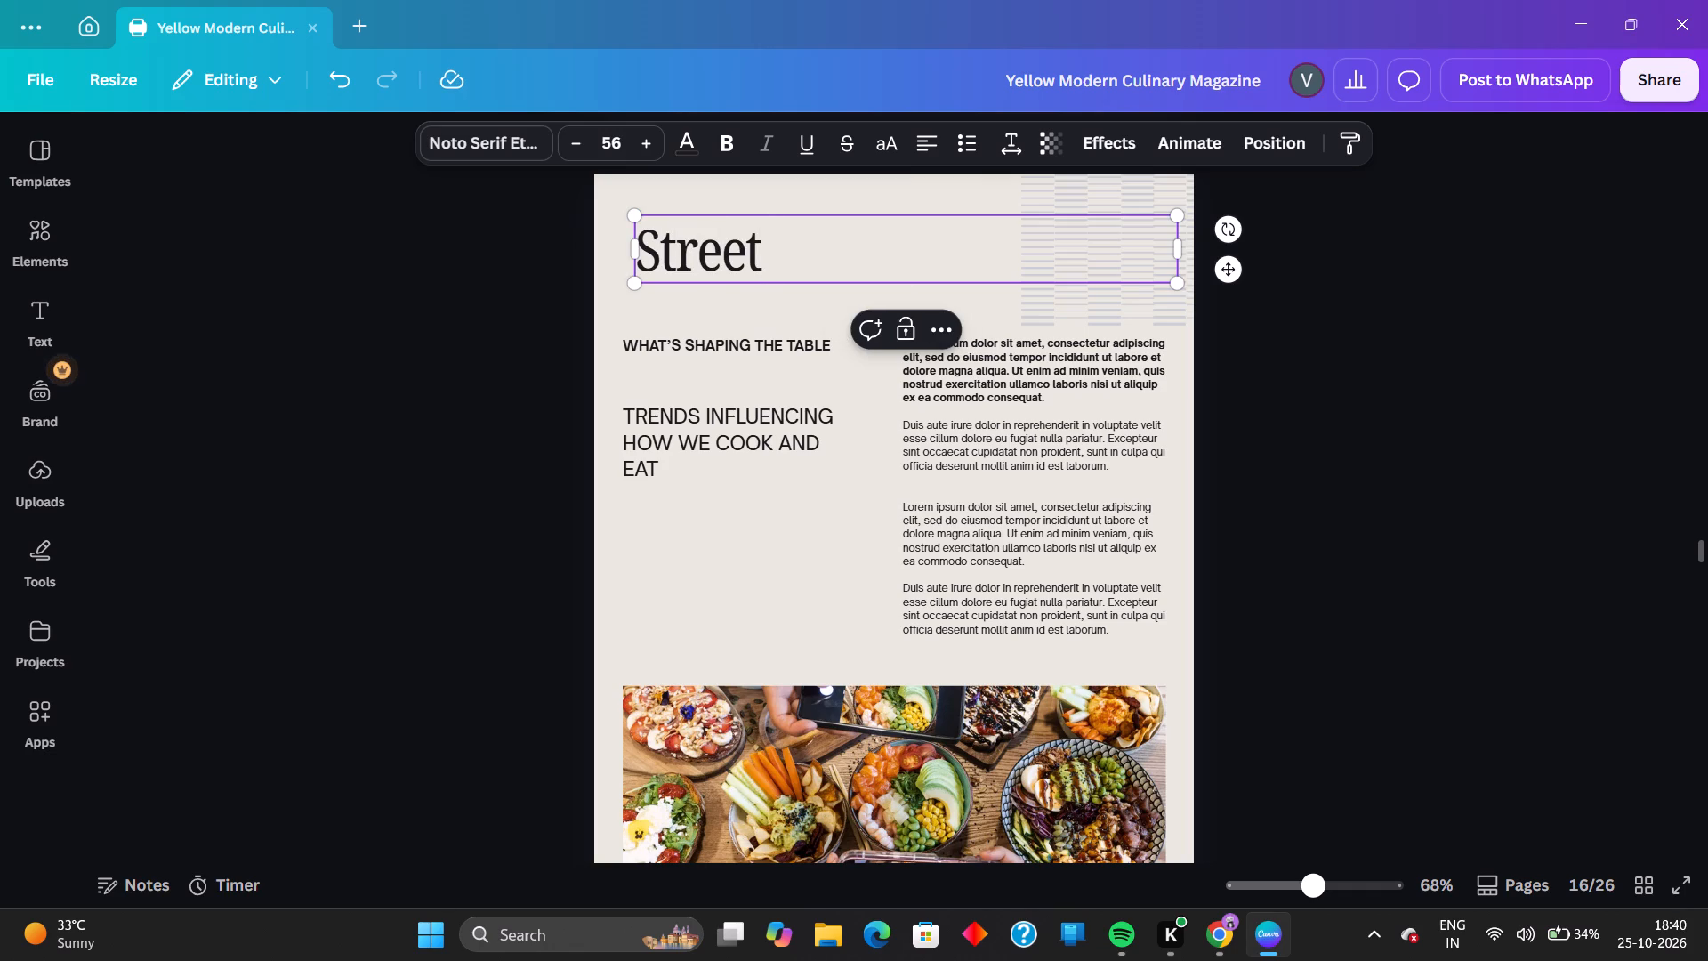
pyautogui.write('ood')
pyautogui.press('space')
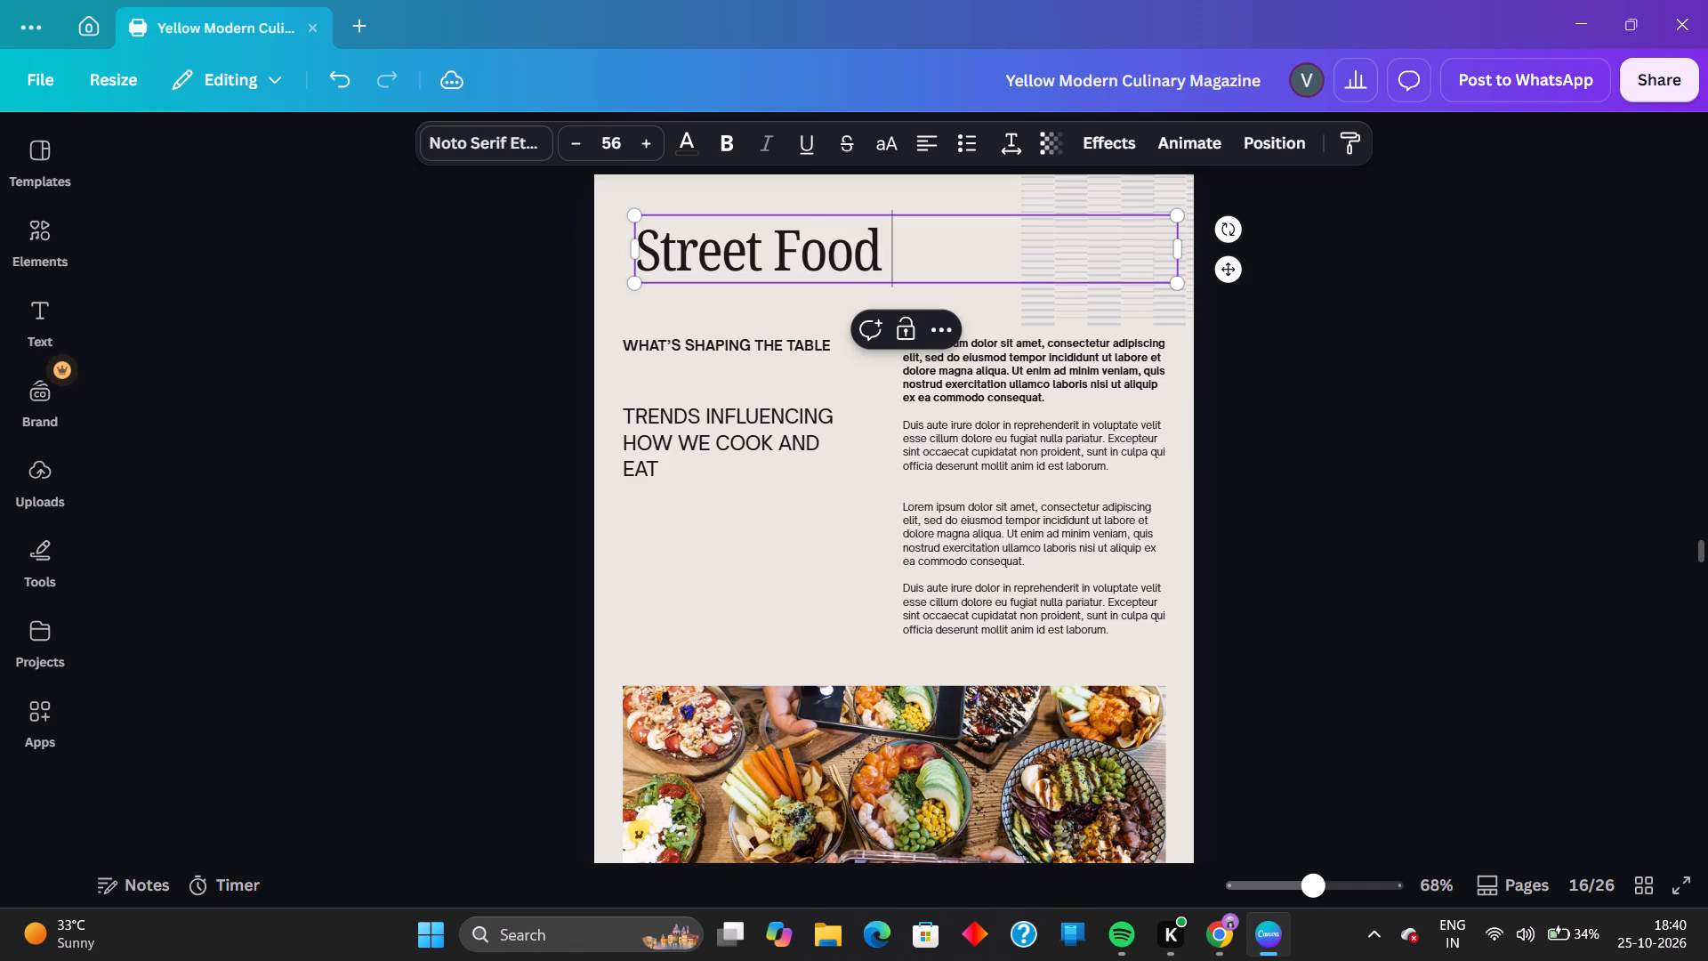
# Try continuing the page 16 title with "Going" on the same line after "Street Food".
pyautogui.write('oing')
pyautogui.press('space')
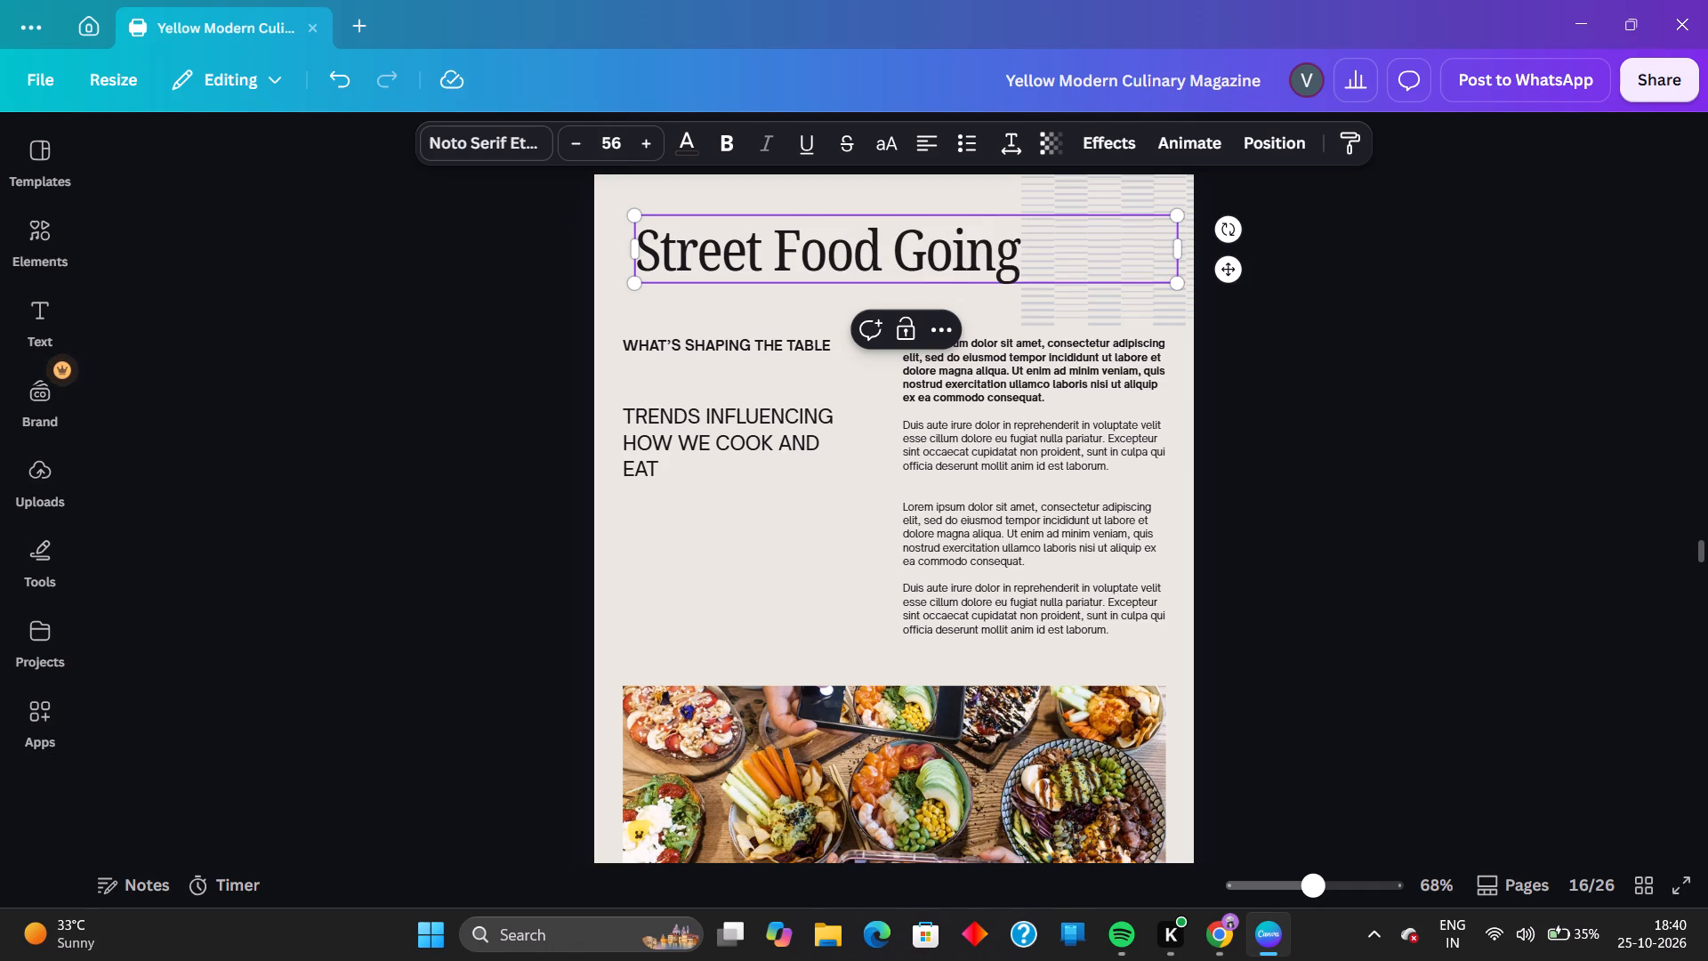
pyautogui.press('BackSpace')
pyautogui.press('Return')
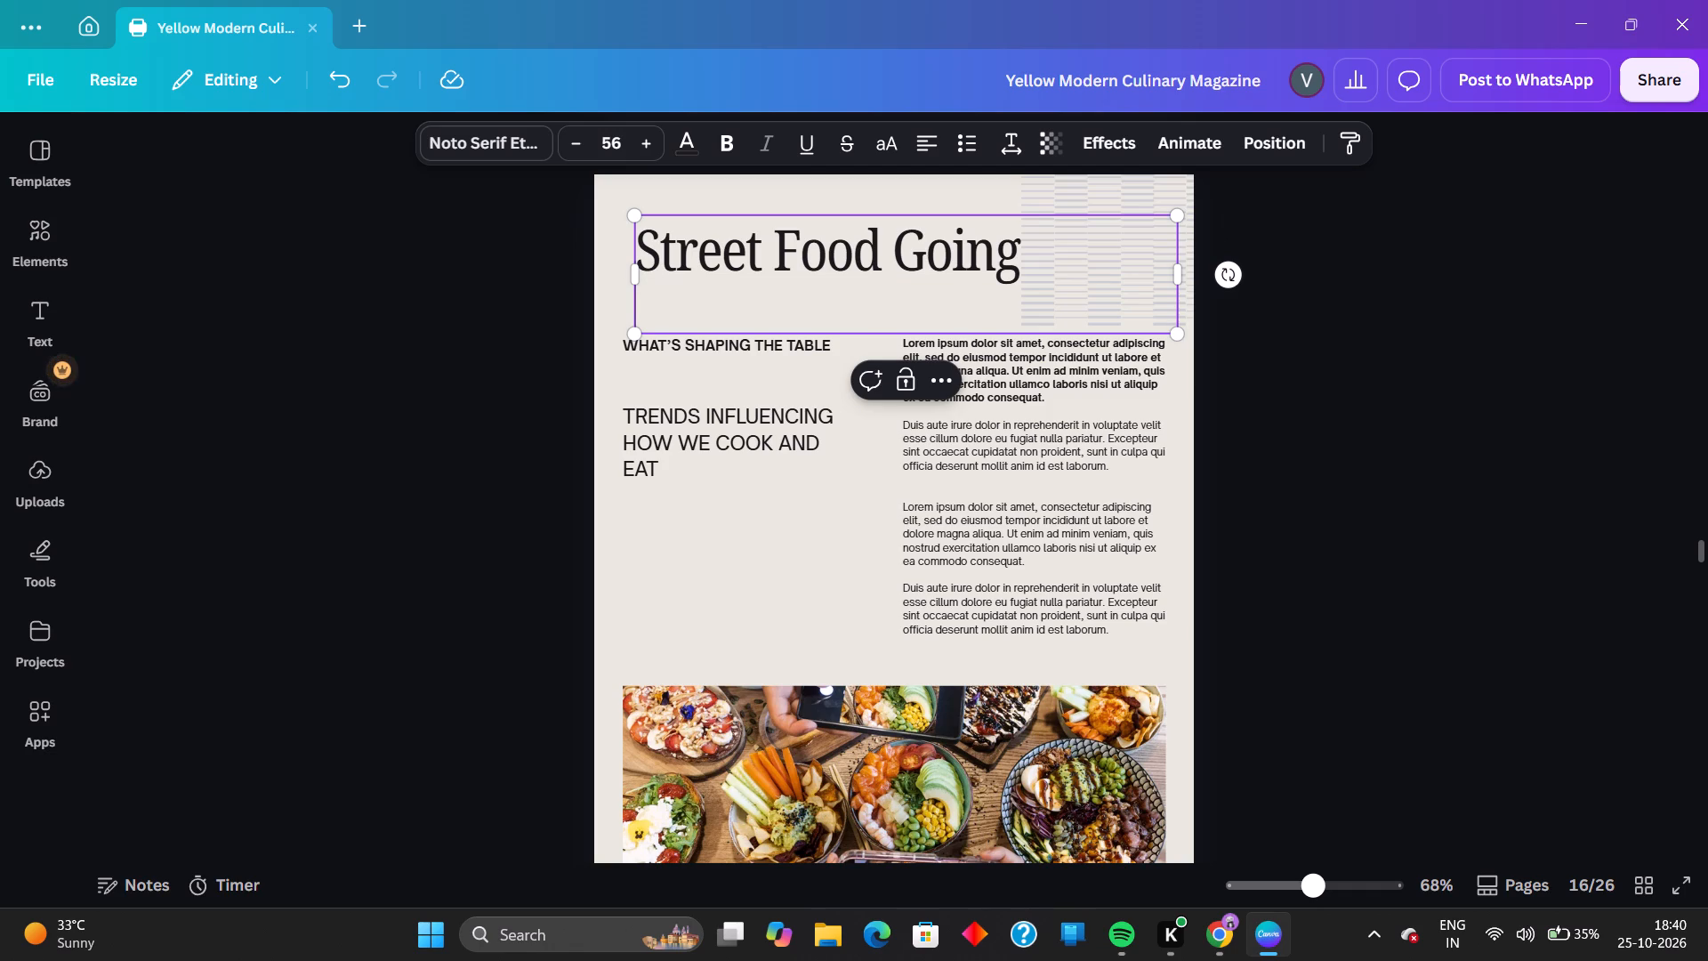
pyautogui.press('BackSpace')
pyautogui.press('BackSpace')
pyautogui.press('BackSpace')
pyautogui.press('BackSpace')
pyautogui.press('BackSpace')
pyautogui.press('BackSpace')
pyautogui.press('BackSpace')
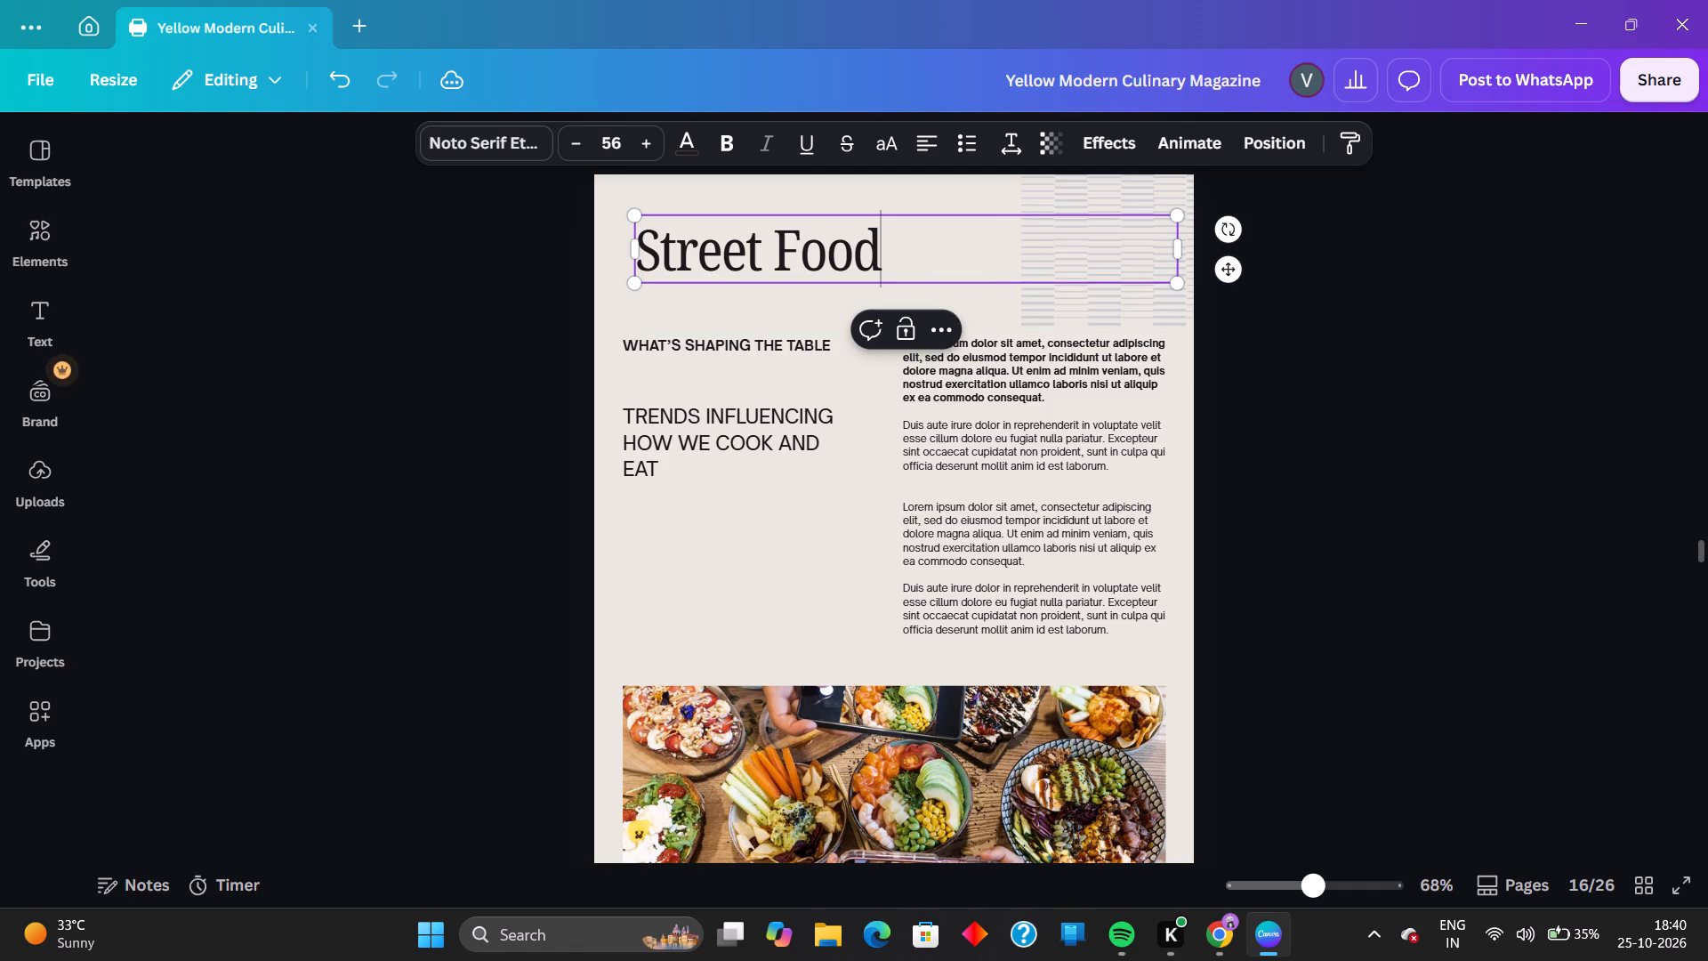
# Add a second line reading "GOING GLOBAL" to the page 16 title, beneath "Street Food".
pyautogui.press('Return')
pyautogui.write('GOING')
pyautogui.press('space')
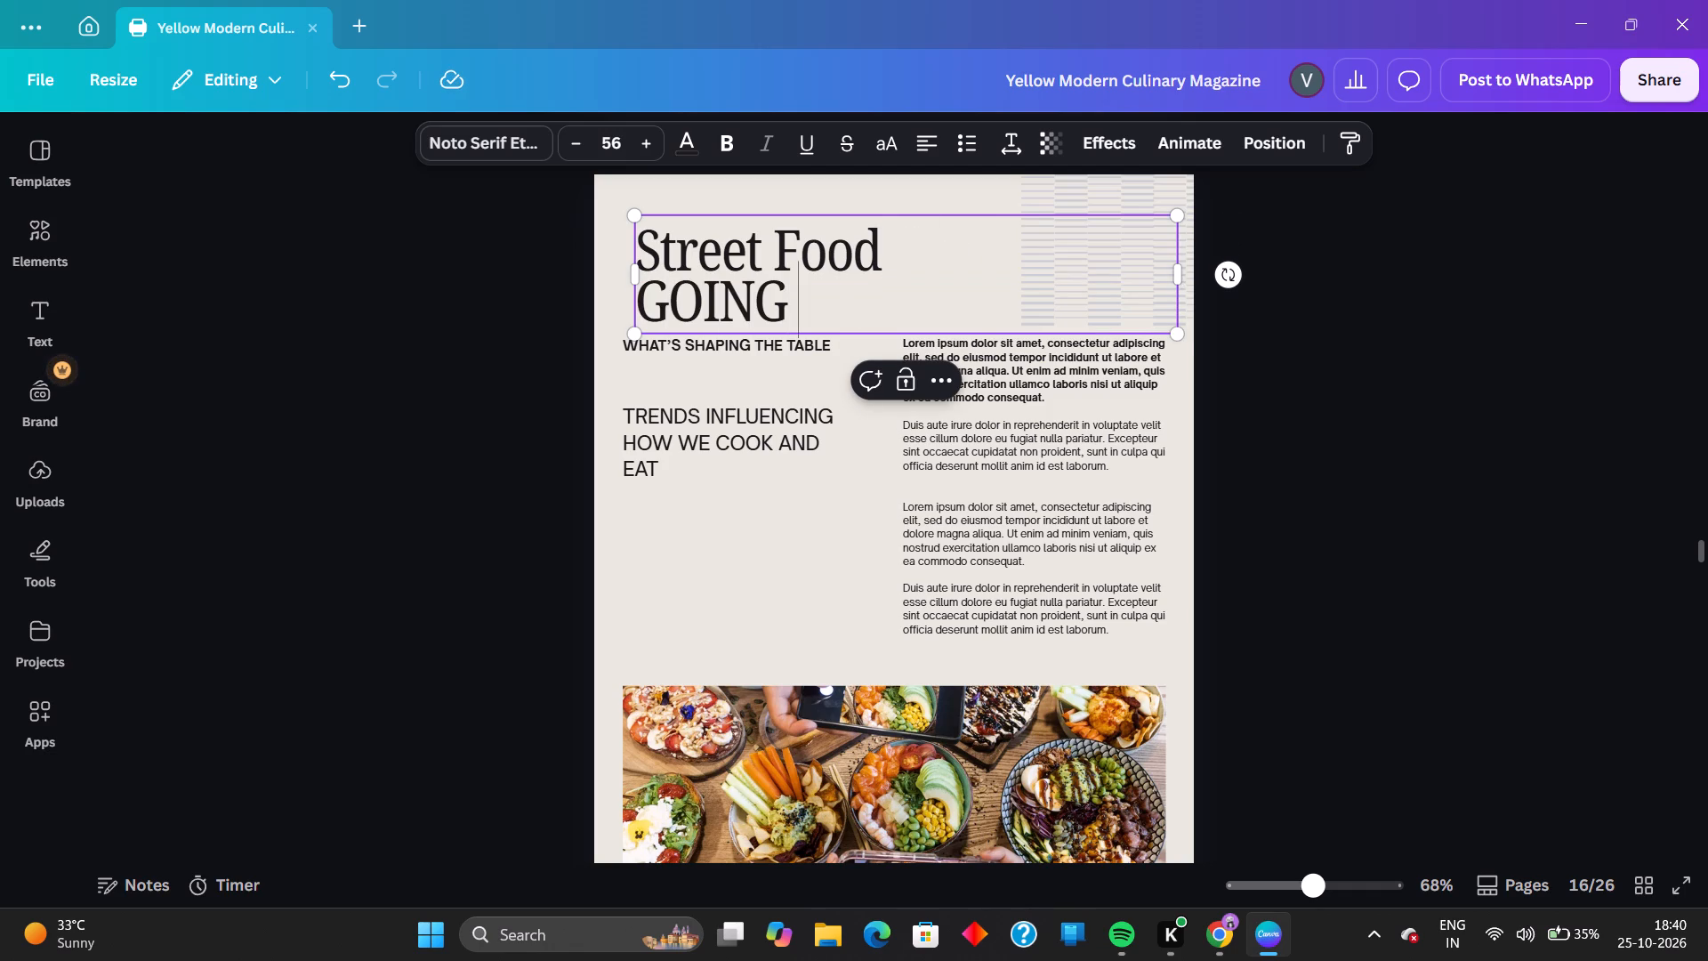
pyautogui.write('GLOBAL')
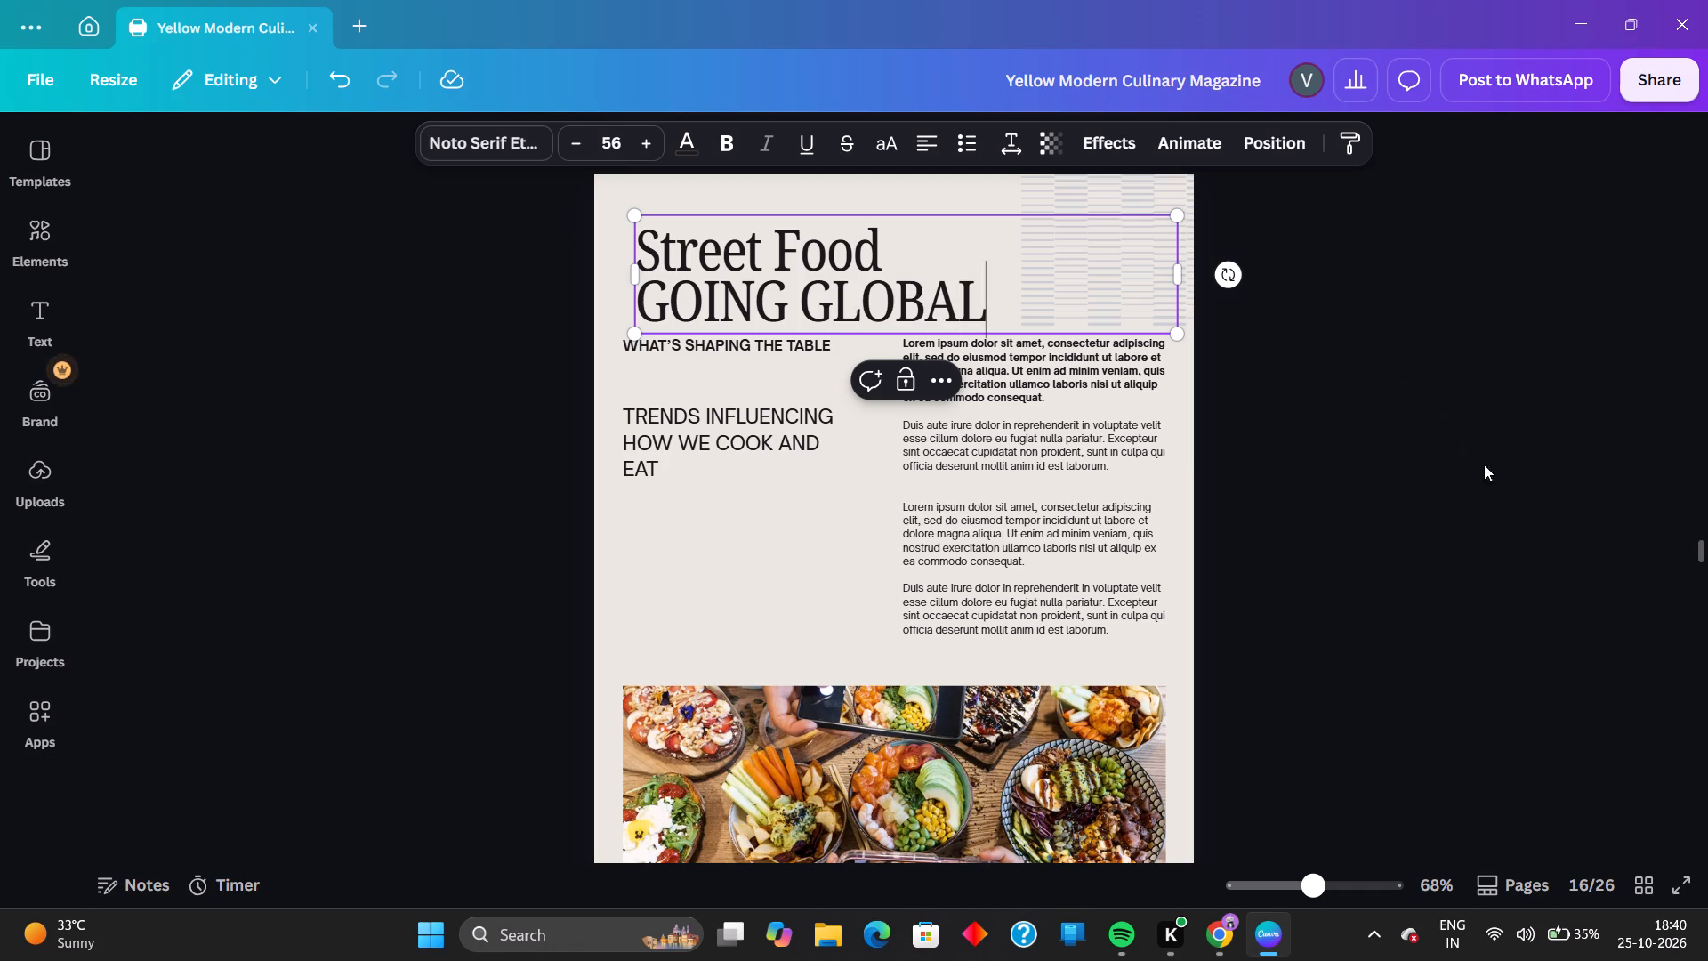
pyautogui.click(1495, 472)
# Shift the two-line "Street Food GOING GLOBAL" title slightly up and to the left on page 16.
pyautogui.moveTo(862, 281); pyautogui.dragTo(842, 260)
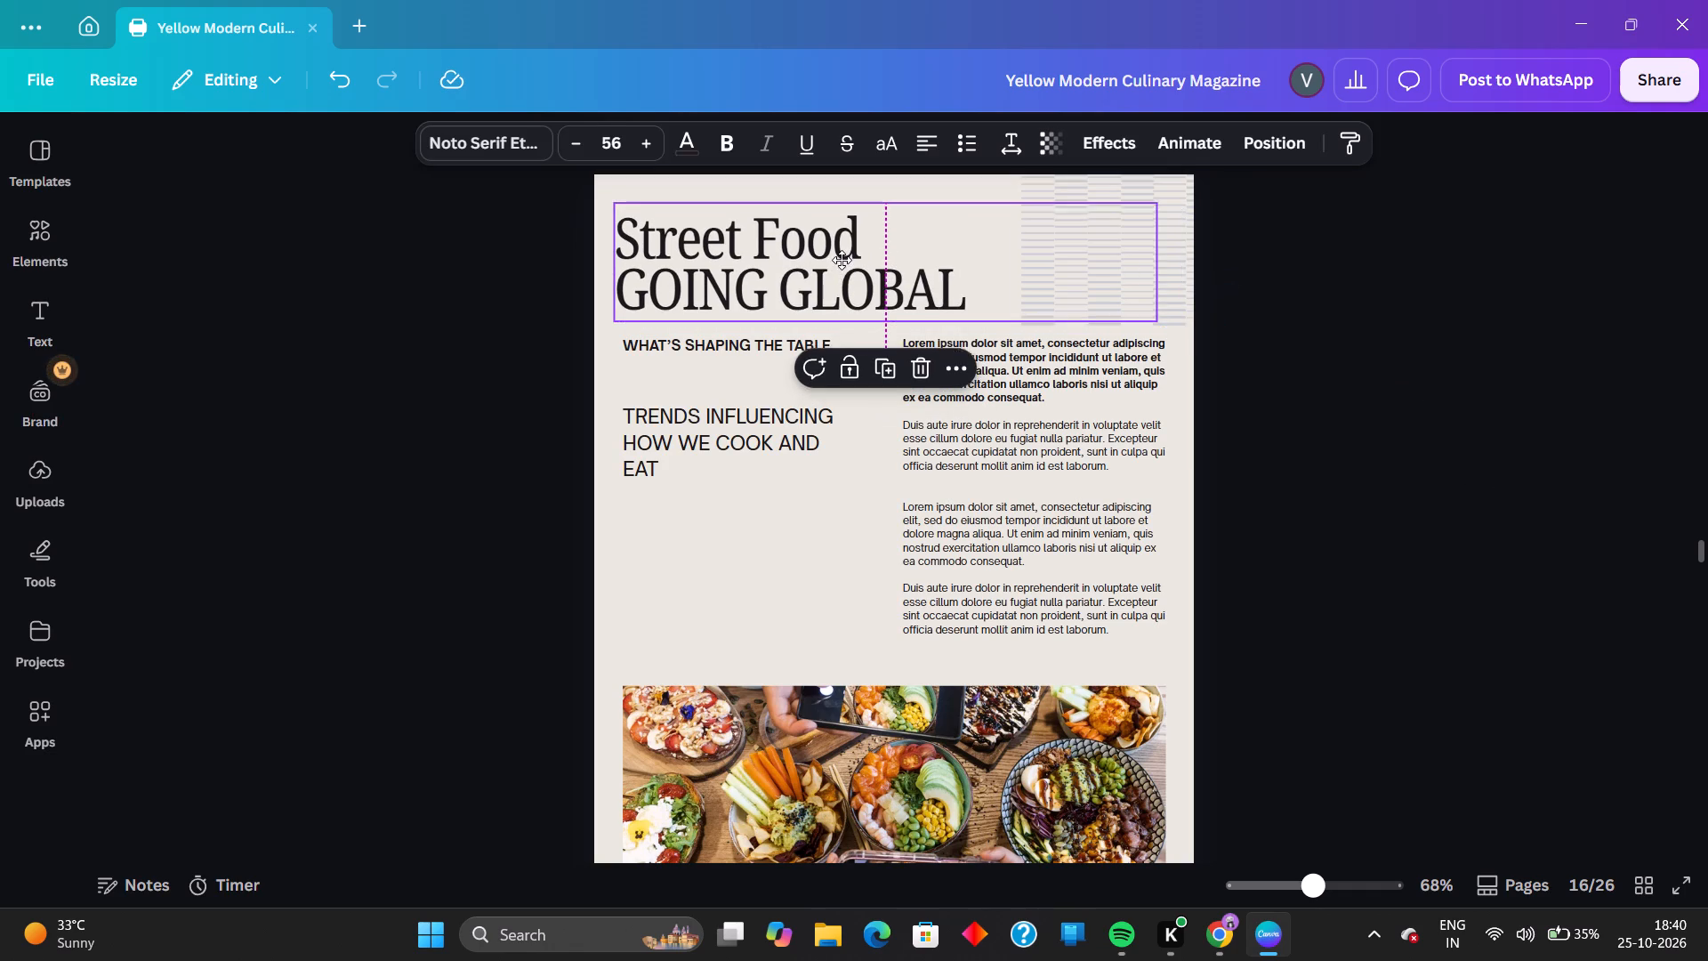
pyautogui.moveTo(842, 260); pyautogui.dragTo(842, 259)
pyautogui.click(1442, 393)
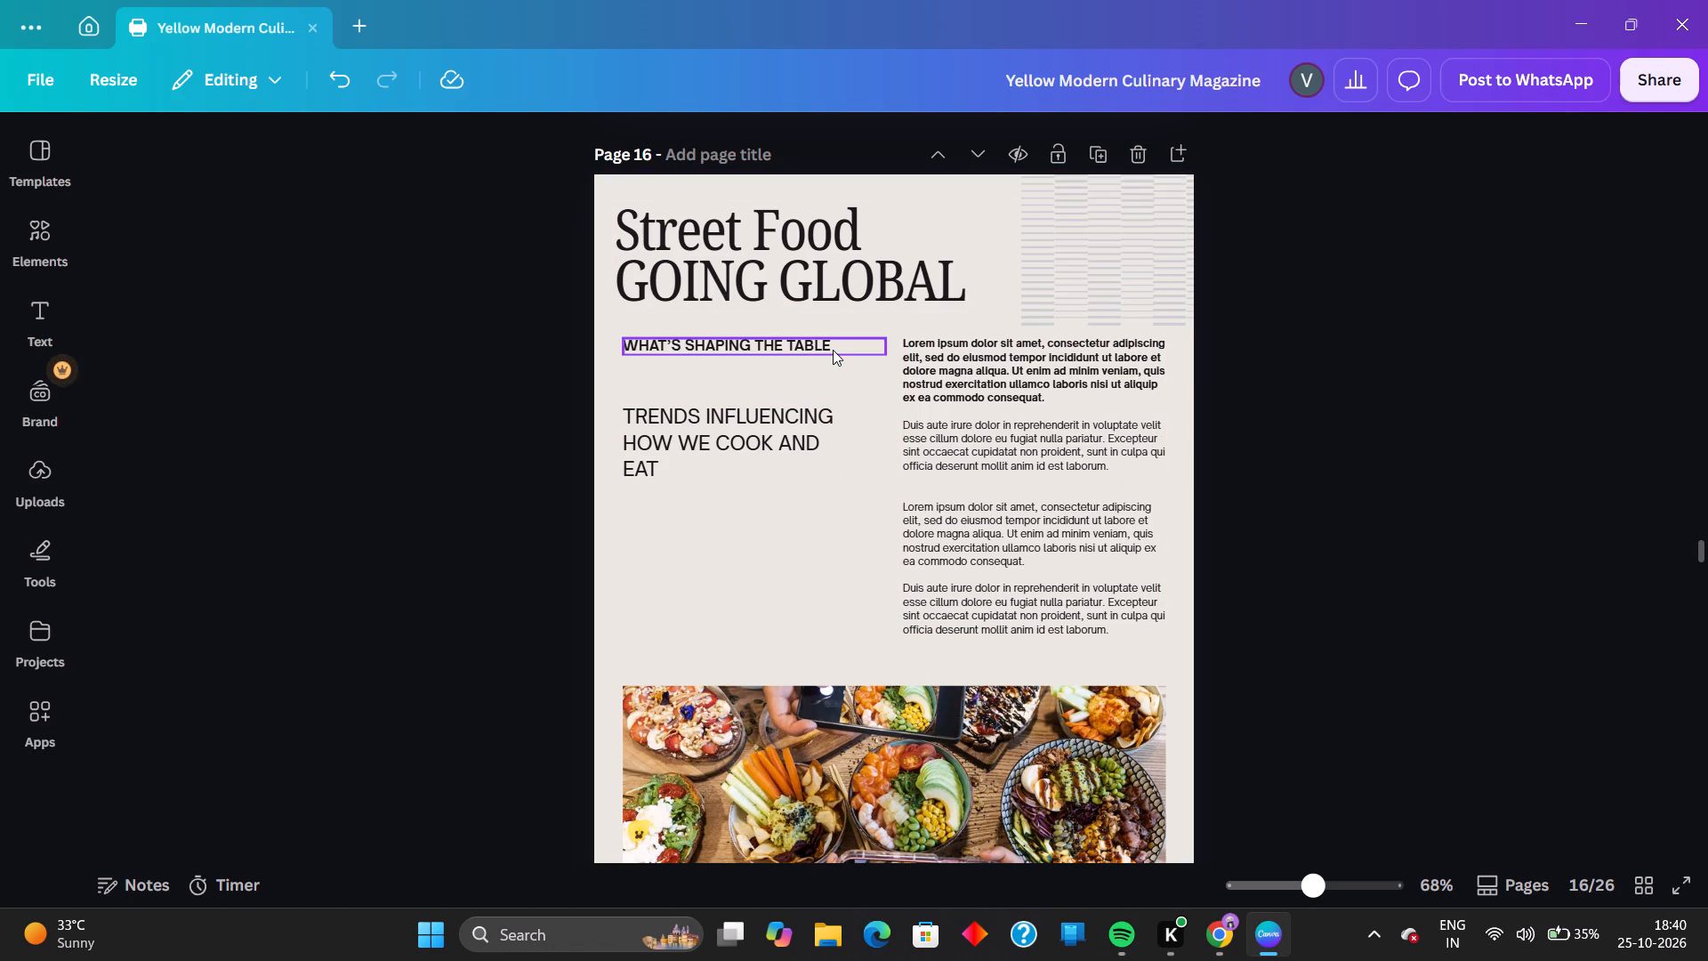
# Copy the "Fermentation and Preservation" heading with its dashed line from page 15 onto page 16, above the food photo.
pyautogui.scroll(9, 1043, 396)
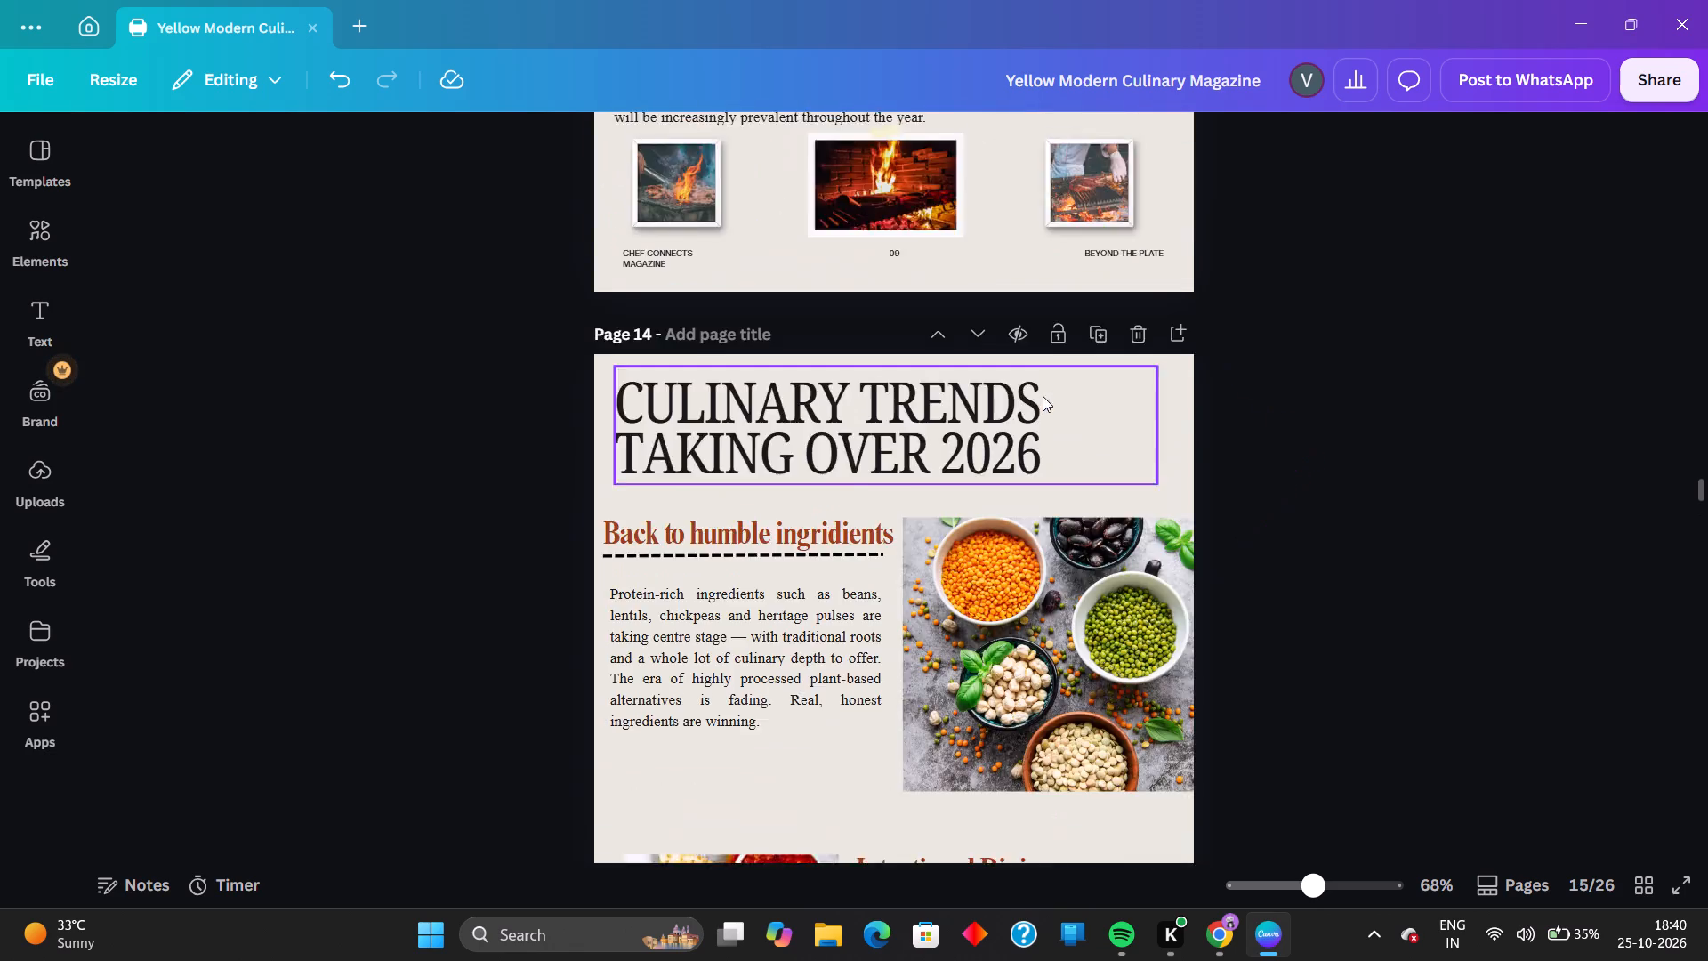
pyautogui.scroll(-7, 1043, 396)
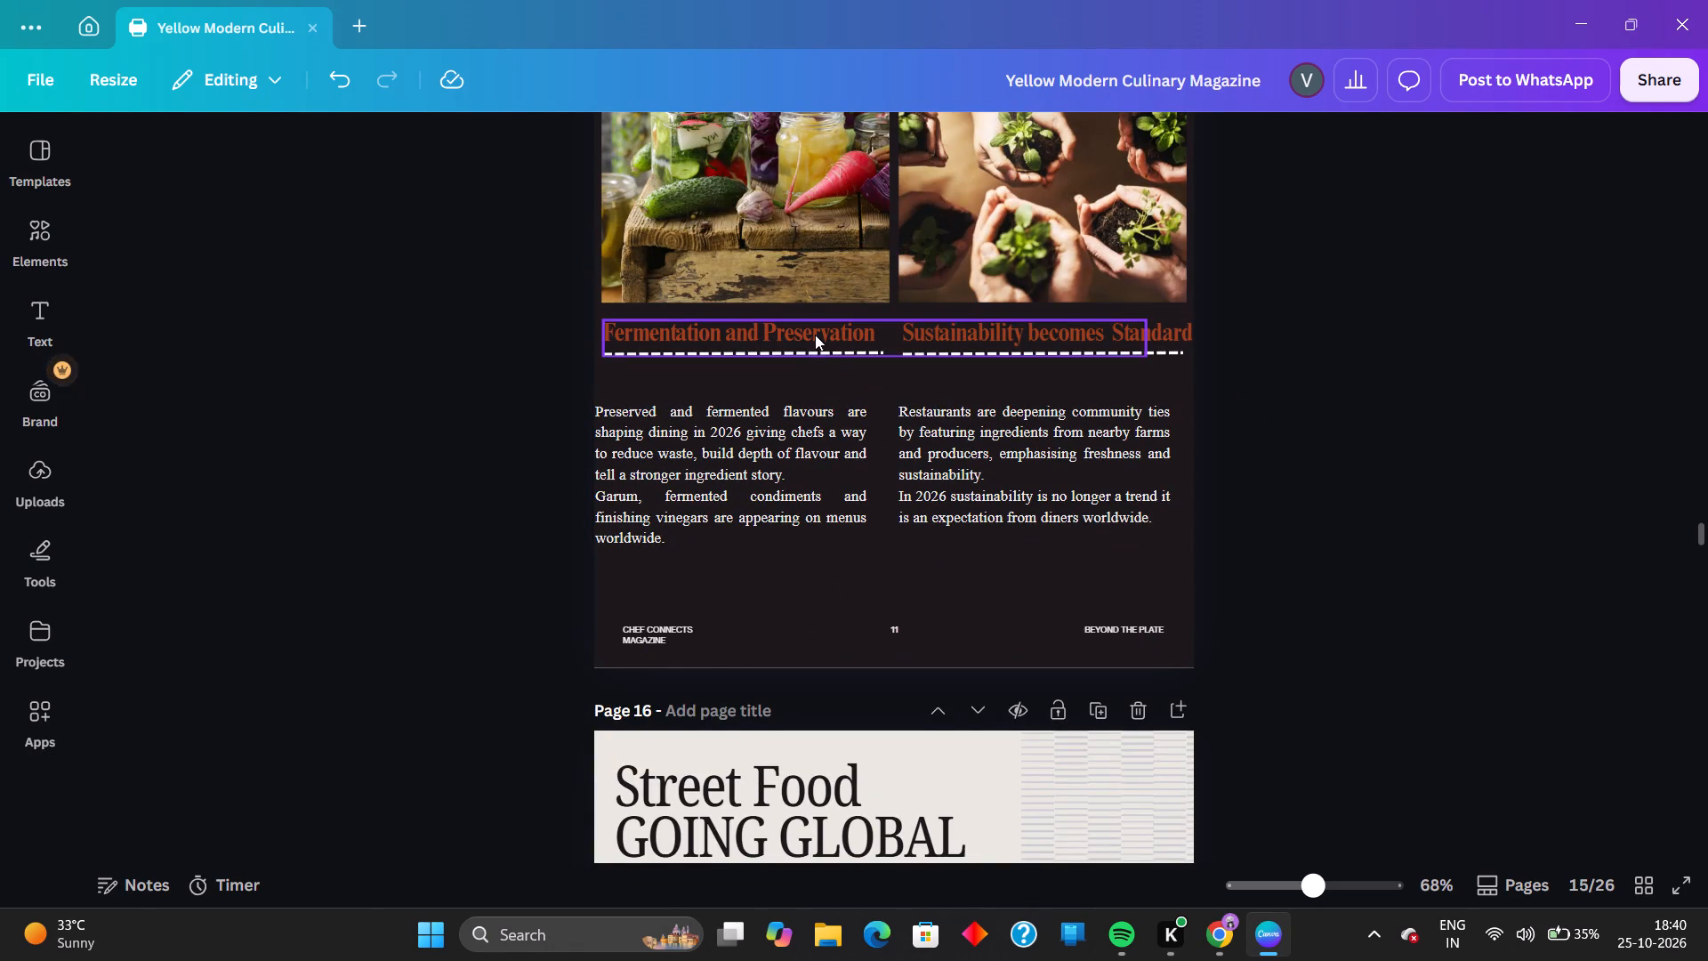
pyautogui.rightClick(815, 322)
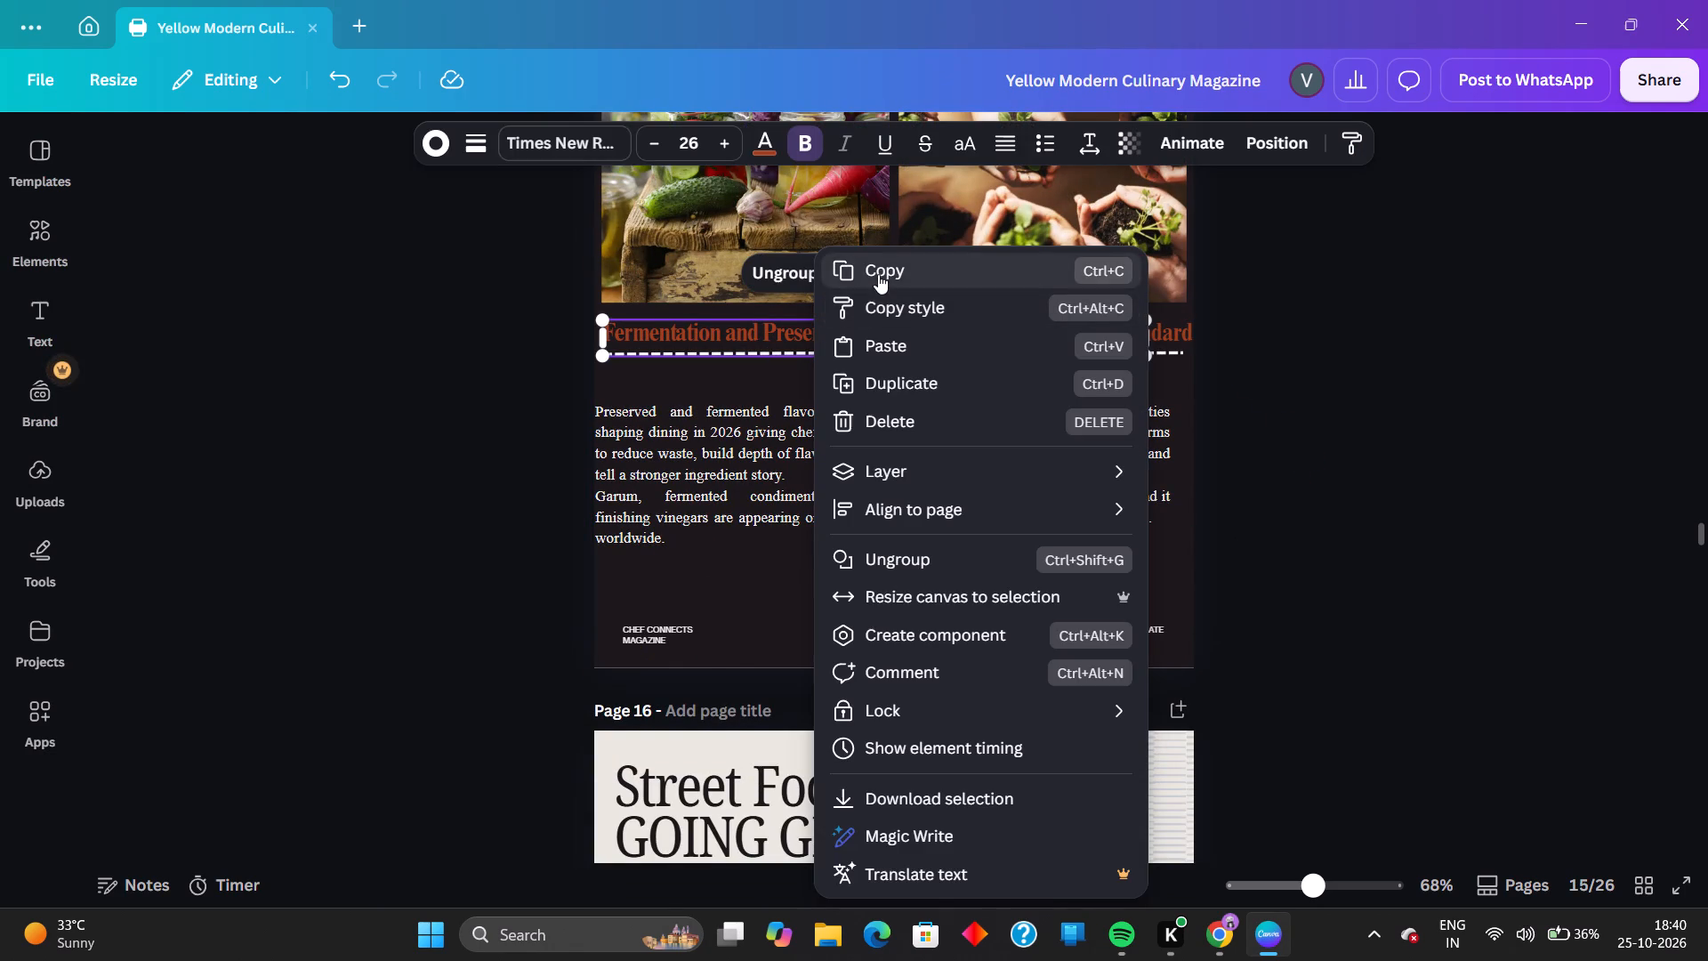
pyautogui.click(878, 274)
pyautogui.scroll(-4, 1284, 437)
pyautogui.rightClick(741, 721)
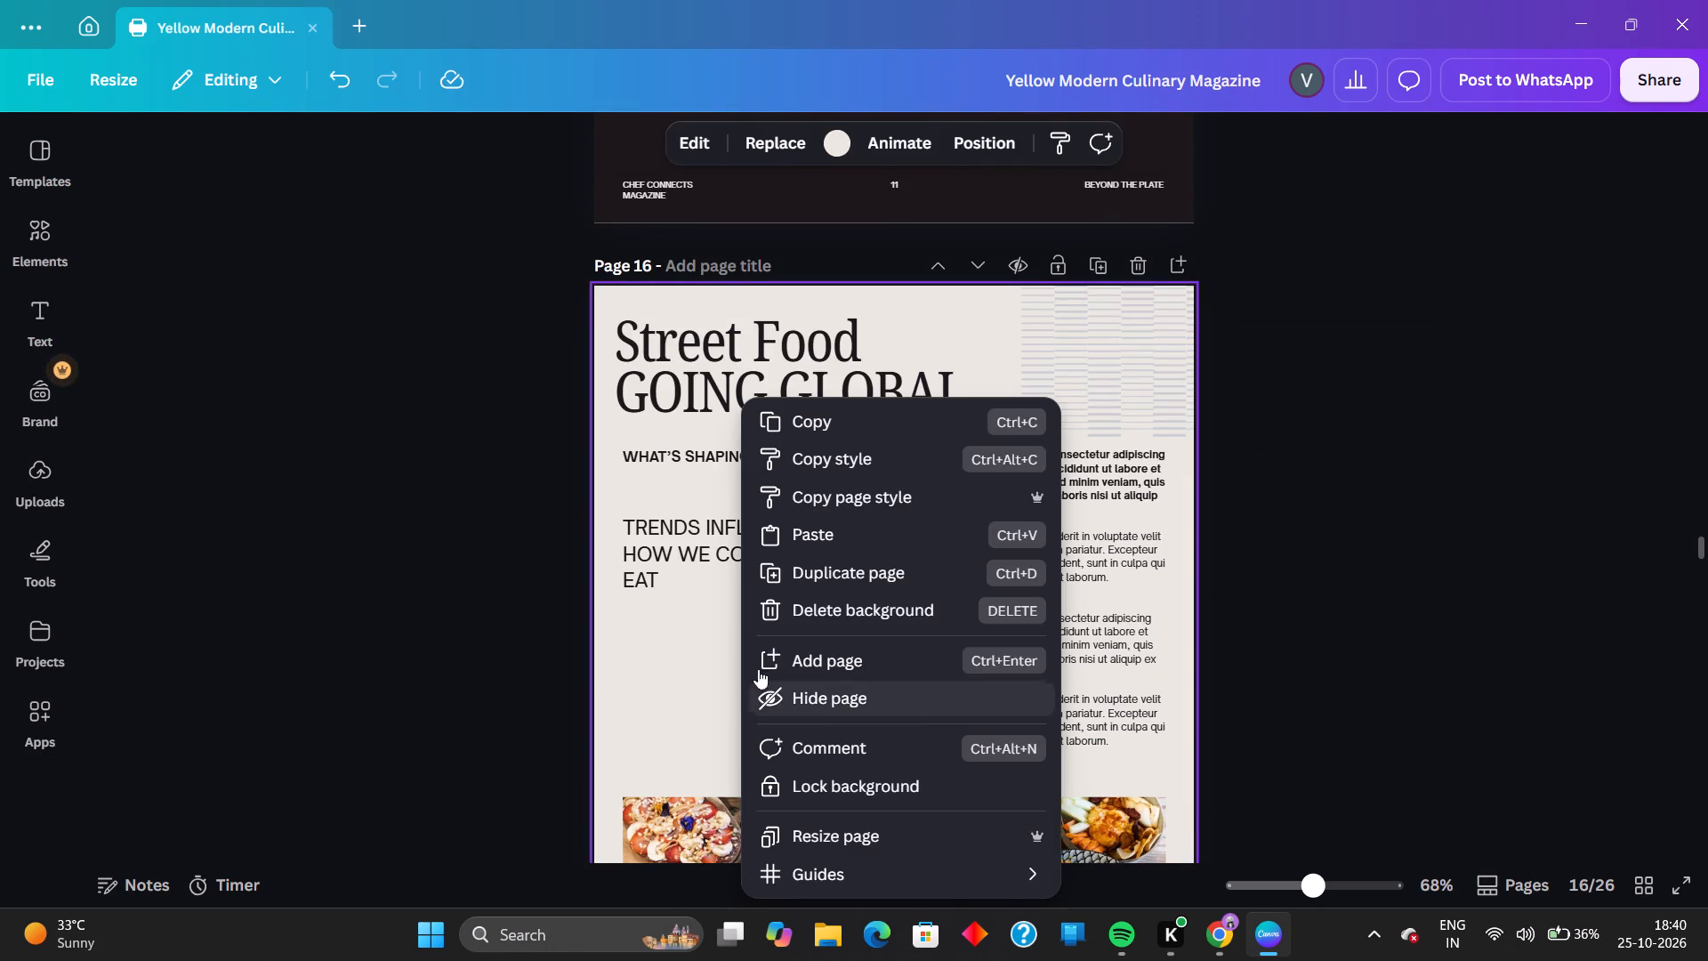
pyautogui.click(815, 532)
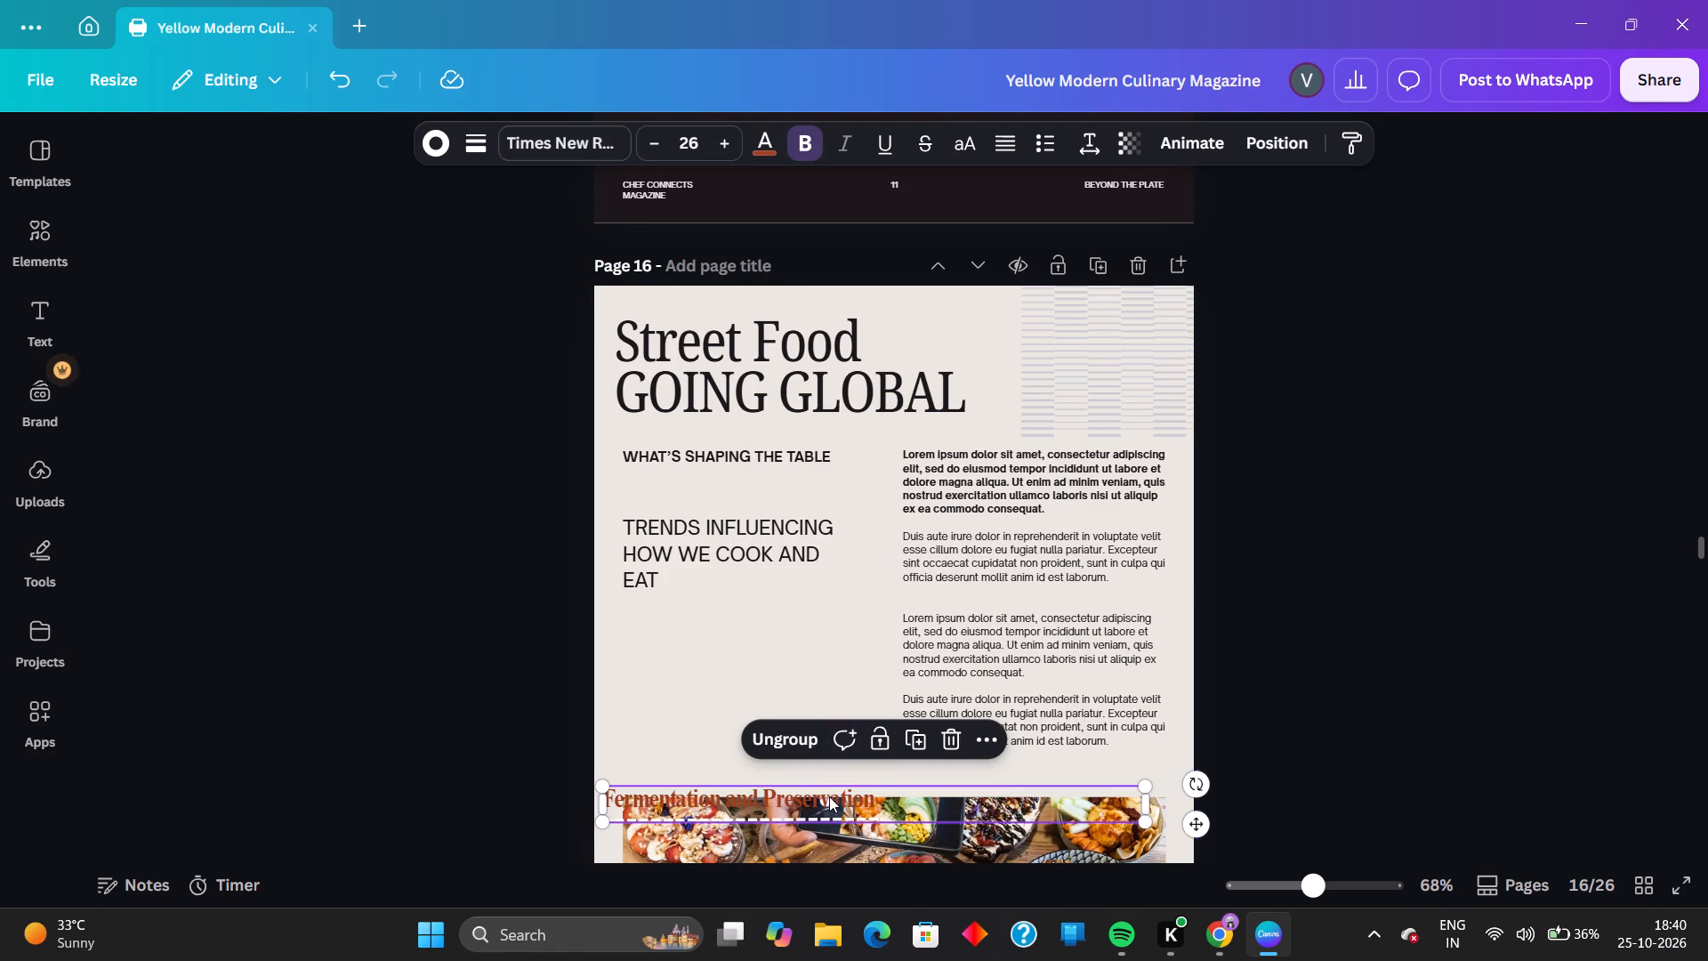
pyautogui.moveTo(829, 796); pyautogui.dragTo(841, 685)
# Replace the copied heading's text with "FROM THE ROADSIDE TO THE WORLDS TABLE", starting a second line at "WORLDS".
pyautogui.click(907, 699)
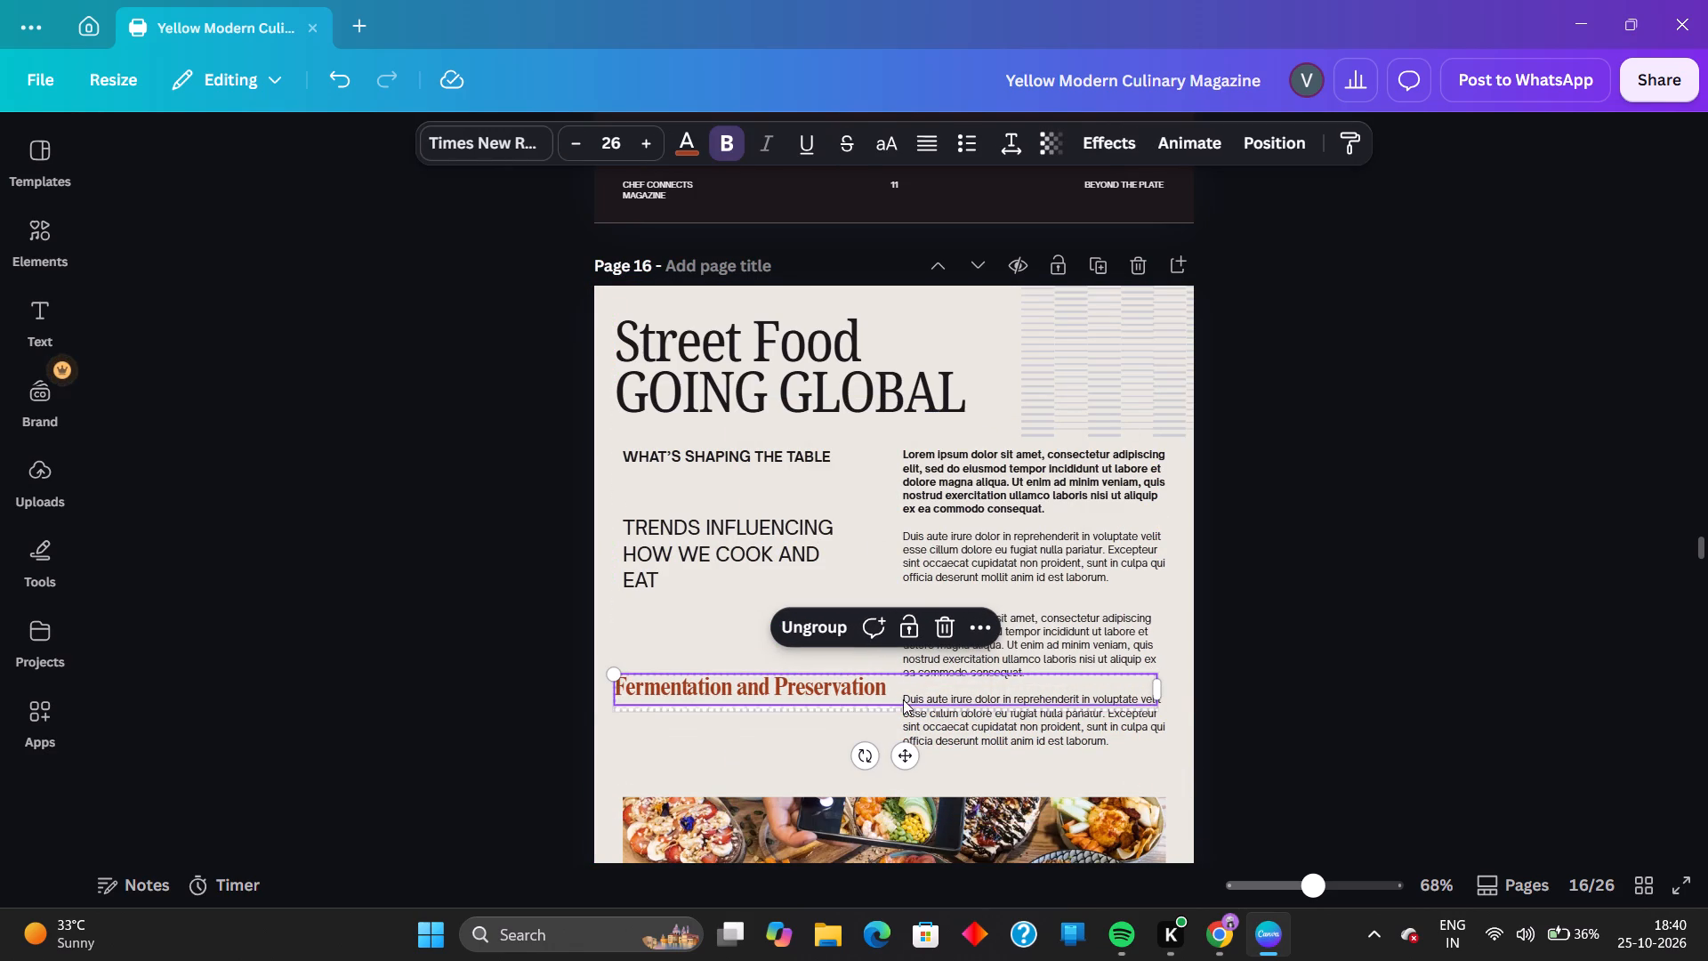
pyautogui.click(898, 692)
pyautogui.press('BackSpace')
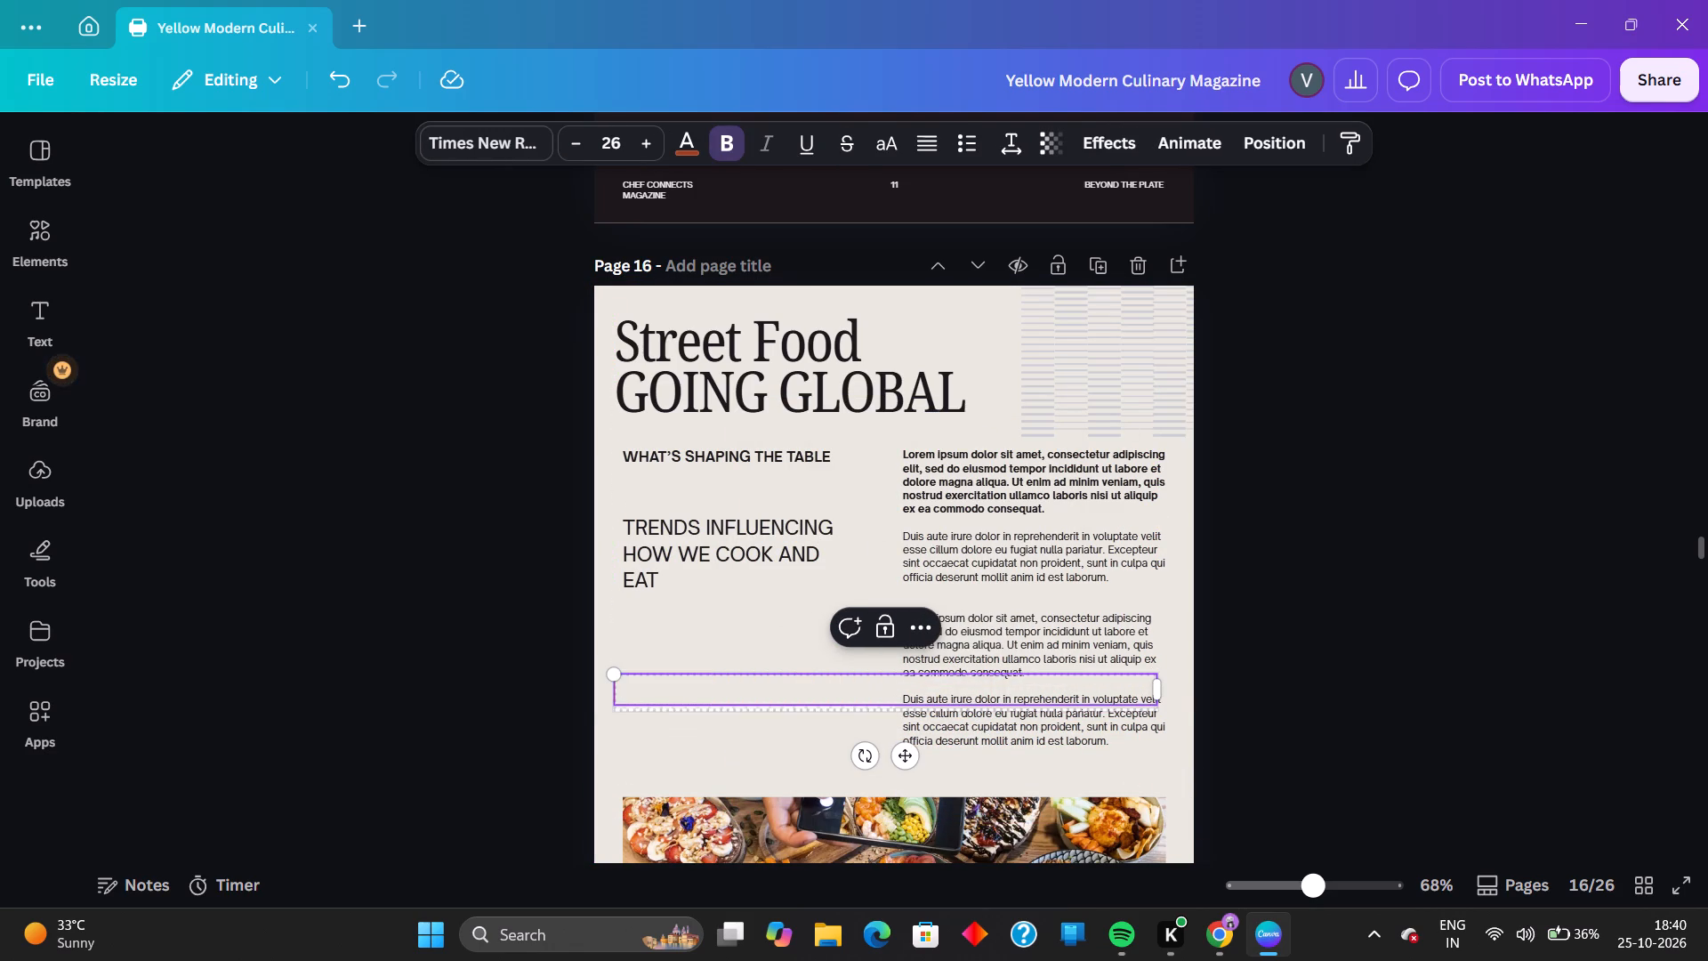
pyautogui.press('f')
pyautogui.write('FROM')
pyautogui.press('space')
pyautogui.write('THE')
pyautogui.press('space')
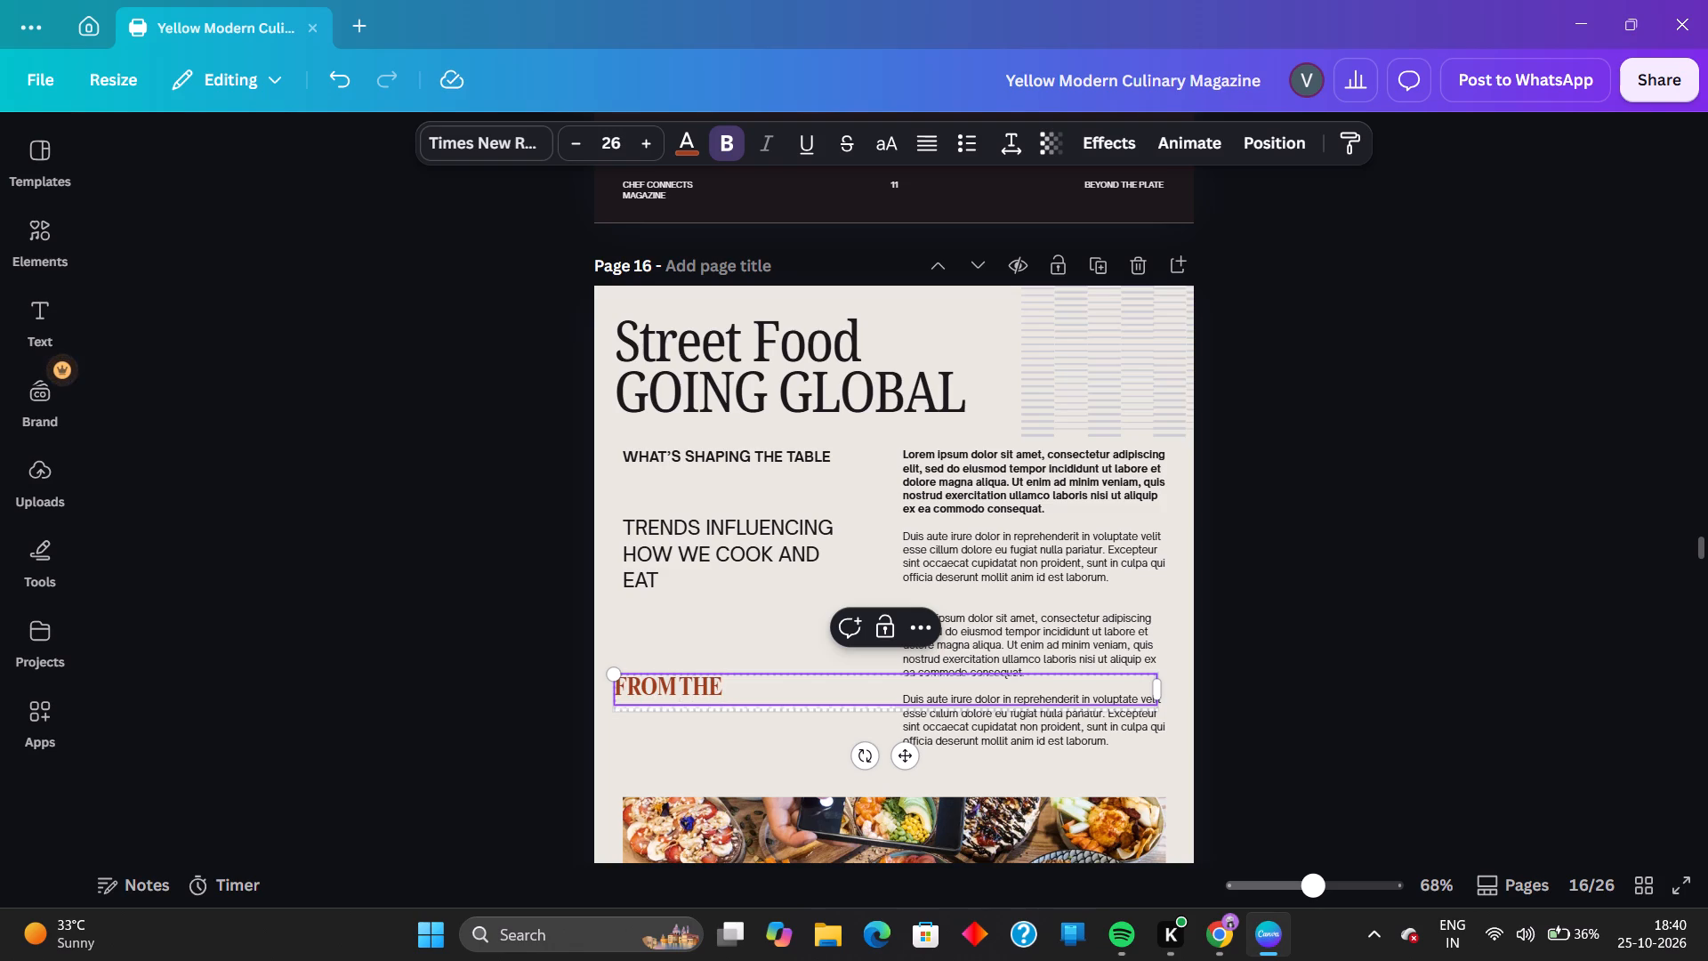
pyautogui.write('ROADSIDE')
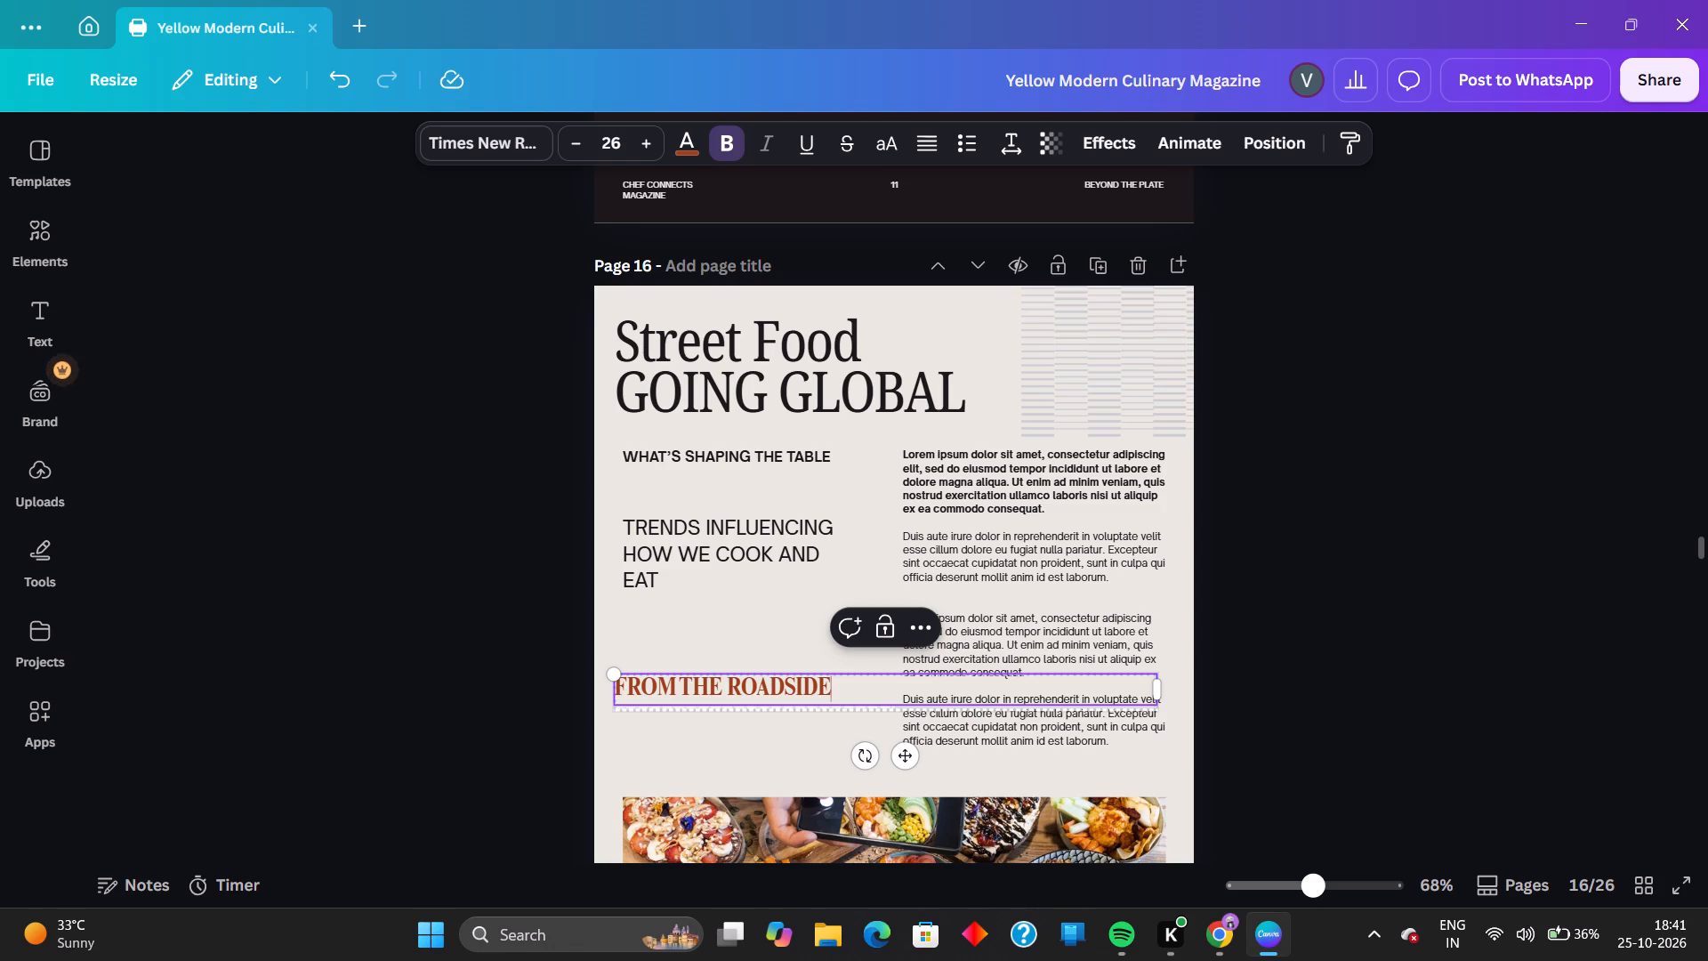
pyautogui.press('space')
pyautogui.write('TO THE')
pyautogui.press('Return')
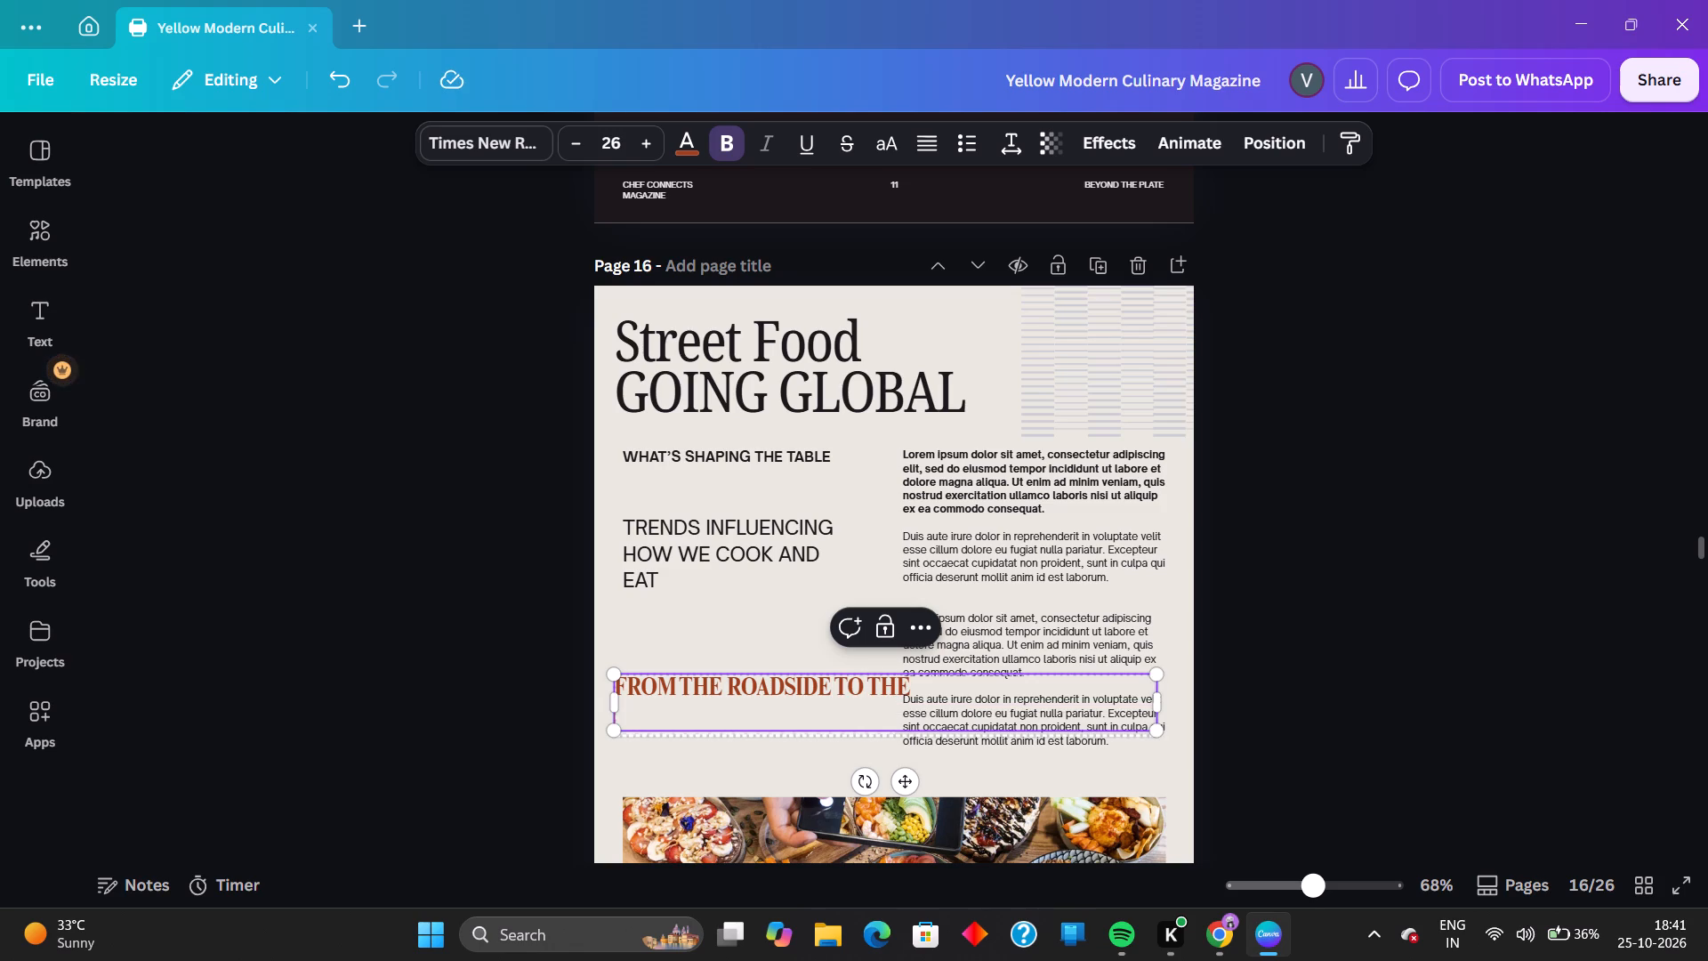
pyautogui.write('WORLD')
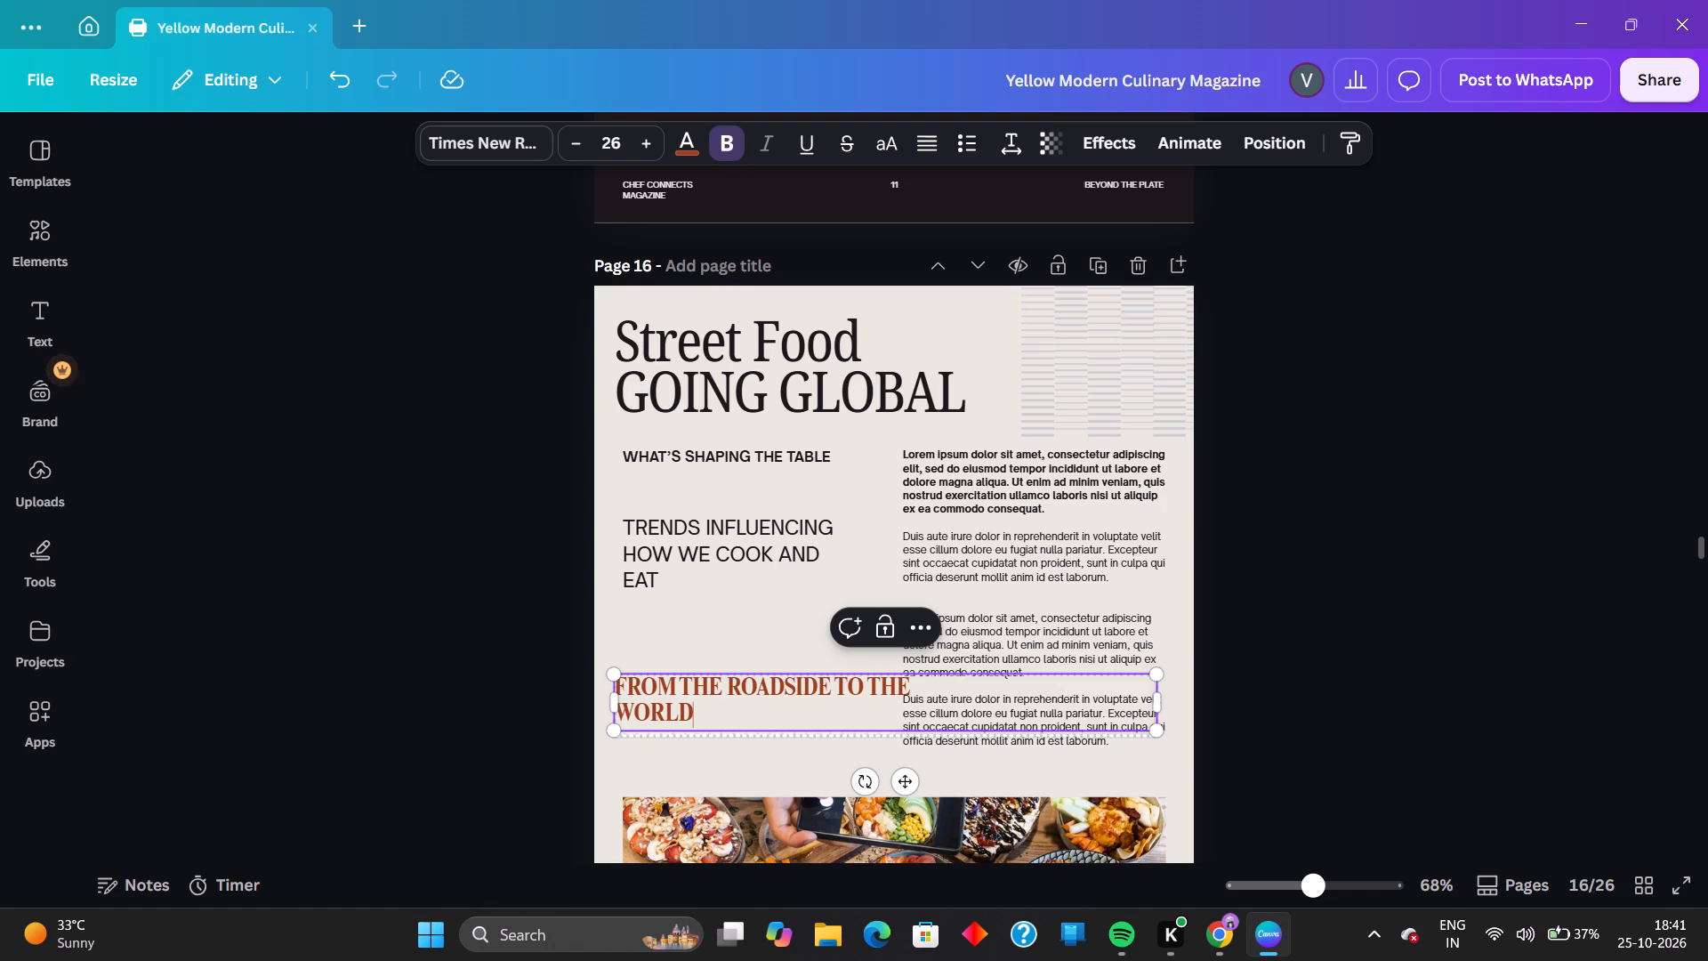
pyautogui.write('S TABLE')
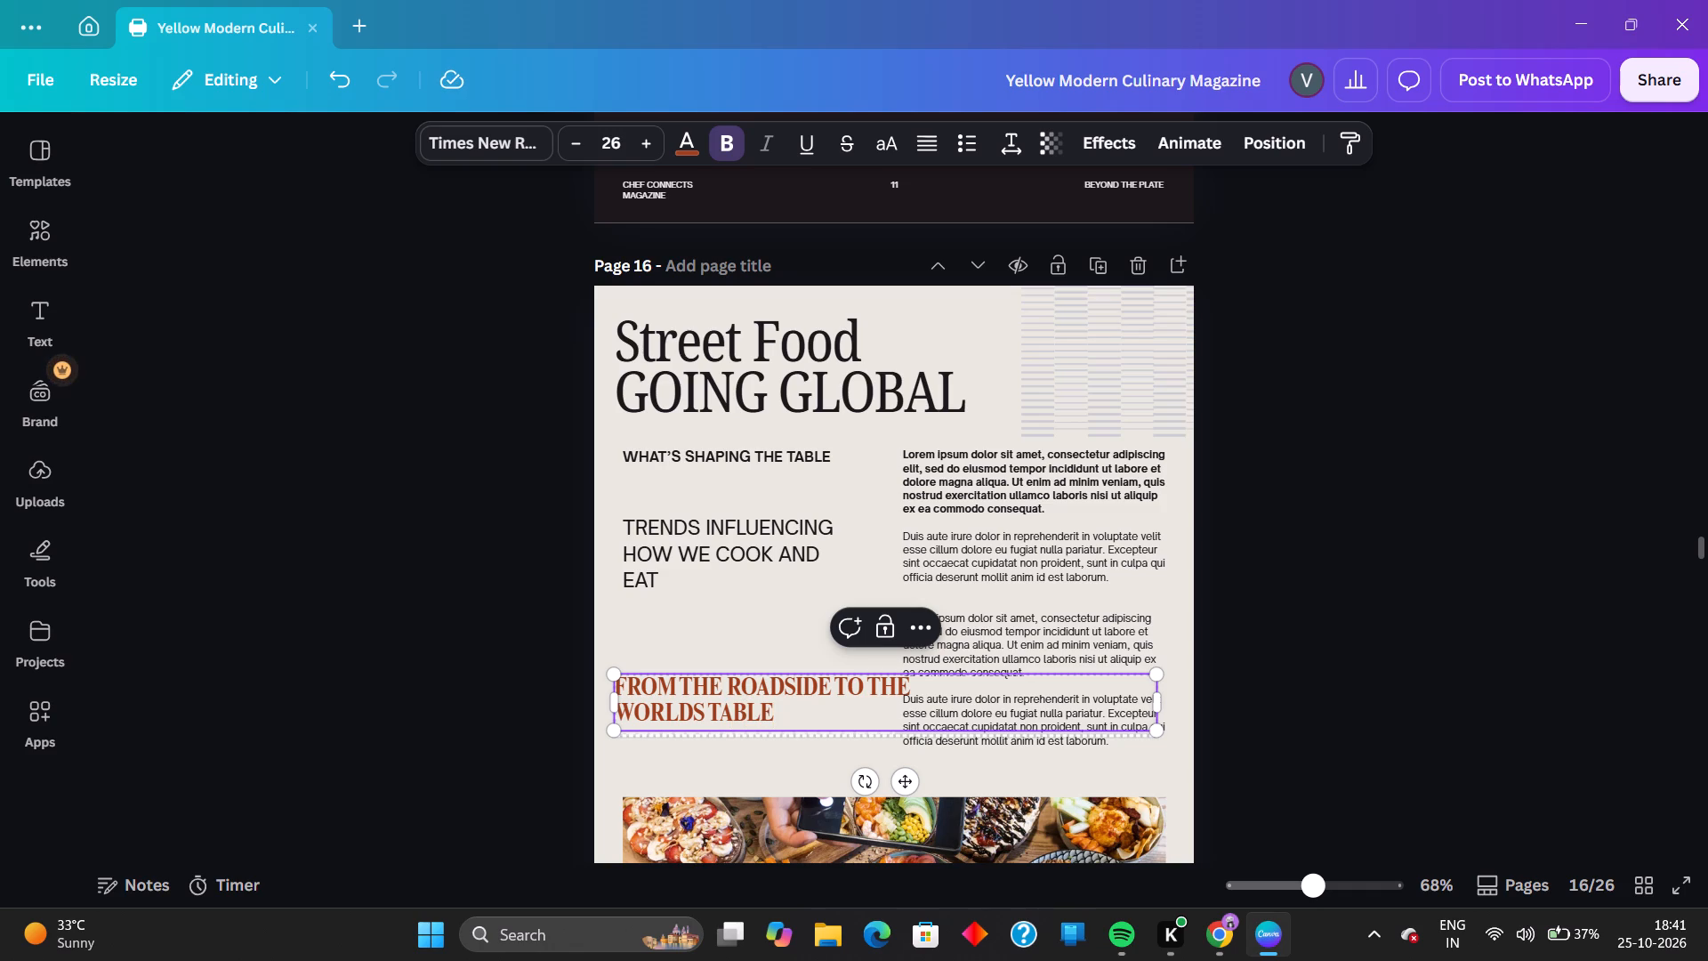
# Move the heading's line break so the first line ends after "TO" and the second reads "THE WORLDS TABLE".
pyautogui.click(874, 685)
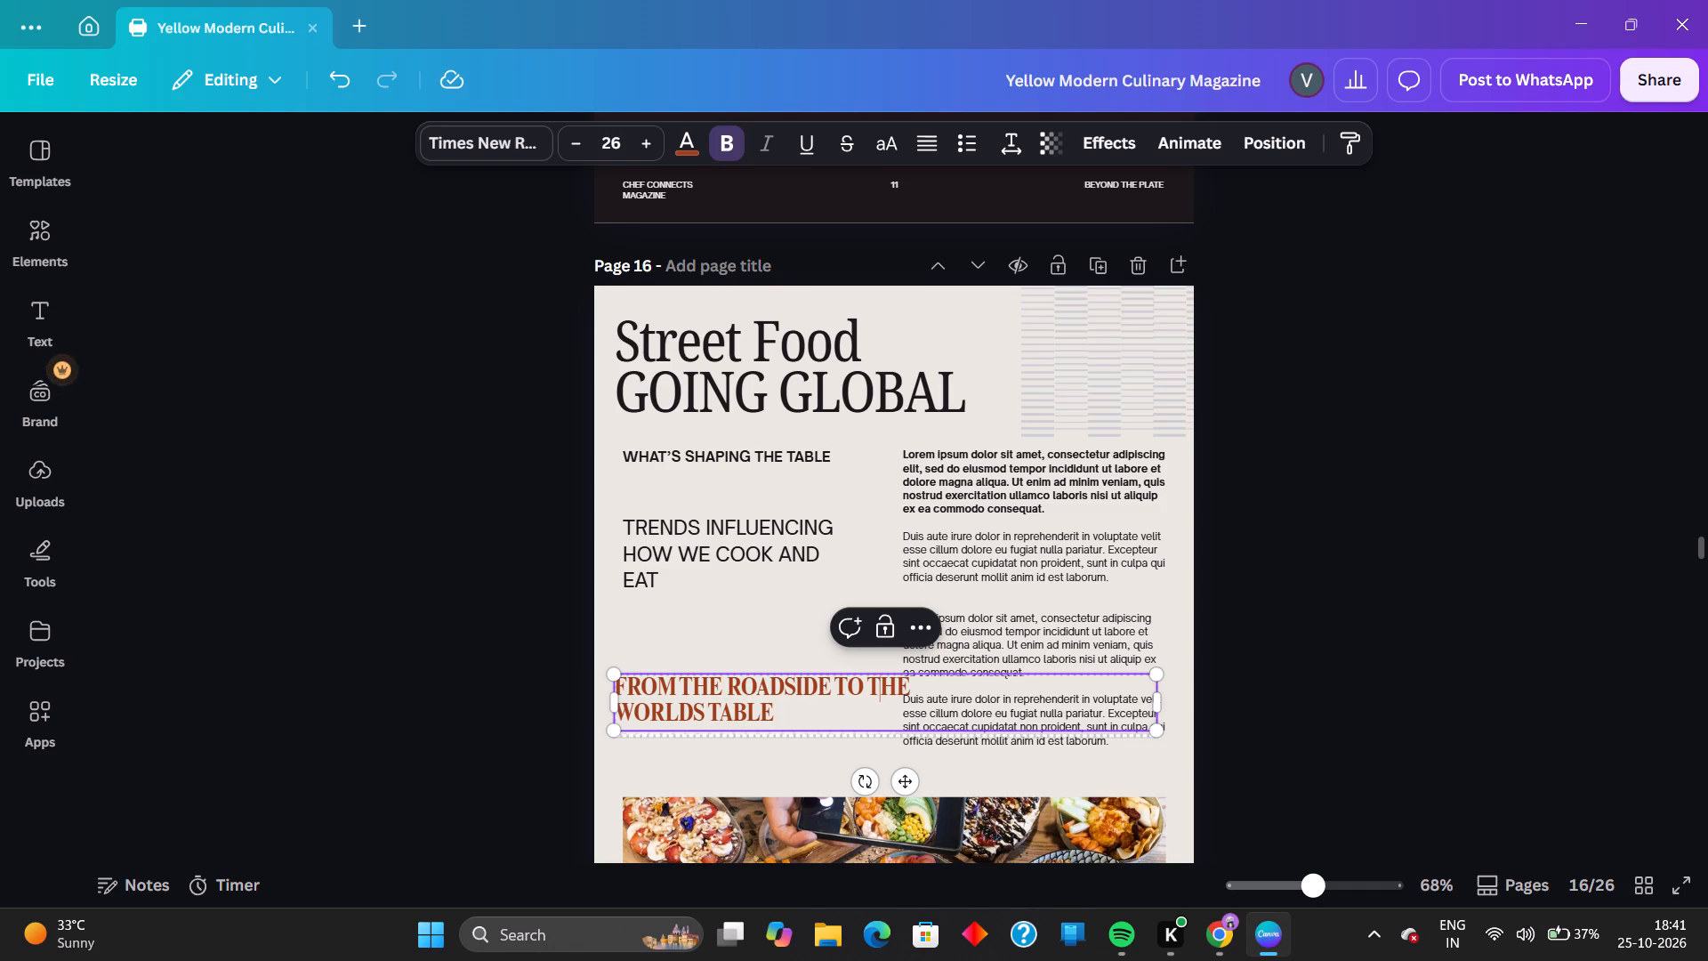
pyautogui.click(870, 690)
pyautogui.press('BackSpace')
pyautogui.press('Return')
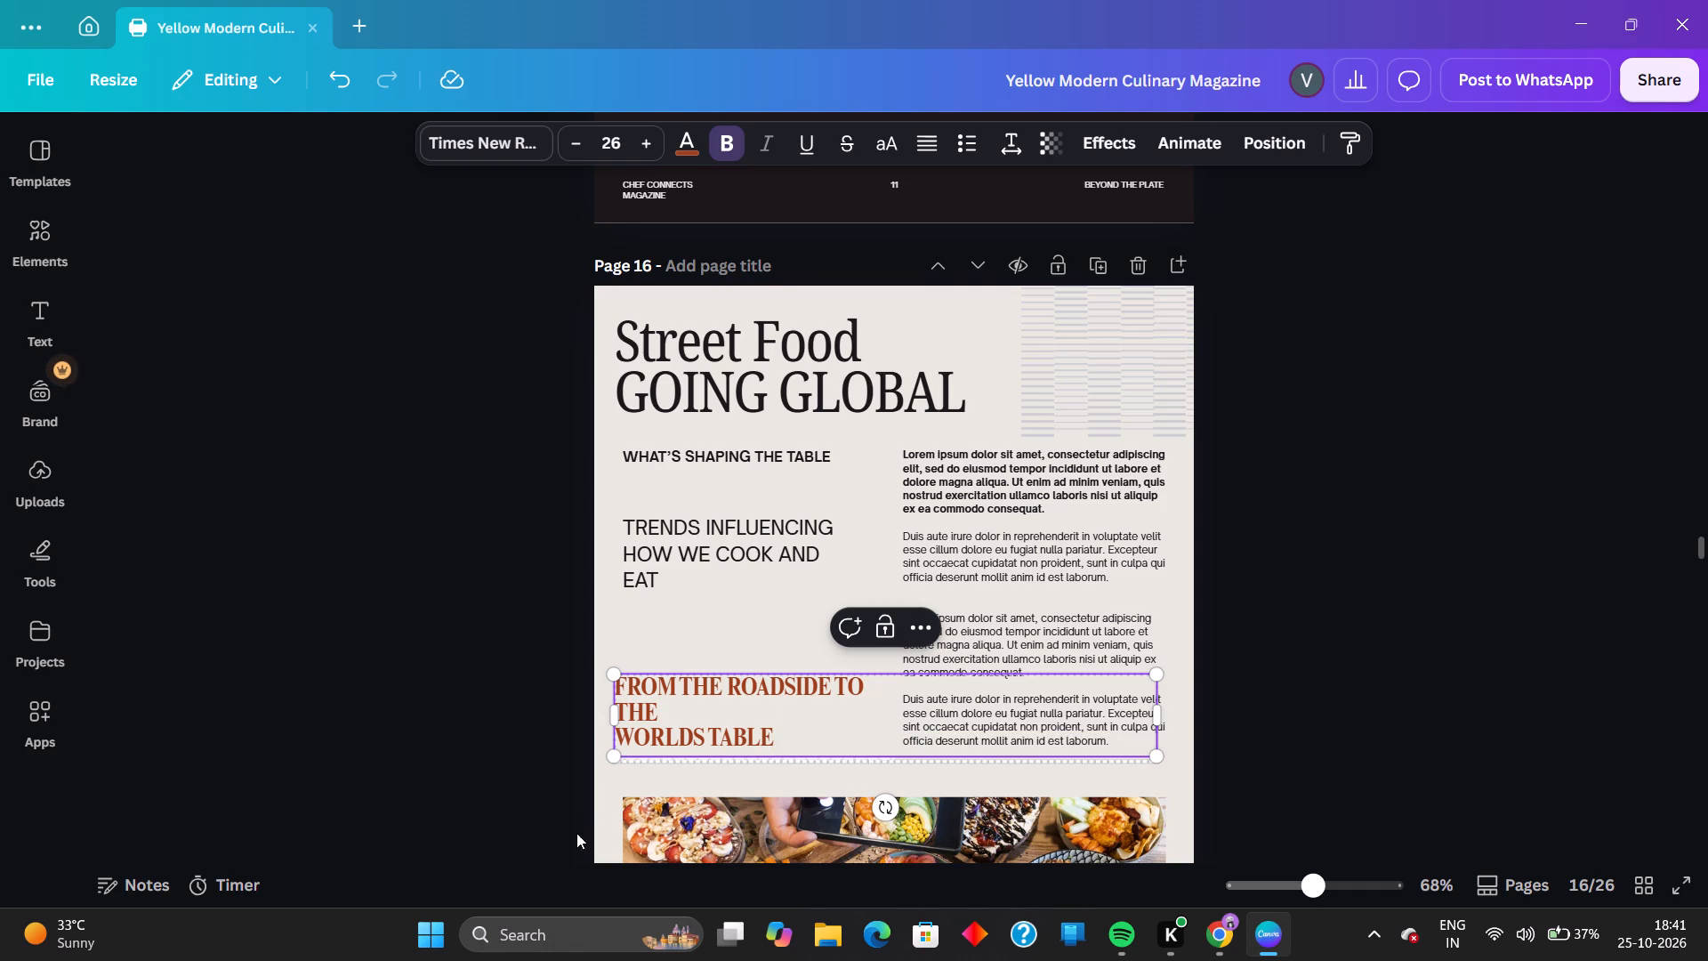
pyautogui.click(619, 739)
pyautogui.press('BackSpace')
pyautogui.press('space')
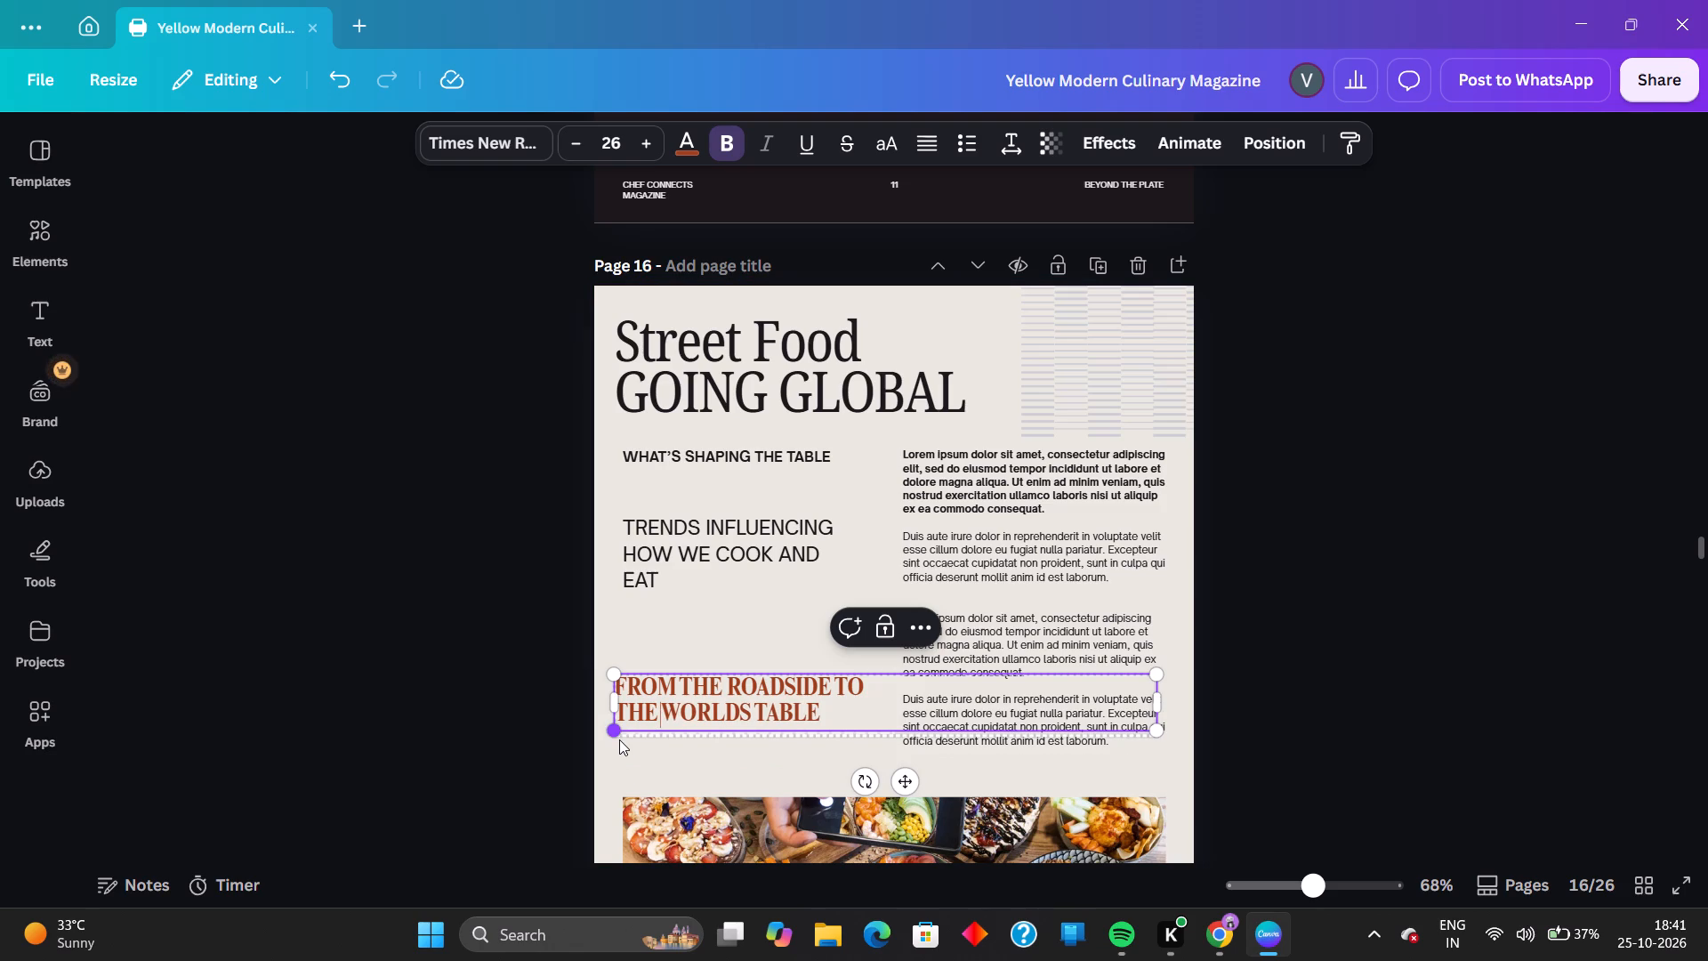
pyautogui.click(1360, 494)
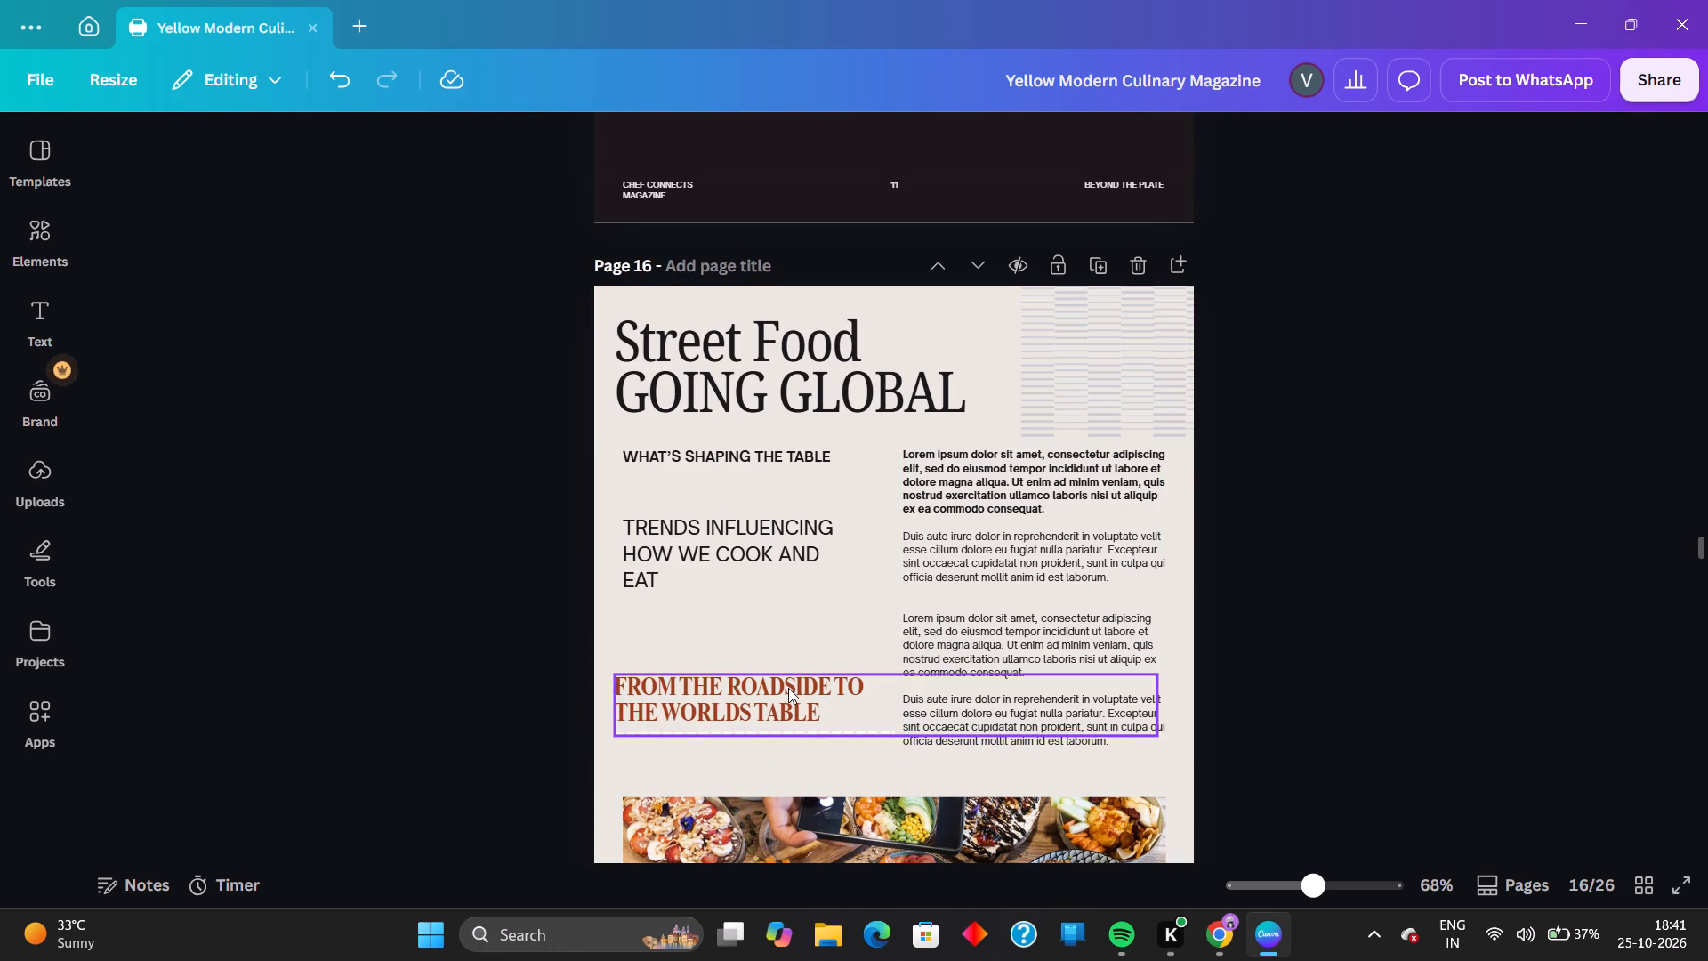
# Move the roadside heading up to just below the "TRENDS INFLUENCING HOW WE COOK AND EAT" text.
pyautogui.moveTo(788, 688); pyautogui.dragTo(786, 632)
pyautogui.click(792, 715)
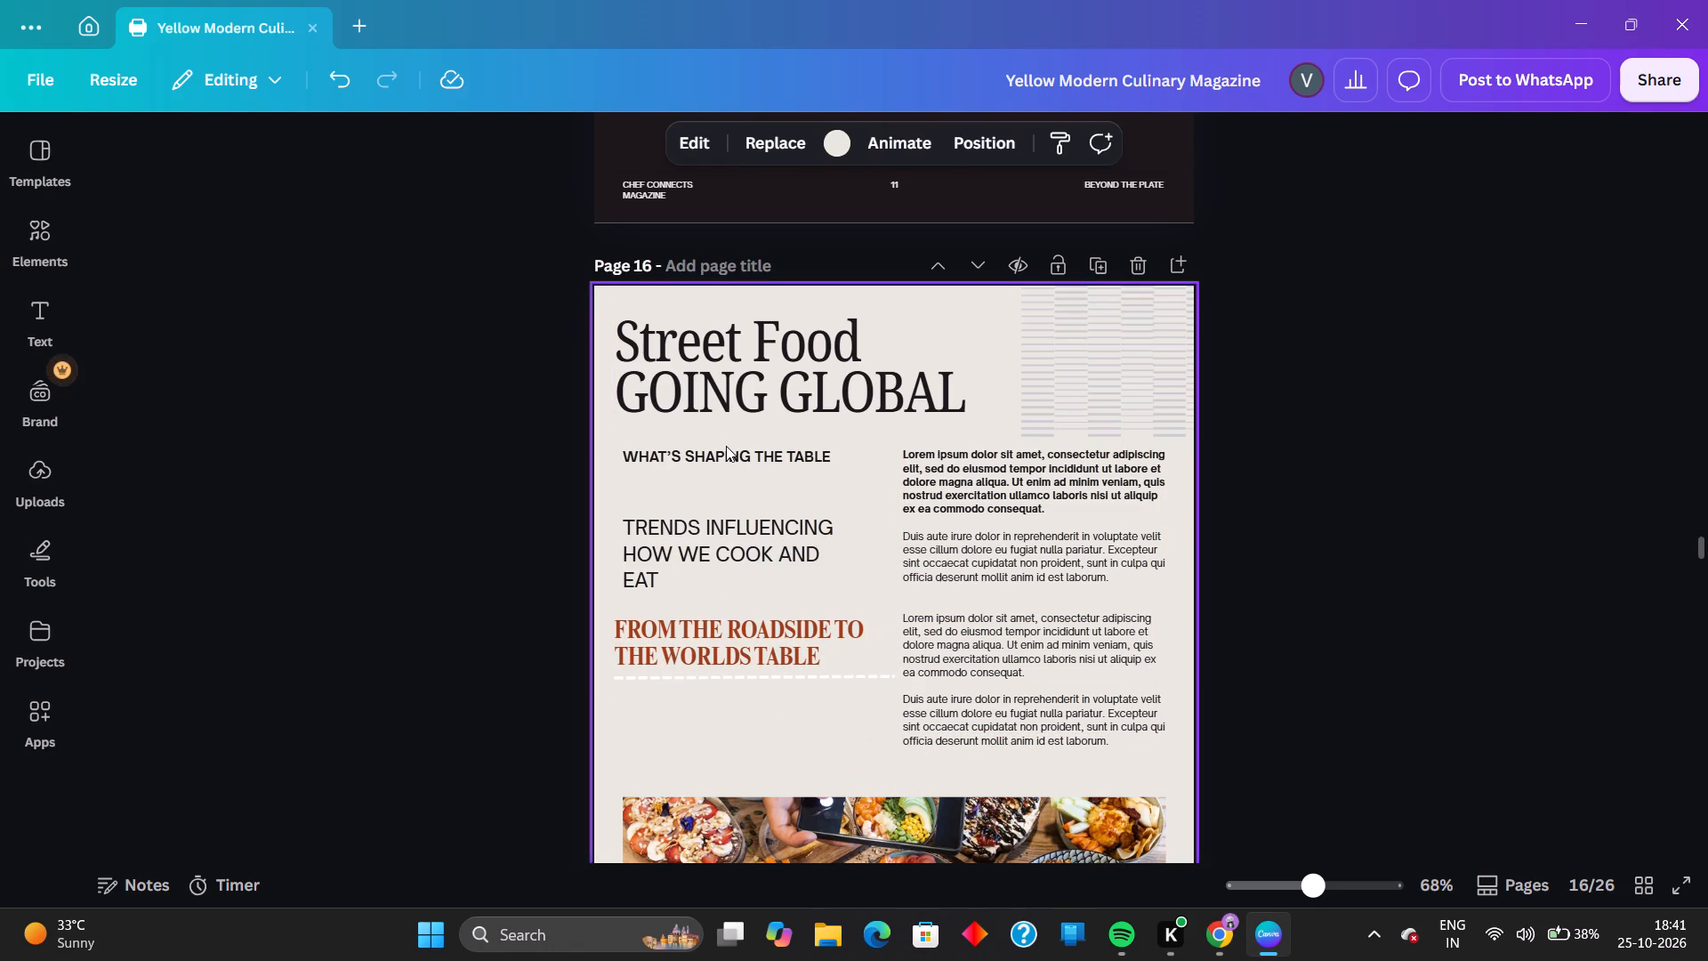
# Delete the "WHAT'S SHAPING THE TABLE" subheading from page 16.
pyautogui.click(726, 447)
pyautogui.click(726, 448)
pyautogui.click(794, 403)
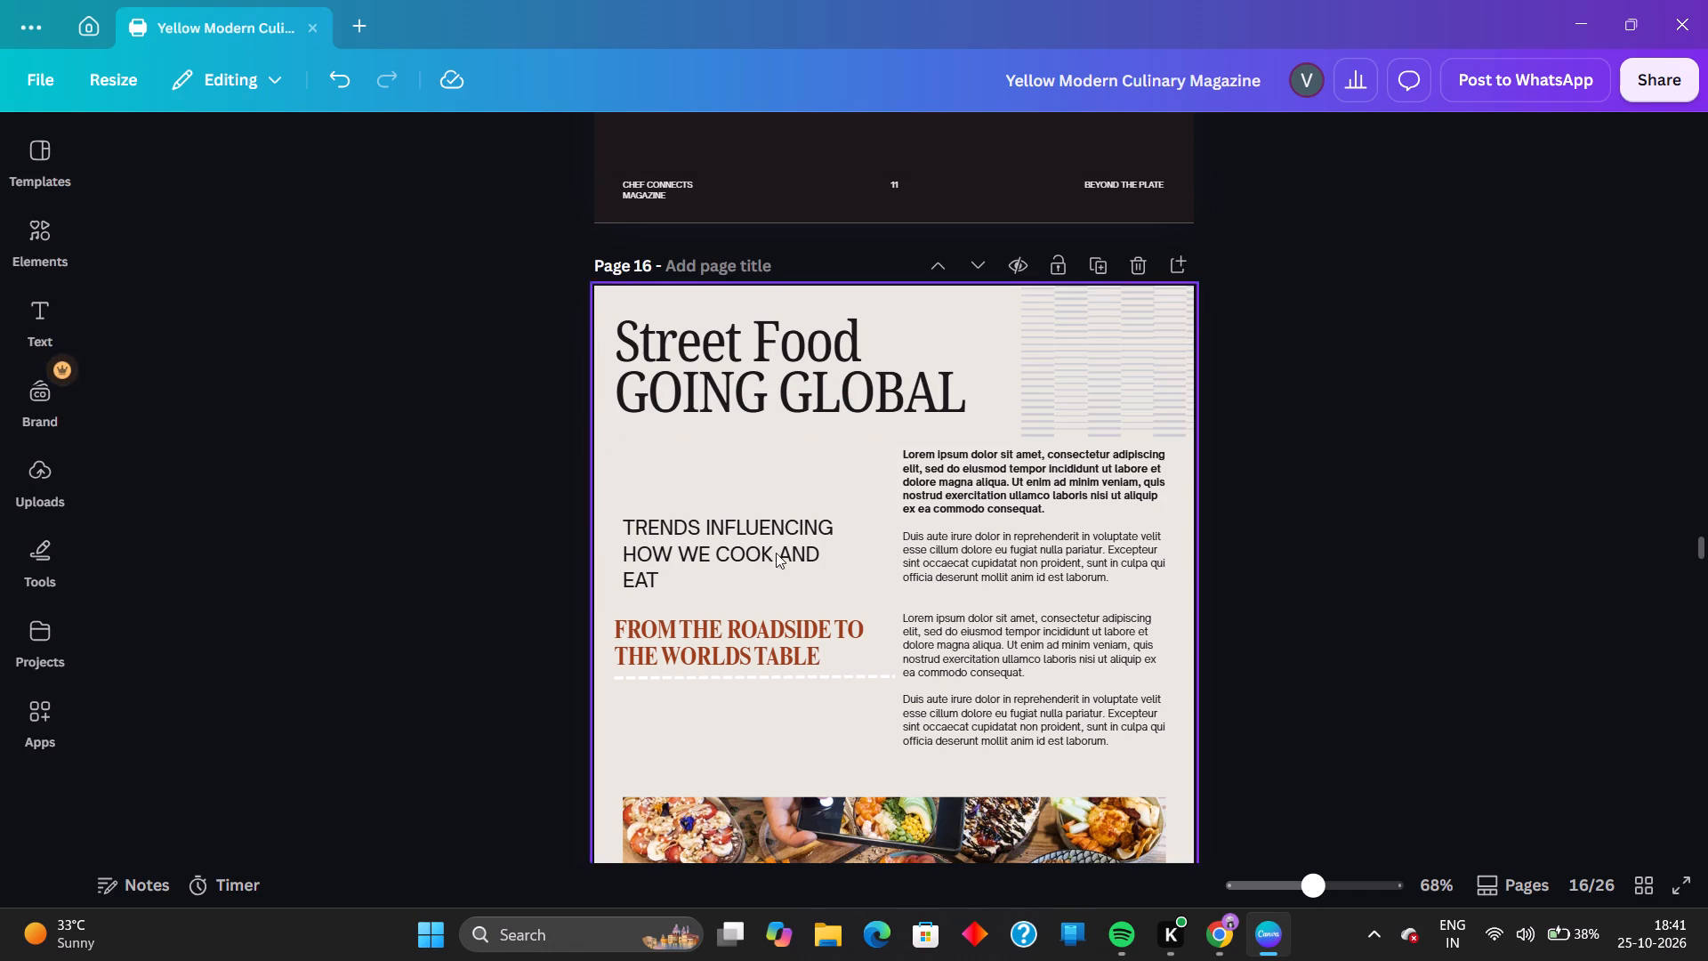
# Place the roadside heading directly beneath the "Street Food GOING GLOBAL" title, aligned with the title's left edge.
pyautogui.moveTo(771, 658); pyautogui.dragTo(773, 489)
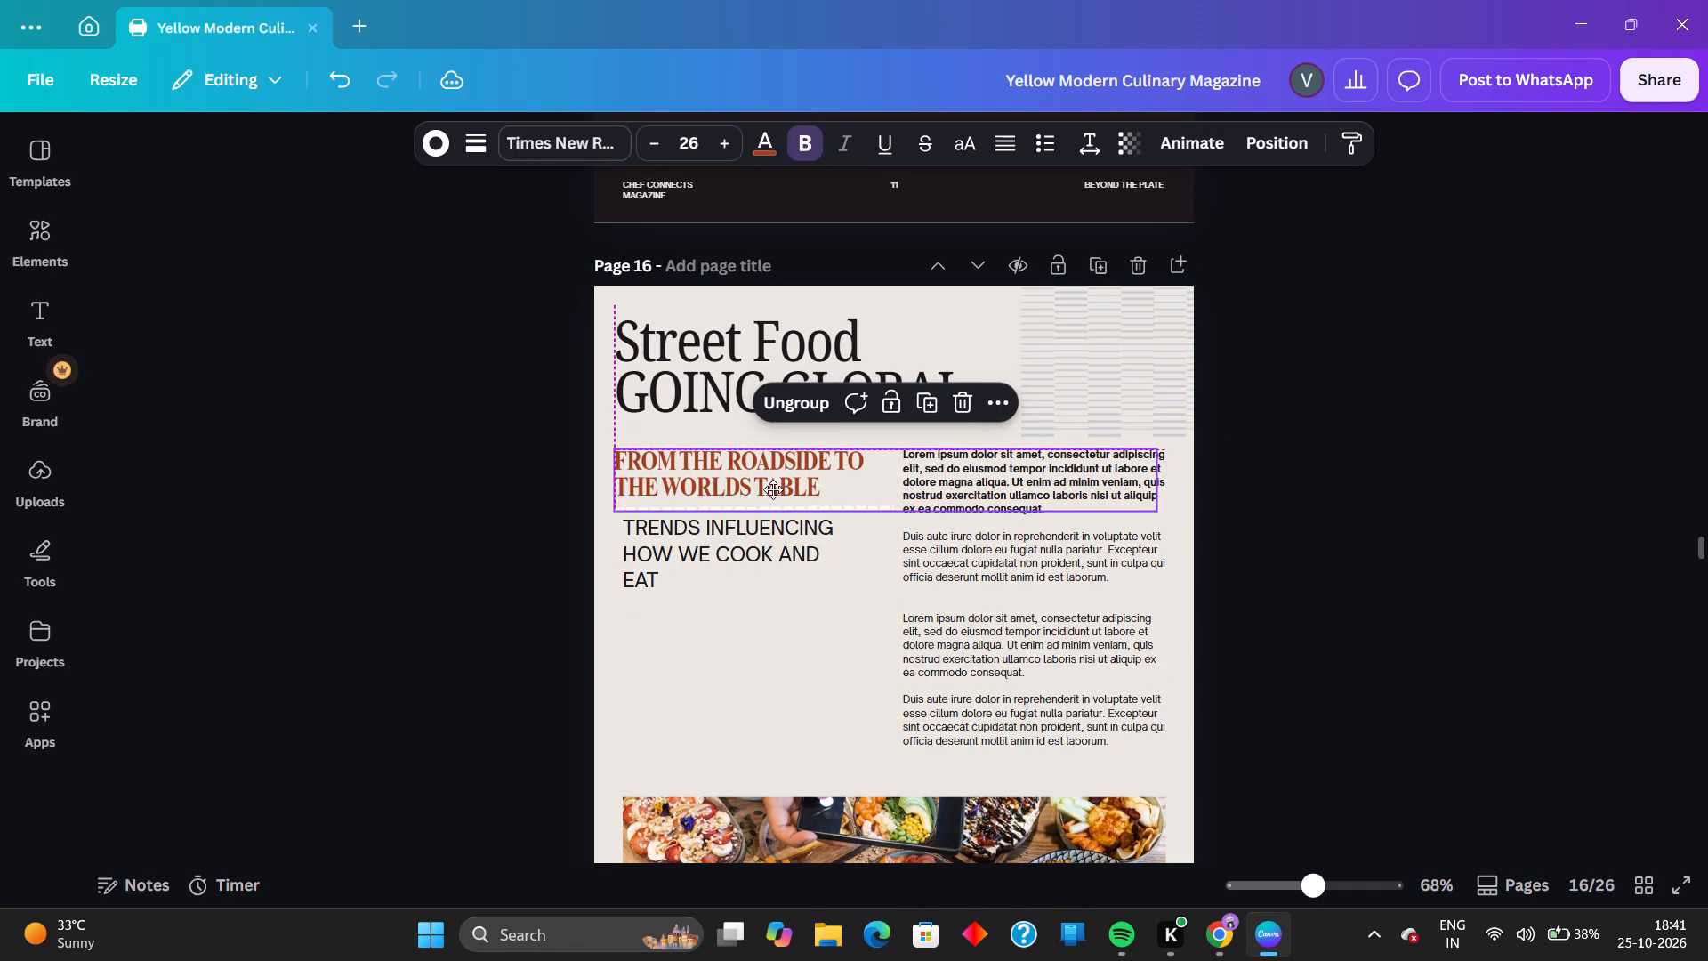
pyautogui.moveTo(773, 489); pyautogui.dragTo(773, 484)
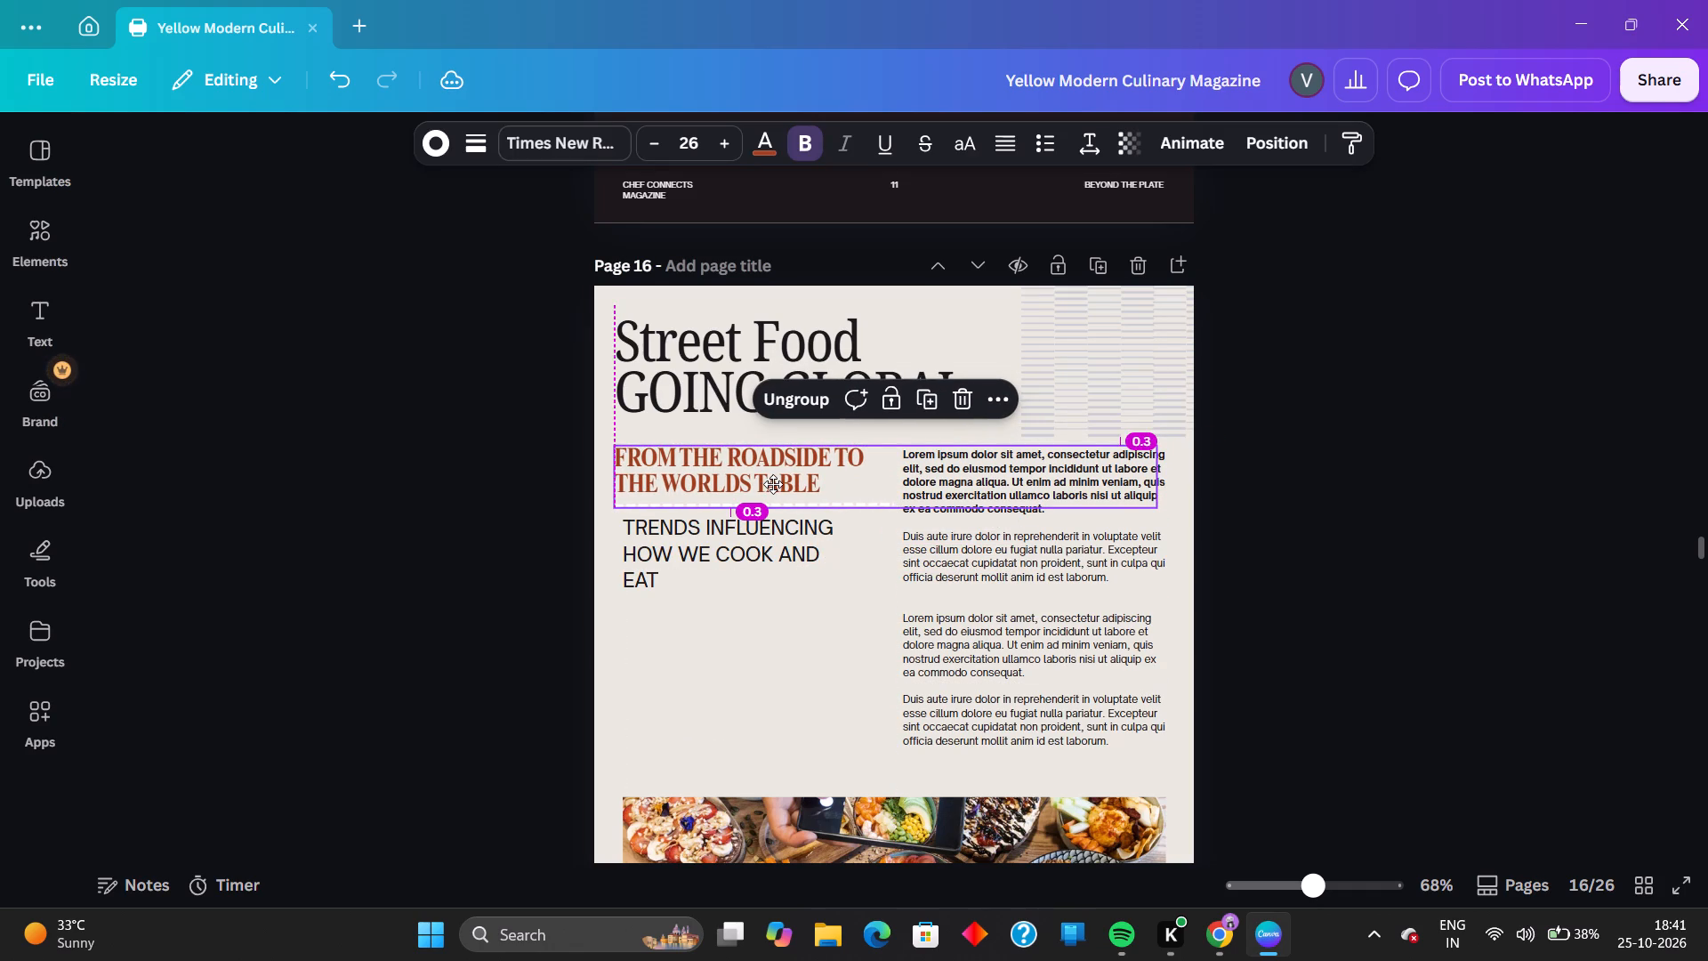
pyautogui.moveTo(773, 484); pyautogui.dragTo(772, 482)
pyautogui.click(1318, 493)
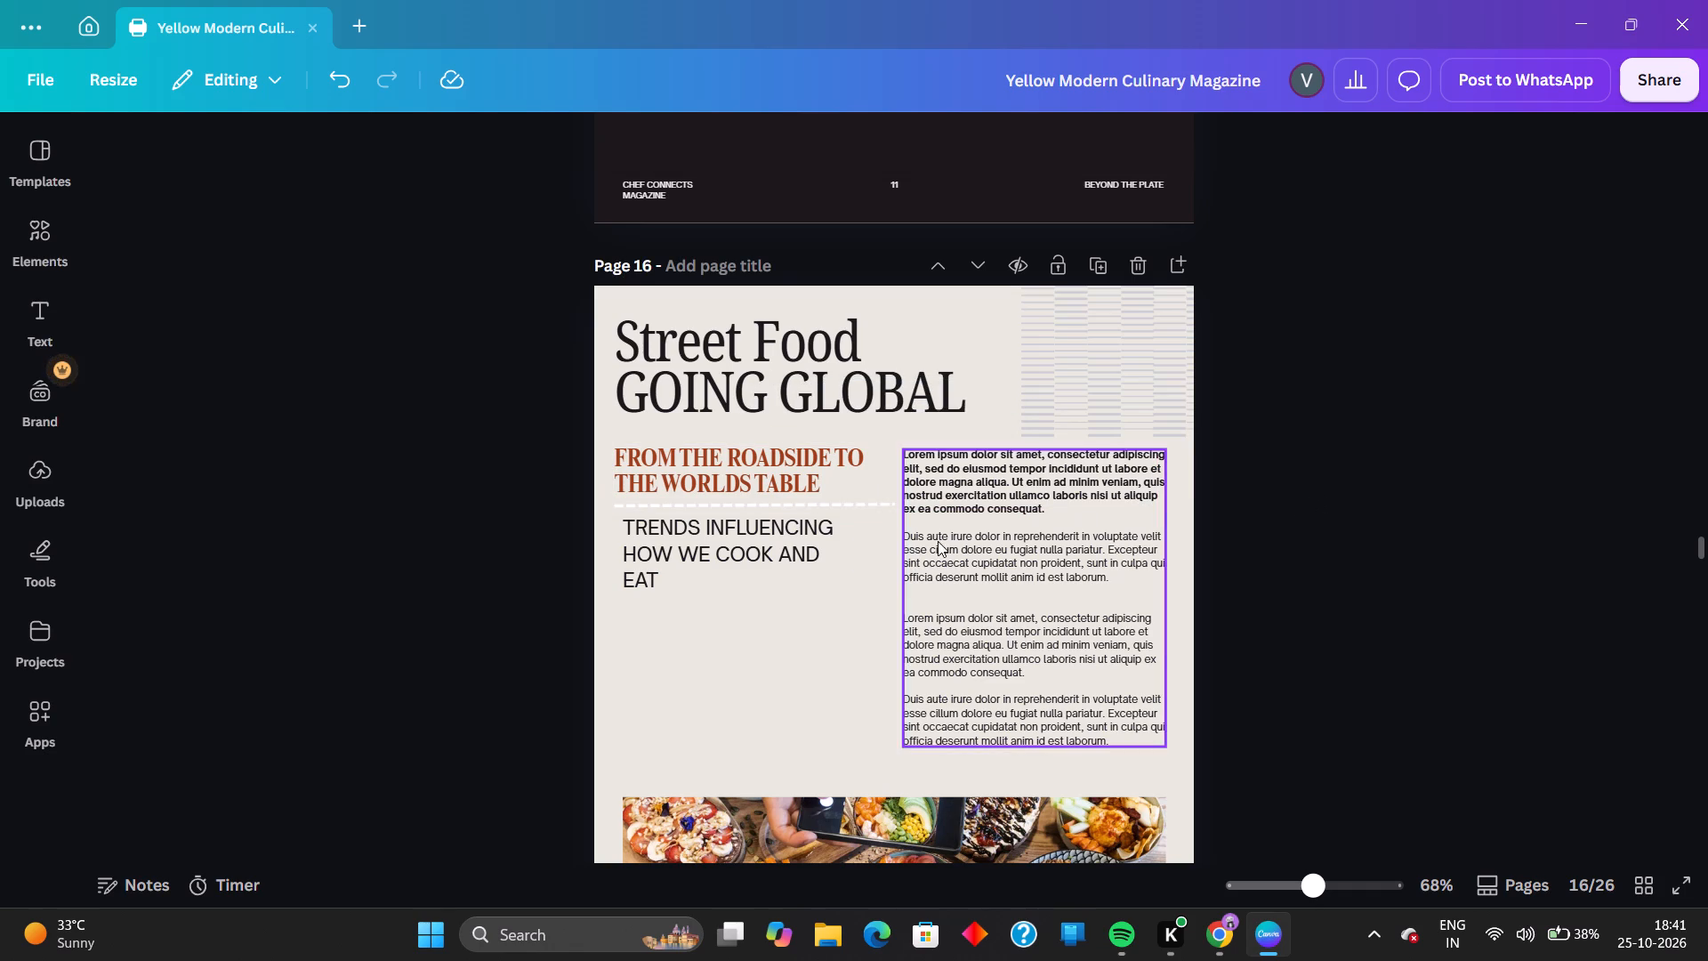
# Shift the "TRENDS INFLUENCING HOW WE COOK AND EAT" text slightly left to align with the heading above it.
pyautogui.moveTo(765, 561); pyautogui.dragTo(757, 560)
pyautogui.click(1313, 570)
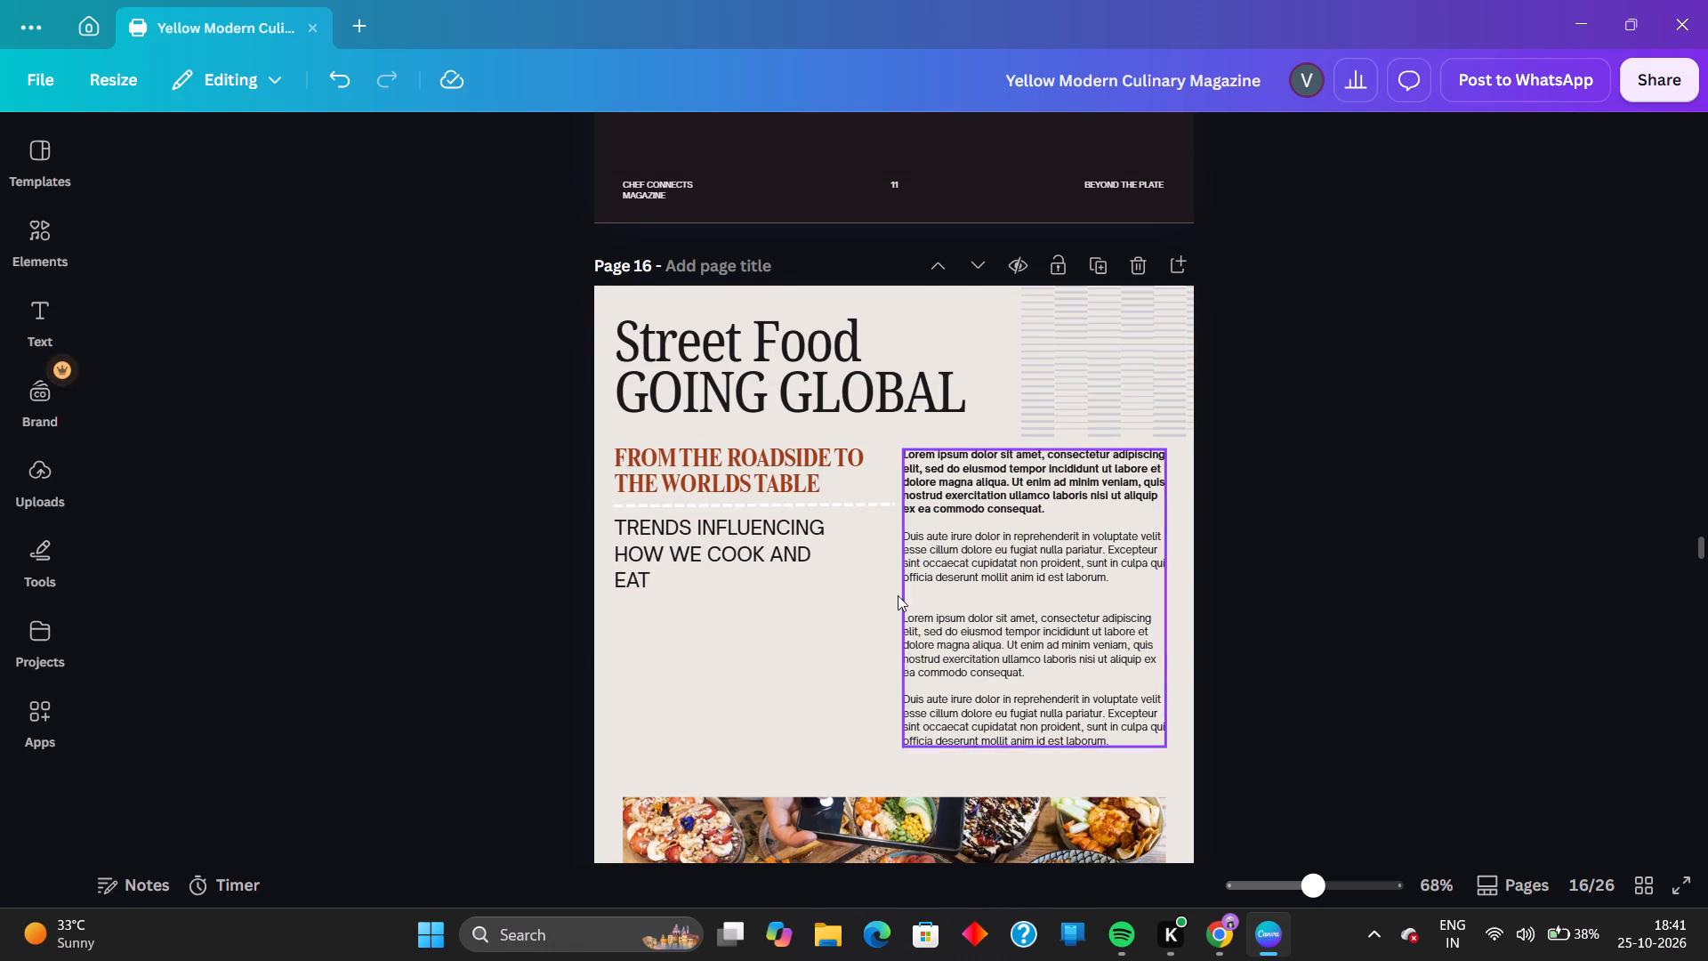
# Ungroup the roadside heading from its dashed line and select the dashed line on its own.
pyautogui.click(840, 512)
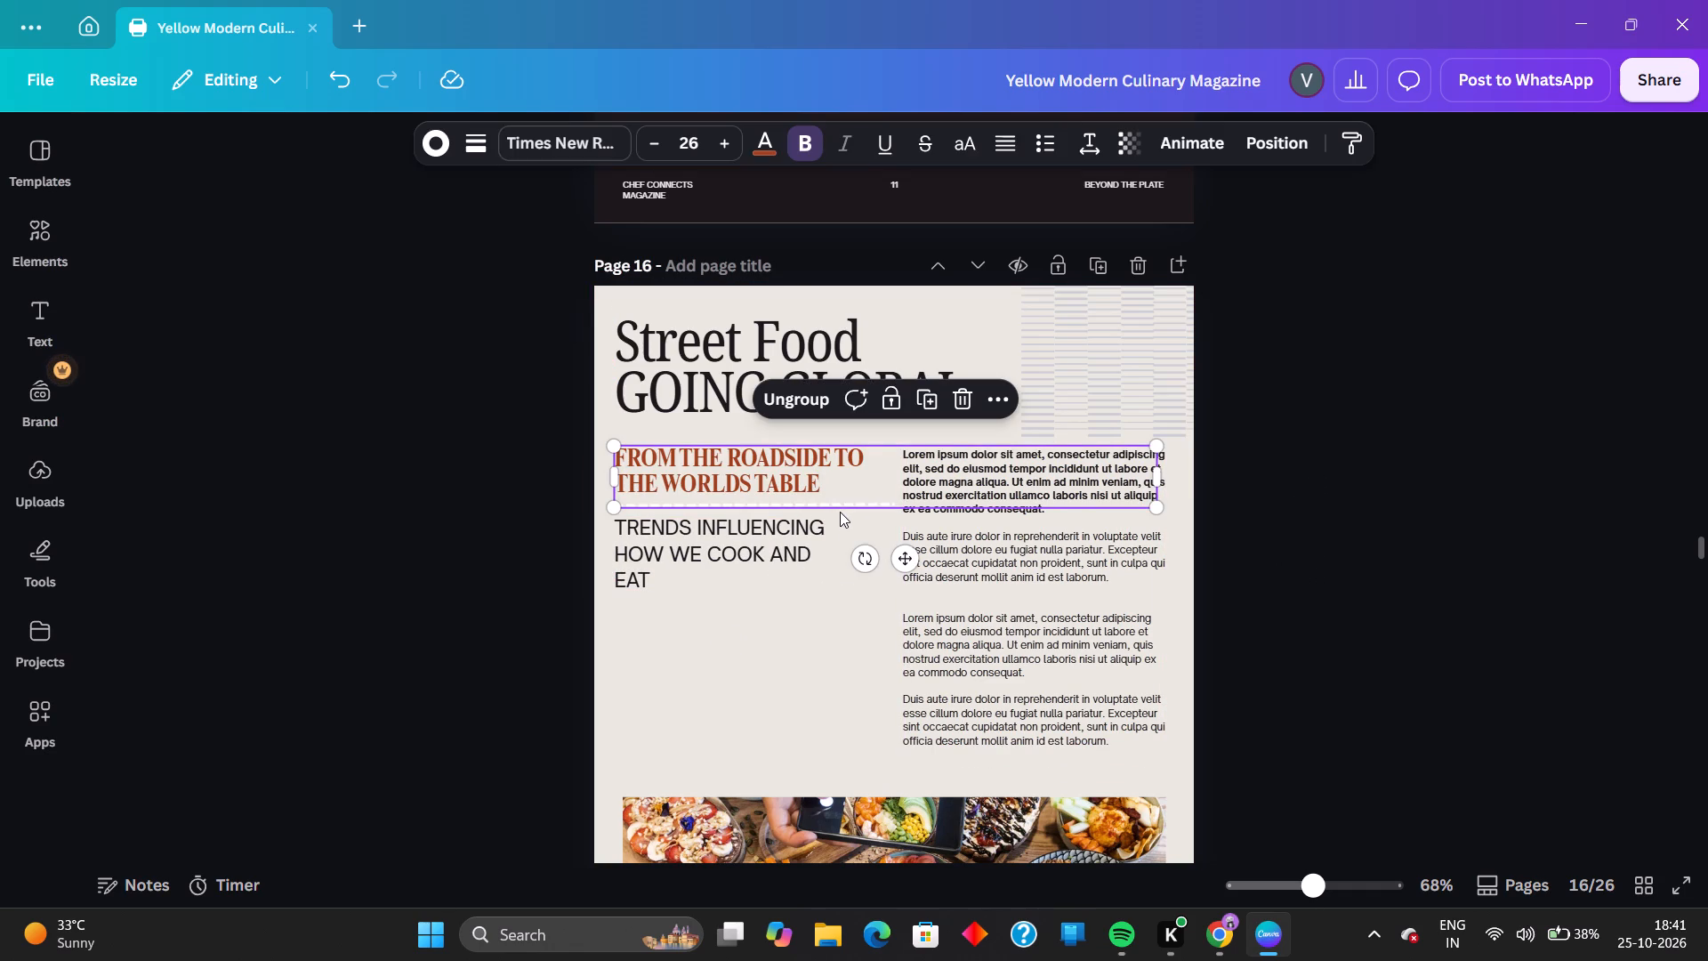
pyautogui.click(826, 408)
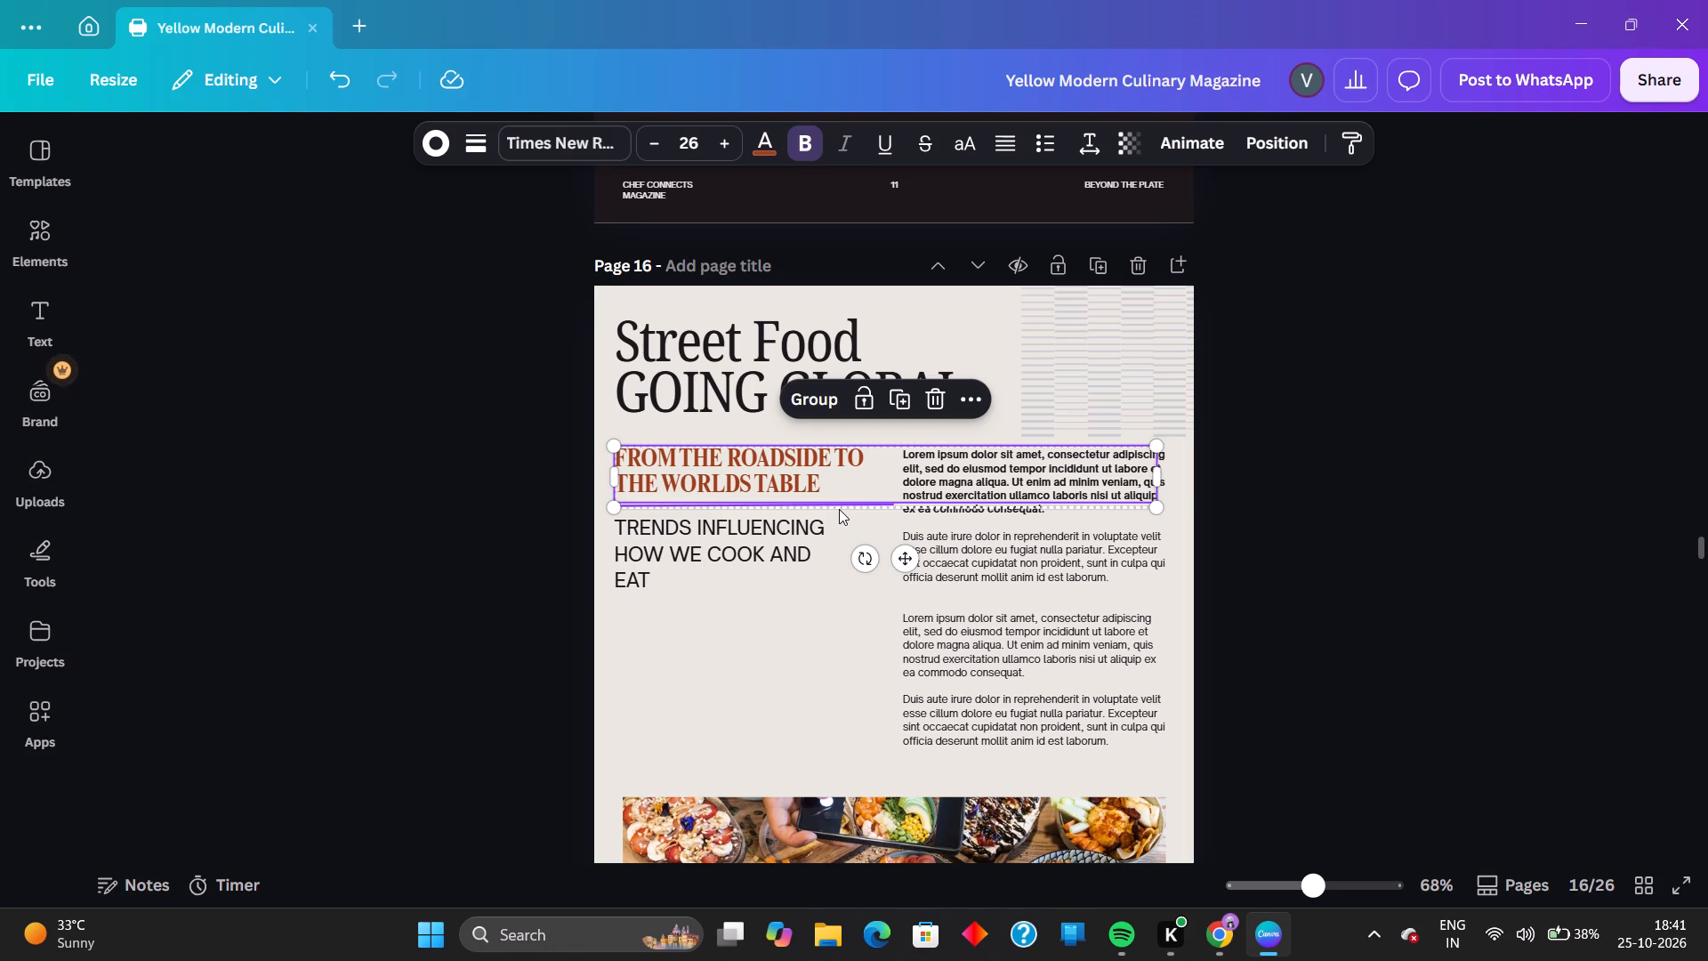
pyautogui.click(839, 509)
pyautogui.click(835, 506)
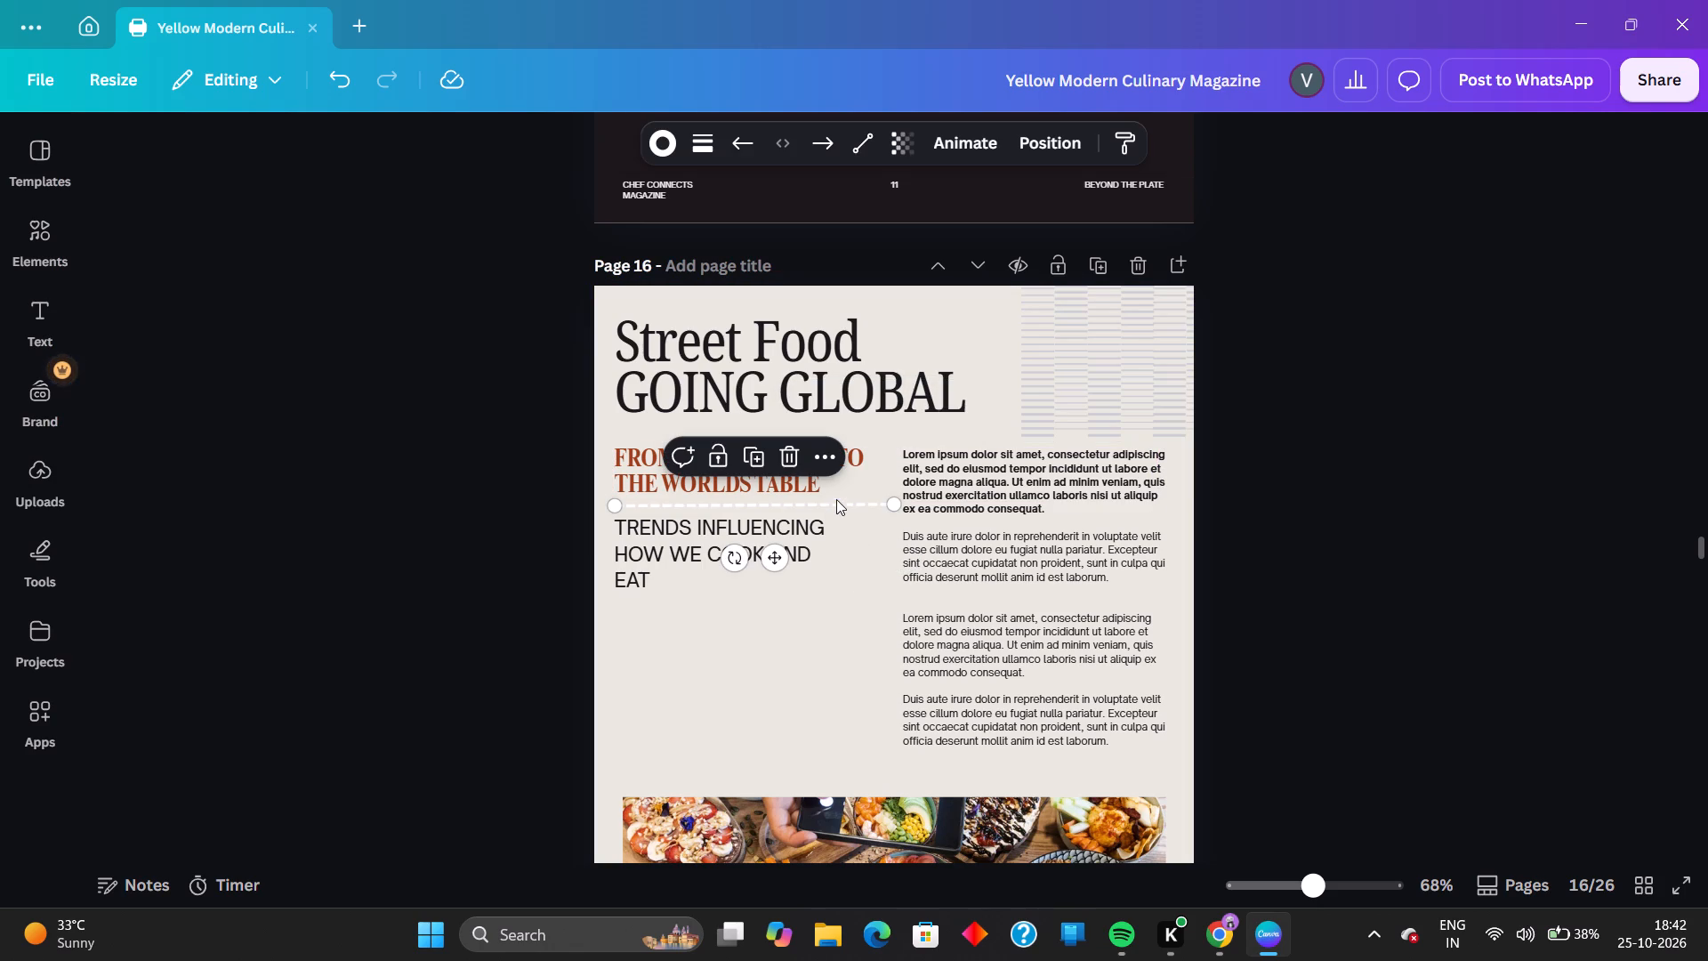
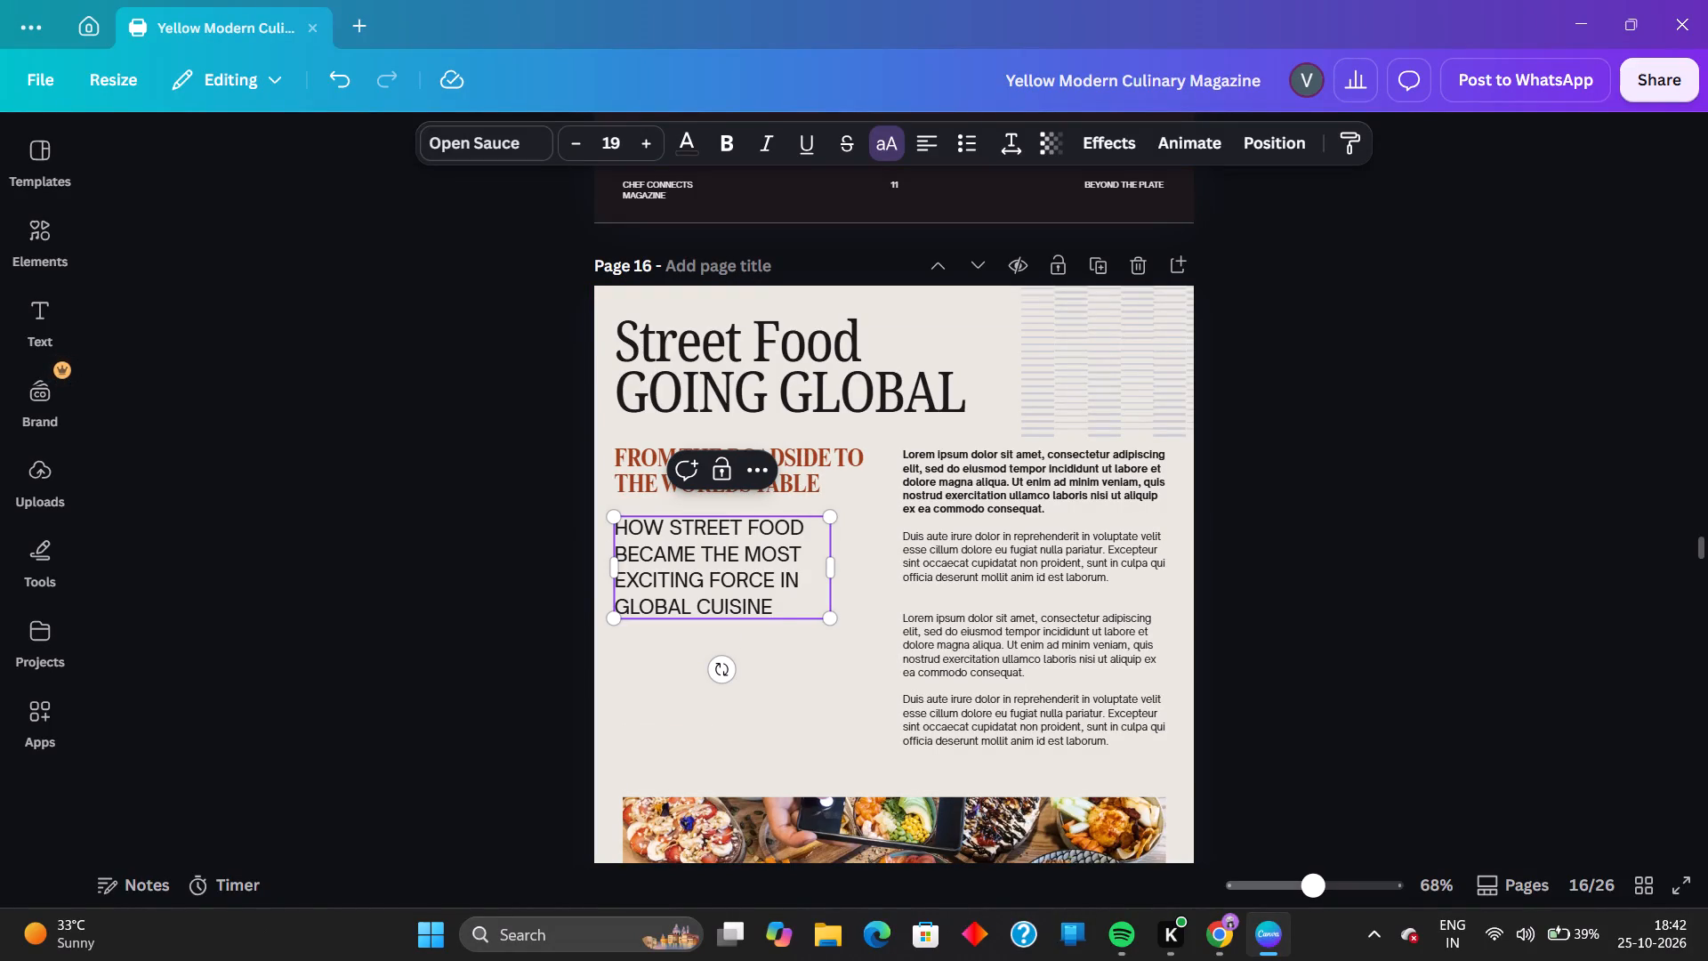
# Deselect the "HOW STREET FOOD BECAME THE MOST EXCITING FORCE IN GLOBAL CUISINE" text on page 16.
pyautogui.click(1499, 574)
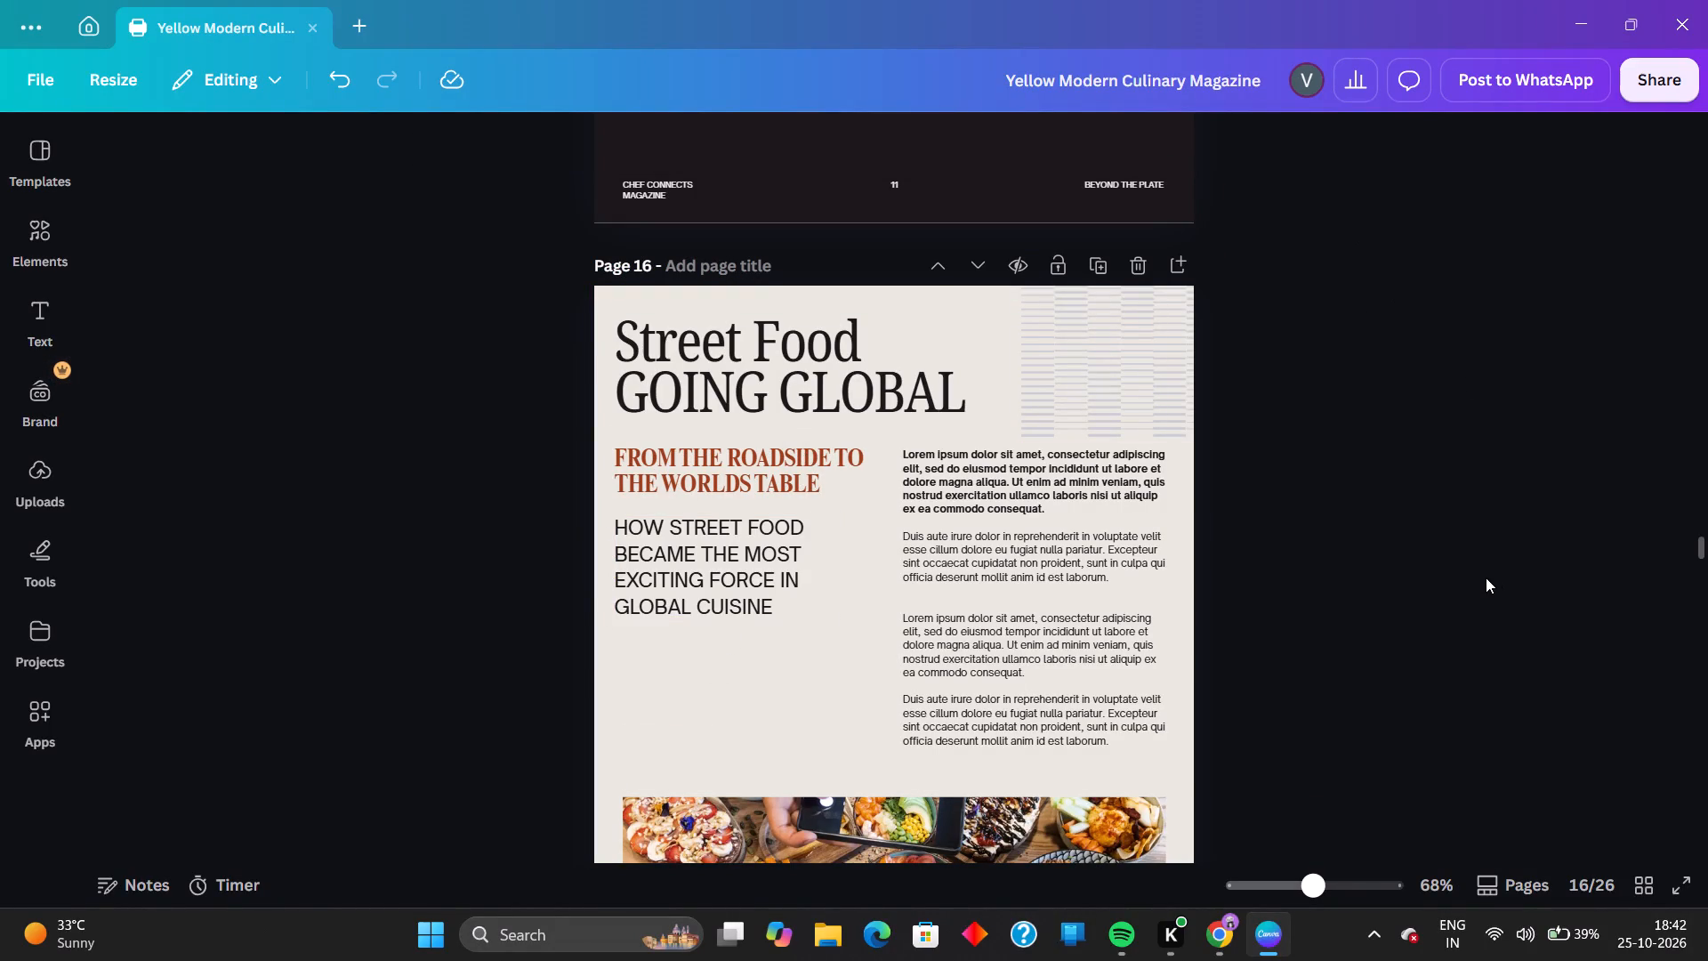
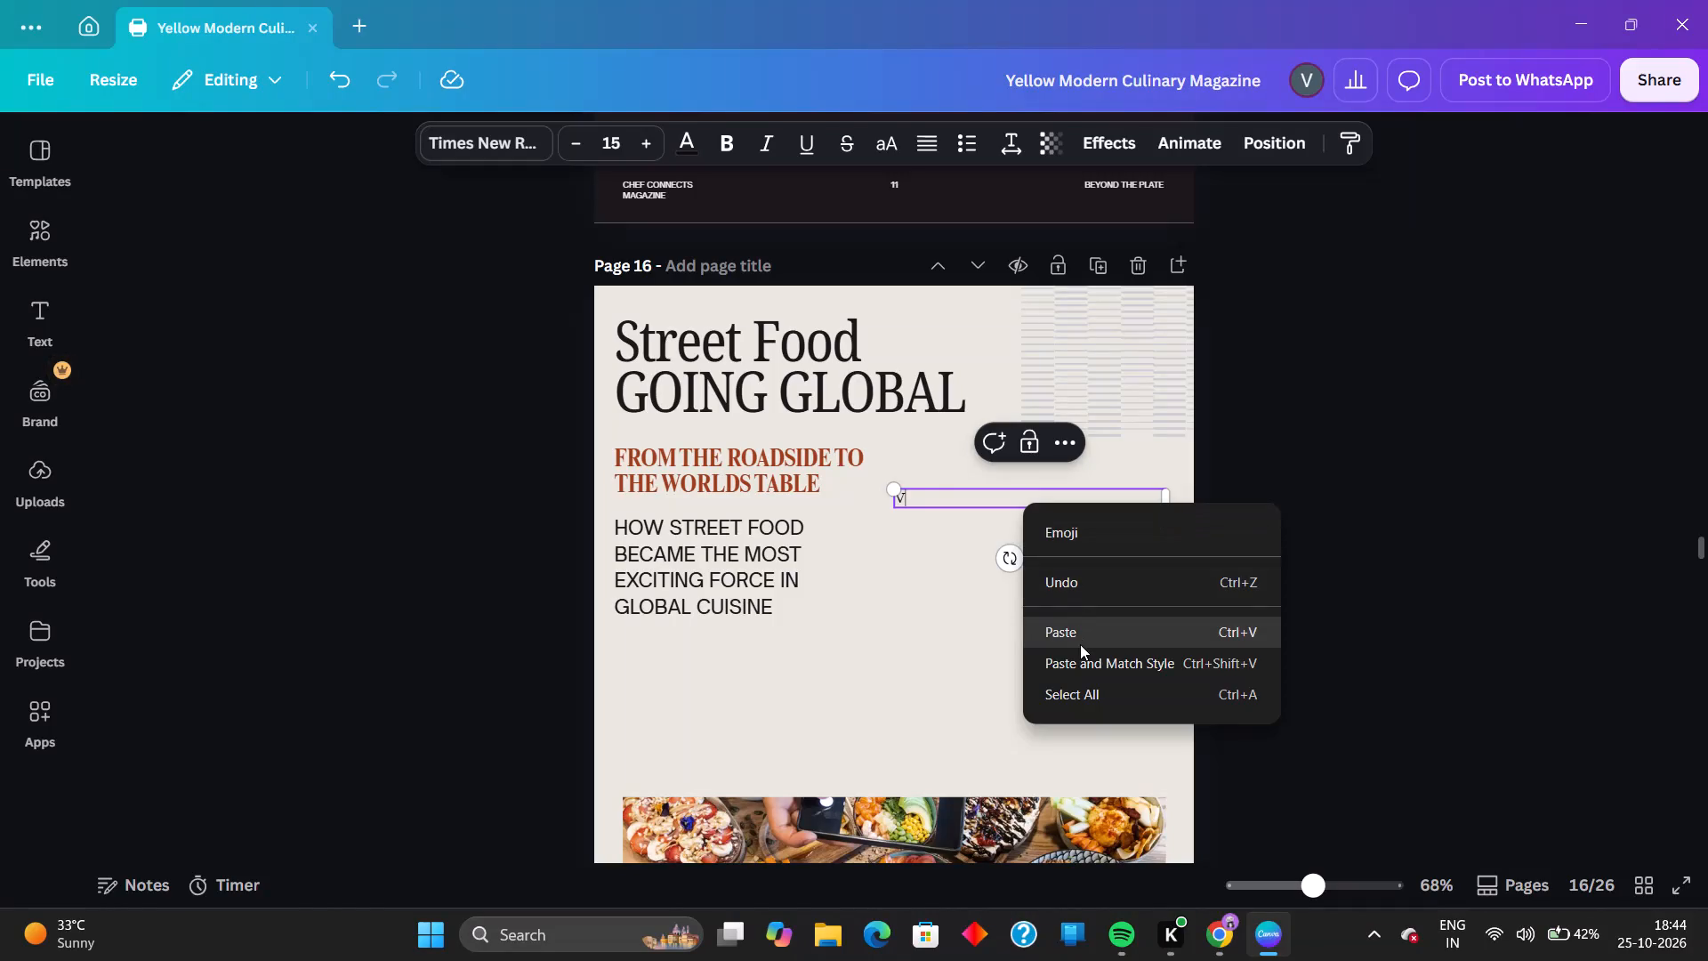
# Paste the paragraph starting "There is a moment in every great food city" into page 16's body text box and delete the stray leading "V".
pyautogui.click(1080, 644)
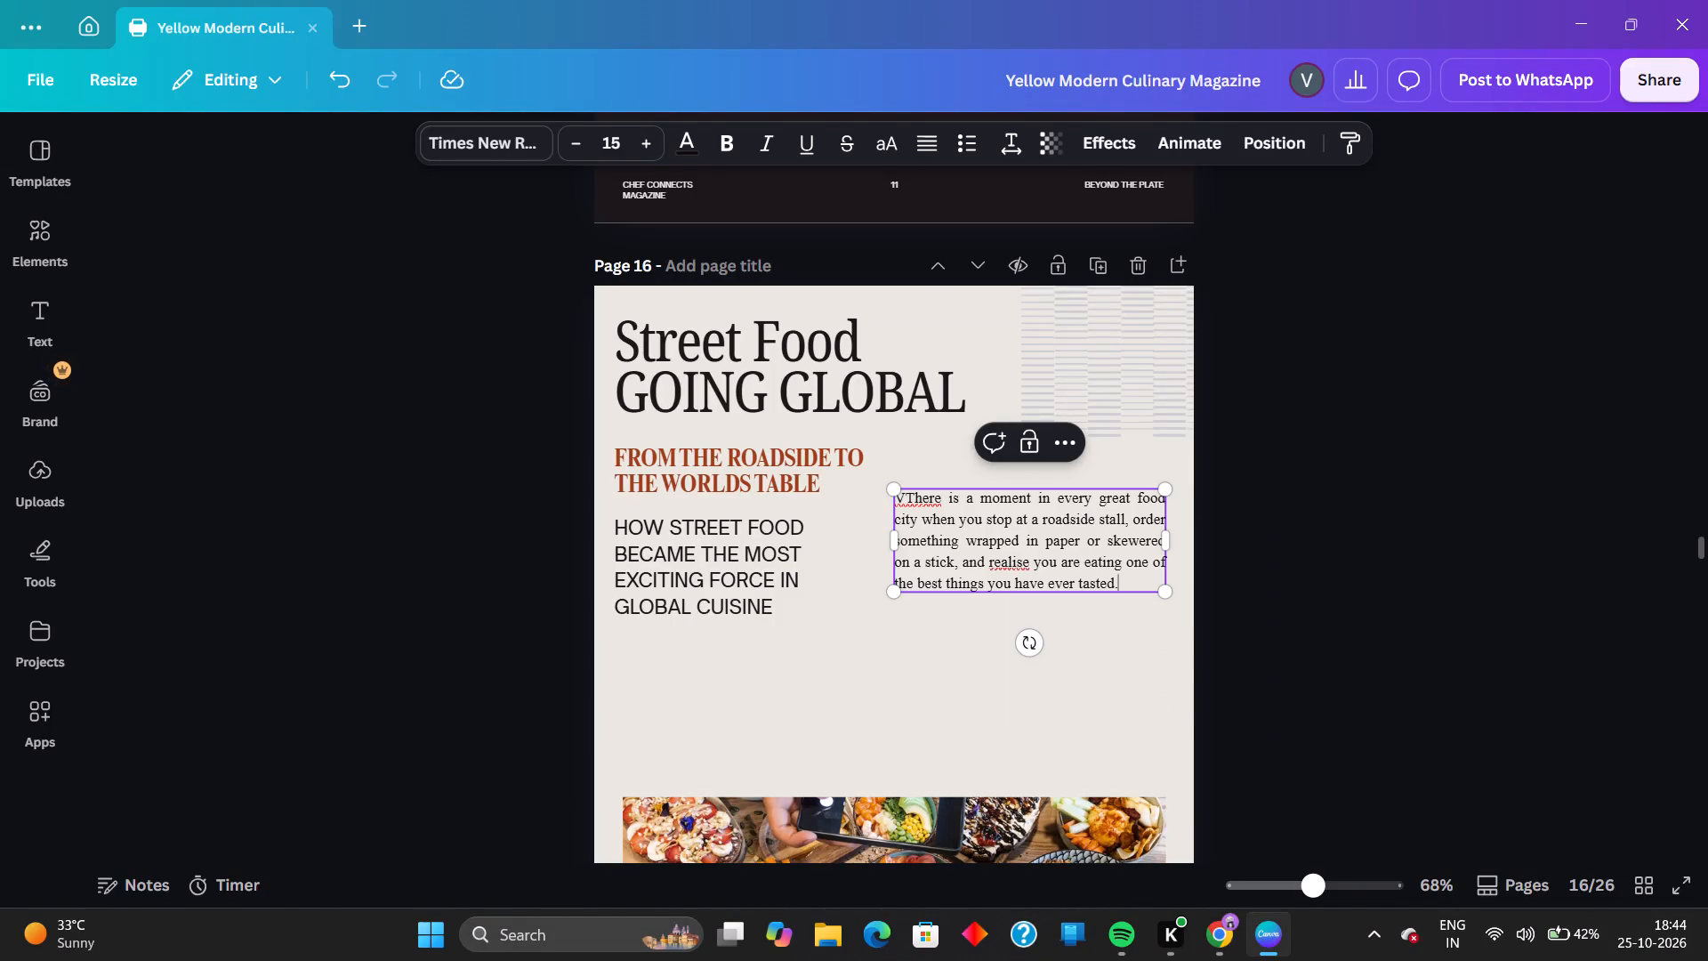
pyautogui.click(906, 505)
pyautogui.press('BackSpace')
pyautogui.click(1472, 560)
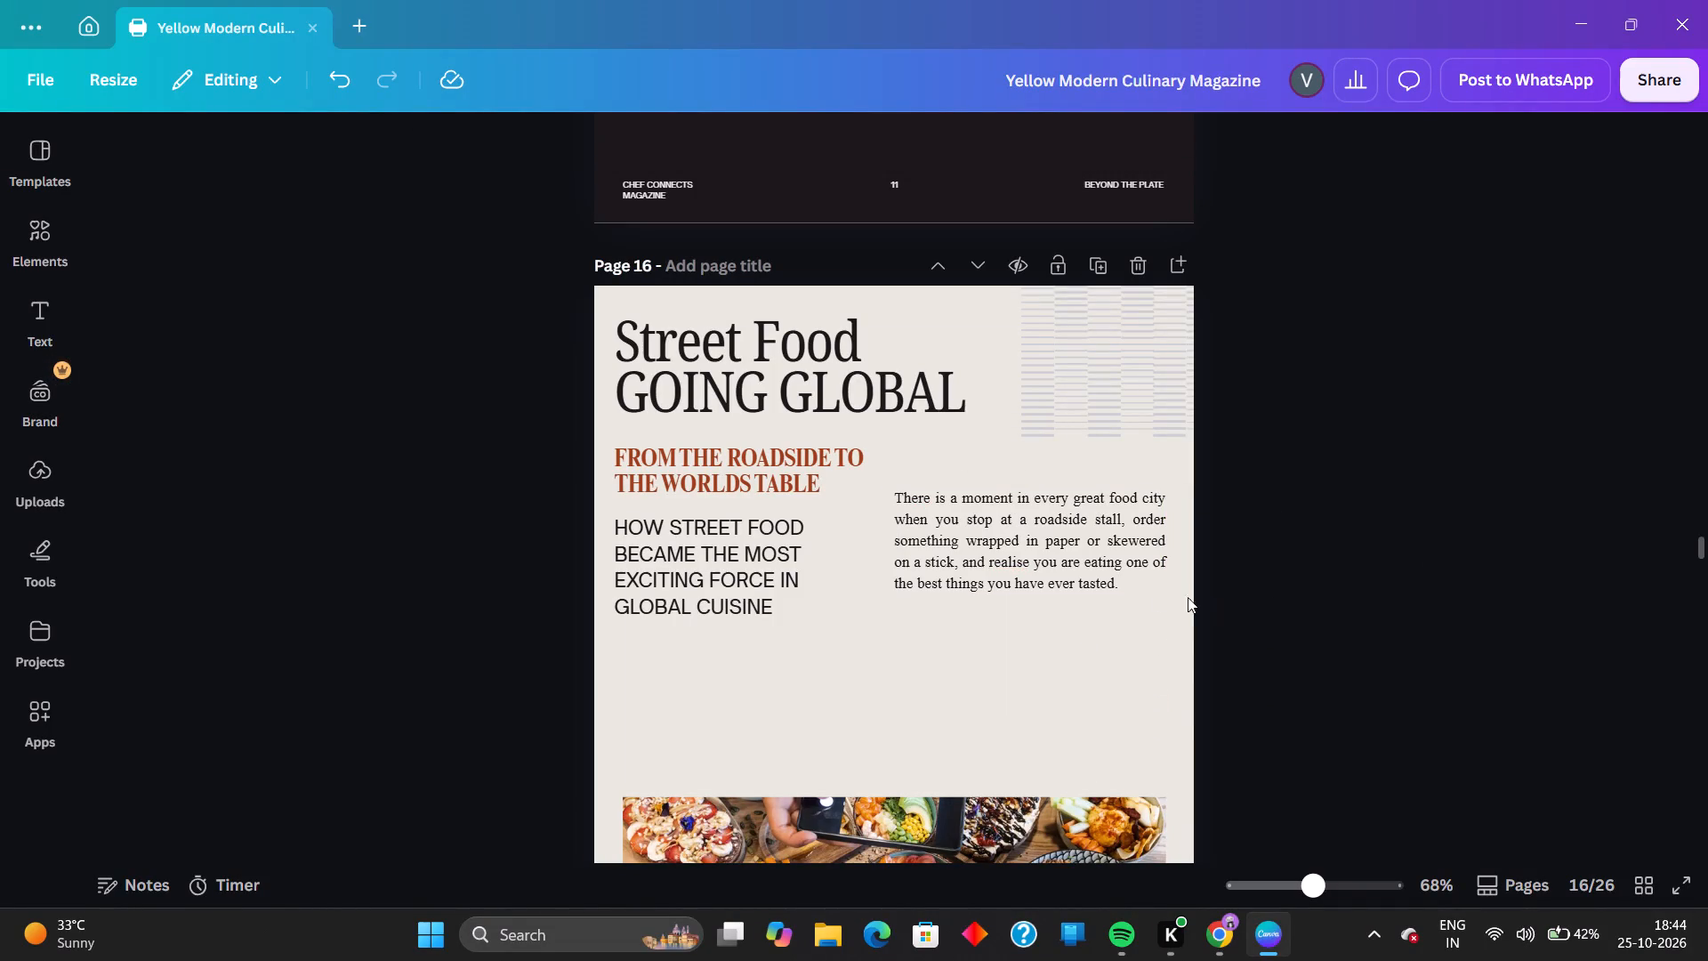
# Move the body paragraph up so its top aligns with the "FROM THE ROADSIDE TO THE WORLDS TABLE" heading, keeping its original column position.
pyautogui.moveTo(1096, 583); pyautogui.dragTo(1103, 540)
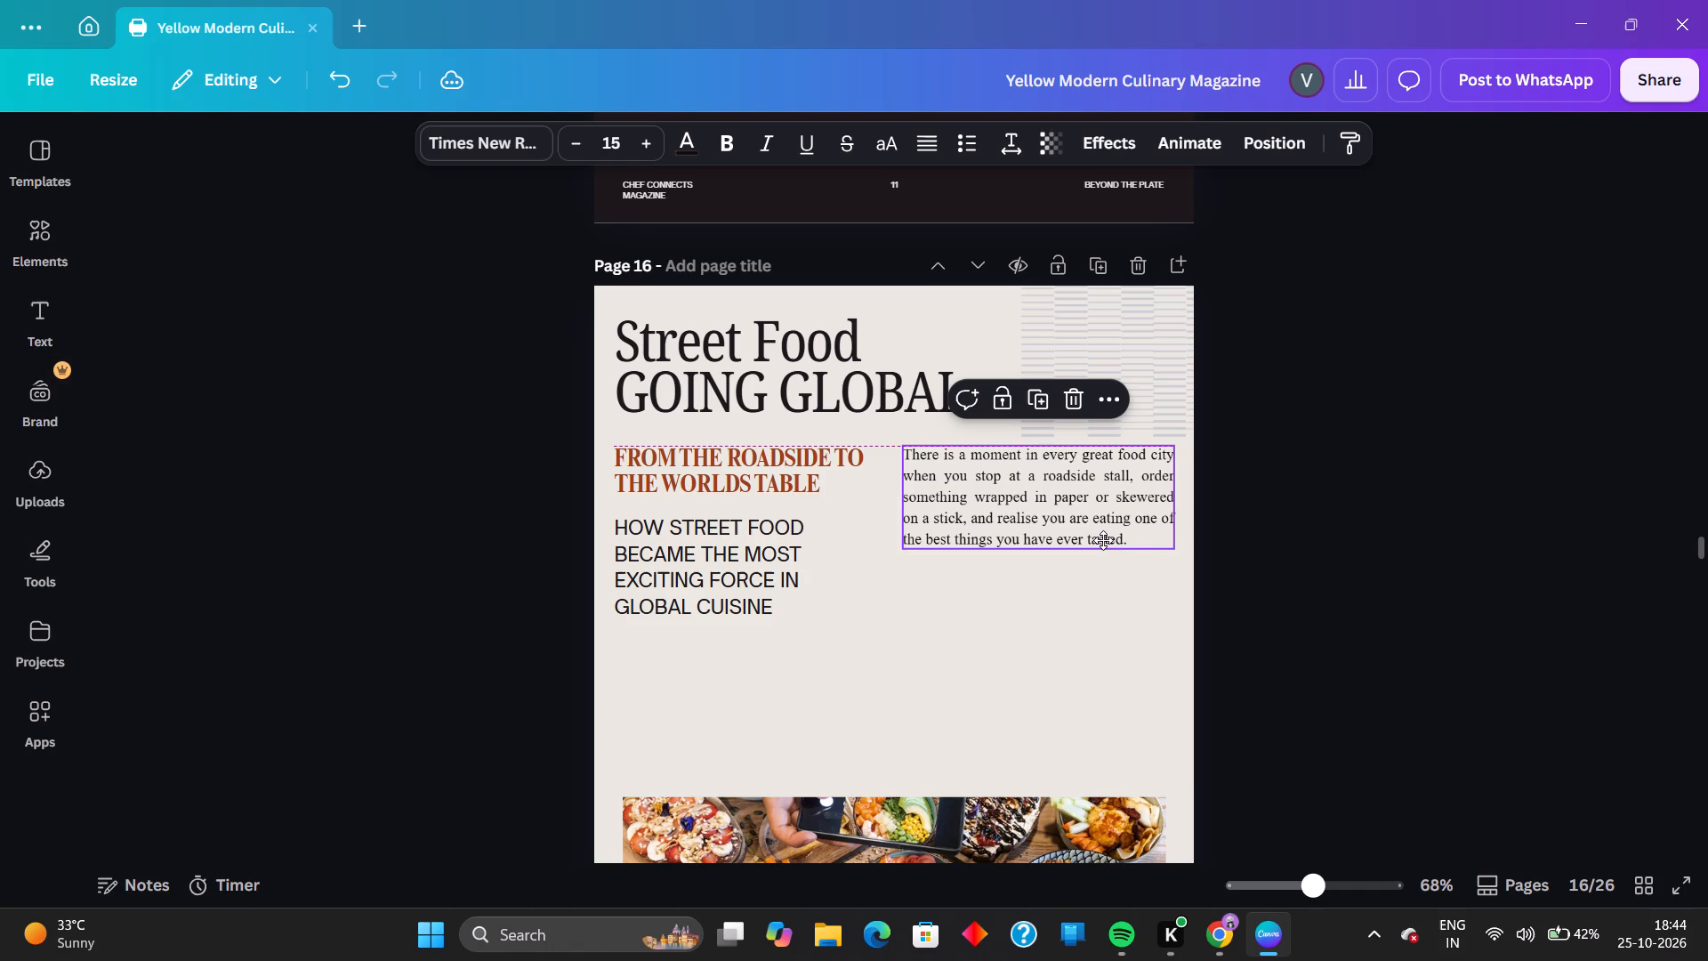
pyautogui.moveTo(1103, 540); pyautogui.dragTo(1102, 540)
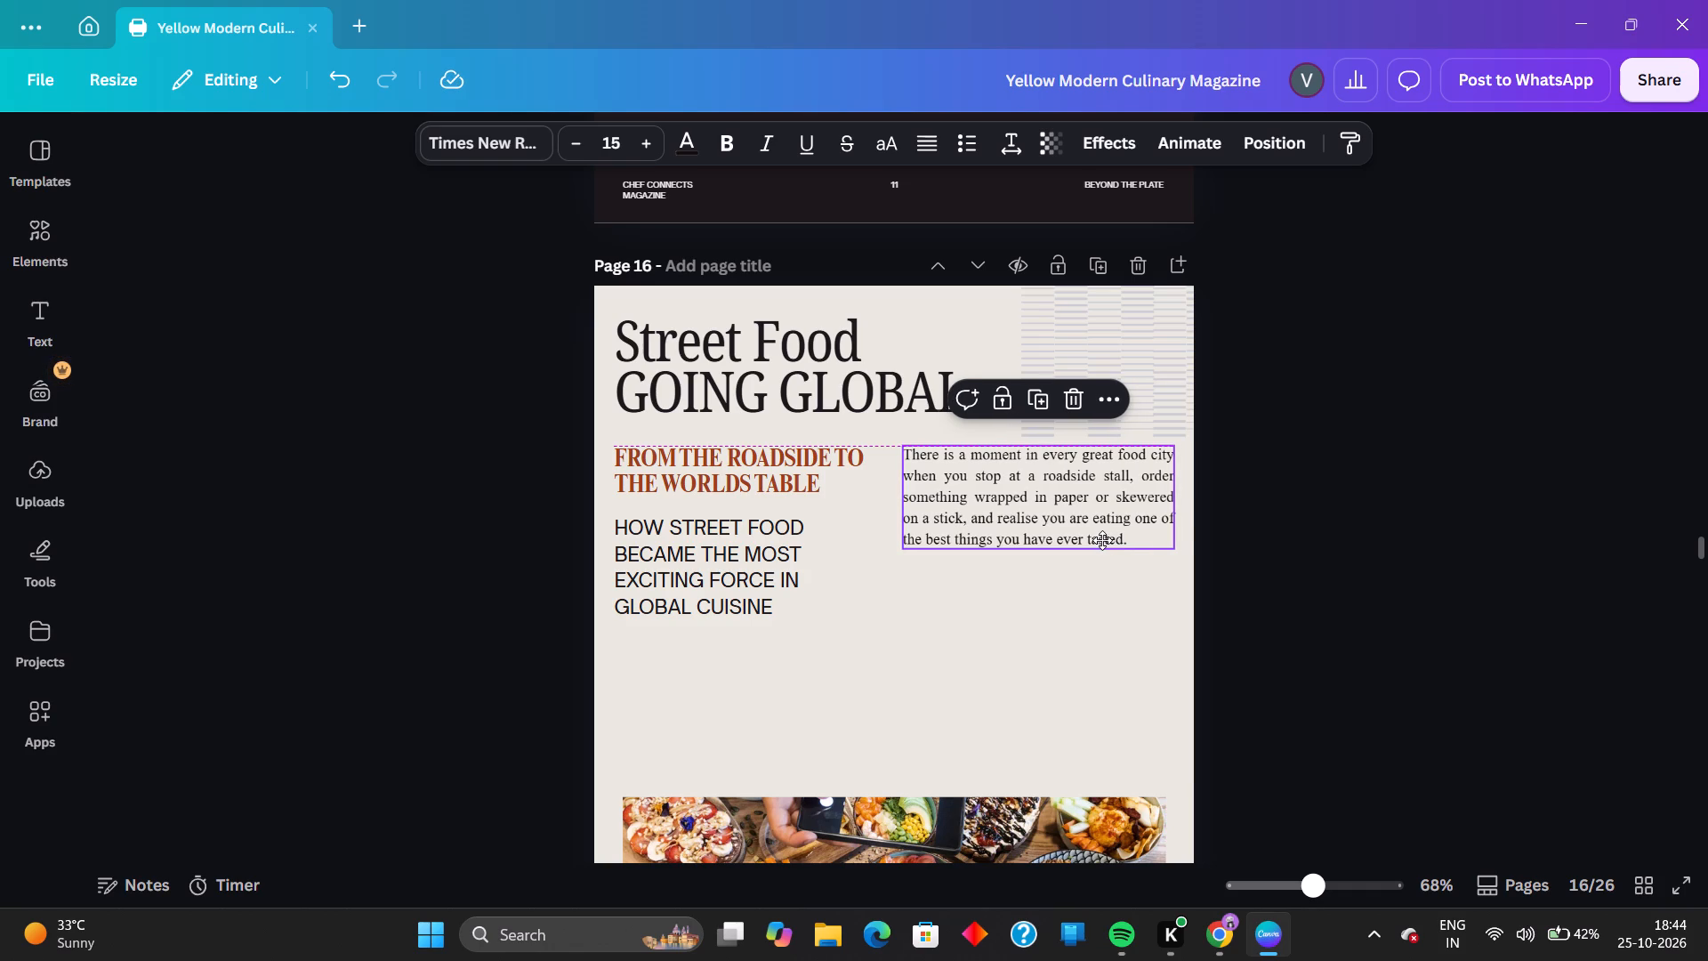
pyautogui.moveTo(1102, 540); pyautogui.dragTo(1100, 540)
pyautogui.click(1100, 540)
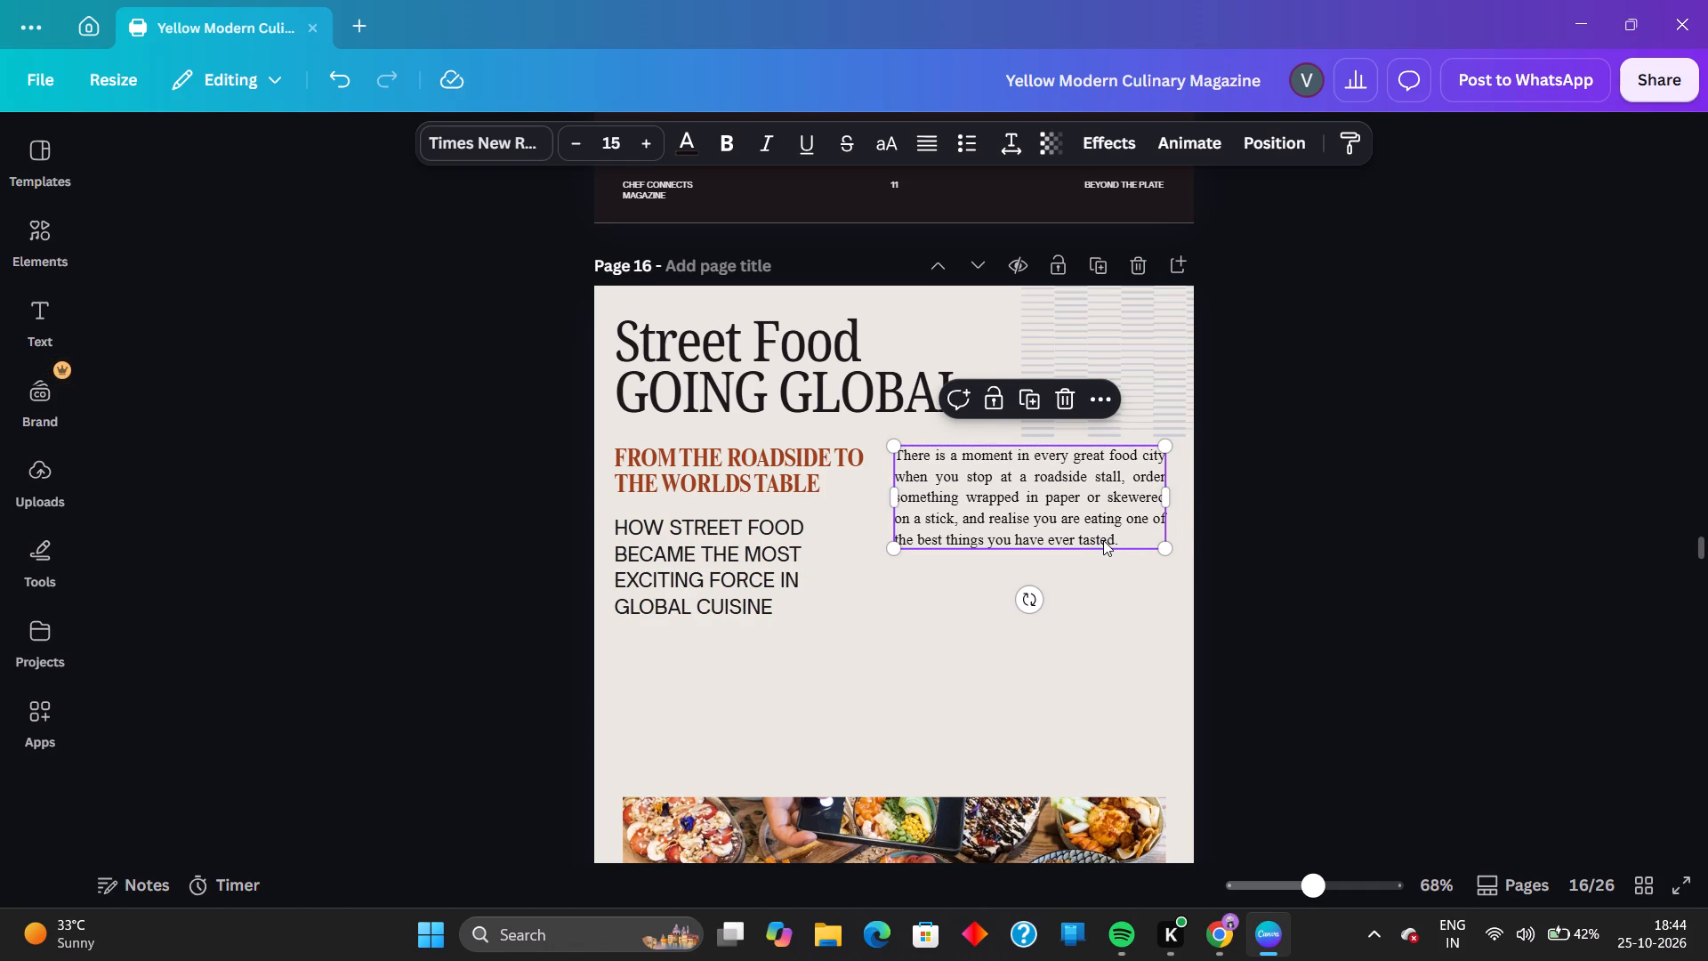
pyautogui.click(1261, 583)
# Duplicate the "There is a moment in every great food city" paragraph and place the copy directly below it, aligned in the same column.
pyautogui.click(1028, 489)
pyautogui.click(1027, 387)
pyautogui.moveTo(1022, 461); pyautogui.dragTo(1012, 579)
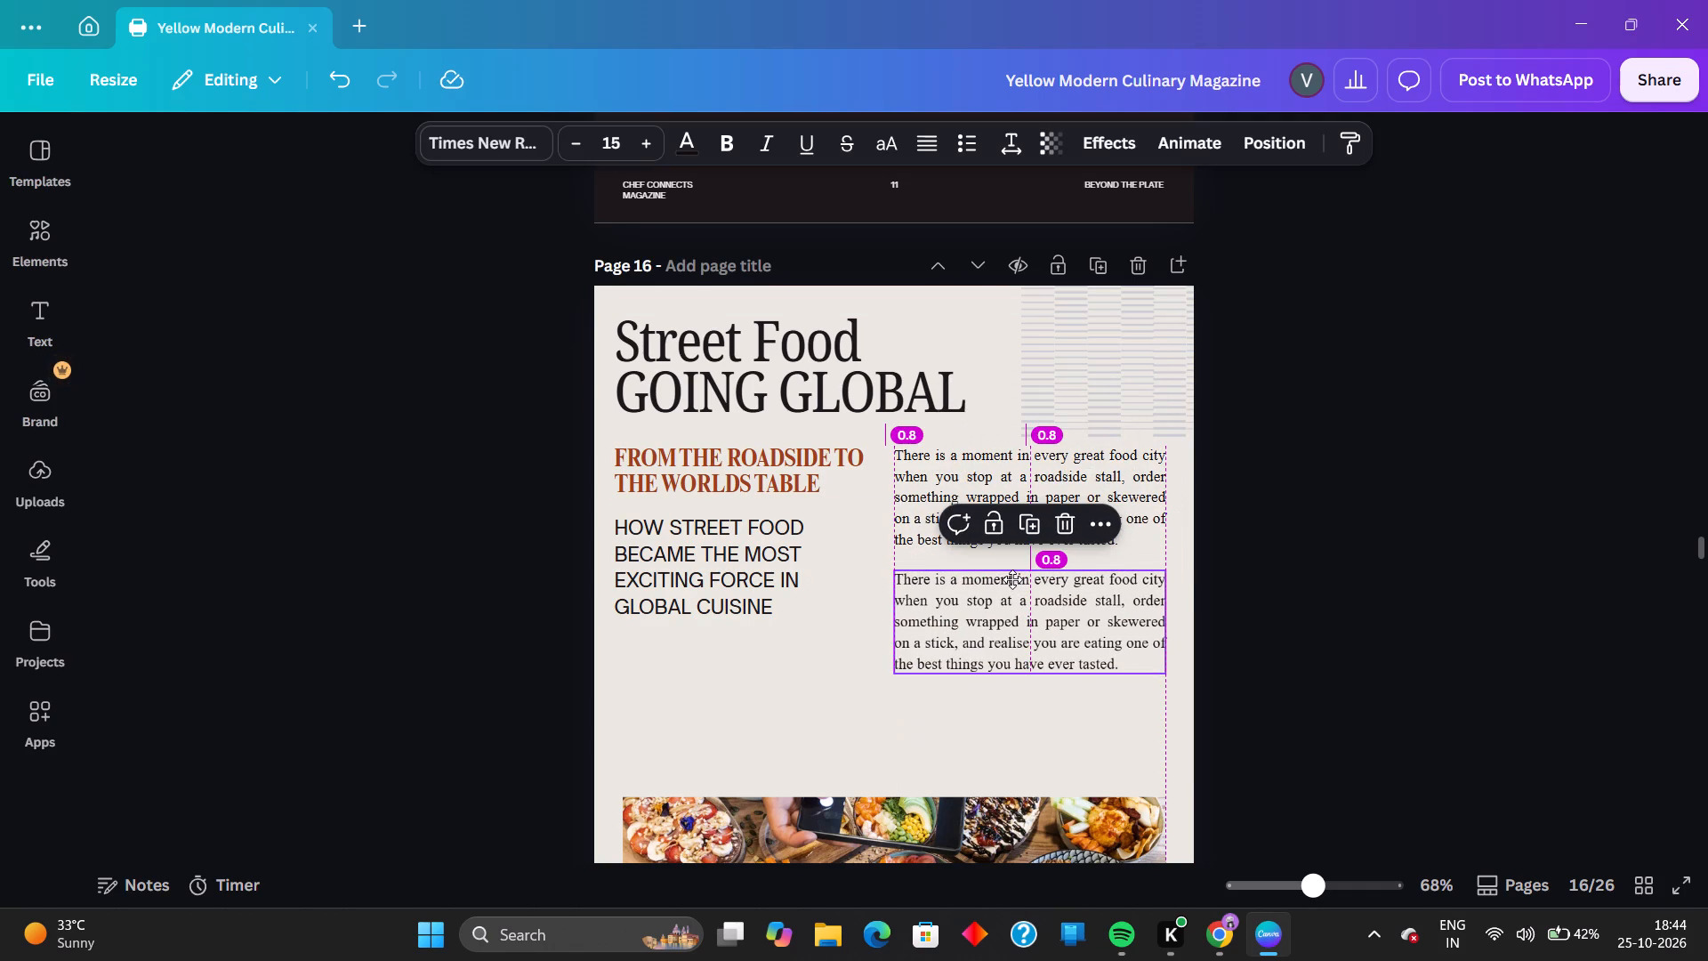
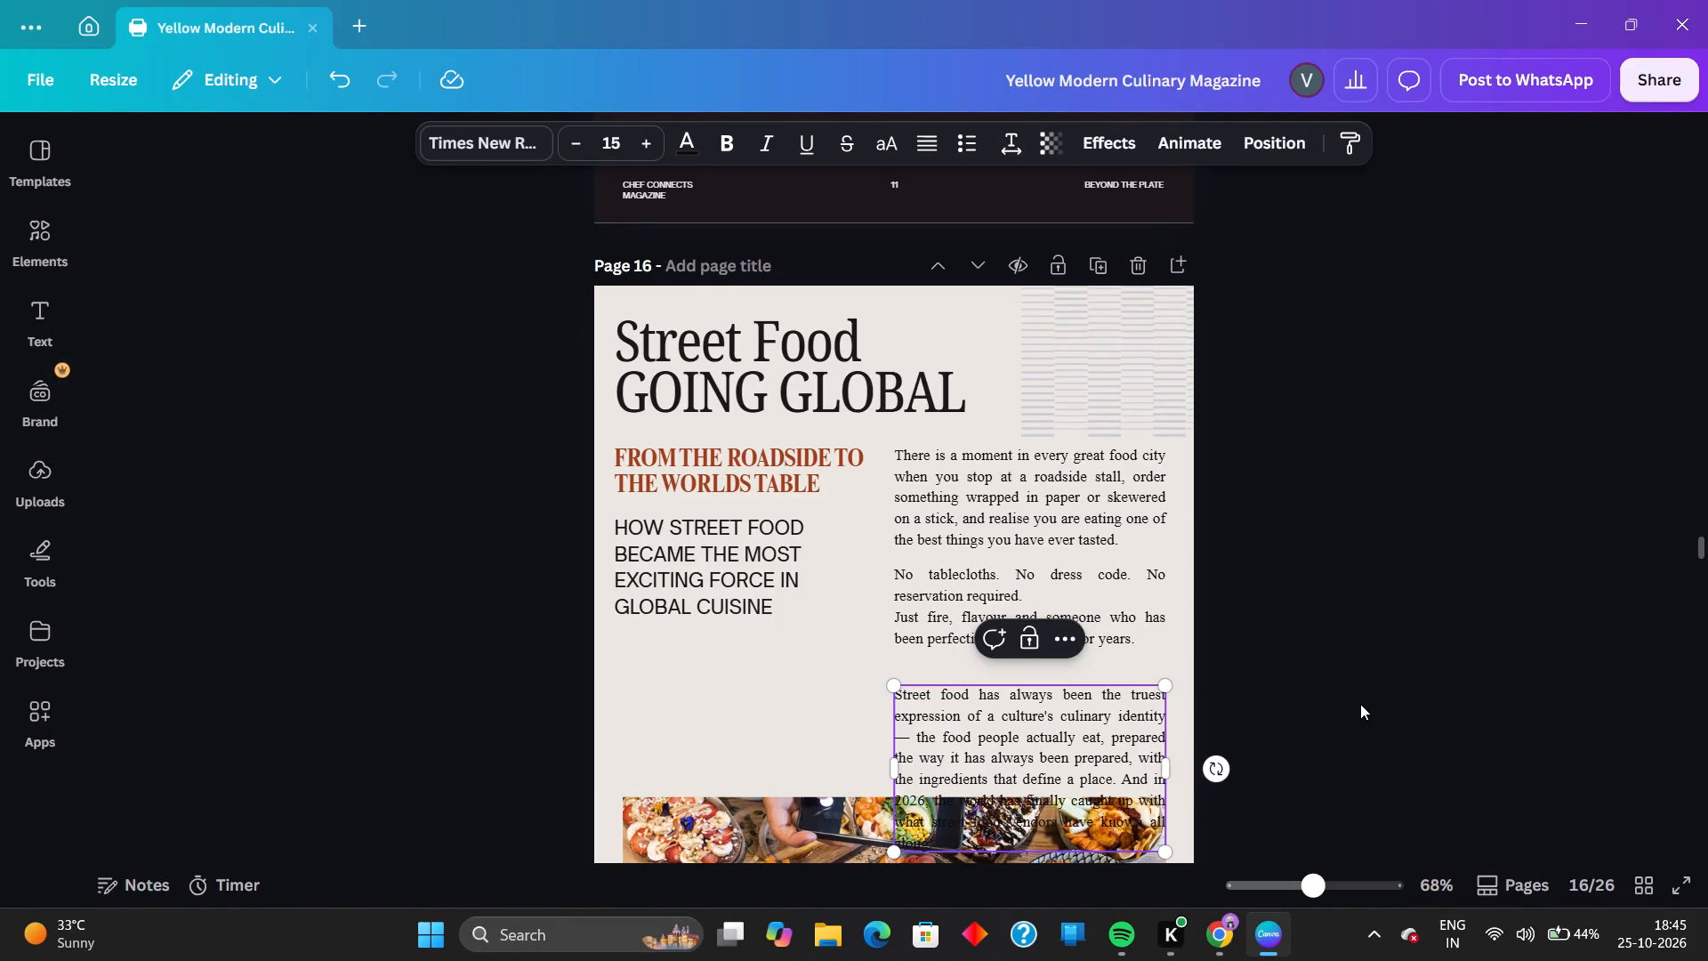
# Move the paragraph starting "Street food has always been the truest expression" up so it sits clear of the food photo strip.
pyautogui.click(1360, 704)
pyautogui.moveTo(1036, 713); pyautogui.dragTo(1031, 654)
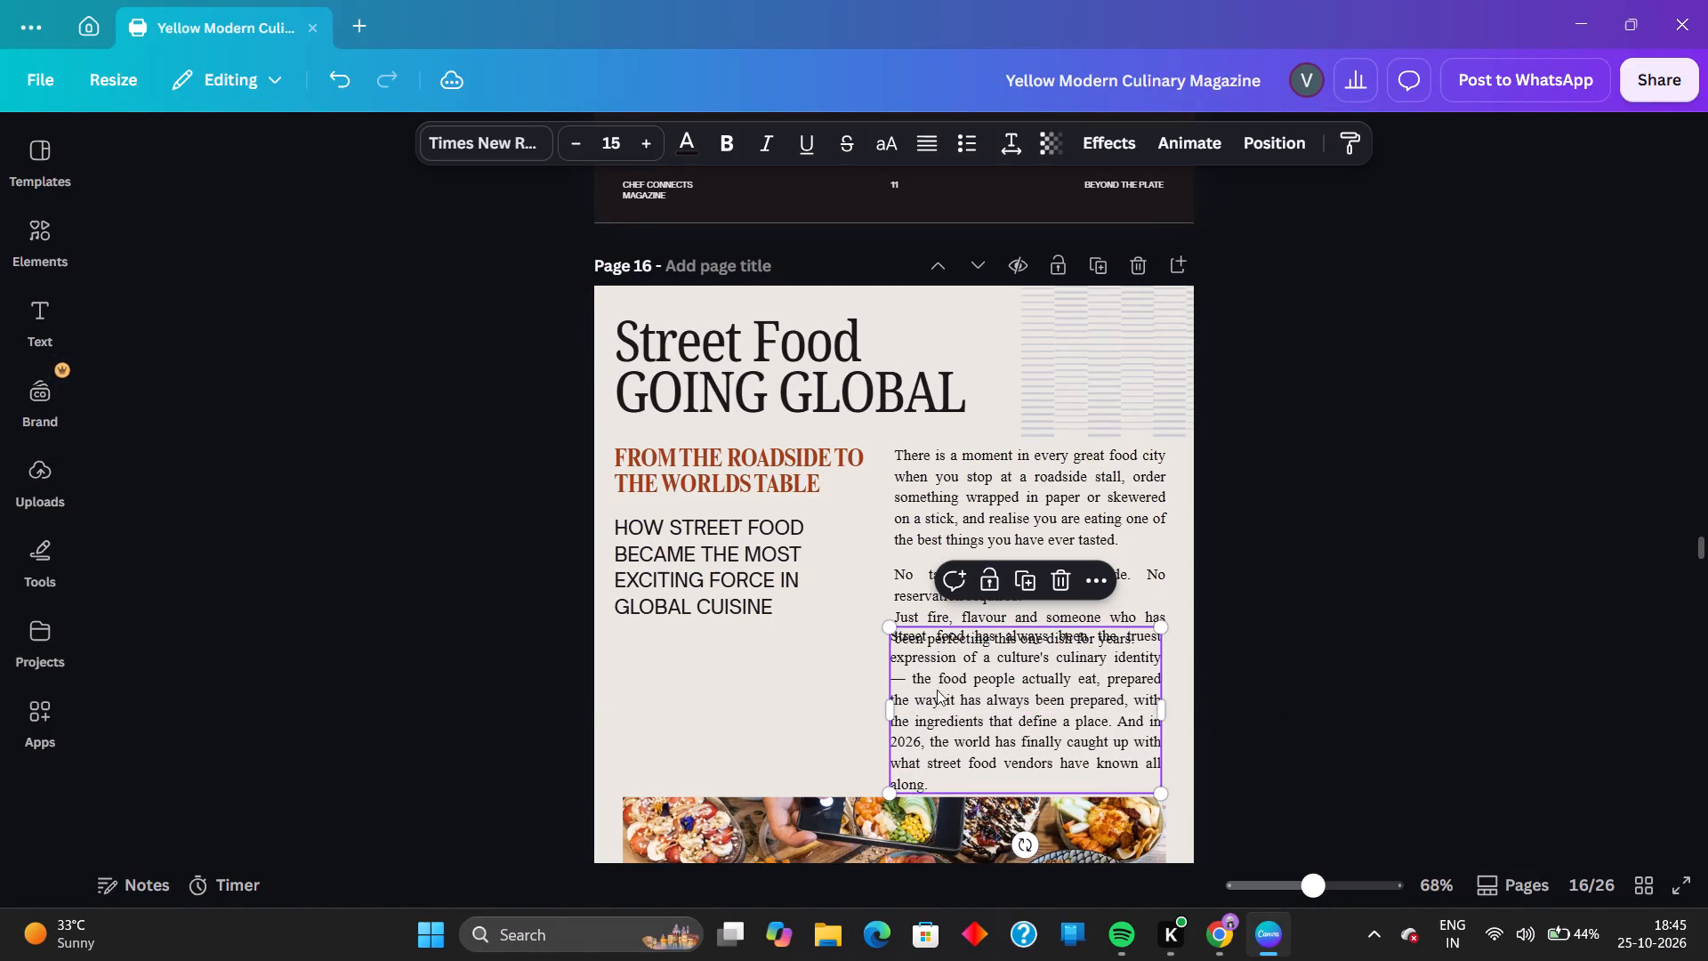
# Delete the em dash after "culinary identity" in the "Street food has always been" paragraph.
pyautogui.click(907, 677)
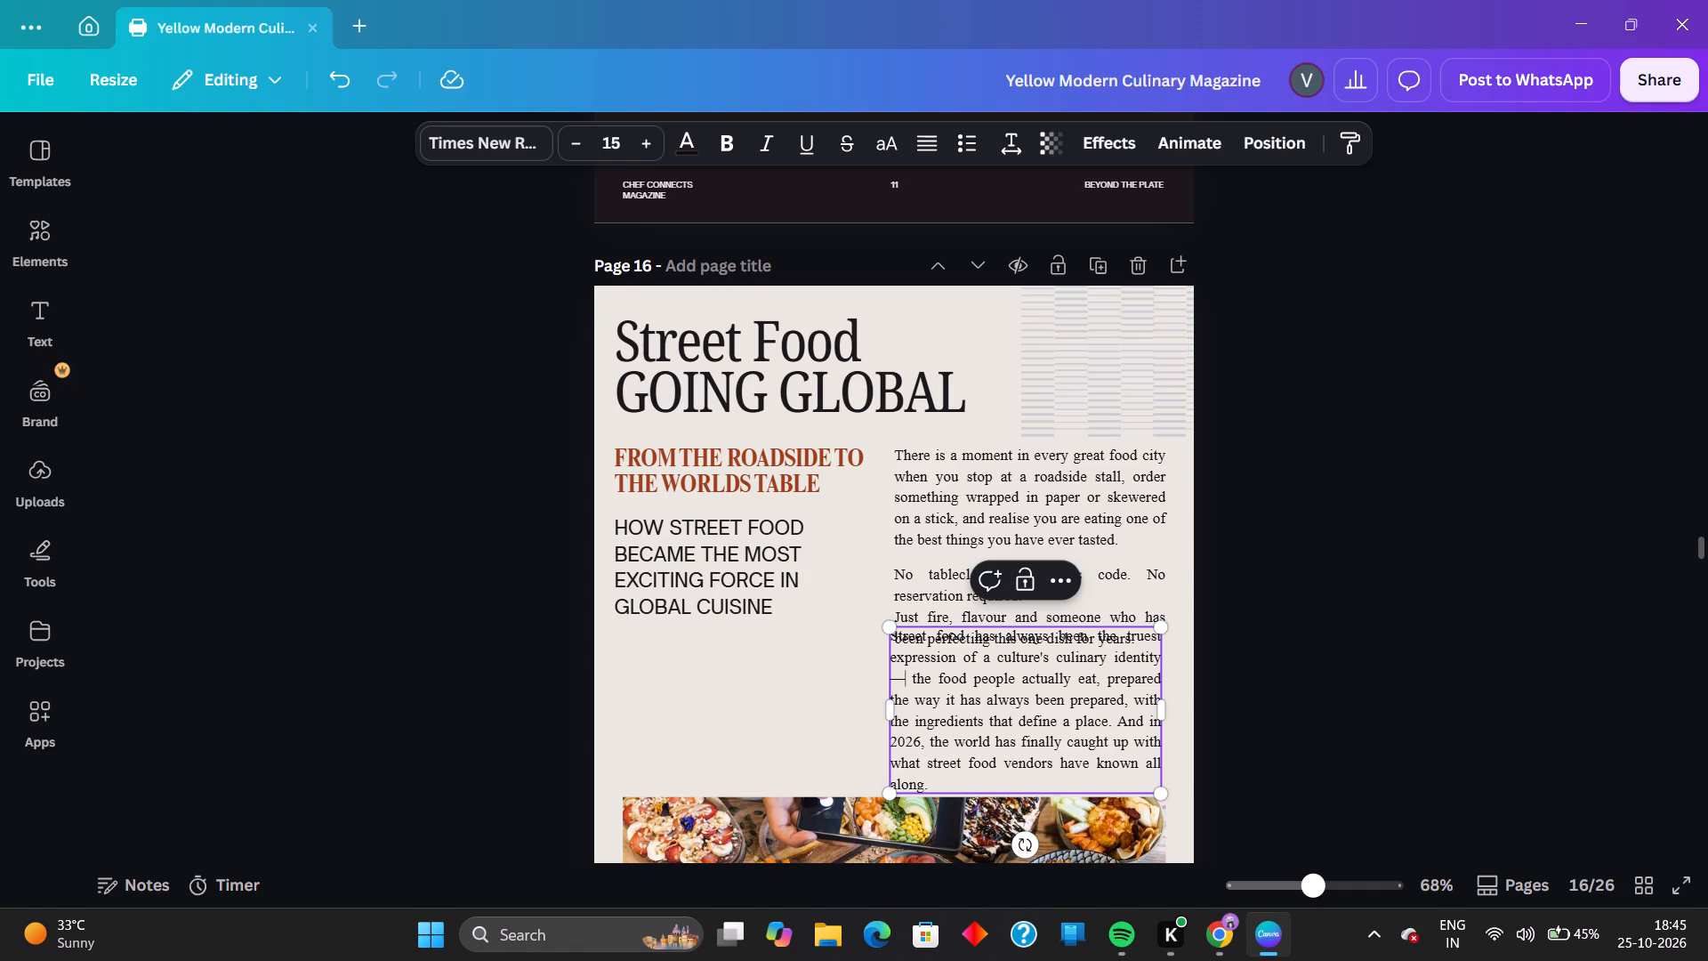
pyautogui.press('BackSpace')
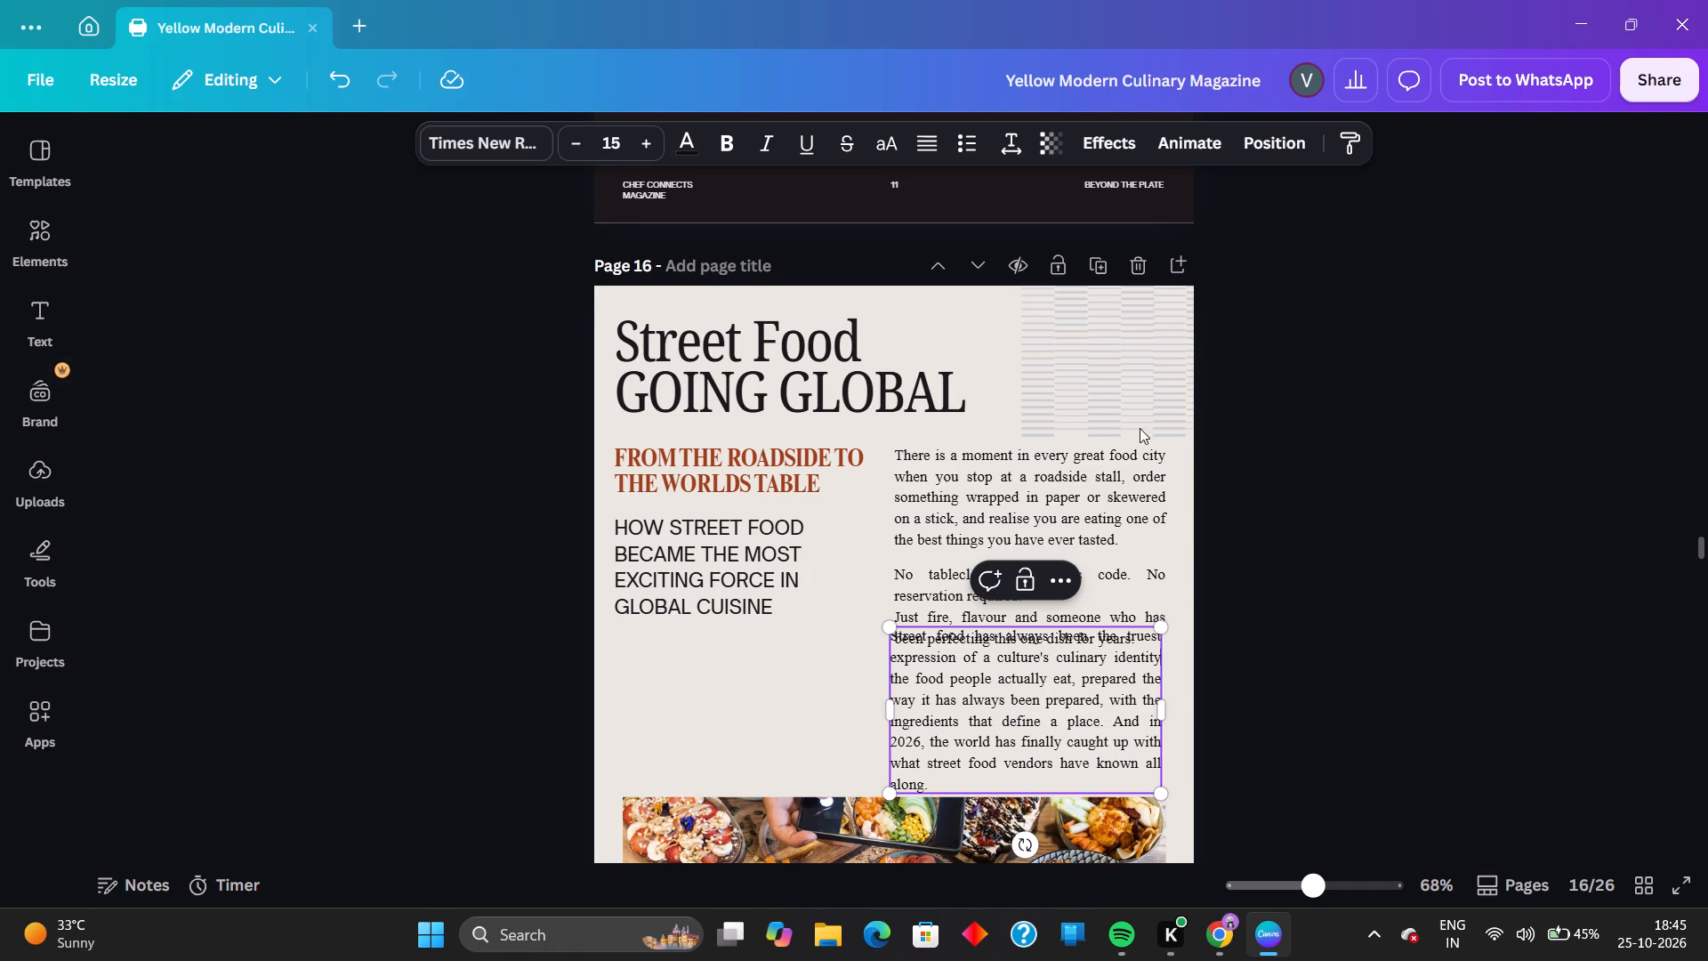
# Move the "No tablecloths" paragraph directly beneath the "There is a moment" paragraph, aligned in the same column.
pyautogui.click(1426, 521)
pyautogui.moveTo(1035, 594); pyautogui.dragTo(1026, 579)
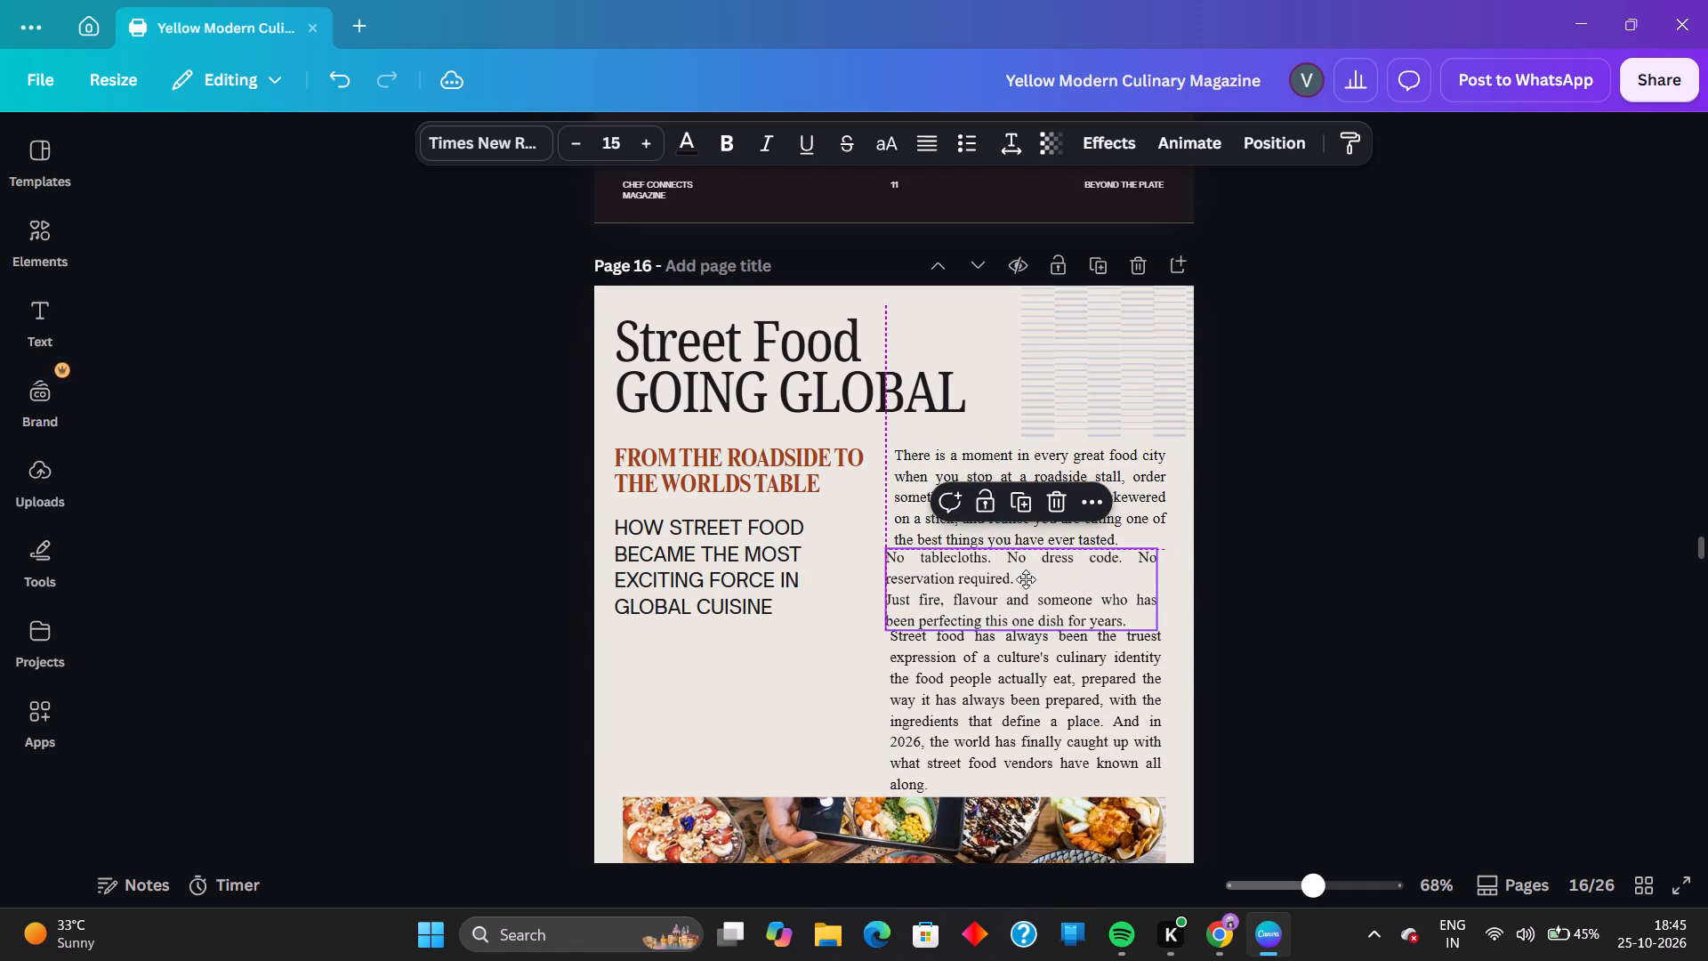
pyautogui.moveTo(1026, 579); pyautogui.dragTo(1035, 583)
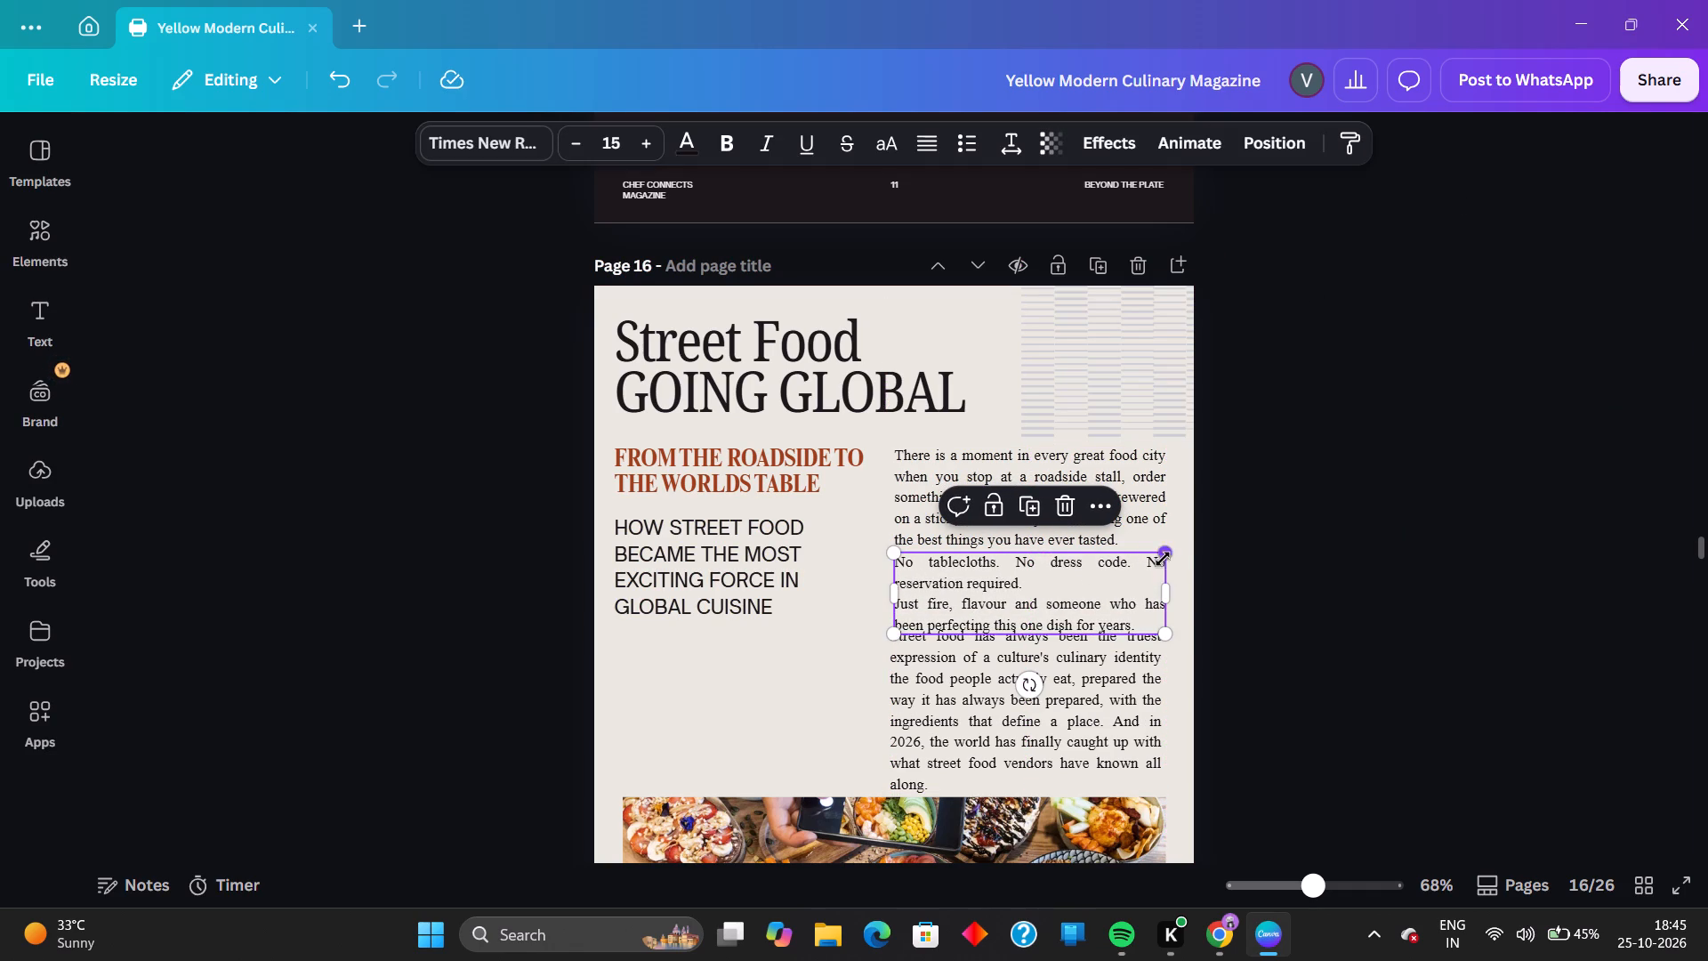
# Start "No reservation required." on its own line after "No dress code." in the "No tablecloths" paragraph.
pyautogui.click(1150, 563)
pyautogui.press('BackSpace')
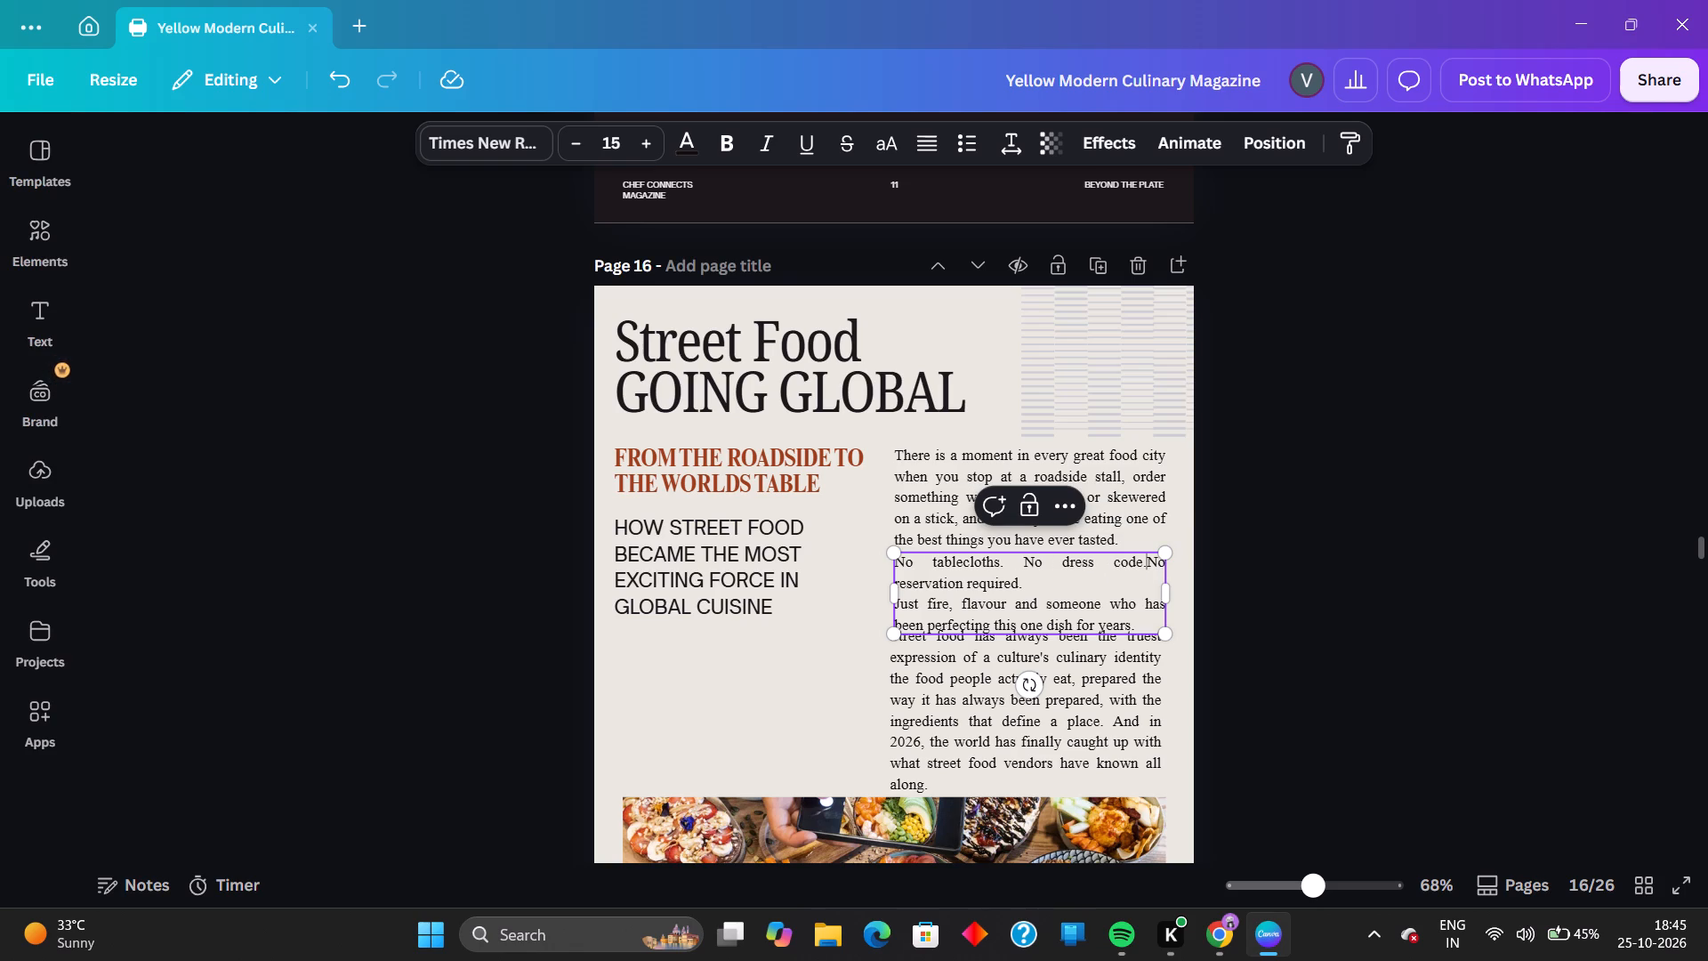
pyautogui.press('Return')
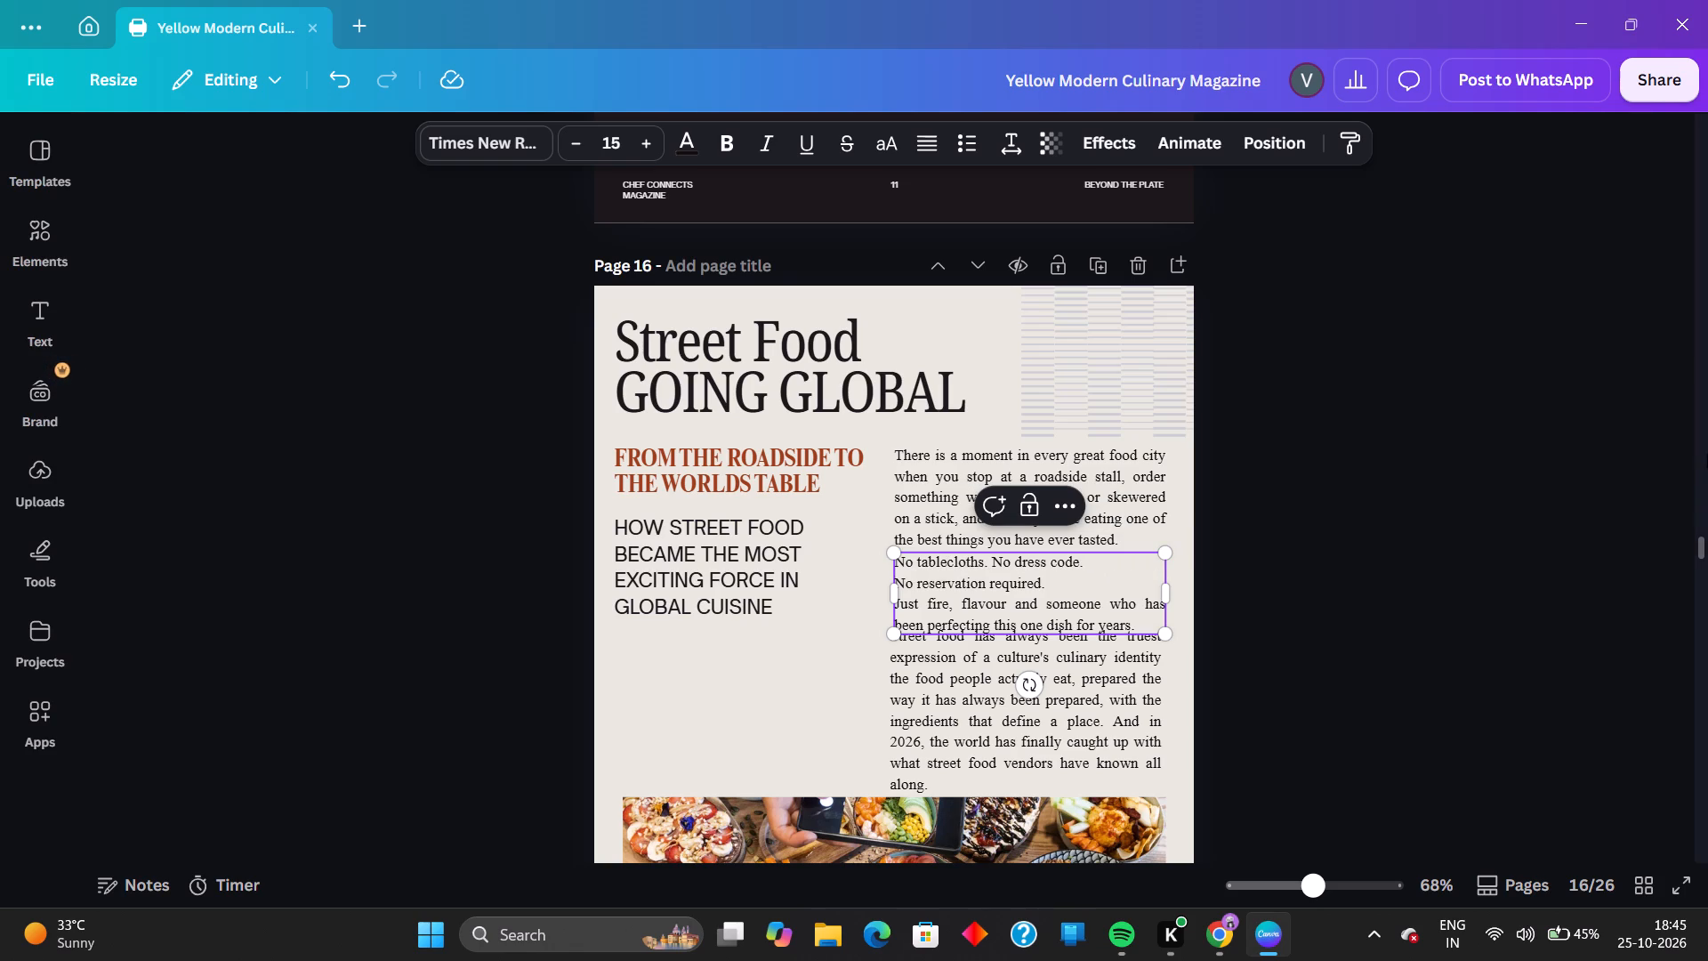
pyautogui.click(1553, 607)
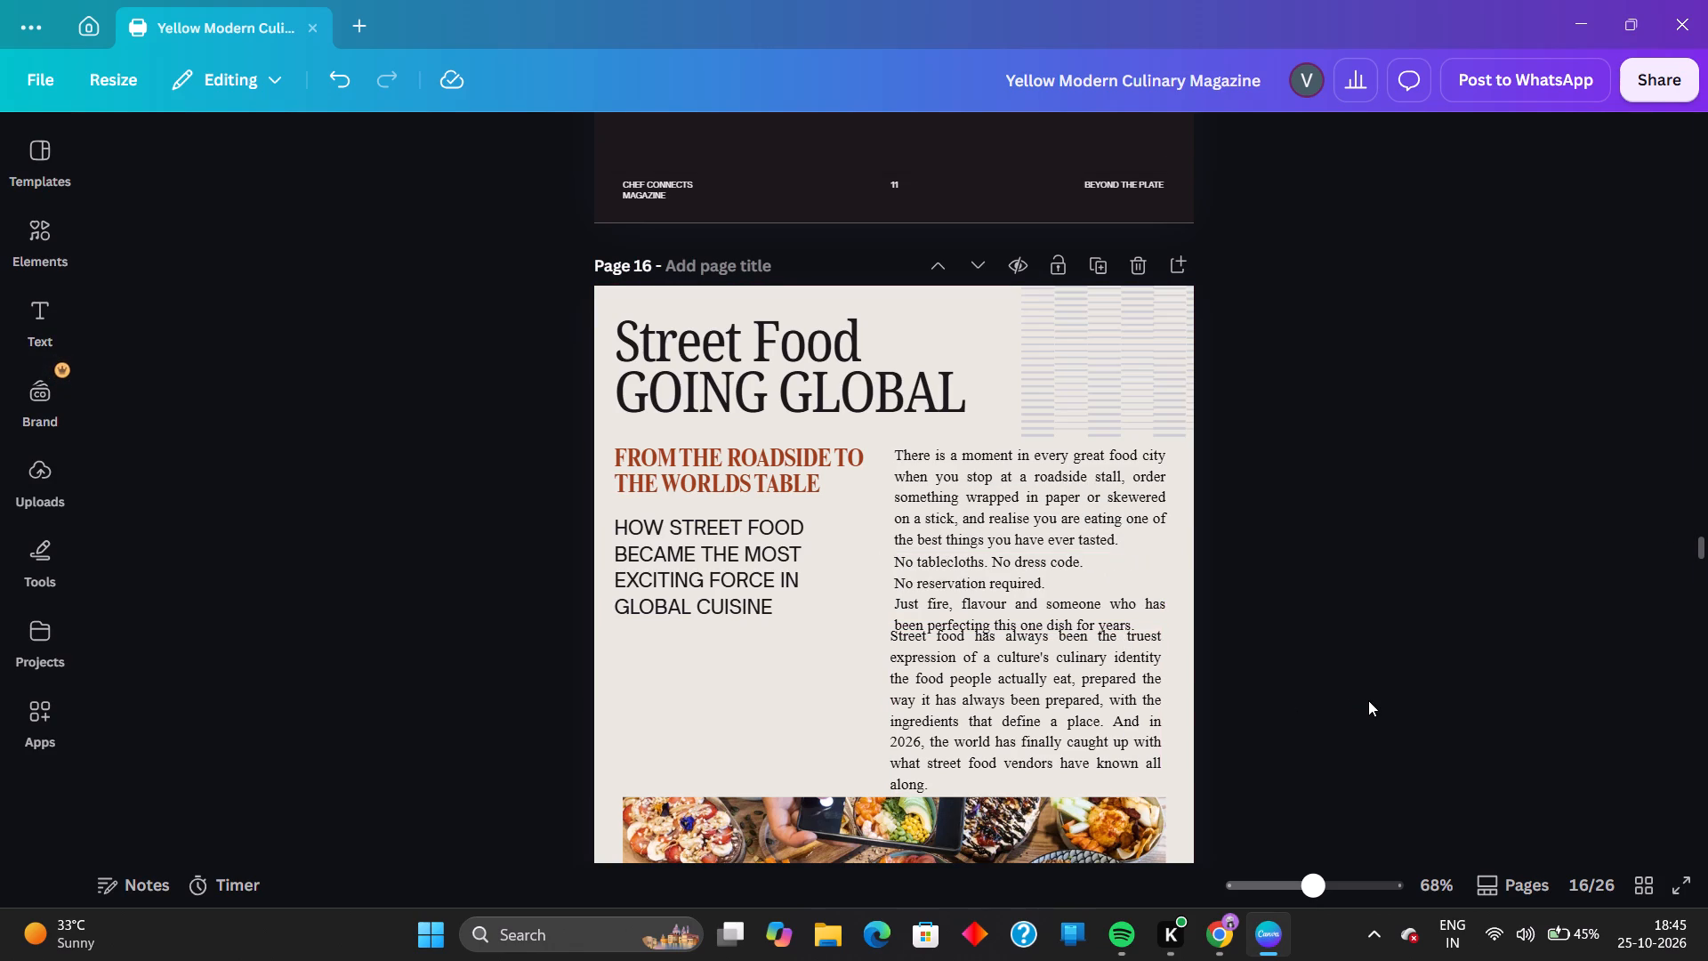
# Move the "Street food has always been the truest expression" paragraph below the "HOW STREET FOOD BECAME" subheading, just above the food photos.
pyautogui.moveTo(1161, 735); pyautogui.dragTo(959, 749)
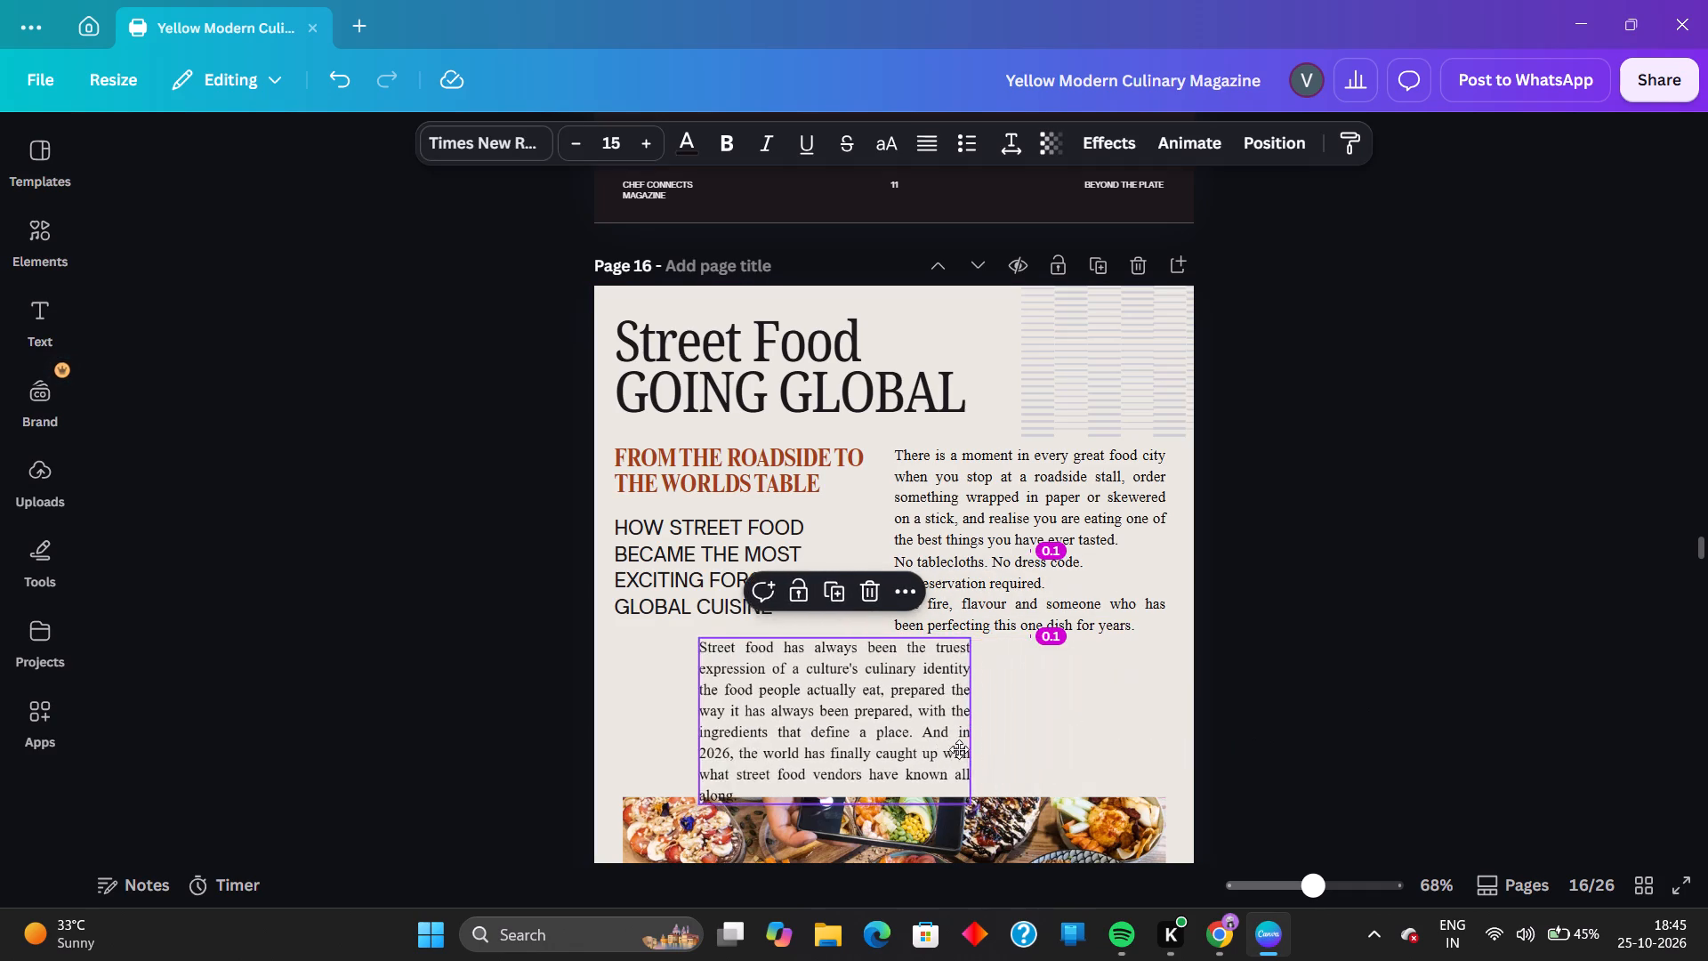
pyautogui.moveTo(959, 749); pyautogui.dragTo(919, 753)
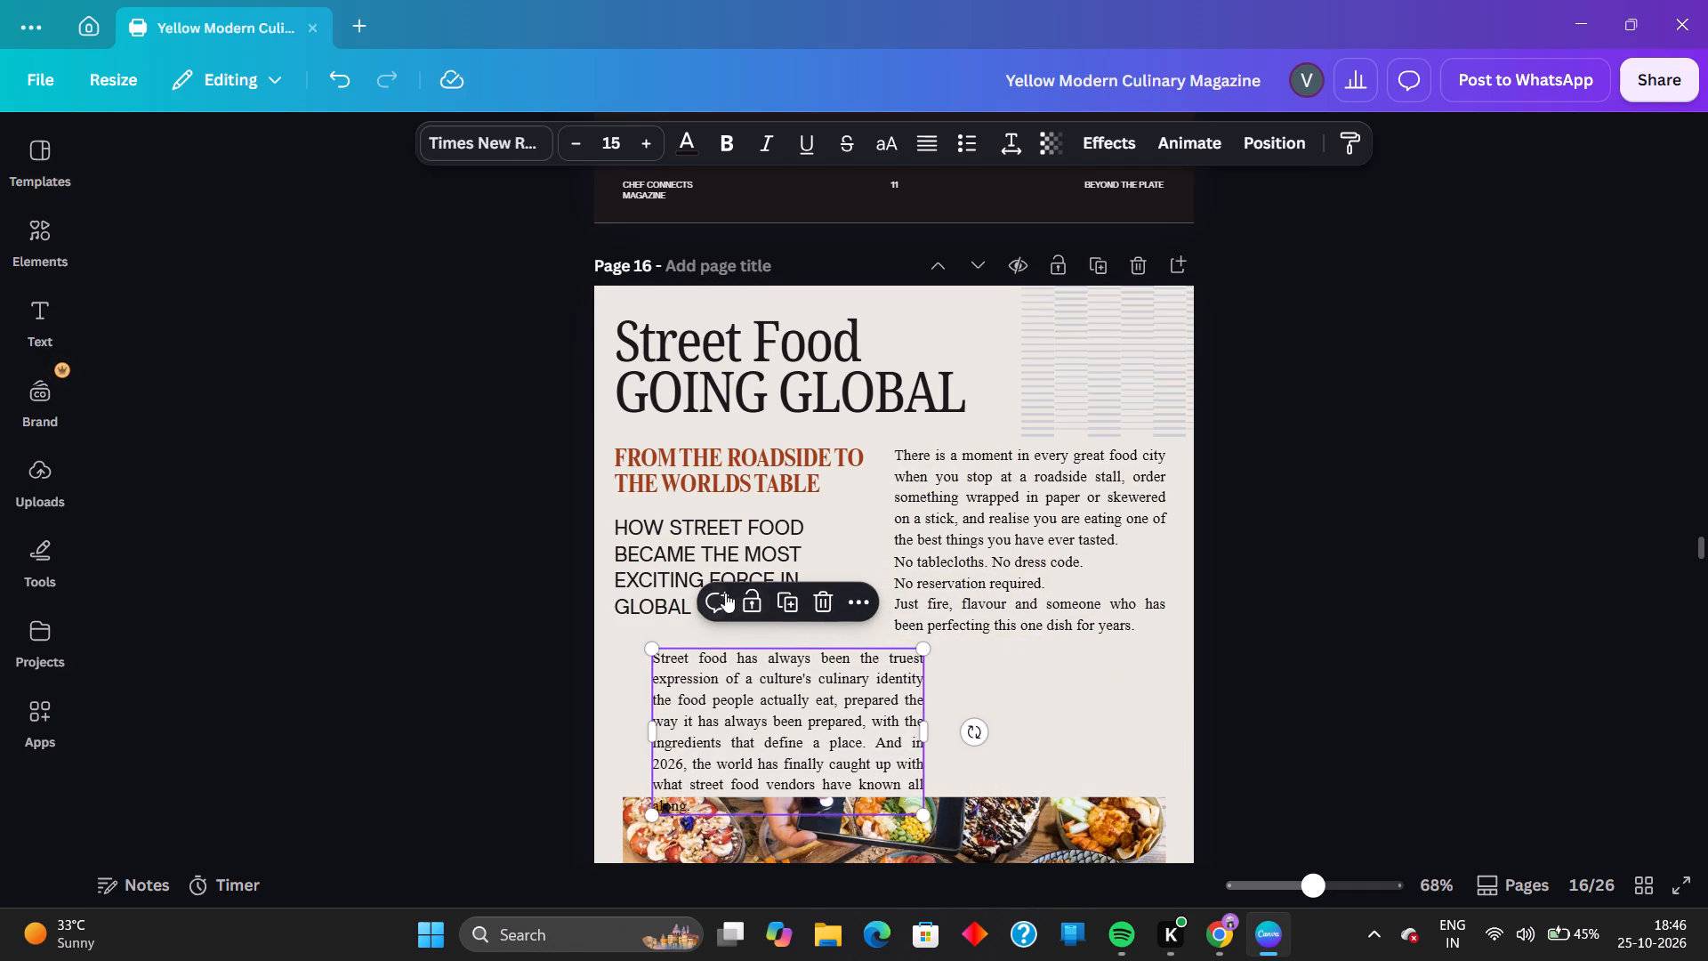
# Delete the "HOW STREET FOOD BECAME THE MOST EXCITING FORCE IN GLOBAL CUISINE" subheading.
pyautogui.click(623, 538)
pyautogui.click(759, 476)
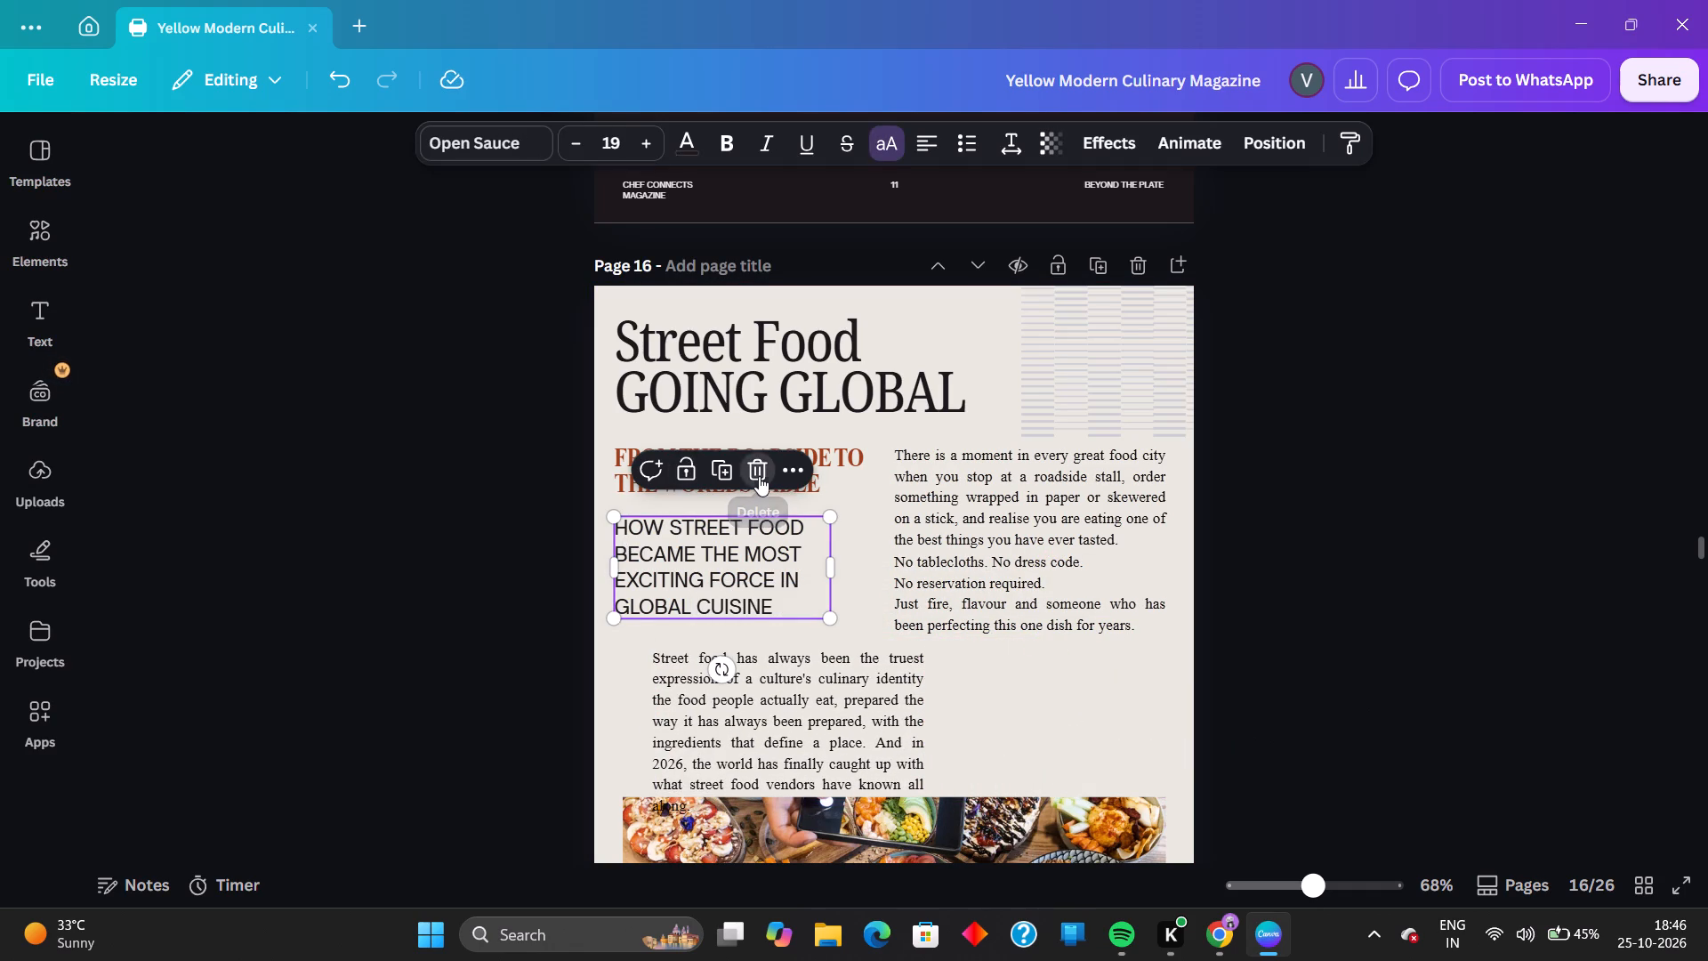
# Shift the "FROM THE ROADSIDE TO THE WORLDS TABLE" heading slightly right to line up with the food photos' left edge, level with the first paragraph.
pyautogui.moveTo(759, 476); pyautogui.dragTo(759, 532)
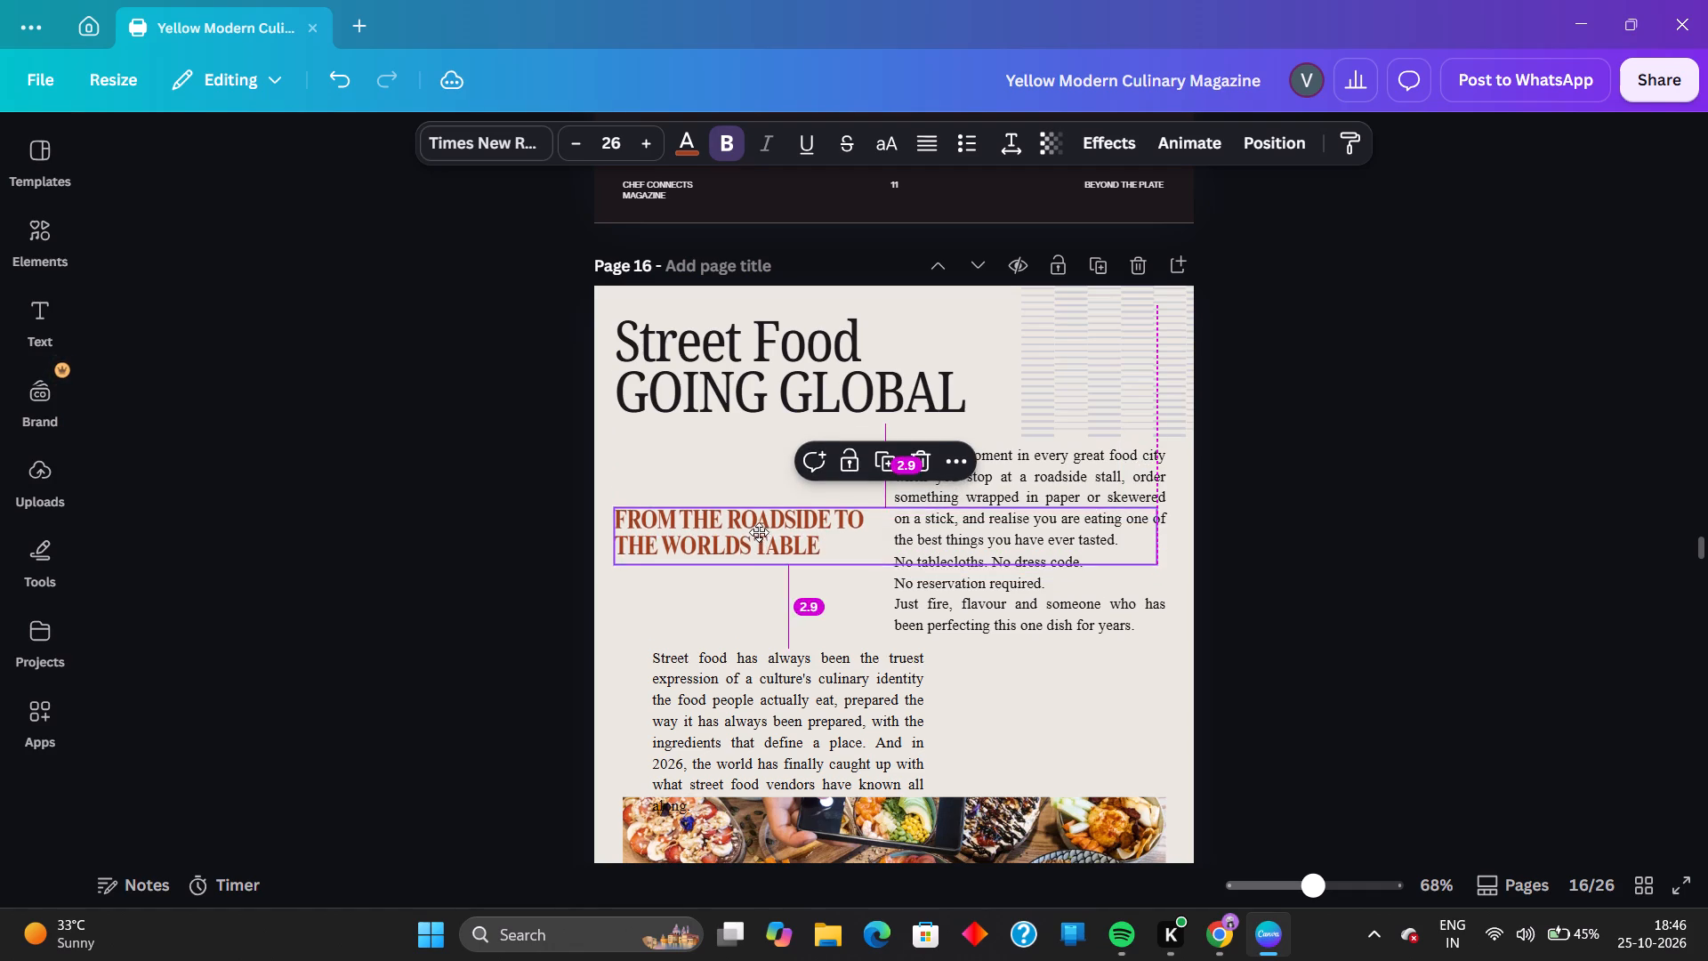
pyautogui.moveTo(759, 532); pyautogui.dragTo(770, 476)
pyautogui.click(1034, 713)
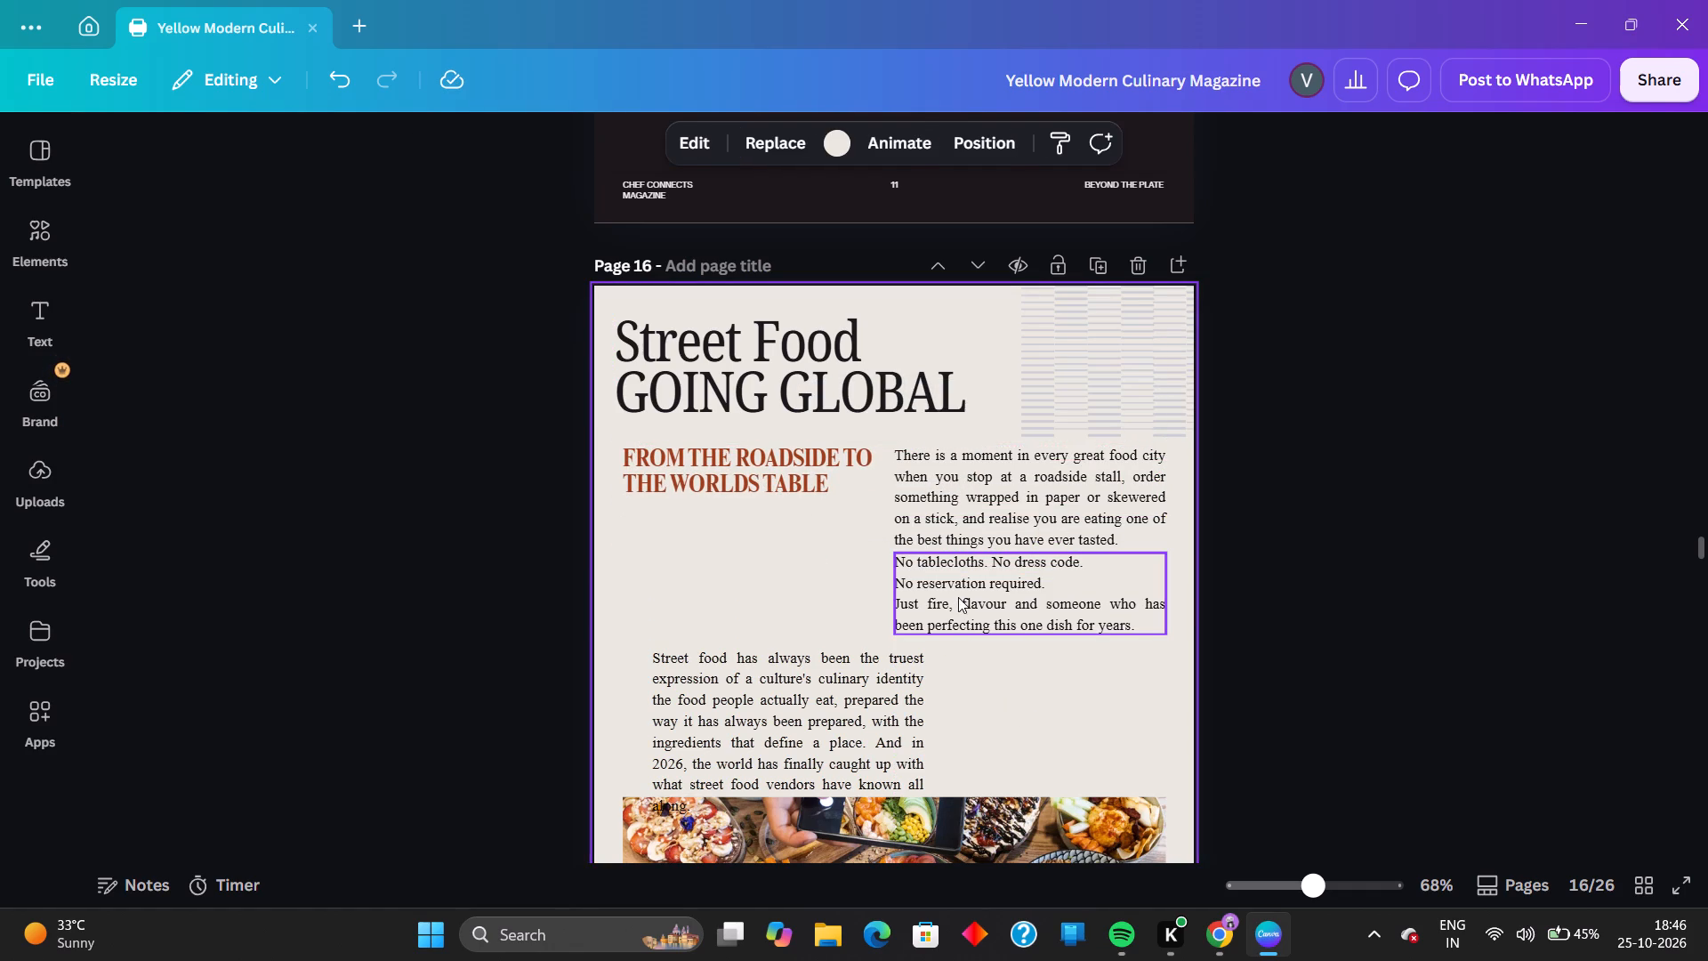
# Move the "No tablecloths" paragraph left beneath the orange heading and widen its box across nearly the full page width.
pyautogui.moveTo(958, 596); pyautogui.dragTo(695, 599)
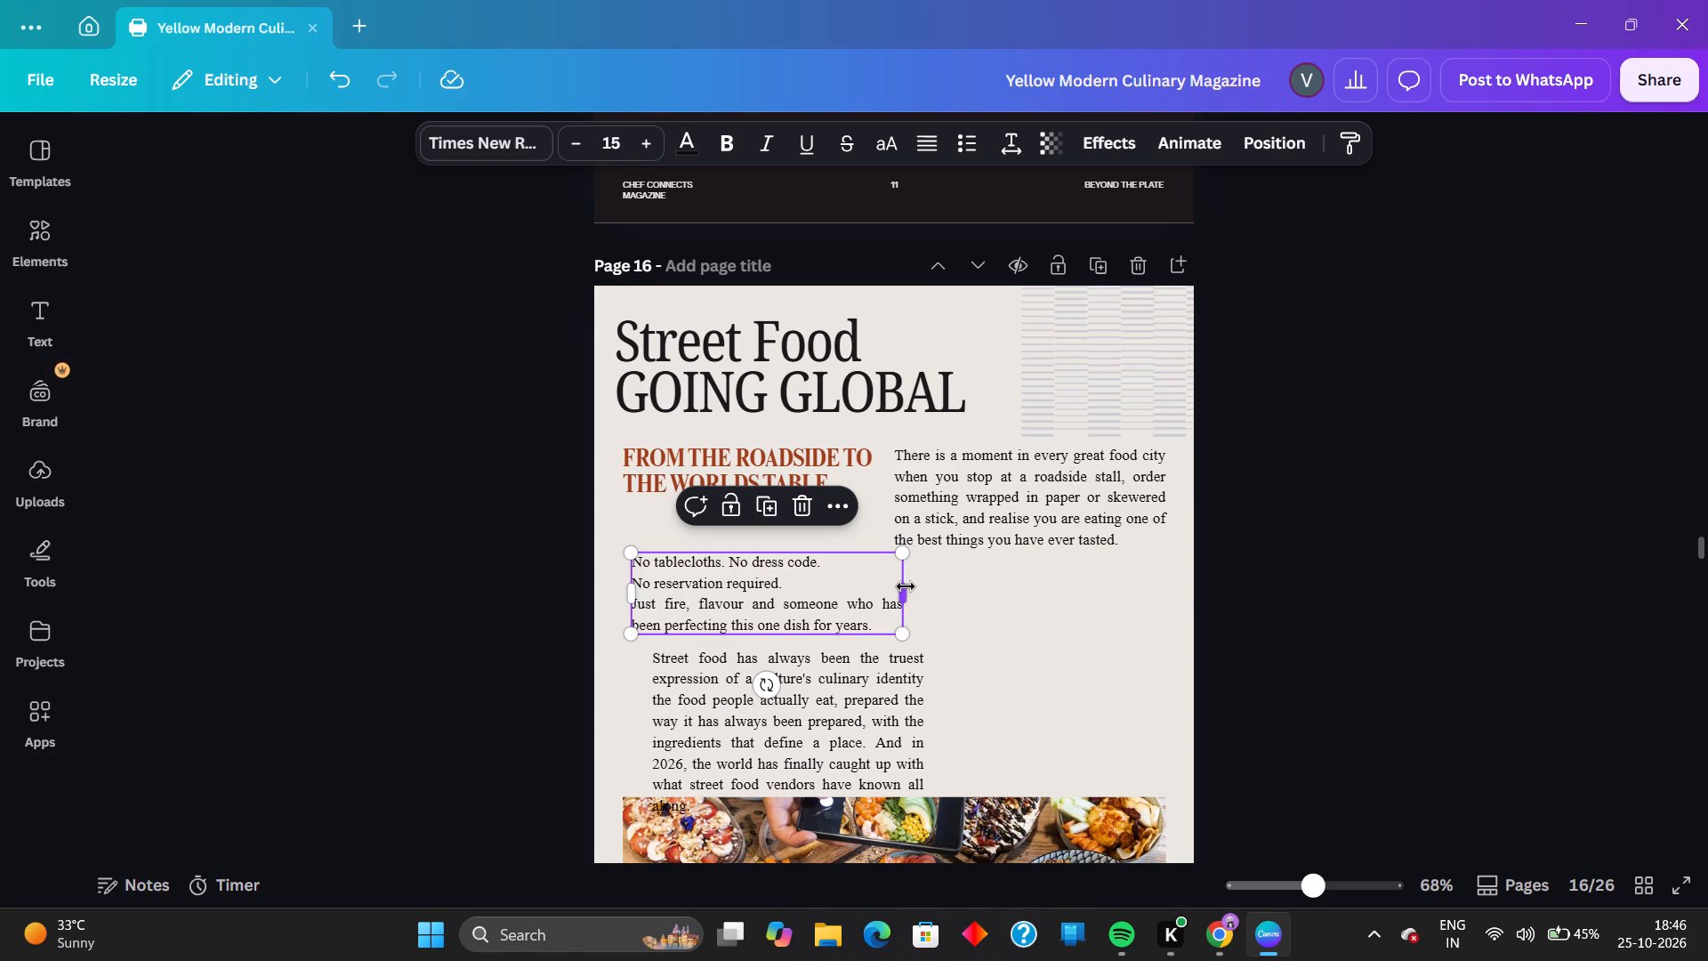
pyautogui.moveTo(904, 591); pyautogui.dragTo(1188, 587)
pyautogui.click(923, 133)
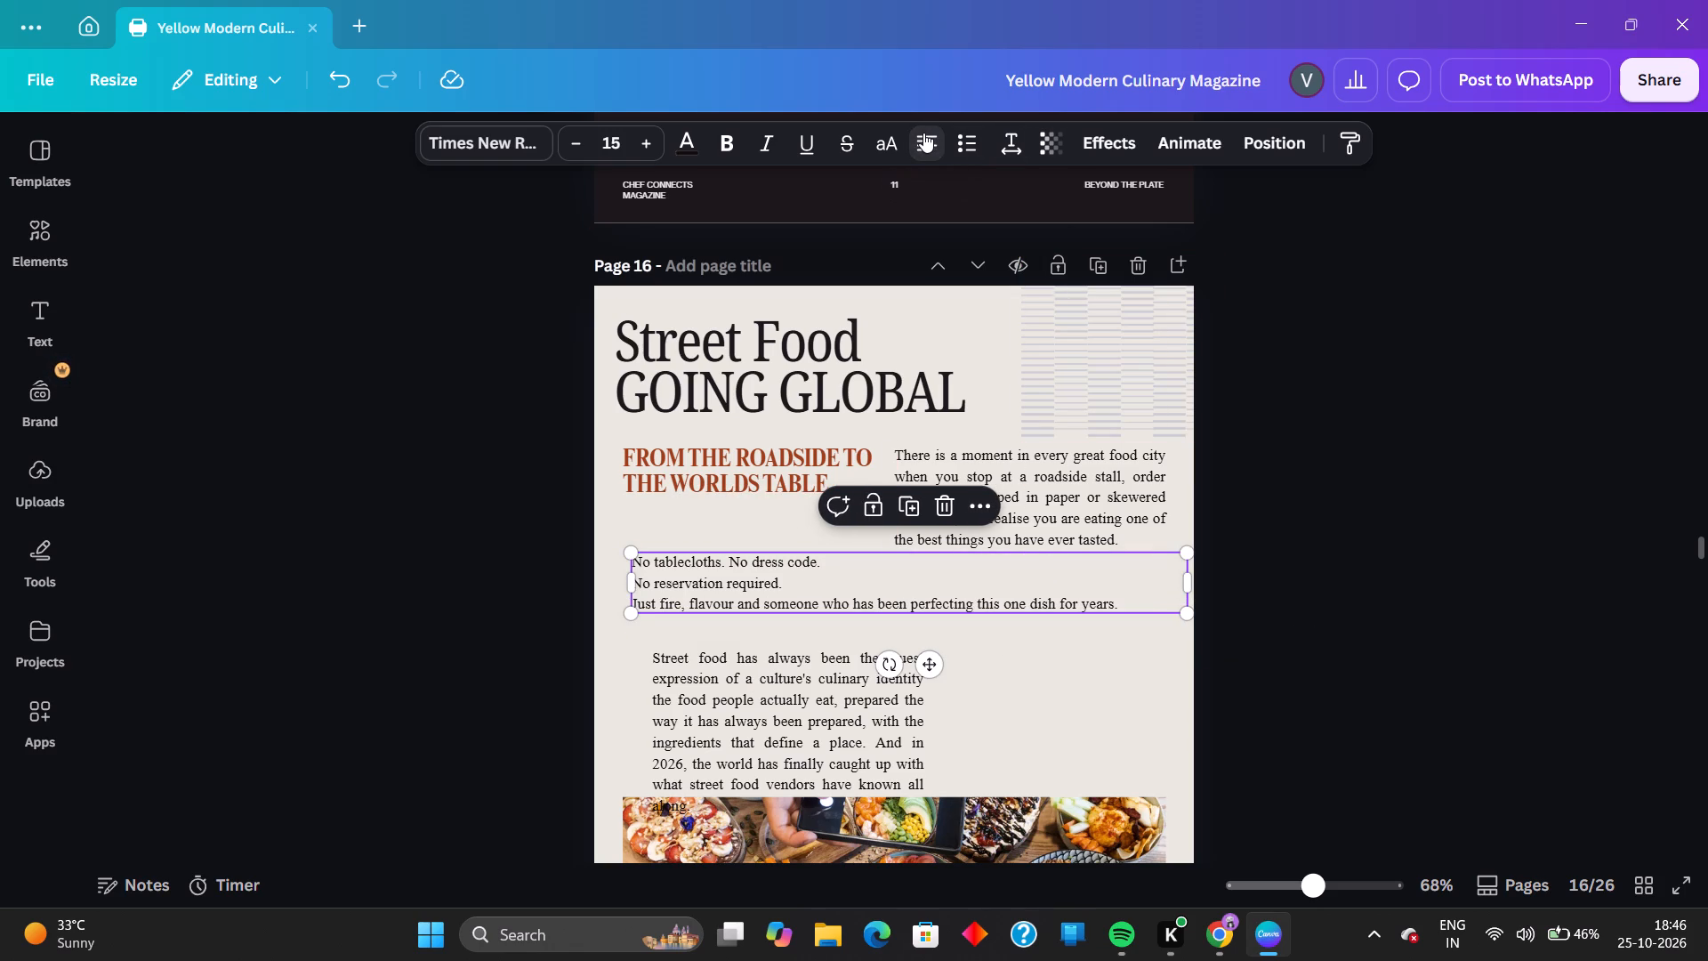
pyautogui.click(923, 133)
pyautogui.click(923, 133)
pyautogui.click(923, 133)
# Join "No reservation required." onto the end of the "No tablecloths. No dress code." line.
pyautogui.click(631, 583)
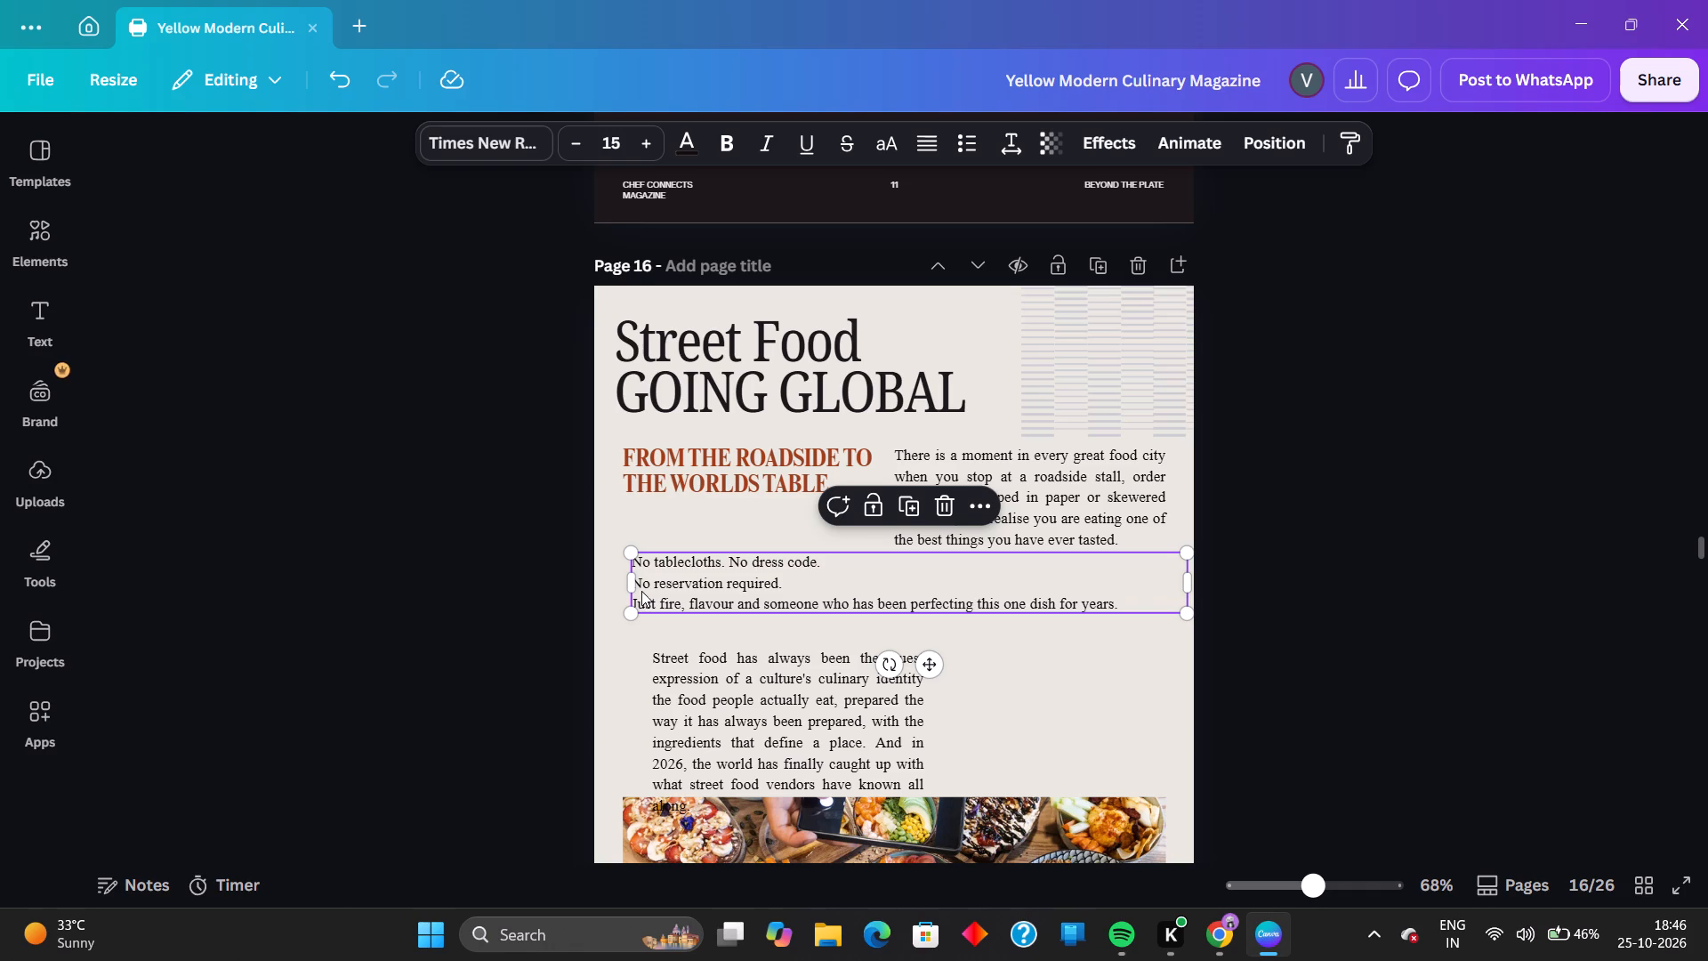
pyautogui.click(641, 591)
pyautogui.click(636, 585)
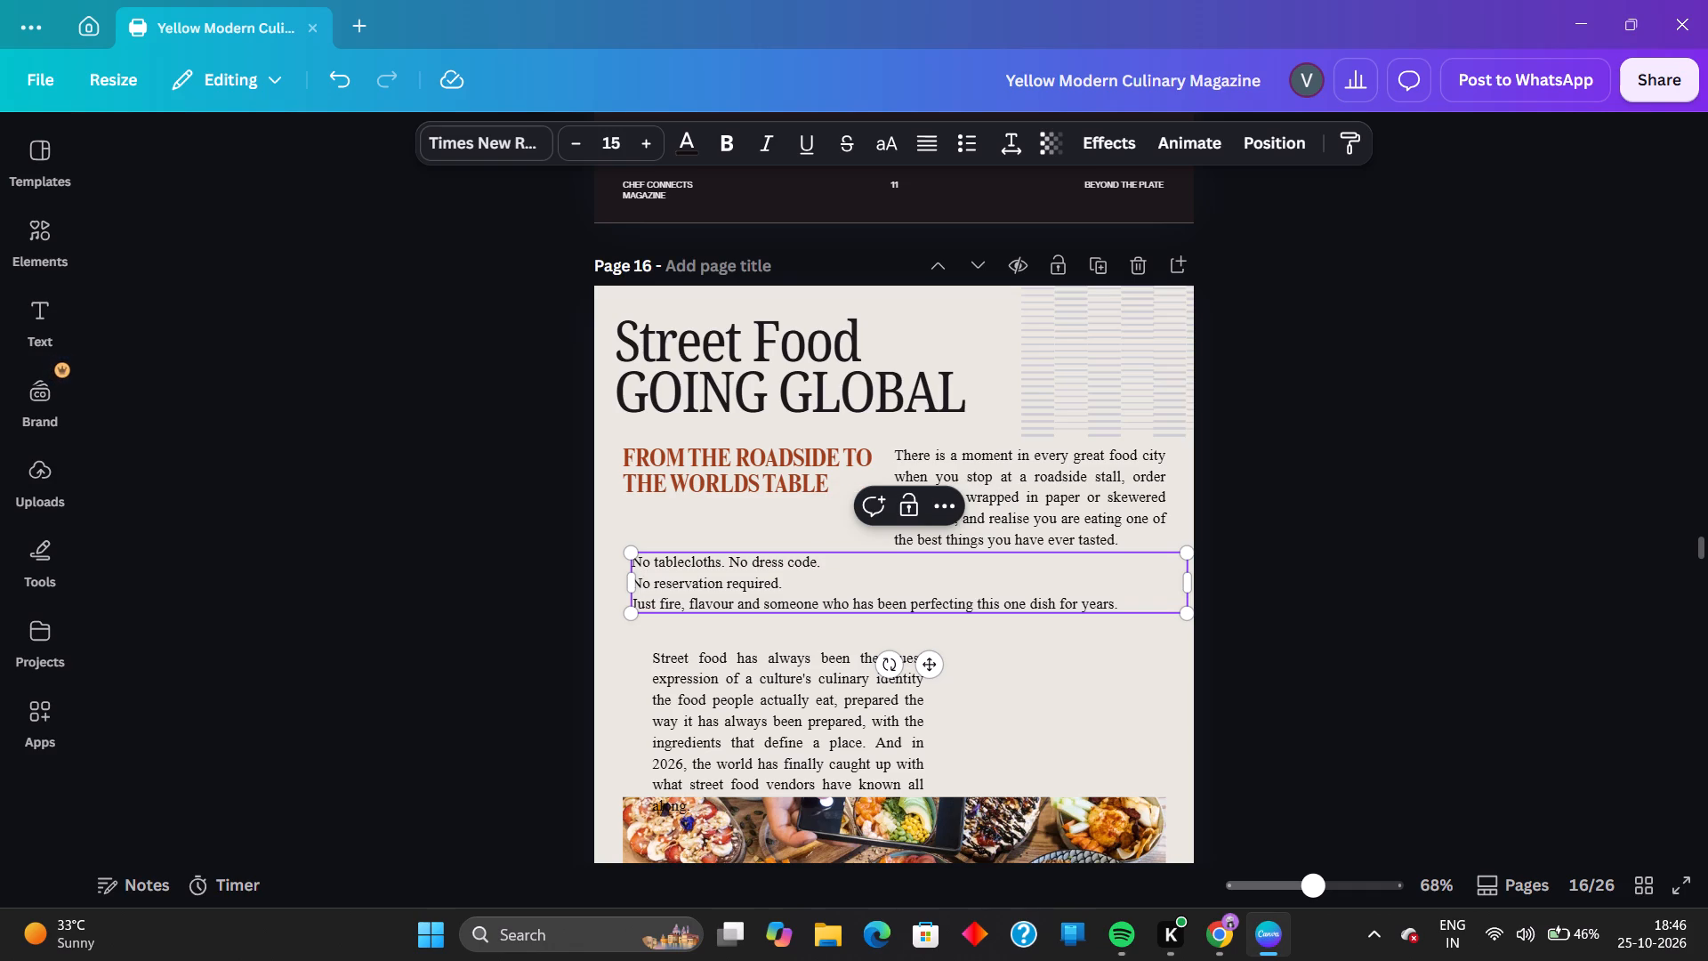
pyautogui.press('BackSpace')
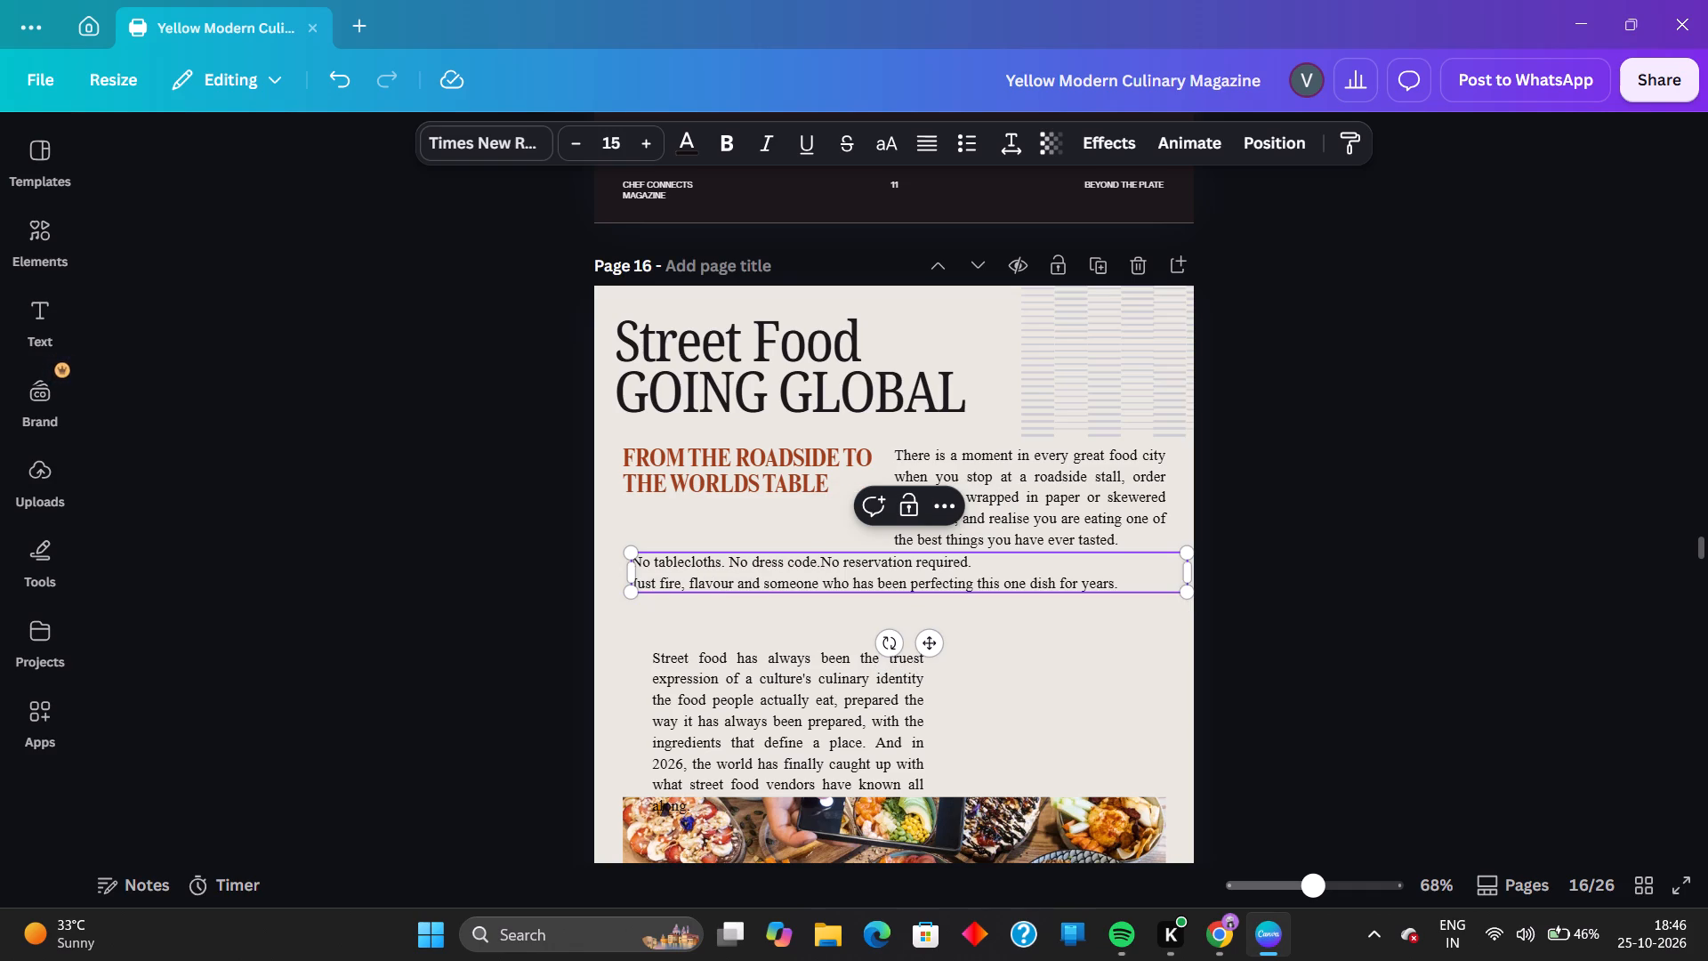
# Move the "Street food has always been" paragraph just below the "No tablecloths" text, with their left edges aligned.
pyautogui.moveTo(863, 722); pyautogui.dragTo(838, 666)
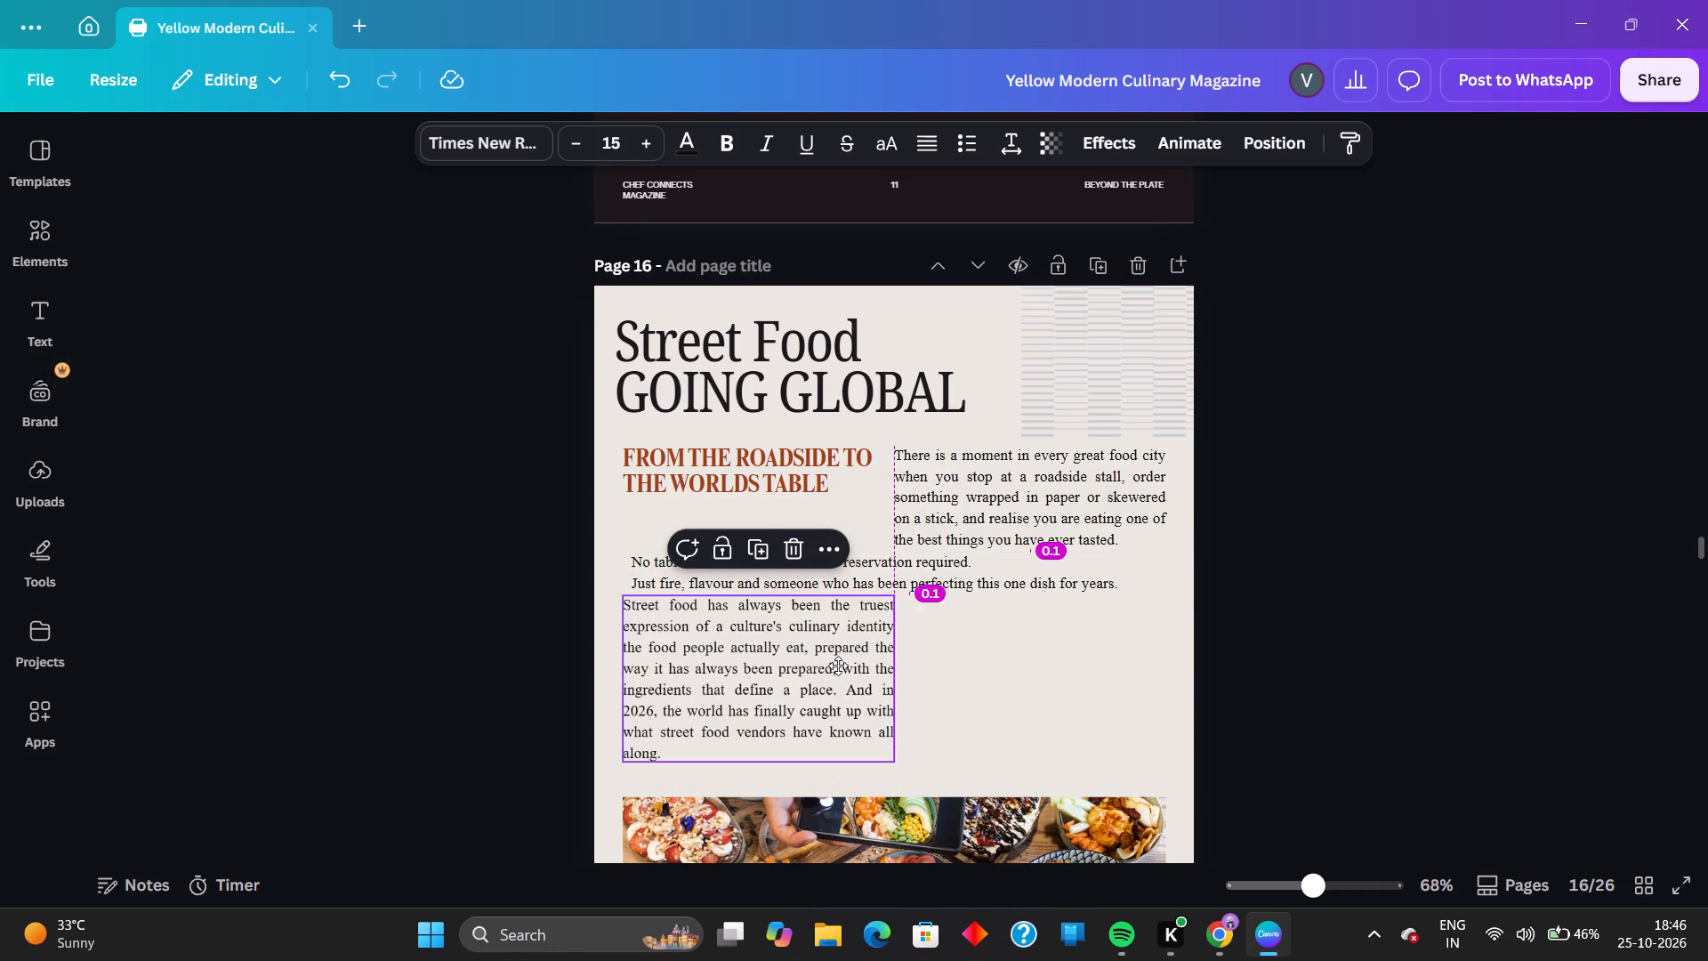
pyautogui.moveTo(838, 666); pyautogui.dragTo(842, 675)
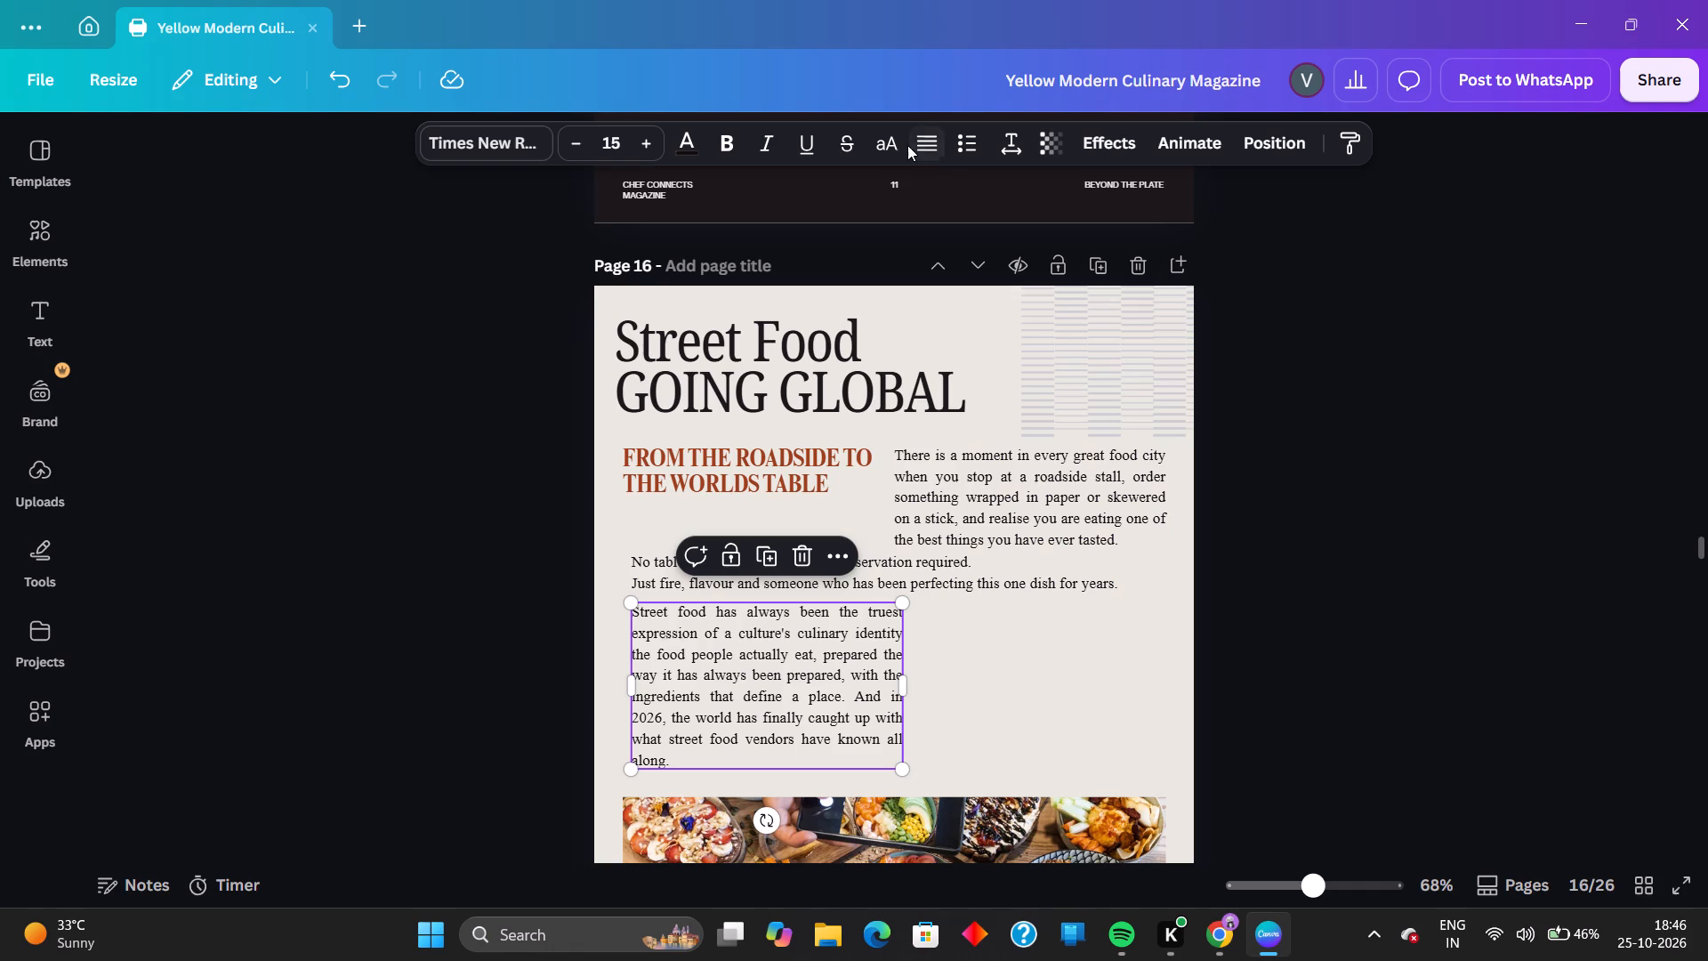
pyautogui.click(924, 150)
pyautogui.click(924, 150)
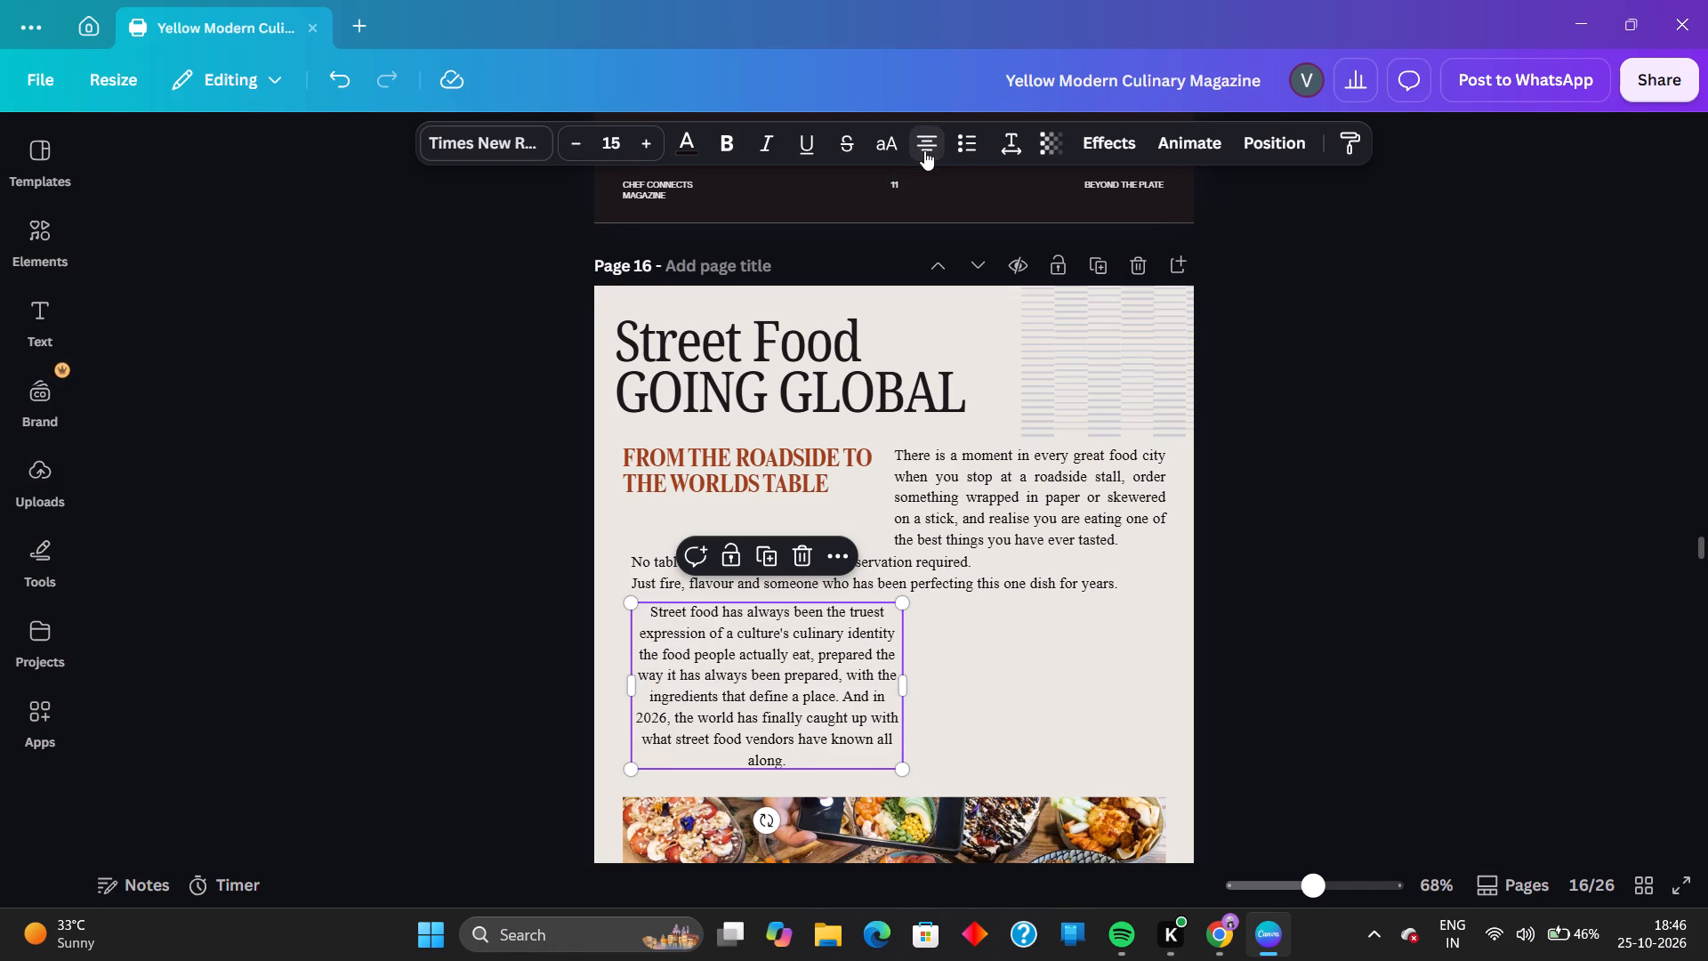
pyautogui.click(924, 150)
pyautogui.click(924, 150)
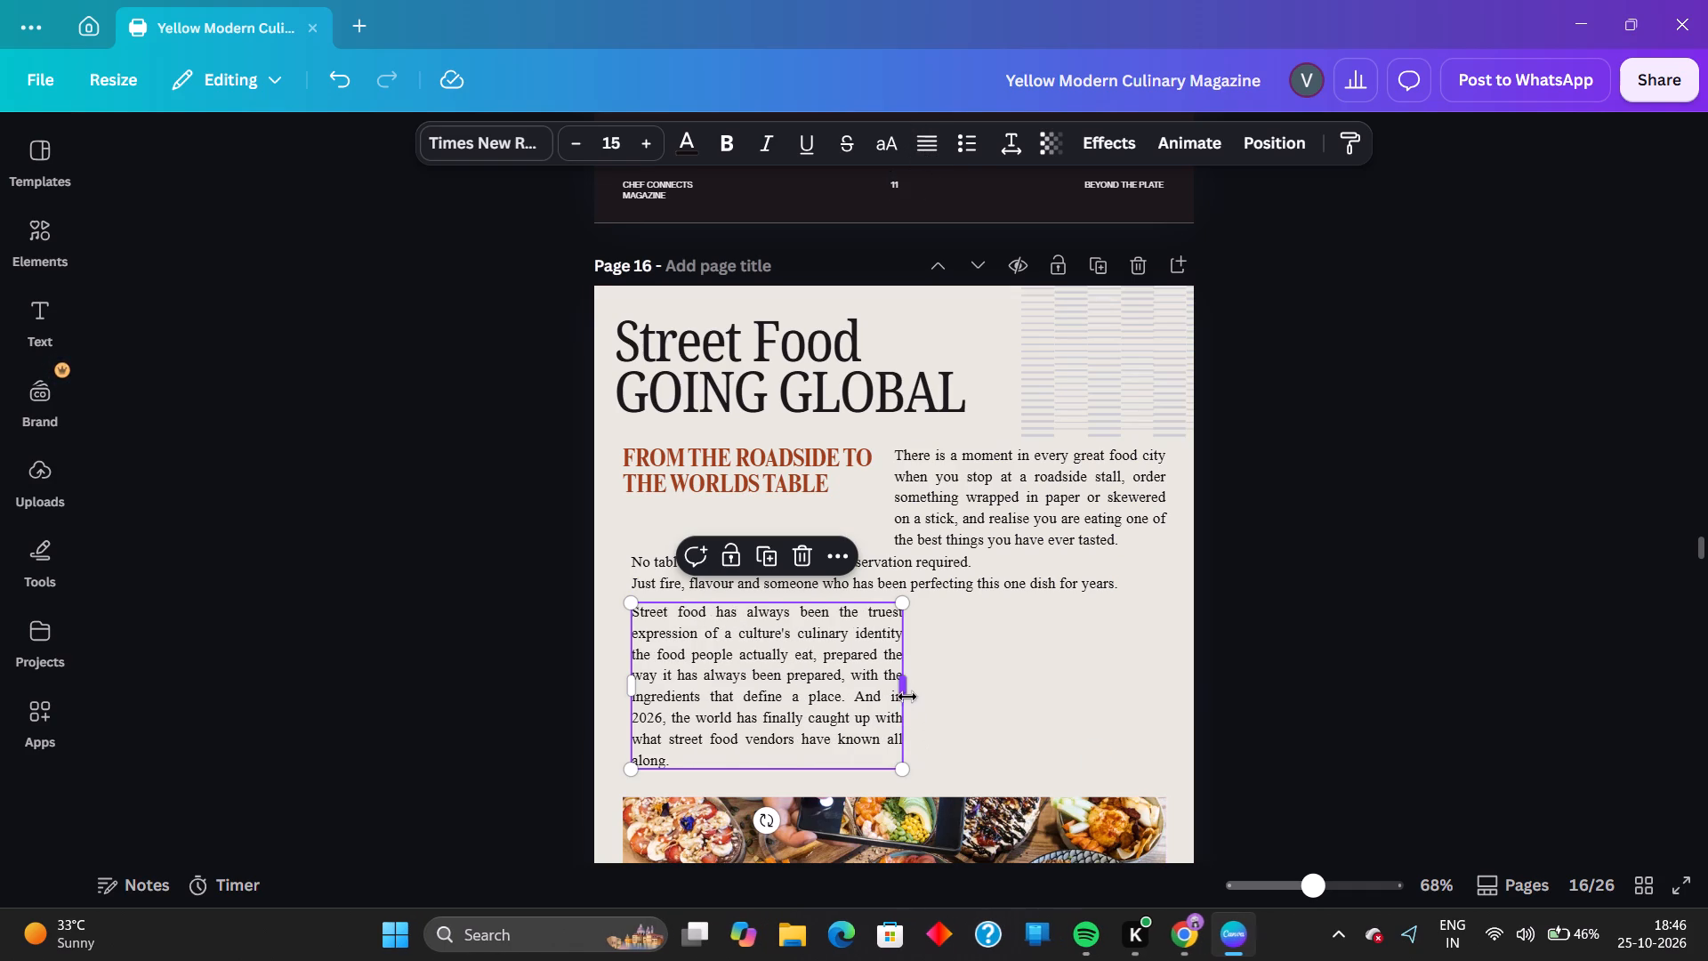
# Widen the "Street food has always been" text box until its right edge matches the "There is a moment" paragraph.
pyautogui.moveTo(907, 697); pyautogui.dragTo(1138, 698)
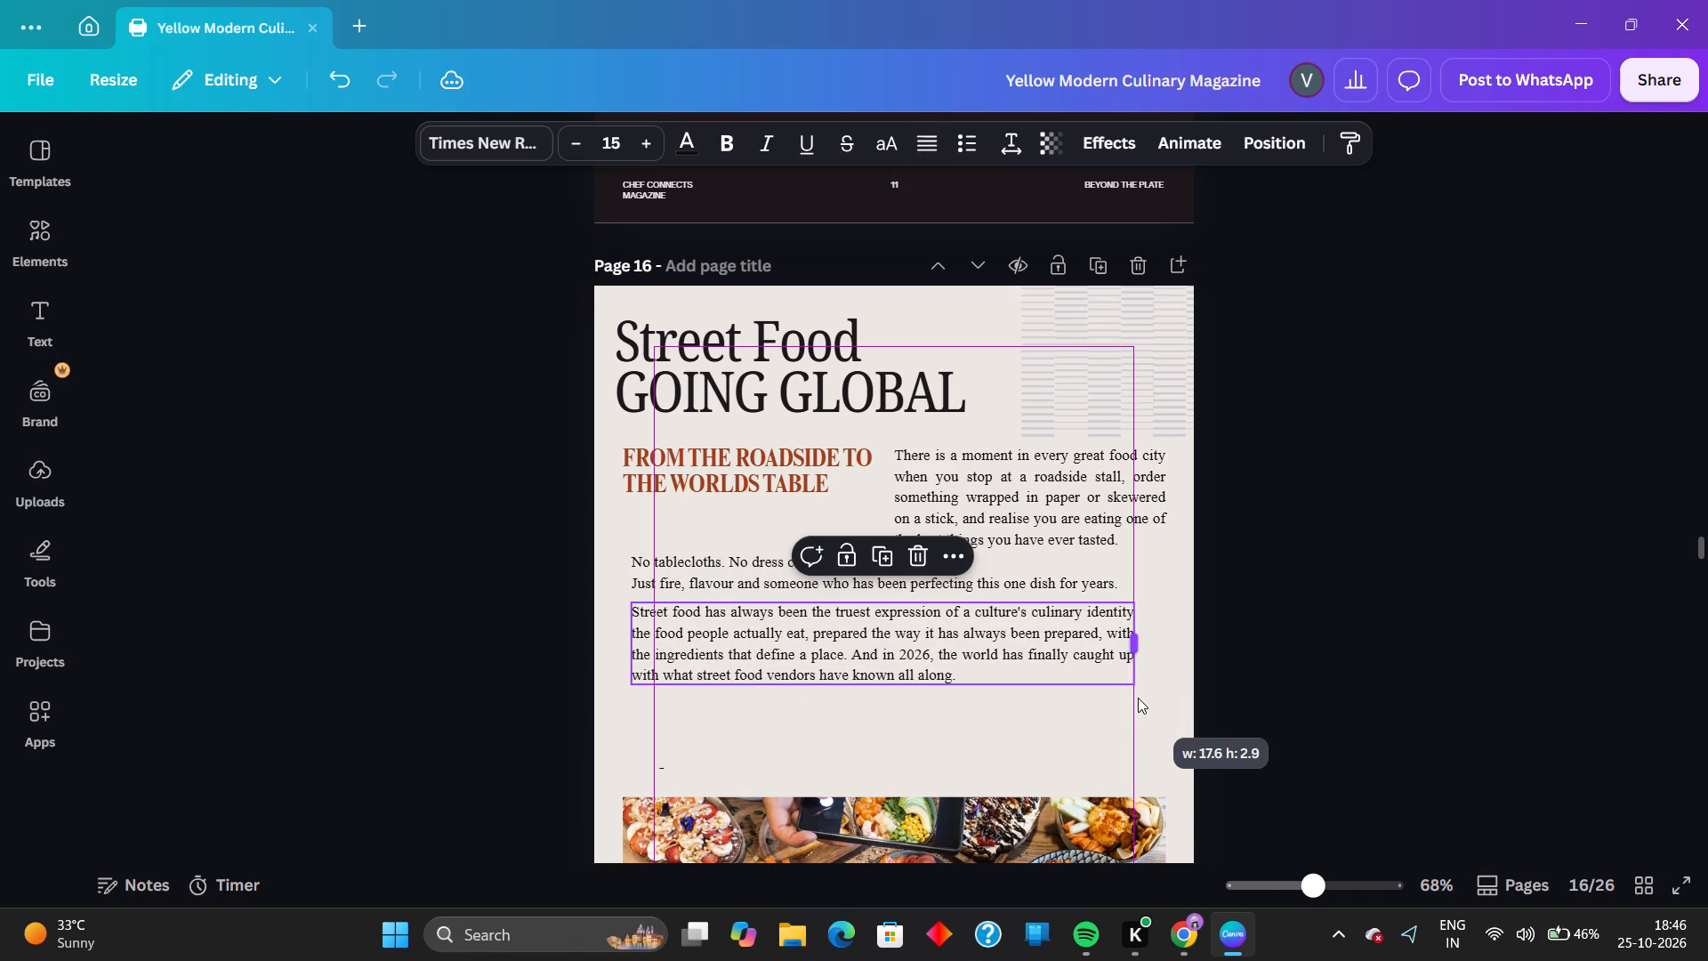
pyautogui.moveTo(1138, 698); pyautogui.dragTo(1164, 694)
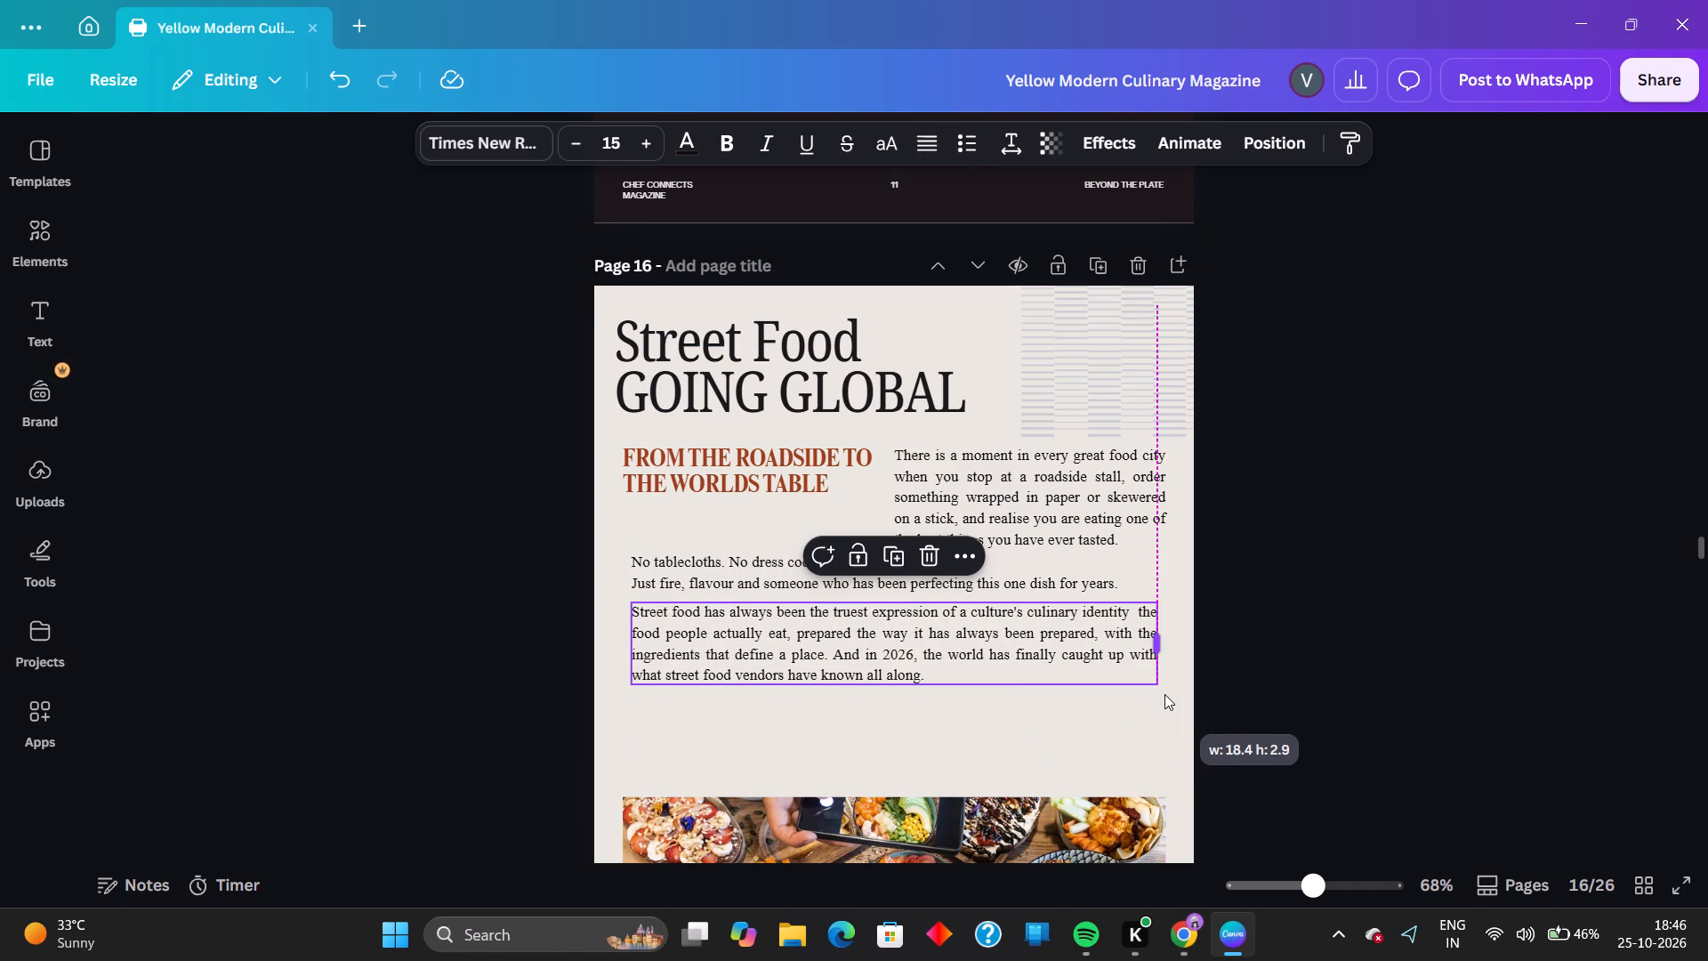
pyautogui.moveTo(1164, 694); pyautogui.dragTo(1172, 692)
pyautogui.click(1318, 692)
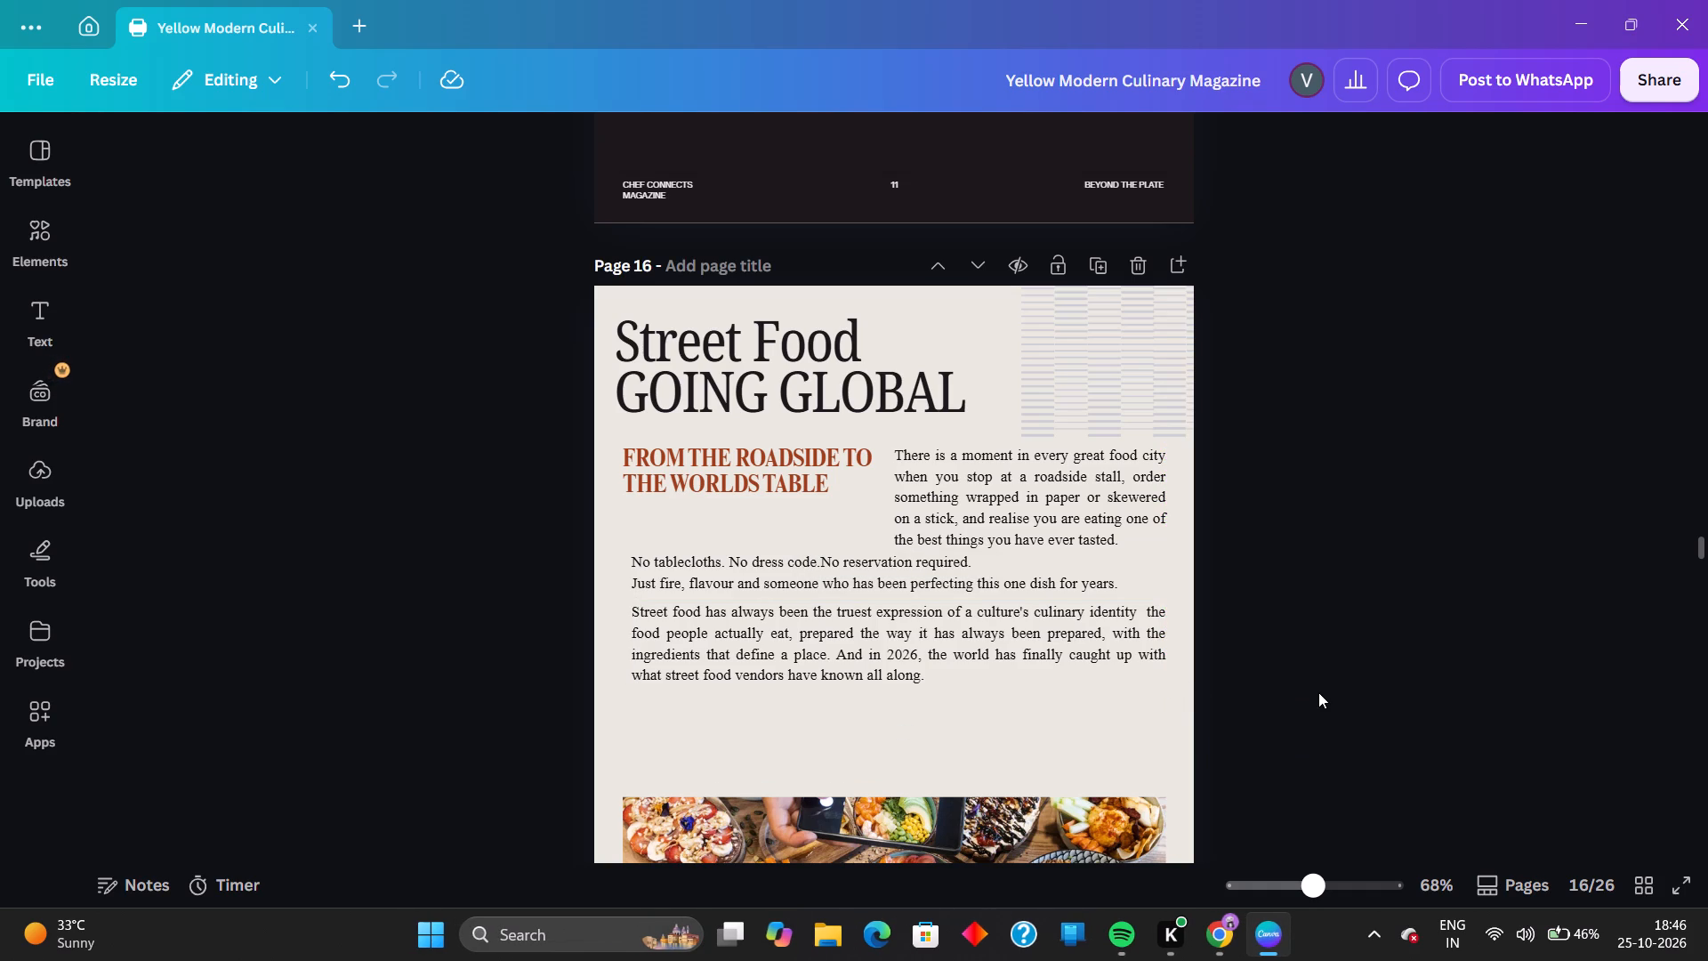
# Join the "Just fire, flavour" line onto the end of "No reservation required." and retype its first letters.
pyautogui.click(635, 583)
pyautogui.click(635, 583)
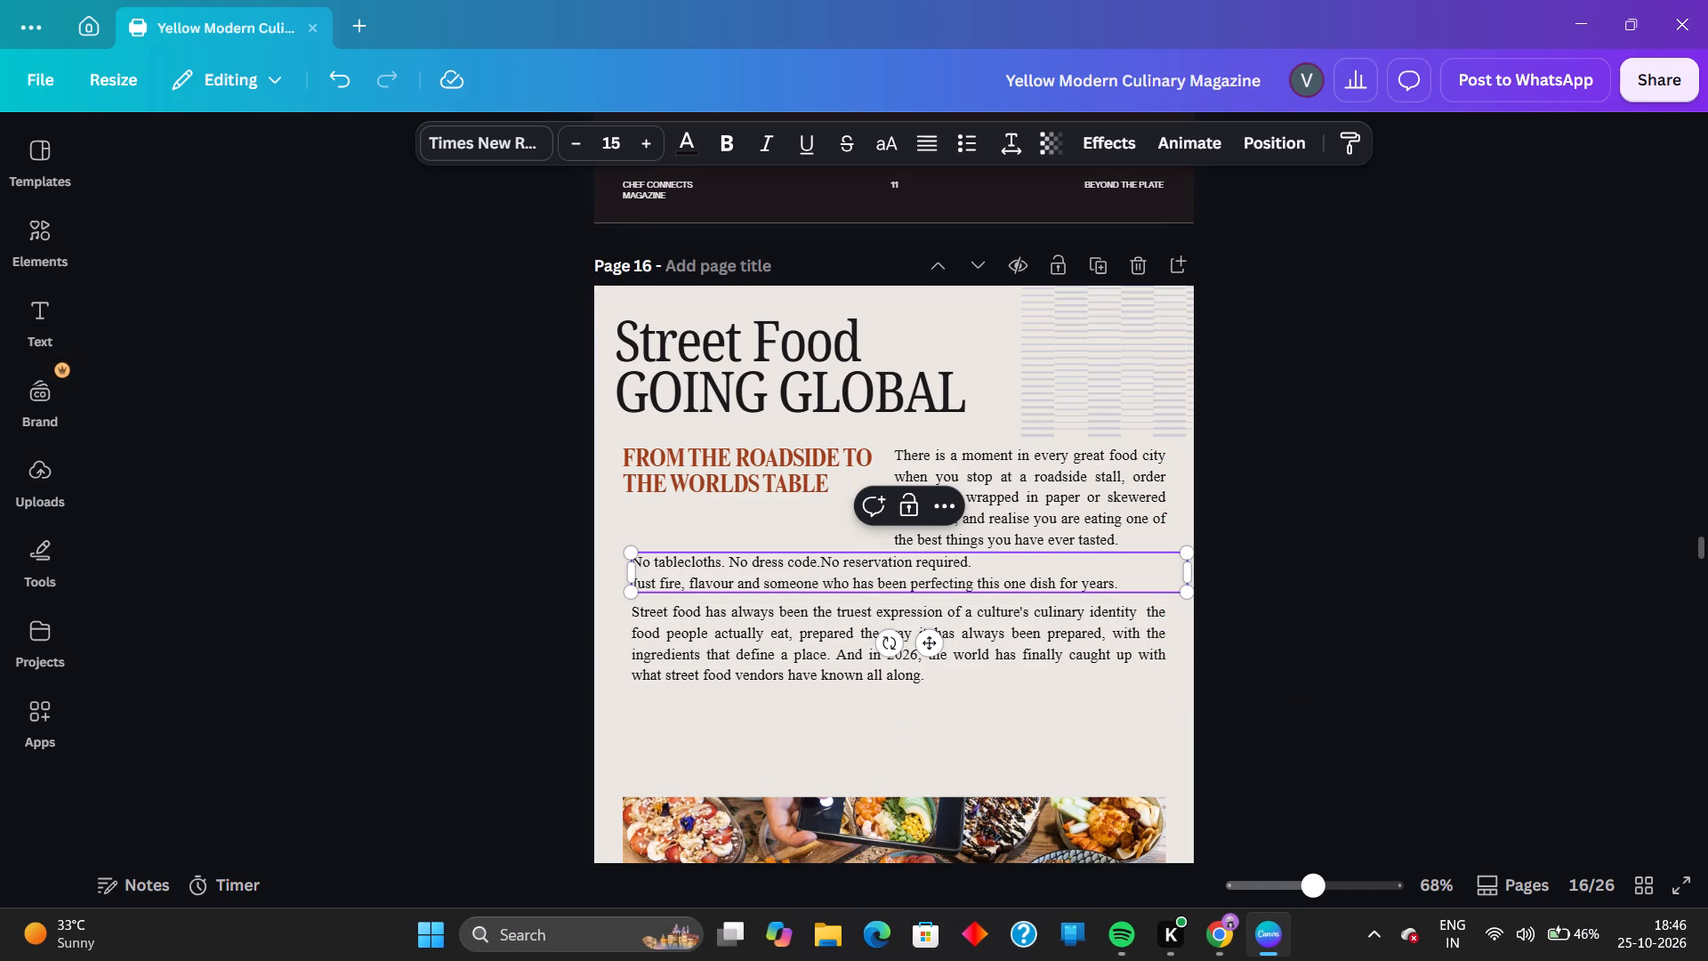
pyautogui.click(644, 585)
pyautogui.press('BackSpace')
pyautogui.press('BackSpace')
pyautogui.press('BackSpace')
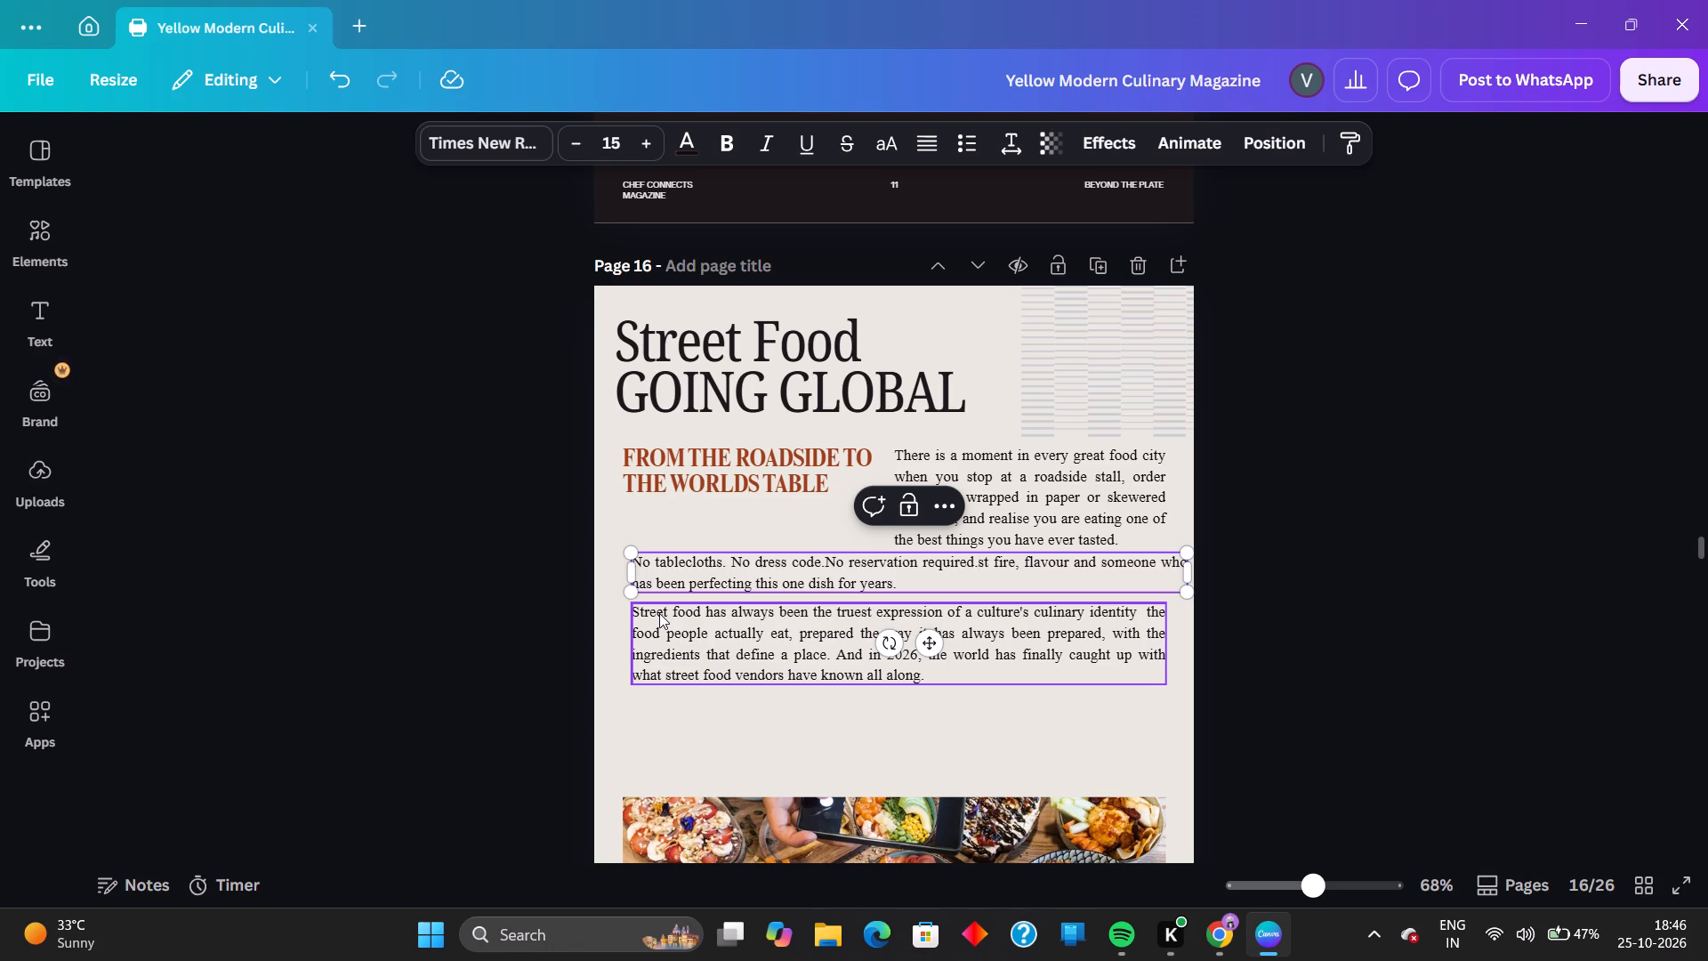
pyautogui.press('j')
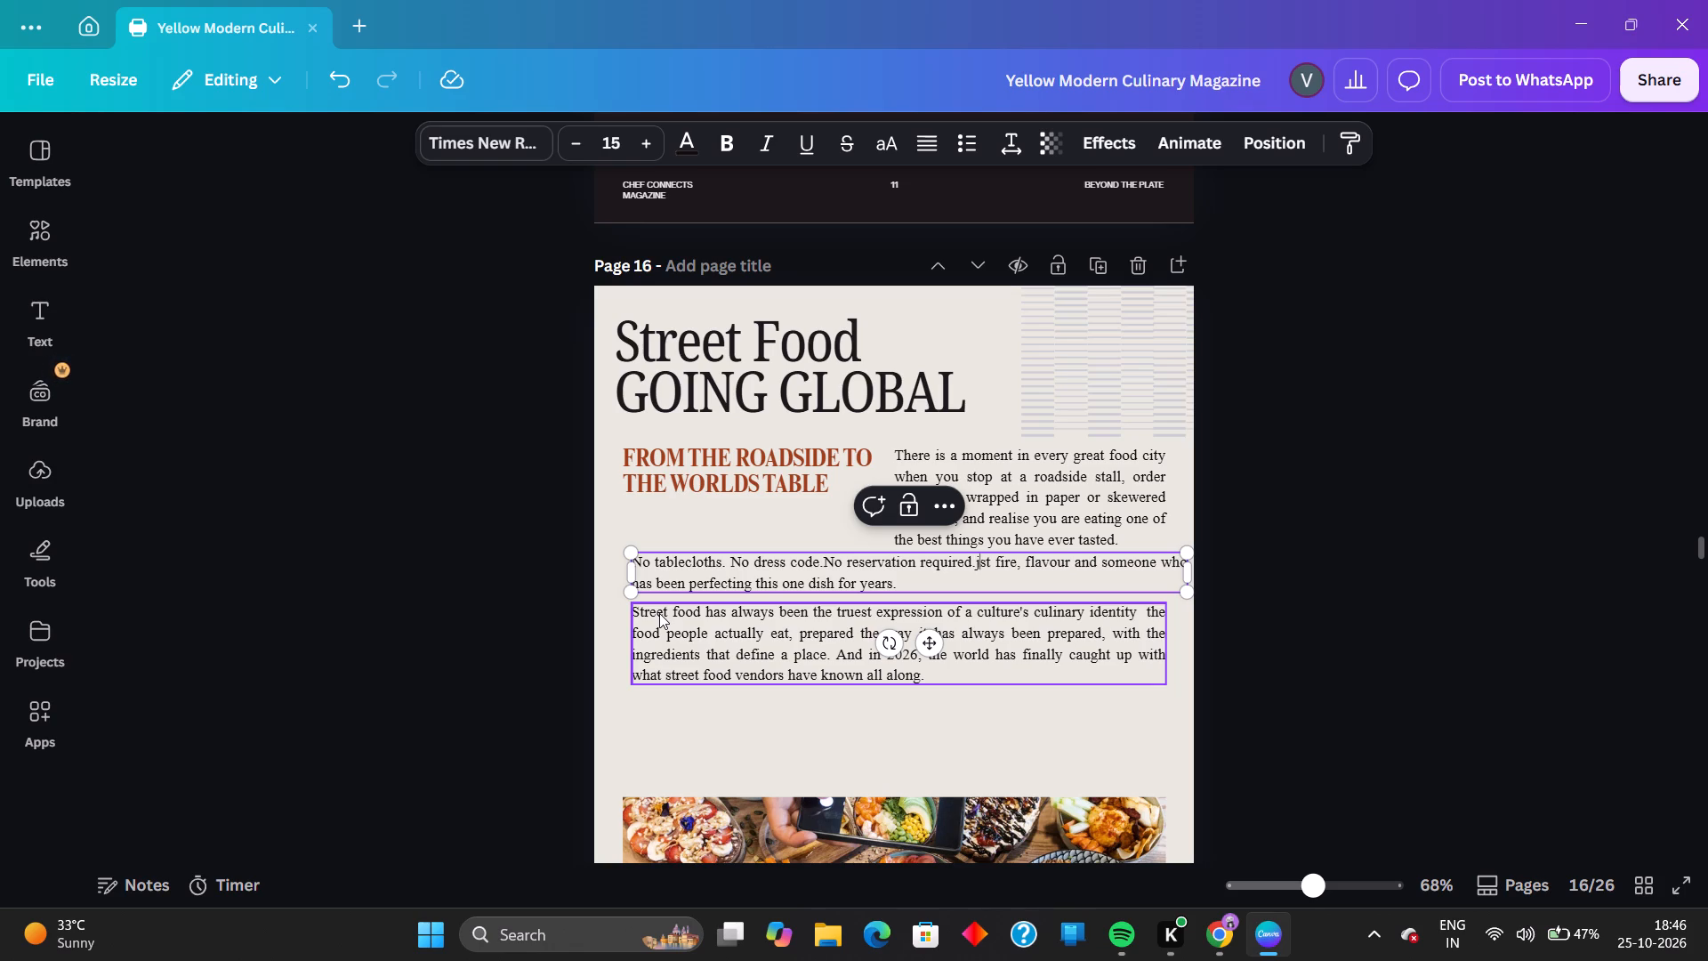
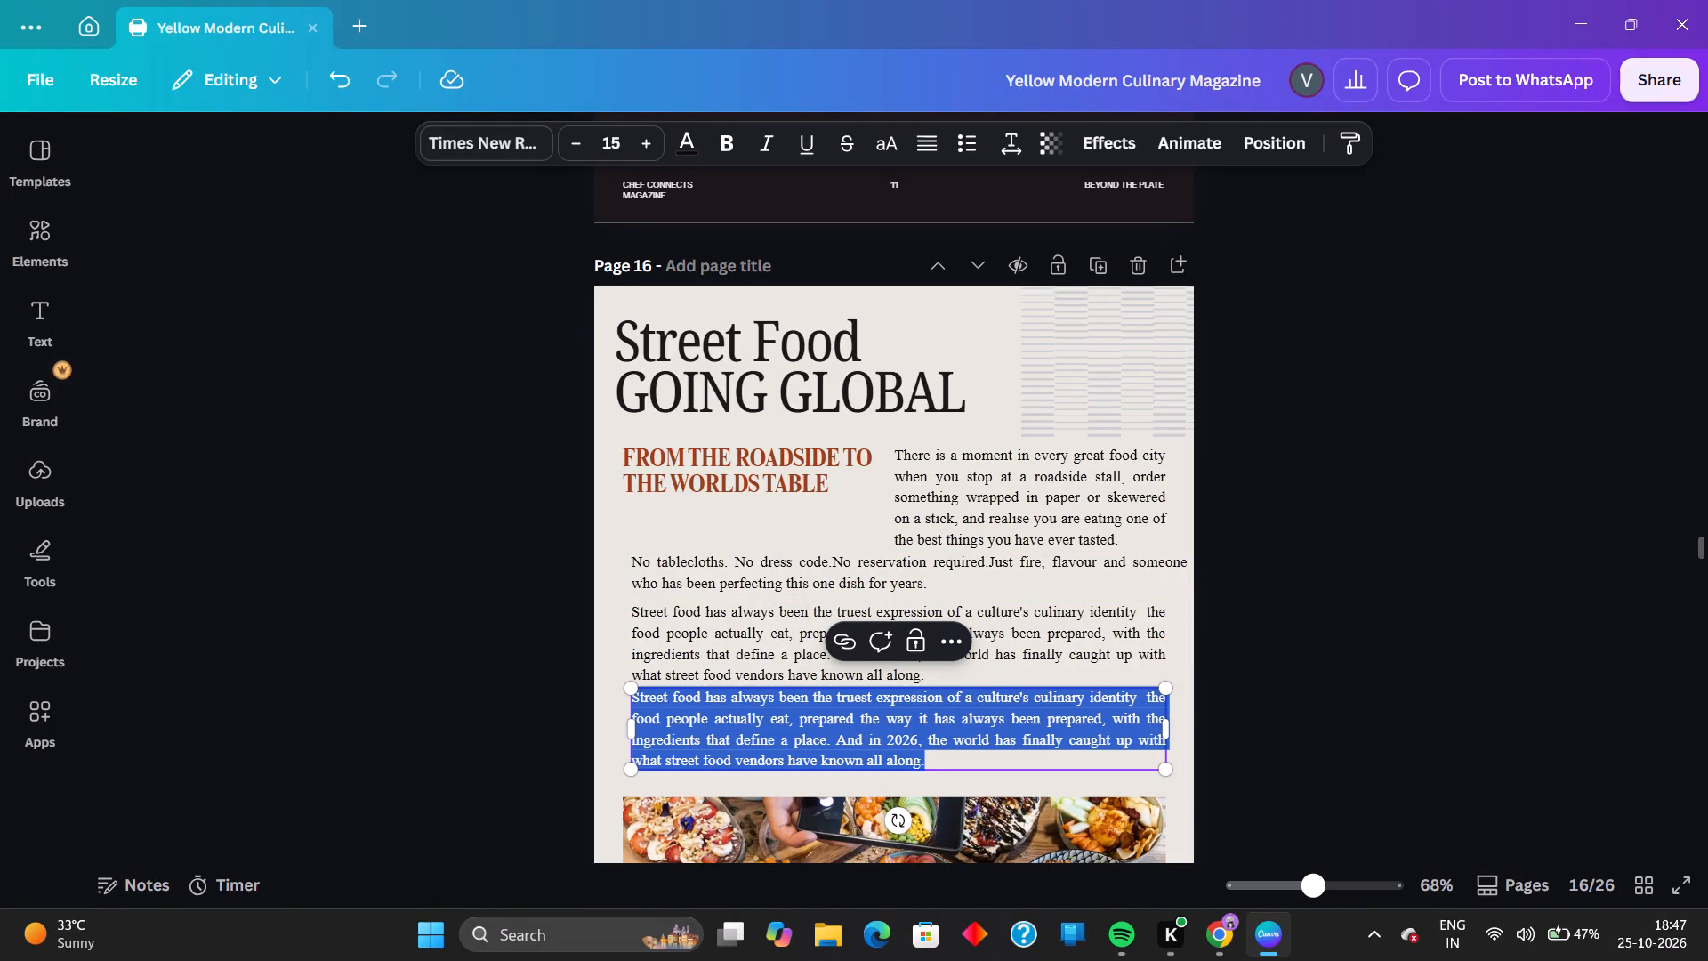
# Replace the text of the duplicate "Street food has always been" paragraph with the copied "Street food vendors are on track" and "73% of consumers" paragraphs.
pyautogui.press('BackSpace')
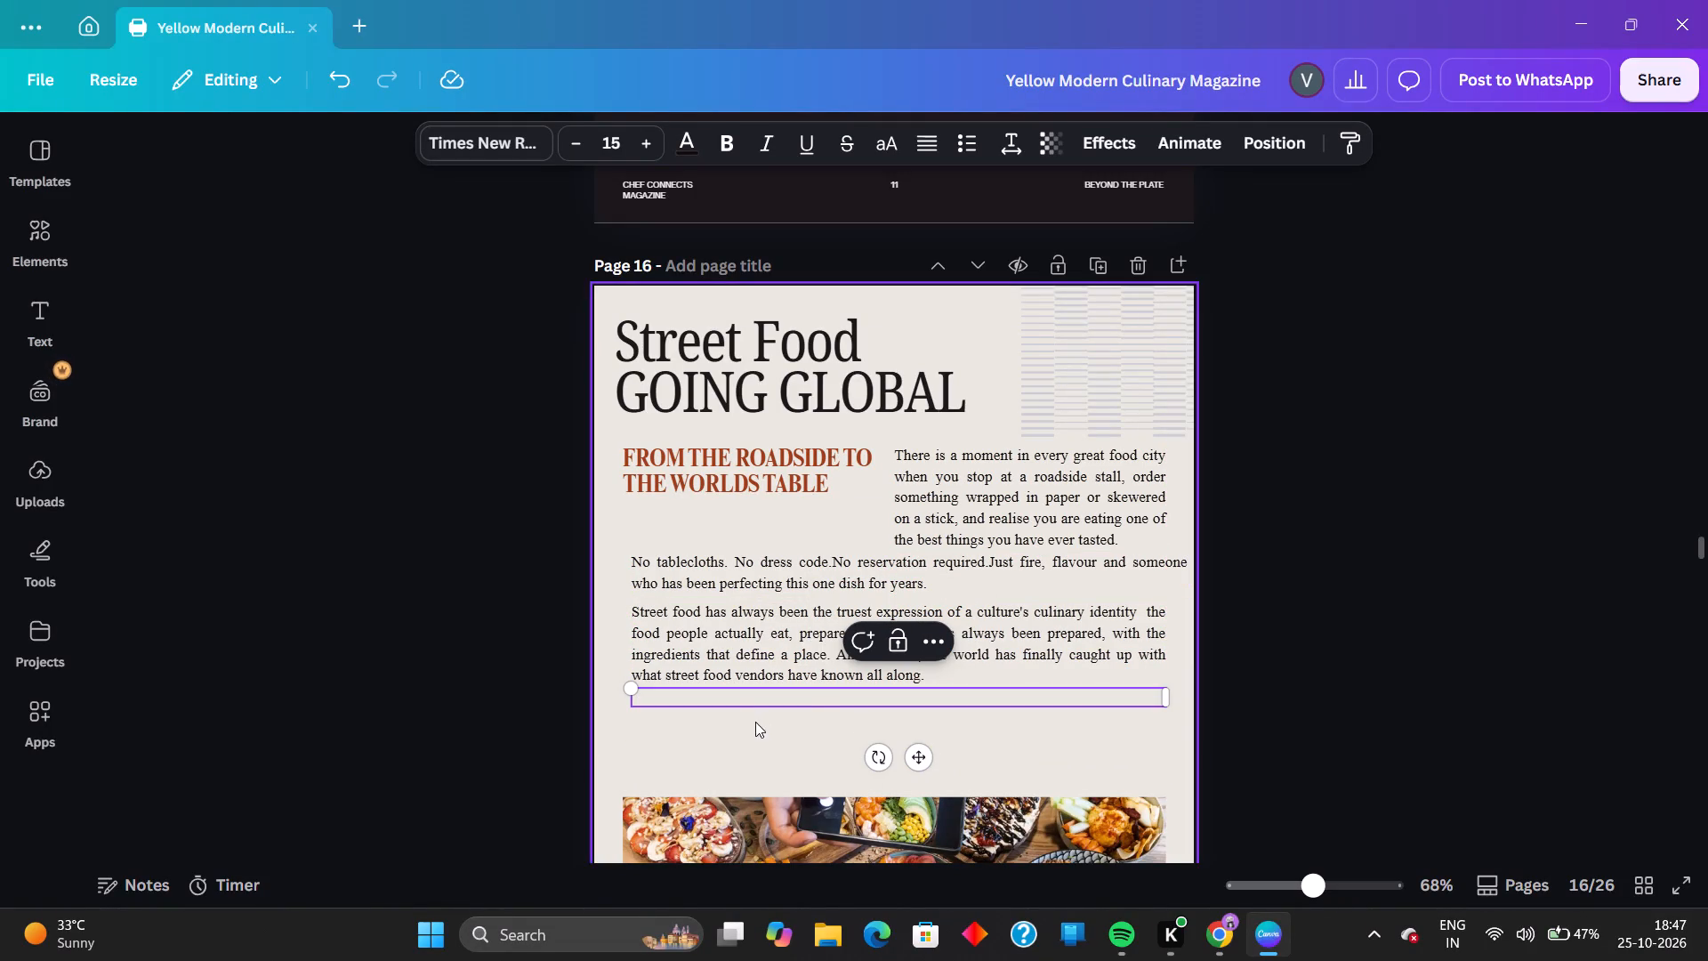
pyautogui.rightClick(743, 704)
pyautogui.click(781, 783)
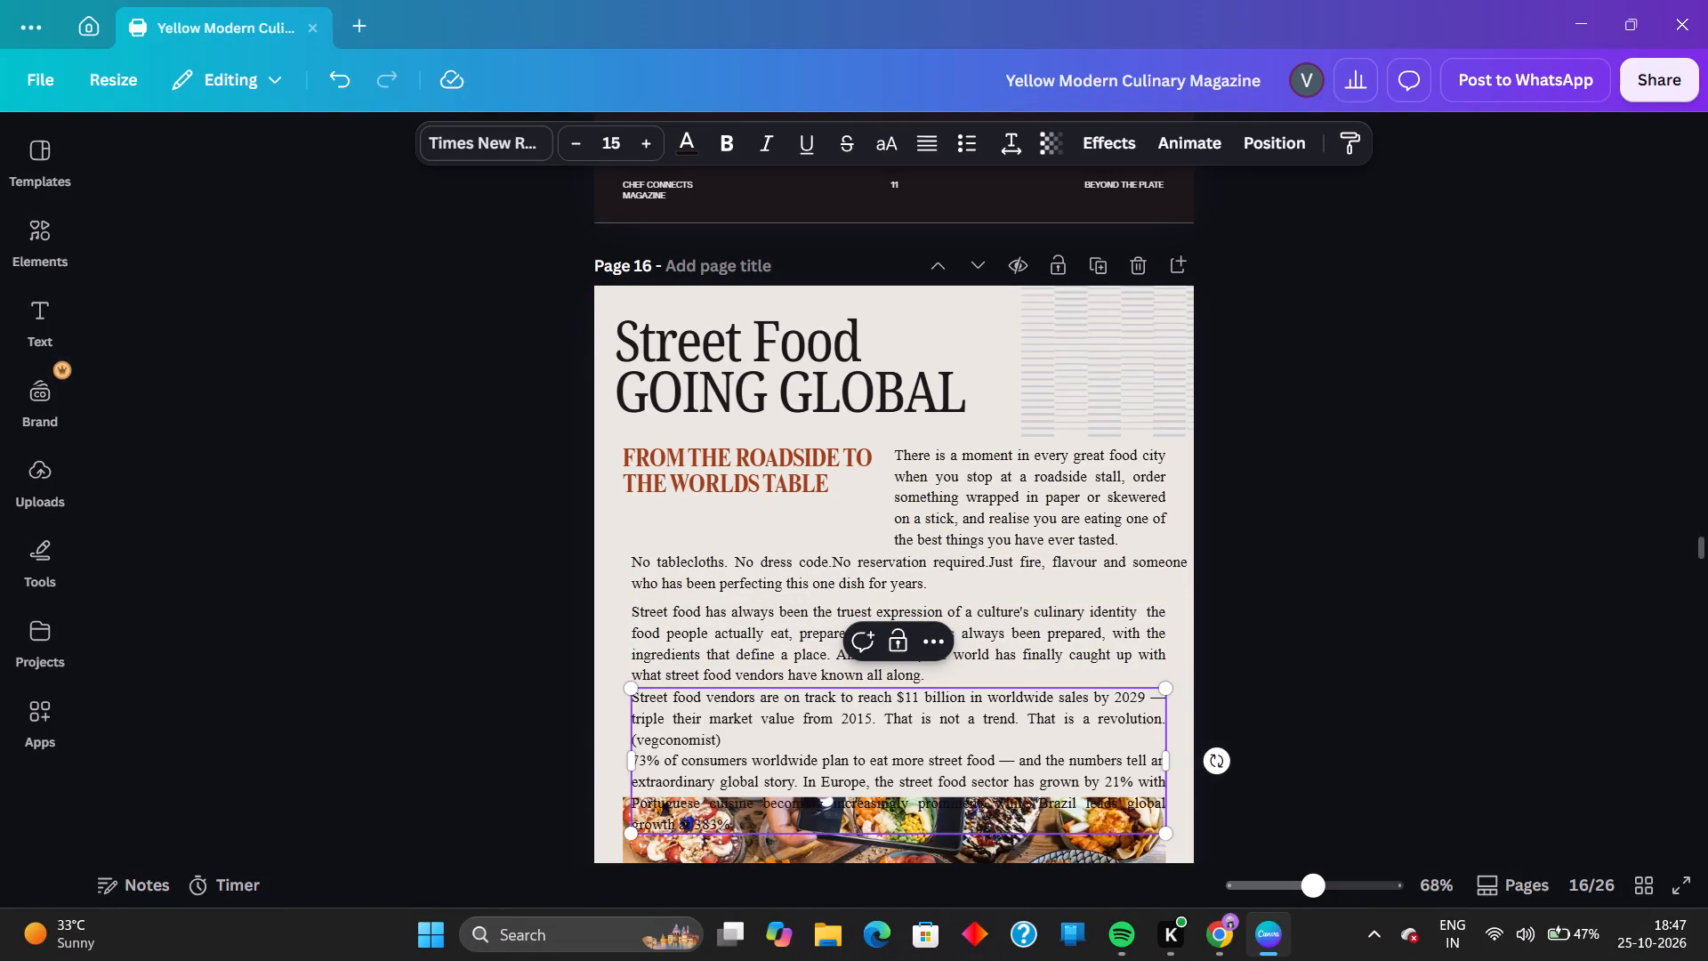
pyautogui.click(1388, 731)
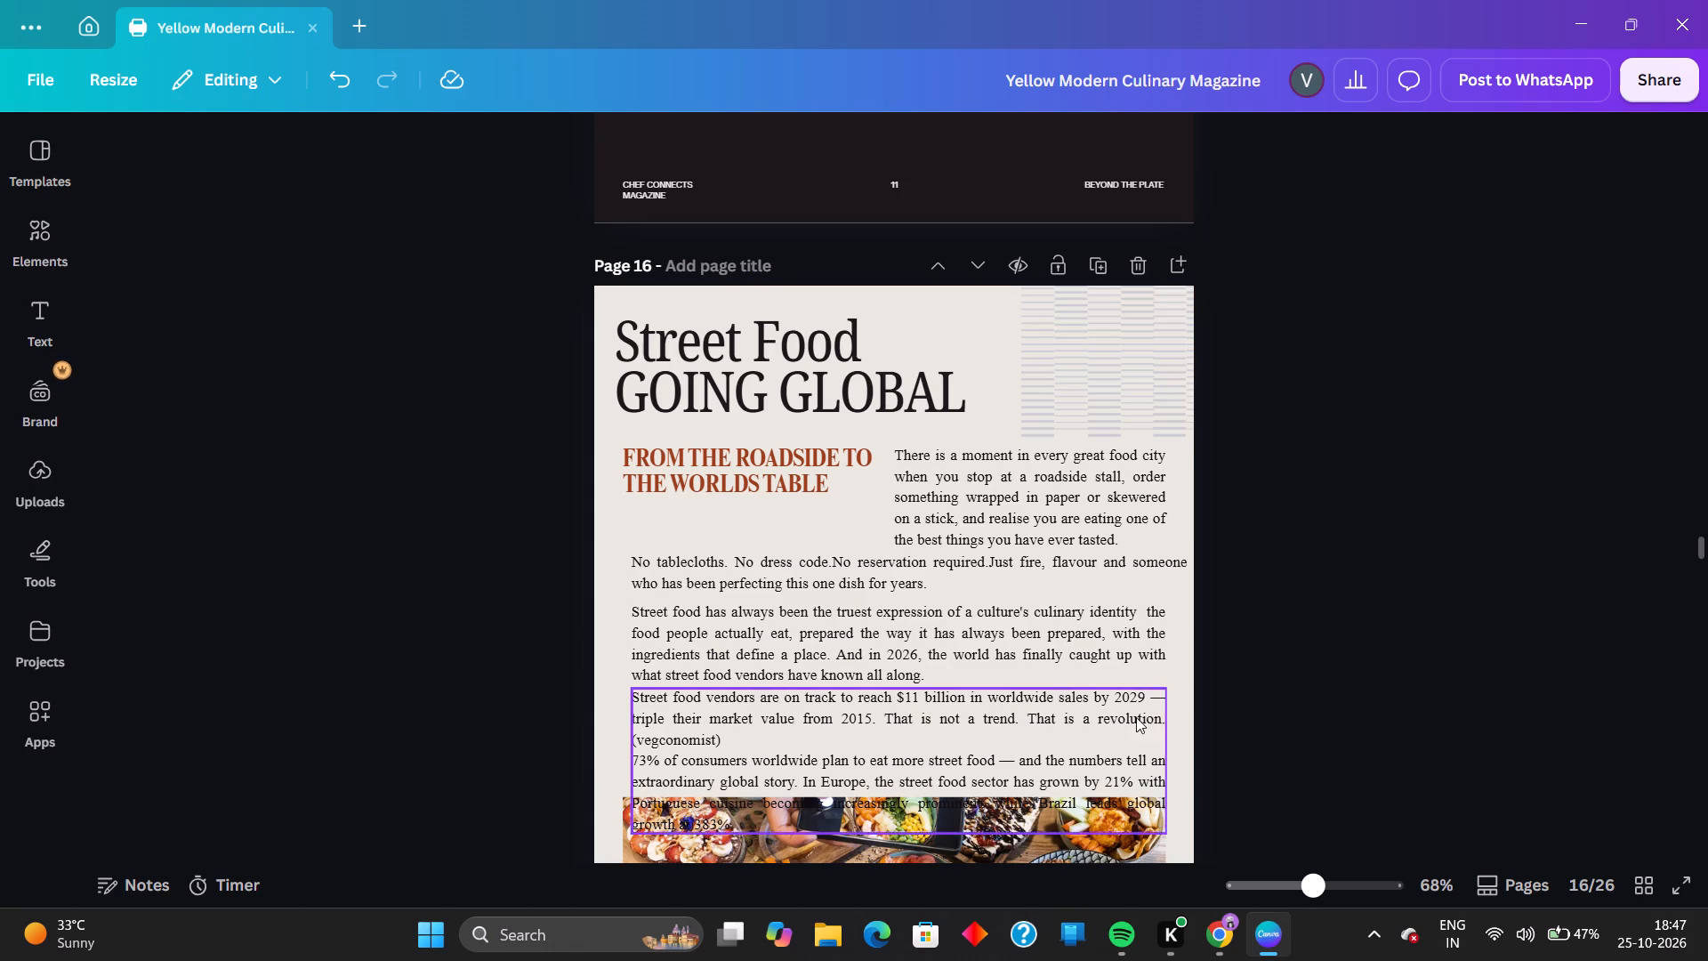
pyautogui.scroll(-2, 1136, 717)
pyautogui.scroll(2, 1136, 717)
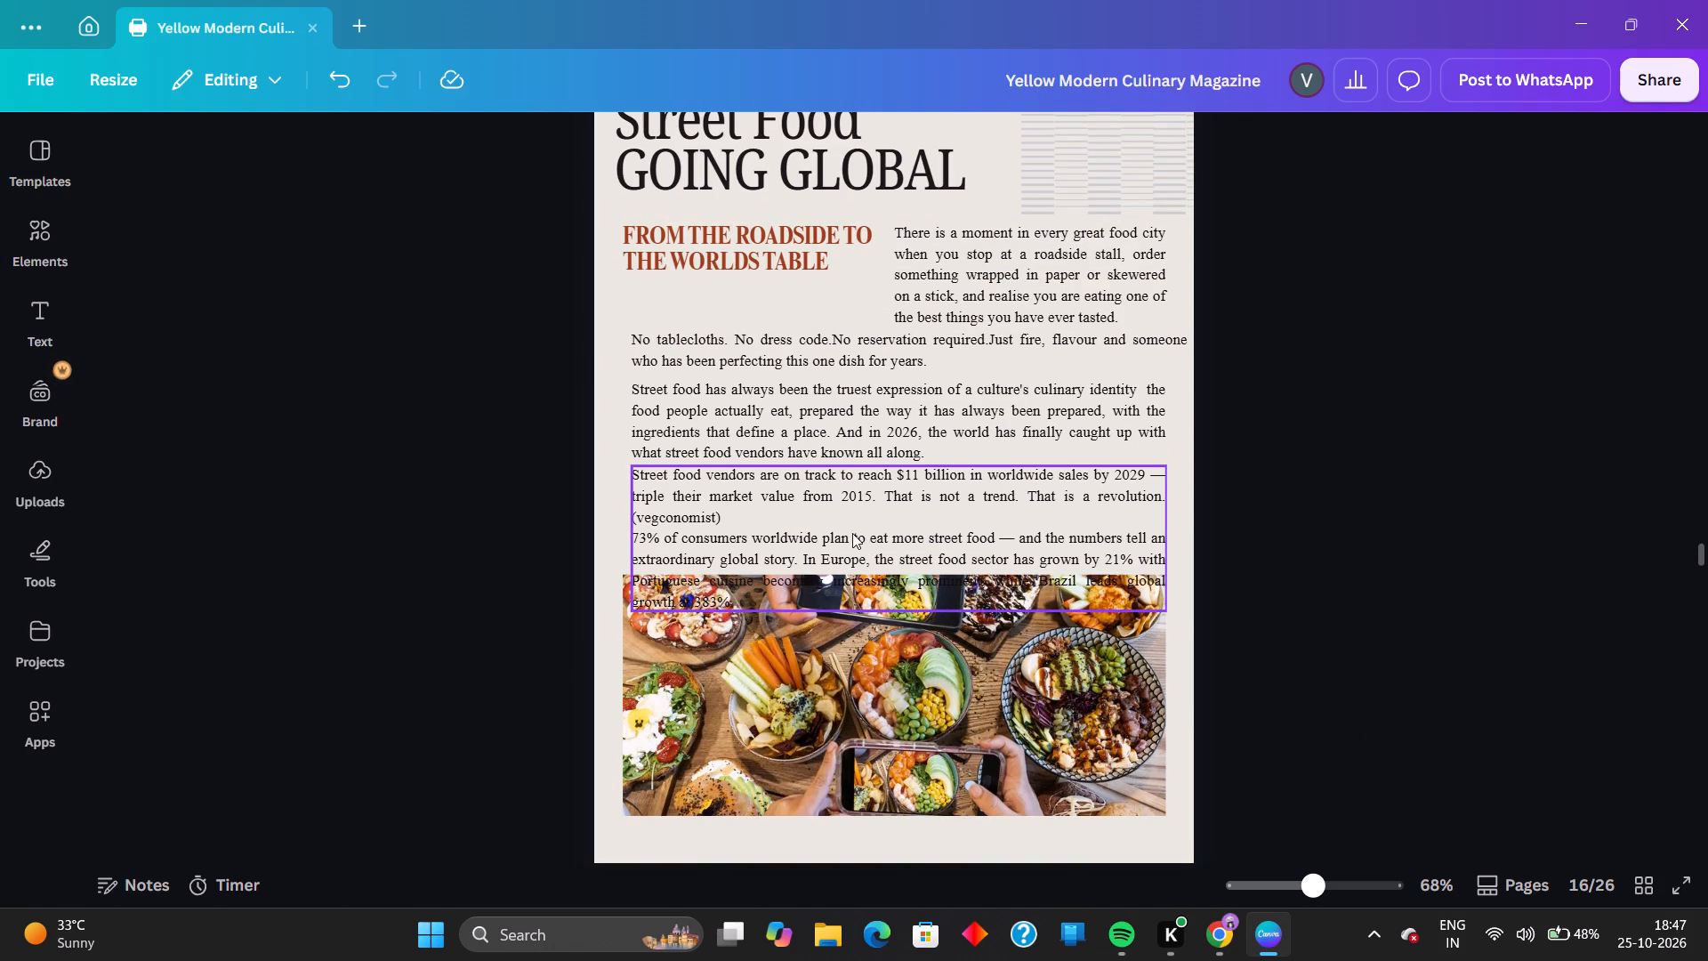
# Delete "(vegconomist)" after "That is a revolution." in the "Street food vendors" paragraph.
pyautogui.click(802, 507)
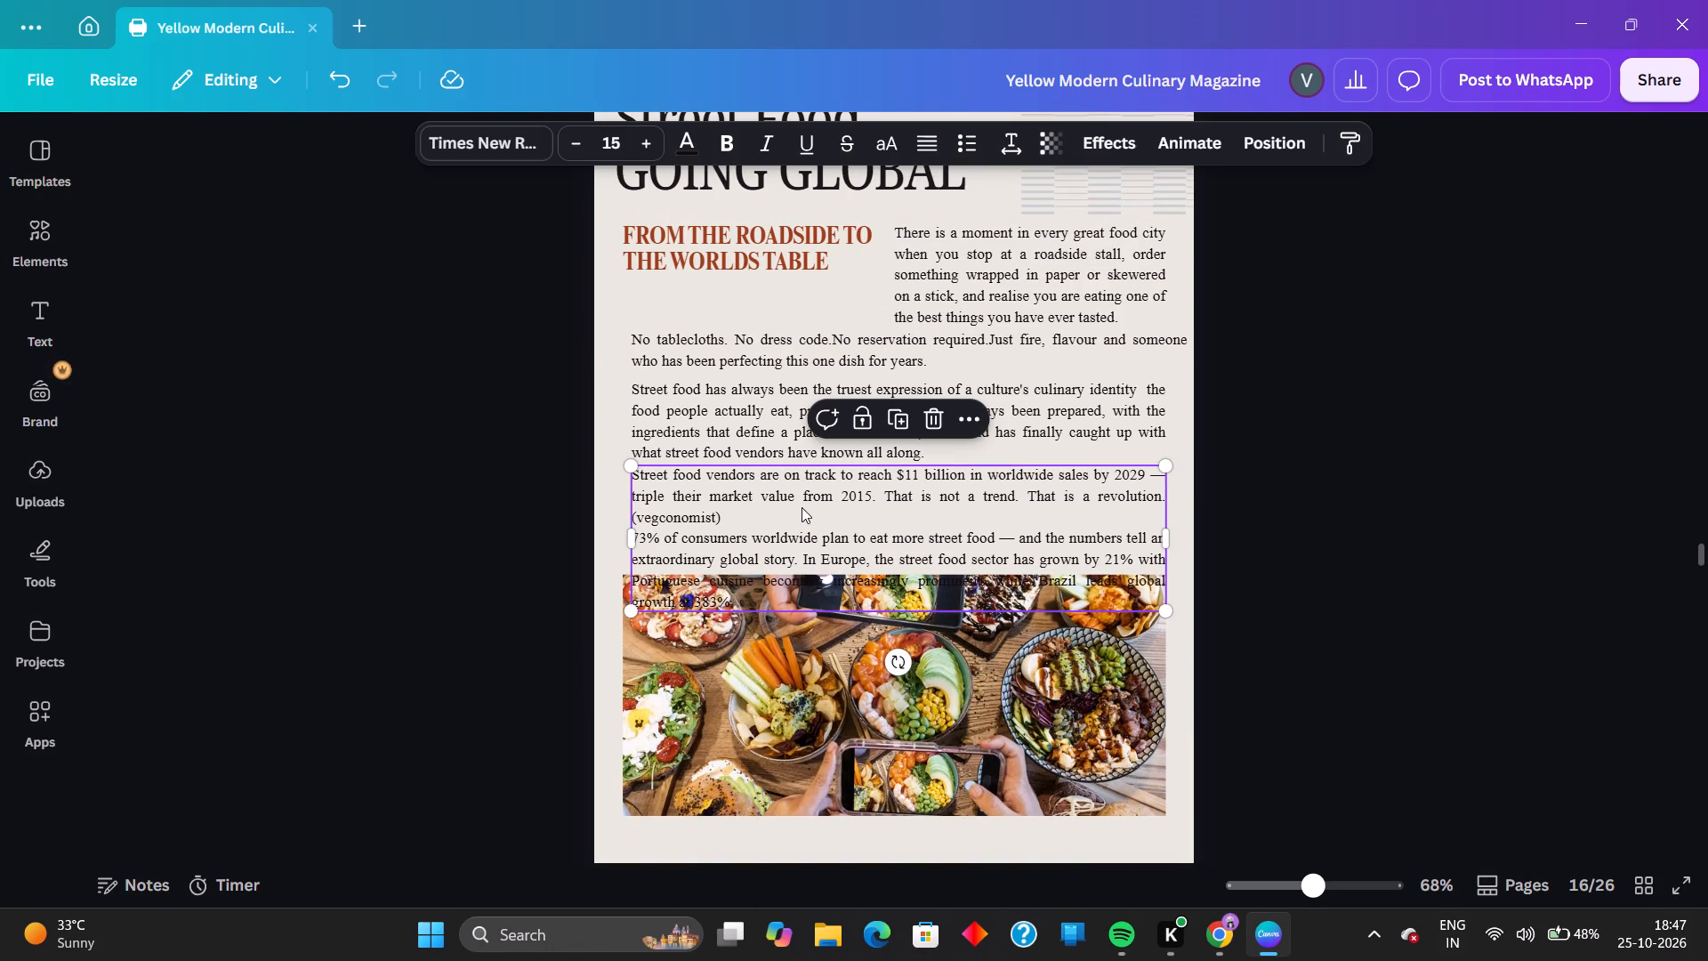
pyautogui.click(729, 513)
pyautogui.press('BackSpace')
pyautogui.press('BackSpace')
pyautogui.press('BackSpace')
pyautogui.press('BackSpace')
pyautogui.press('BackSpace')
pyautogui.press('BackSpace')
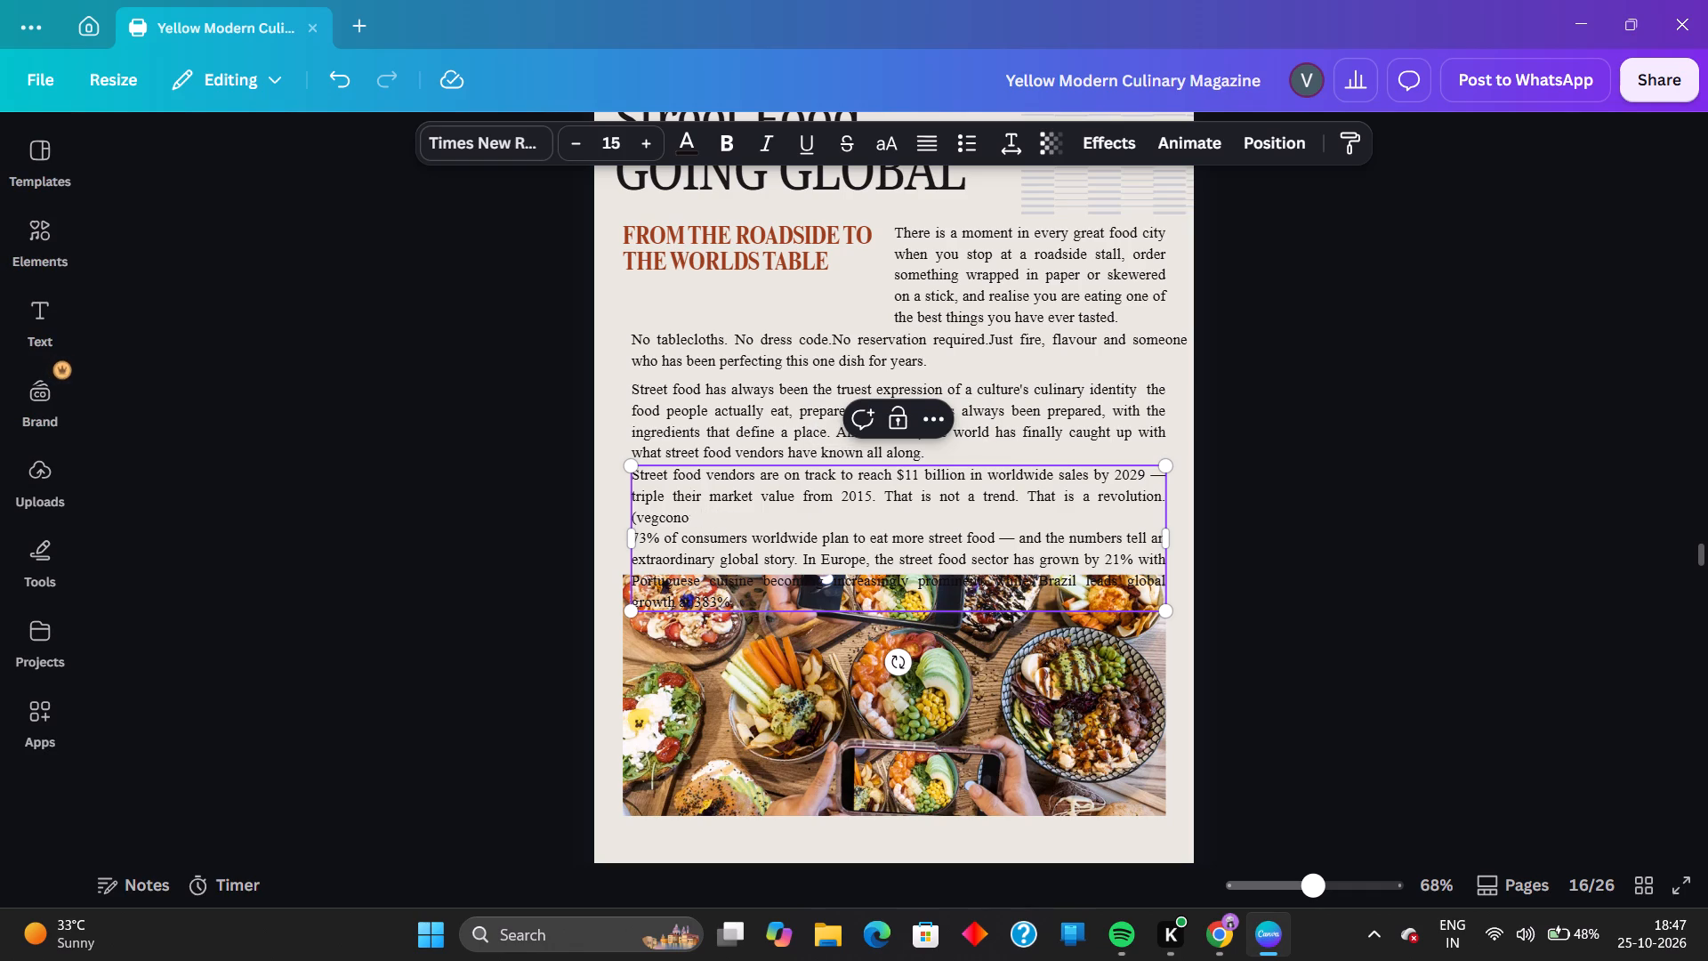
pyautogui.press('BackSpace')
pyautogui.press('BackSpace')
pyautogui.press('BackSpace')
pyautogui.press('BackSpace')
pyautogui.press('BackSpace')
pyautogui.press('BackSpace')
pyautogui.press('BackSpace')
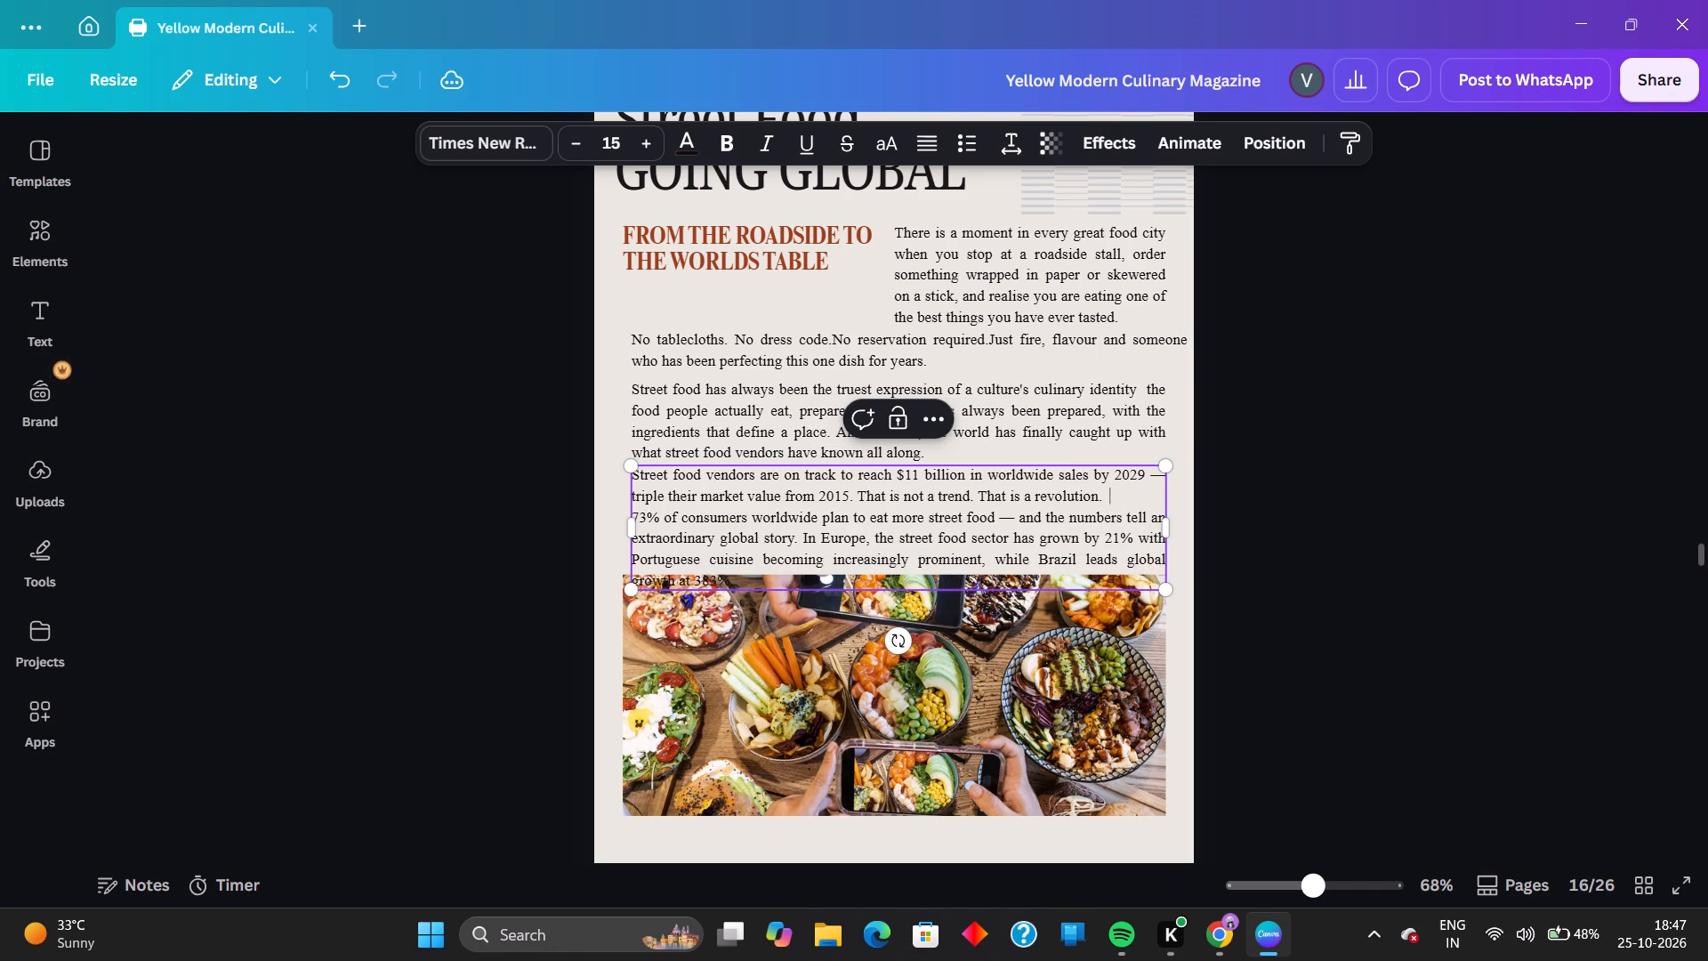
pyautogui.press('BackSpace')
pyautogui.press('BackSpace')
# Delete the "73% of consumers worldwide" paragraph and its empty line so the text box ends with "That is a revolution.".
pyautogui.moveTo(634, 522); pyautogui.dragTo(1036, 597)
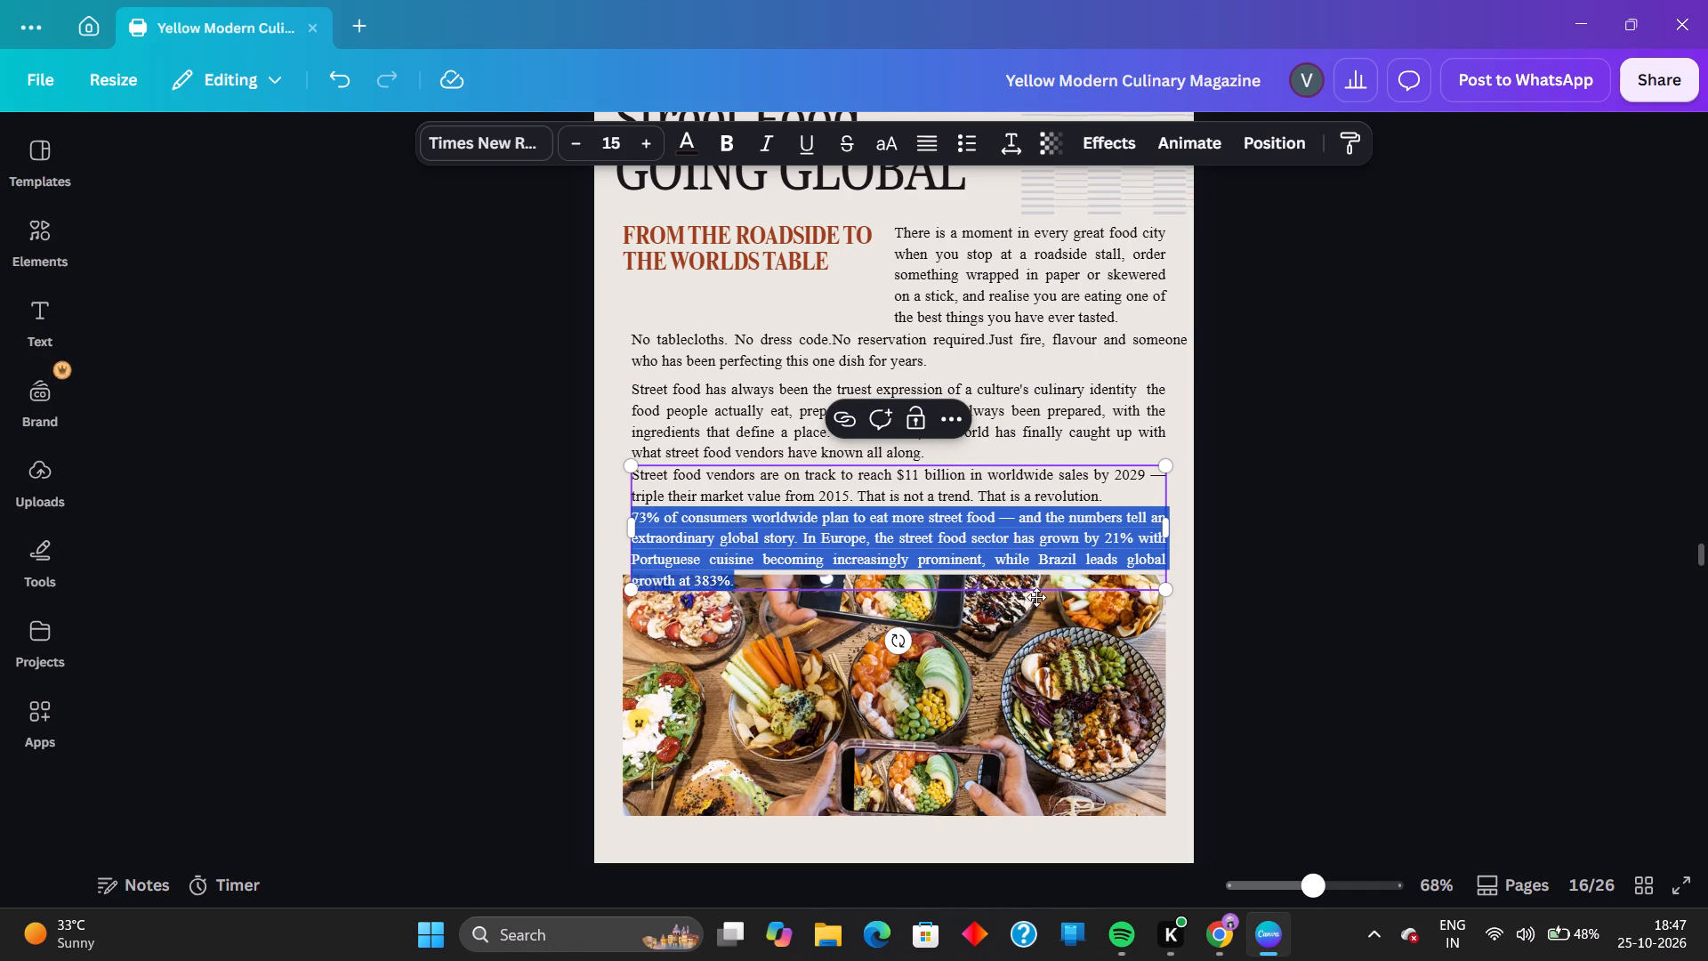
pyautogui.press('BackSpace')
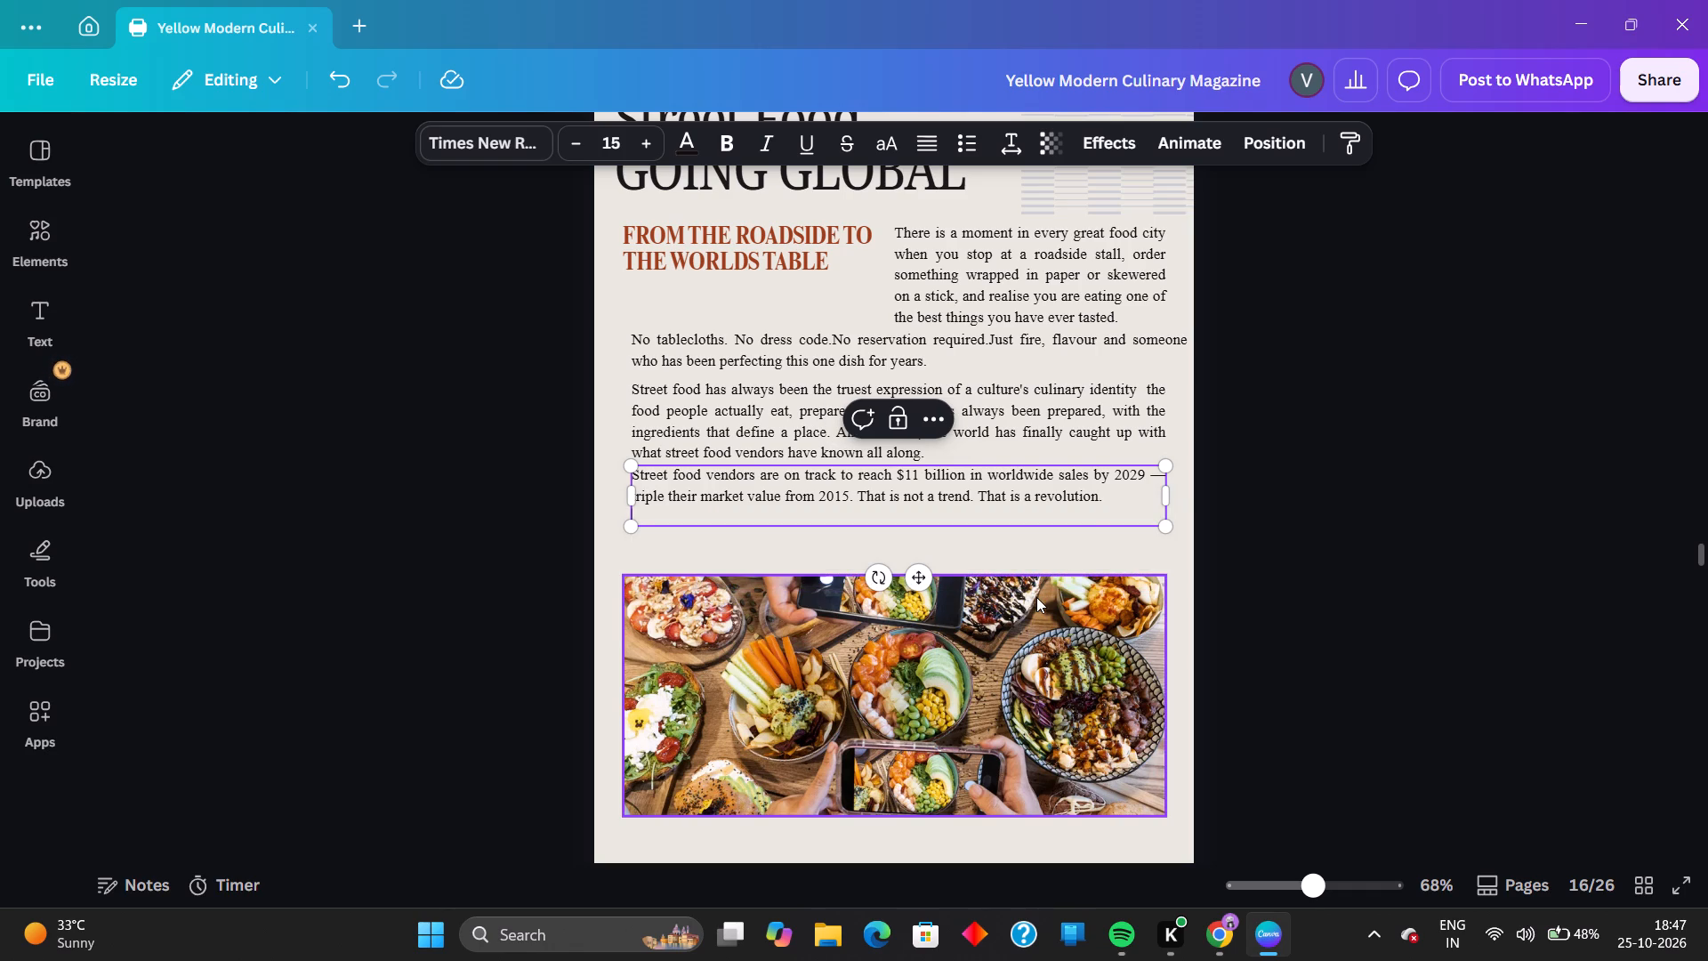
pyautogui.press('BackSpace')
pyautogui.press('BackSpace')
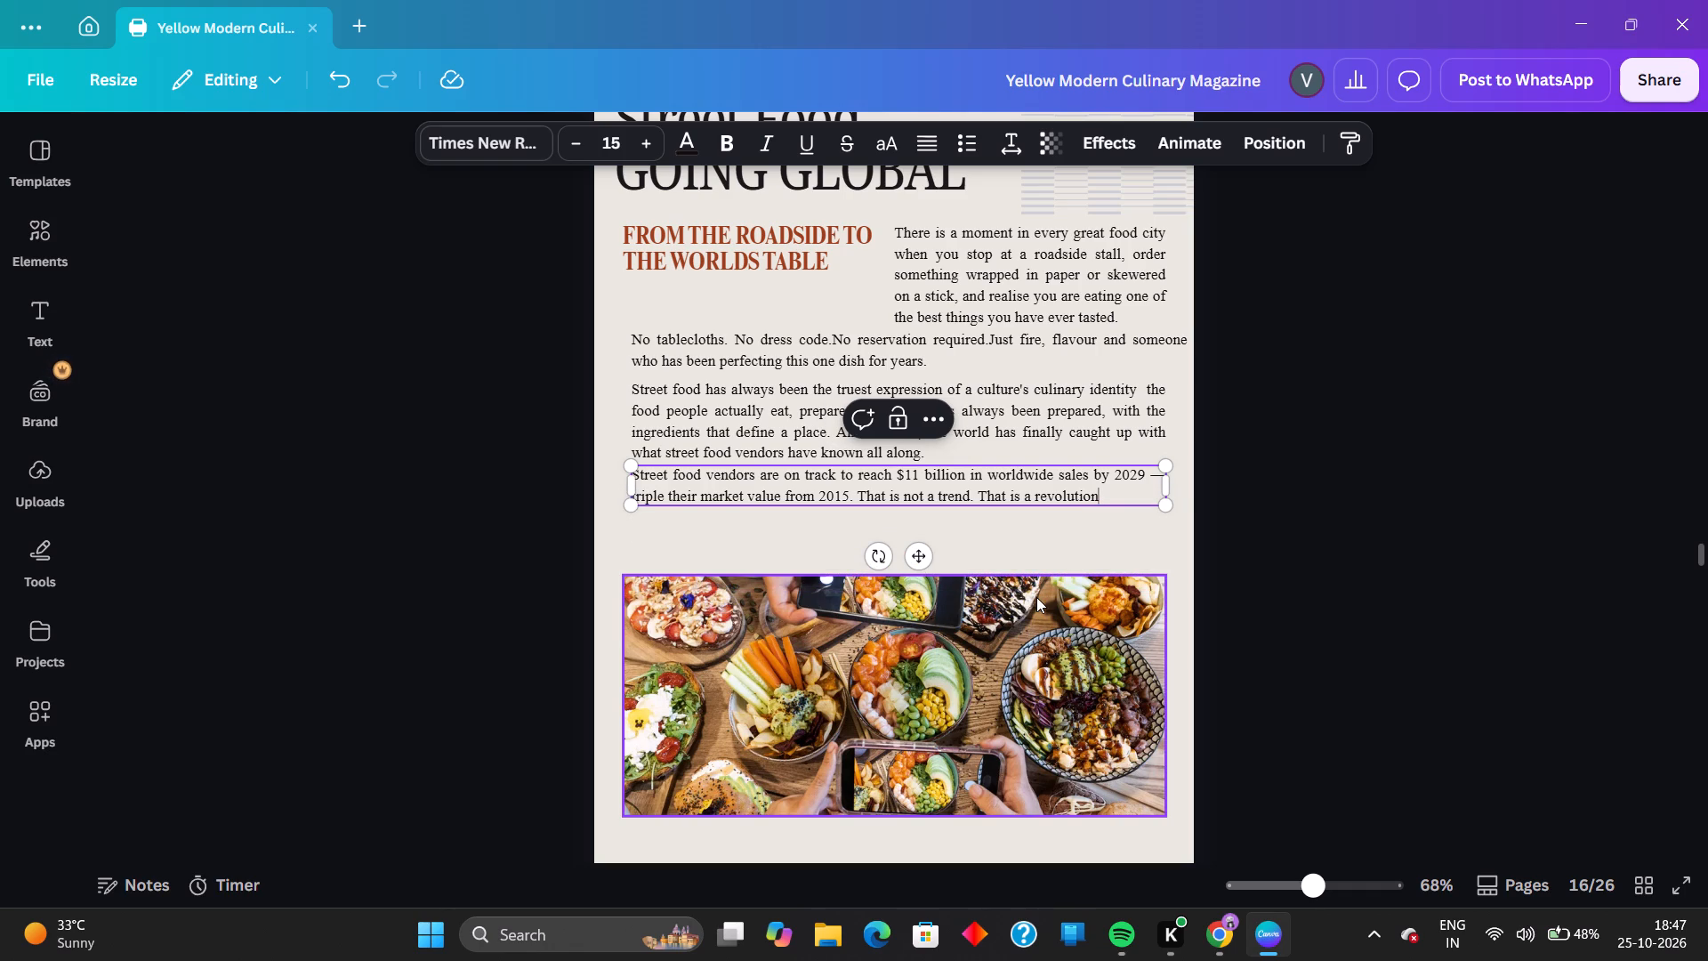
pyautogui.press('.')
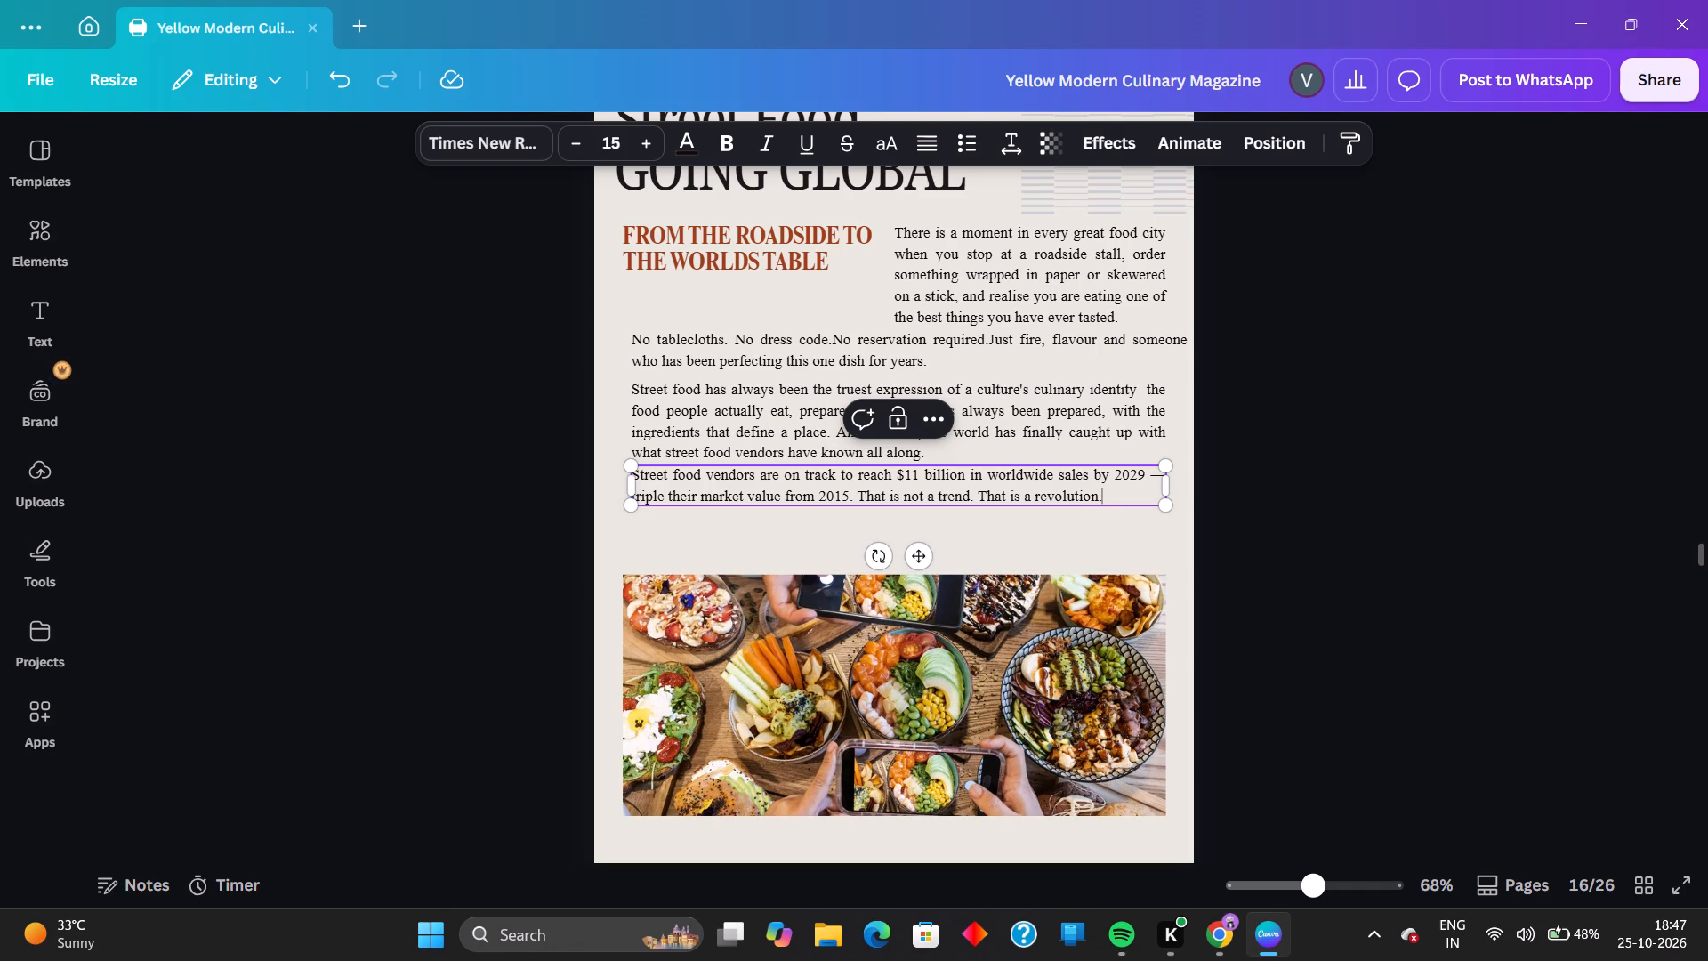
# Remove the dash after "2029" in the "Street food vendors" paragraph.
pyautogui.click(1162, 480)
pyautogui.press('BackSpace')
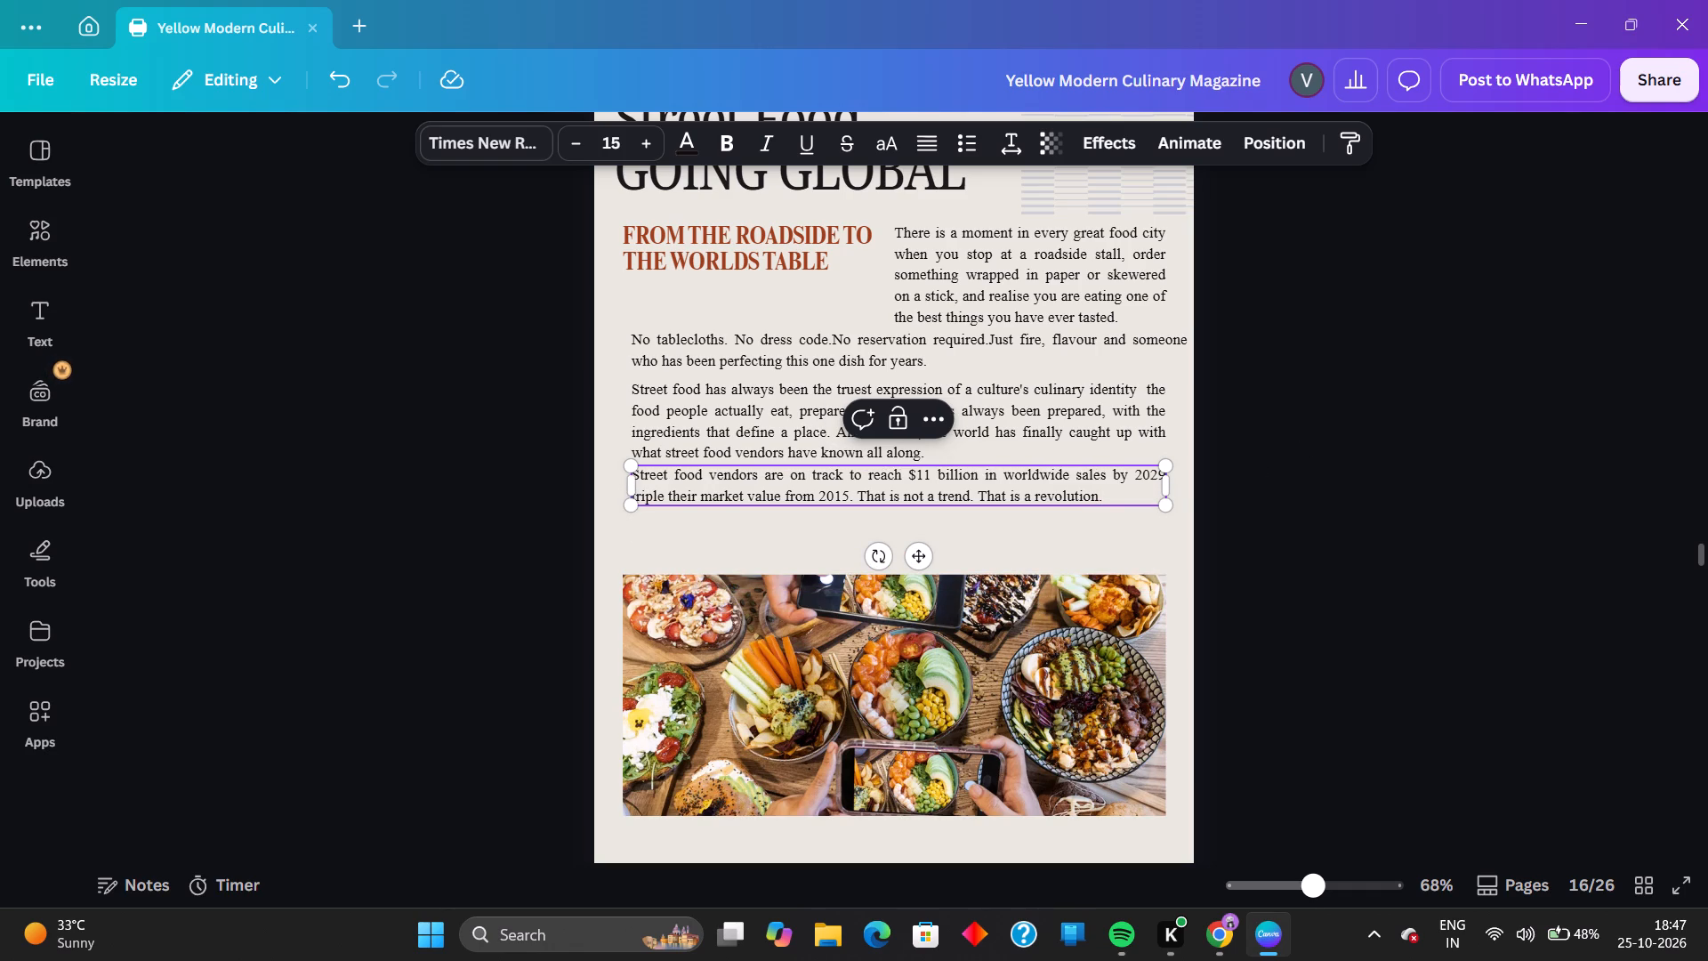
pyautogui.click(1527, 658)
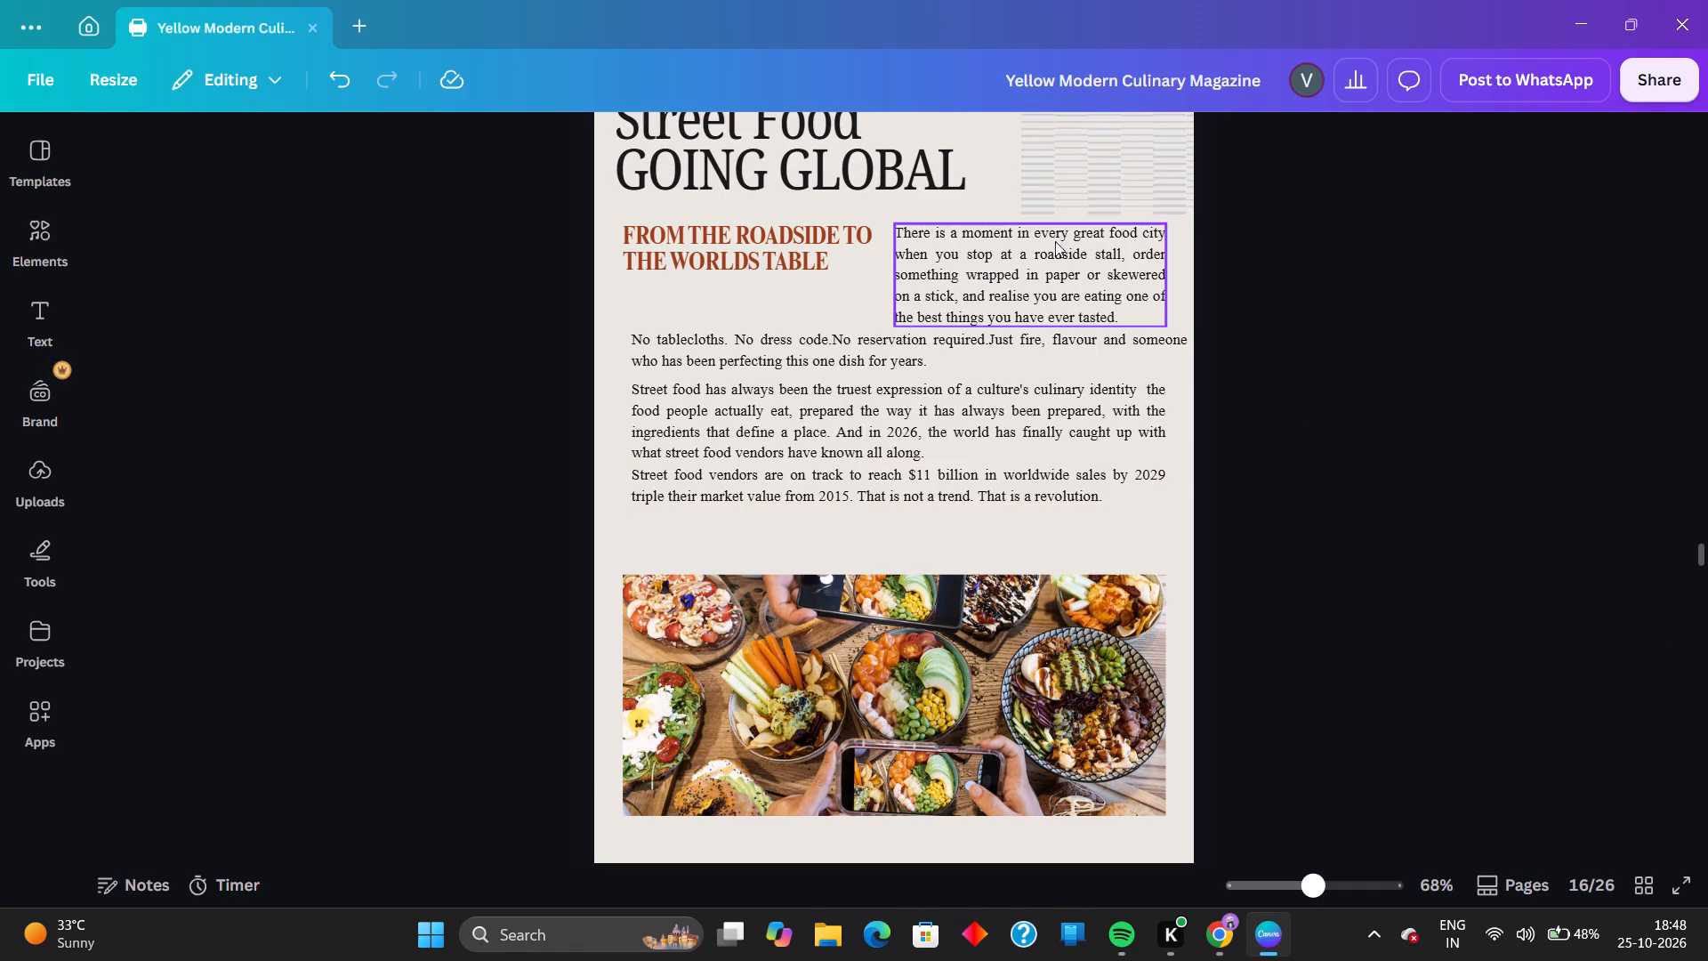
# Move the three full-width body paragraphs down with gaps between them, aligning their left edges with the red "FROM THE ROADSIDE" subheading.
pyautogui.moveTo(818, 496); pyautogui.dragTo(806, 524)
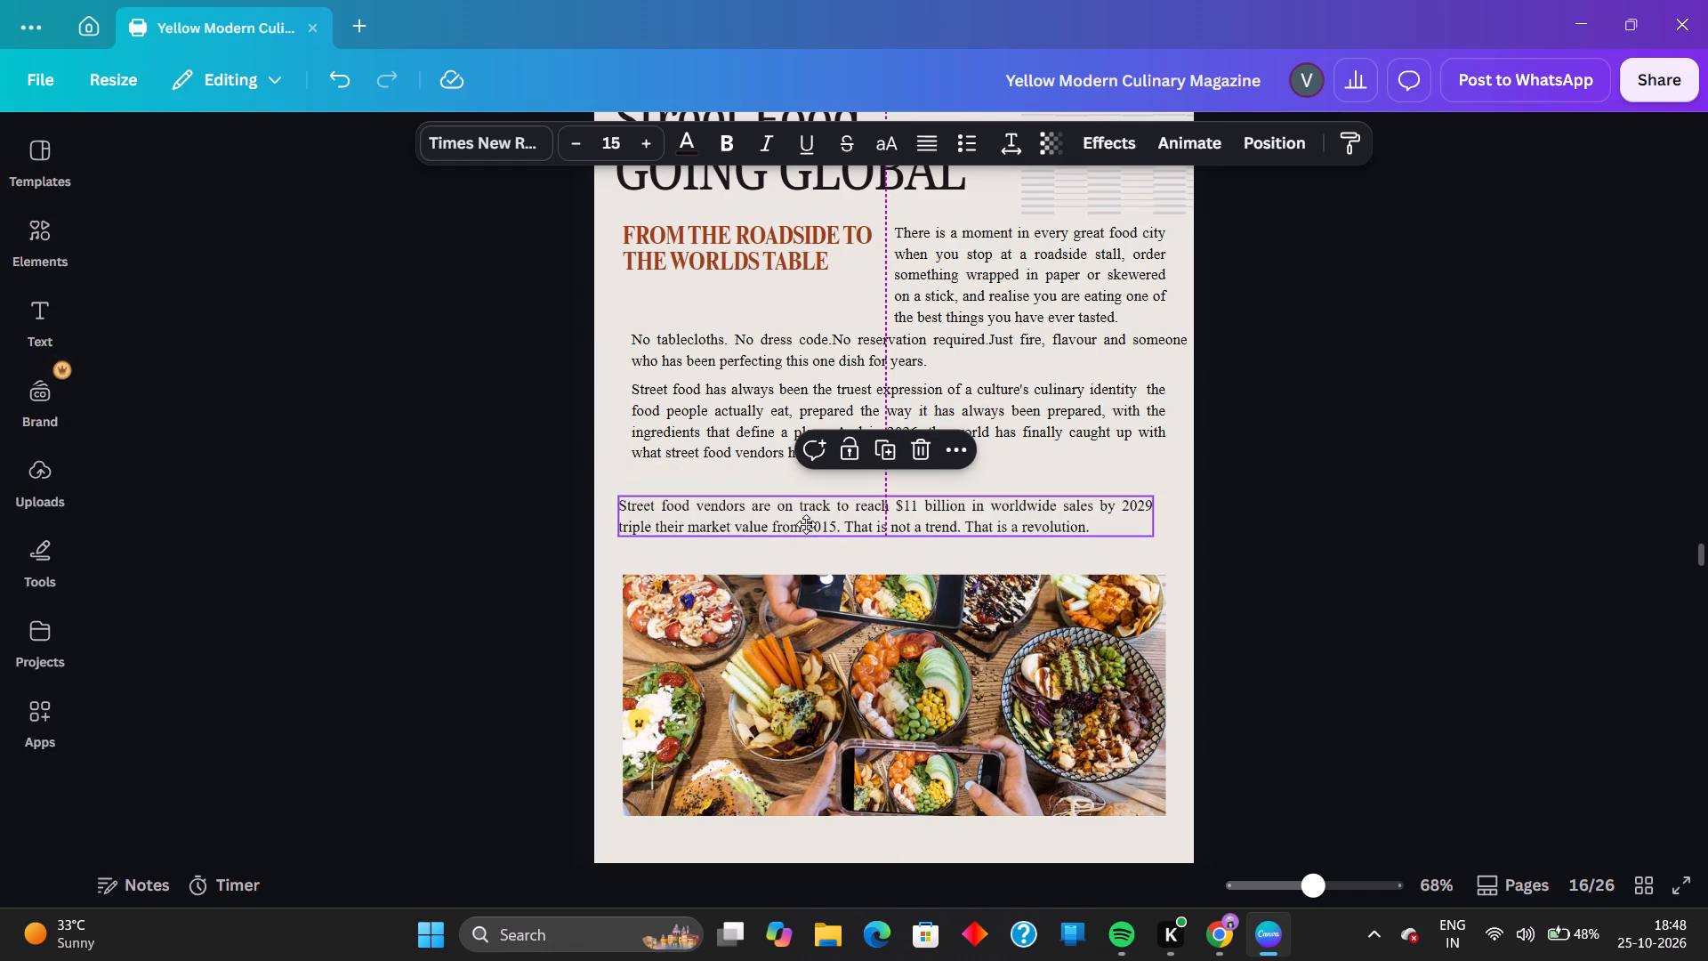
pyautogui.moveTo(806, 524); pyautogui.dragTo(809, 524)
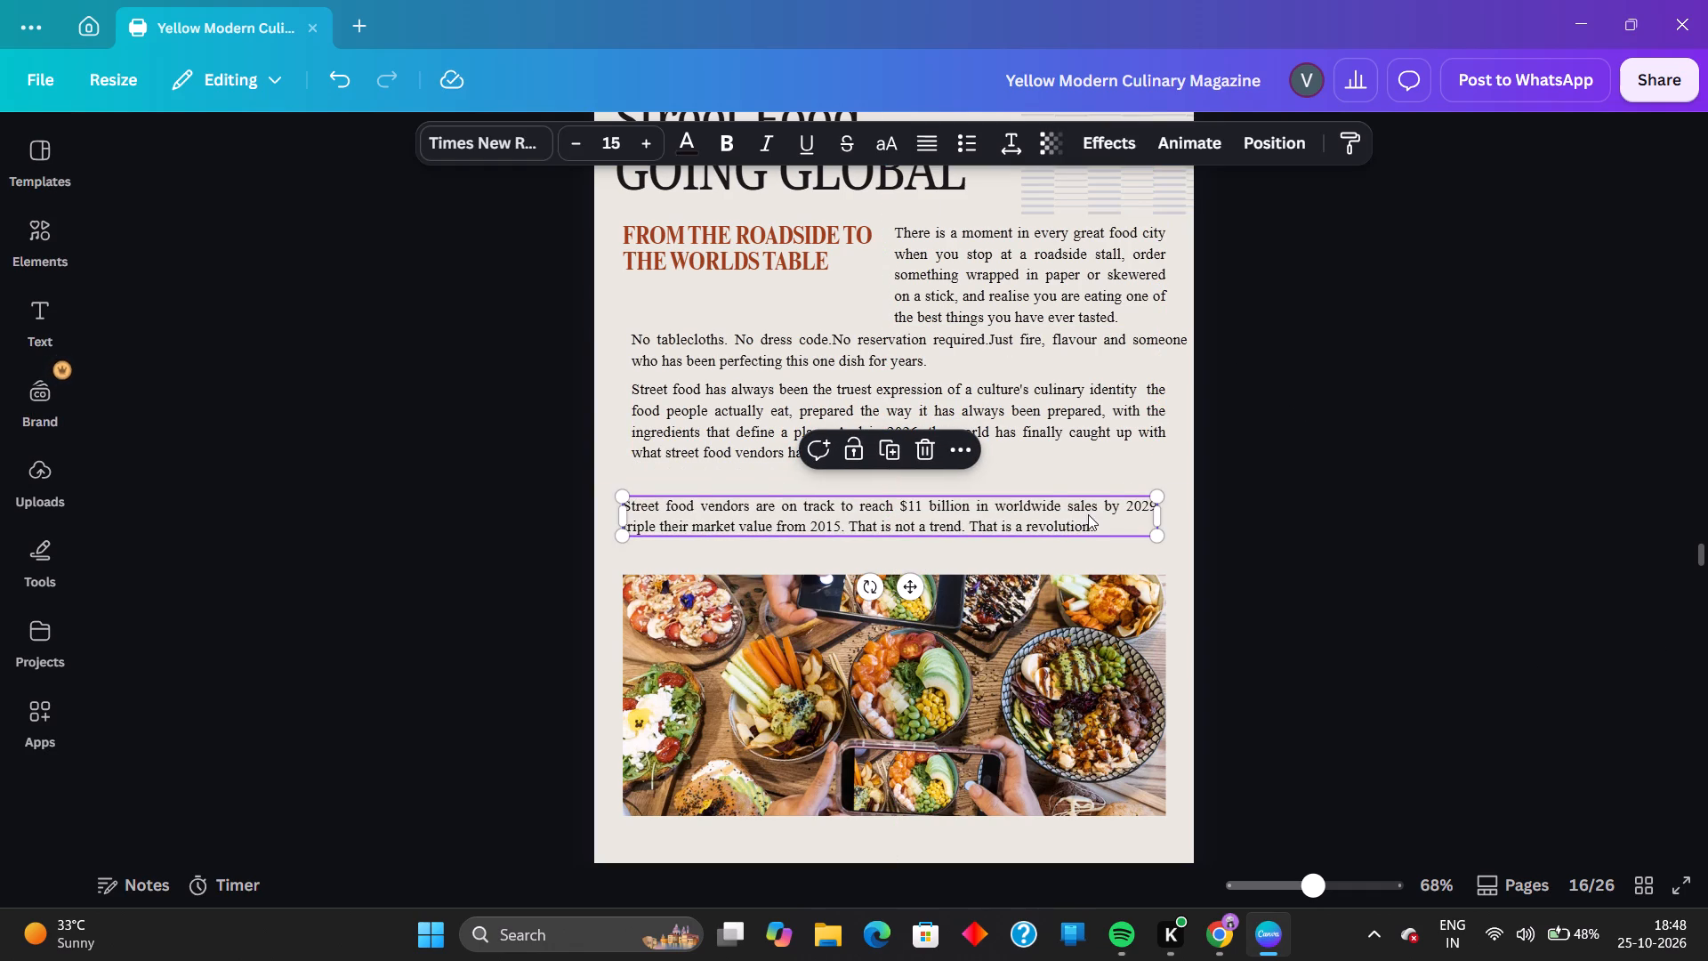
pyautogui.click(1252, 539)
pyautogui.click(917, 368)
pyautogui.moveTo(894, 440); pyautogui.dragTo(887, 460)
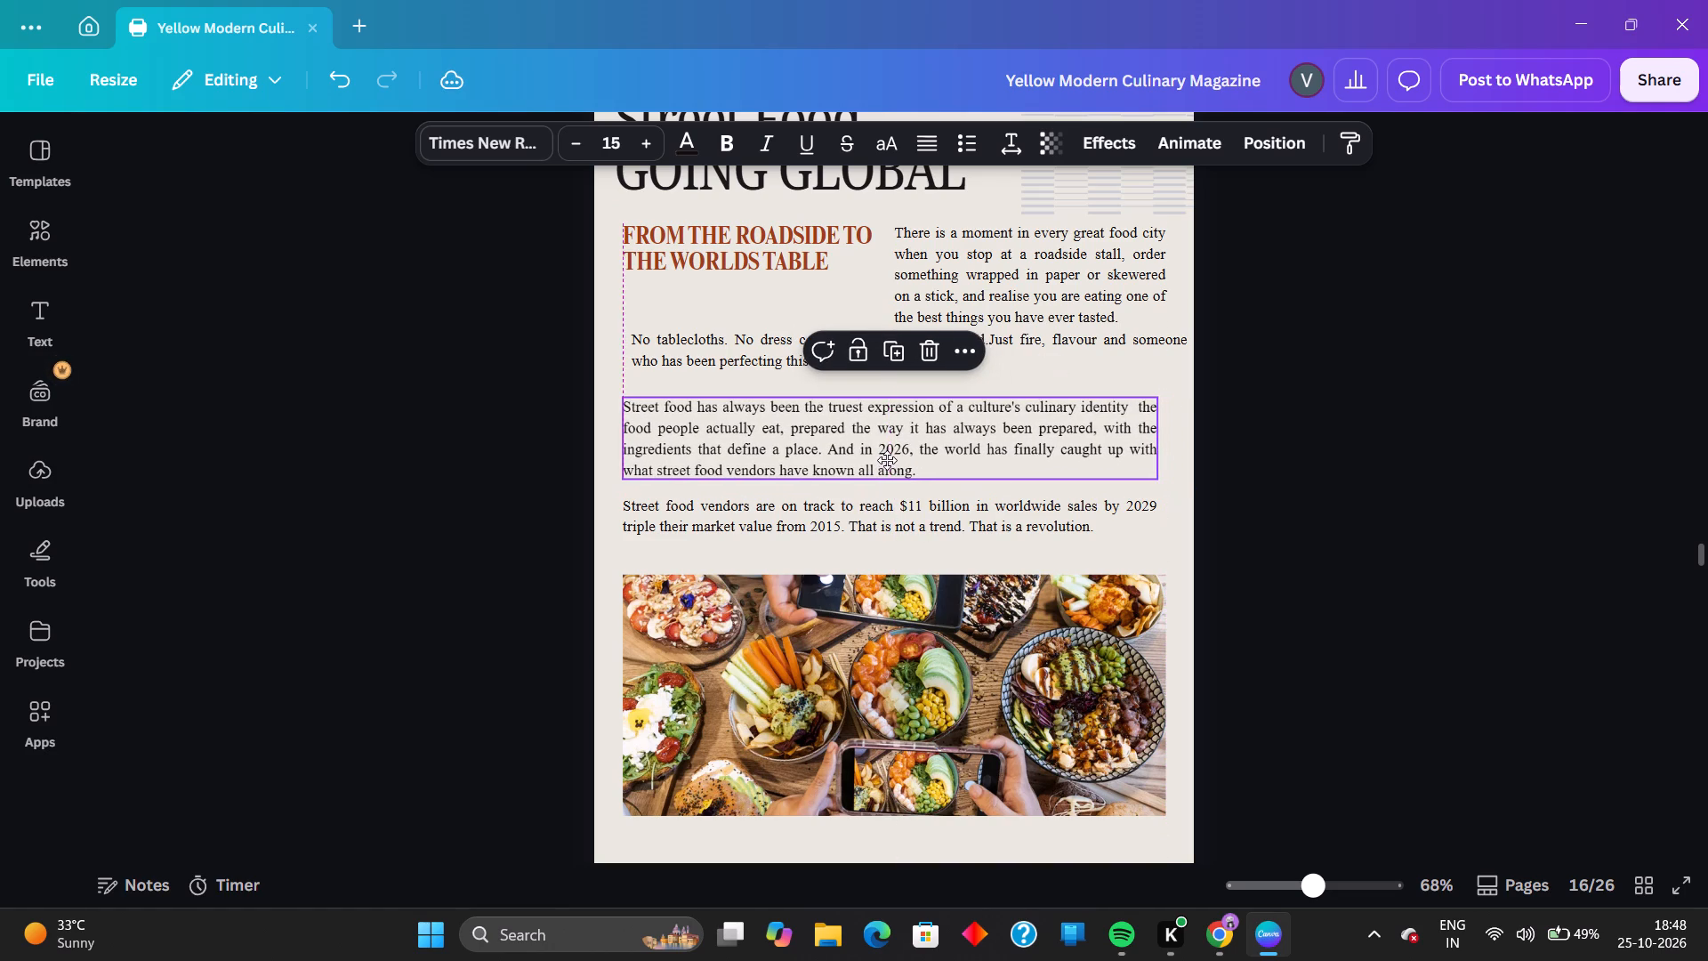
pyautogui.moveTo(887, 460); pyautogui.dragTo(886, 460)
pyautogui.click(1291, 530)
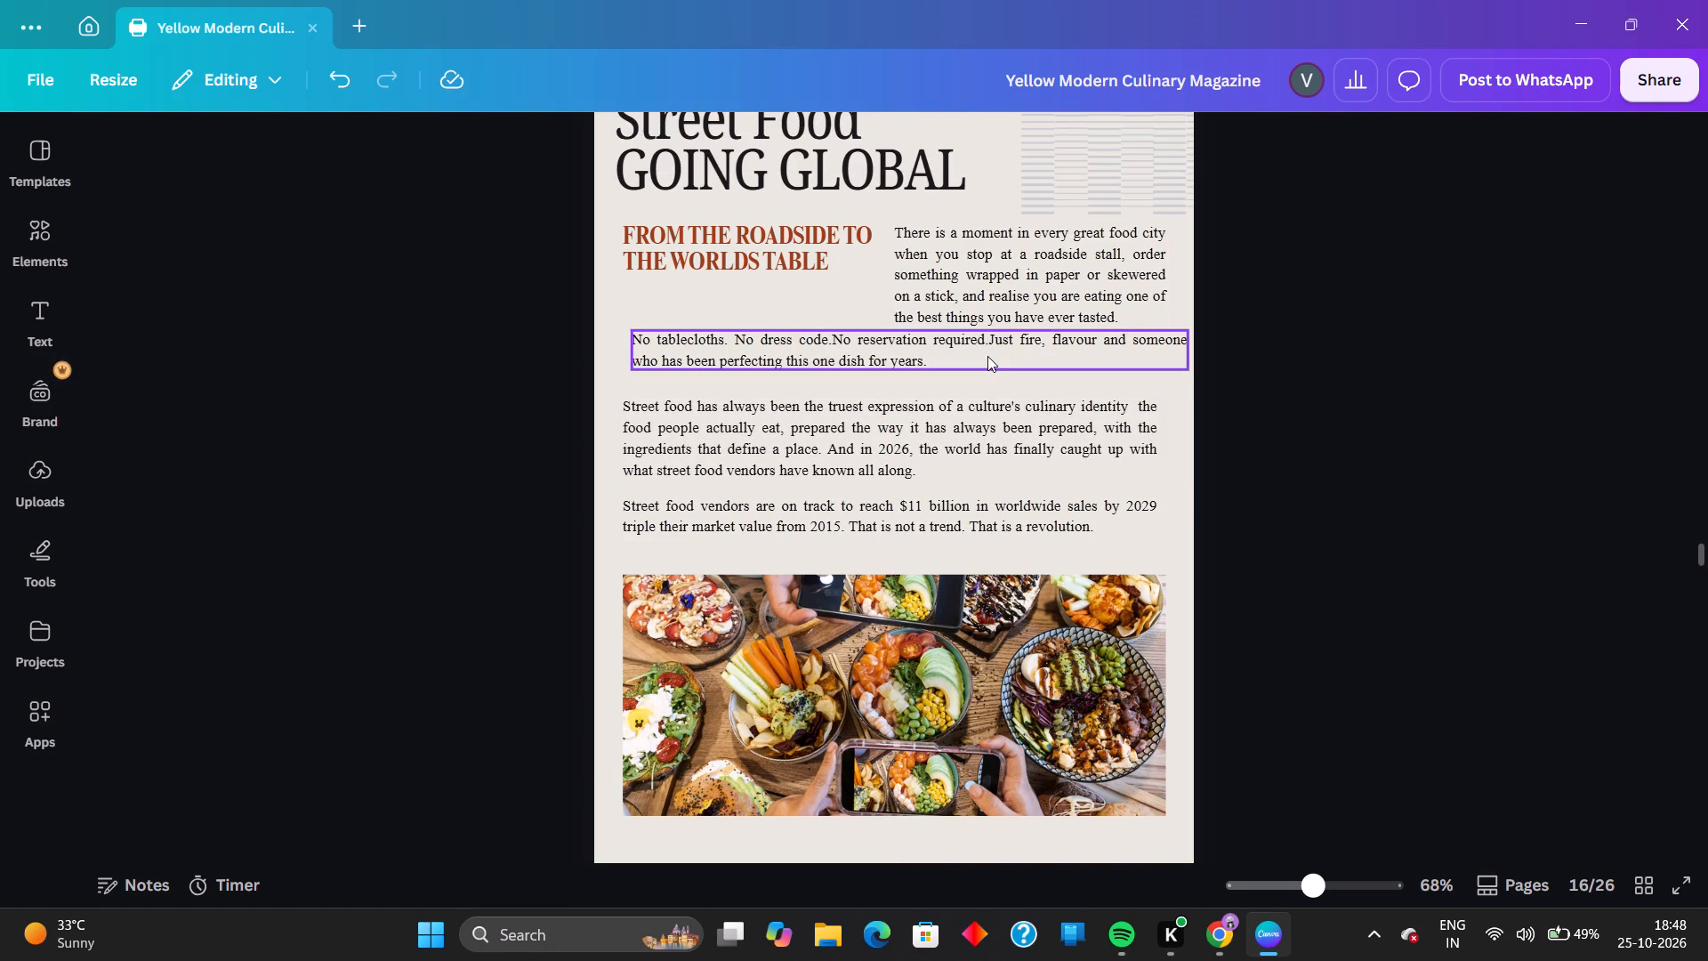
pyautogui.moveTo(987, 358); pyautogui.dragTo(981, 373)
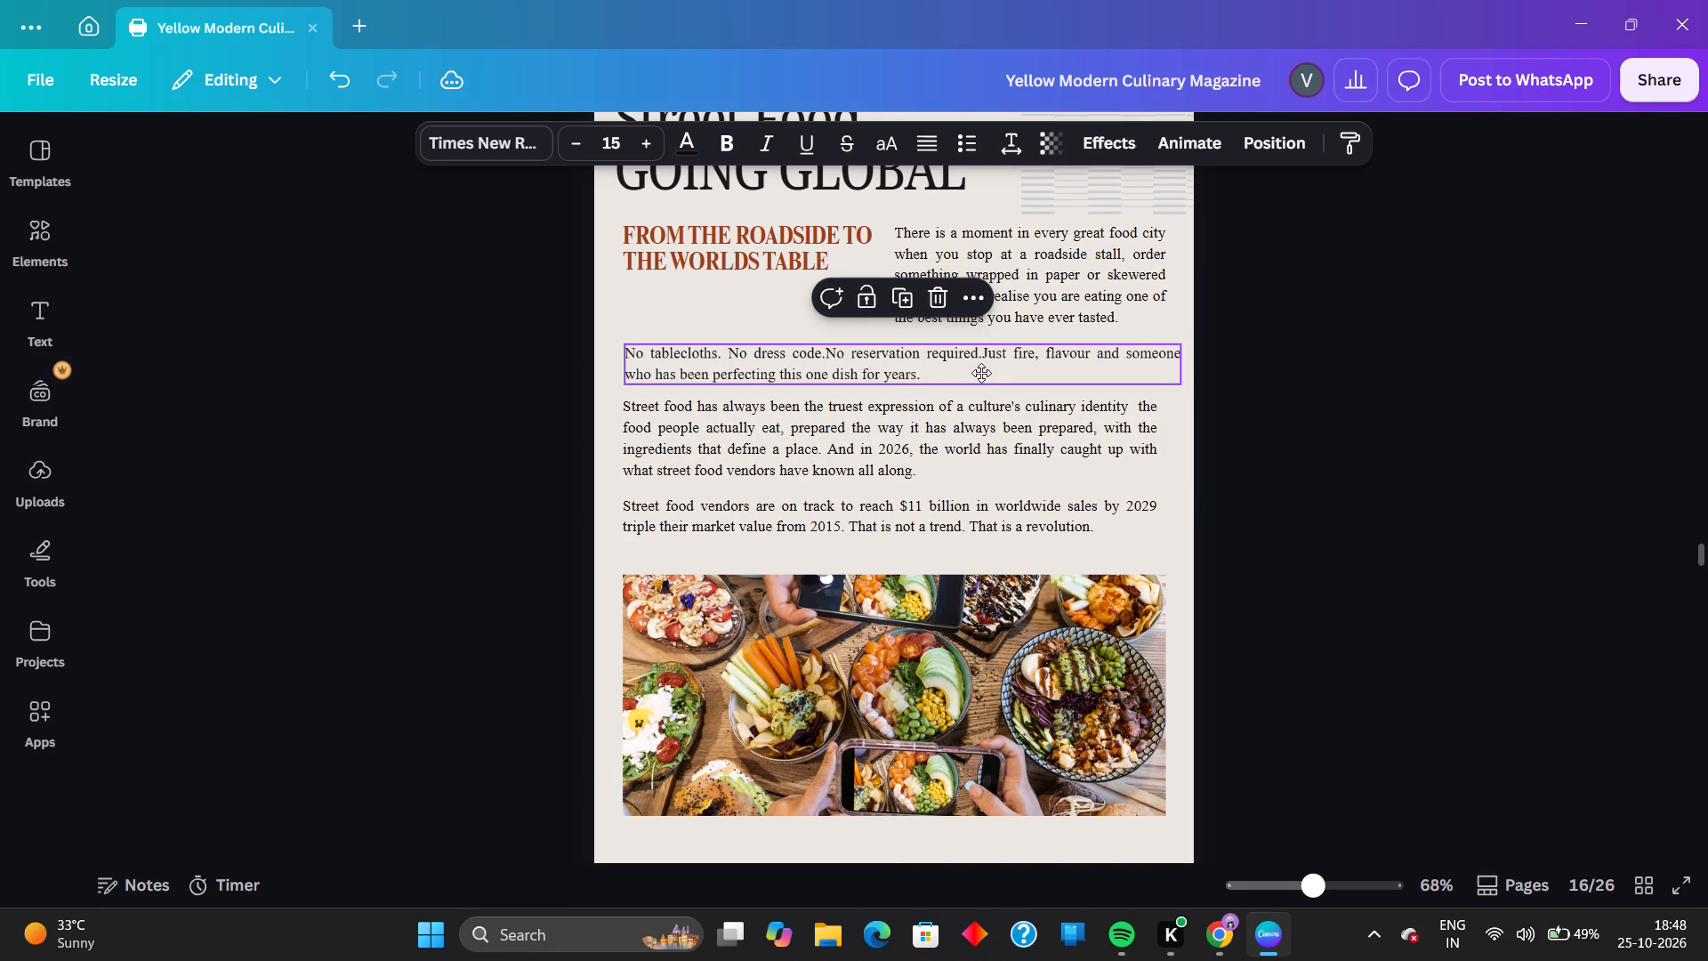
pyautogui.moveTo(981, 373); pyautogui.dragTo(978, 370)
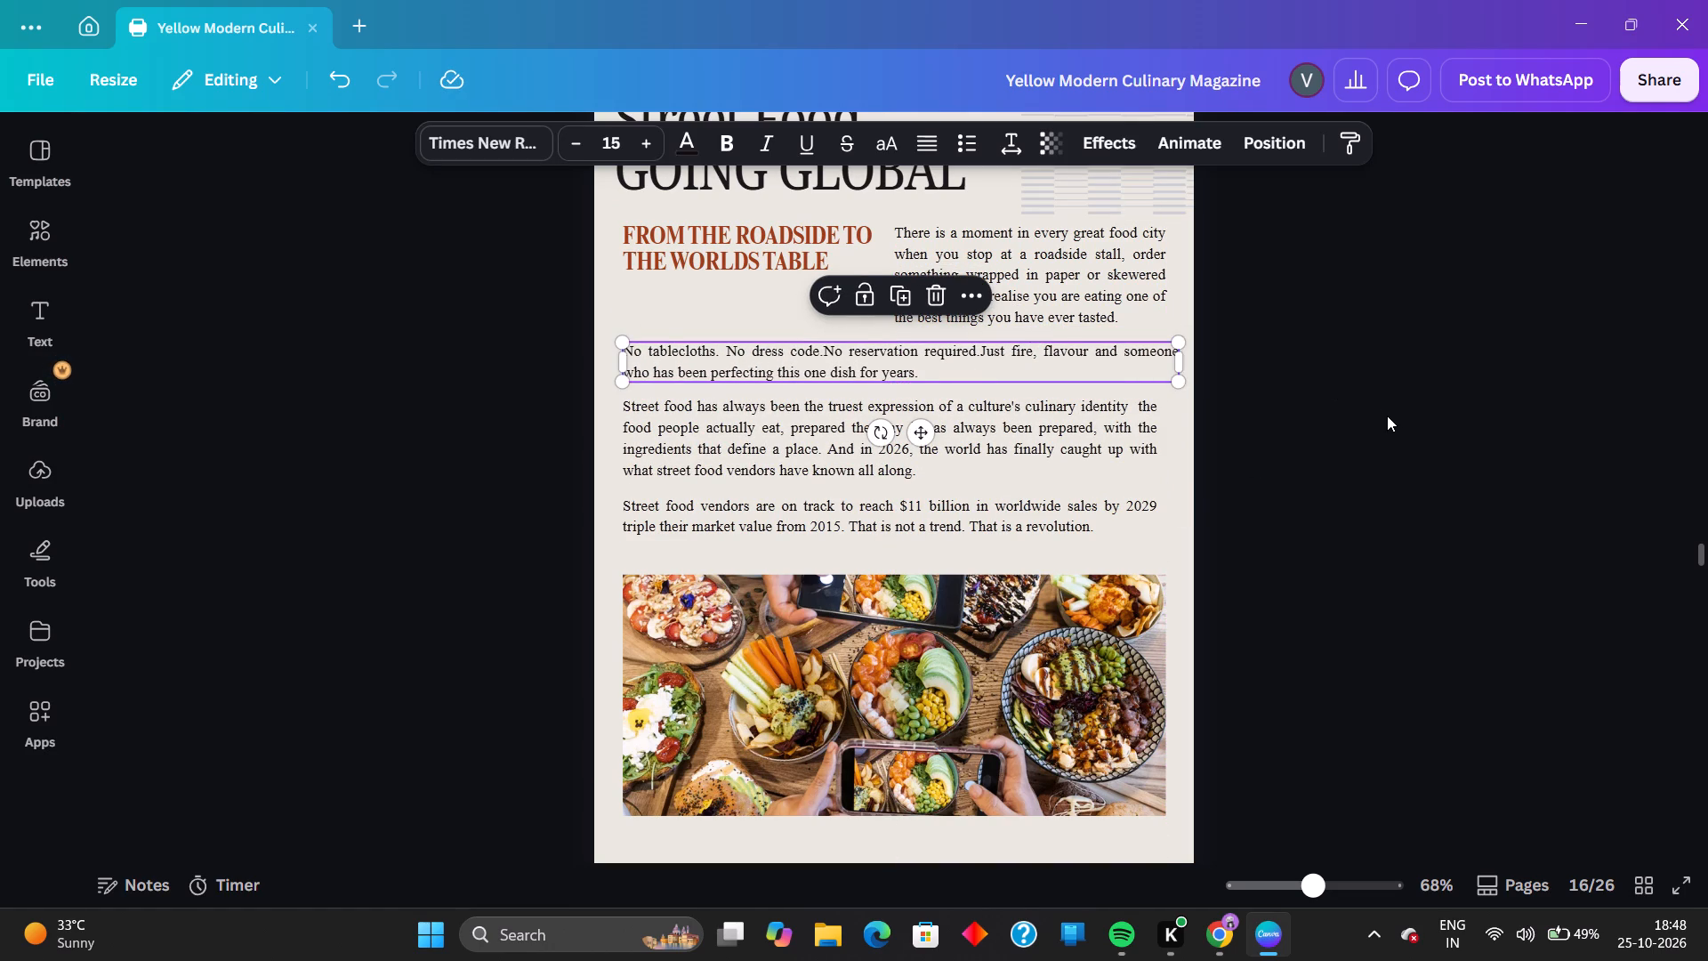
pyautogui.click(1387, 412)
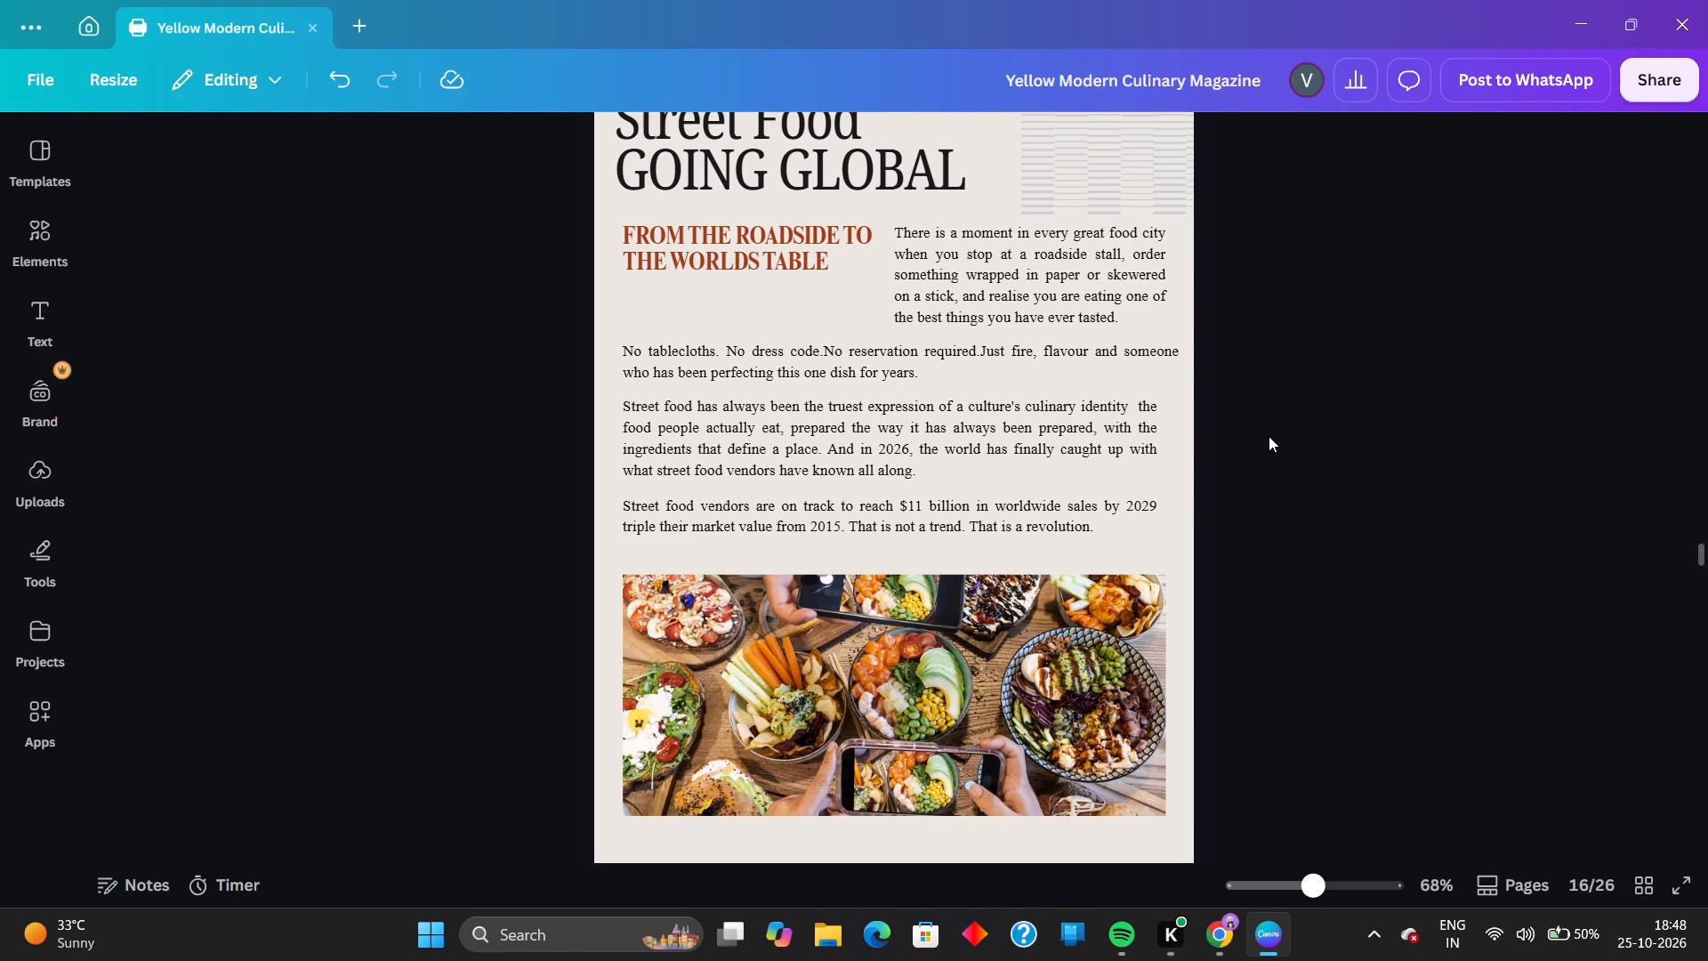
# Move the "FROM THE ROADSIDE TO THE WORLDS TABLE" subheading down to sit about mid-height beside the "There is a moment" paragraph.
pyautogui.scroll(2, 1345, 513)
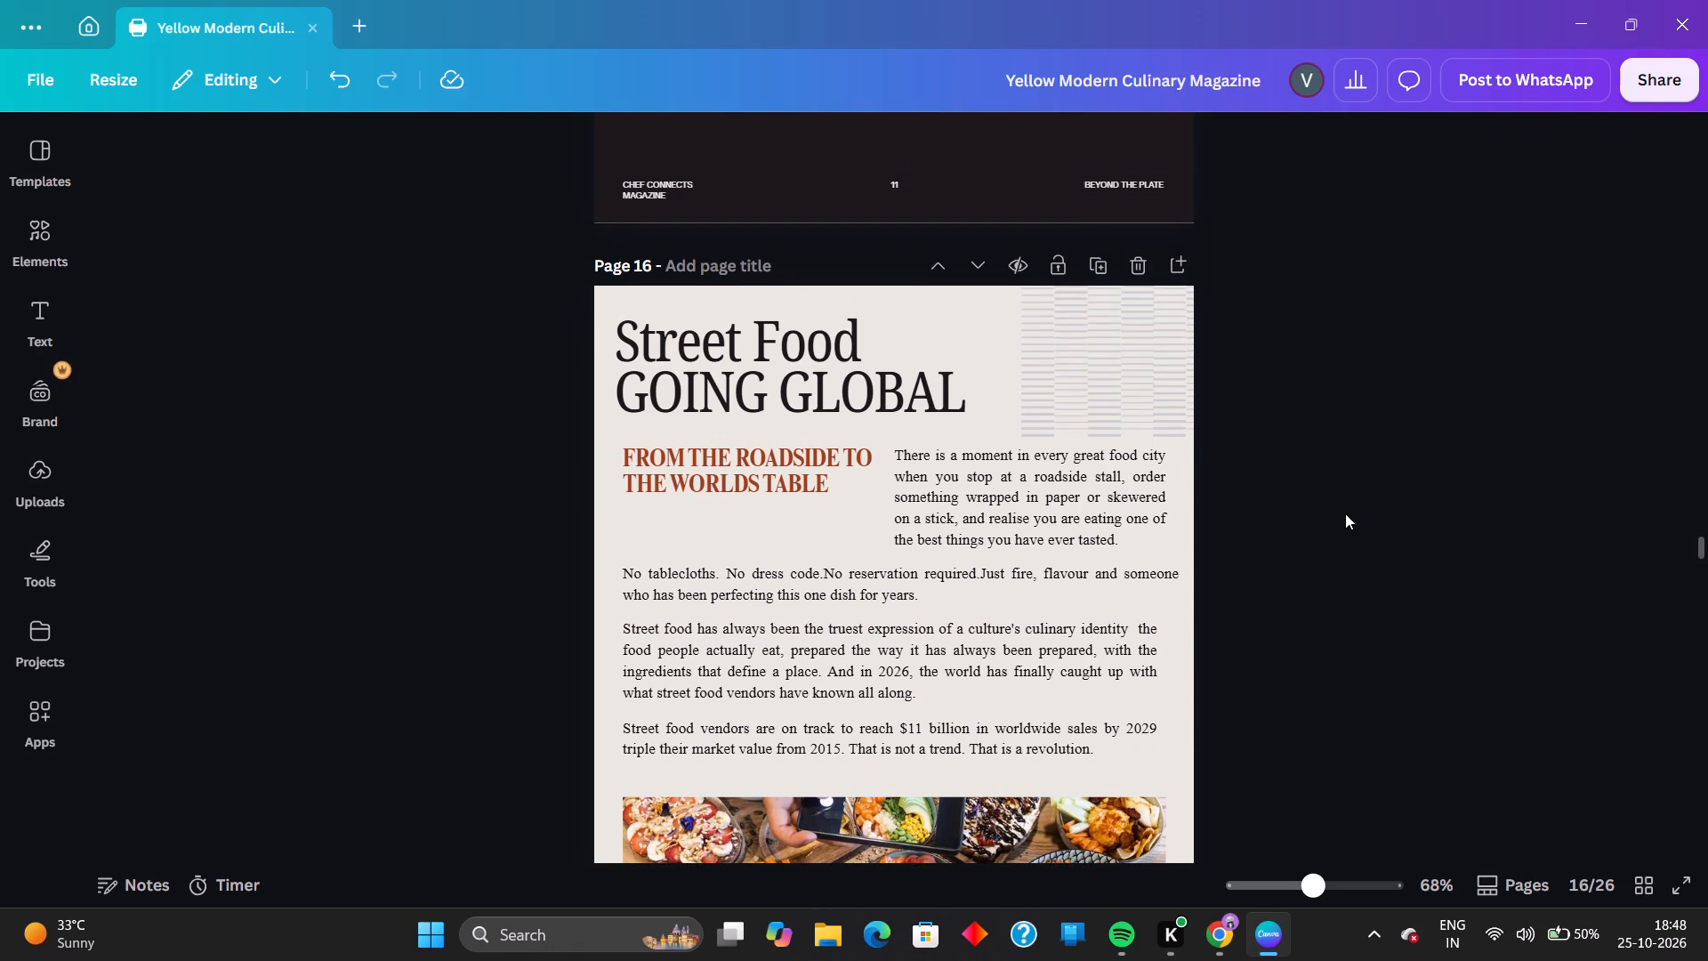
pyautogui.moveTo(779, 494); pyautogui.dragTo(777, 506)
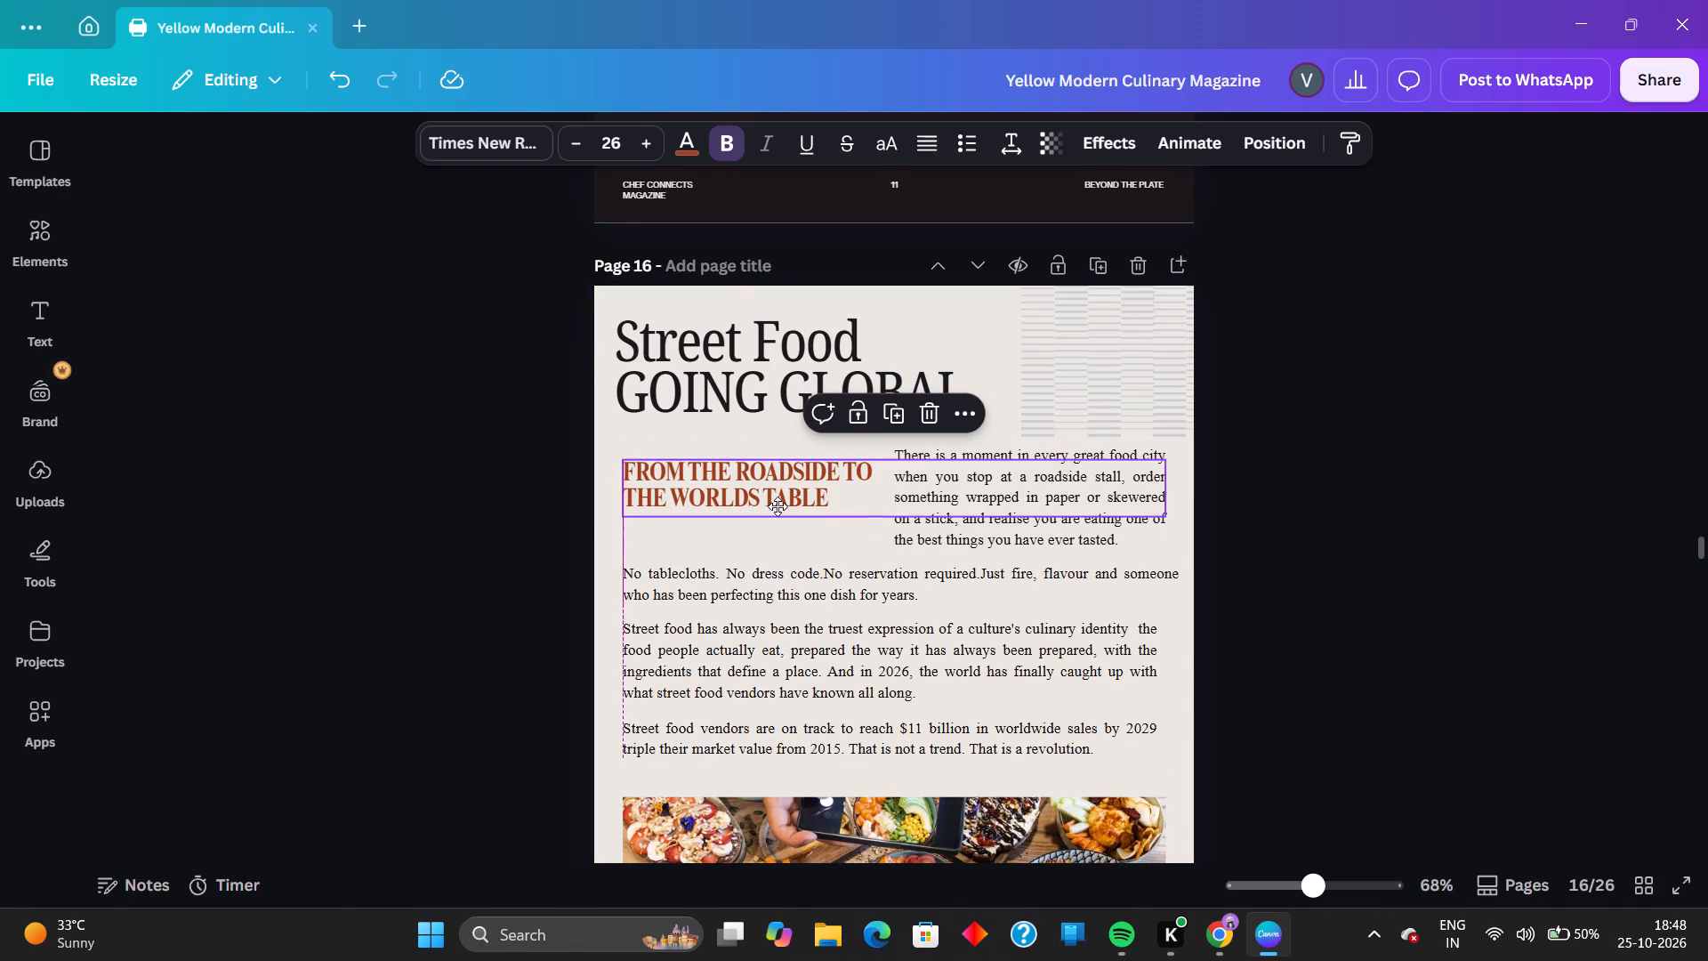
pyautogui.moveTo(777, 506); pyautogui.dragTo(780, 518)
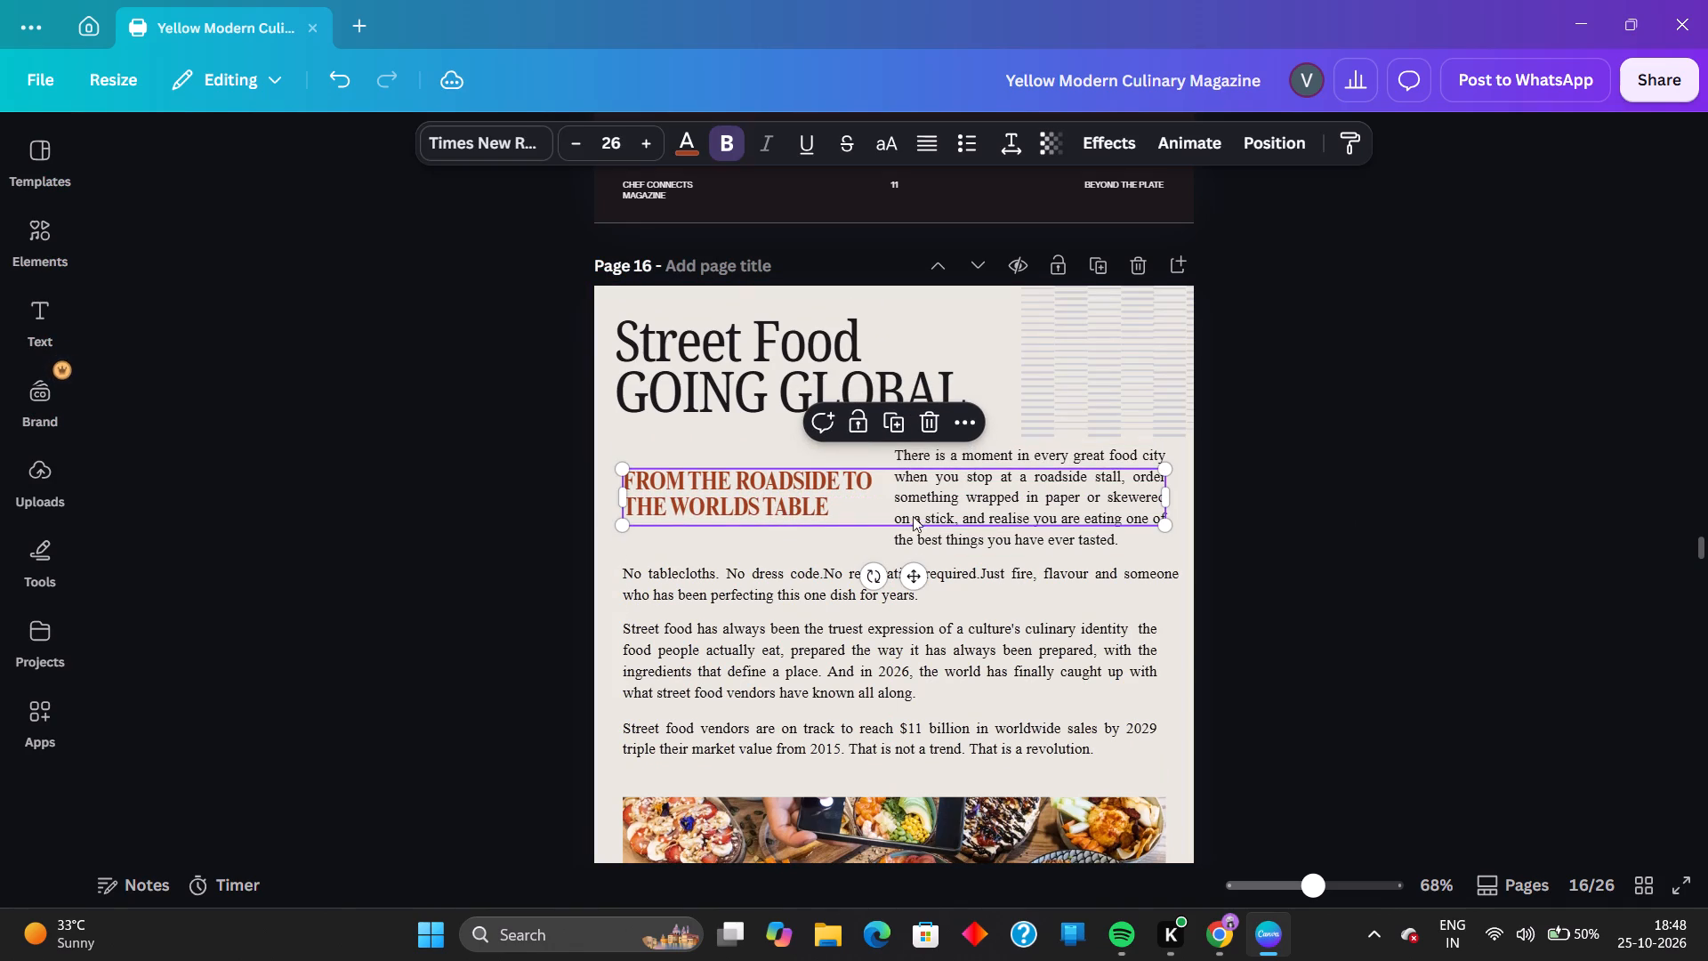
pyautogui.click(1334, 489)
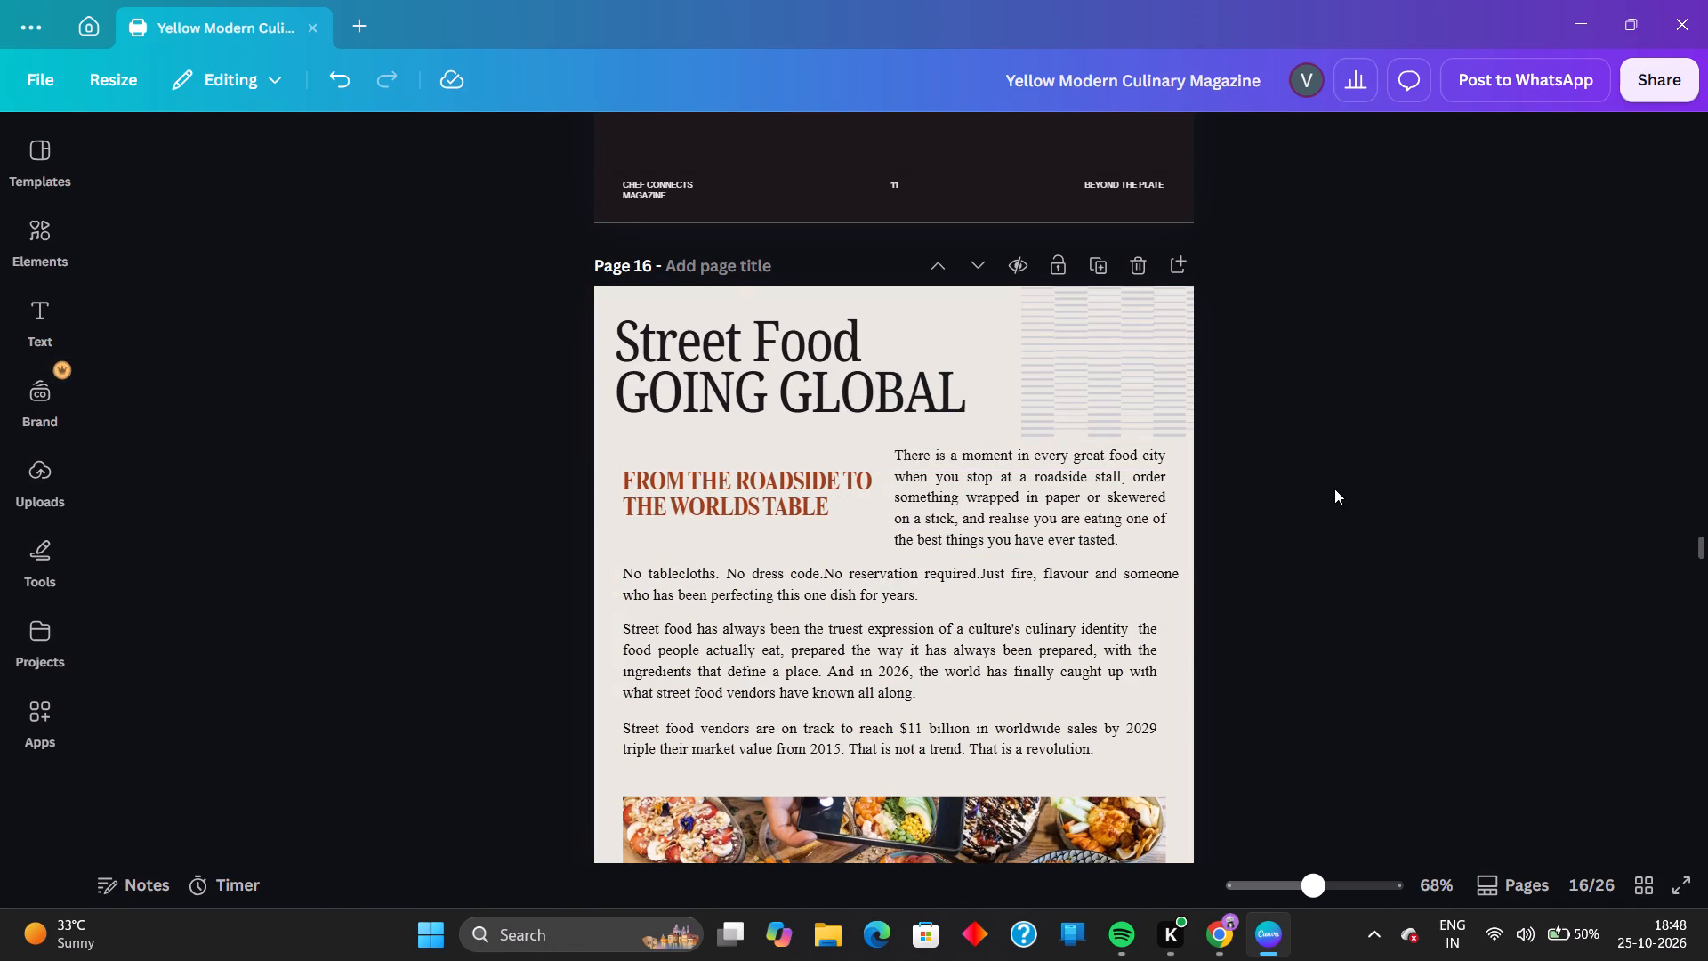
# Replace page 16's food bowls photo with the stock photo of a vendor grilling over flames, searching for "street food".
pyautogui.scroll(1, 1334, 489)
pyautogui.scroll(-5, 1334, 489)
pyautogui.click(986, 527)
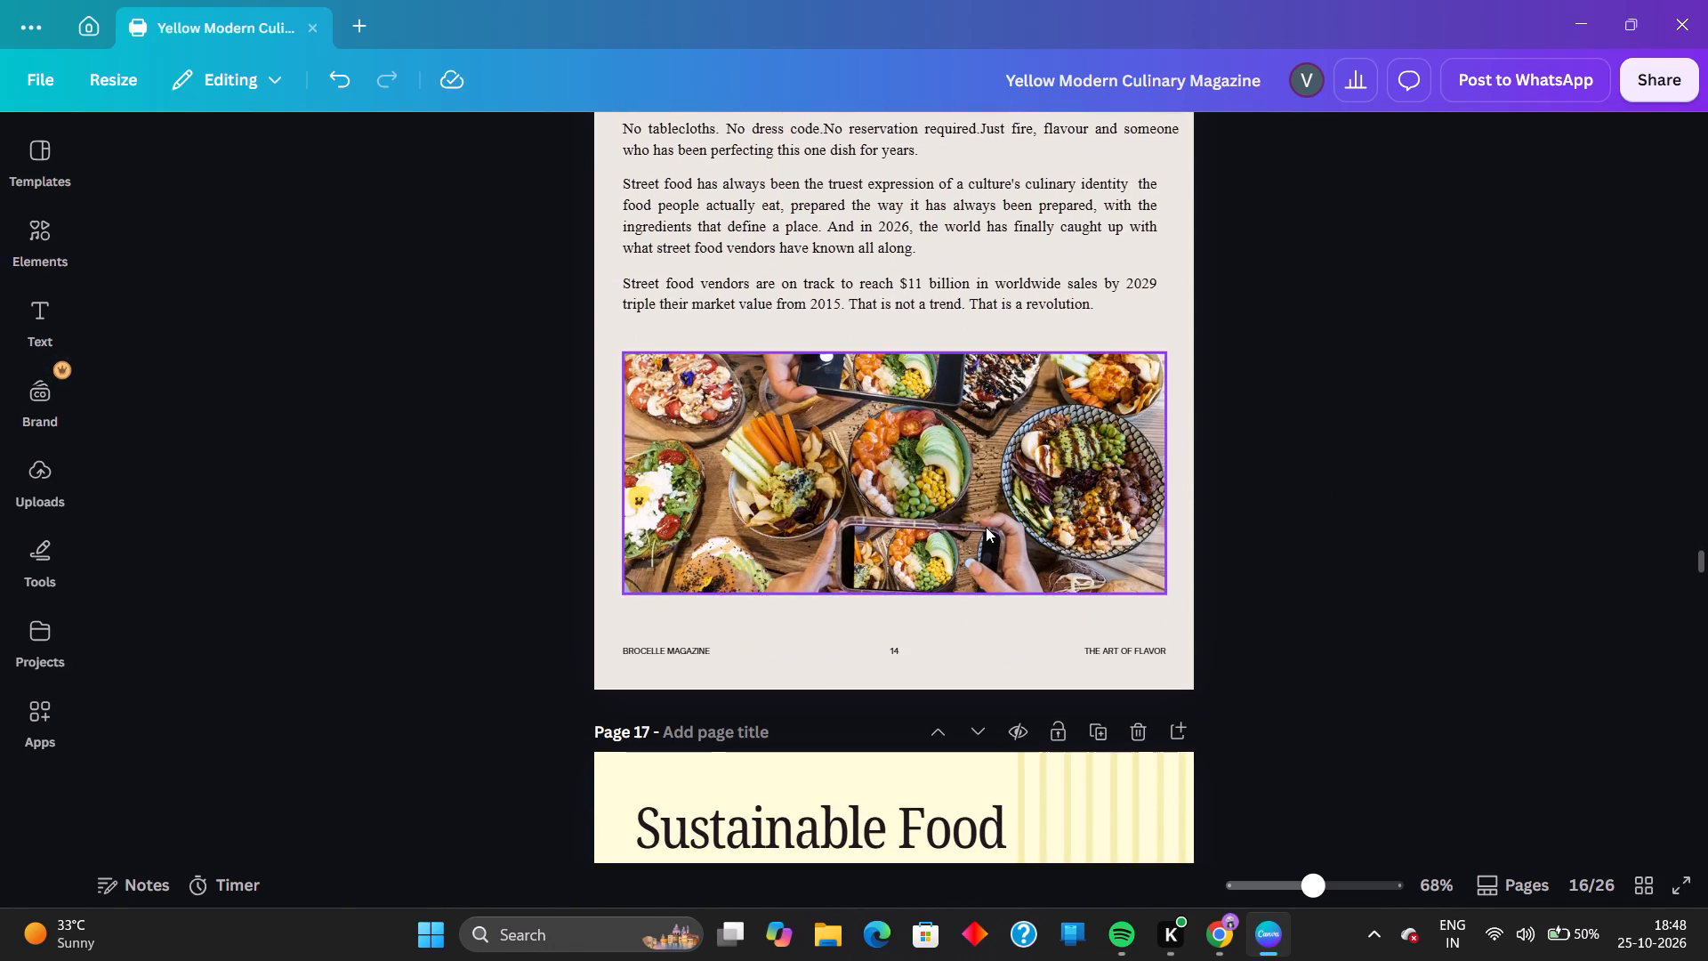
pyautogui.click(571, 141)
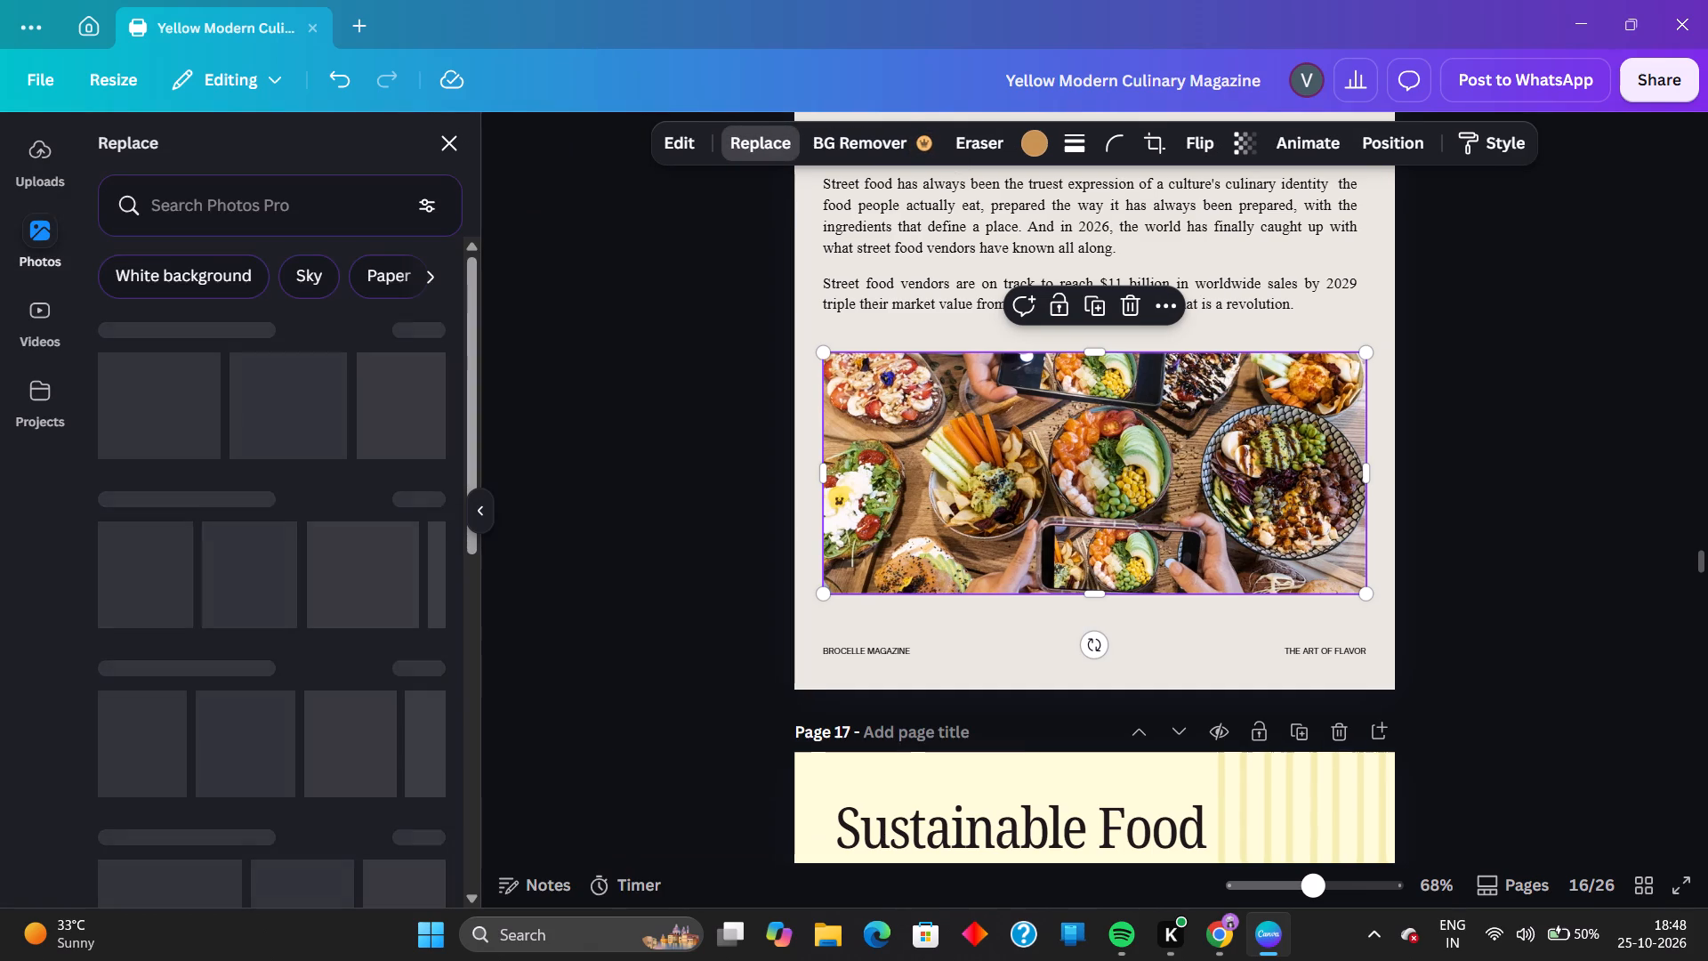
pyautogui.click(320, 189)
pyautogui.write('street food')
pyautogui.press('Return')
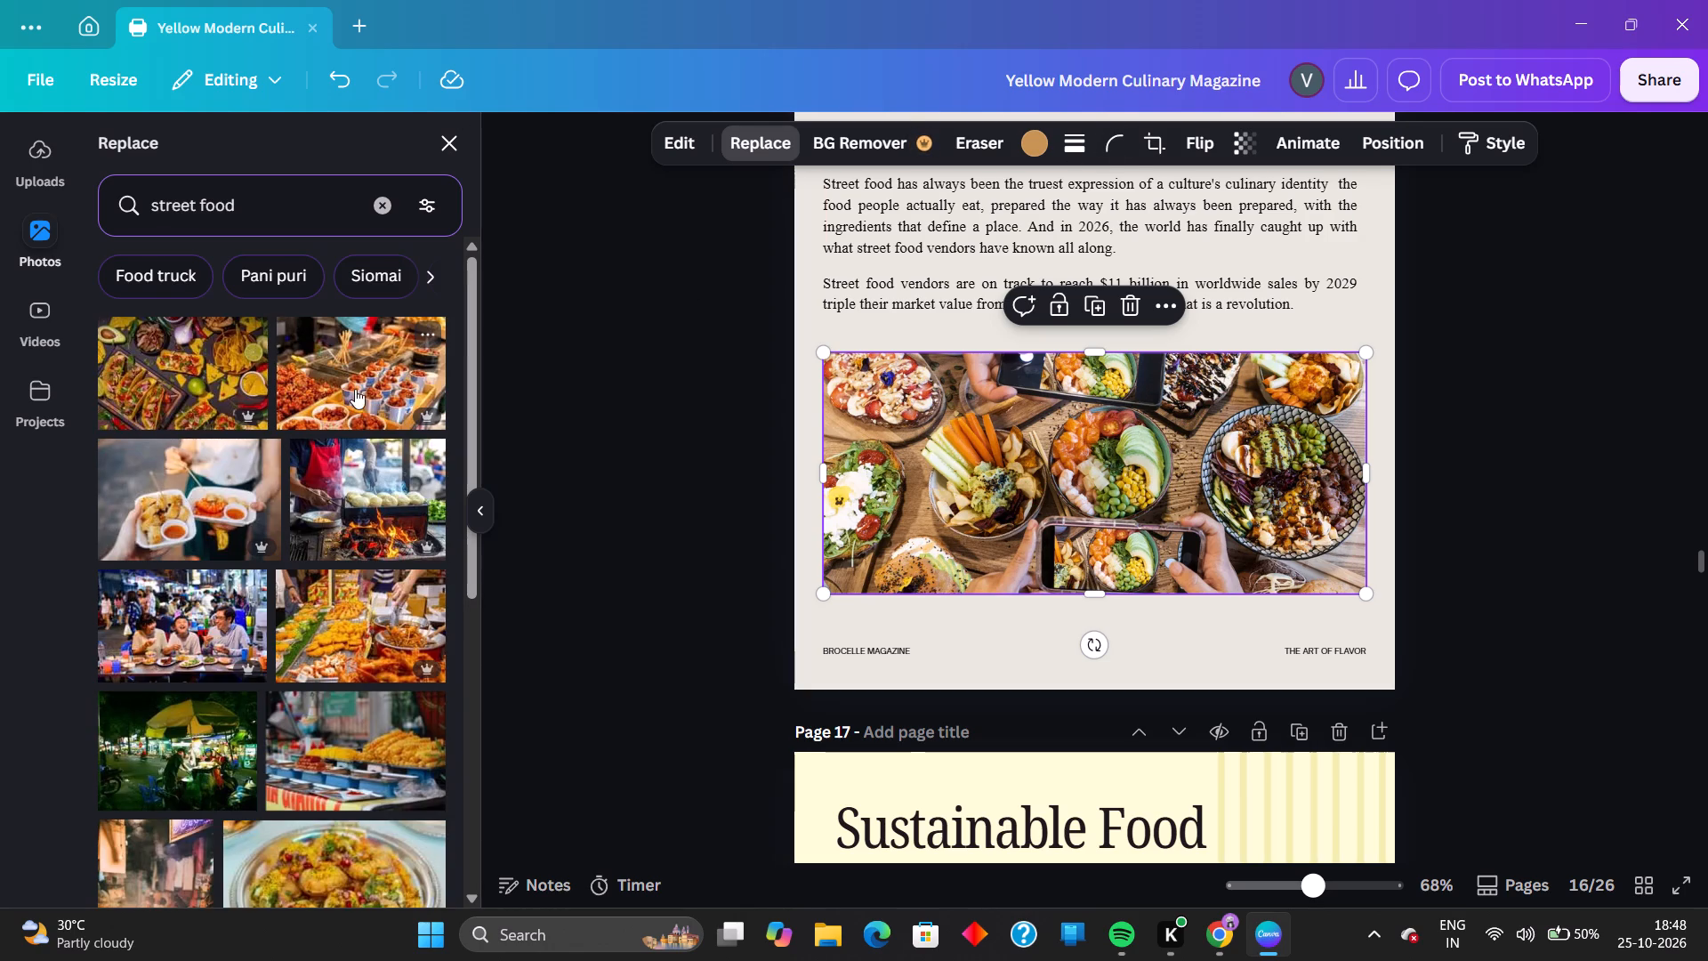
pyautogui.click(382, 512)
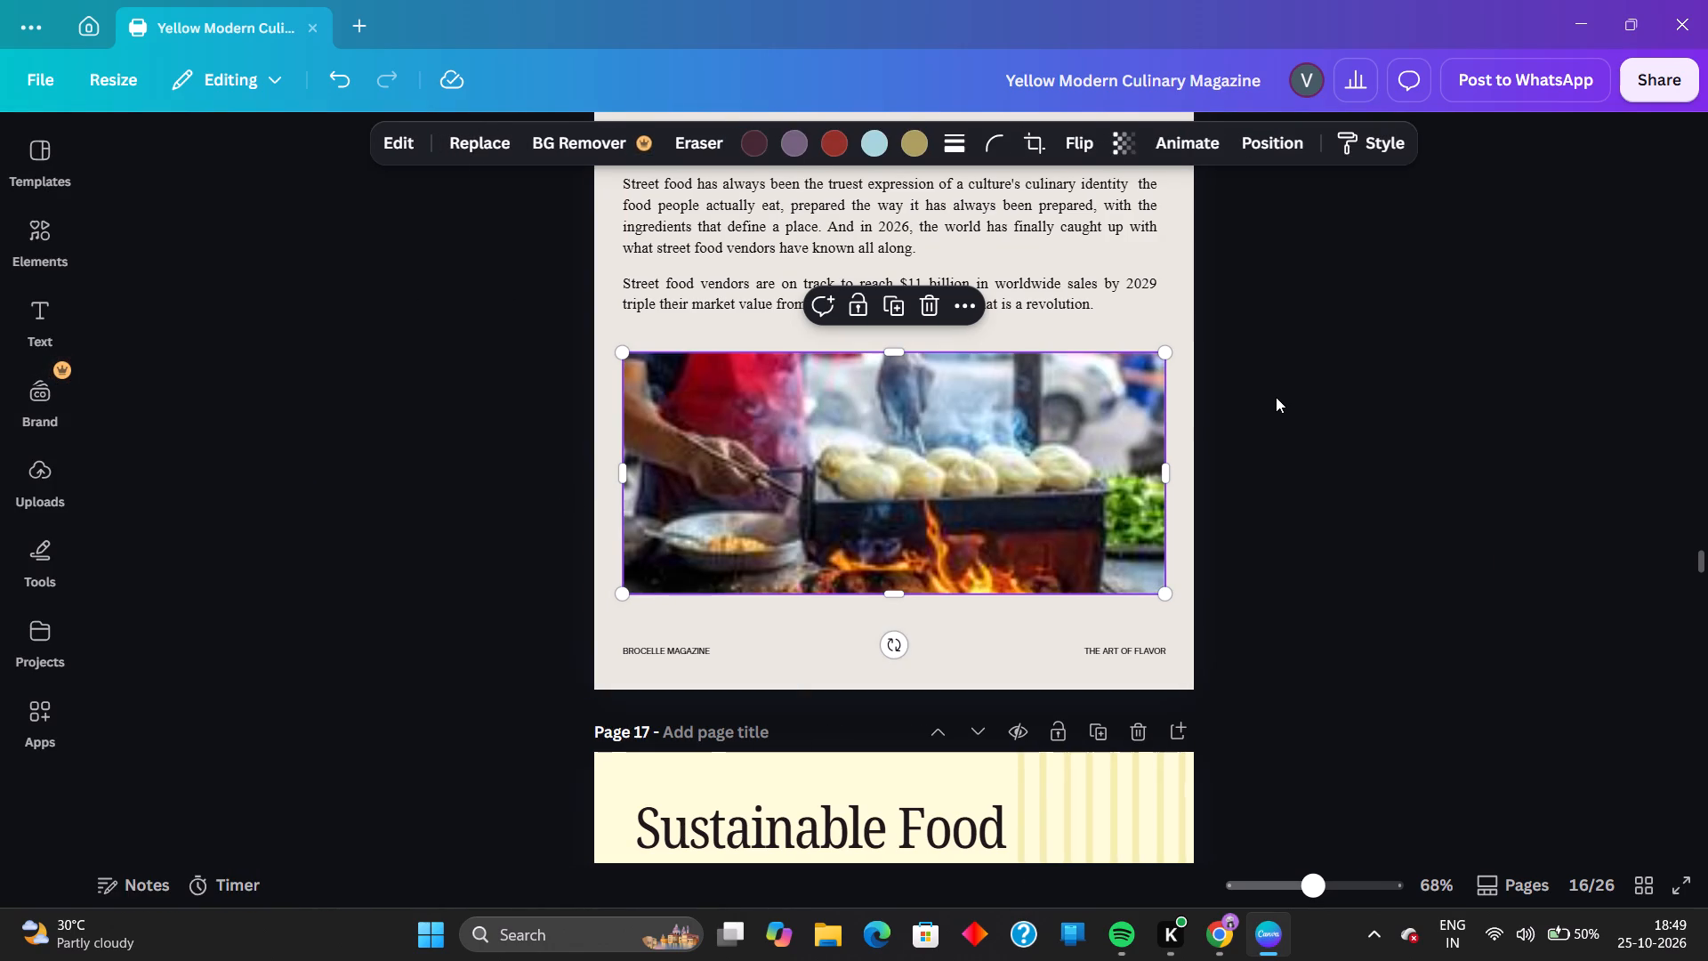
pyautogui.click(1276, 397)
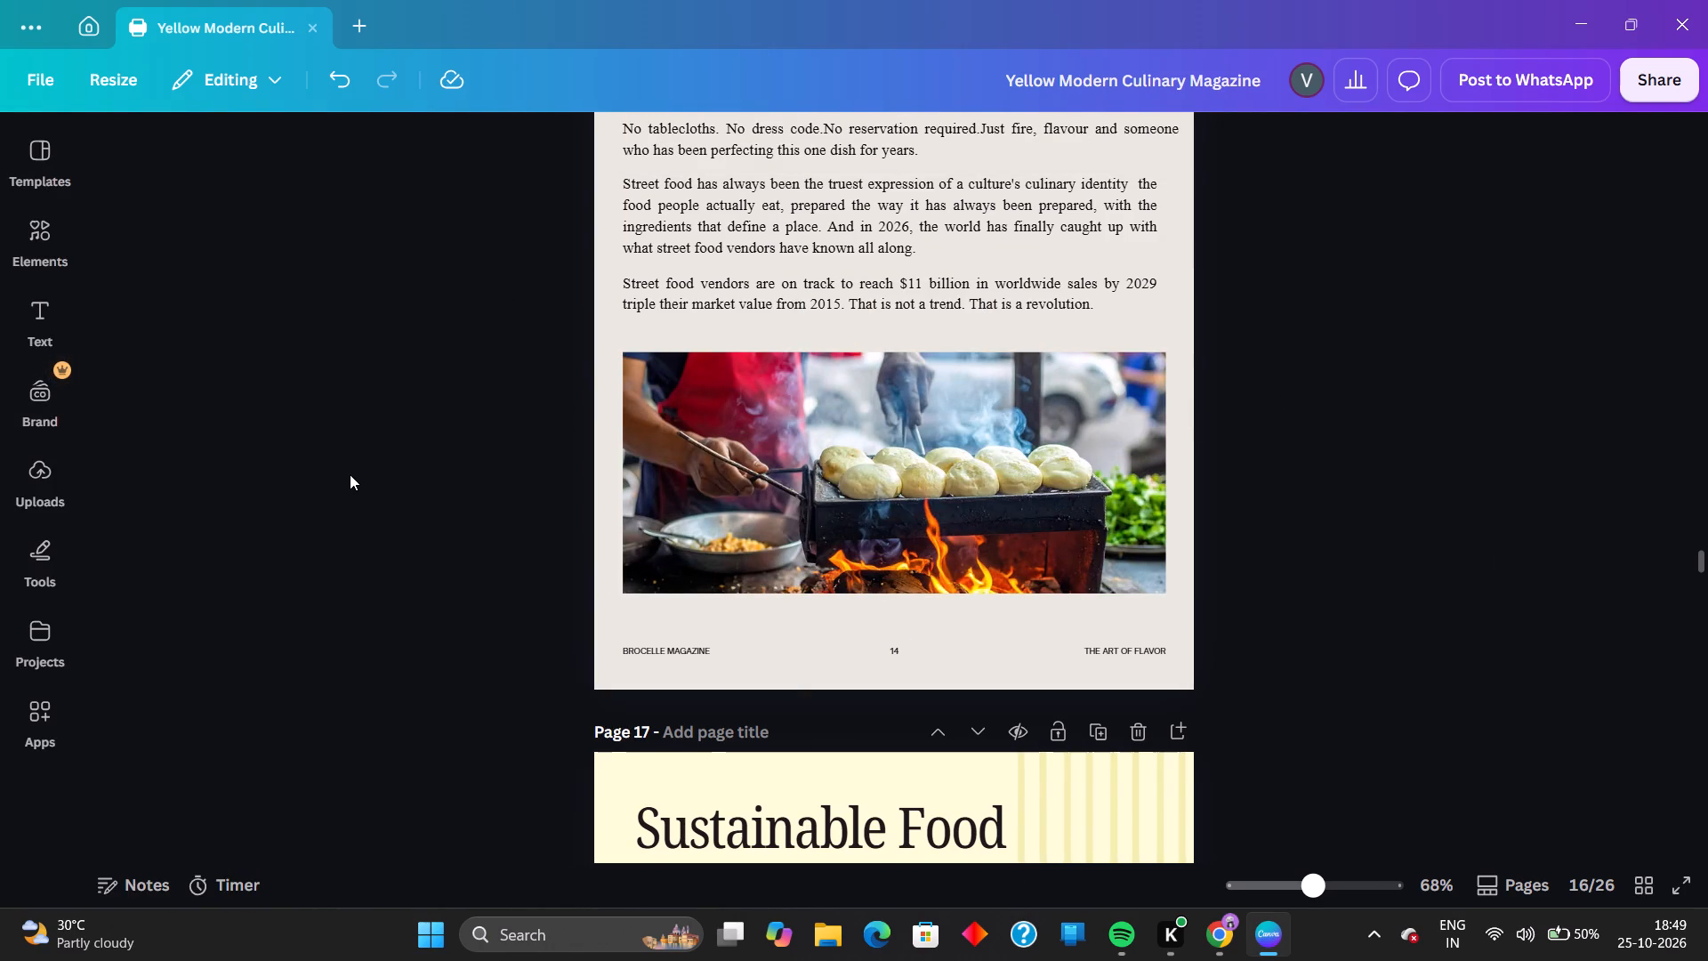
# Review page 16's finished layout and compare it with the neighbouring pages, including the "Sustainable Food" page.
pyautogui.scroll(5, 350, 474)
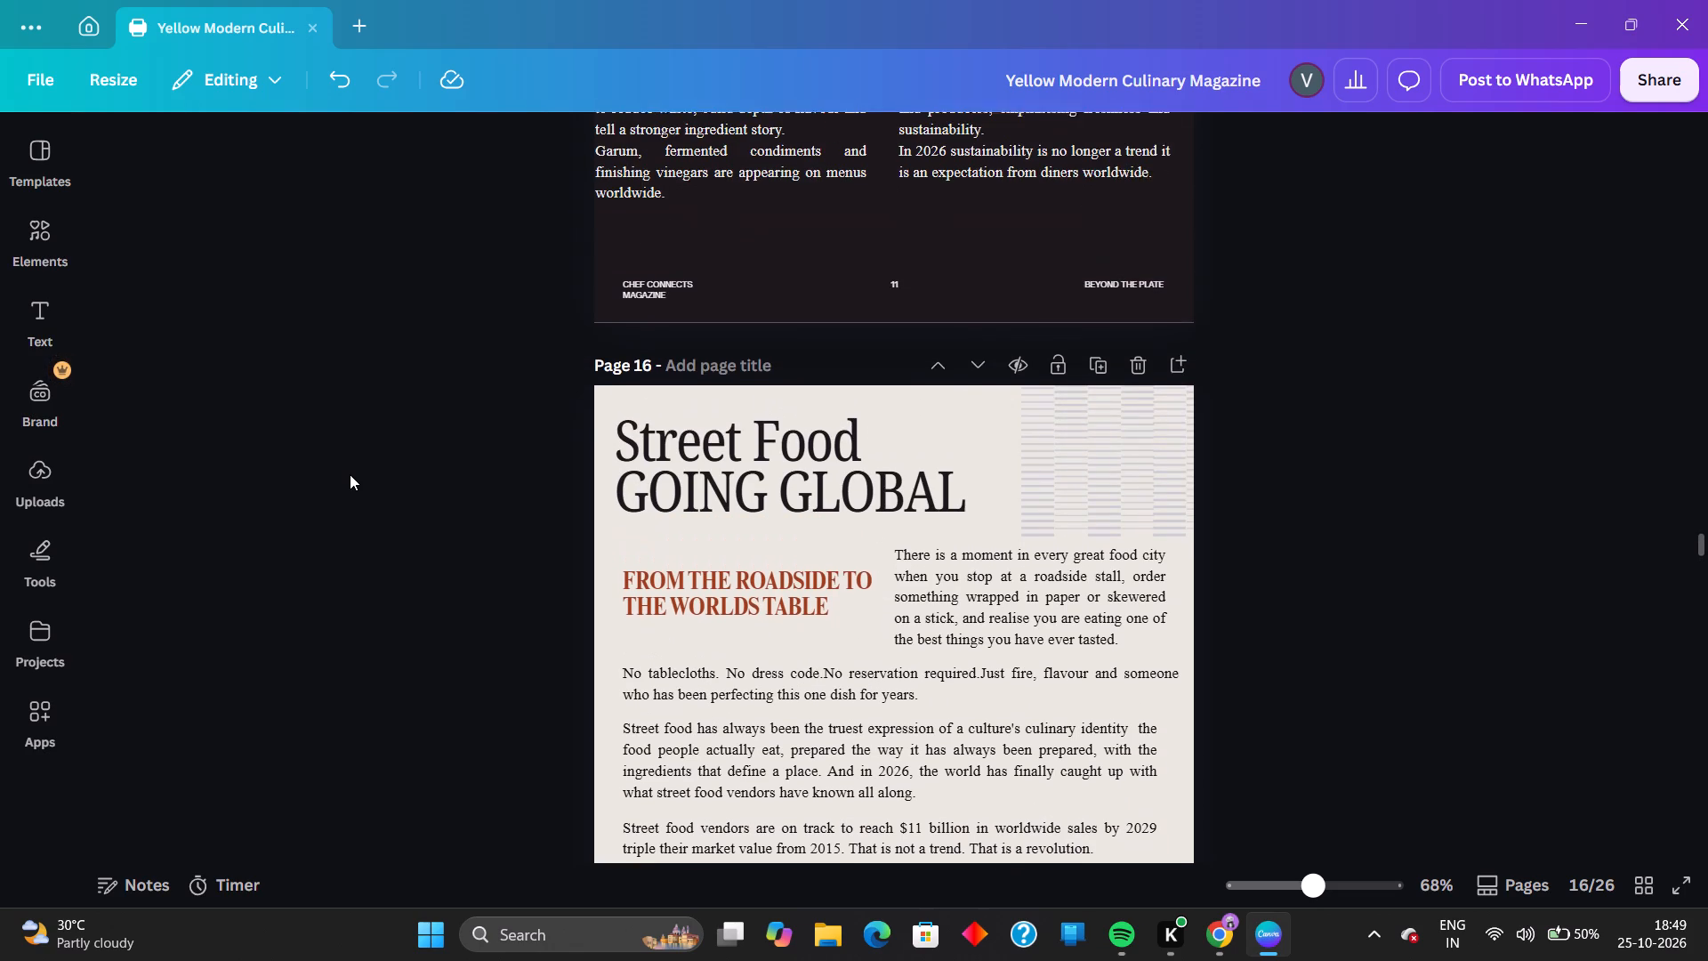
pyautogui.scroll(-9, 350, 474)
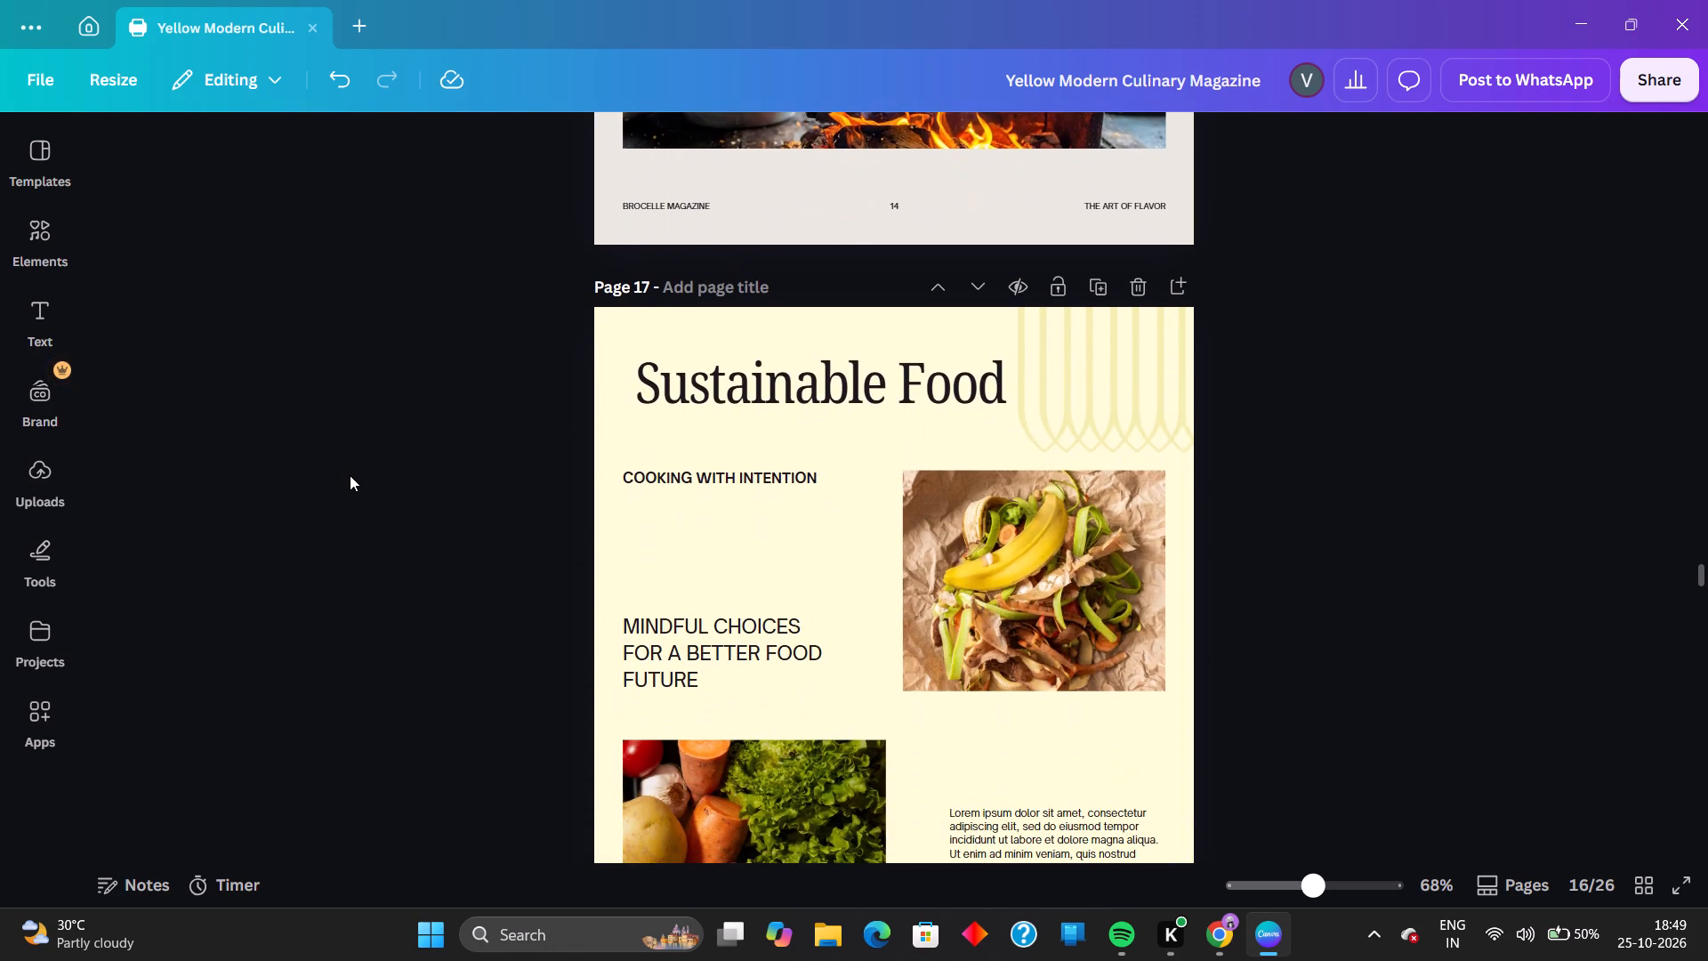
pyautogui.scroll(8, 350, 475)
pyautogui.scroll(-3, 350, 475)
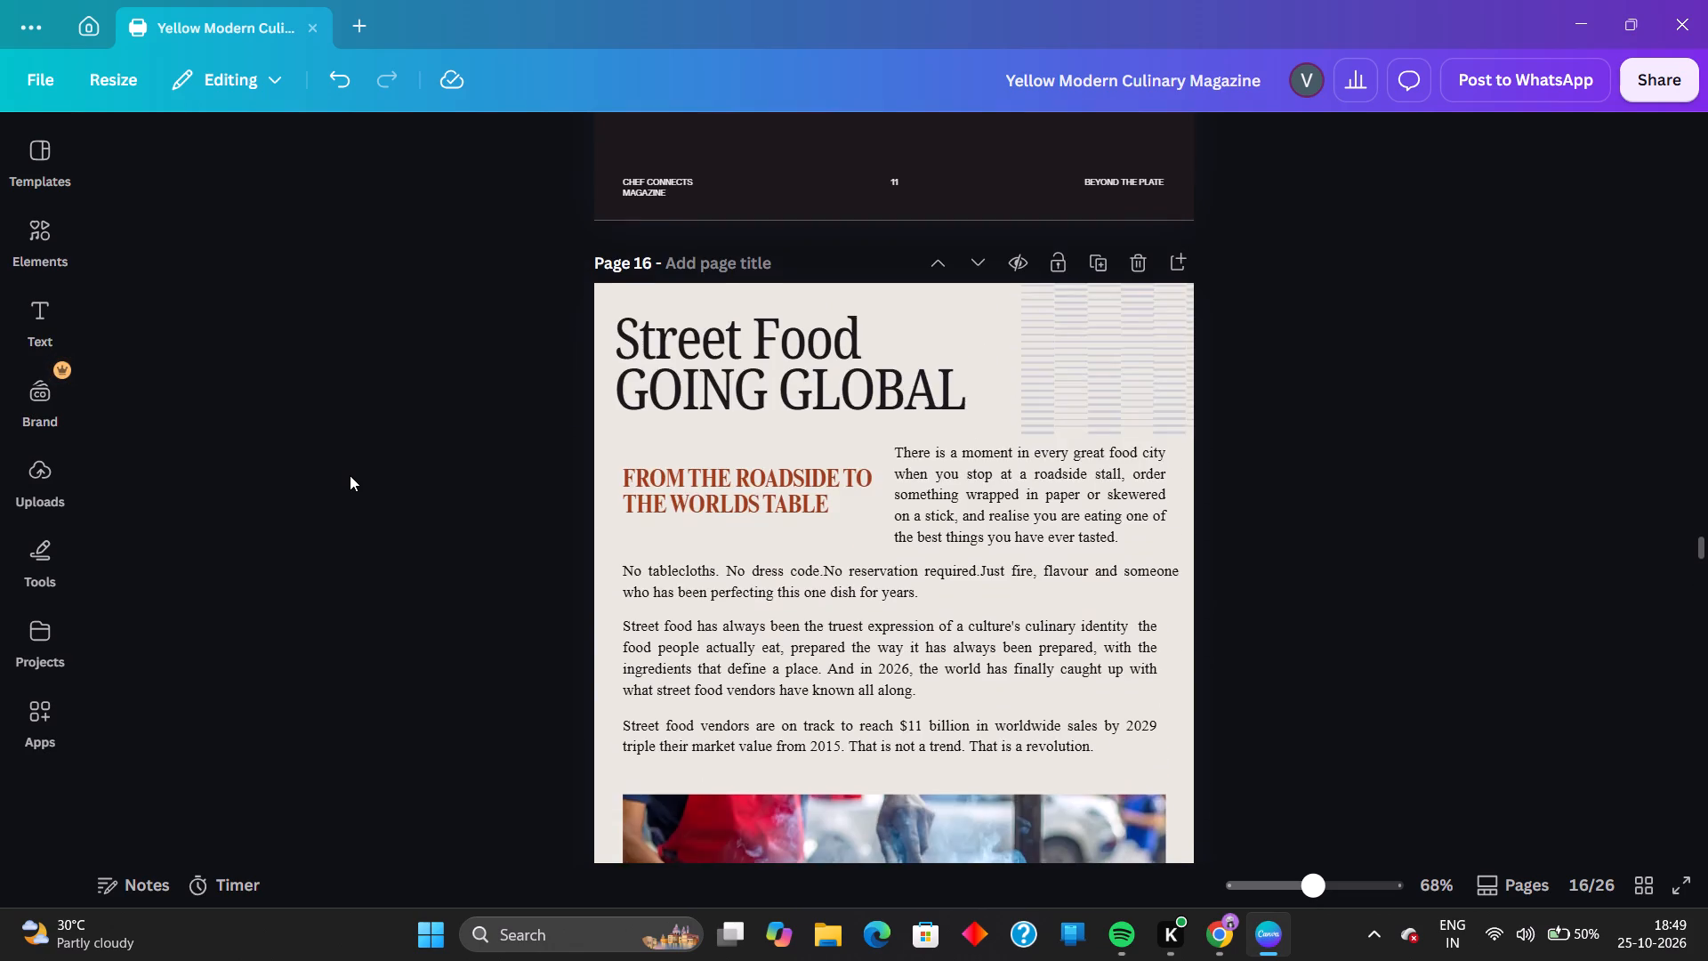
pyautogui.scroll(-2, 350, 475)
pyautogui.scroll(-2, 759, 500)
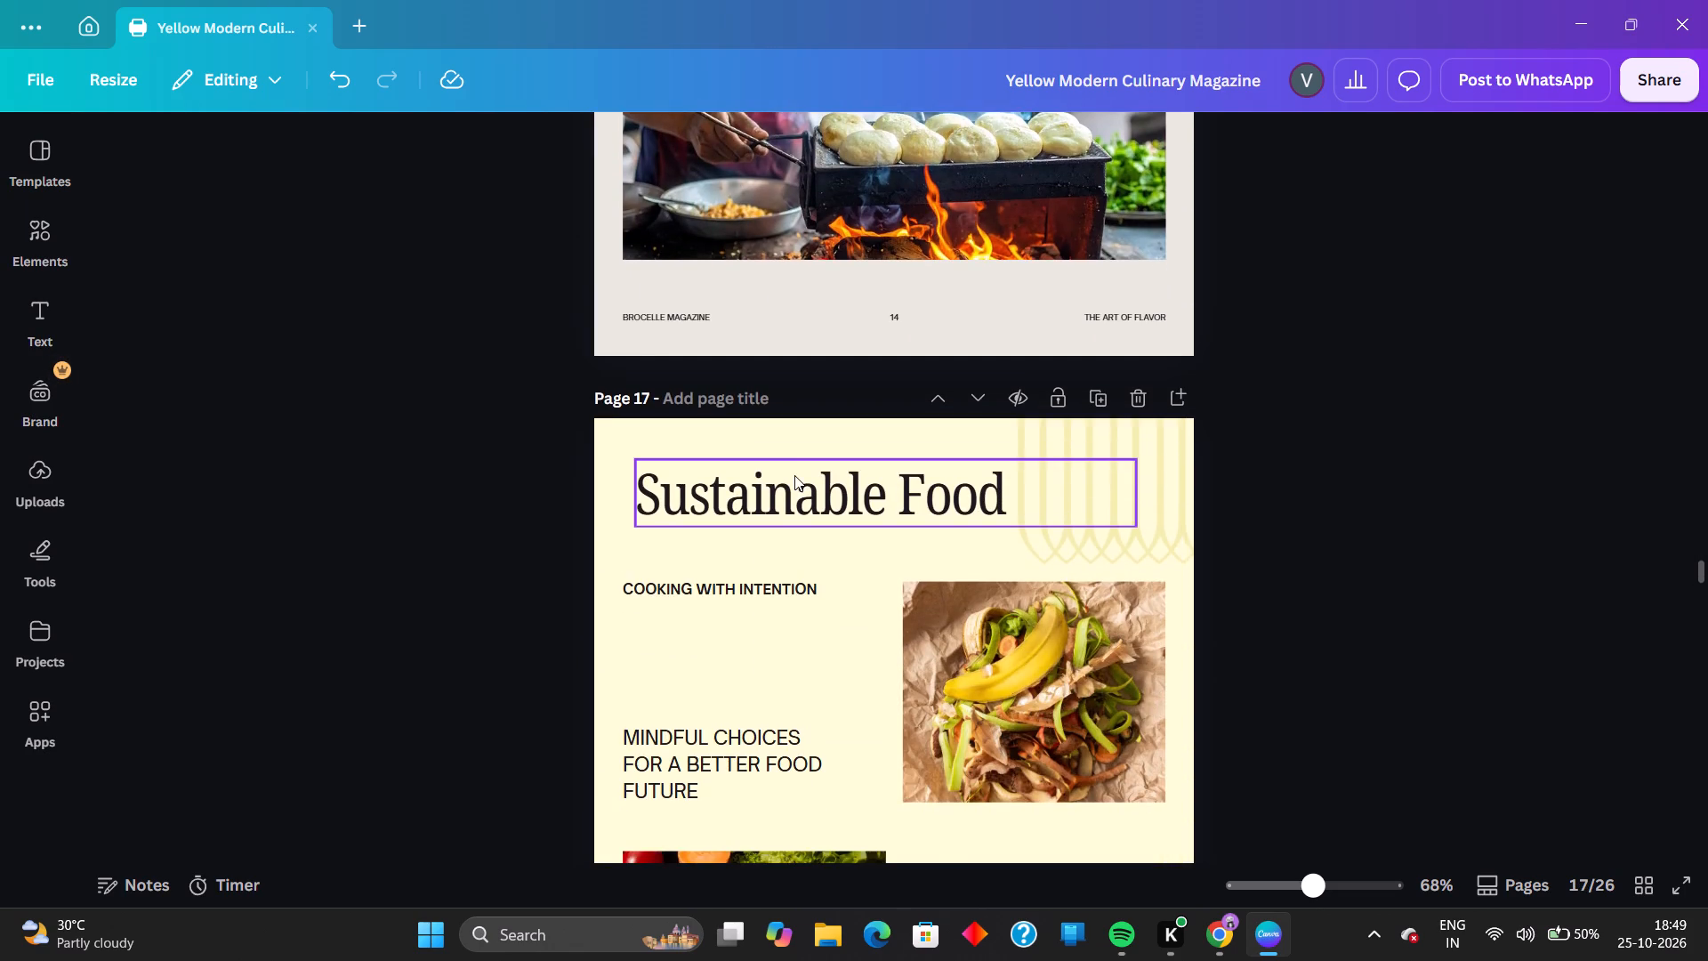
pyautogui.scroll(5, 794, 464)
pyautogui.scroll(-5, 727, 589)
pyautogui.scroll(2, 723, 559)
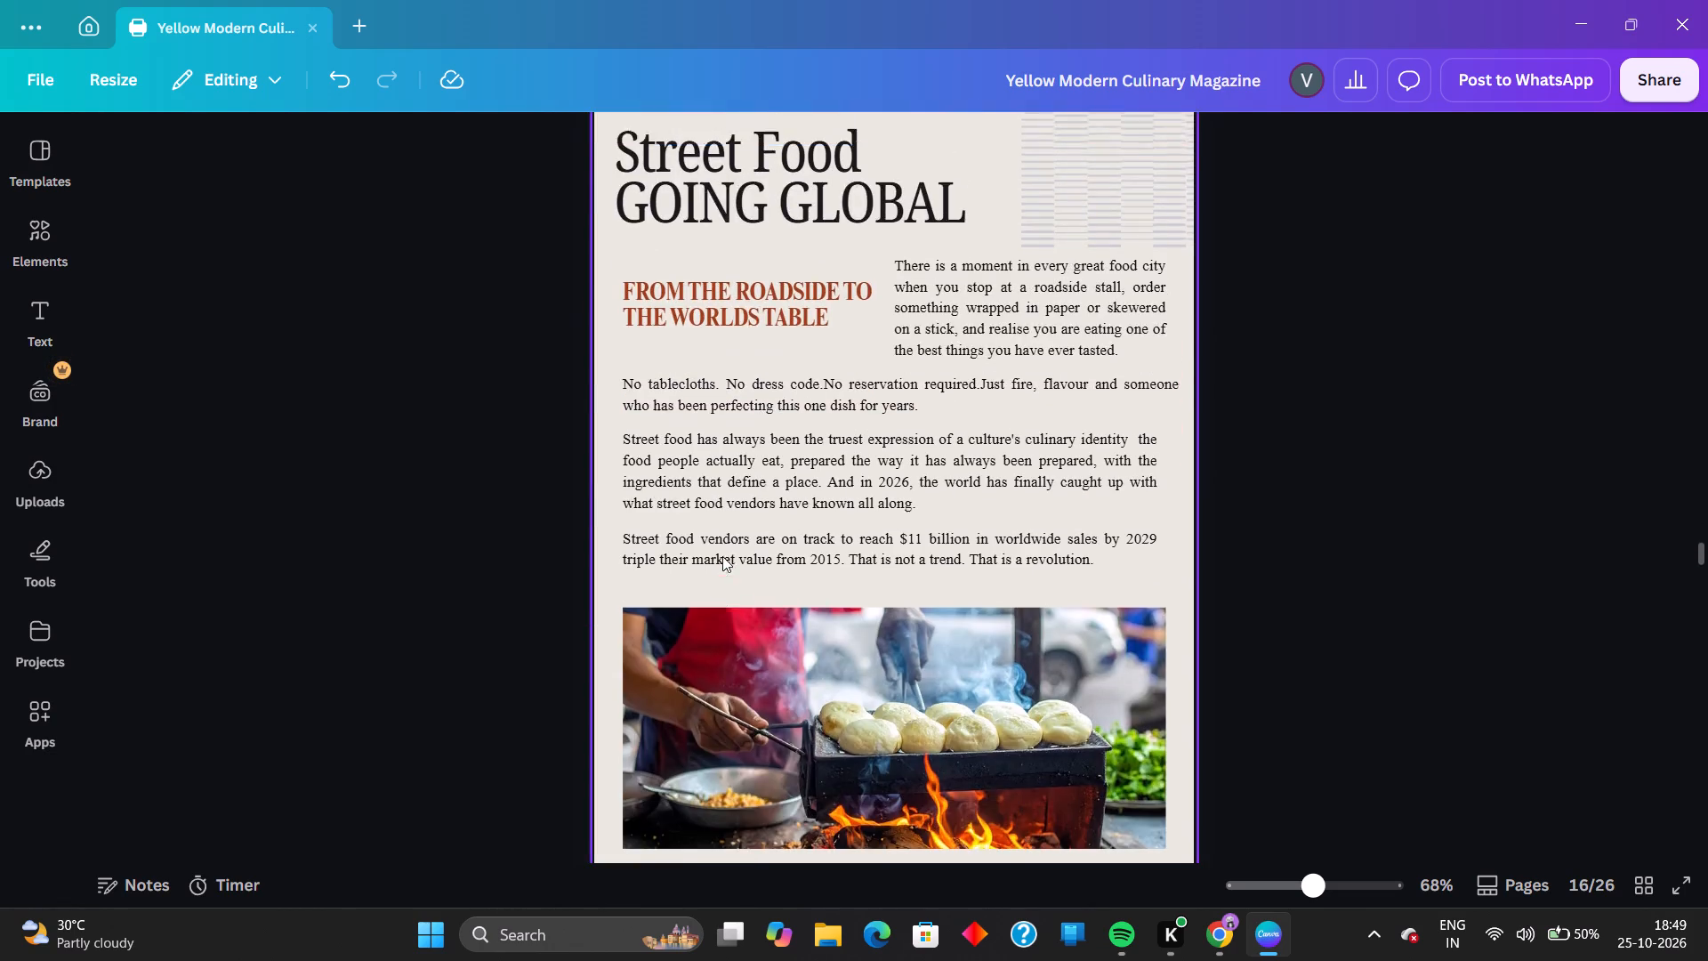
pyautogui.scroll(3, 722, 556)
pyautogui.scroll(-3, 722, 554)
pyautogui.scroll(2, 720, 522)
pyautogui.scroll(-1, 718, 512)
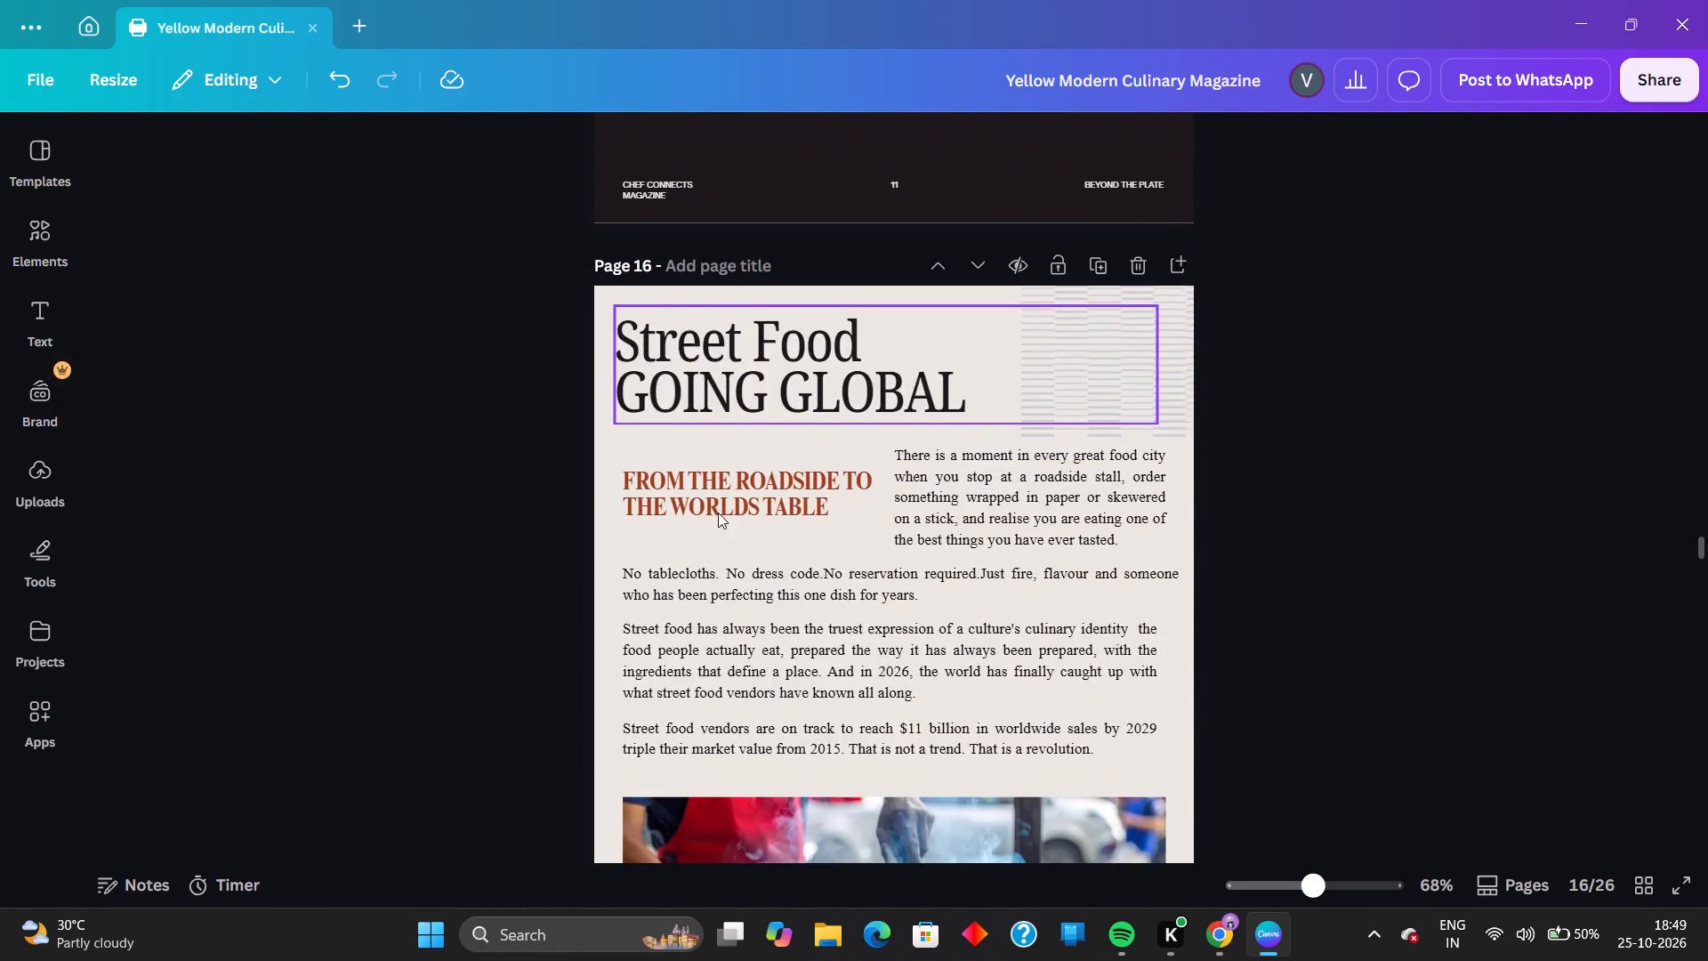
pyautogui.scroll(1, 718, 513)
# Copy page 16's "Street Food GOING GLOBAL" title onto page 17, placing it just below the "Sustainable Food" title.
pyautogui.rightClick(952, 545)
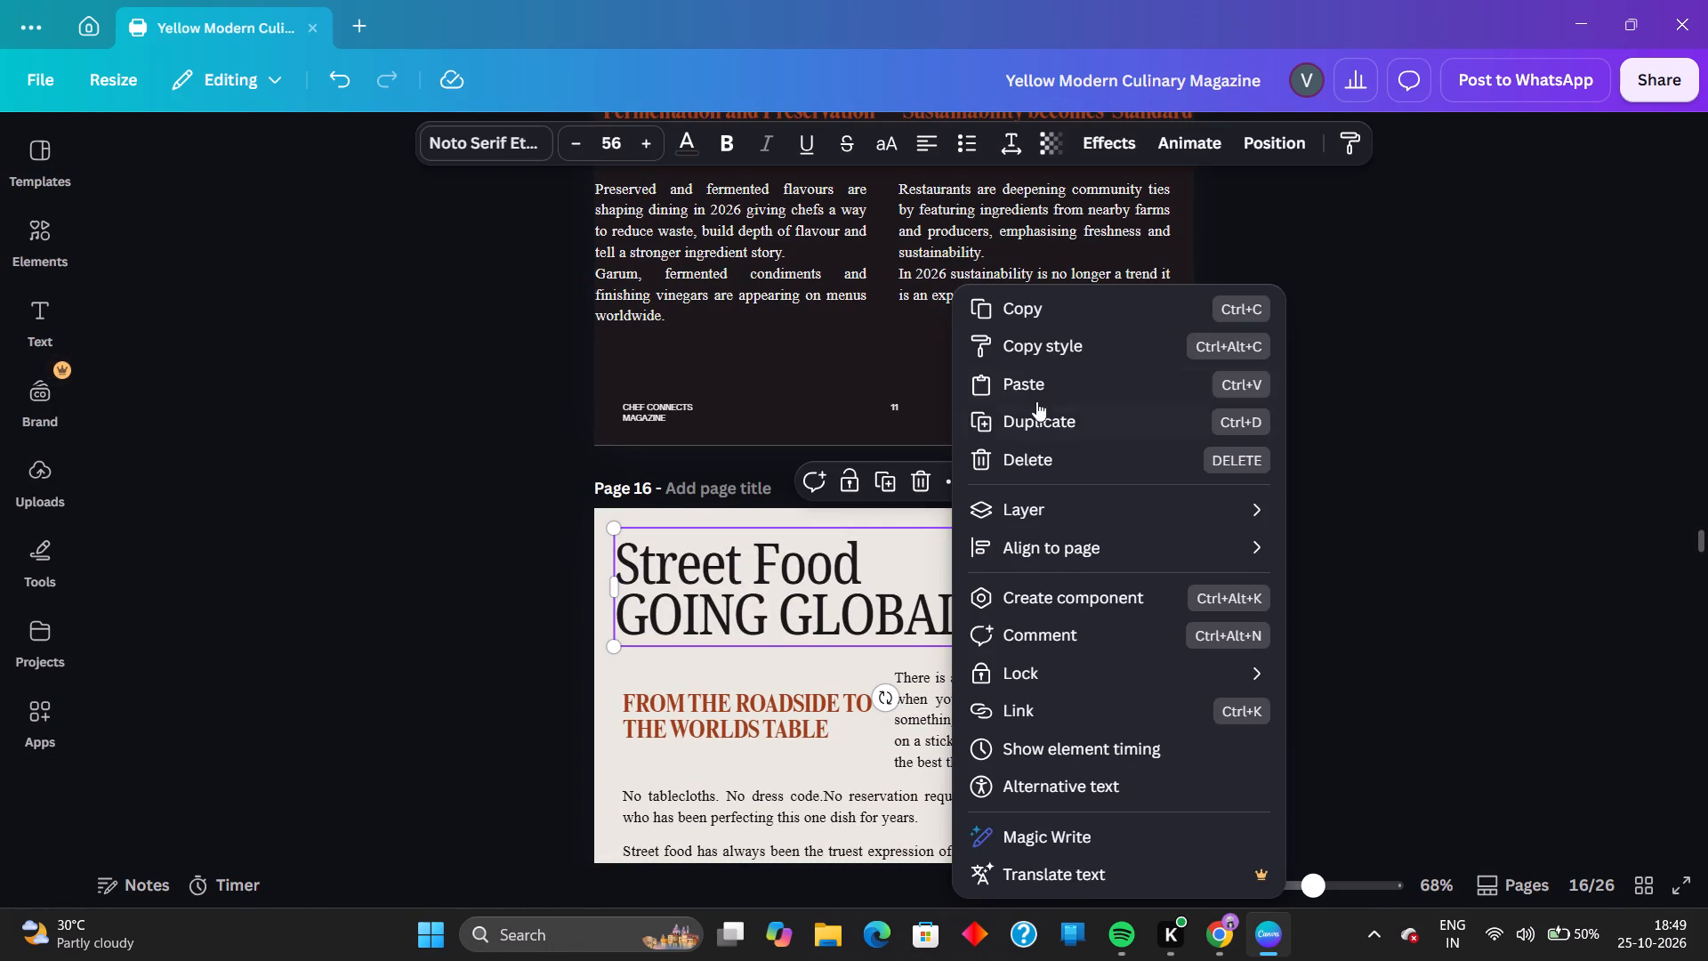
pyautogui.click(1037, 323)
pyautogui.scroll(-6, 1053, 520)
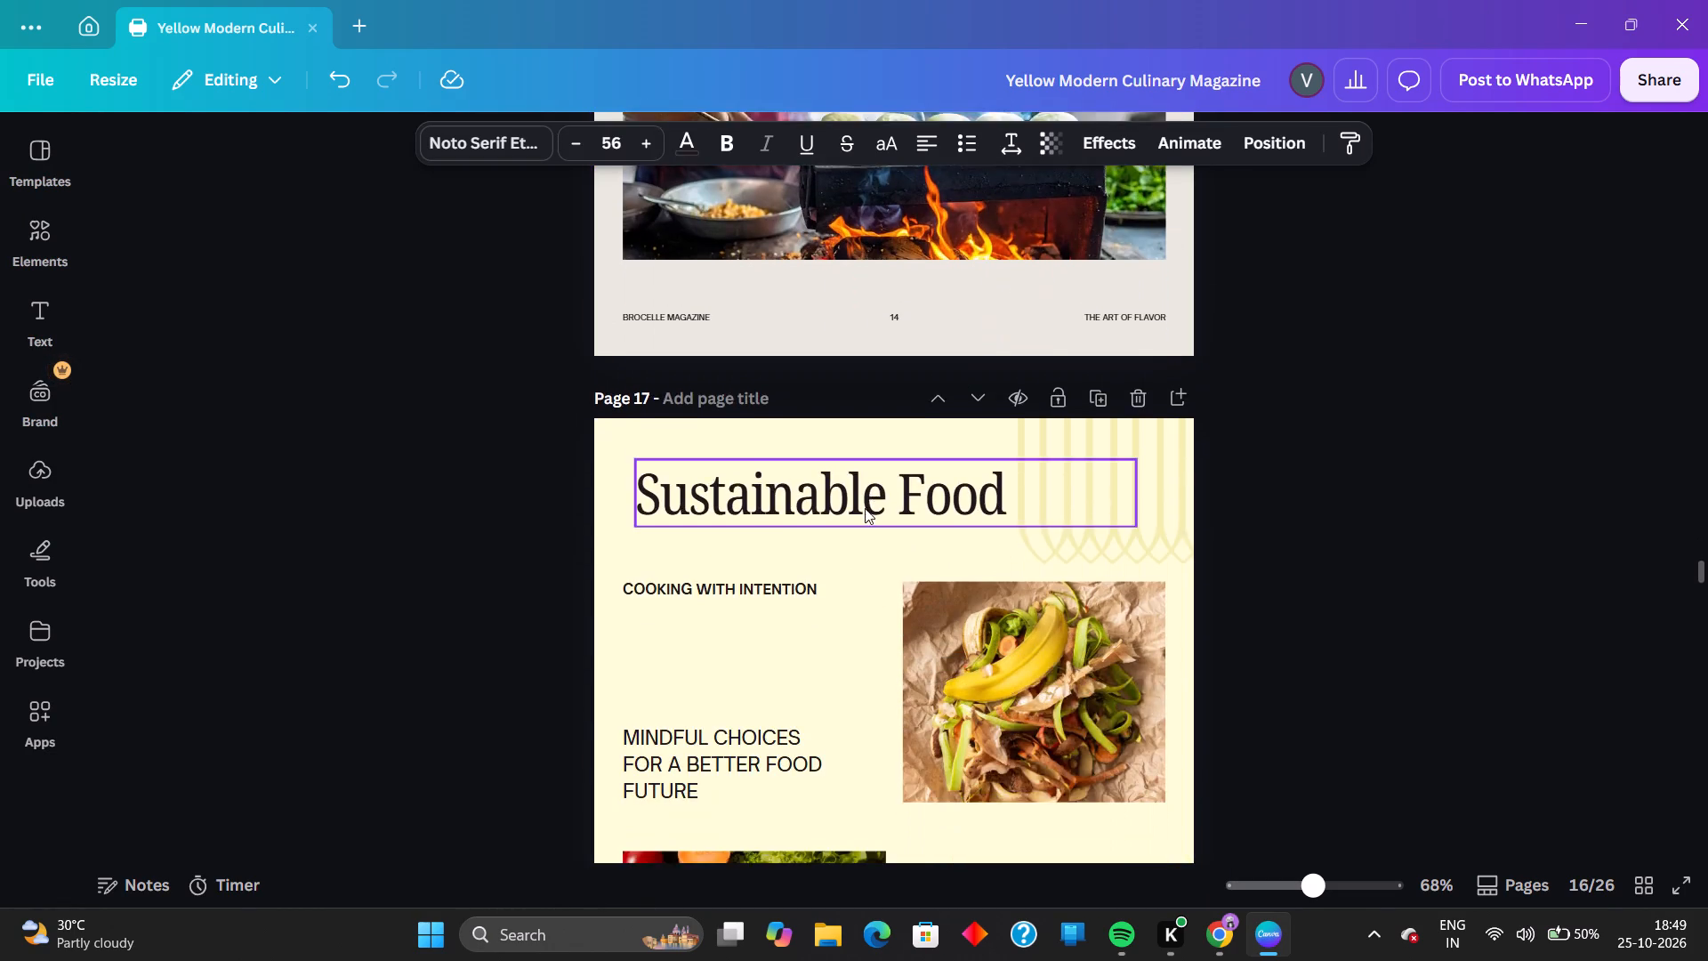
pyautogui.scroll(-2, 864, 508)
pyautogui.scroll(-1, 761, 542)
pyautogui.scroll(3, 763, 487)
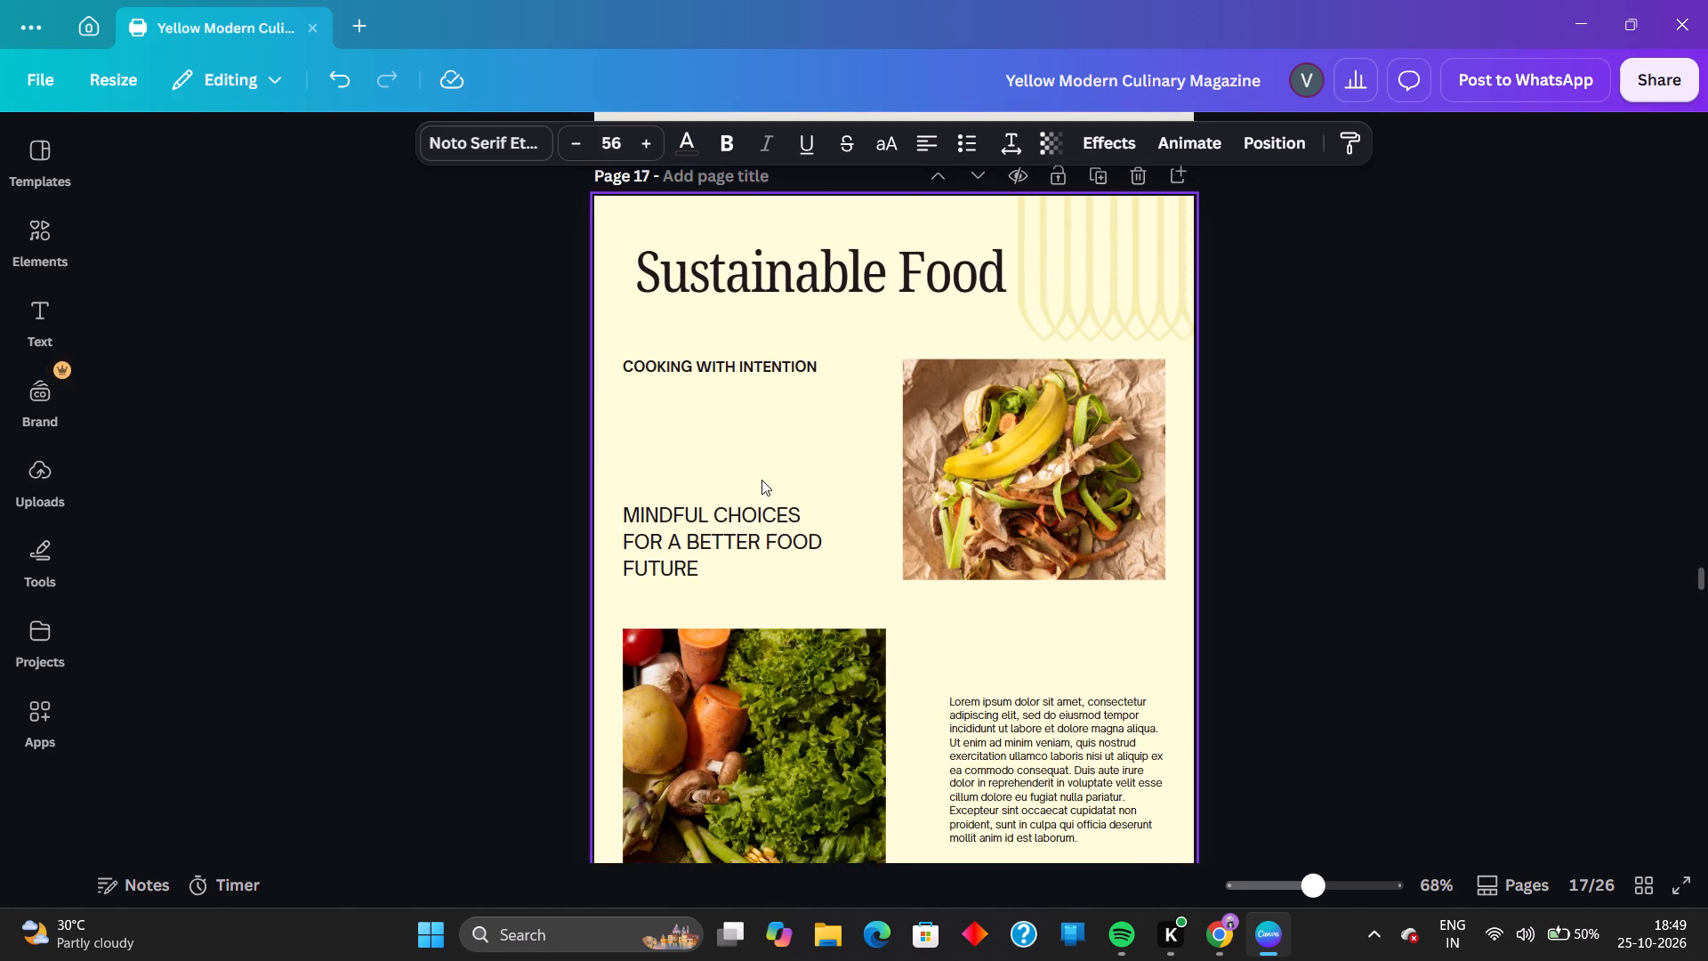
pyautogui.rightClick(722, 463)
pyautogui.click(818, 538)
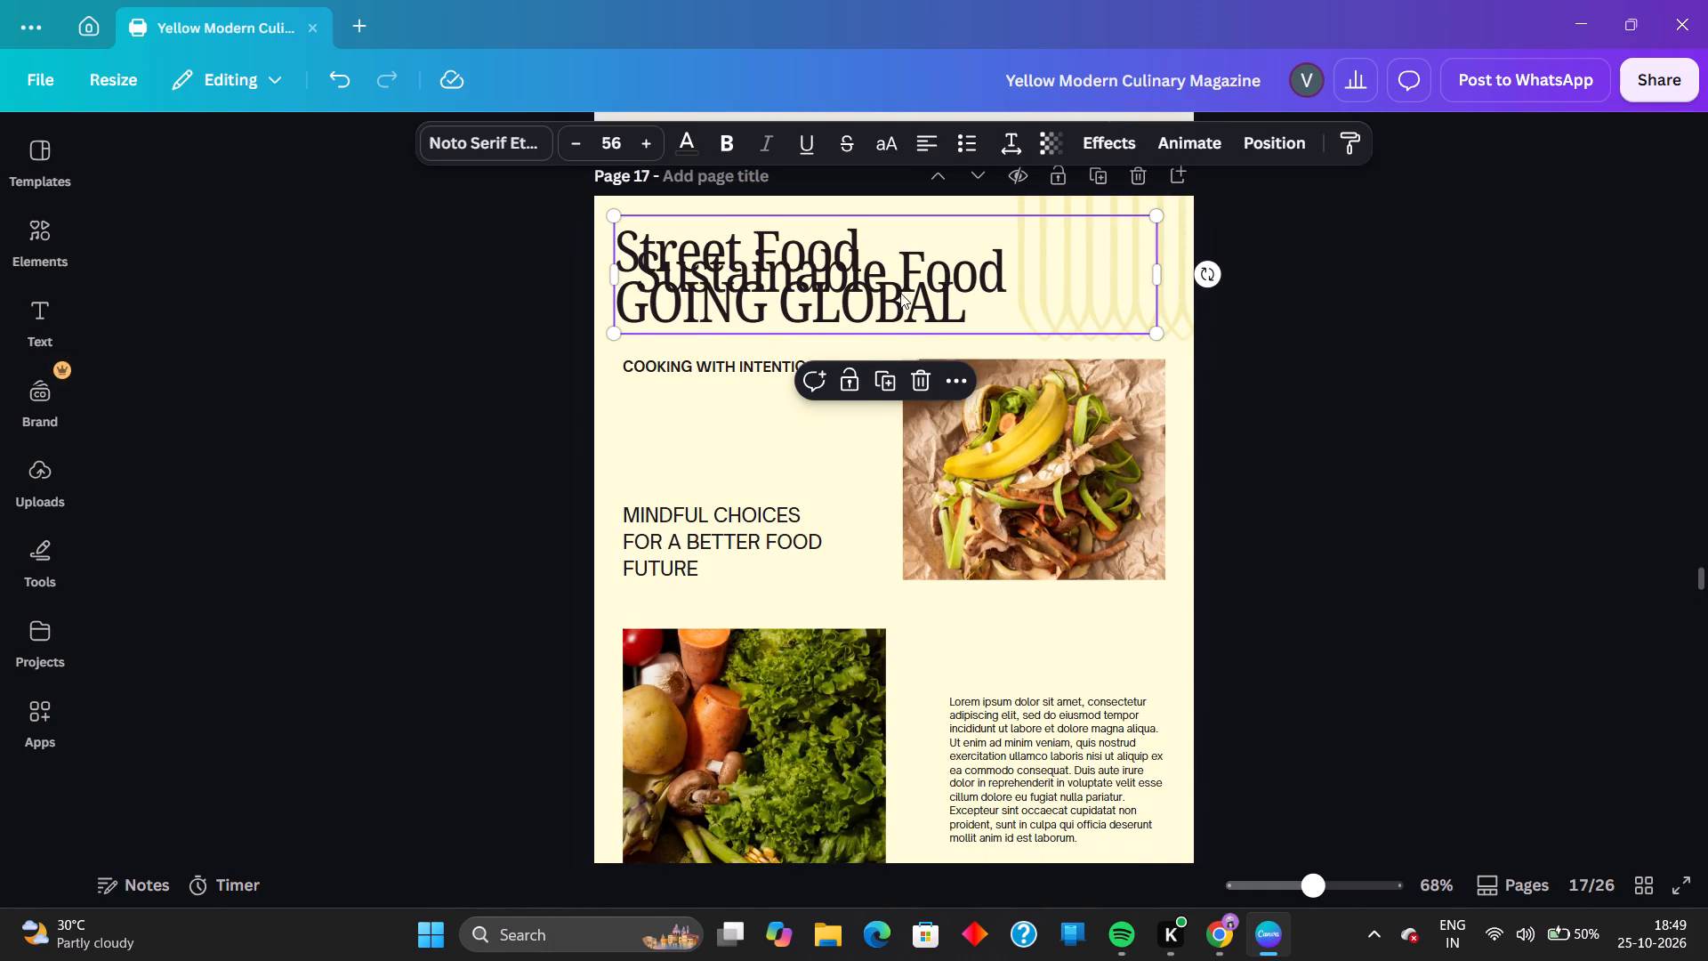
pyautogui.moveTo(898, 300); pyautogui.dragTo(889, 429)
# Delete page 17's "Sustainable Food" title and move the pasted title into its place, left-aligned with "COOKING WITH INTENTION".
pyautogui.click(975, 273)
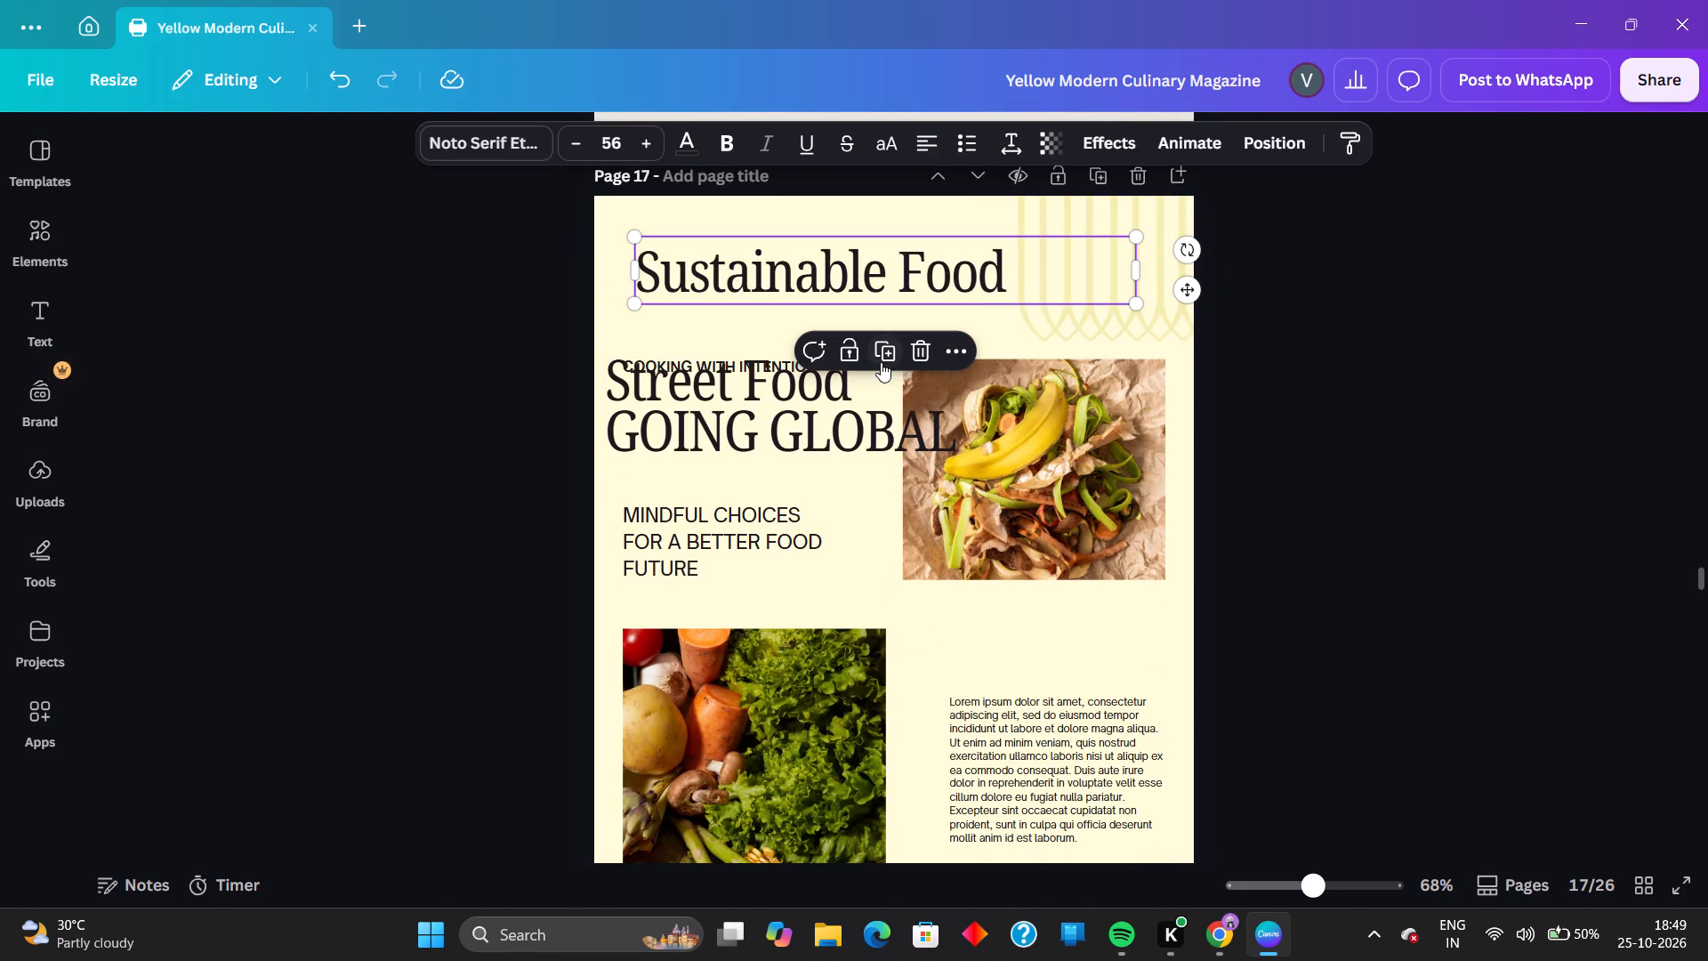
pyautogui.click(913, 357)
pyautogui.moveTo(862, 399); pyautogui.dragTo(868, 269)
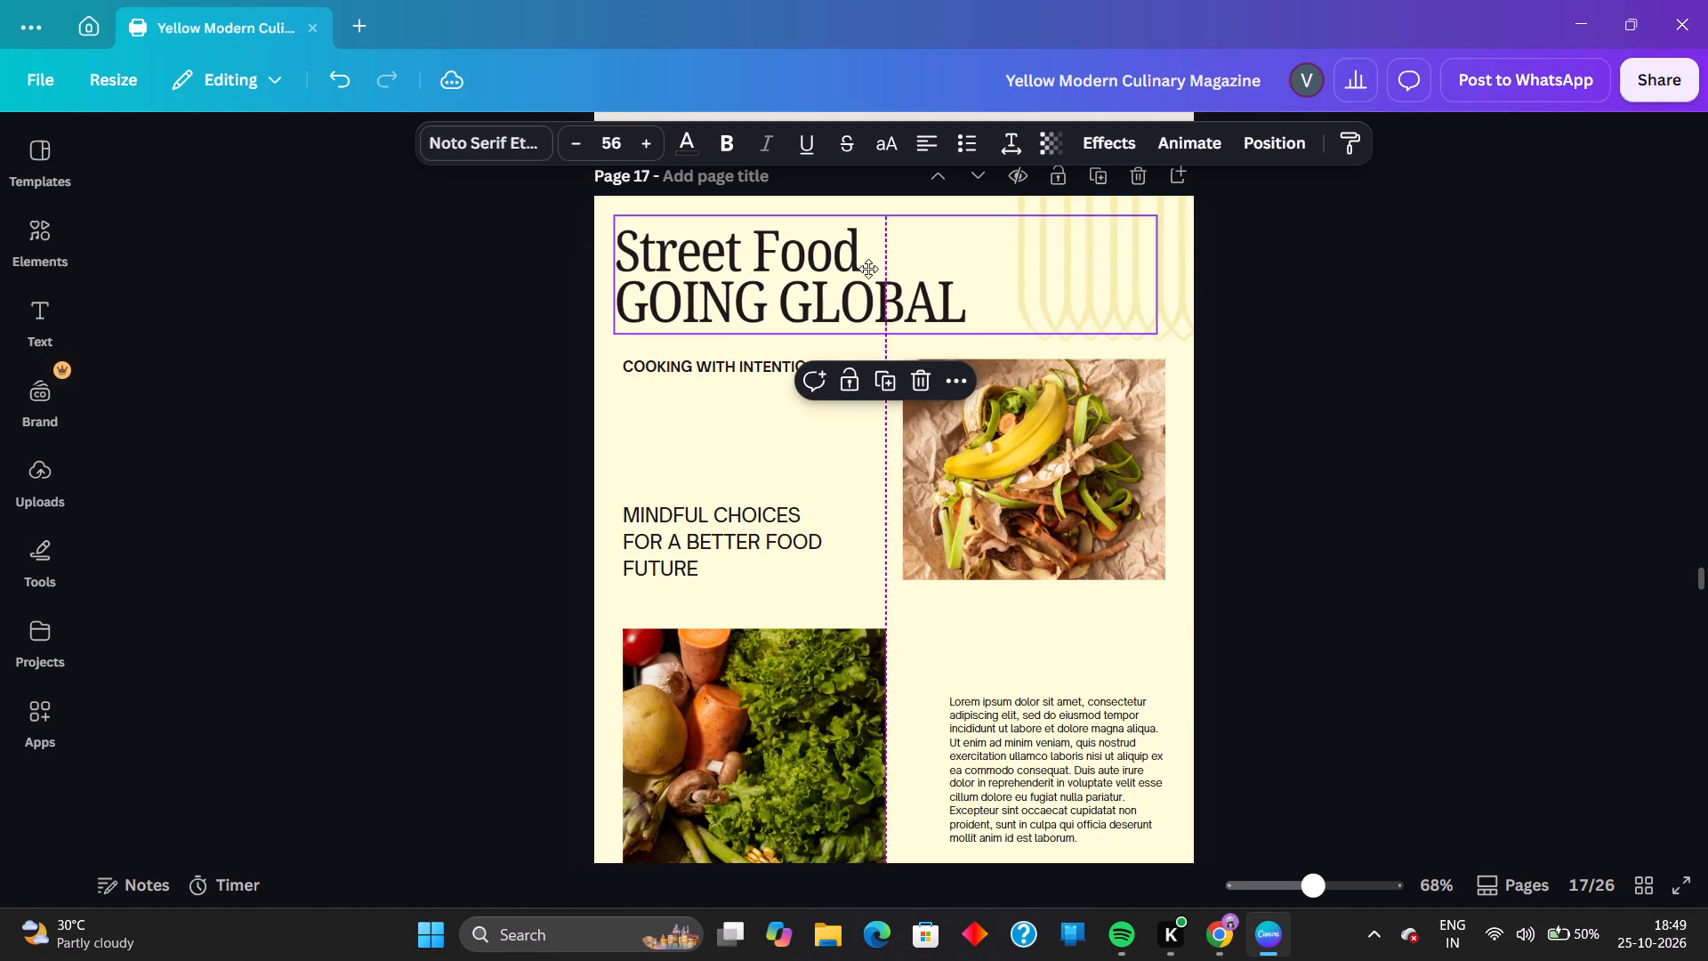
pyautogui.moveTo(868, 269); pyautogui.dragTo(879, 257)
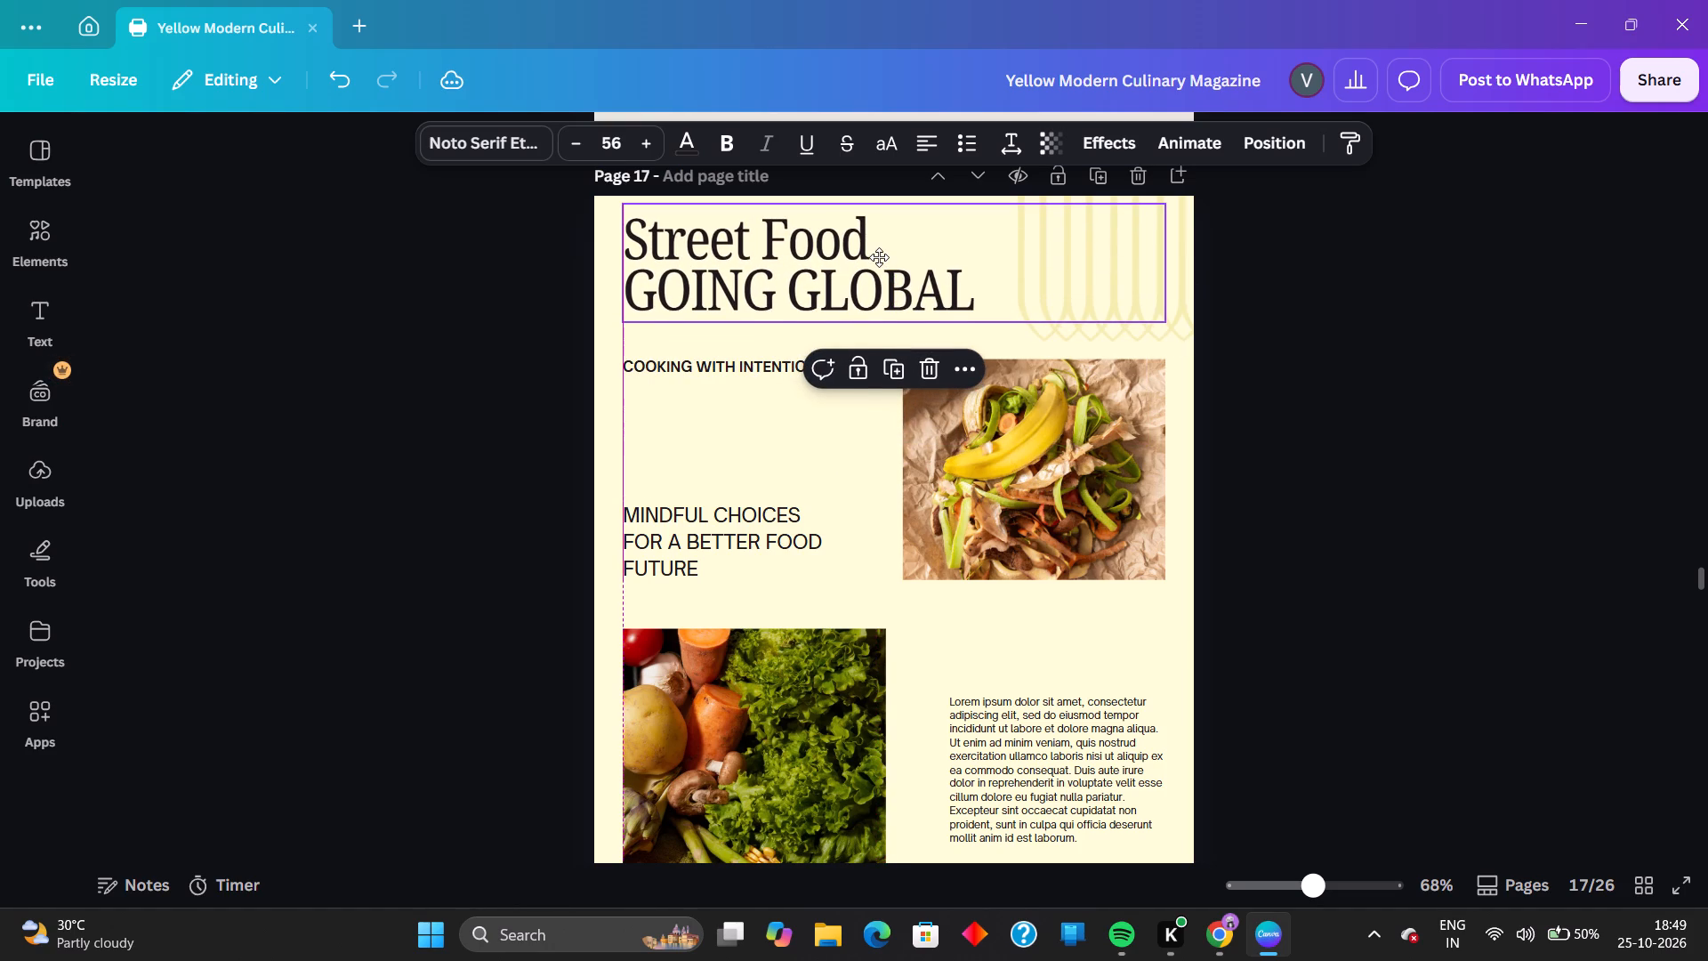
pyautogui.moveTo(879, 257); pyautogui.dragTo(878, 258)
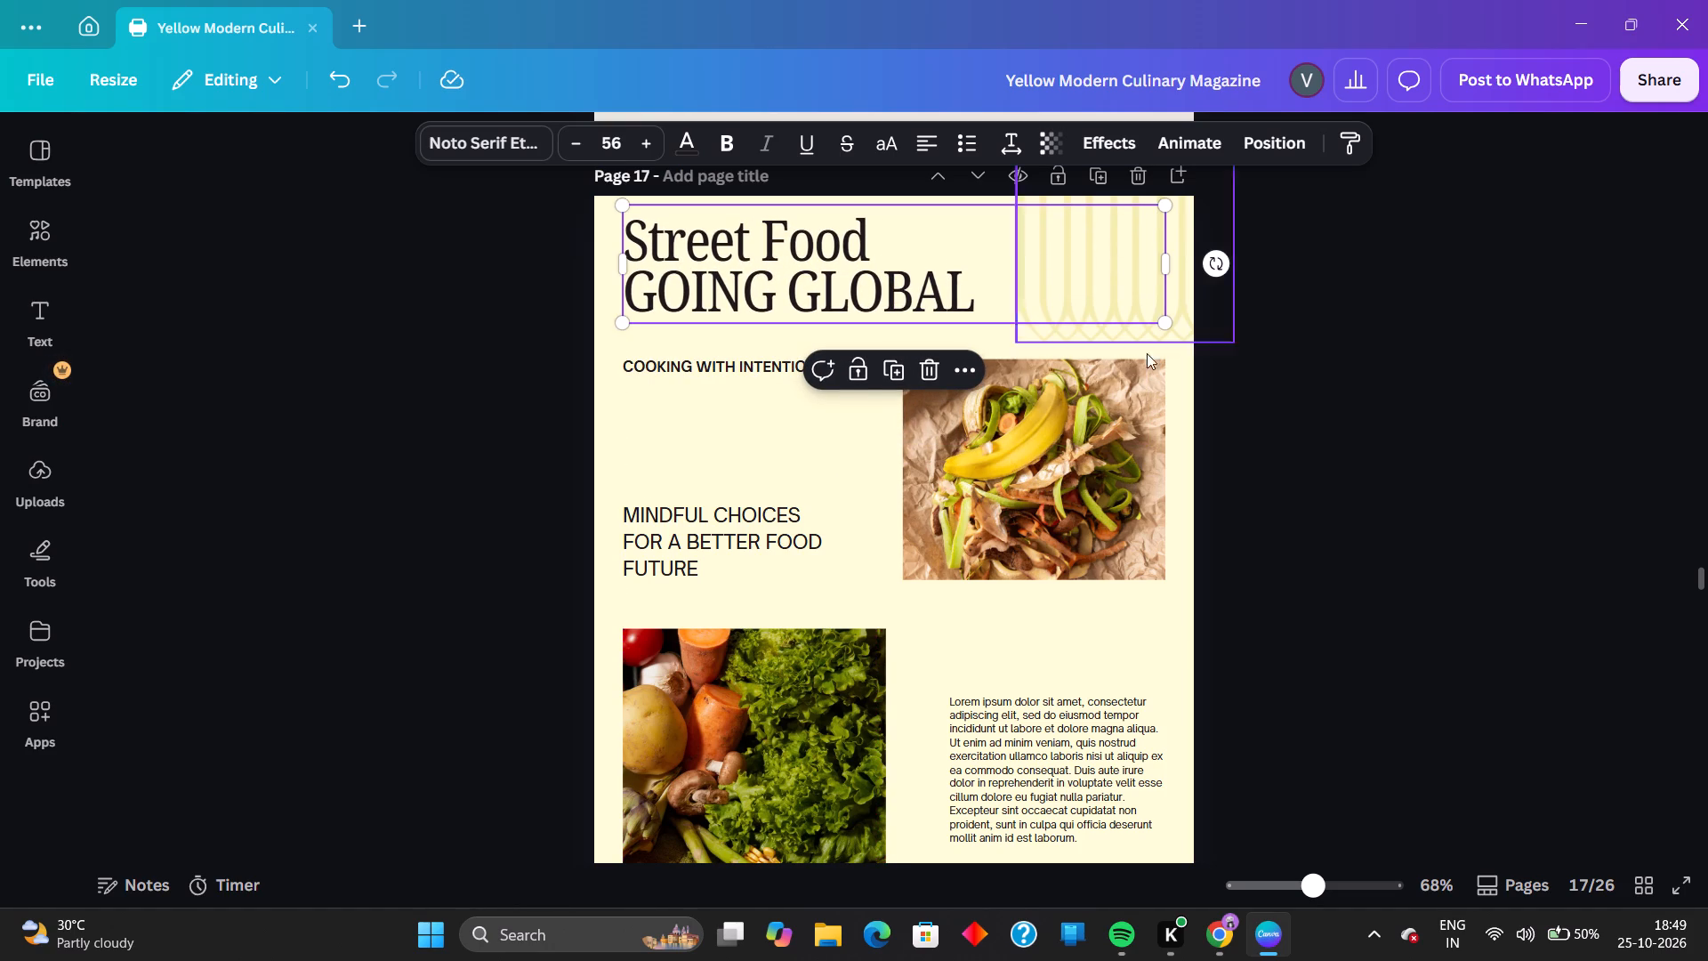
pyautogui.click(1273, 404)
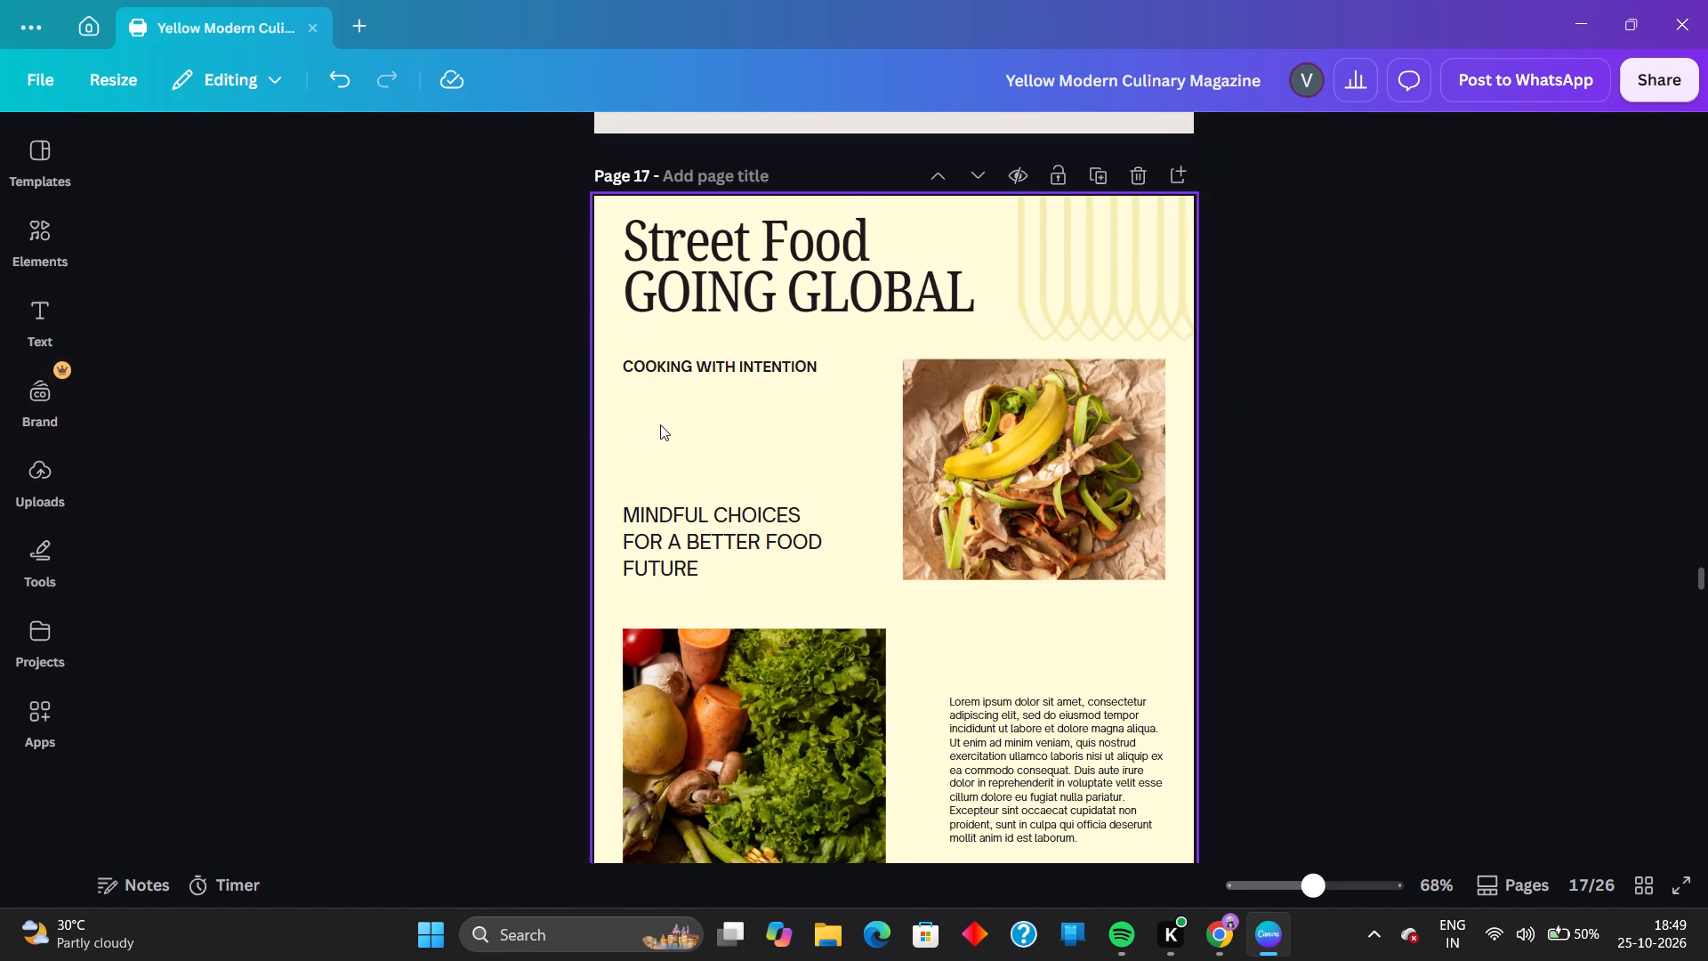
# Break page 16's red "FROM THE ROADSIDE TO THE WORLDS TABLE" subheading after "ROADSIDE" so "TO" has its own line.
pyautogui.scroll(-1, 669, 423)
pyautogui.scroll(1, 1086, 416)
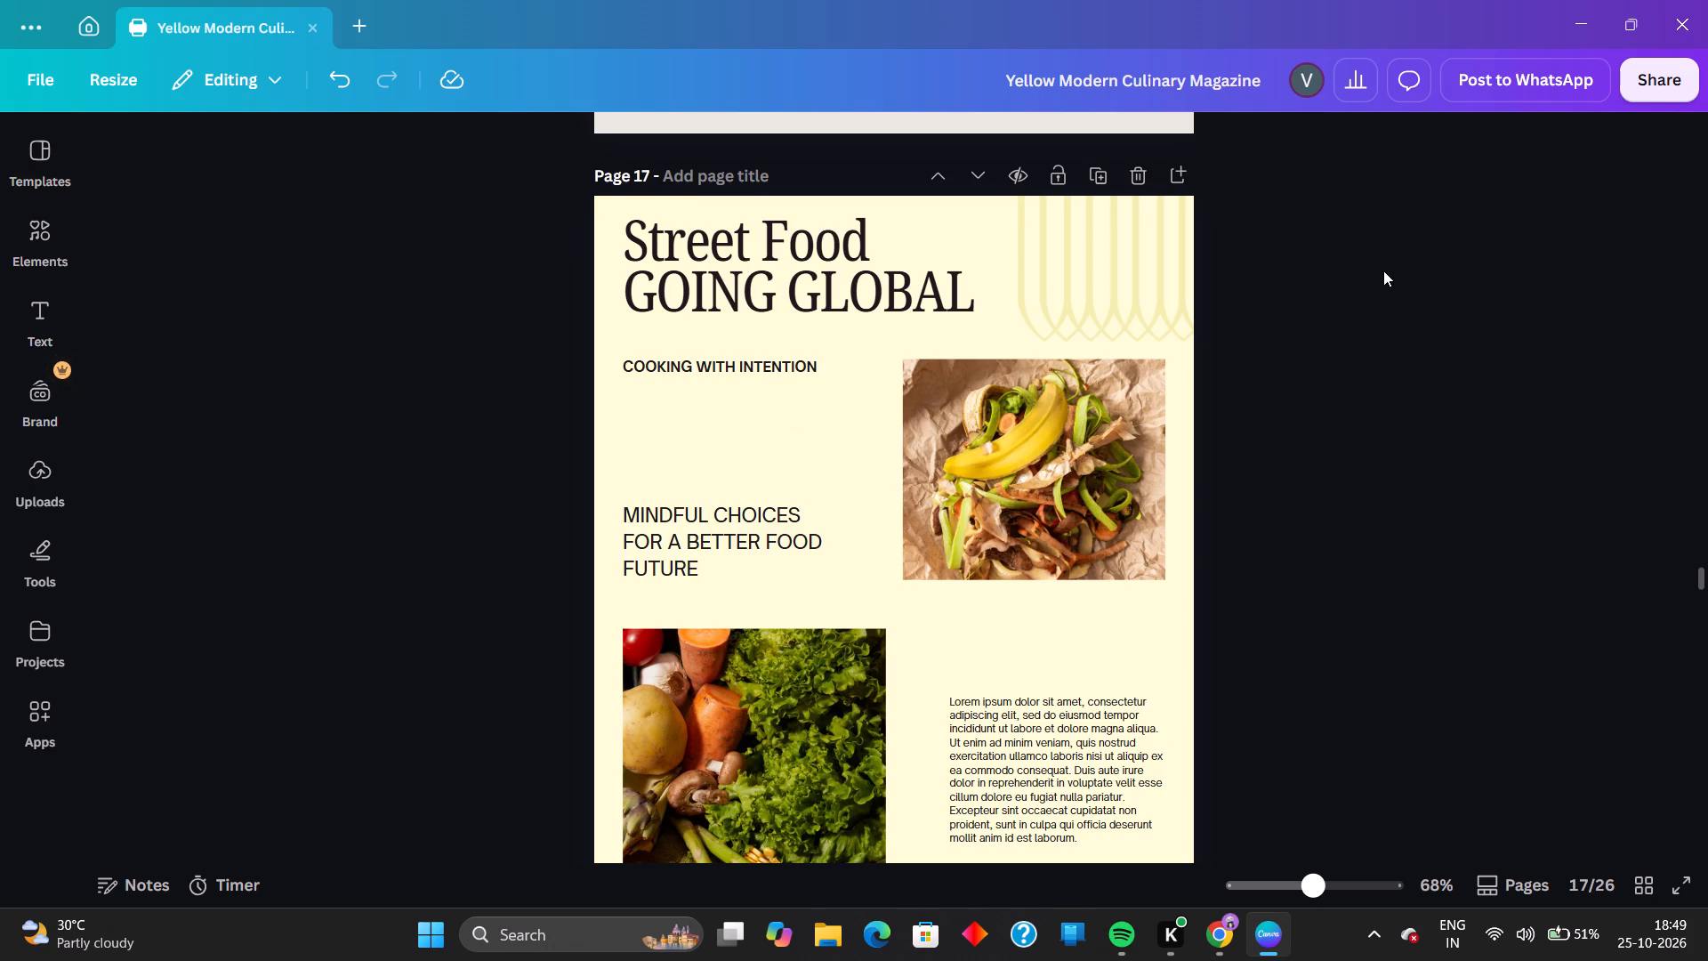
pyautogui.scroll(2, 1383, 271)
pyautogui.scroll(-4, 1383, 271)
pyautogui.scroll(10, 1383, 271)
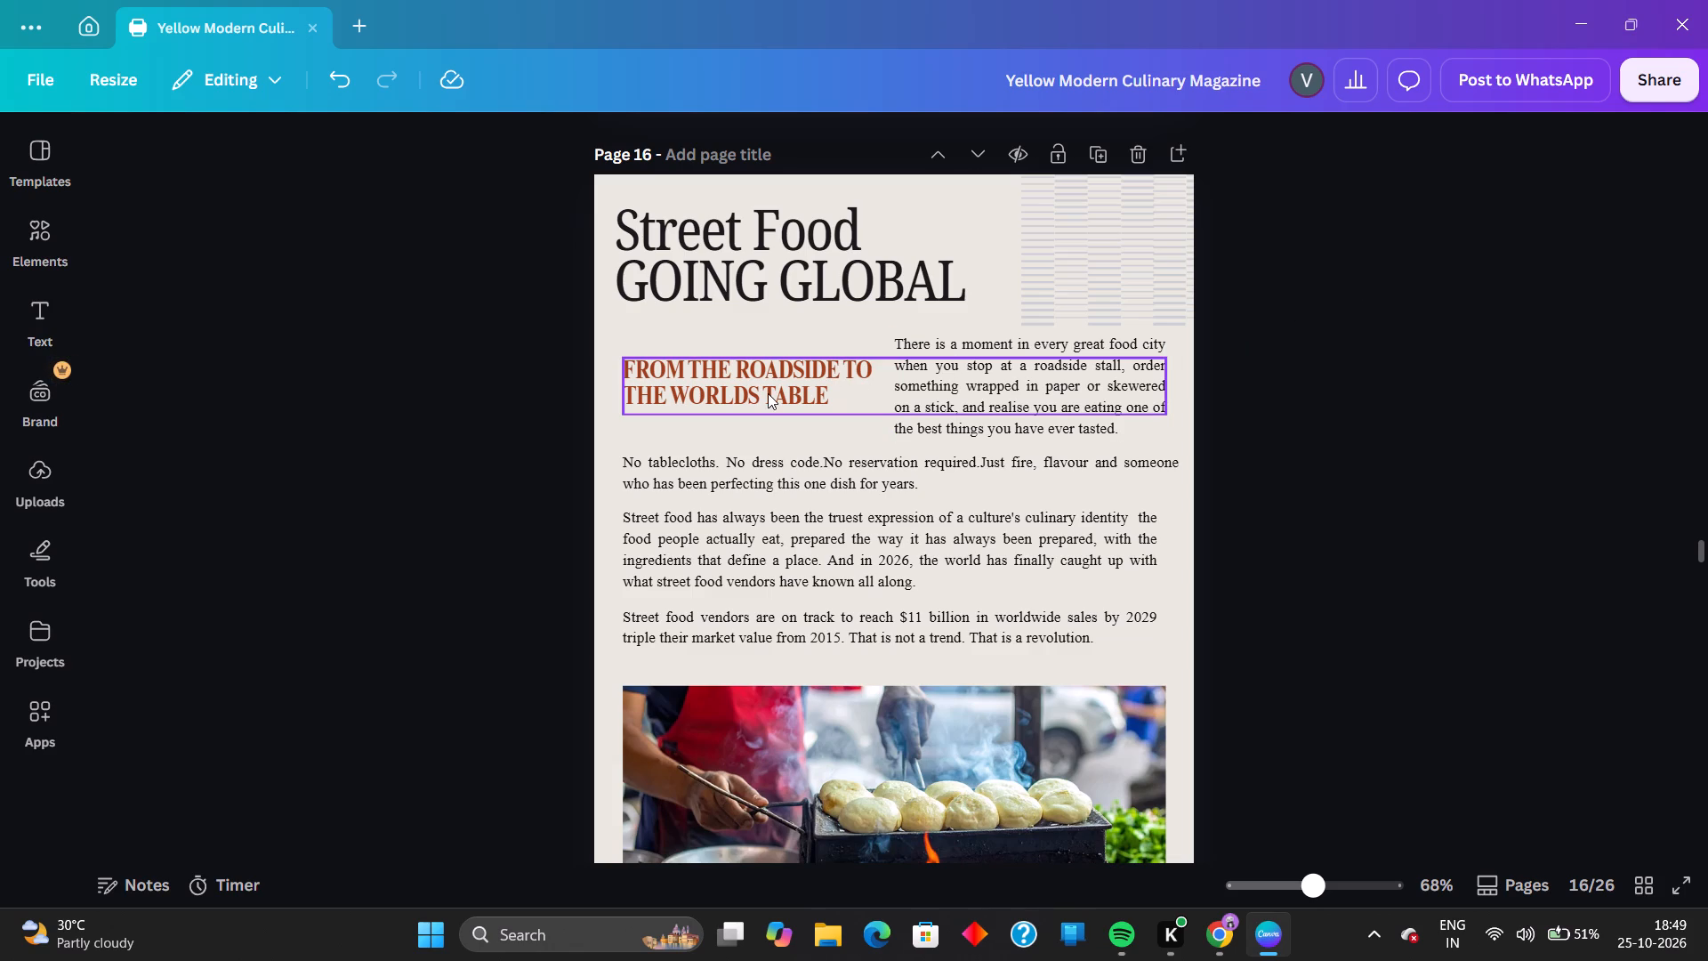
pyautogui.click(853, 362)
pyautogui.click(846, 366)
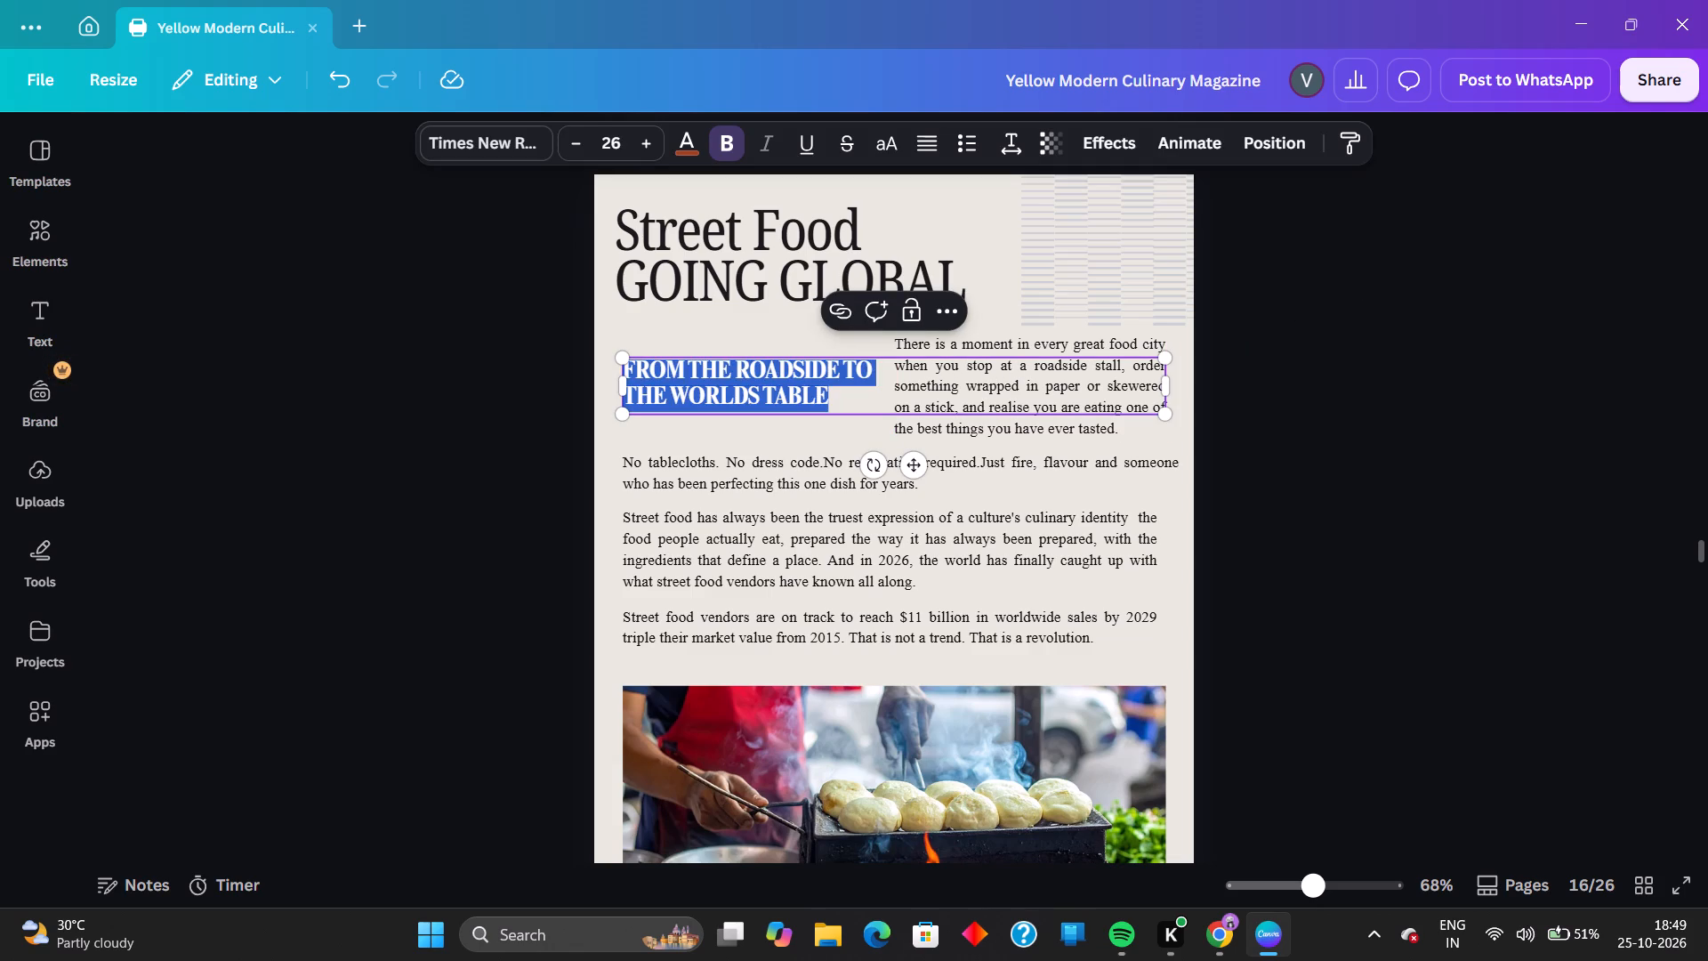
pyautogui.click(843, 374)
pyautogui.press('BackSpace')
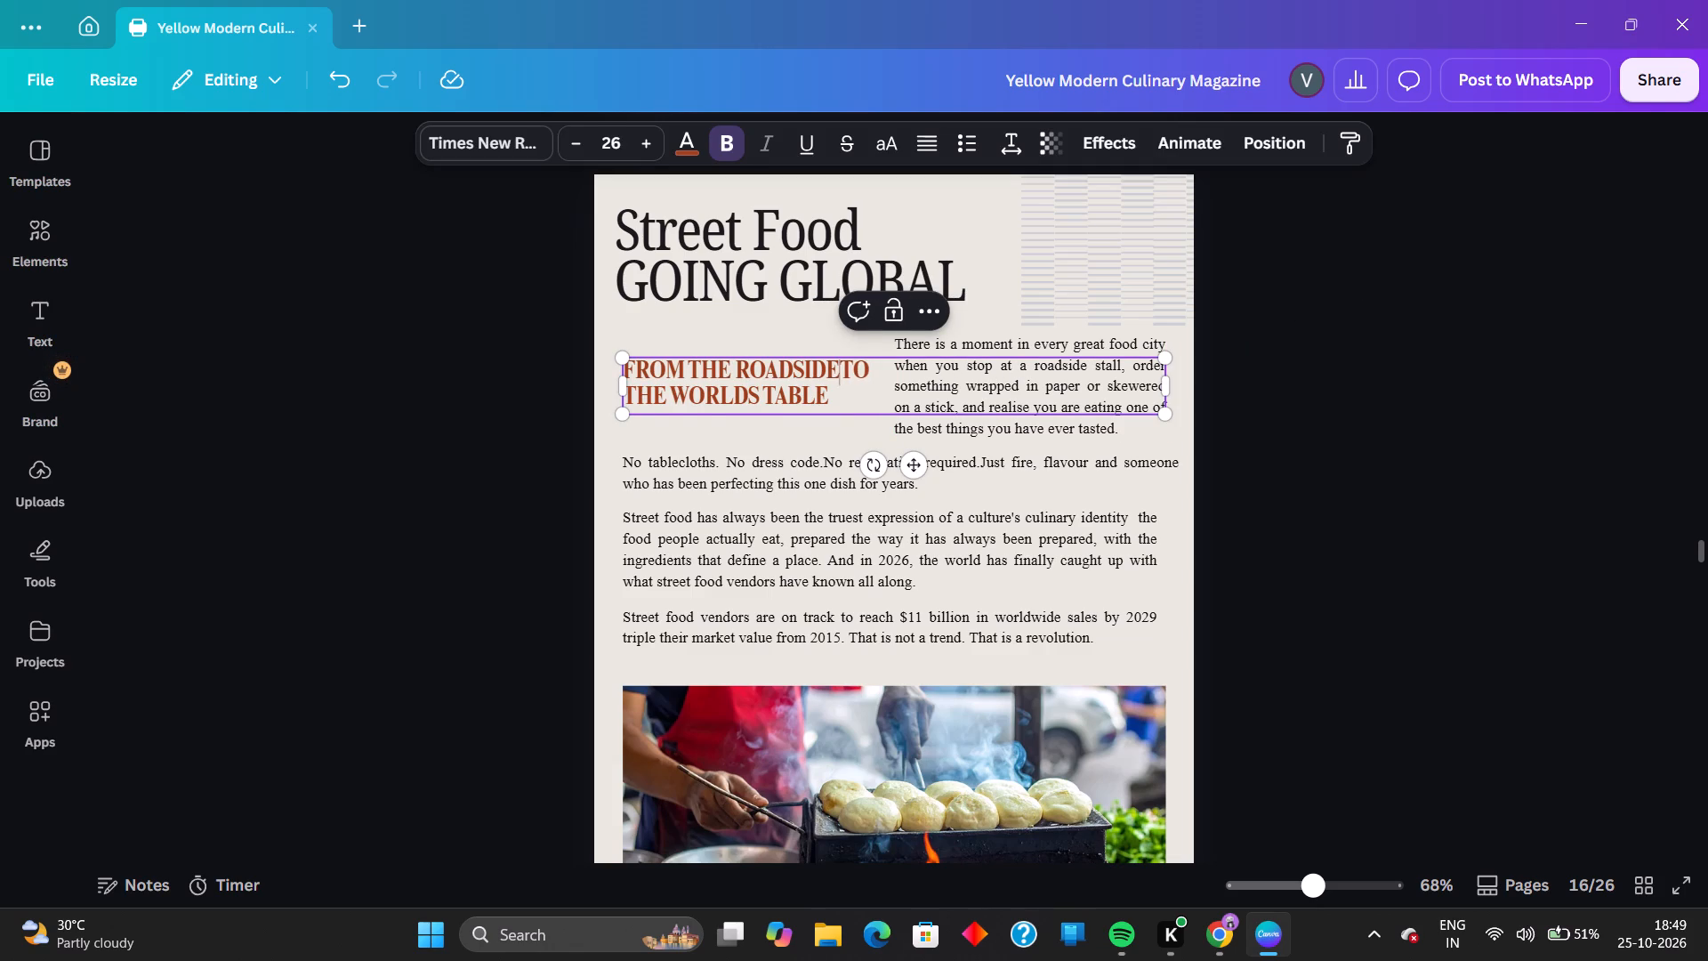
pyautogui.press('Return')
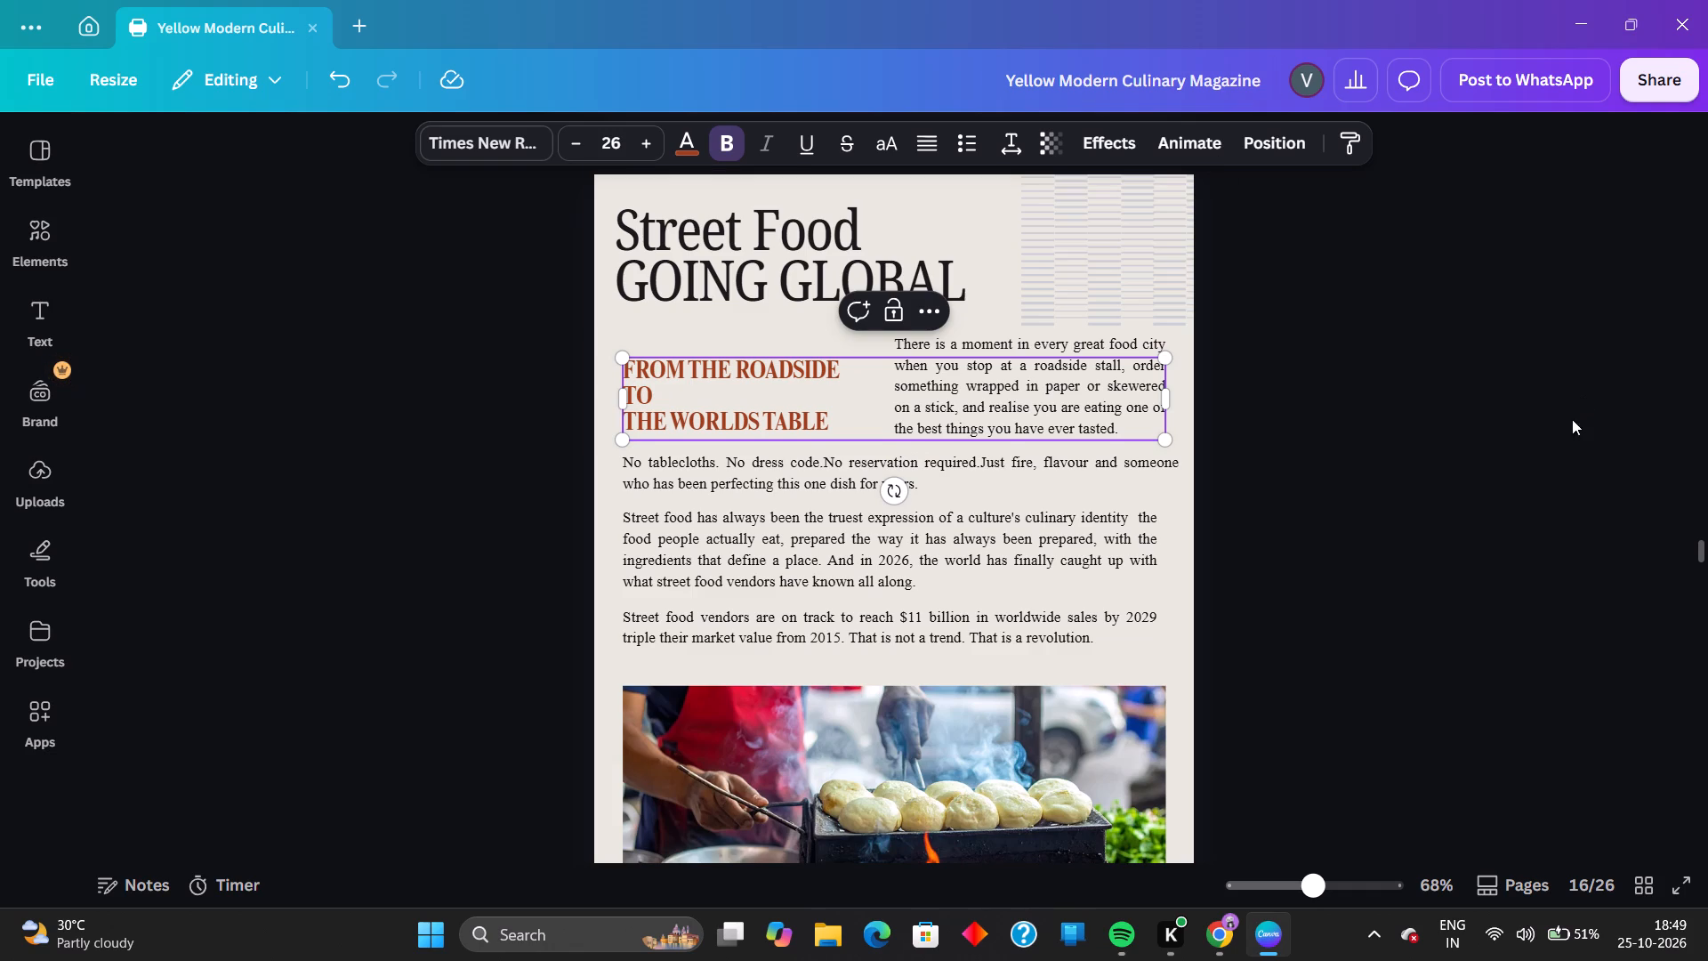
pyautogui.click(1561, 434)
# Set the red three-line subheading's font size to 29 and move it up to sit centred beside the "There is a moment" paragraph.
pyautogui.click(765, 397)
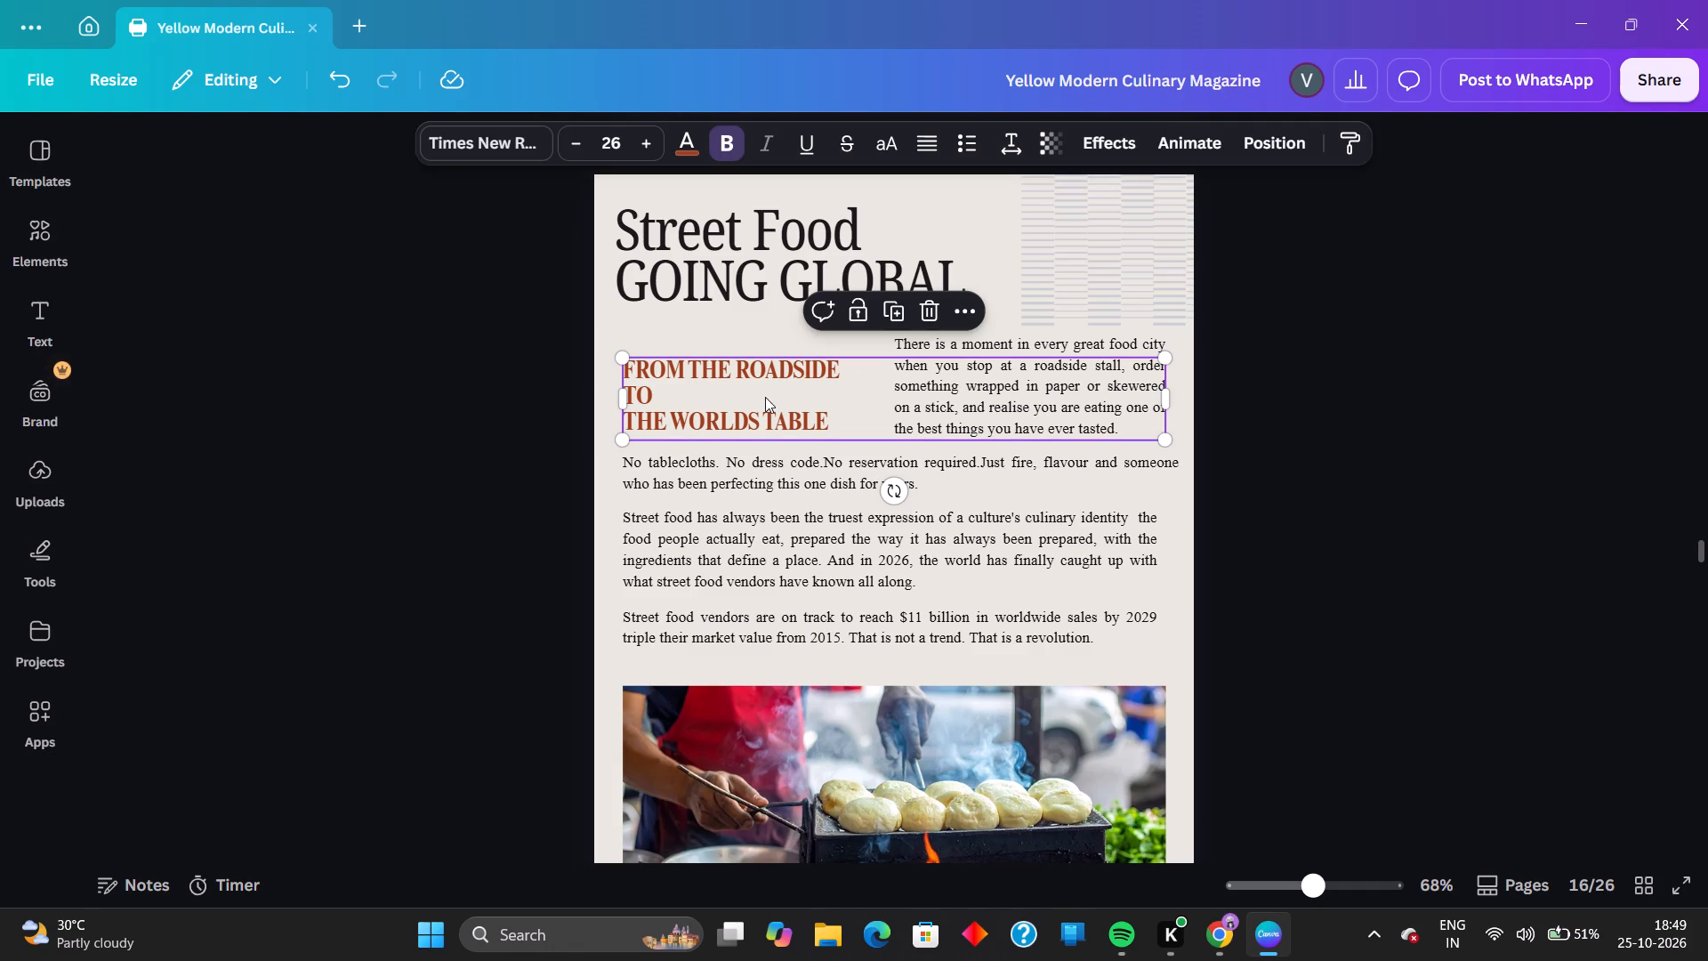
pyautogui.doubleClick(642, 144)
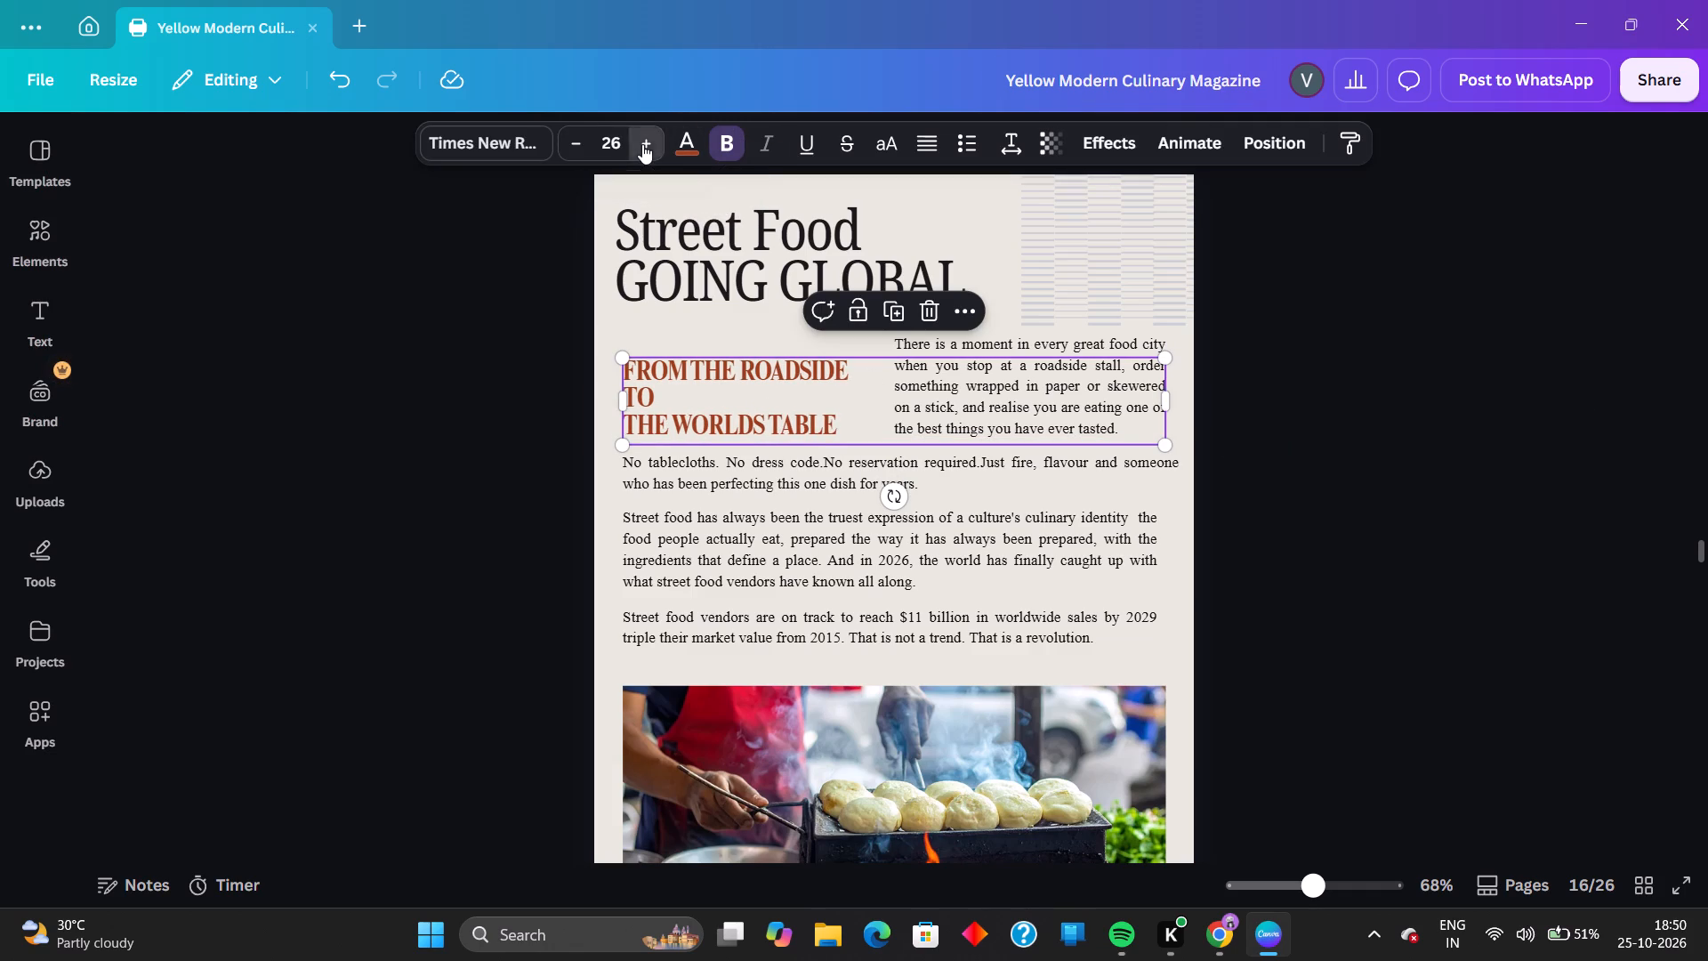
pyautogui.moveTo(764, 415); pyautogui.dragTo(762, 389)
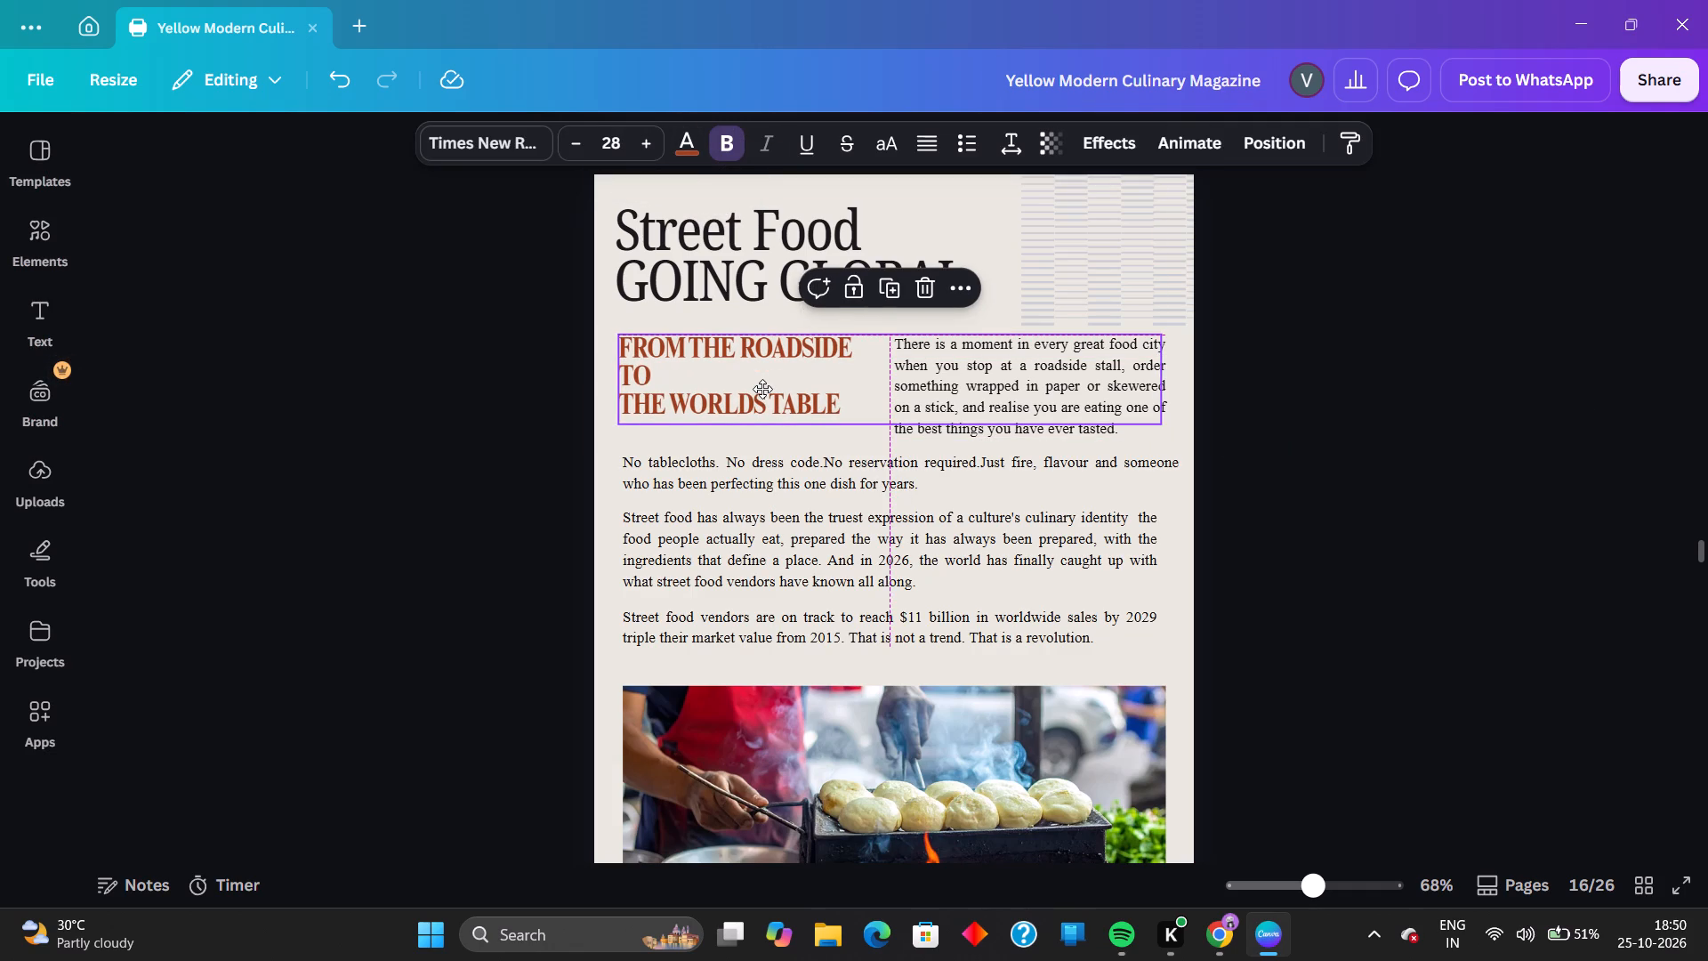
pyautogui.moveTo(762, 389); pyautogui.dragTo(766, 398)
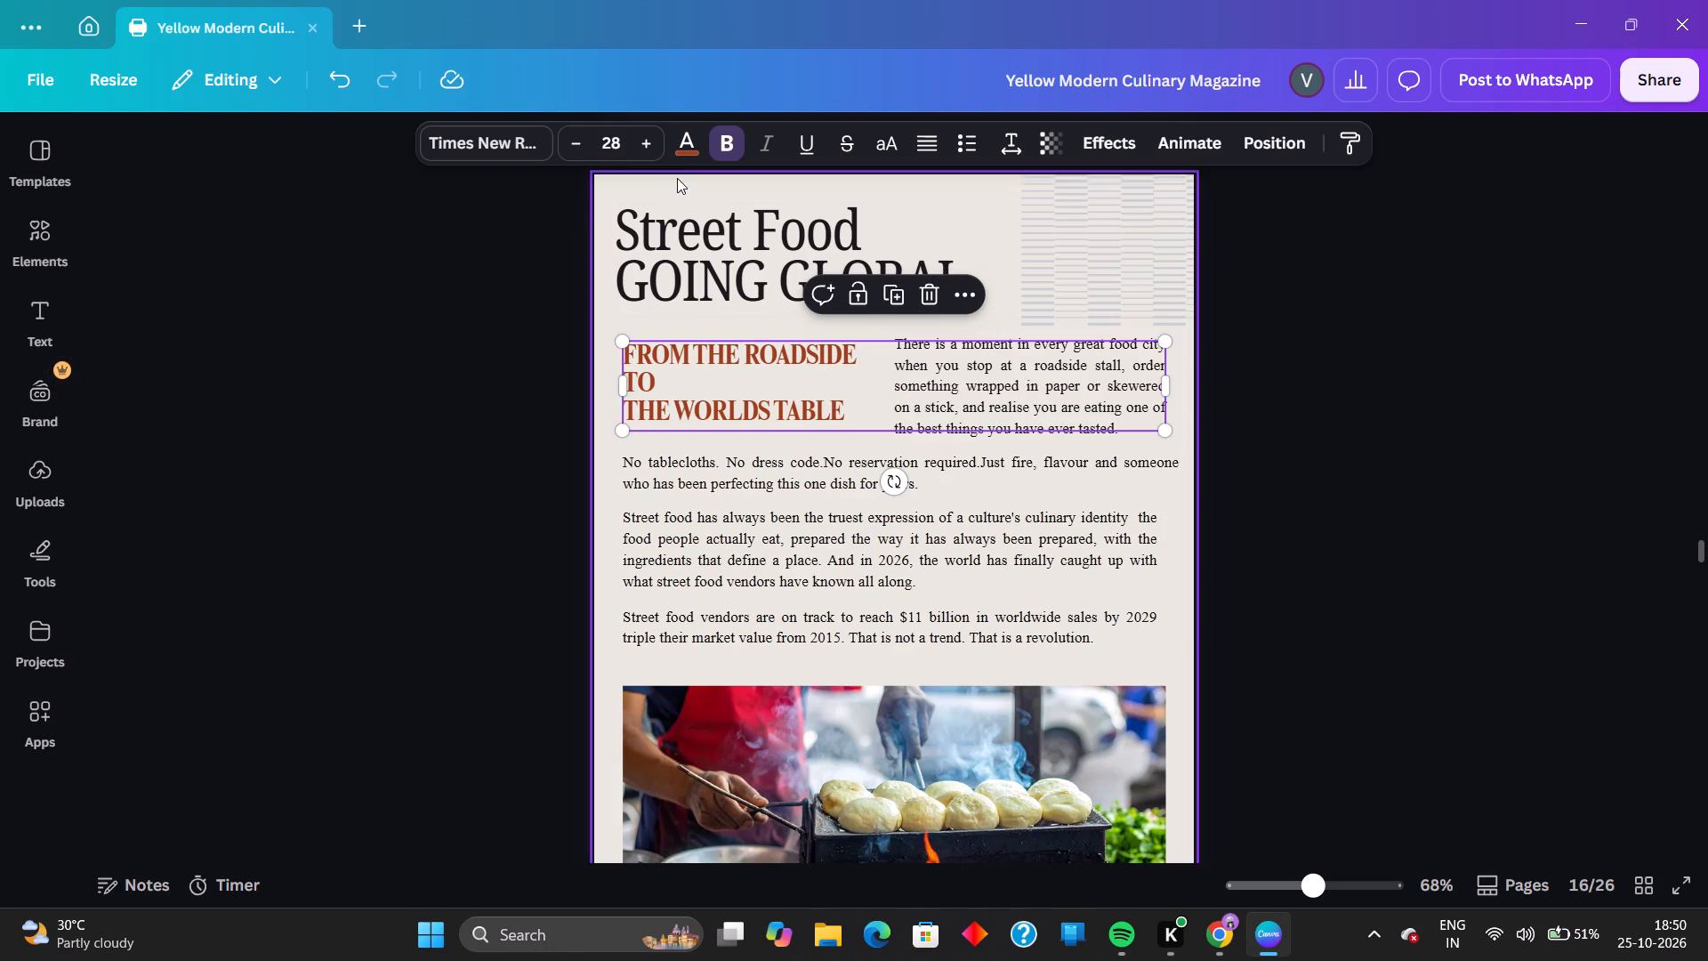
pyautogui.click(659, 136)
pyautogui.click(659, 136)
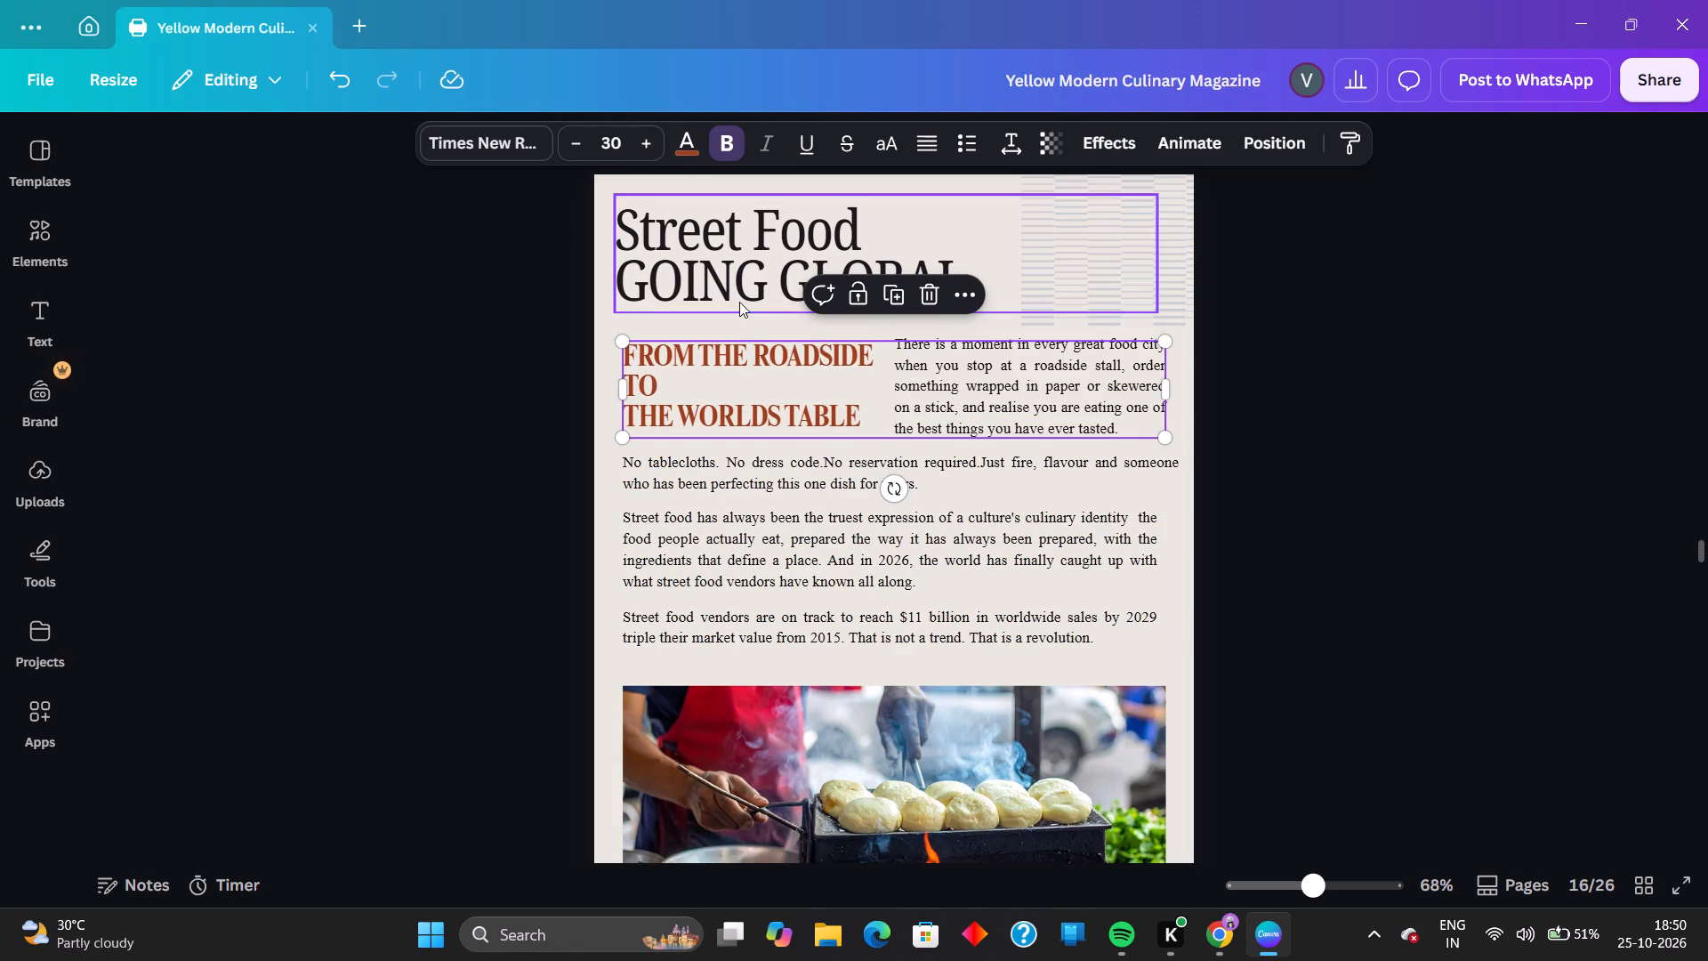
pyautogui.click(729, 344)
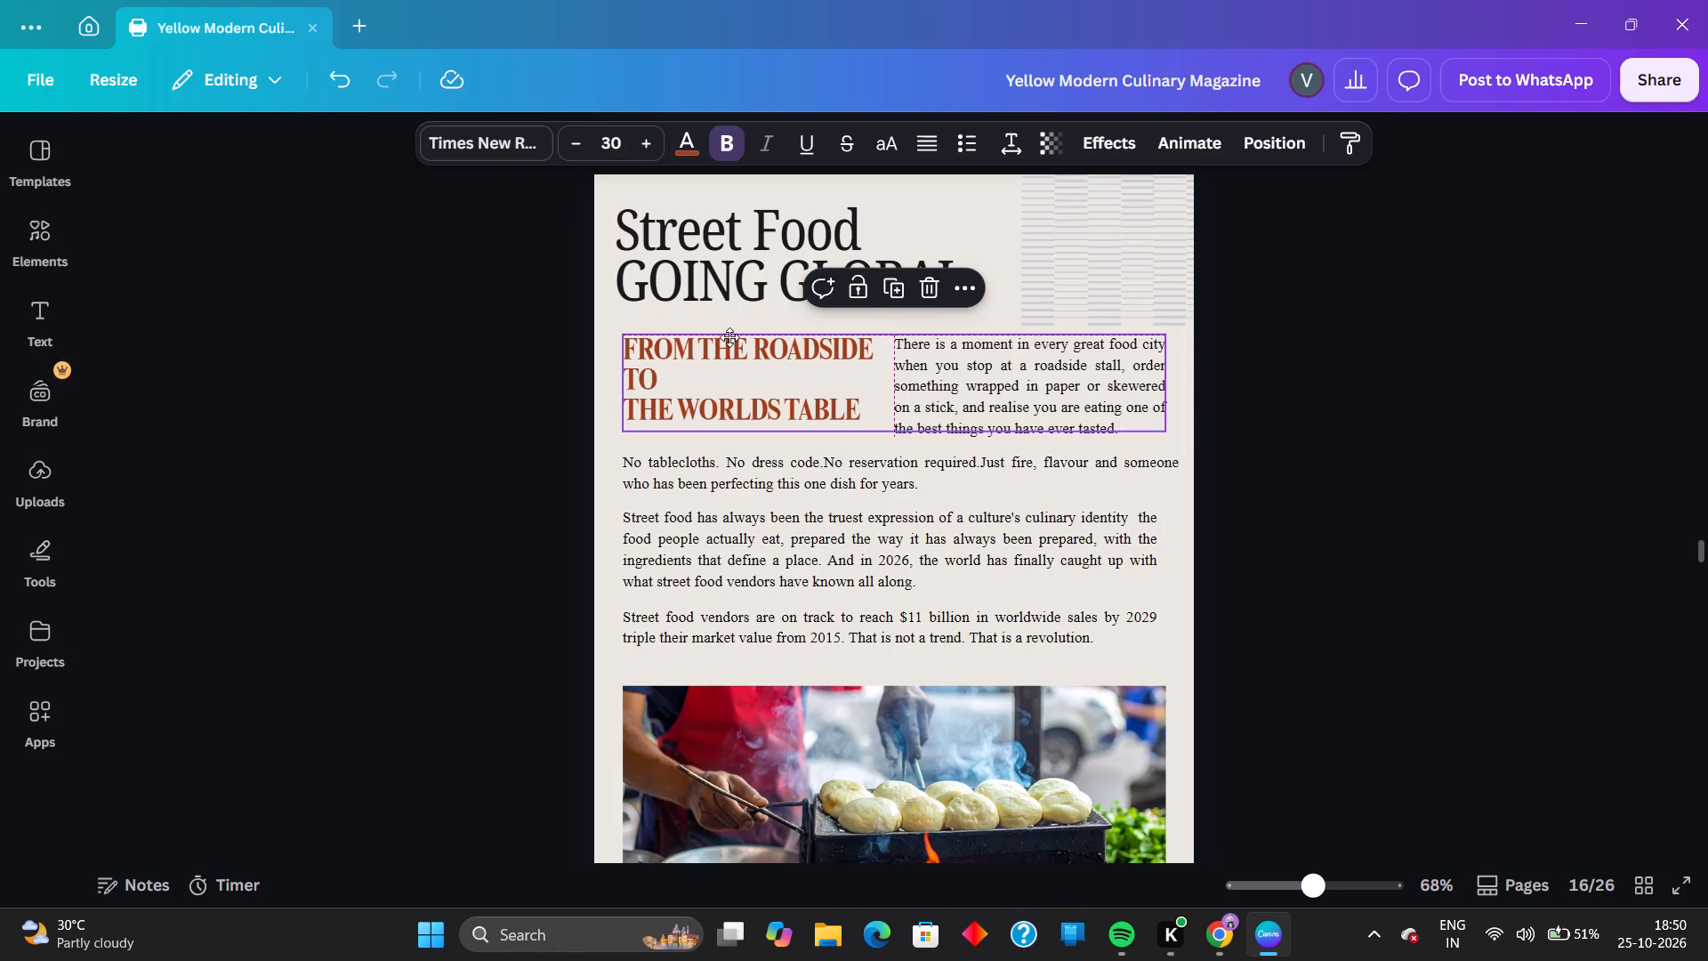
pyautogui.click(1630, 440)
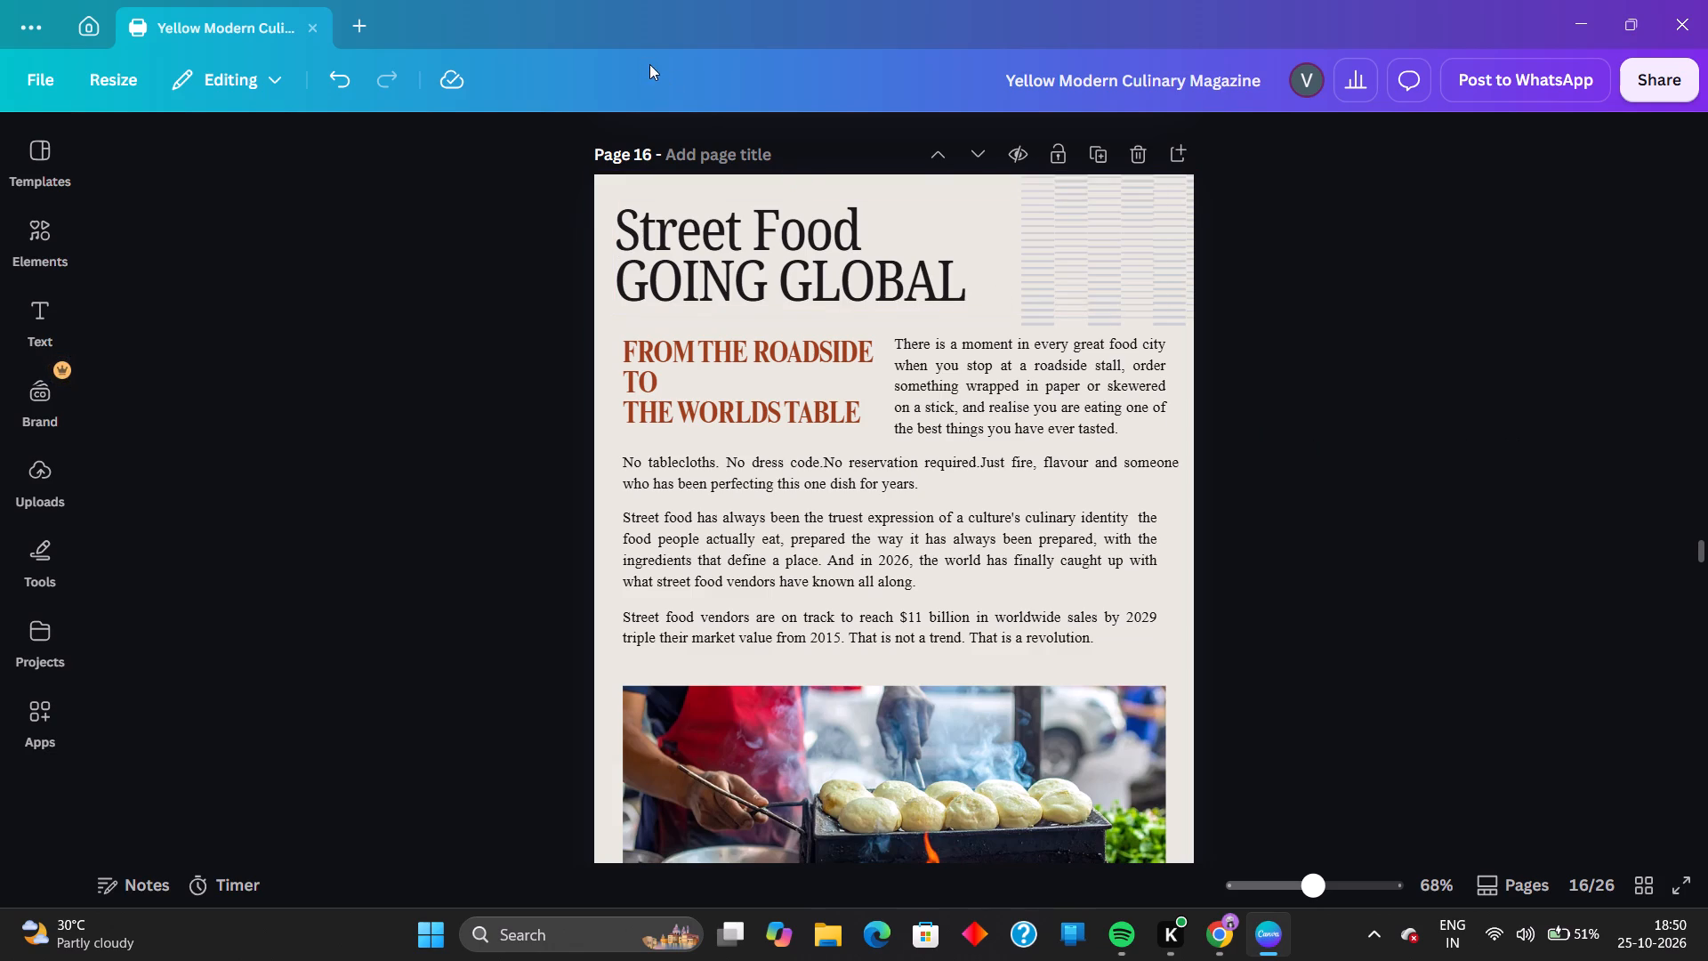
pyautogui.click(785, 428)
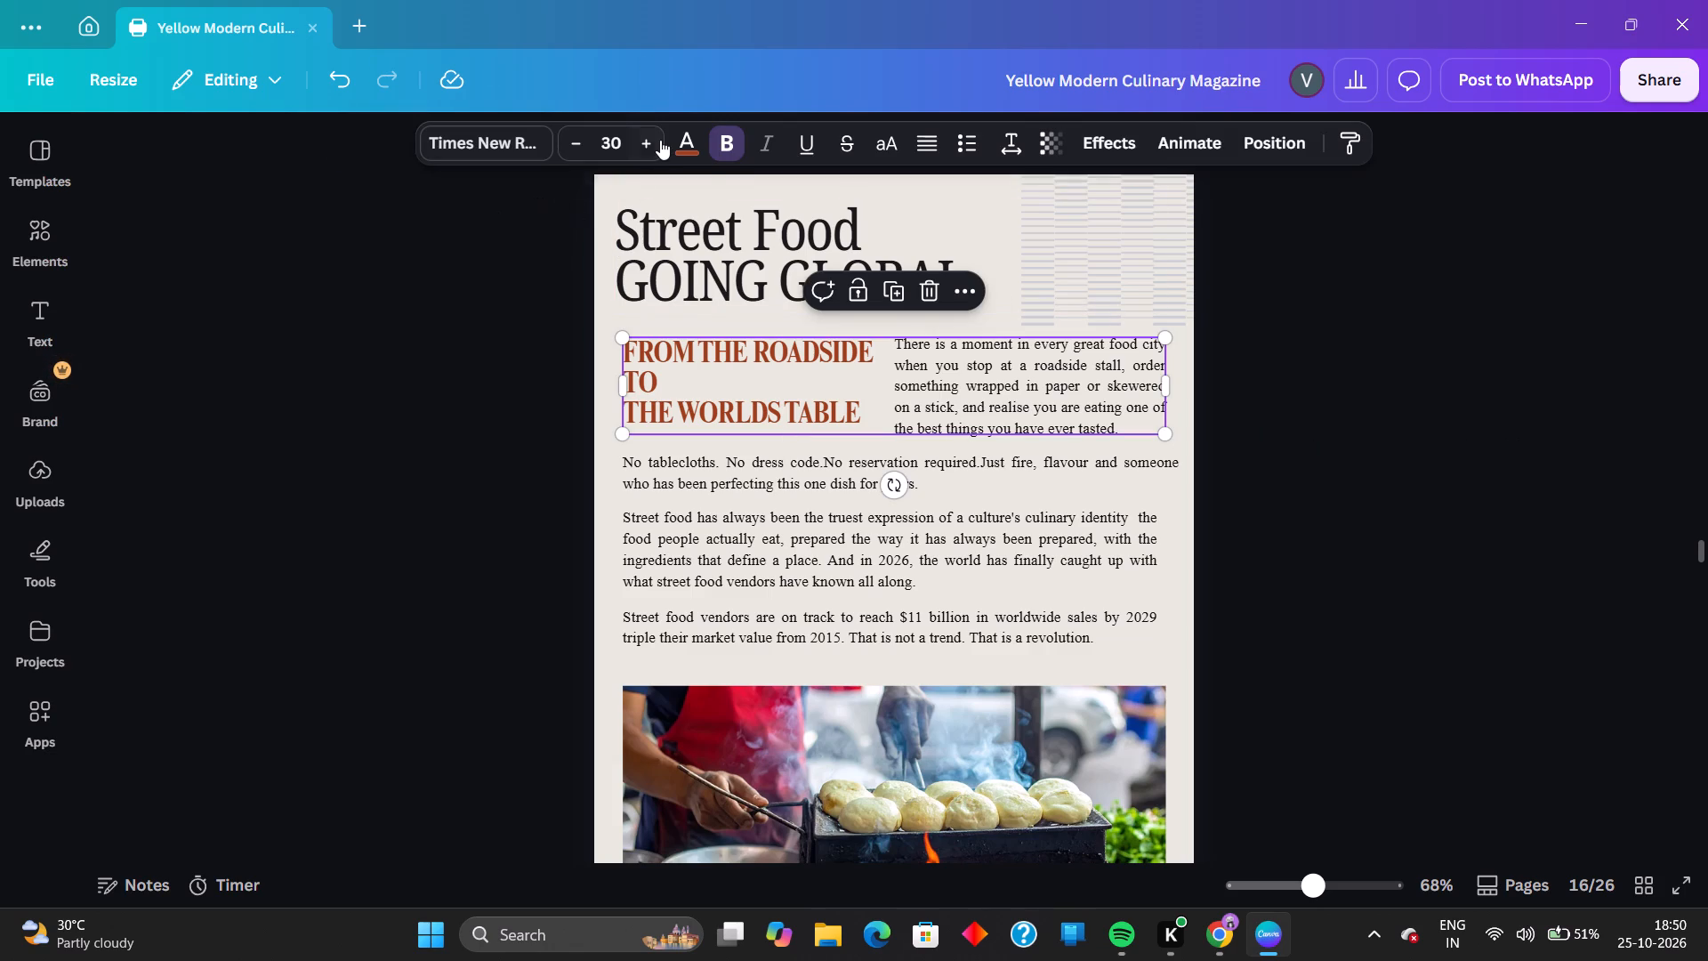
pyautogui.click(651, 141)
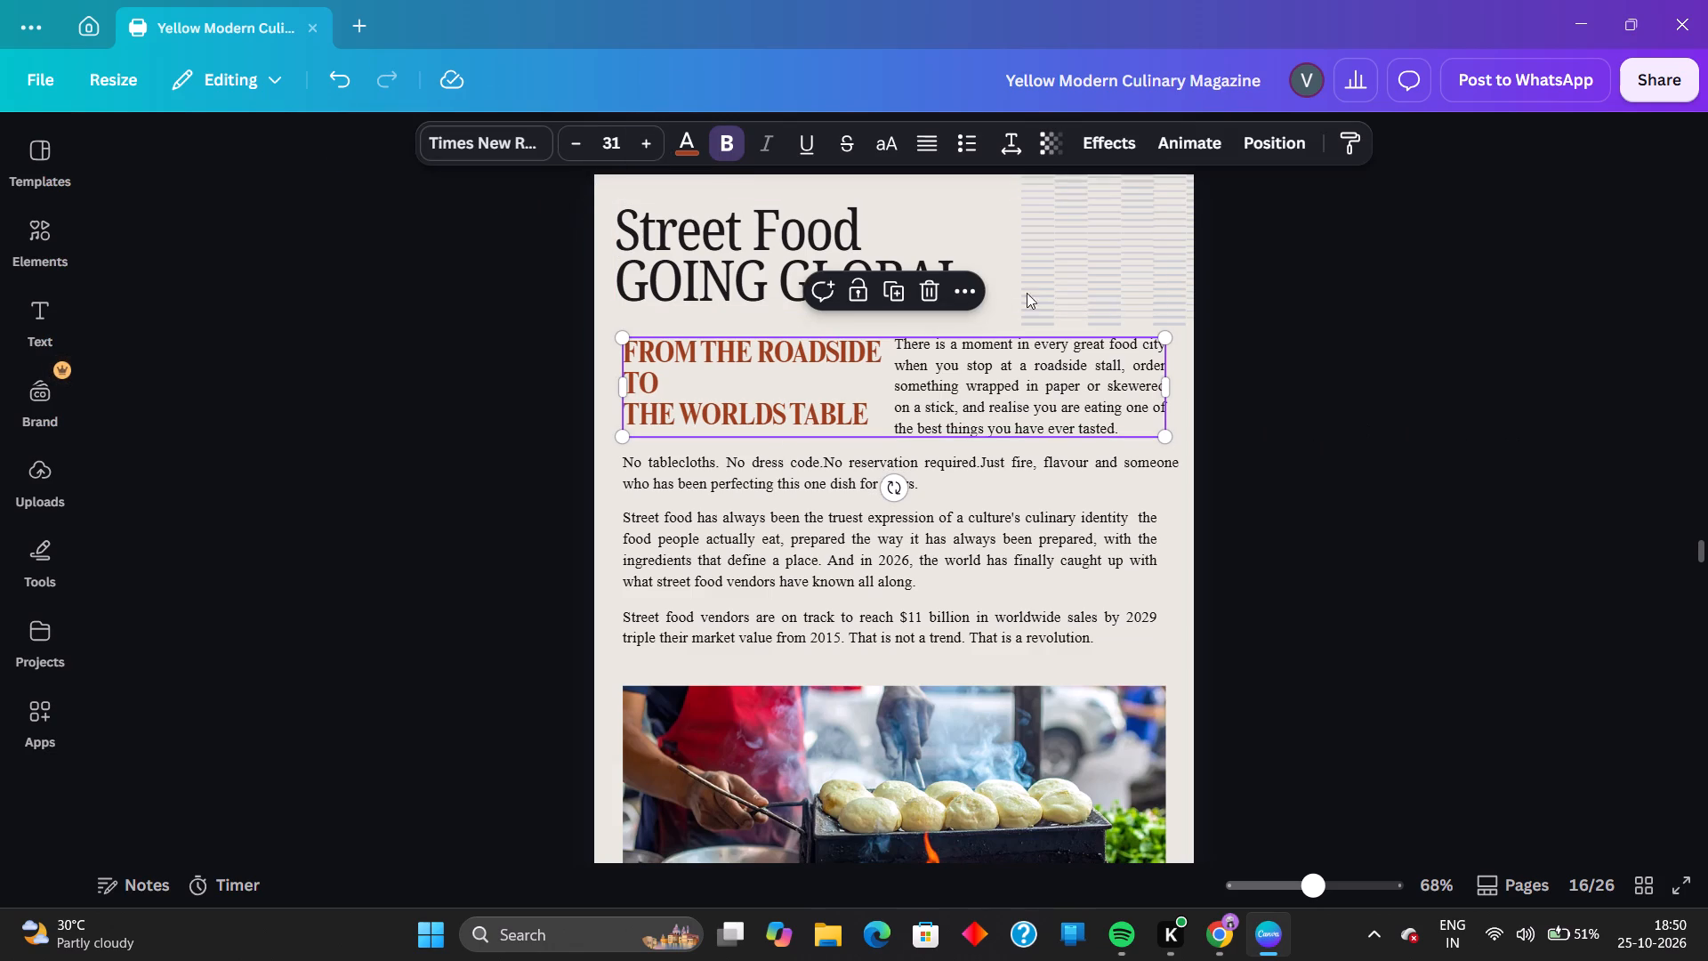
pyautogui.doubleClick(568, 143)
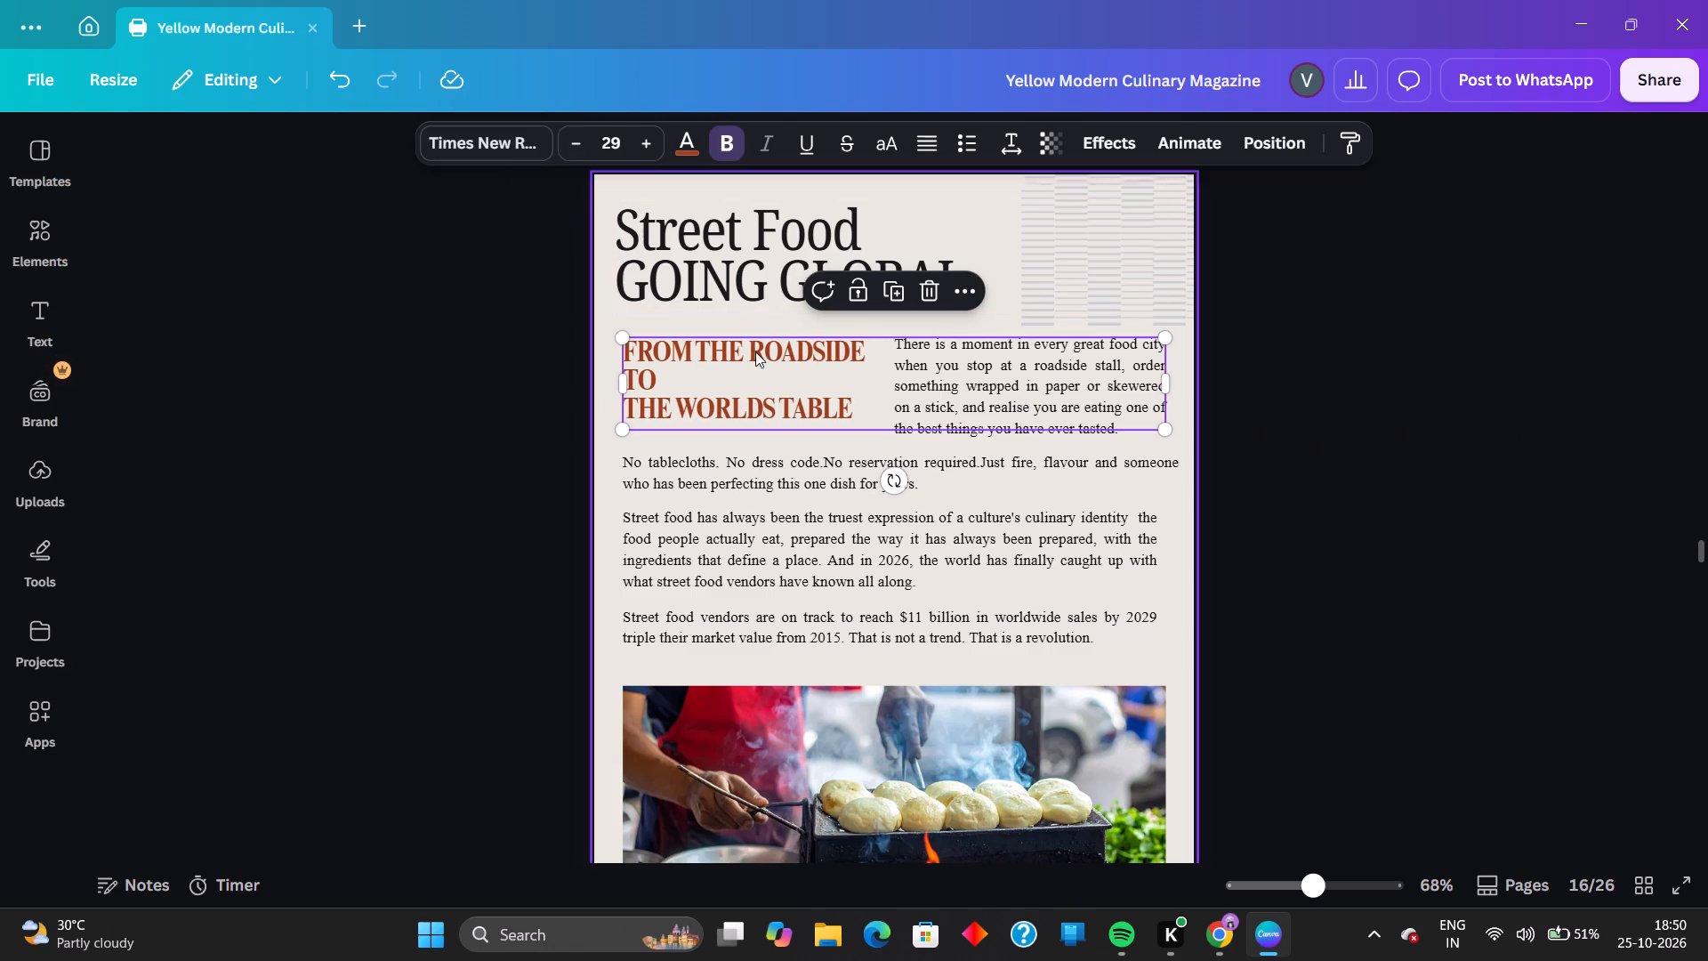
pyautogui.click(755, 358)
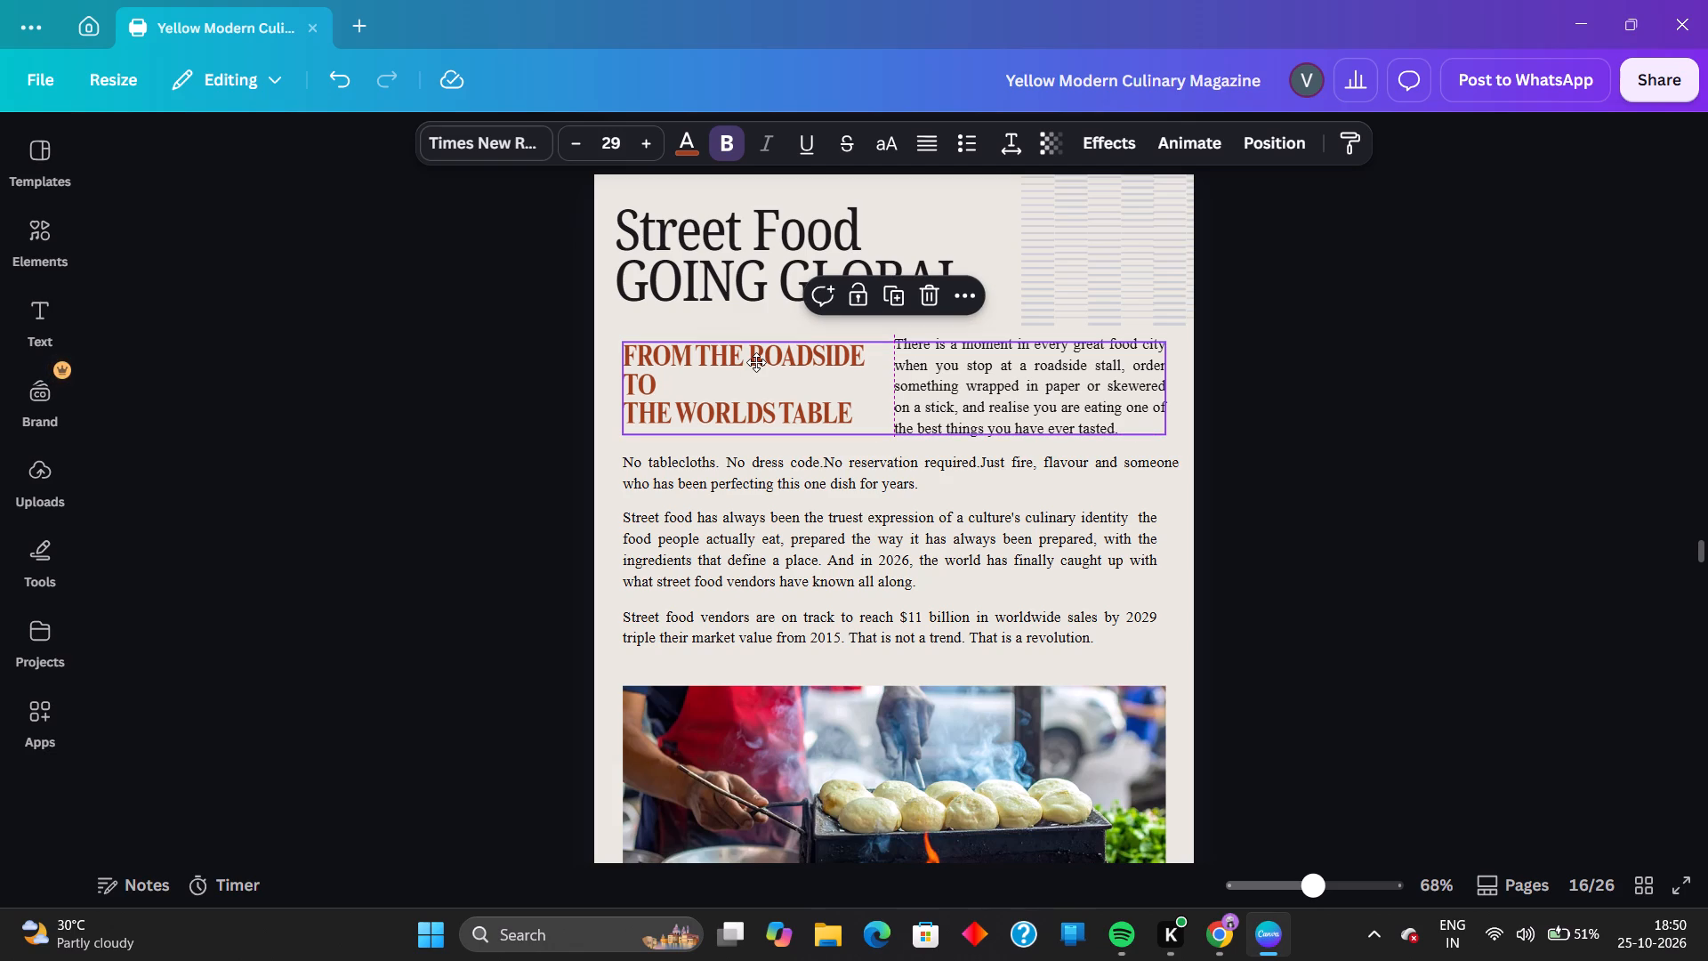
pyautogui.click(1476, 353)
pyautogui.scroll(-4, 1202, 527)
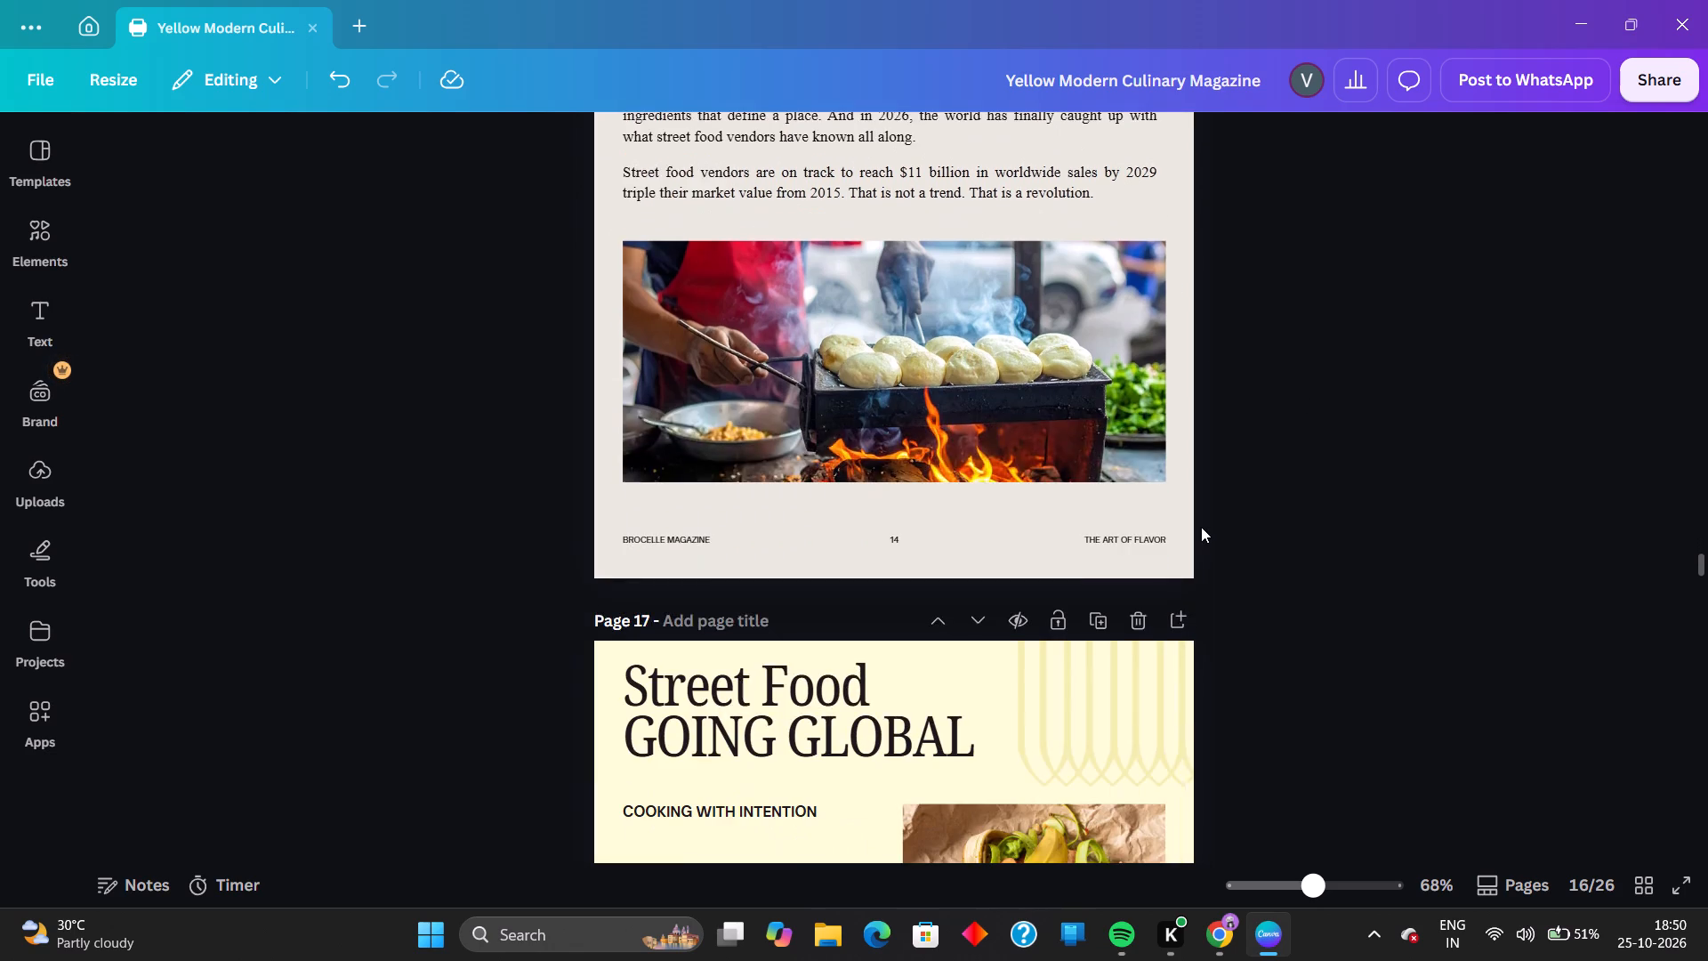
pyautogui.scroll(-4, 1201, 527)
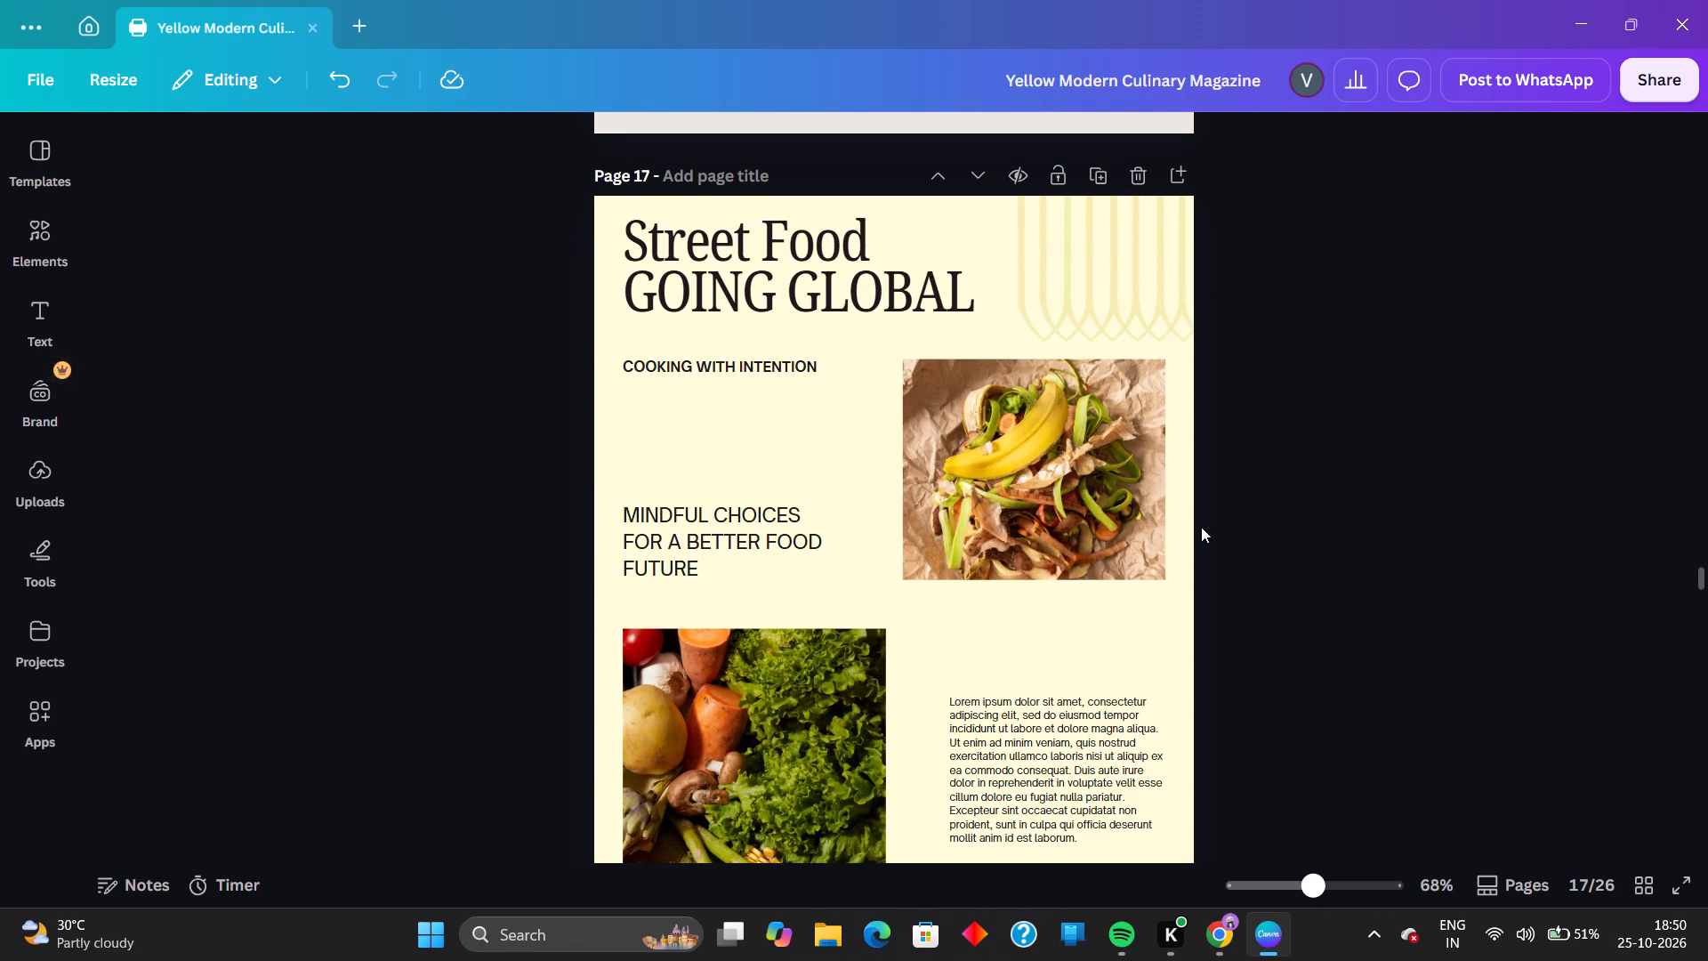
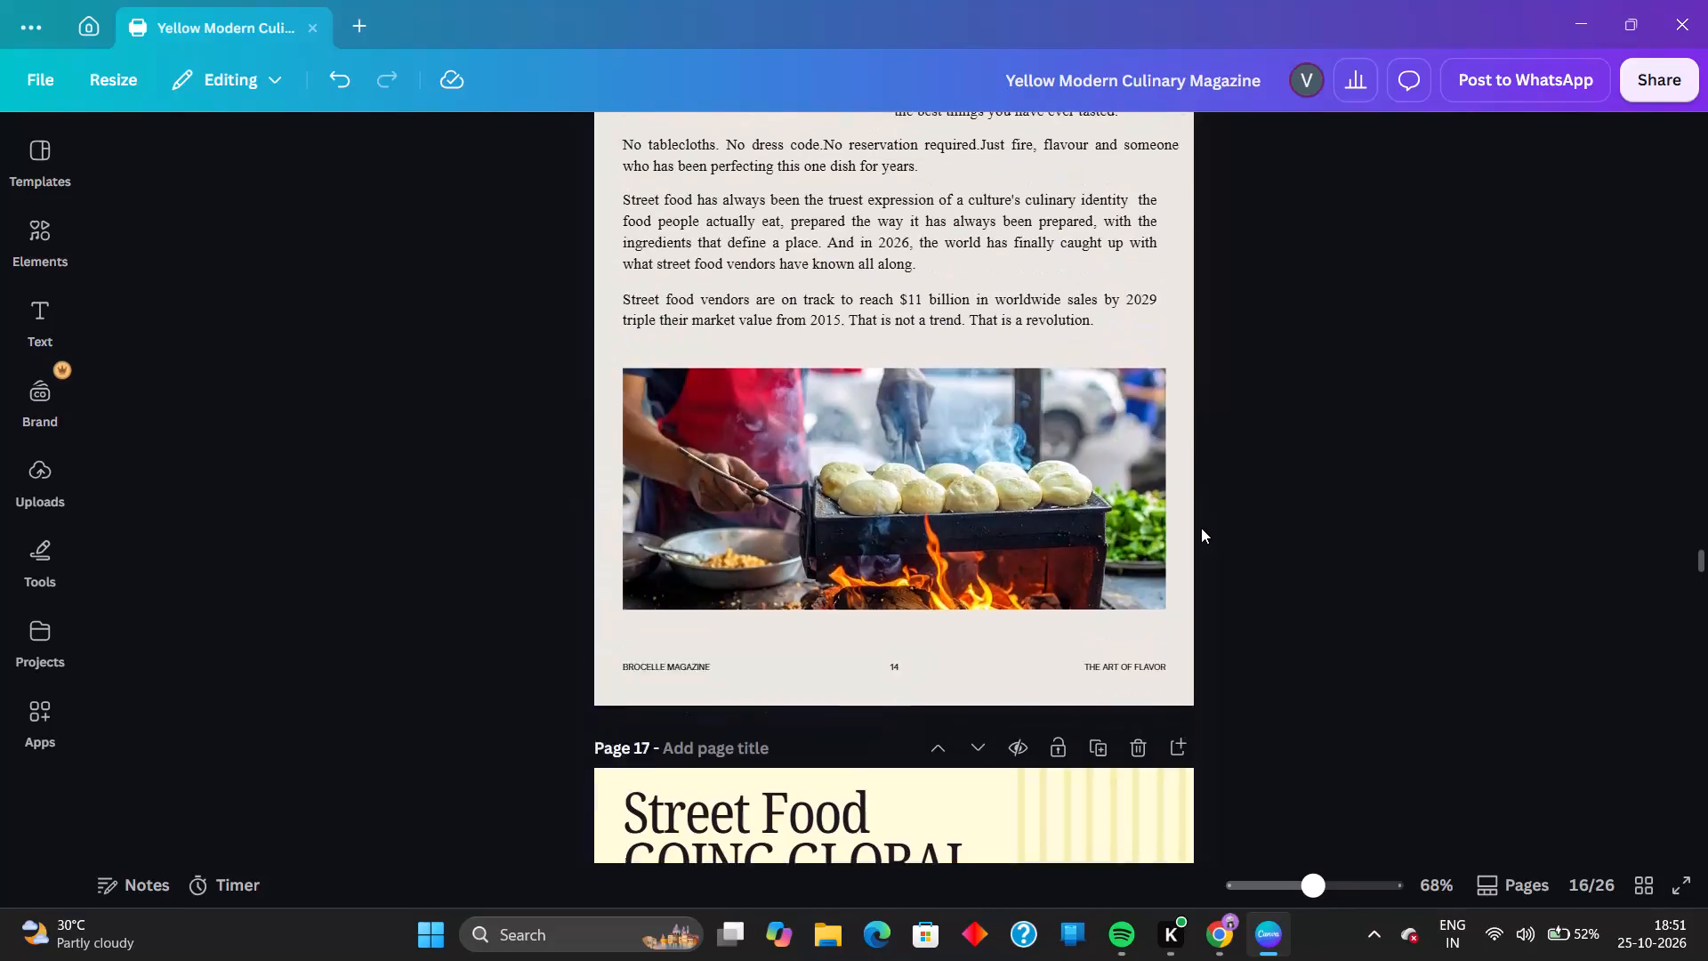
# Copy page 15's "Fermentation and Preservation" heading with its dashed underline onto page 17 and ungroup the pasted copy.
pyautogui.scroll(3, 1201, 528)
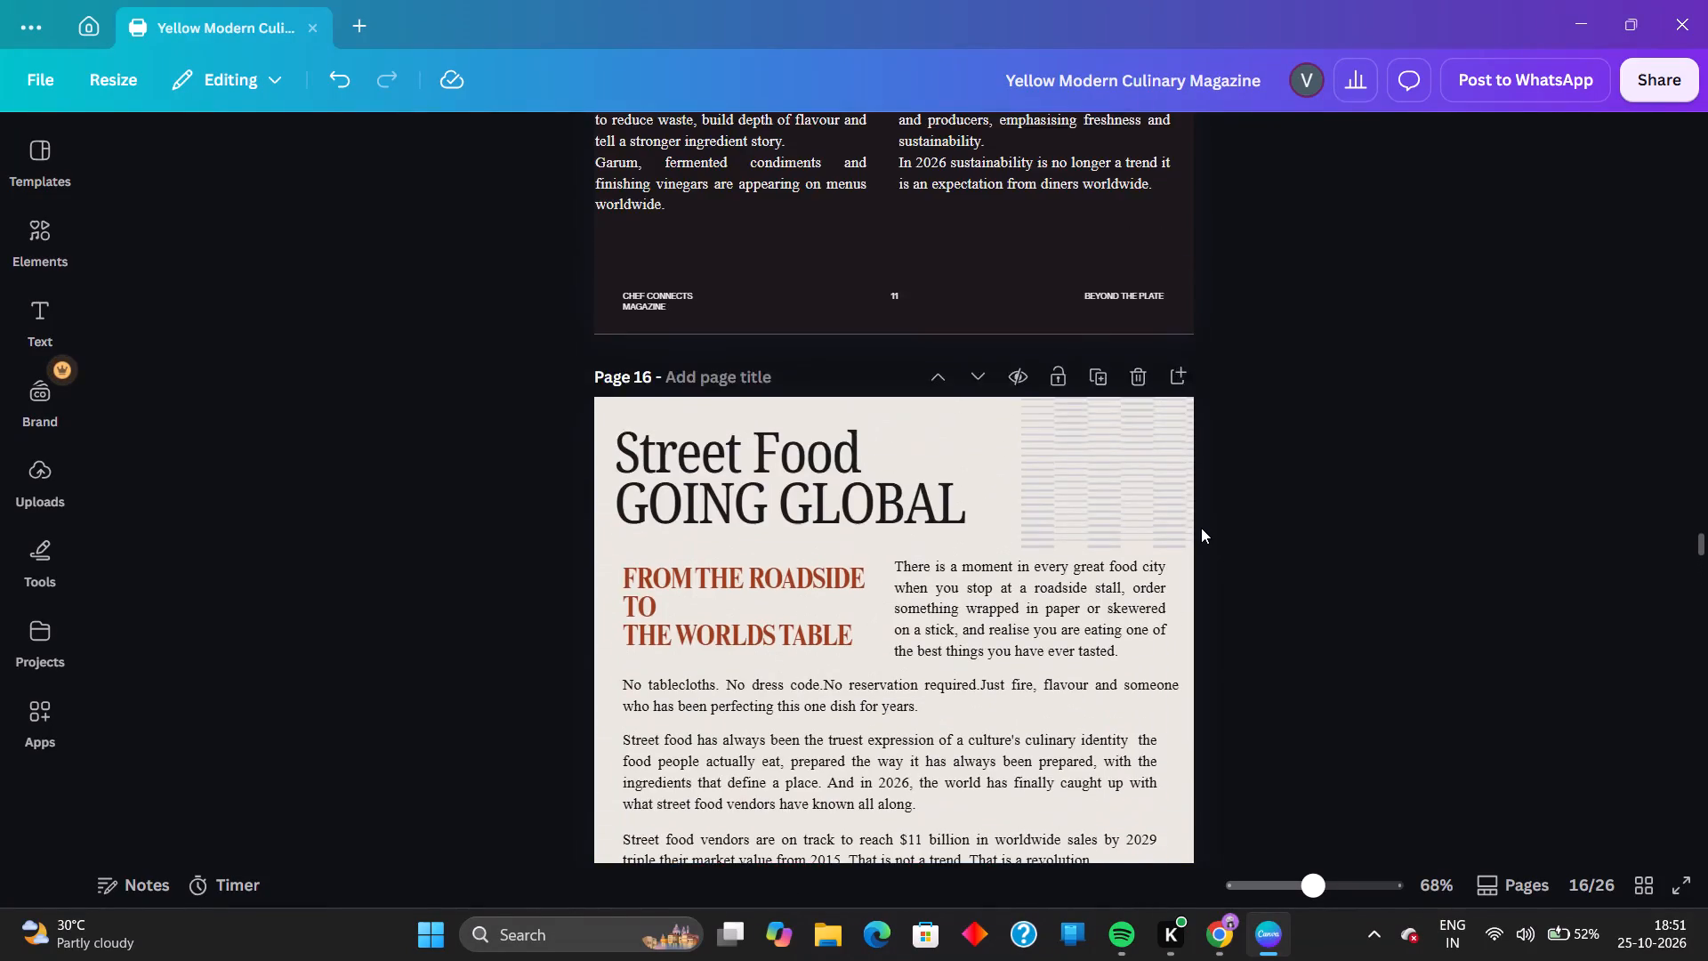
pyautogui.scroll(4, 1201, 528)
pyautogui.click(805, 442)
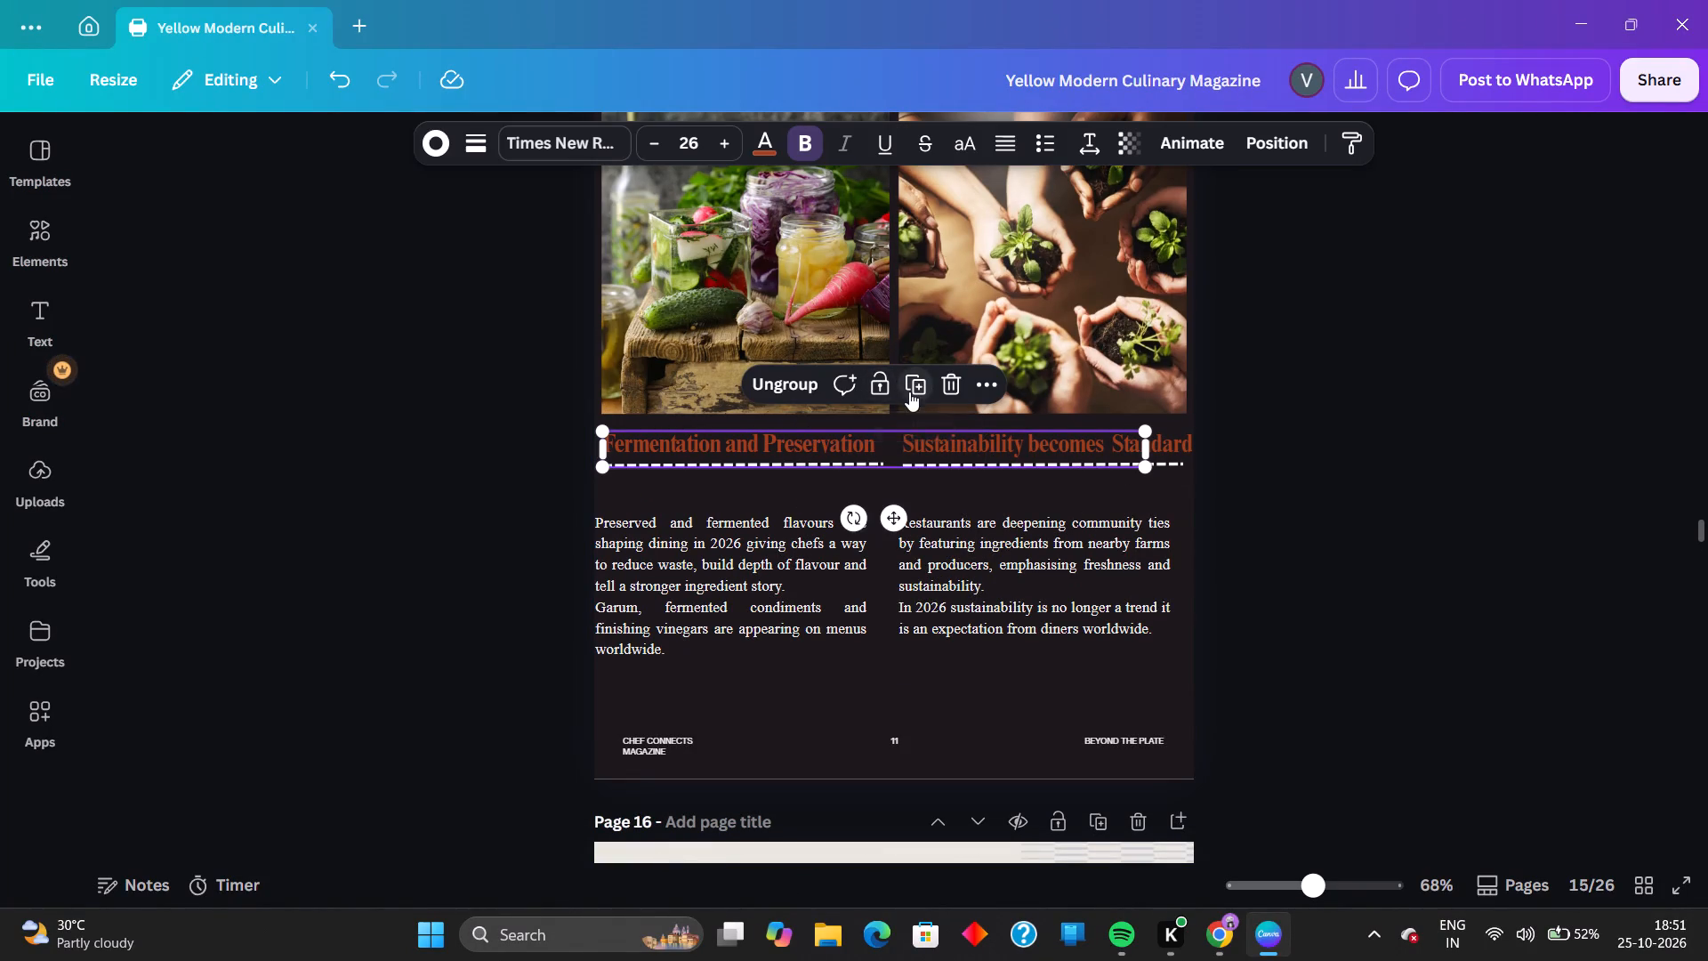
pyautogui.rightClick(826, 436)
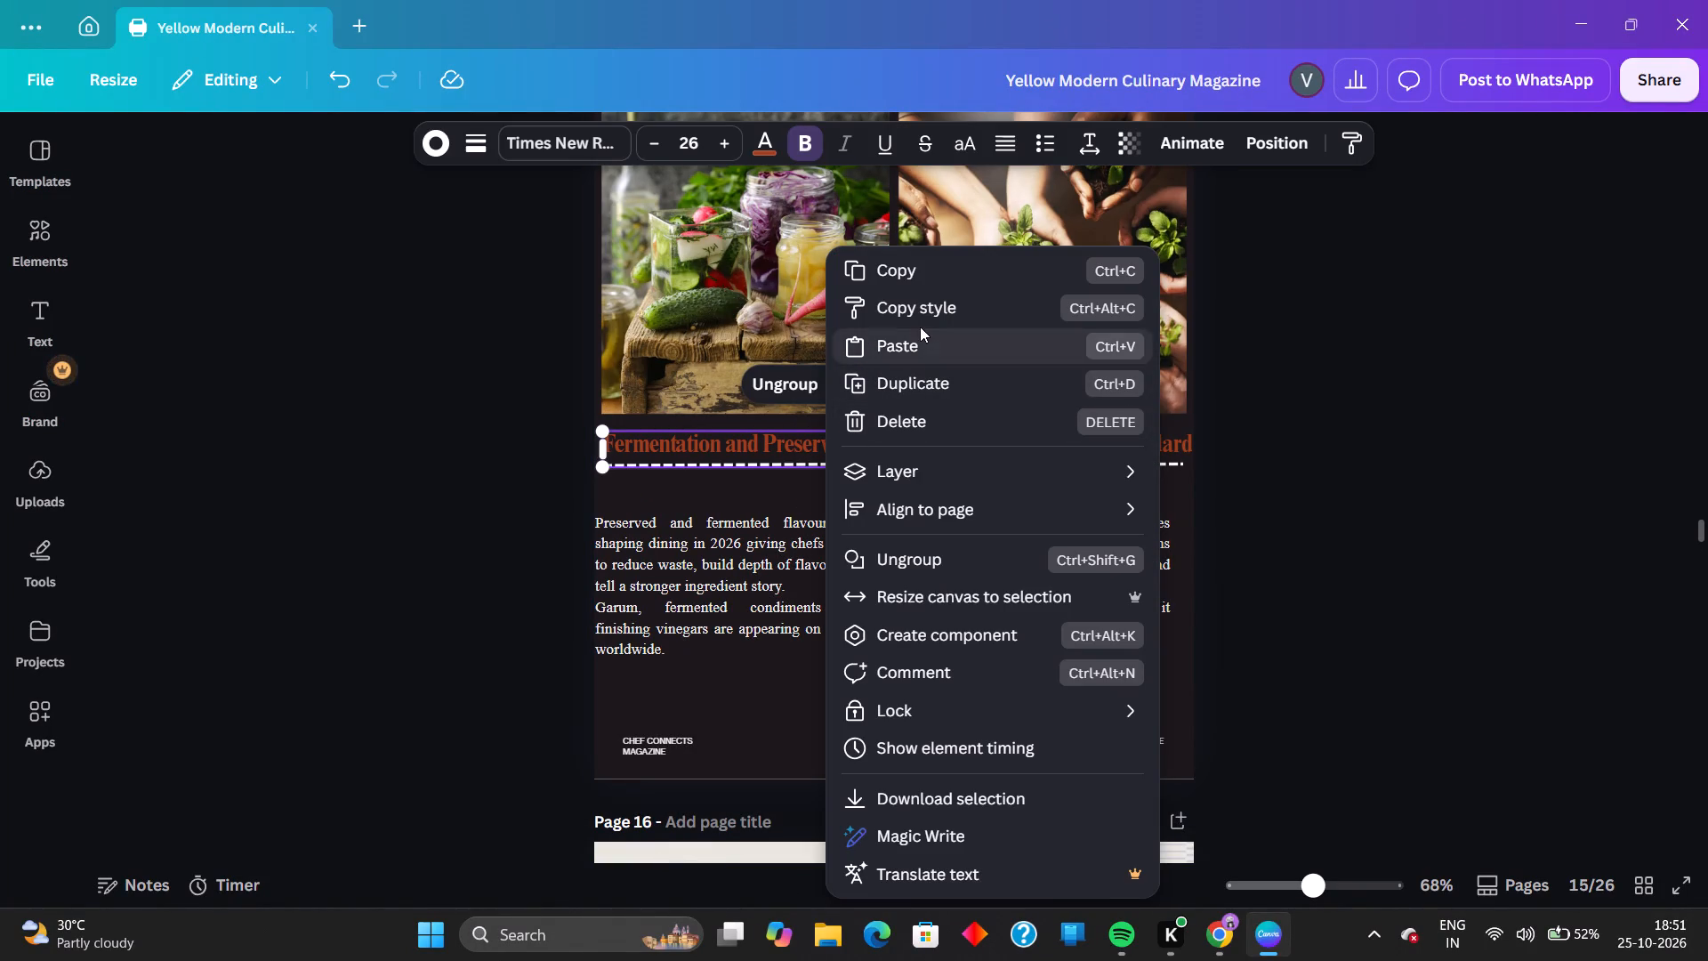
pyautogui.click(922, 279)
pyautogui.scroll(-10, 1387, 599)
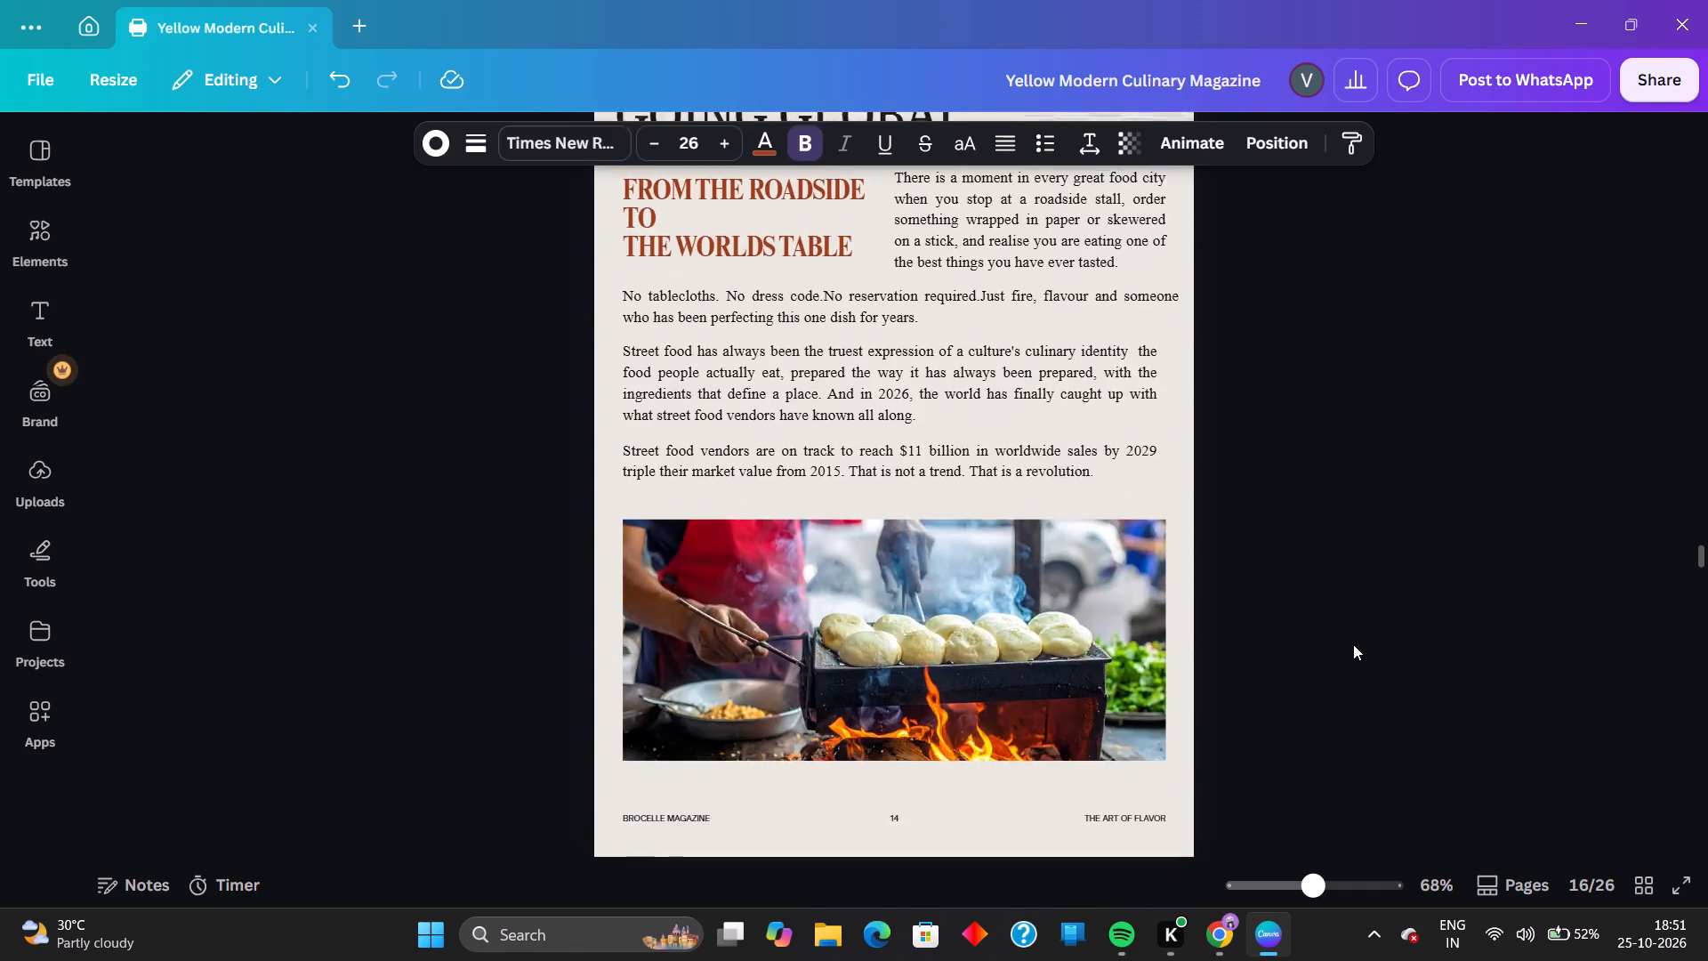
pyautogui.scroll(-4, 1253, 779)
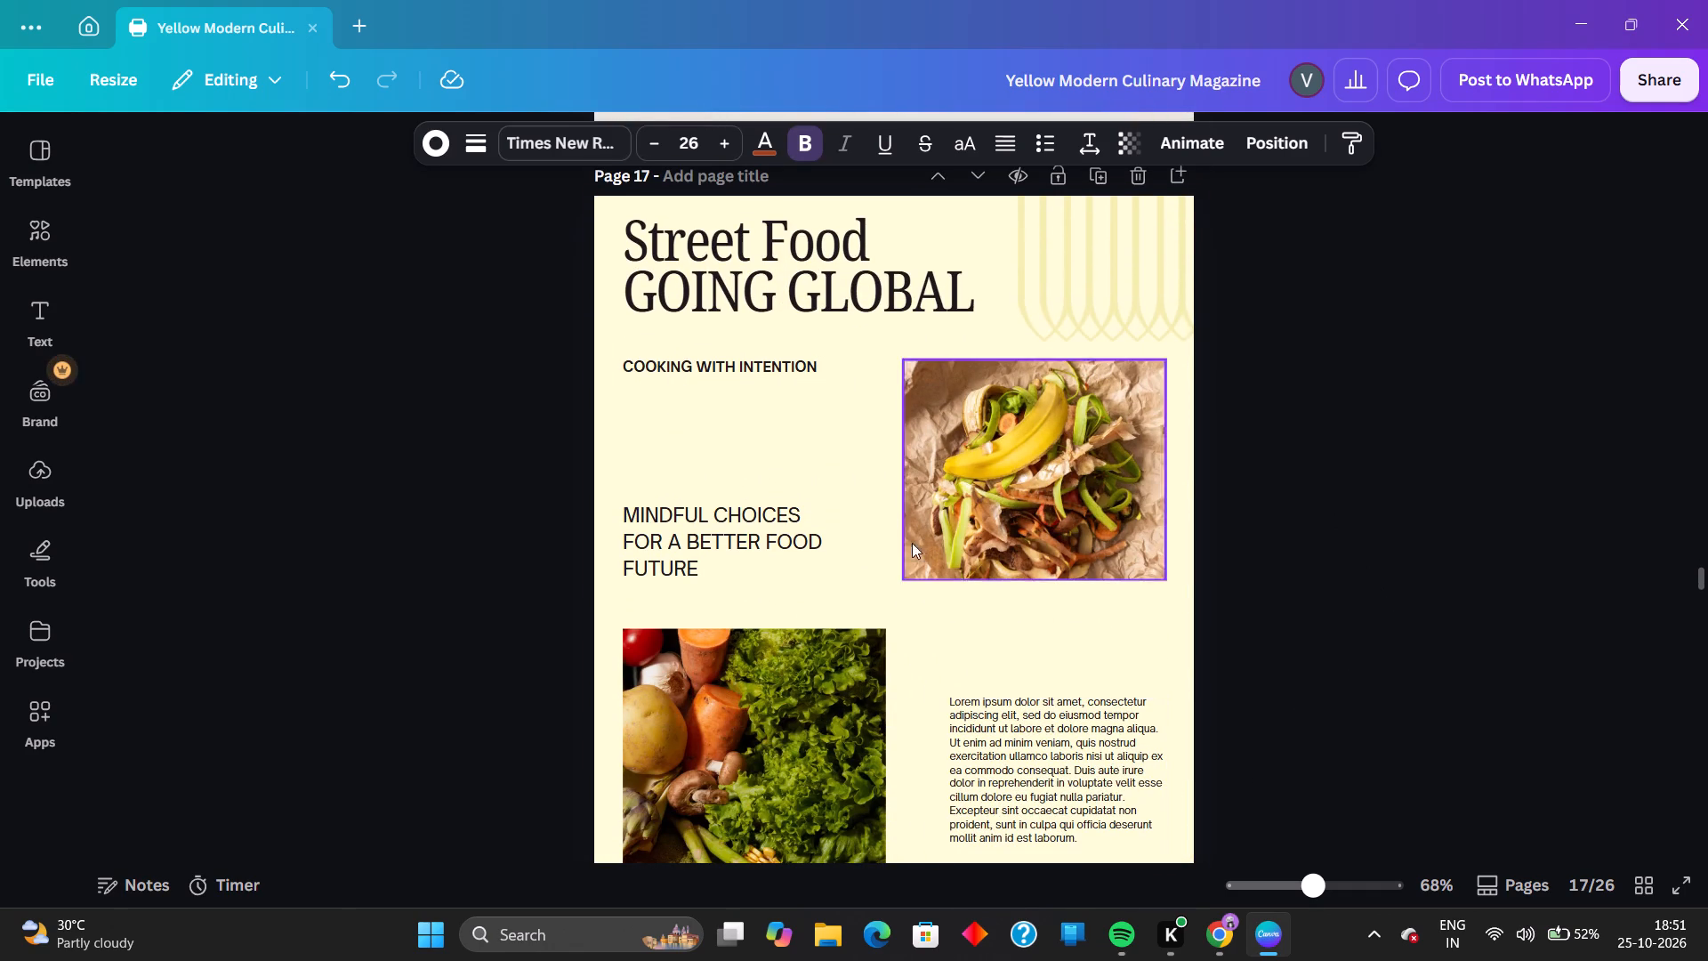
pyautogui.click(843, 494)
pyautogui.rightClick(843, 494)
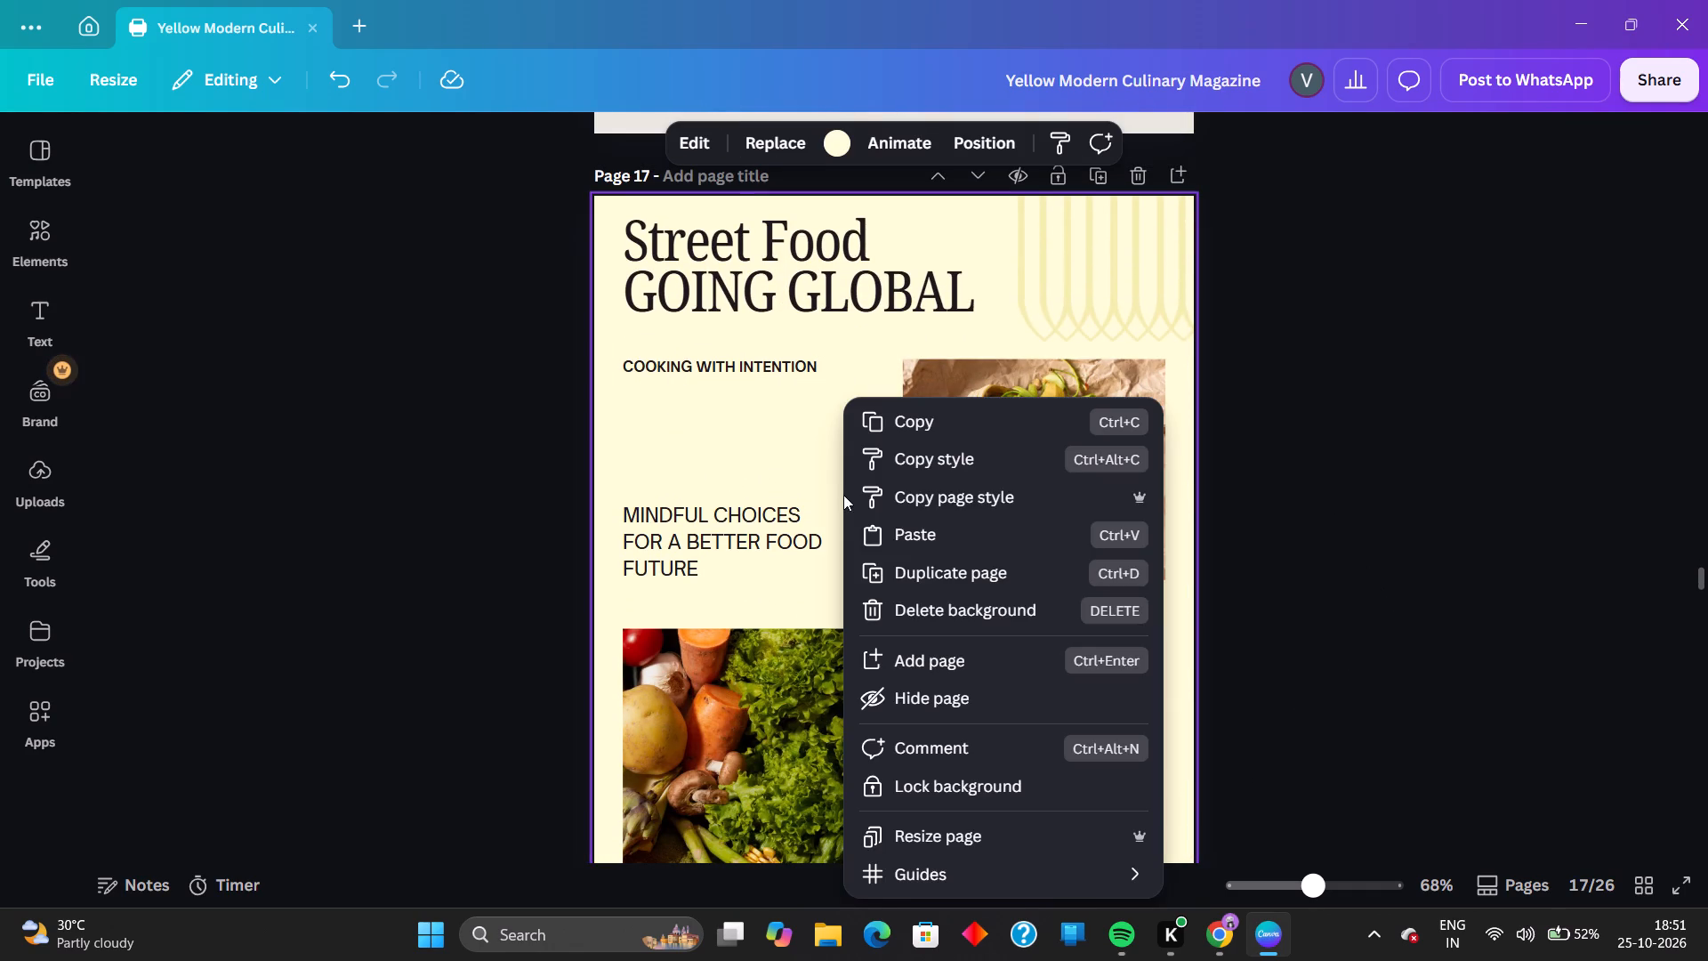
pyautogui.click(918, 543)
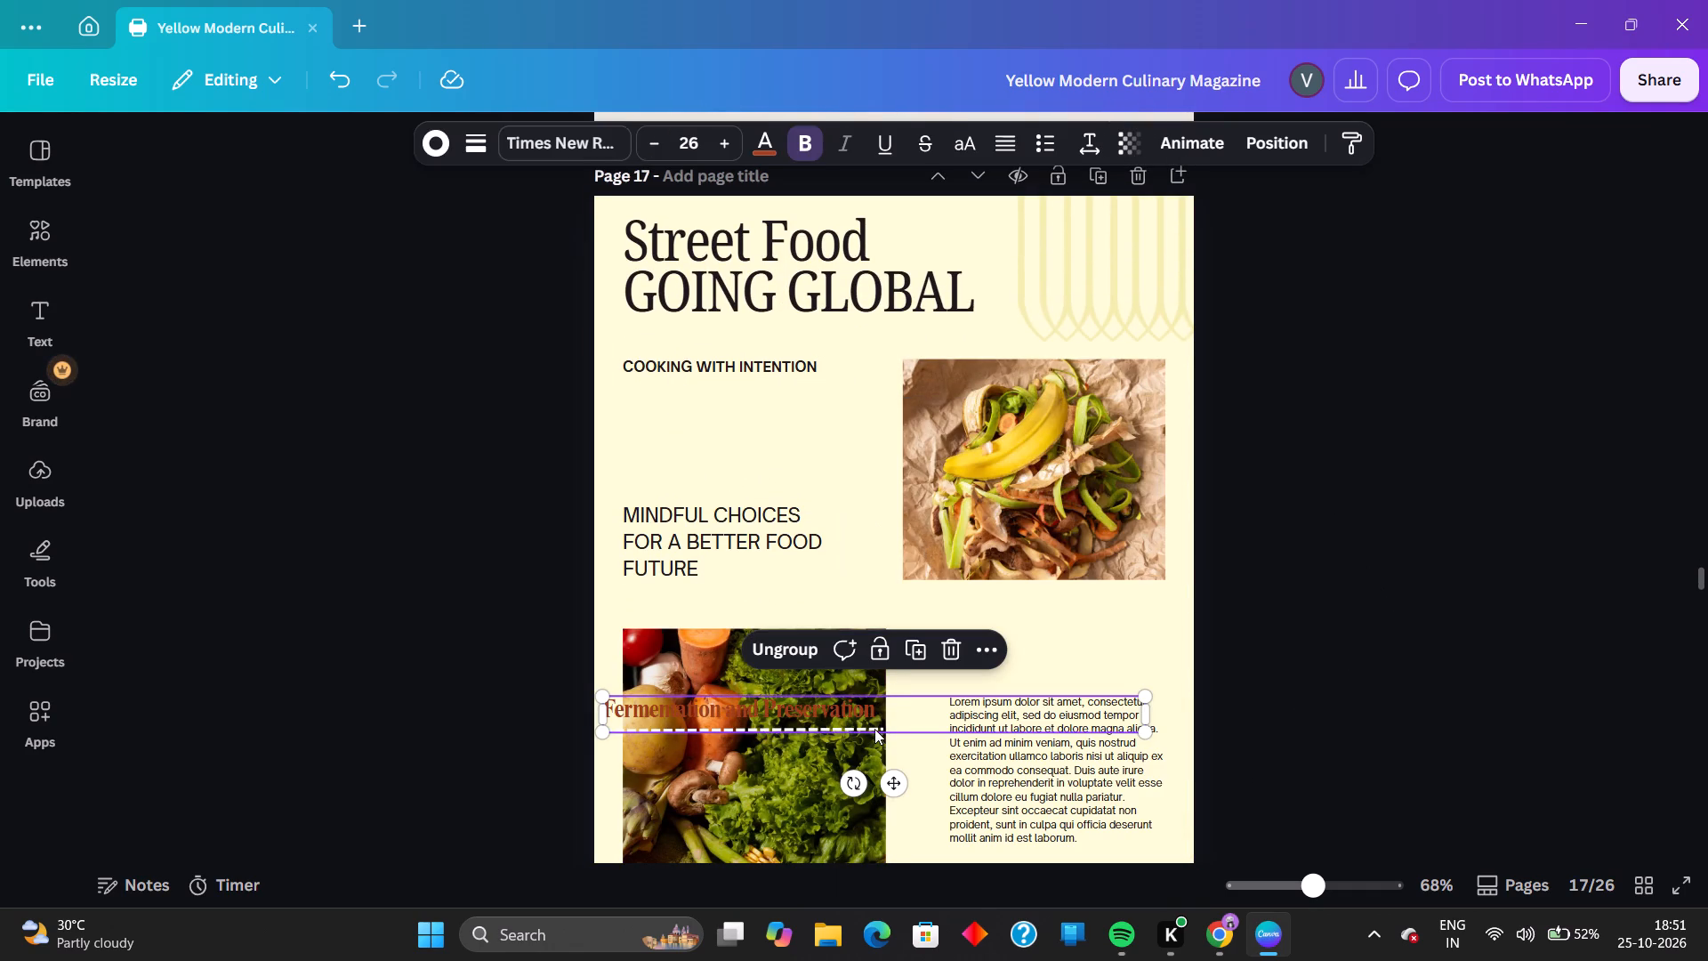
pyautogui.click(785, 642)
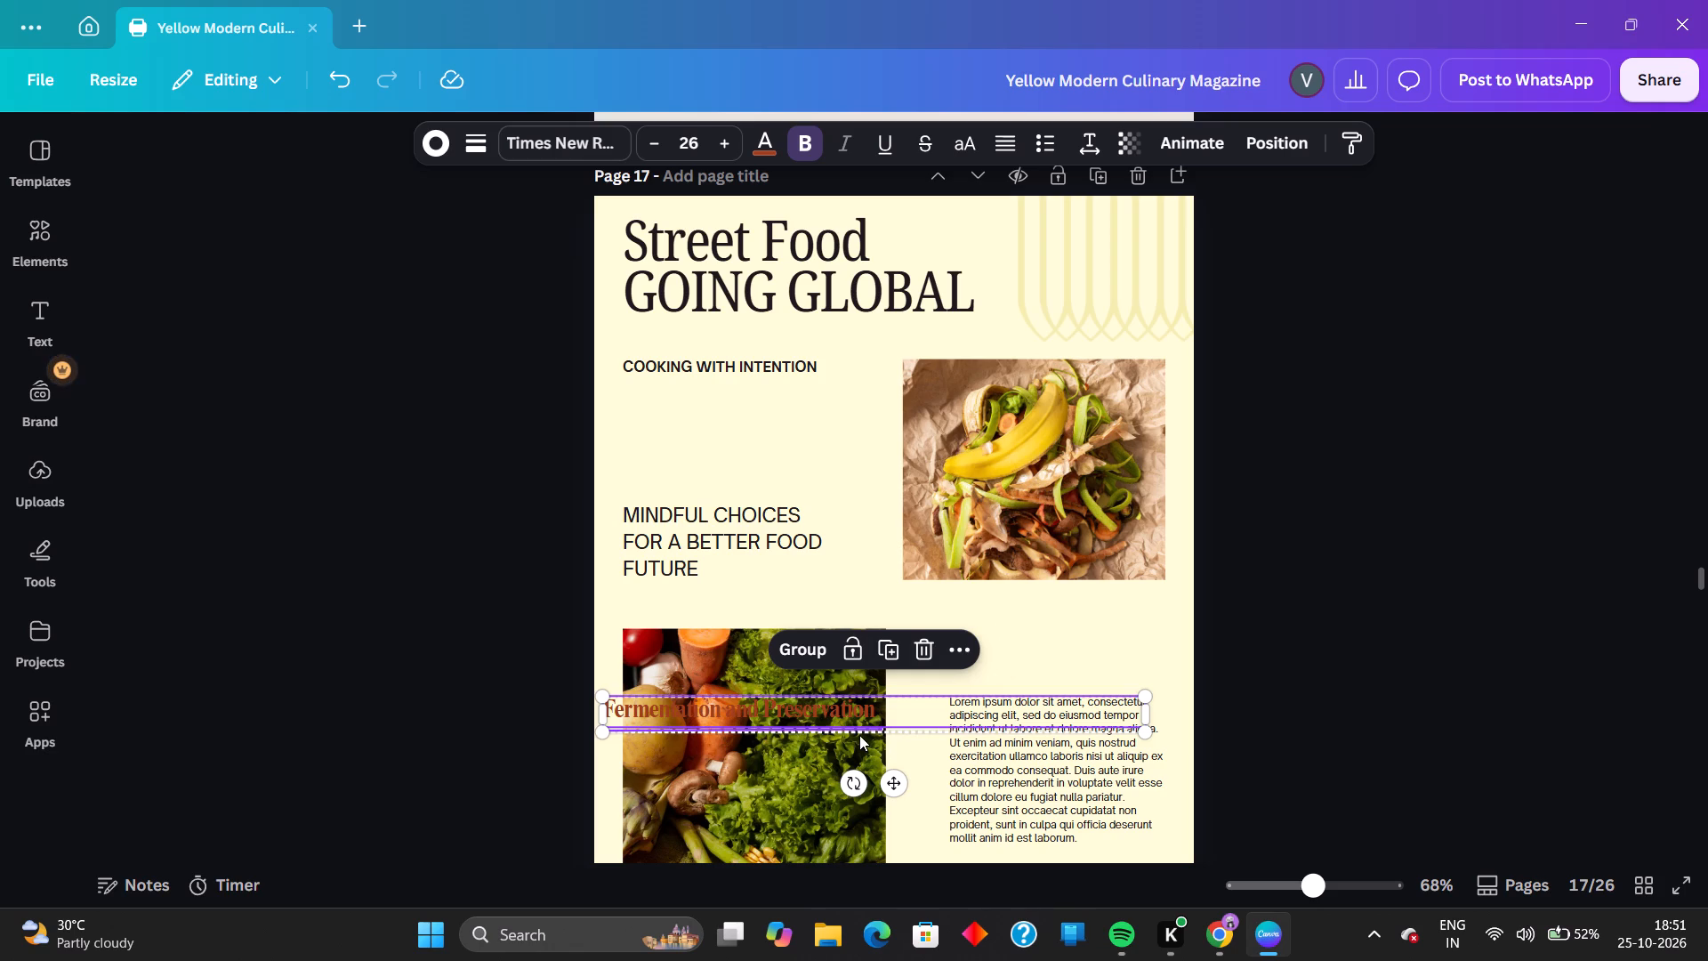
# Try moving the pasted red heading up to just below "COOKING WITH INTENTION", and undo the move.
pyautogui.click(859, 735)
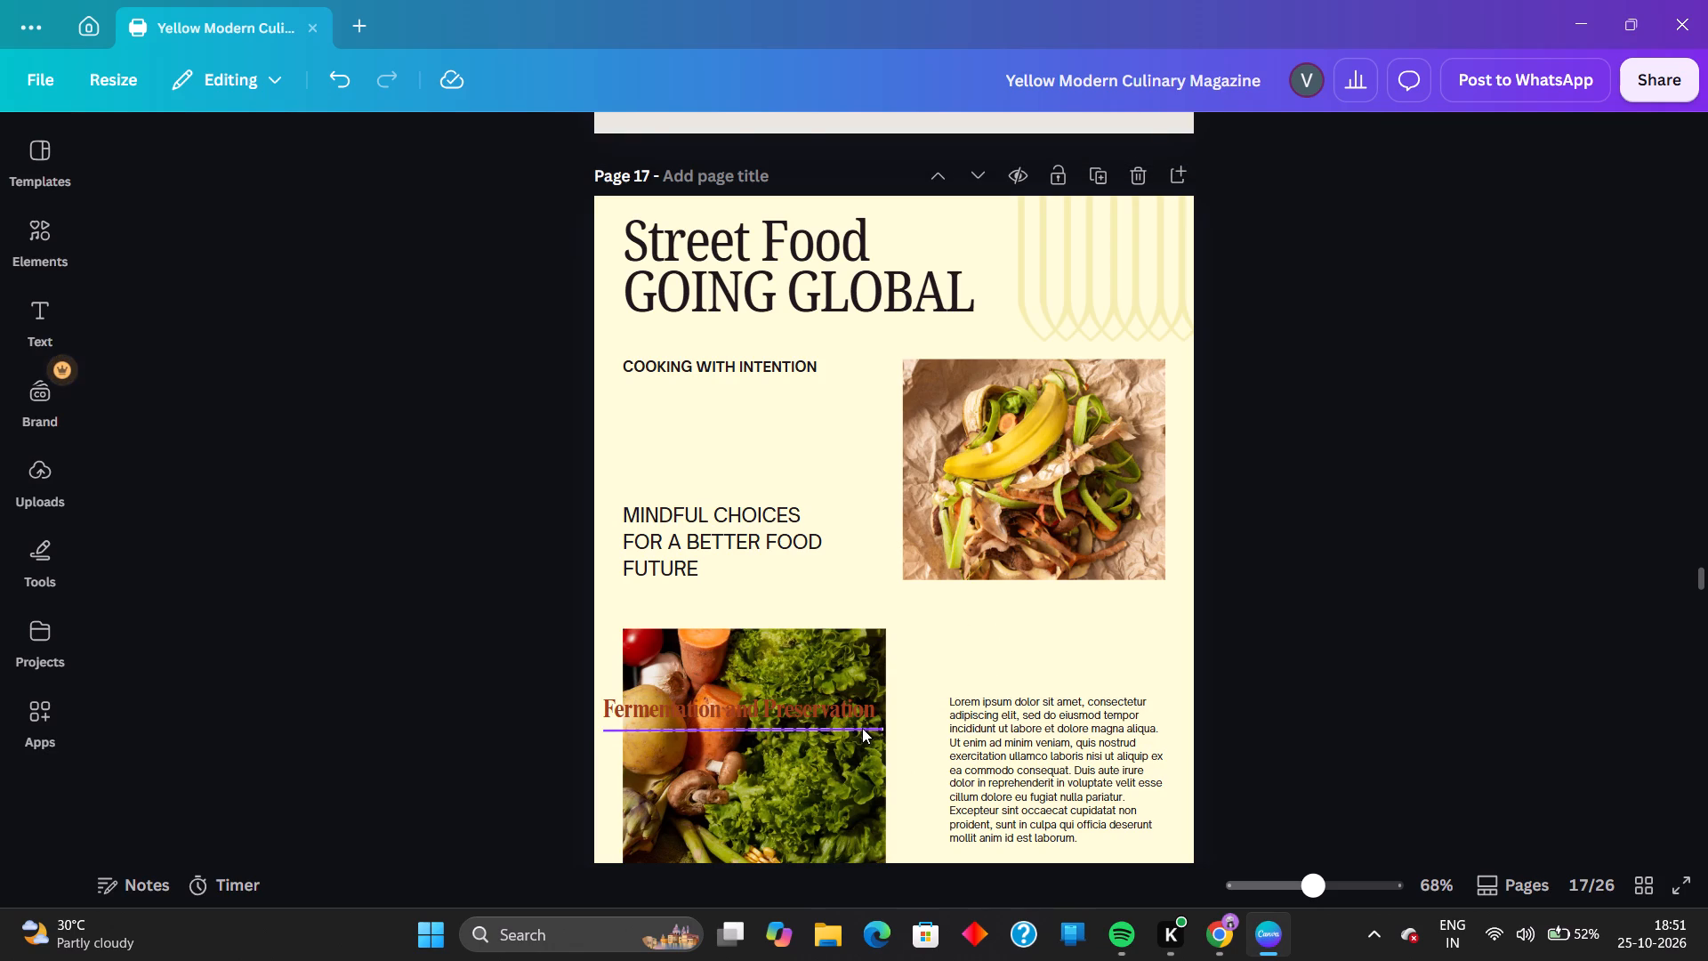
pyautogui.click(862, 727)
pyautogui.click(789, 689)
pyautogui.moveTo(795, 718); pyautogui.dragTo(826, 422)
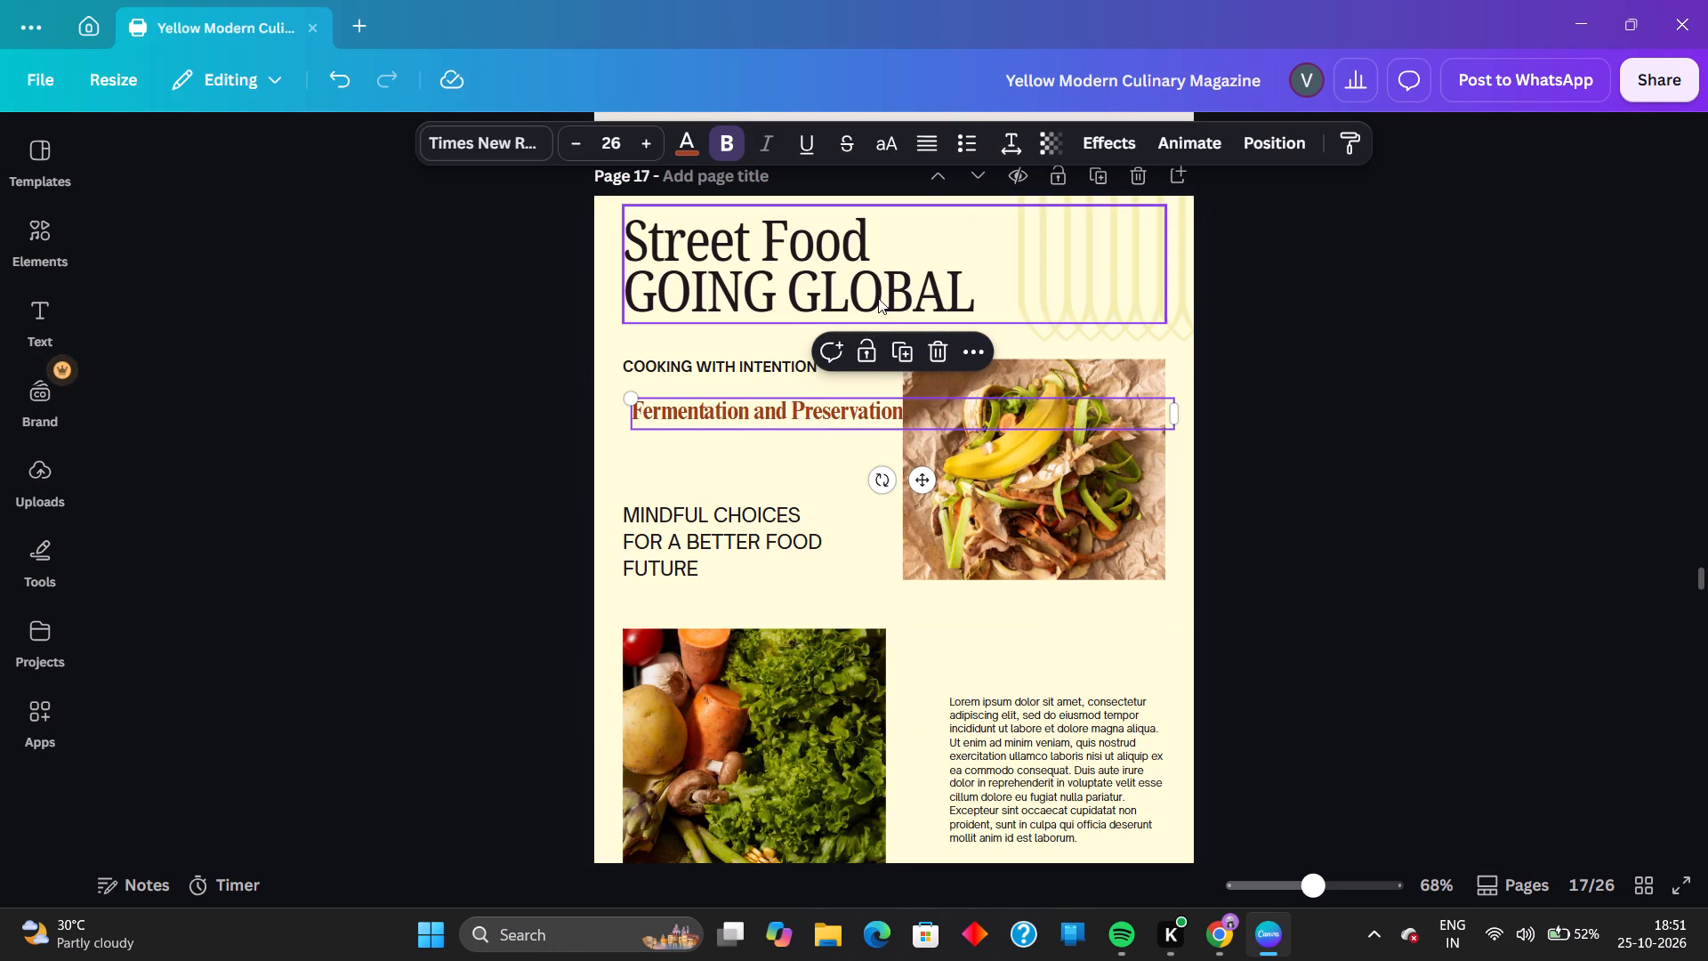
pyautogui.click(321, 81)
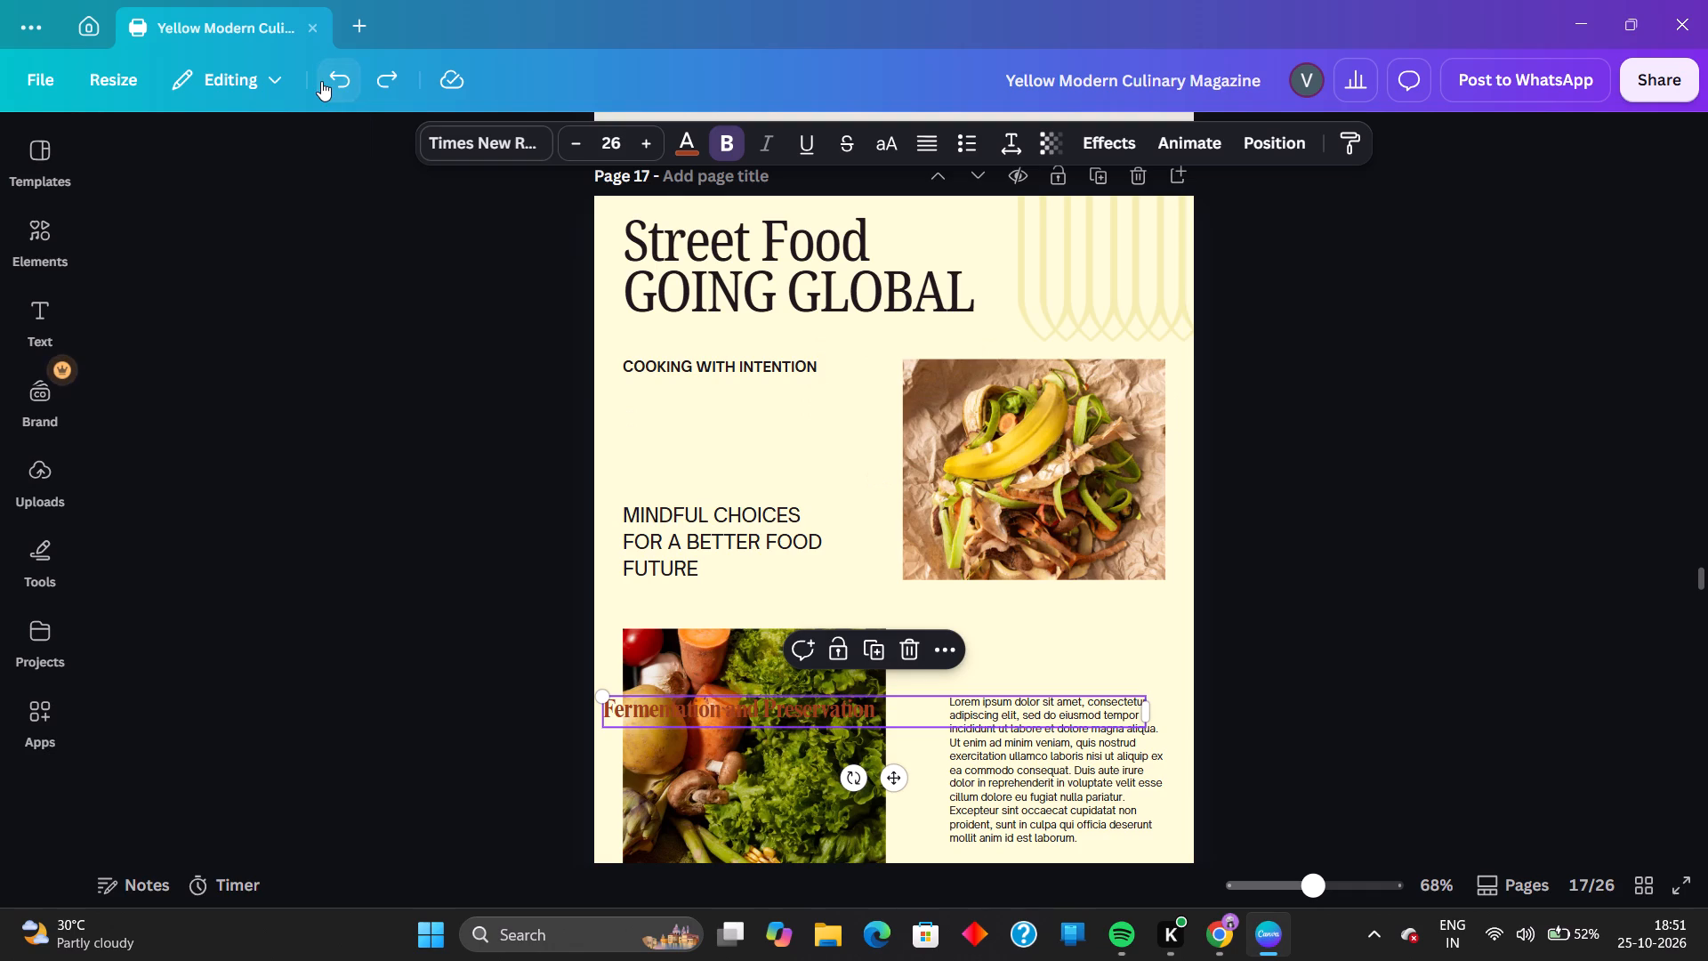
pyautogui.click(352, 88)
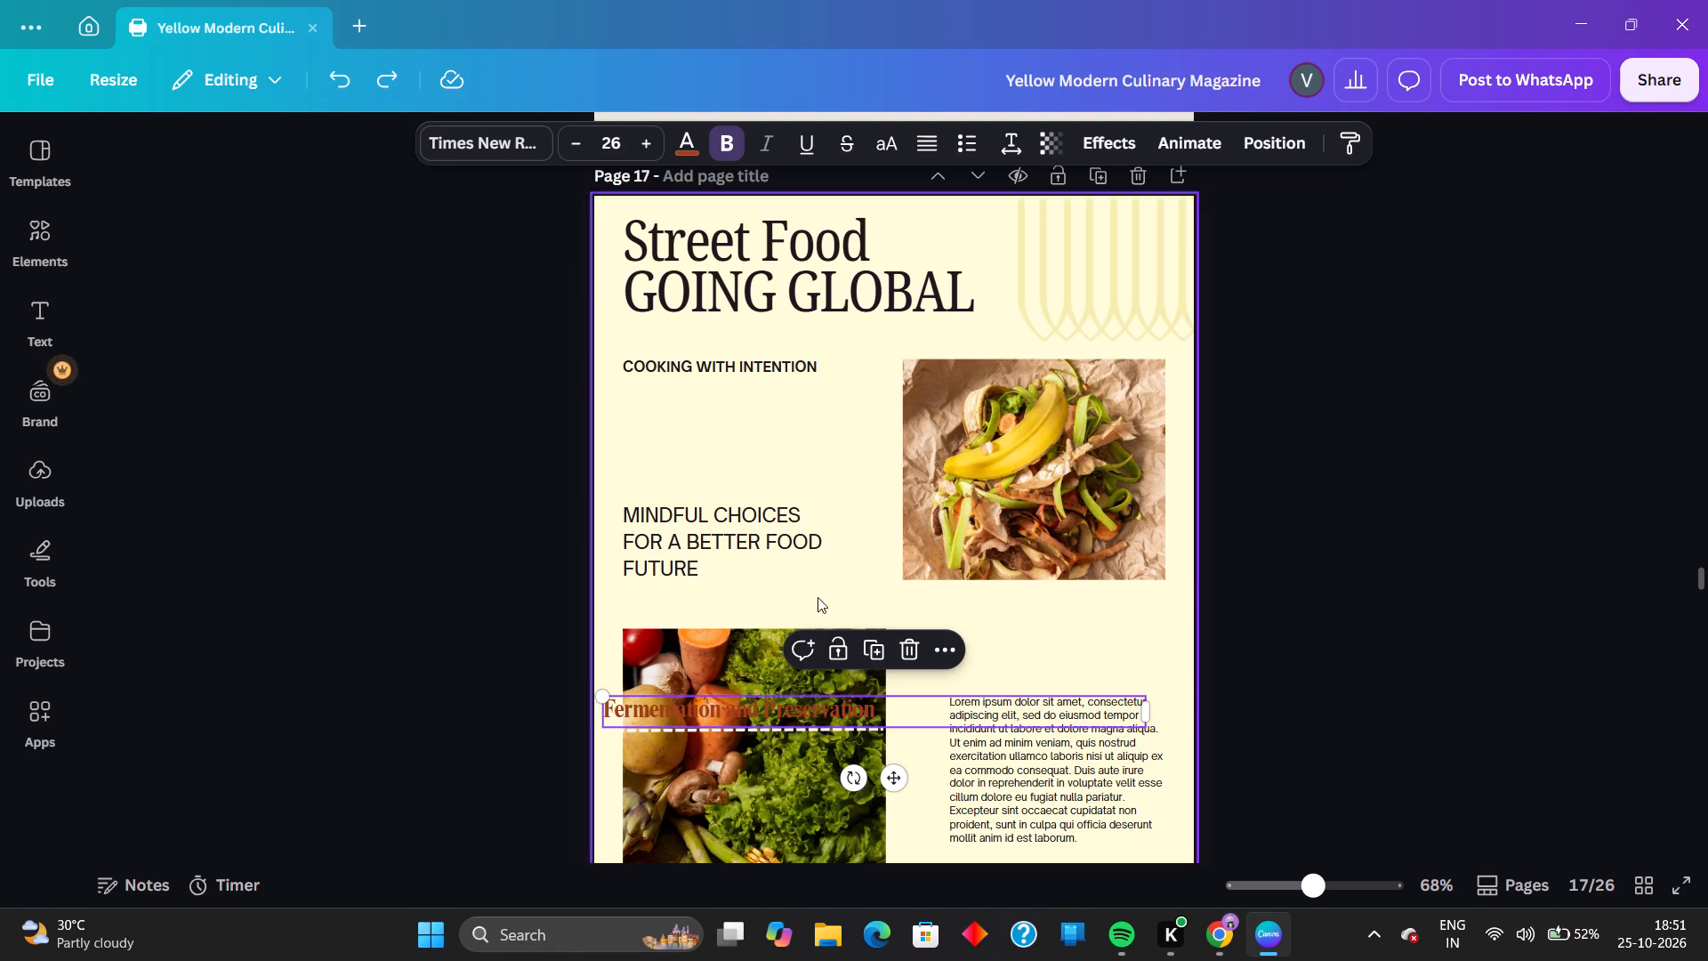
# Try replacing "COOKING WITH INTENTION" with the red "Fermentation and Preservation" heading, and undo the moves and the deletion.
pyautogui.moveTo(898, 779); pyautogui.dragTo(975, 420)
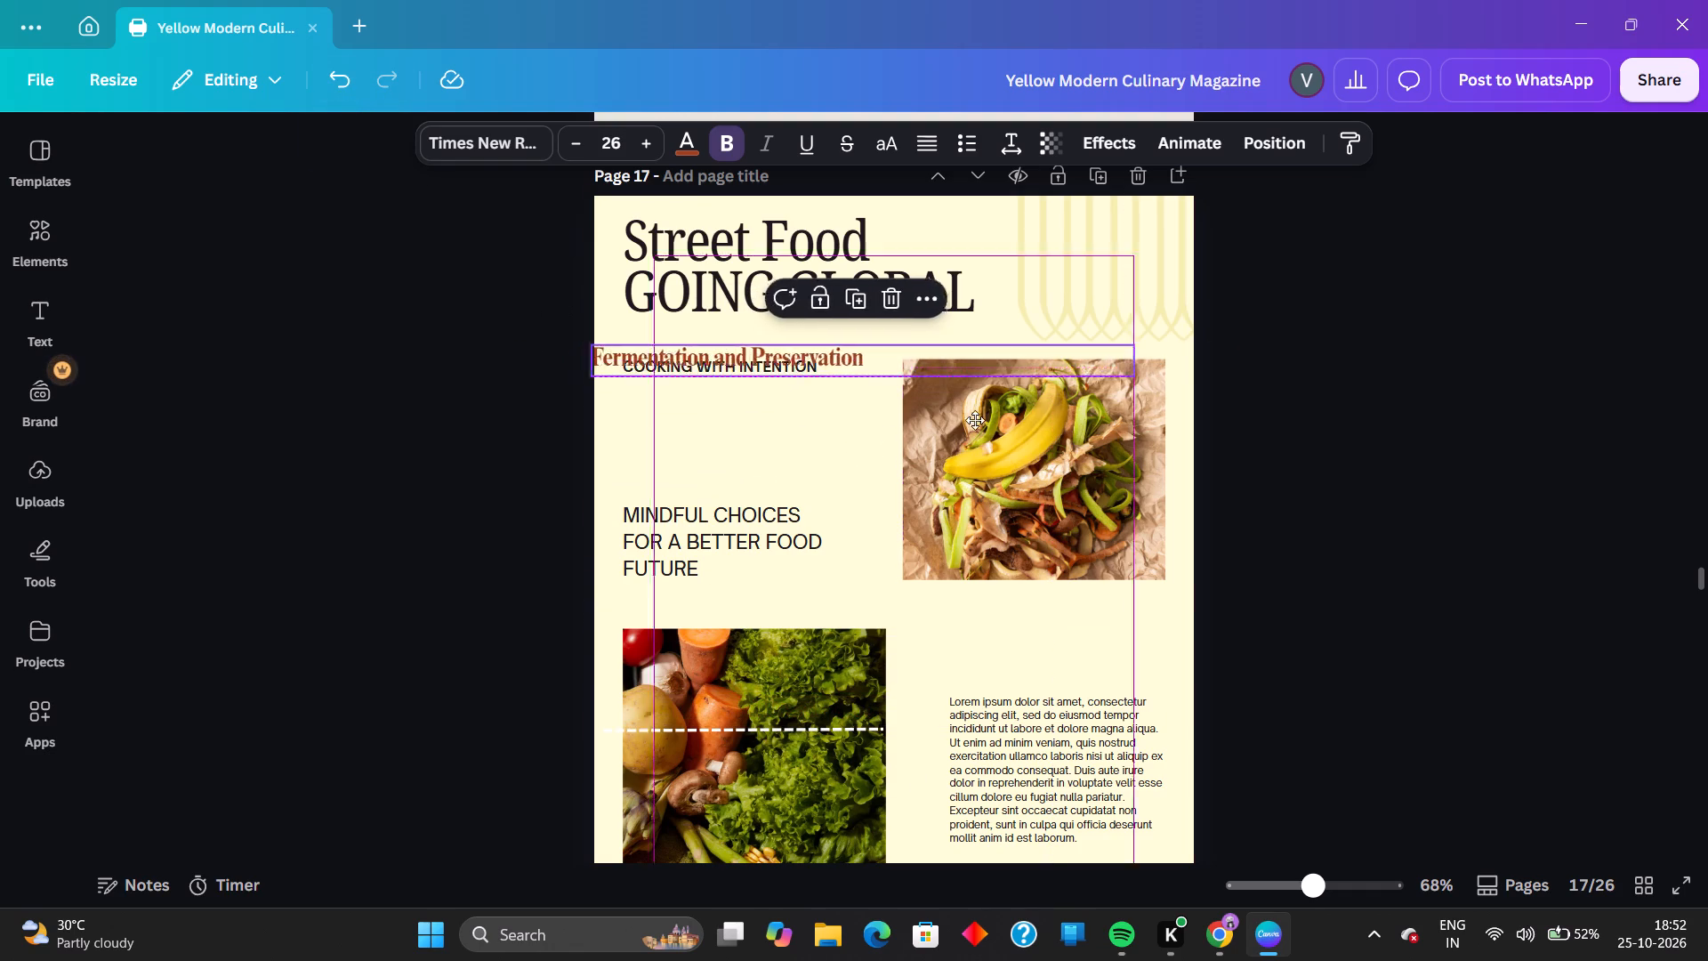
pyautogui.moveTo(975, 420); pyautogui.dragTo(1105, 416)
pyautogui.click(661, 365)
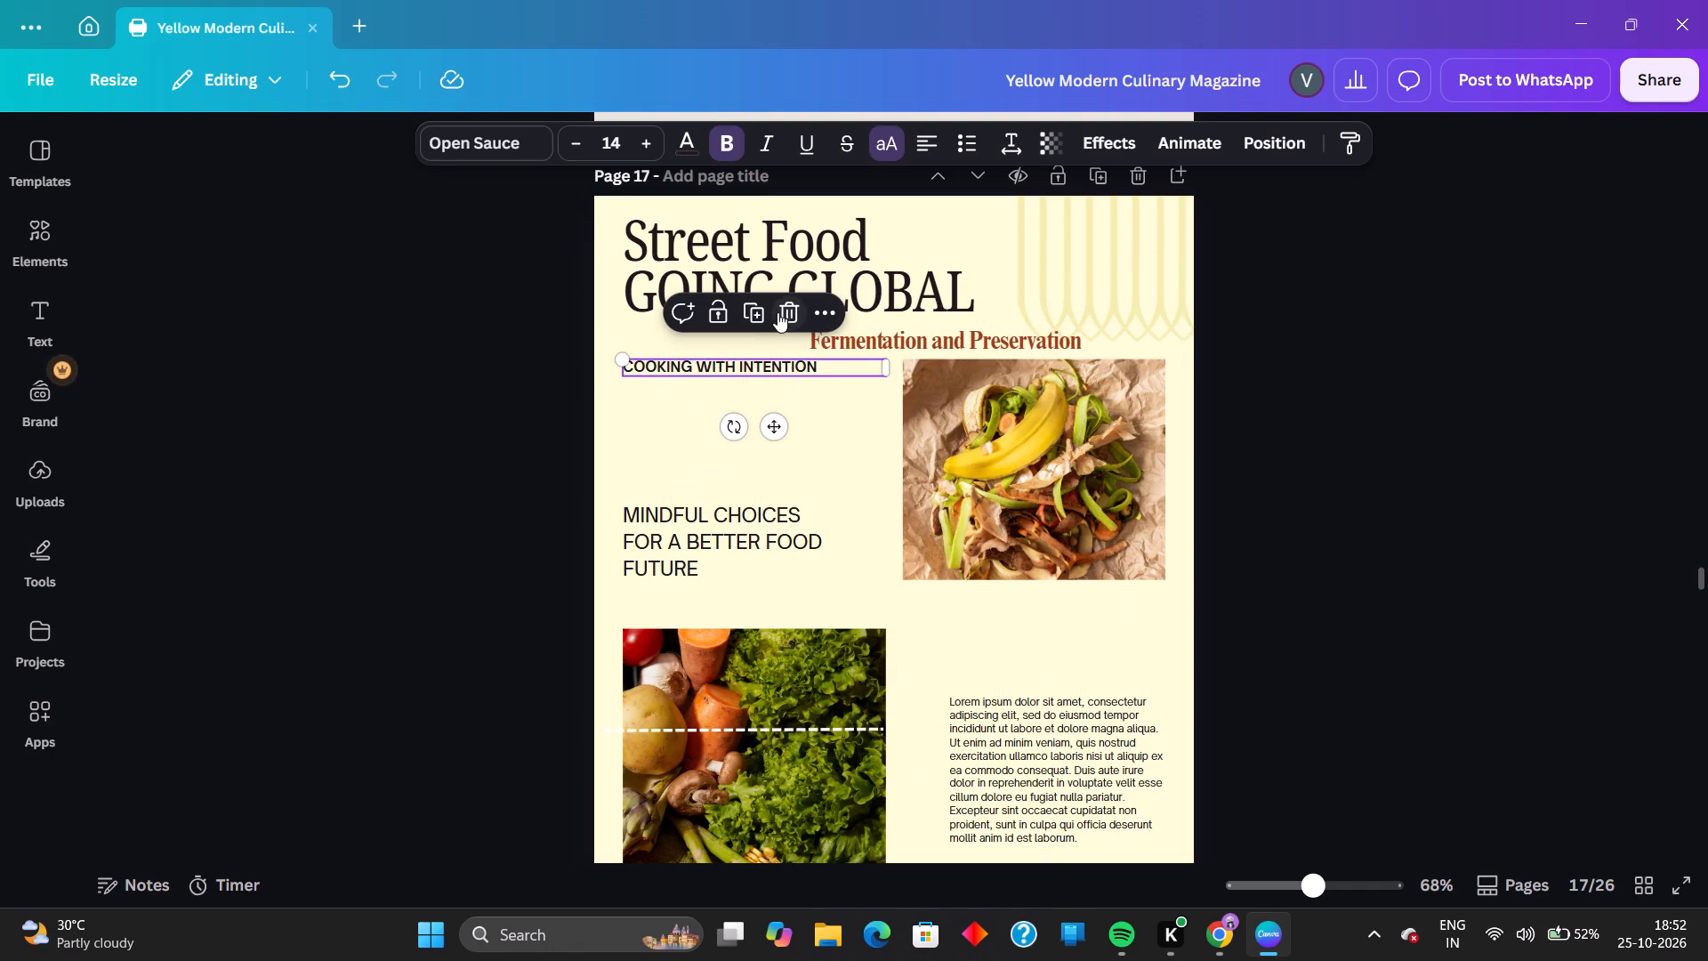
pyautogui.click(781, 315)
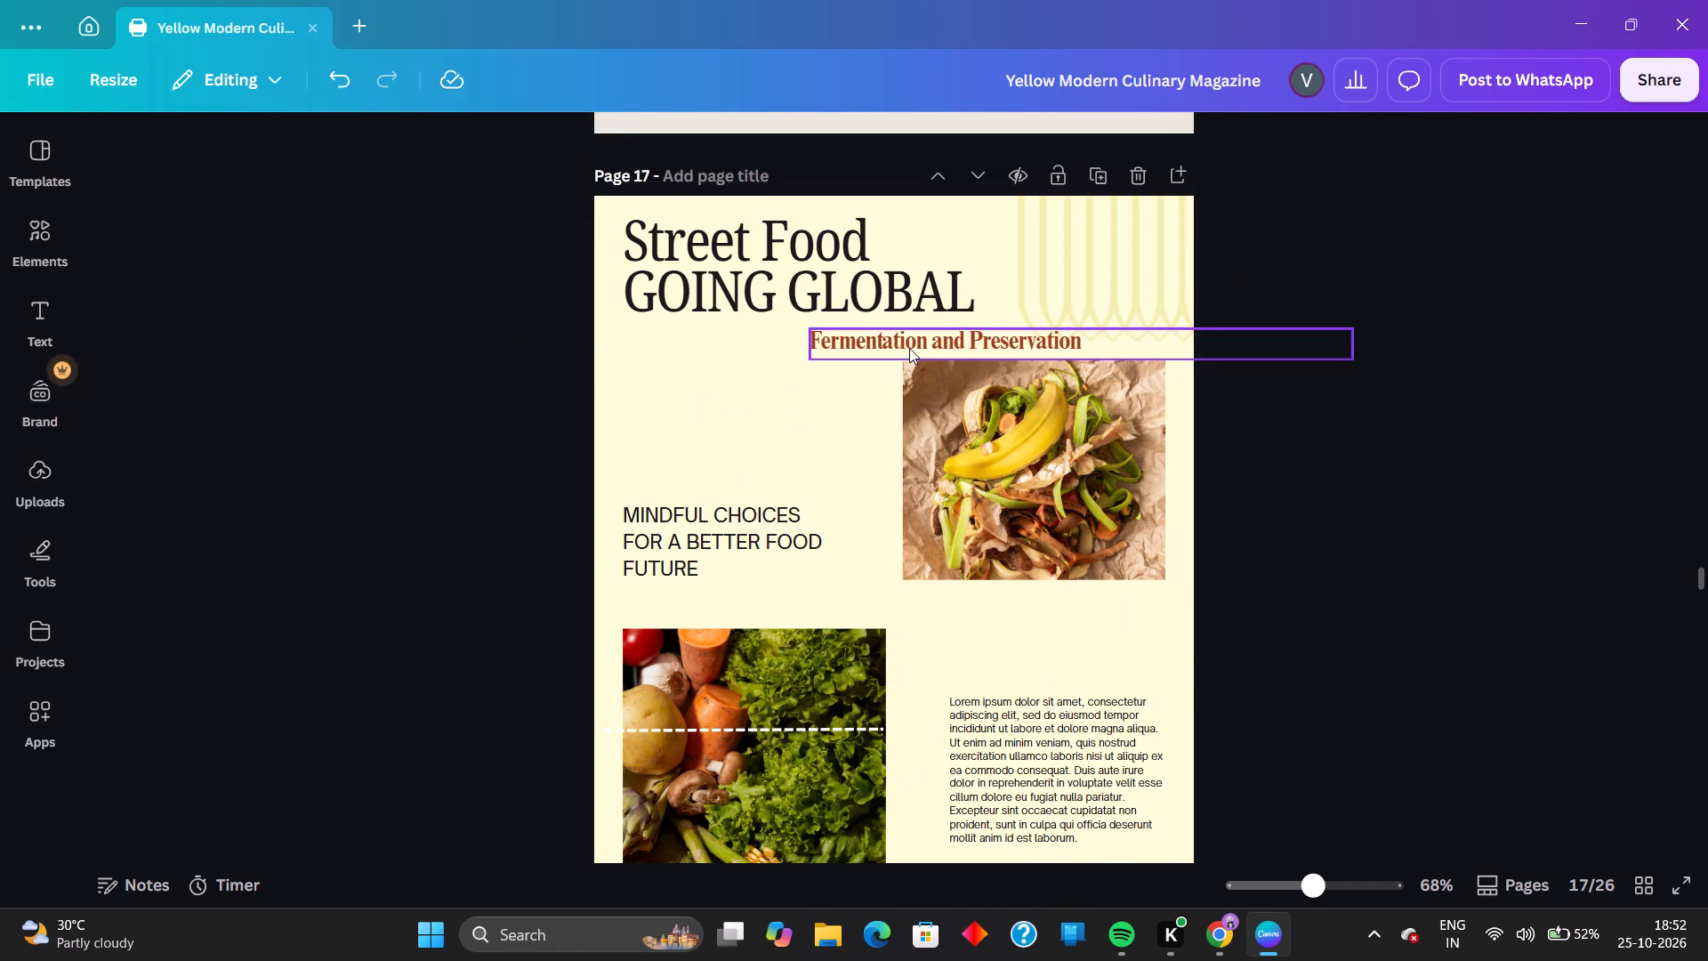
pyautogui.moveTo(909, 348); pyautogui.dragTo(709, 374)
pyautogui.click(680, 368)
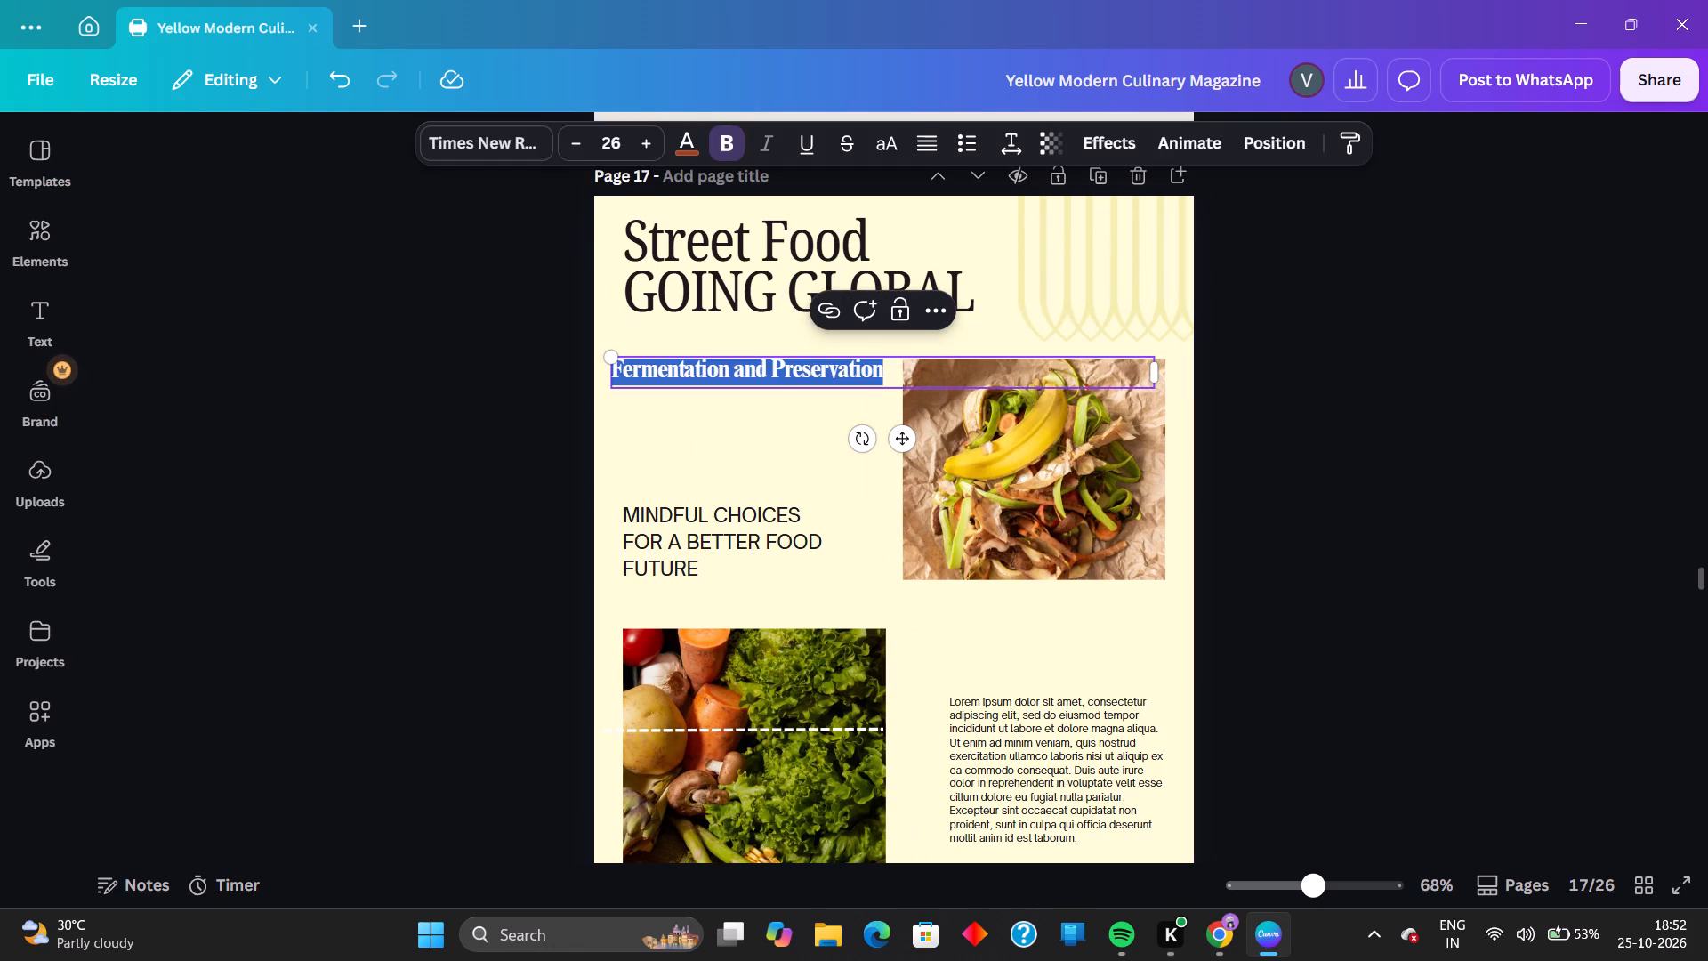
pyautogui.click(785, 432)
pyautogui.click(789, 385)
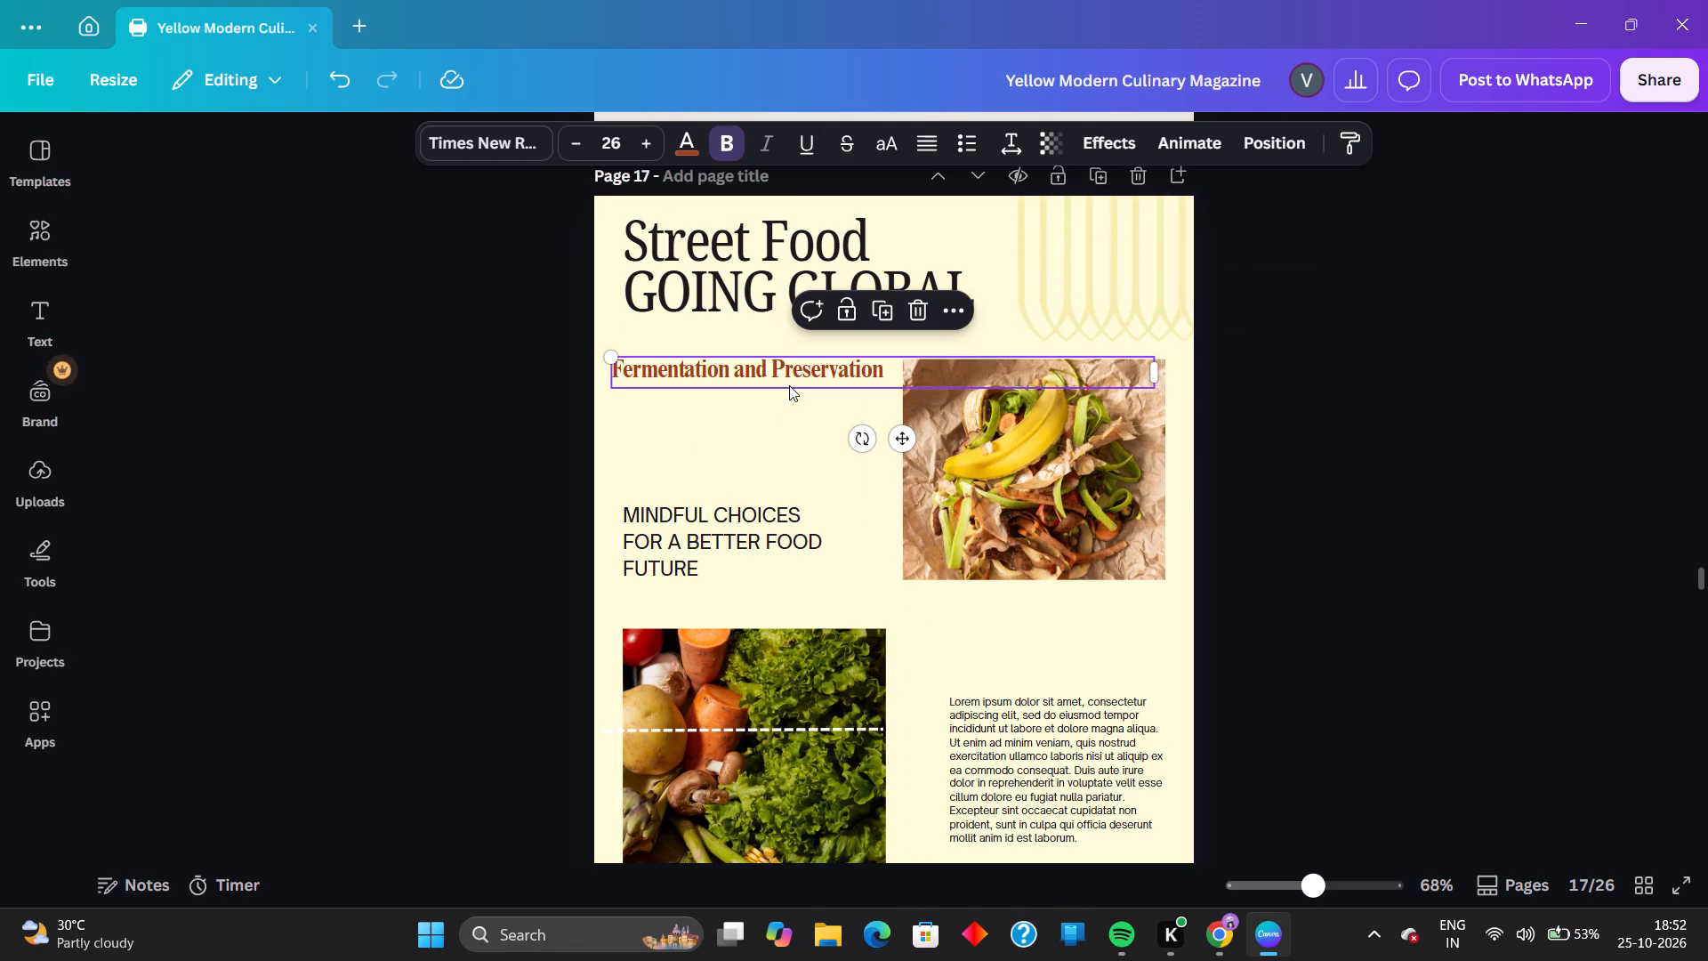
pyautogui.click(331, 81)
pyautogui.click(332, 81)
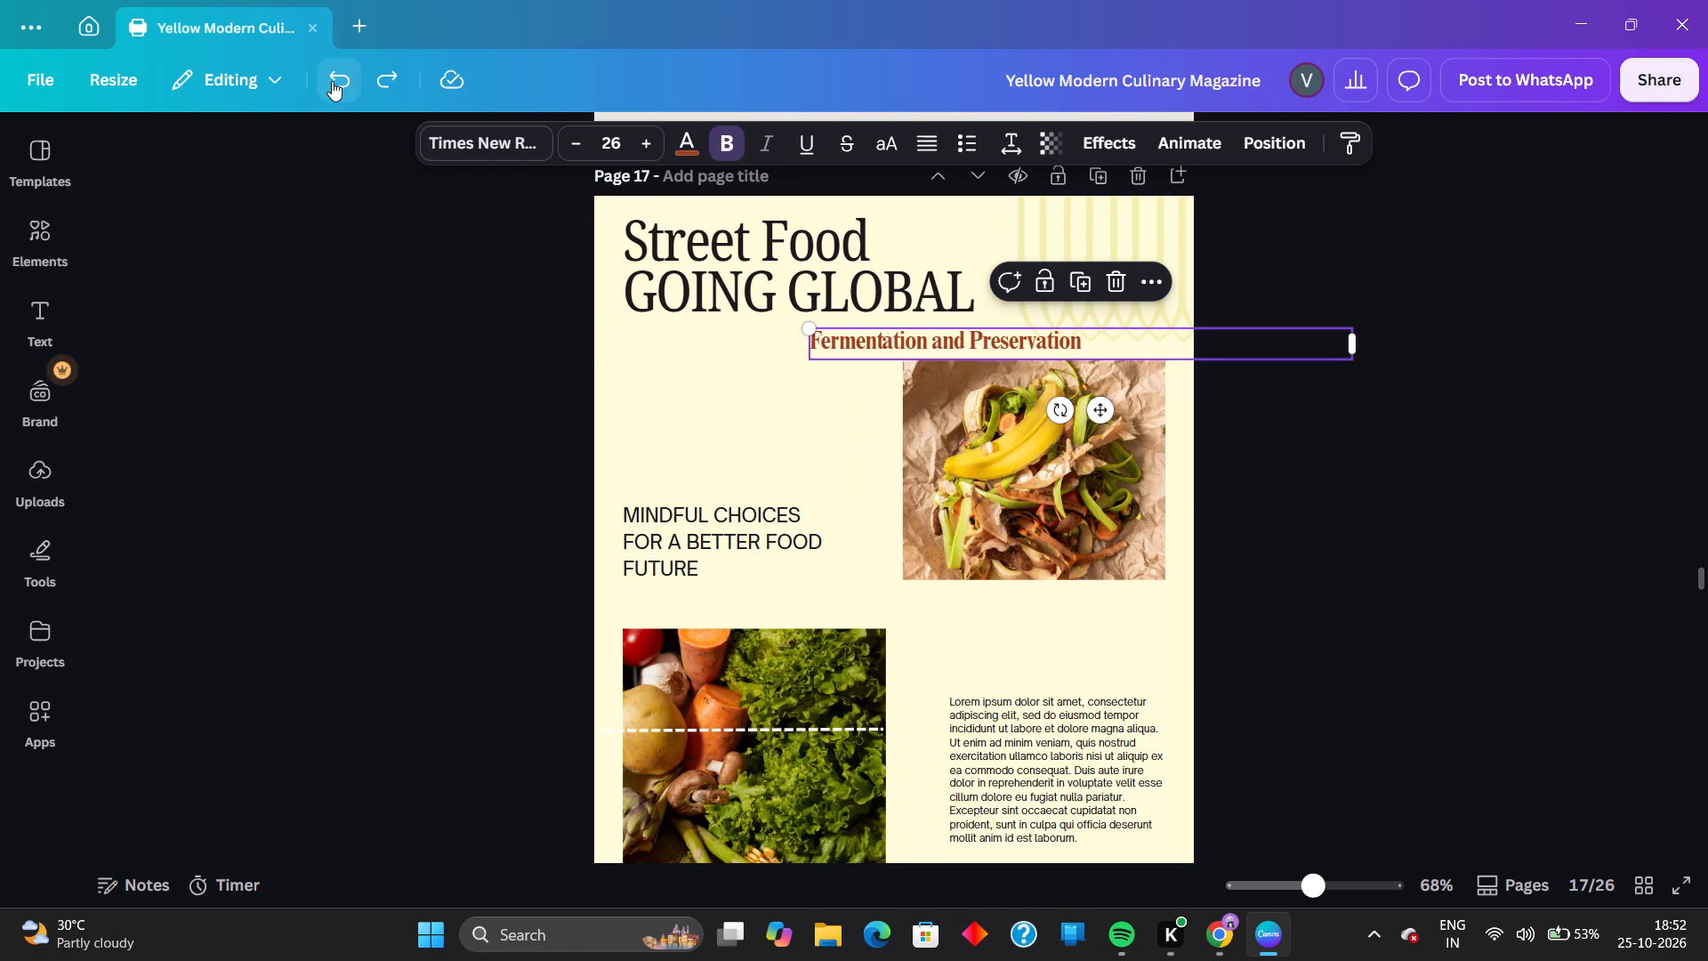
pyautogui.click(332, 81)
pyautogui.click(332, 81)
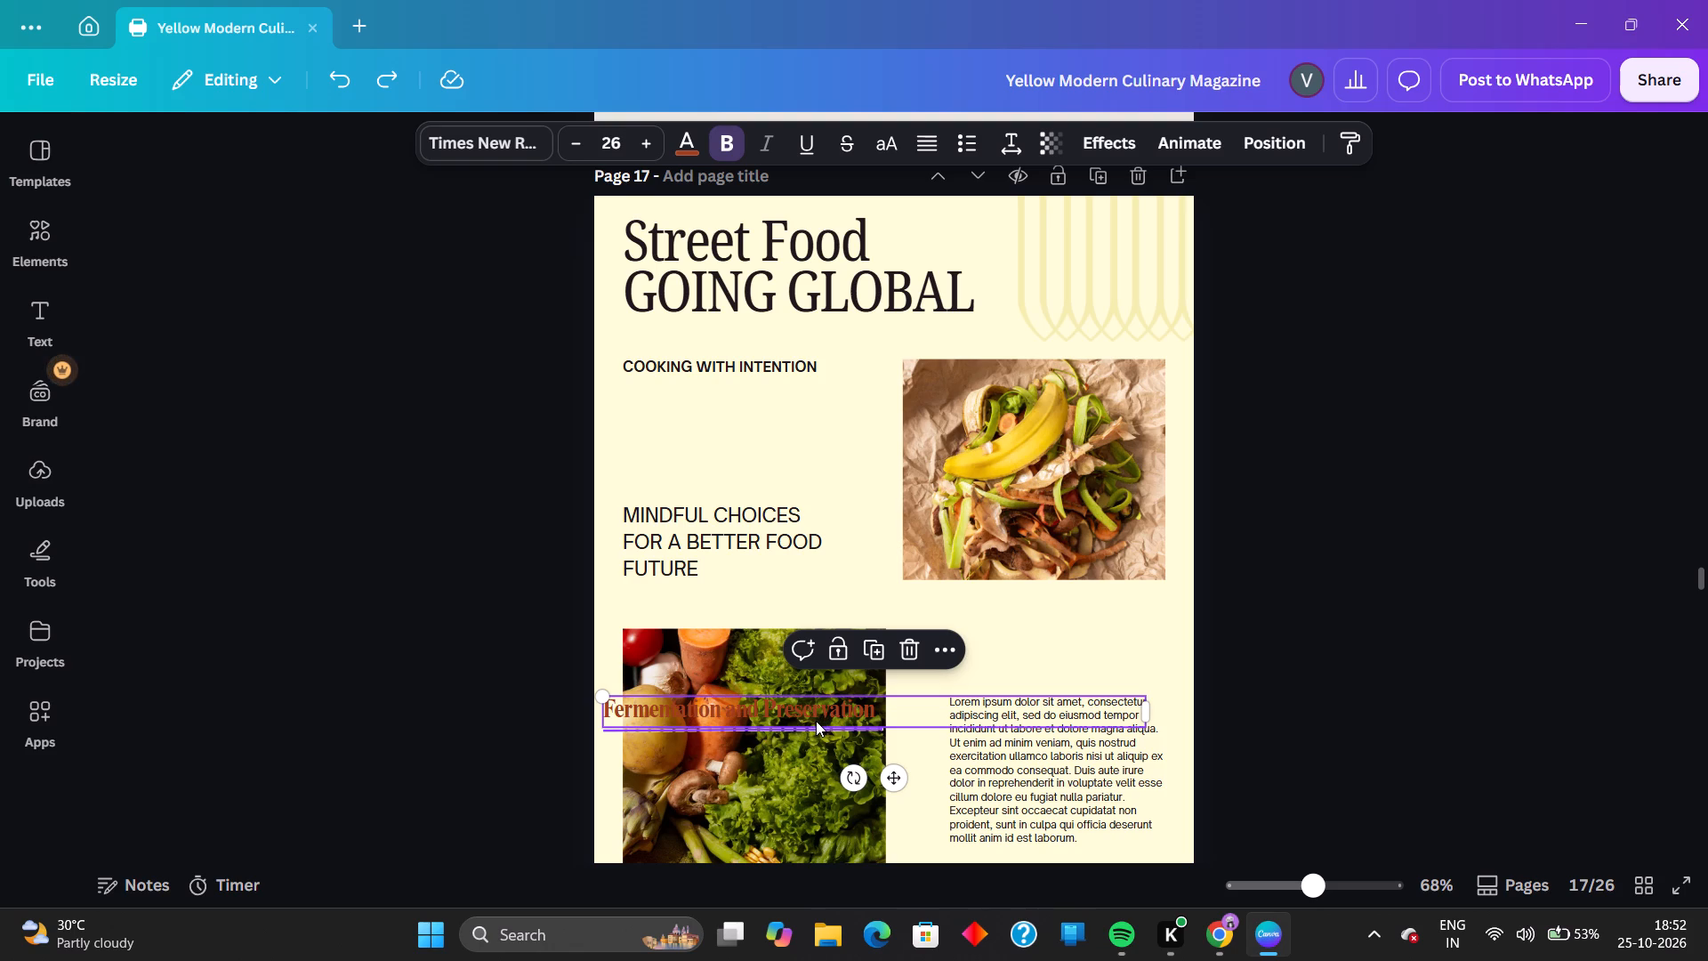
# Move the red "Fermentation and Preservation" heading off the vegetable photo to just above "MINDFUL CHOICES" on page 17.
pyautogui.moveTo(801, 721); pyautogui.dragTo(802, 687)
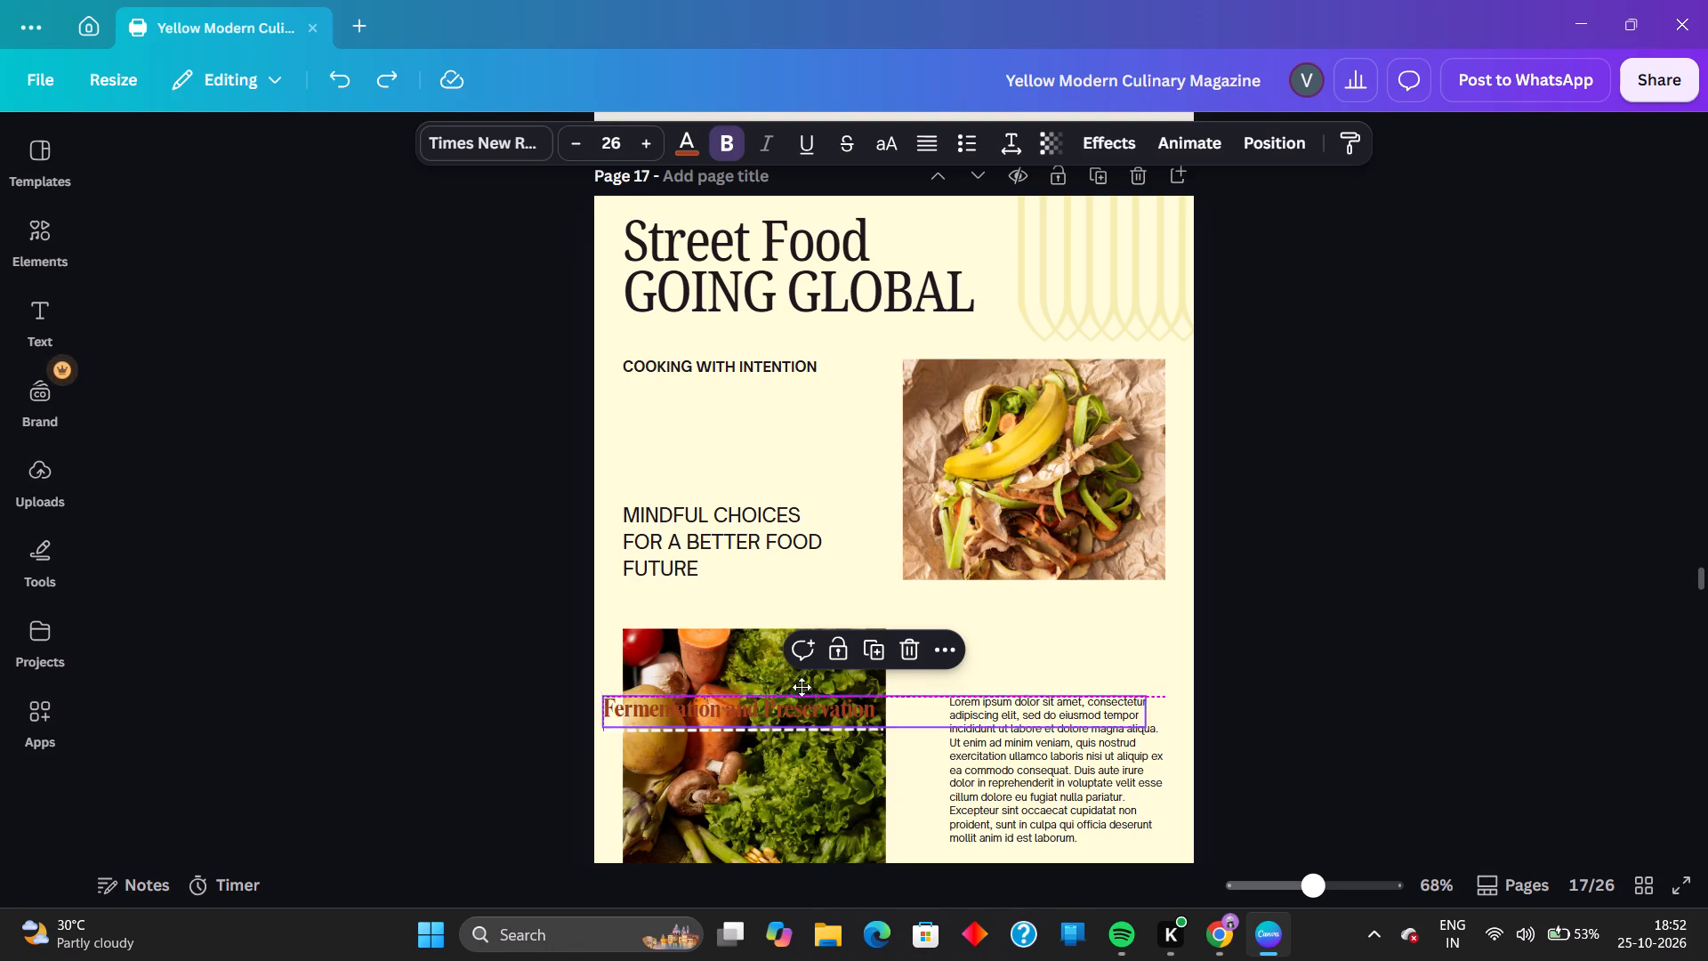
pyautogui.moveTo(802, 687); pyautogui.dragTo(791, 481)
# Move the white dashed line to the upper part of the vegetable photo and set its stroke colour to black.
pyautogui.click(821, 739)
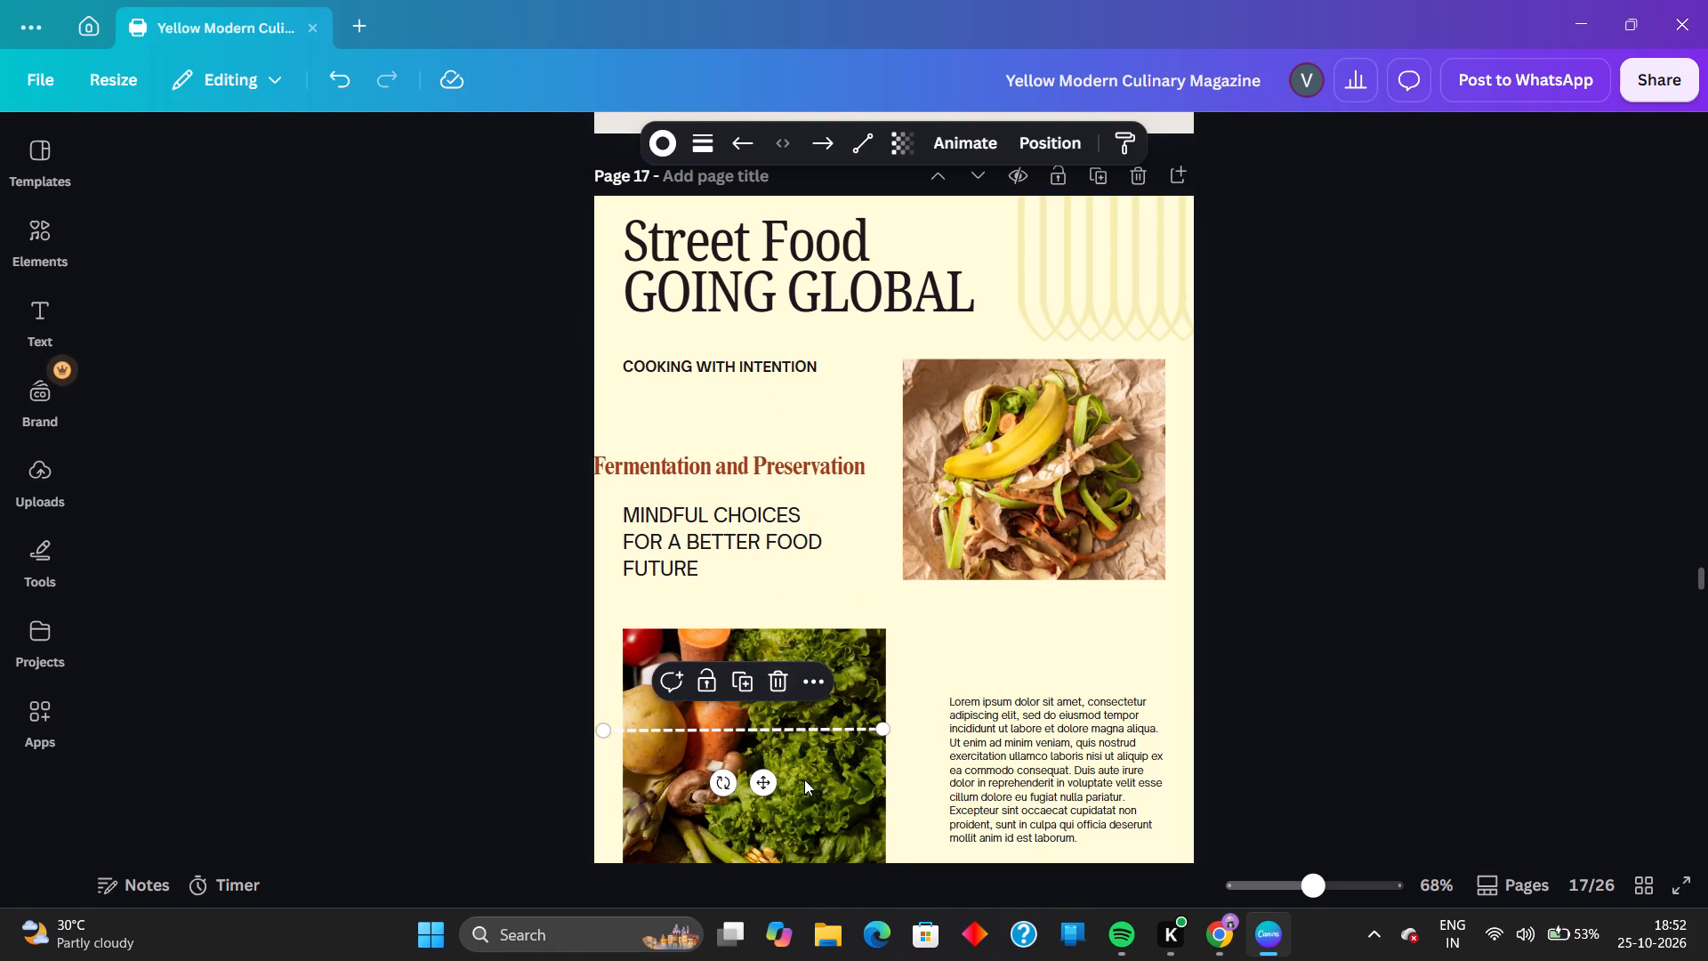
pyautogui.moveTo(810, 722); pyautogui.dragTo(805, 608)
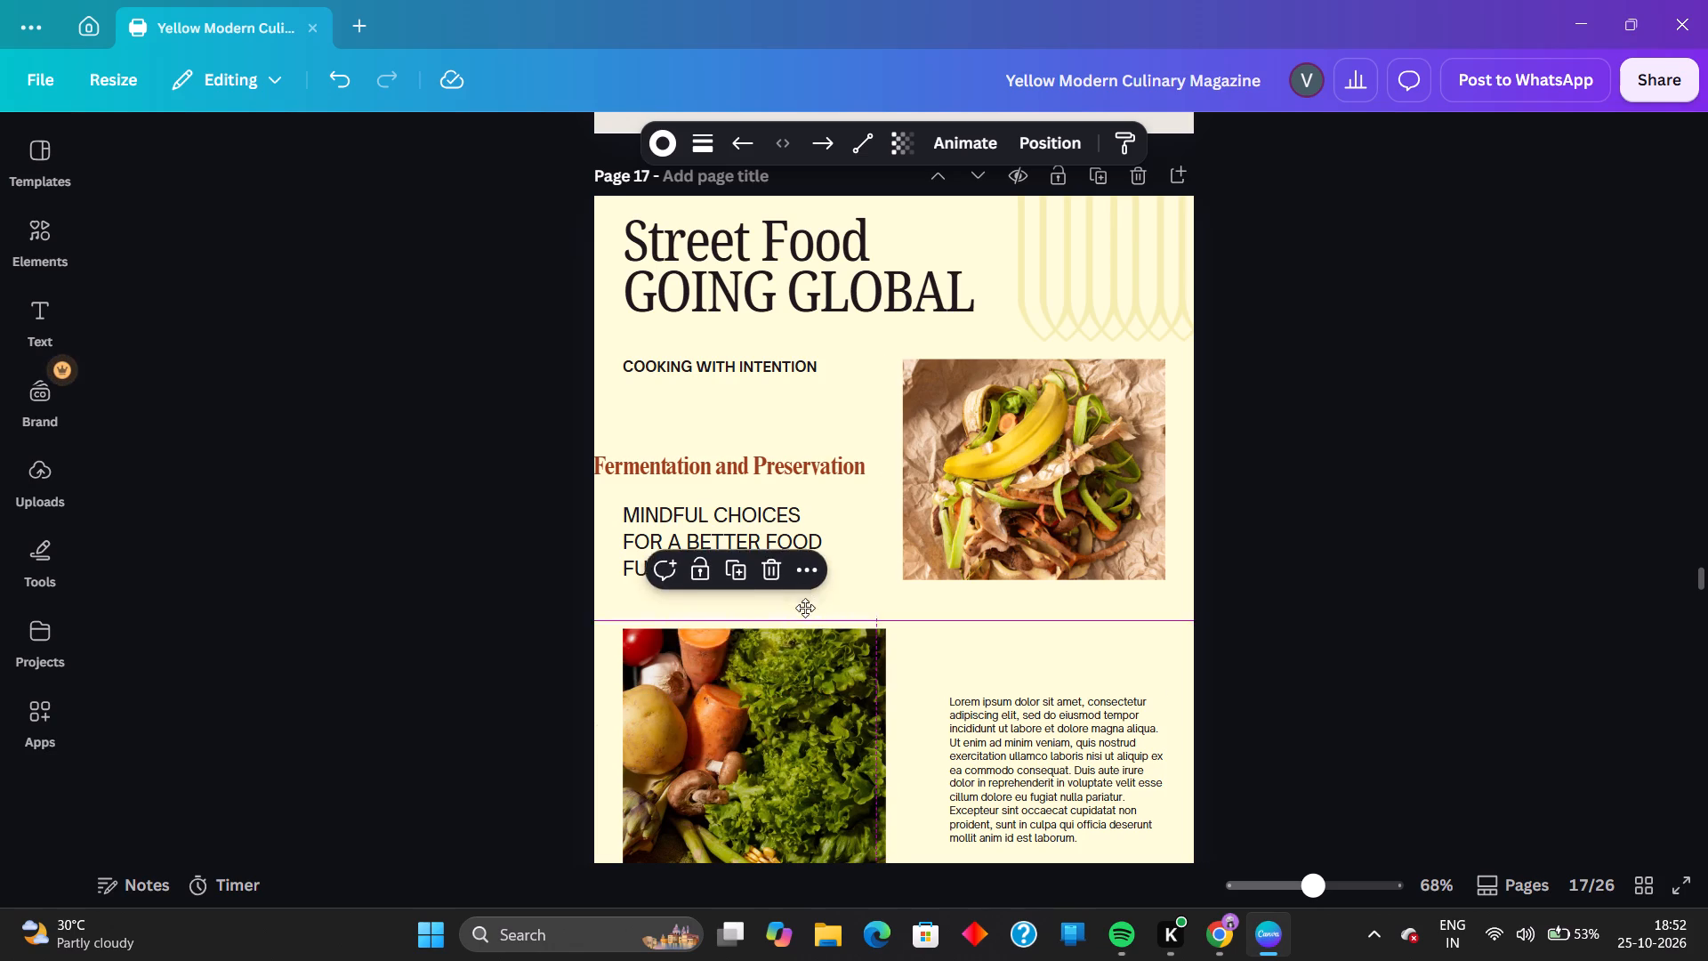
pyautogui.moveTo(805, 608); pyautogui.dragTo(802, 649)
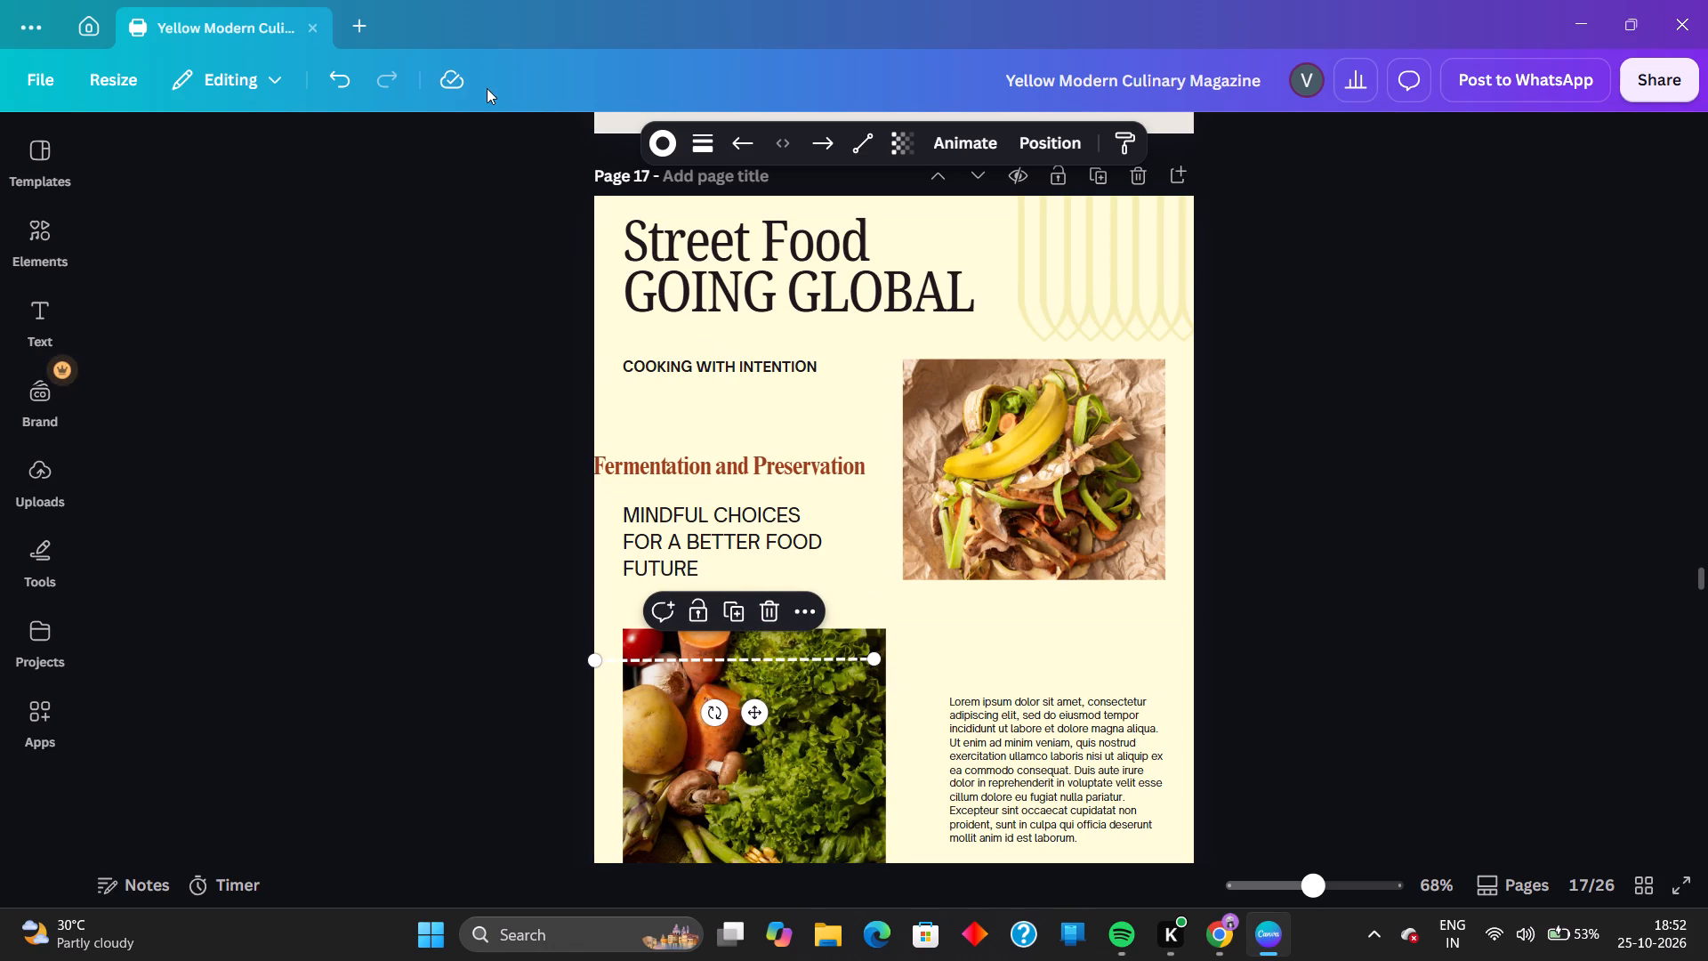
pyautogui.click(464, 299)
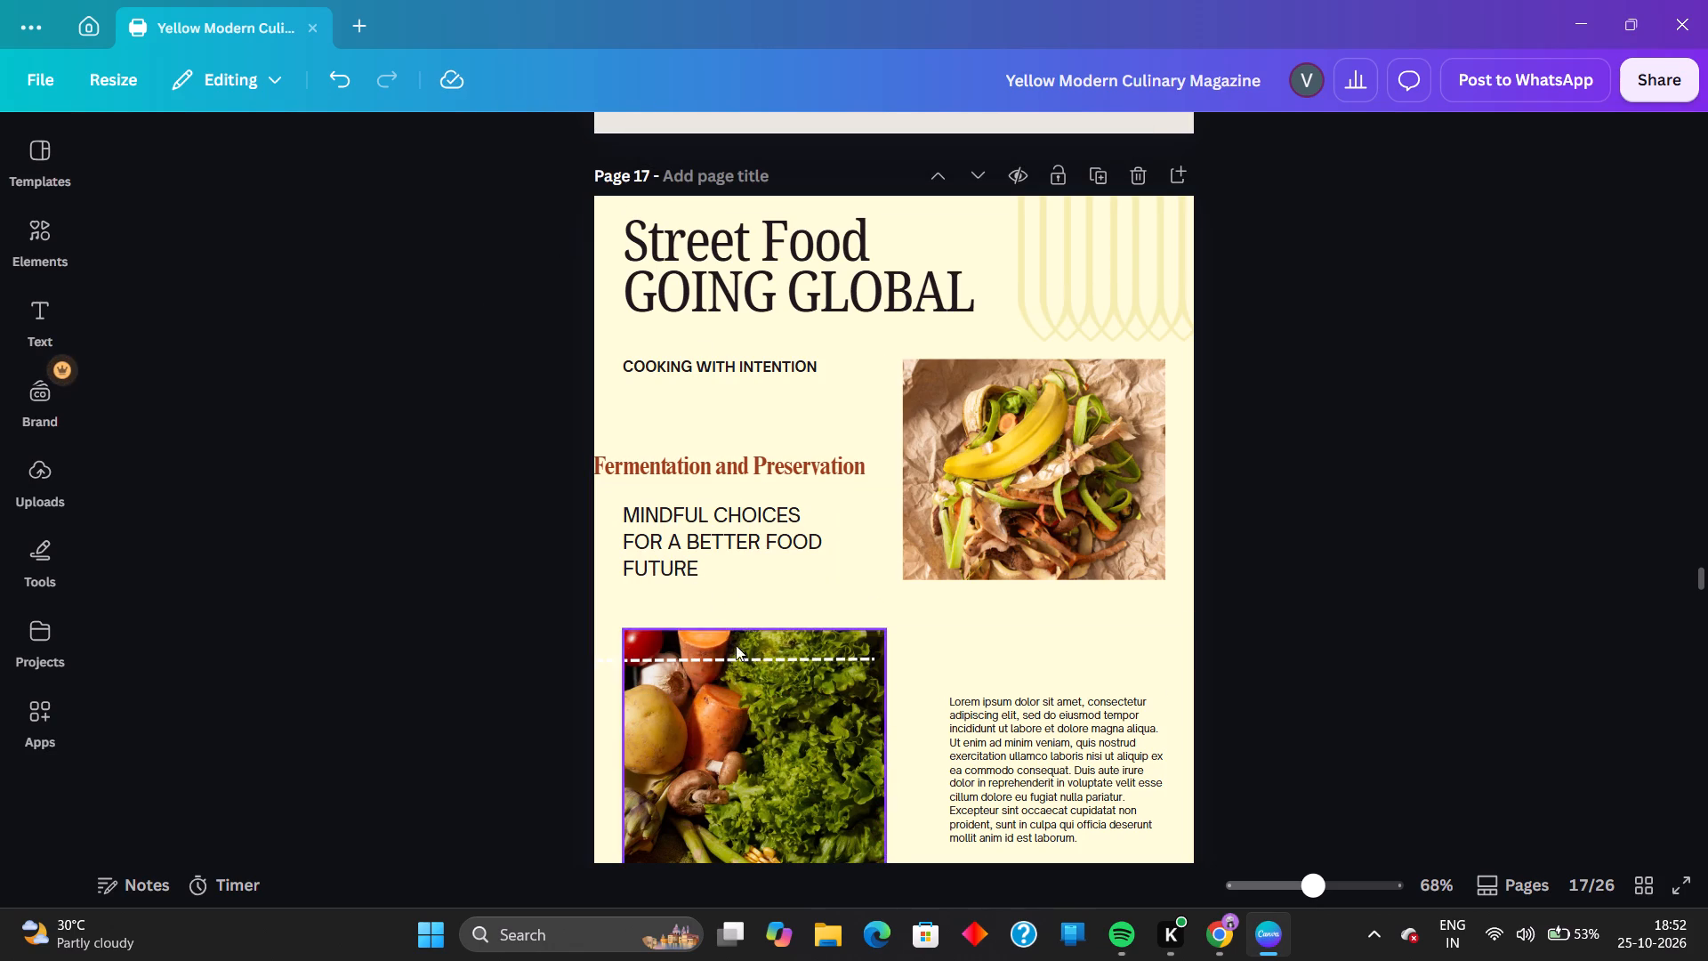
pyautogui.click(737, 666)
pyautogui.click(665, 134)
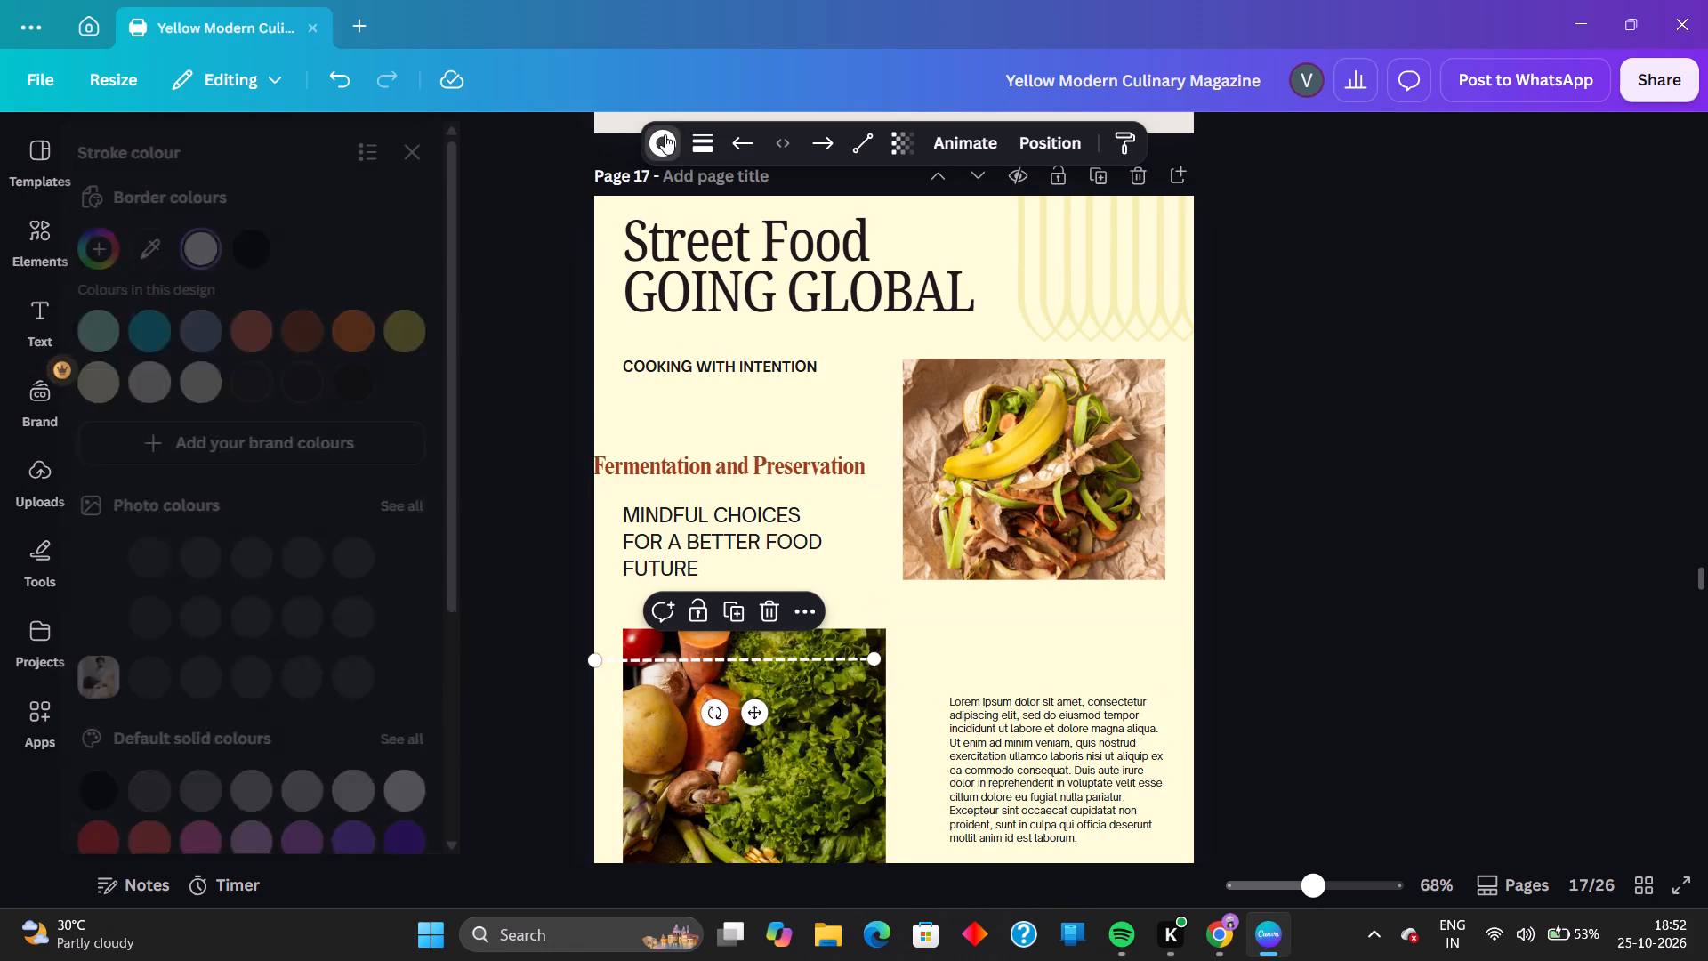
pyautogui.click(278, 257)
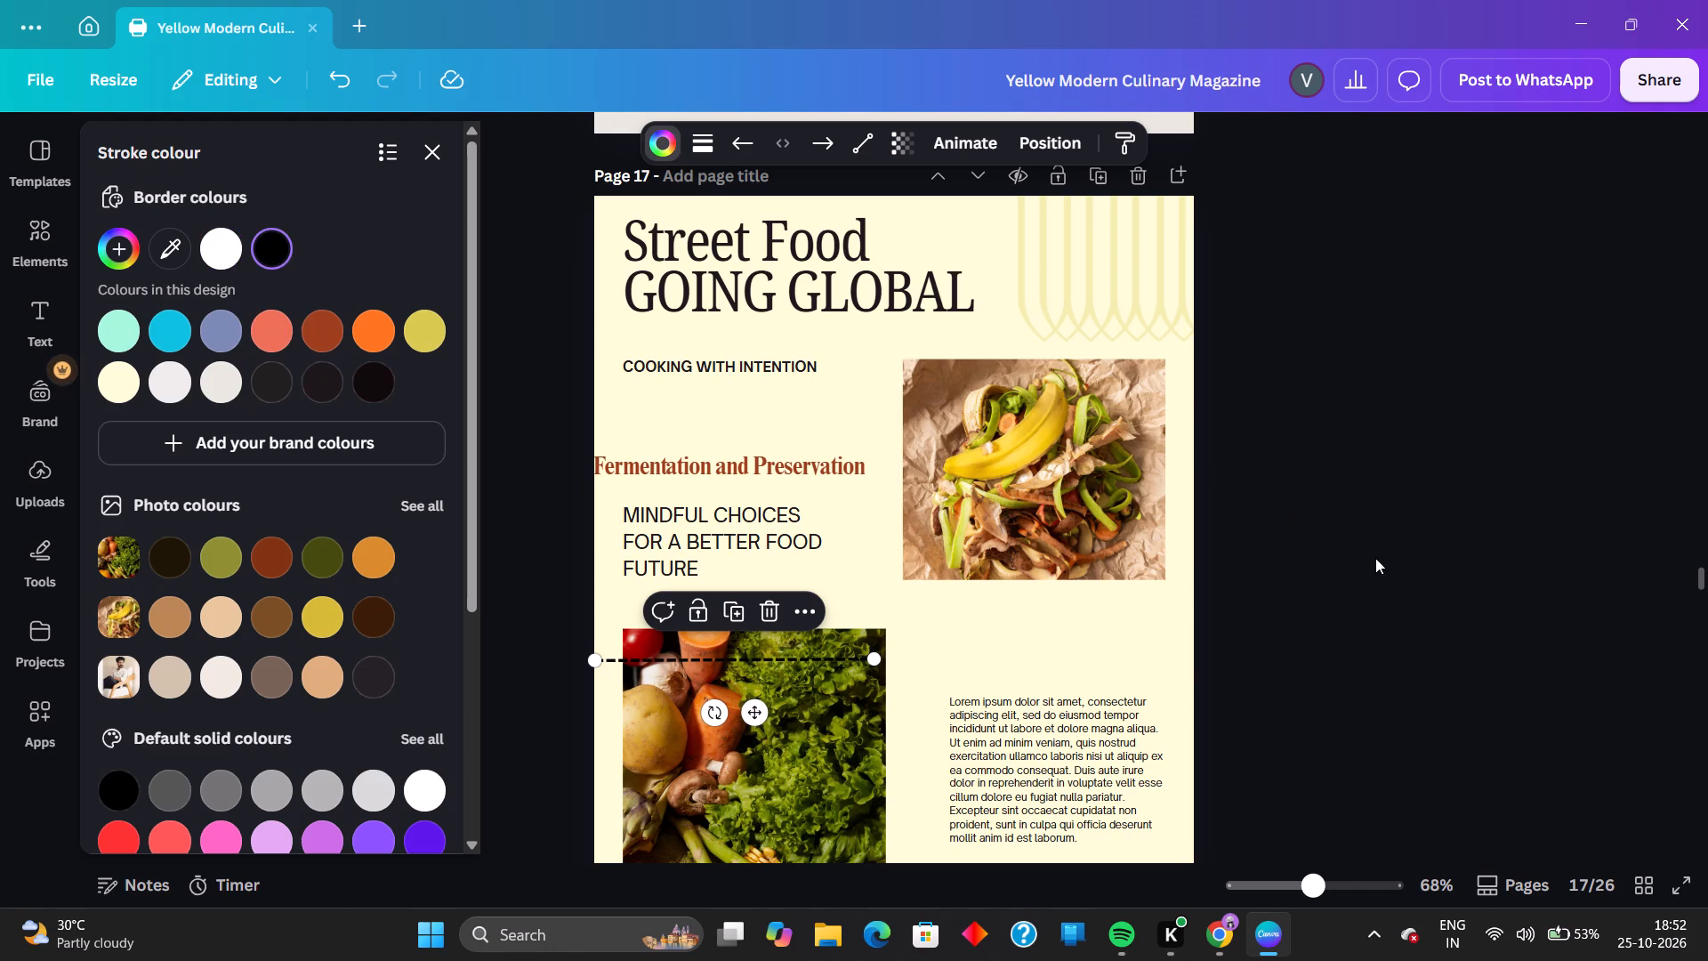
pyautogui.click(1375, 558)
# Move the black dashed line up to just below "COOKING WITH INTENTION", beside the banana photo.
pyautogui.moveTo(828, 659); pyautogui.dragTo(837, 548)
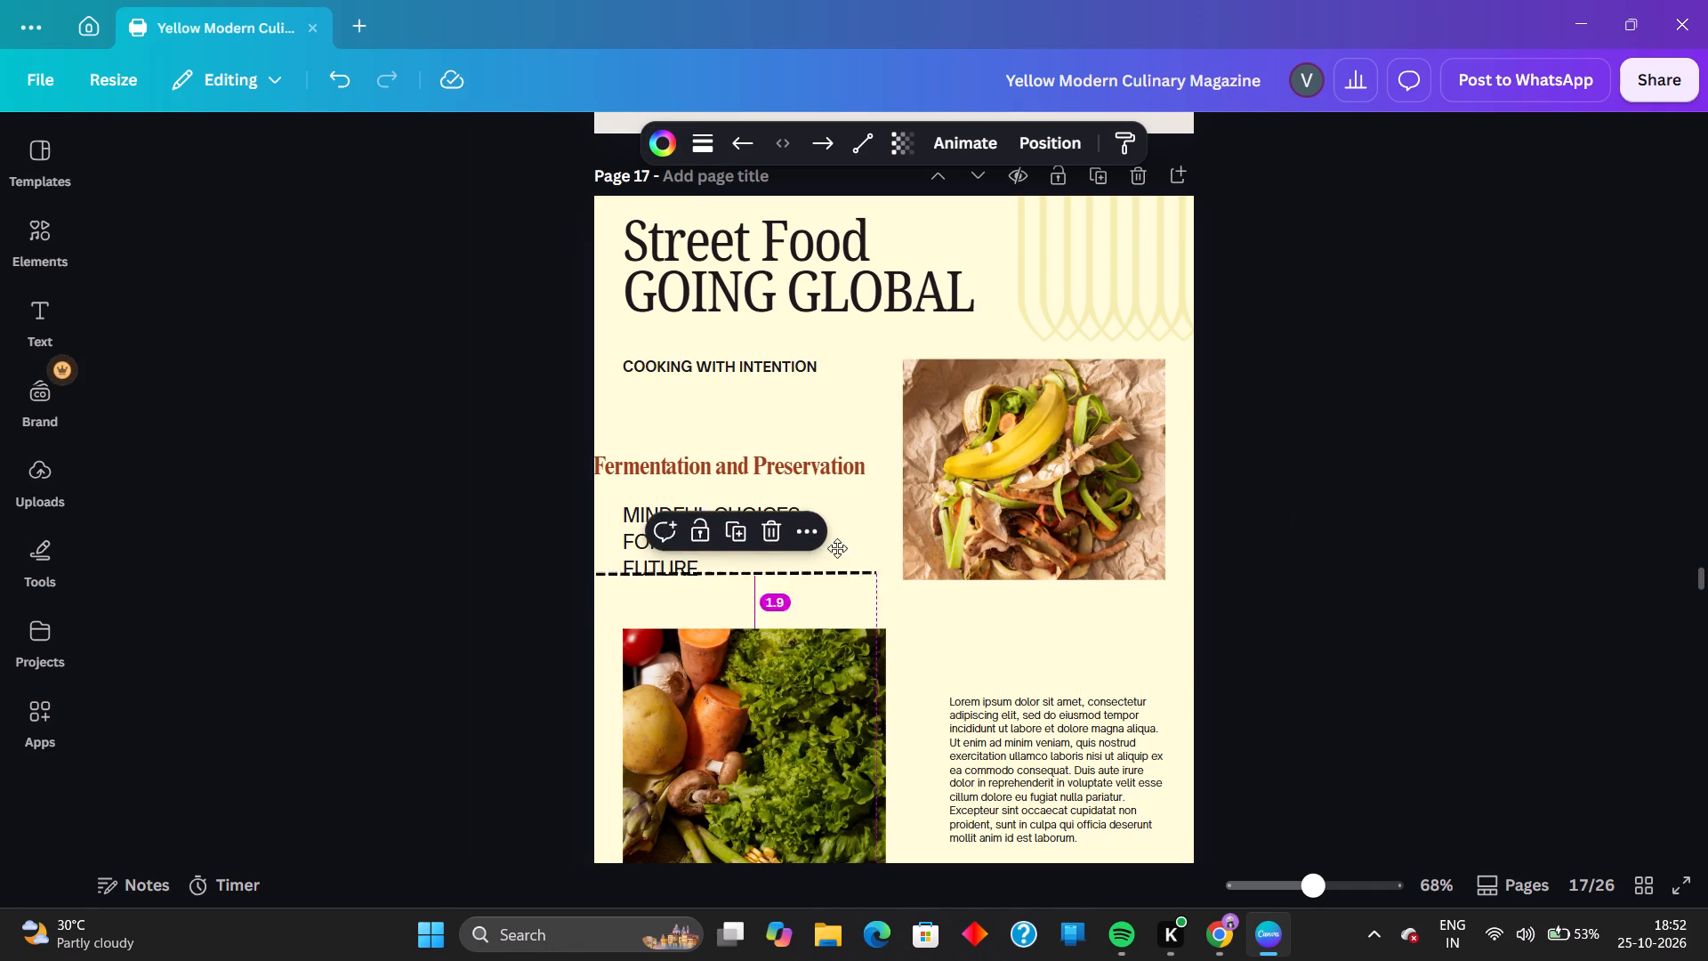
pyautogui.moveTo(837, 548); pyautogui.dragTo(839, 388)
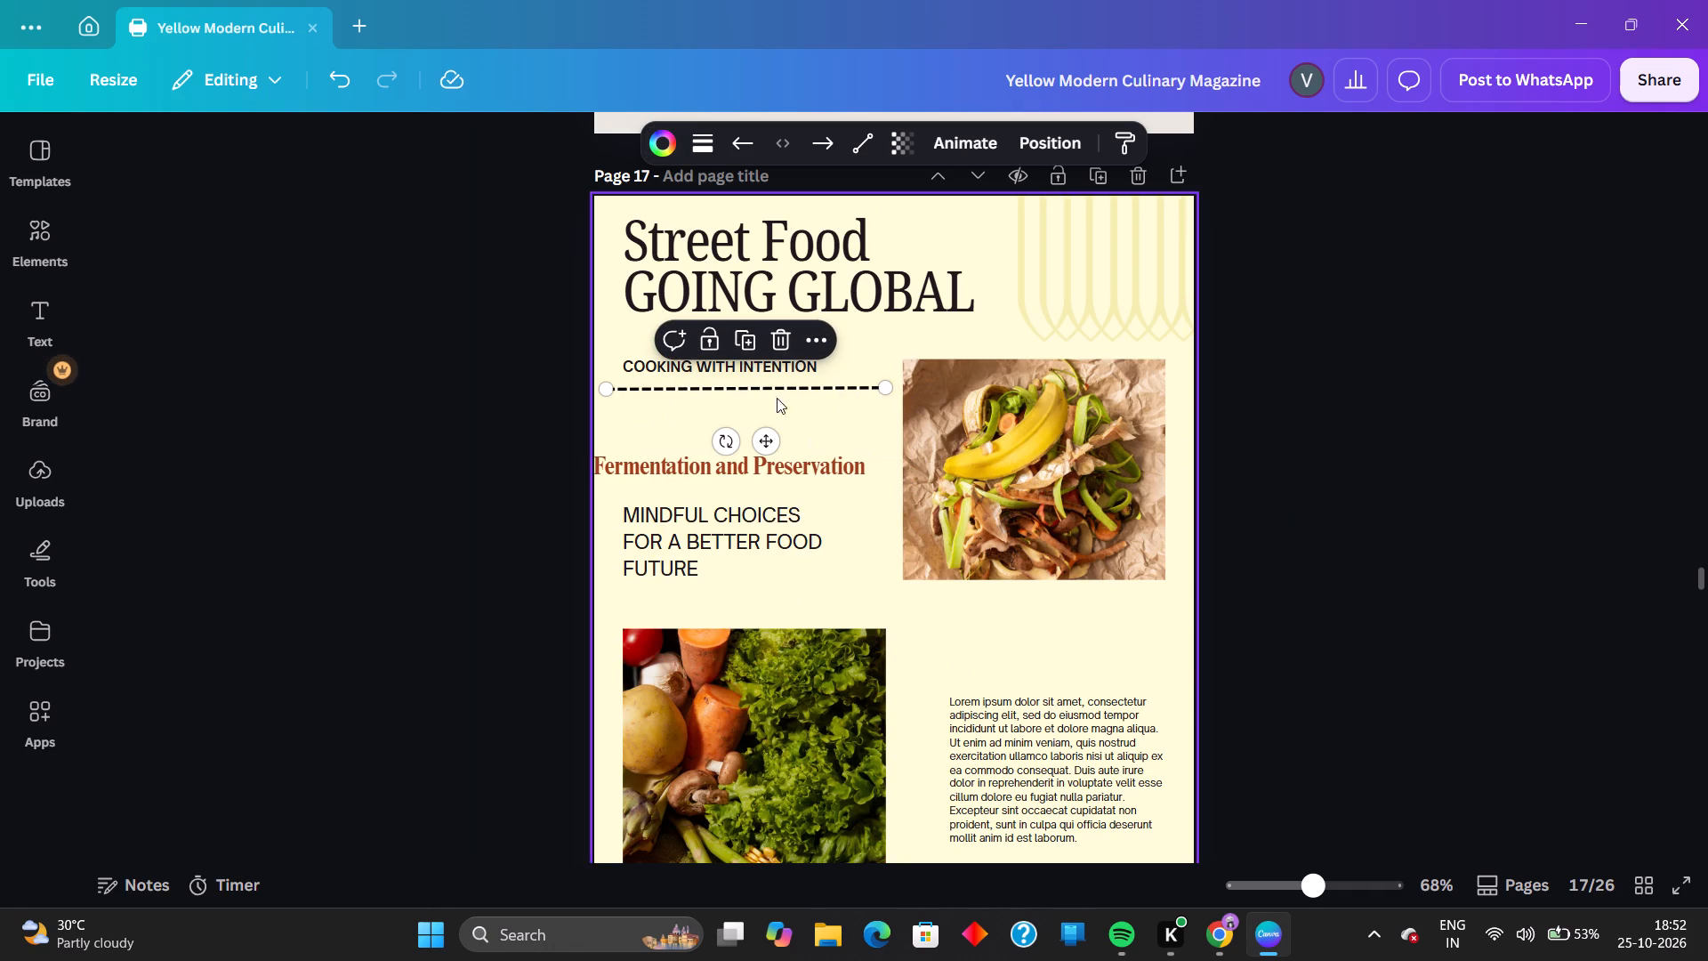
# Delete "COOKING WITH INTENTION" and put the red "Fermentation and Preservation" heading in its place, directly above and left-aligned with the dashed line.
pyautogui.click(760, 370)
pyautogui.click(781, 309)
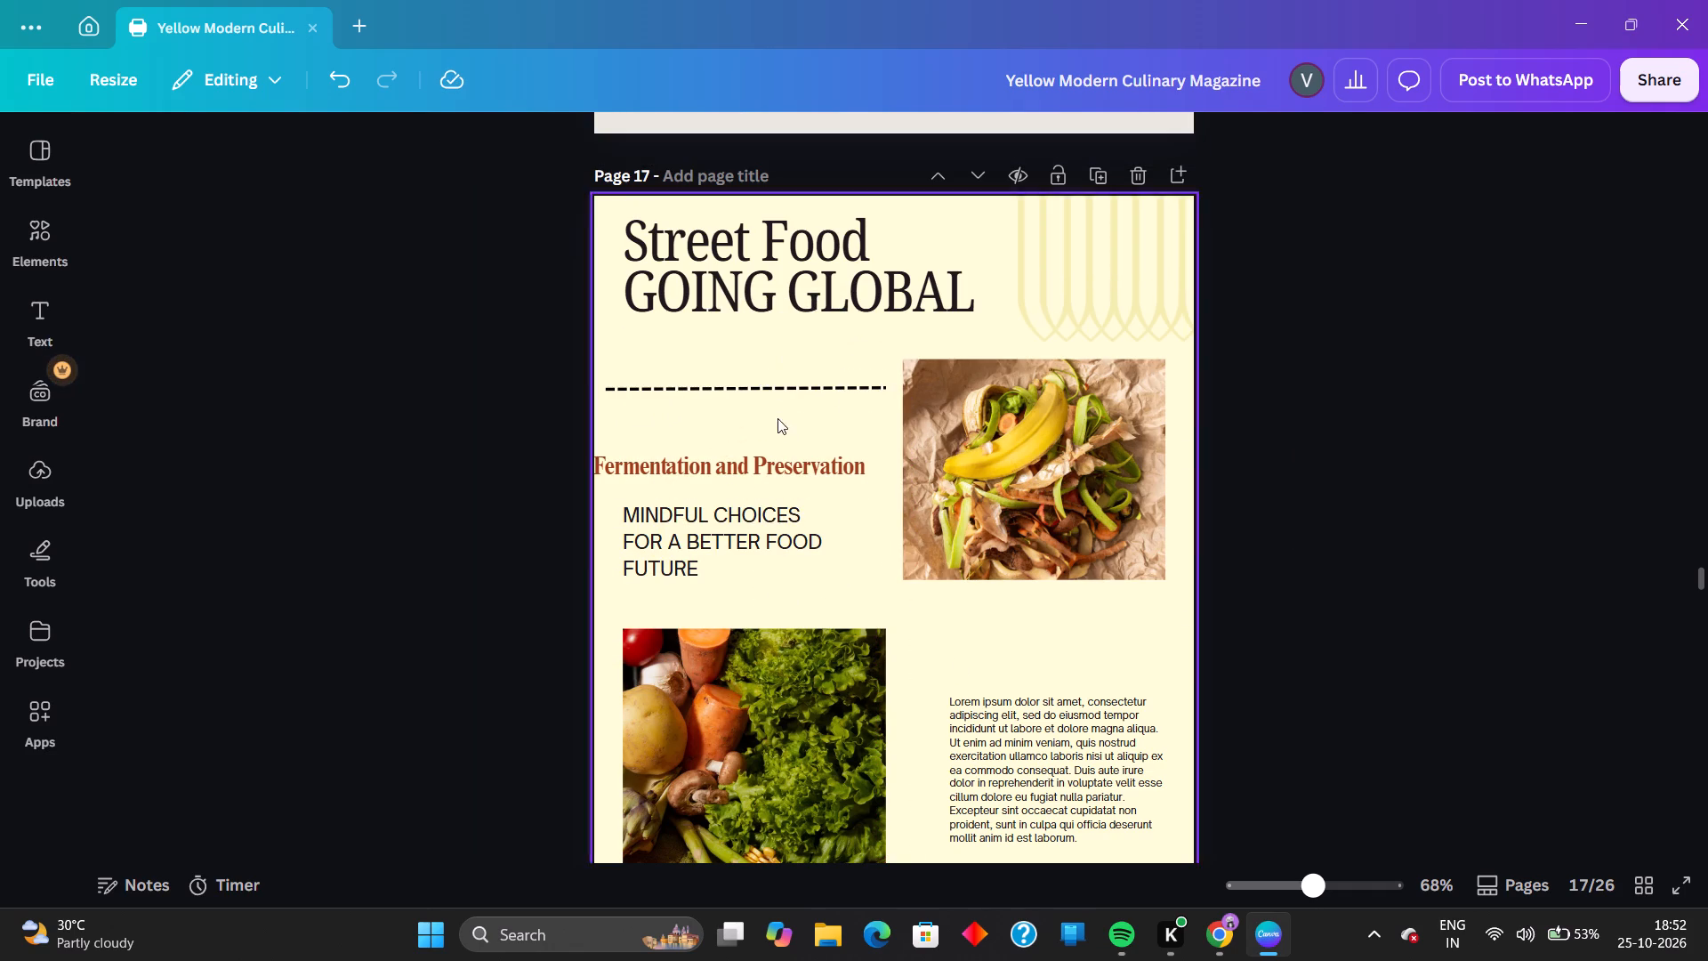
pyautogui.moveTo(775, 478); pyautogui.dragTo(792, 380)
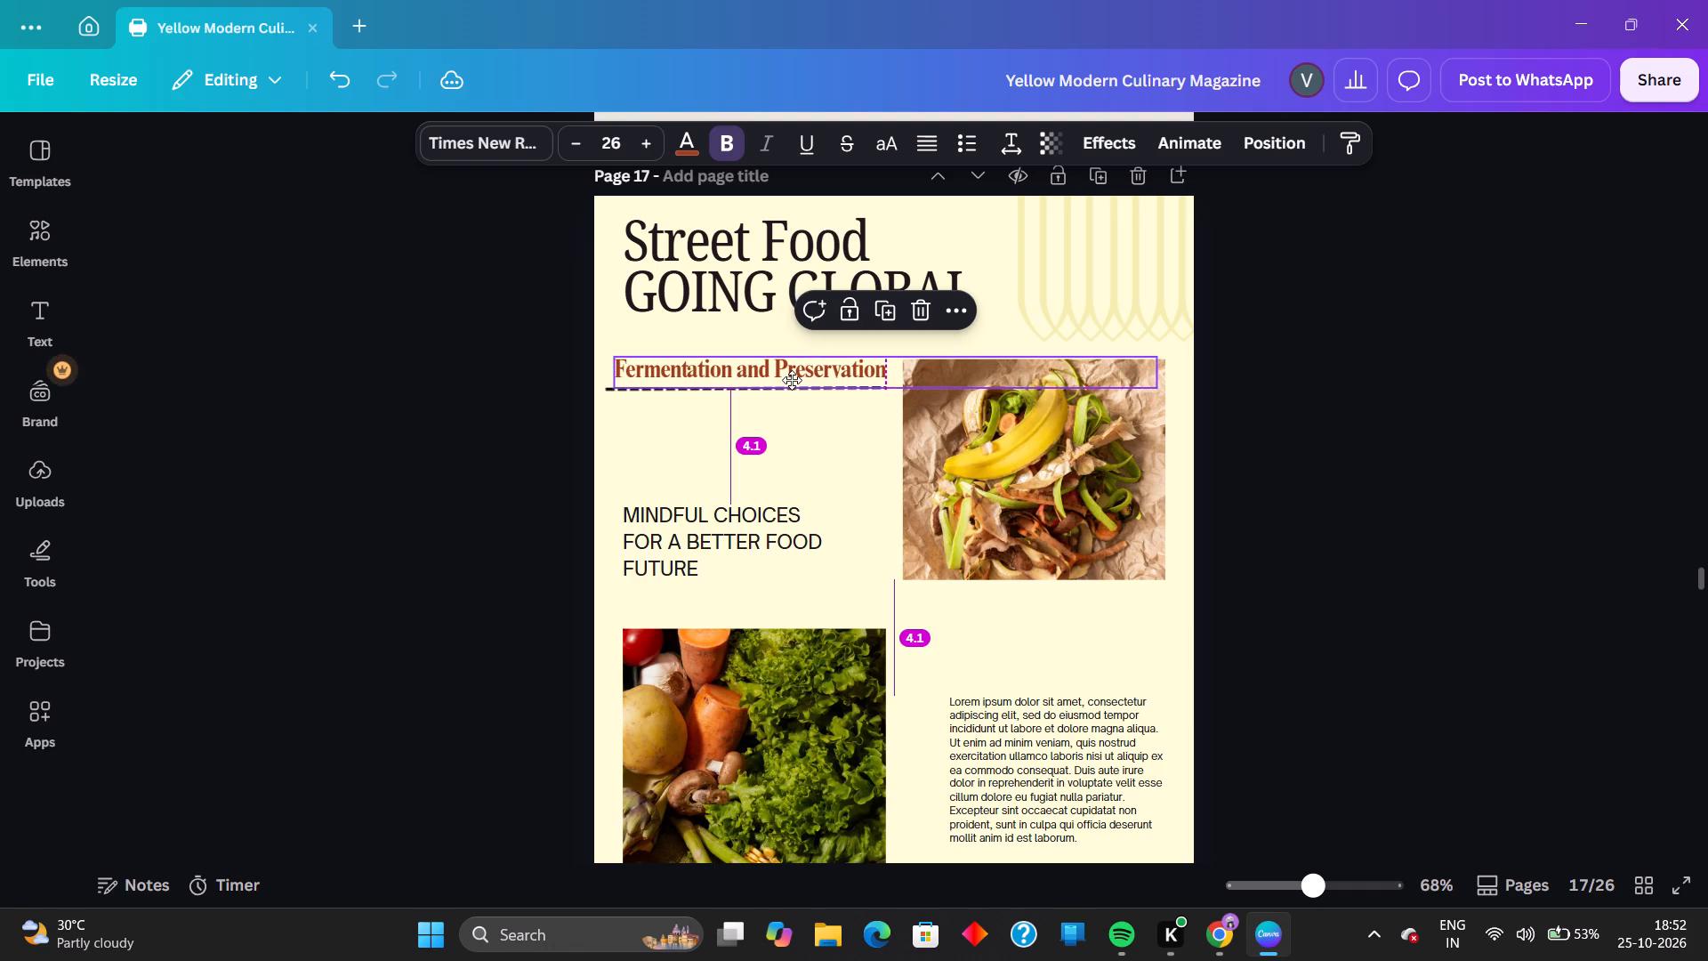
pyautogui.moveTo(792, 380); pyautogui.dragTo(792, 377)
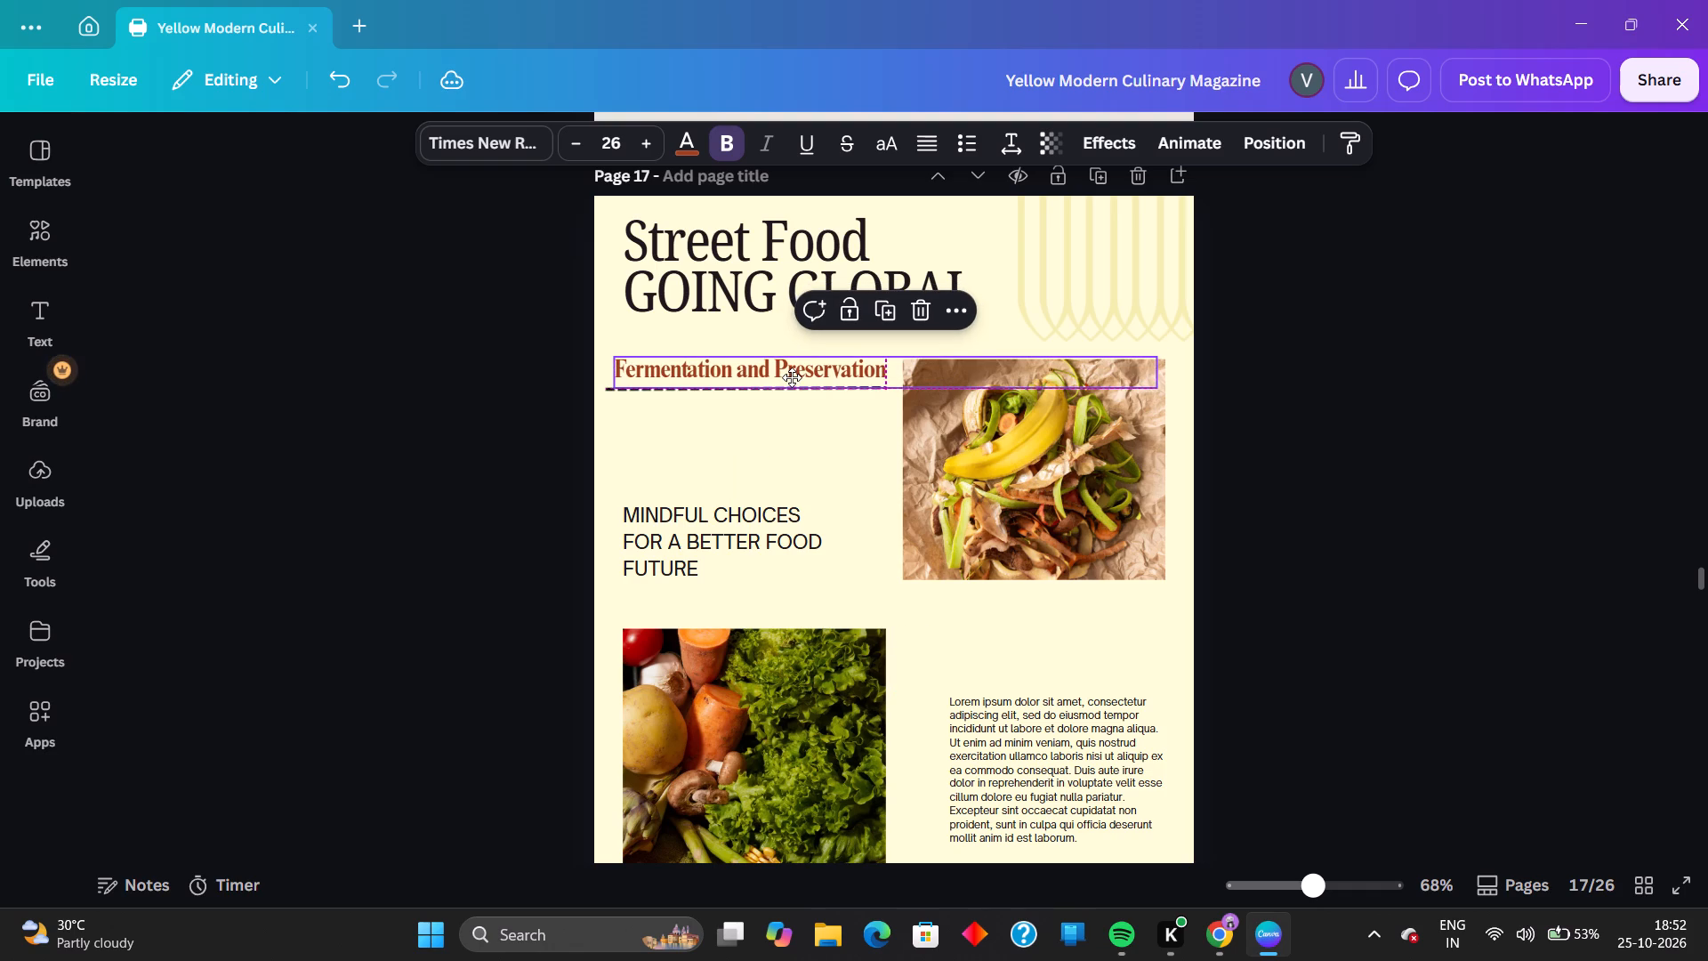
pyautogui.moveTo(792, 377); pyautogui.dragTo(786, 377)
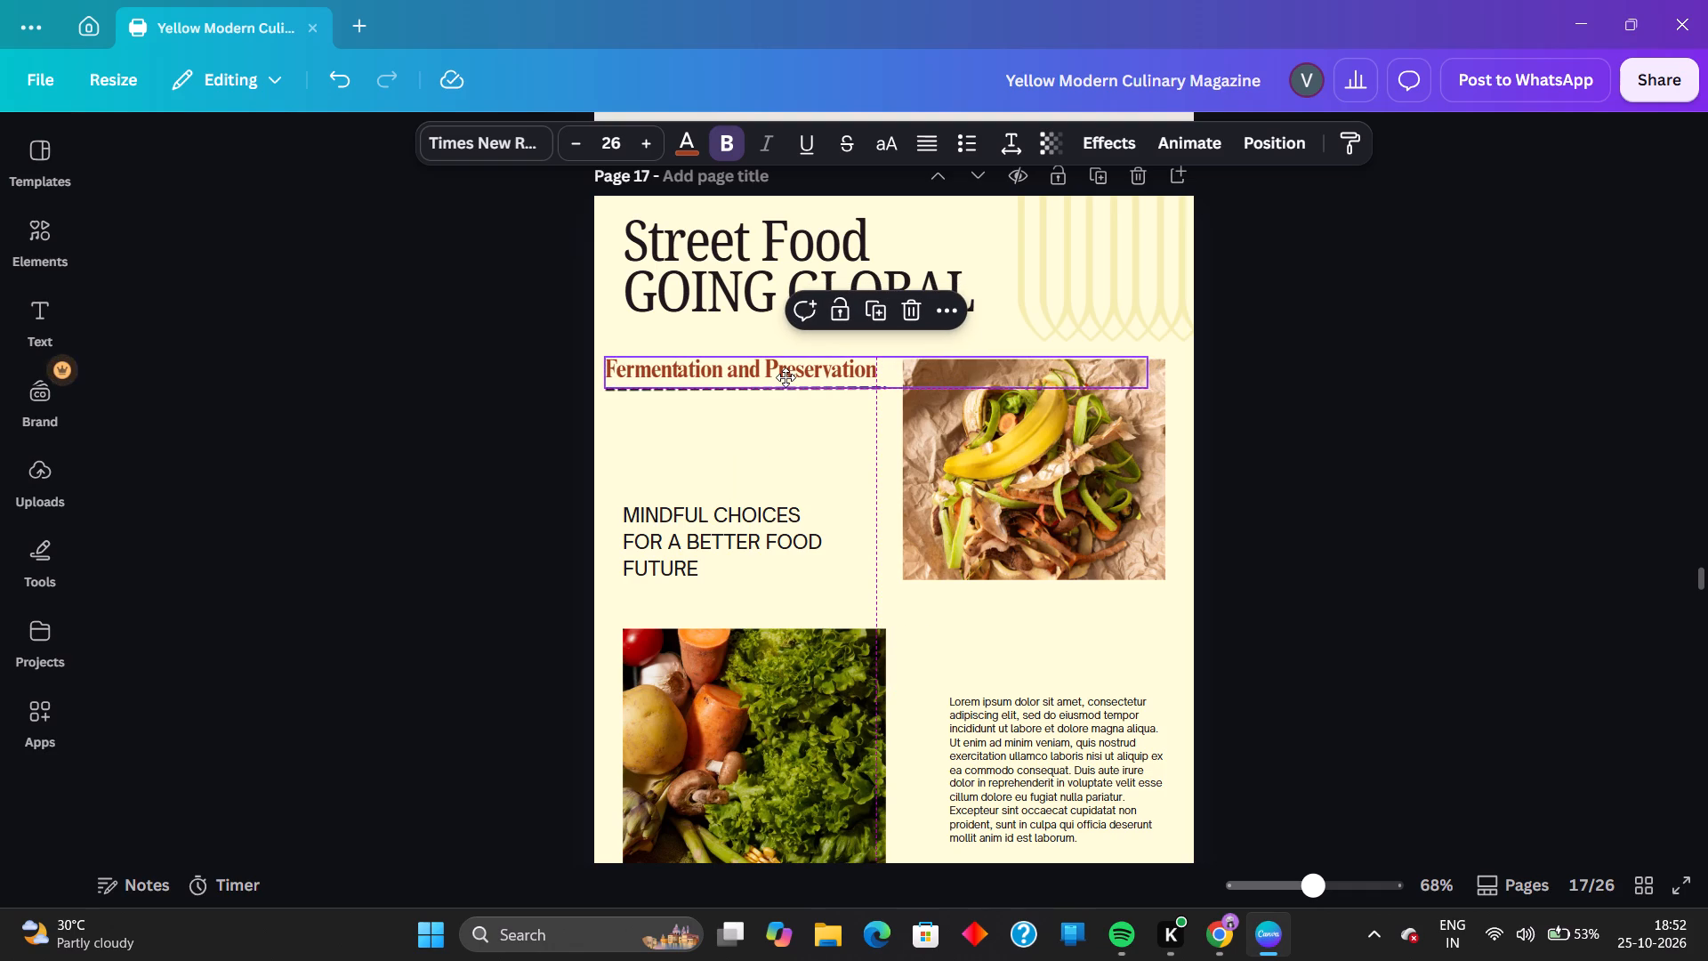
pyautogui.moveTo(786, 377); pyautogui.dragTo(787, 379)
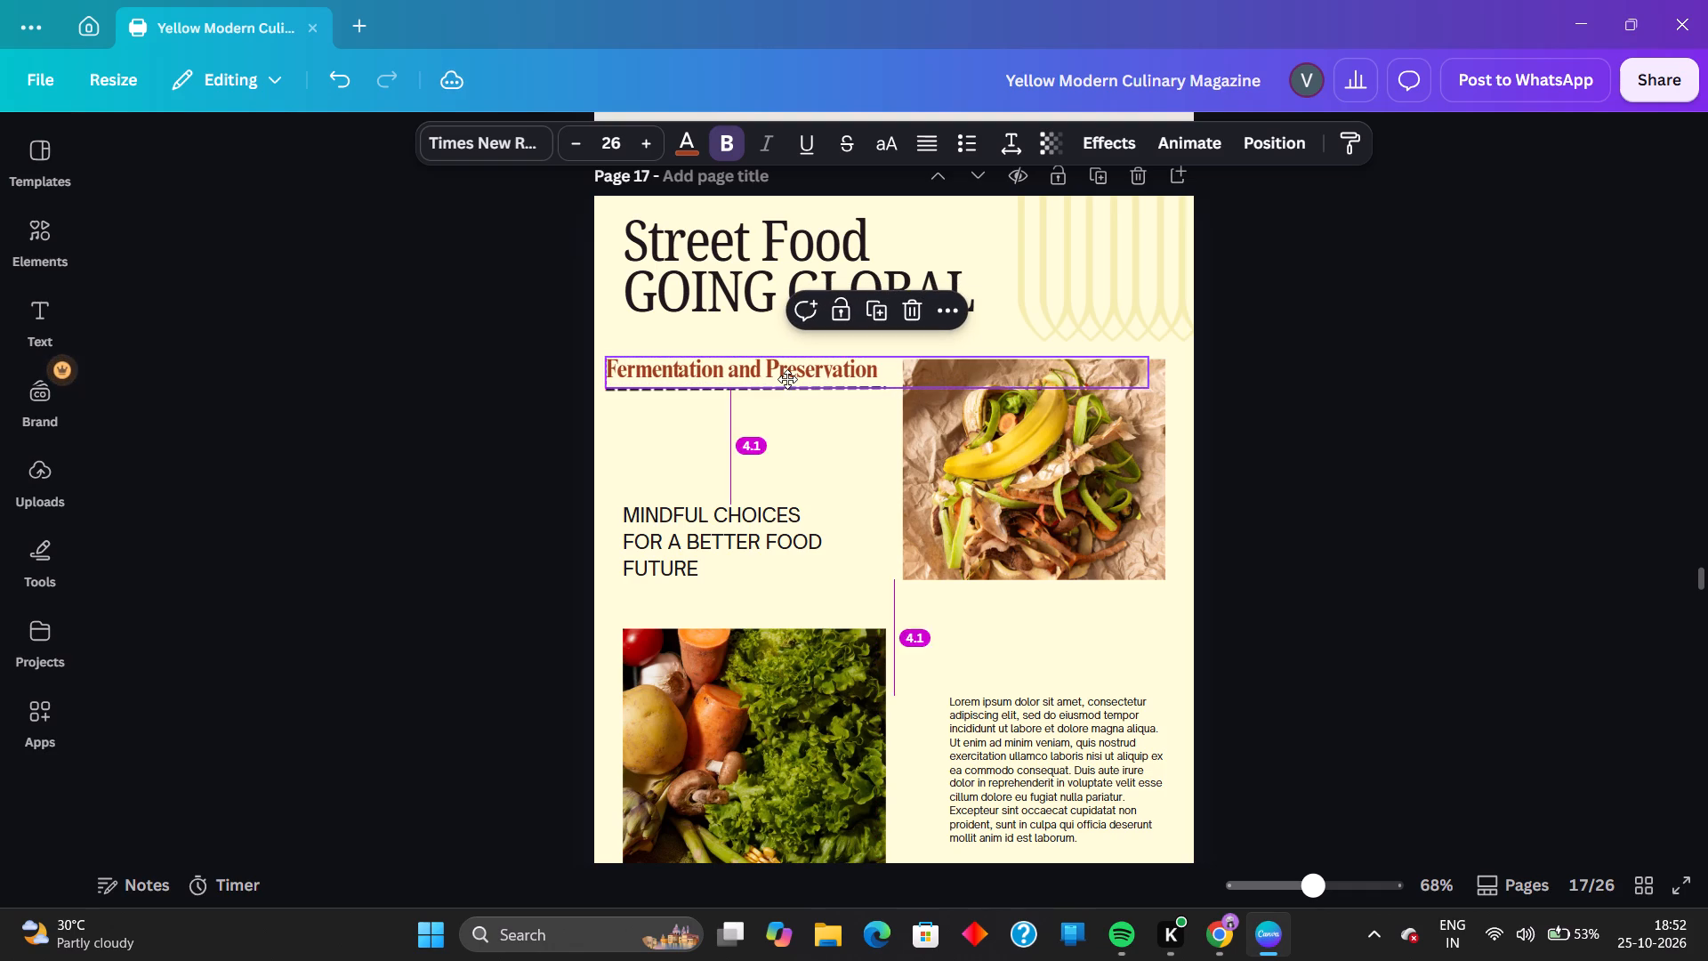
pyautogui.moveTo(787, 379); pyautogui.dragTo(788, 379)
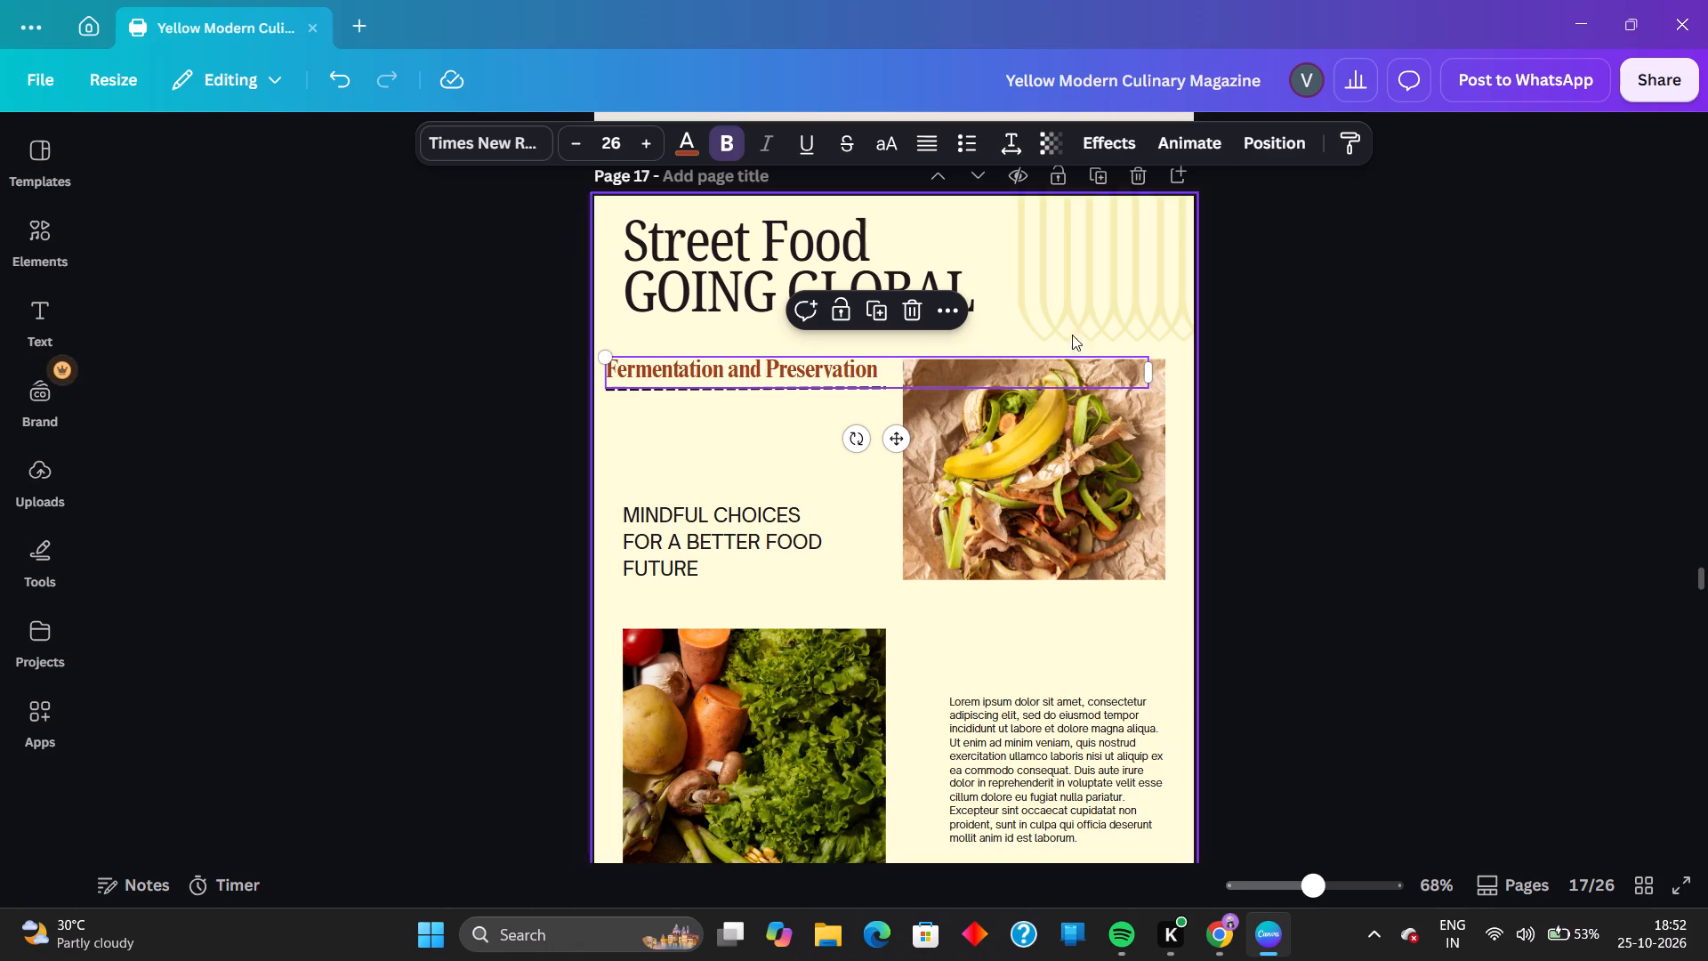
pyautogui.click(1341, 523)
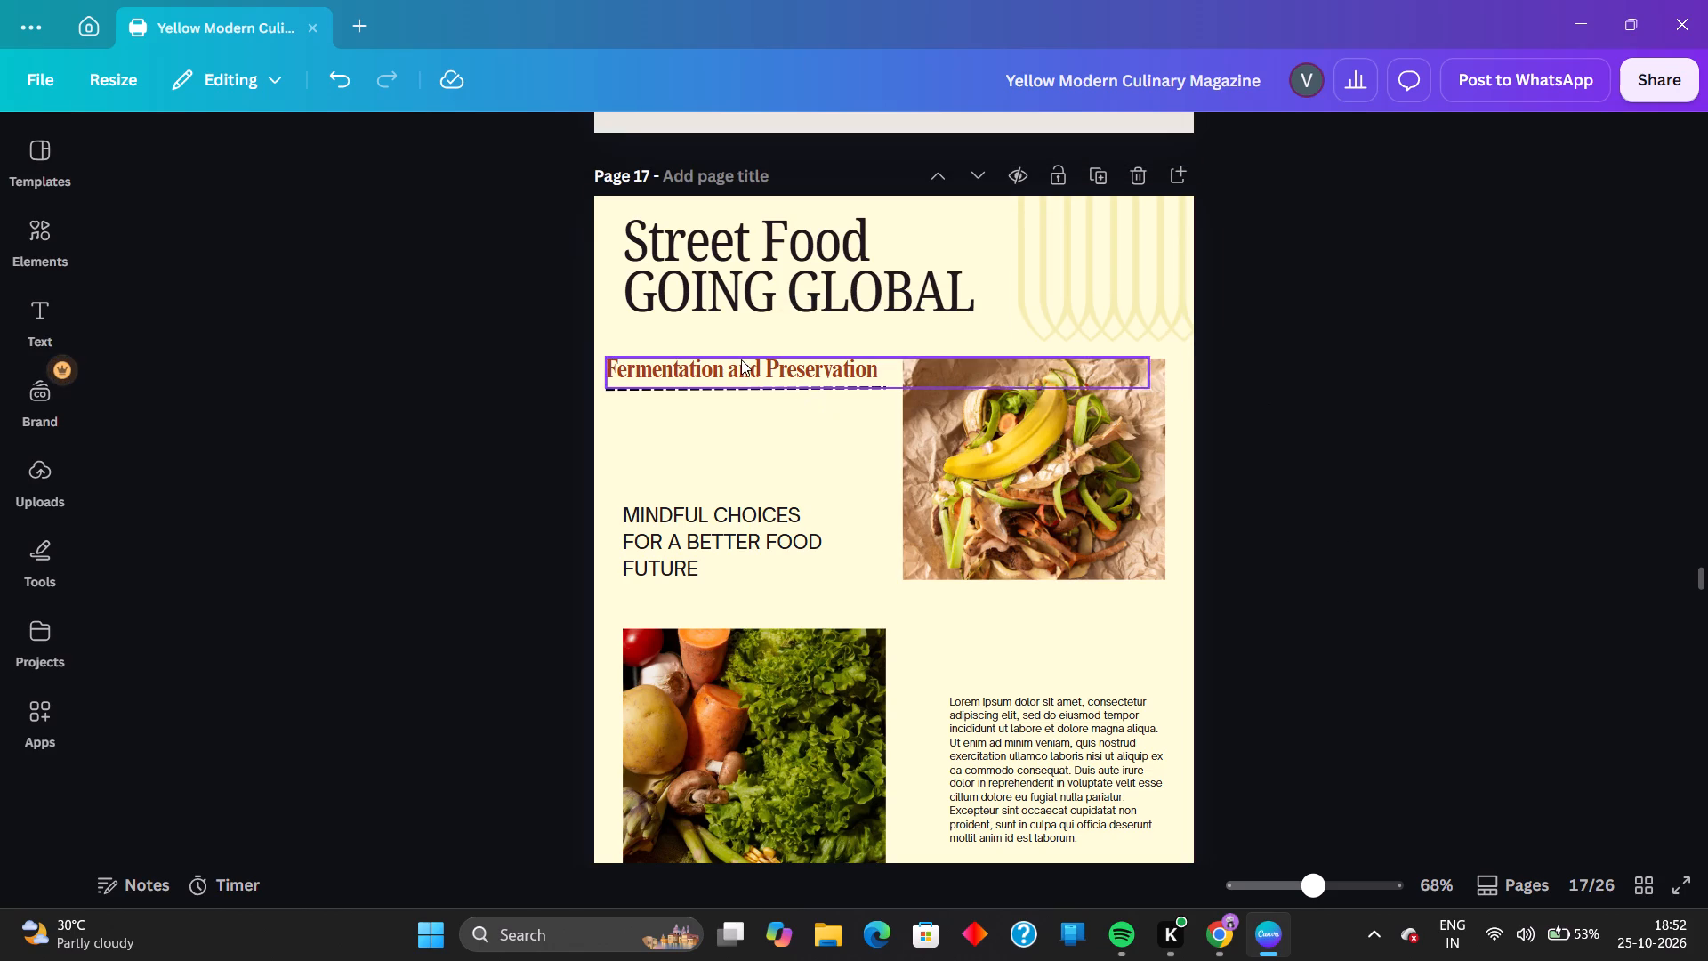
# Nudge the red "Fermentation and Preservation" heading slightly to the right above the dashed line on page 17.
pyautogui.click(741, 359)
pyautogui.press('Right')
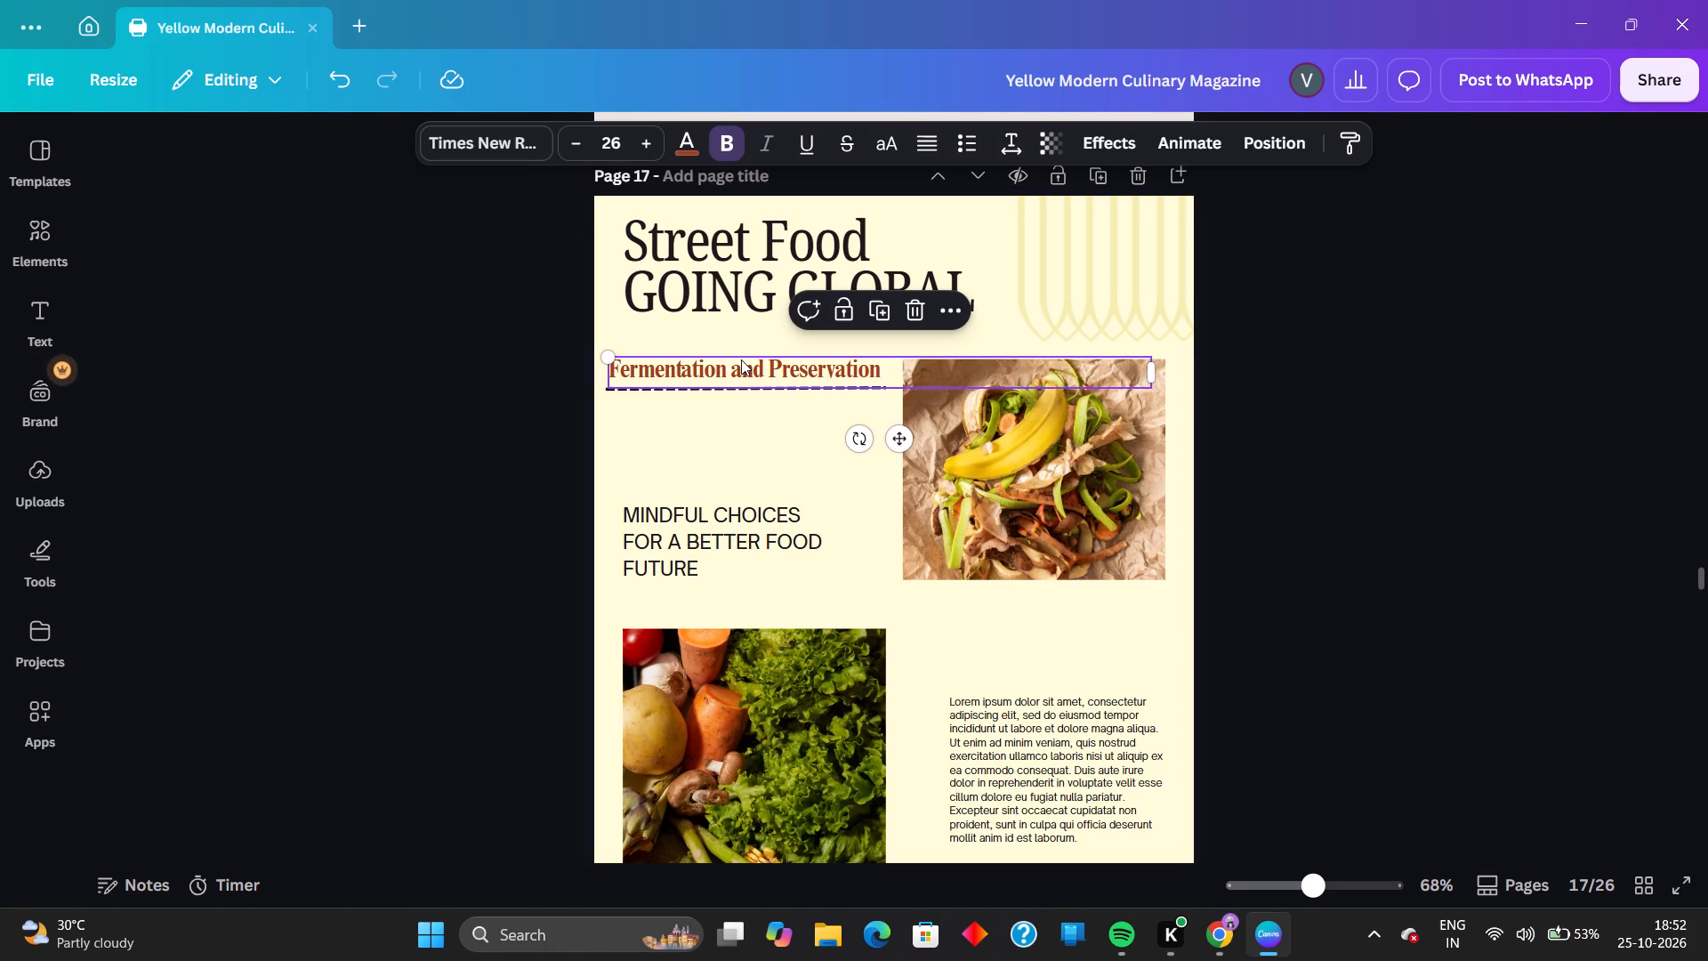
pyautogui.click(1447, 451)
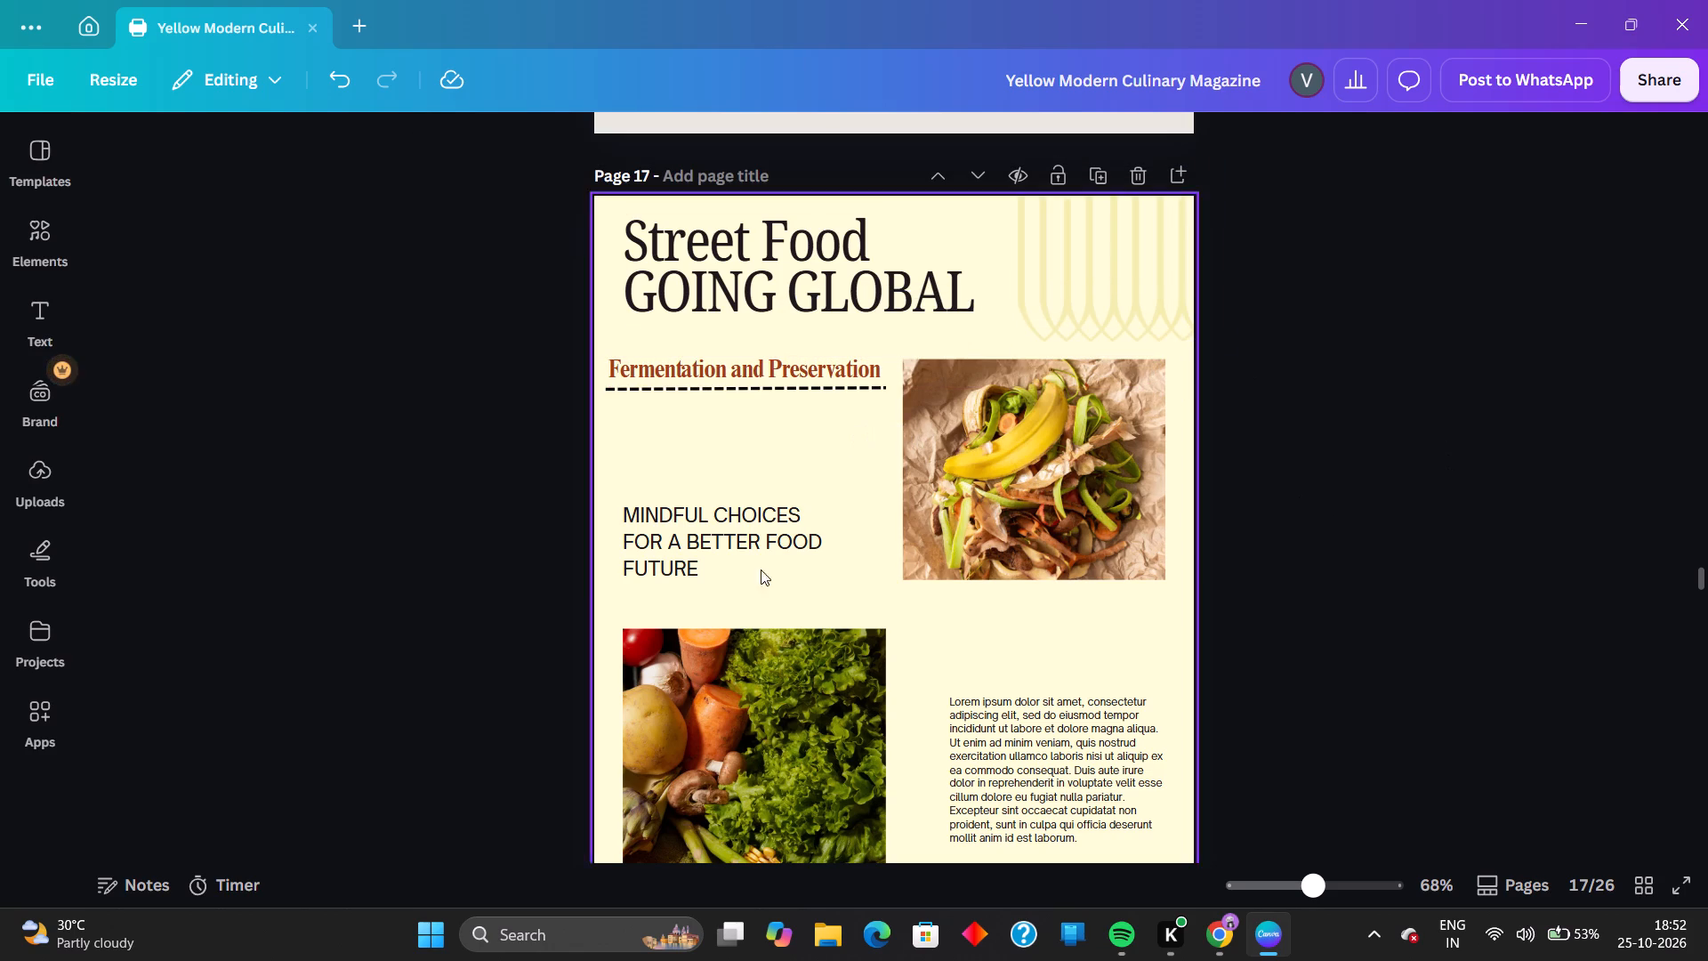
# Delete the "MINDFUL CHOICES FOR A BETTER FOOD FUTURE" text above the vegetable photo on page 17.
pyautogui.click(680, 583)
pyautogui.click(727, 547)
pyautogui.click(752, 456)
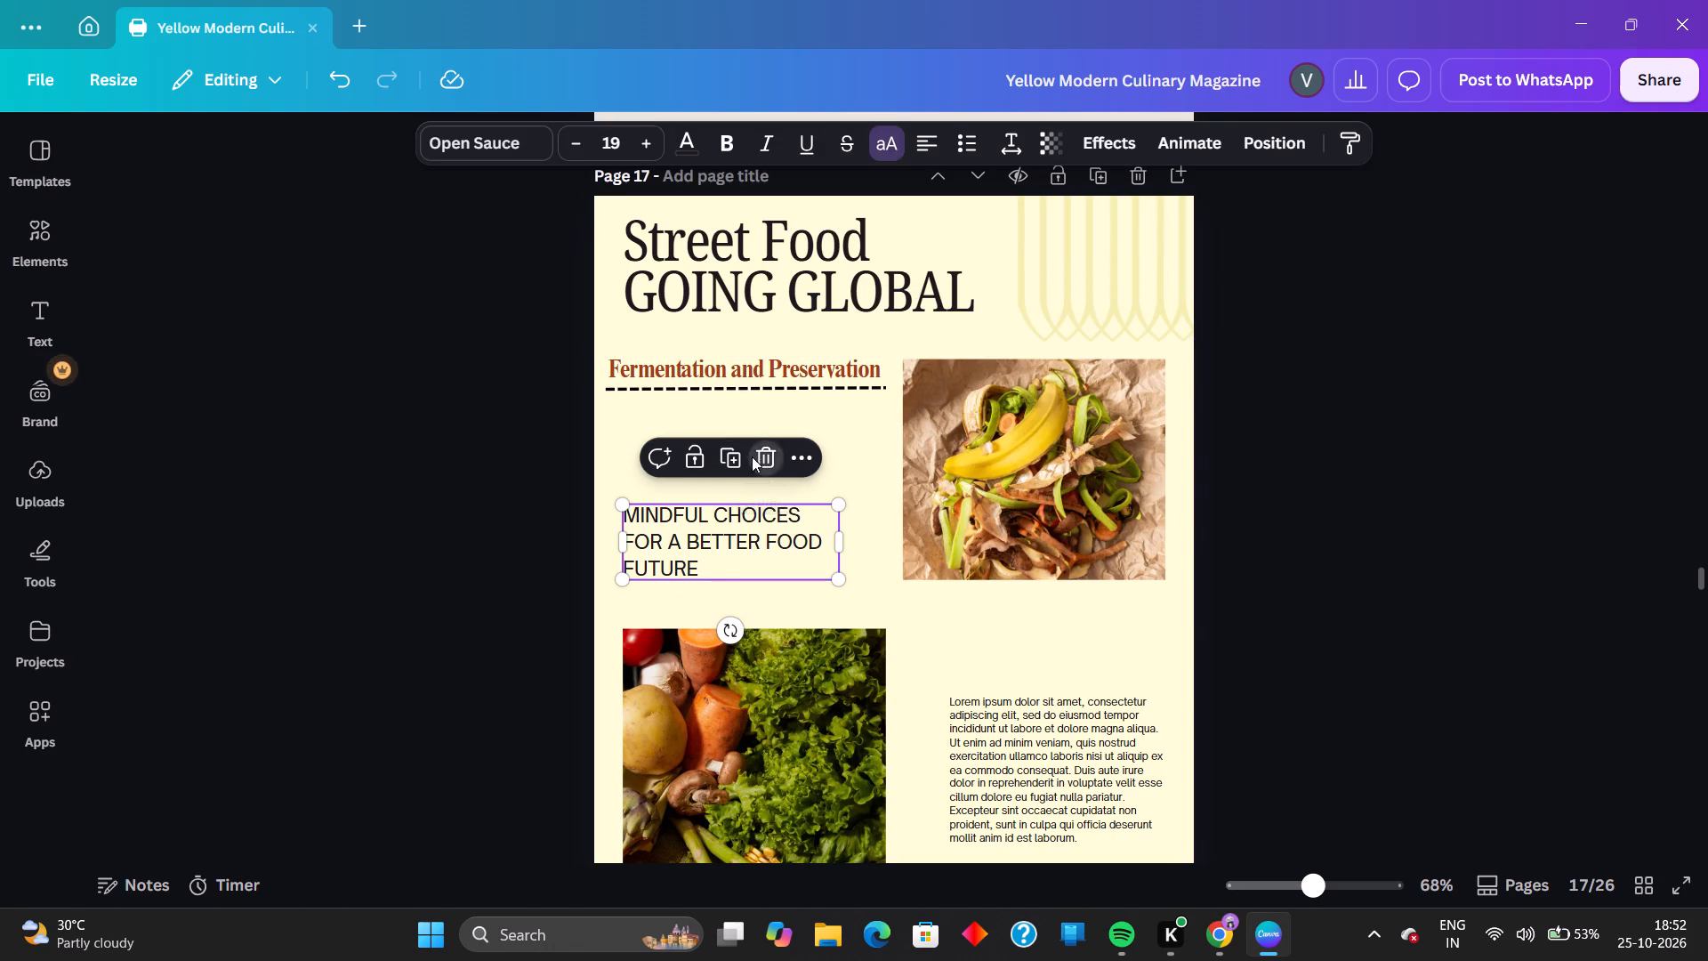
# Review the layouts, headings and body text of the earlier pages, from page 16 back to page 11.
pyautogui.scroll(7, 990, 528)
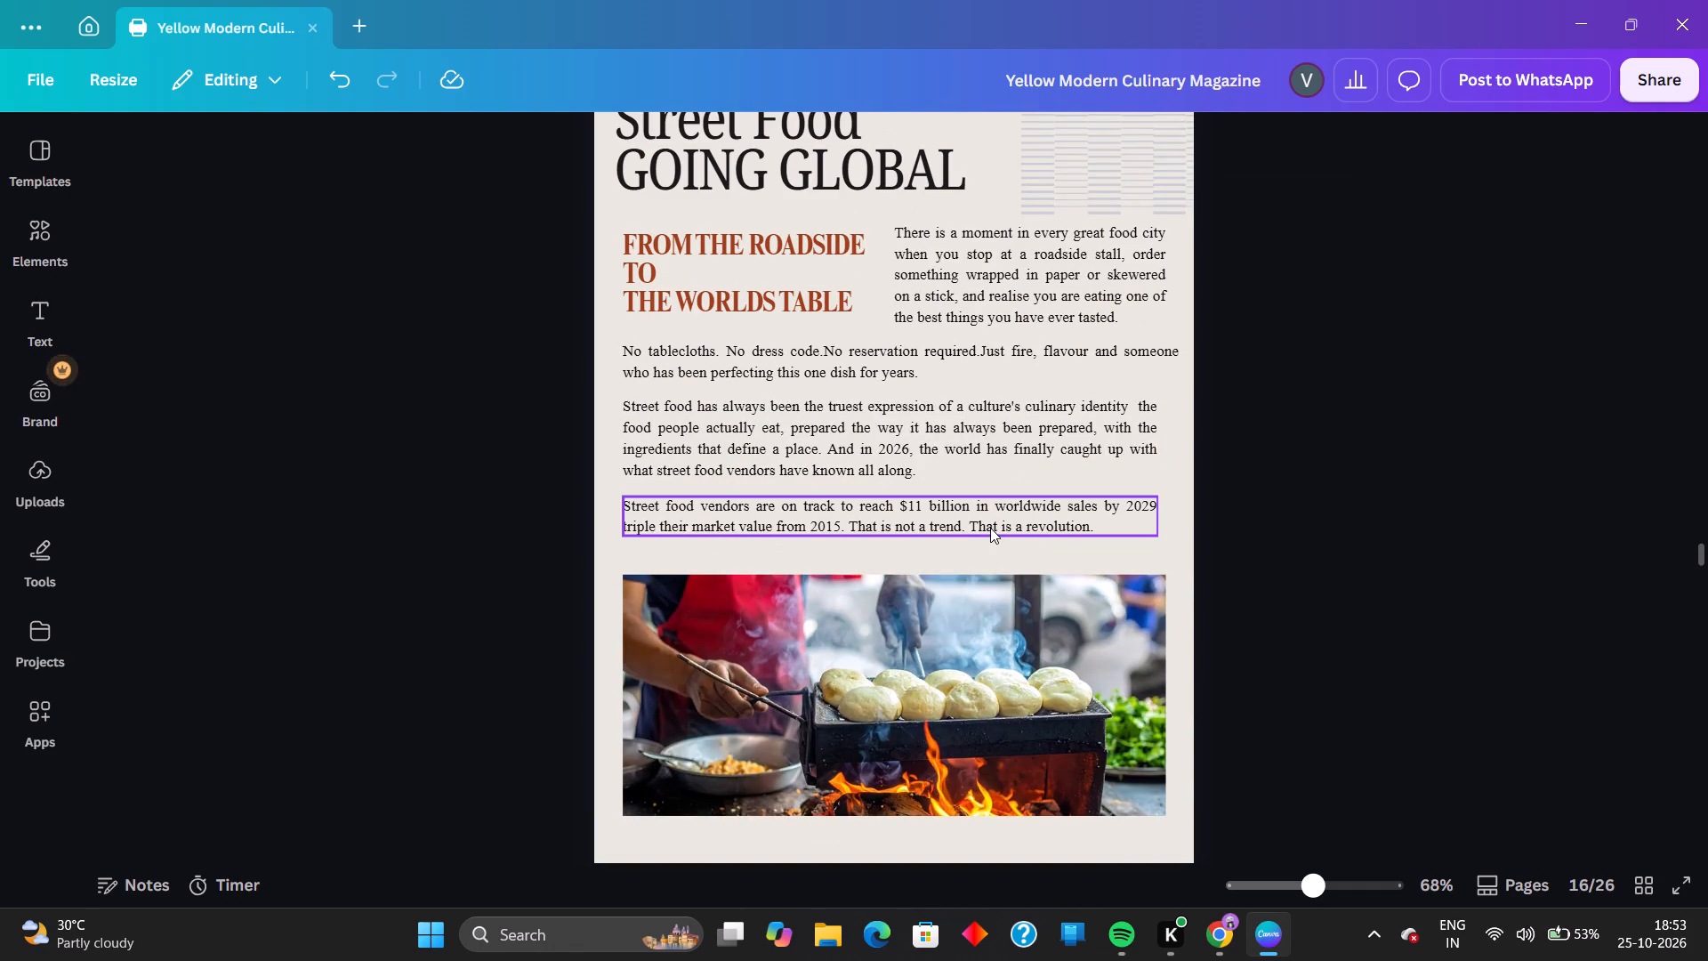
pyautogui.scroll(-4, 990, 528)
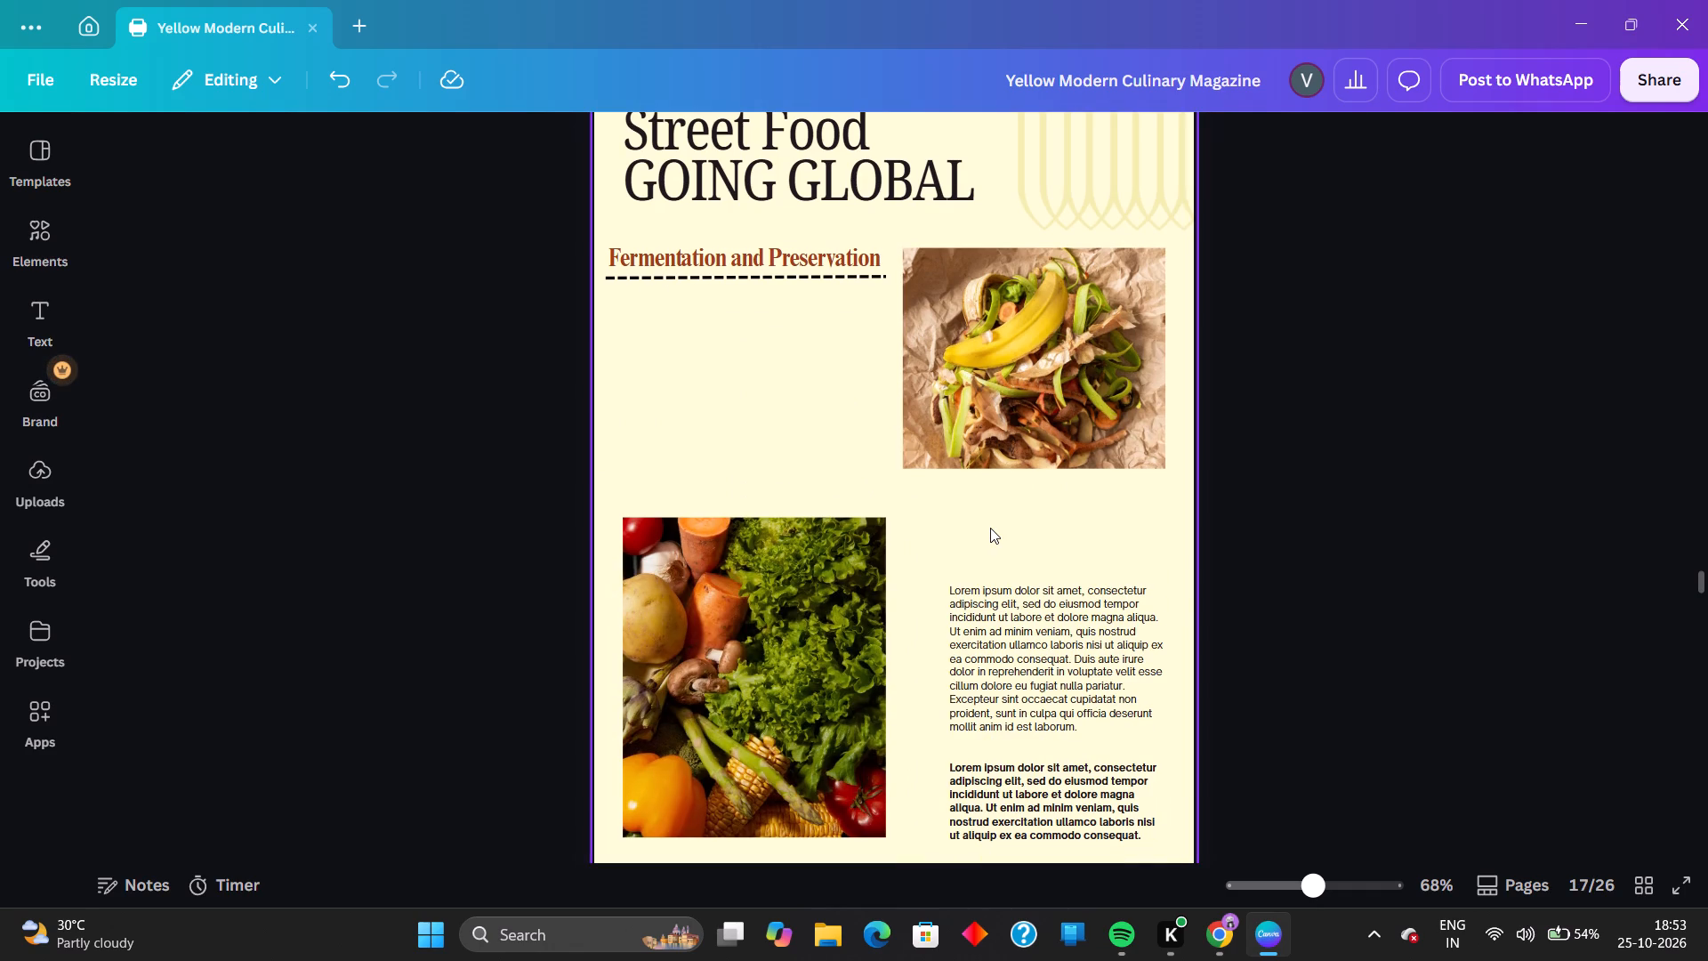
pyautogui.scroll(9, 992, 795)
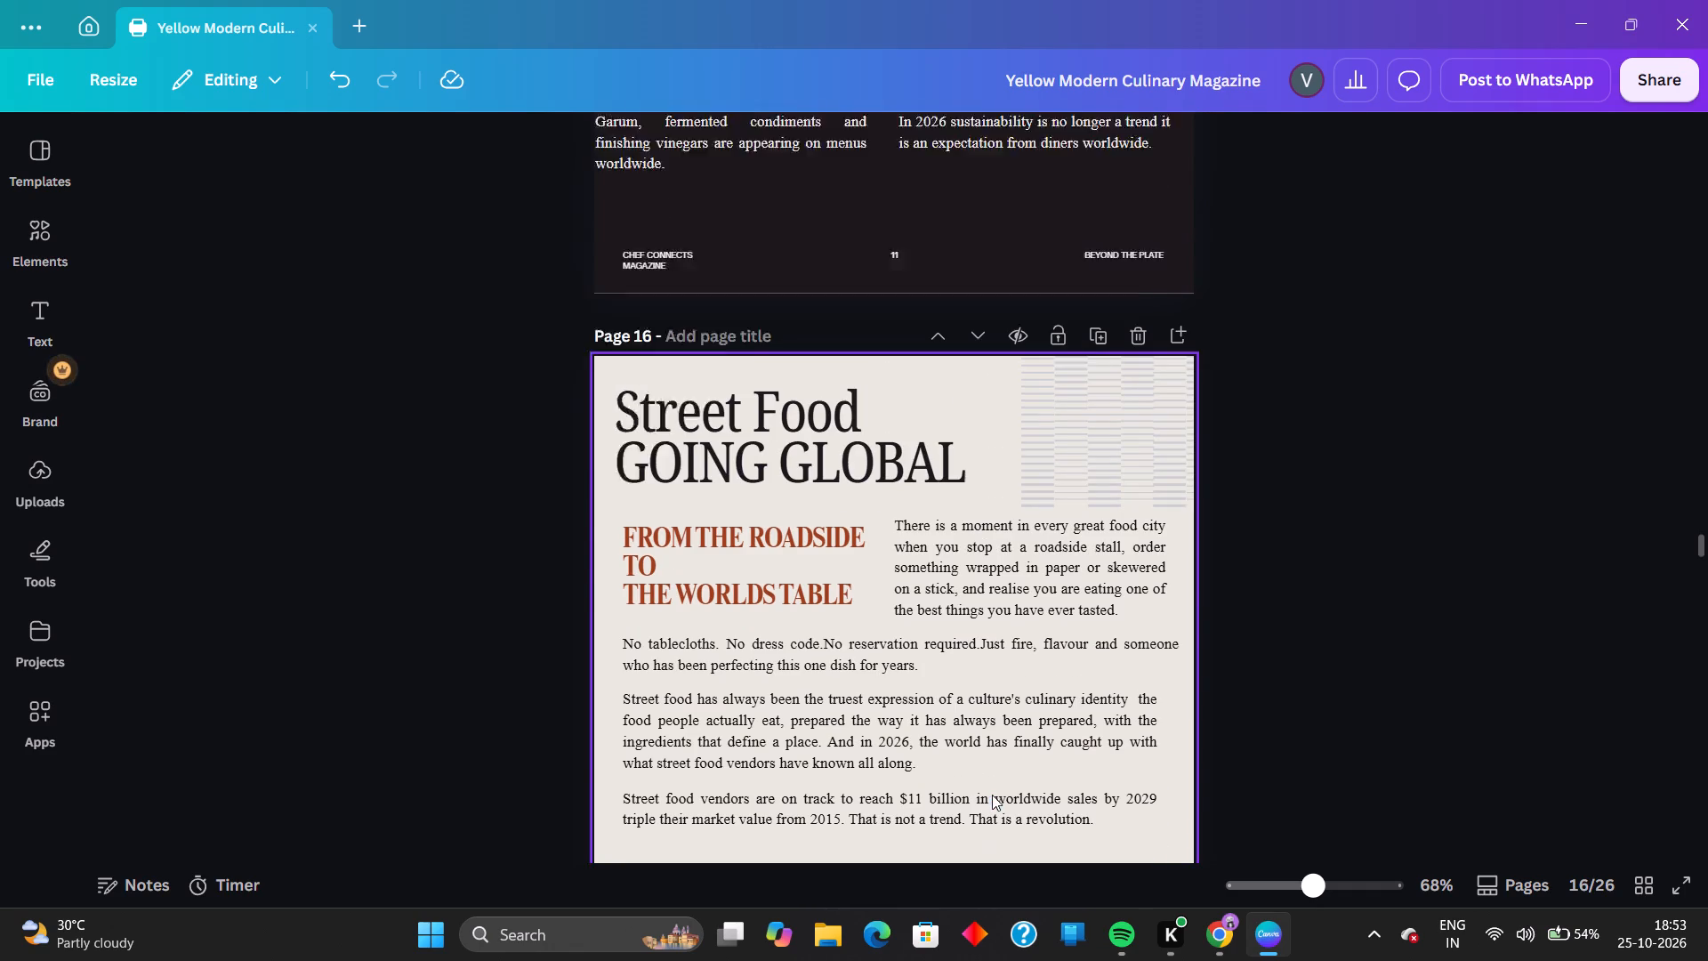
pyautogui.scroll(15, 992, 795)
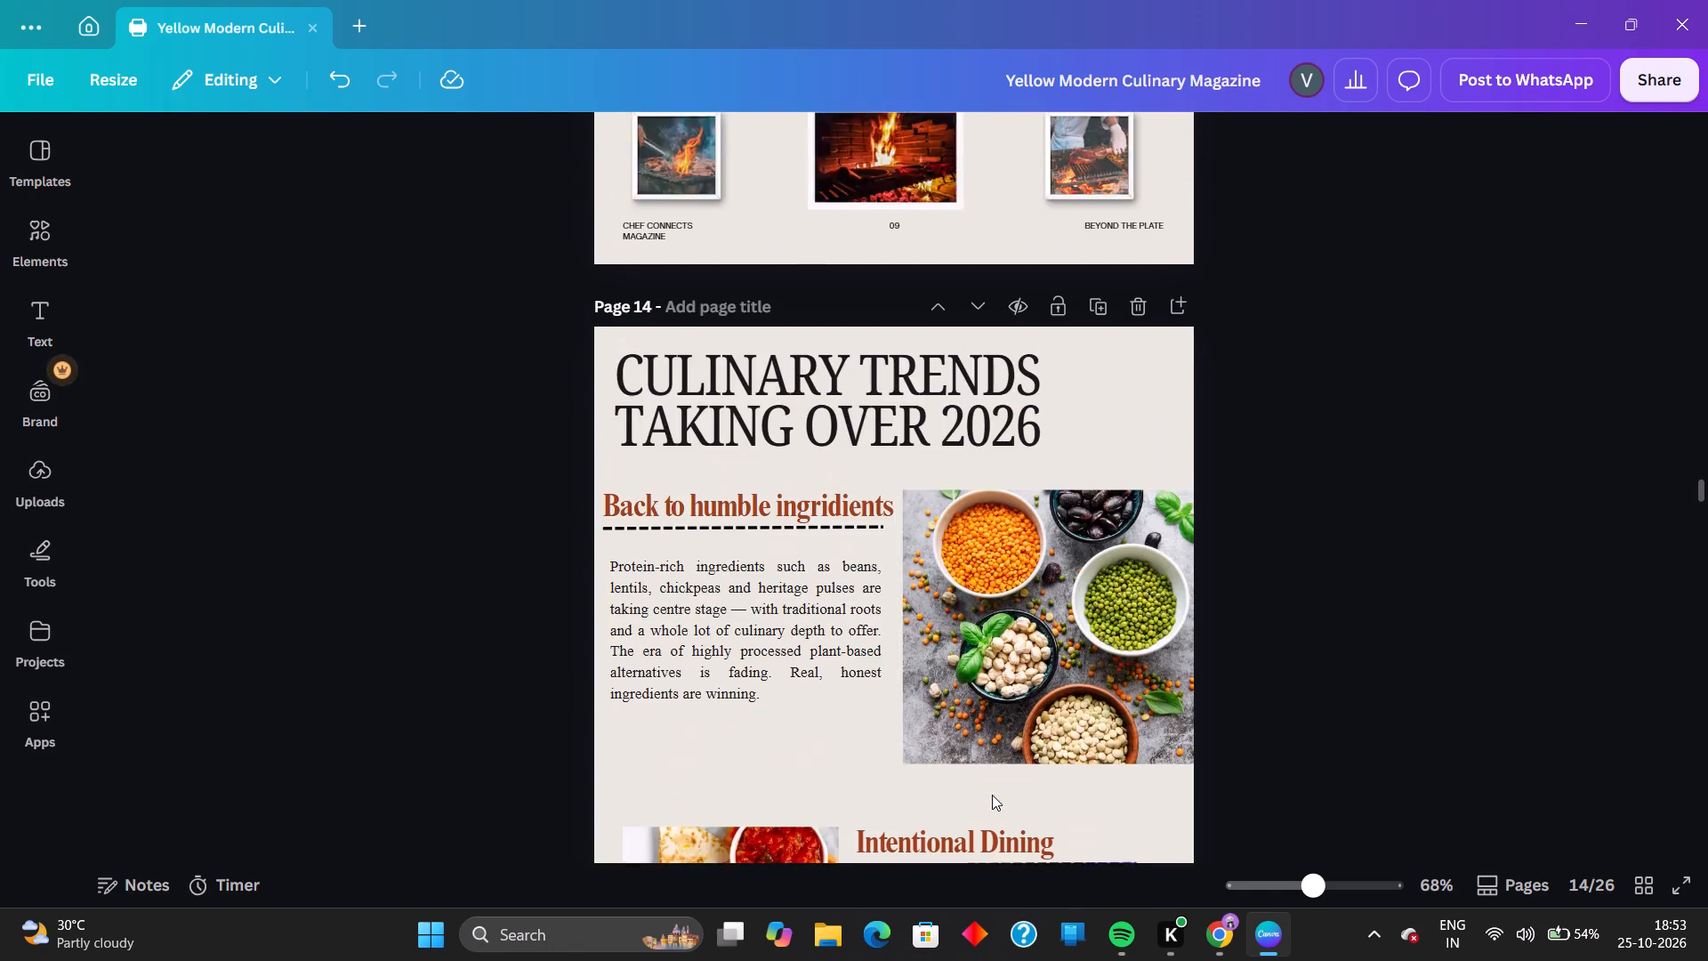
pyautogui.scroll(17, 992, 795)
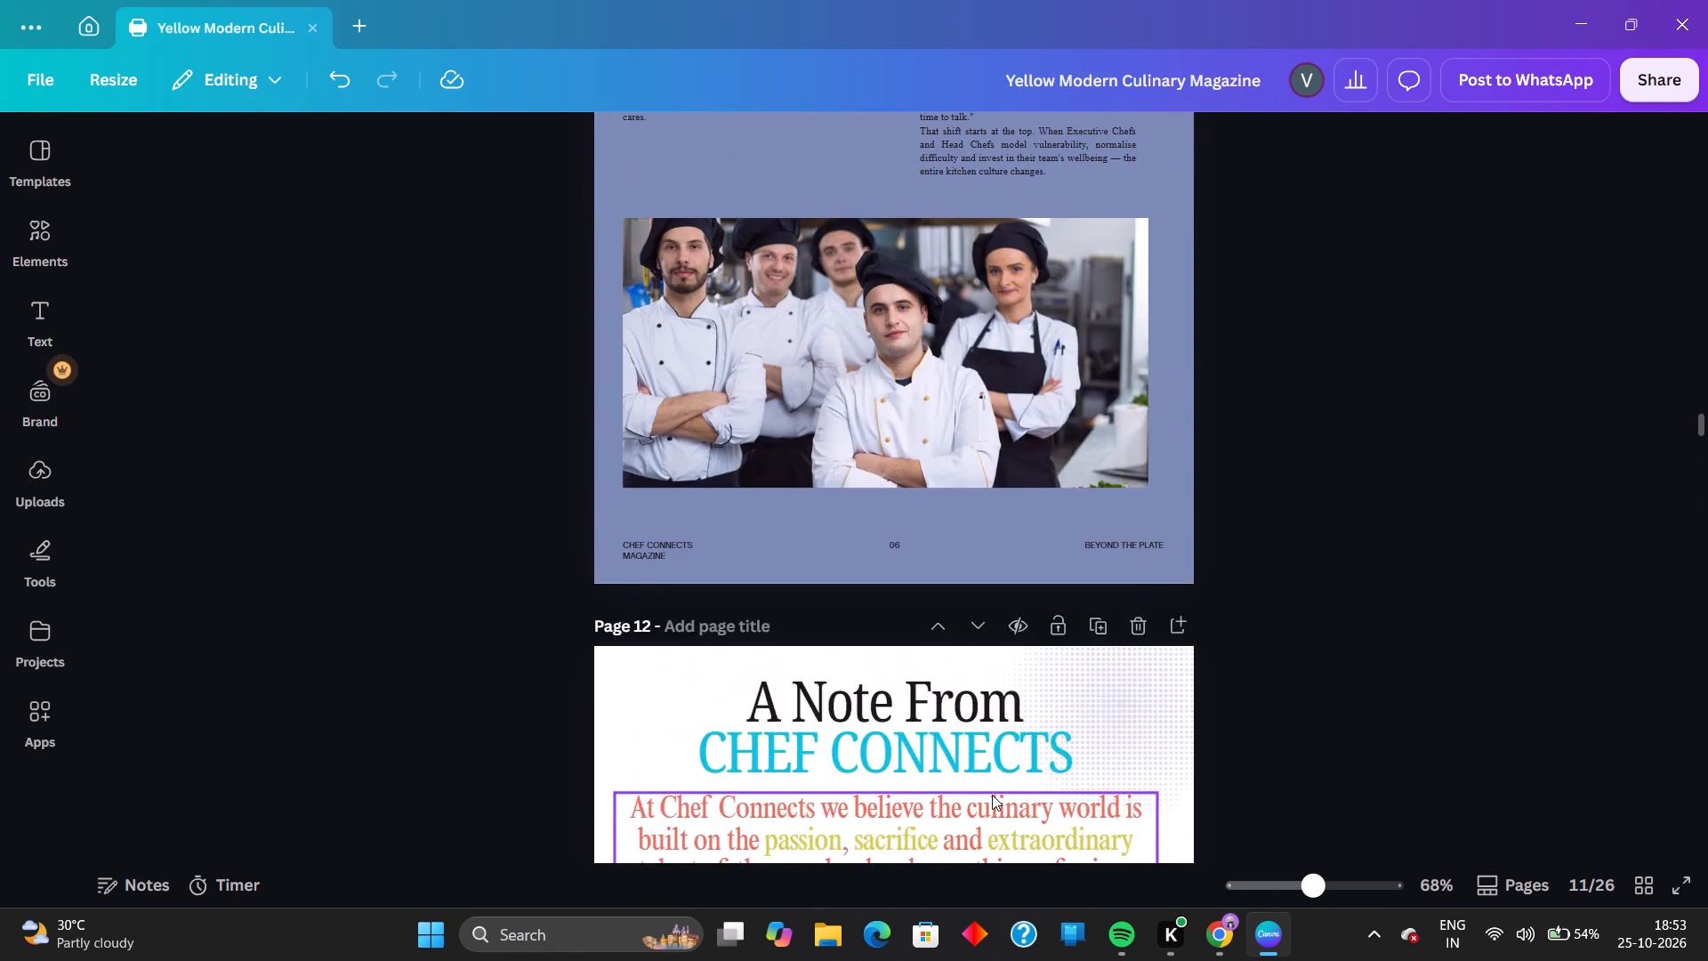
pyautogui.scroll(4, 992, 795)
pyautogui.scroll(-12, 992, 795)
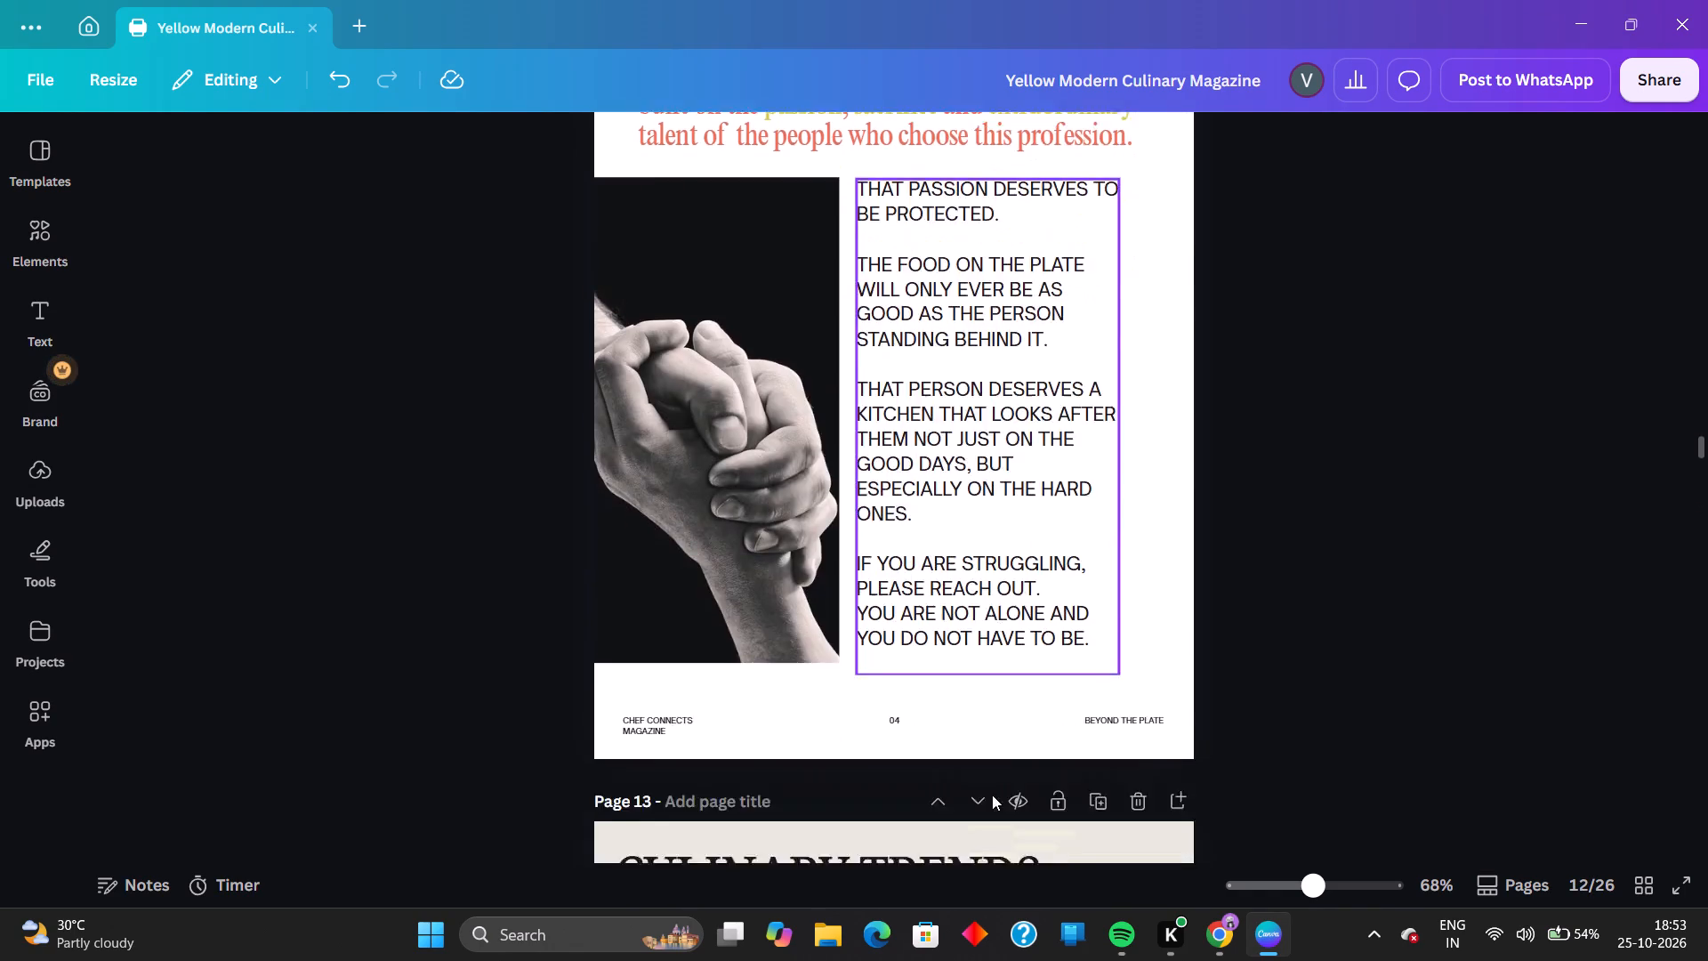
pyautogui.scroll(-19, 992, 795)
pyautogui.scroll(3, 992, 795)
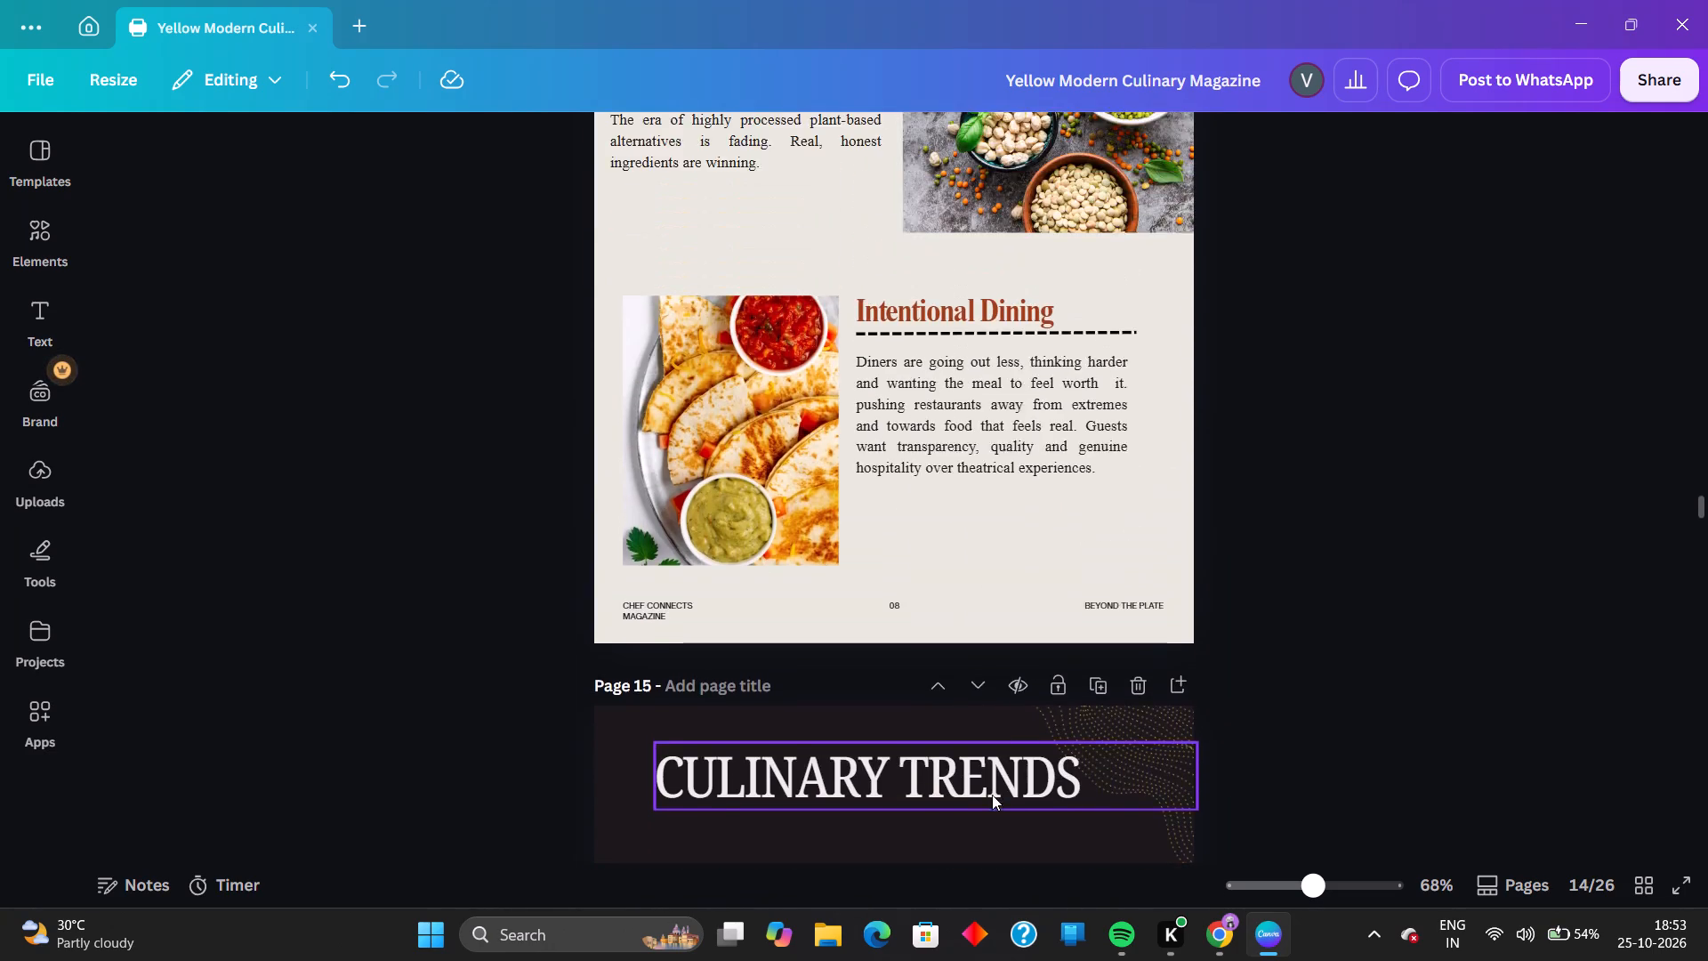
pyautogui.scroll(5, 992, 795)
pyautogui.scroll(-15, 992, 795)
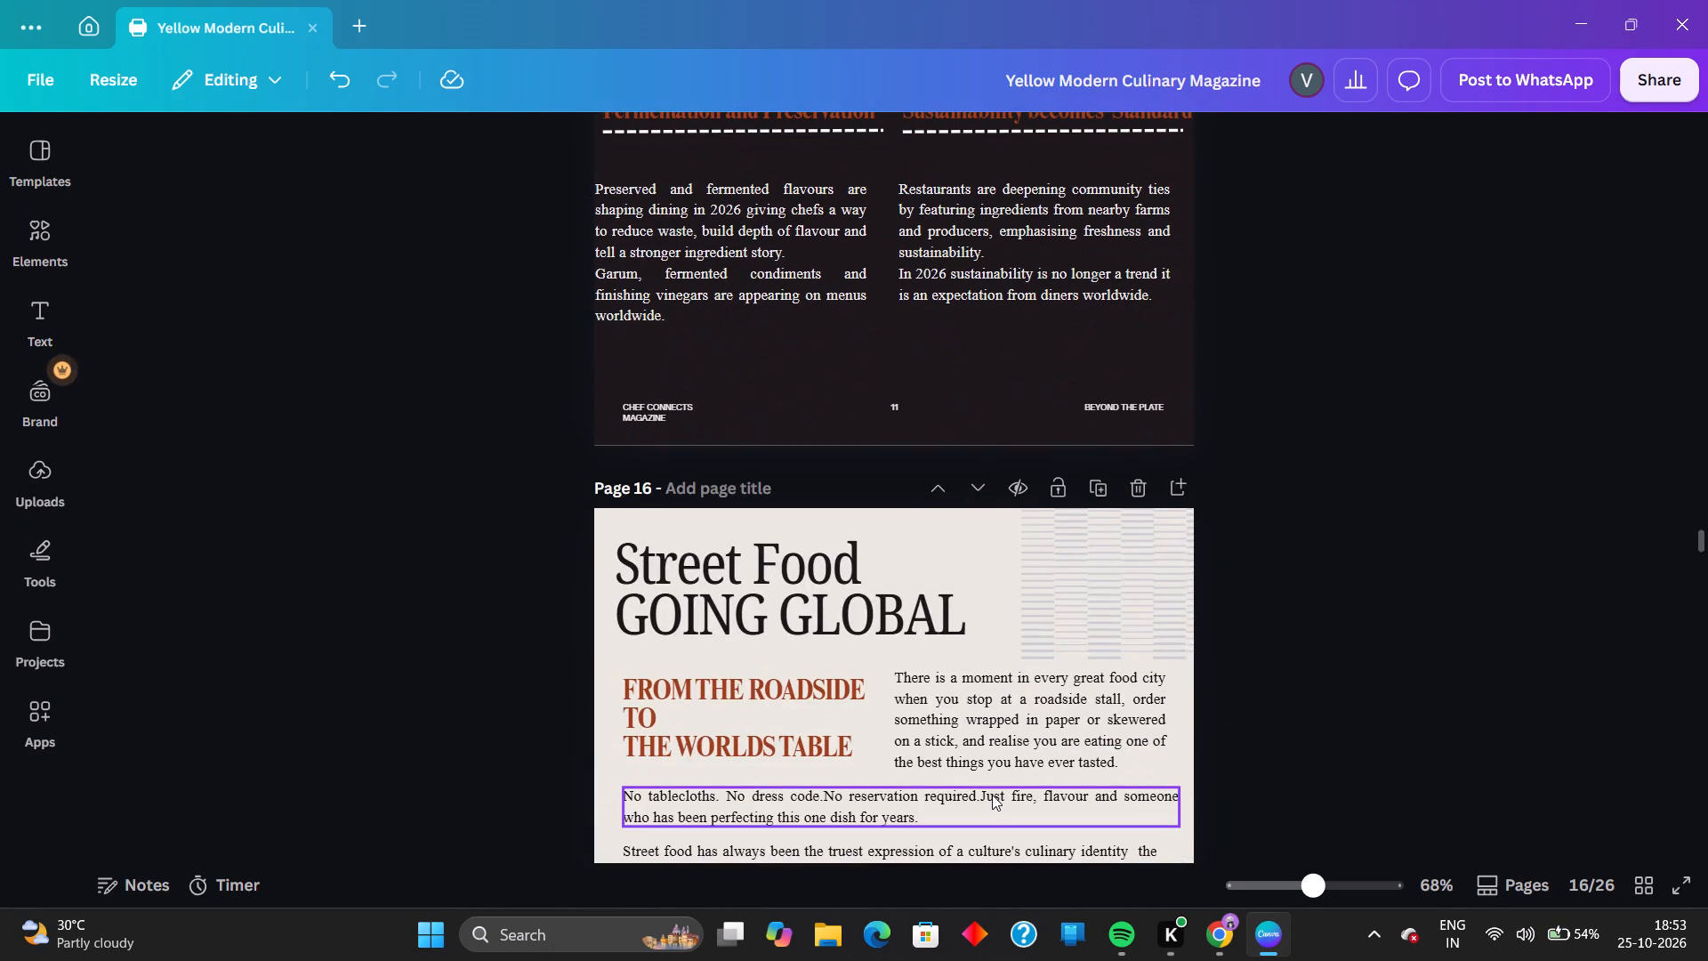
pyautogui.scroll(-6, 992, 795)
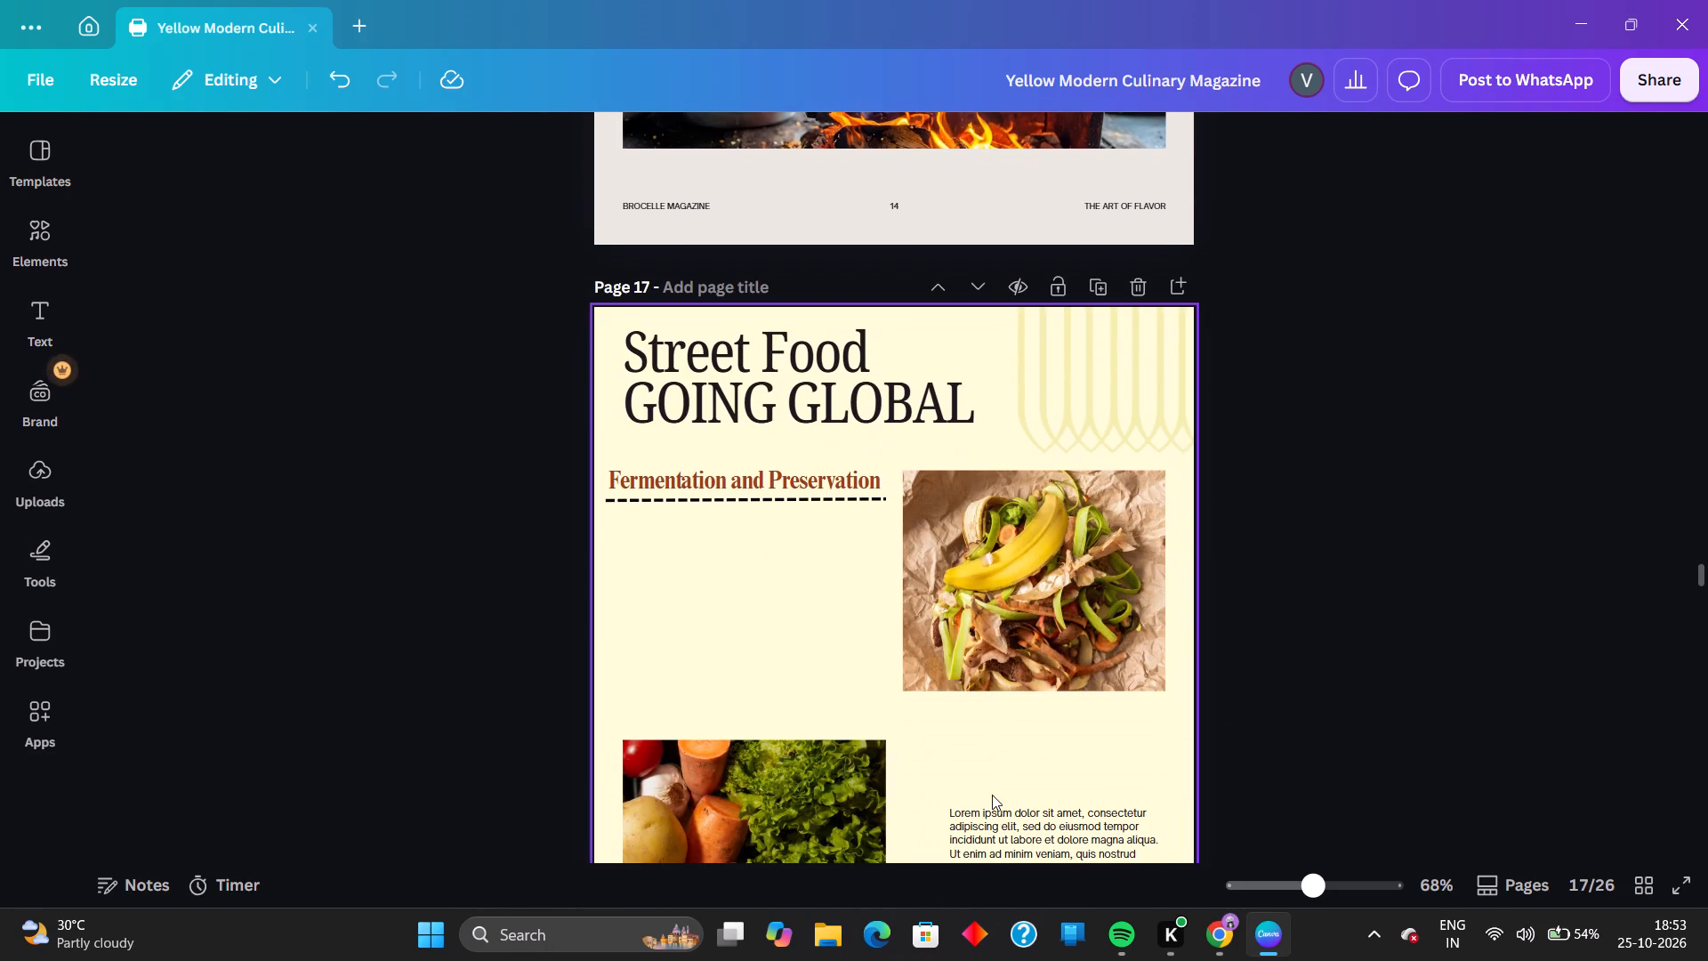
# Delete the Lorem ipsum body text block beside the vegetable photo on page 17.
pyautogui.scroll(-1, 992, 795)
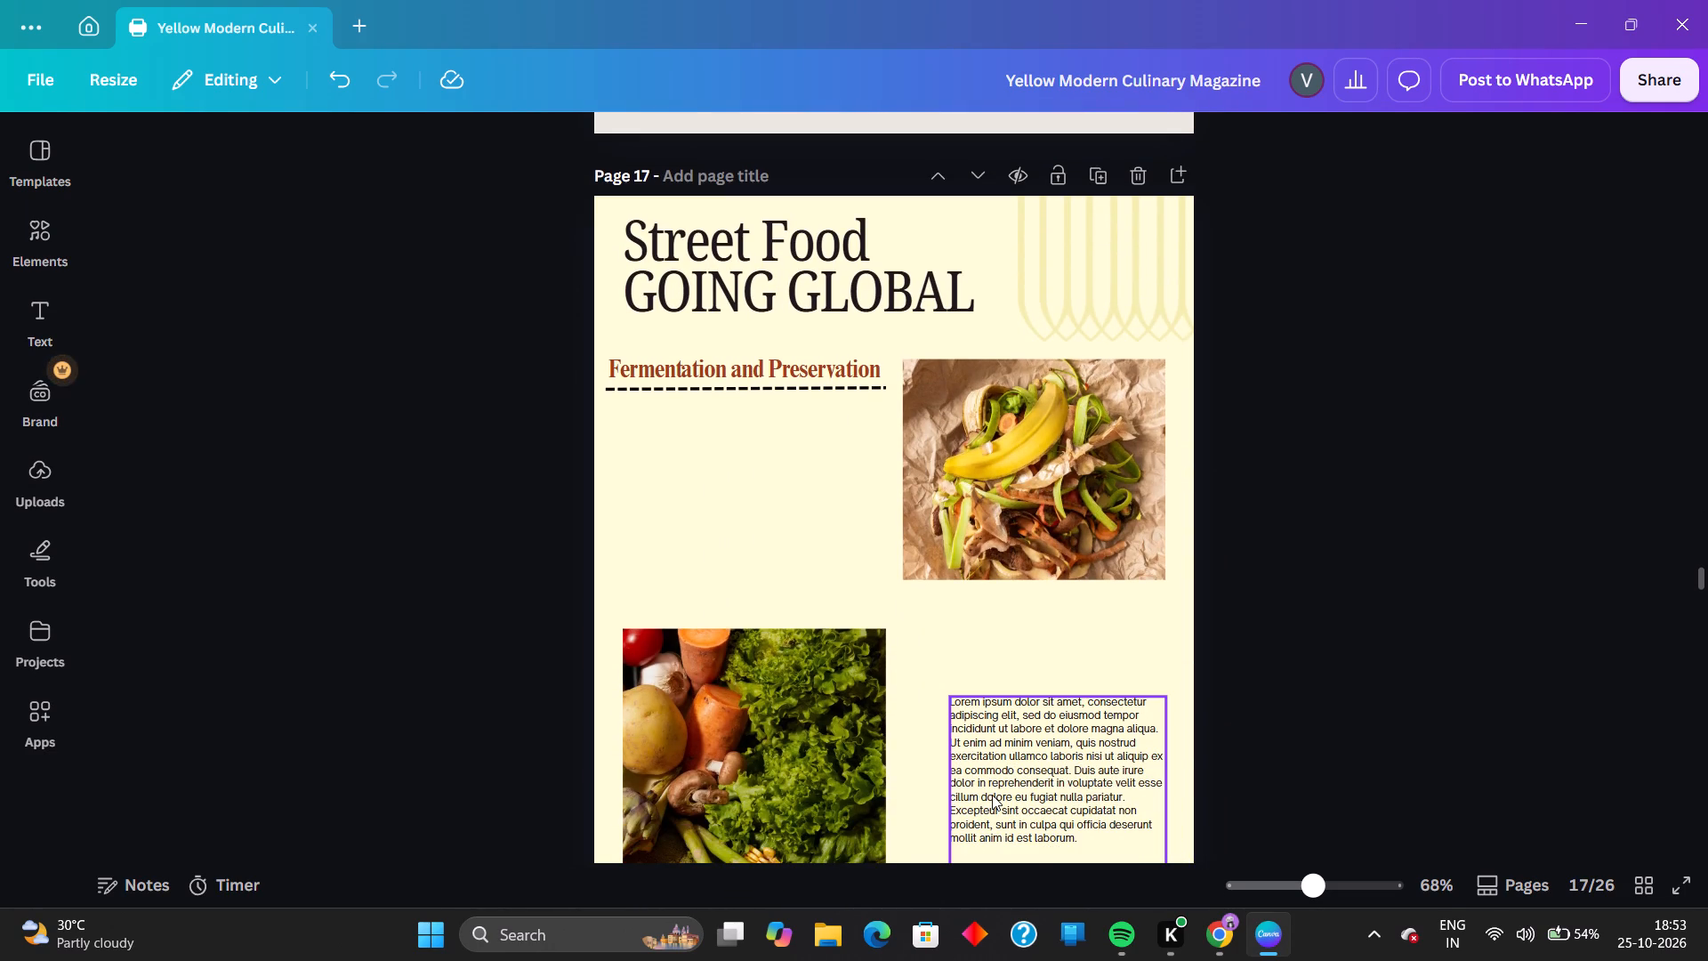
pyautogui.click(1030, 839)
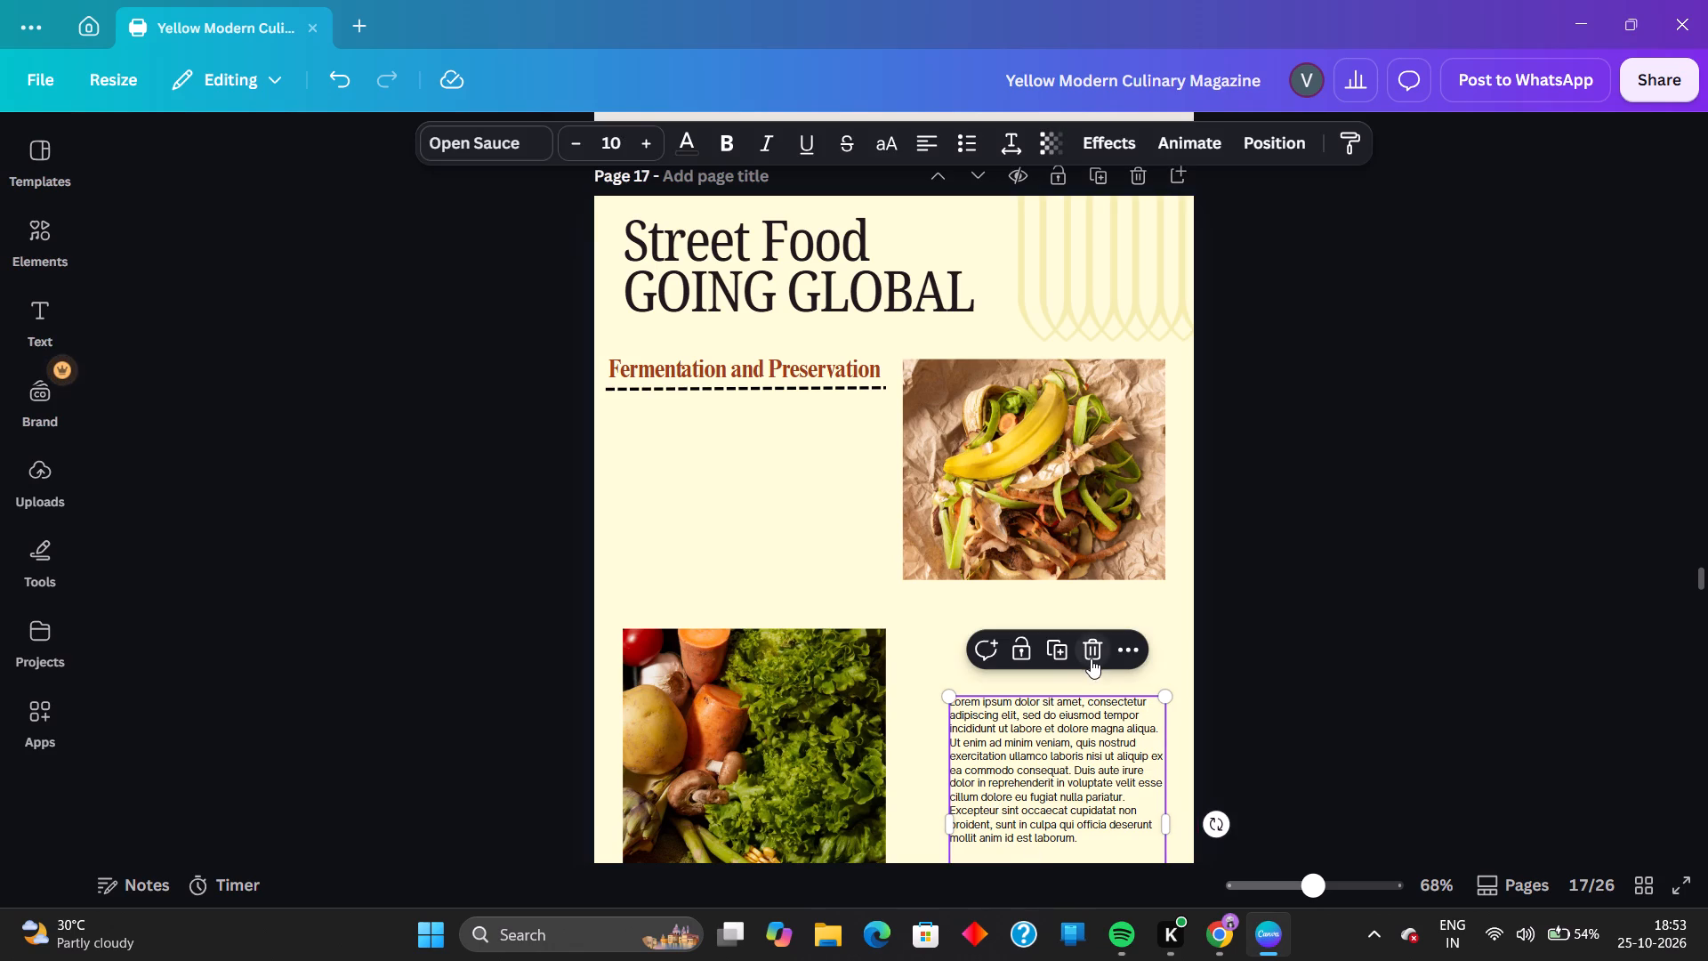
pyautogui.click(1091, 658)
# Group the red "Fermentation and Preservation" heading with the black dashed line beneath it.
pyautogui.click(785, 376)
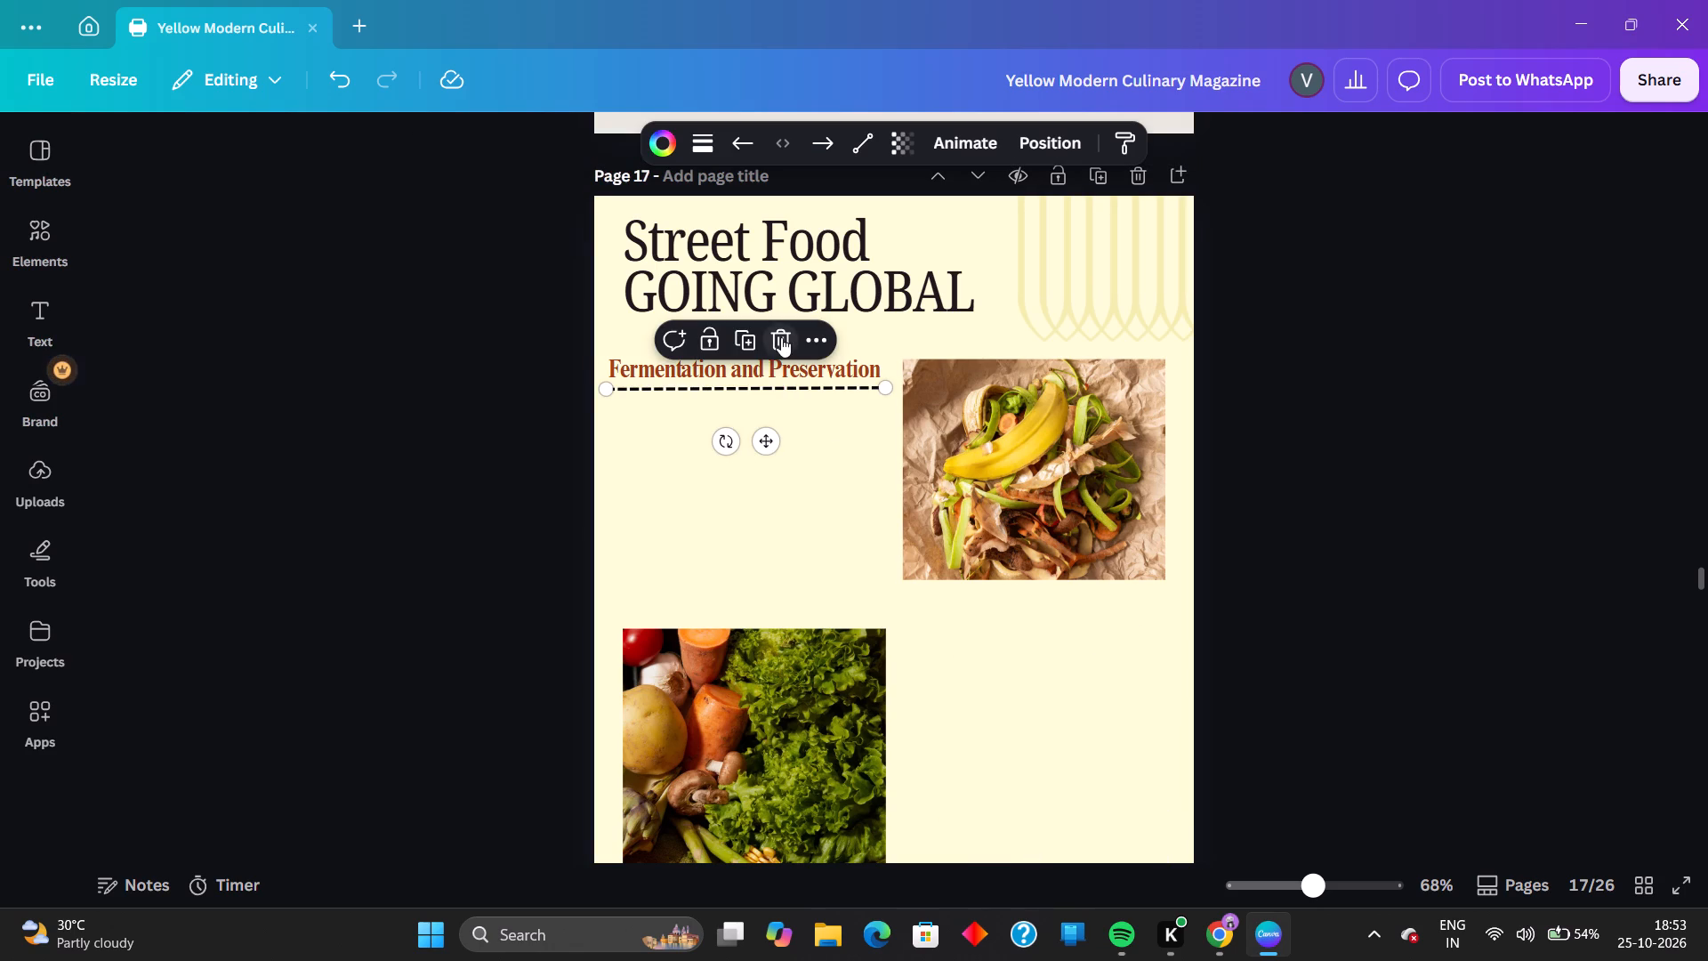
pyautogui.click(778, 373)
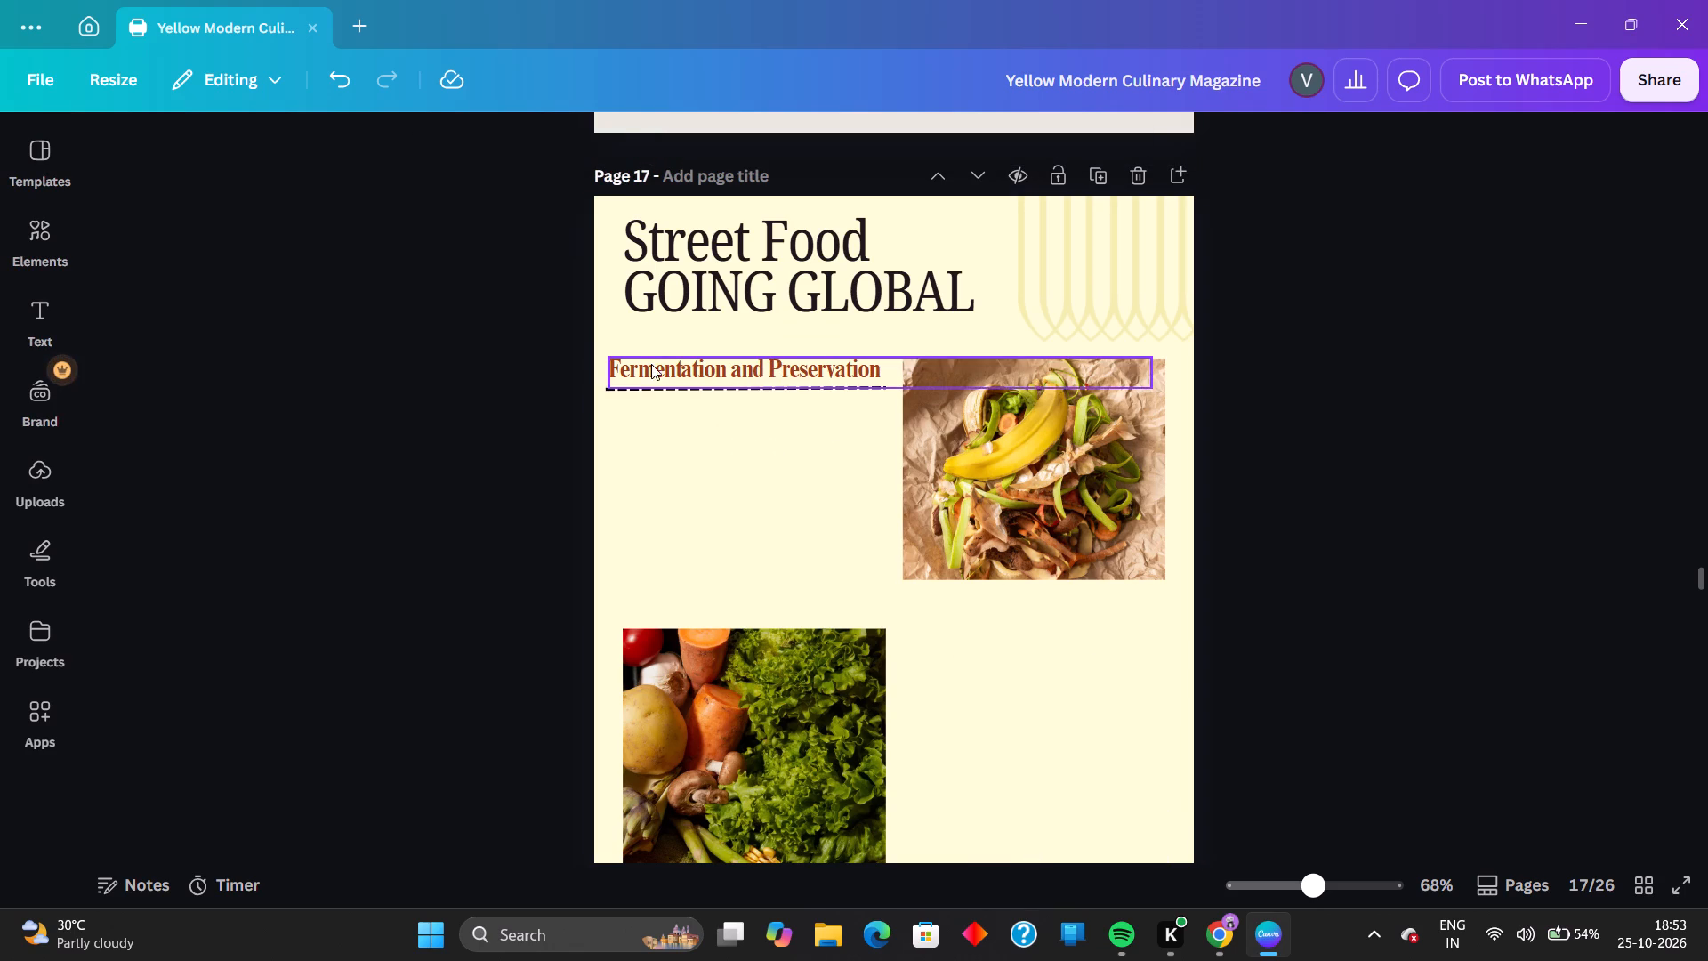
pyautogui.click(658, 363)
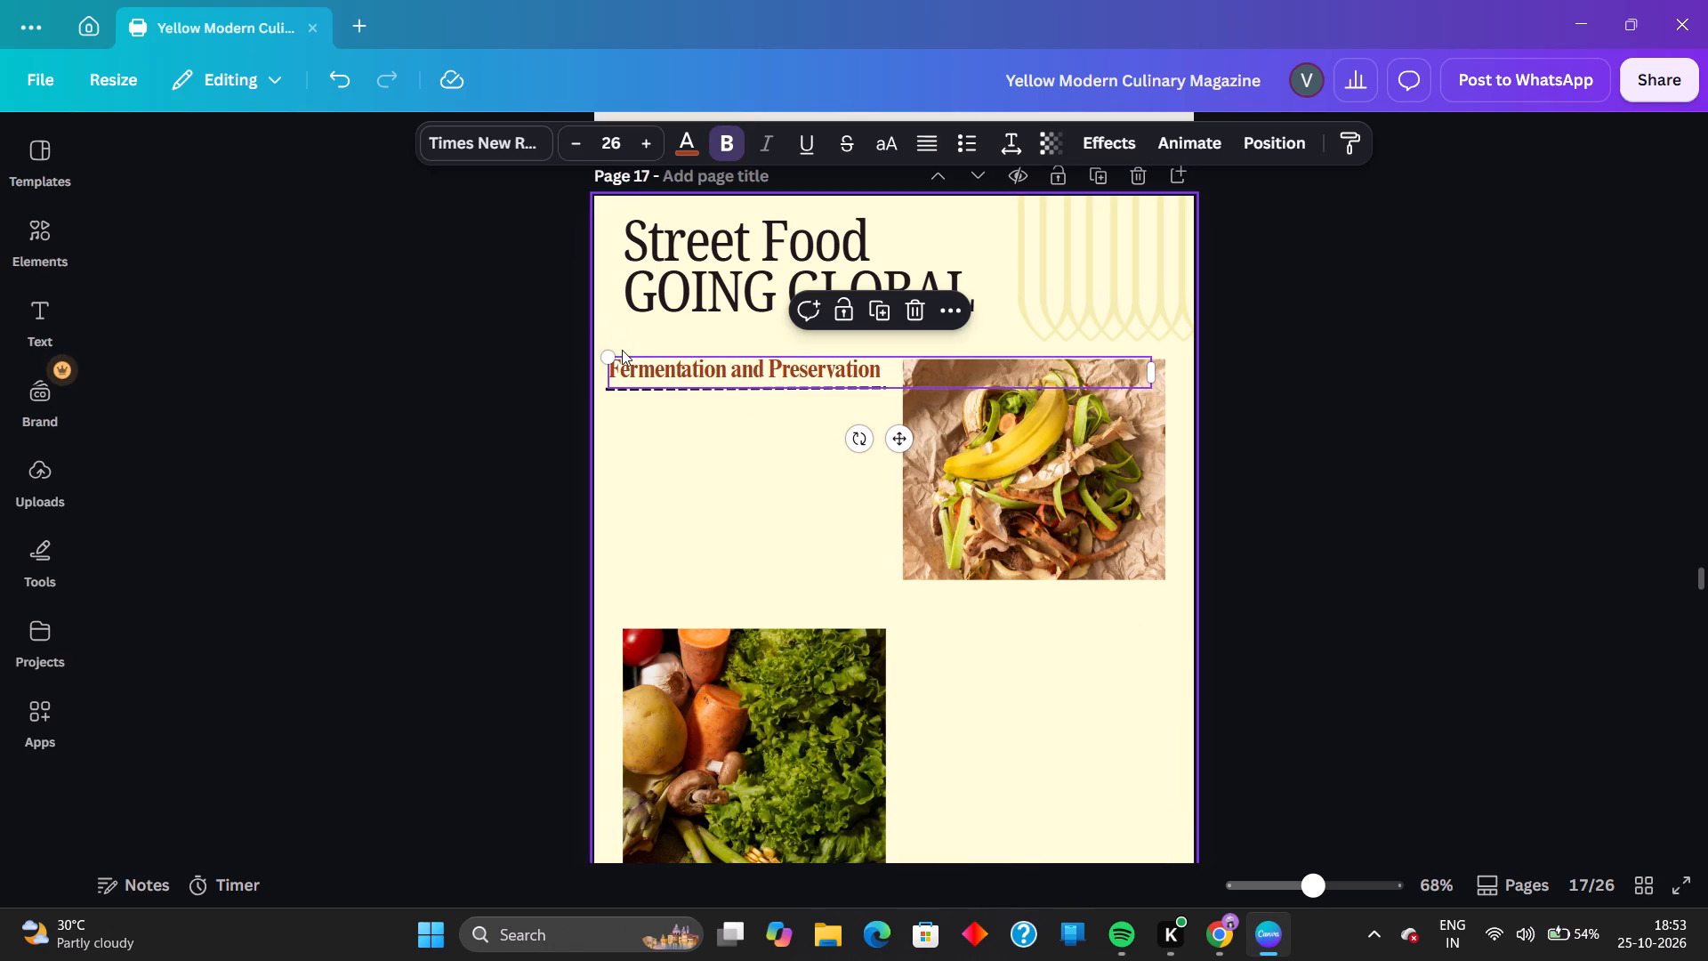
pyautogui.moveTo(623, 341); pyautogui.dragTo(880, 408)
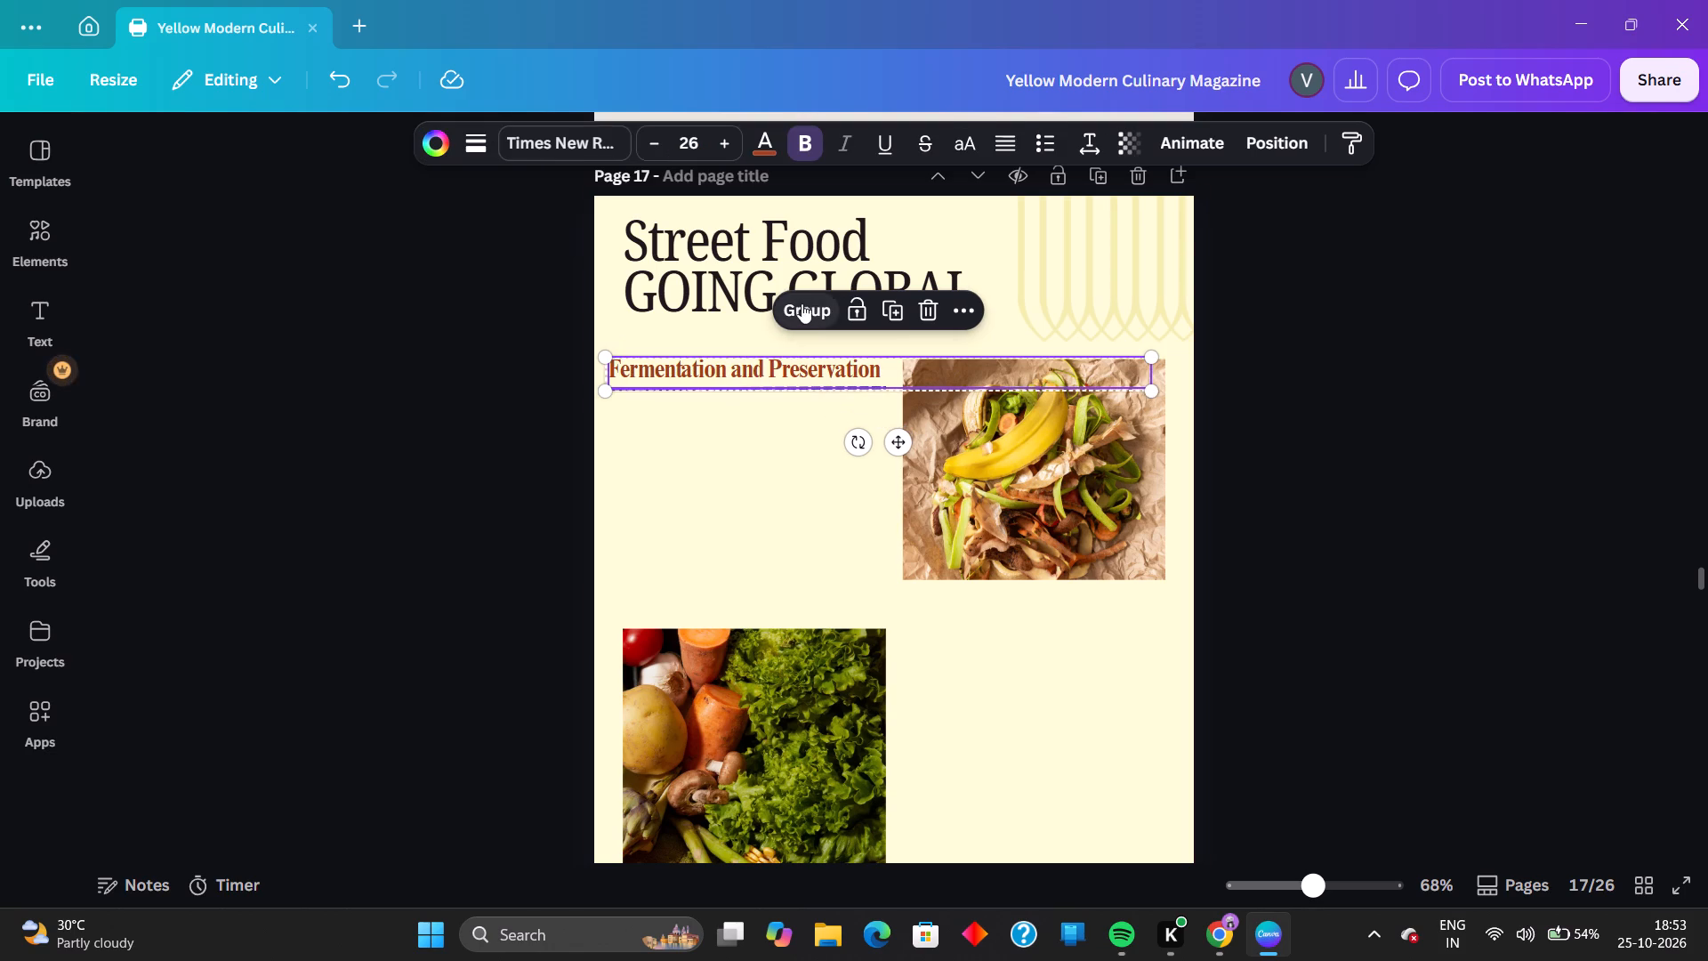
pyautogui.click(800, 305)
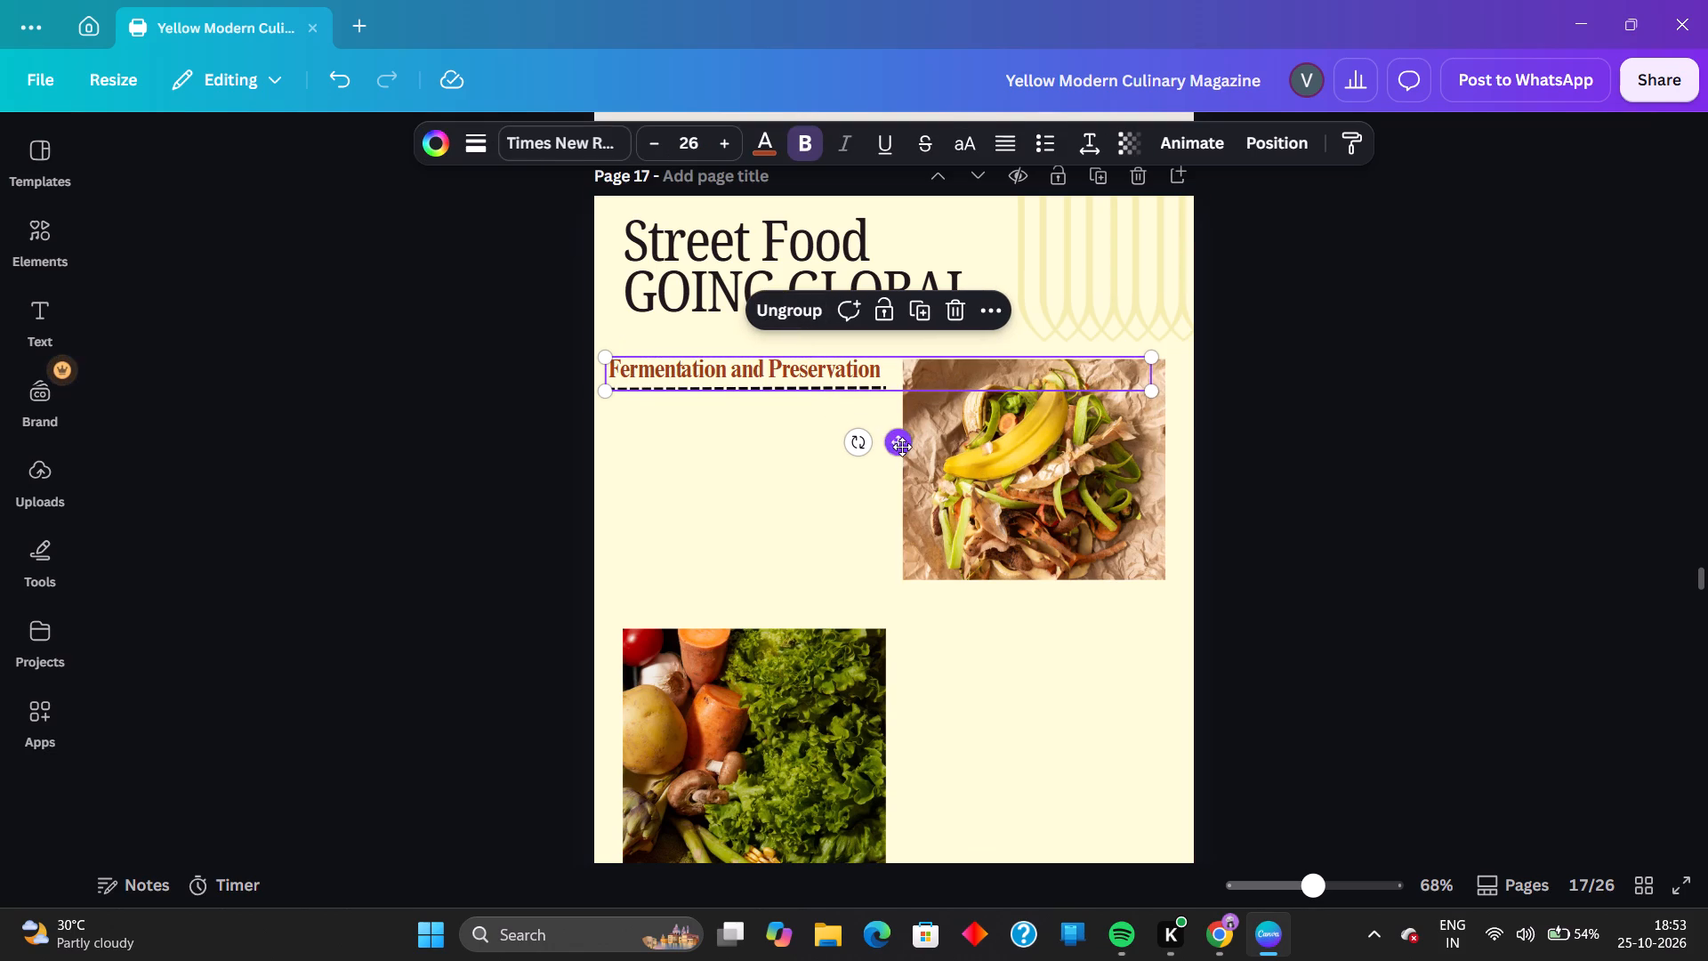
# Duplicate the heading and dashed-line group and place the copy beside the vegetable photo, level with its top edge, below the banana photo.
pyautogui.click(910, 317)
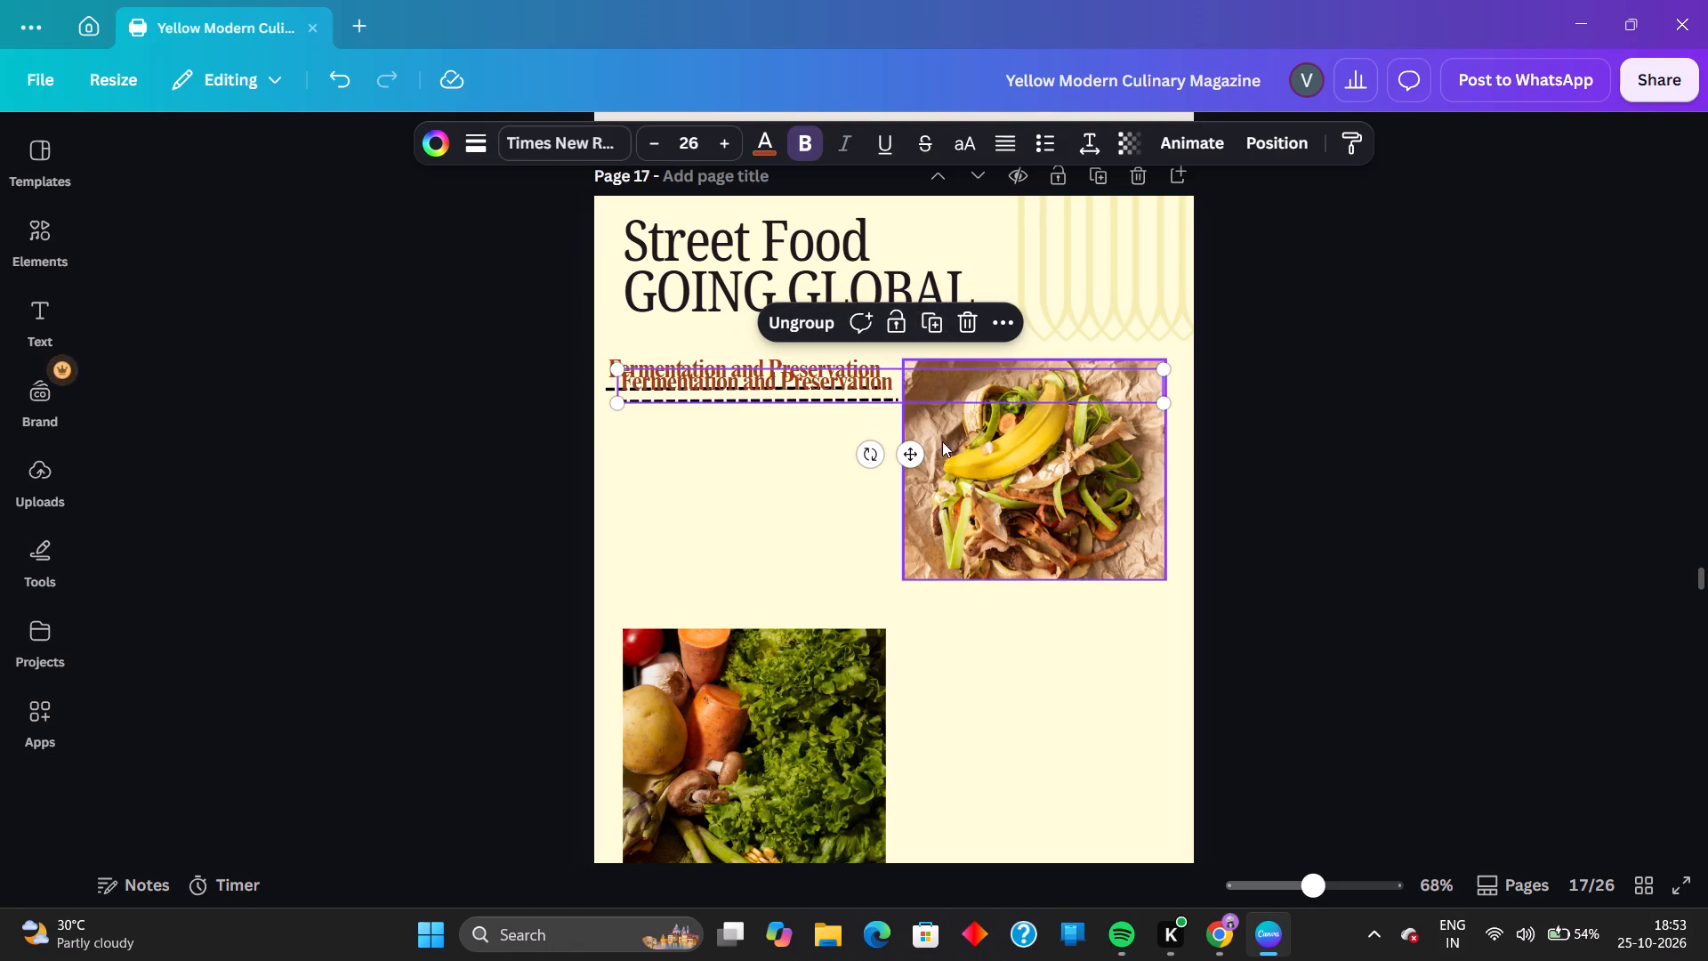
pyautogui.moveTo(909, 455); pyautogui.dragTo(1170, 719)
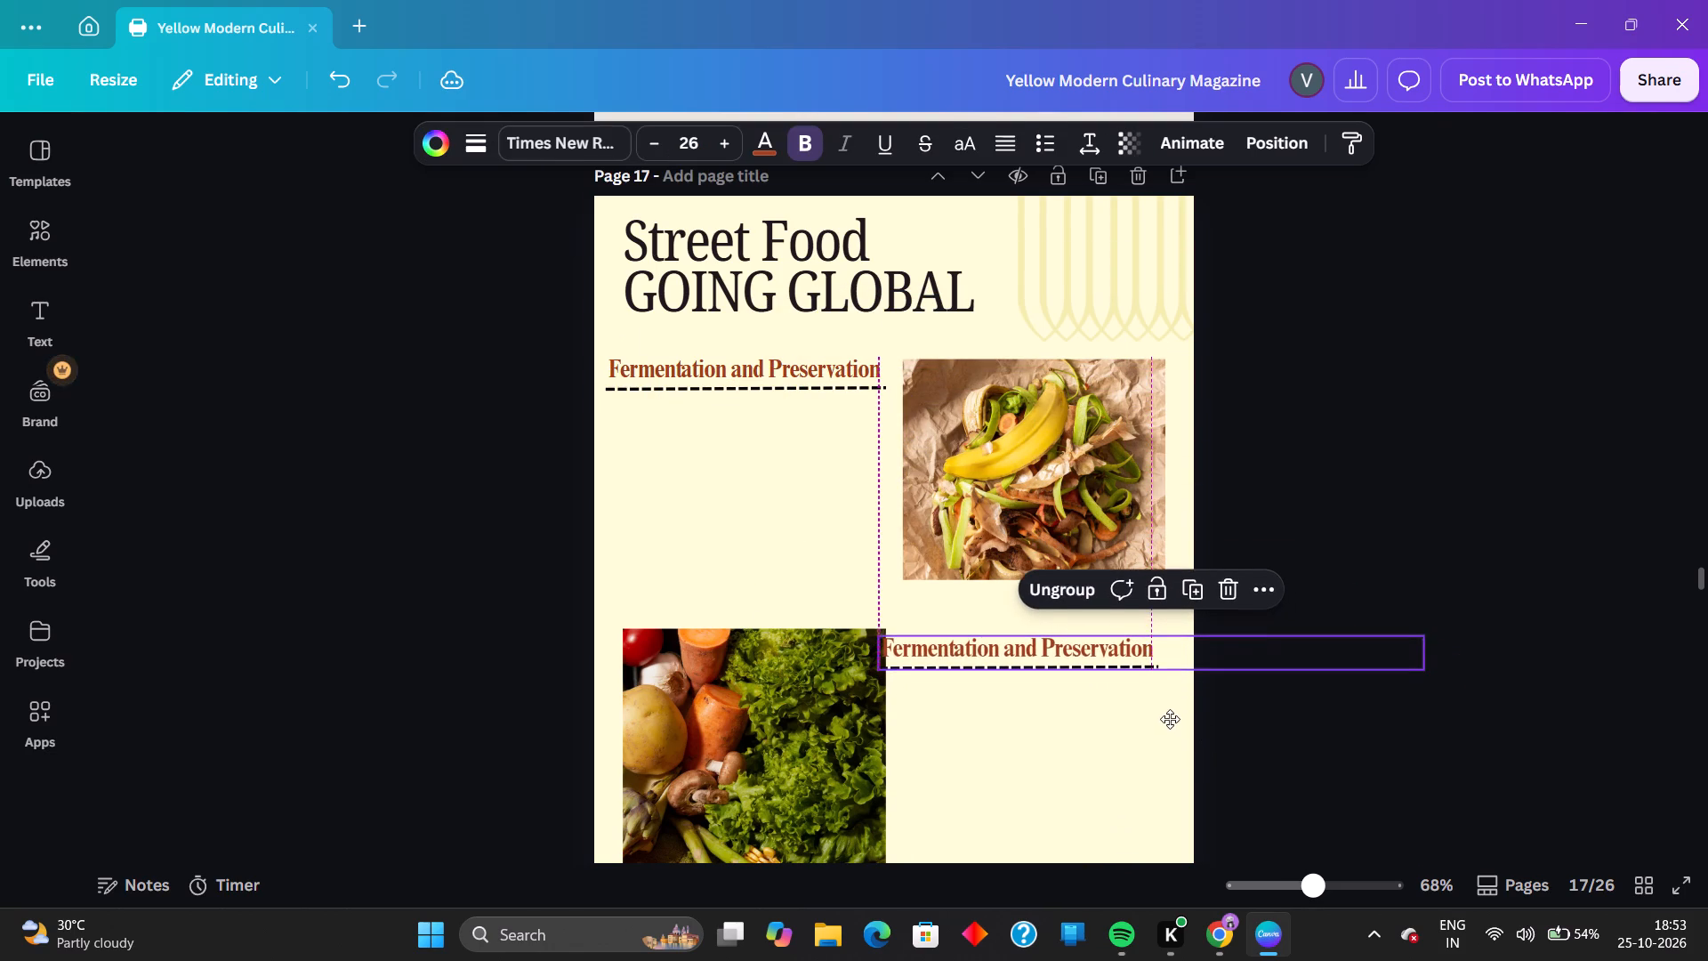
pyautogui.moveTo(1170, 719); pyautogui.dragTo(1190, 712)
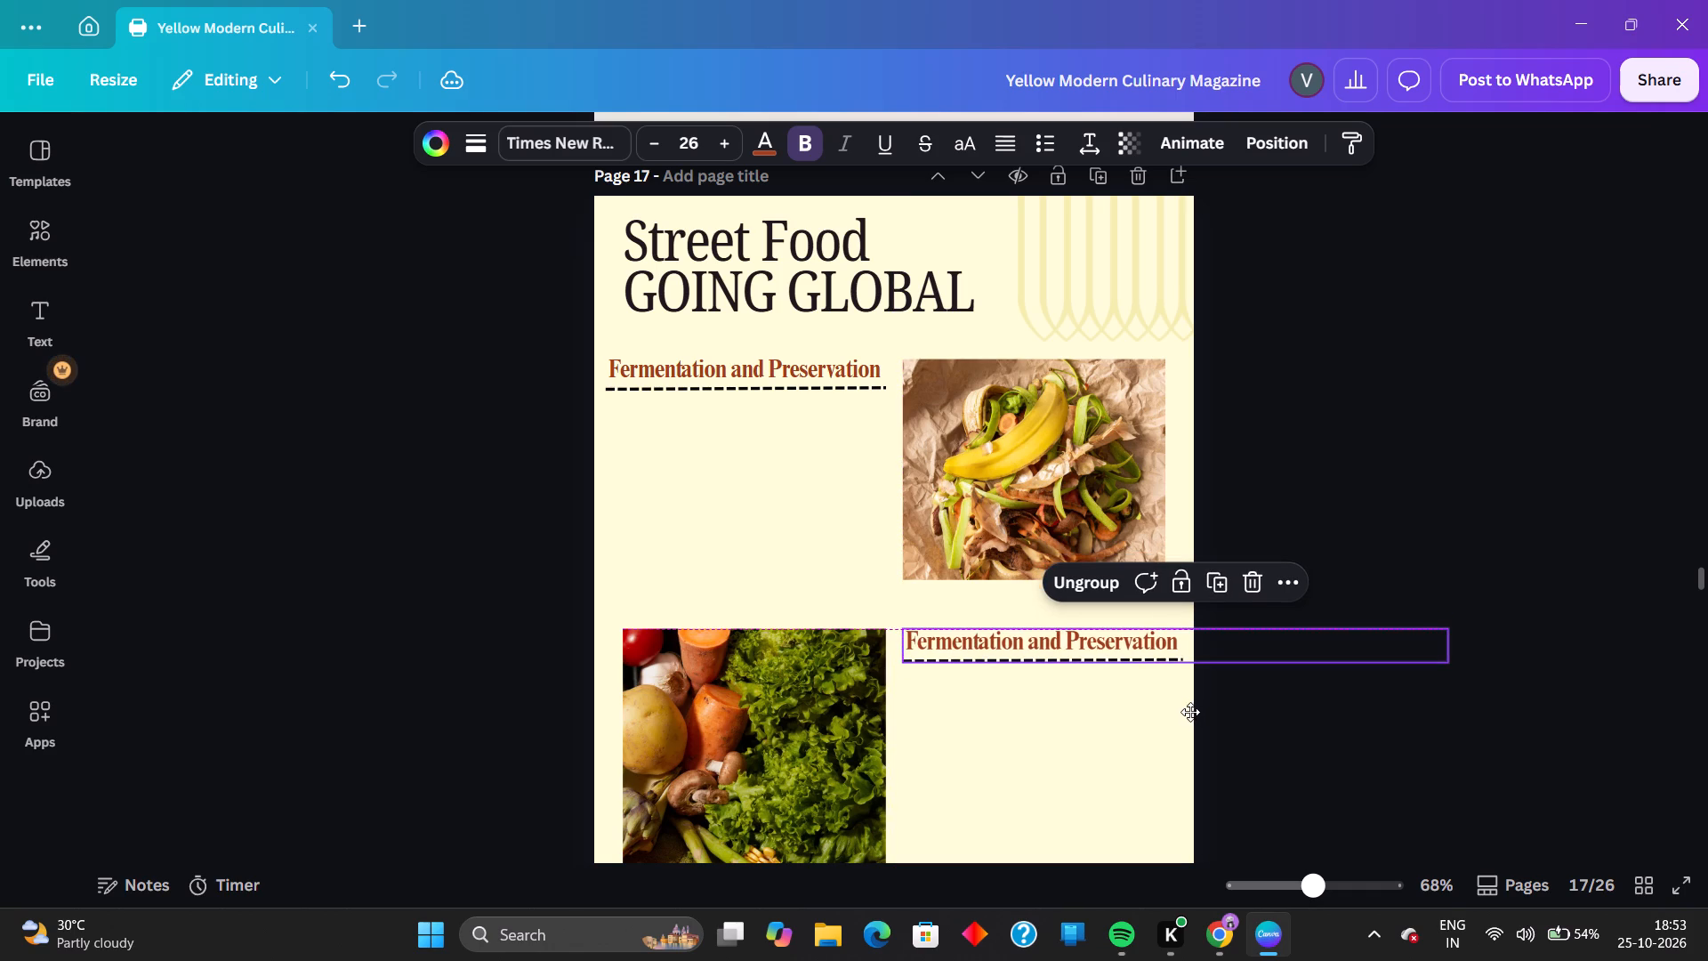
pyautogui.moveTo(1190, 712); pyautogui.dragTo(1187, 712)
pyautogui.click(1305, 717)
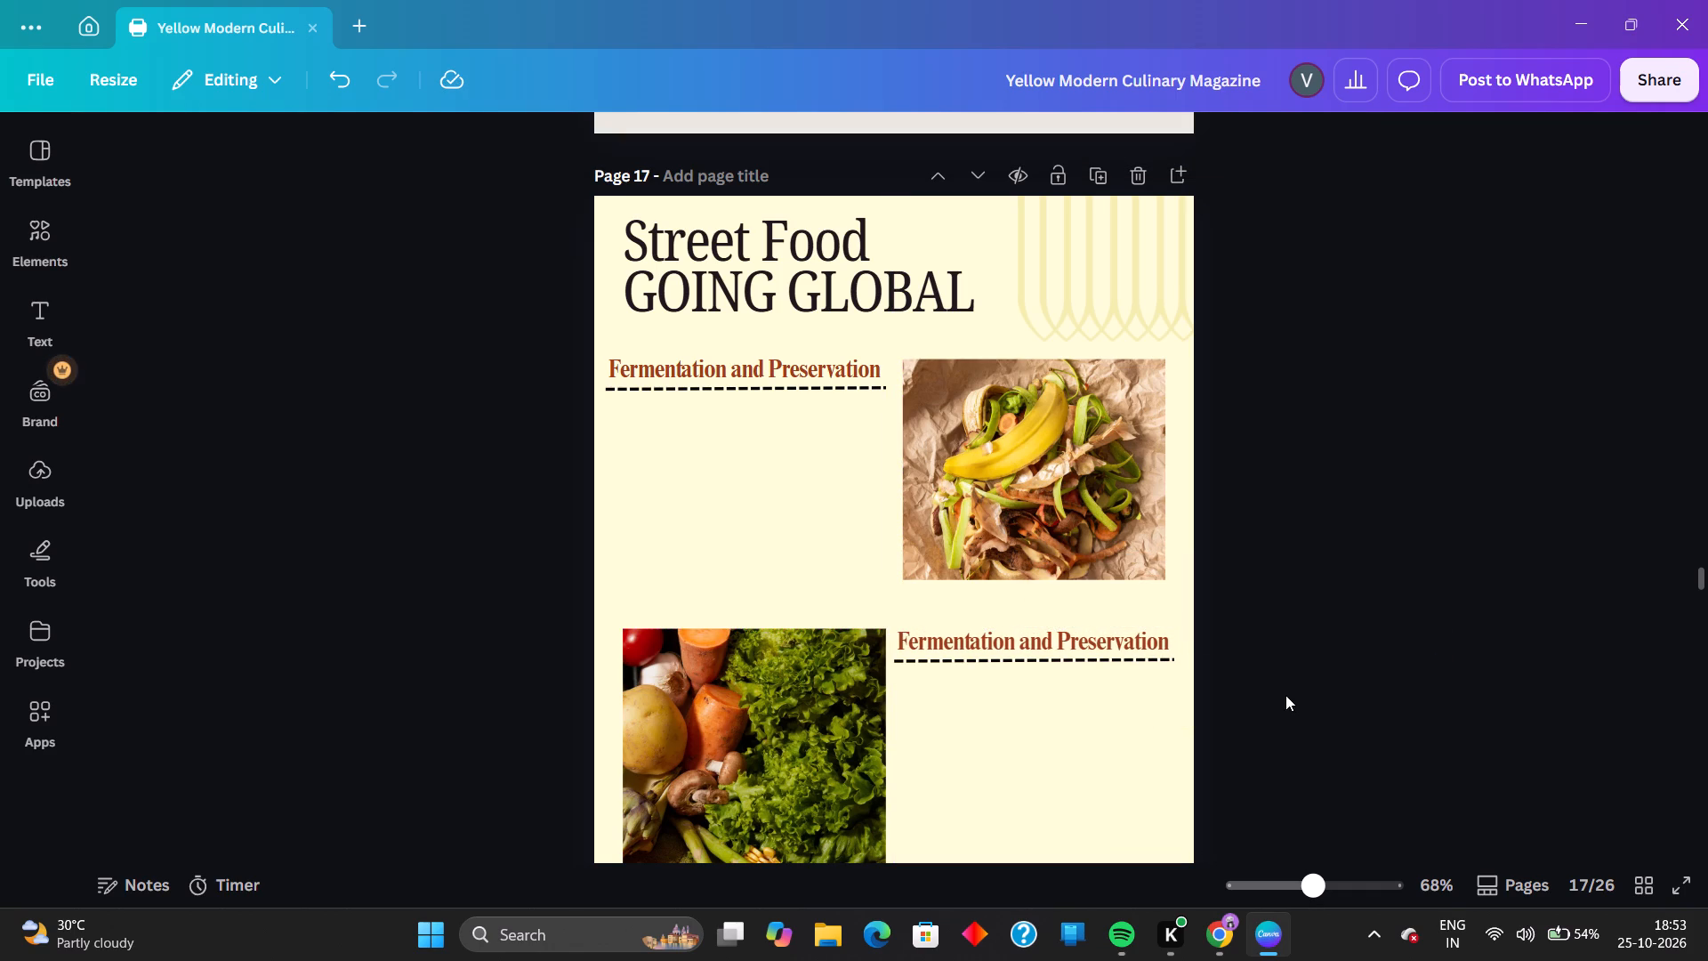
pyautogui.click(1118, 635)
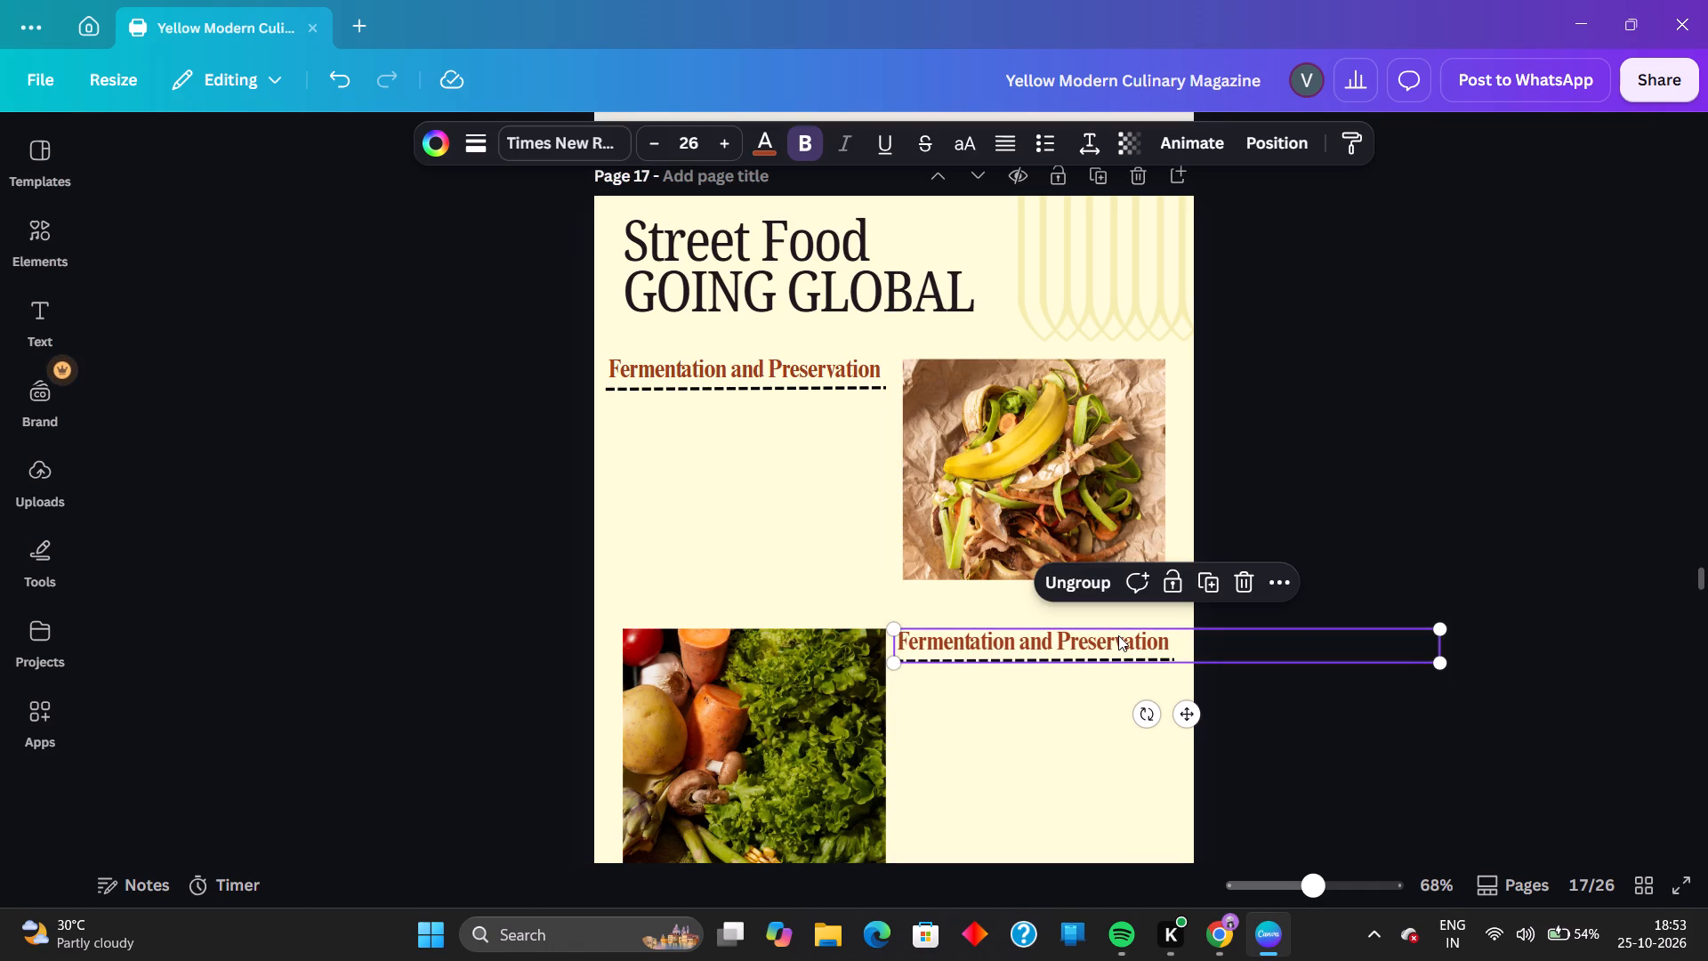
pyautogui.press('Right')
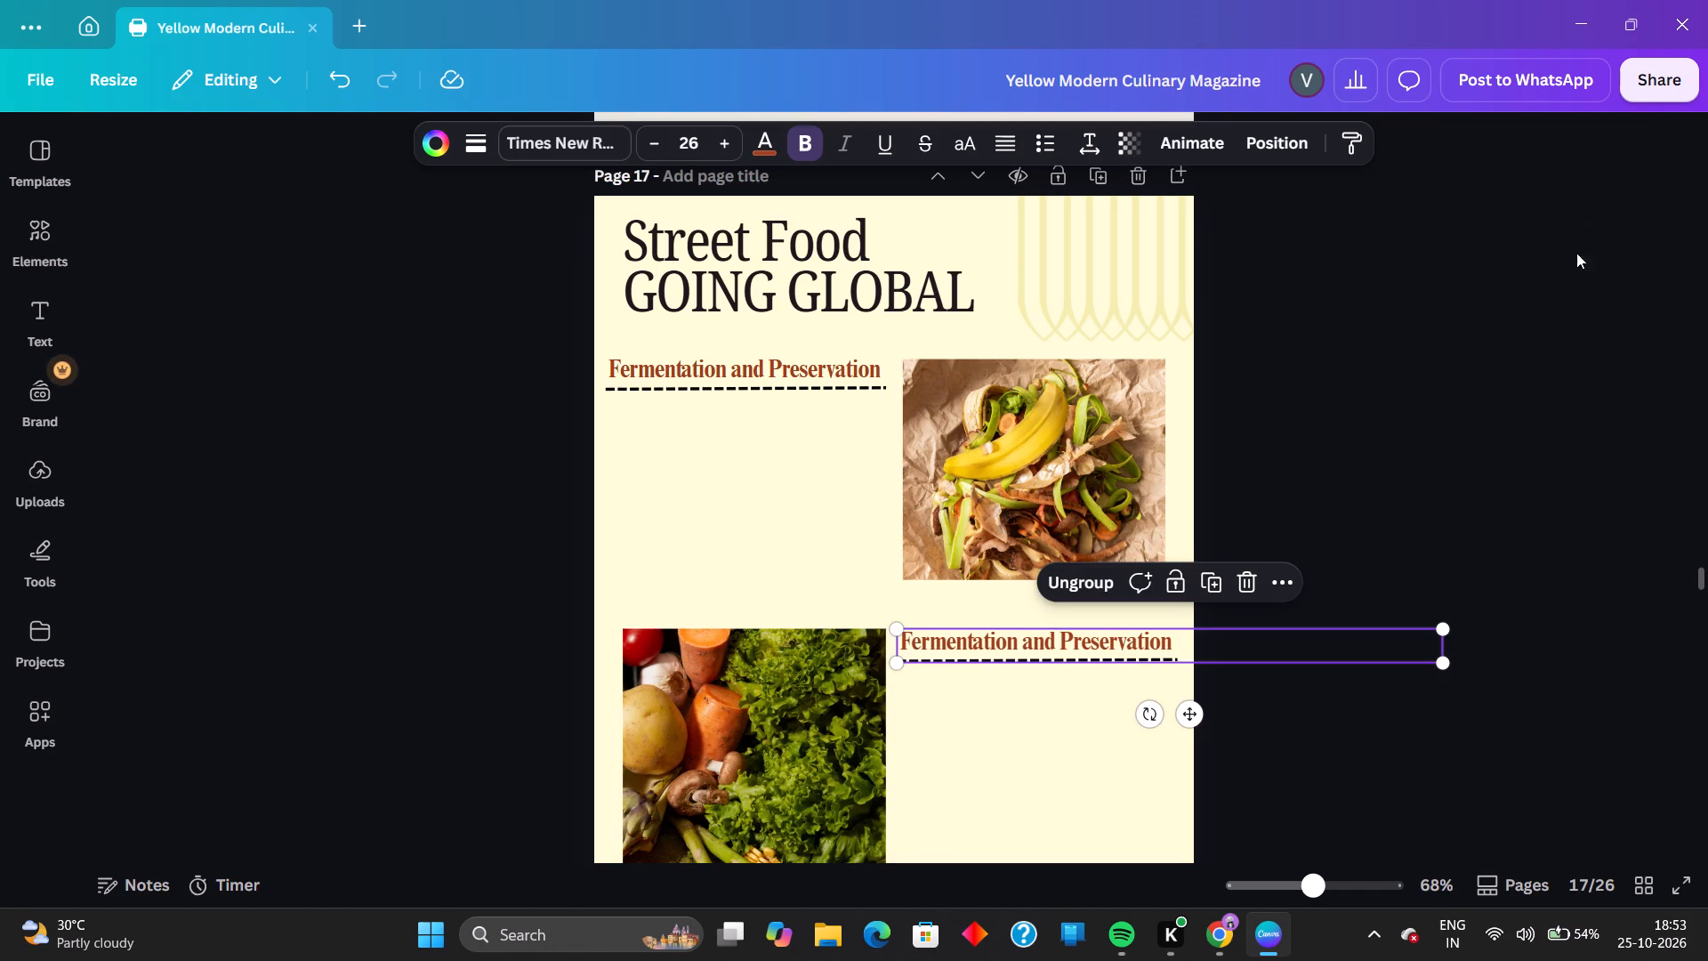
pyautogui.press('Up')
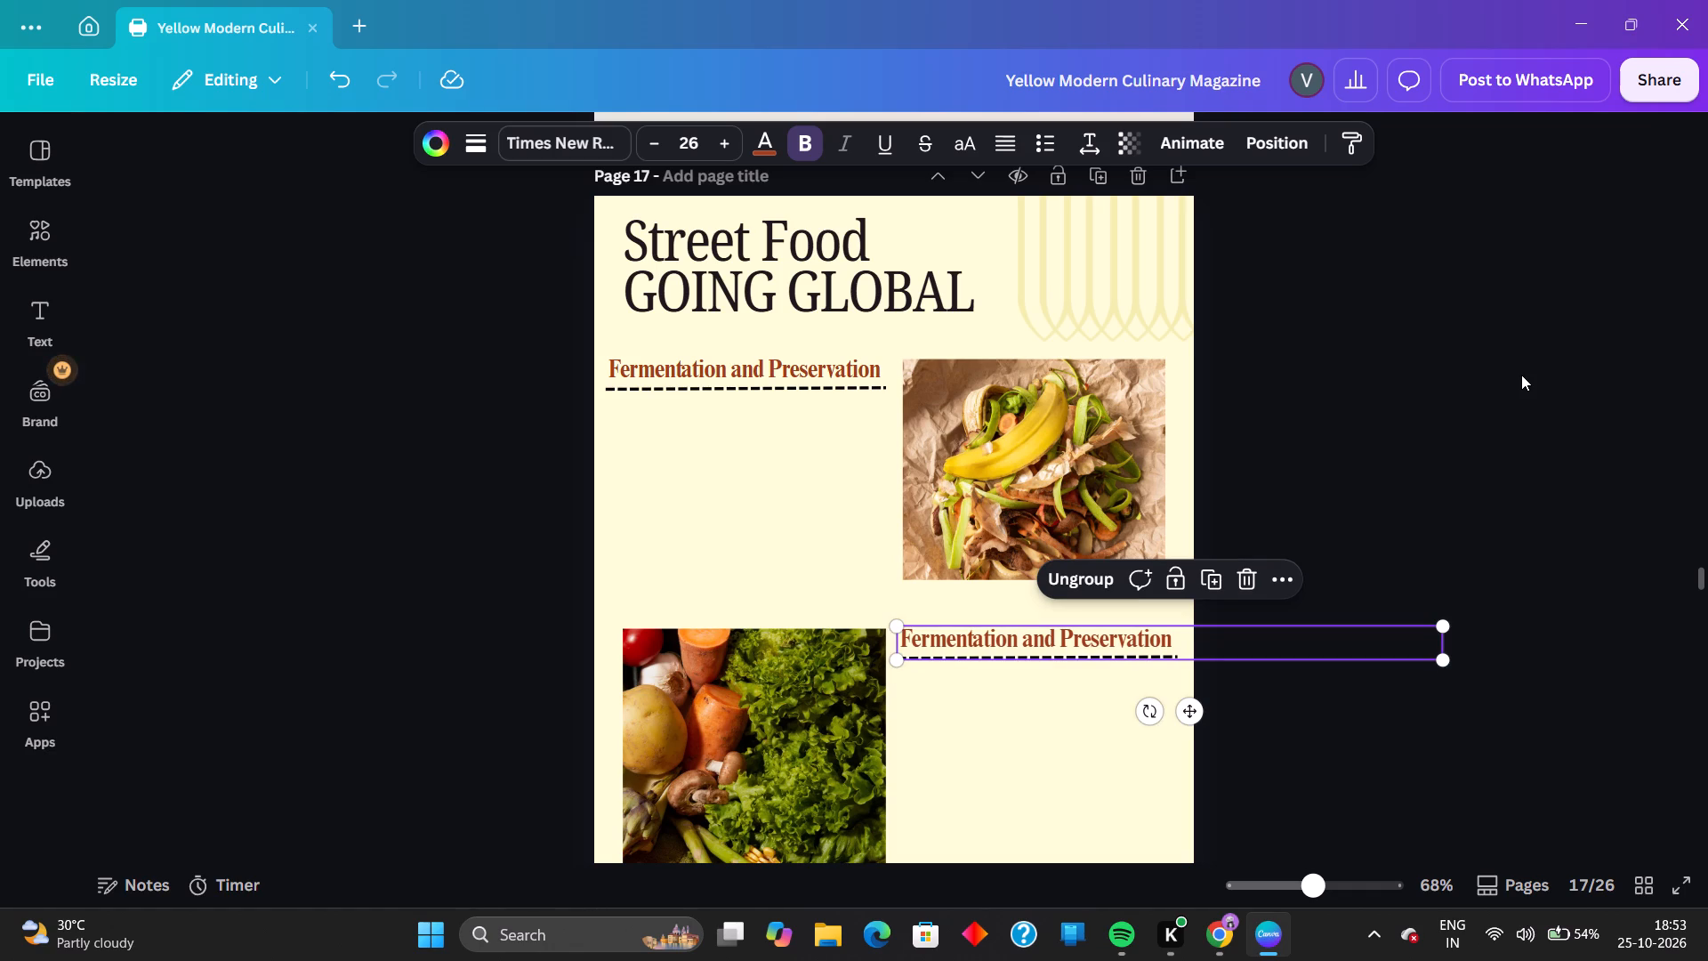
# Replace the text of the upper heading, beside the banana photo, with "Where it all Begins".
pyautogui.click(884, 376)
pyautogui.click(881, 376)
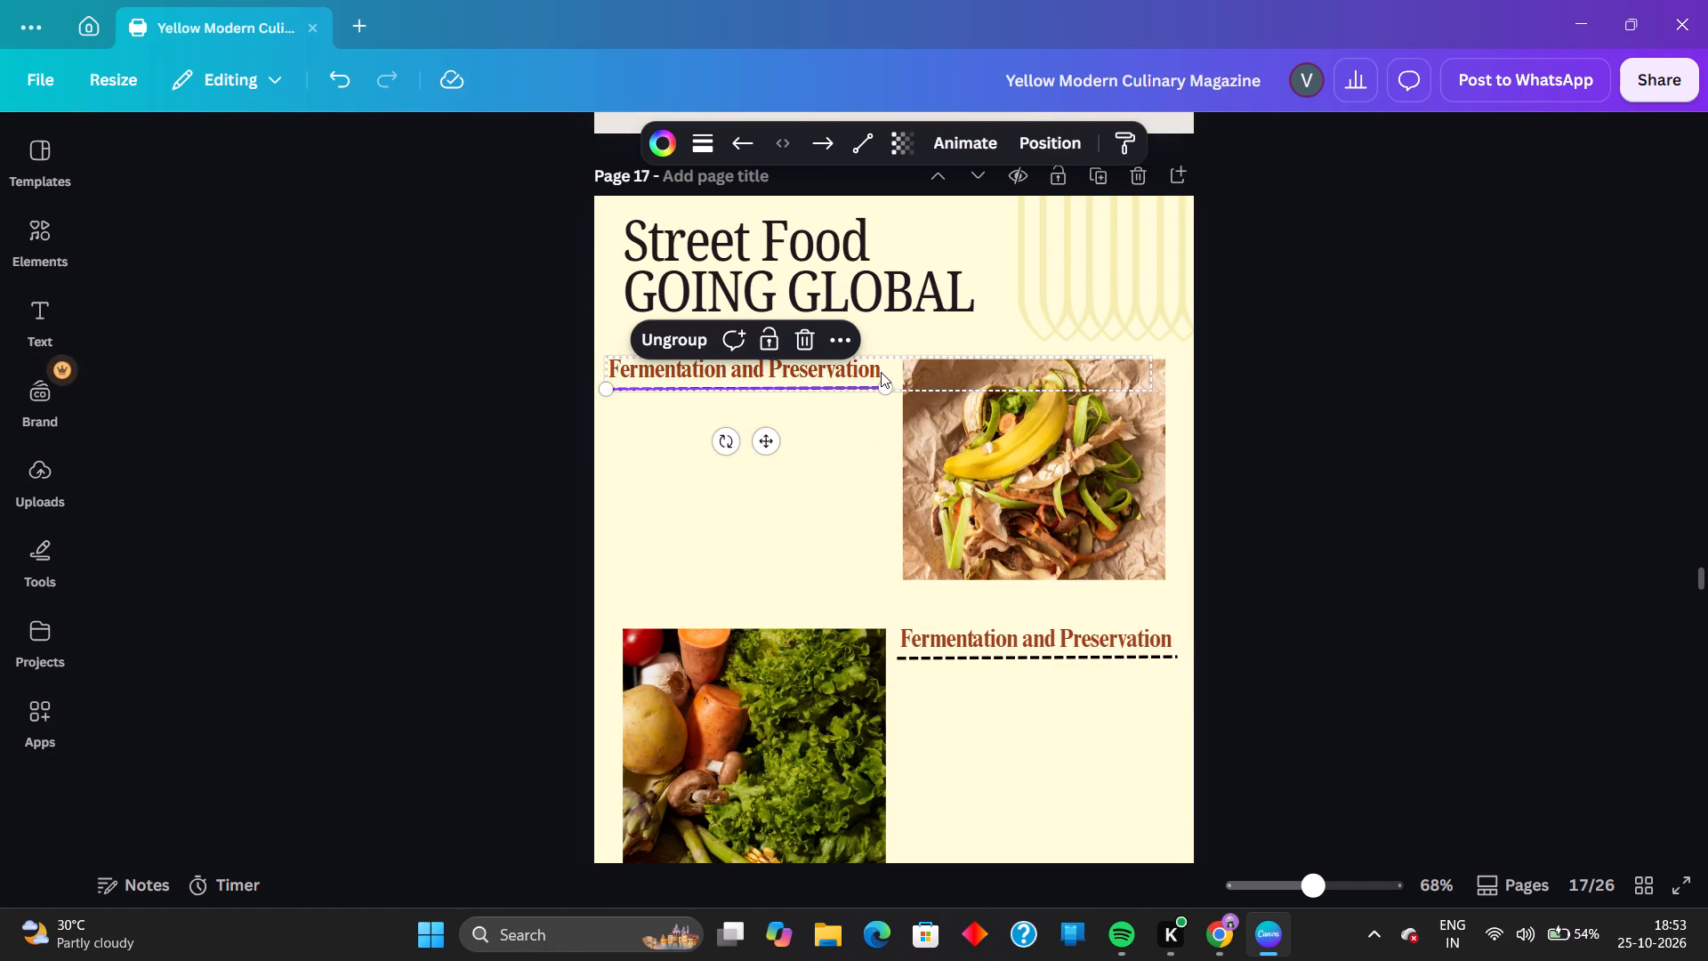
pyautogui.click(881, 372)
pyautogui.click(871, 372)
pyautogui.click(871, 372)
pyautogui.click(864, 369)
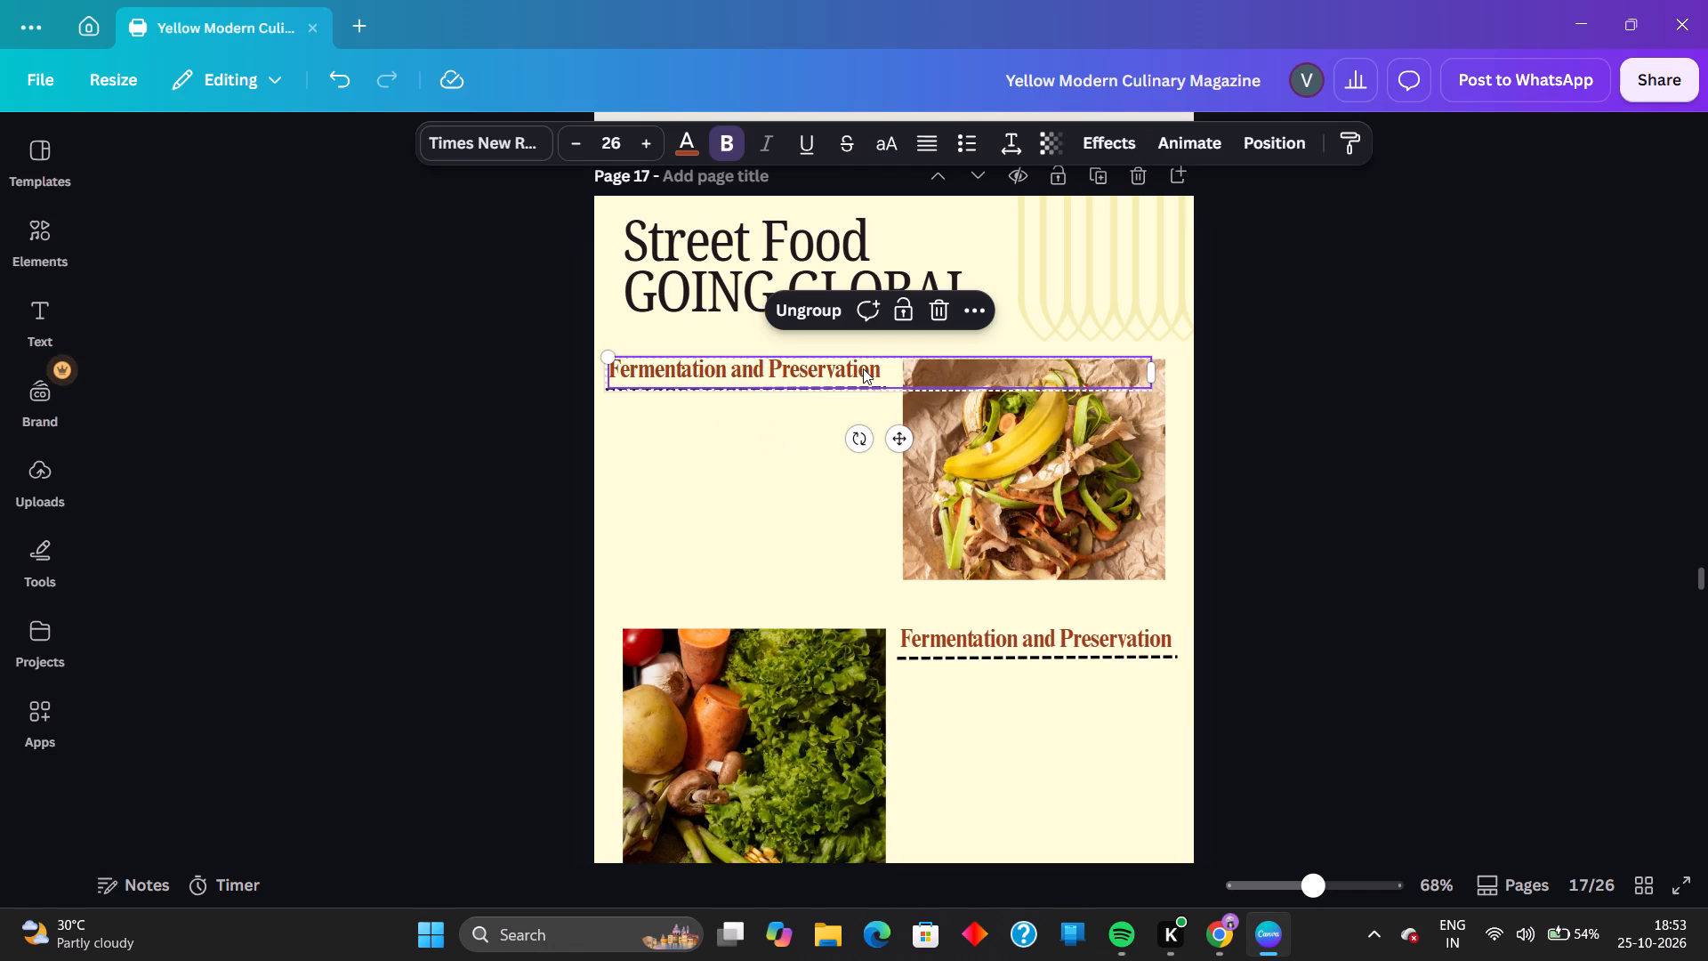
pyautogui.click(858, 366)
pyautogui.press('BackSpace')
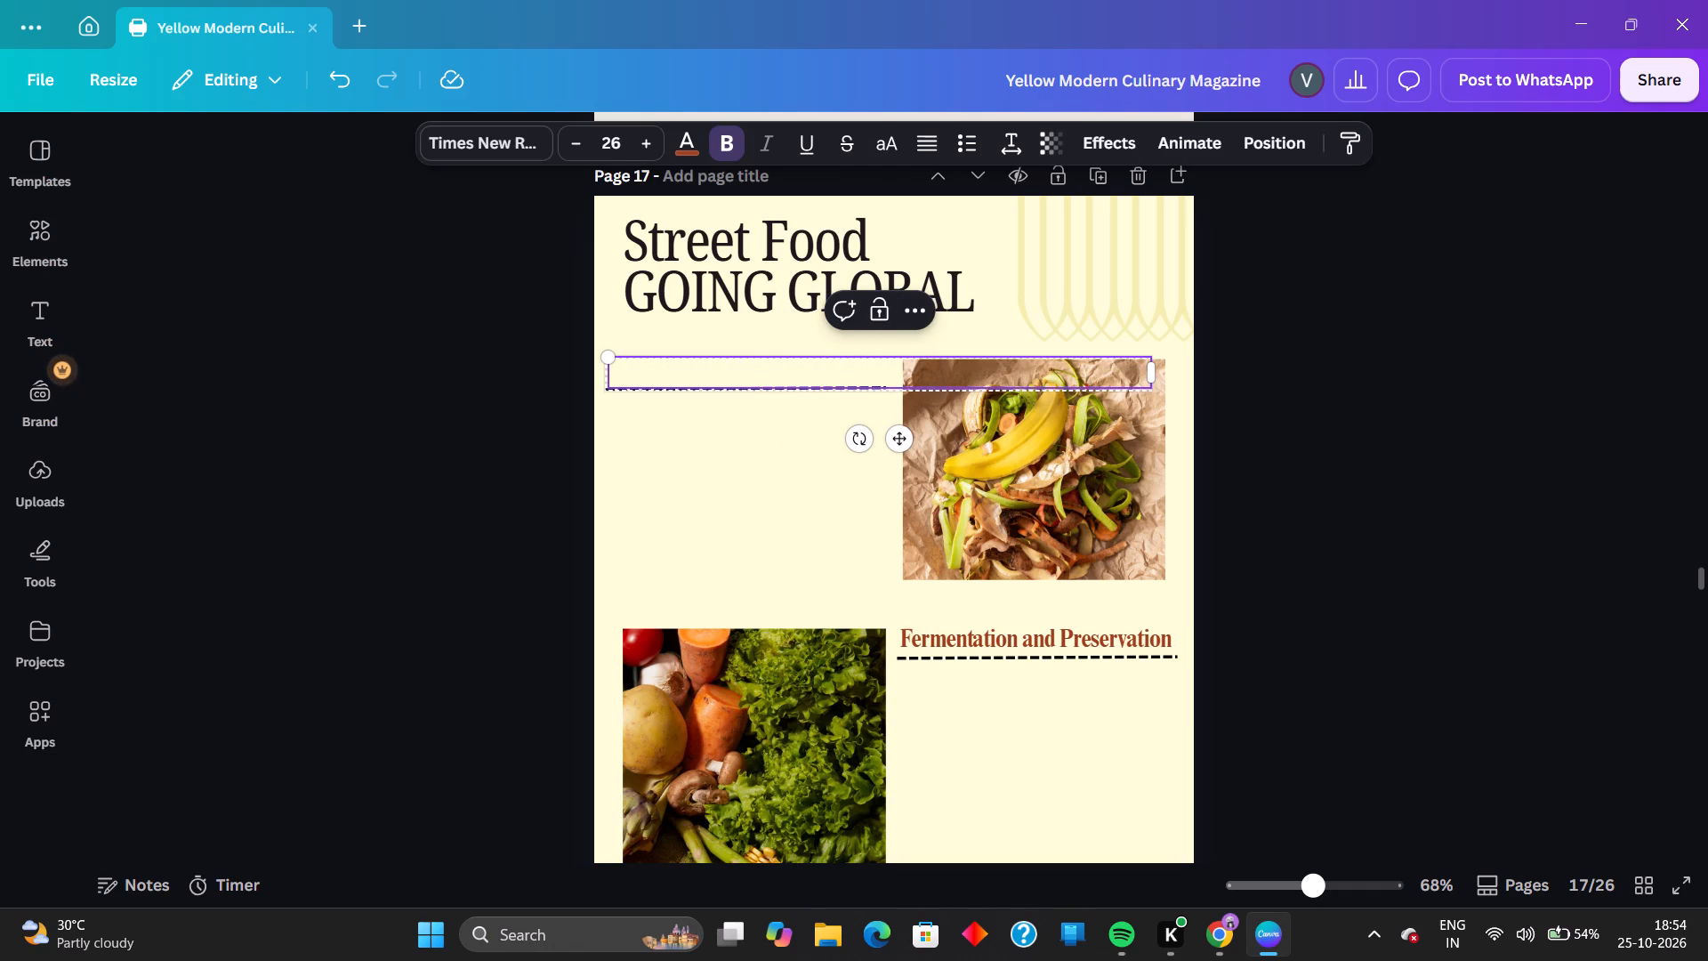
pyautogui.press('w')
pyautogui.write('here it all')
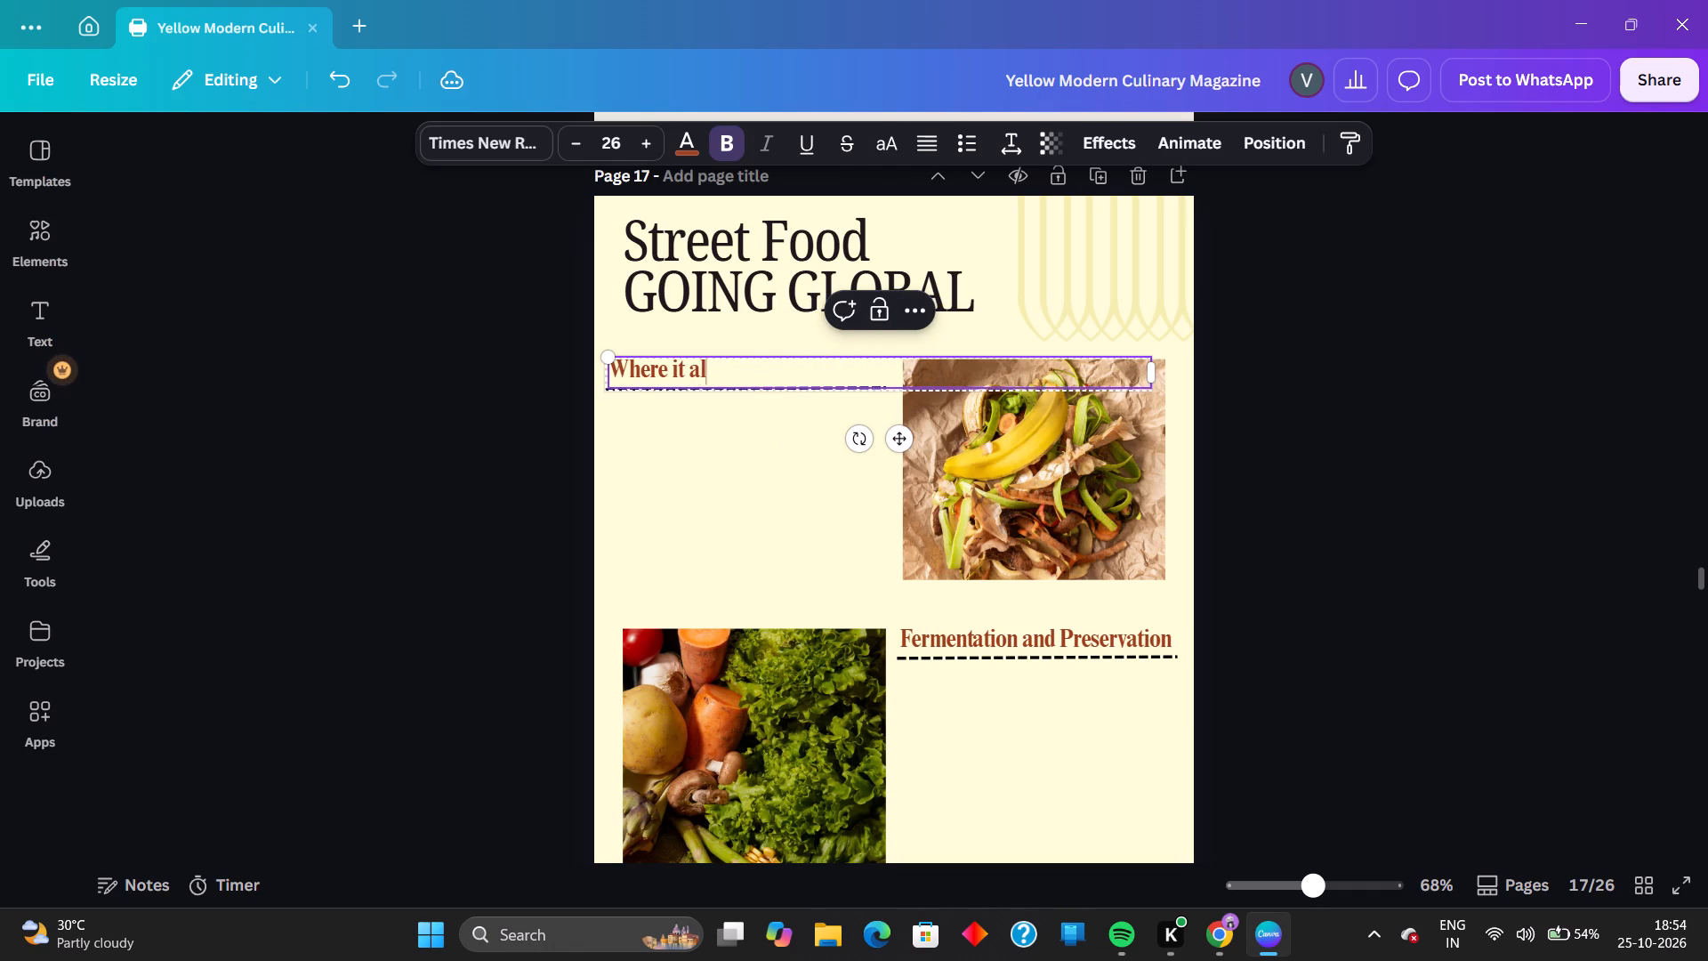
pyautogui.press('space')
pyautogui.write('egins')
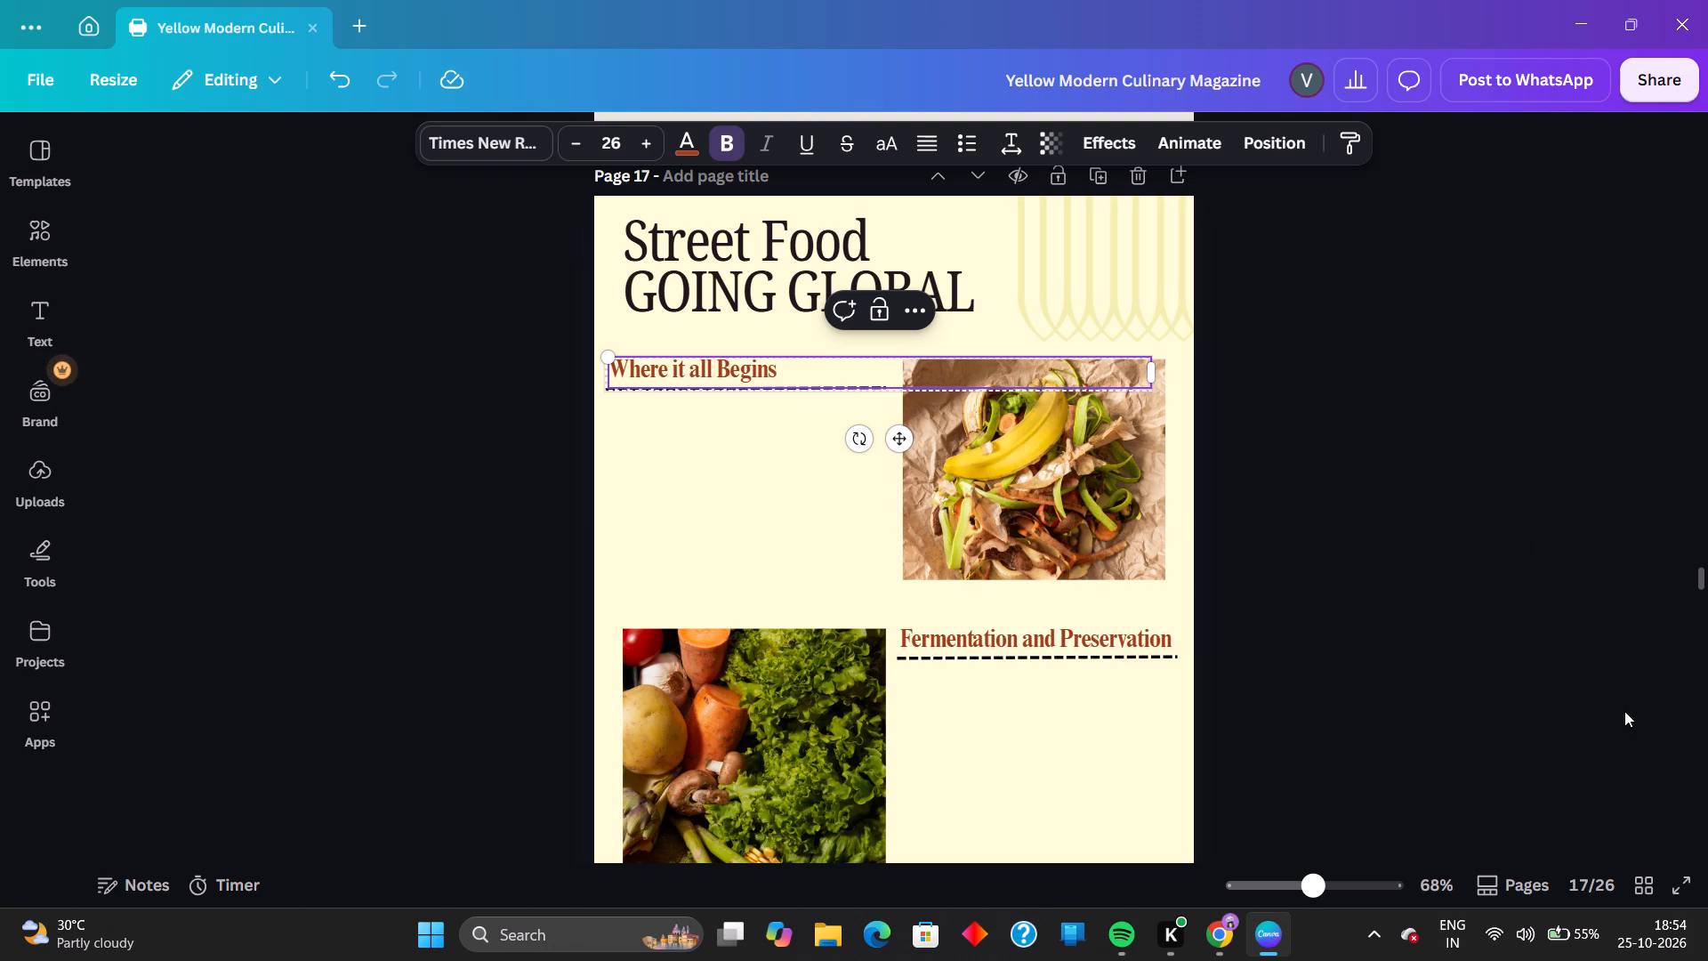
pyautogui.click(1462, 596)
# Replace the text of the lower heading, beside the vegetable photo, with "Street Food Goes Courture".
pyautogui.click(1154, 644)
pyautogui.click(1154, 644)
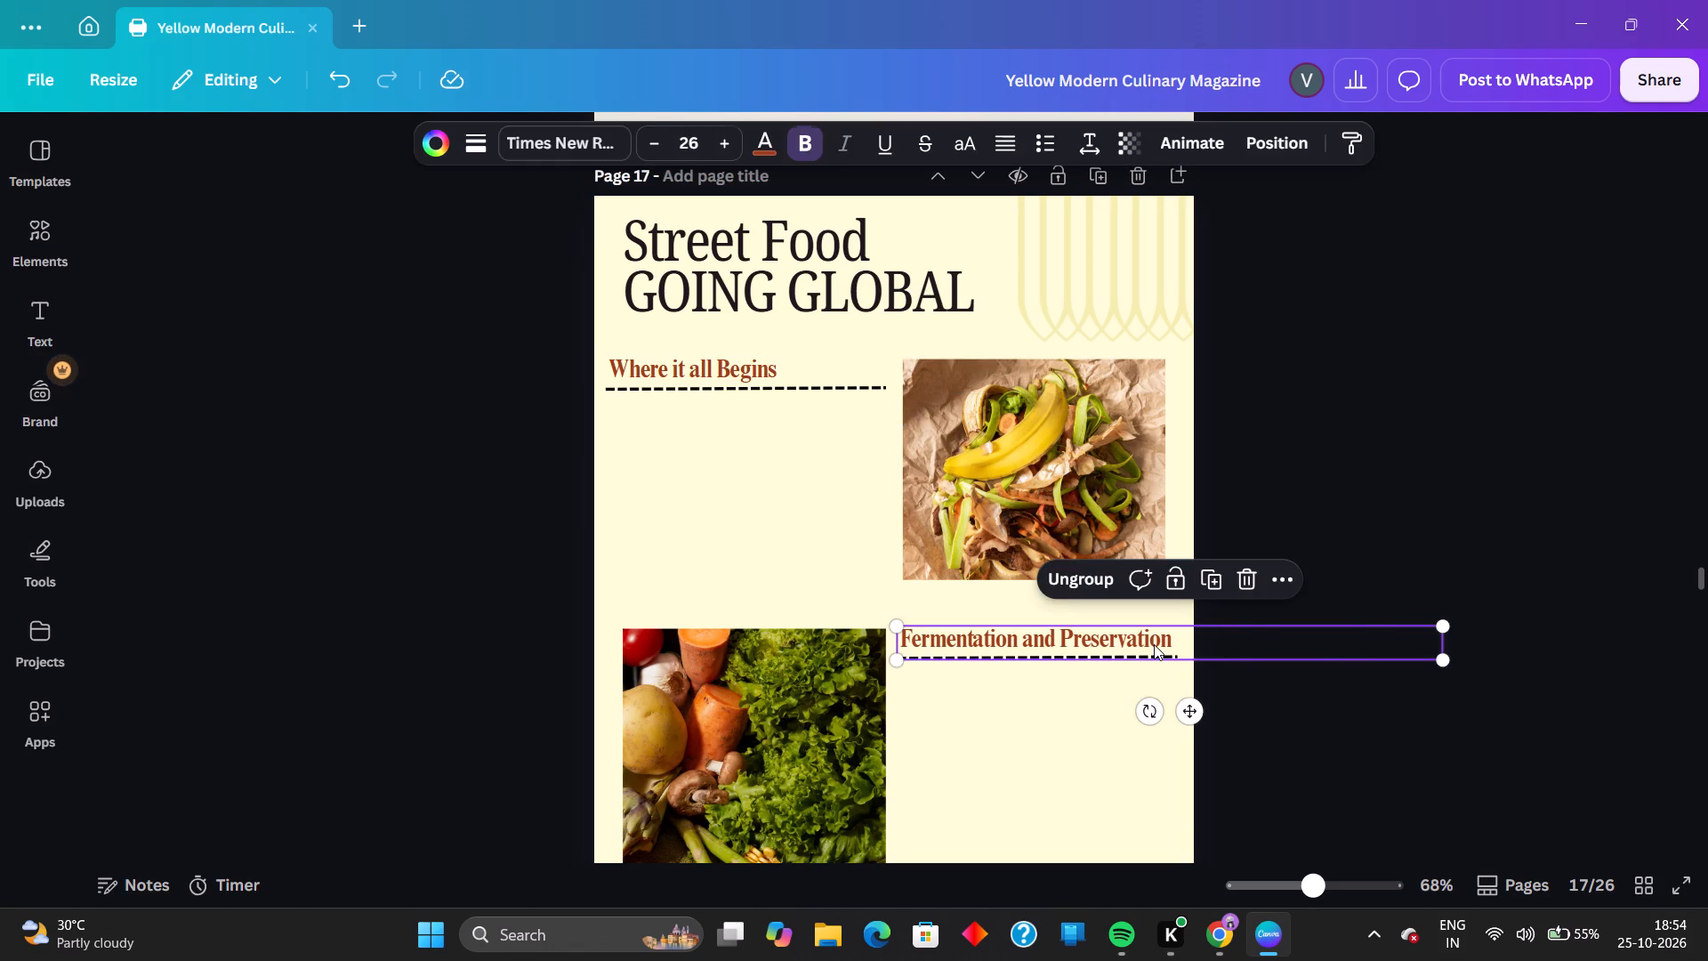
pyautogui.click(1154, 635)
pyautogui.click(1164, 633)
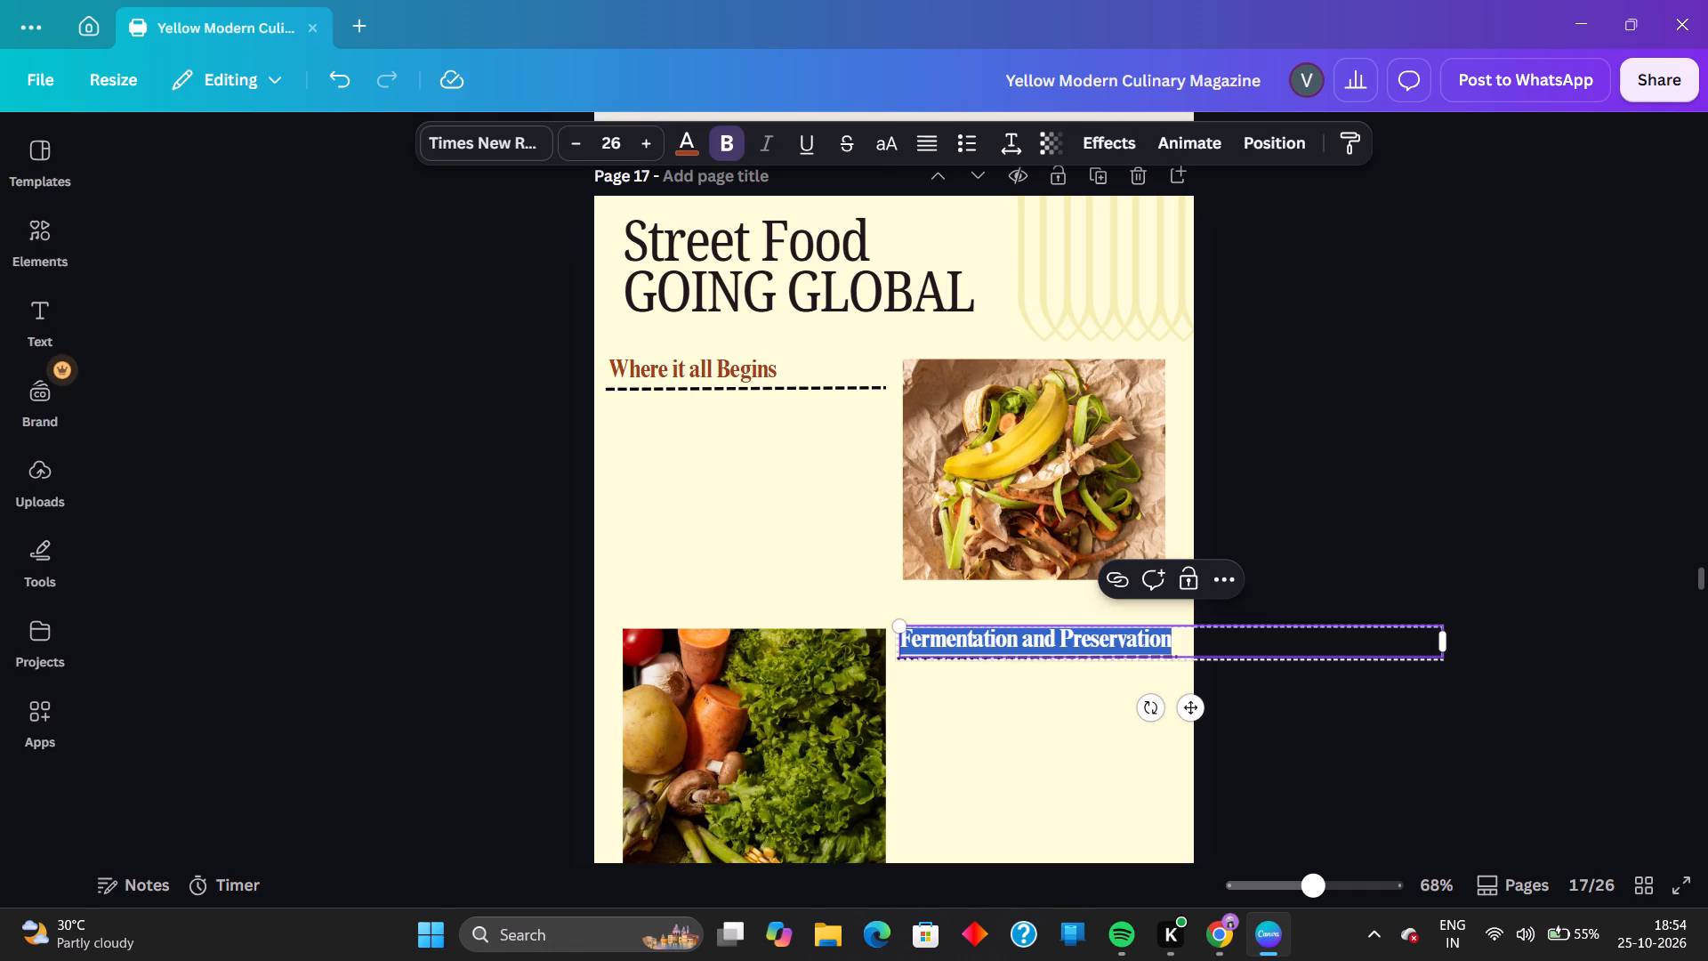
pyautogui.press('BackSpace')
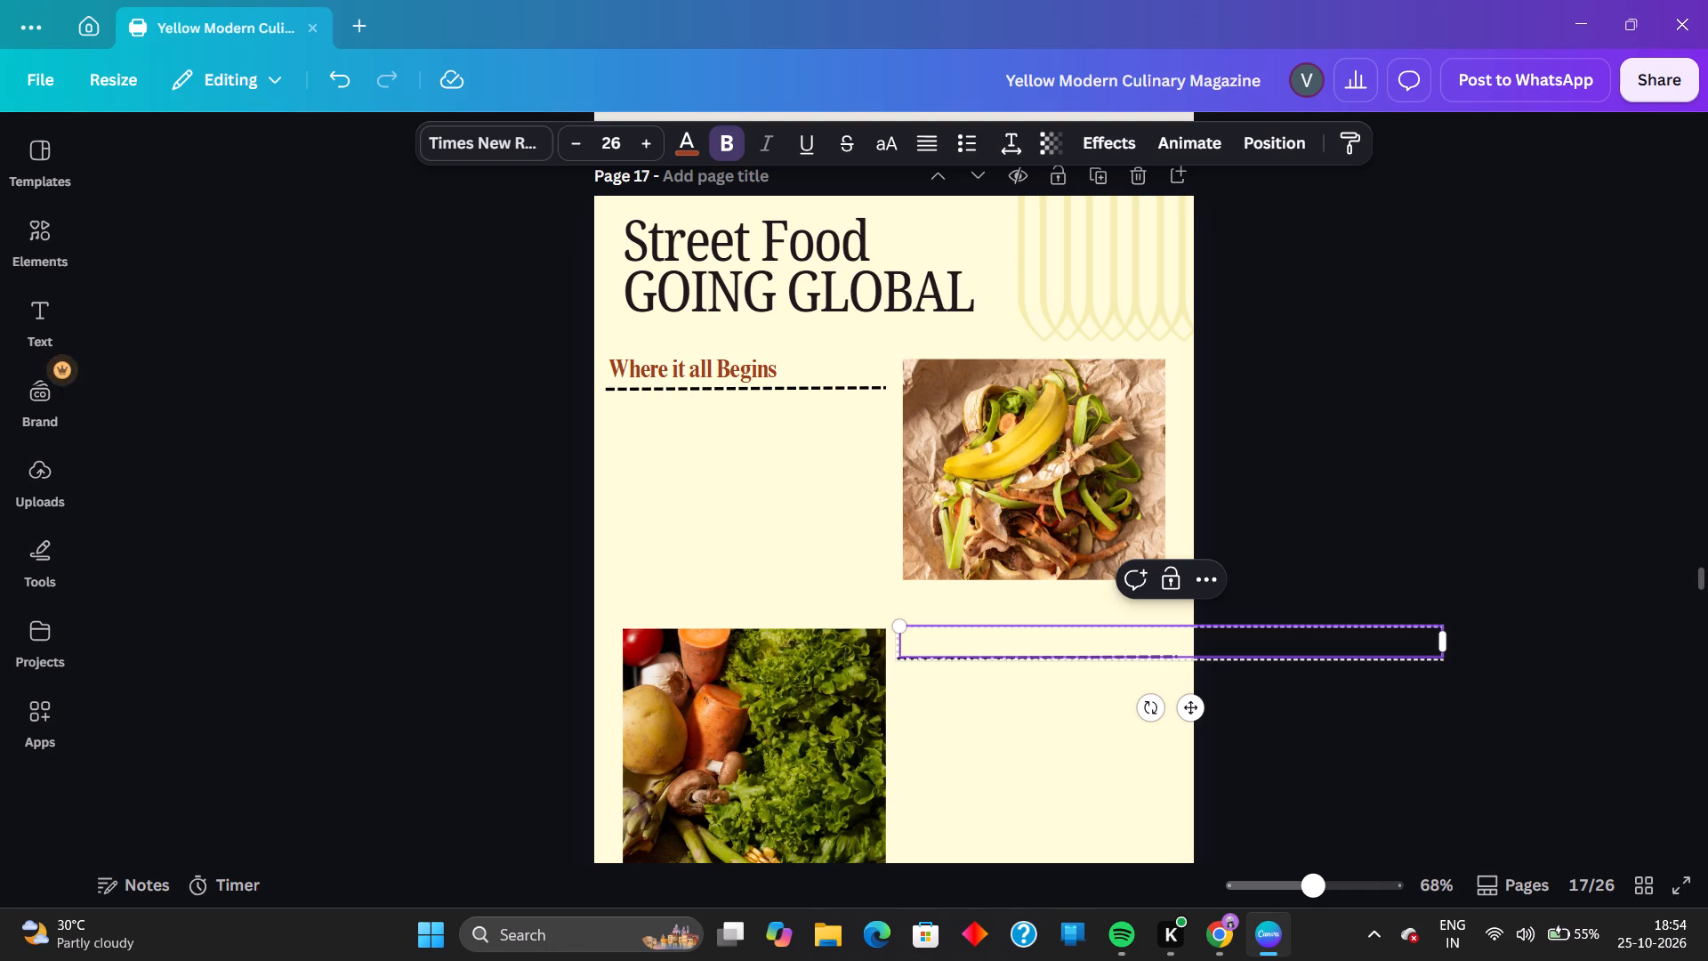
pyautogui.press('s')
pyautogui.press('s')
pyautogui.write('tree')
pyautogui.write('t')
pyautogui.press('space')
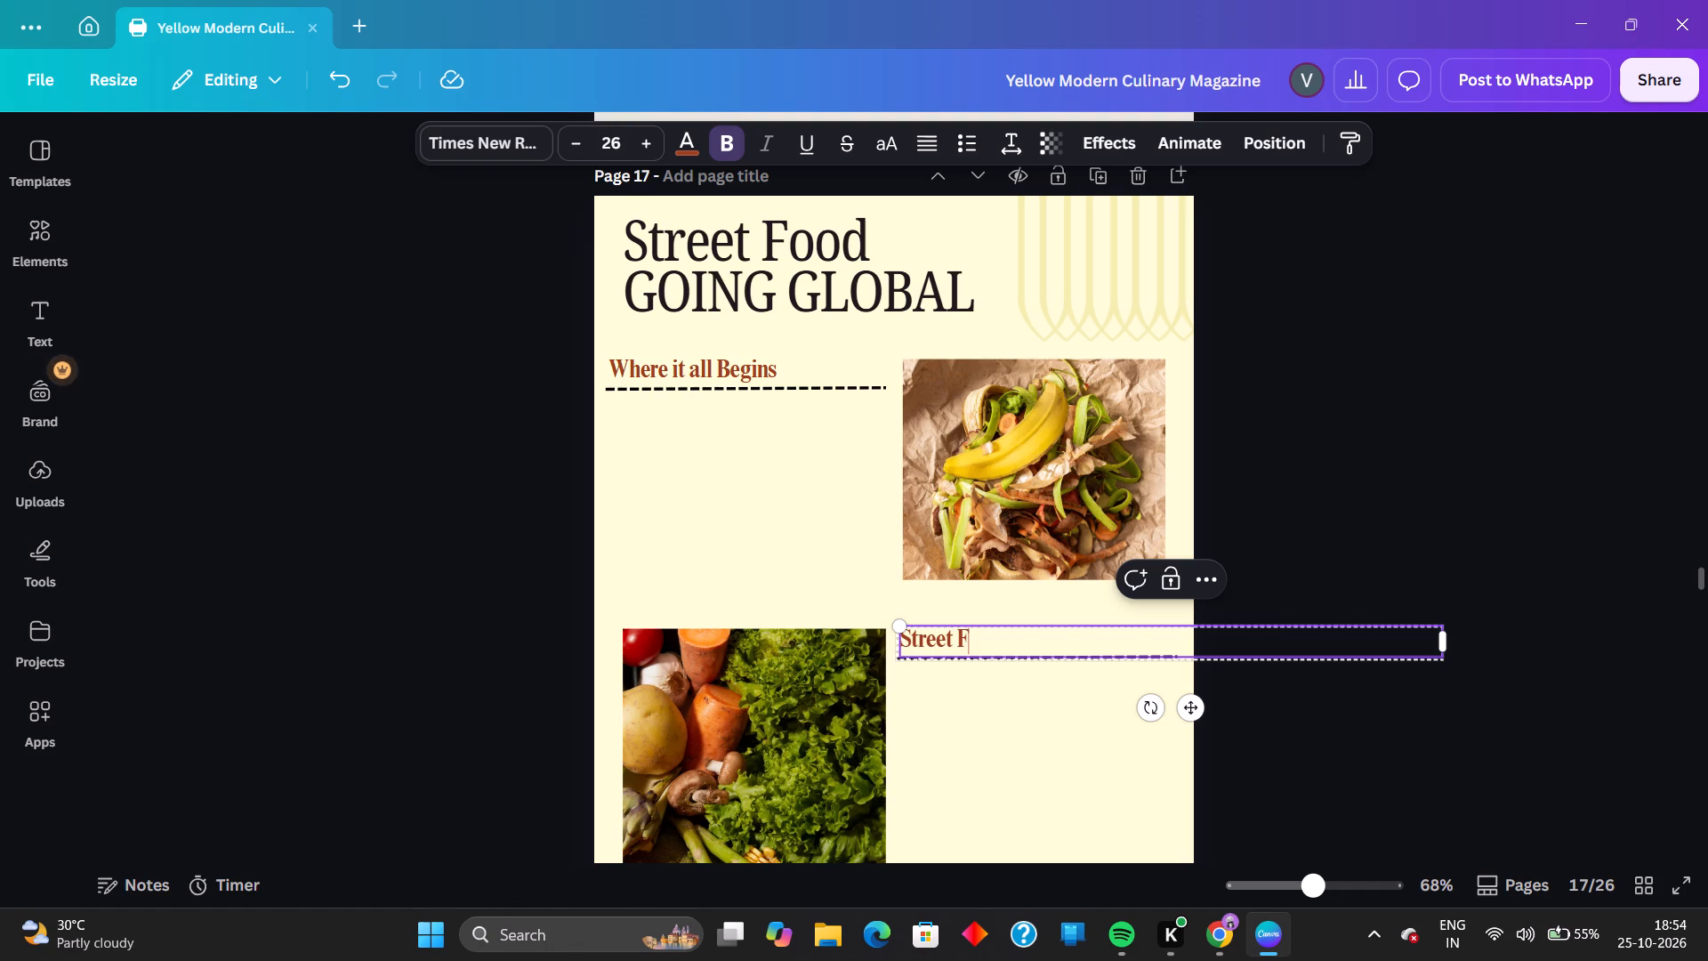
pyautogui.write('ood')
pyautogui.press('space')
pyautogui.write('oes')
pyautogui.press('space')
pyautogui.write('ourturer')
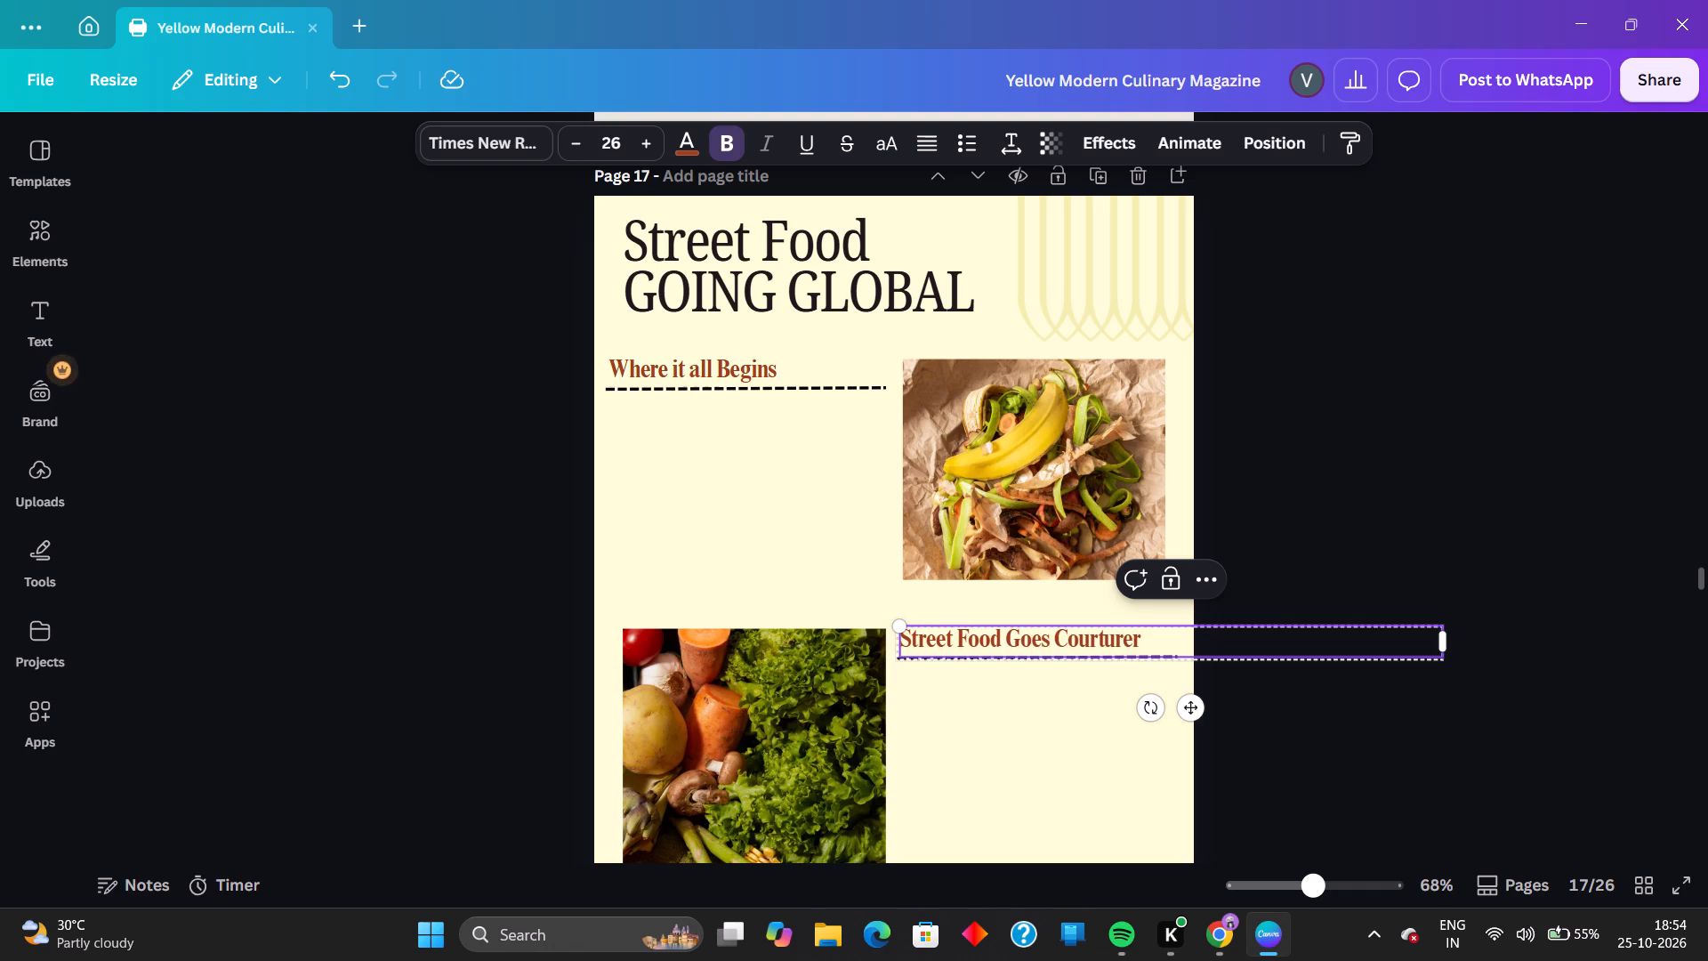
pyautogui.press('BackSpace')
pyautogui.click(1363, 520)
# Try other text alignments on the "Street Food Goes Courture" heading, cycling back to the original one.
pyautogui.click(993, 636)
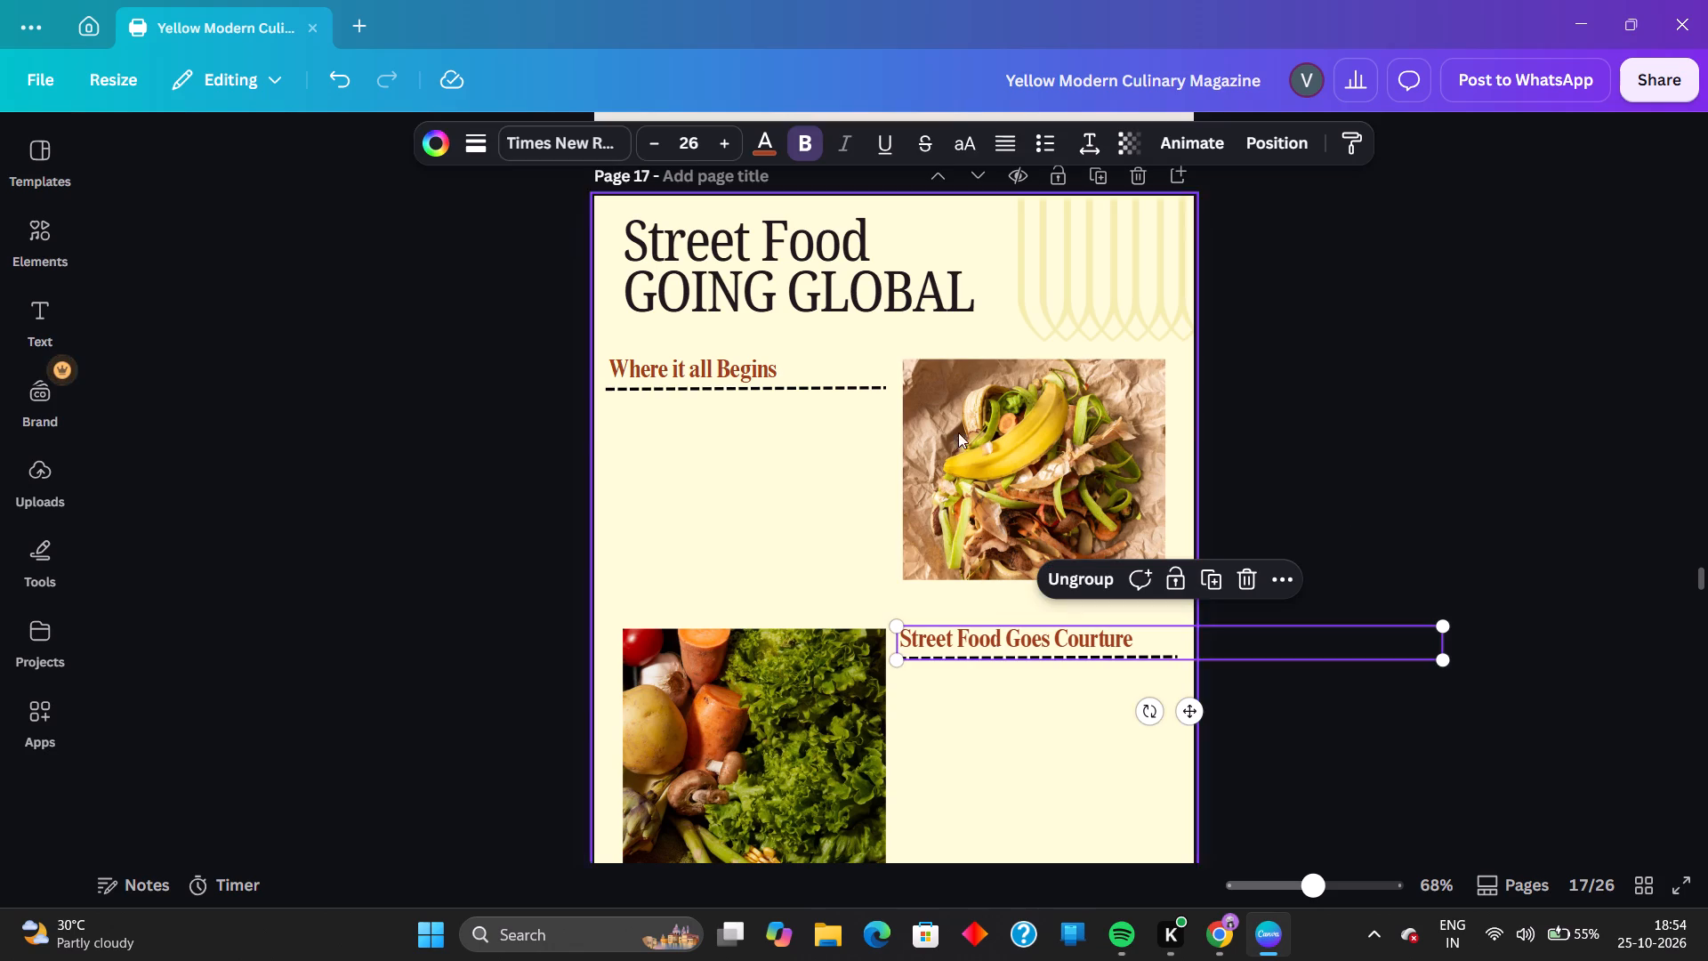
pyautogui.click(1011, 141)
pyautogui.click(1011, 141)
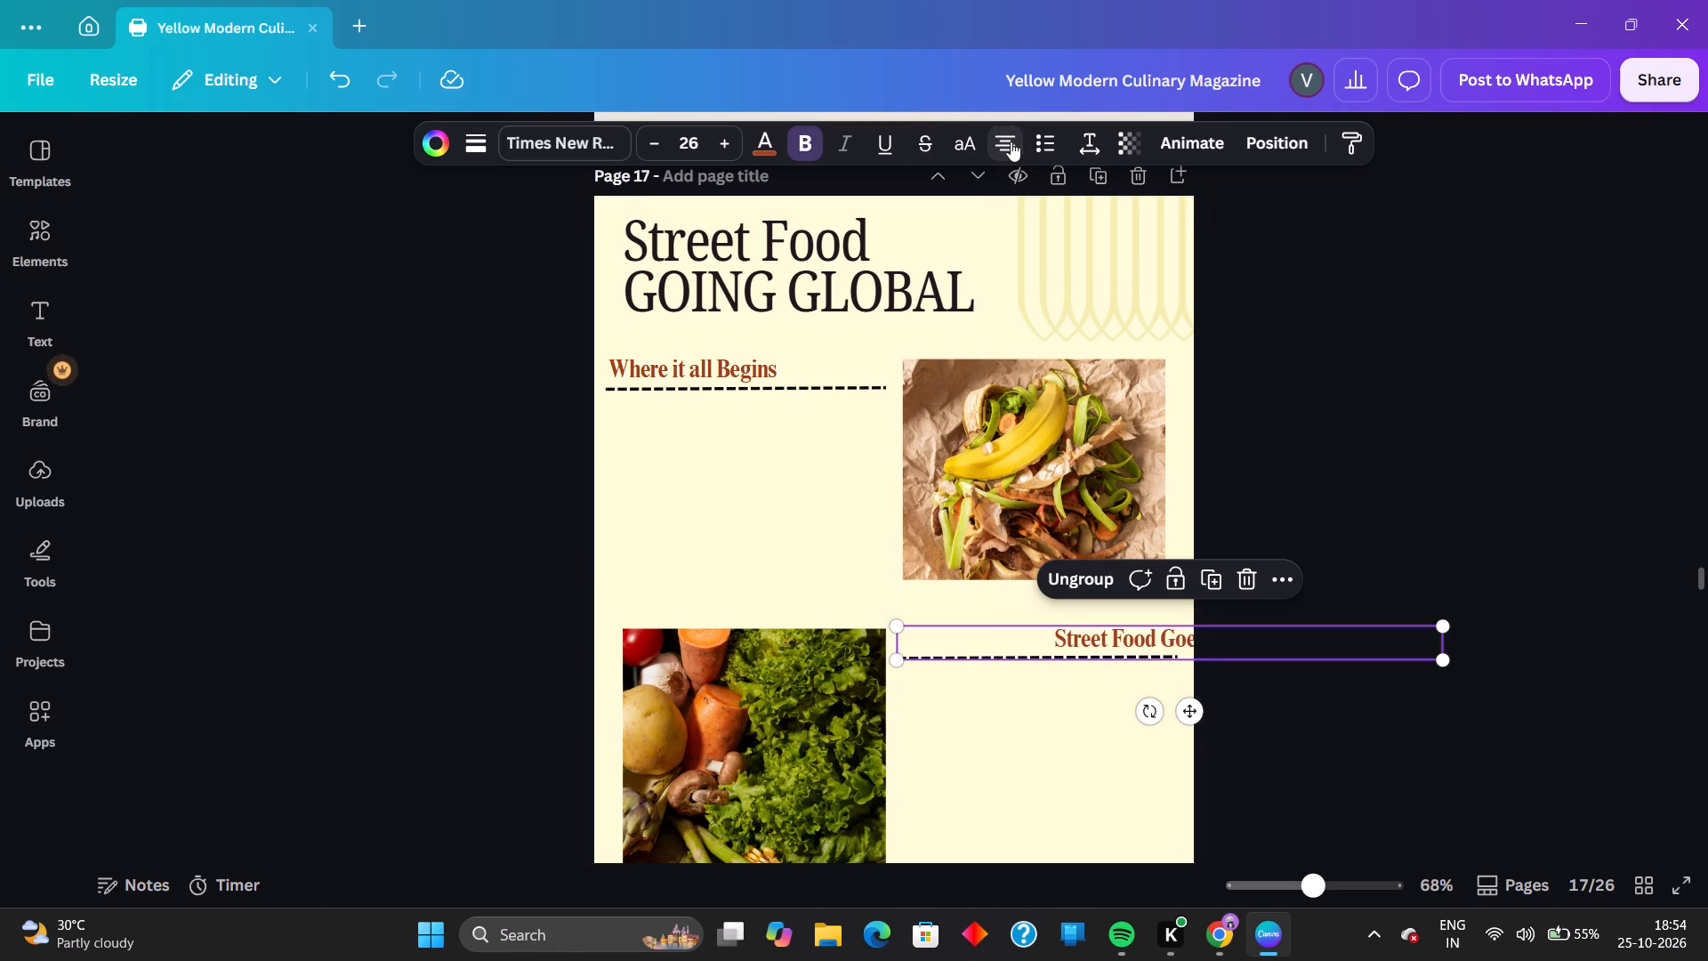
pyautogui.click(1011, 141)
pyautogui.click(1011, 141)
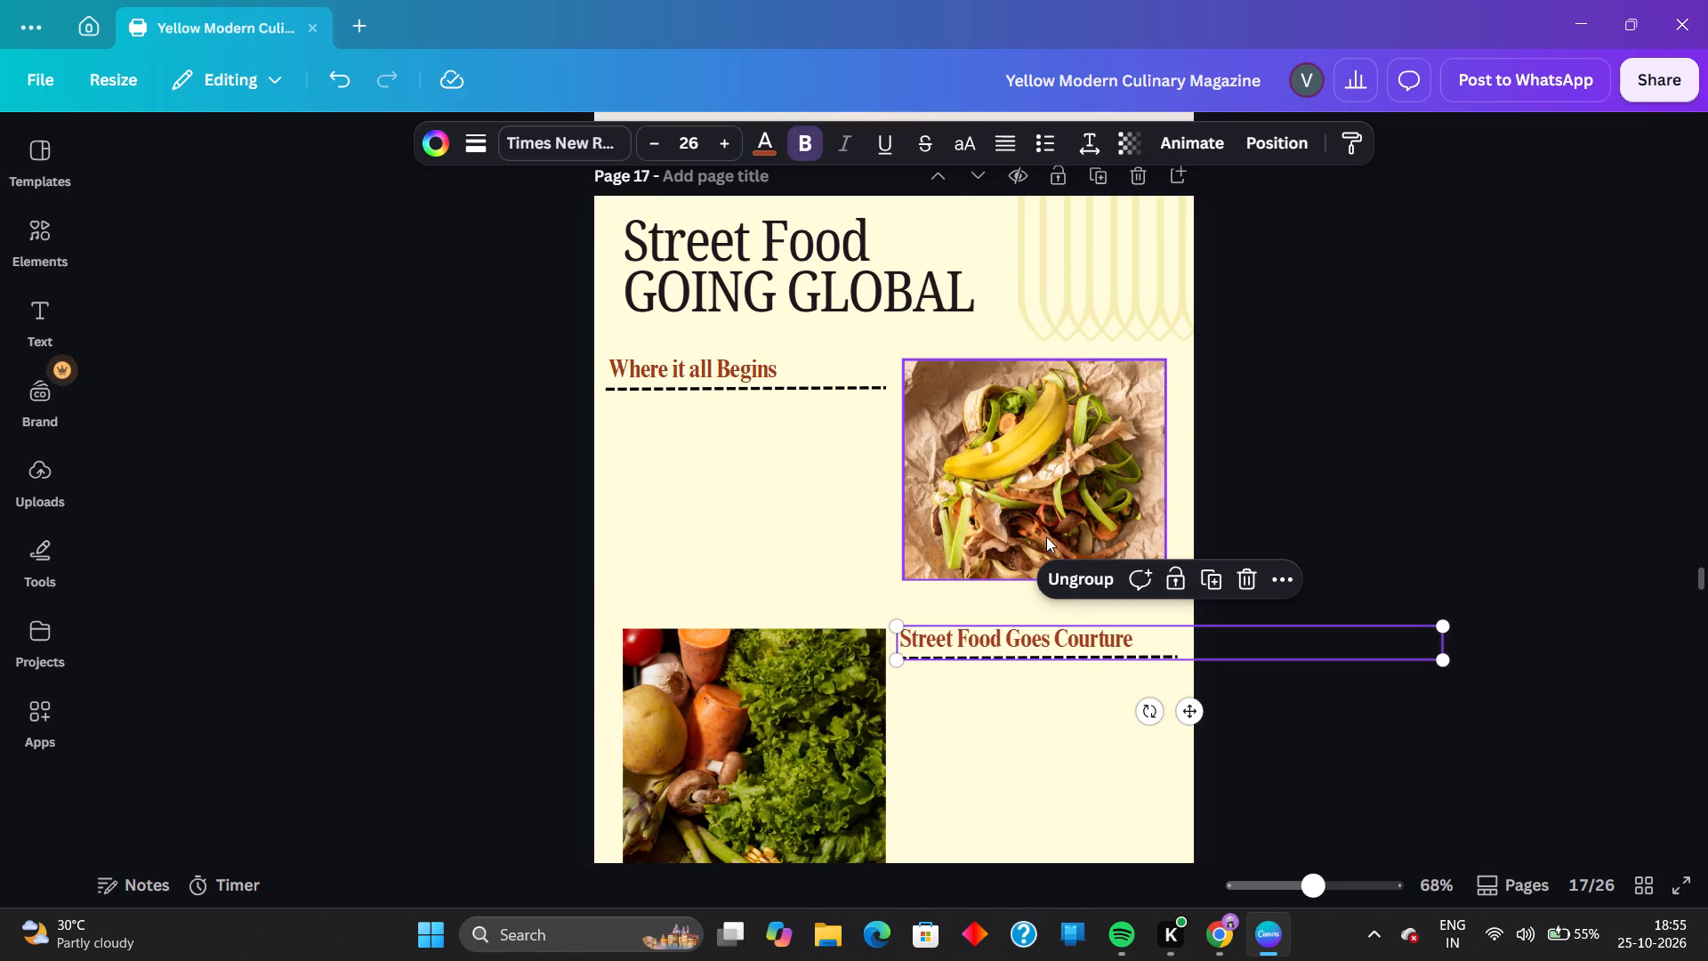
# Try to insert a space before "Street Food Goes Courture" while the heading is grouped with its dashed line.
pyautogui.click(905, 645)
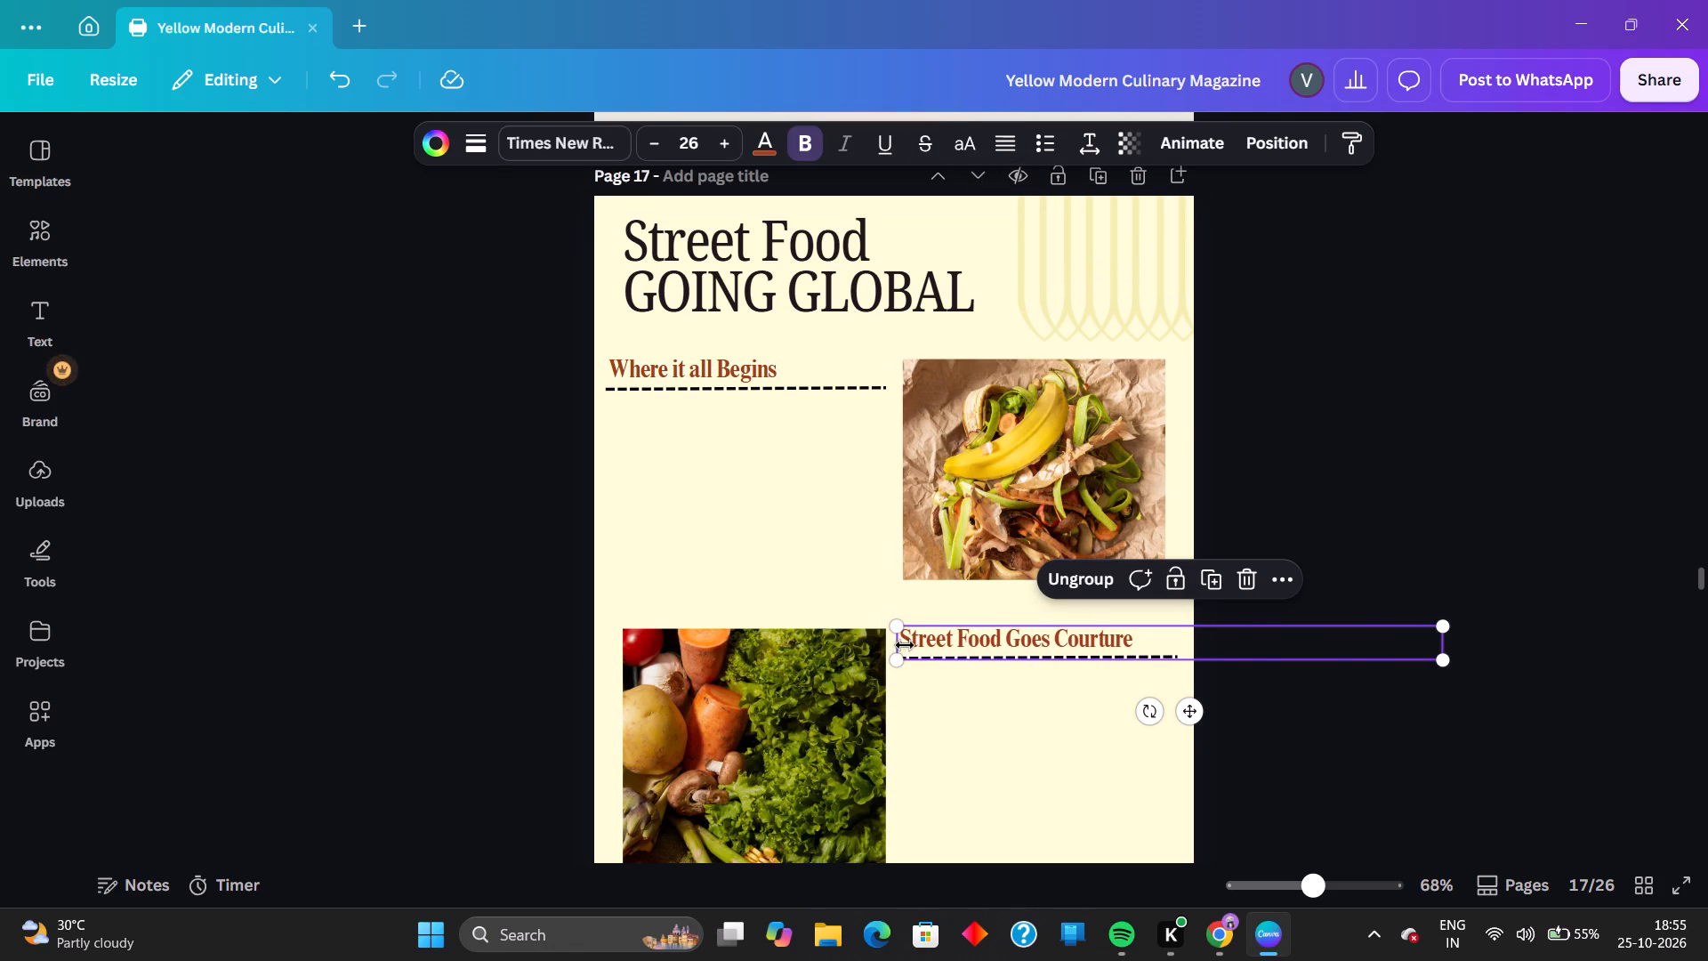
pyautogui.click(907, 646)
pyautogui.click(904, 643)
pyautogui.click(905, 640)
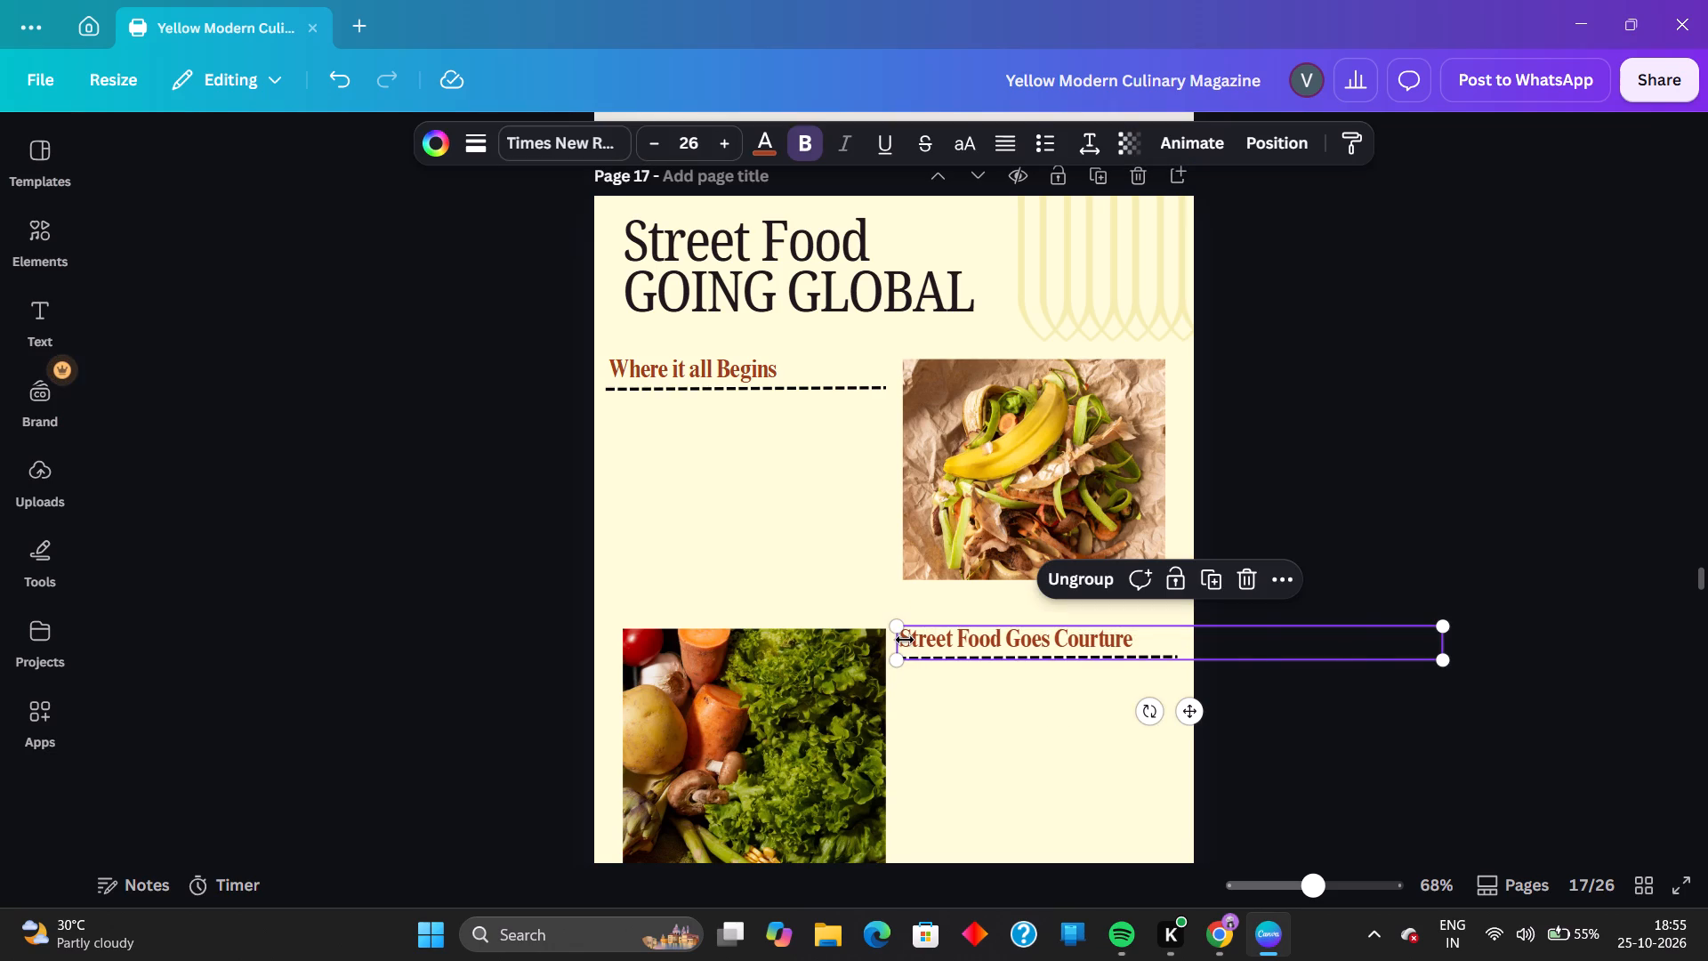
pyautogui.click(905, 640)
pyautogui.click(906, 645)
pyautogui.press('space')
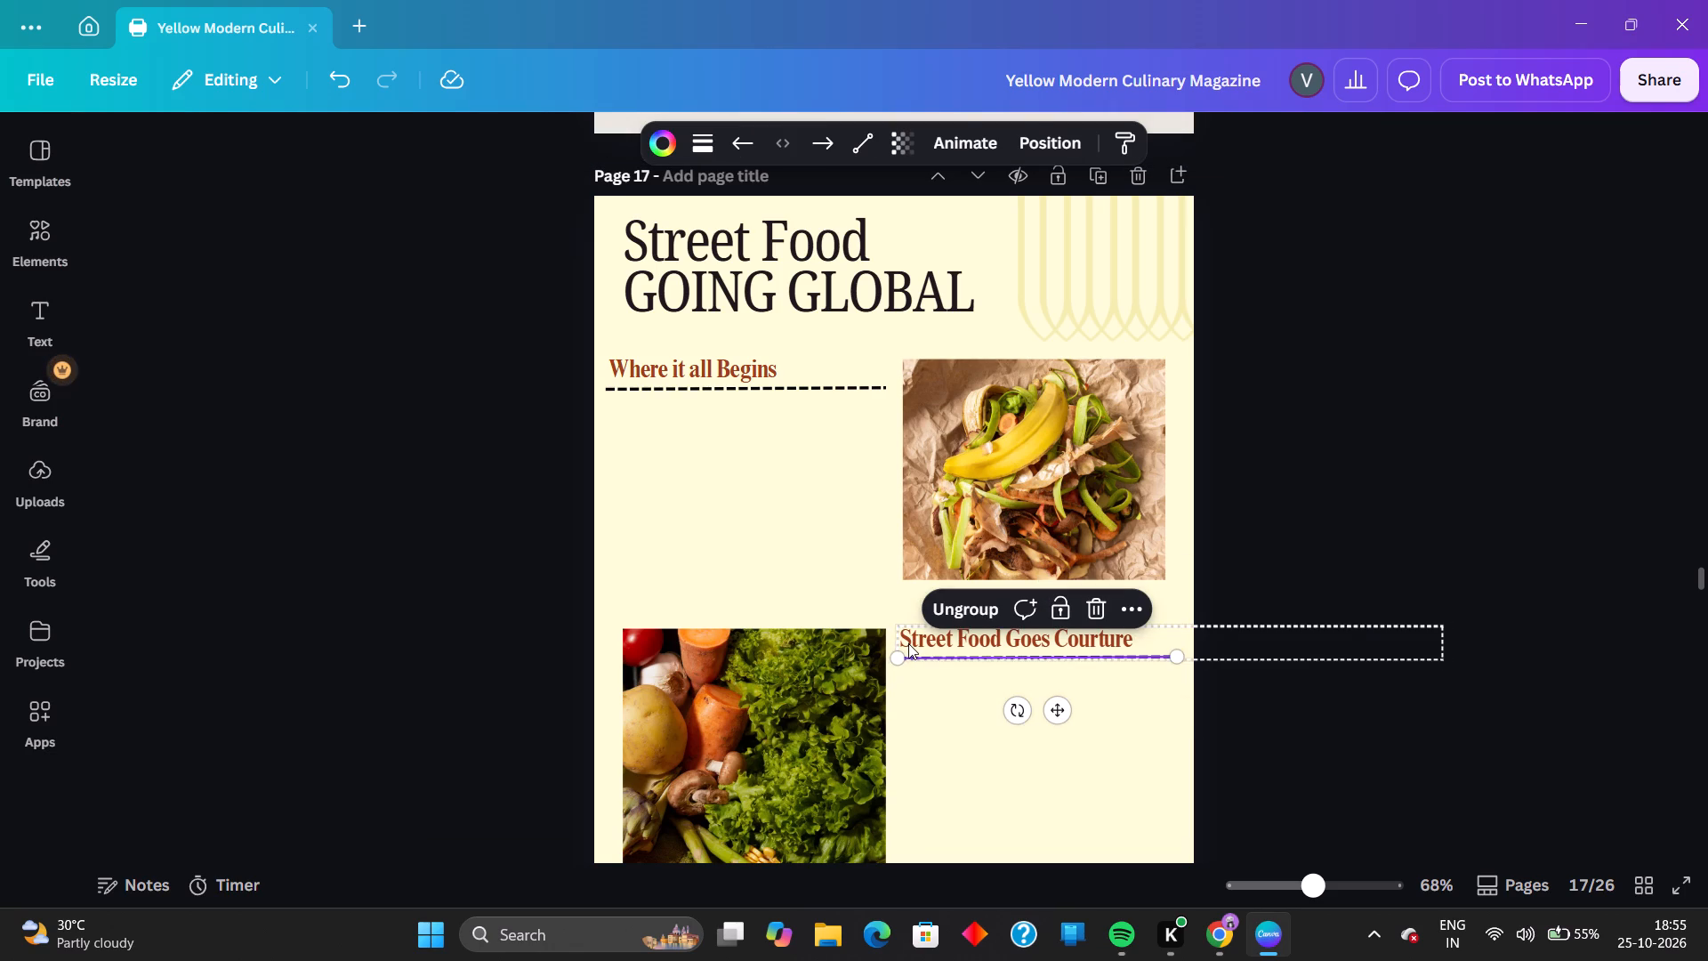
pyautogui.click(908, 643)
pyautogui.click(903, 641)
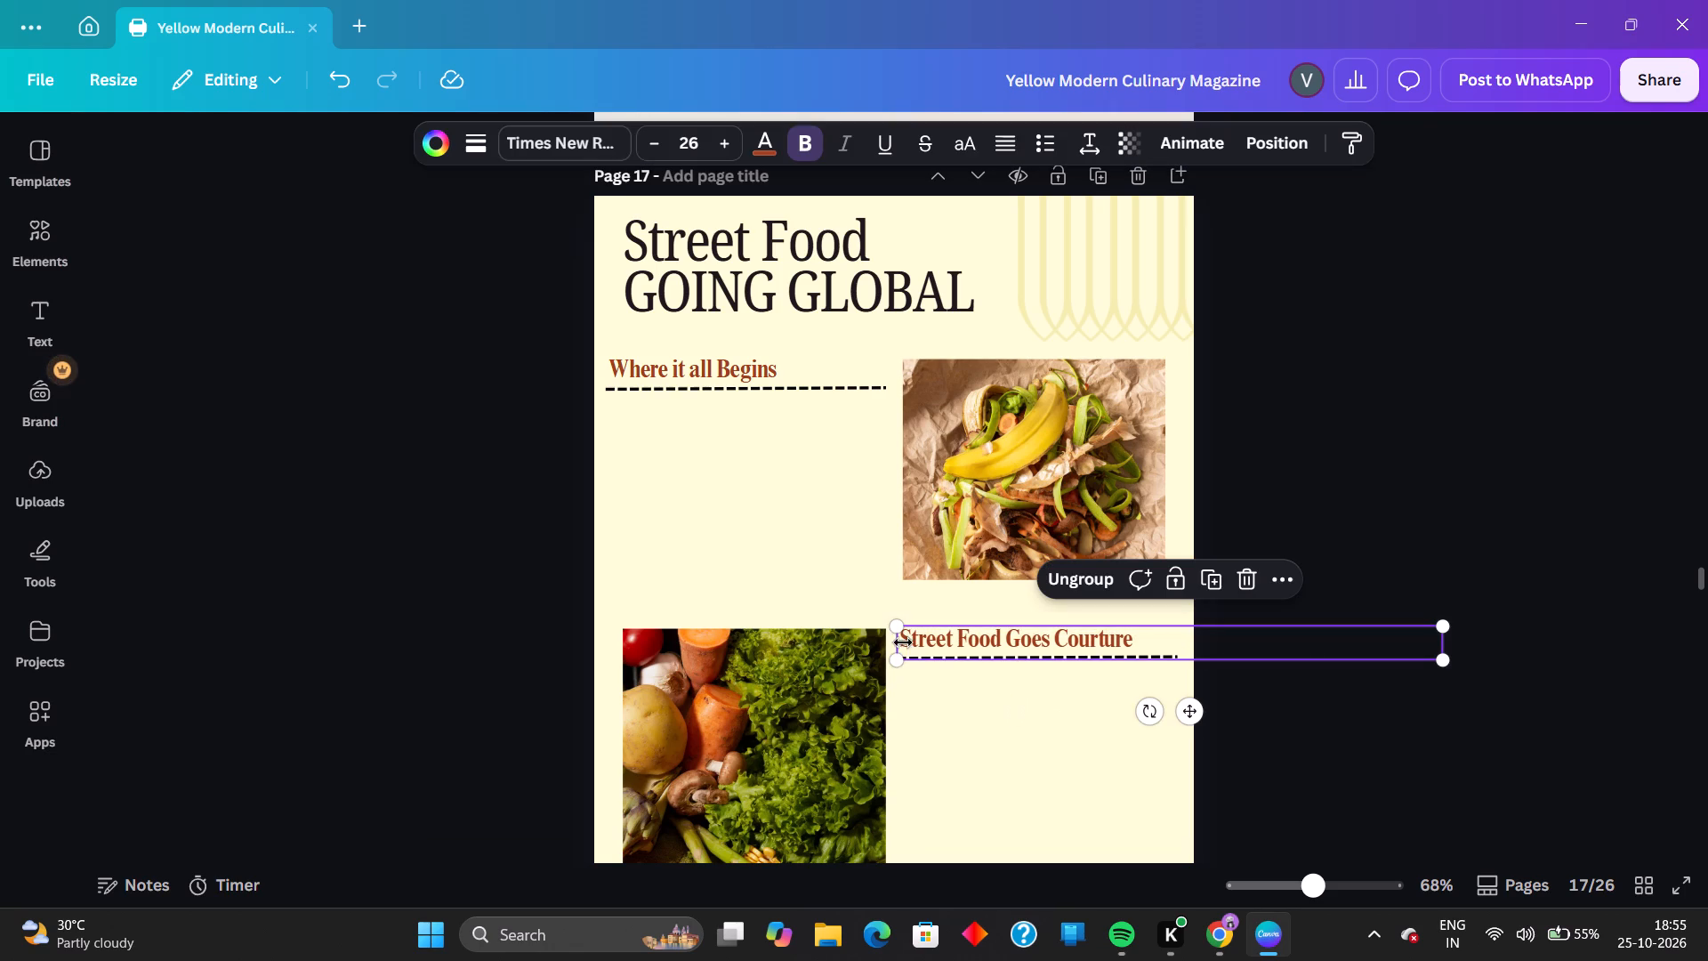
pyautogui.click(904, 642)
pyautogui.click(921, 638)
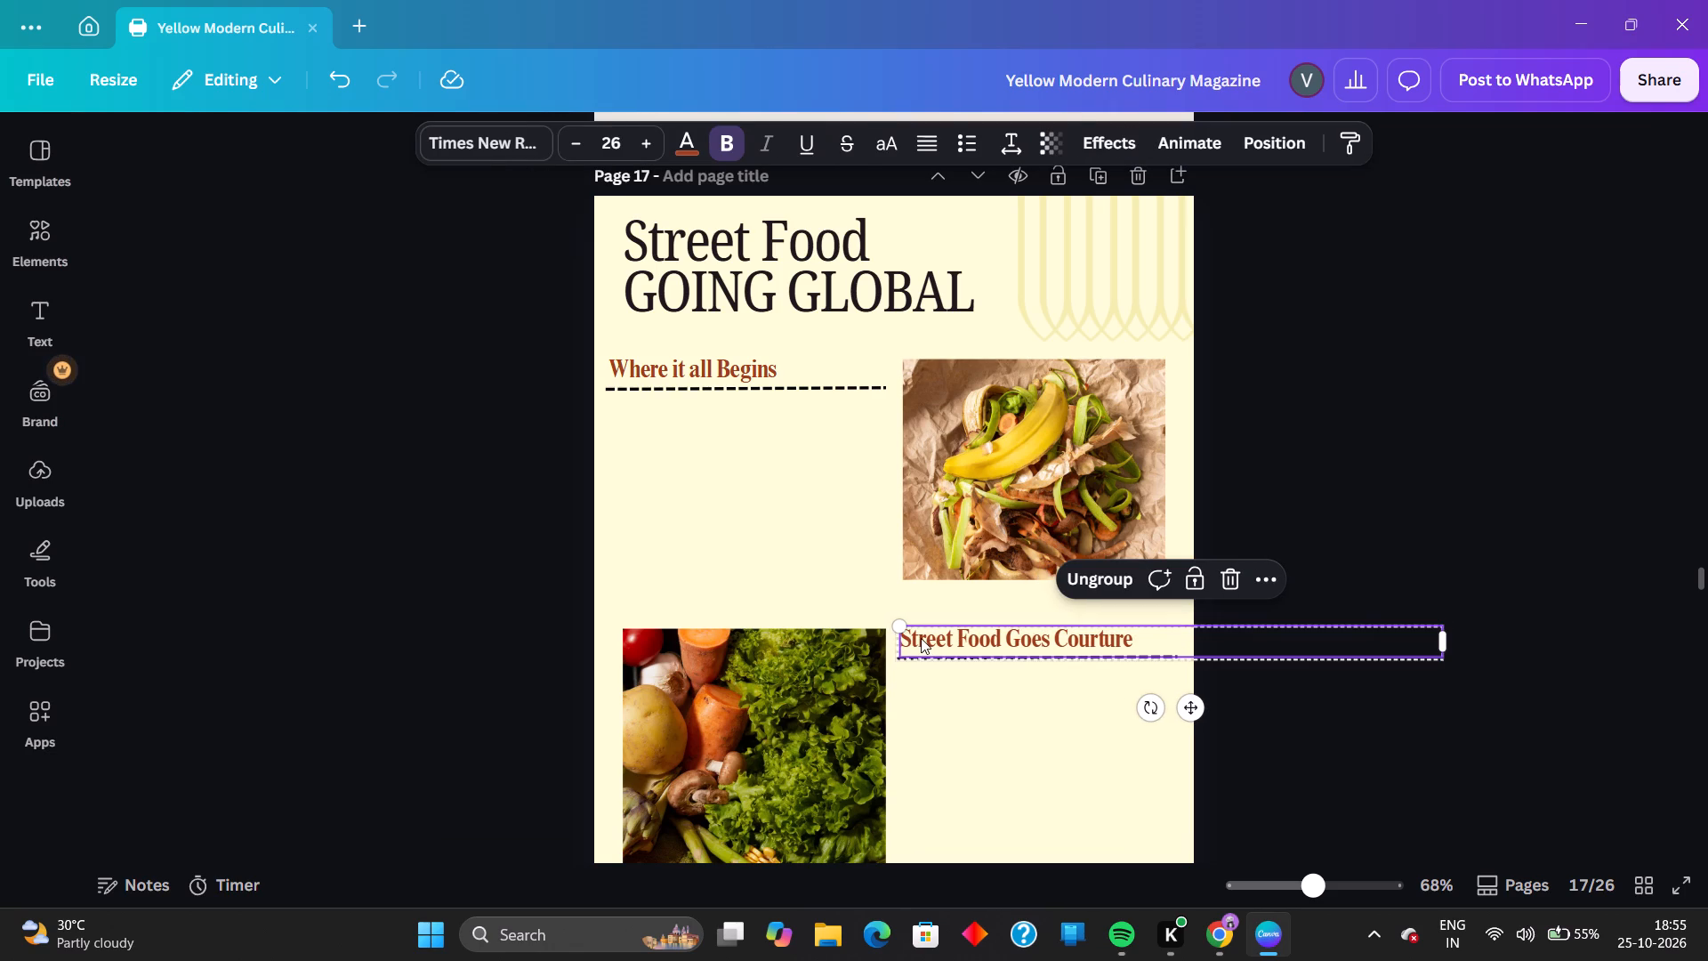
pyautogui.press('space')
# Ungroup the "Street Food Goes Courture" heading from the dashed line beneath it.
pyautogui.click(1098, 584)
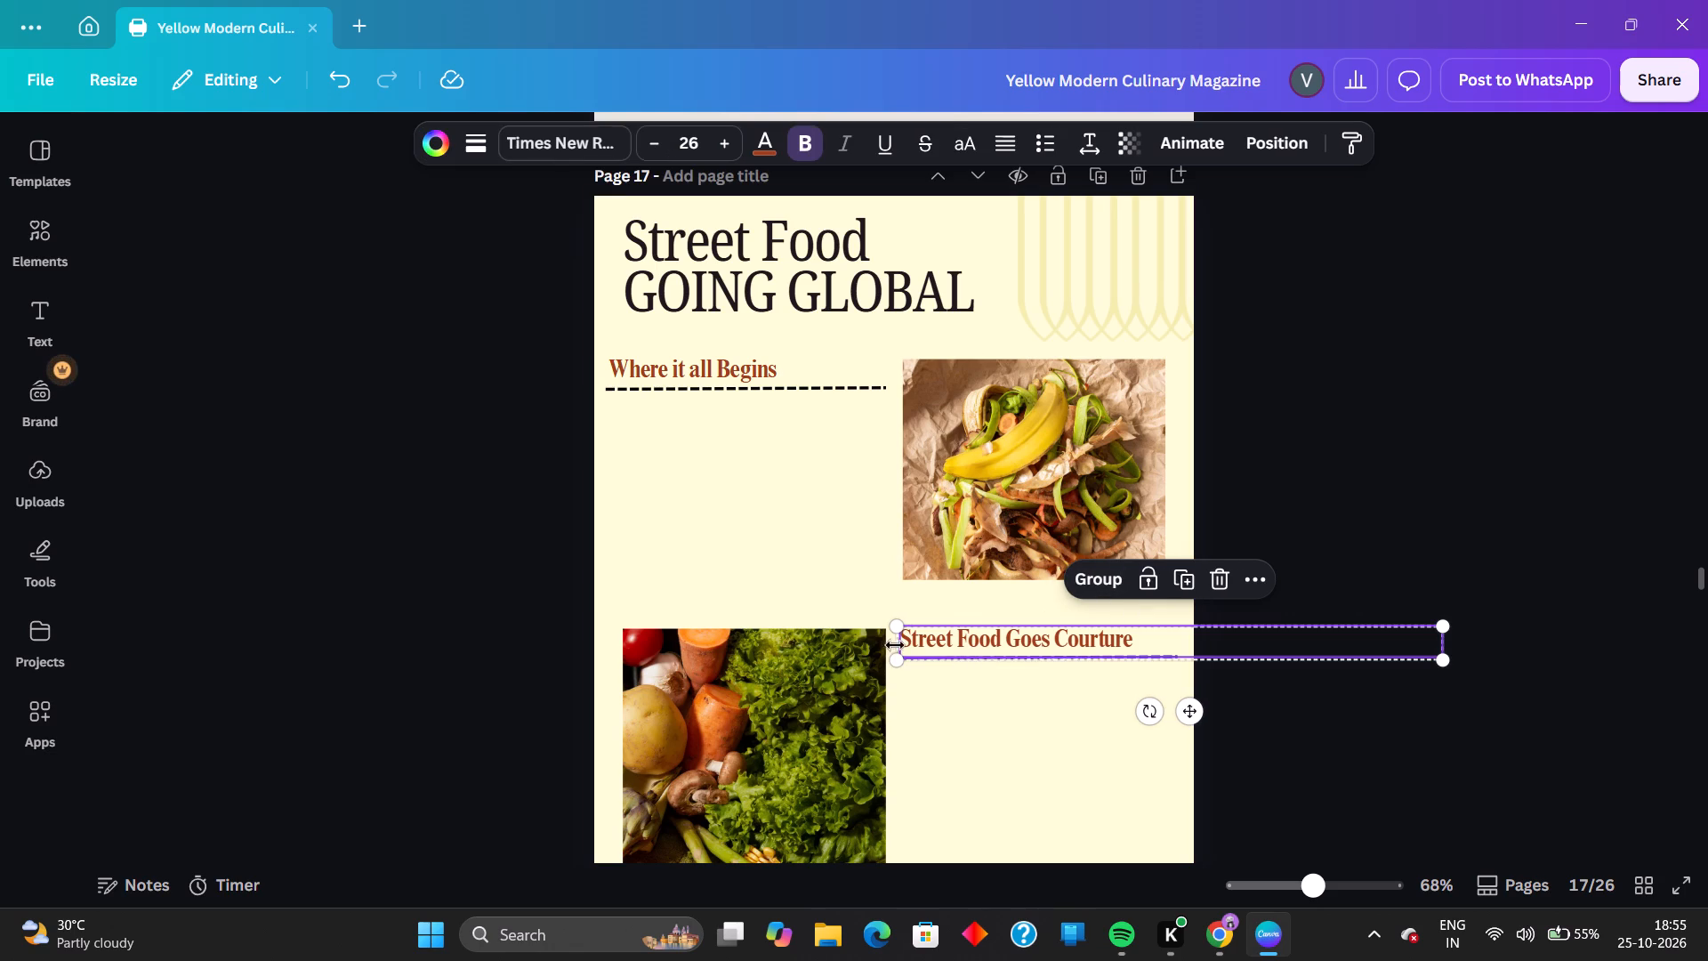
pyautogui.click(913, 639)
pyautogui.press('space')
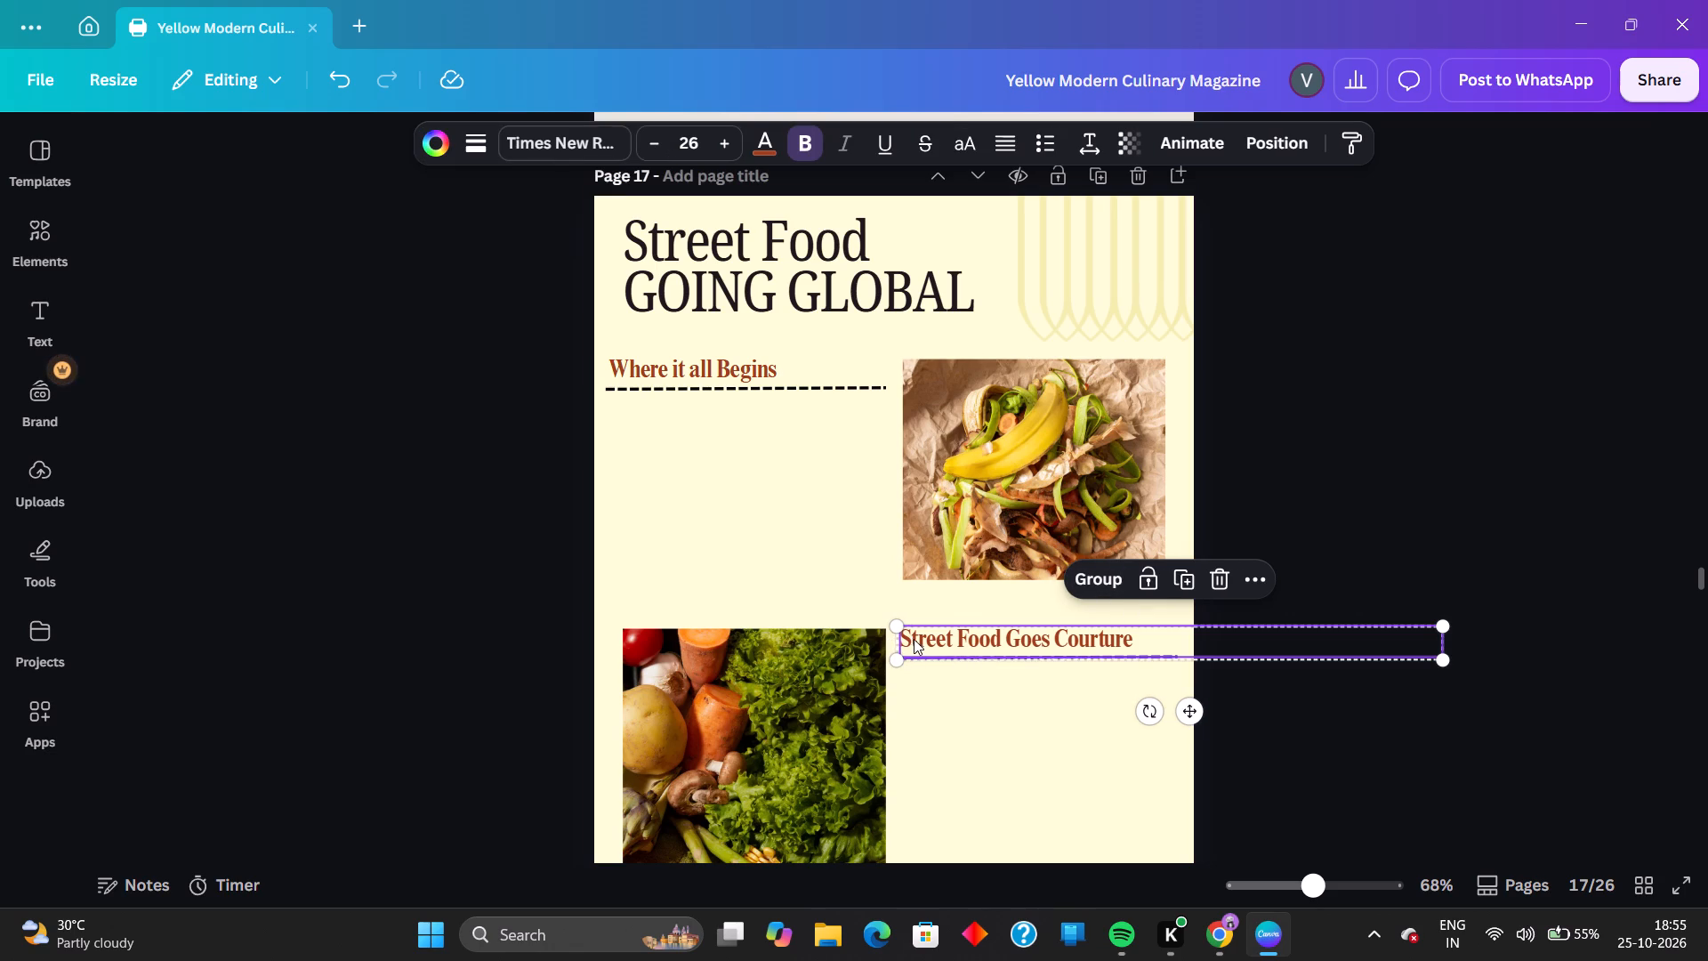
pyautogui.click(925, 634)
pyautogui.click(971, 627)
pyautogui.click(1116, 626)
pyautogui.click(1124, 632)
# Move the lower heading and its dashed line to align with the banana photo's left edge and the vegetable photo's top edge.
pyautogui.moveTo(1188, 713); pyautogui.dragTo(1185, 699)
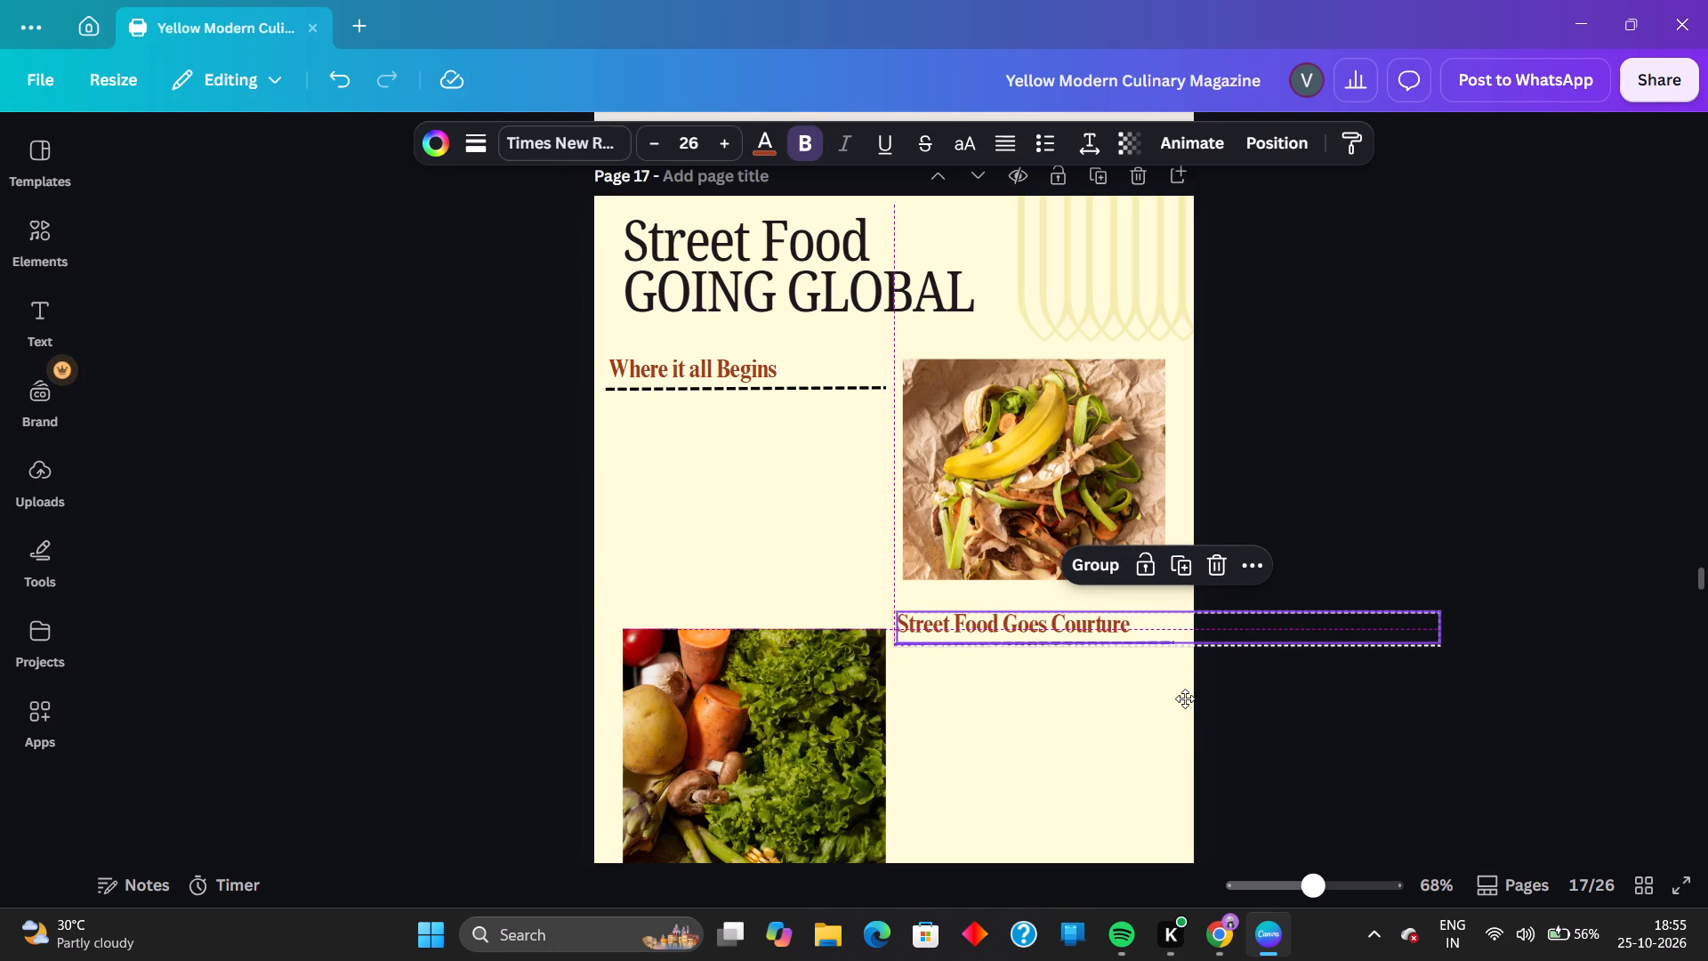
pyautogui.moveTo(1185, 699); pyautogui.dragTo(1198, 715)
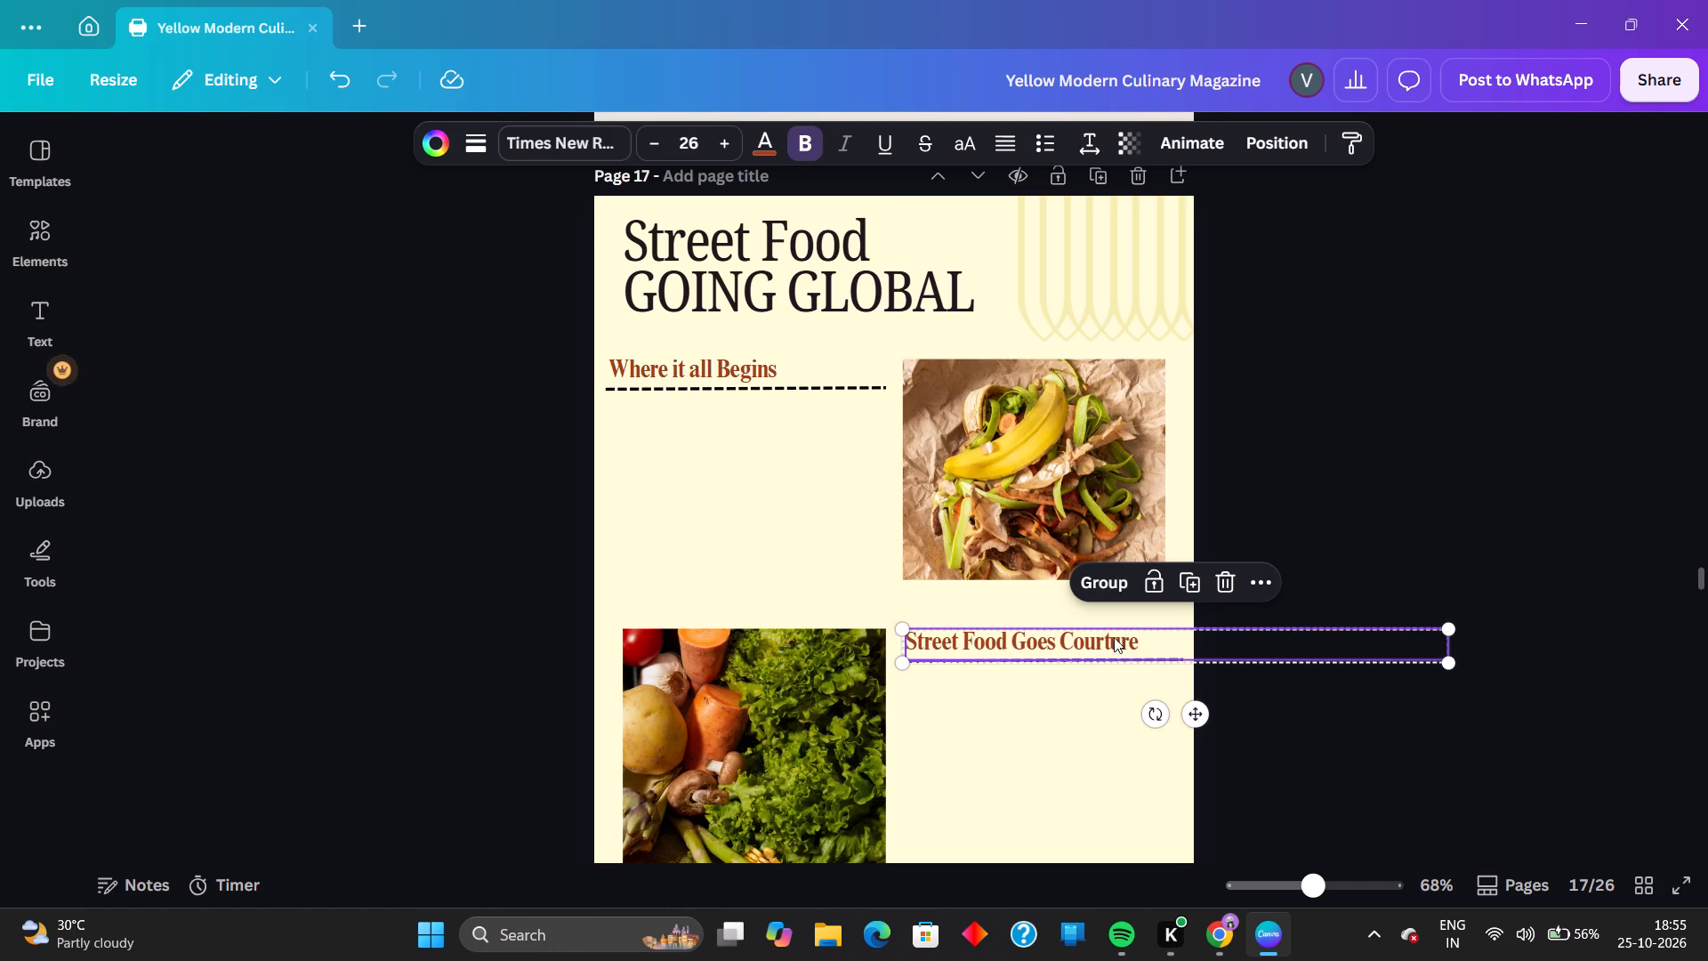
# Indent the "Street Food Goes Courture" heading with four leading spaces above its dashed line.
pyautogui.click(1102, 642)
pyautogui.click(1035, 780)
pyautogui.click(1049, 641)
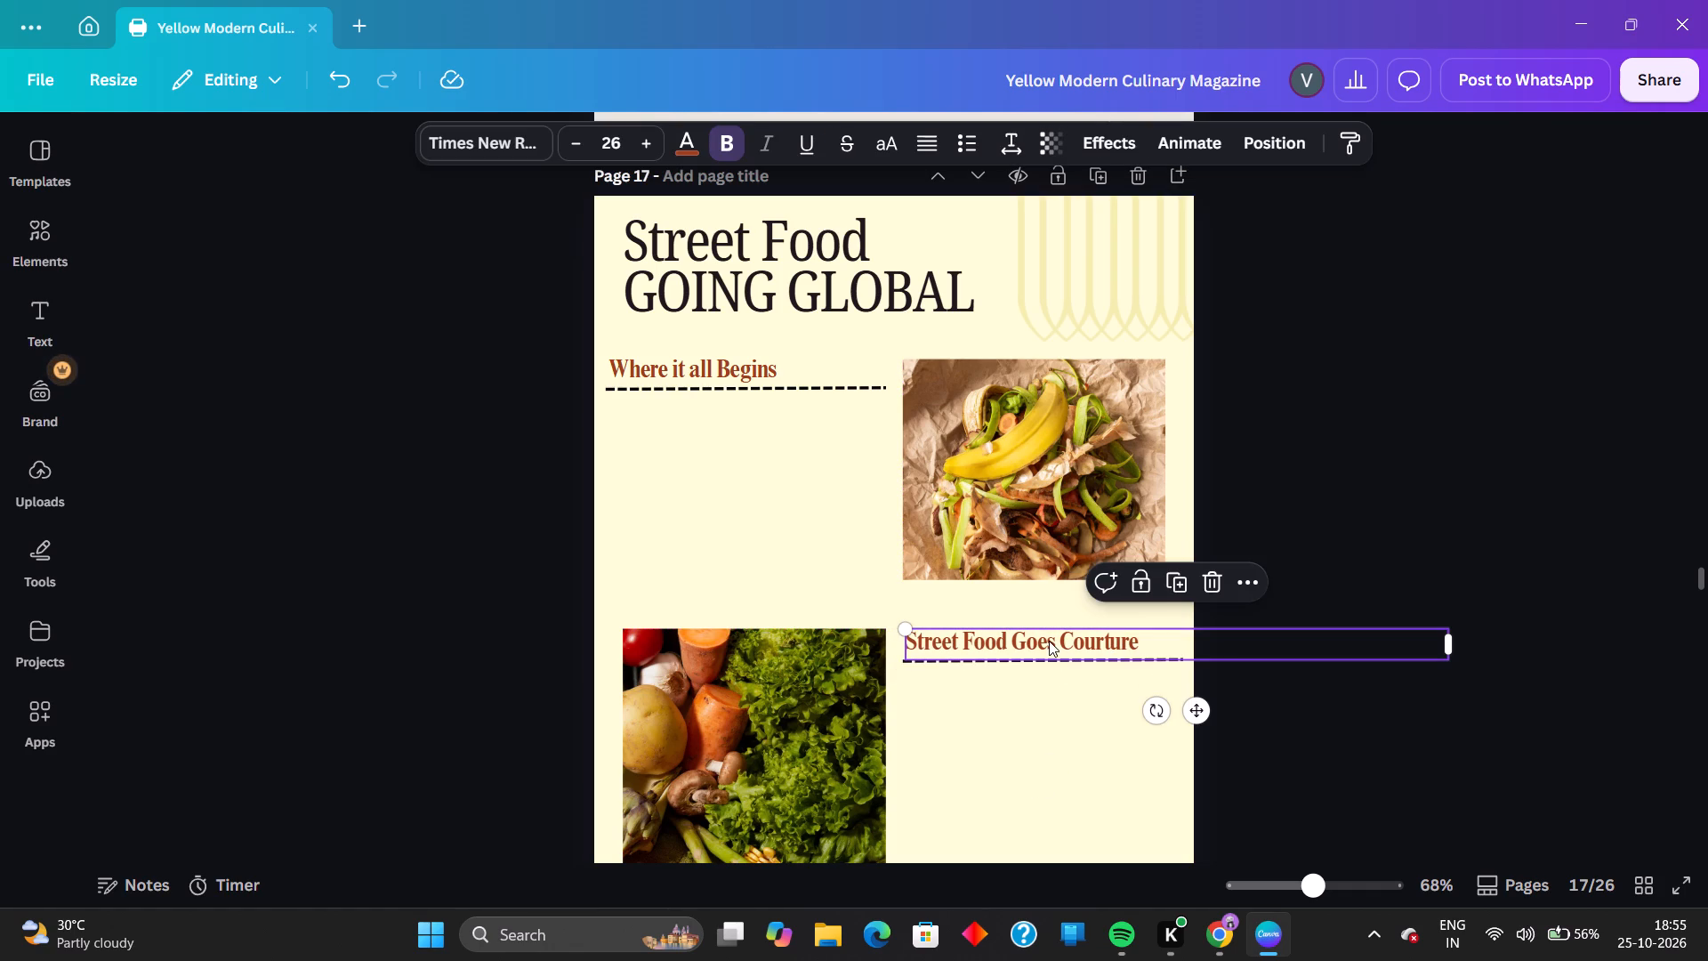
pyautogui.click(1104, 638)
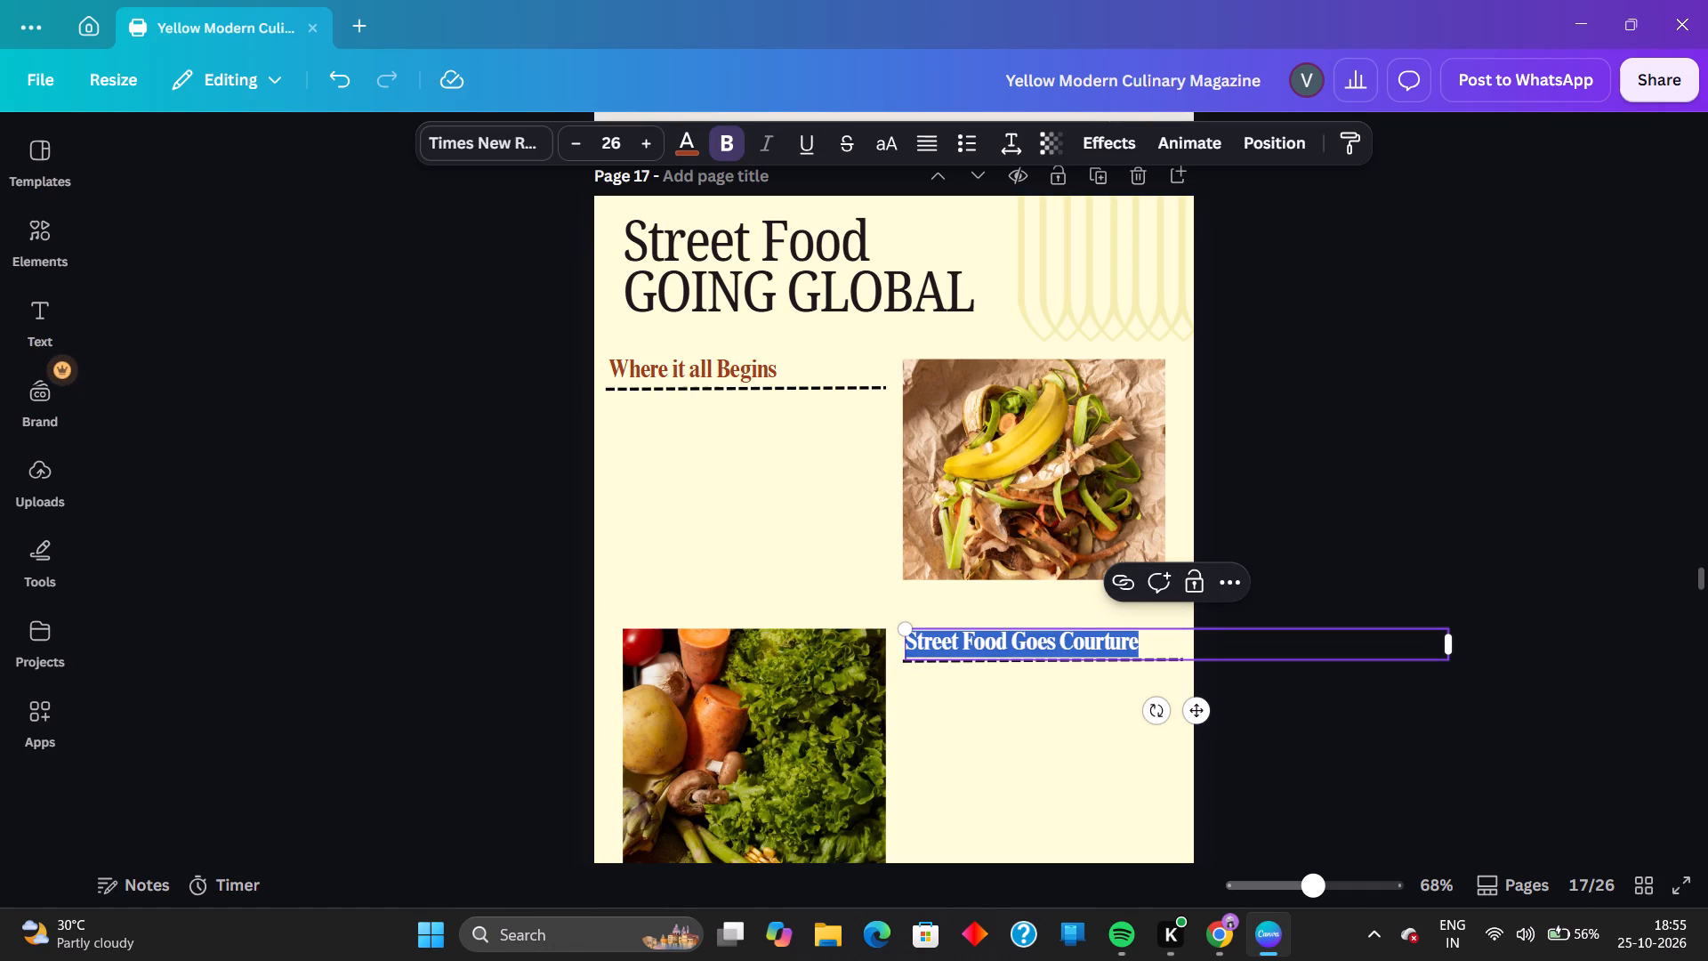
pyautogui.click(1104, 641)
pyautogui.click(958, 640)
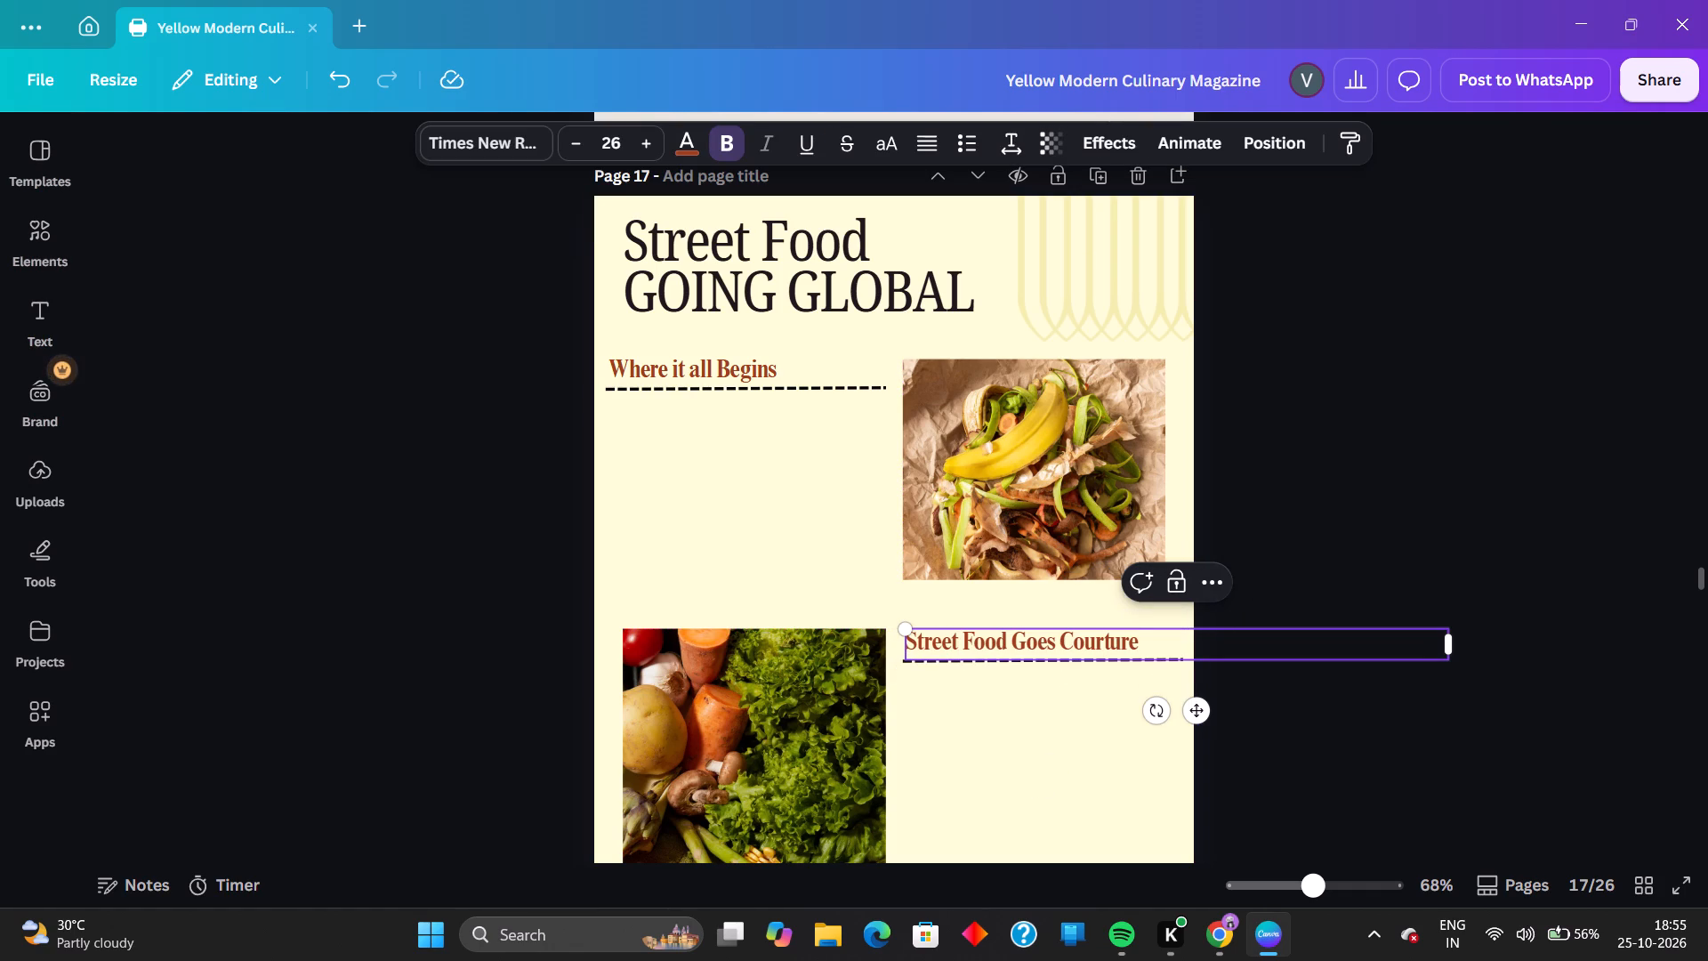
pyautogui.click(908, 645)
pyautogui.click(908, 645)
pyautogui.press('space')
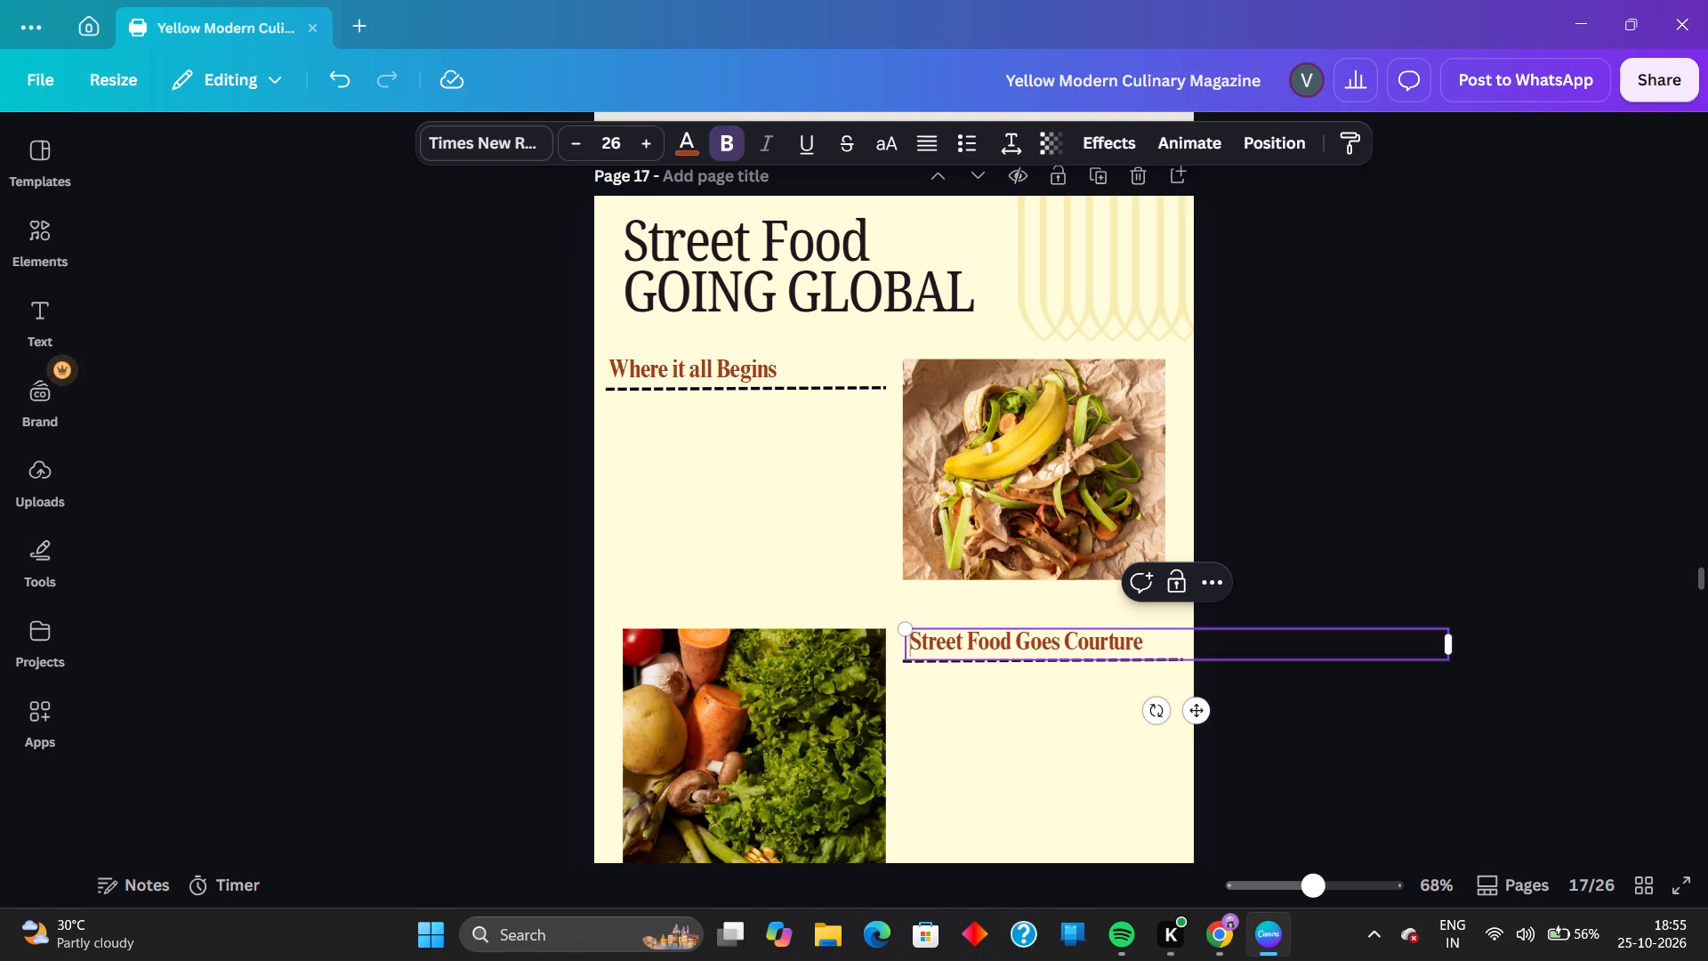
pyautogui.press('space')
pyautogui.press('space')
pyautogui.press('space')
pyautogui.click(1423, 737)
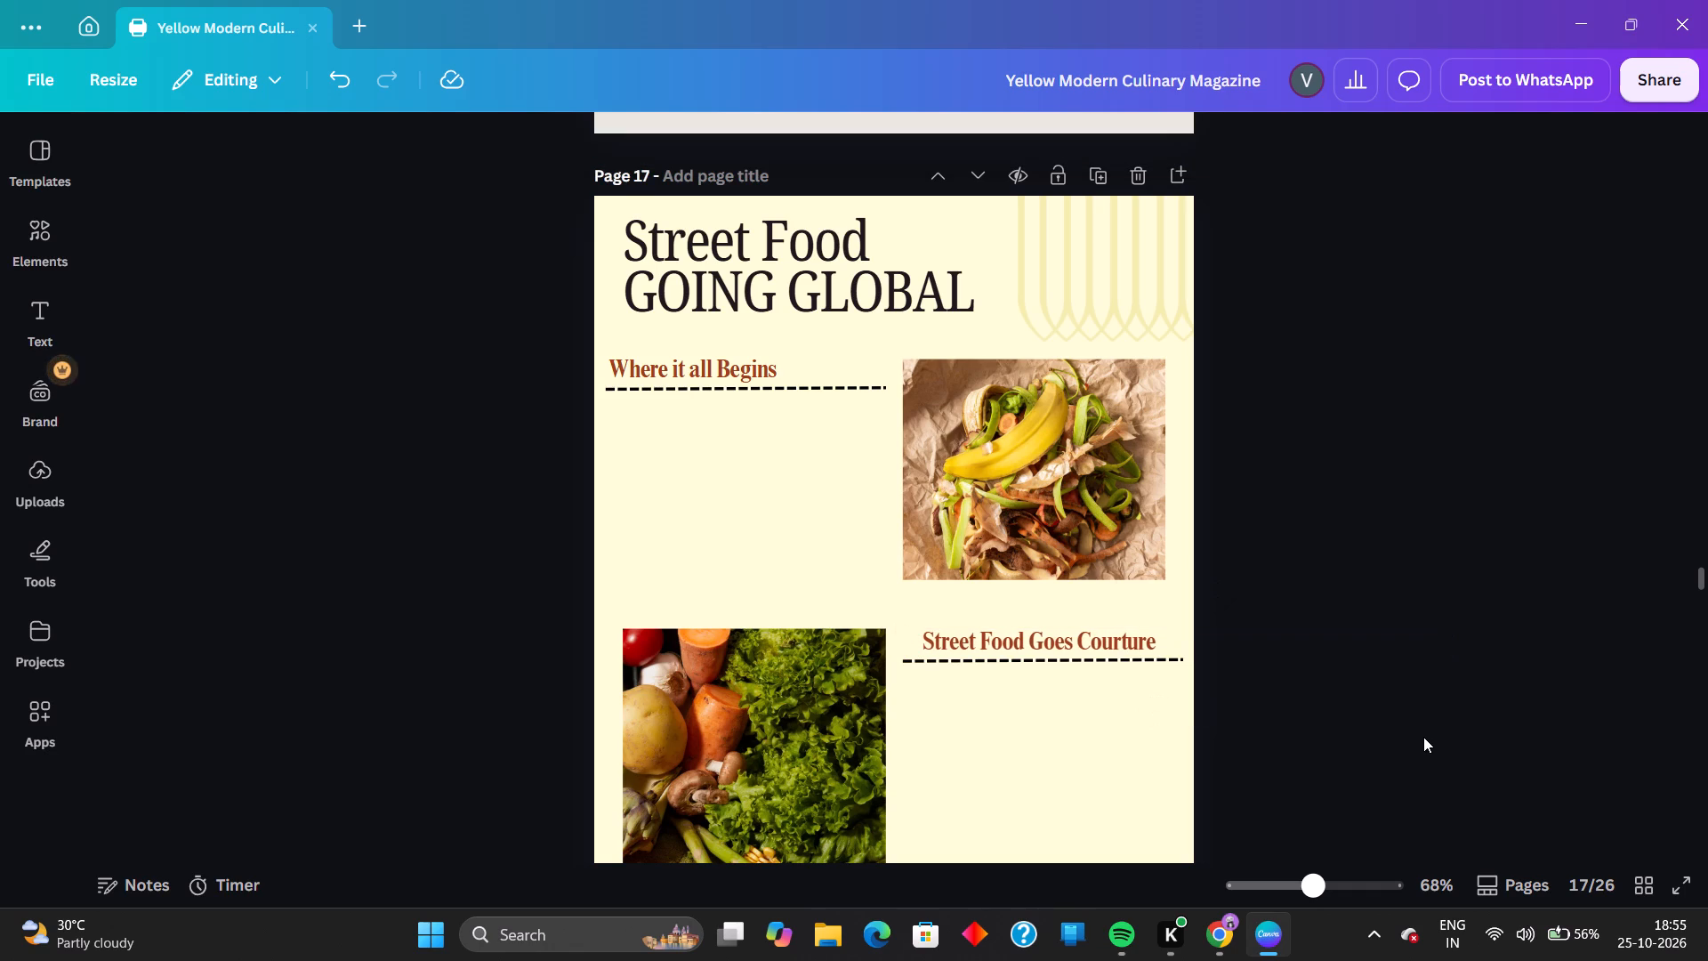
# Ungroup the "Where it all Begins" heading from the dashed line beneath it.
pyautogui.click(618, 360)
pyautogui.click(612, 367)
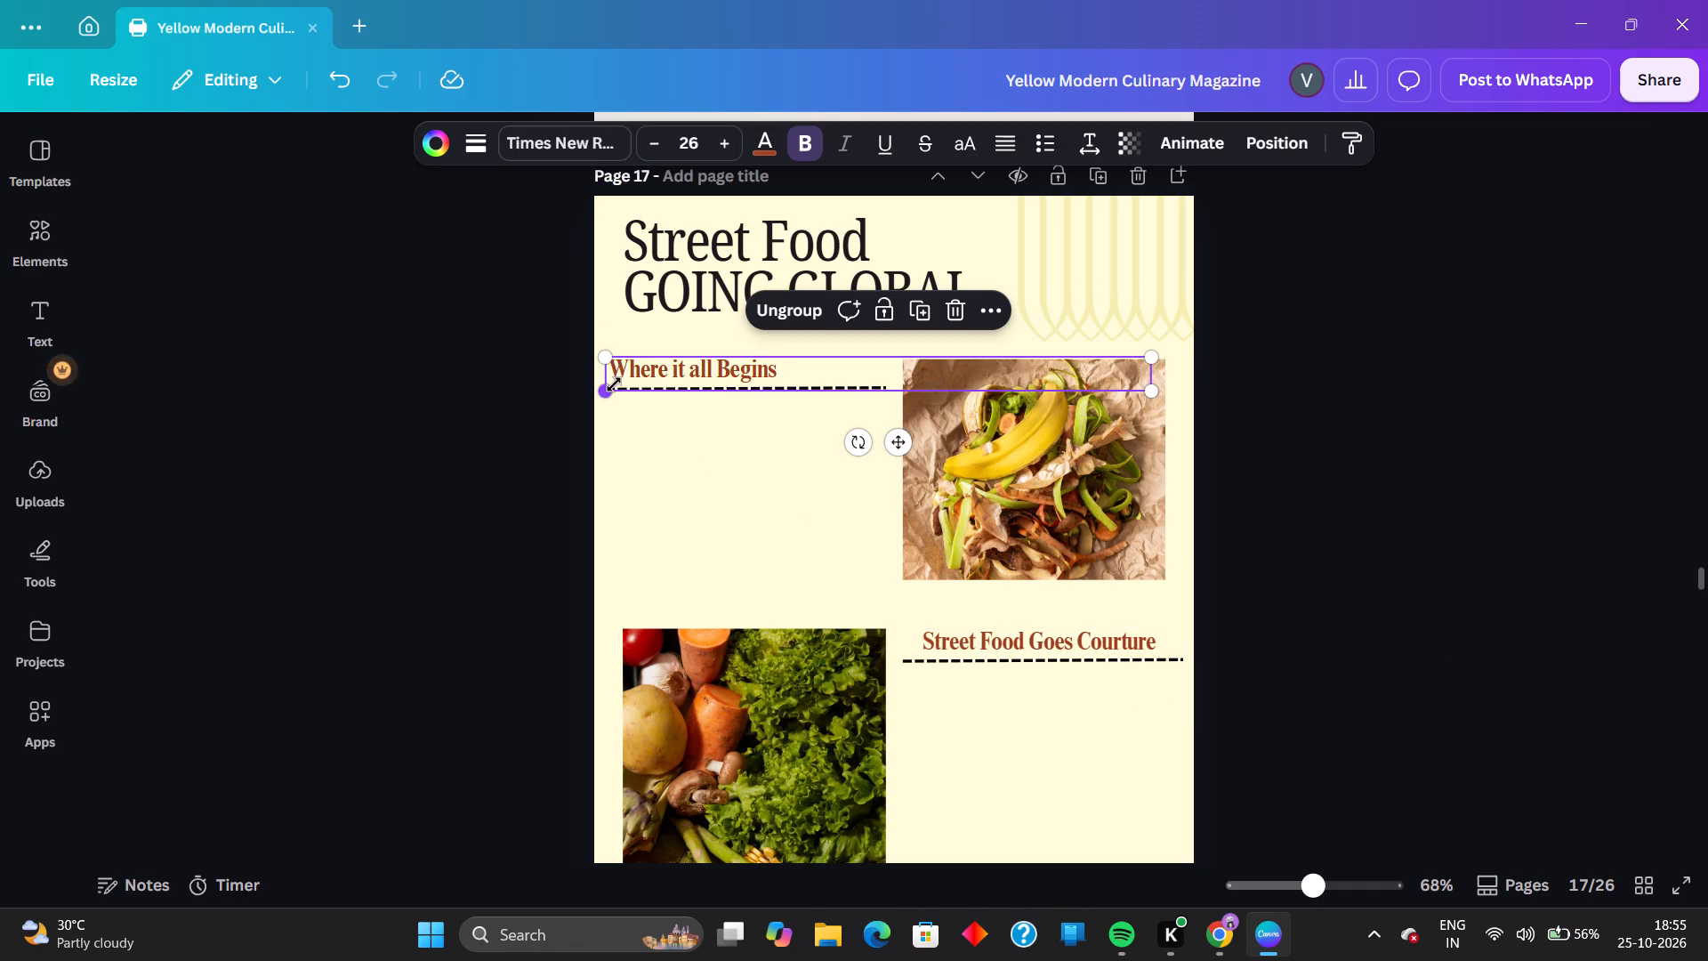
pyautogui.click(616, 372)
pyautogui.press('space')
pyautogui.click(616, 372)
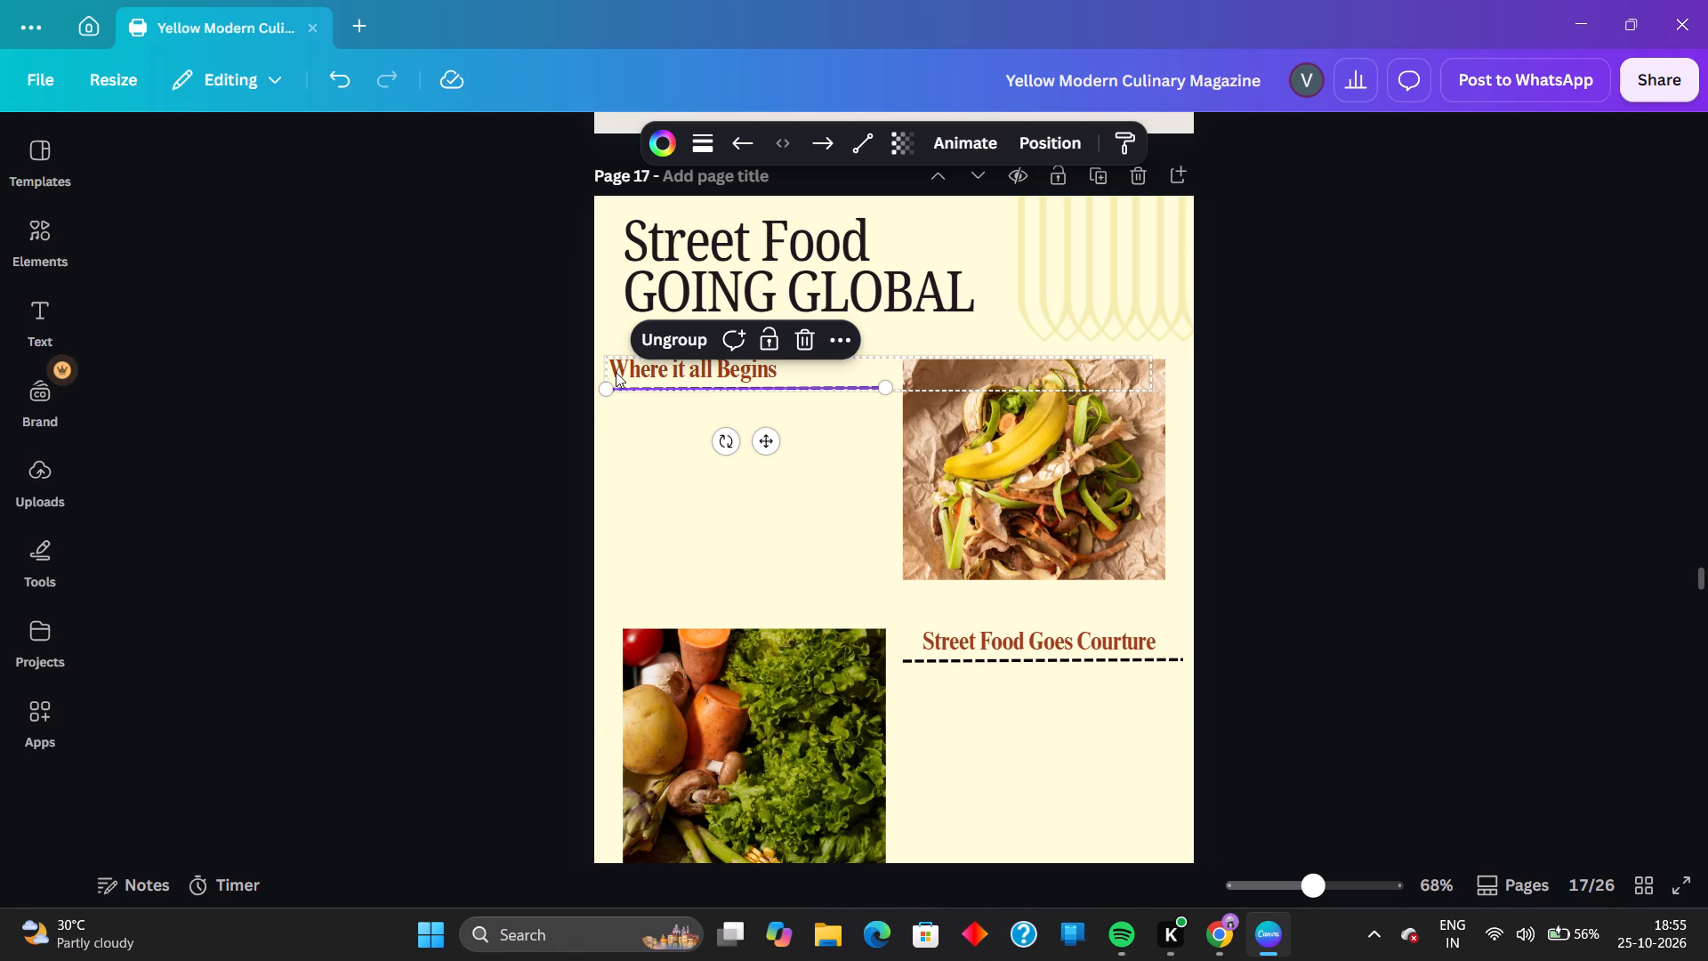
pyautogui.click(650, 368)
pyautogui.click(800, 319)
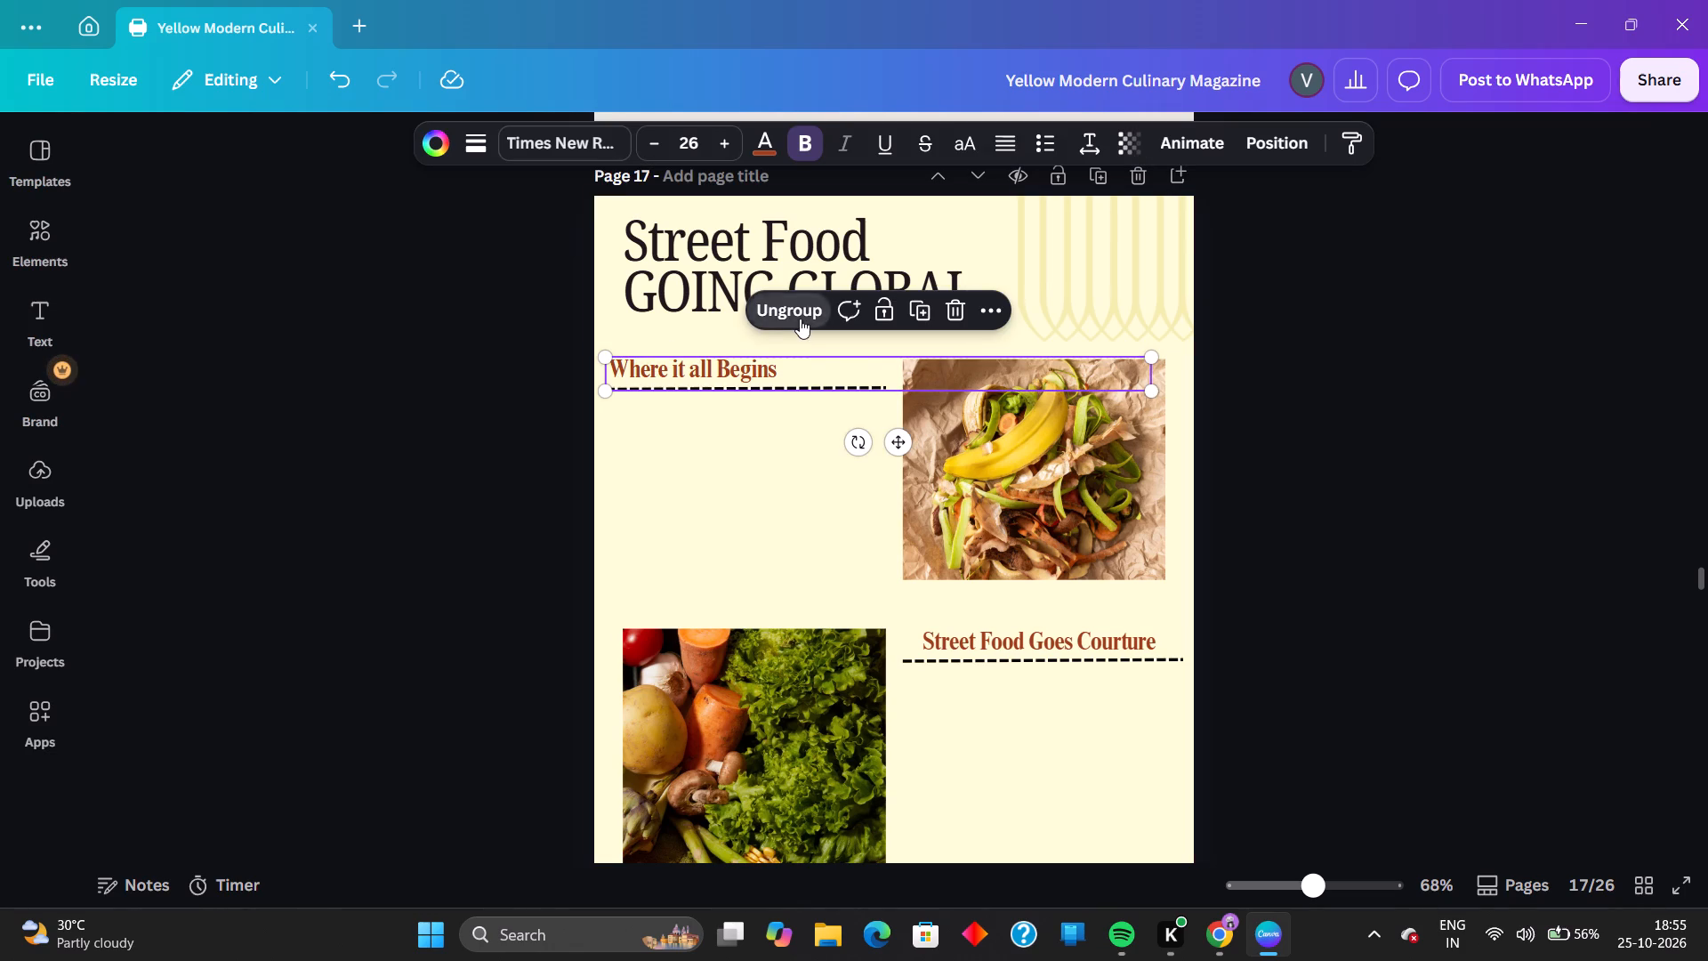
# Indent the "Where it all Begins" heading with seven leading spaces above its dashed line.
pyautogui.click(616, 368)
pyautogui.press('space')
pyautogui.click(620, 368)
pyautogui.tripleClick(639, 360)
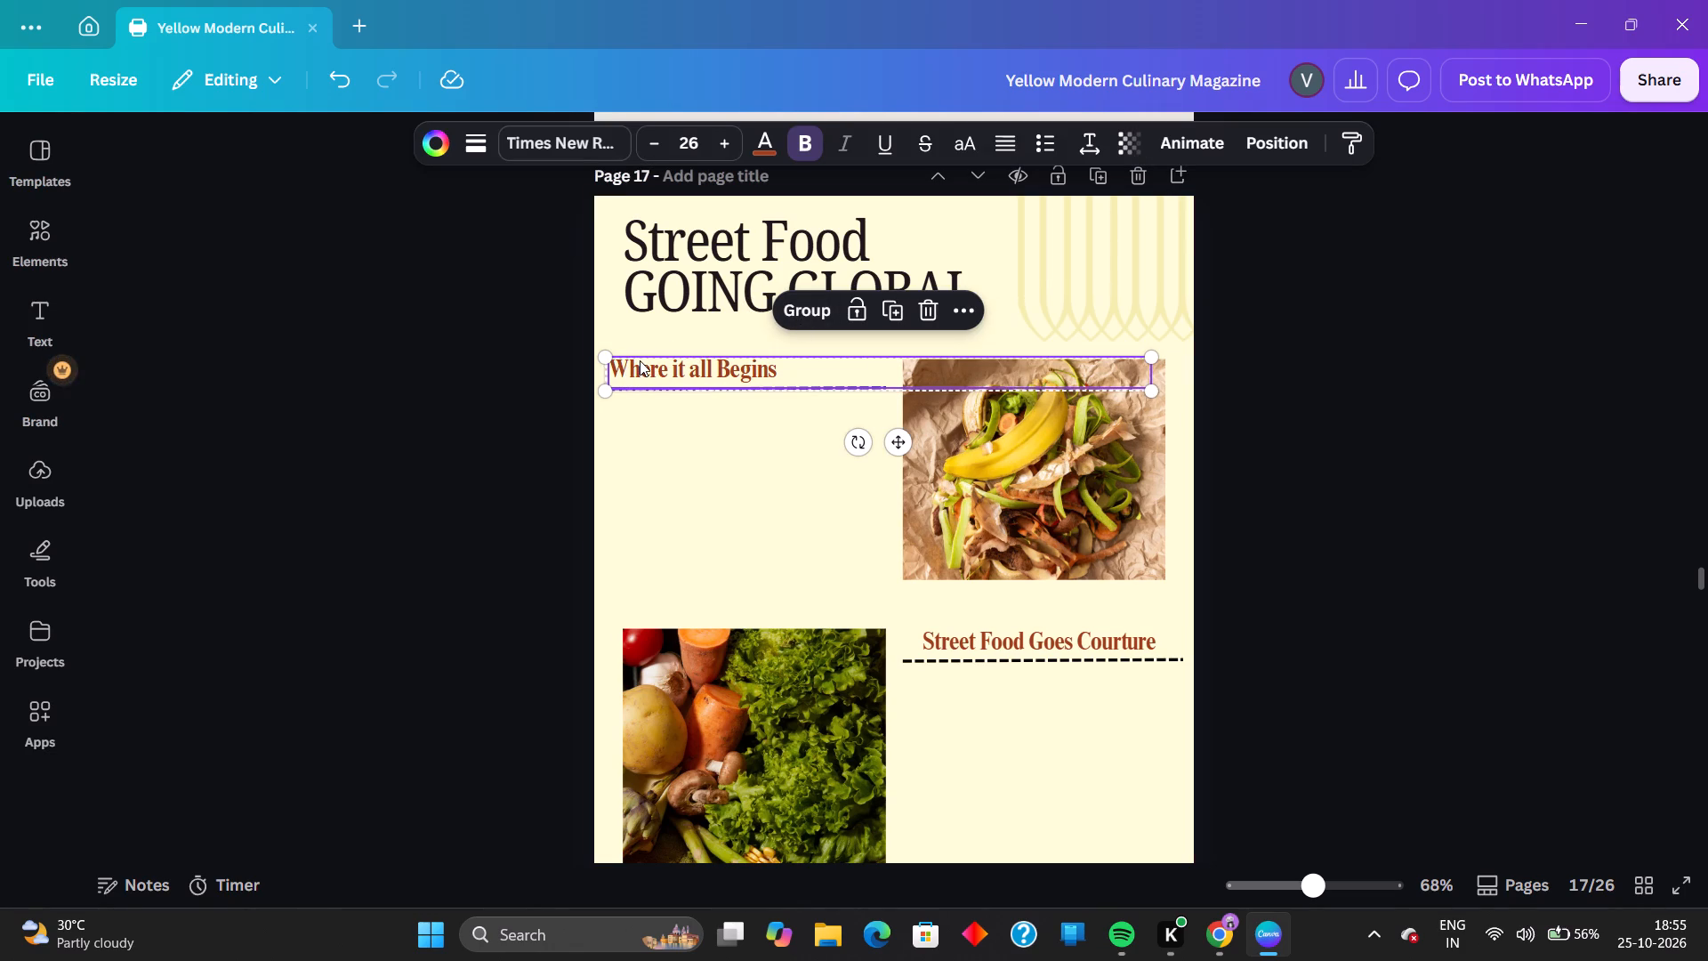
pyautogui.click(641, 360)
pyautogui.click(660, 368)
pyautogui.click(667, 370)
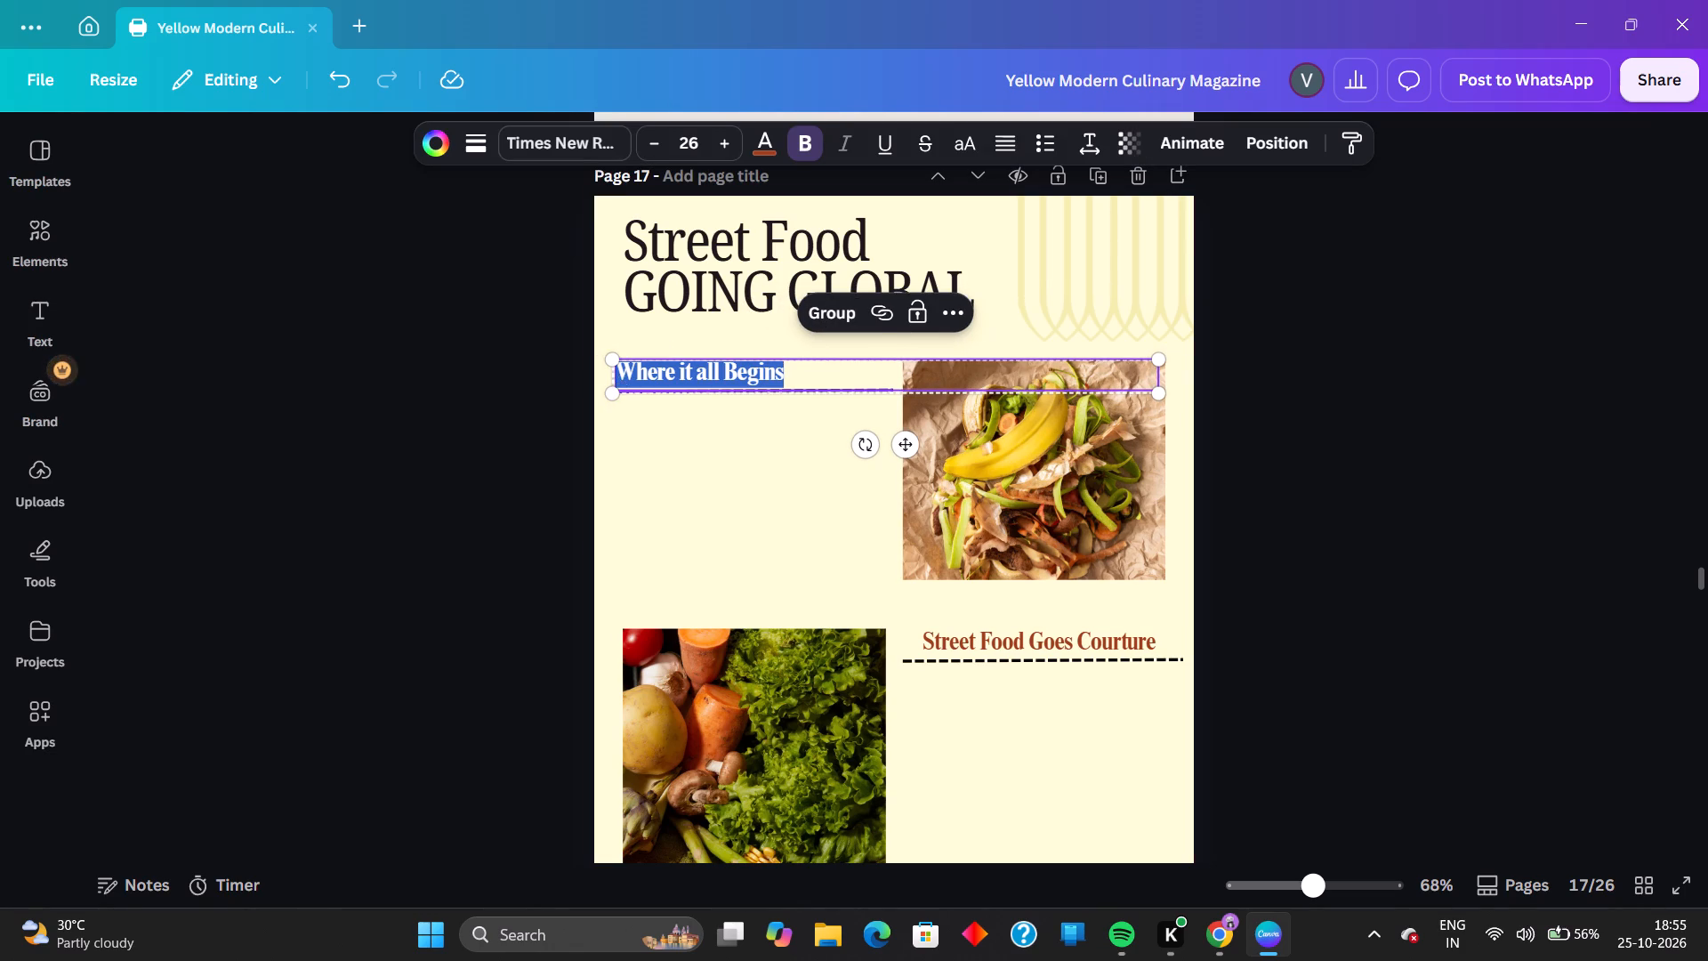
pyautogui.click(633, 378)
pyautogui.click(624, 376)
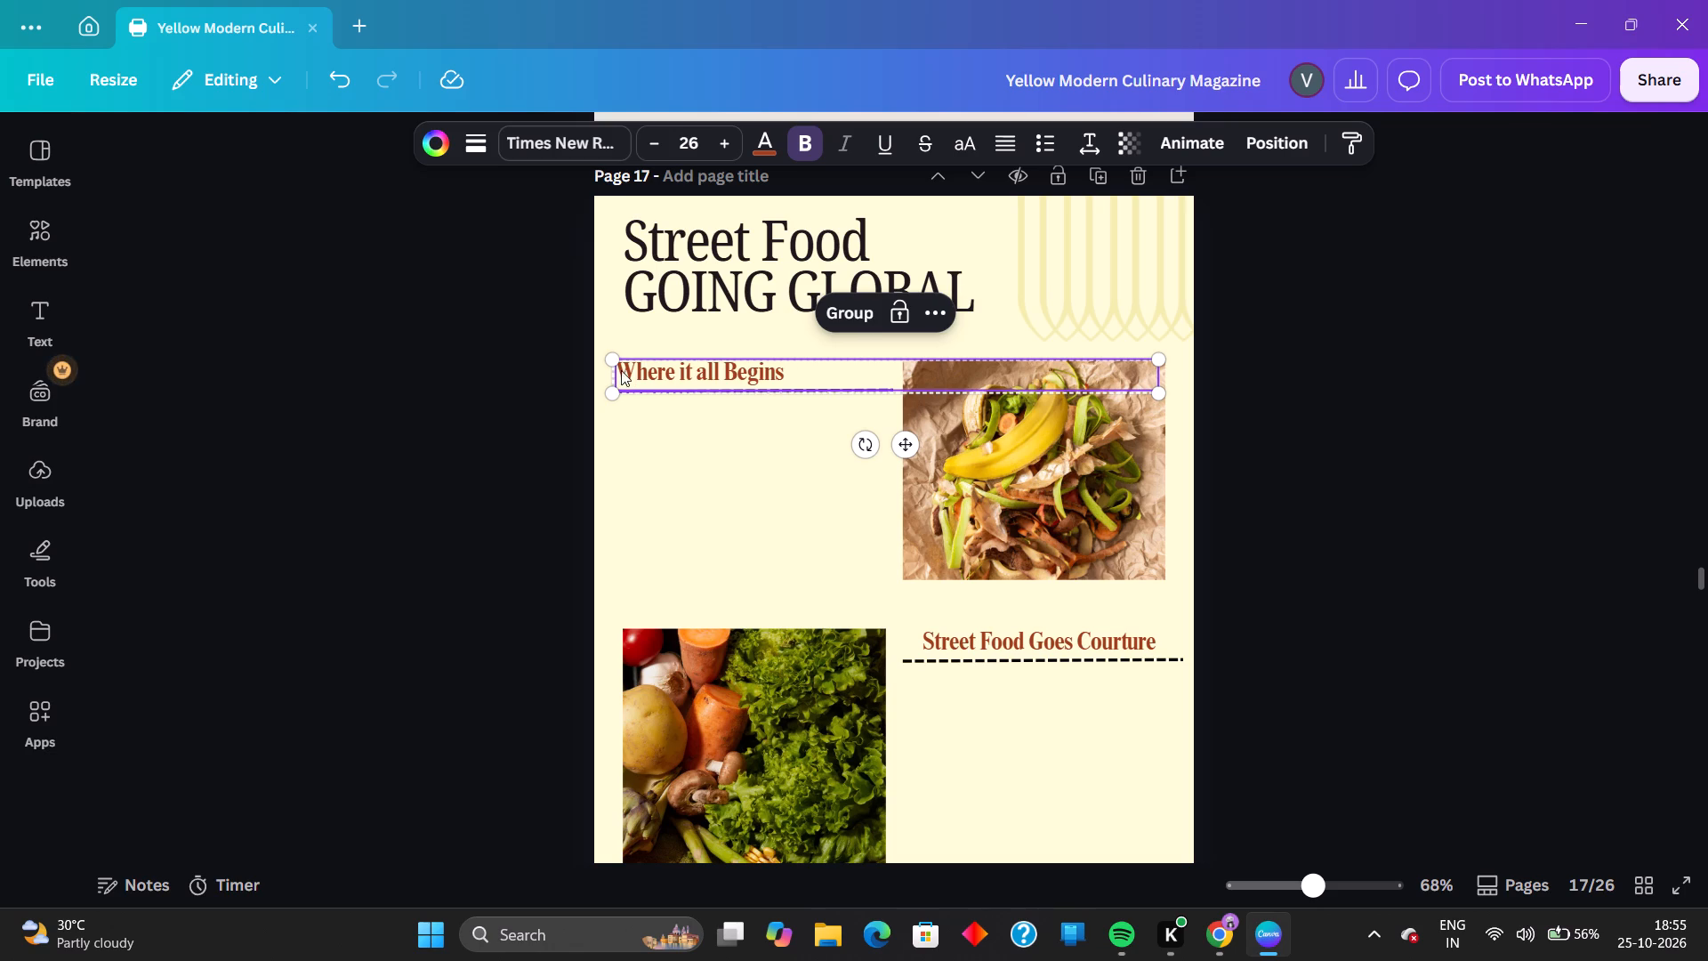
pyautogui.click(623, 377)
pyautogui.press('space')
pyautogui.press('space')
pyautogui.press('space')
pyautogui.press('space')
pyautogui.press('space')
pyautogui.press('space')
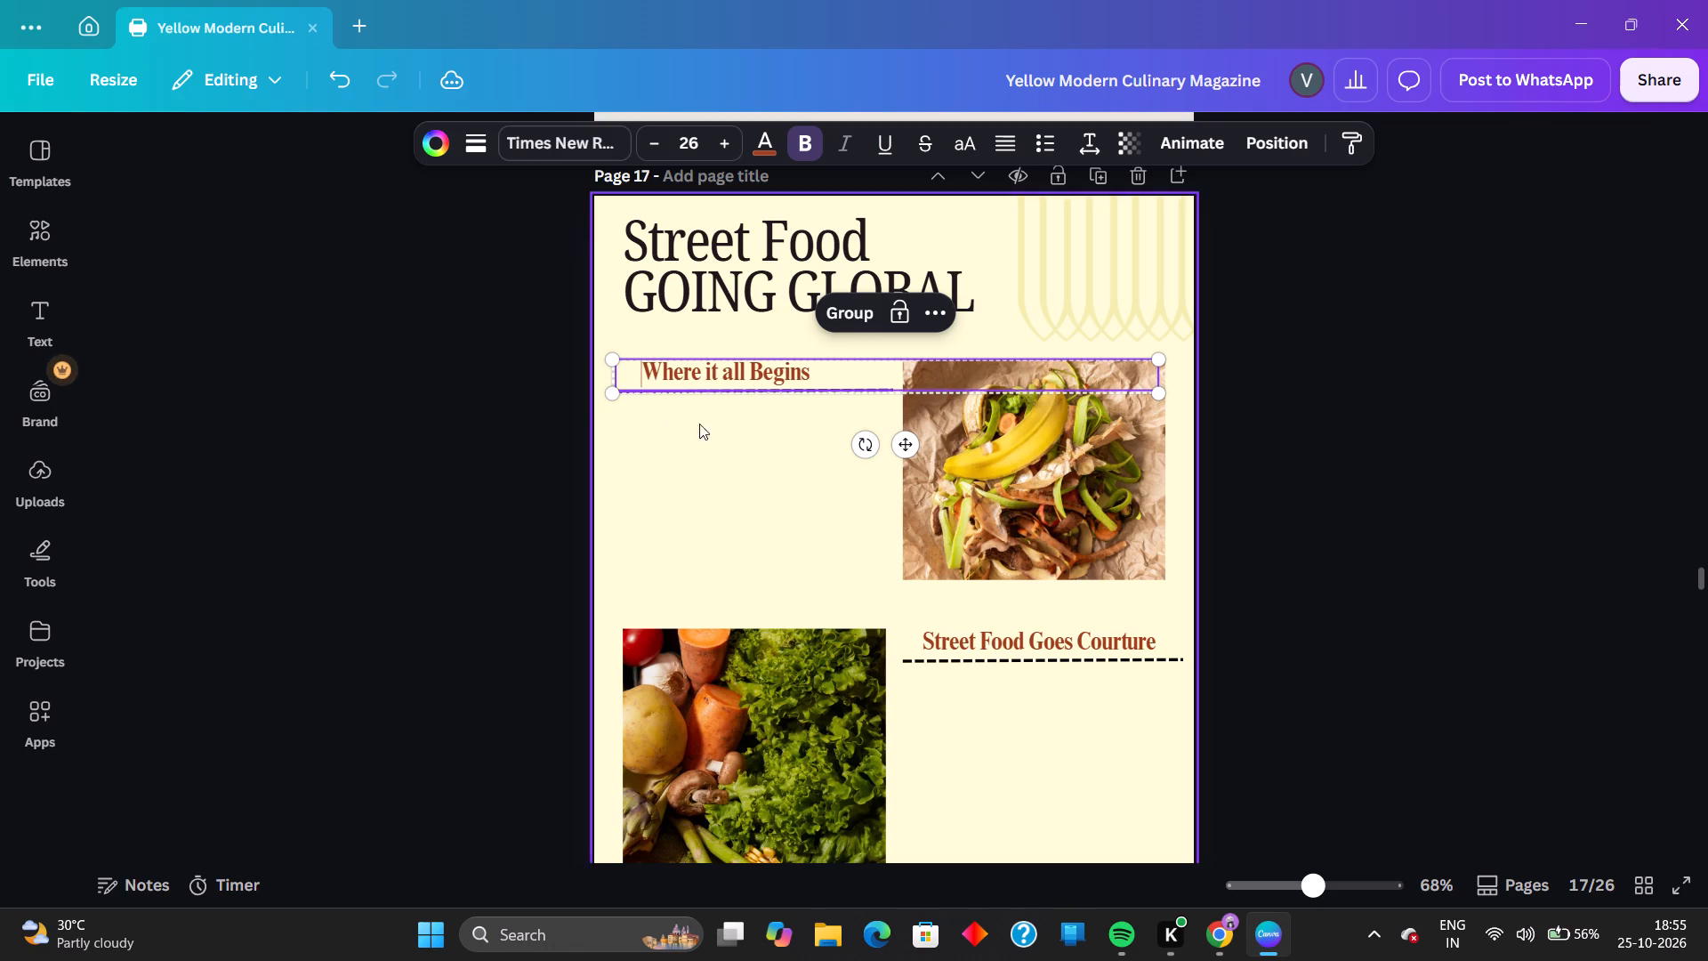
pyautogui.press('space')
pyautogui.click(1504, 511)
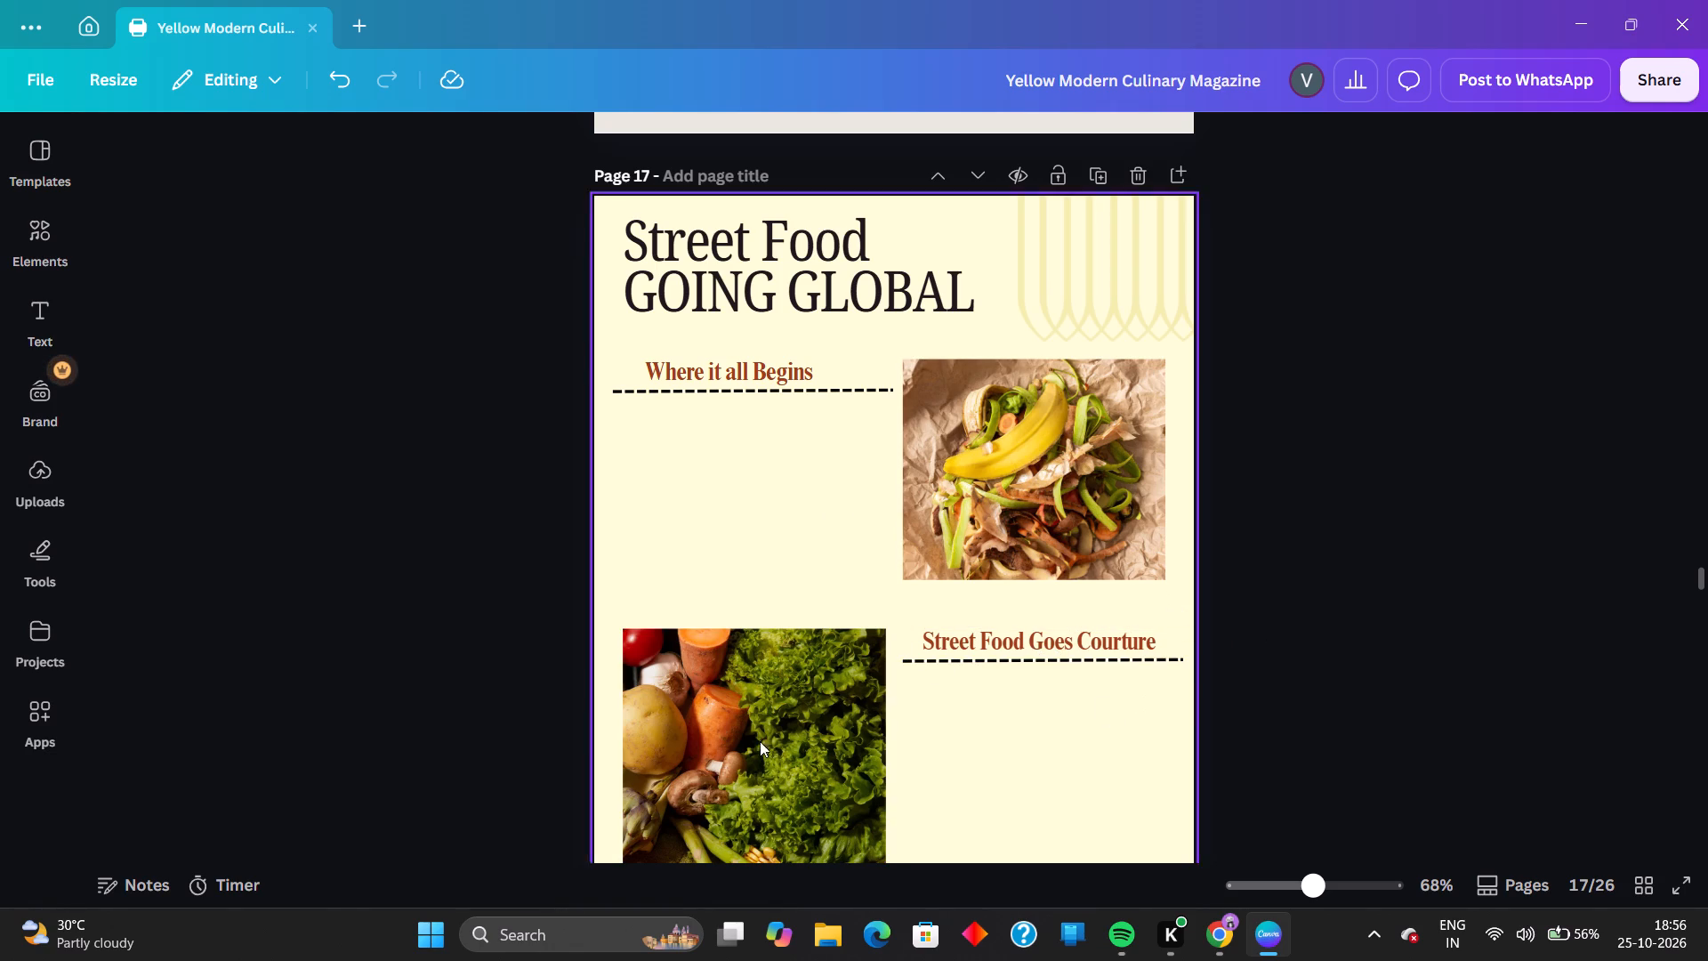
# Increase the font size of the "Where it all Begins" heading to 29.
pyautogui.click(1022, 639)
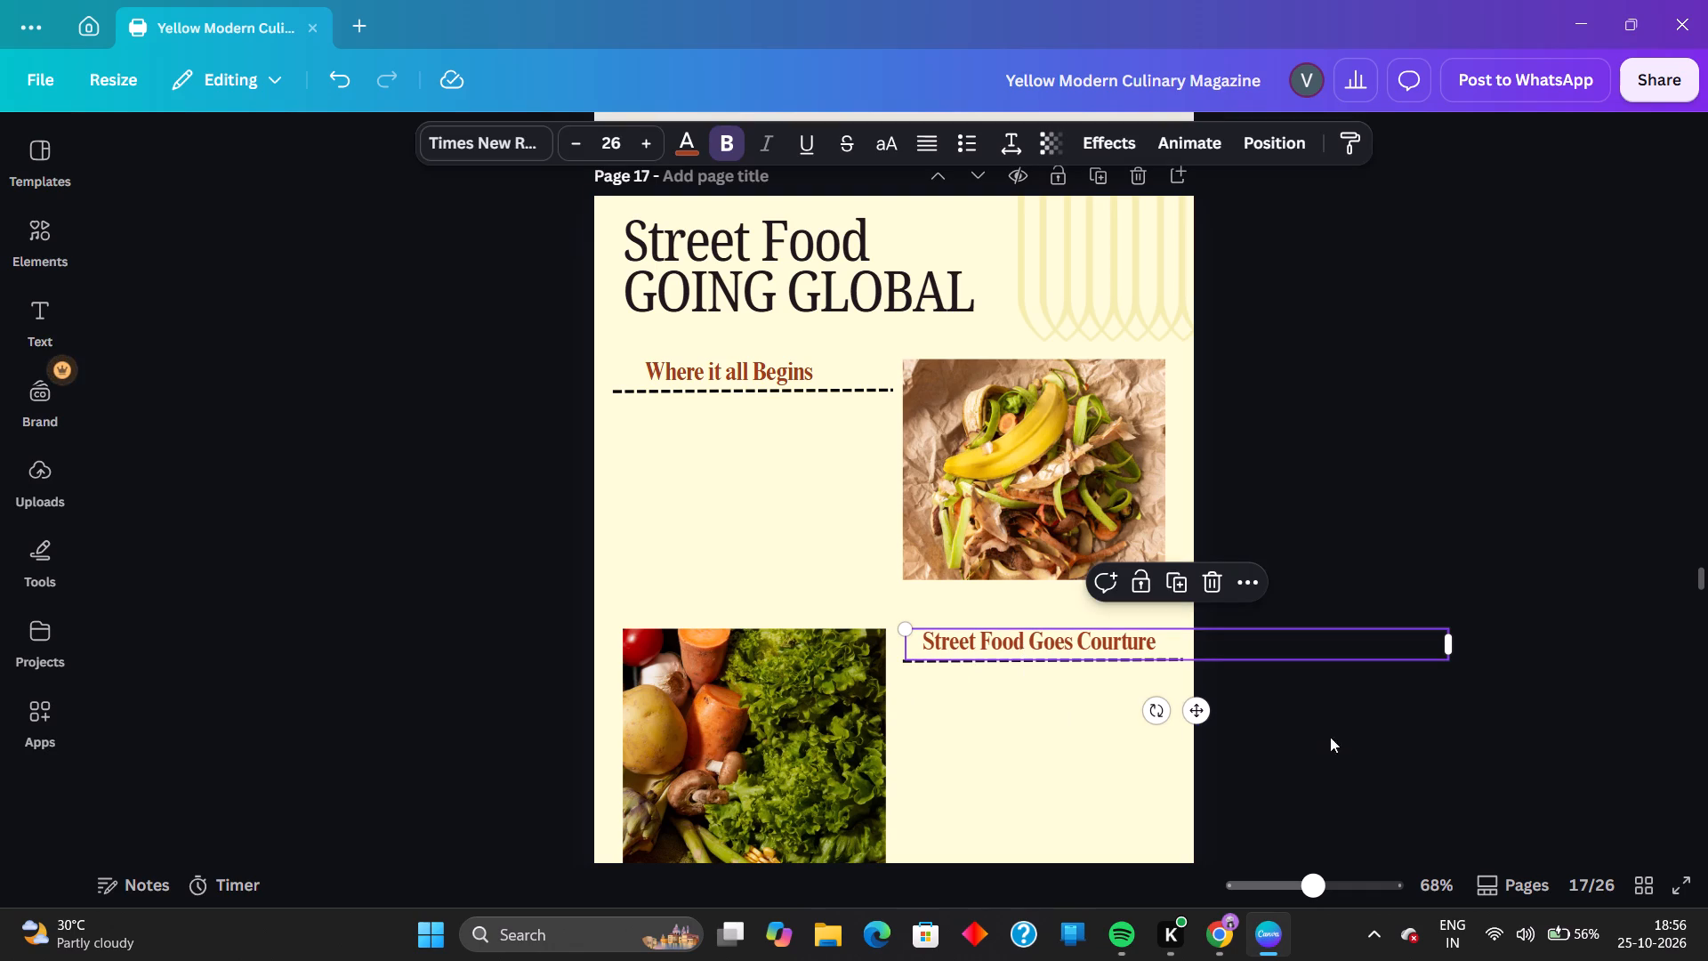
pyautogui.click(1382, 745)
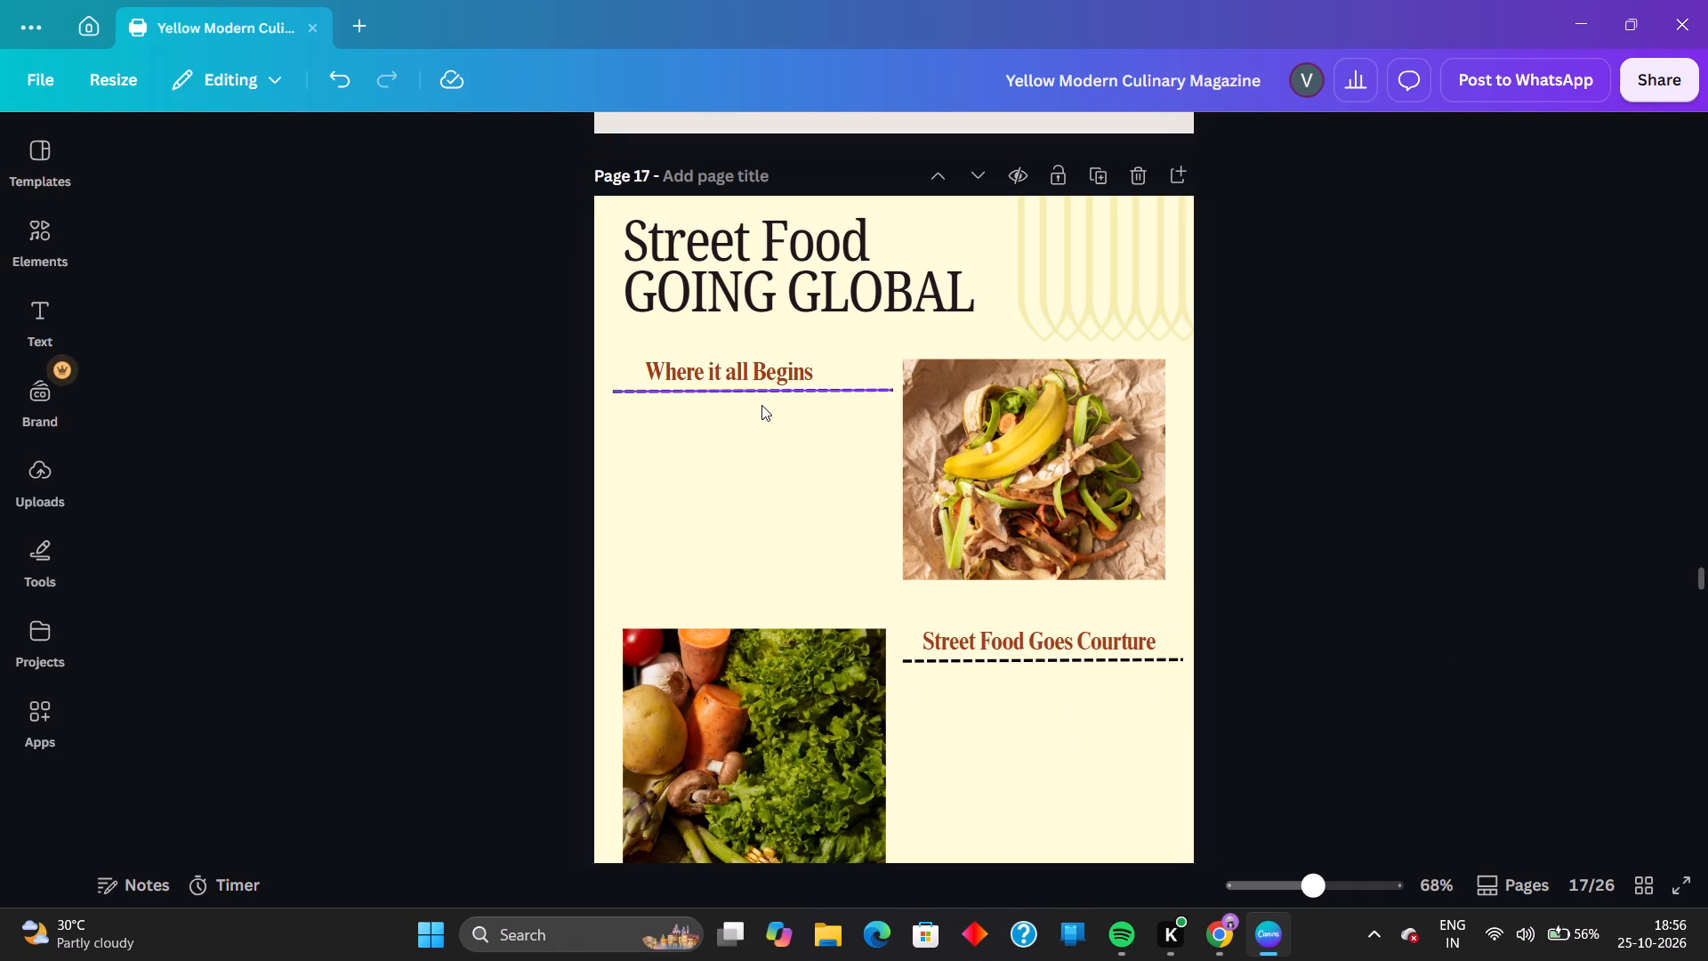
pyautogui.click(704, 360)
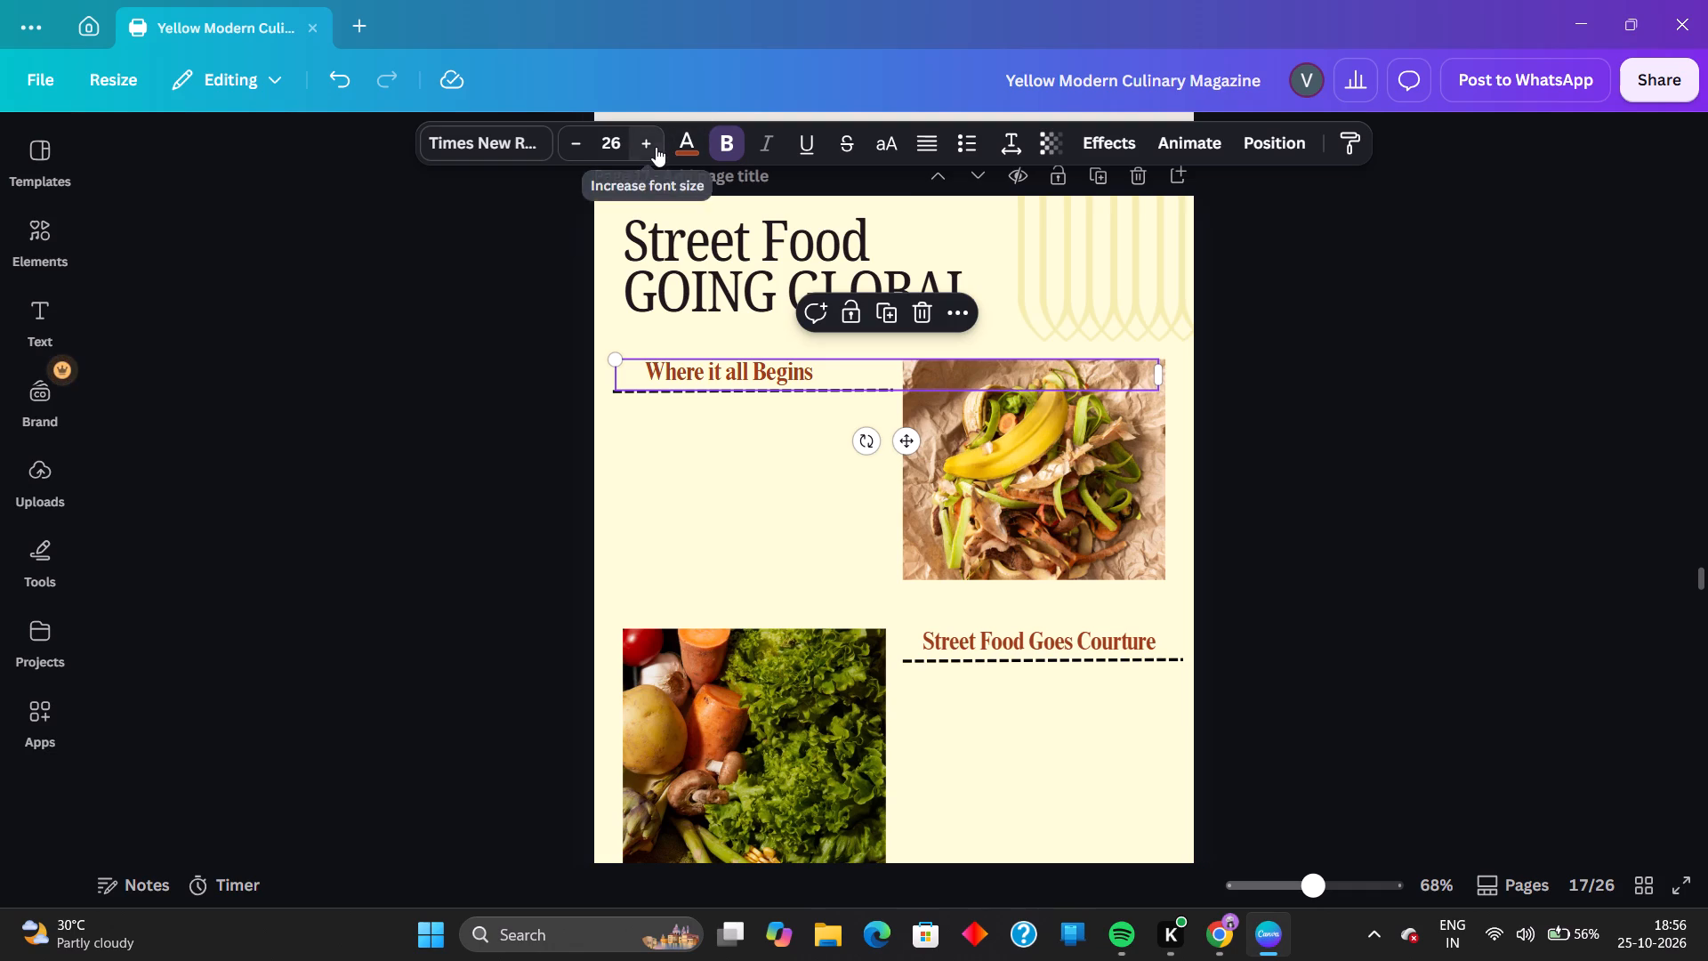
pyautogui.click(656, 147)
pyautogui.click(656, 147)
pyautogui.click(656, 147)
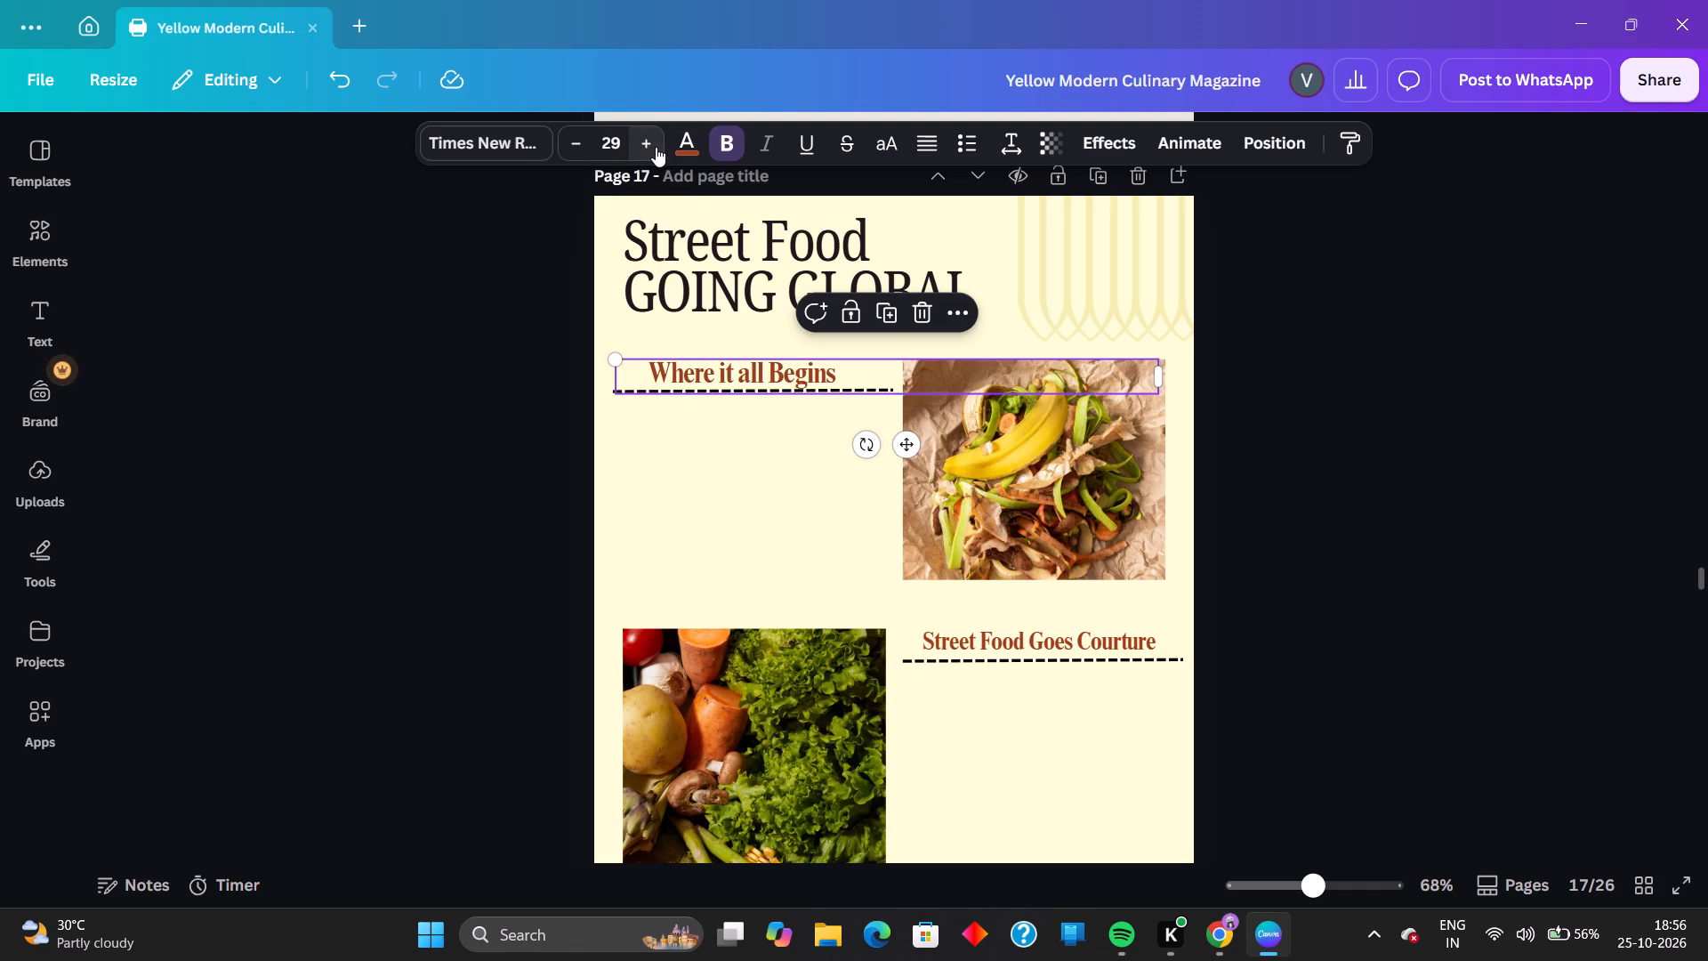
# Increase the font size of the "Street Food Goes Courture" heading to 28.
pyautogui.click(1043, 650)
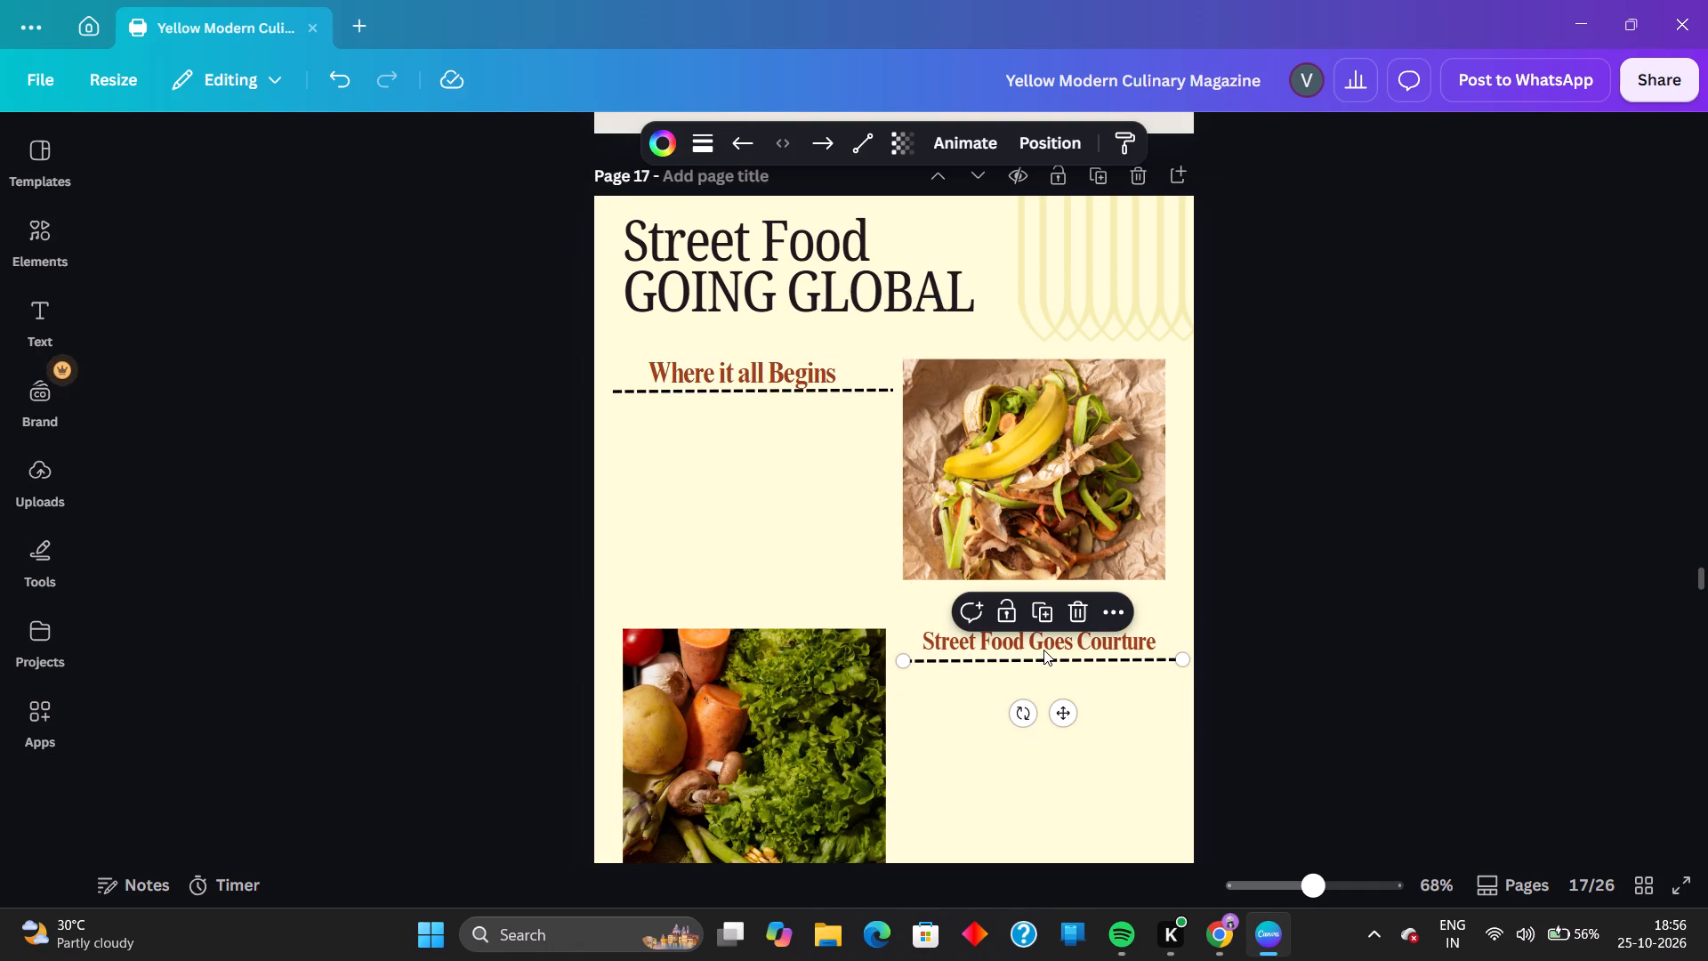
pyautogui.click(1043, 642)
pyautogui.click(650, 139)
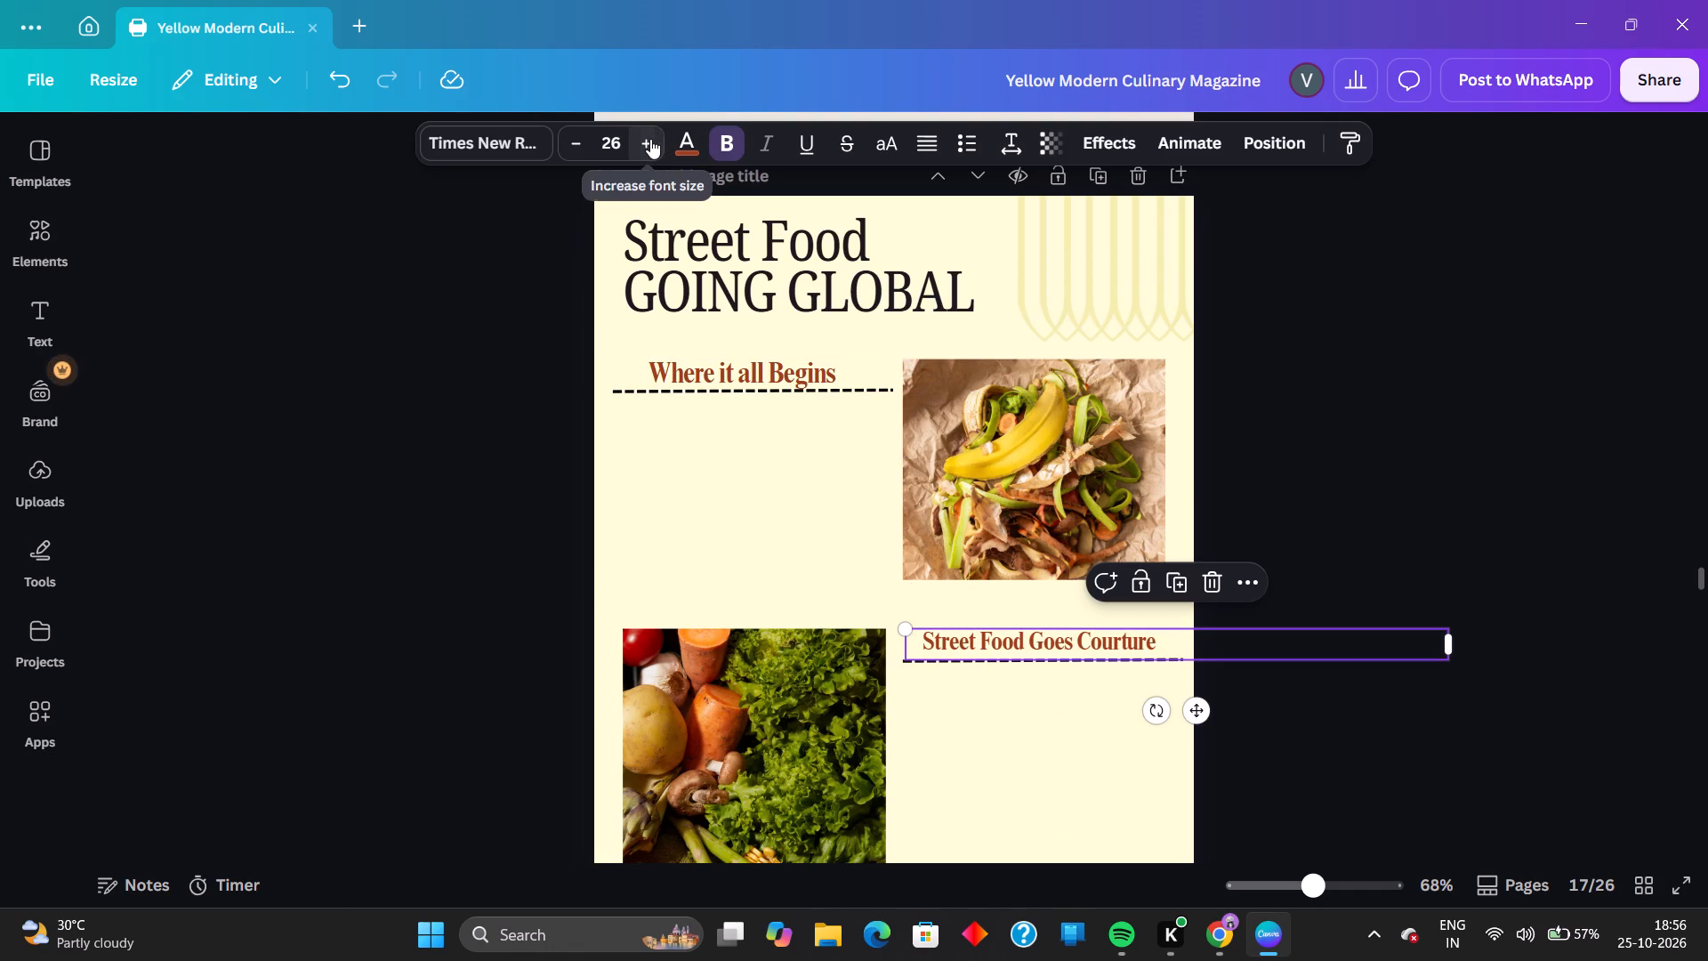
pyautogui.click(650, 139)
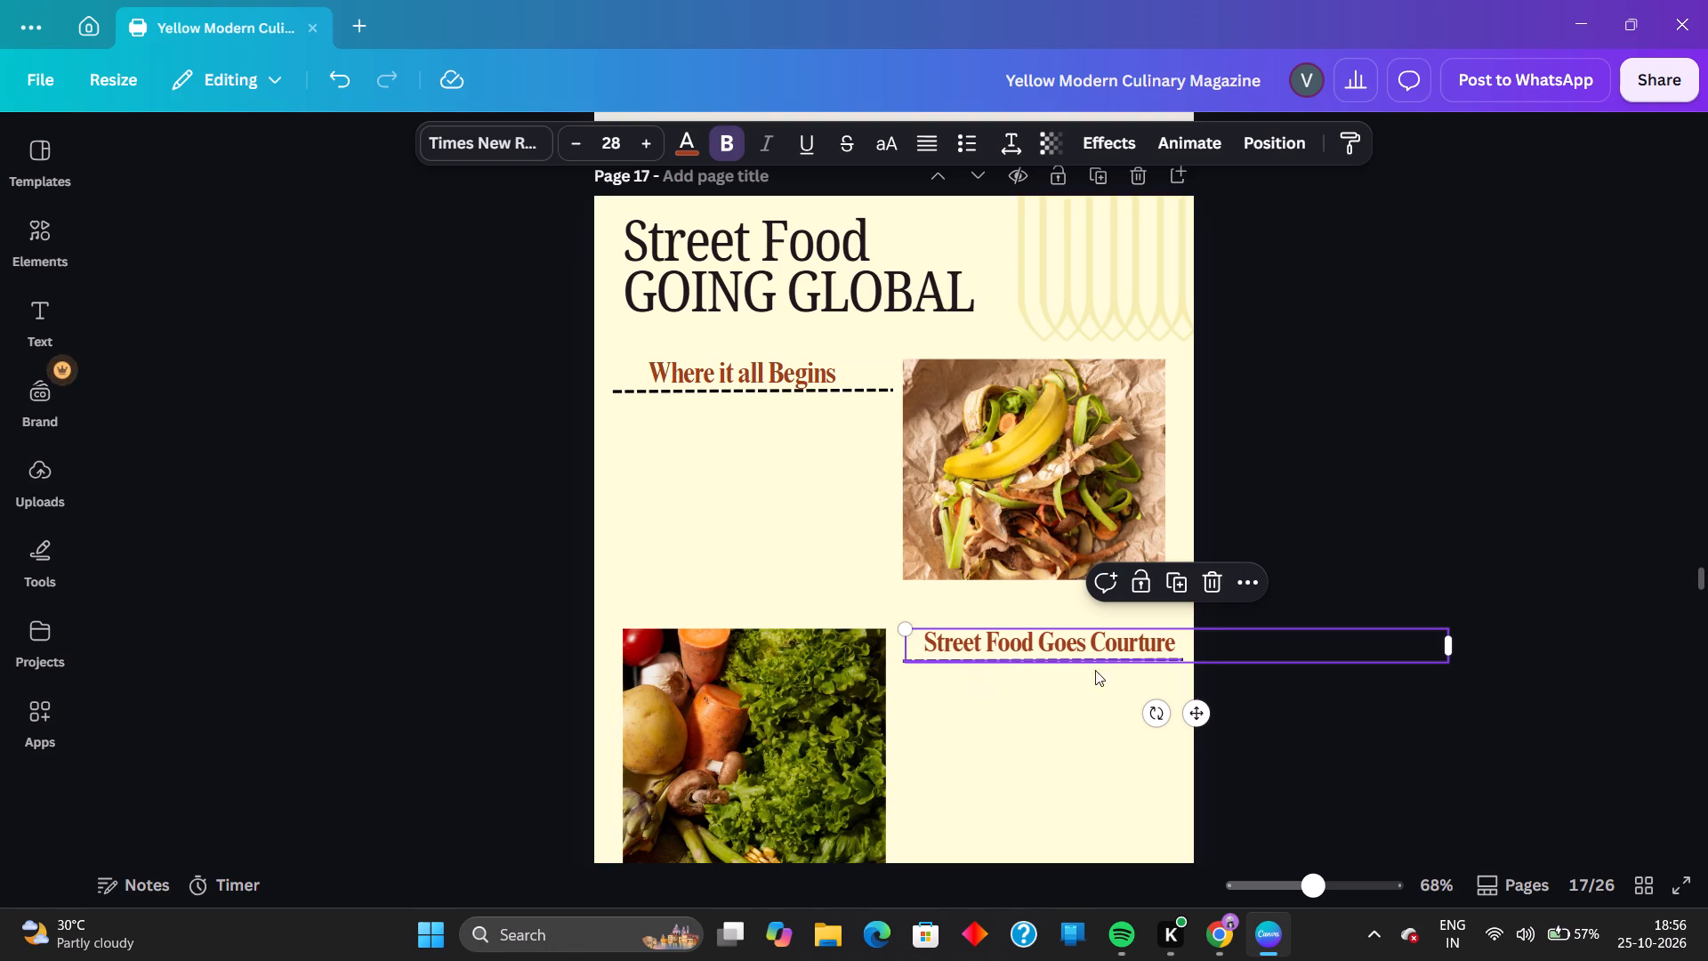
# Shift the "Street Food Goes Courture" and "Where it all Begins" headings slightly left above their dashed lines.
pyautogui.moveTo(1190, 708); pyautogui.dragTo(1176, 708)
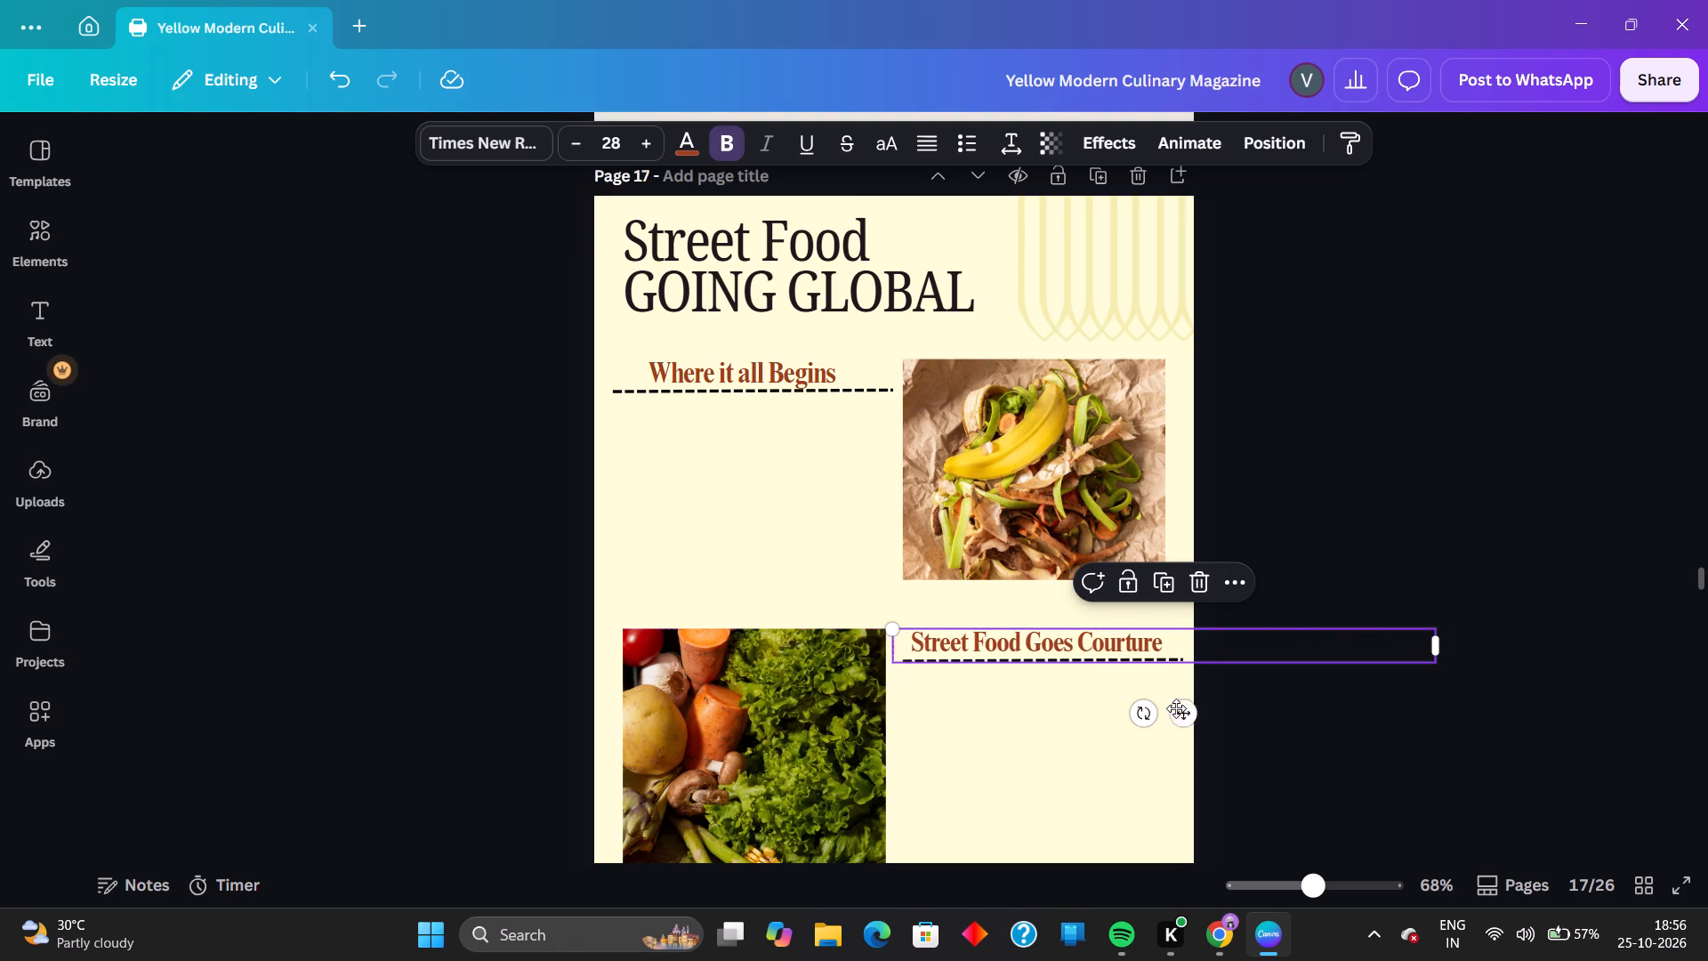
pyautogui.click(809, 376)
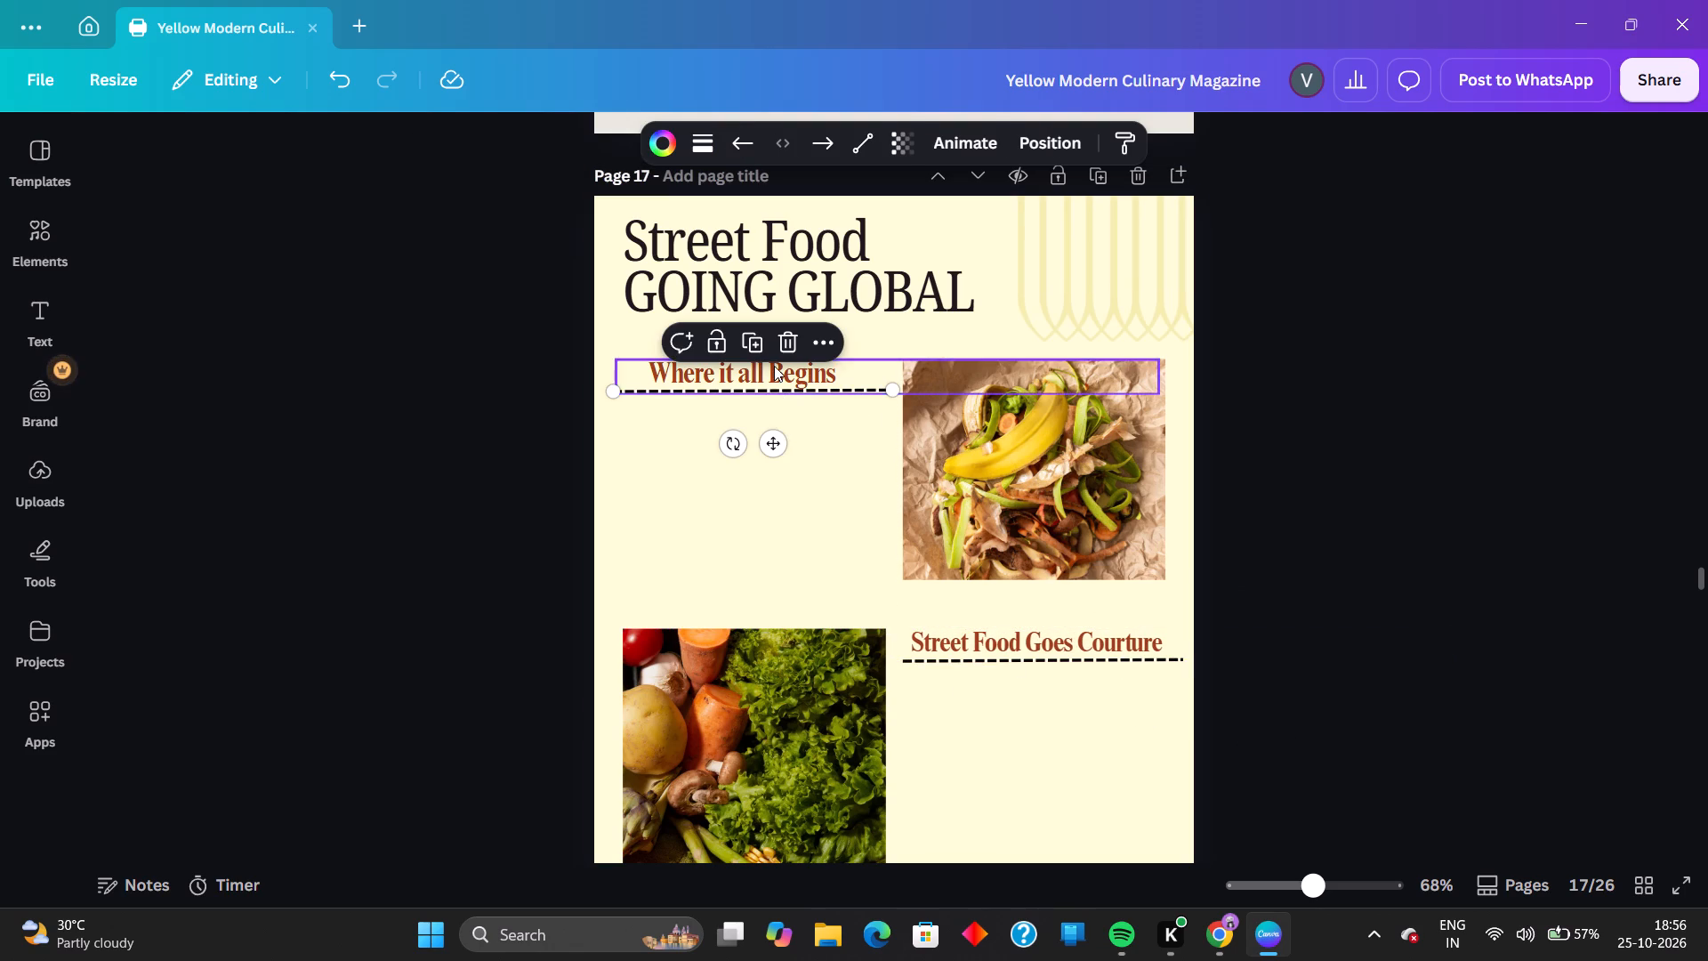
pyautogui.click(774, 365)
pyautogui.click(907, 448)
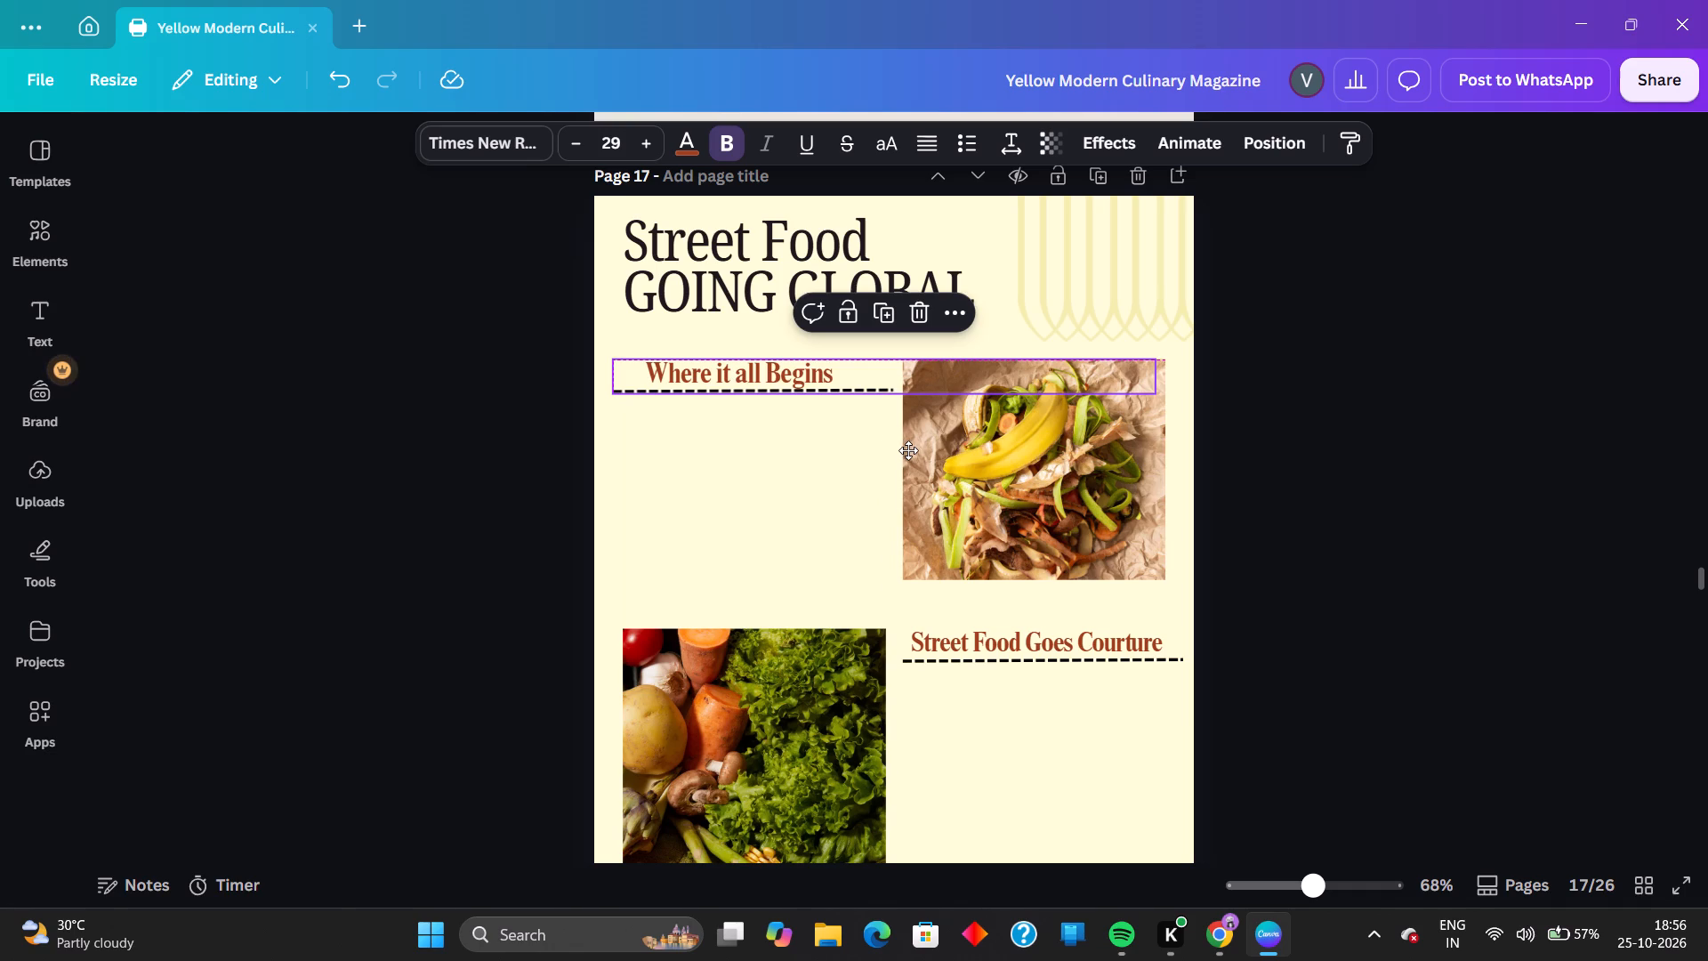
pyautogui.click(1430, 535)
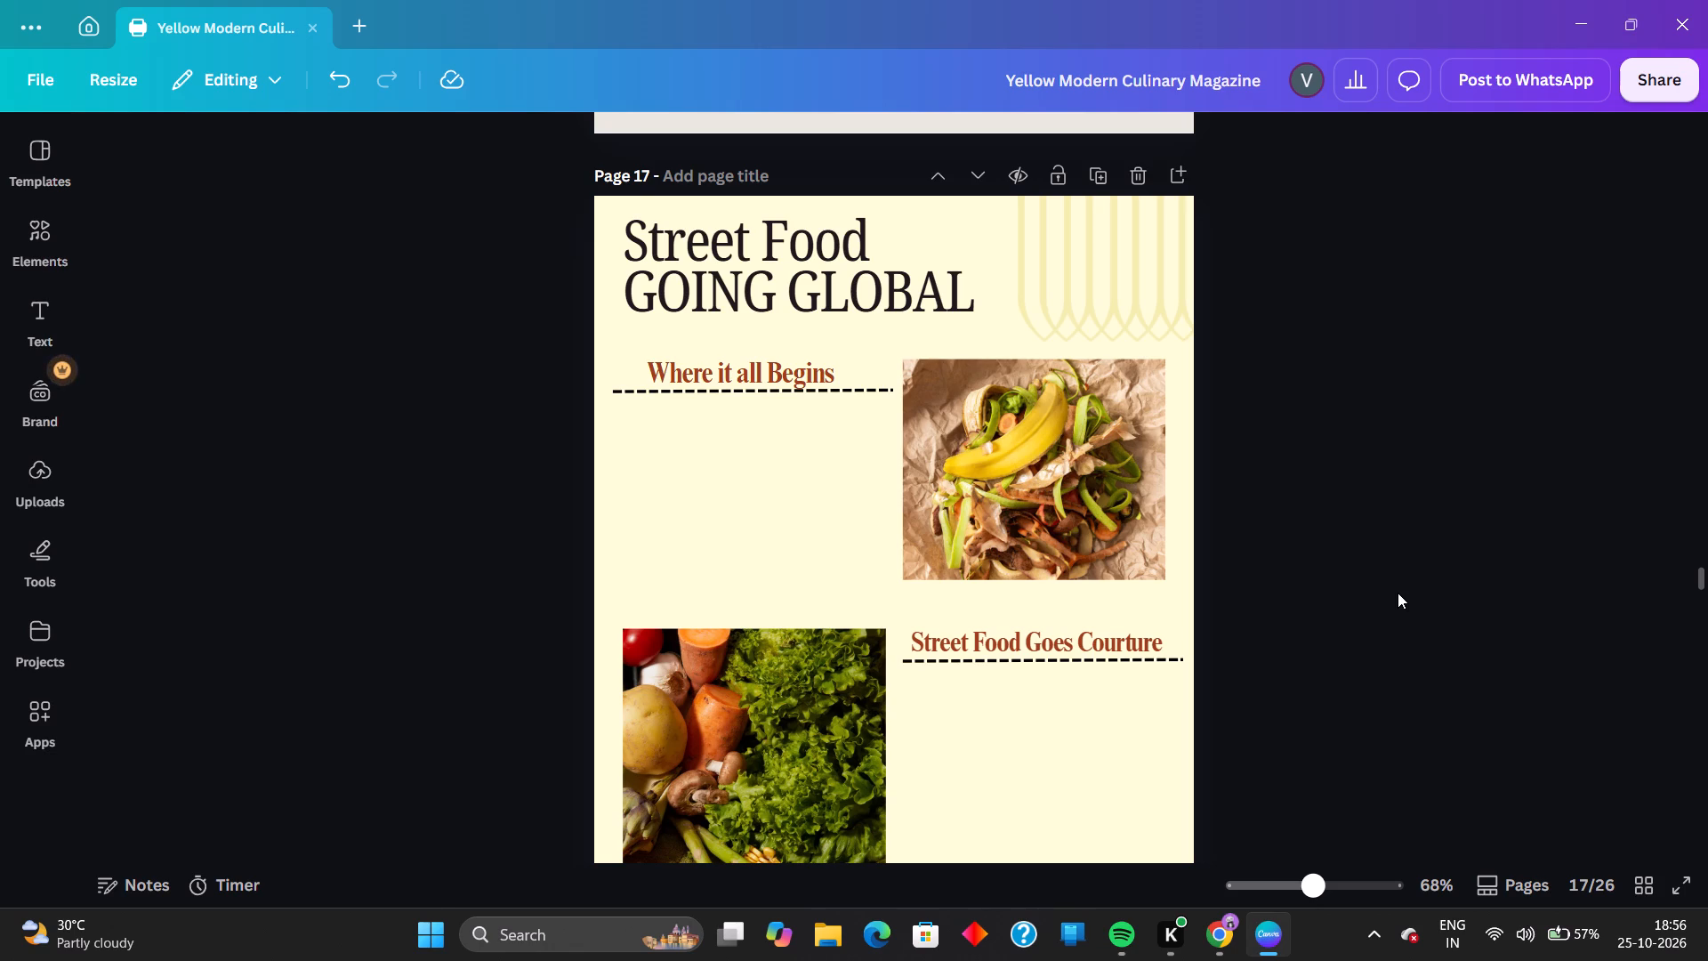
# Look through the earlier magazine pages for a body text block suitable for reuse under the street food headings.
pyautogui.scroll(20, 1331, 431)
pyautogui.scroll(6, 1331, 434)
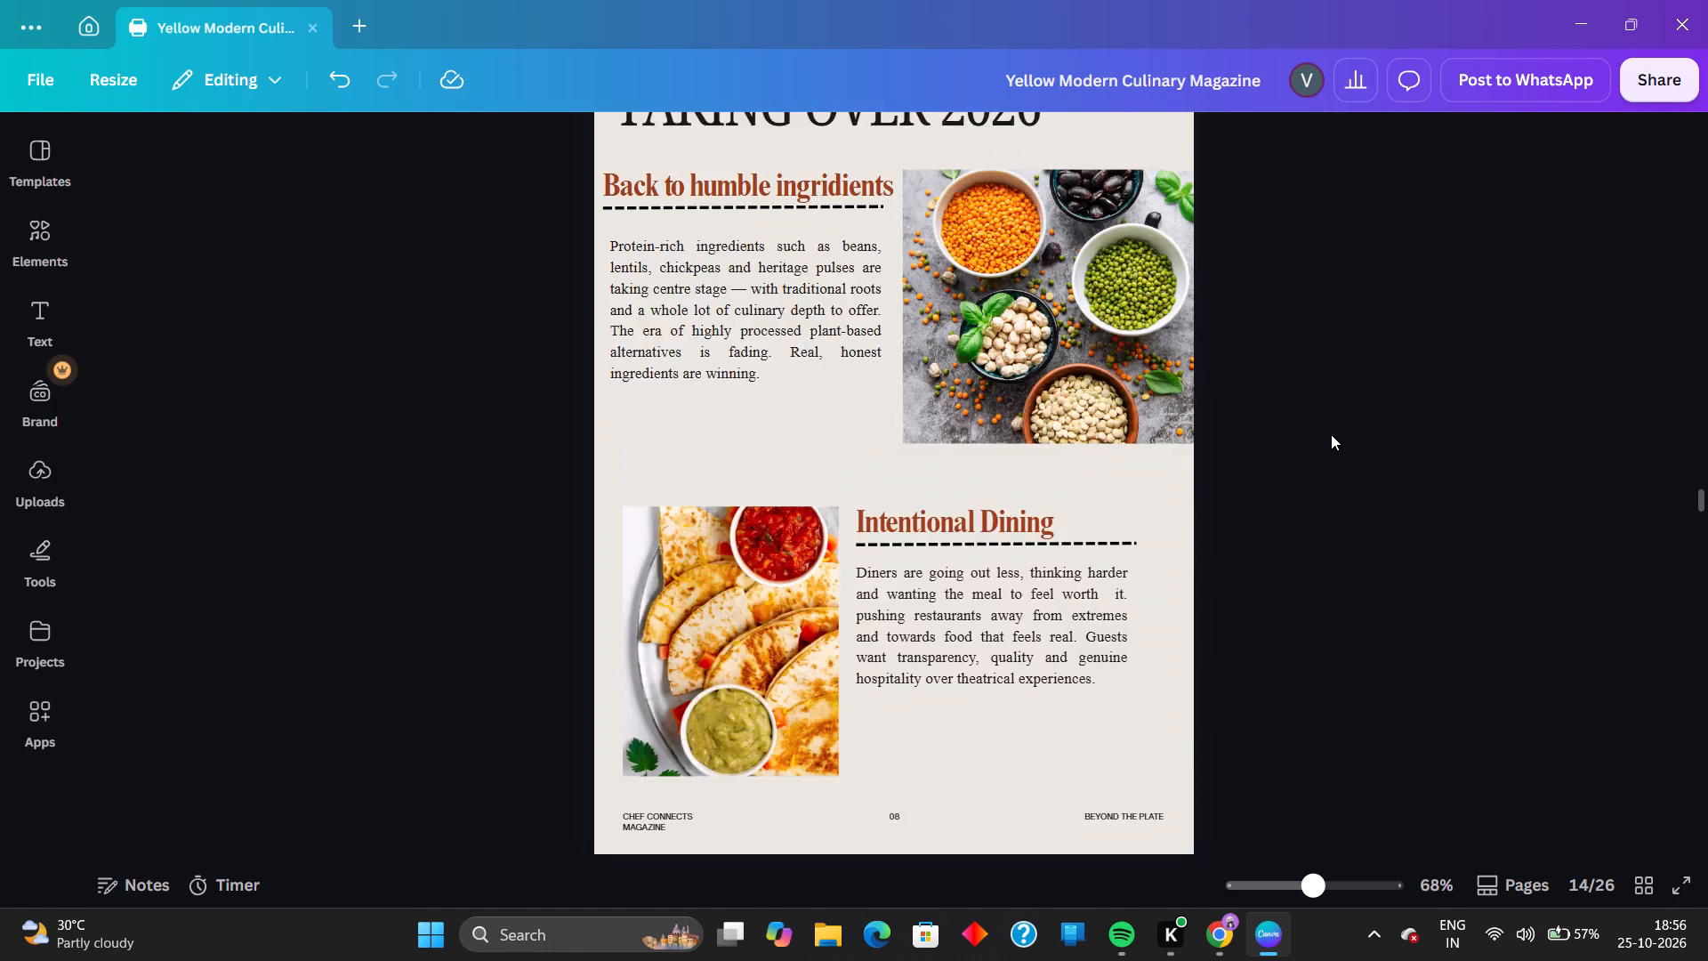
pyautogui.scroll(16, 1331, 434)
pyautogui.scroll(5, 1331, 434)
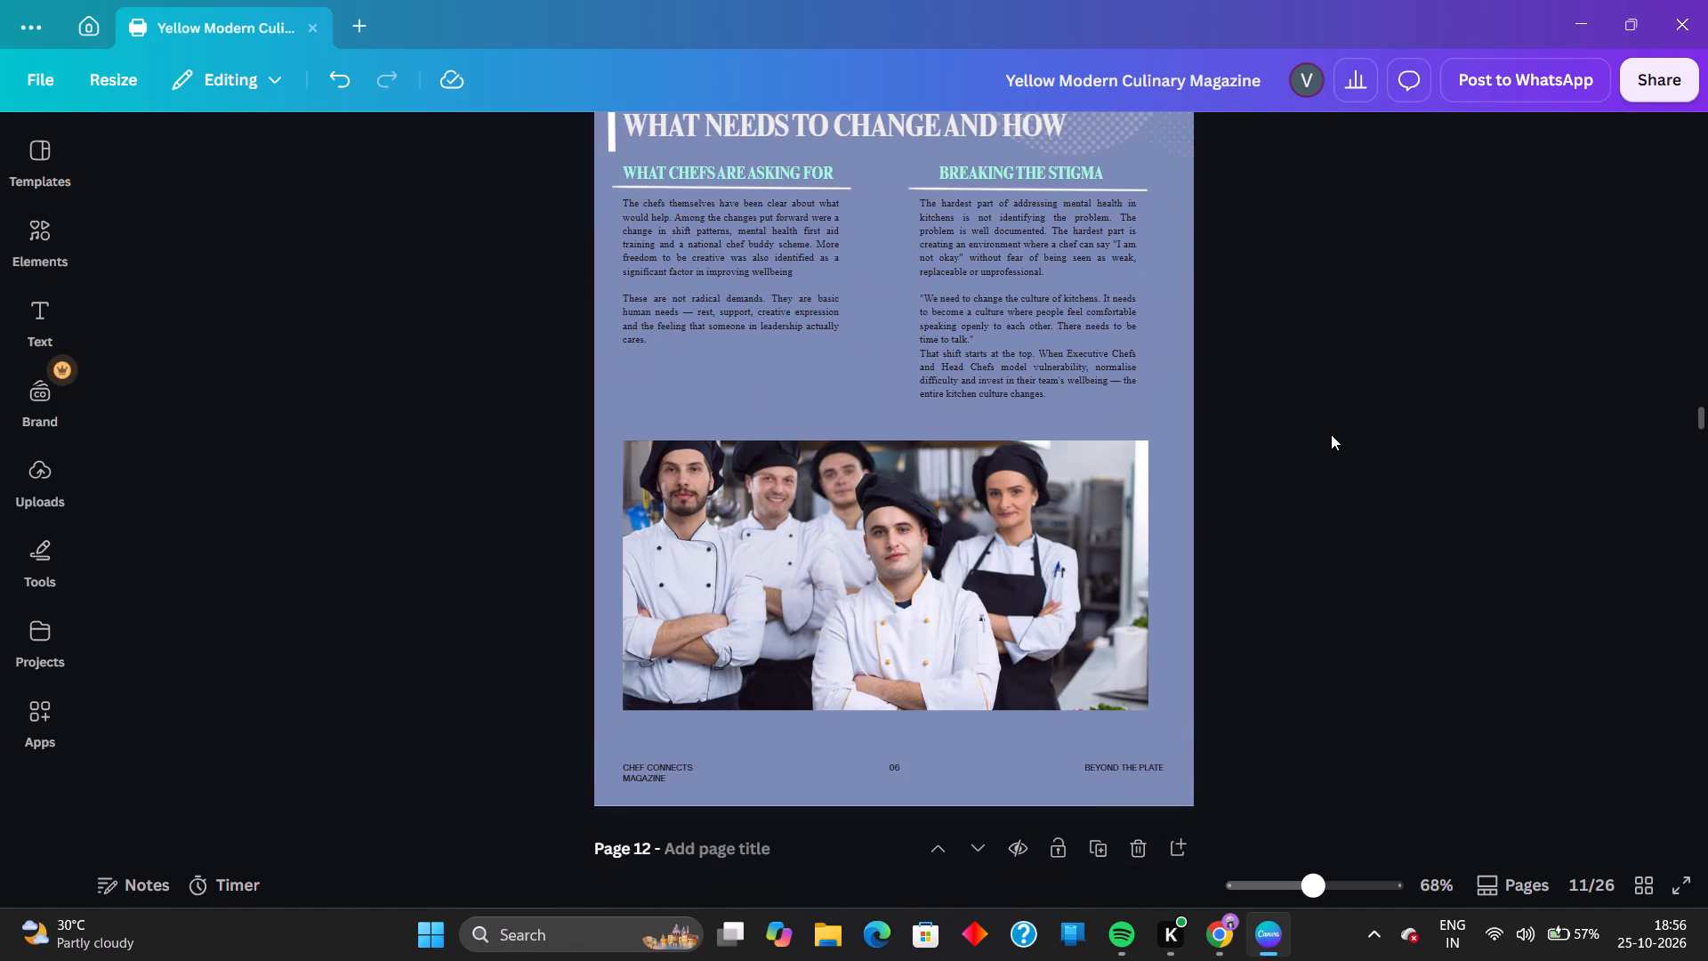
pyautogui.scroll(-12, 1026, 411)
pyautogui.scroll(2, 1026, 410)
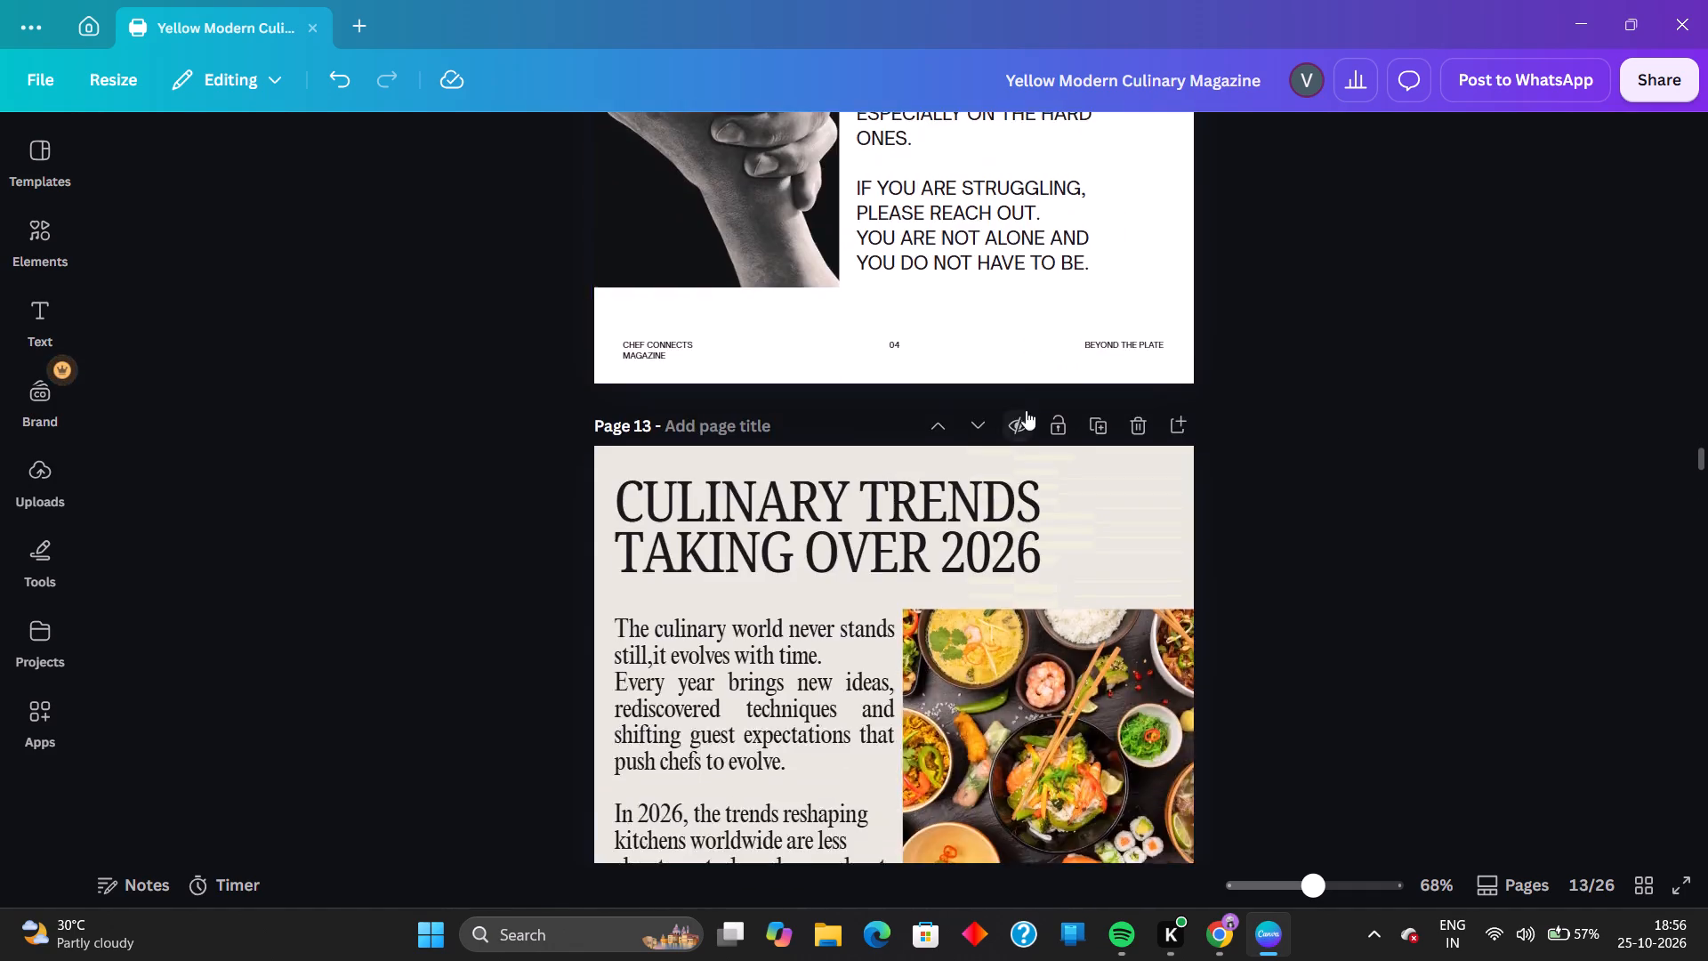
pyautogui.scroll(13, 1026, 410)
pyautogui.click(694, 582)
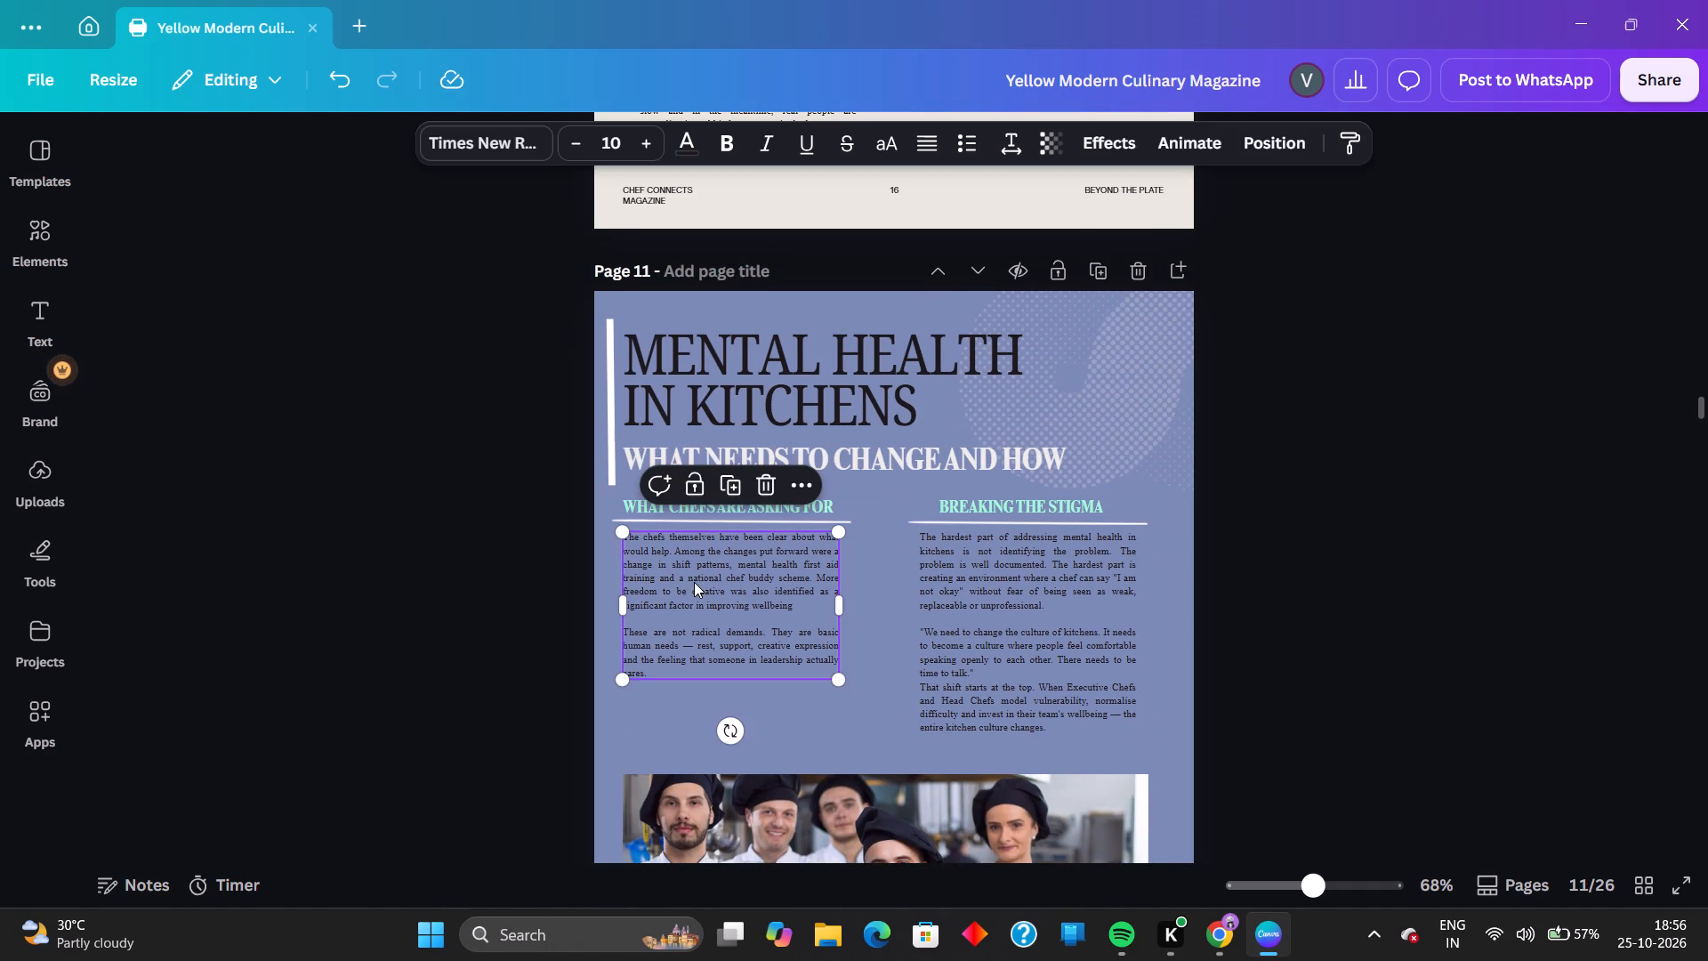
pyautogui.scroll(8, 1589, 524)
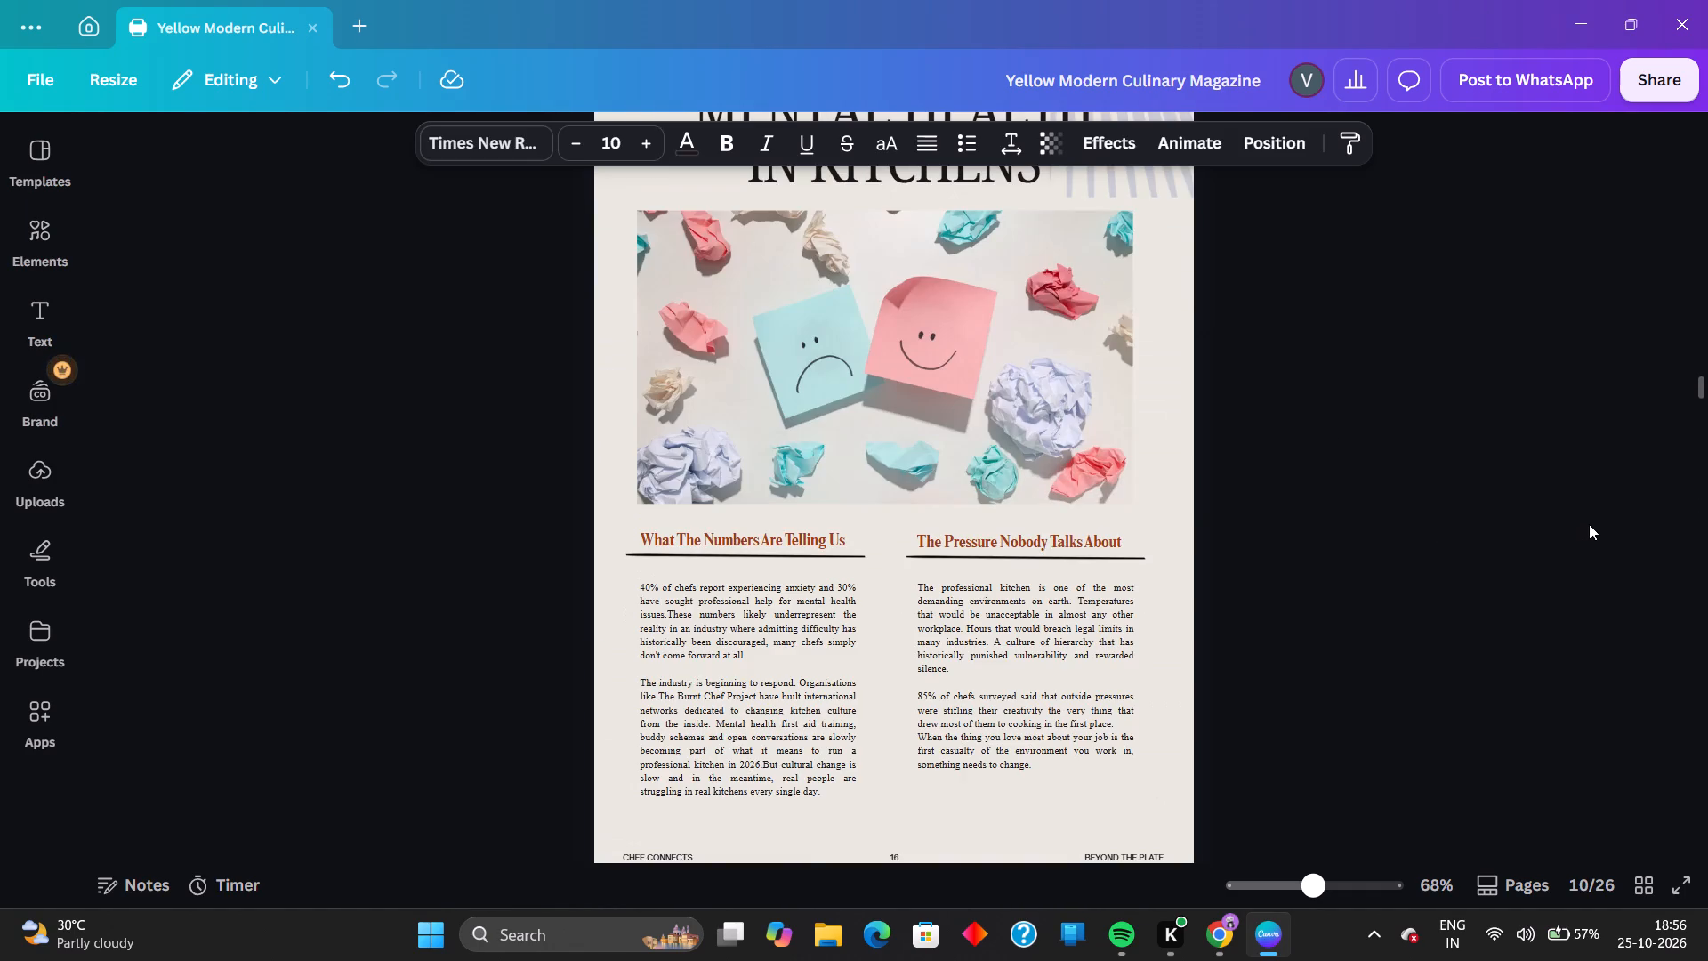
pyautogui.scroll(16, 1589, 524)
pyautogui.scroll(13, 1589, 524)
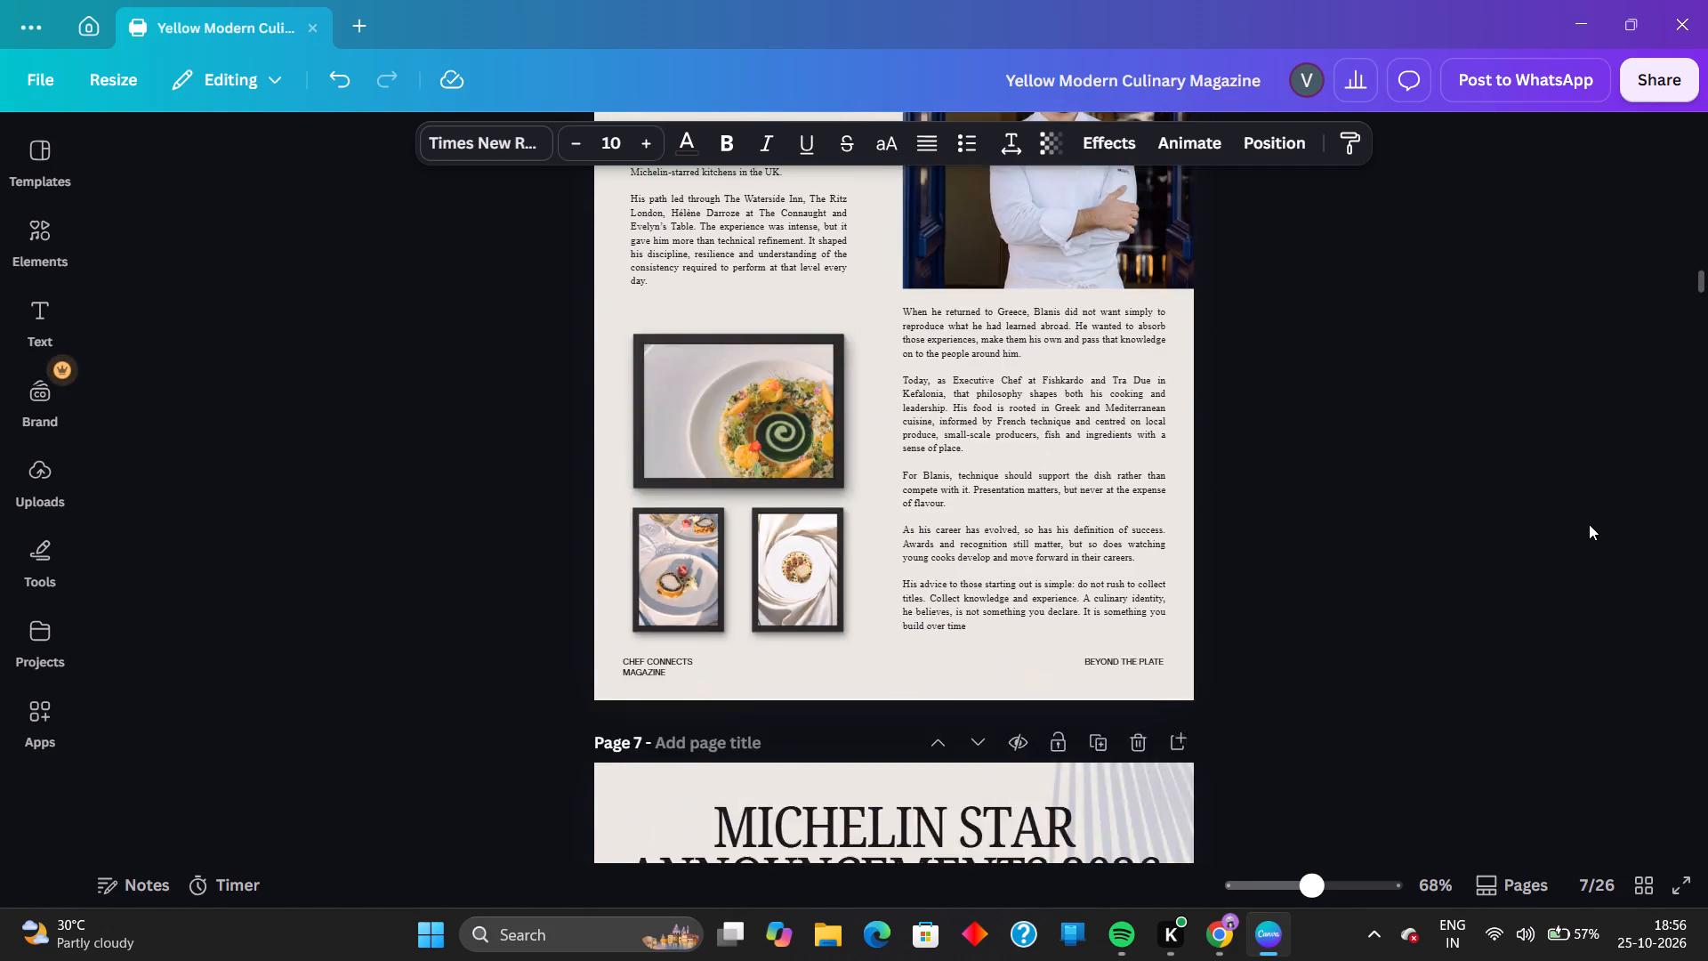
pyautogui.scroll(6, 1589, 524)
pyautogui.scroll(-16, 1589, 524)
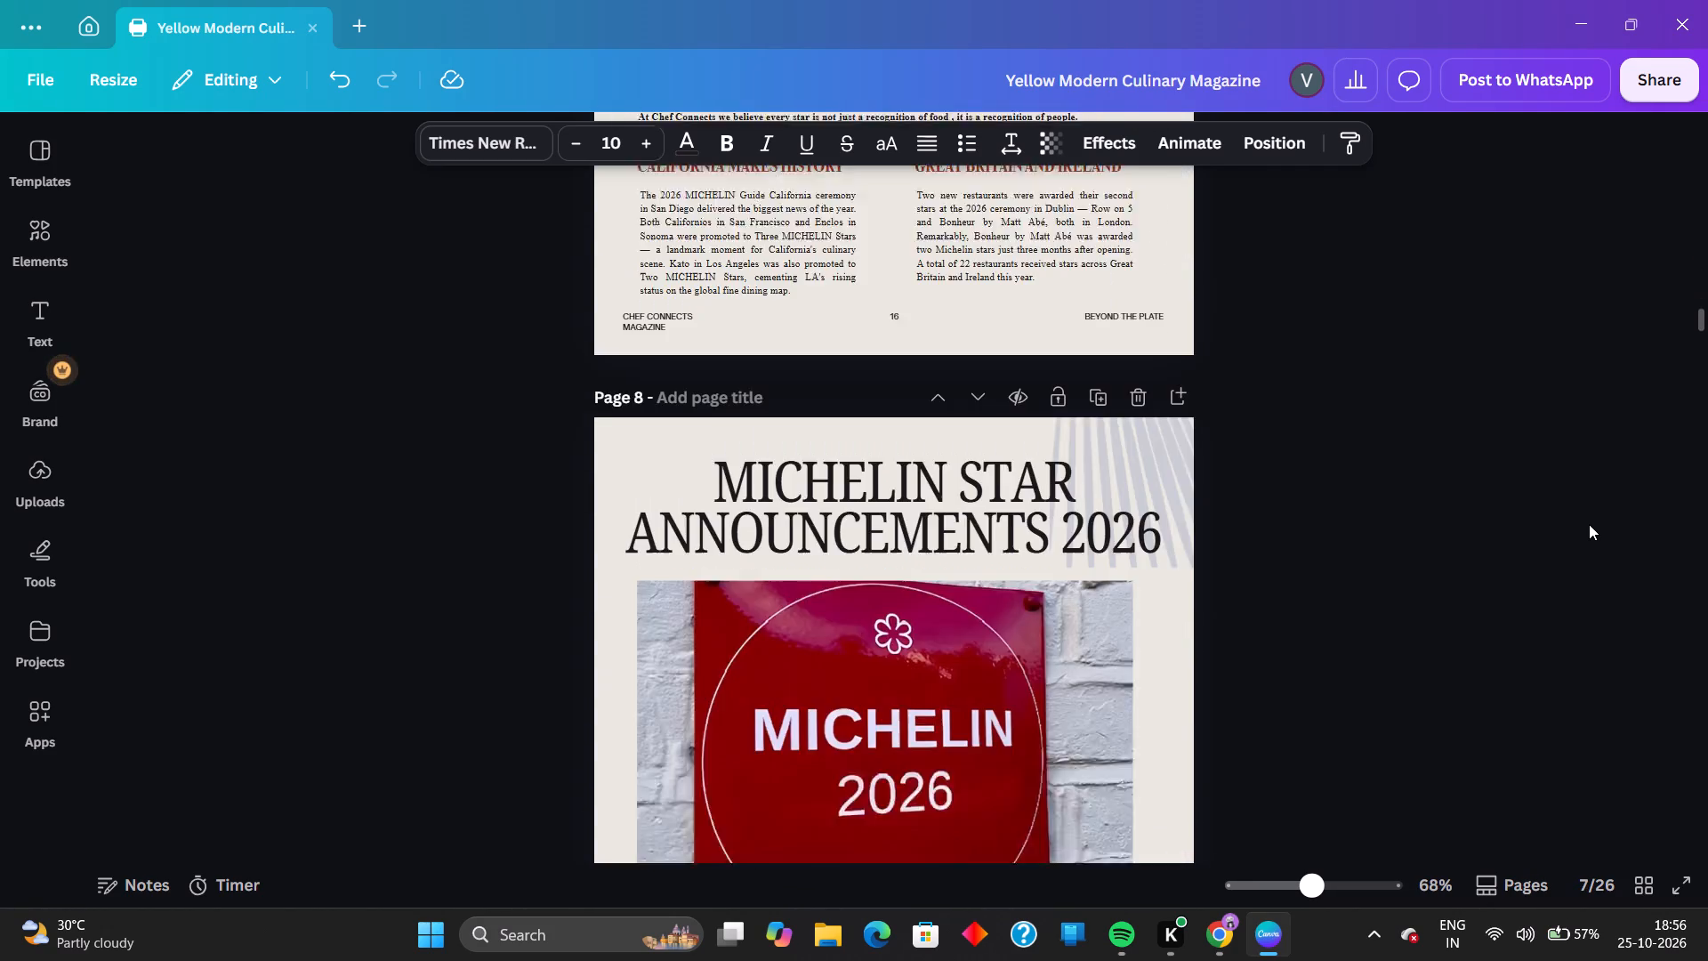
pyautogui.scroll(-16, 1589, 524)
pyautogui.scroll(-7, 1589, 524)
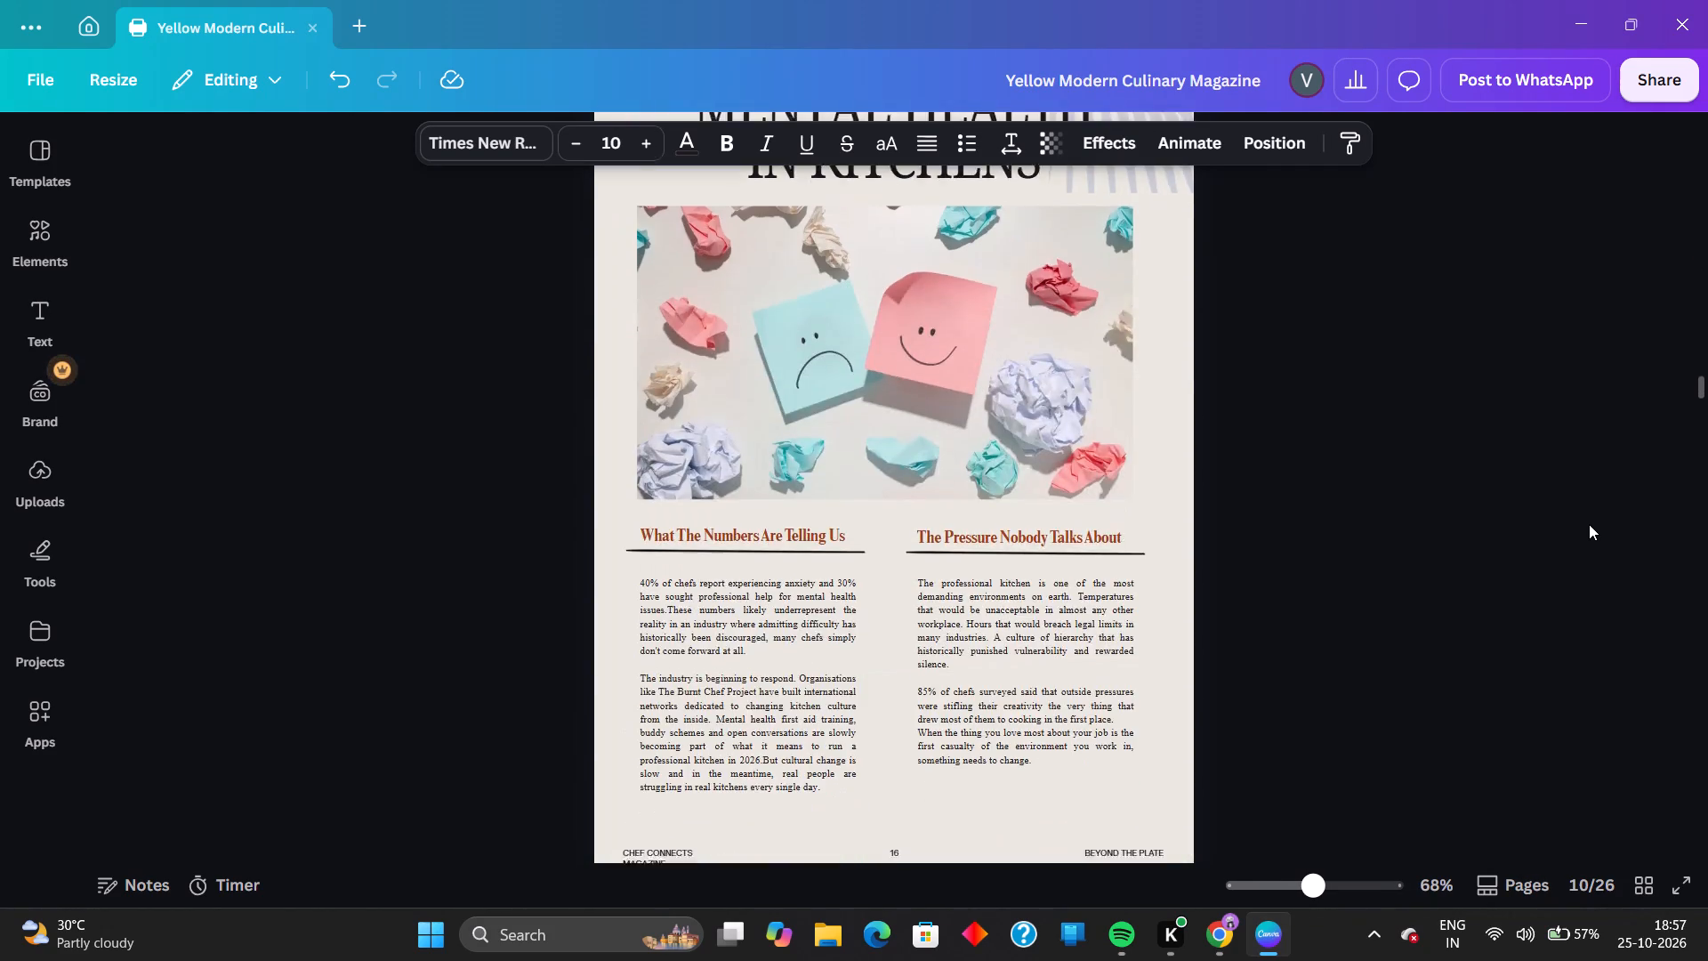
pyautogui.scroll(-8, 1589, 524)
pyautogui.scroll(4, 1039, 472)
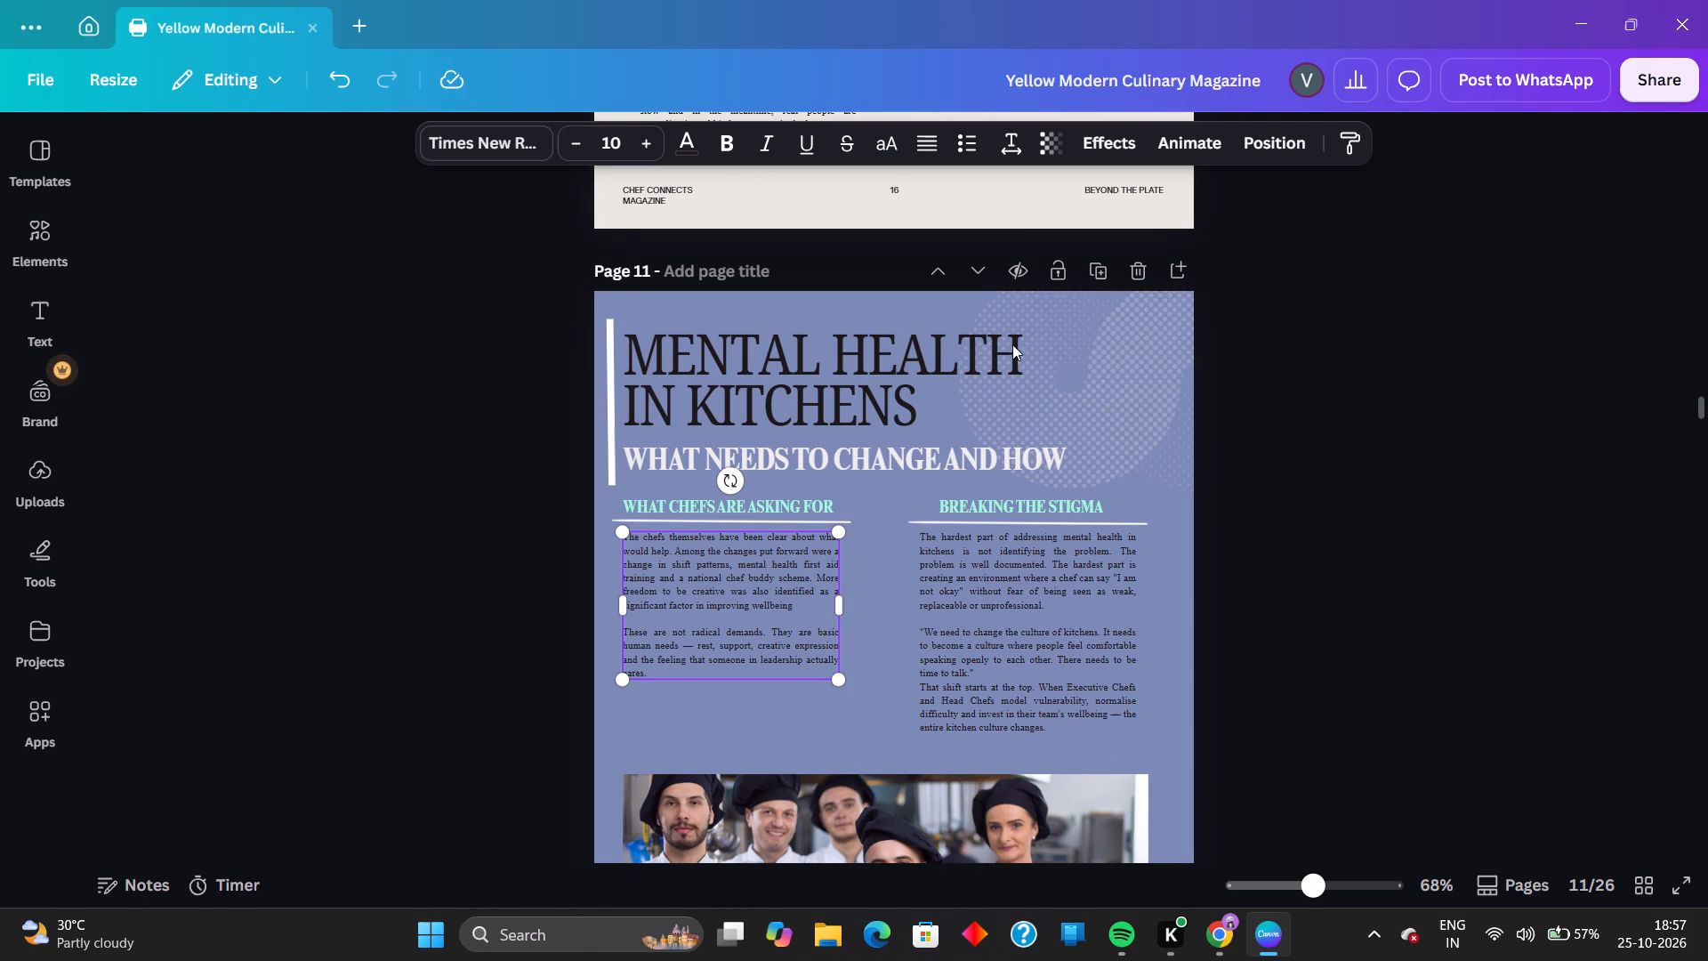
# Copy the body text block under "WHAT CHEFS ARE ASKING FOR" on page 11.
pyautogui.click(781, 611)
pyautogui.click(781, 611)
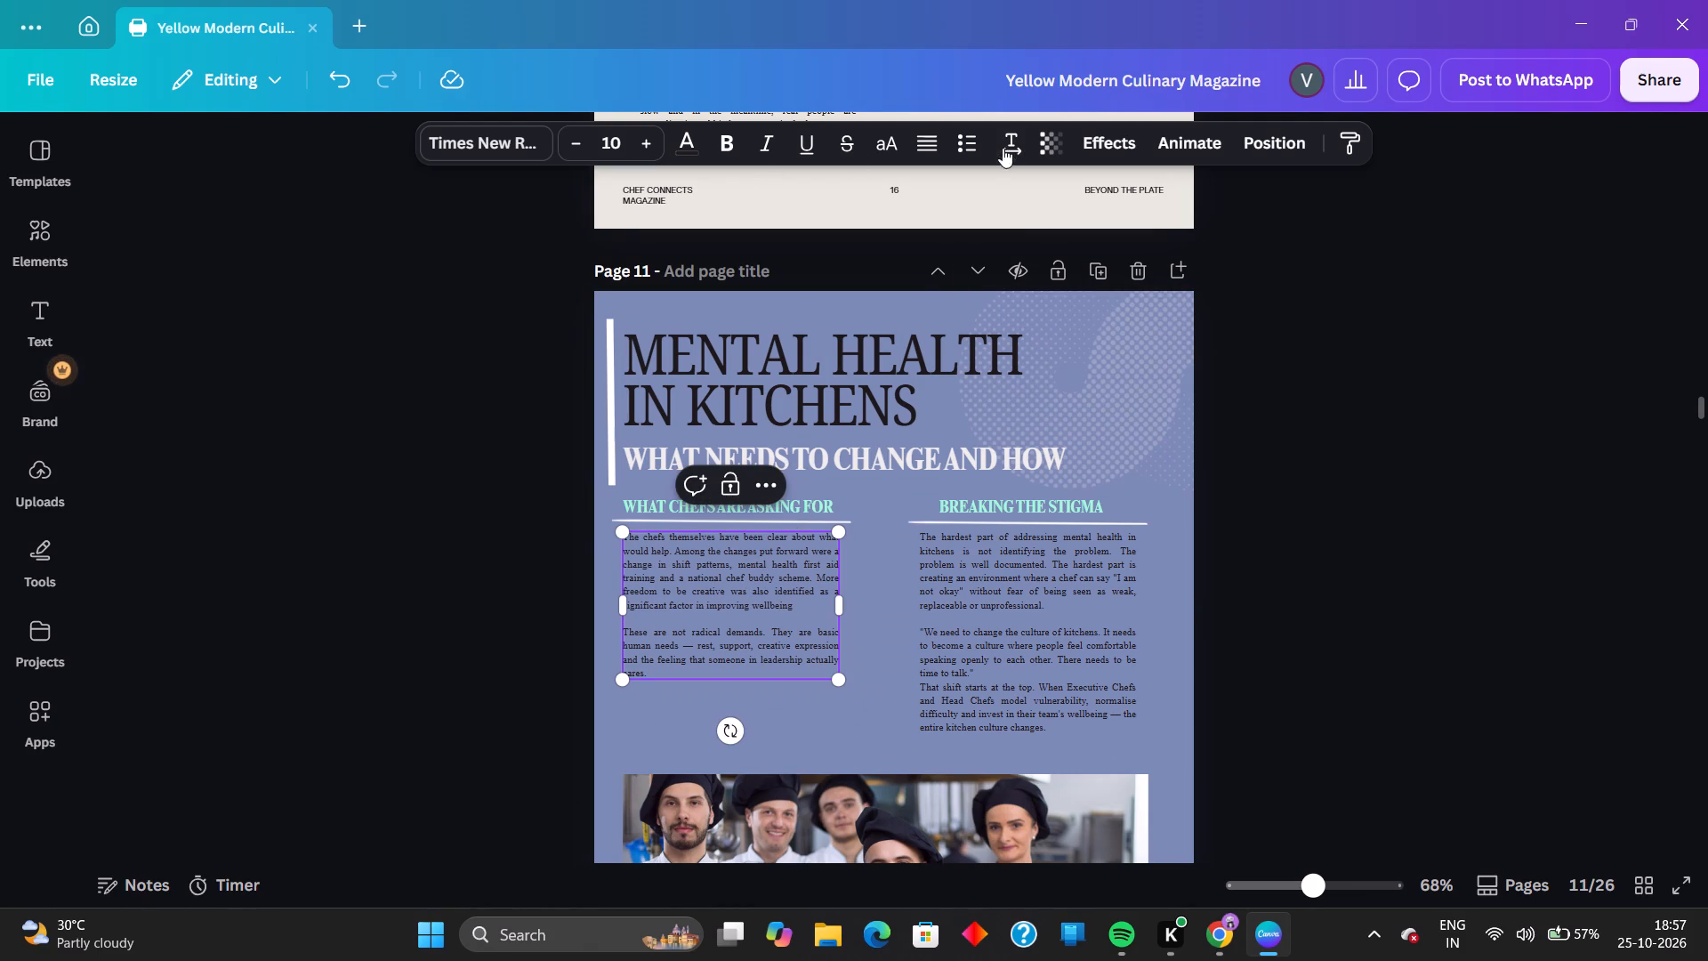
pyautogui.rightClick(777, 572)
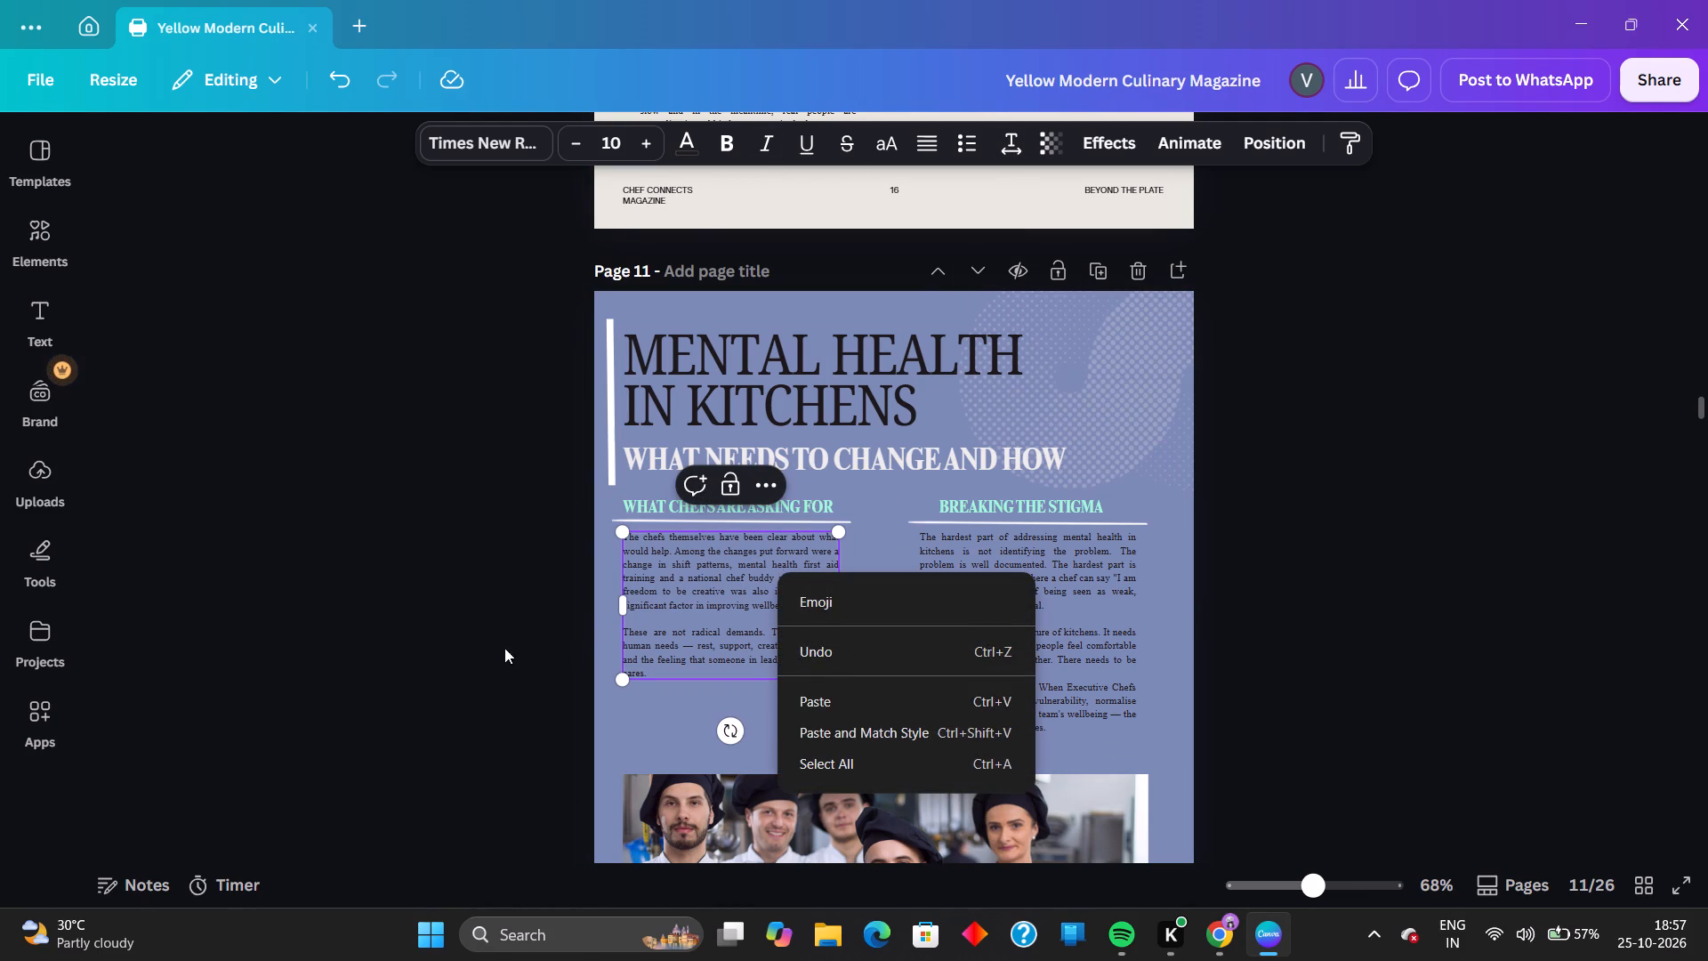
pyautogui.click(424, 648)
pyautogui.click(715, 587)
pyautogui.click(803, 474)
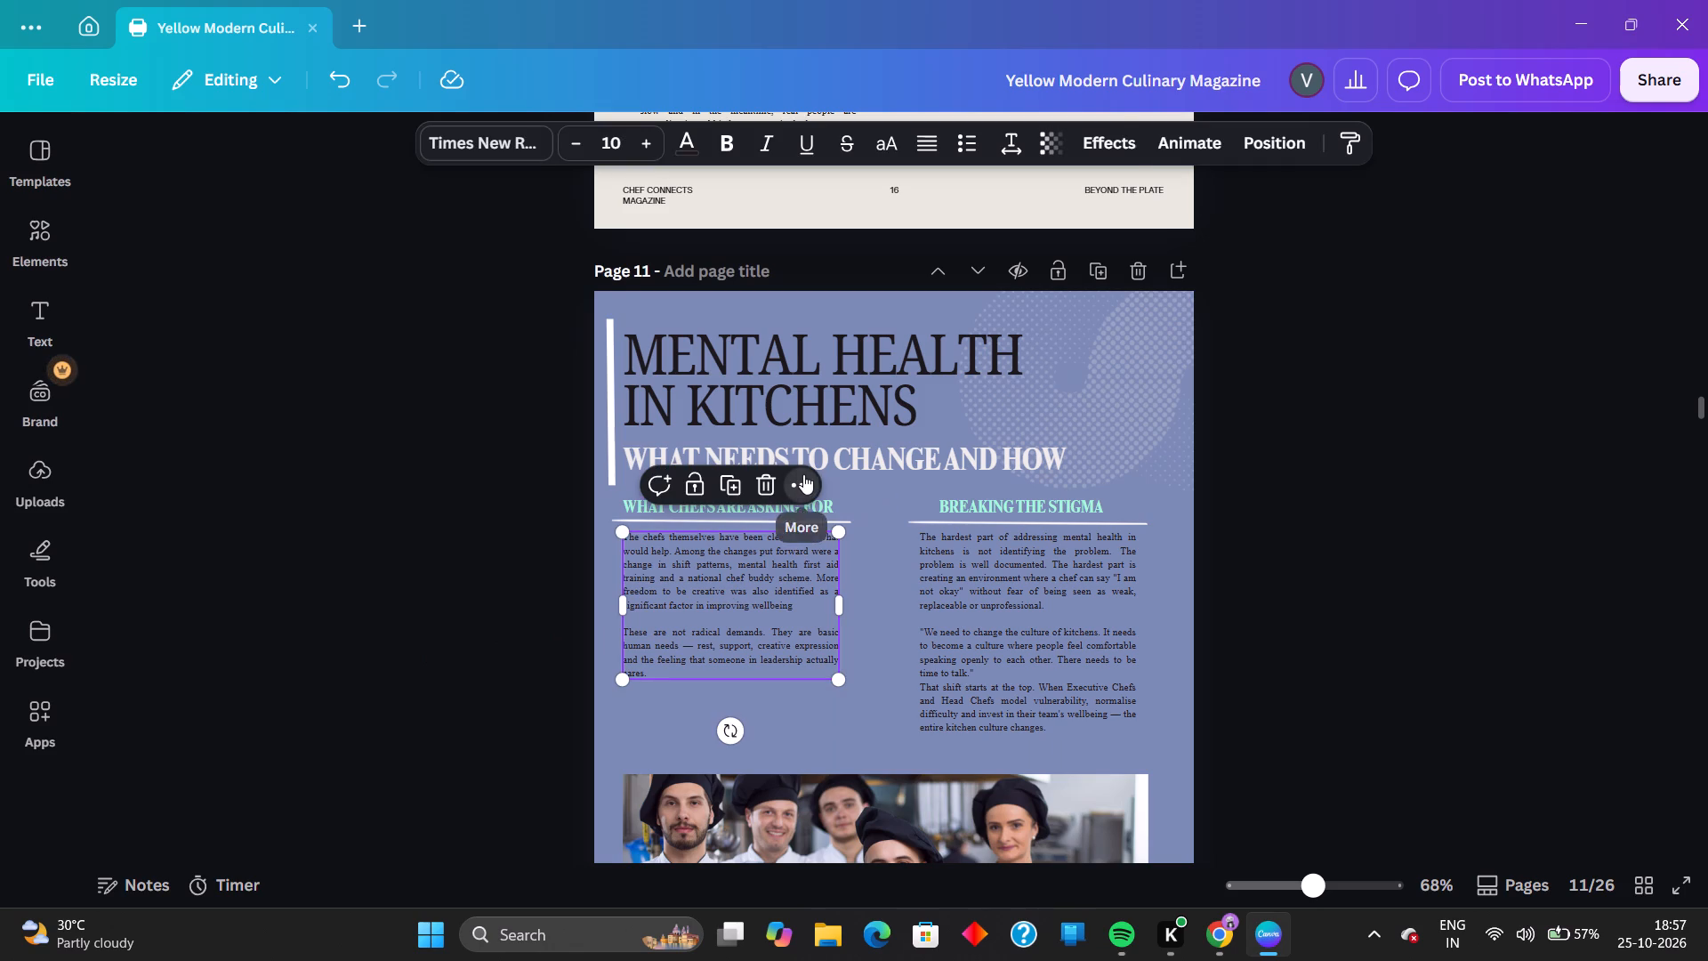
pyautogui.click(869, 82)
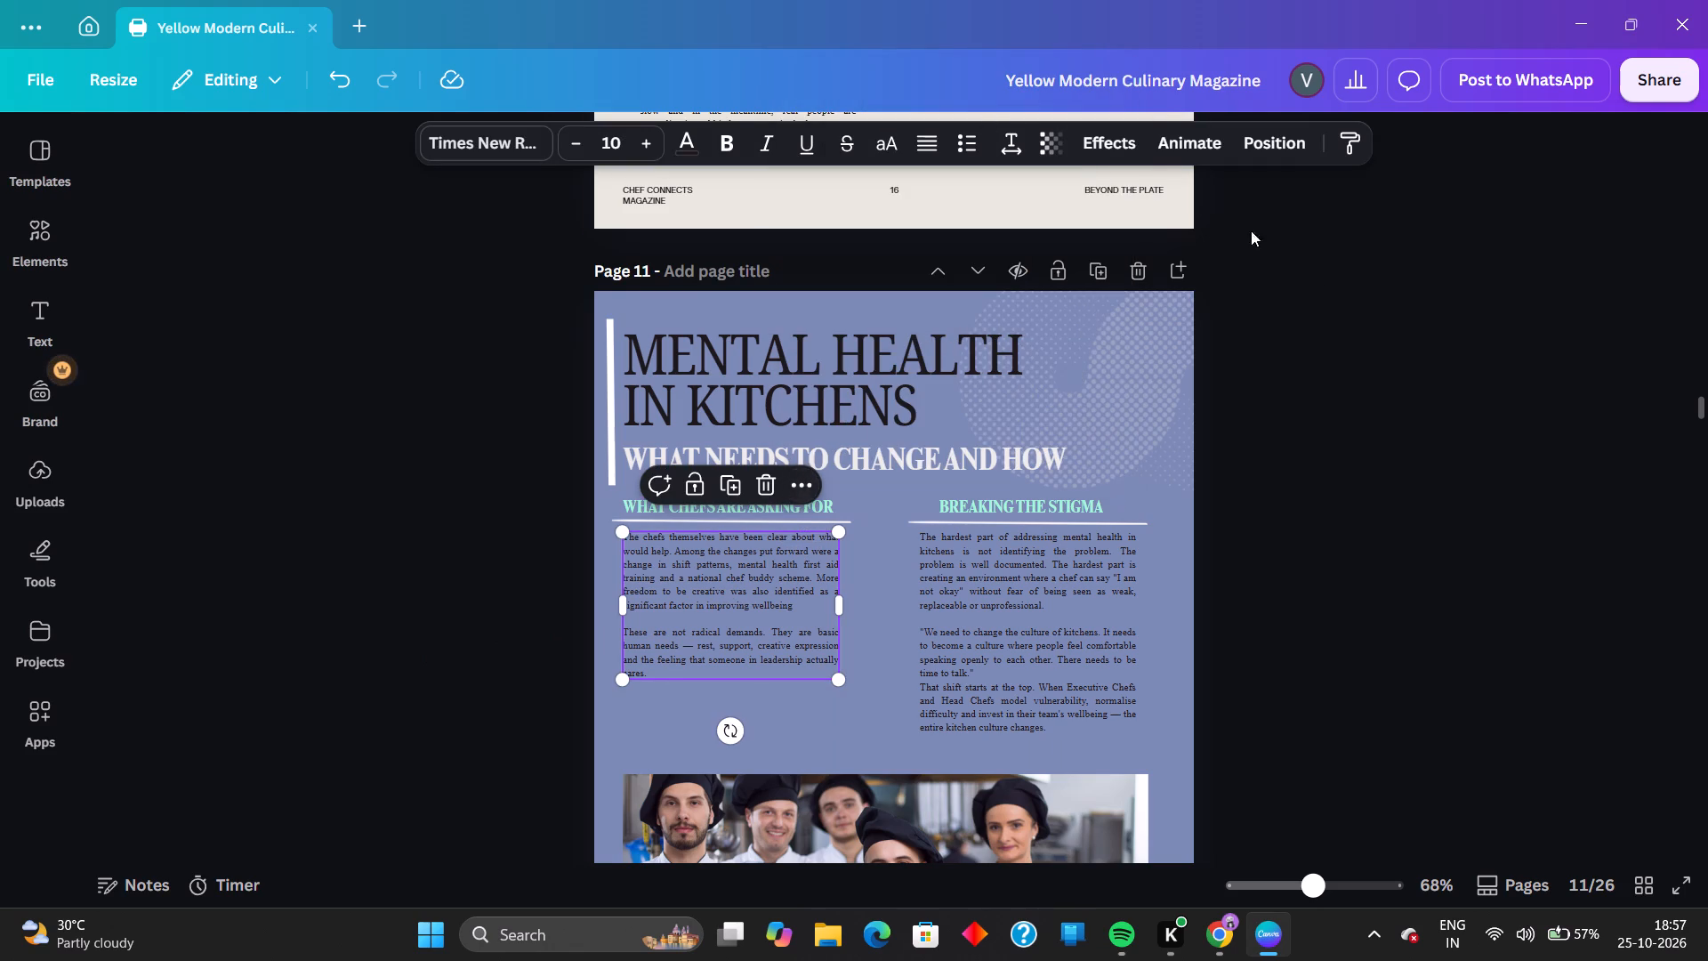
# Paste the copied body text block onto page 17 beneath the "Where it all Begins" heading.
pyautogui.scroll(-20, 1573, 536)
pyautogui.scroll(-9, 1573, 536)
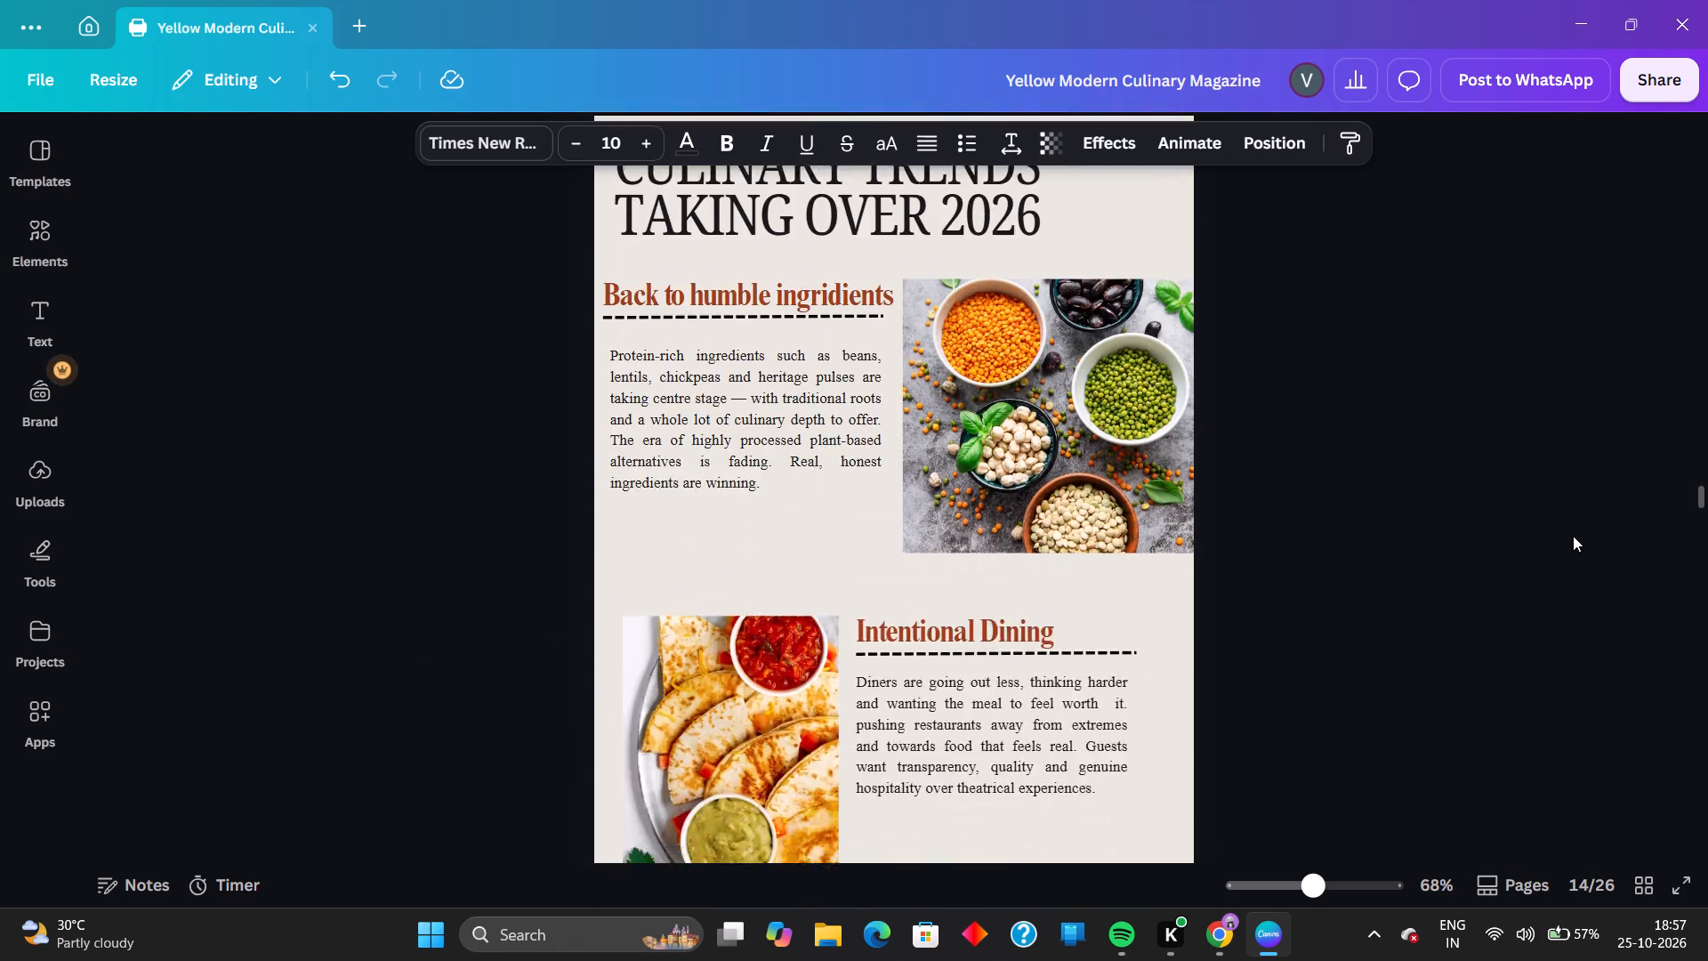
pyautogui.scroll(-19, 1573, 536)
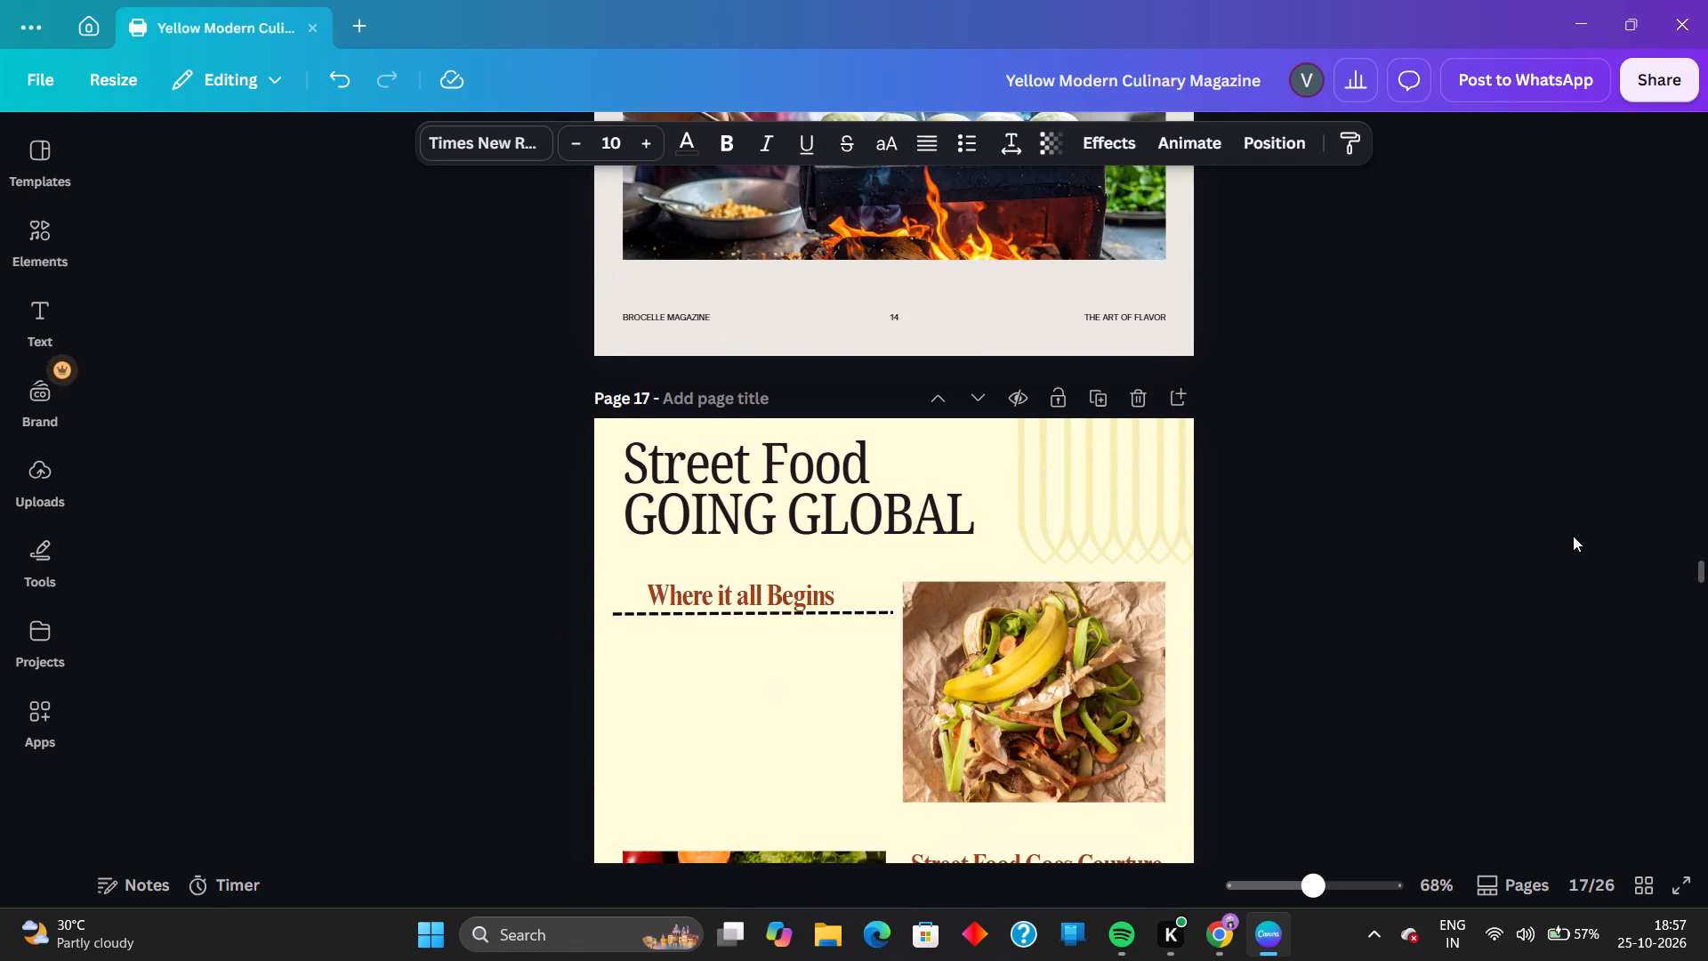
pyautogui.scroll(-2, 1573, 536)
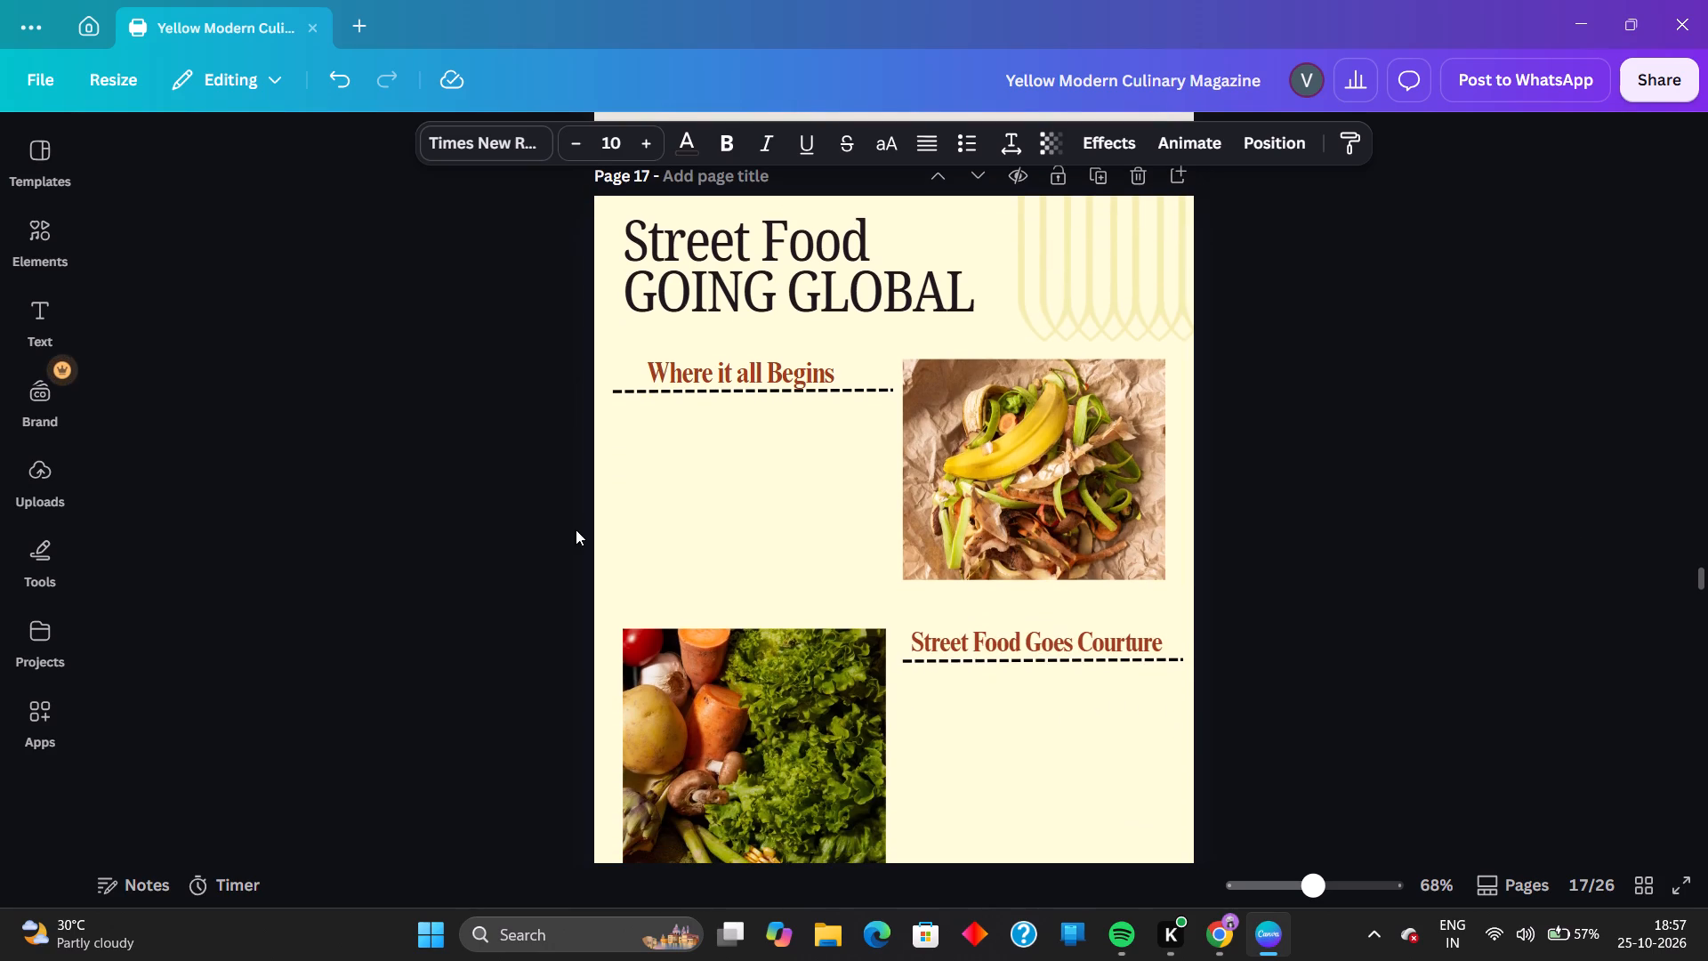
pyautogui.rightClick(667, 510)
pyautogui.click(749, 538)
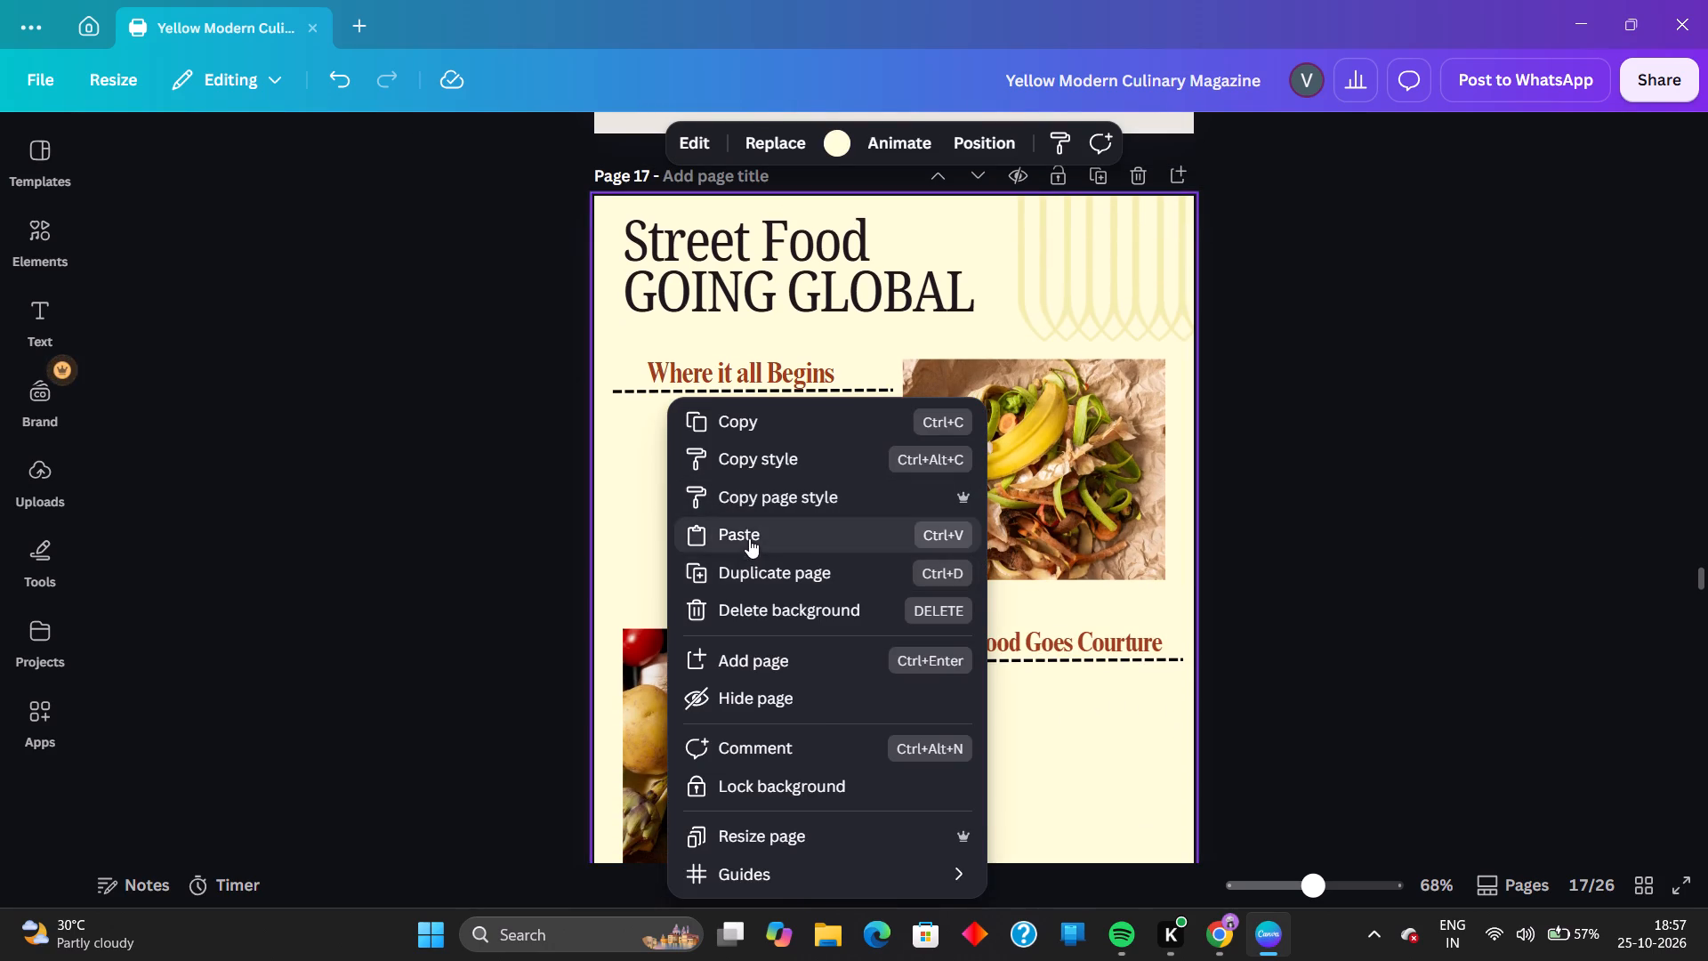
pyautogui.click(1424, 427)
pyautogui.click(783, 508)
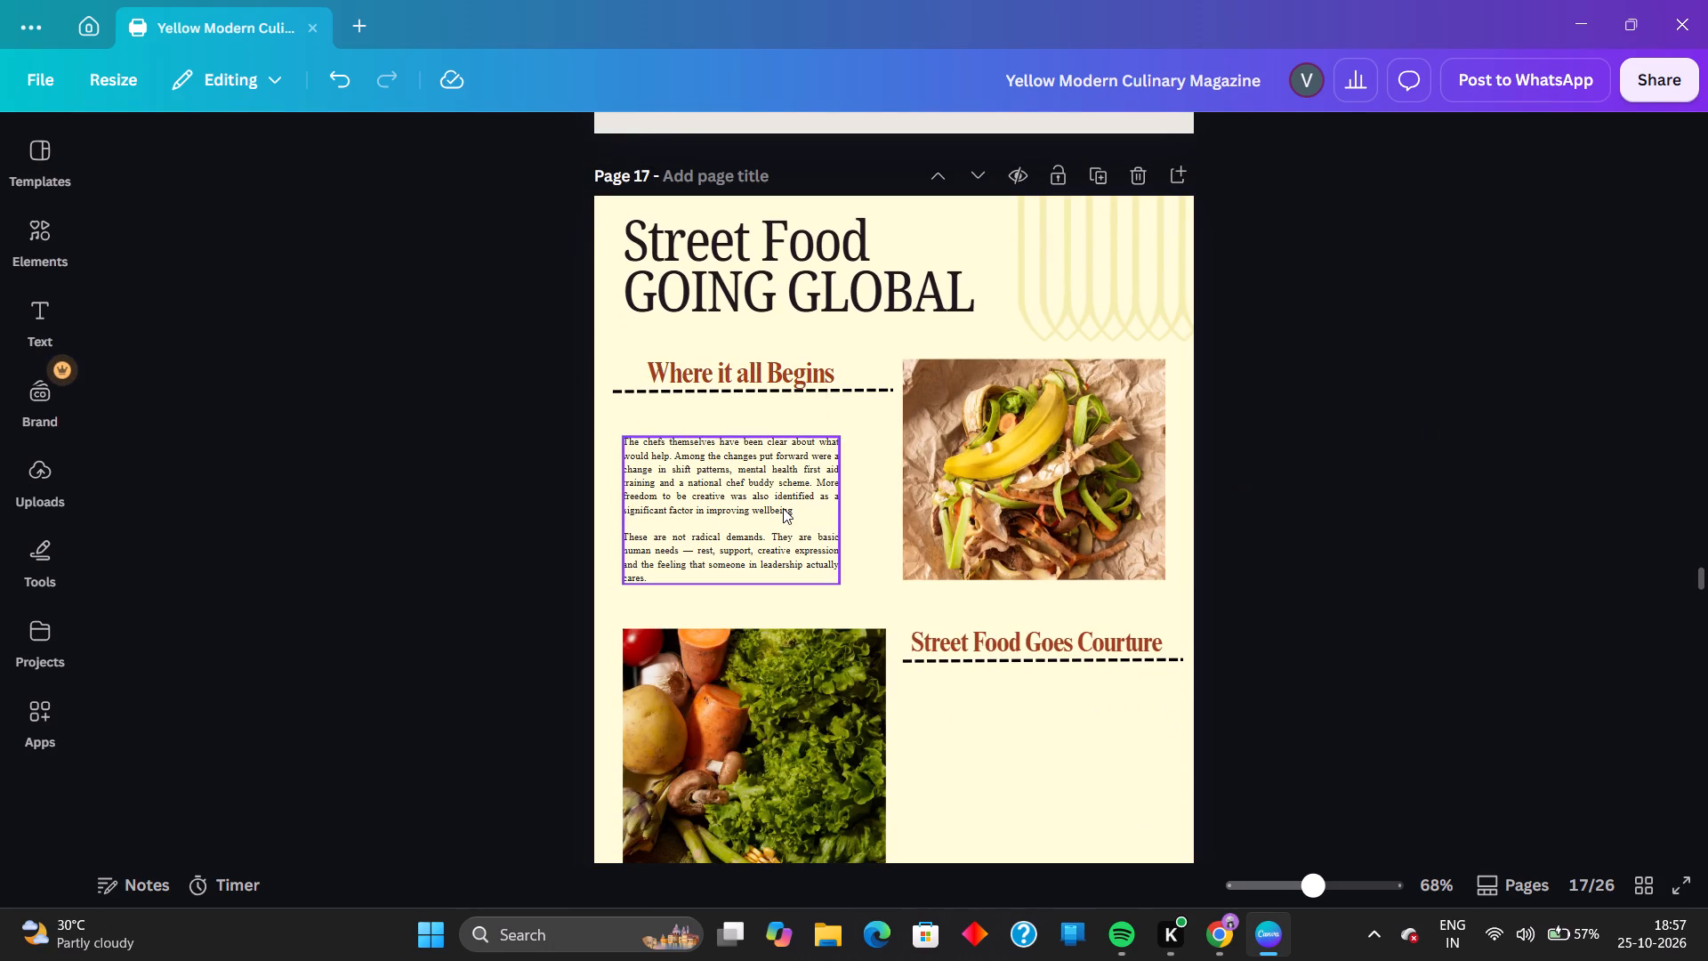
# Widen the body text block under the "Where it all Begins" heading and set its font size to 12.
pyautogui.moveTo(841, 512); pyautogui.dragTo(855, 517)
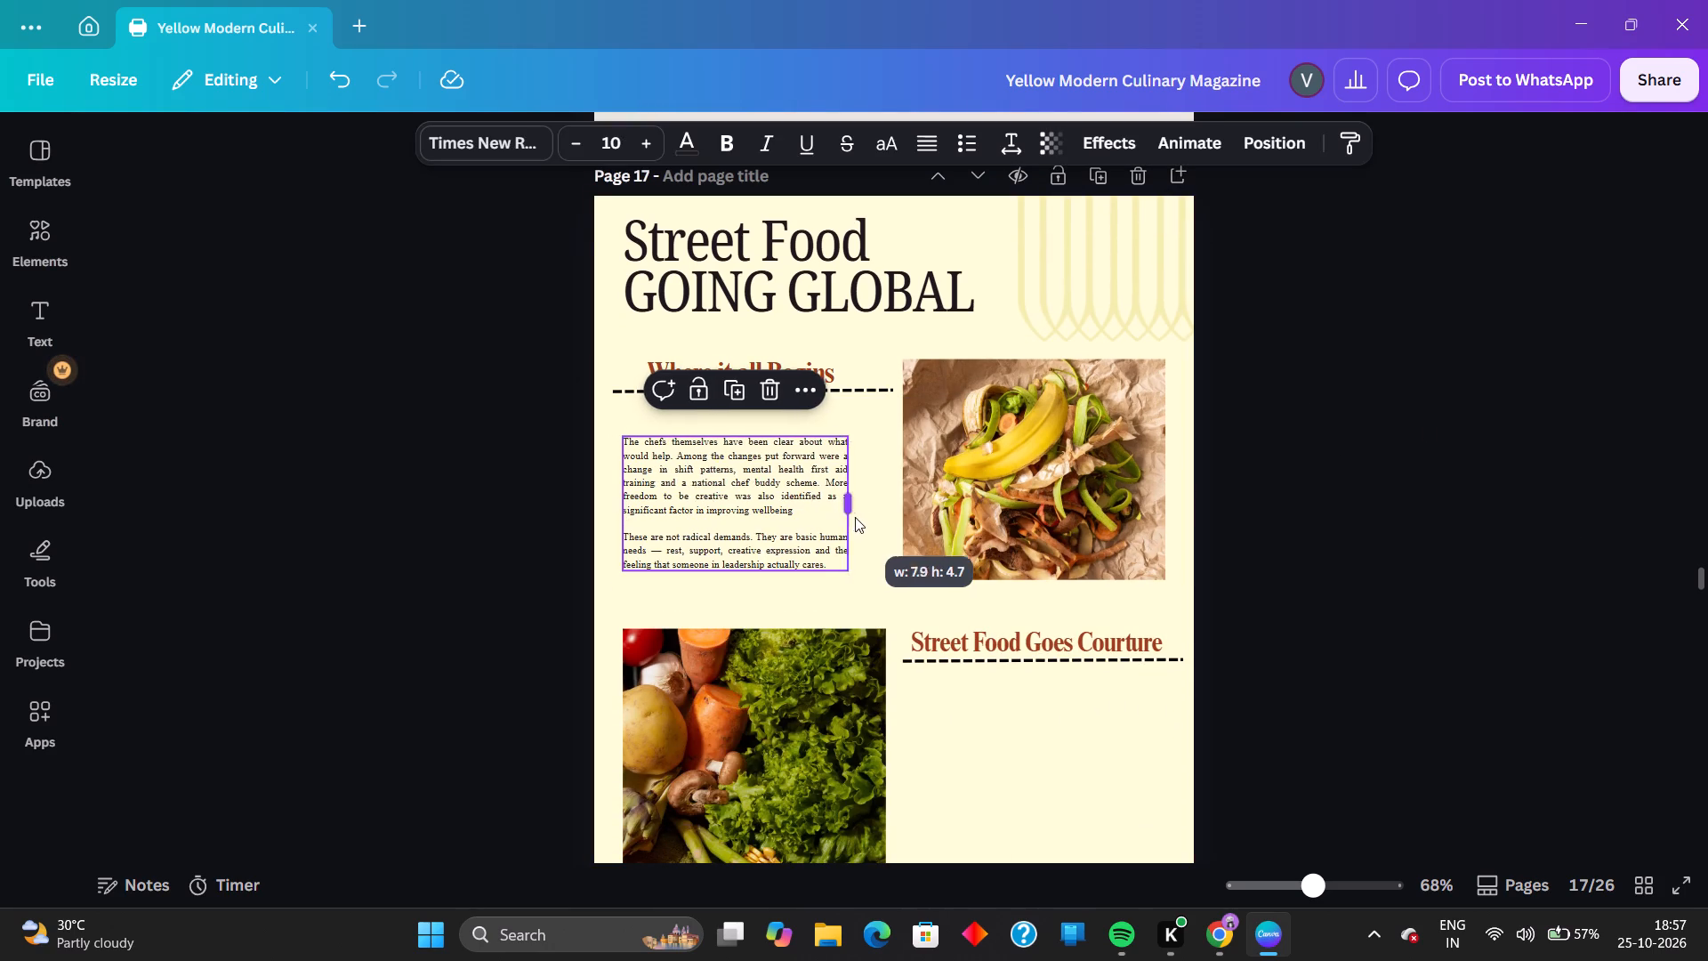
pyautogui.moveTo(855, 517); pyautogui.dragTo(888, 517)
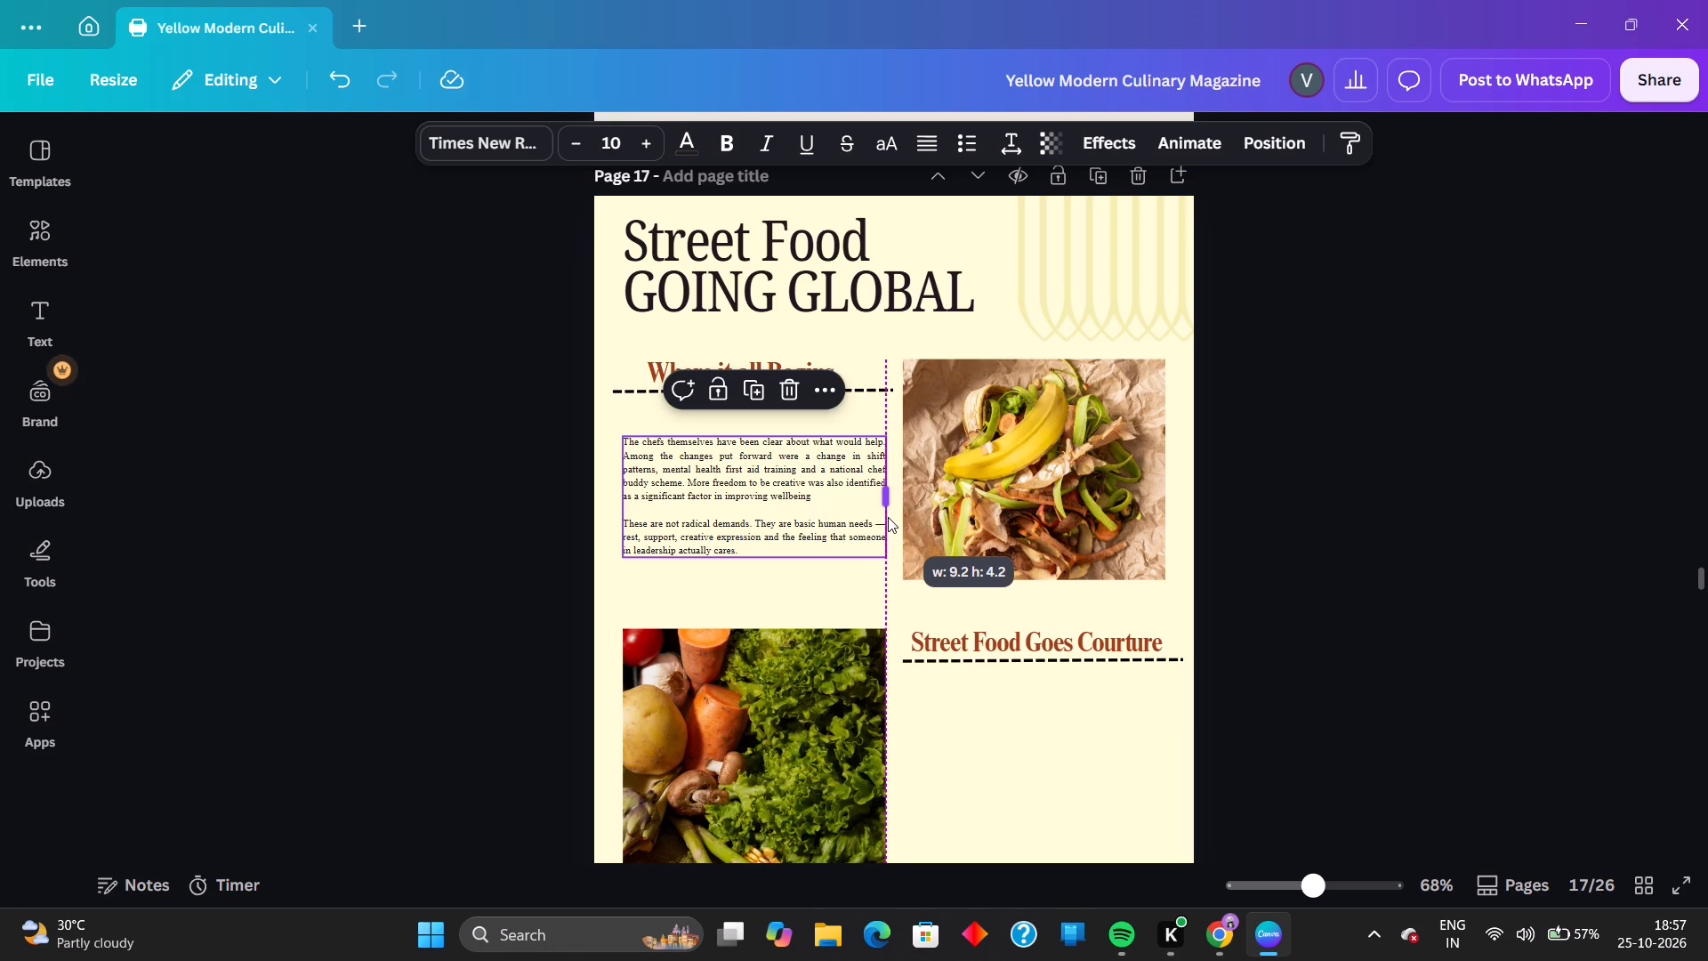
pyautogui.moveTo(888, 517); pyautogui.dragTo(874, 517)
pyautogui.click(652, 133)
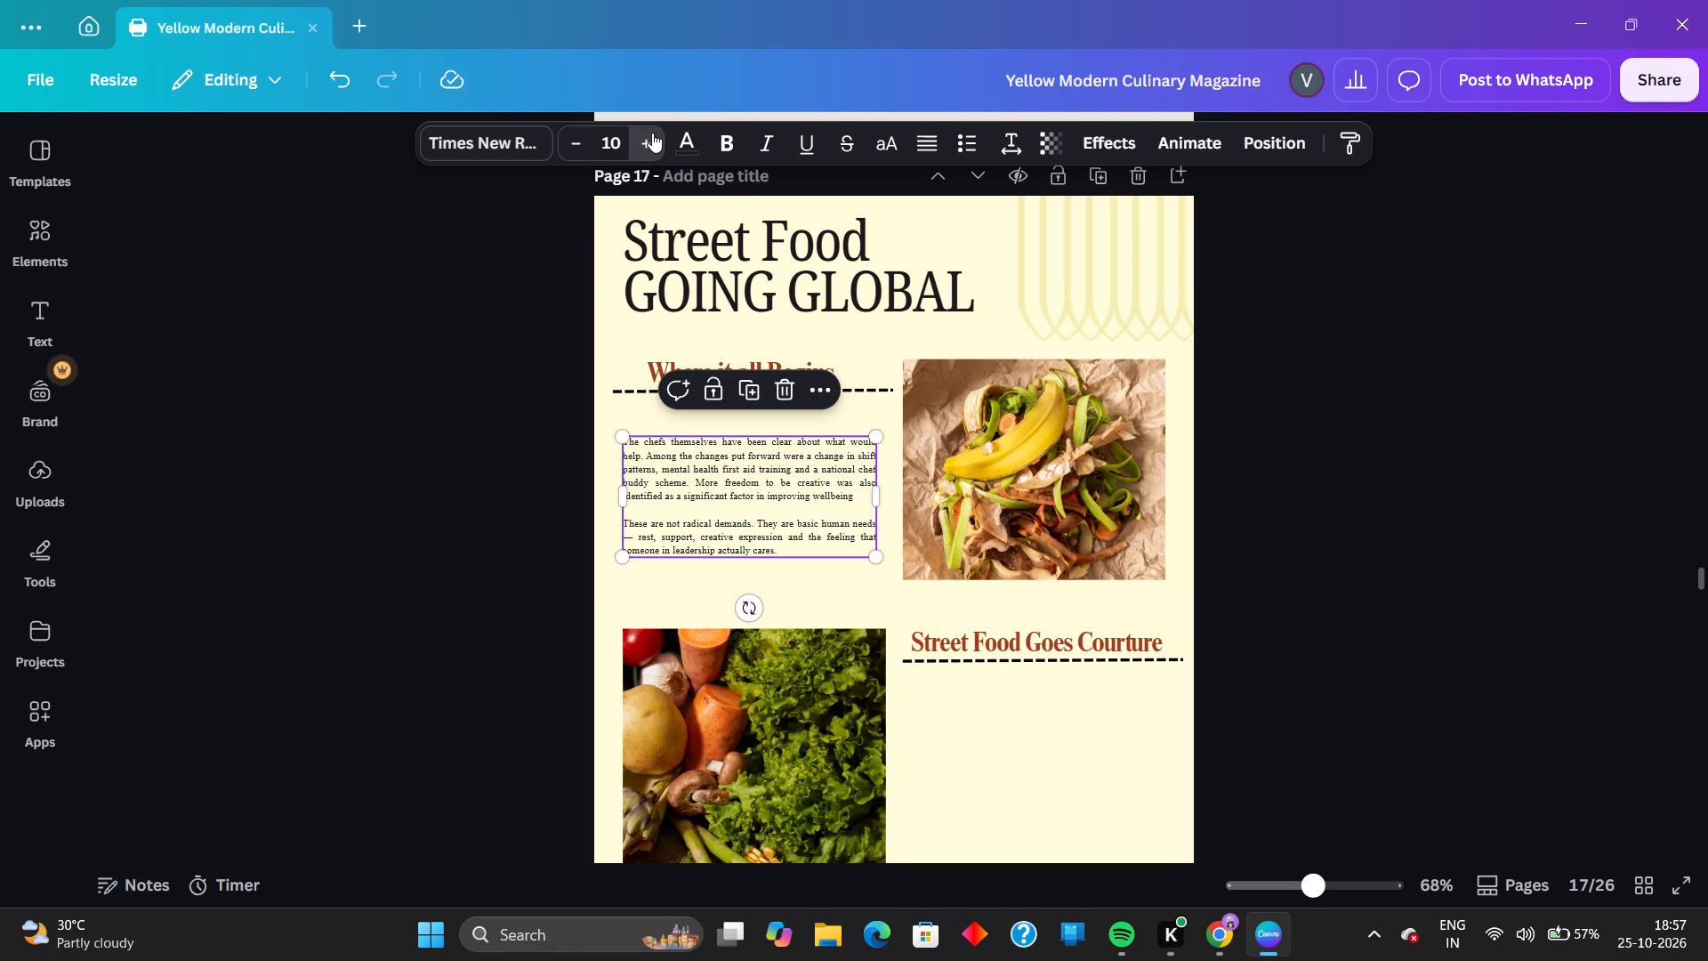
pyautogui.click(652, 133)
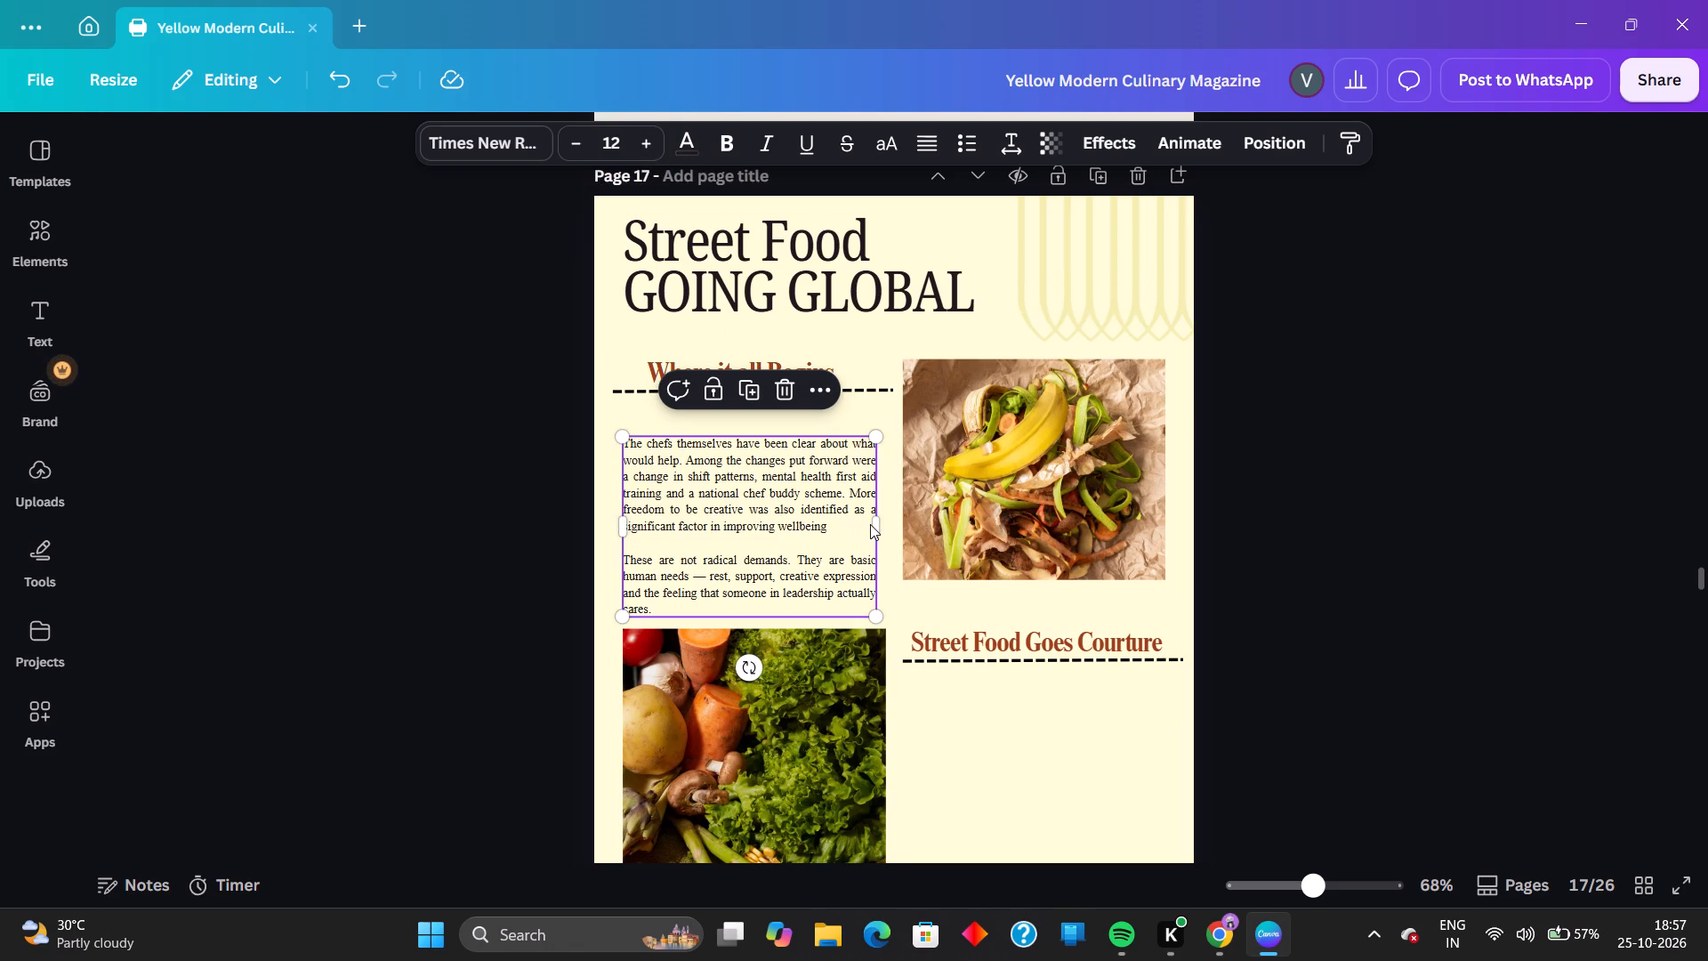
# Widen the enlarged body text block to match the width of the vegetable photo below it.
pyautogui.click(870, 524)
pyautogui.click(876, 524)
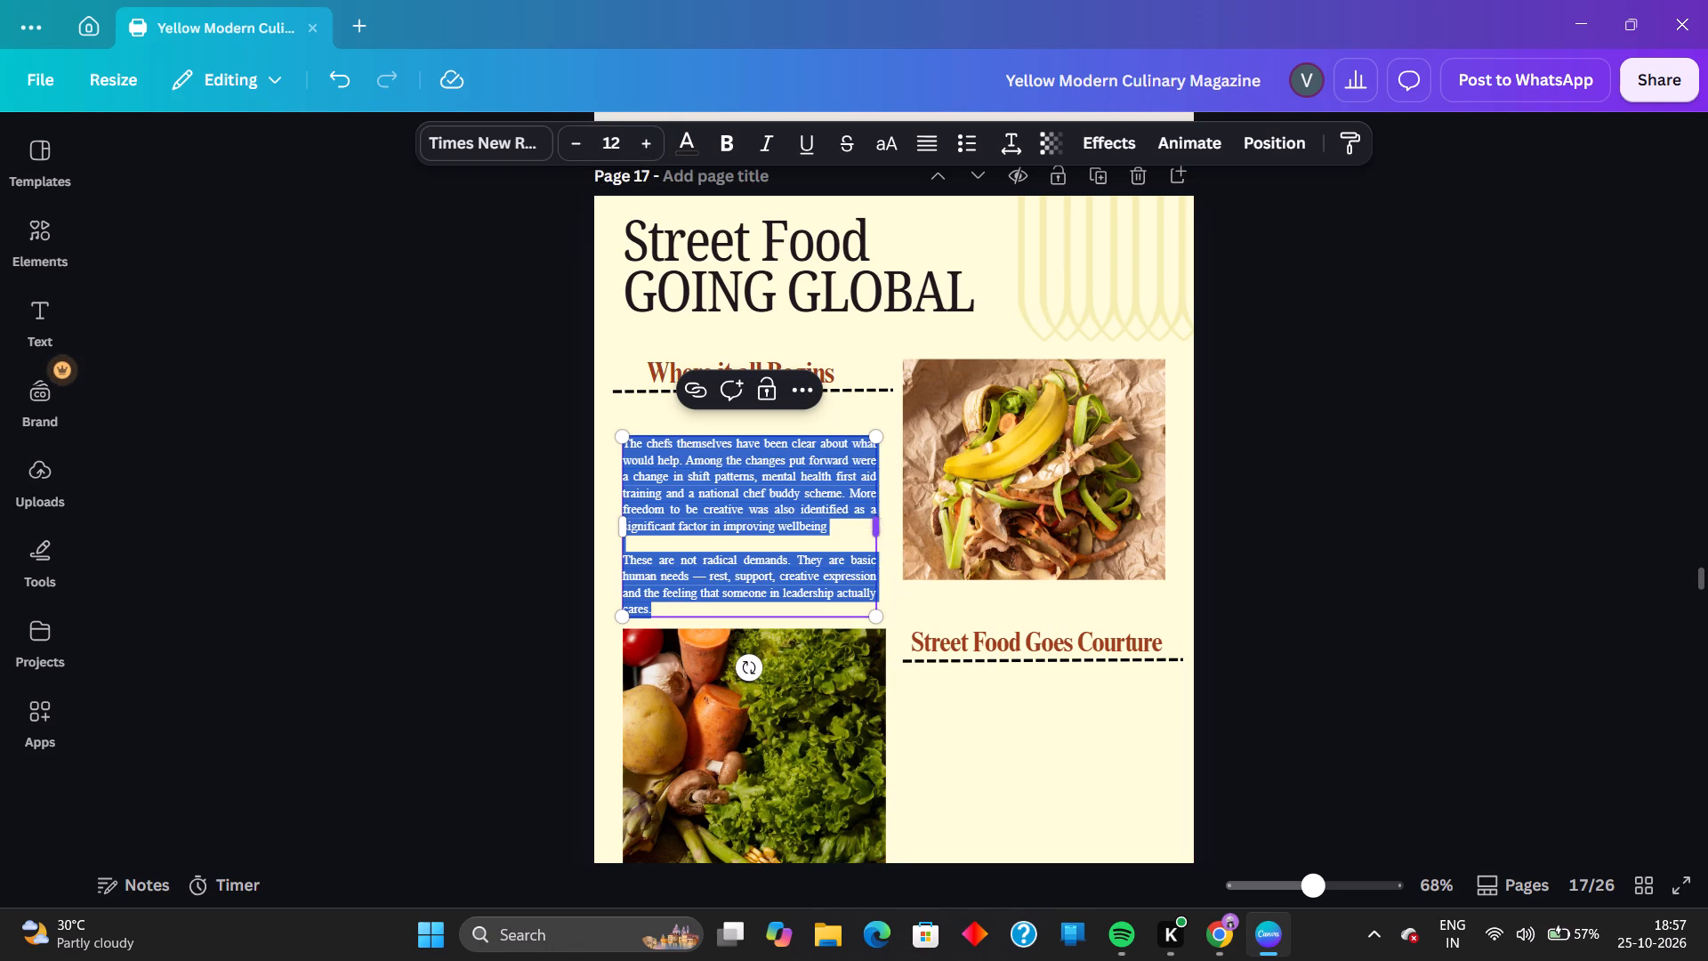
pyautogui.click(850, 536)
pyautogui.moveTo(880, 531); pyautogui.dragTo(888, 532)
# Move the body text block up, closer to the dashed line under "Where it all Begins".
pyautogui.moveTo(868, 532); pyautogui.dragTo(855, 498)
pyautogui.click(871, 557)
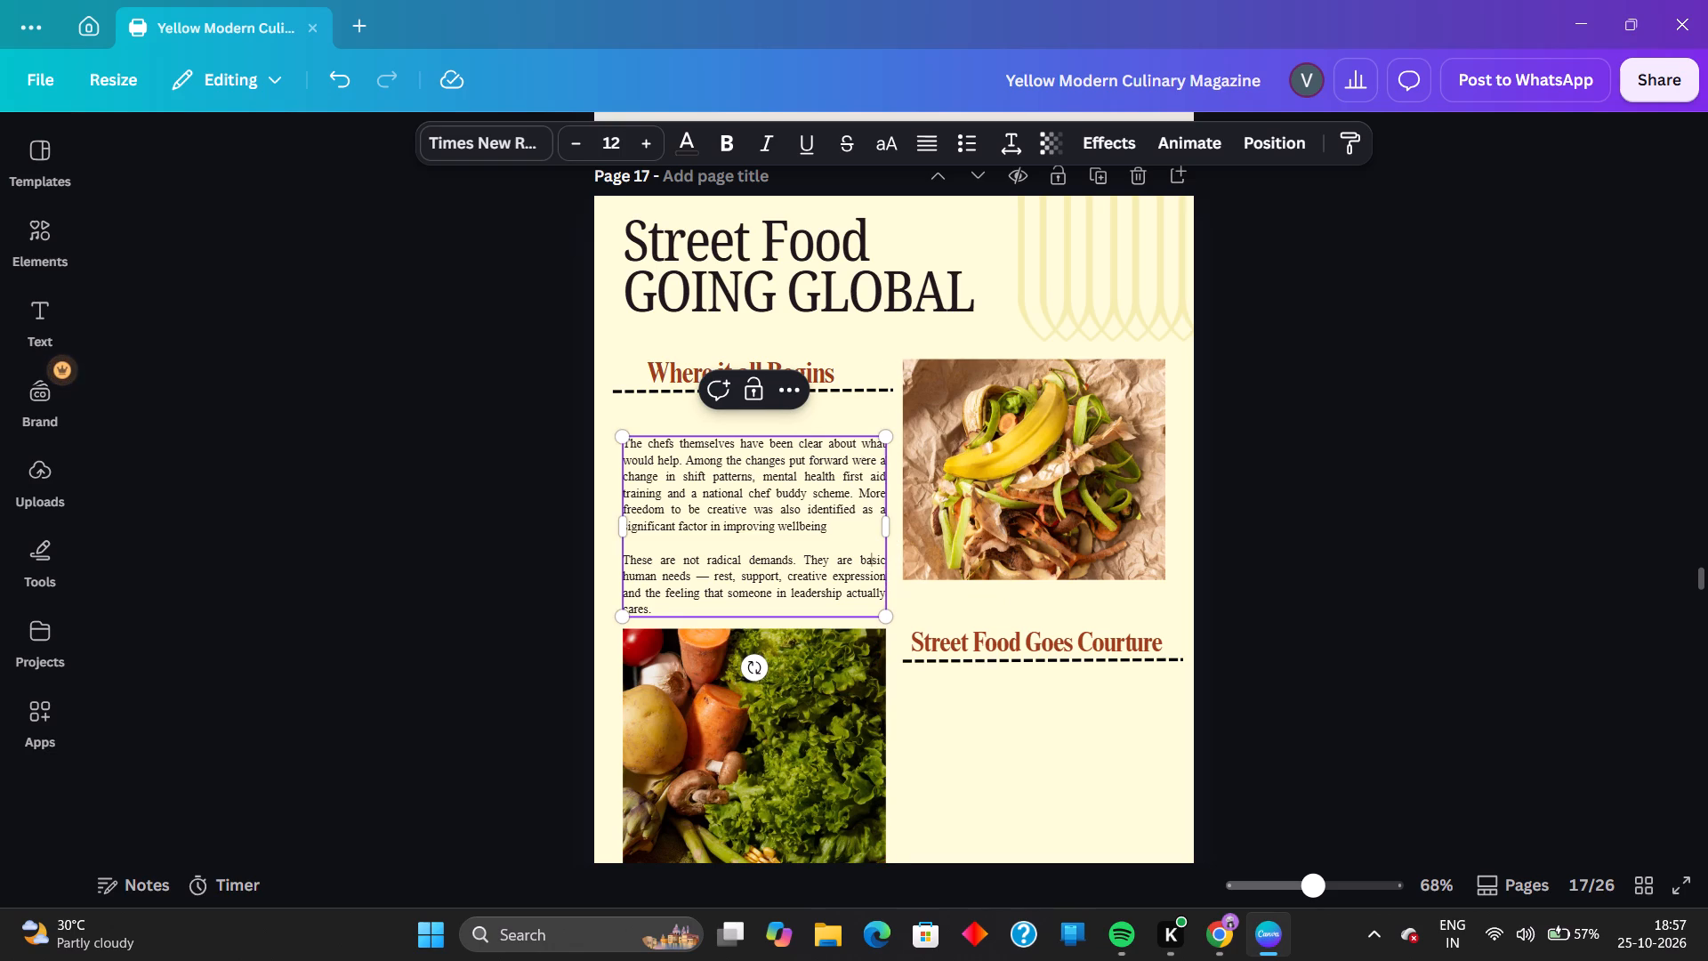
pyautogui.moveTo(853, 531); pyautogui.dragTo(842, 512)
pyautogui.click(890, 545)
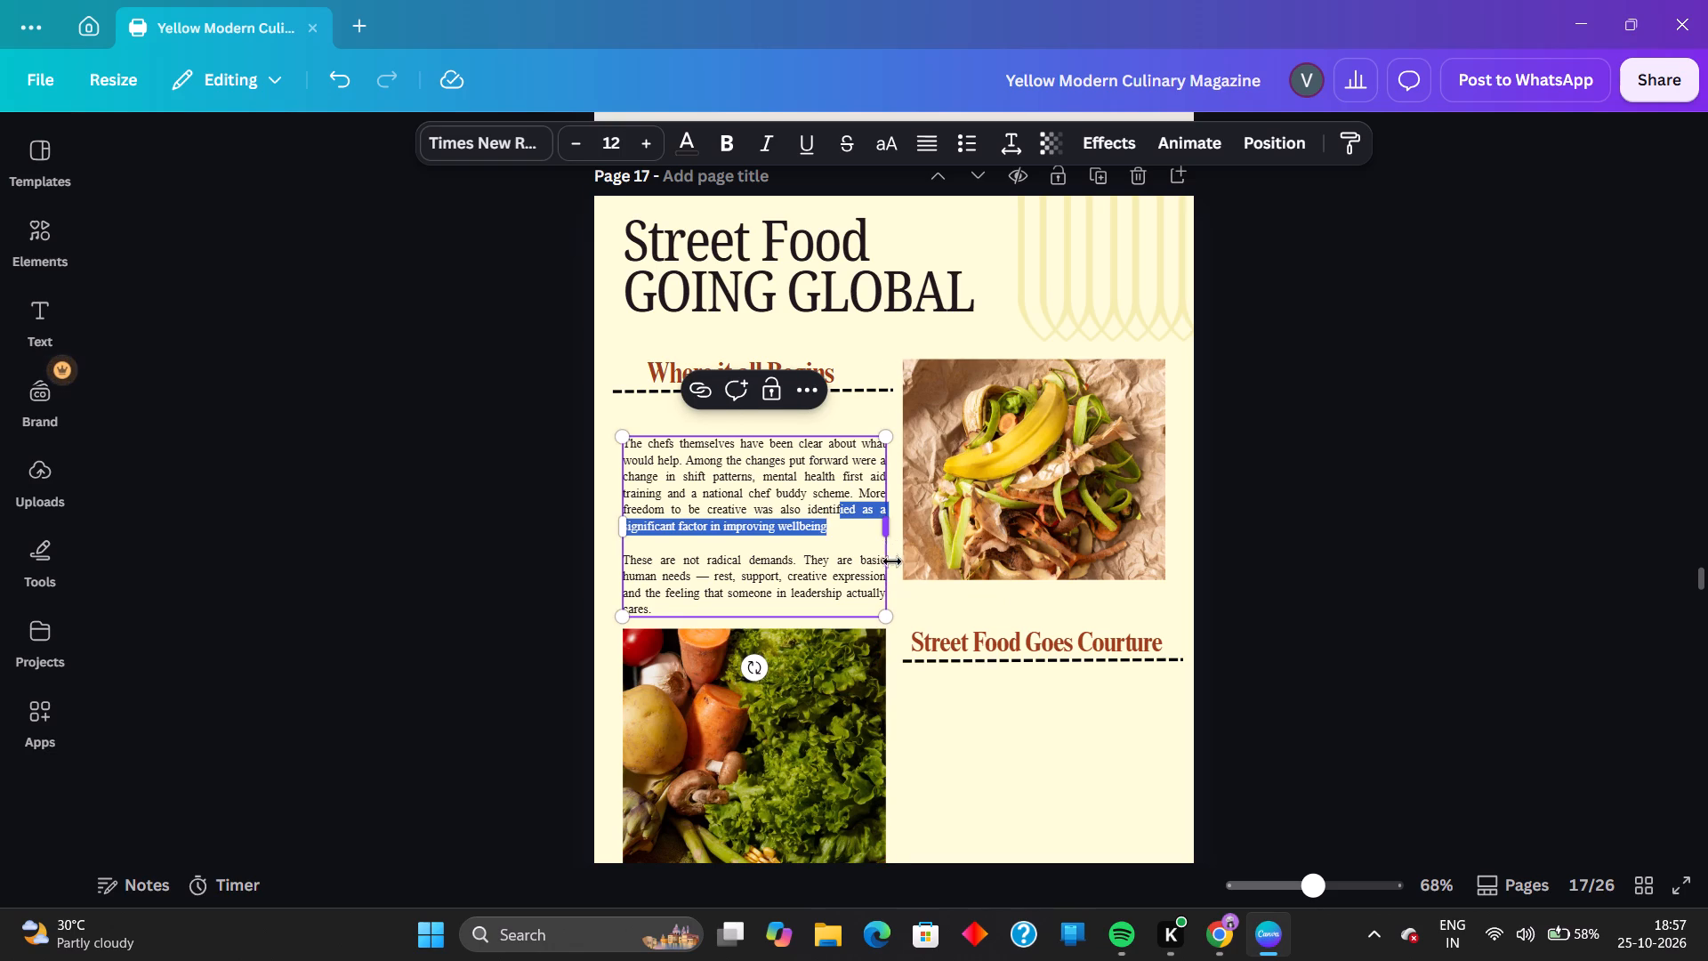
pyautogui.click(931, 606)
pyautogui.moveTo(860, 543); pyautogui.dragTo(837, 516)
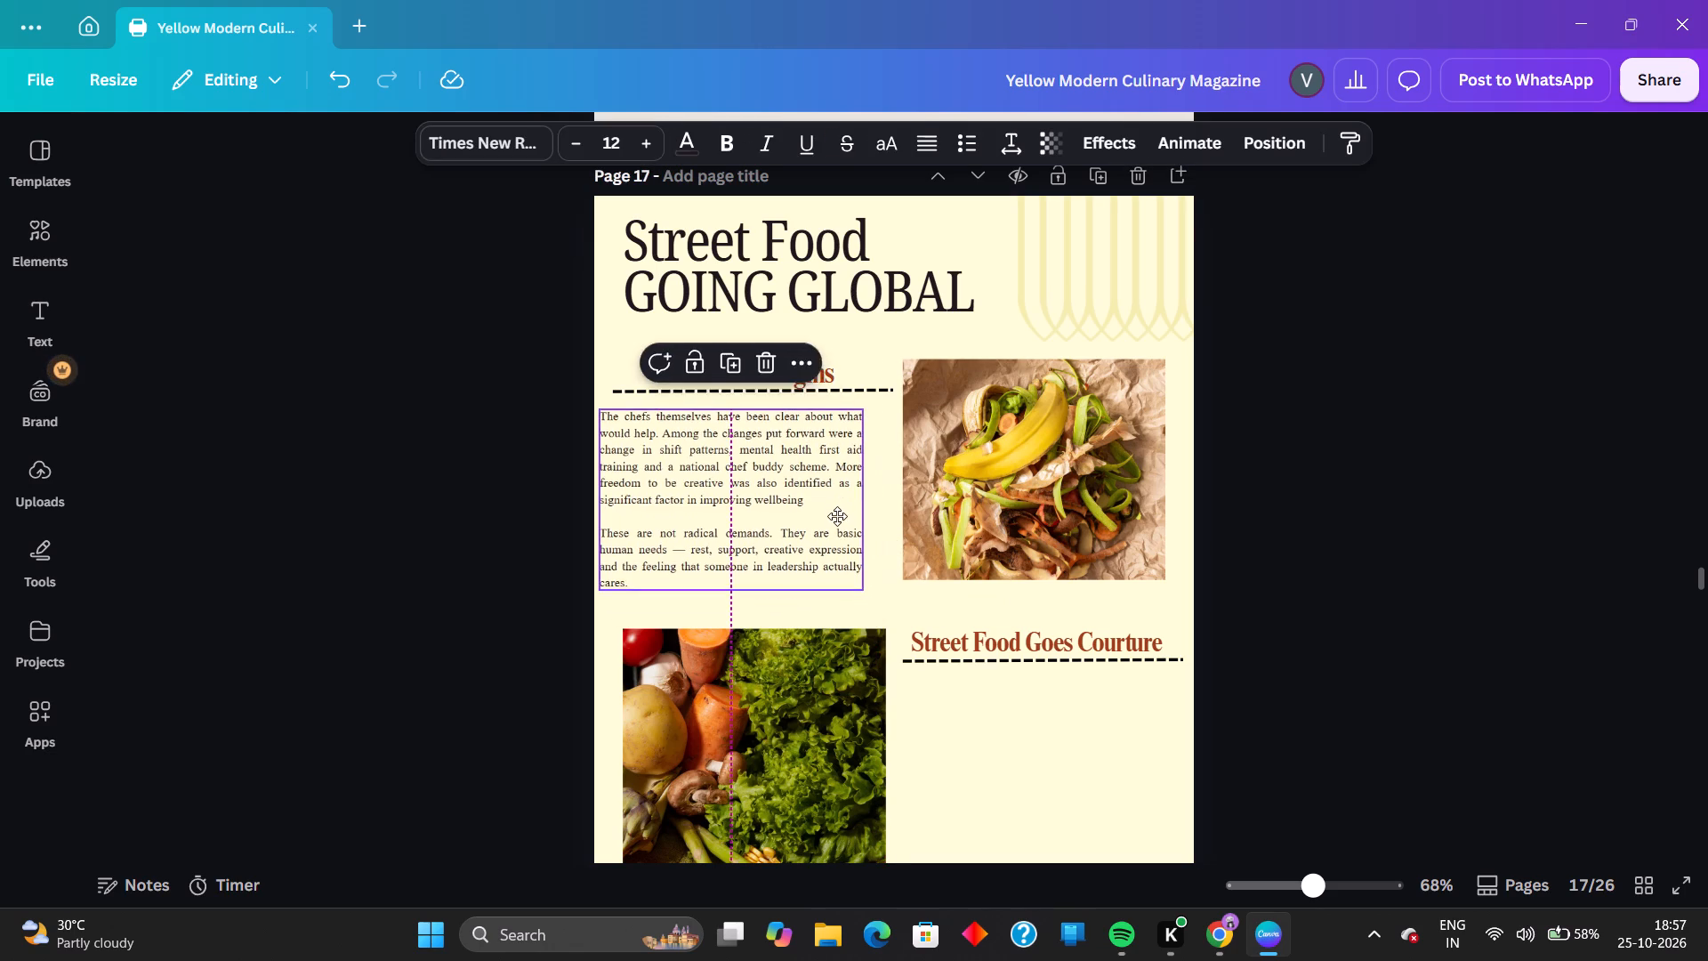
# Shift the body text block sideways so its left edge lines up with the start of the dashed line under "Where it all Begins".
pyautogui.moveTo(837, 516); pyautogui.dragTo(853, 516)
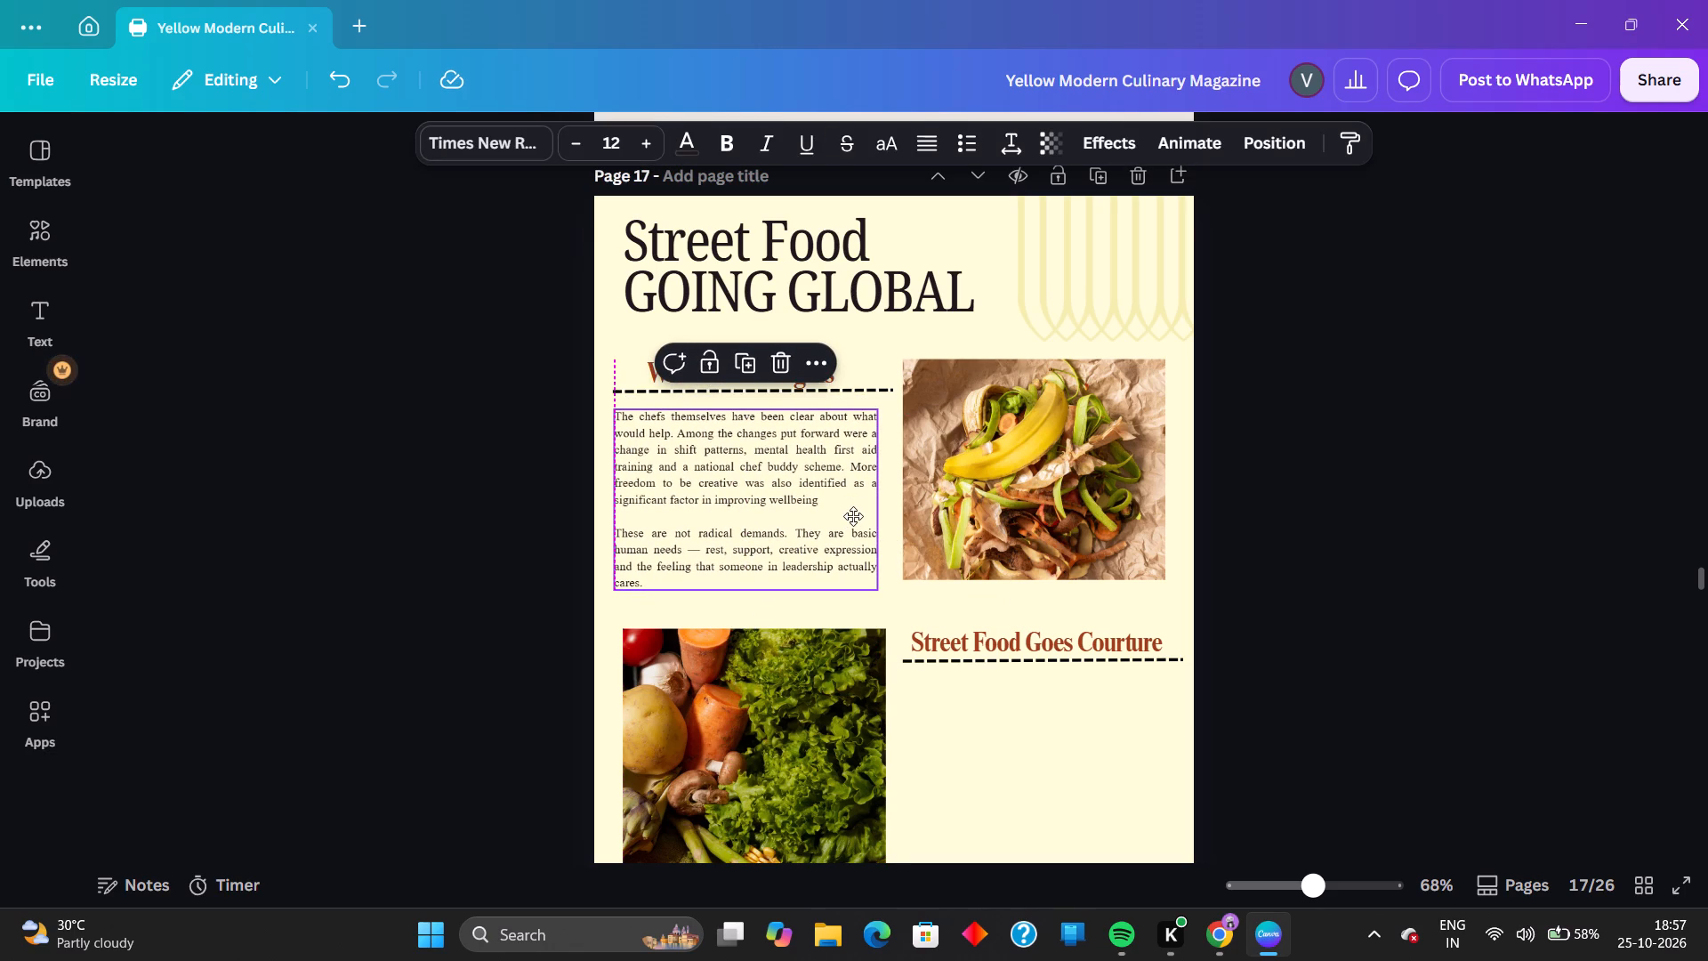
pyautogui.moveTo(853, 516); pyautogui.dragTo(859, 516)
pyautogui.click(1281, 539)
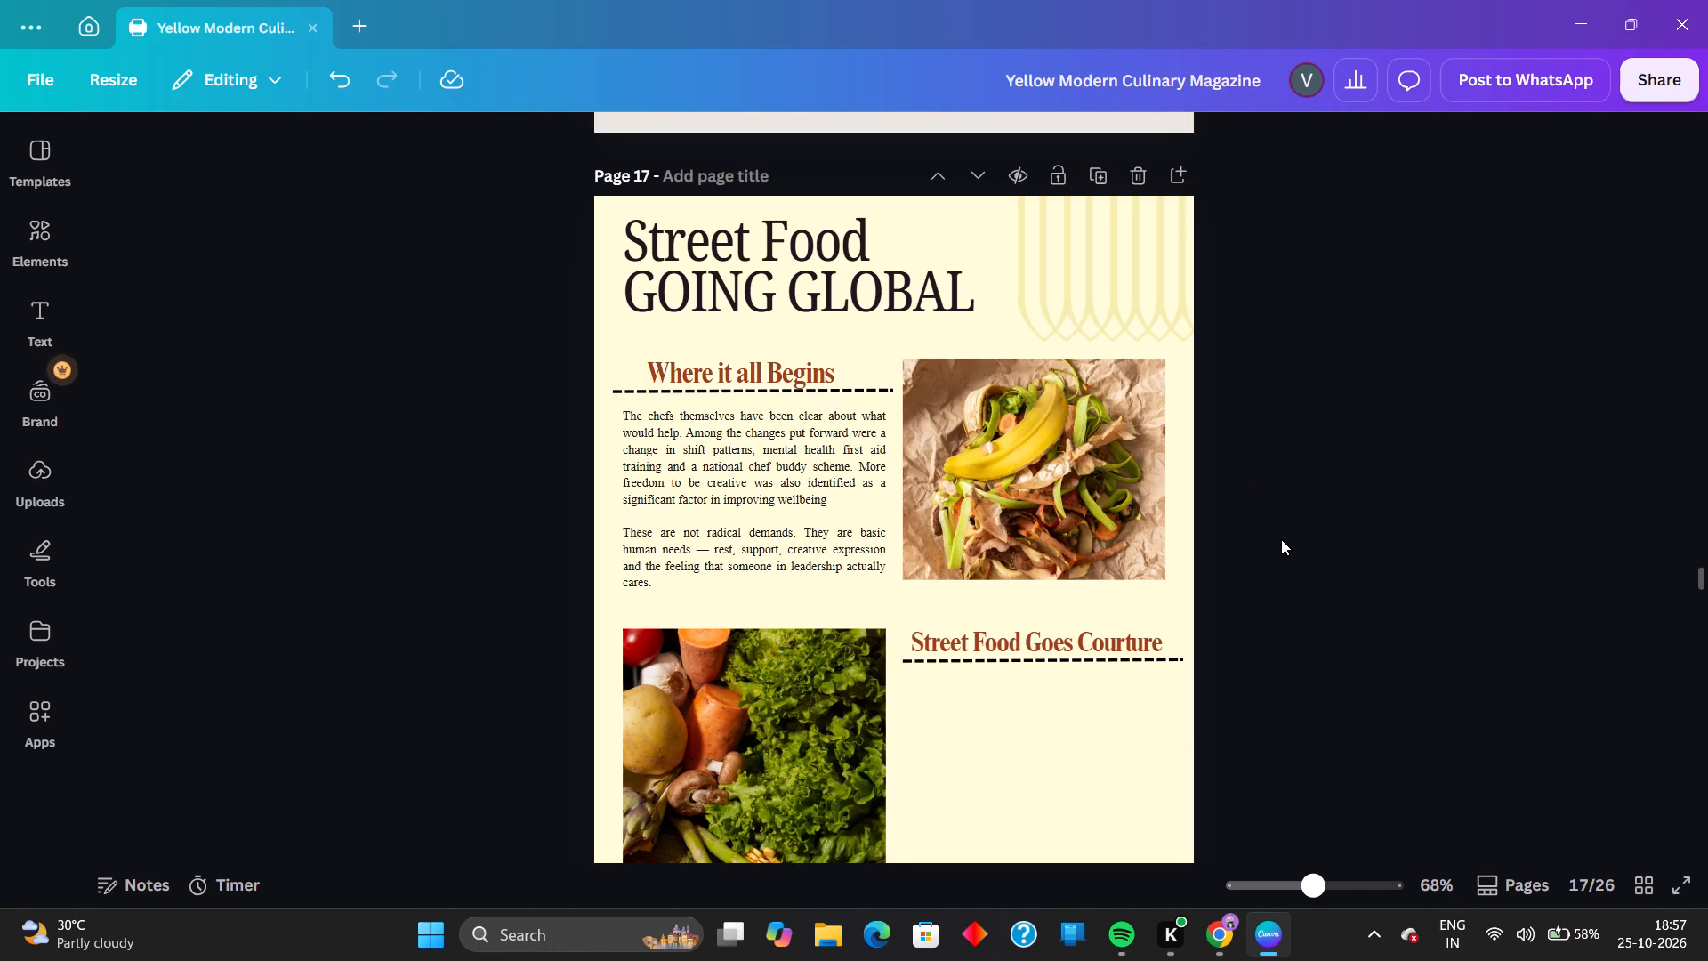
pyautogui.click(848, 505)
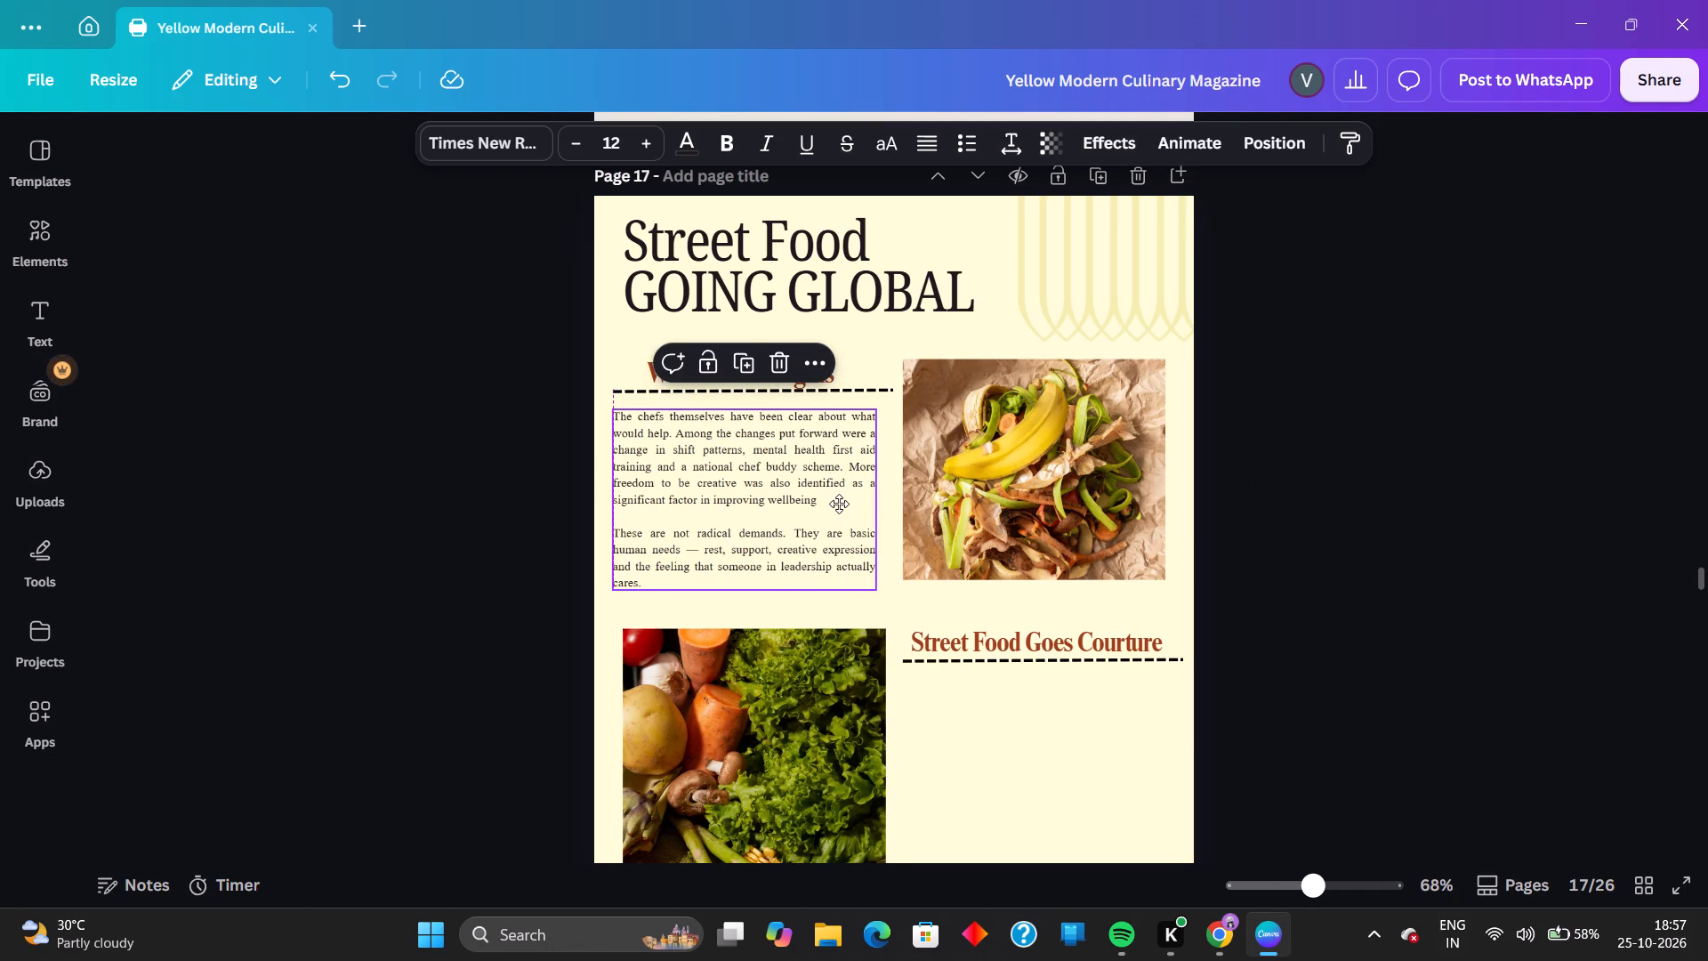
pyautogui.click(1312, 575)
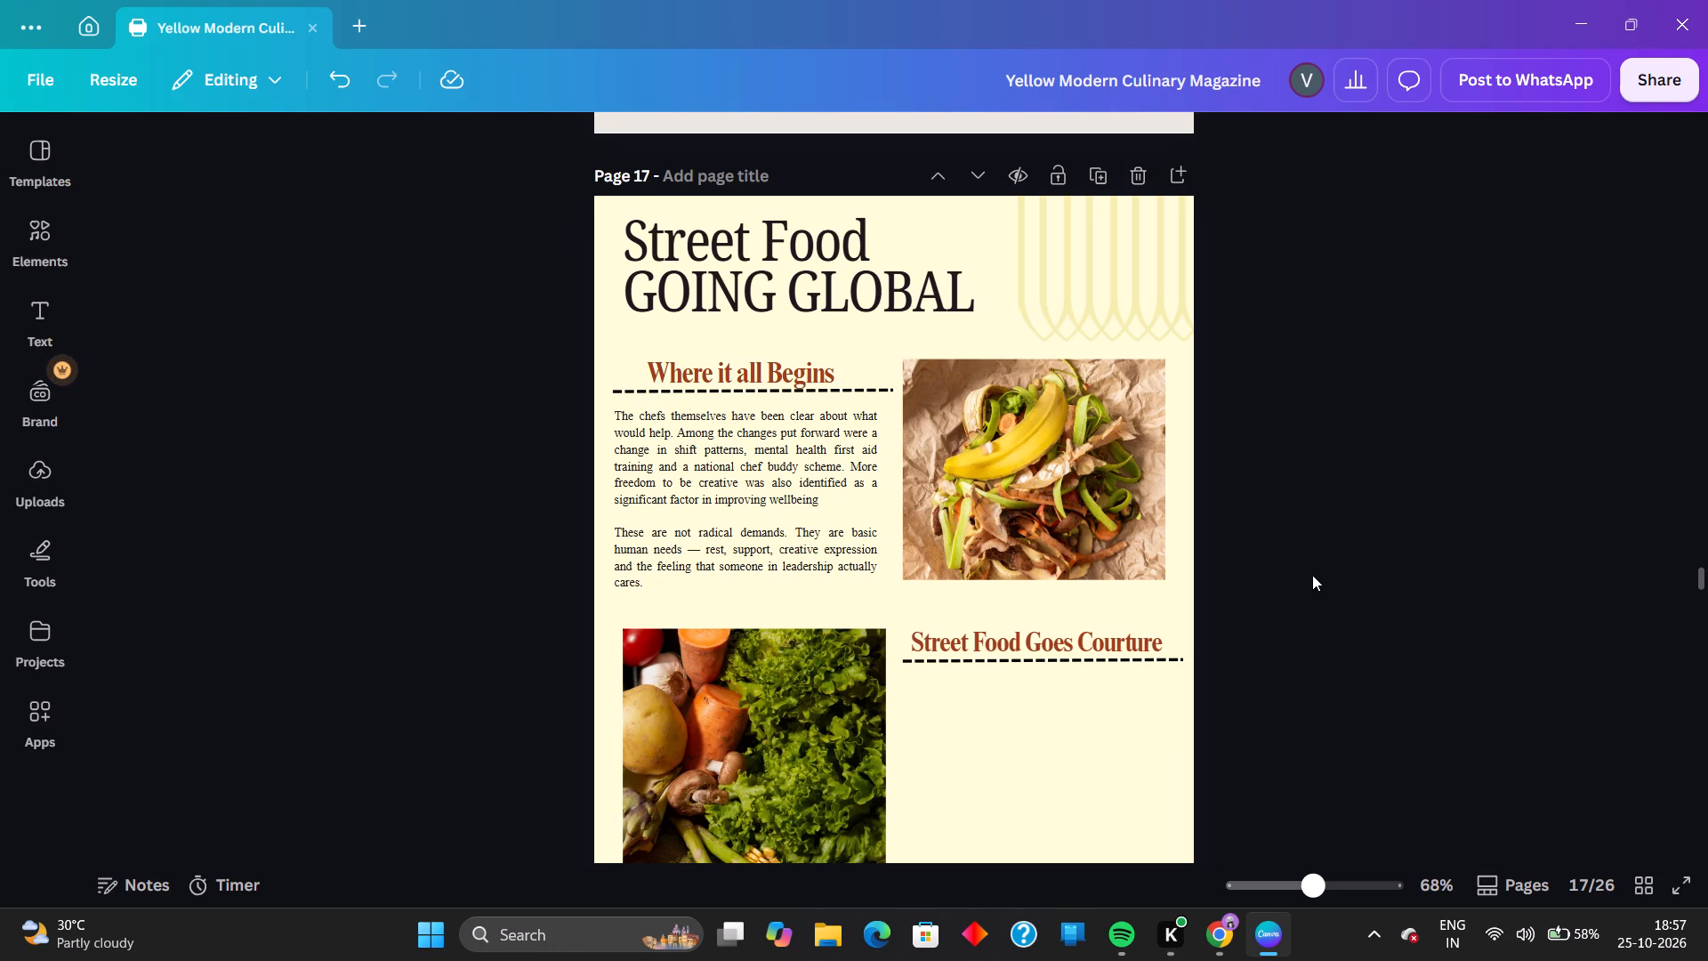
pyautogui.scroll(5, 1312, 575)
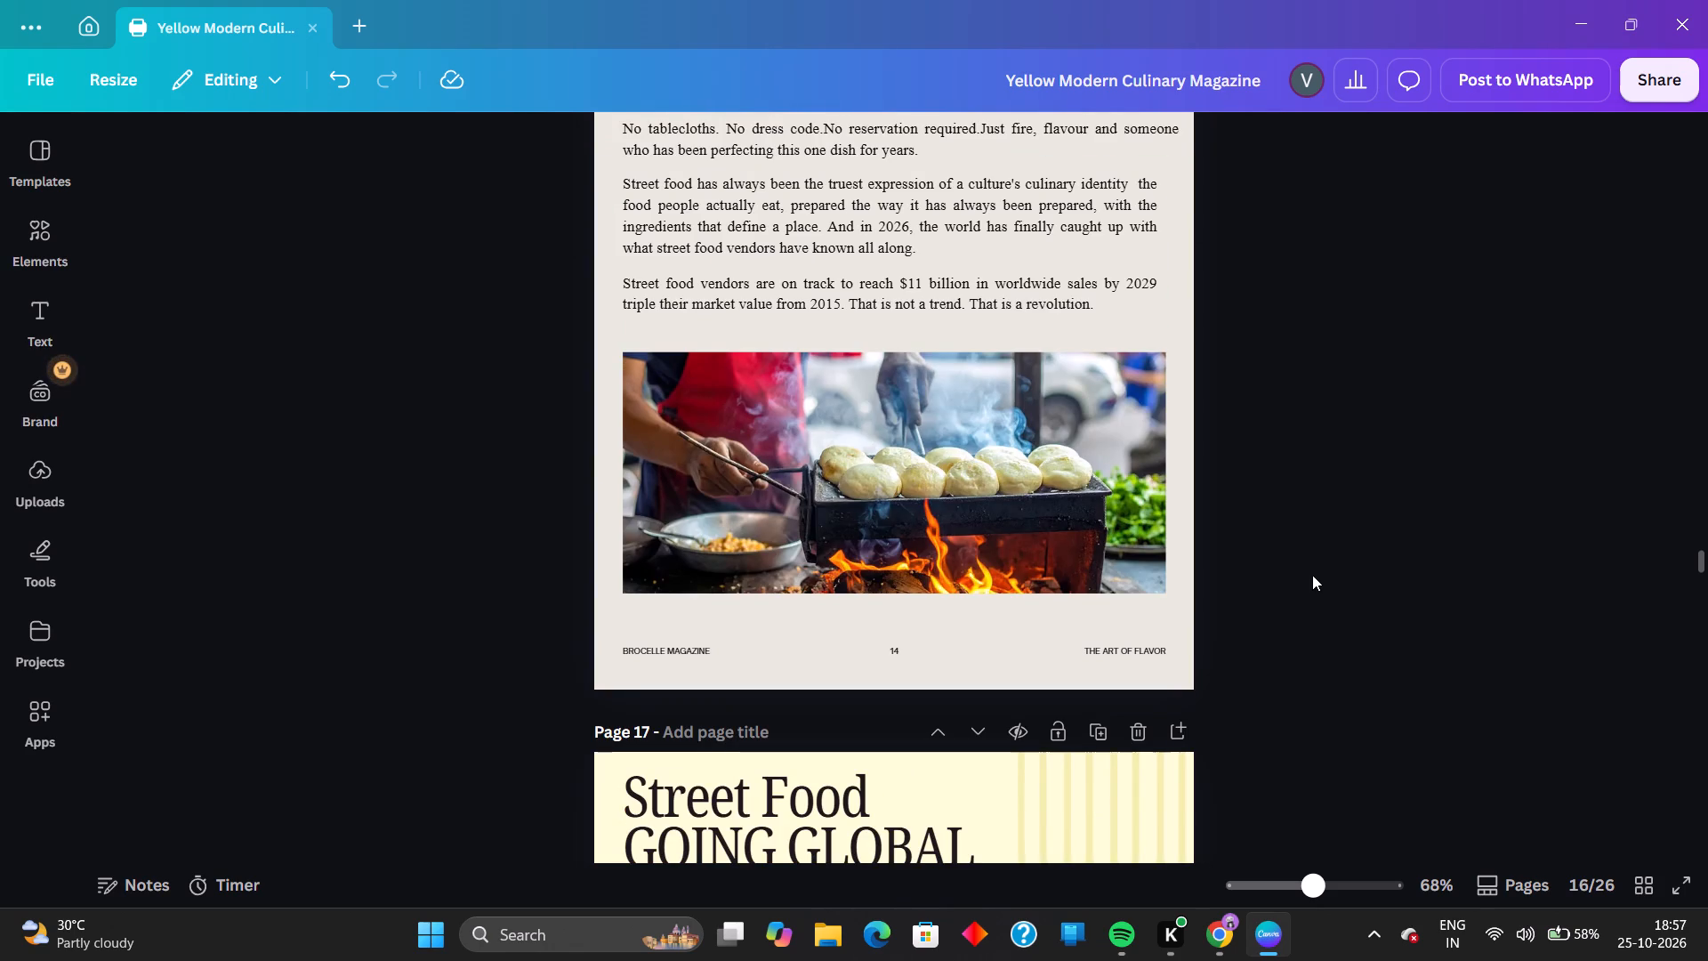
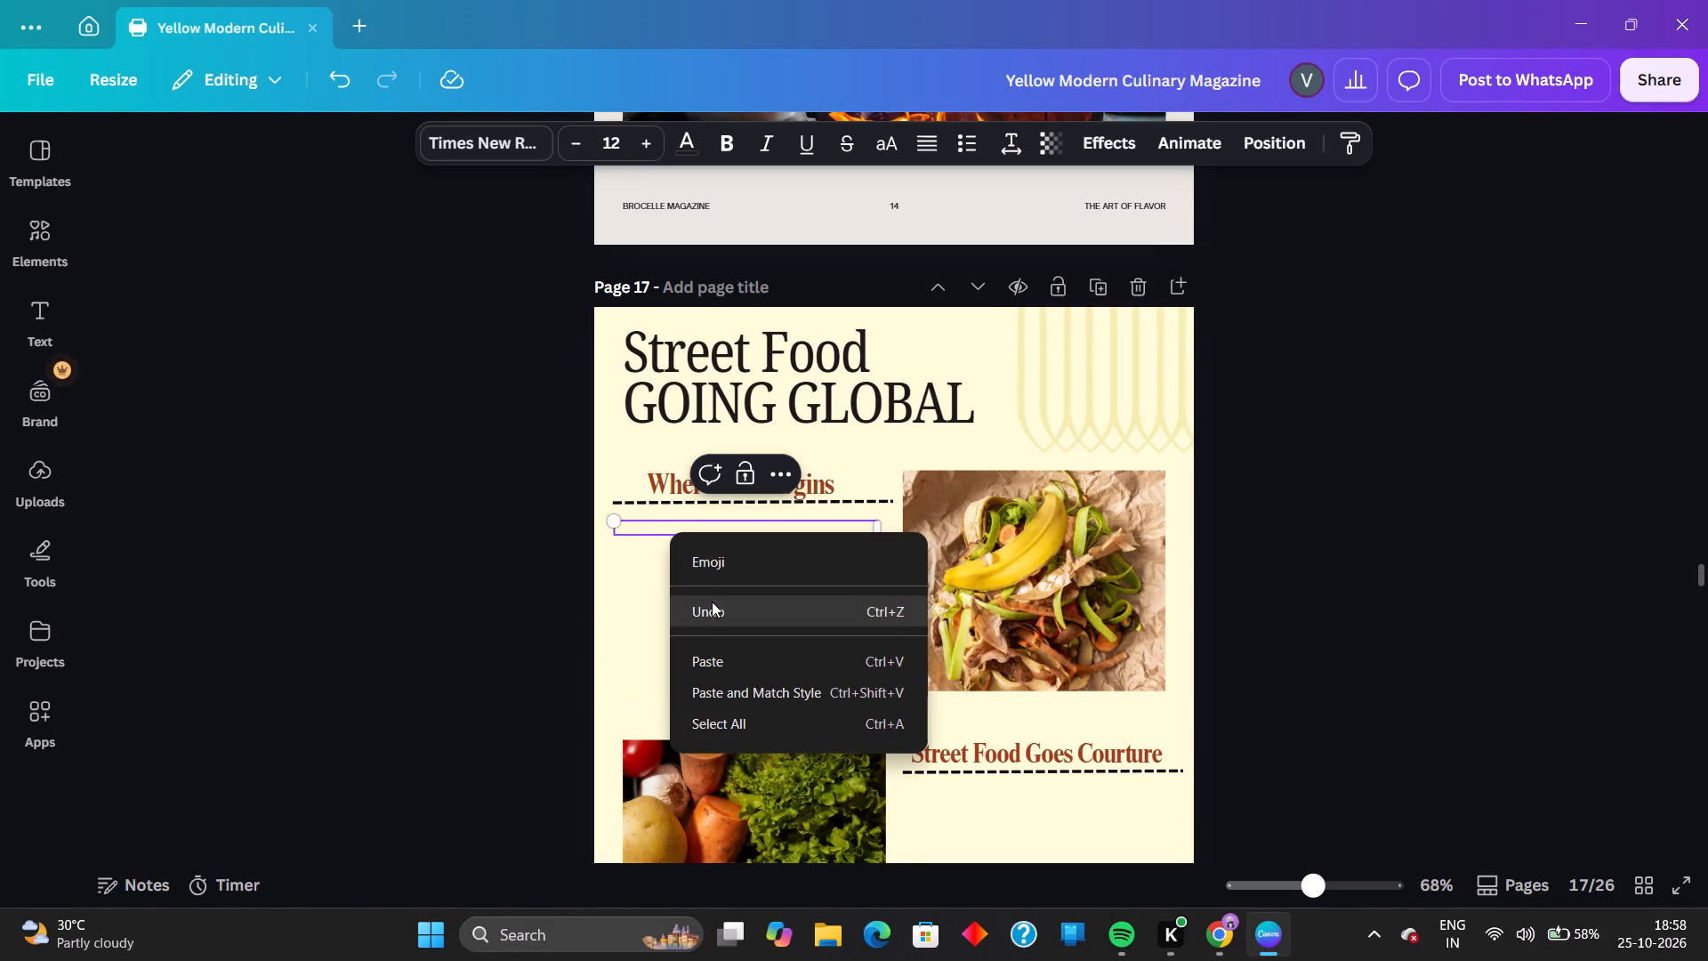
# Paste the copied "The most powerful street food scenes" paragraphs into the emptied text block under "Where it all Begins".
pyautogui.click(719, 665)
pyautogui.click(440, 626)
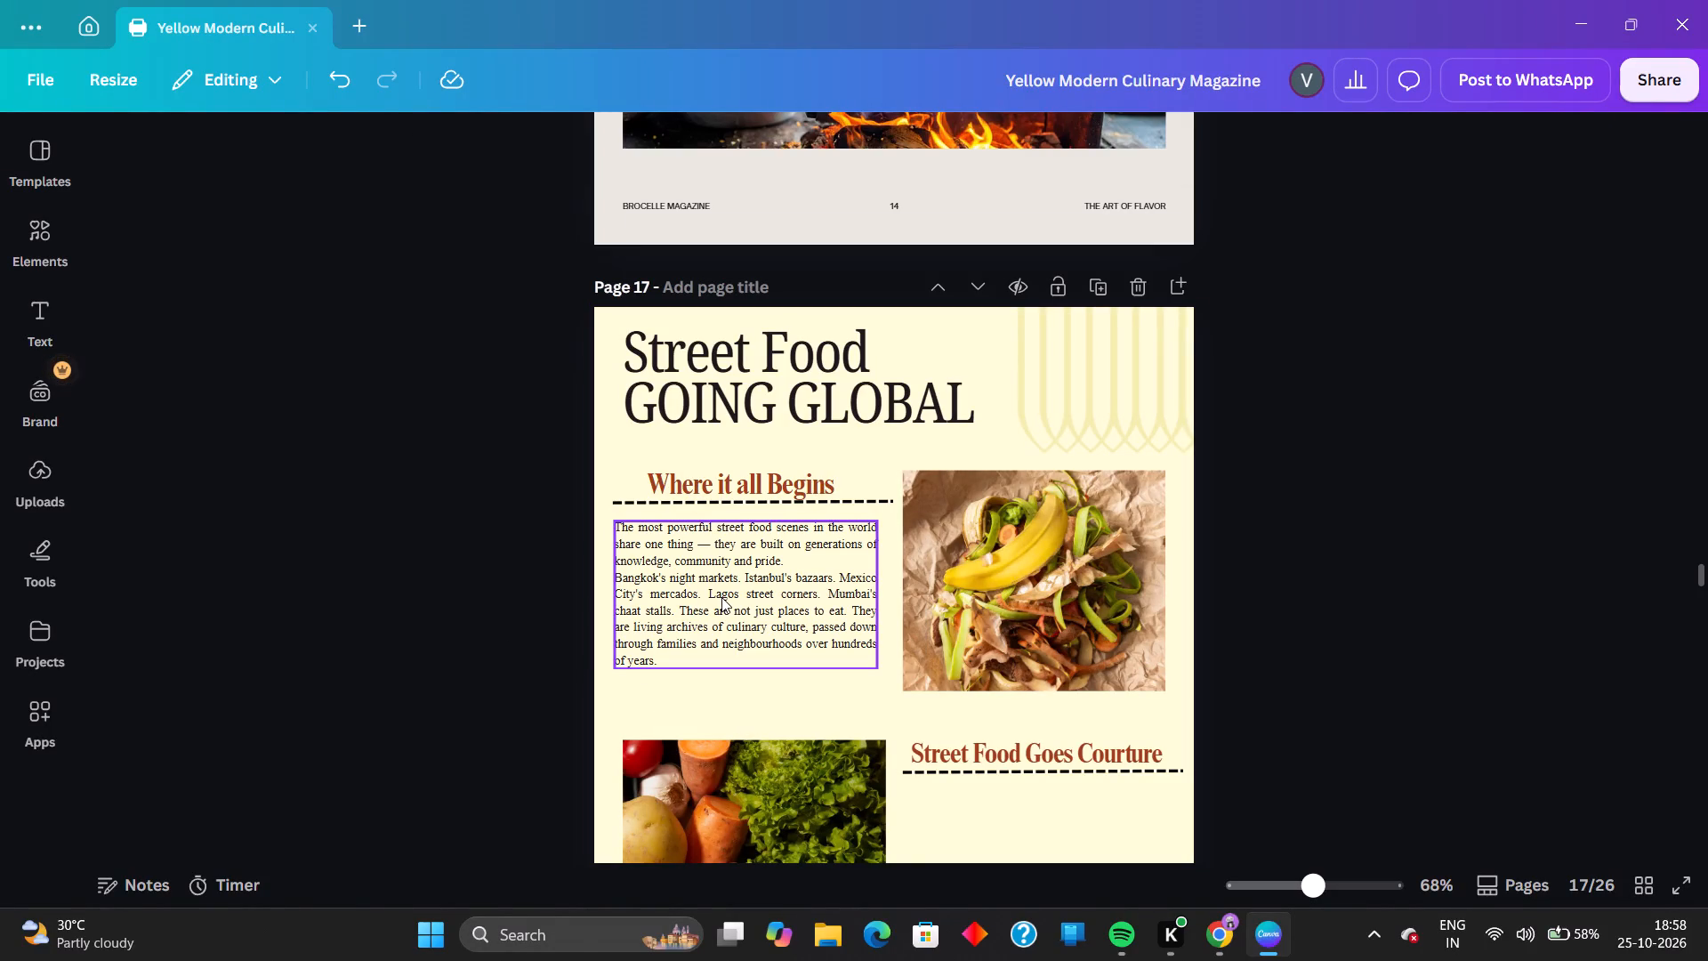
# Delete the em dash after "share one thing" in the body text under "Where it all Begins".
pyautogui.click(708, 539)
pyautogui.click(708, 543)
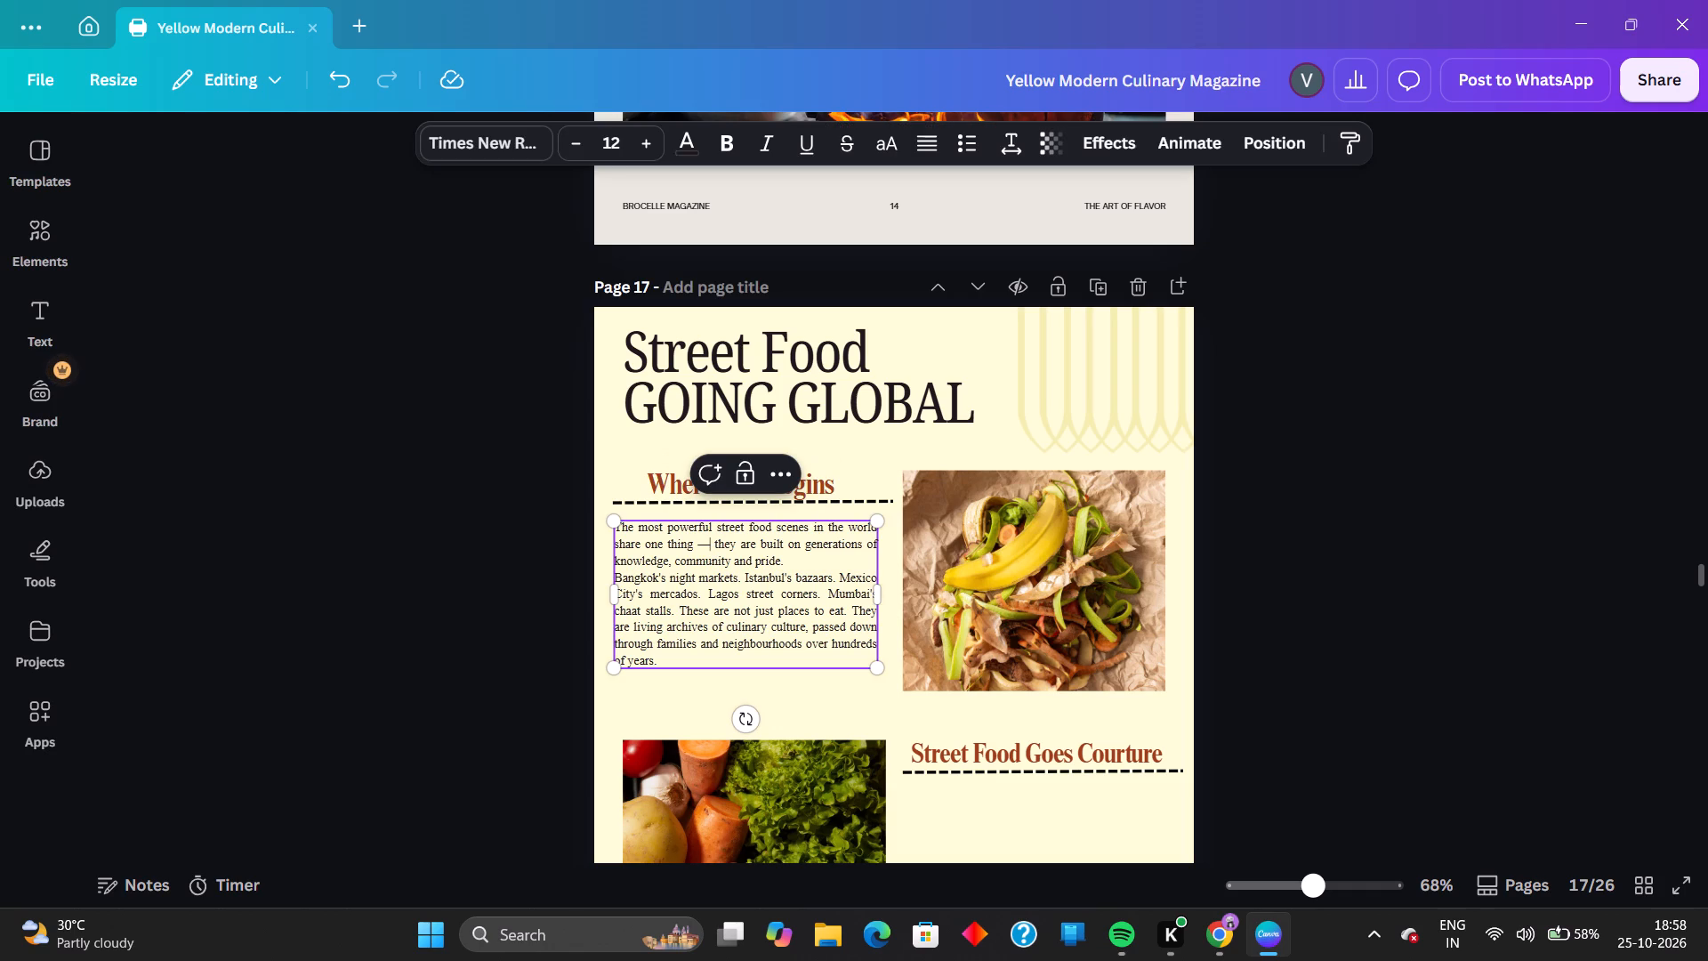
pyautogui.press('BackSpace')
pyautogui.press('BackSpace')
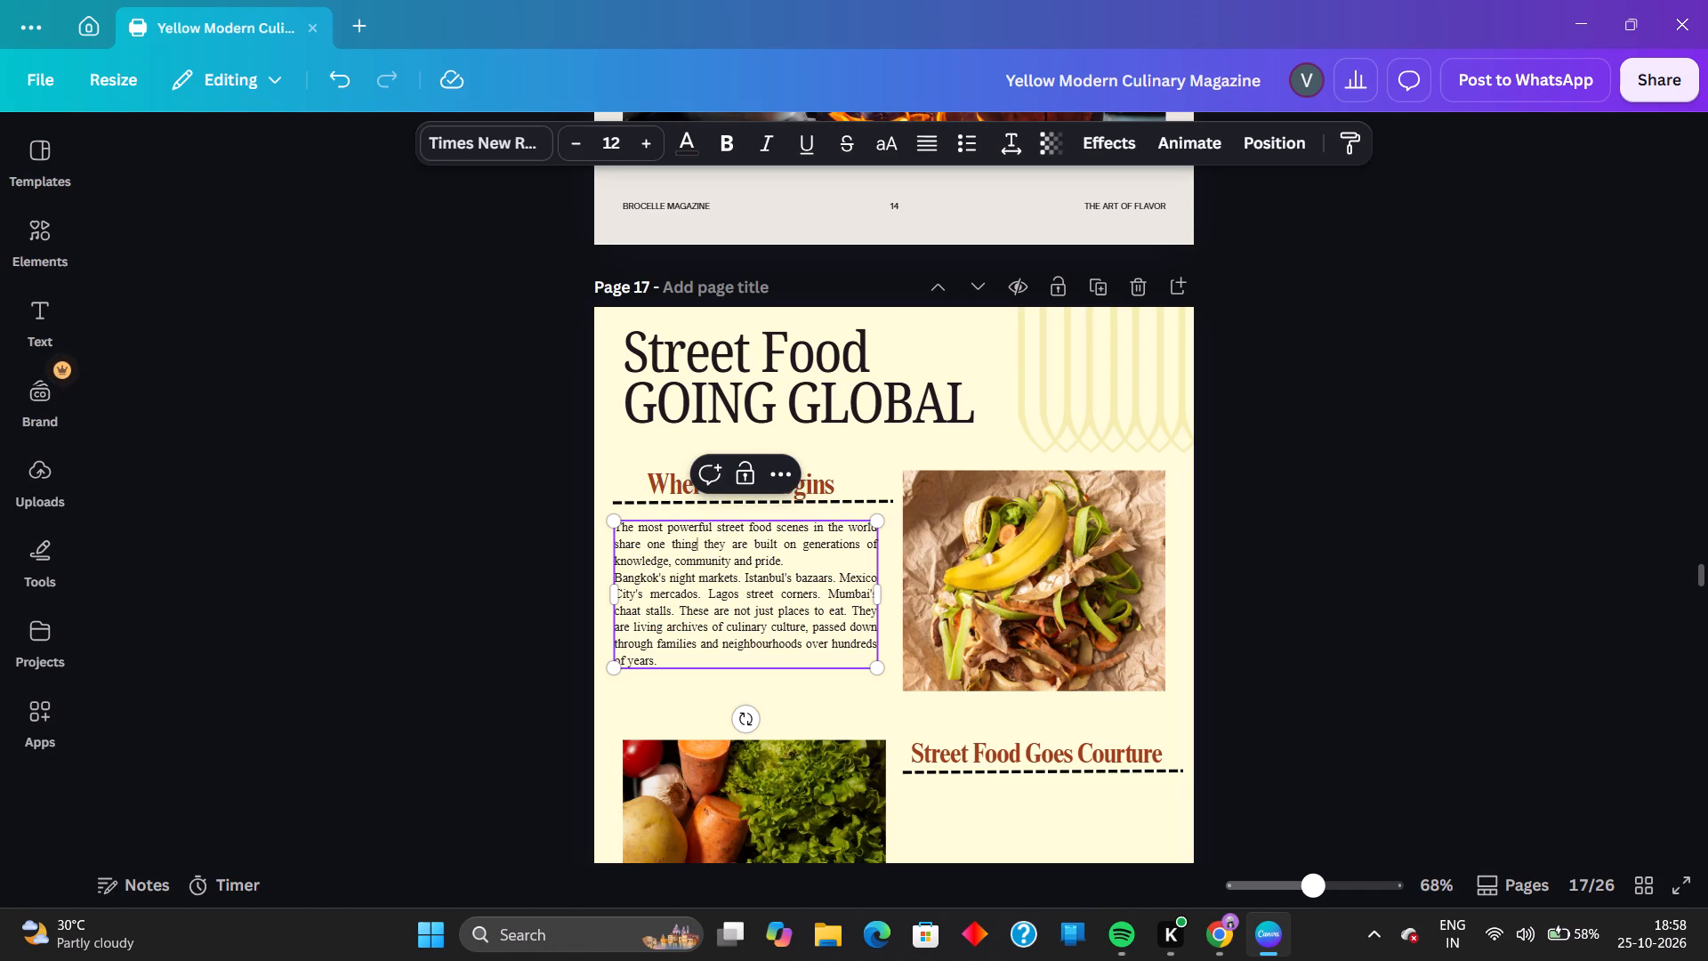
# Increase the font size of the first paragraph under the "Where it all Begins" heading to 15.
pyautogui.click(649, 148)
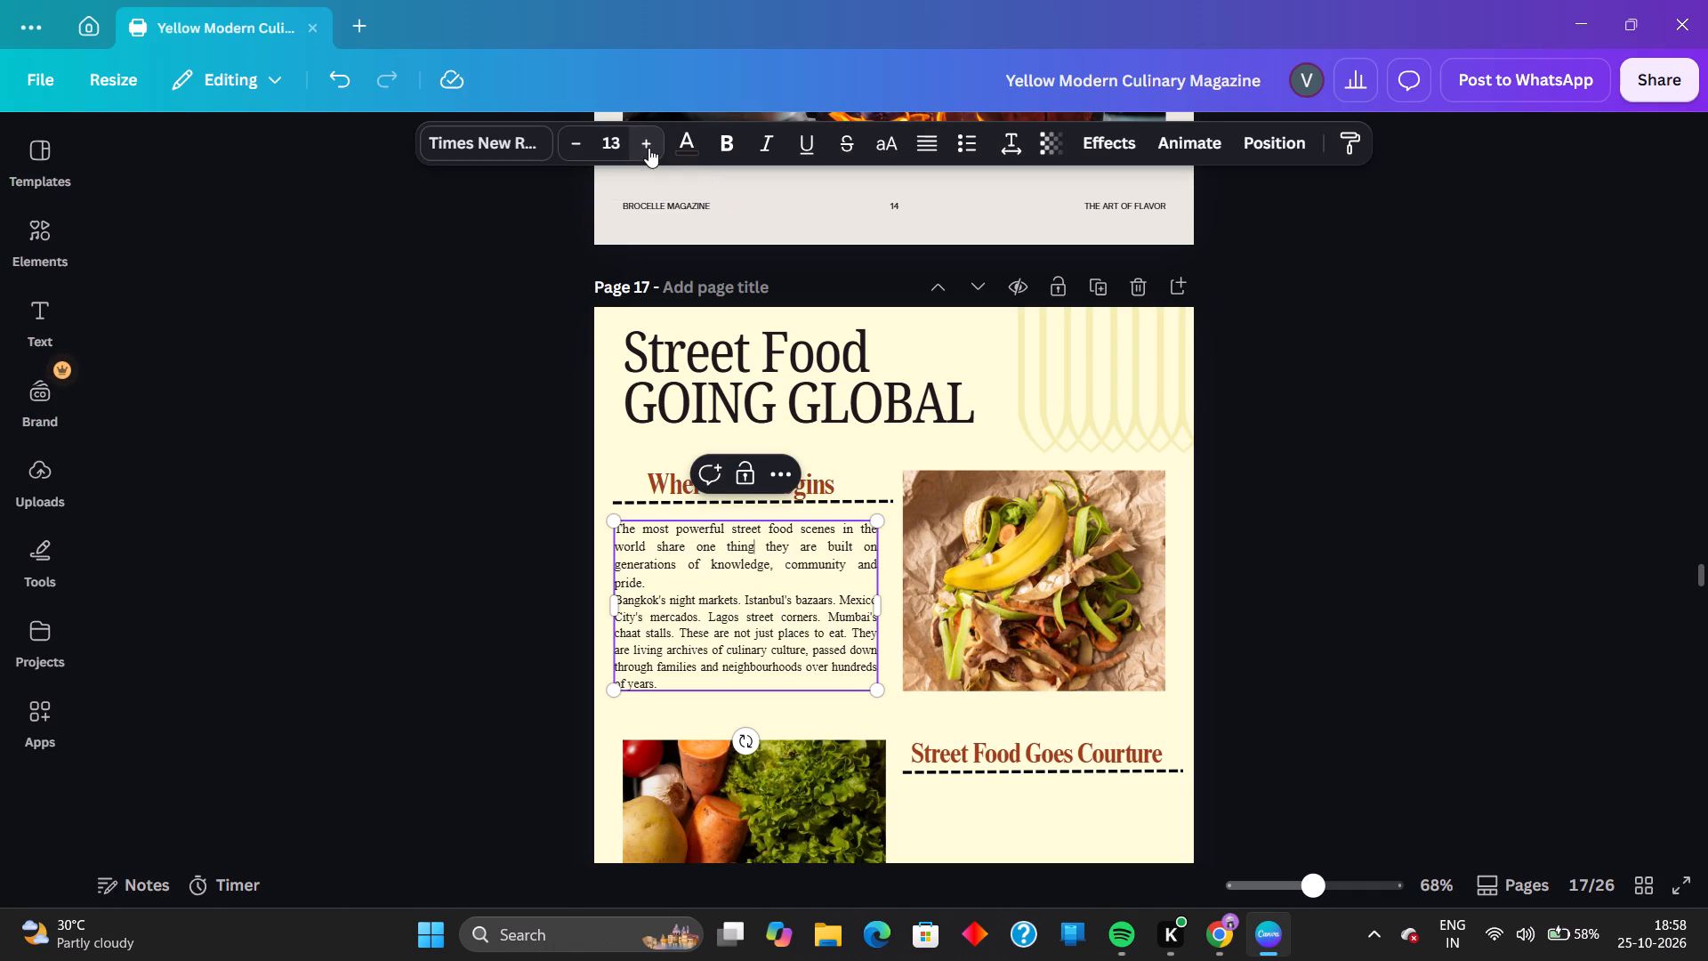
pyautogui.click(649, 148)
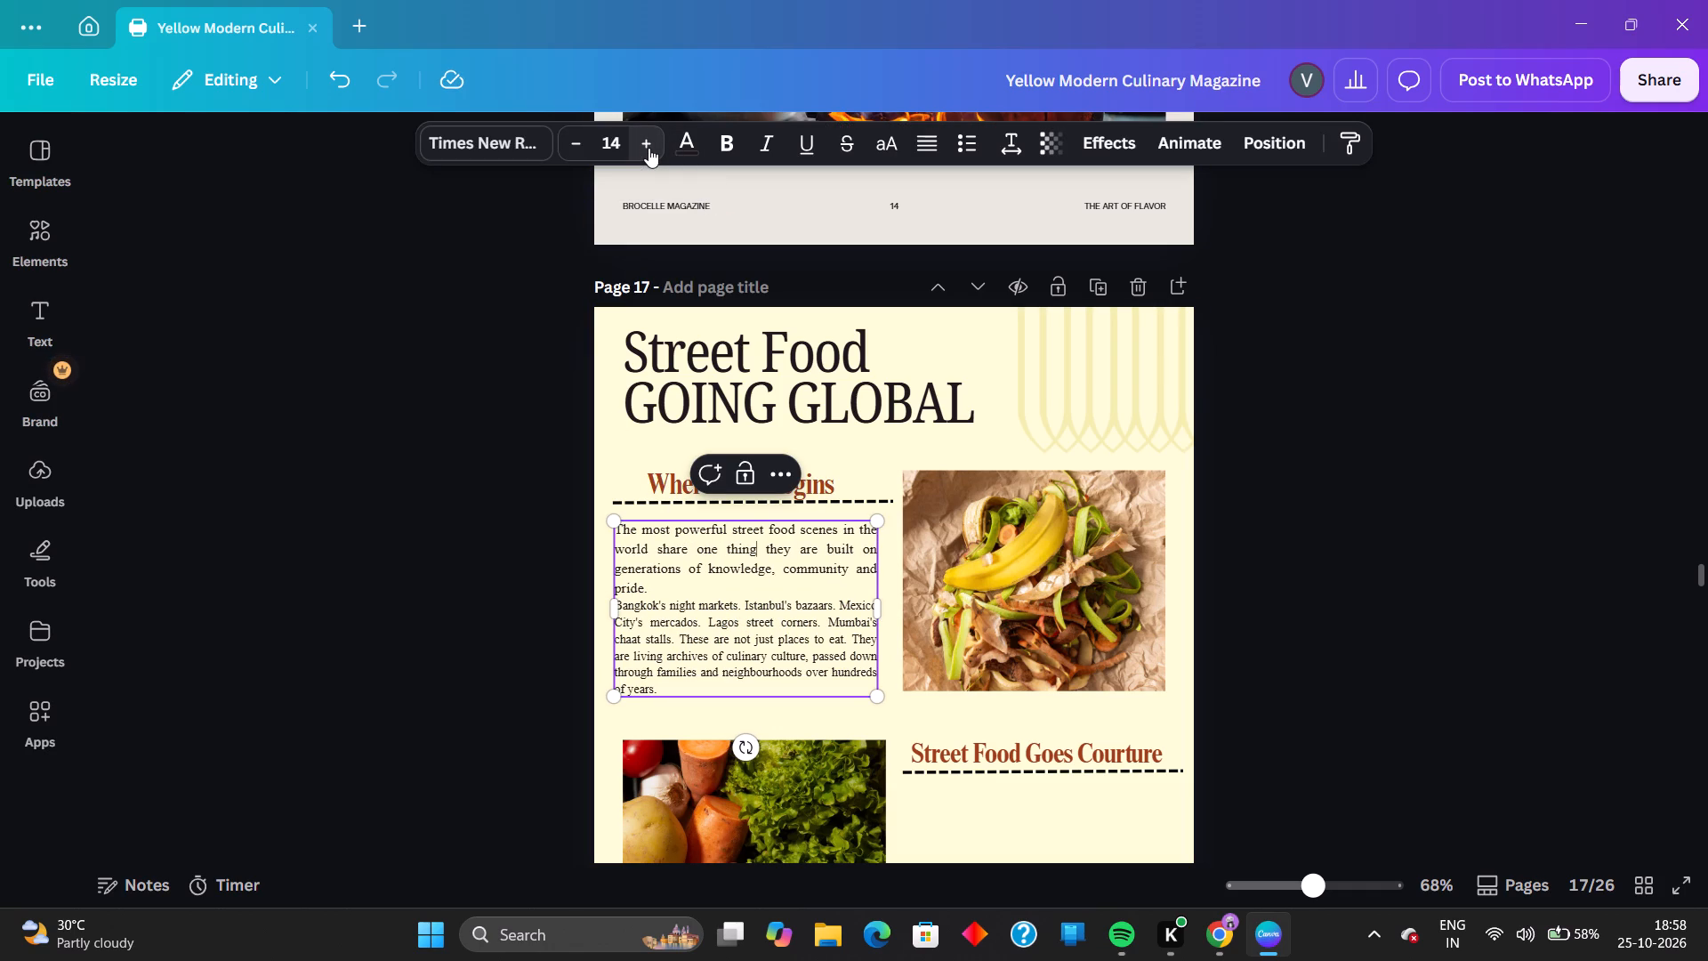
pyautogui.click(649, 148)
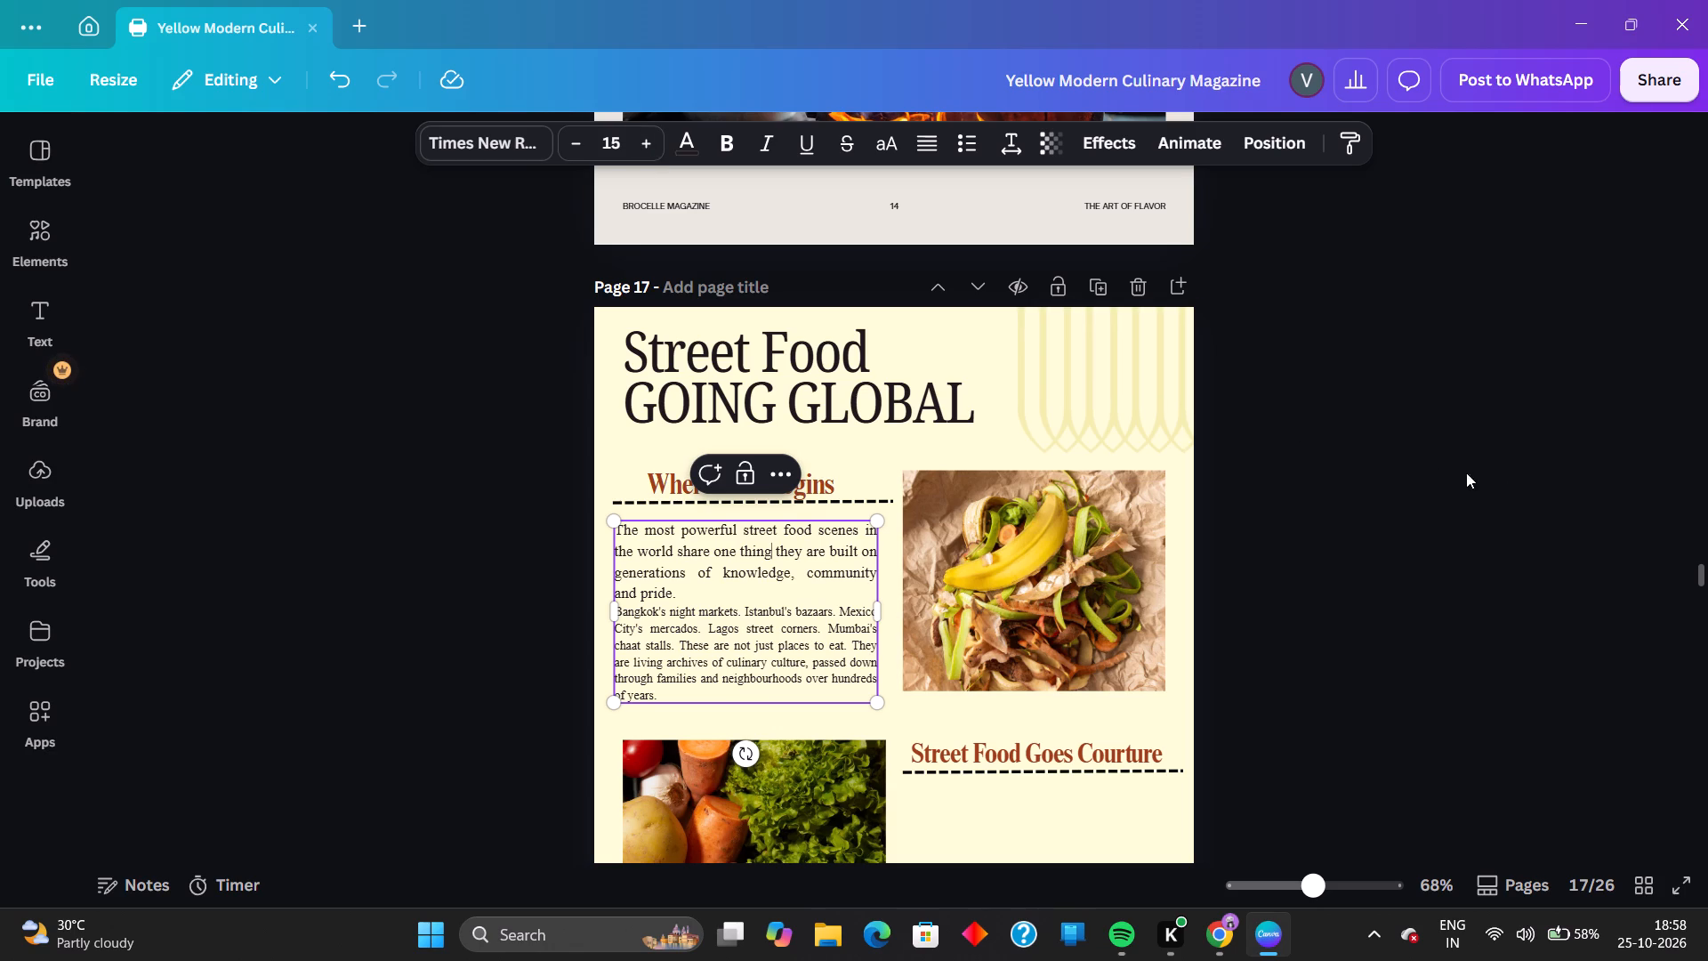
pyautogui.click(1486, 524)
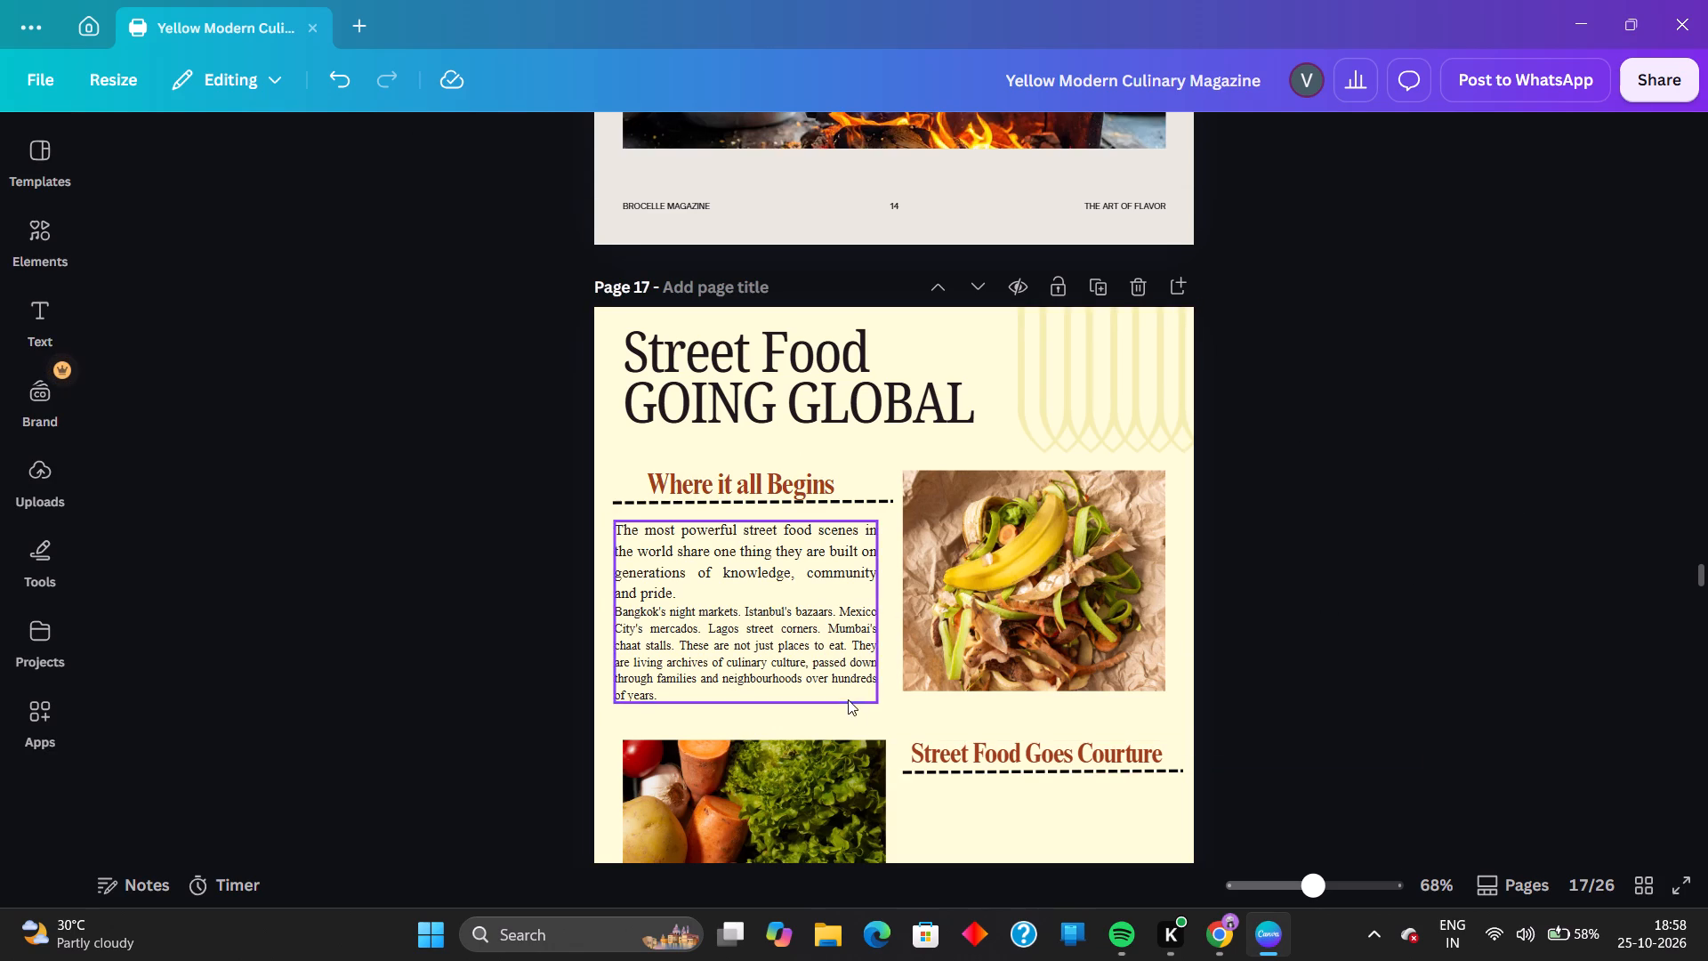
# Duplicate the body text block under "Where it all Begins" and place the copy beneath the "Street Food Goes Courture" heading.
pyautogui.scroll(-1, 848, 685)
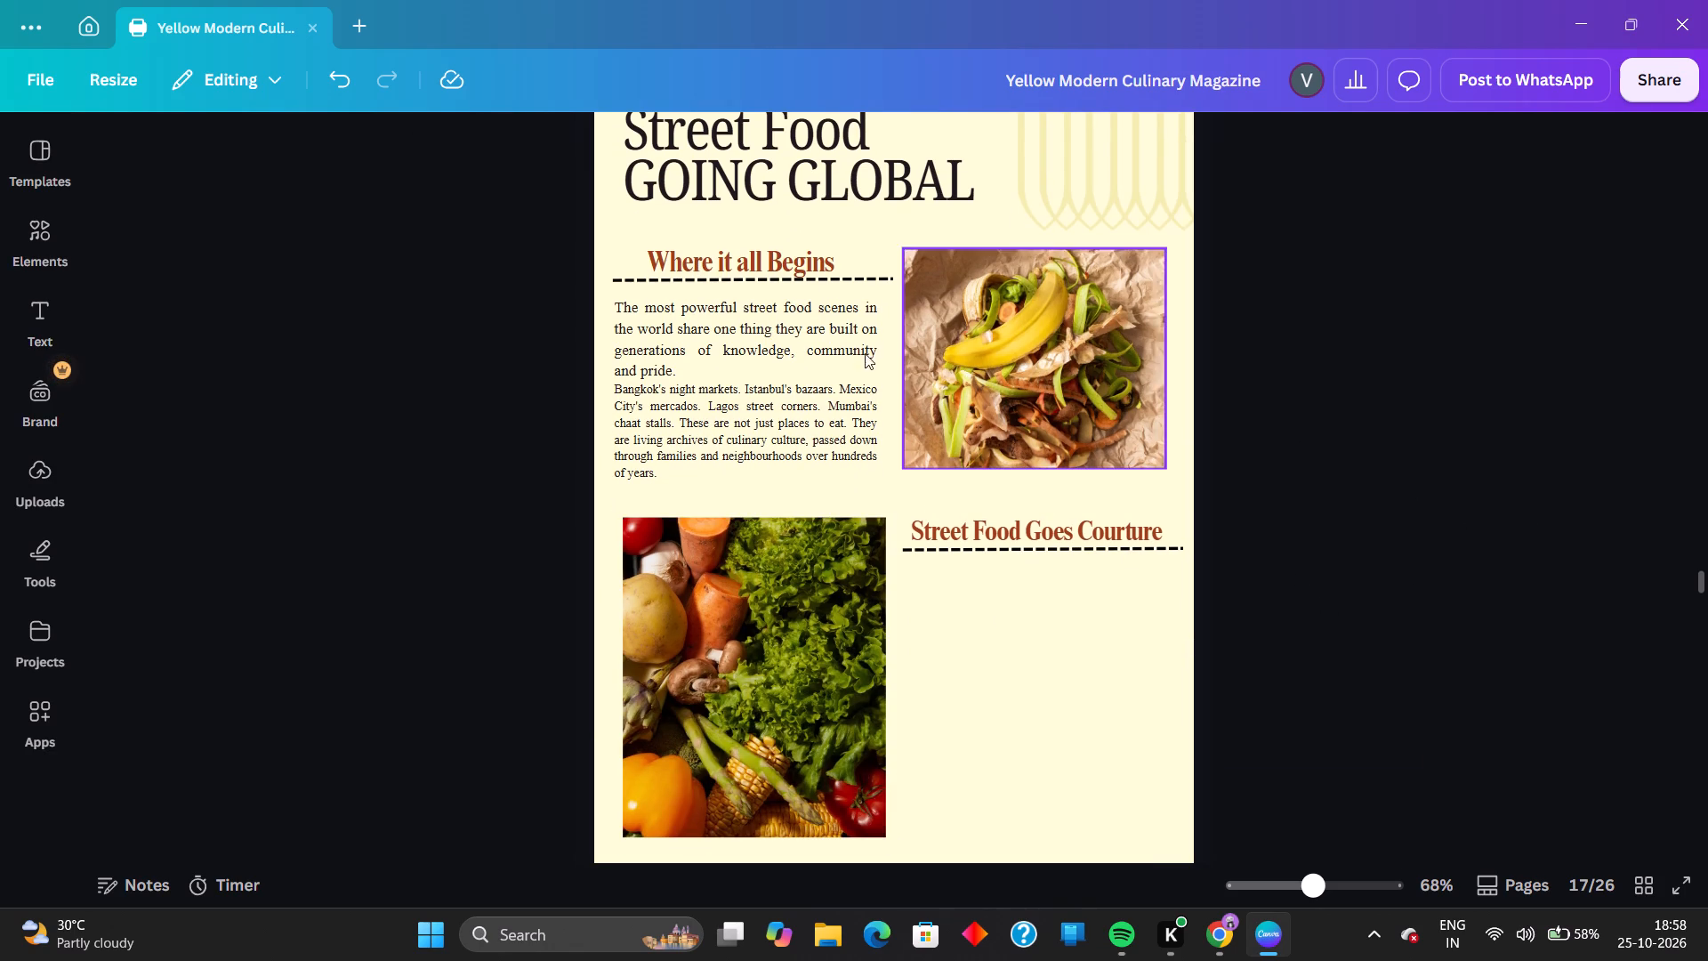
pyautogui.click(794, 427)
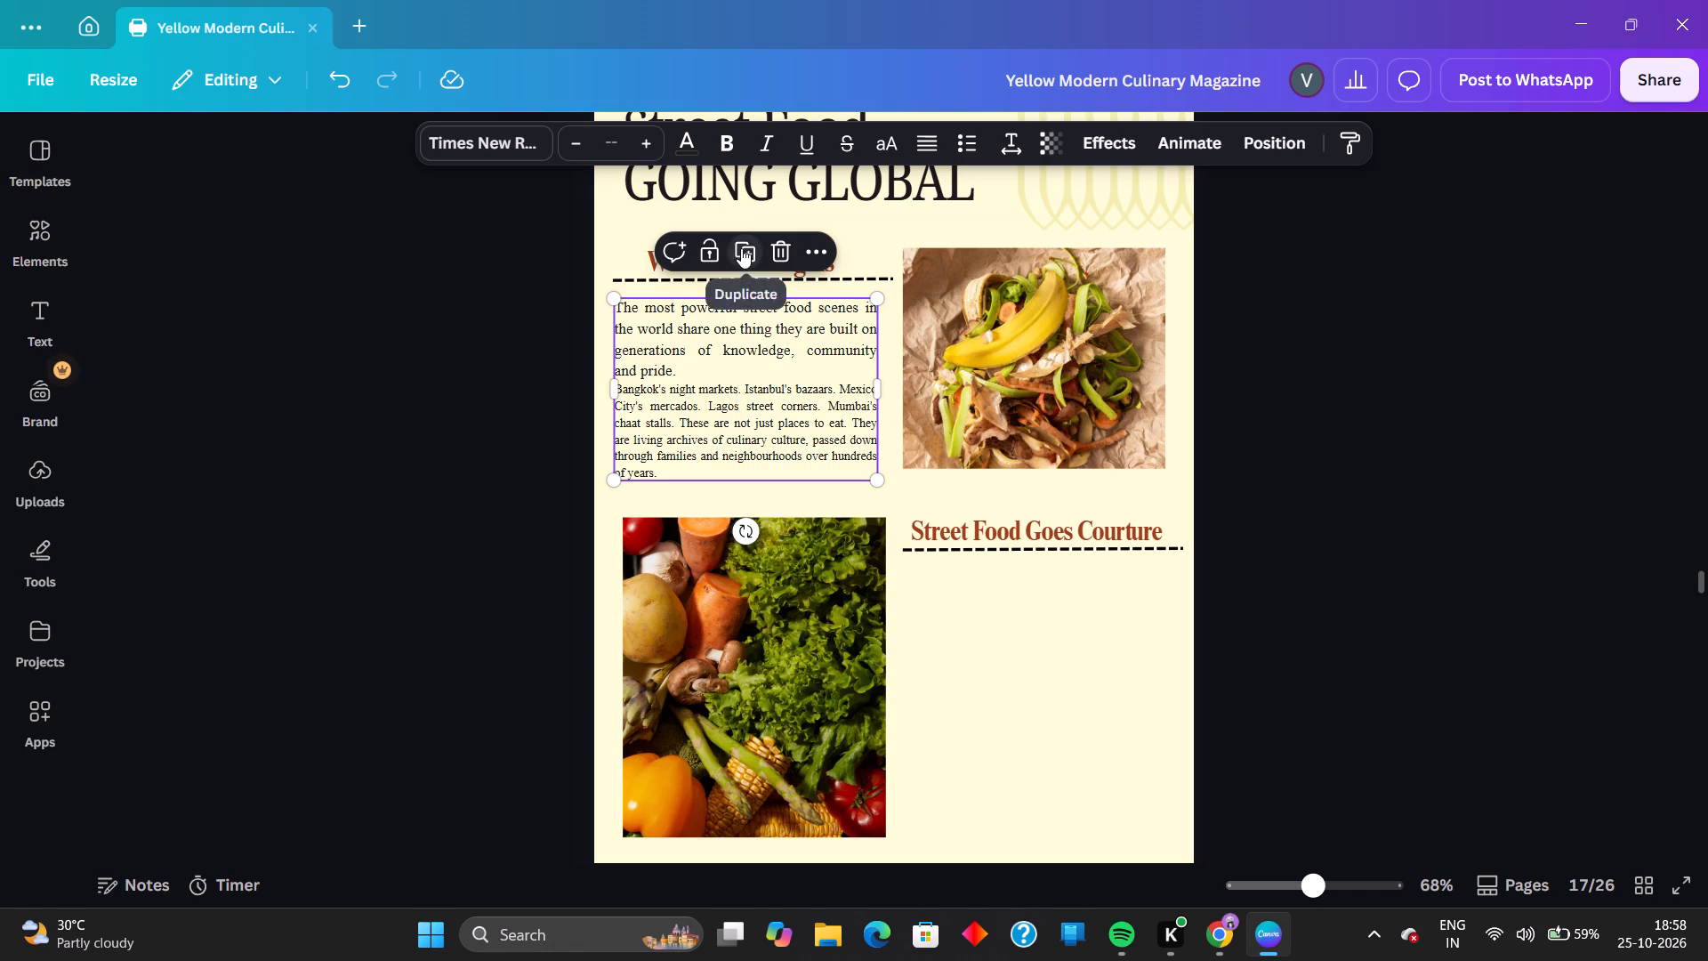
pyautogui.click(745, 250)
pyautogui.moveTo(802, 412); pyautogui.dragTo(1096, 699)
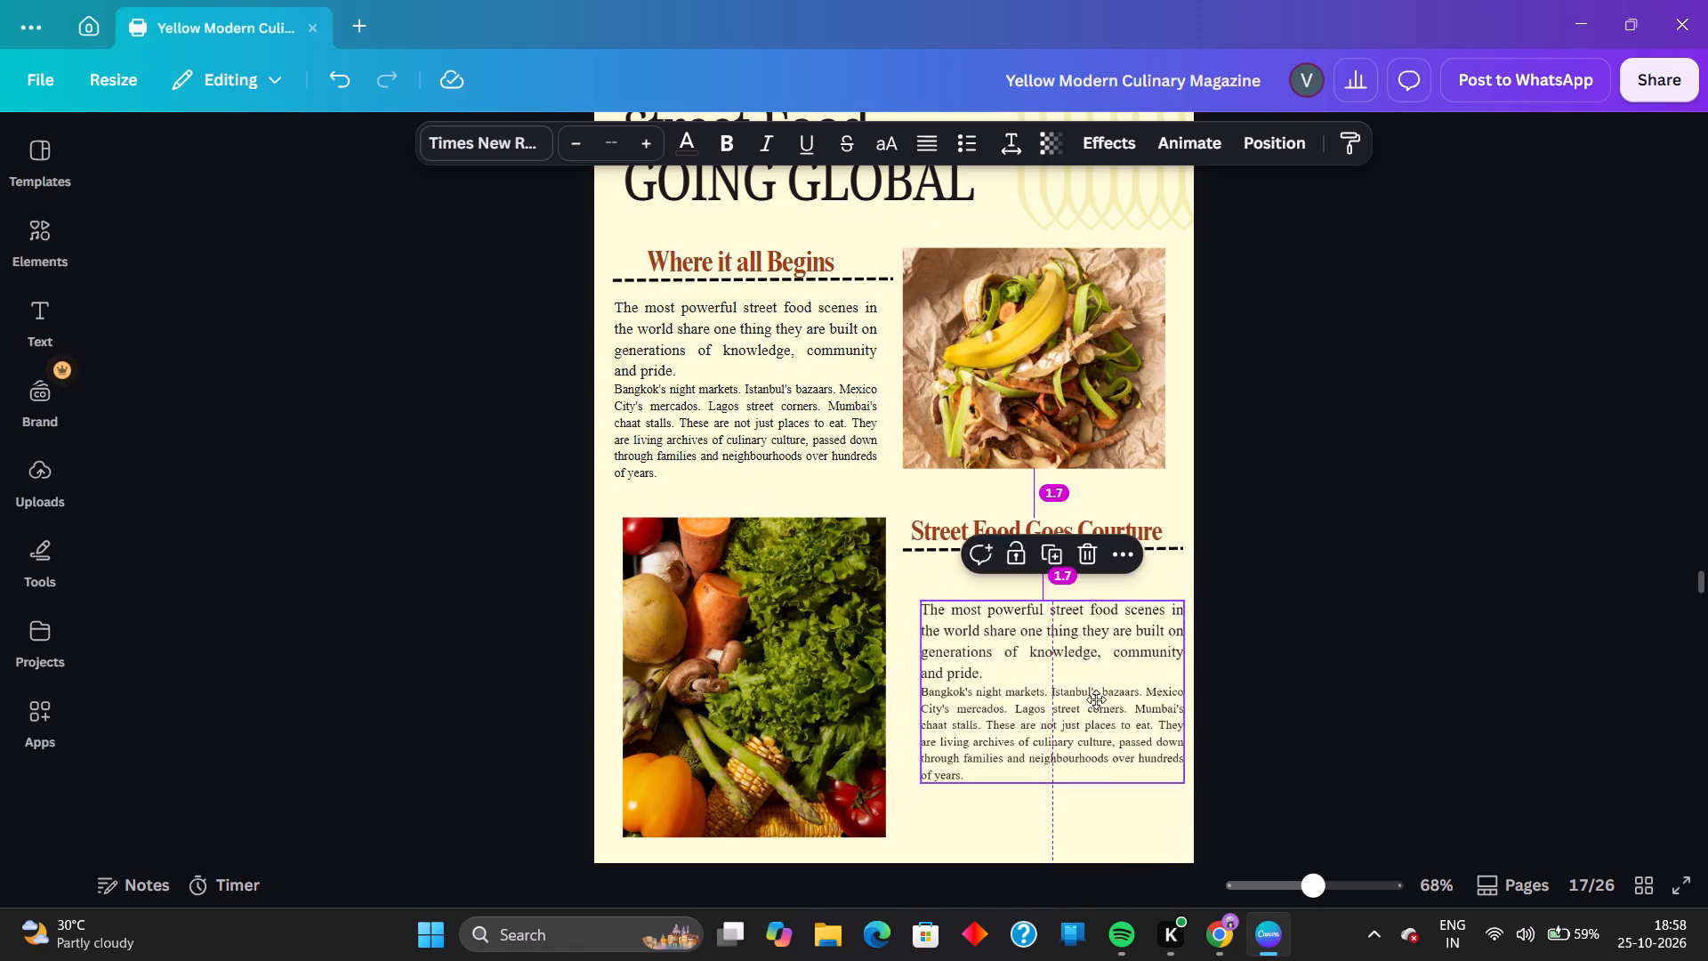
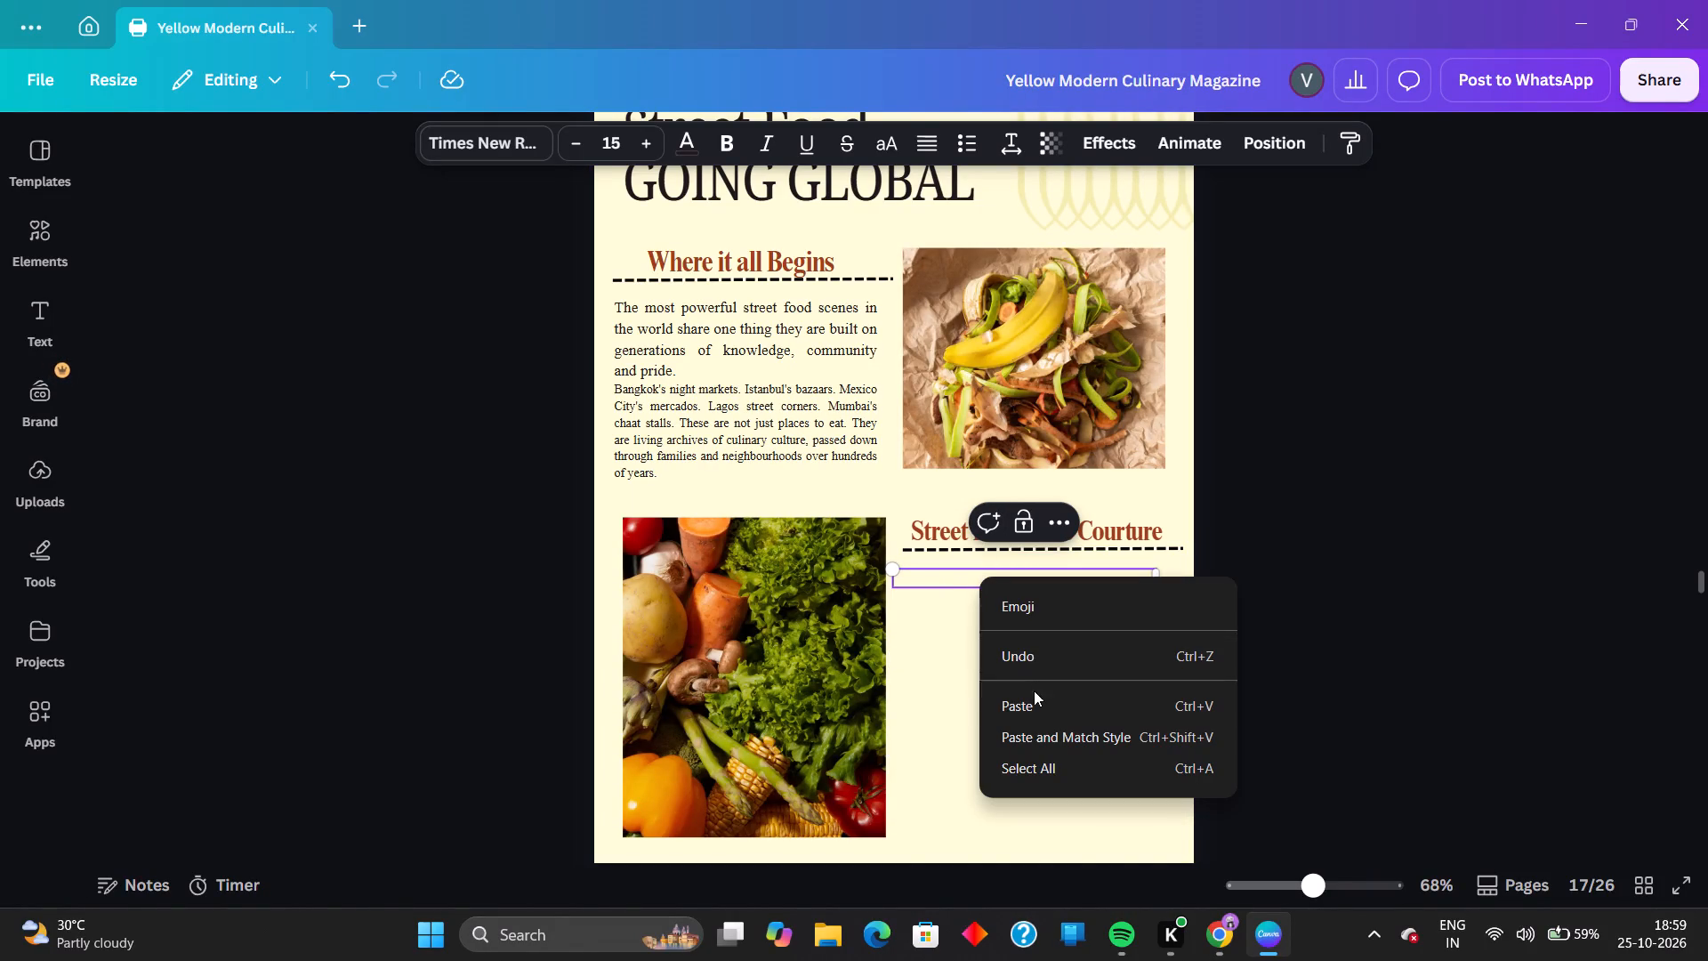
# Paste the copied article paragraphs, starting "Something remarkable is happening", into the empty text box under the "Street Food Goes Courture" heading.
pyautogui.click(1034, 693)
pyautogui.click(1327, 613)
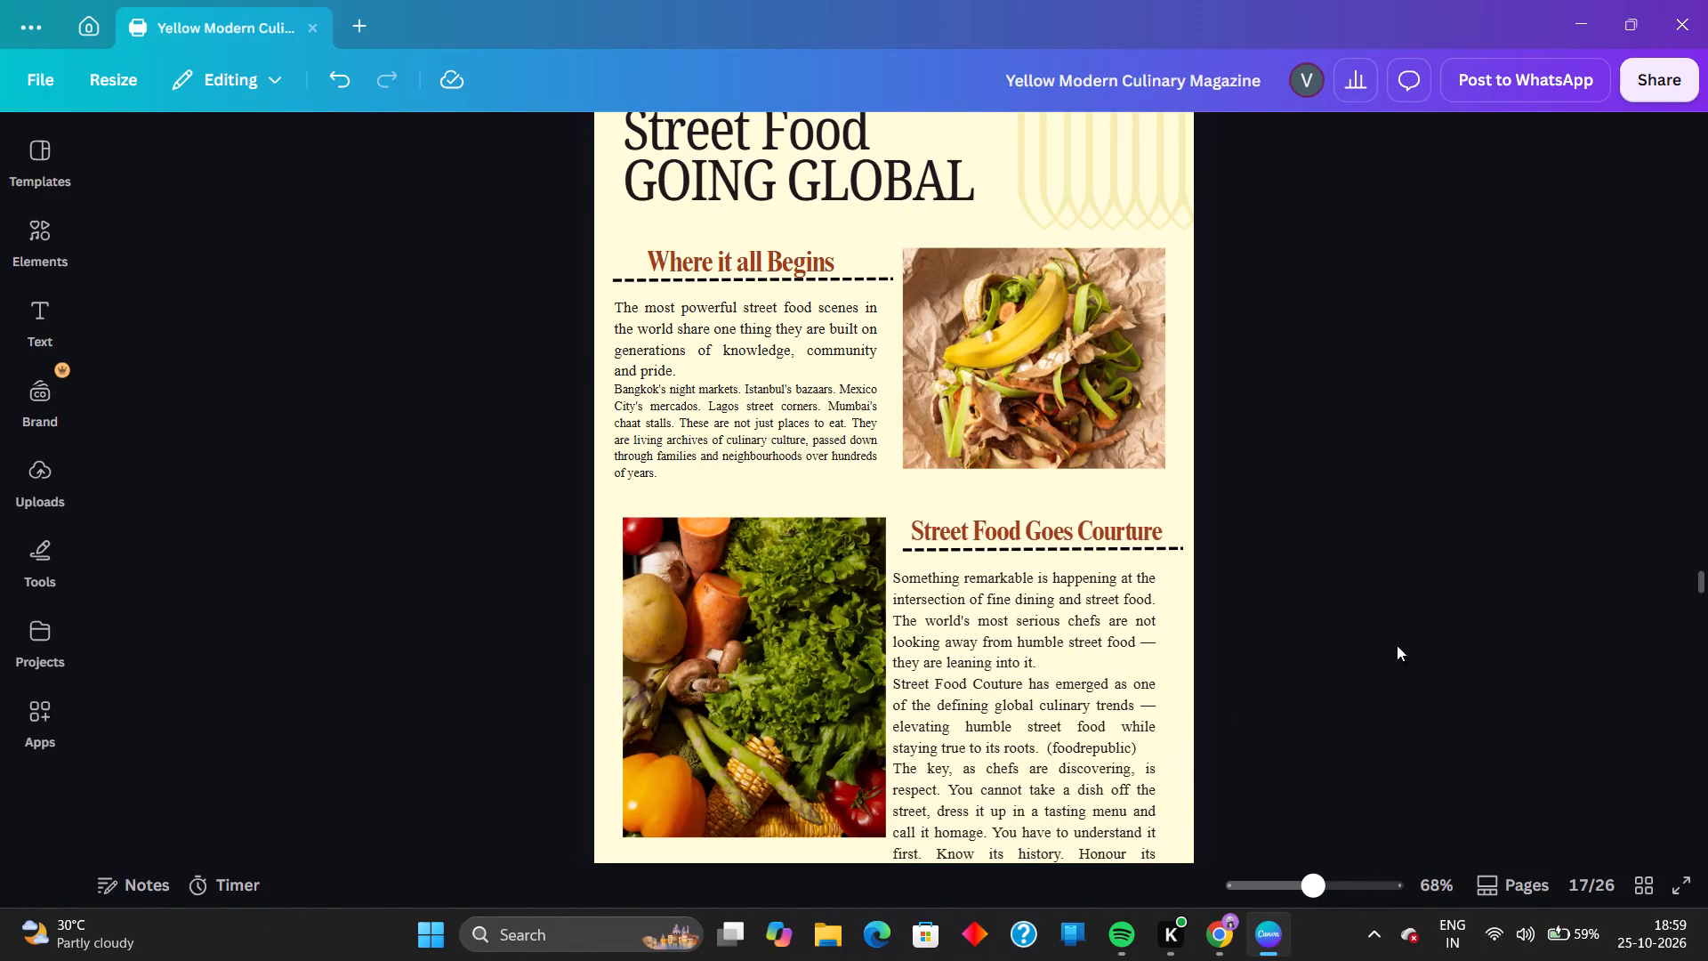
# Move the "Street Food Goes Courture" body text block up against the dashed line, aligning its sides with the food scraps photo above.
pyautogui.scroll(-2, 1346, 671)
pyautogui.scroll(1, 1345, 671)
pyautogui.moveTo(1064, 721); pyautogui.dragTo(1073, 708)
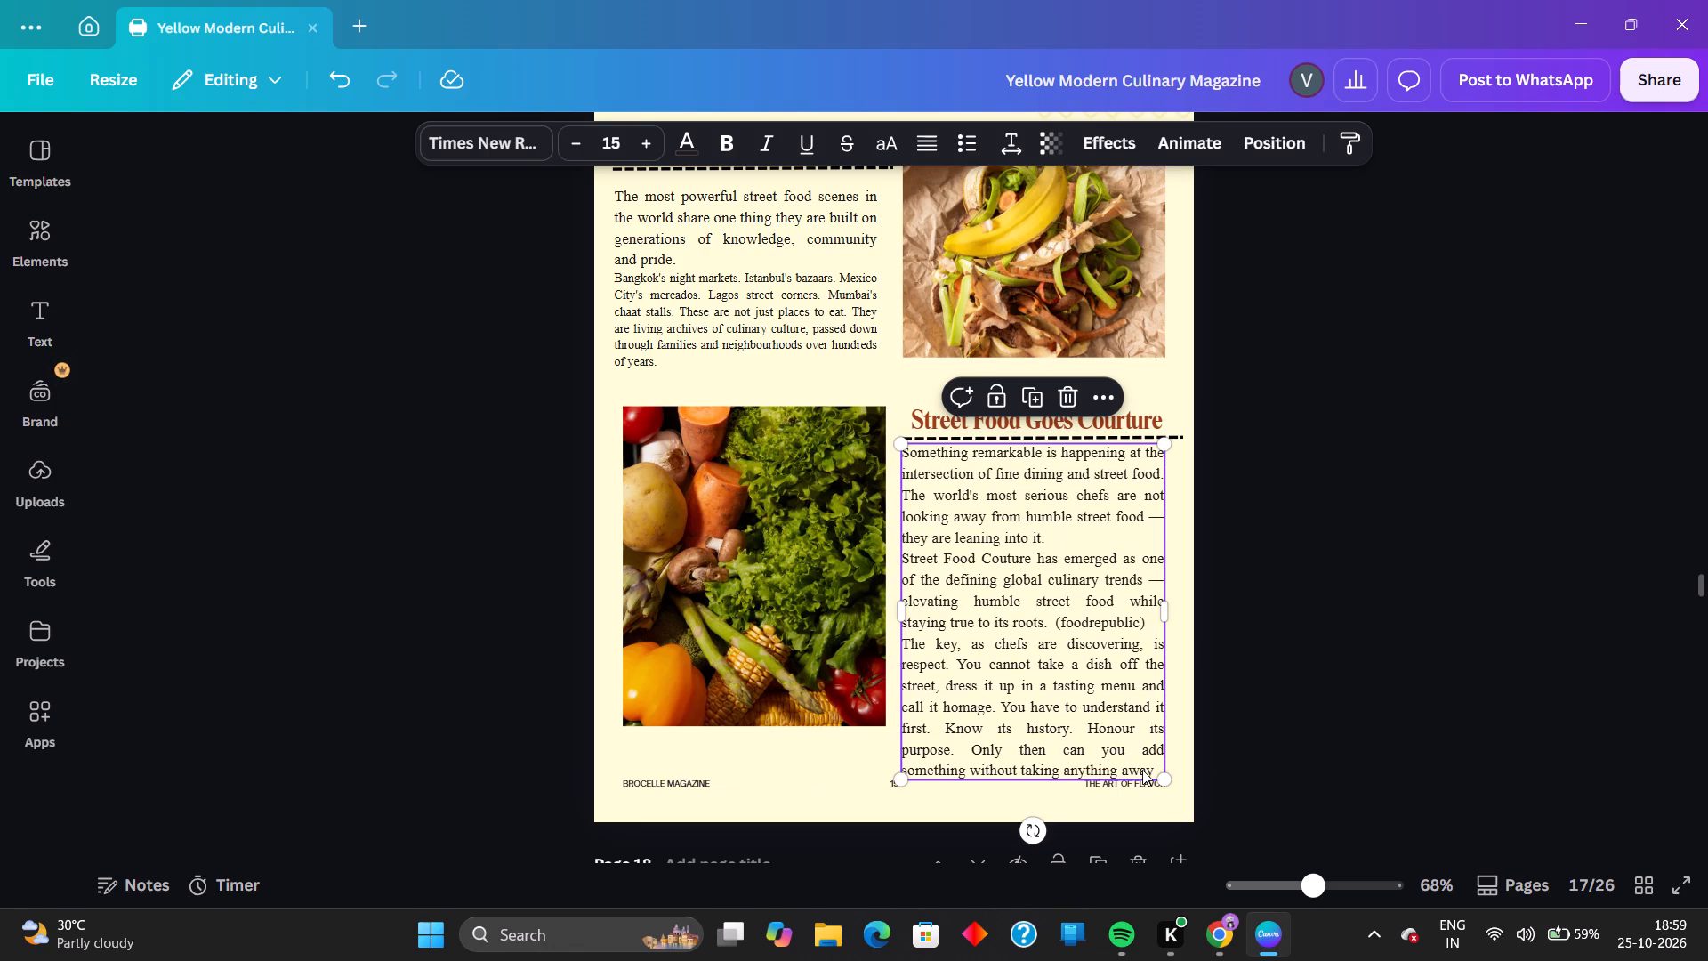
# Delete the closing sentences after "Know its history", including its full stop, in the "Street Food Goes Courture" body text.
pyautogui.click(1150, 775)
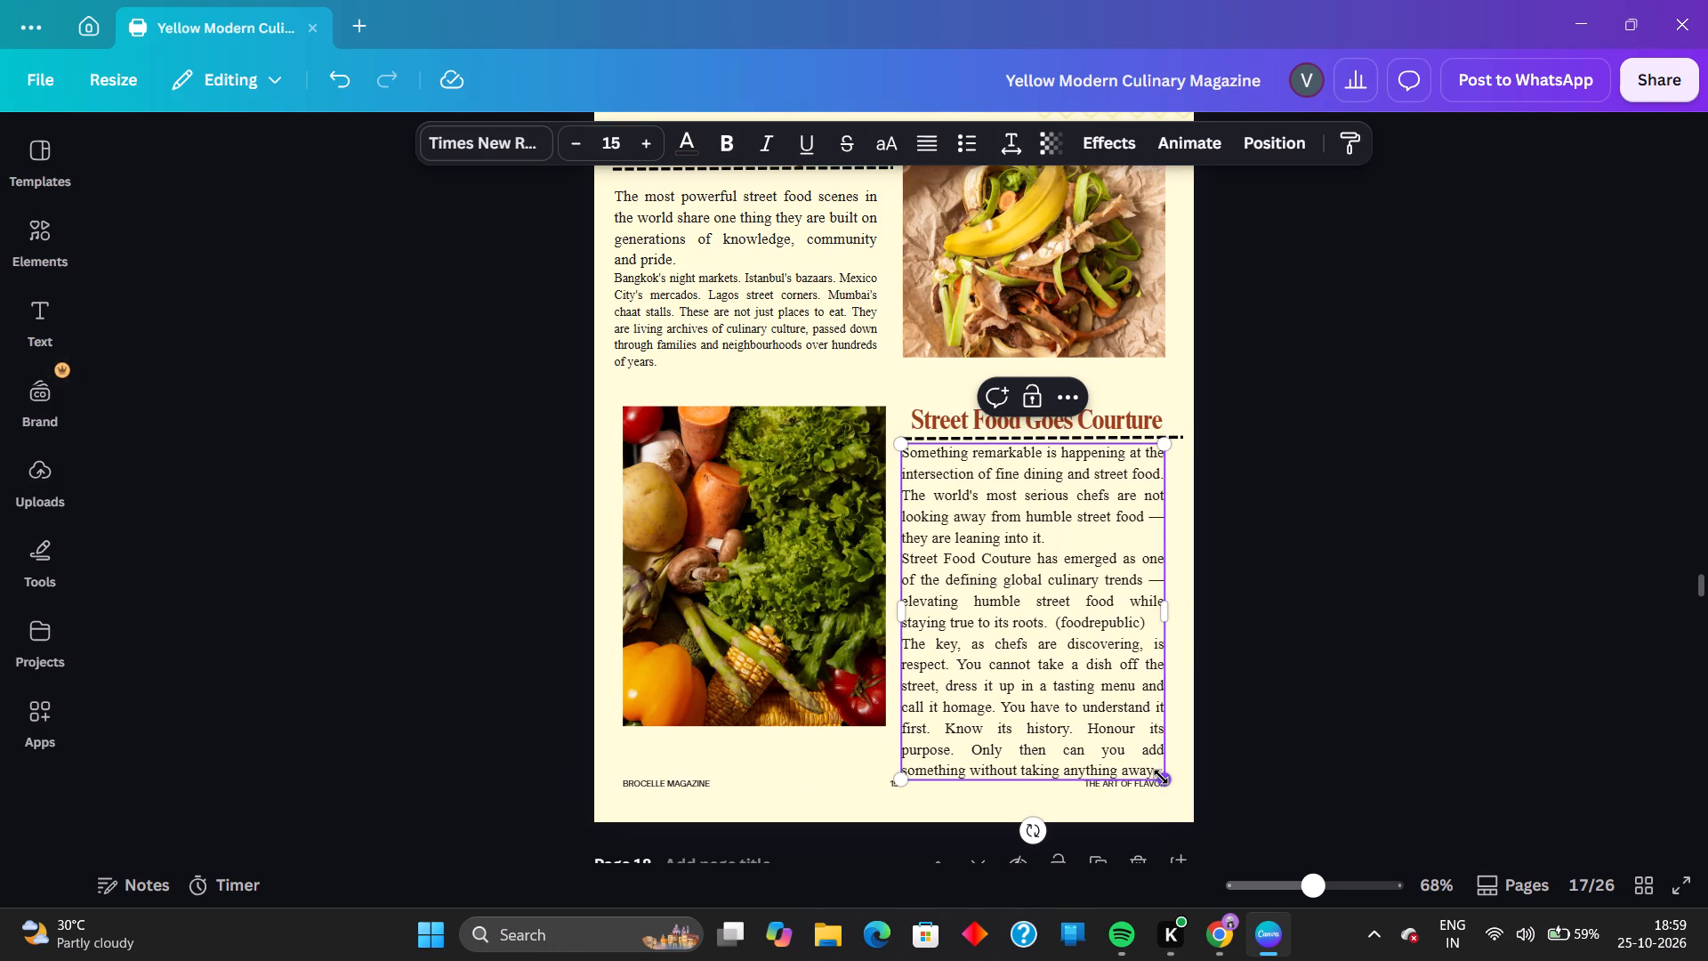
pyautogui.click(1161, 777)
pyautogui.click(1160, 771)
pyautogui.moveTo(1078, 729); pyautogui.dragTo(1158, 787)
pyautogui.press('BackSpace')
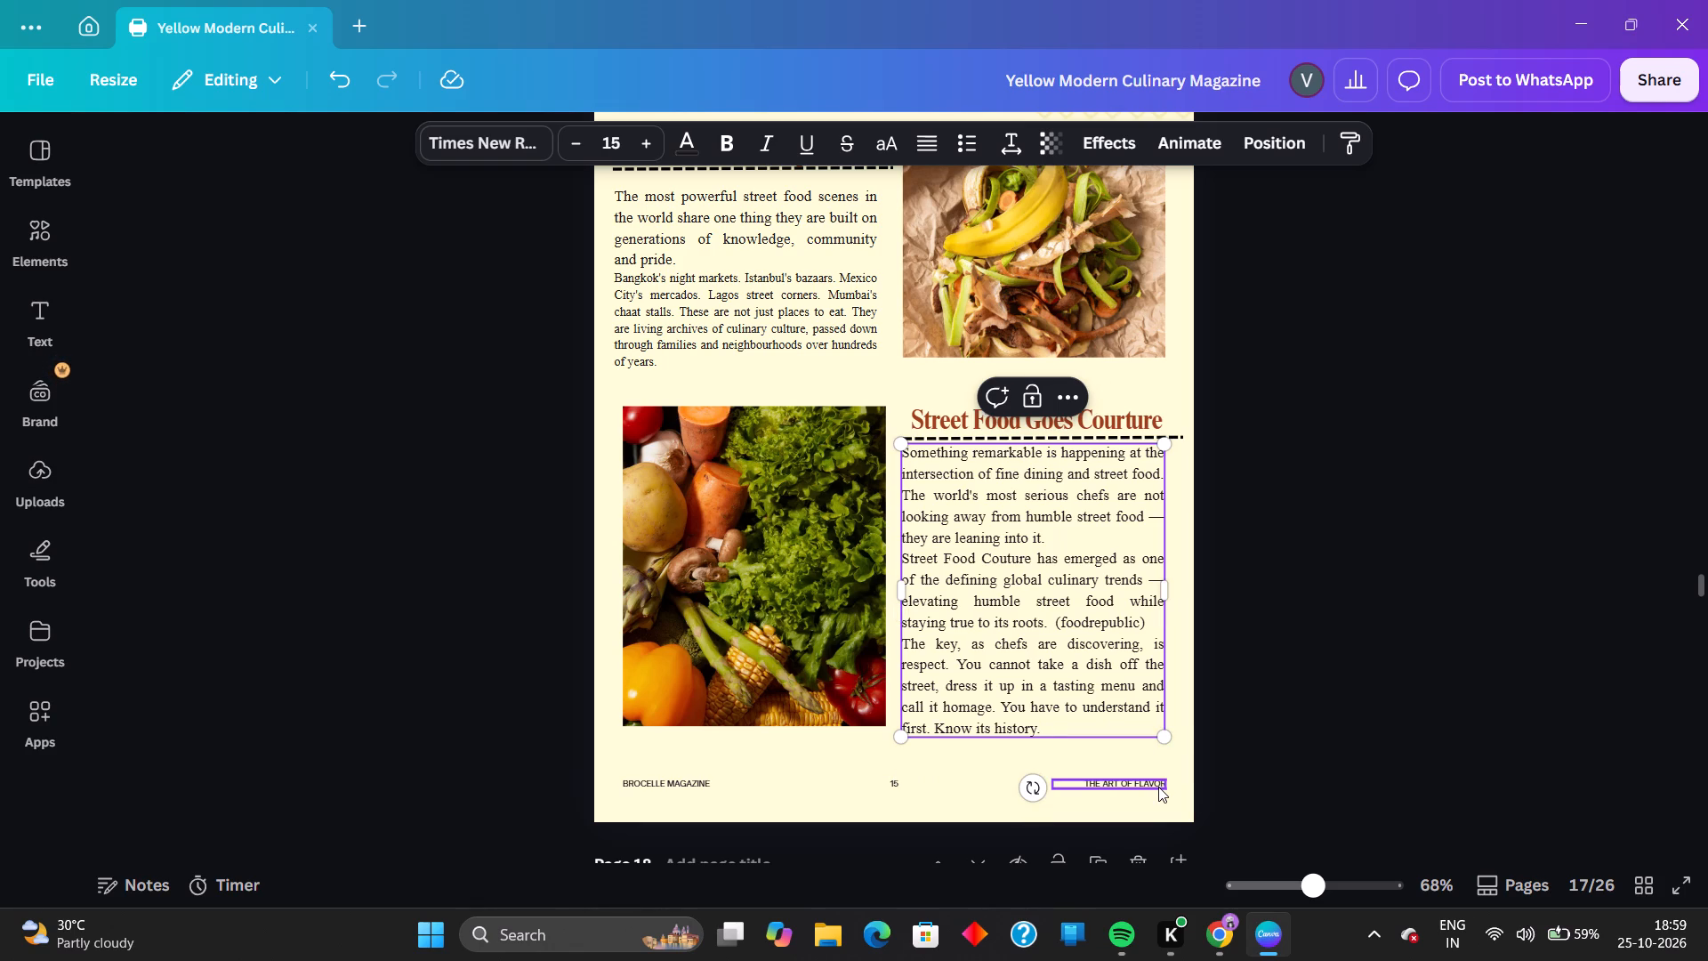
pyautogui.press('BackSpace')
pyautogui.click(1507, 545)
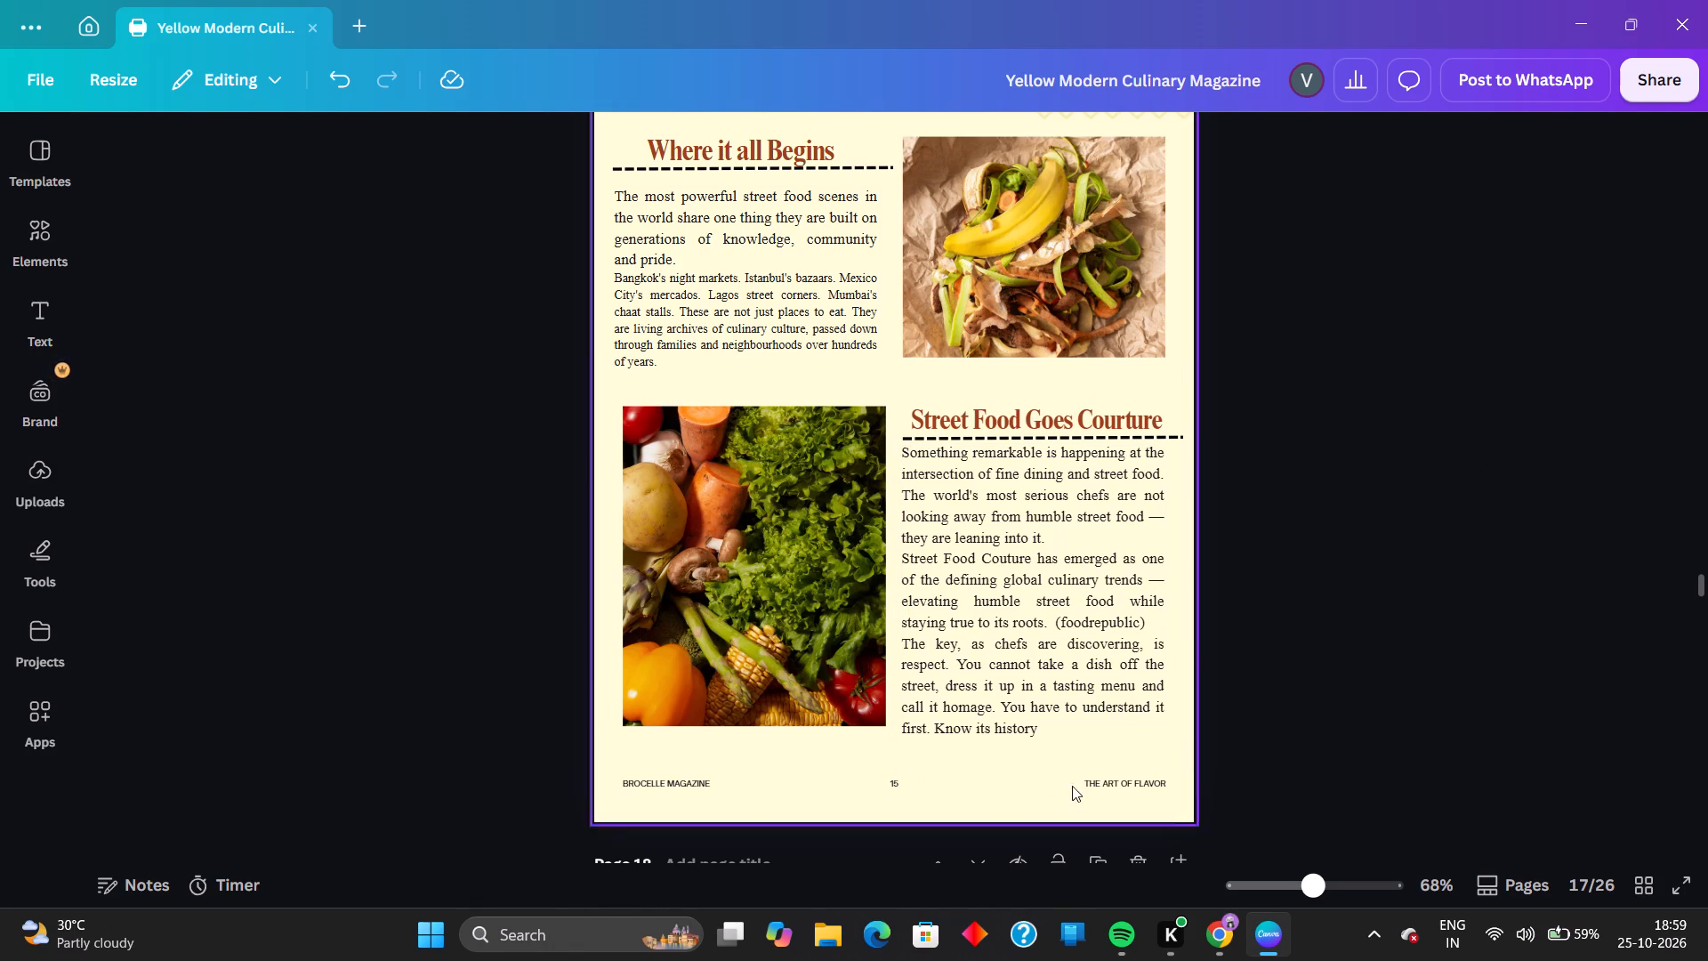
# Trim the end of the "Street Food Goes Courture" body text back to "call it homage.".
pyautogui.click(1040, 731)
pyautogui.click(1051, 726)
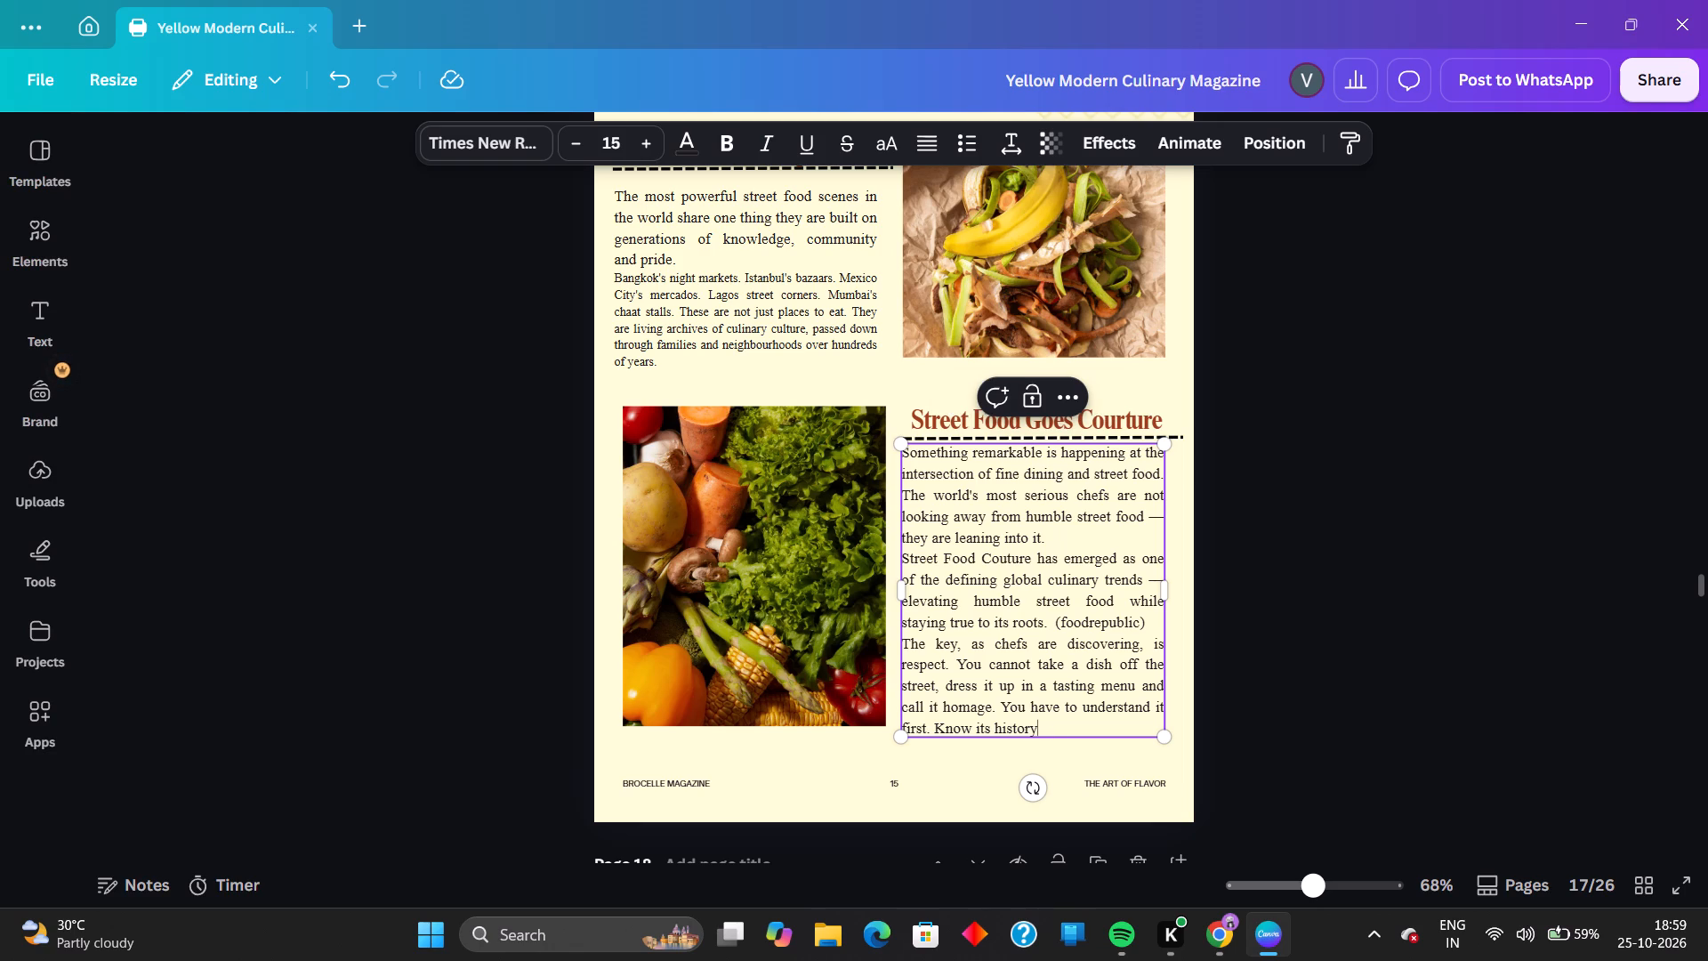
pyautogui.press('BackSpace')
pyautogui.press('BackSpace')
pyautogui.press('BackSpace')
pyautogui.press('BackSpace')
pyautogui.press('BackSpace')
pyautogui.press('BackSpace')
pyautogui.press('BackSpace')
pyautogui.press('BackSpace')
pyautogui.press('BackSpace')
pyautogui.press('BackSpace')
pyautogui.press('BackSpace')
pyautogui.press('BackSpace')
pyautogui.press('BackSpace')
pyautogui.press('BackSpace')
pyautogui.press('BackSpace')
pyautogui.press('BackSpace')
pyautogui.press('BackSpace')
pyautogui.press('BackSpace')
pyautogui.press('BackSpace')
pyautogui.press('BackSpace')
pyautogui.press('BackSpace')
pyautogui.press('BackSpace')
pyautogui.press('BackSpace')
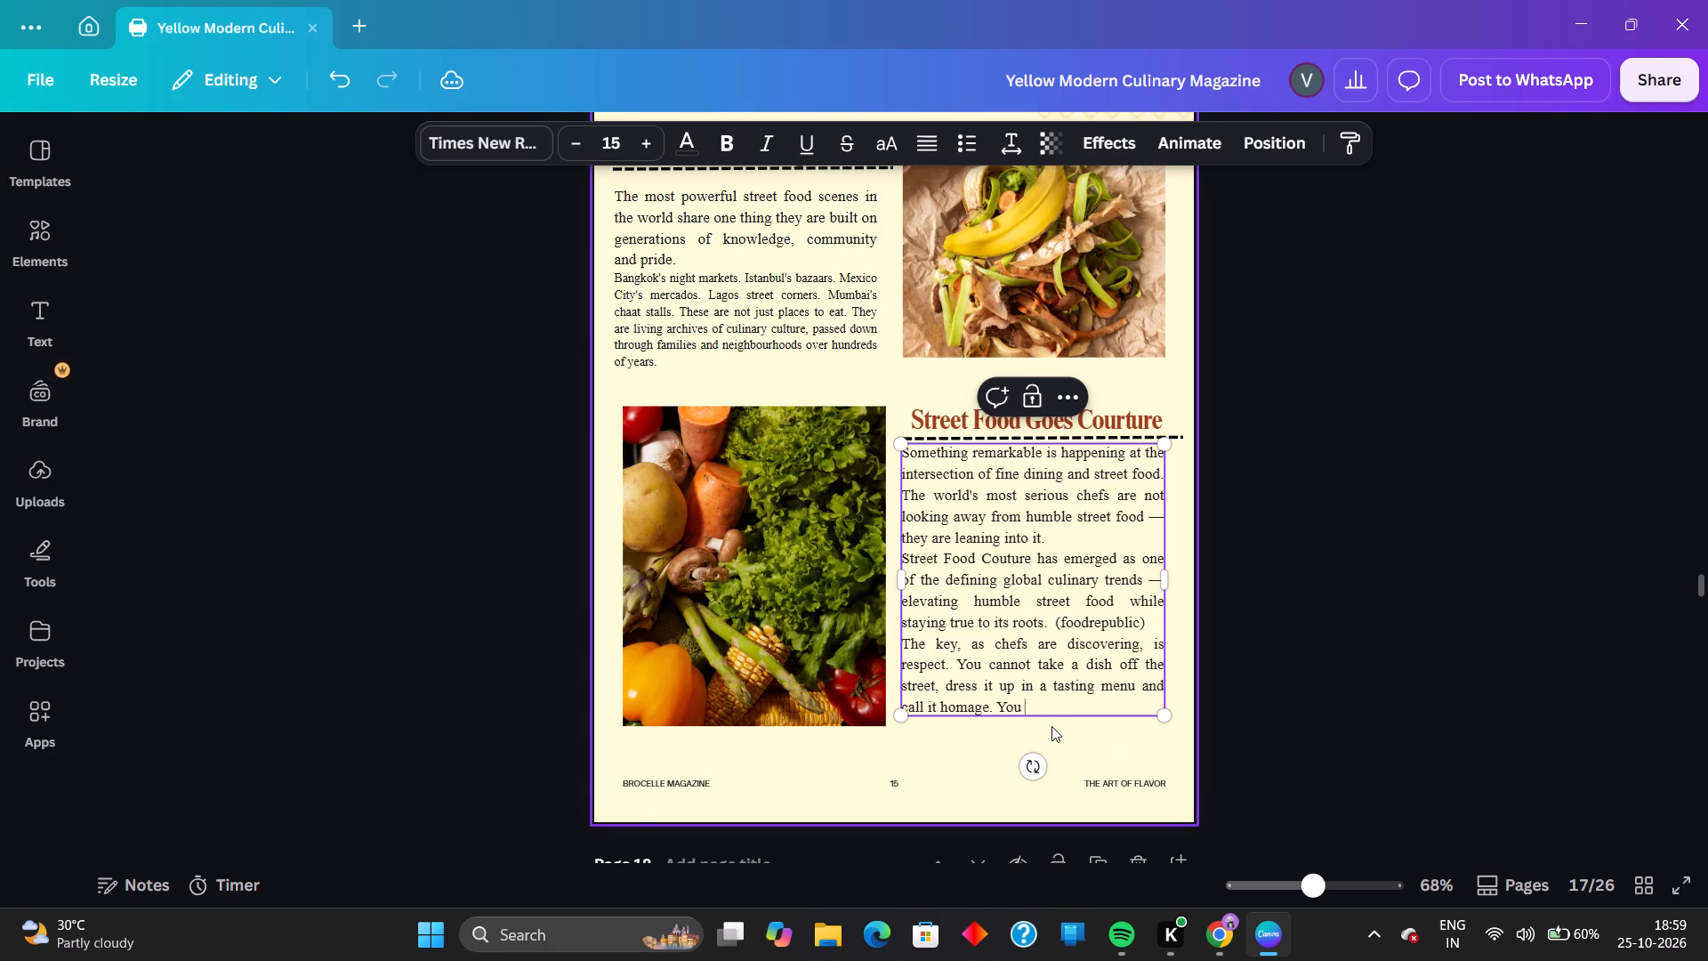
pyautogui.press('BackSpace')
pyautogui.press('BackSpace')
pyautogui.press('BackSpace')
pyautogui.press('BackSpace')
pyautogui.press('BackSpace')
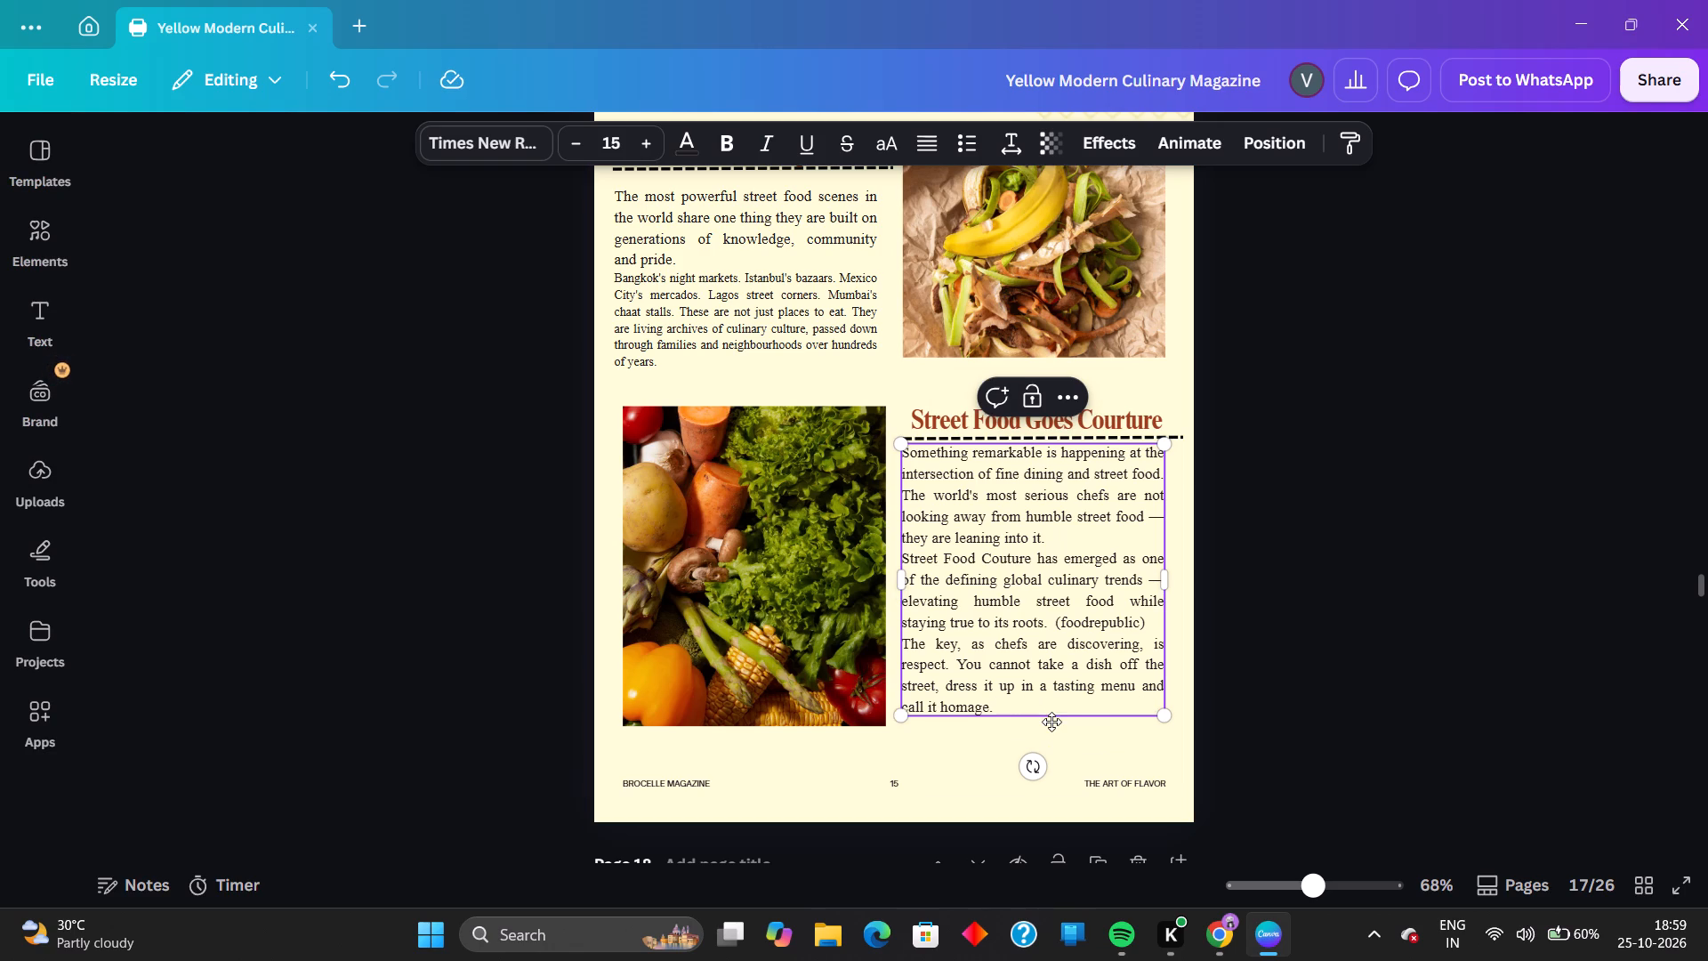
pyautogui.click(1522, 514)
# Nudge the "Street Food Goes Courture" body text slightly down, away from the dashed line under its heading.
pyautogui.scroll(2, 1447, 600)
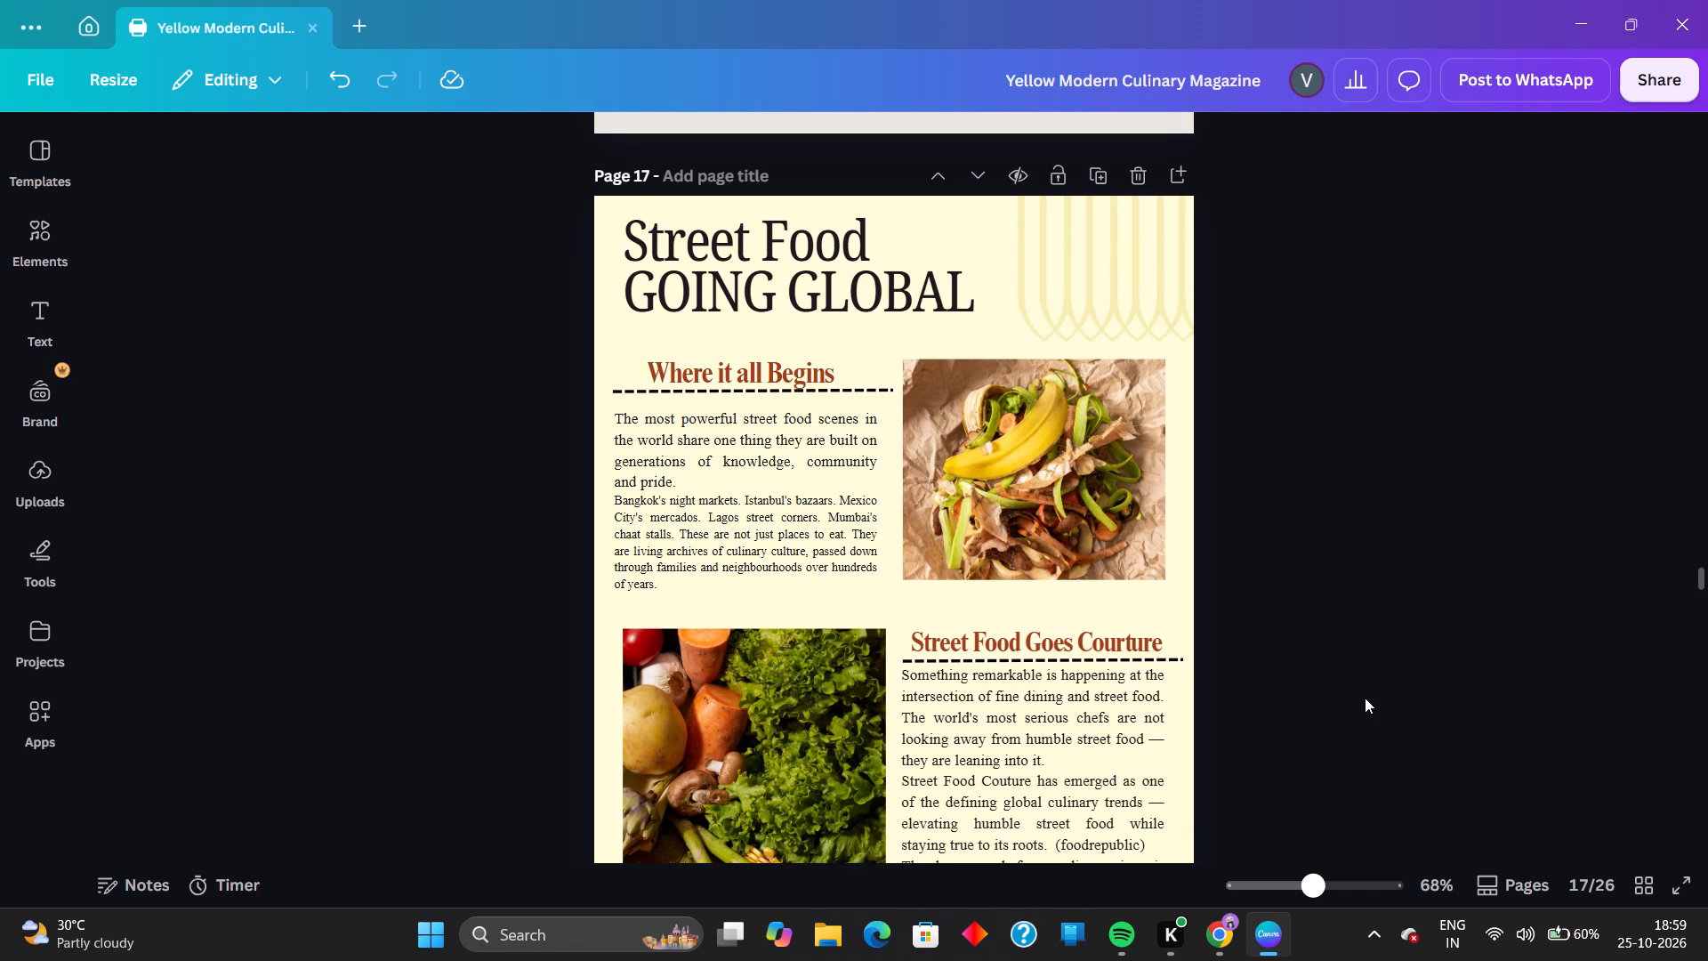
pyautogui.scroll(-1, 1365, 698)
pyautogui.click(1091, 735)
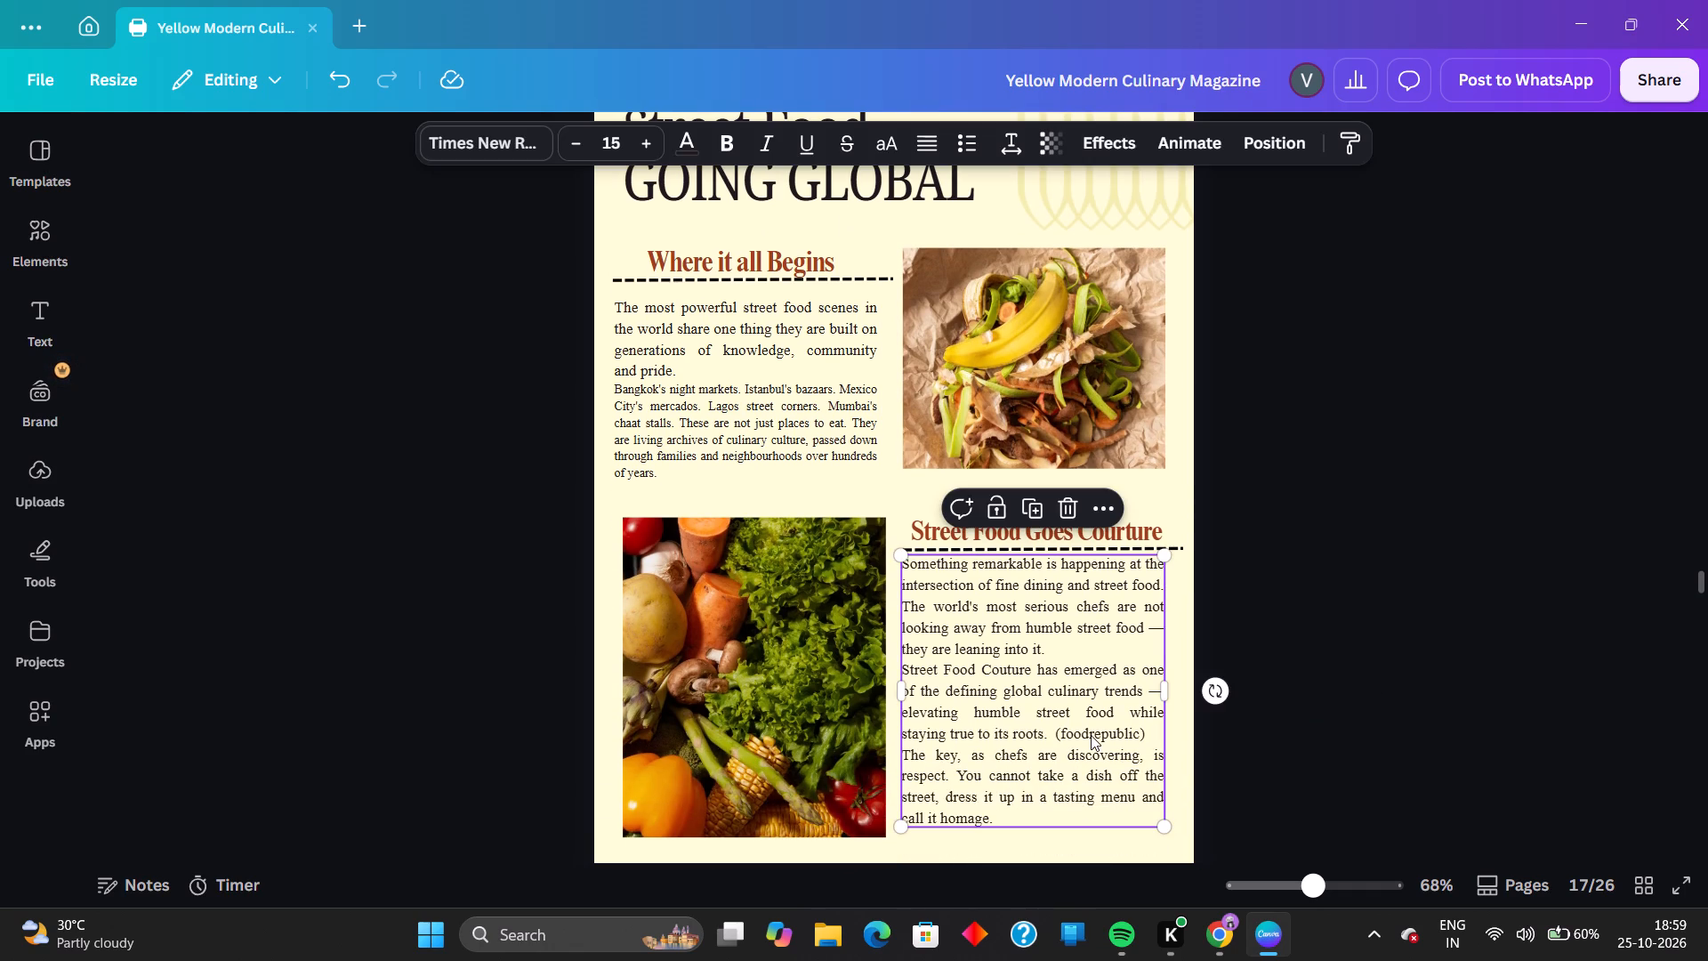
pyautogui.press('Down')
pyautogui.press('Down')
pyautogui.press('Down')
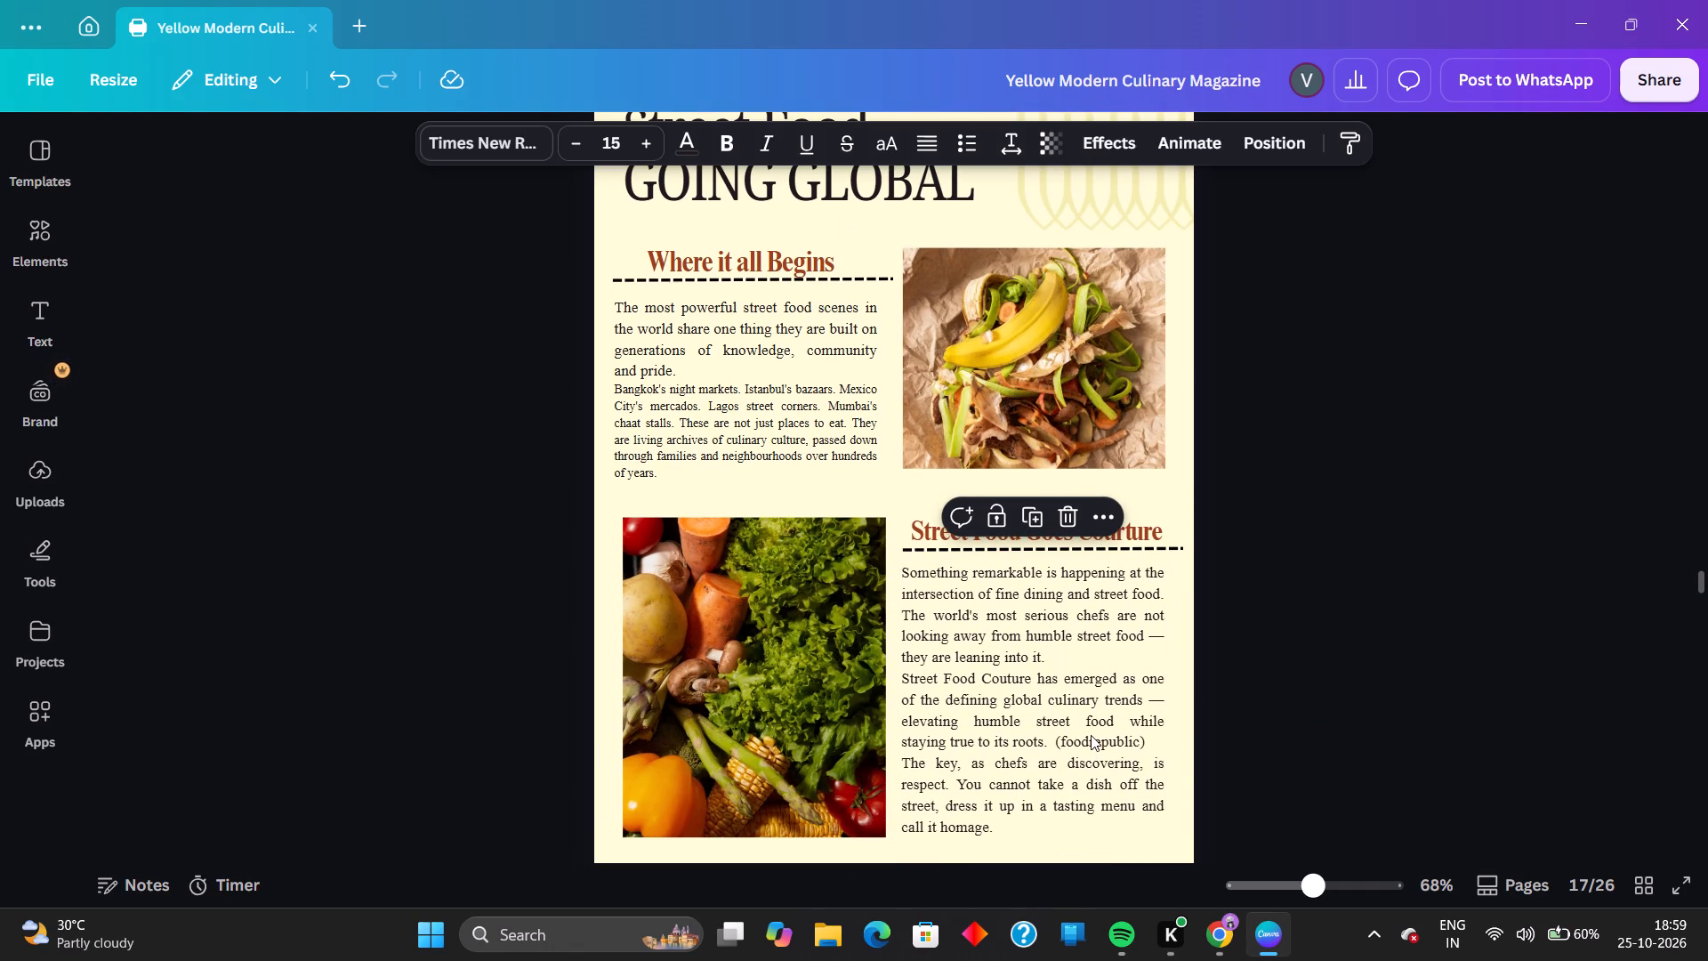
pyautogui.press('Down')
pyautogui.press('Up')
pyautogui.press('Down')
pyautogui.press('Up')
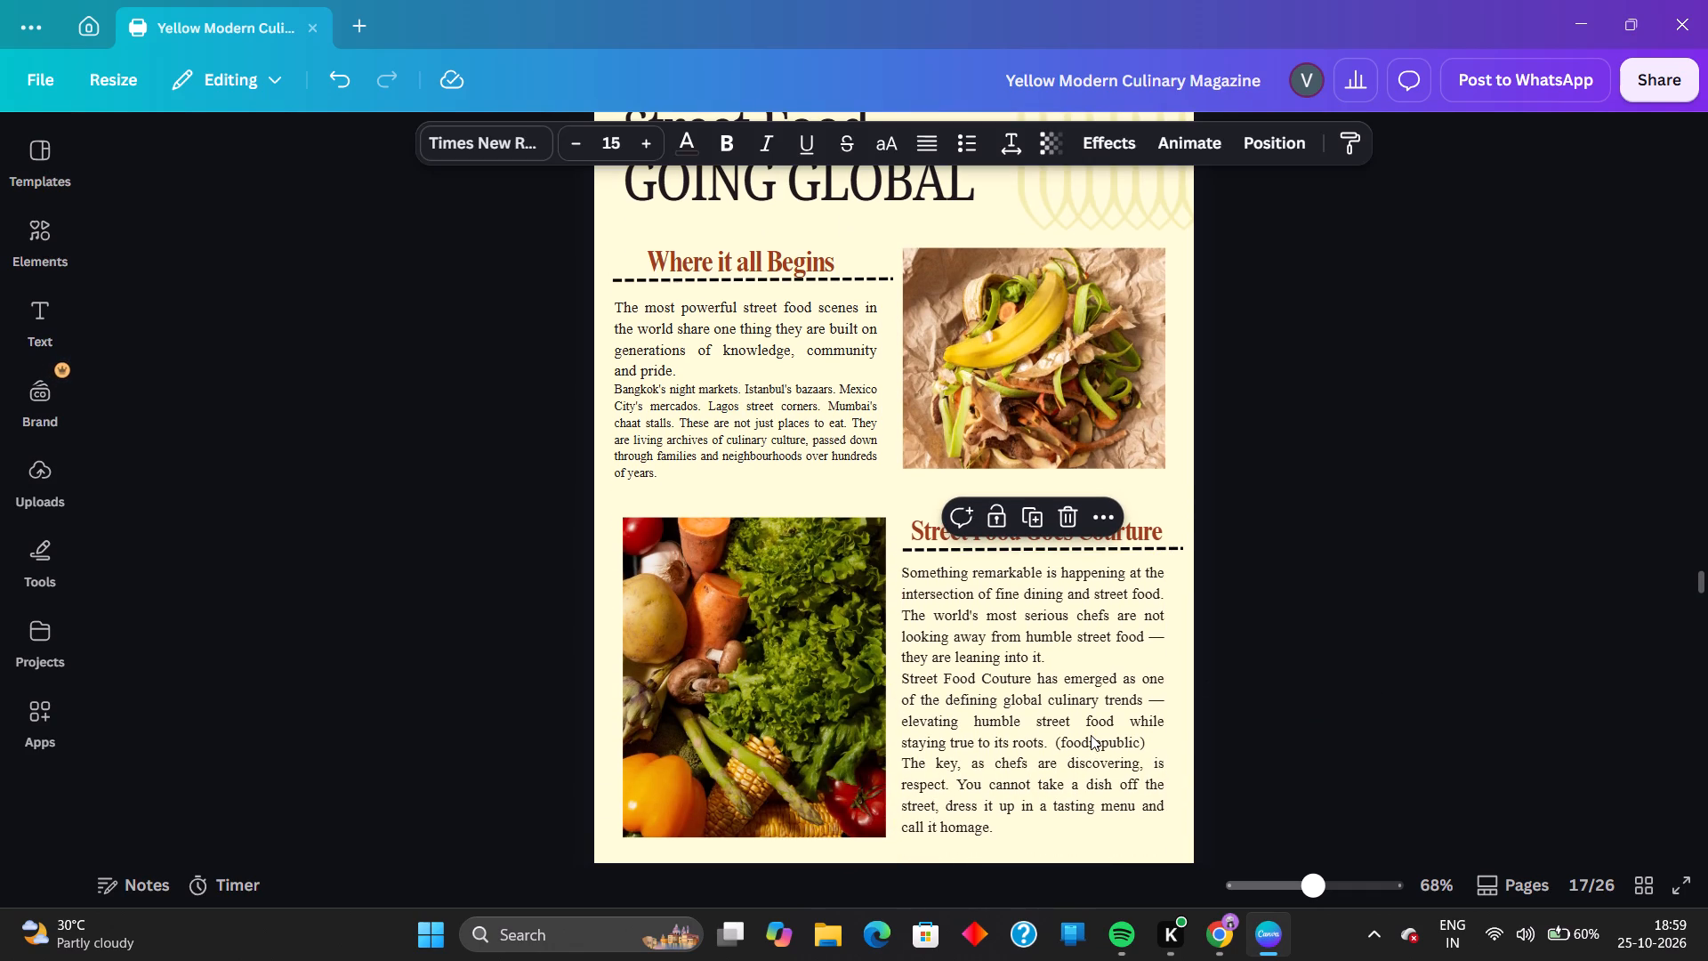
pyautogui.click(1342, 644)
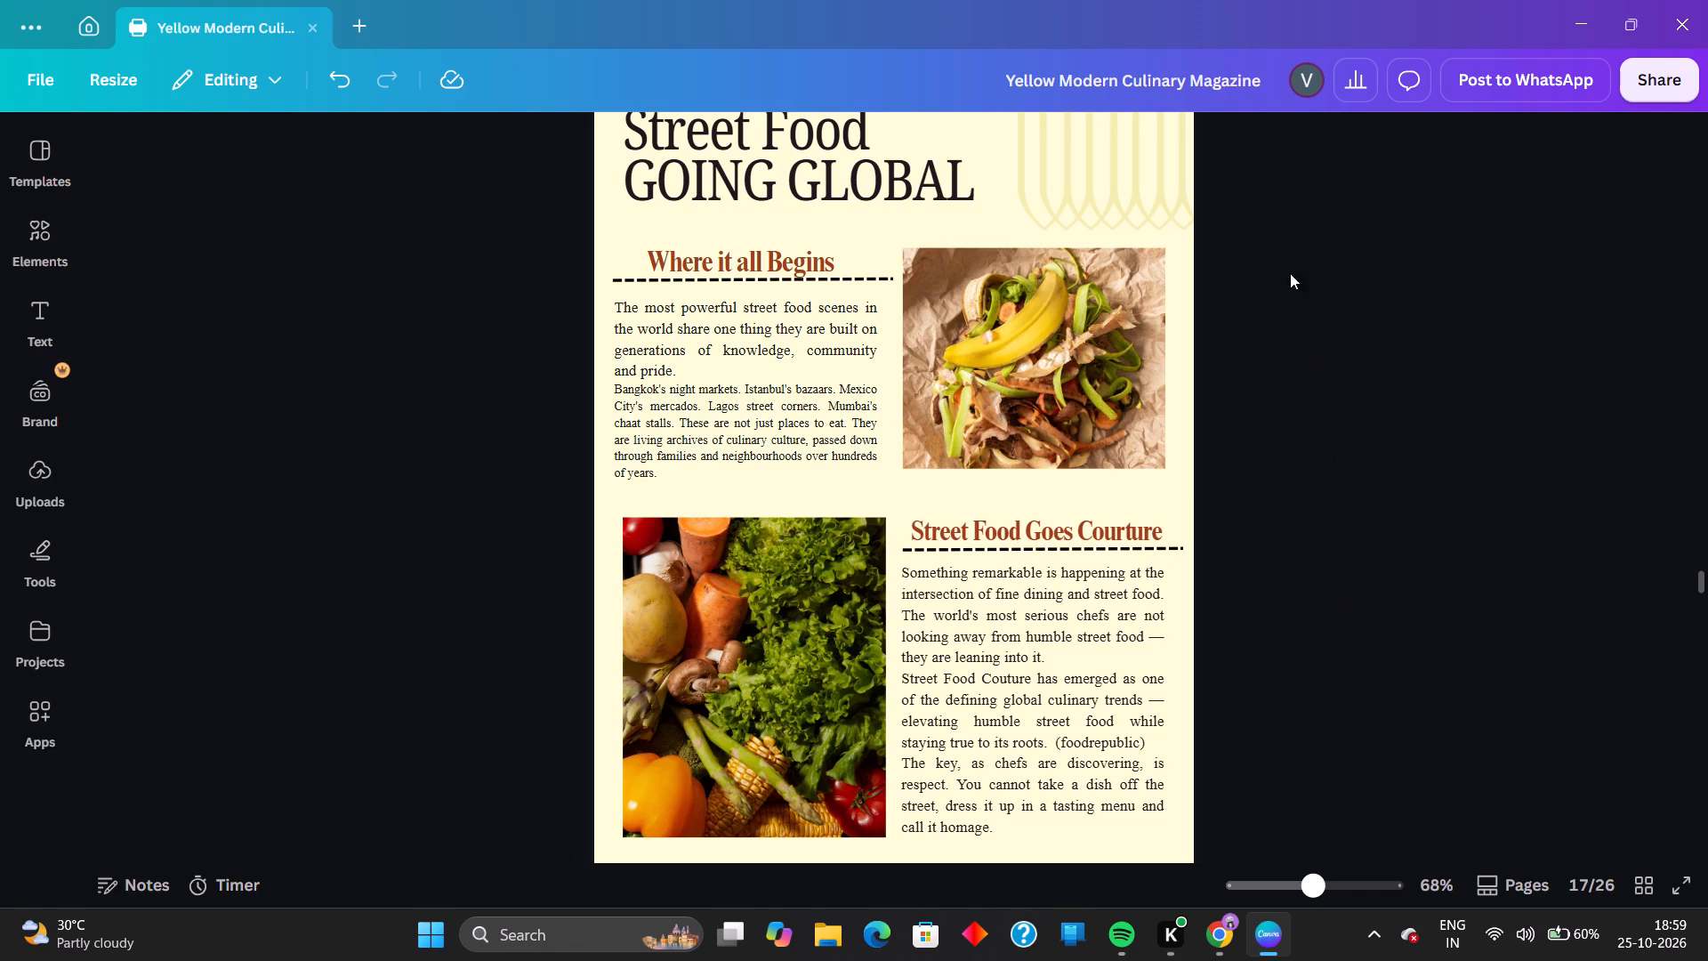
# Remove the dashes after "humble street food" and "global culinary trends" in the "Street Food Goes Courture" body text.
pyautogui.click(1160, 640)
pyautogui.click(1160, 640)
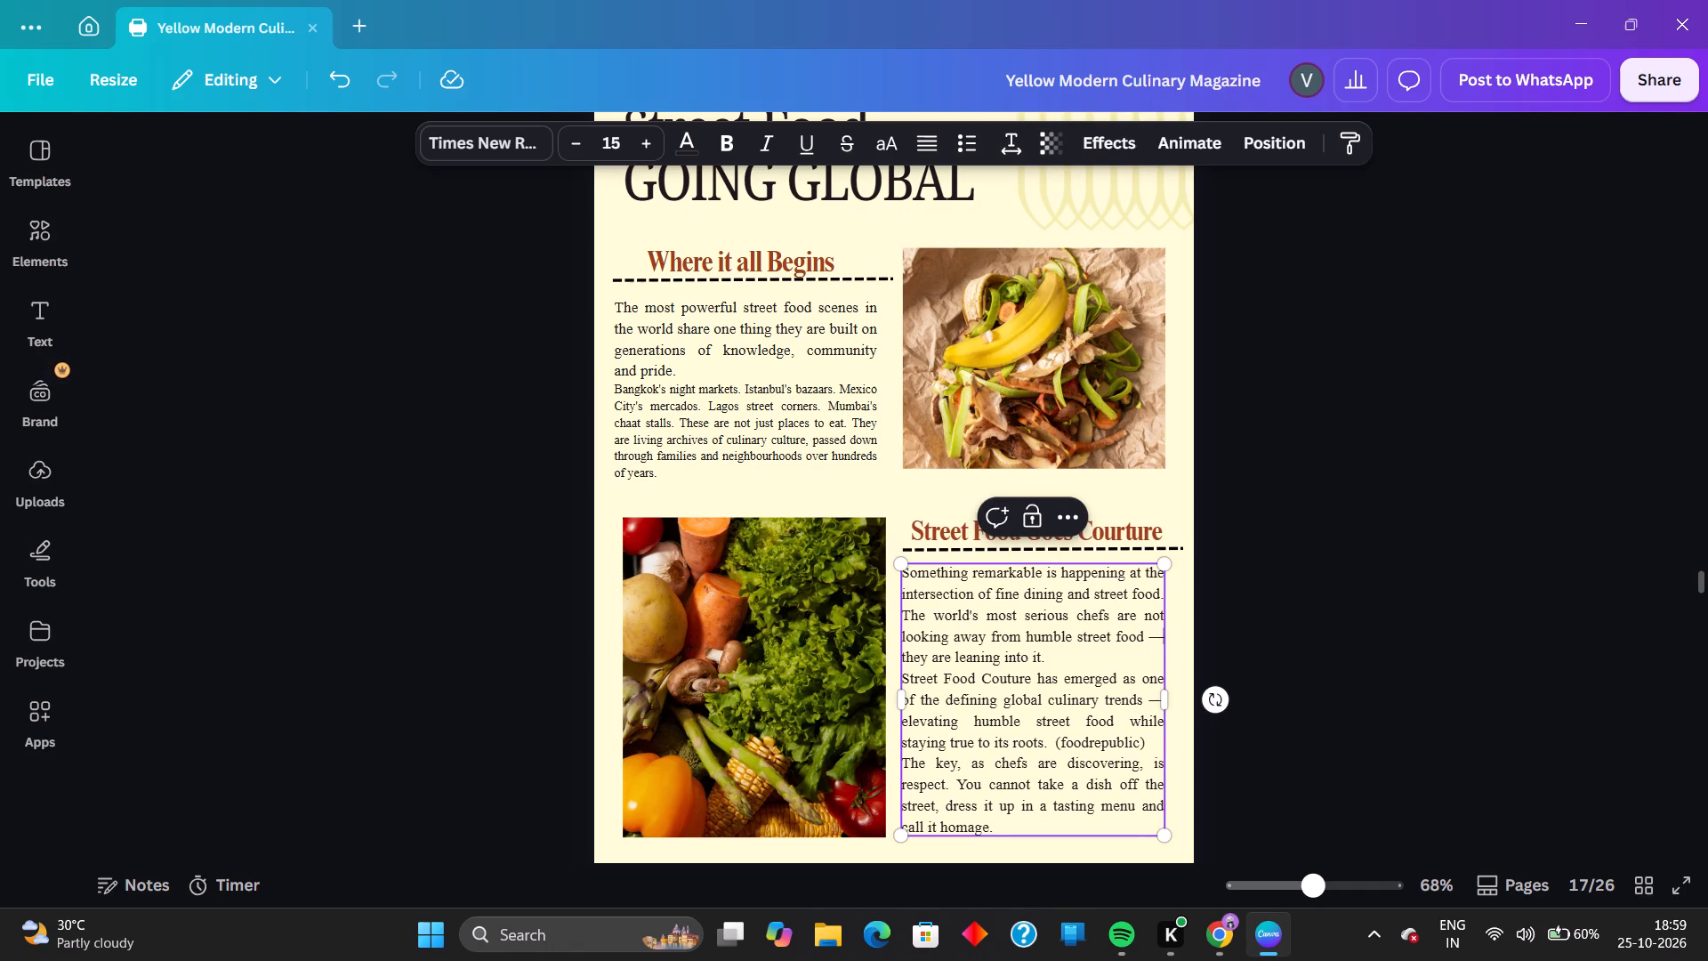
pyautogui.press('BackSpace')
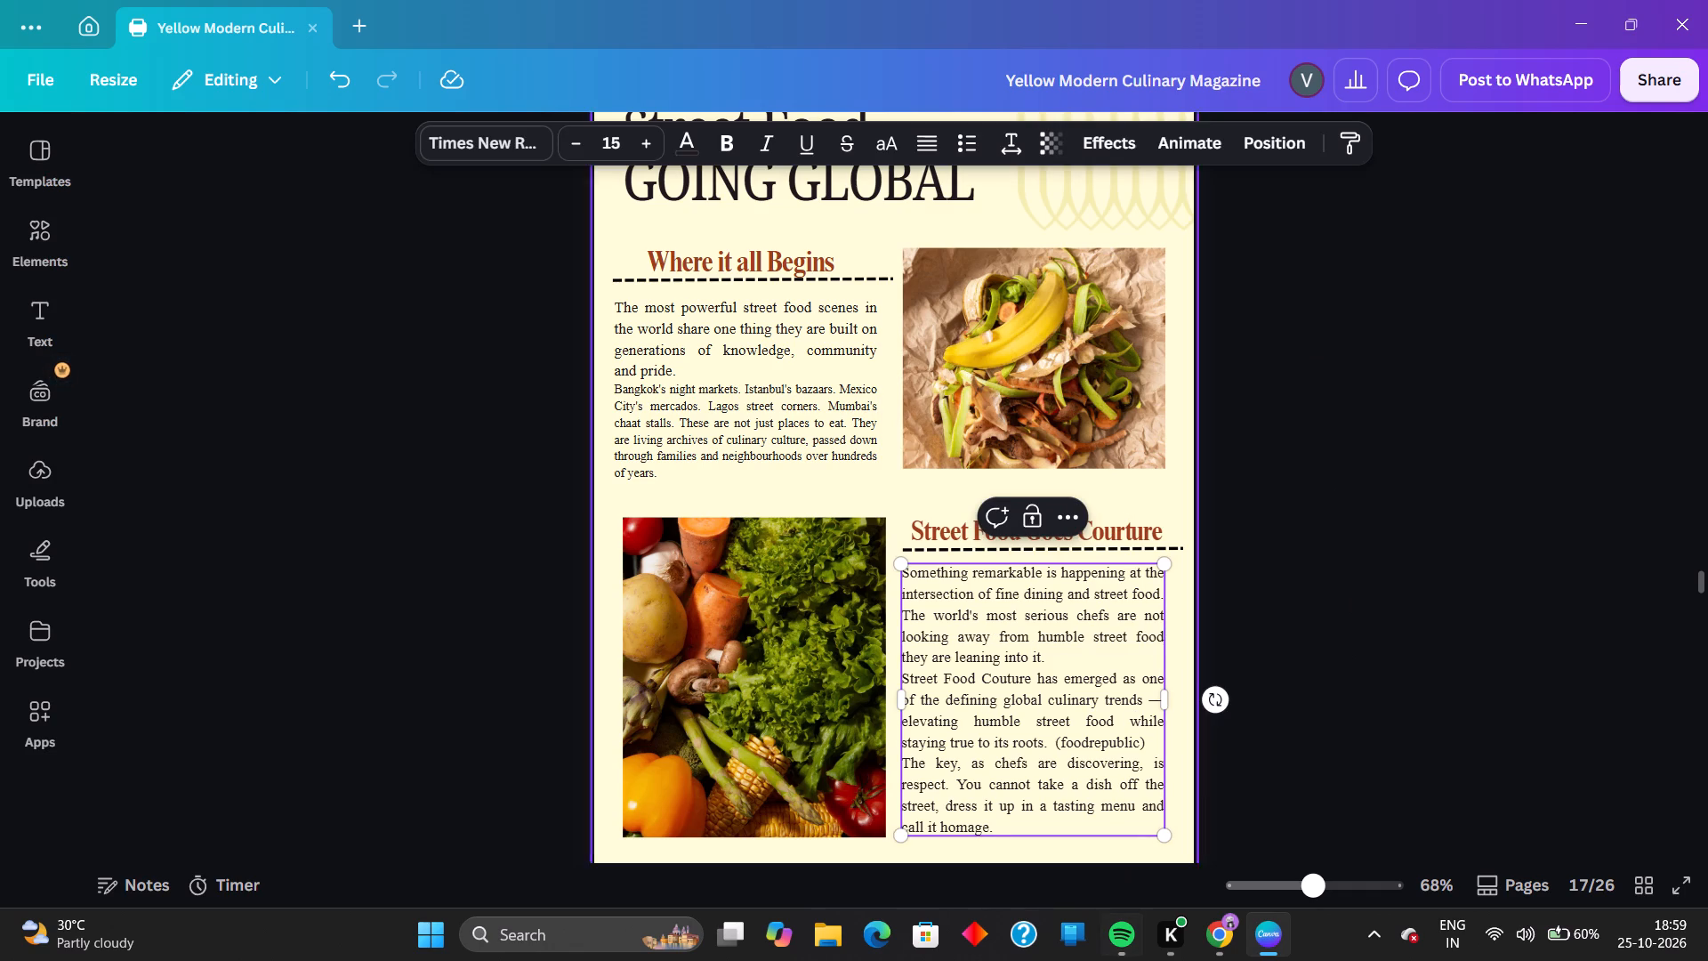
pyautogui.click(1161, 701)
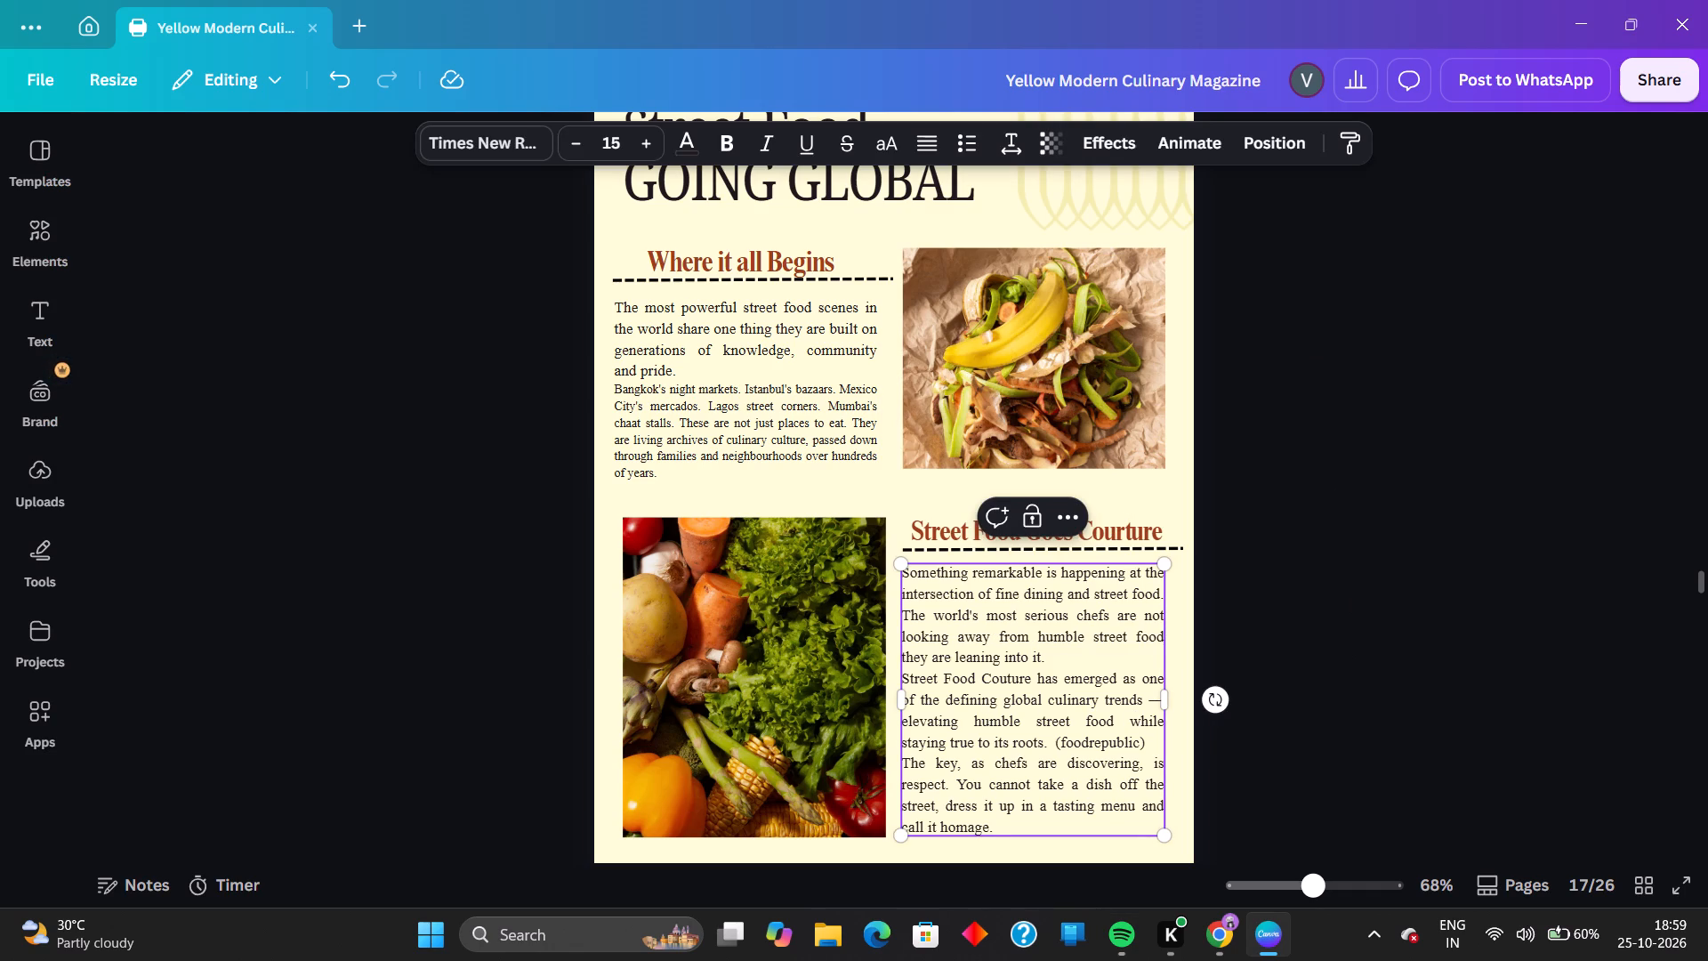
pyautogui.press('BackSpace')
pyautogui.click(1364, 795)
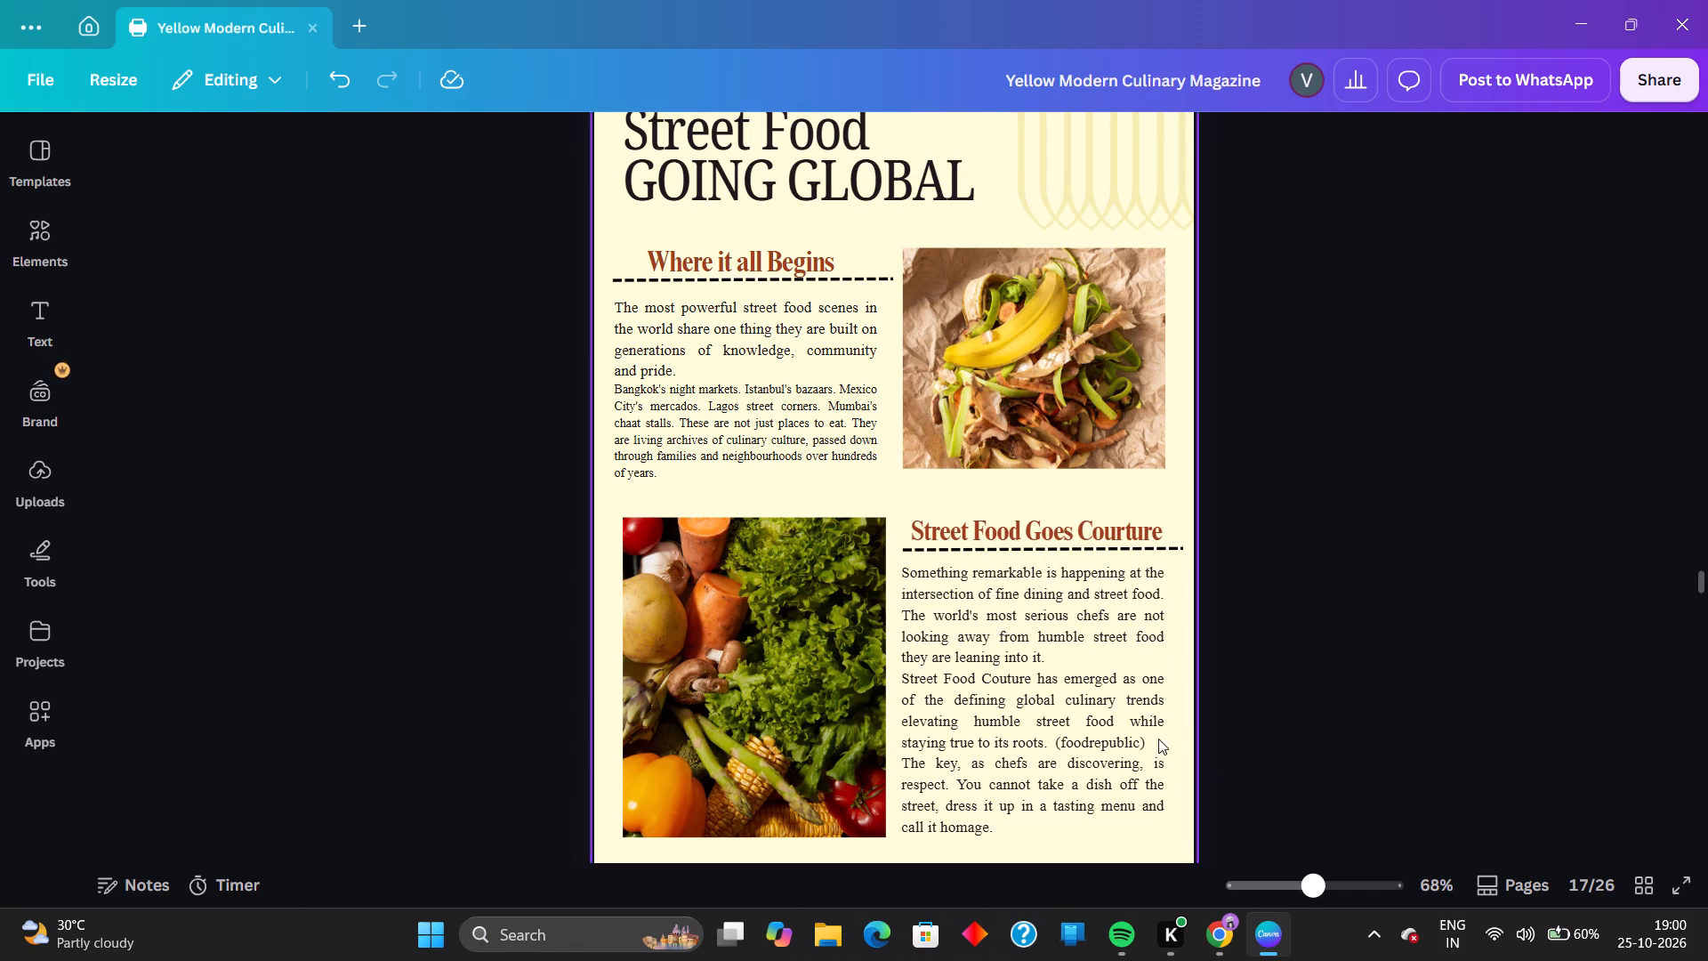
# Delete the "(foodrepublic)" citation after "staying true to its roots." in the "Street Food Goes Courture" body text.
pyautogui.moveTo(1147, 735); pyautogui.dragTo(1147, 746)
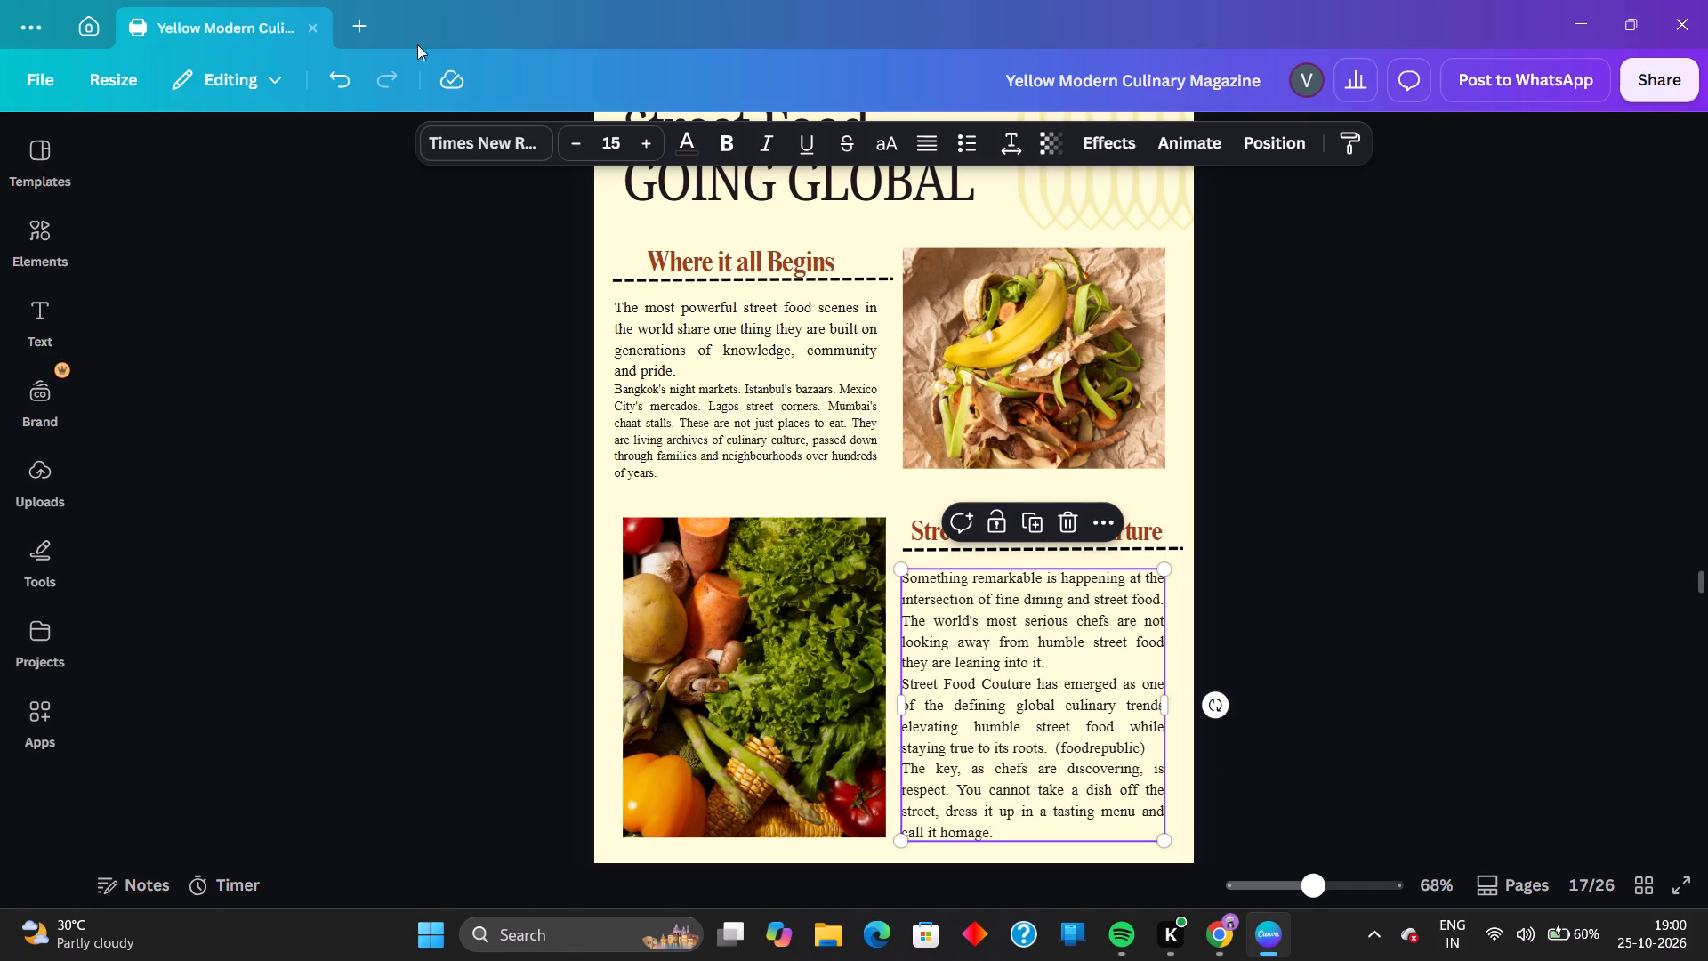
pyautogui.click(347, 86)
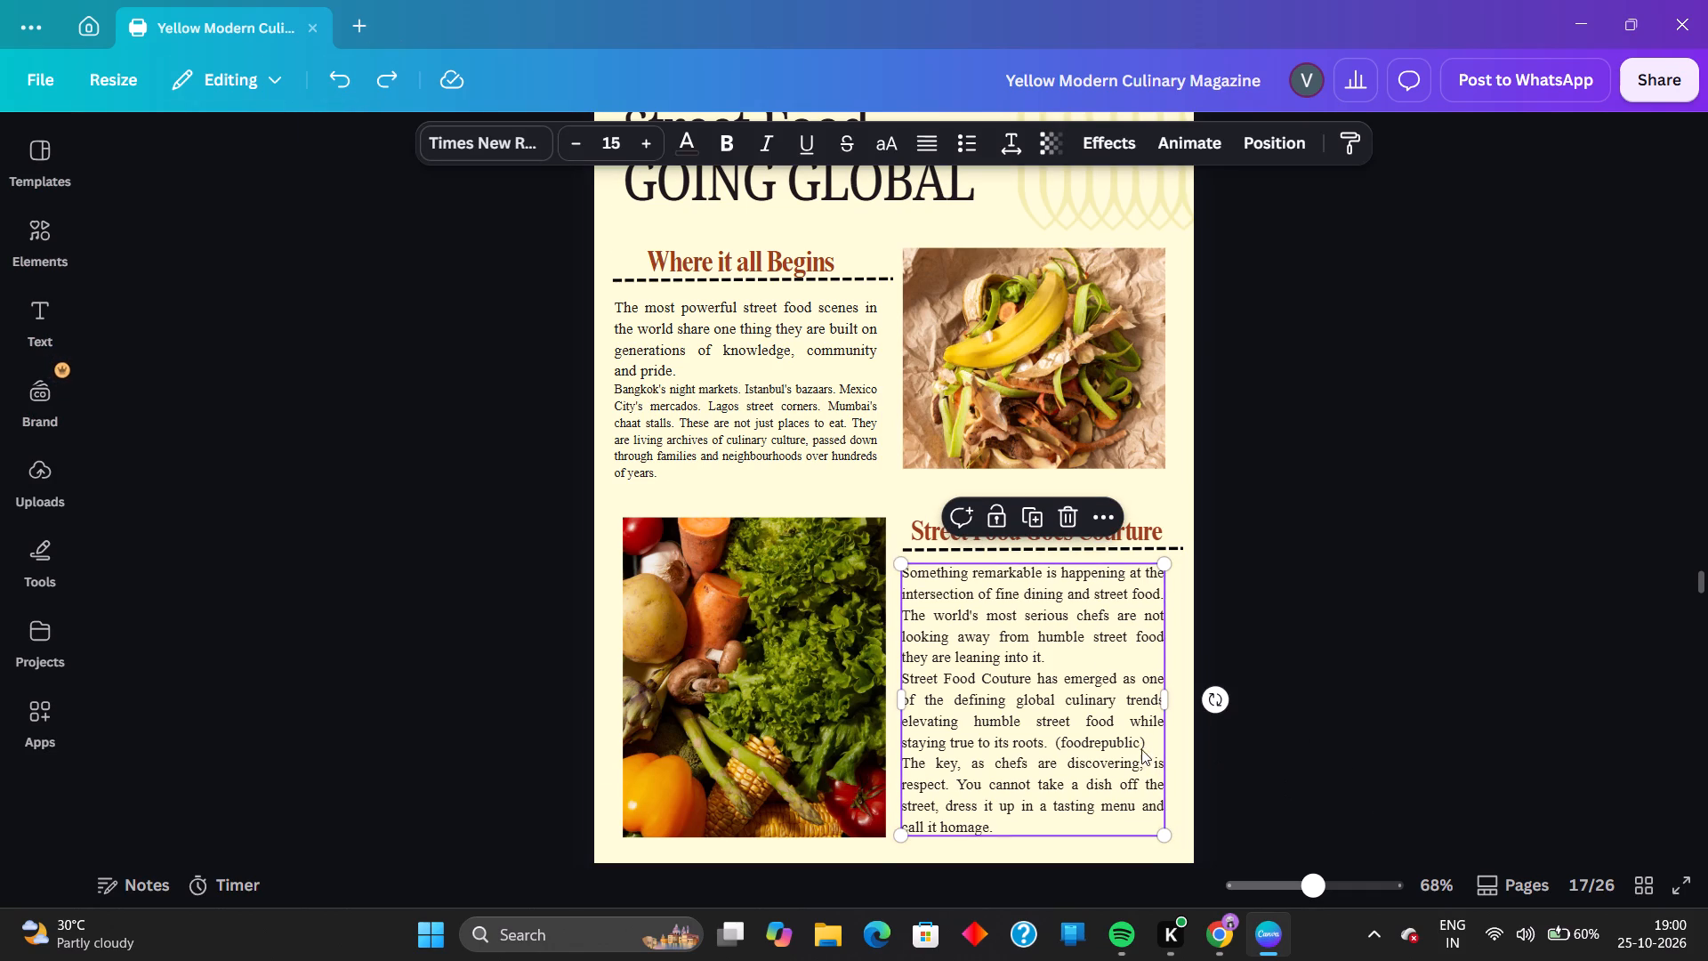
pyautogui.click(1143, 747)
pyautogui.press('BackSpace')
pyautogui.press('BackSpace')
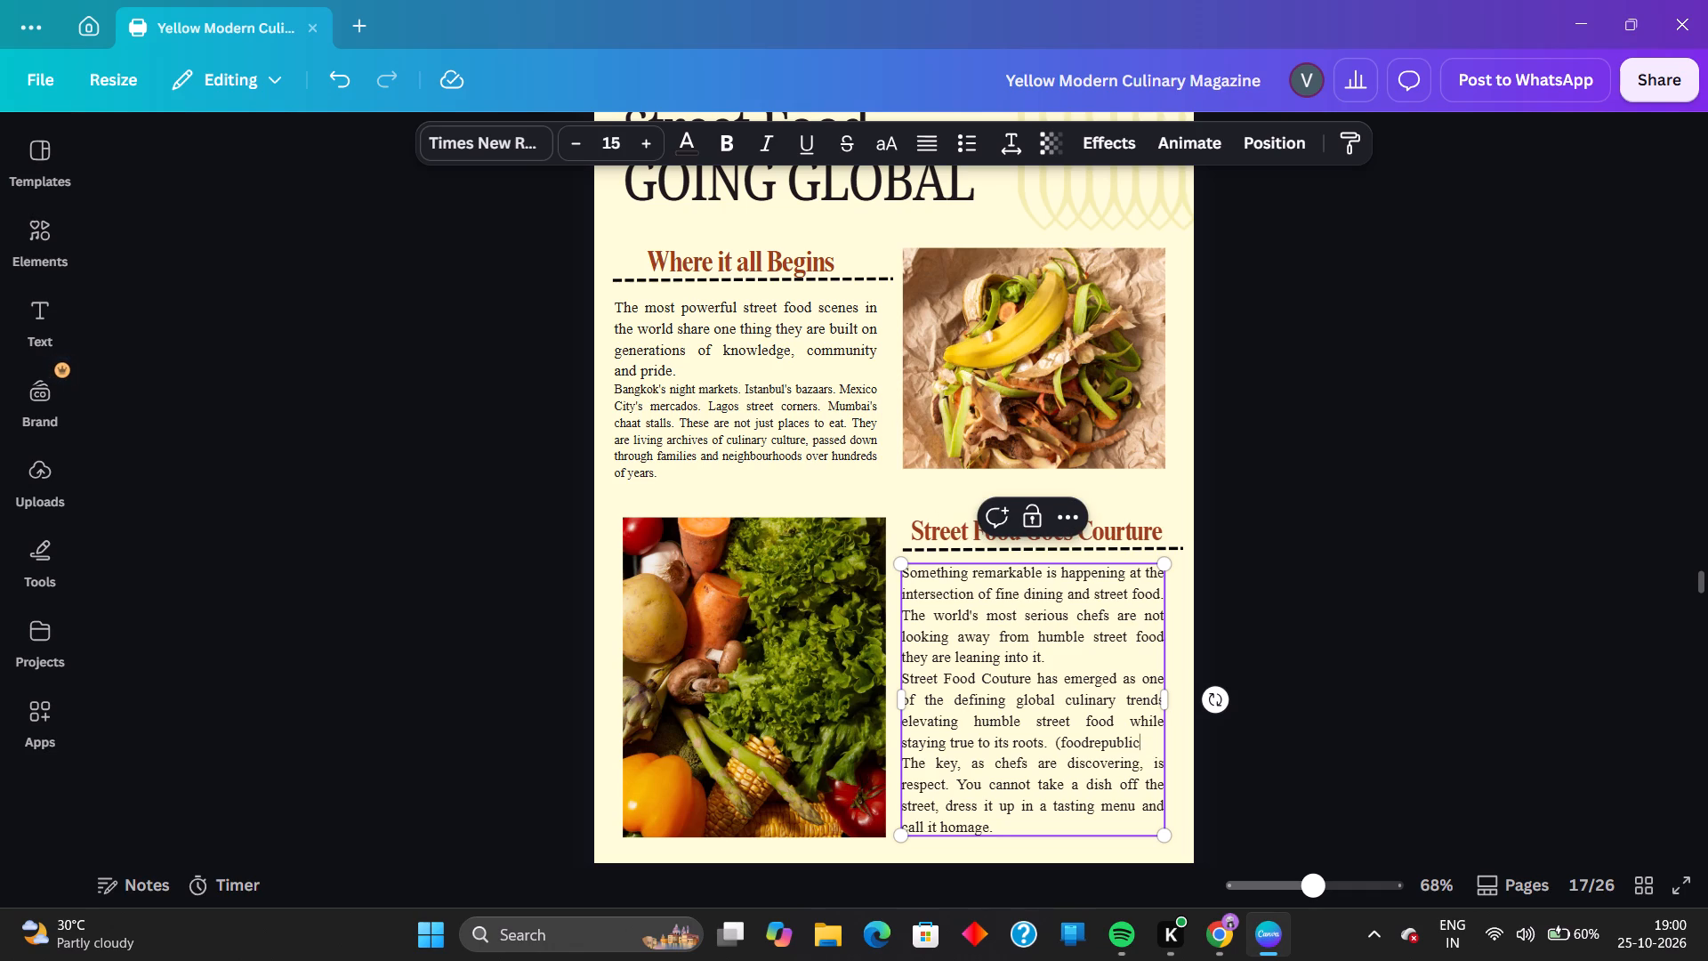
pyautogui.press('BackSpace')
pyautogui.press('BackSpace')
pyautogui.press('BackSpace')
pyautogui.press('BackSpace')
pyautogui.press('BackSpace')
pyautogui.press('BackSpace')
pyautogui.press('BackSpace')
pyautogui.press('BackSpace')
pyautogui.press('BackSpace')
pyautogui.press('BackSpace')
pyautogui.press('BackSpace')
pyautogui.press('BackSpace')
pyautogui.press('BackSpace')
pyautogui.press('BackSpace')
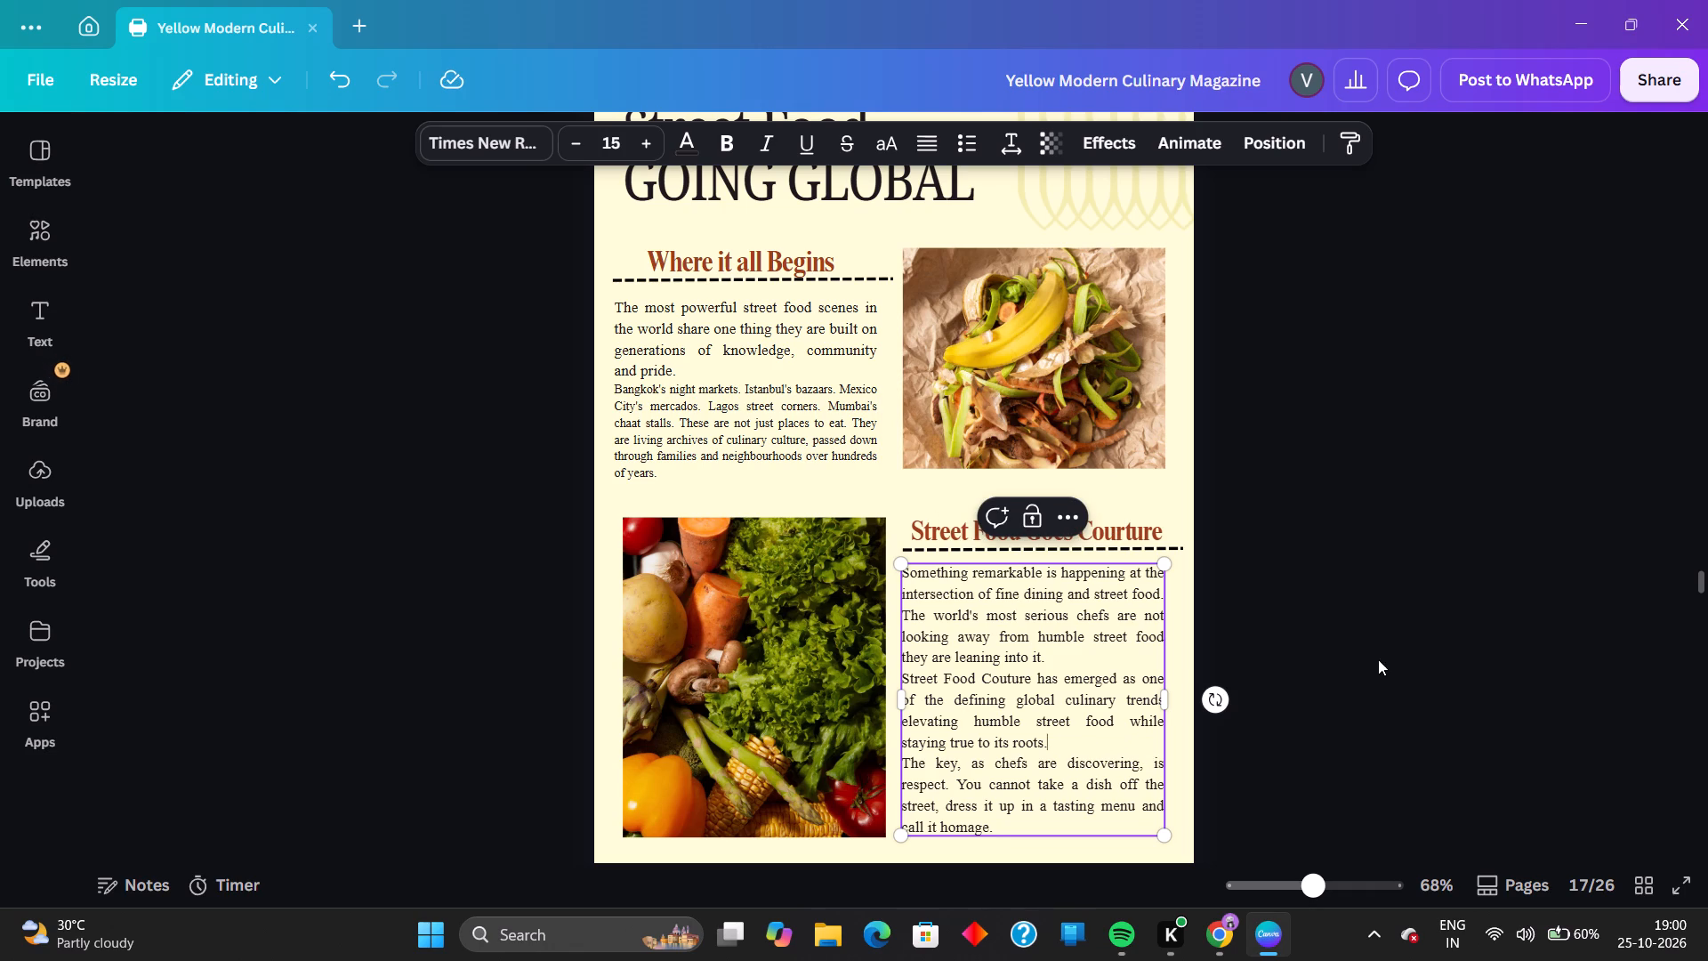
pyautogui.click(1376, 660)
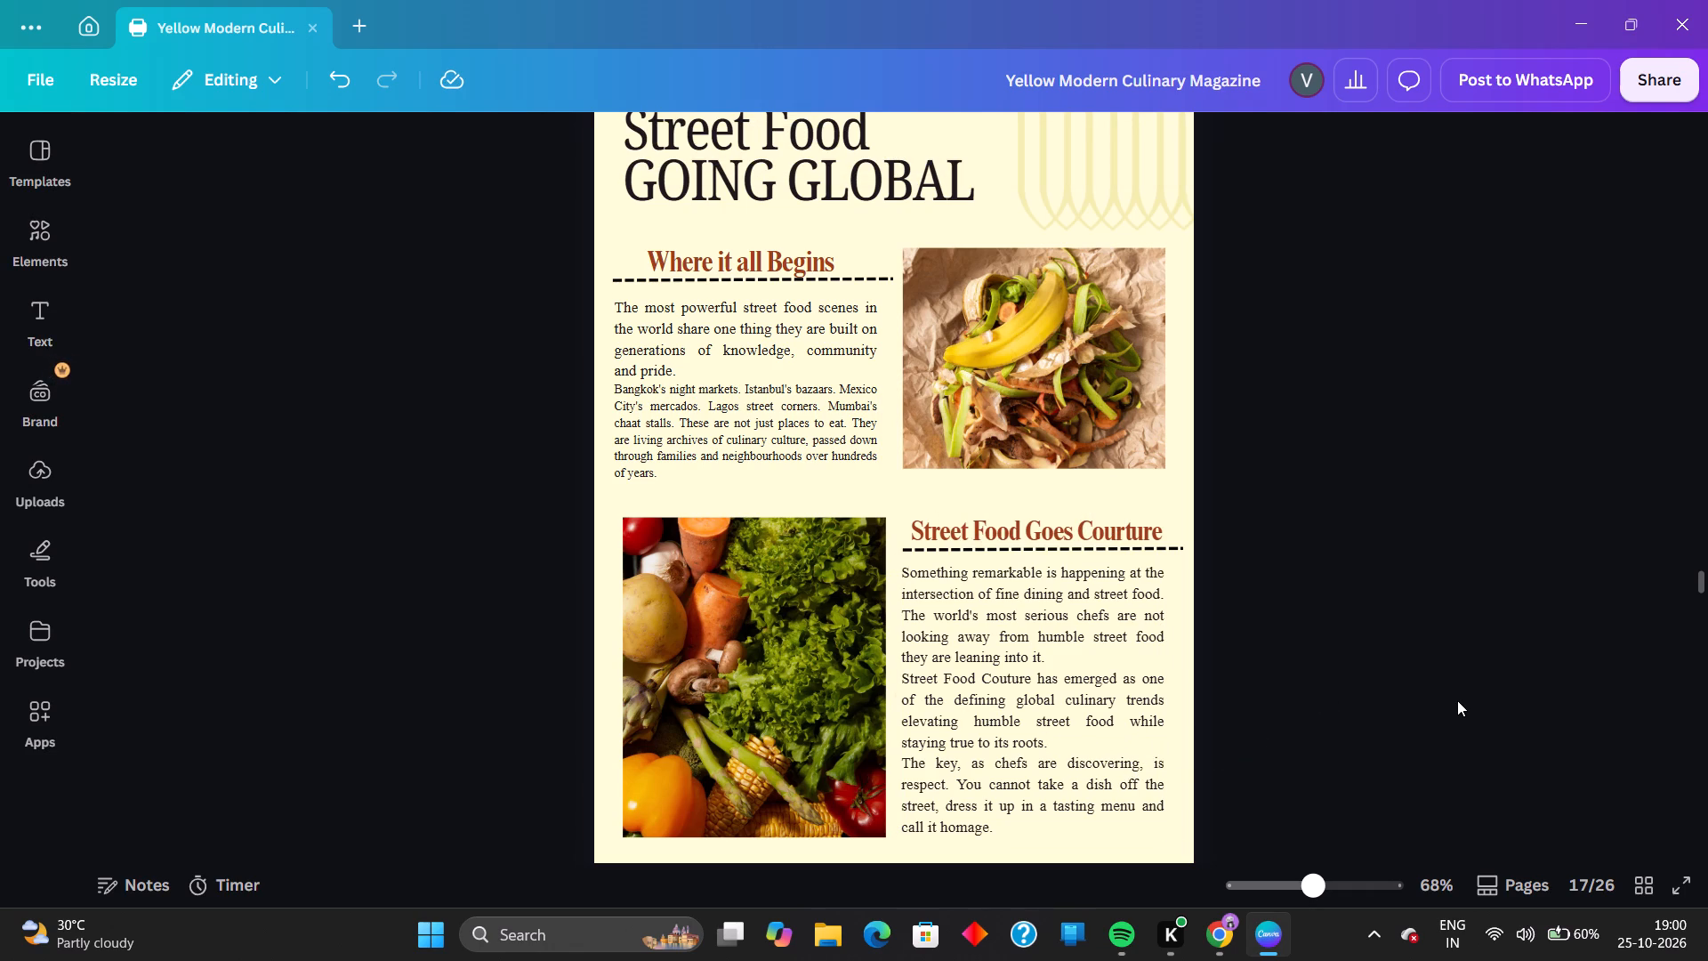
# Replace the food-scraps photo beside "Where it all Begins" with the street food photo of hands holding two takeaway trays.
pyautogui.scroll(-1, 1457, 699)
pyautogui.scroll(2, 1457, 699)
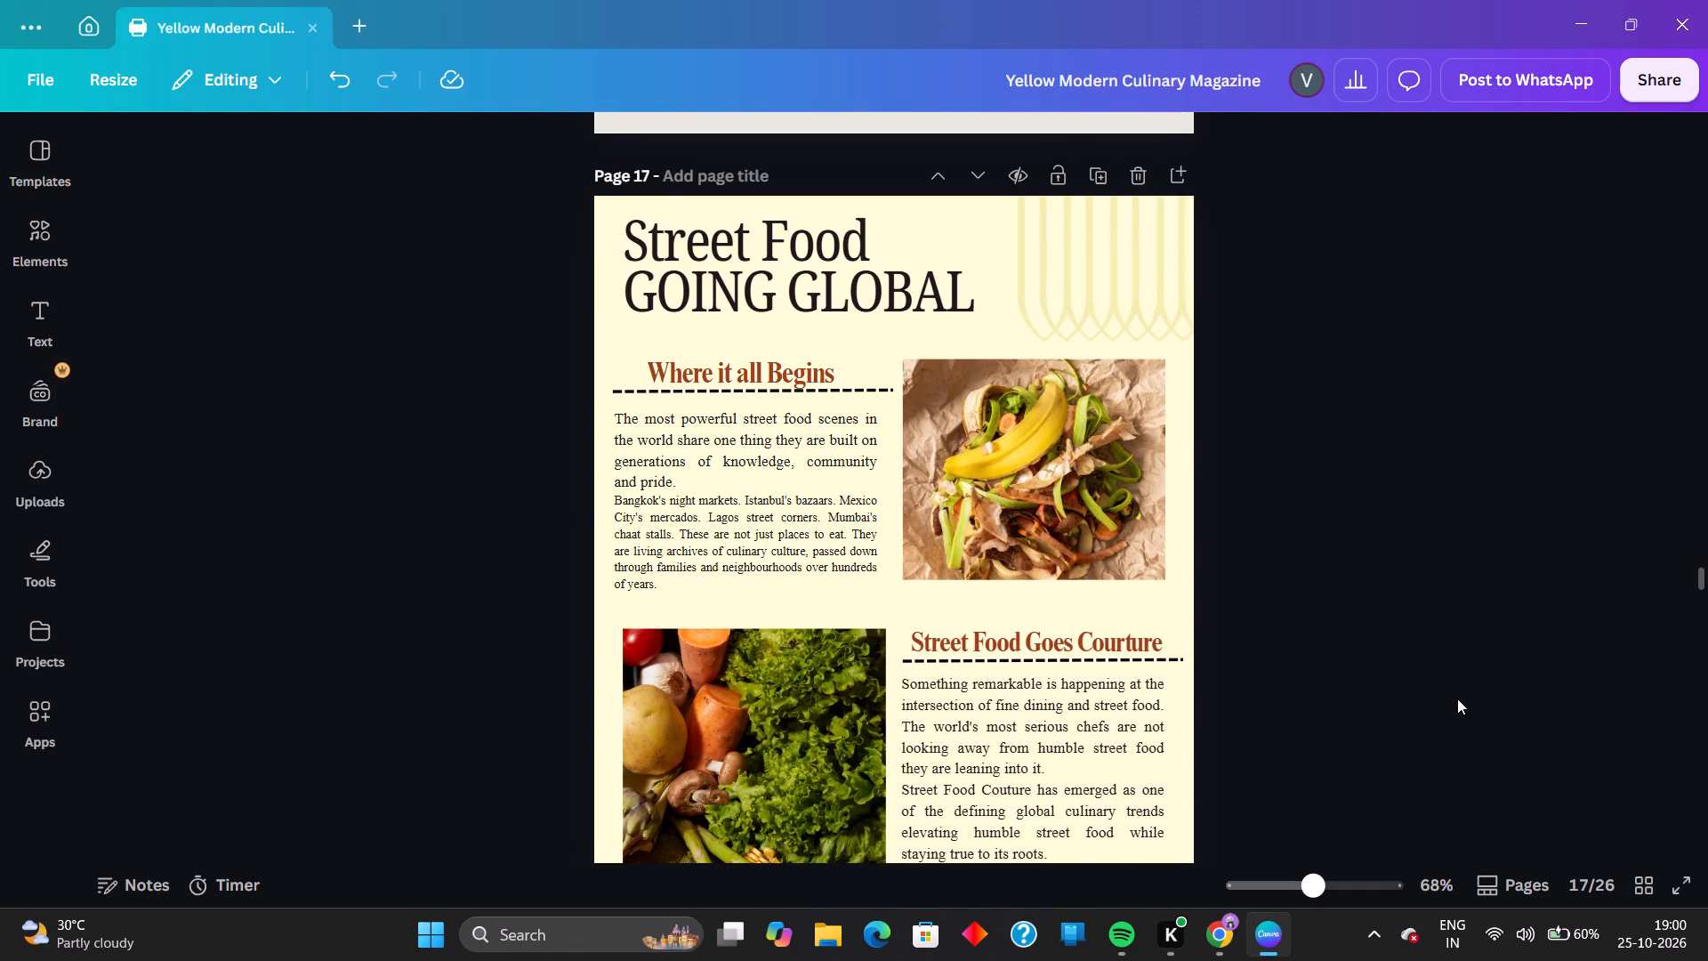
pyautogui.click(1086, 539)
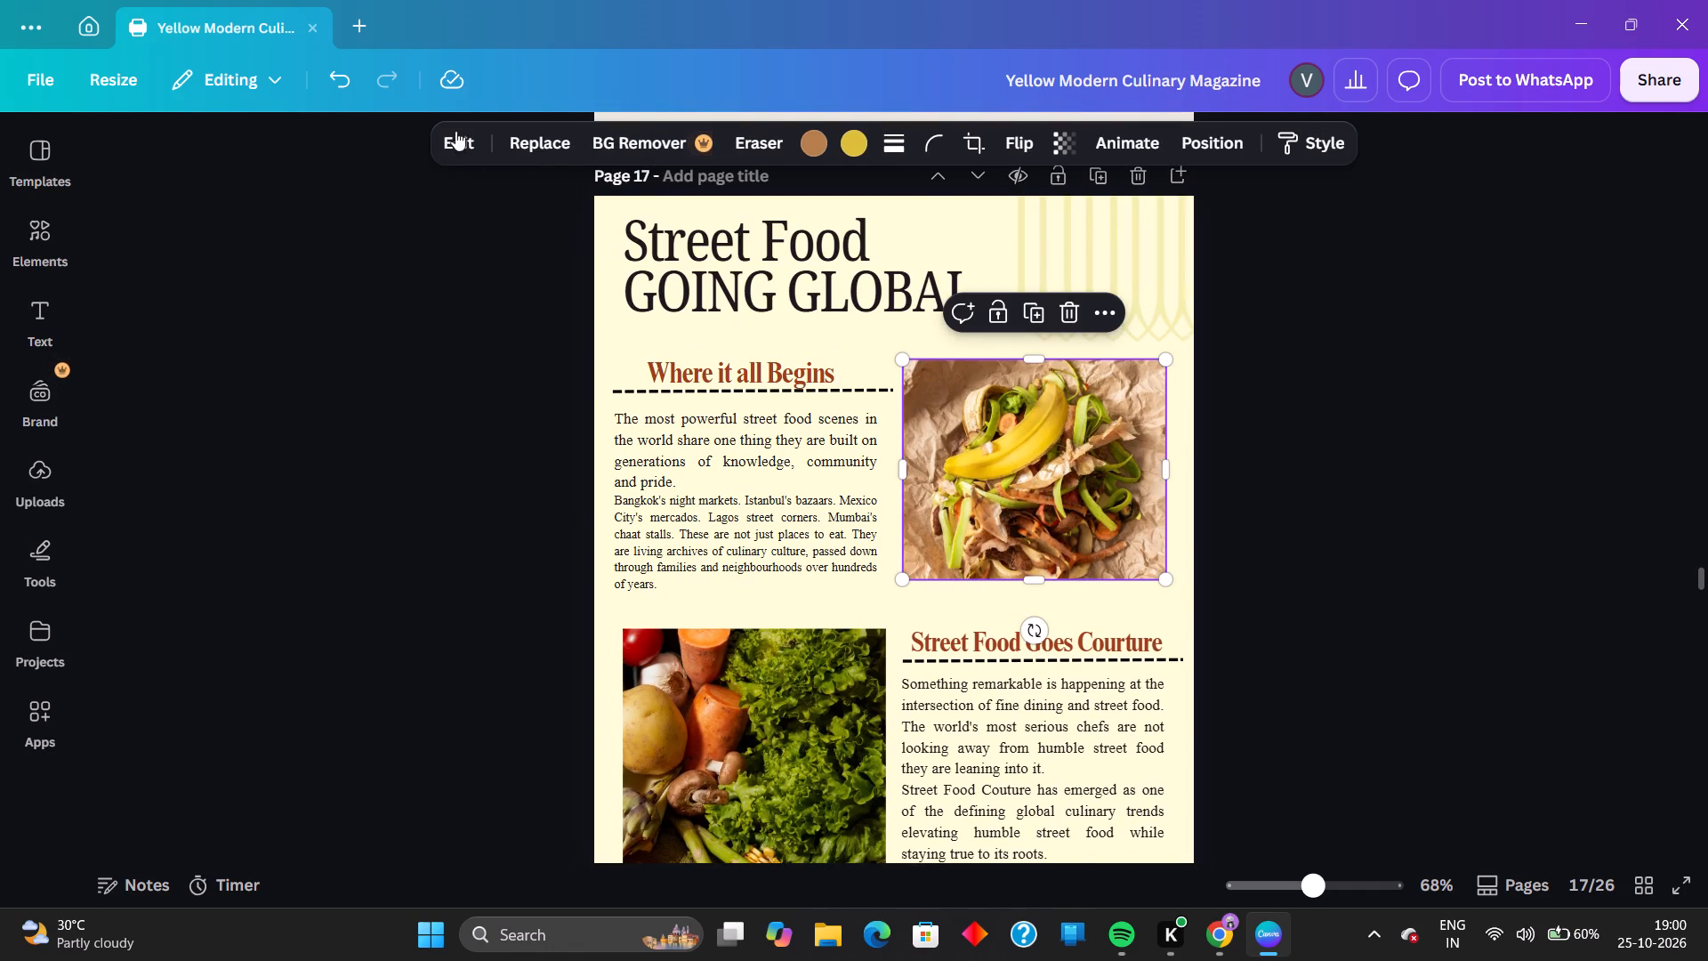
pyautogui.click(541, 144)
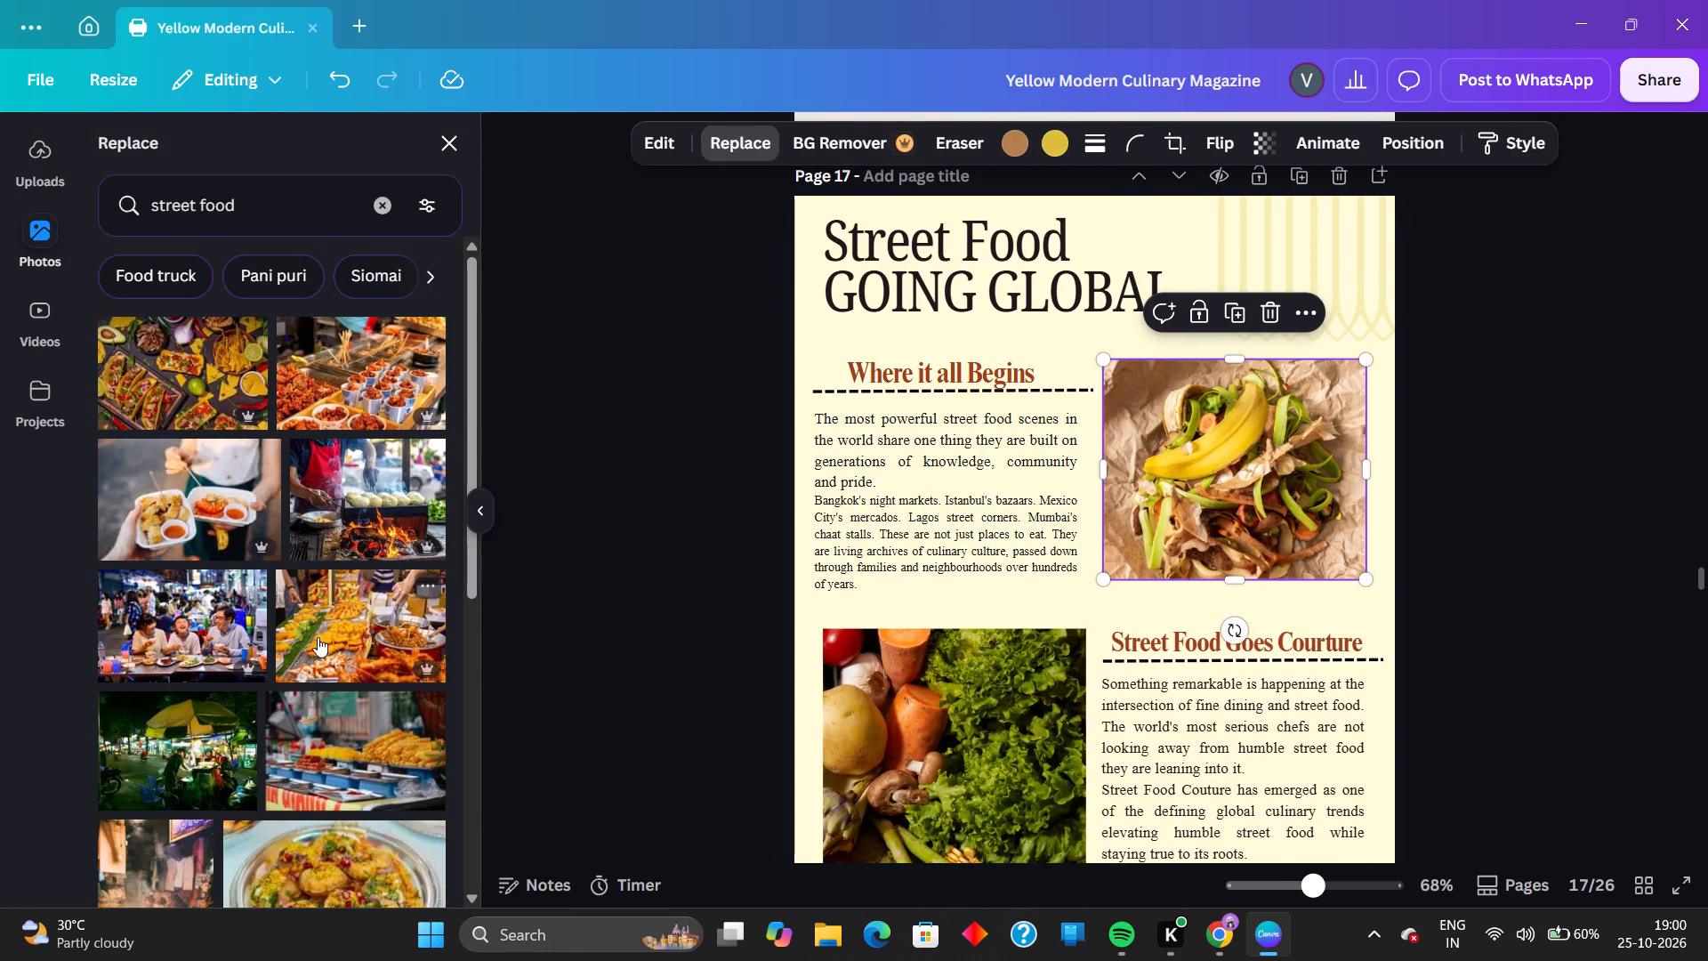
pyautogui.click(154, 488)
pyautogui.click(1542, 523)
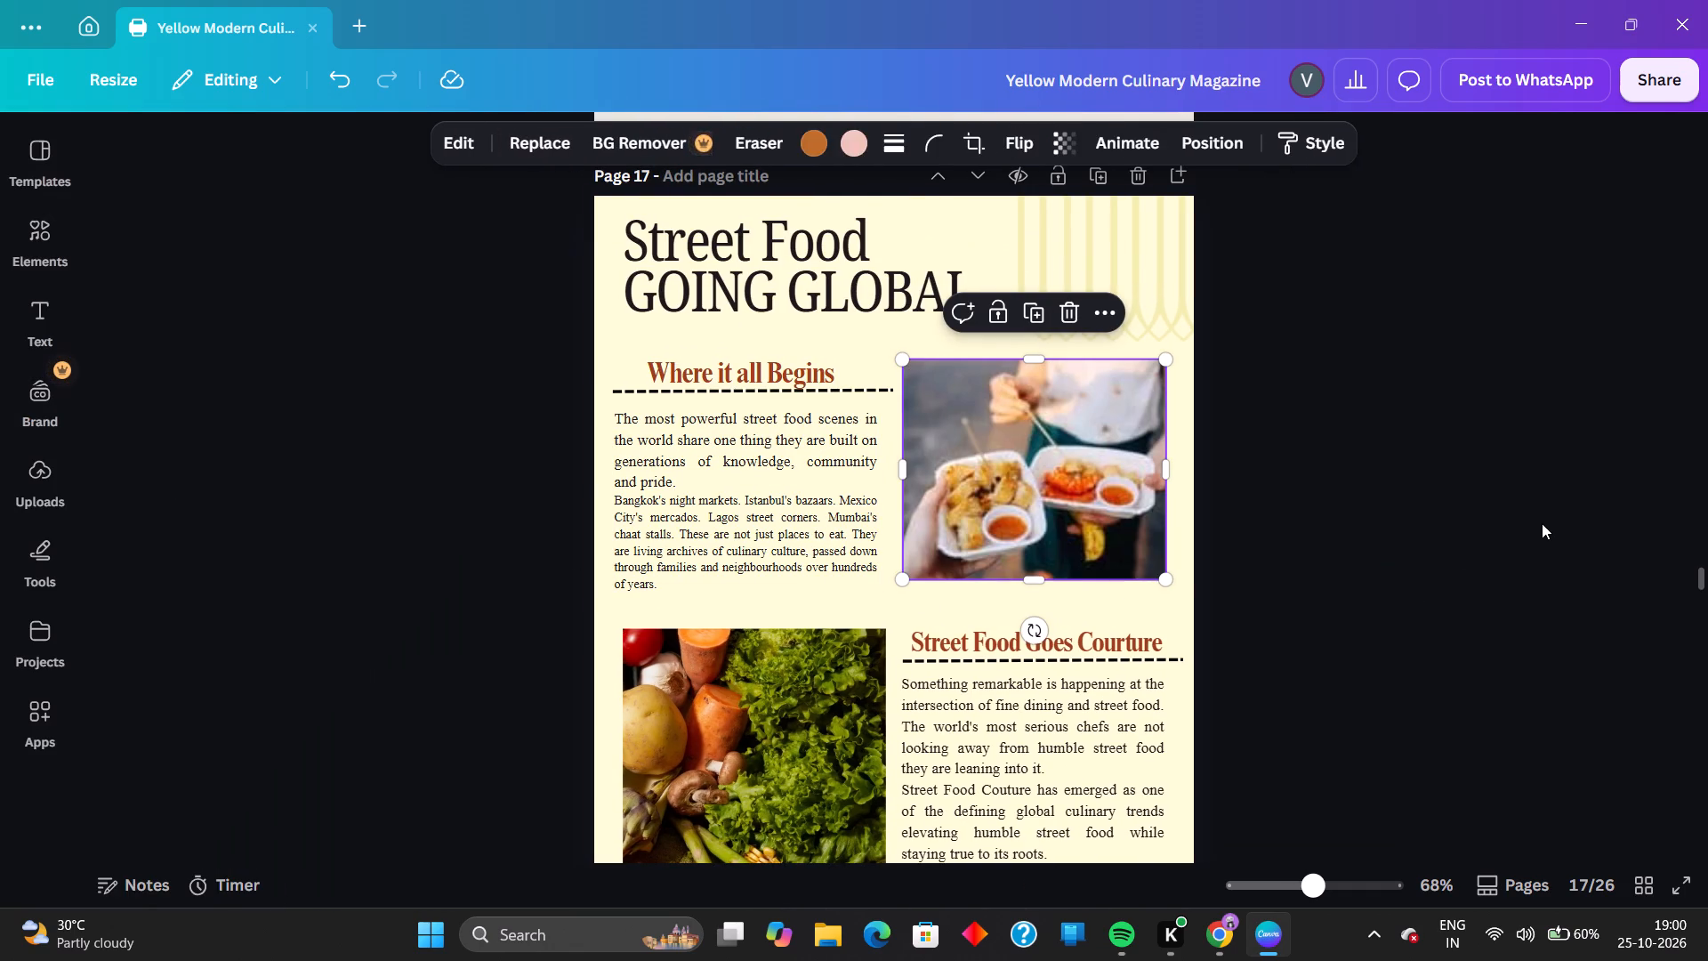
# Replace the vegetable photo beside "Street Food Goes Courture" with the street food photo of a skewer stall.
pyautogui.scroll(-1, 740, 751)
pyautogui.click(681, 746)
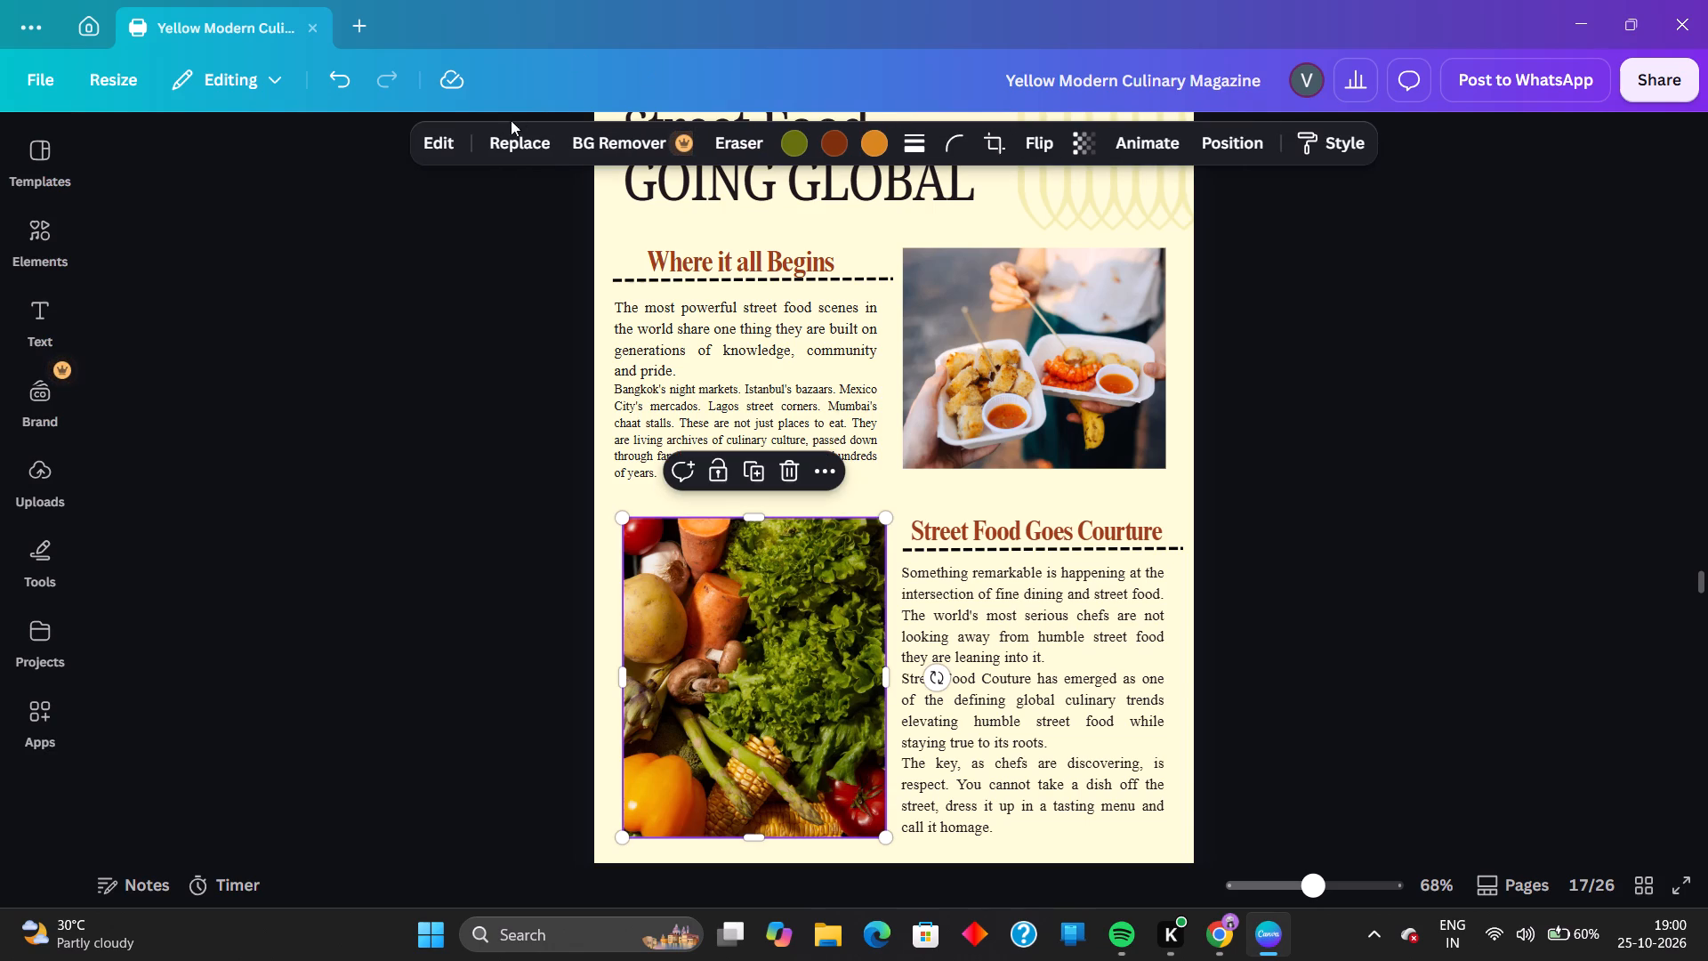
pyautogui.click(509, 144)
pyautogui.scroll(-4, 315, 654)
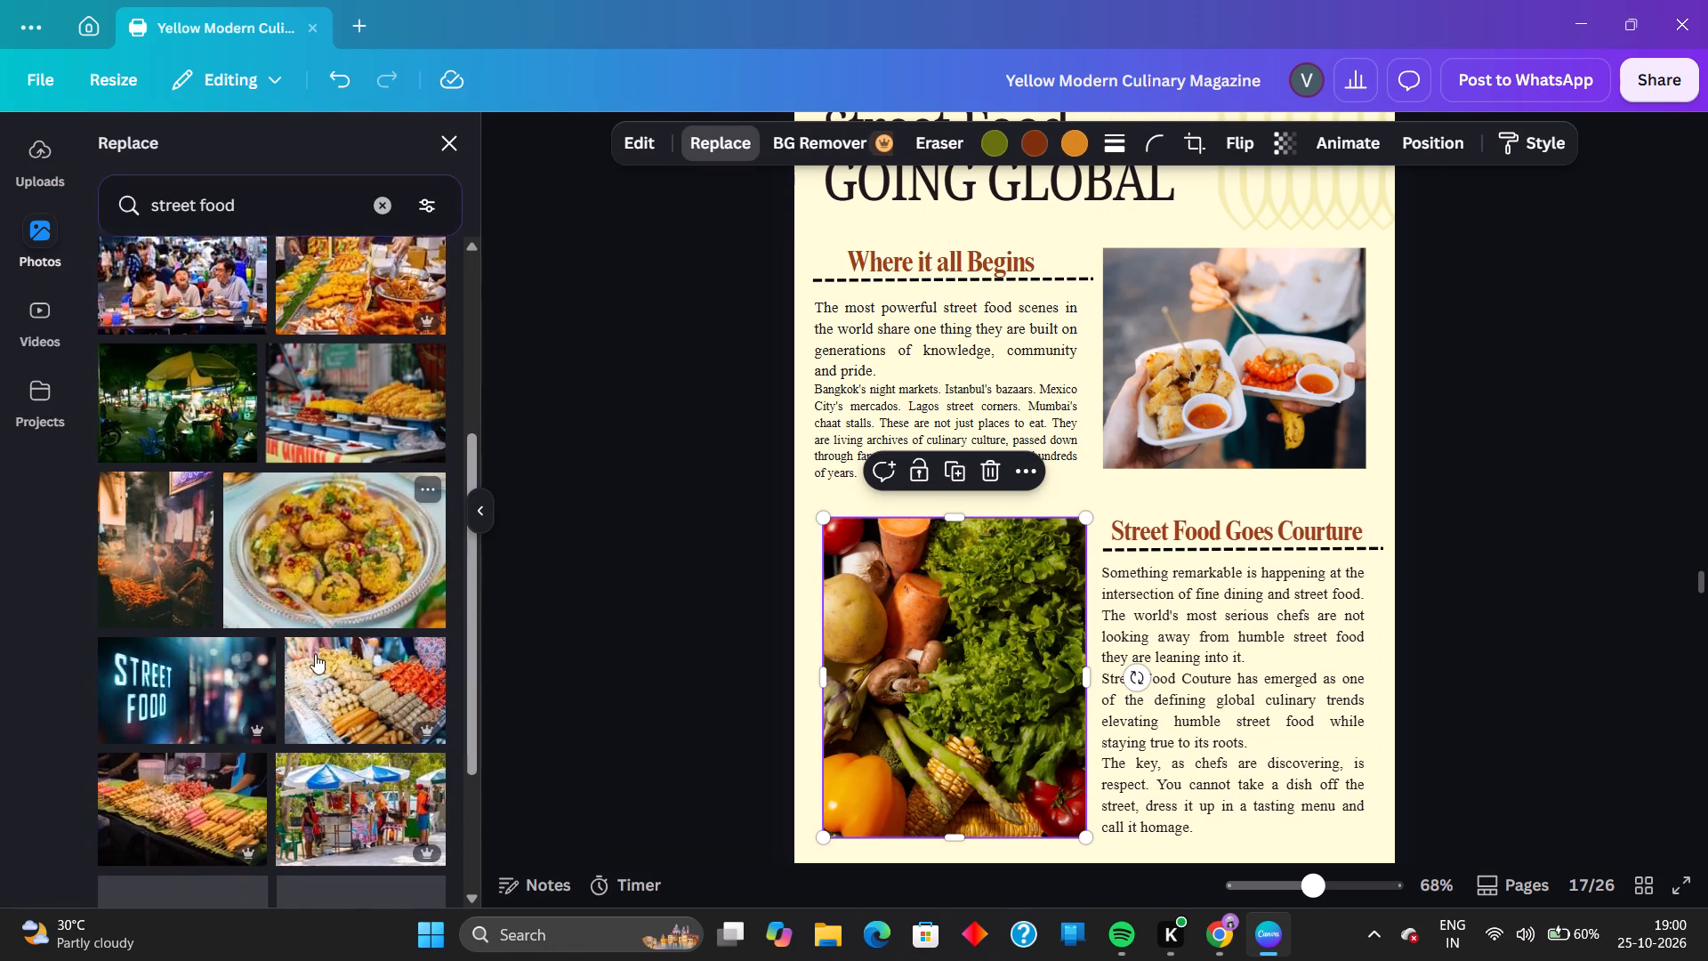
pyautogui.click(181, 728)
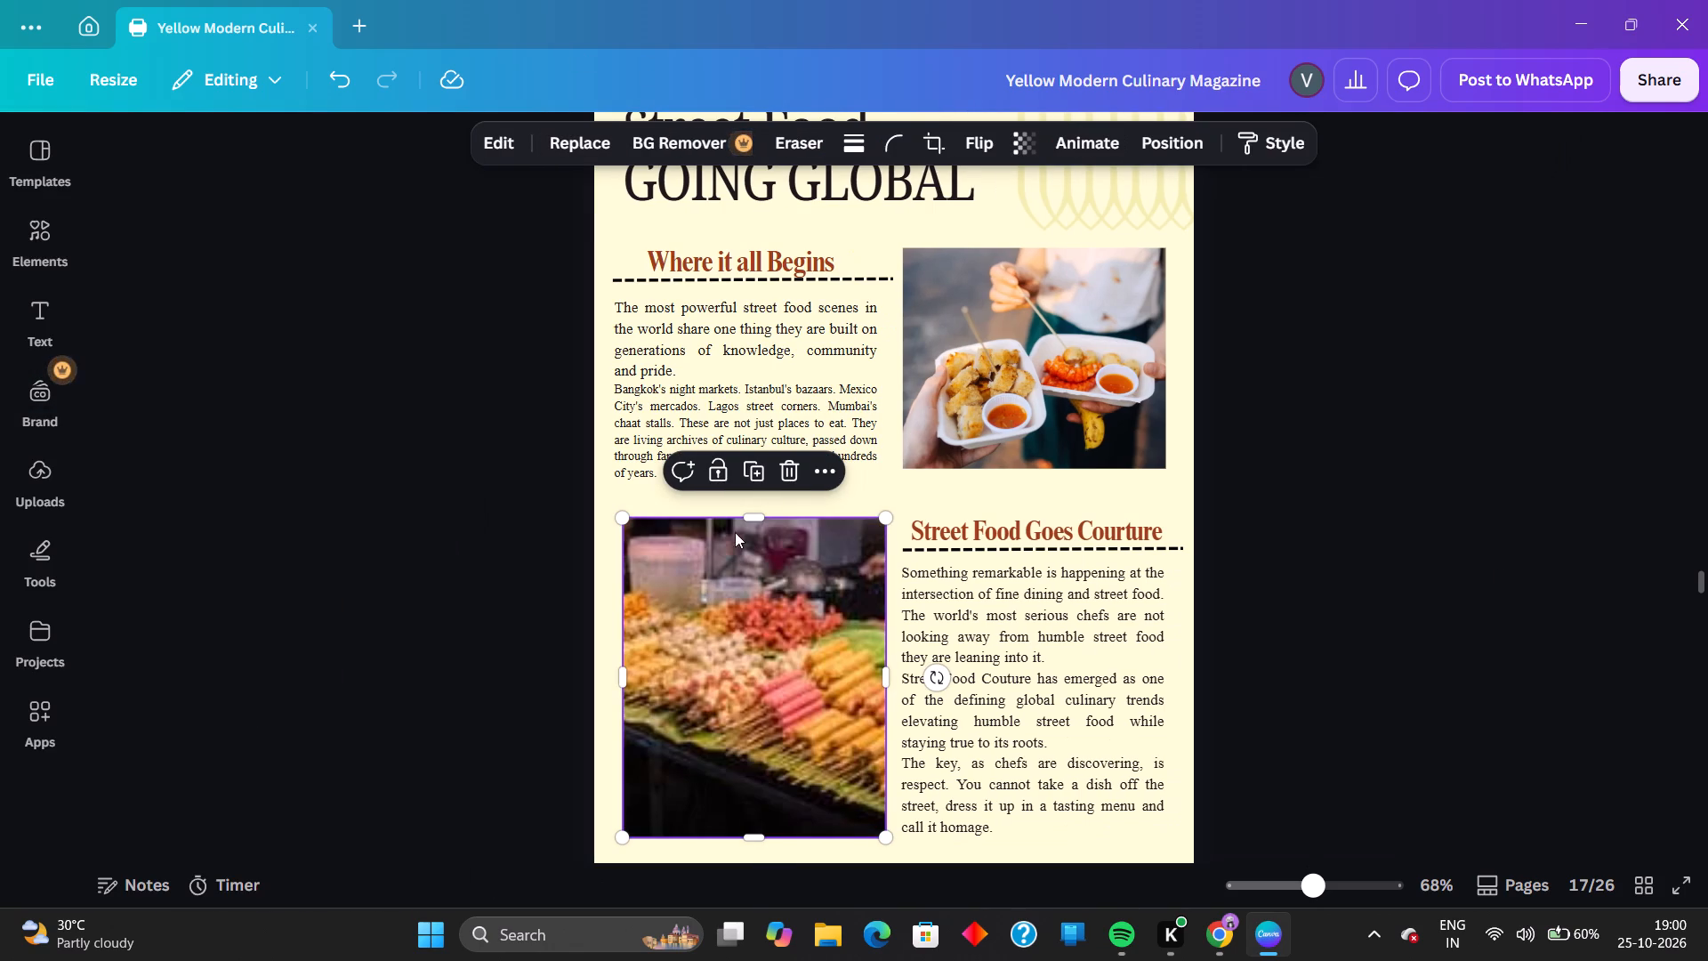
# Replace the skewer stall photo beside "Street Food Goes Courture" with the neon "STREET FOOD" sign photo.
pyautogui.click(488, 132)
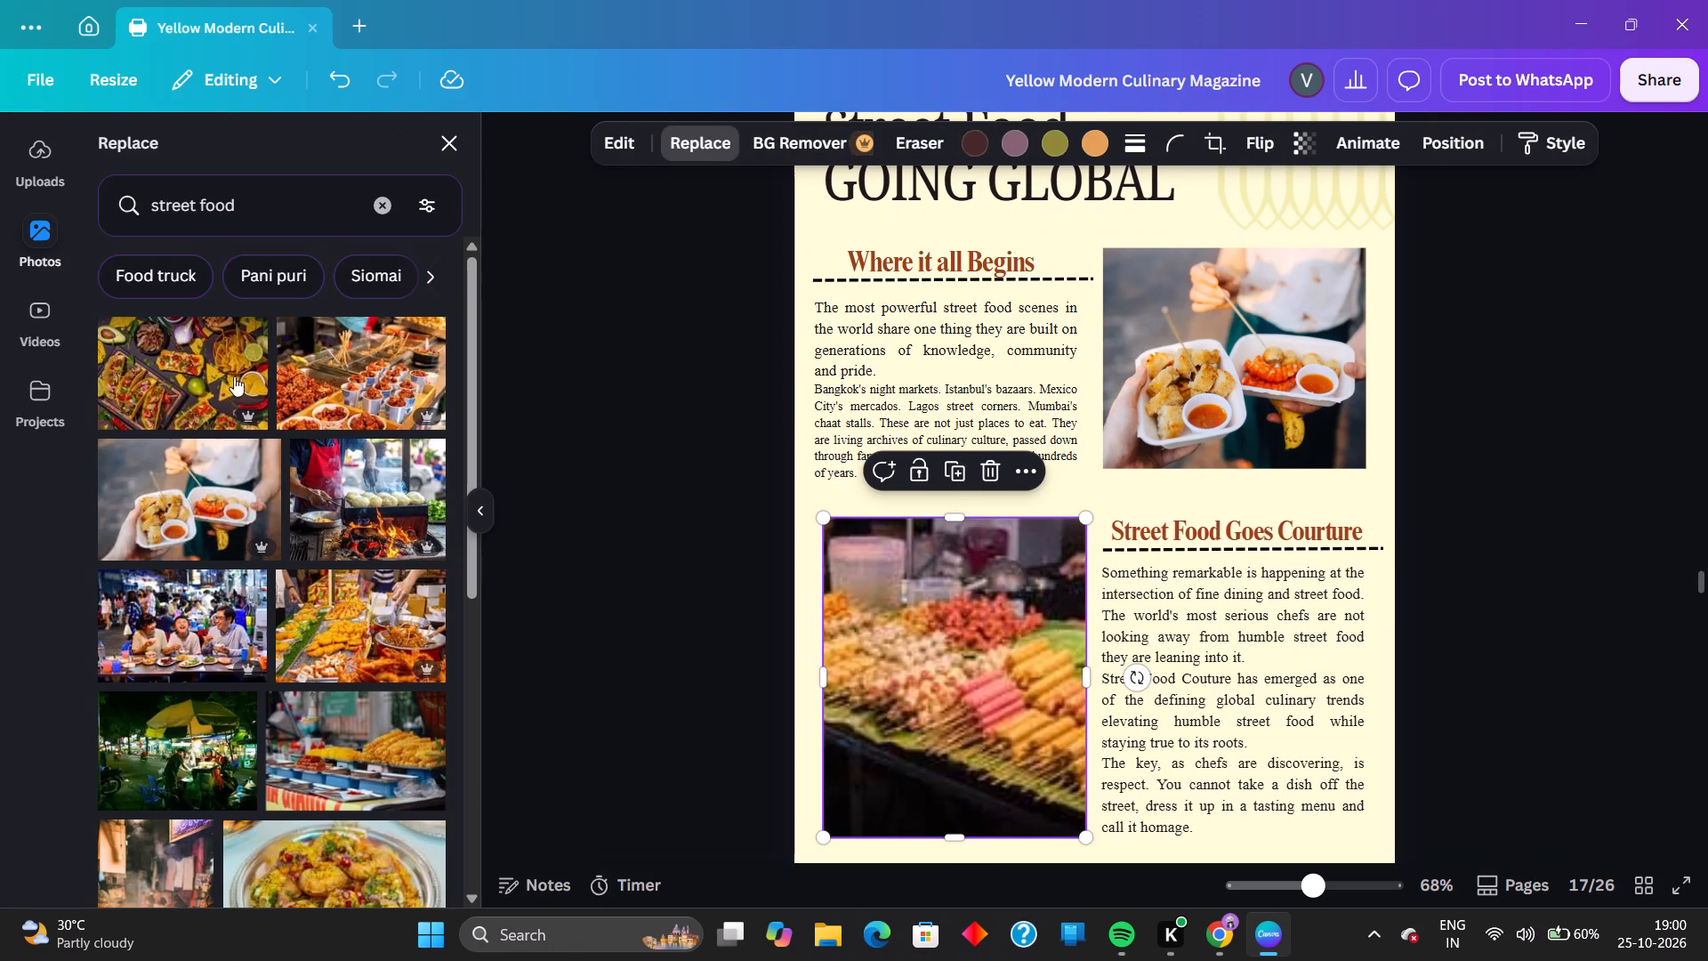
pyautogui.scroll(-2, 230, 682)
pyautogui.click(114, 844)
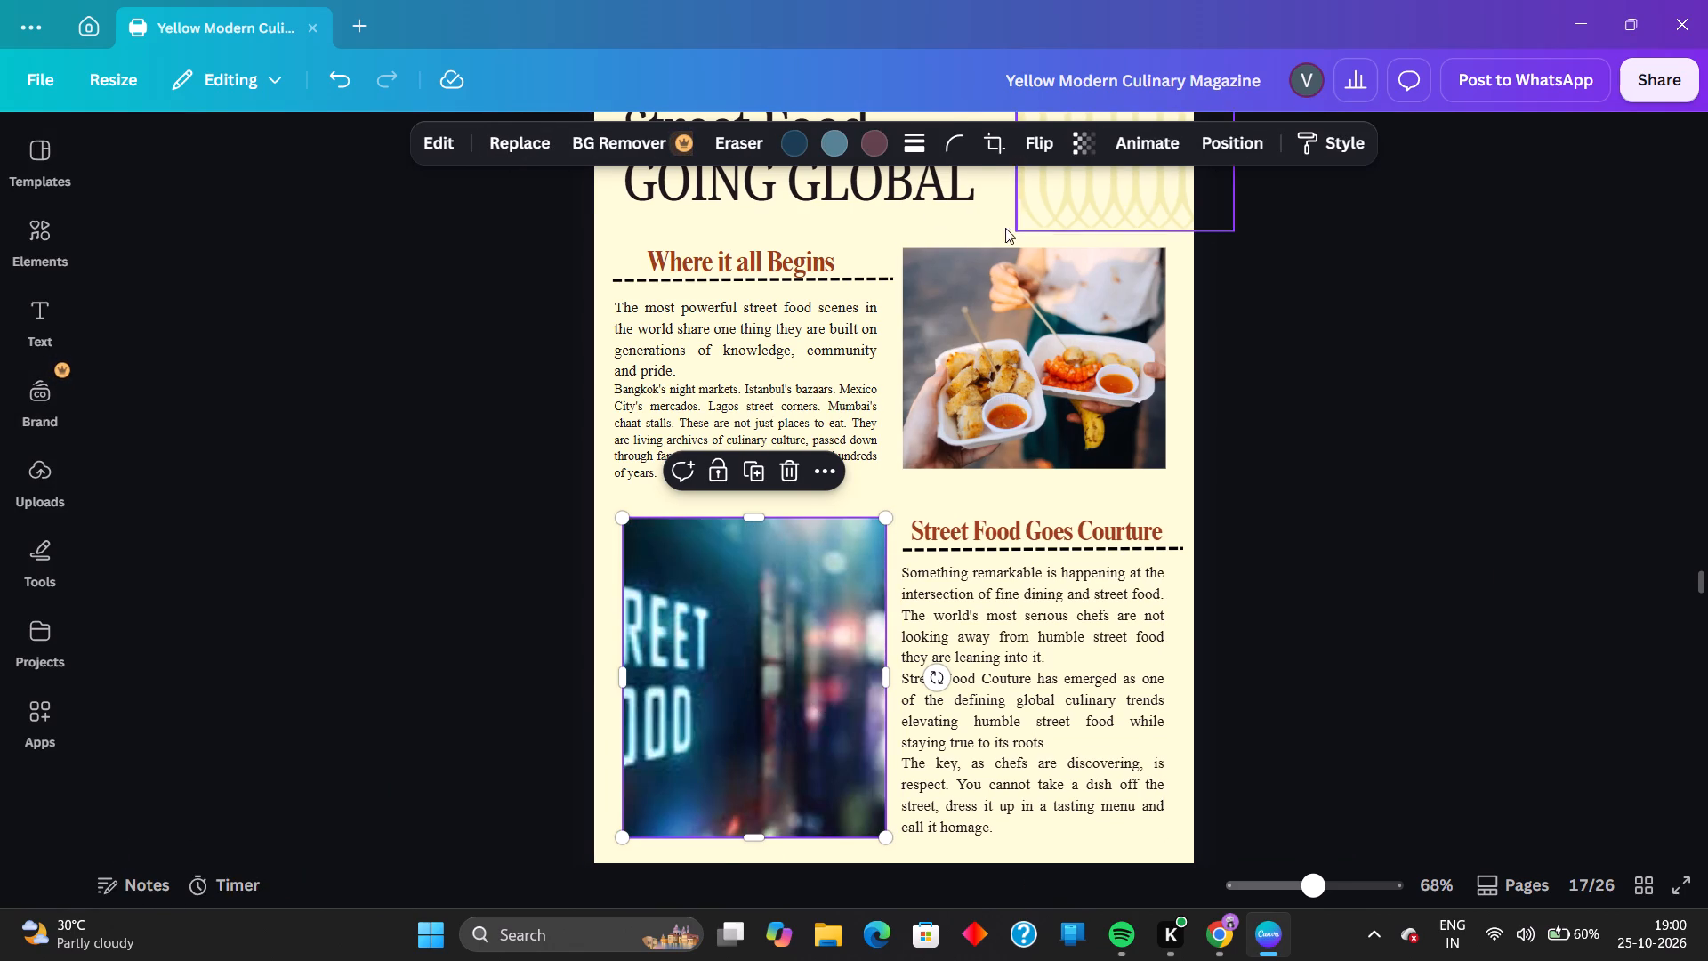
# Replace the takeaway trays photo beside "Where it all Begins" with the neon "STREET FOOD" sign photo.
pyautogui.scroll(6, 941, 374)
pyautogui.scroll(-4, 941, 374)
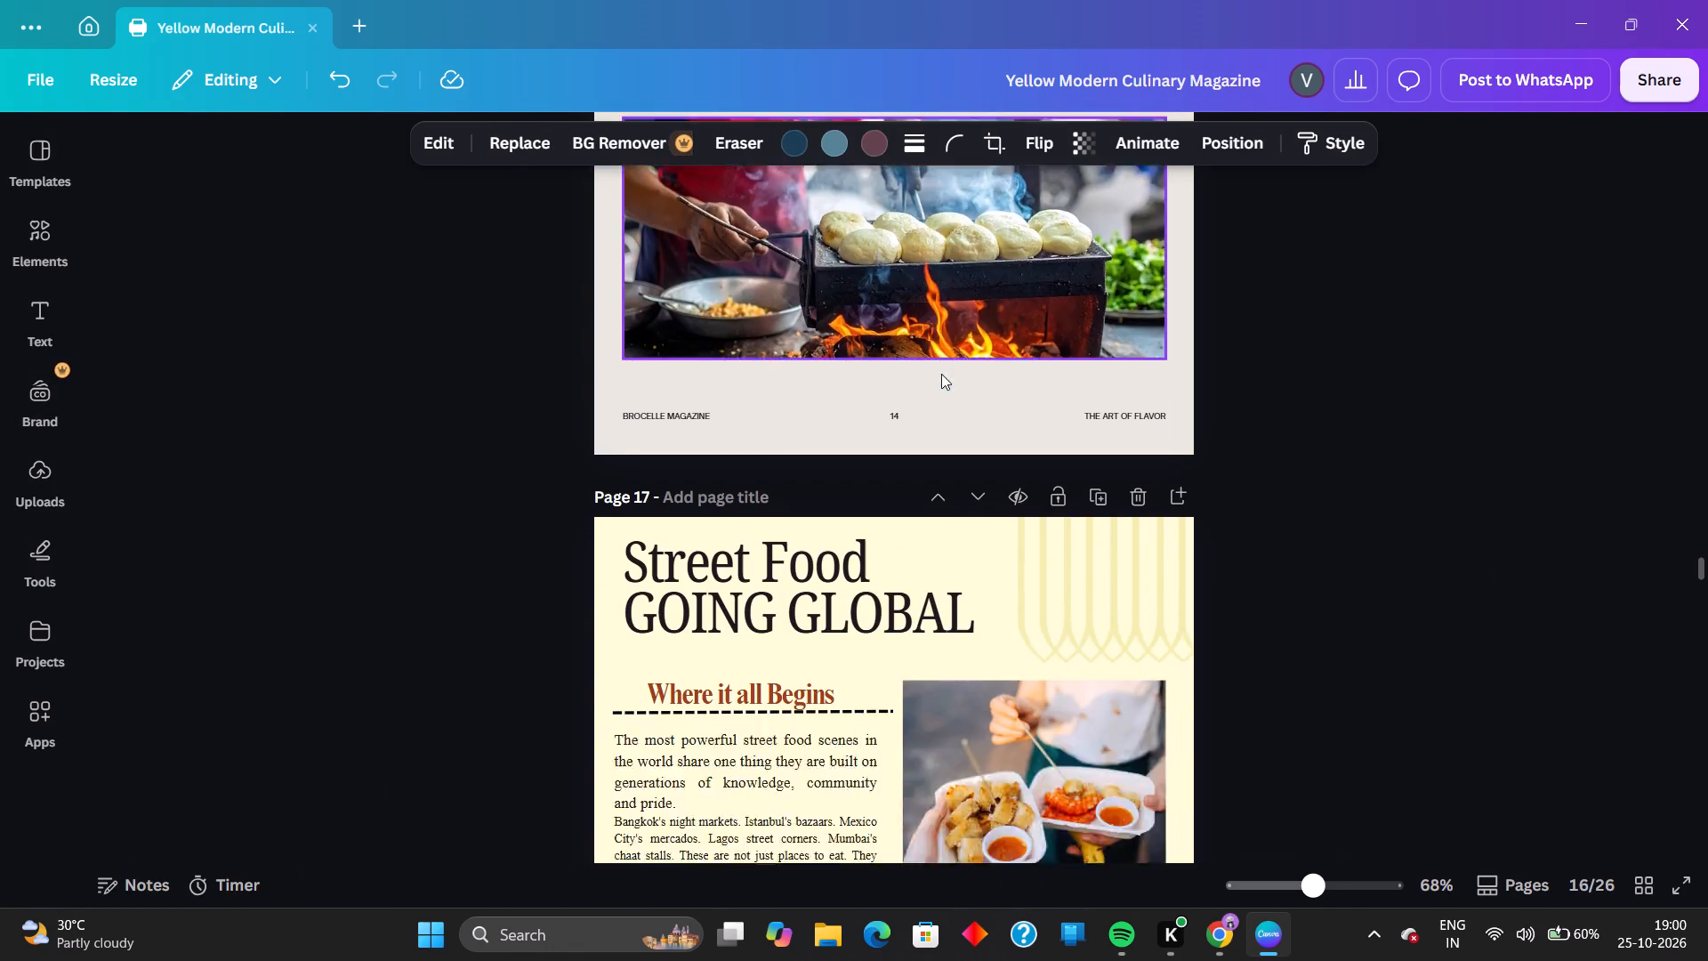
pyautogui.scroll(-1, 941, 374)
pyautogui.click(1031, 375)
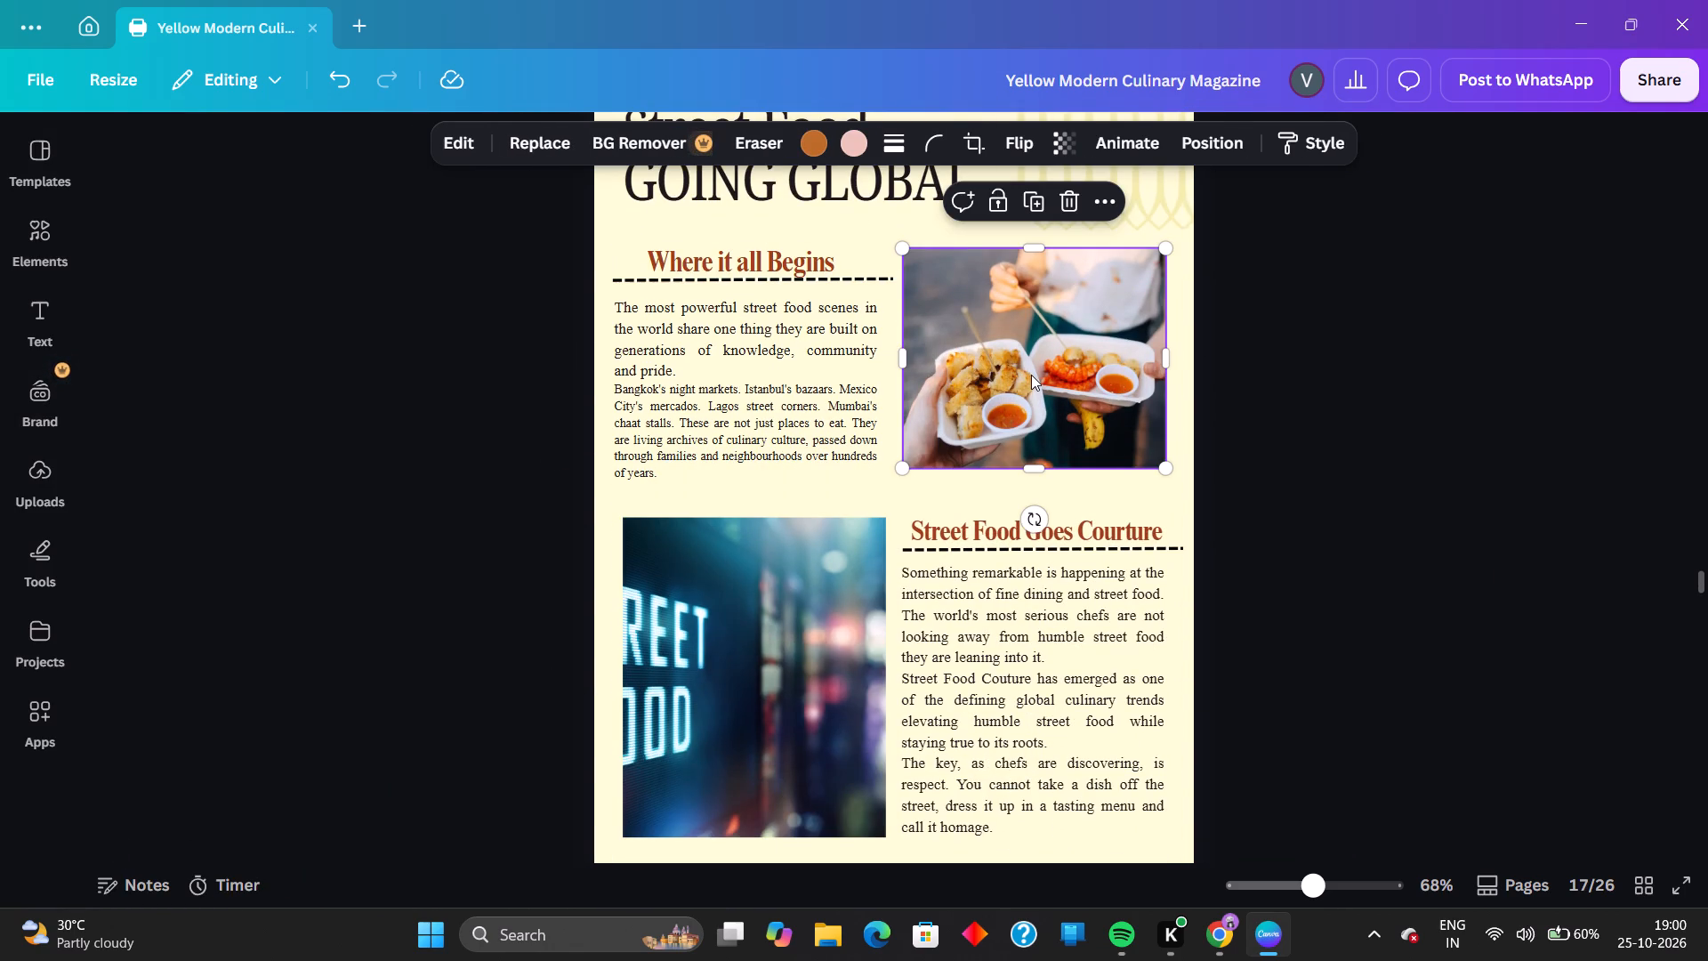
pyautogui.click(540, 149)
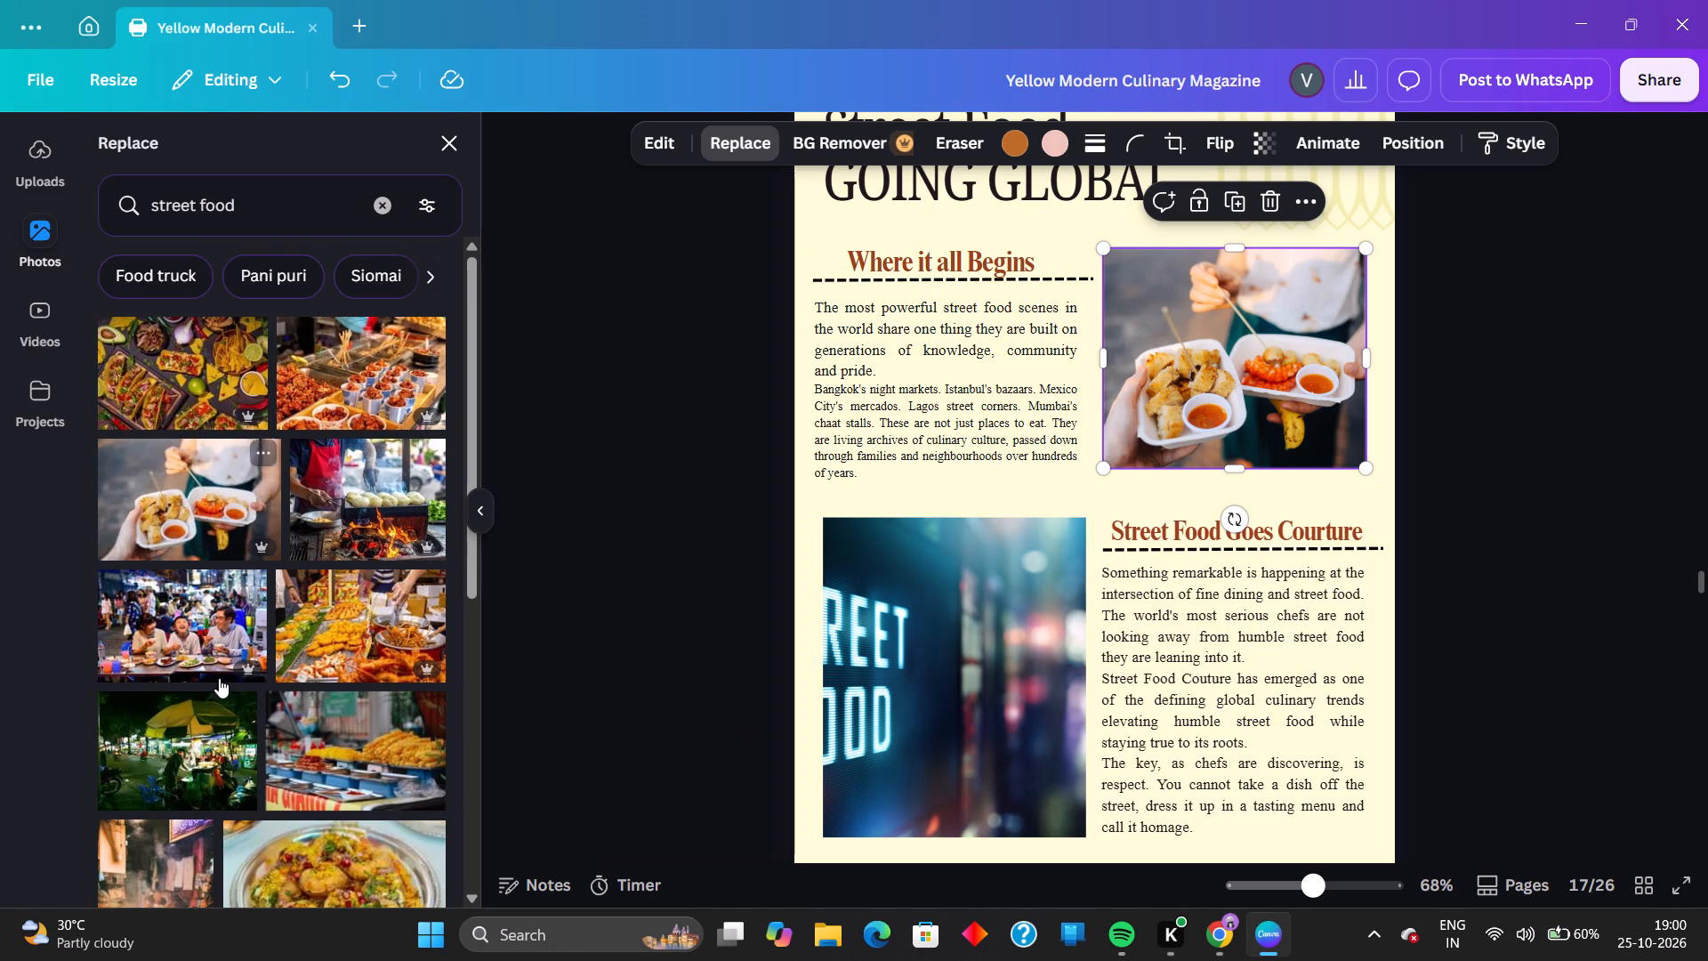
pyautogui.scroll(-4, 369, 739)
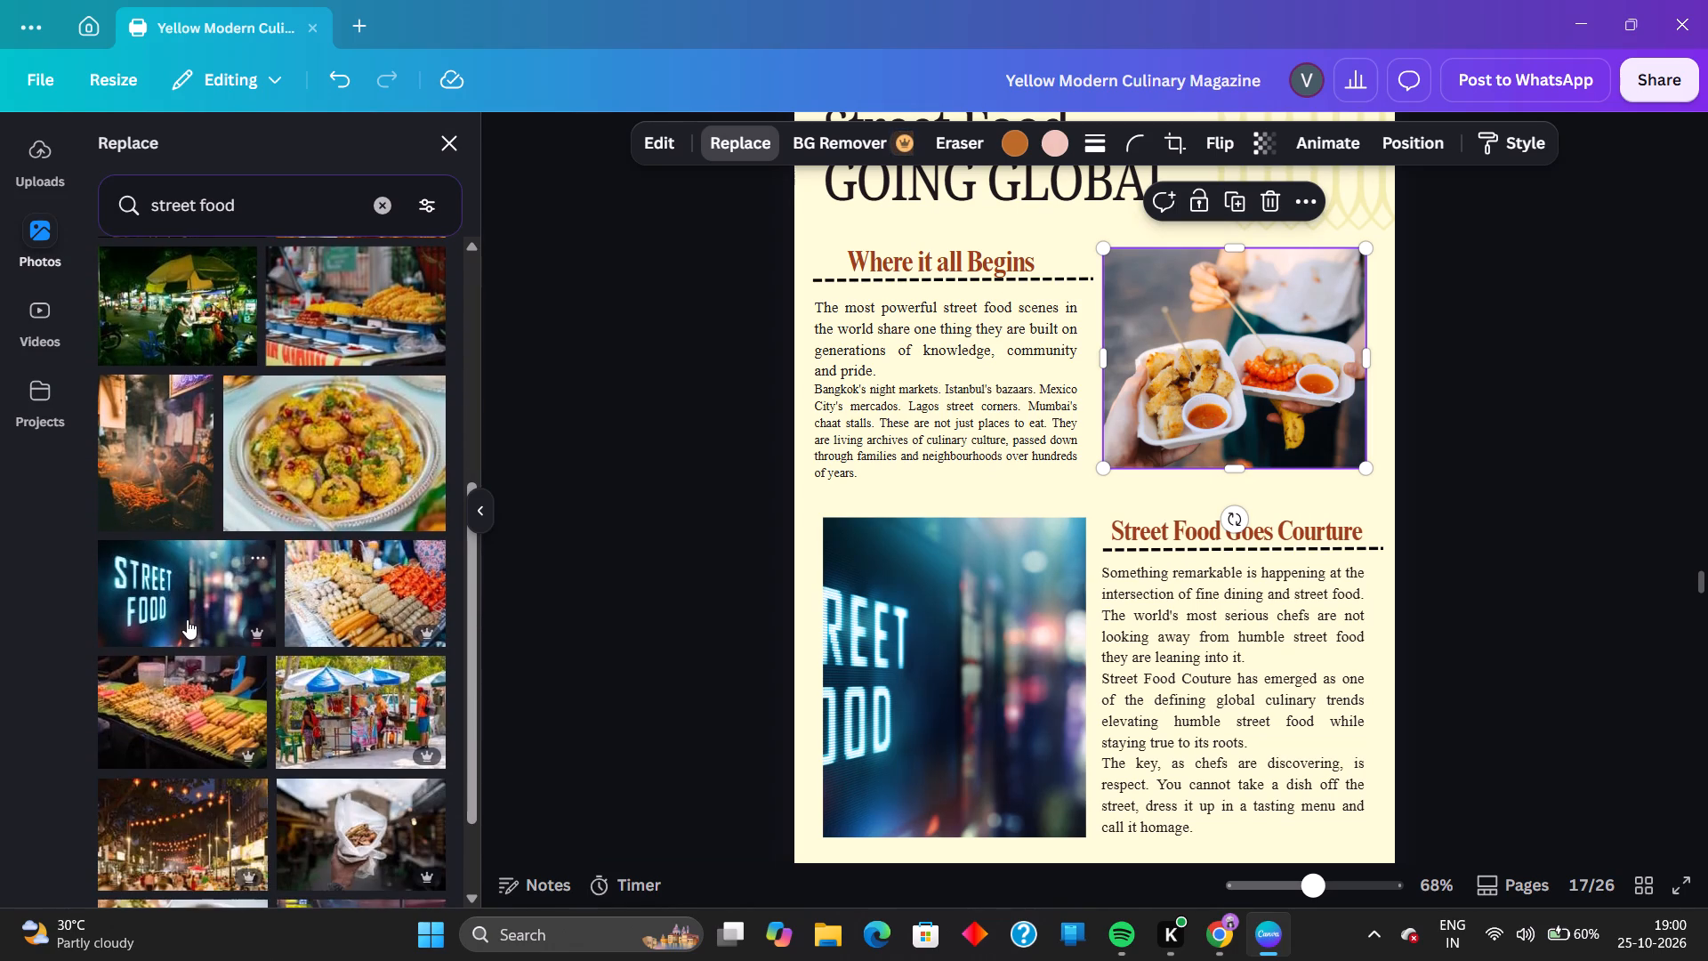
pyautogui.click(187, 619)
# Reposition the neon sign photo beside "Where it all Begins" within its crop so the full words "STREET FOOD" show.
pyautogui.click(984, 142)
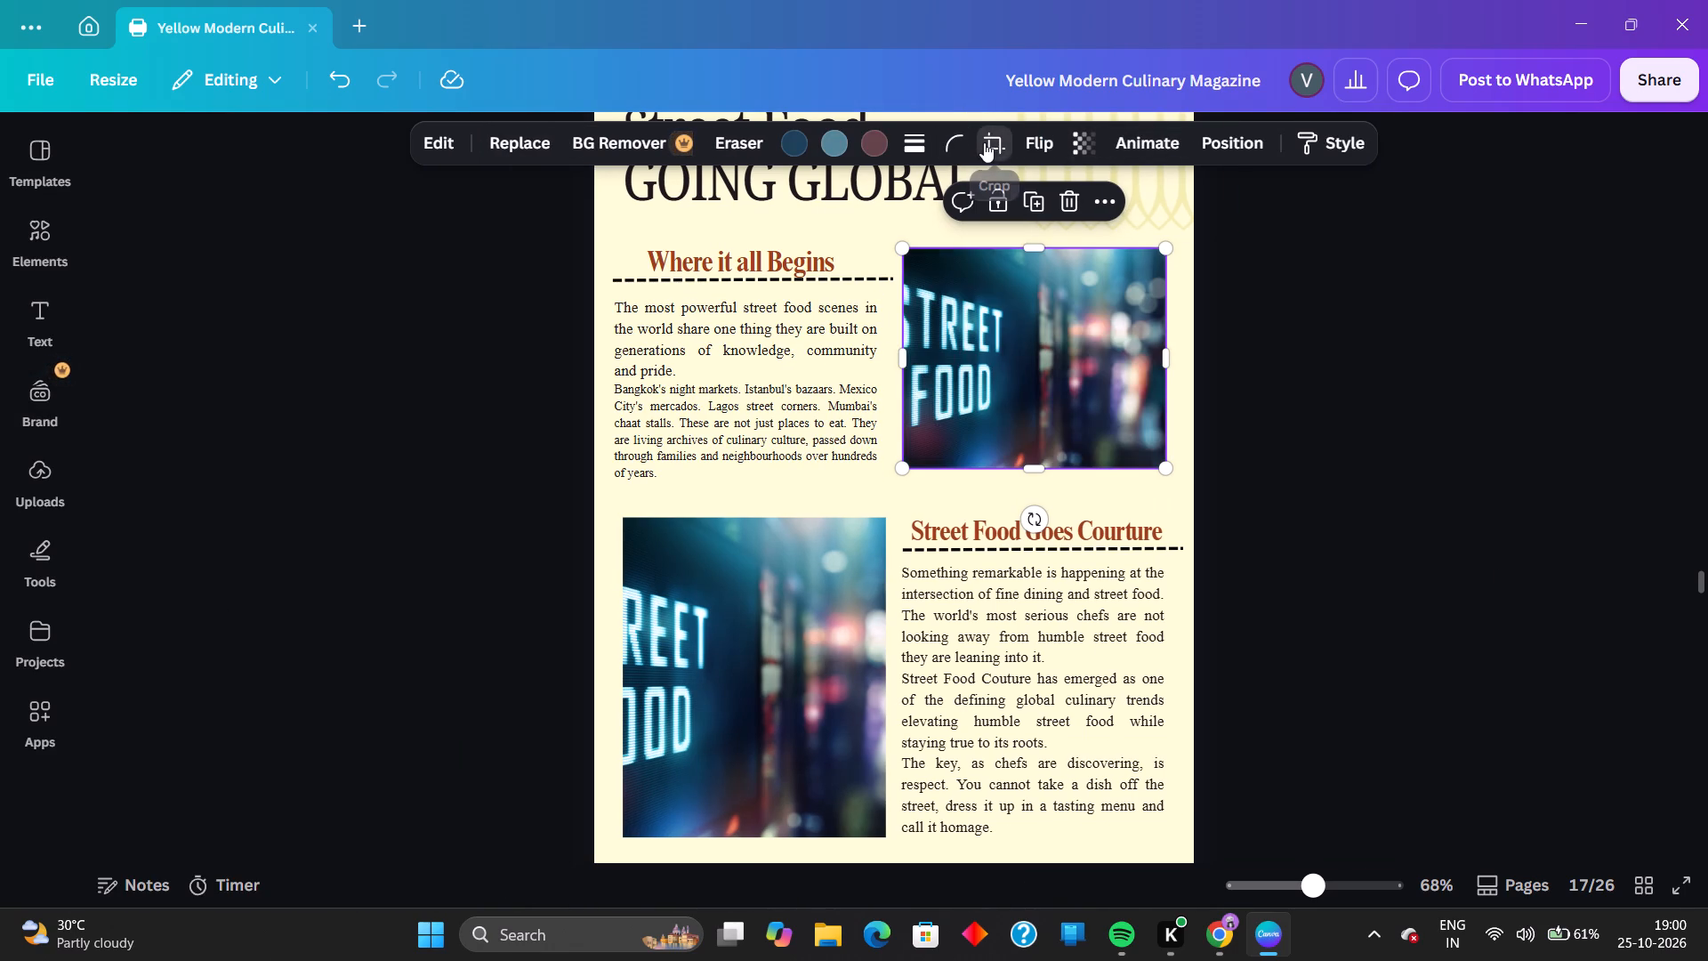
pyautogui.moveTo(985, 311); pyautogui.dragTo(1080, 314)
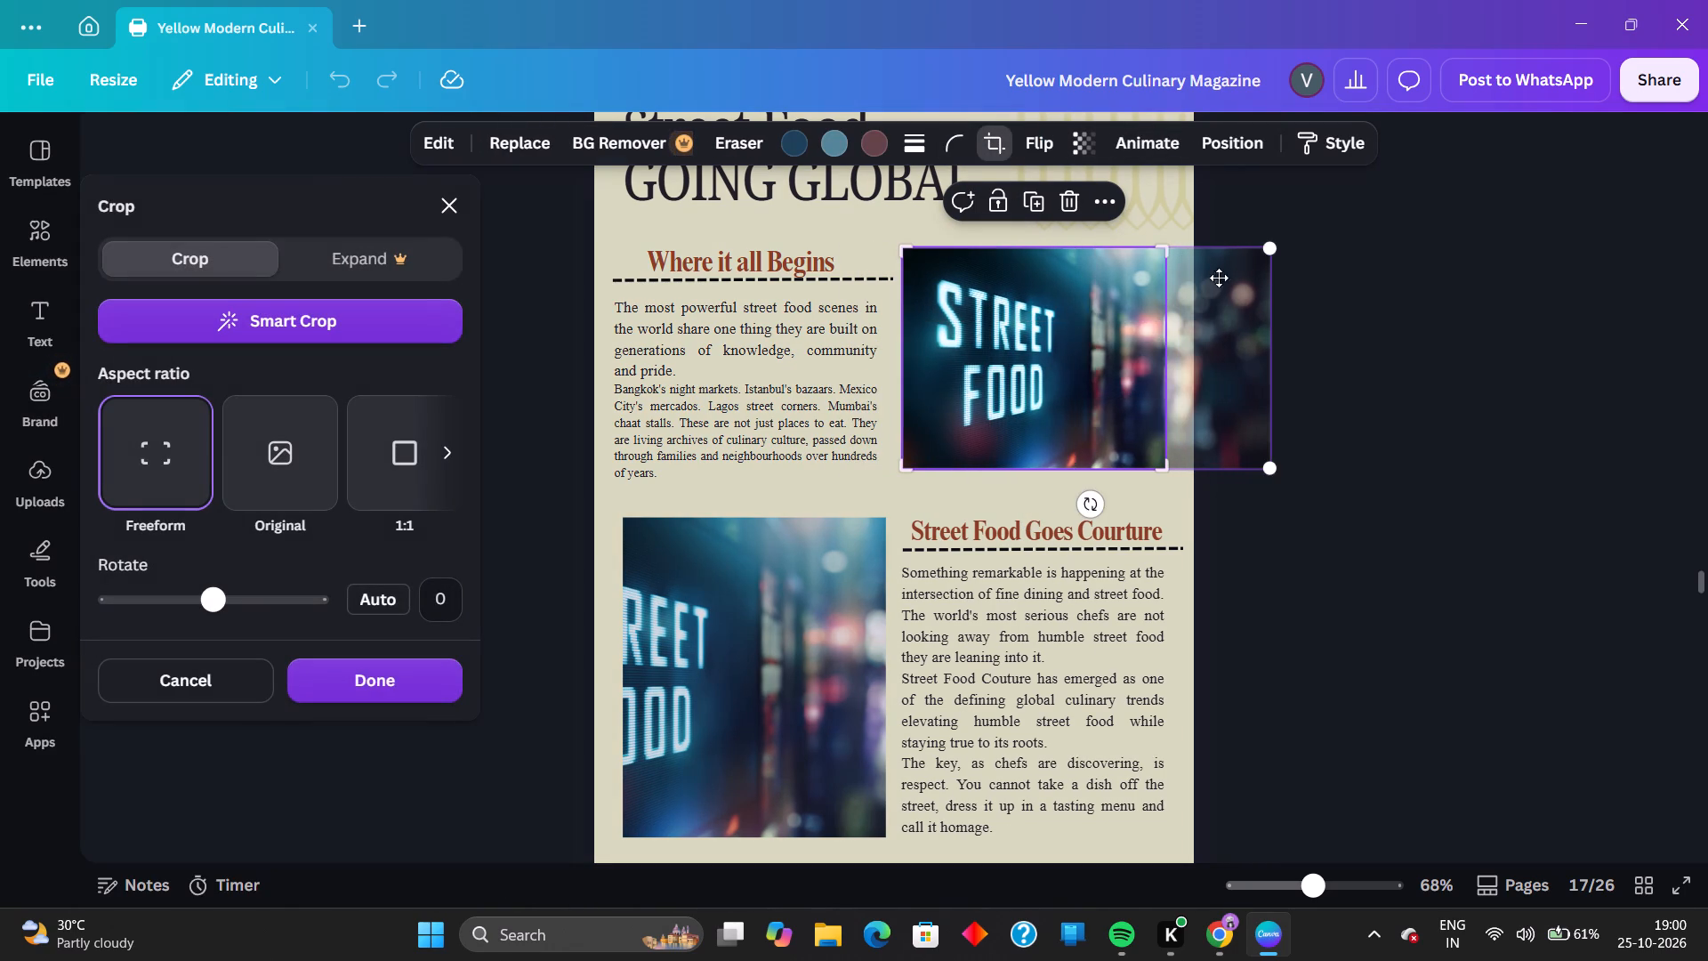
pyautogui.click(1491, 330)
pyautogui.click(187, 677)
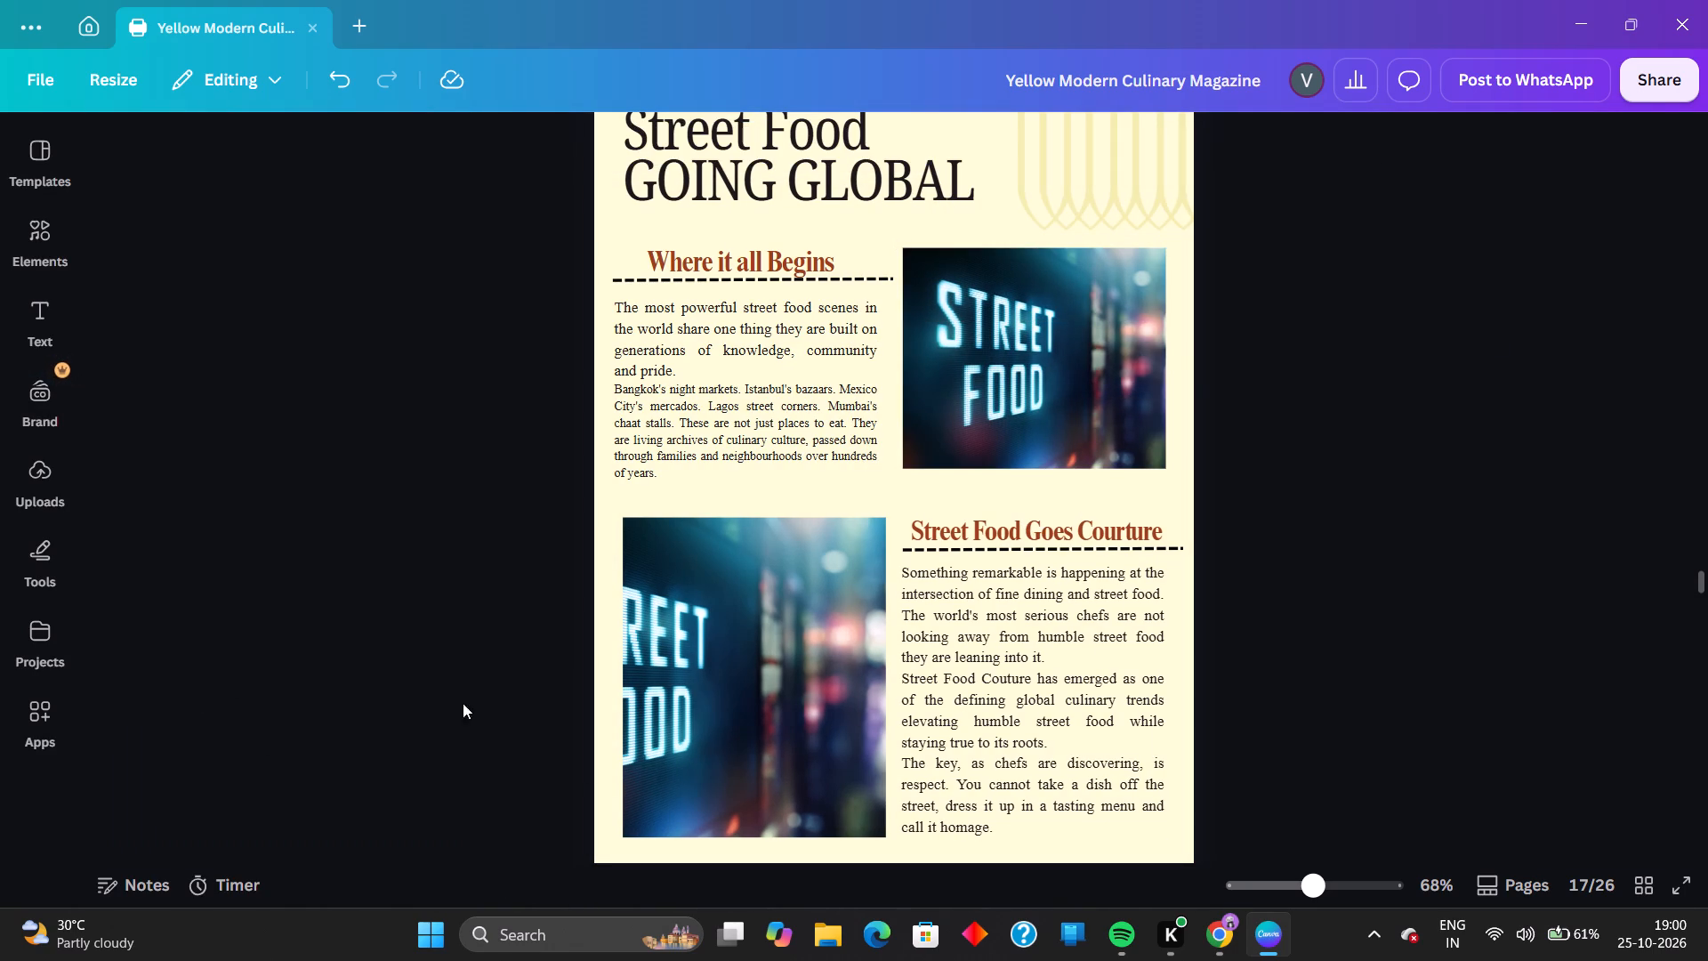
# Replace the neon sign photo beside "Street Food Goes Courture" with the street food photo of a lit tent stall at night.
pyautogui.click(759, 731)
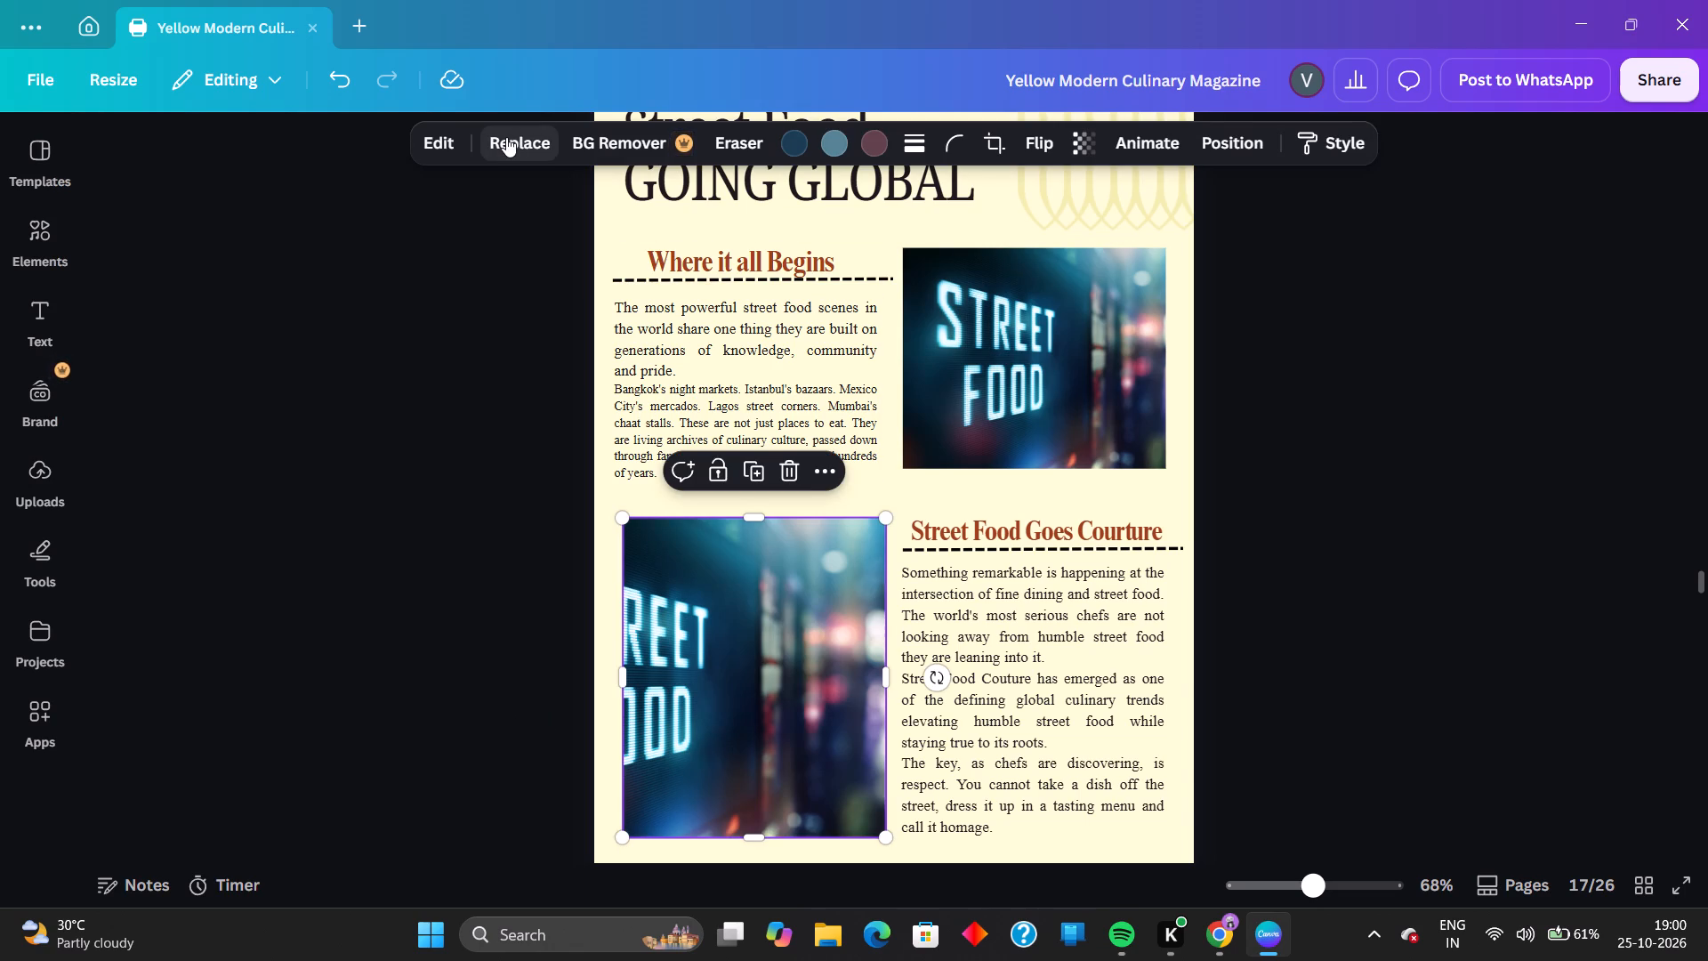
pyautogui.click(506, 137)
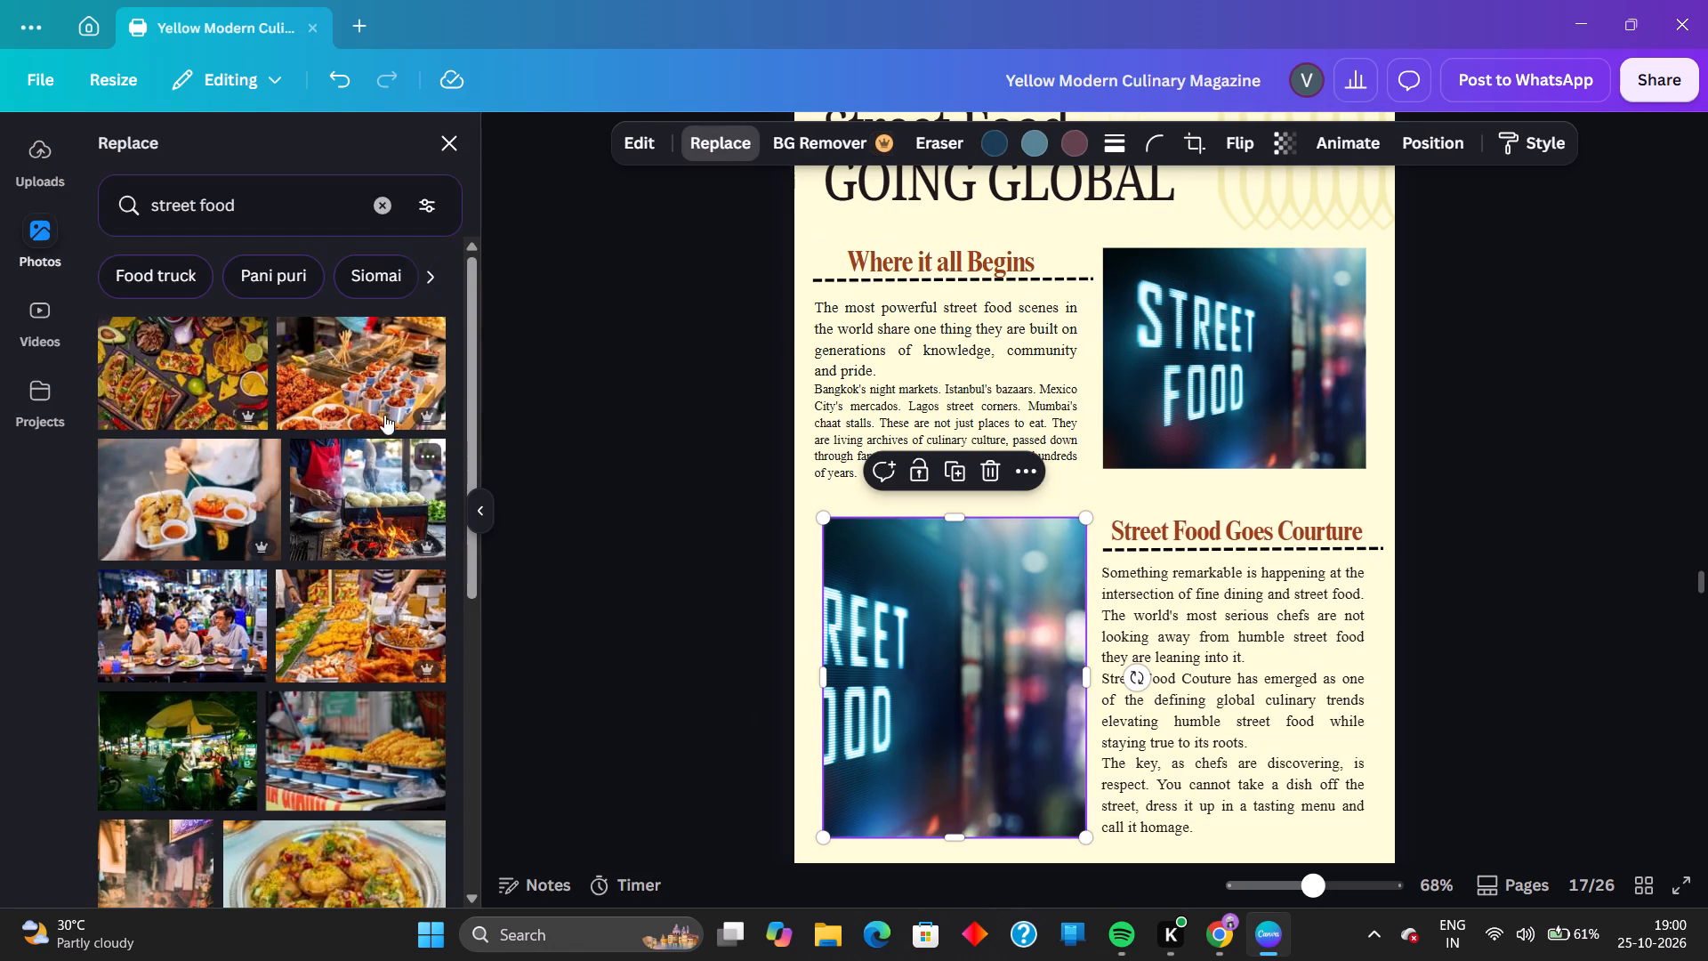
pyautogui.scroll(-2, 334, 812)
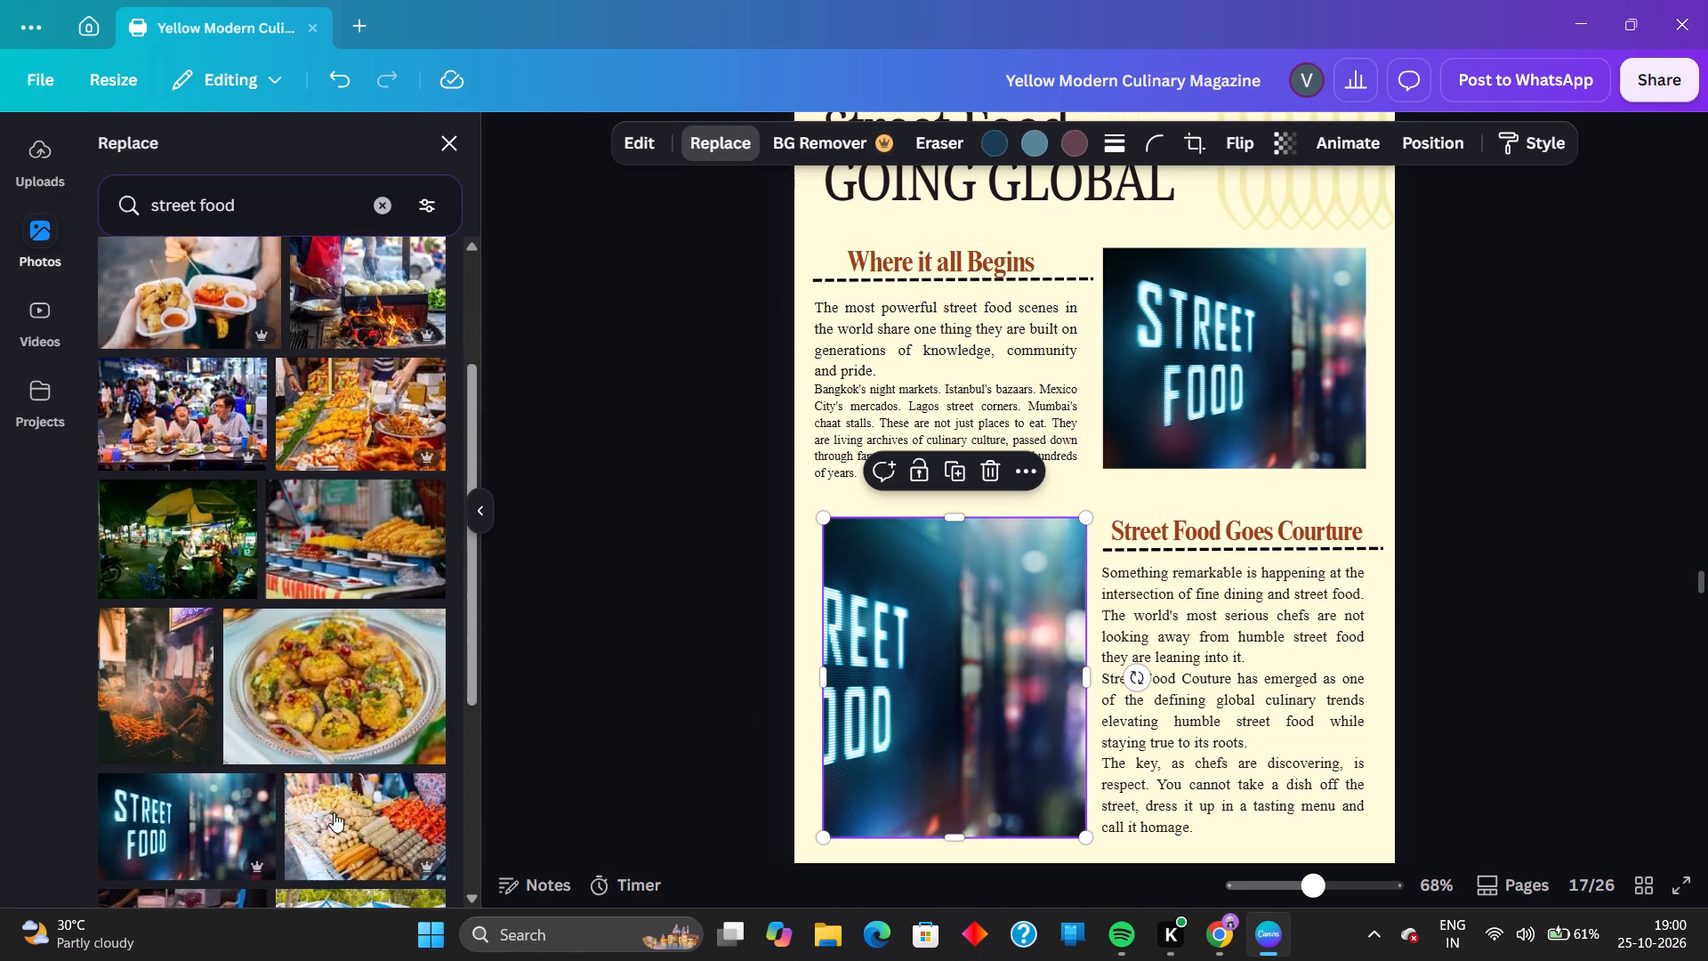
pyautogui.scroll(-2, 334, 812)
pyautogui.scroll(3, 334, 812)
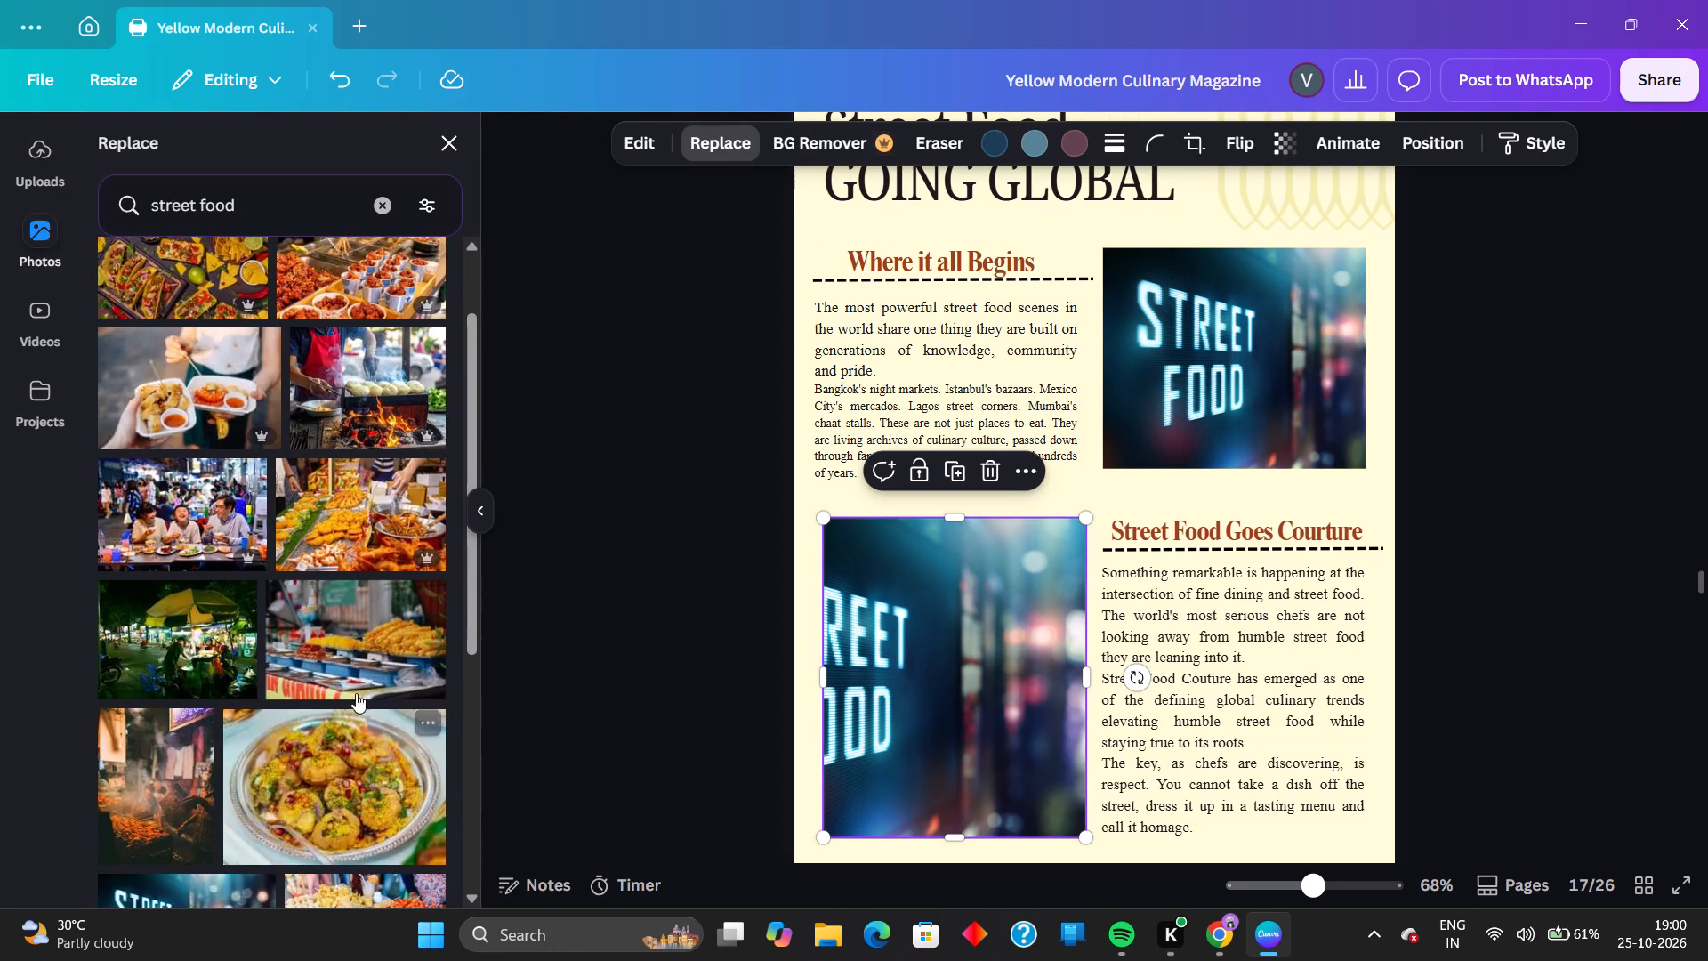
pyautogui.scroll(4, 232, 491)
pyautogui.scroll(-3, 232, 491)
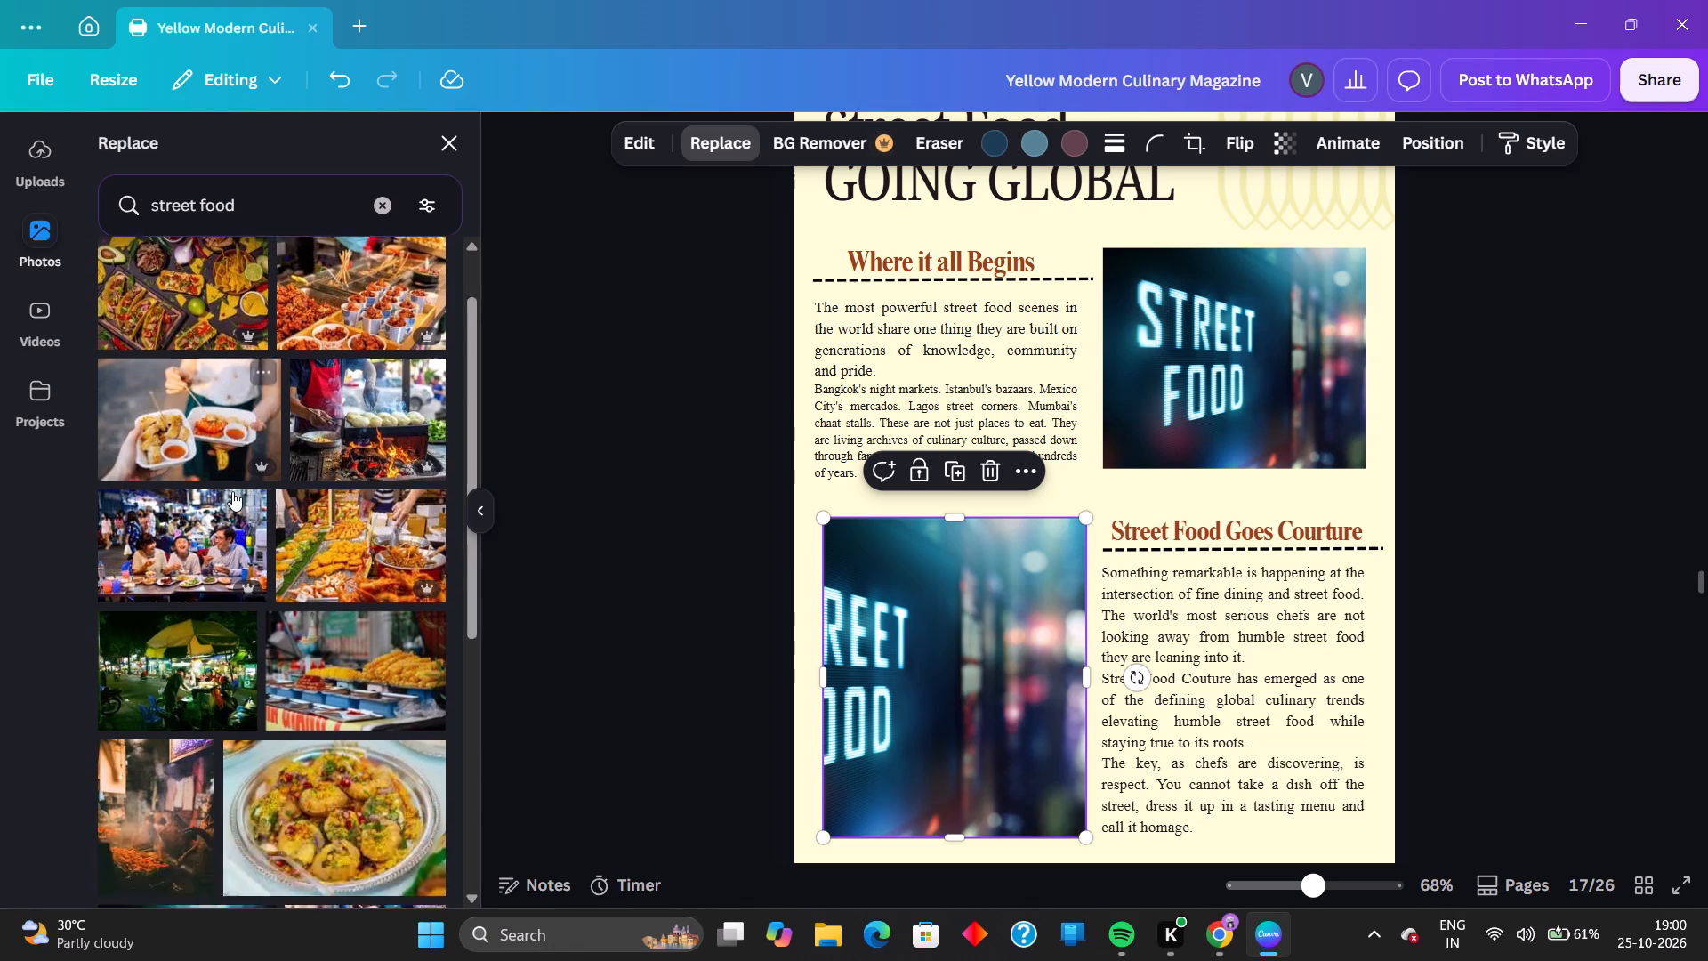
pyautogui.scroll(-1, 232, 491)
pyautogui.scroll(-2, 218, 627)
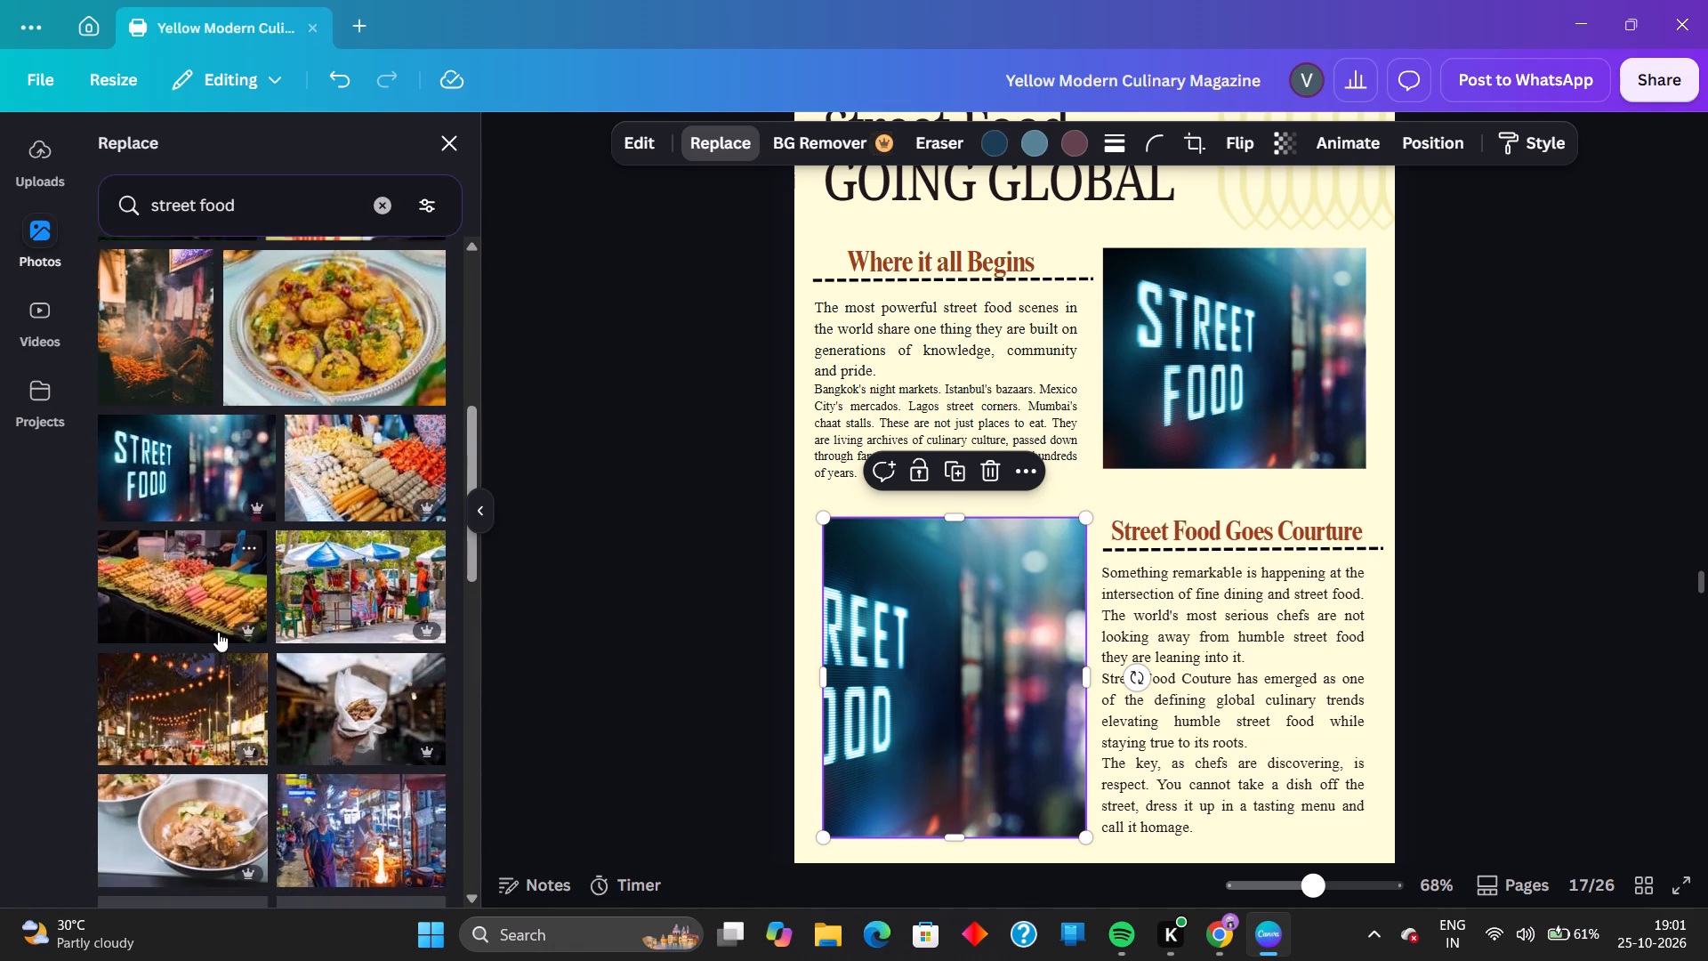
pyautogui.scroll(-1, 218, 632)
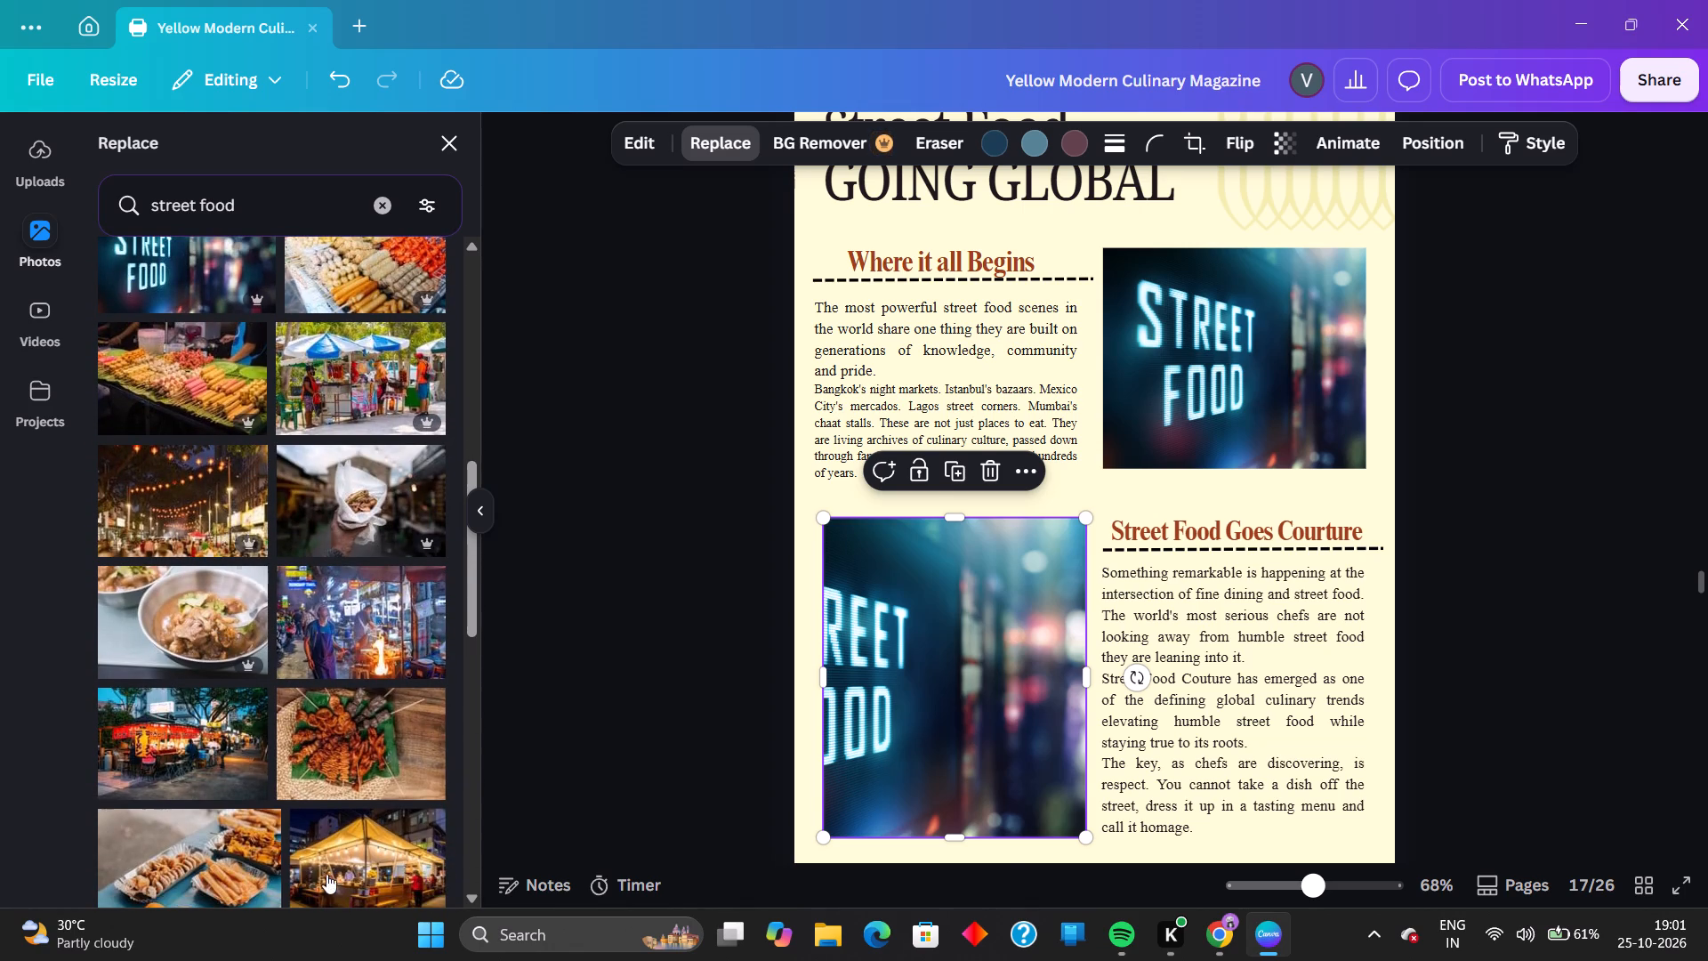
pyautogui.click(331, 879)
pyautogui.click(1386, 593)
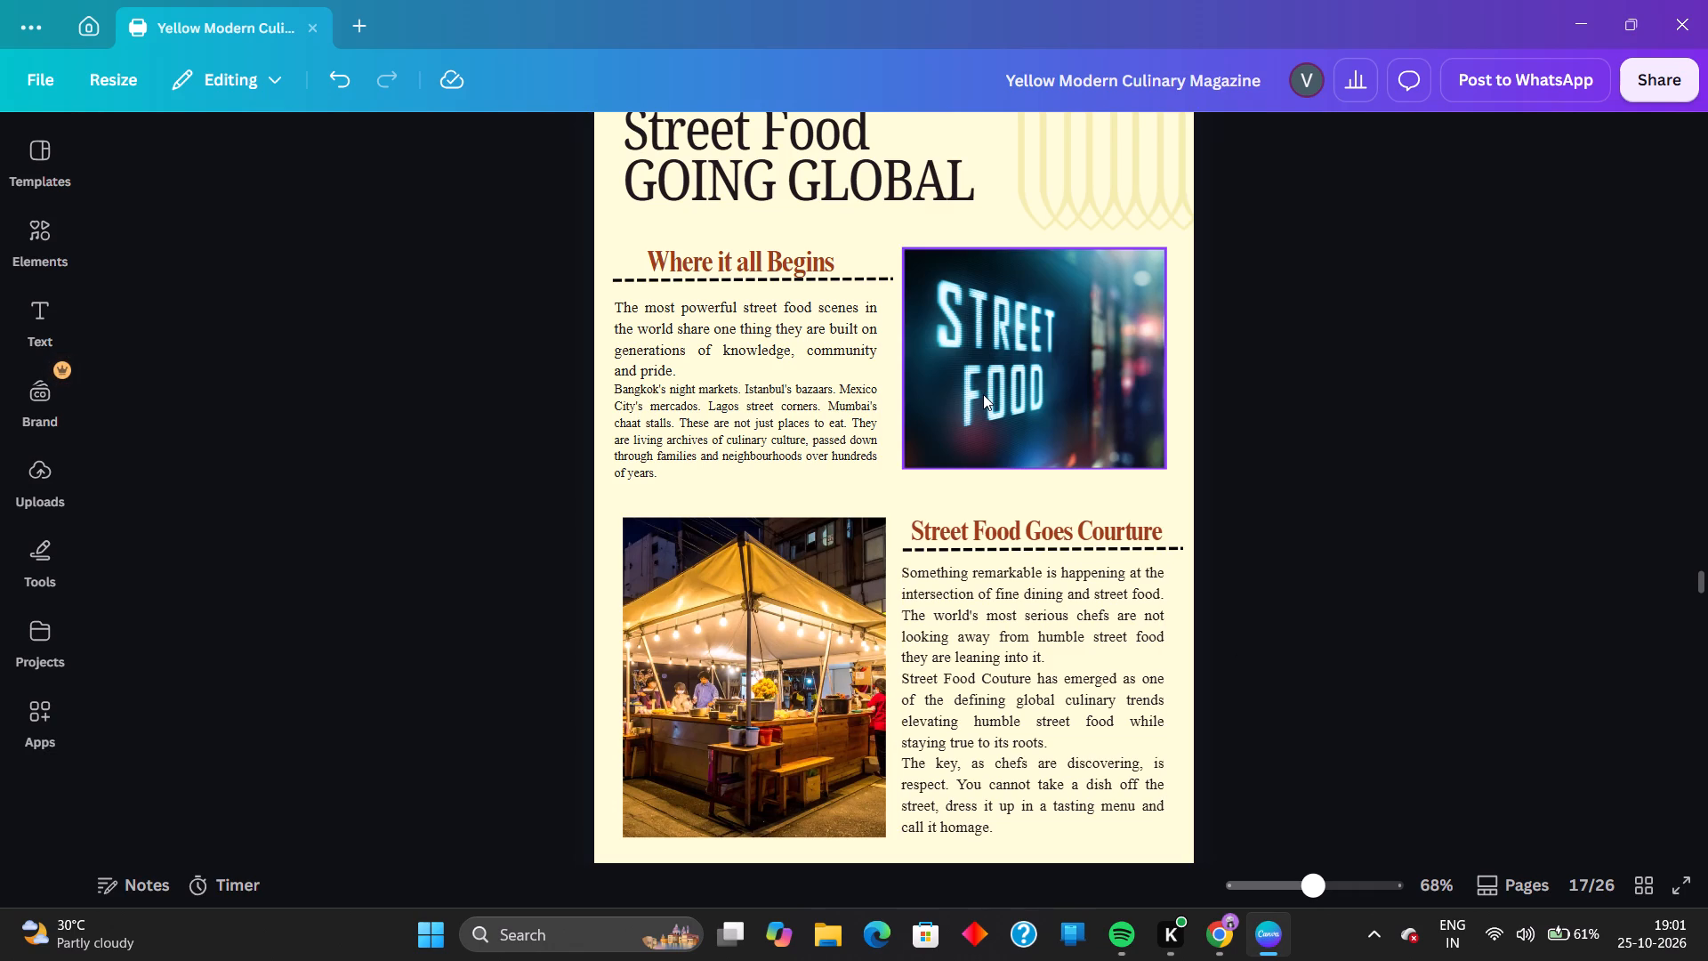
# Replace the neon sign photo beside "Where it all Begins" with the night market photo of an aproned vendor by a flaming stove.
pyautogui.click(956, 424)
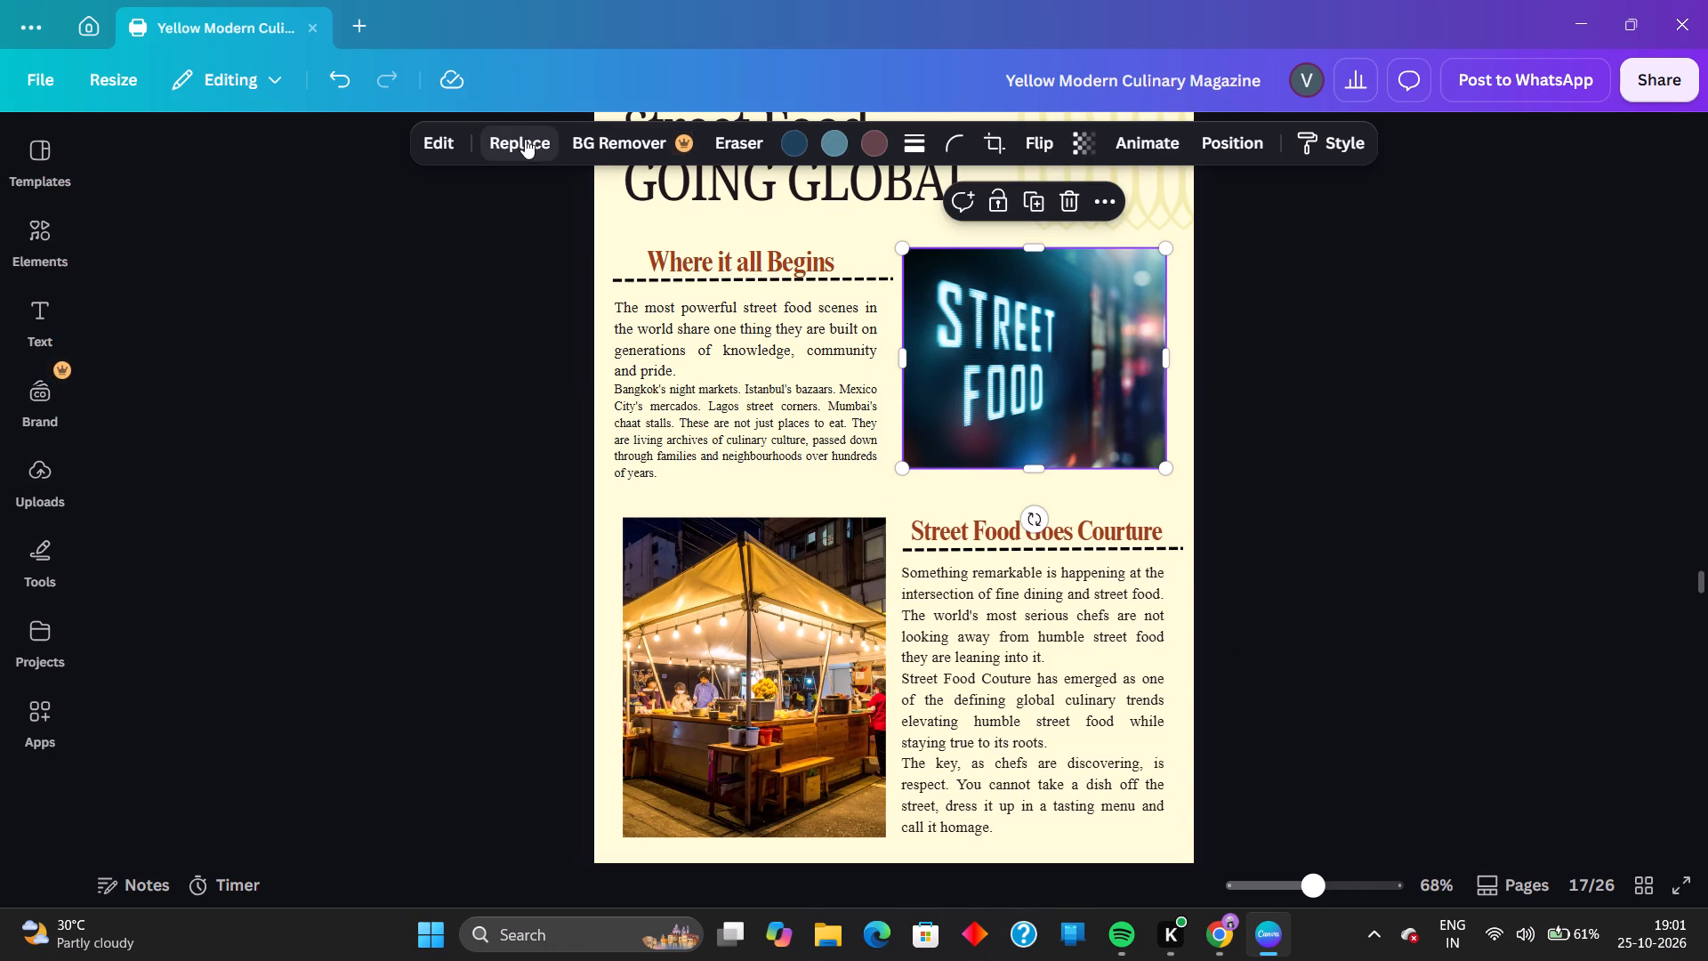
pyautogui.click(525, 139)
pyautogui.scroll(-5, 259, 619)
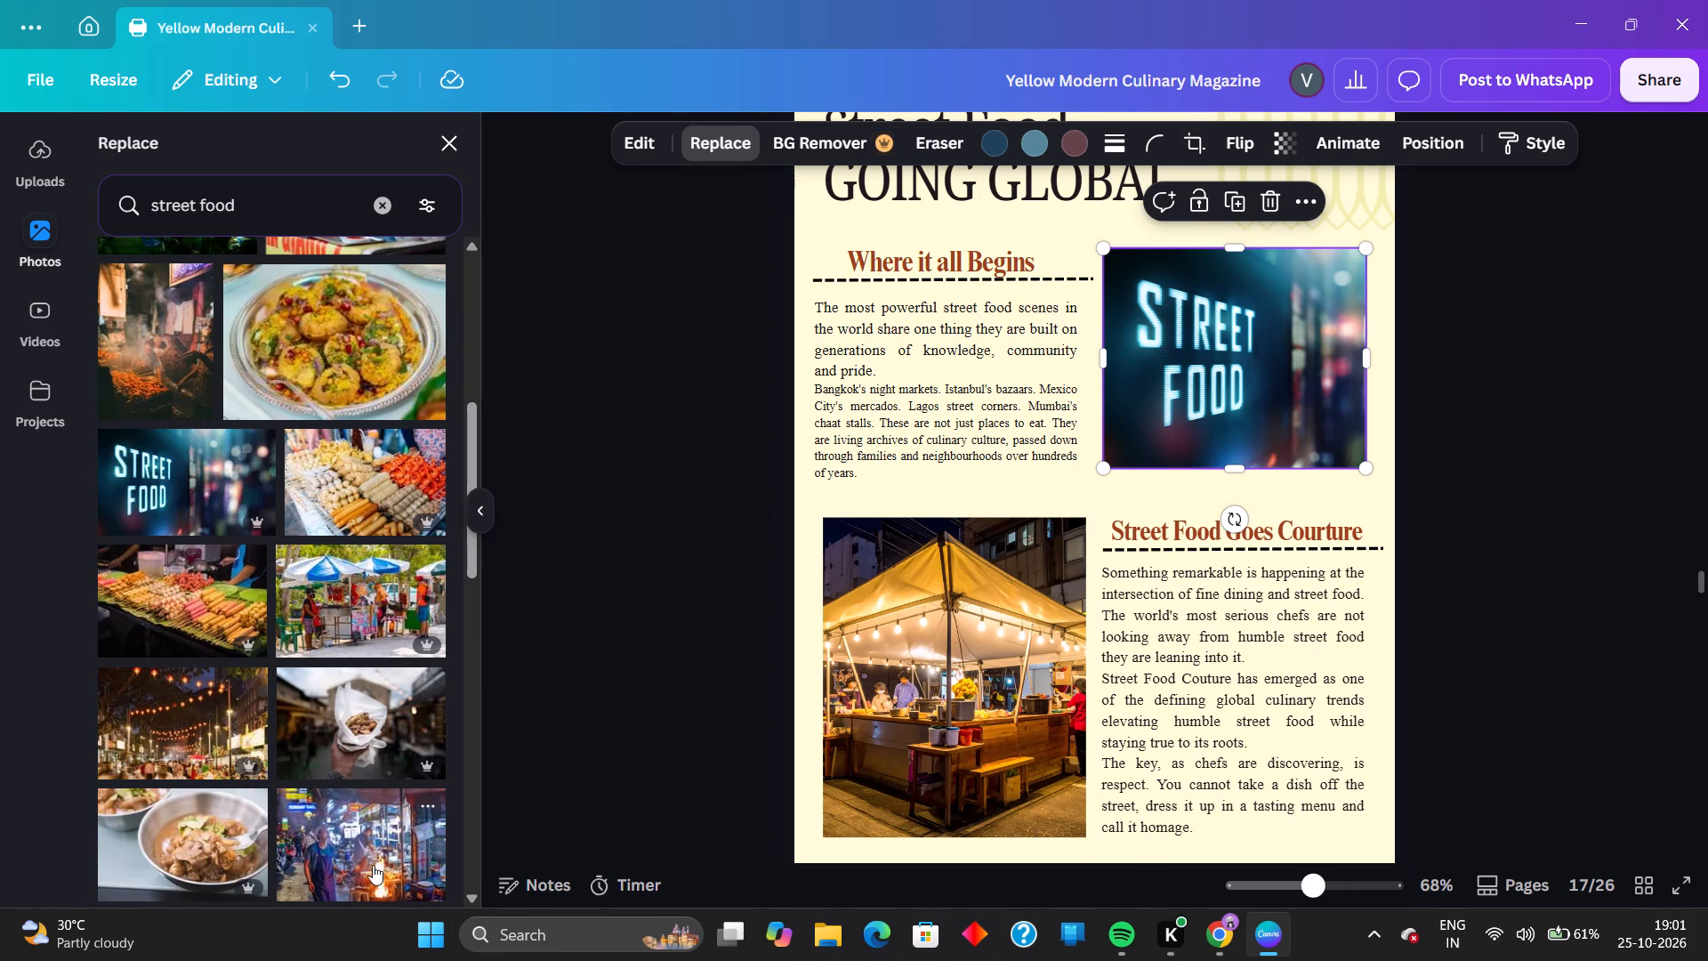
pyautogui.click(355, 858)
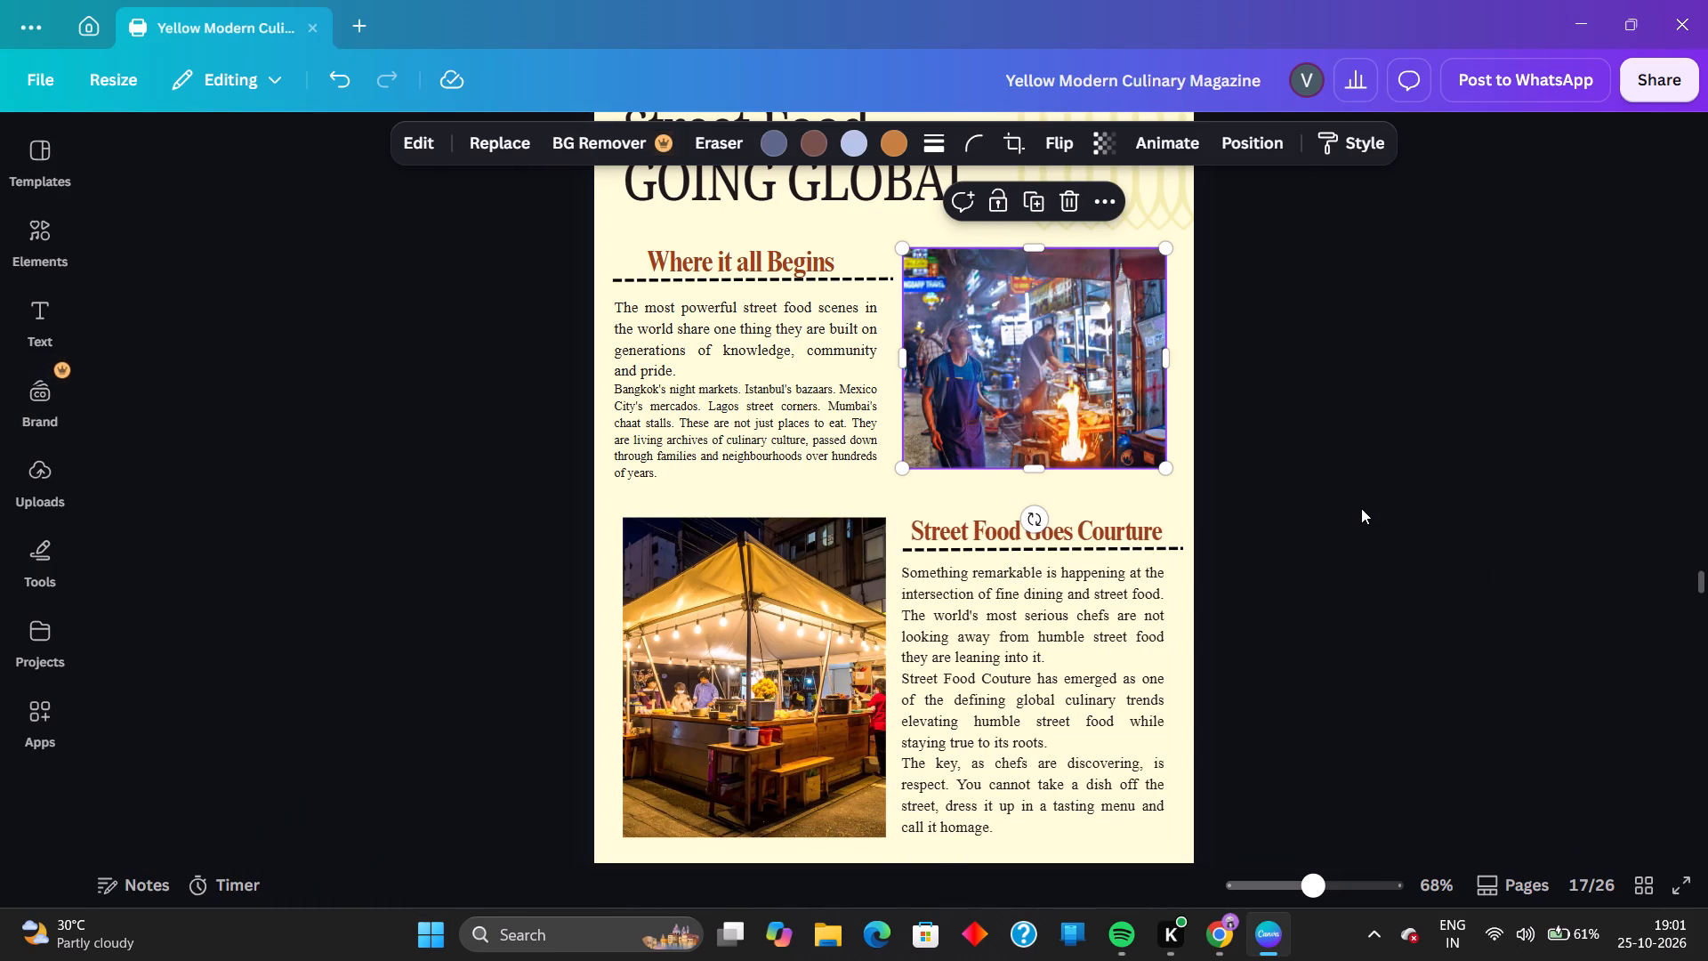
pyautogui.click(1361, 508)
# Review the layout, text and photos of the two "Street Food GOING GLOBAL" pages, 16 and 17.
pyautogui.scroll(5, 1147, 444)
pyautogui.scroll(-4, 1147, 444)
pyautogui.moveTo(1319, 884); pyautogui.dragTo(1366, 879)
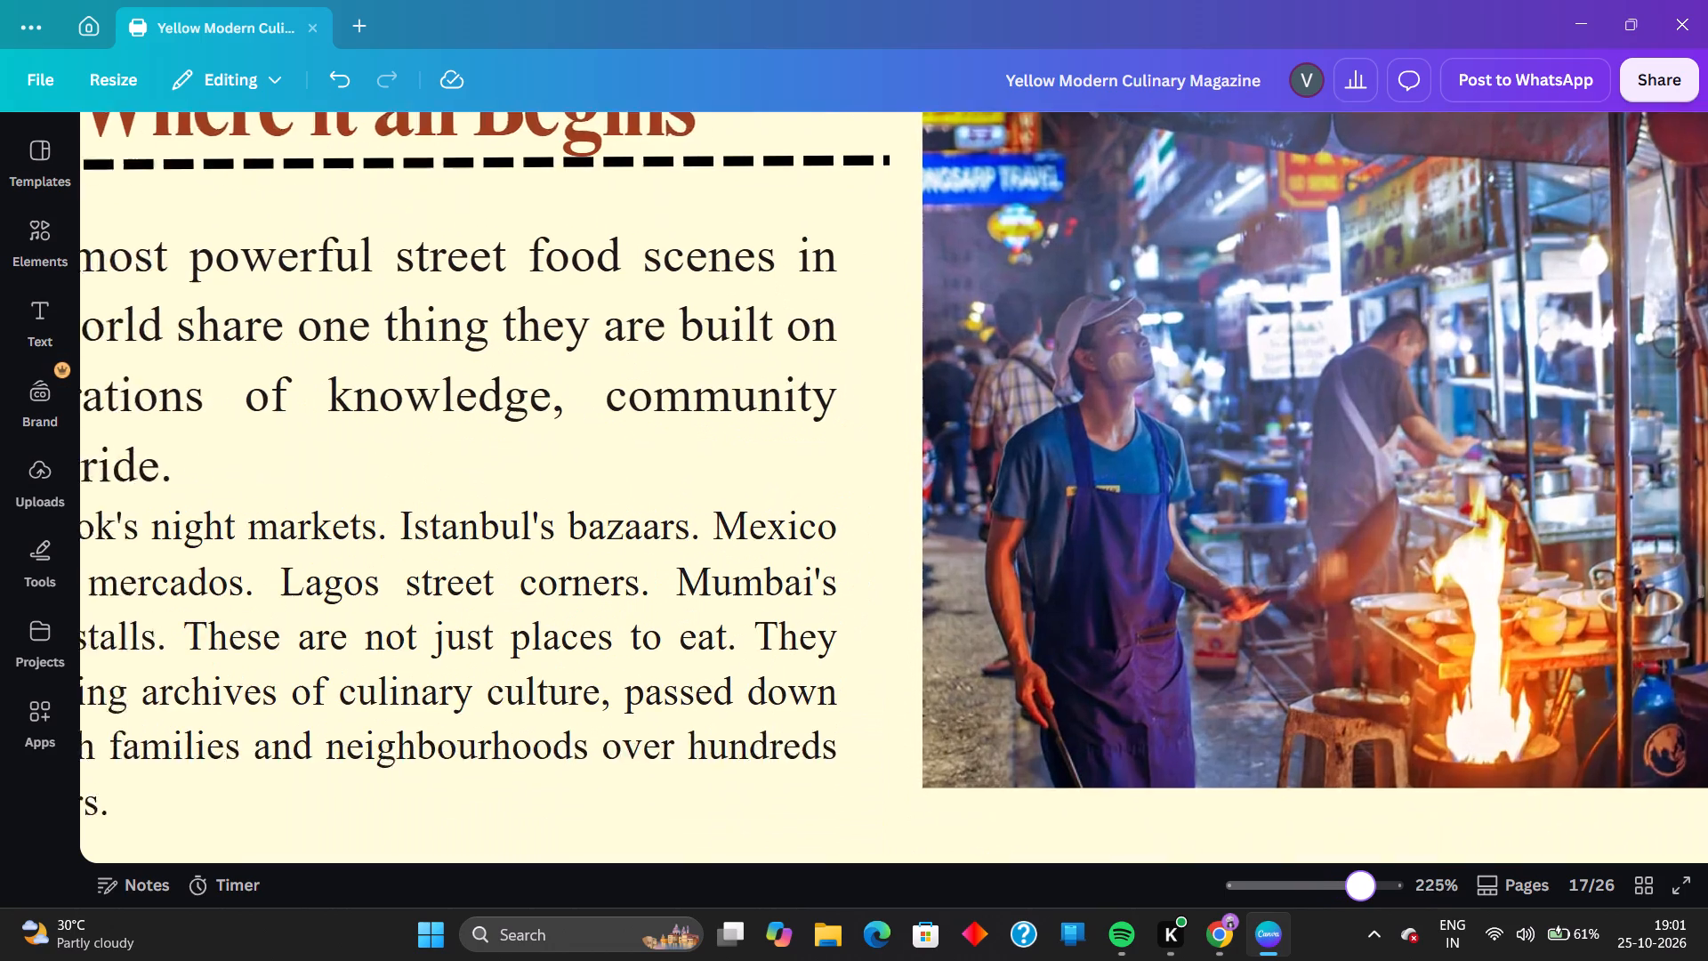
pyautogui.moveTo(1366, 879); pyautogui.dragTo(1294, 884)
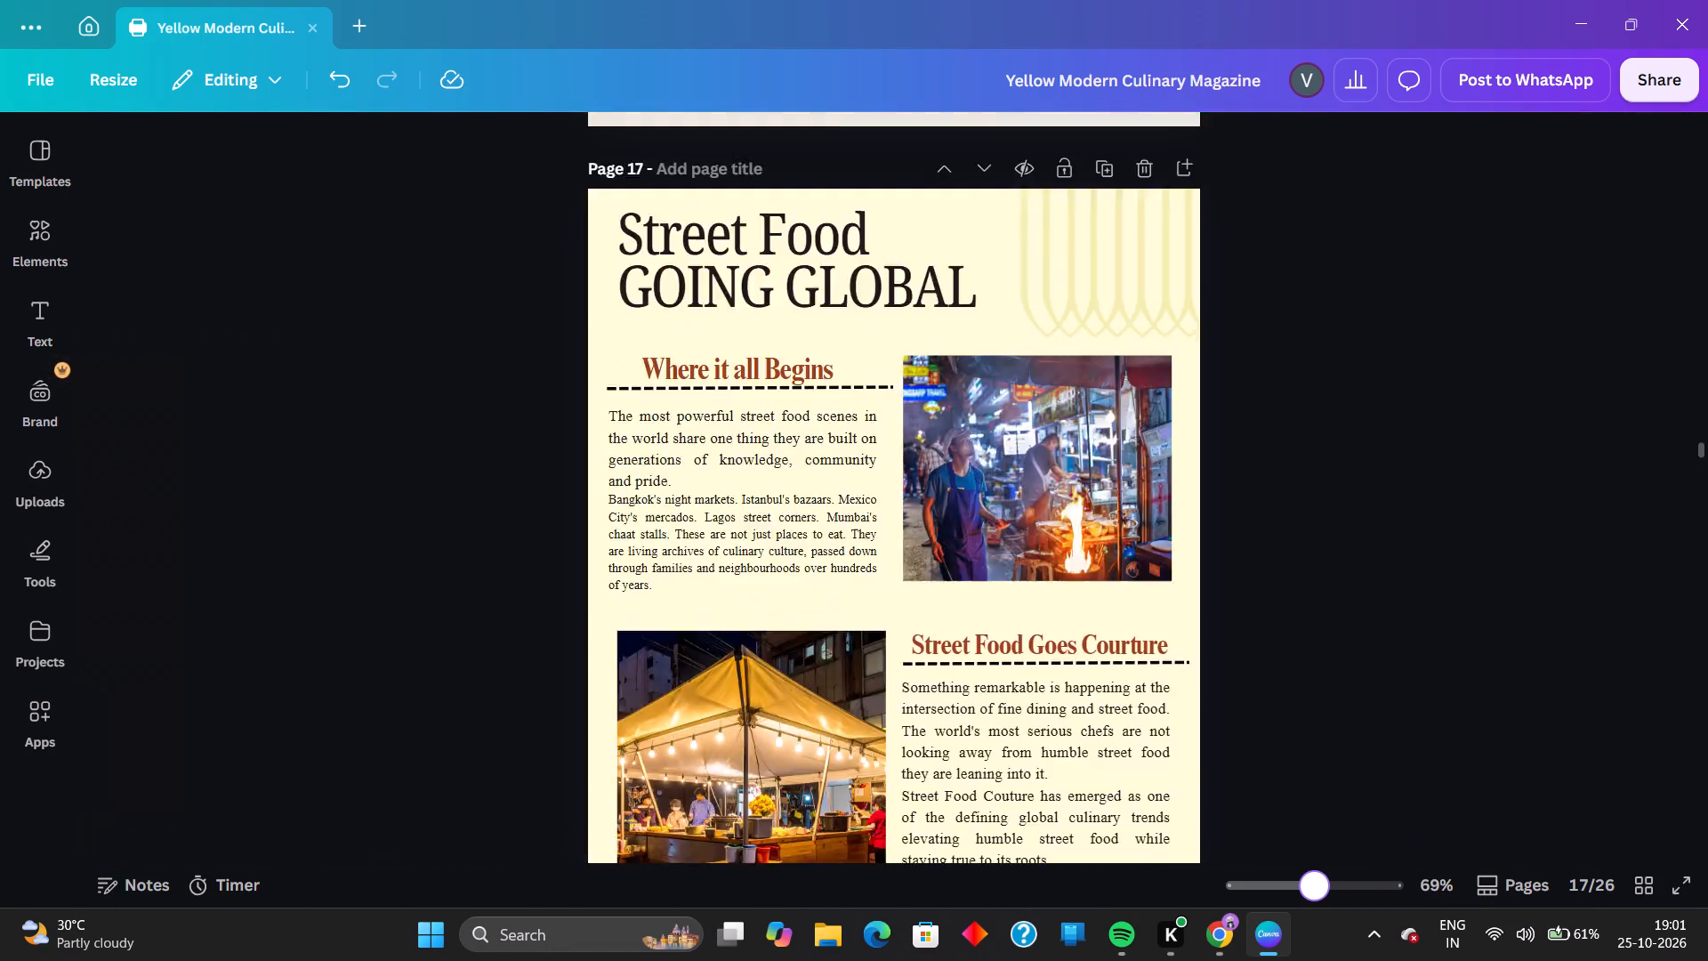
pyautogui.moveTo(1294, 884); pyautogui.dragTo(1301, 877)
pyautogui.scroll(4, 1260, 368)
pyautogui.scroll(3, 1216, 447)
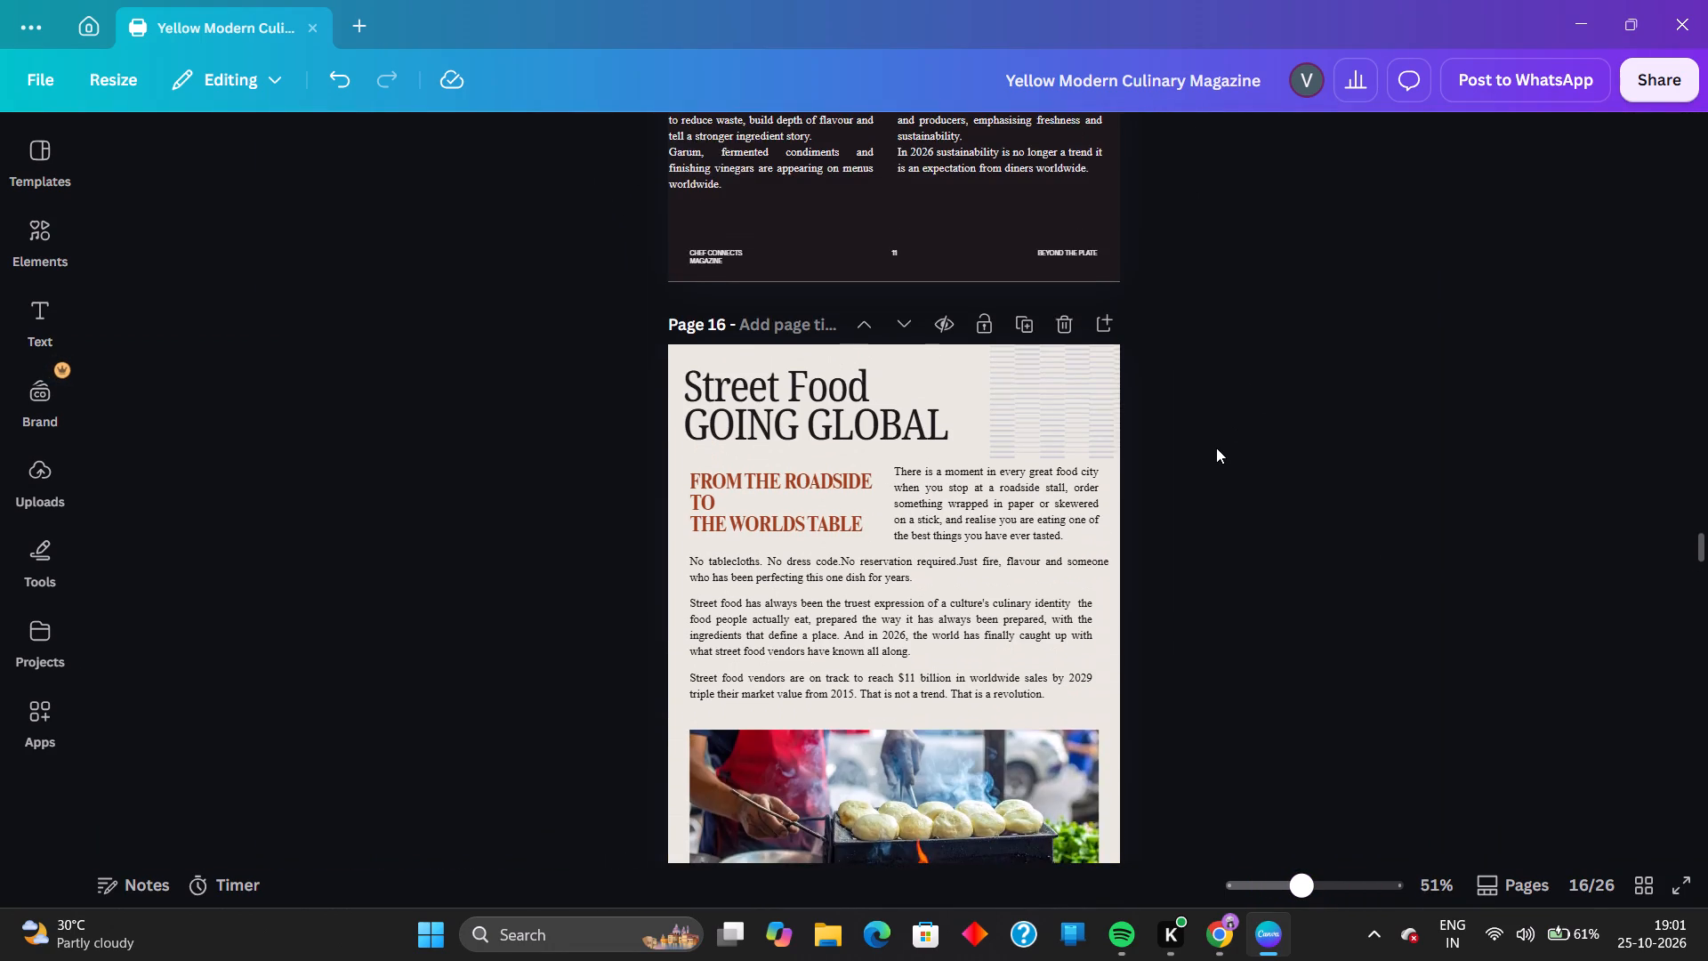
pyautogui.scroll(-2, 1216, 448)
pyautogui.scroll(2, 1216, 448)
pyautogui.scroll(-3, 1216, 448)
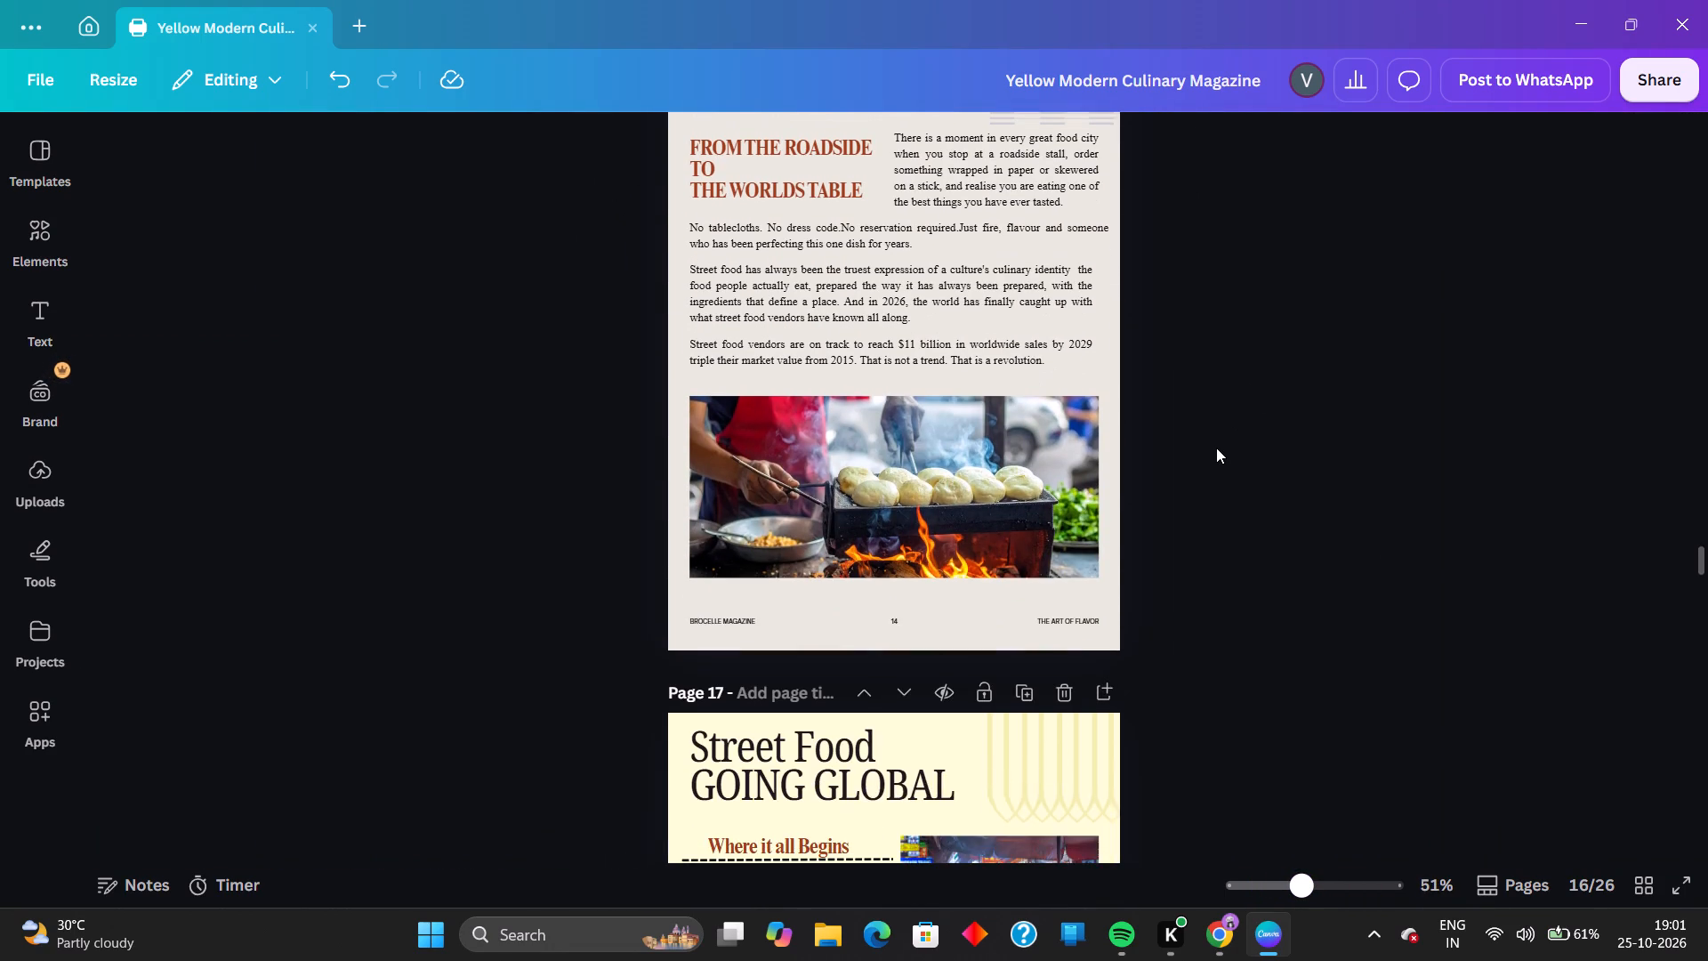
pyautogui.scroll(1, 1216, 448)
pyautogui.scroll(-1, 1216, 448)
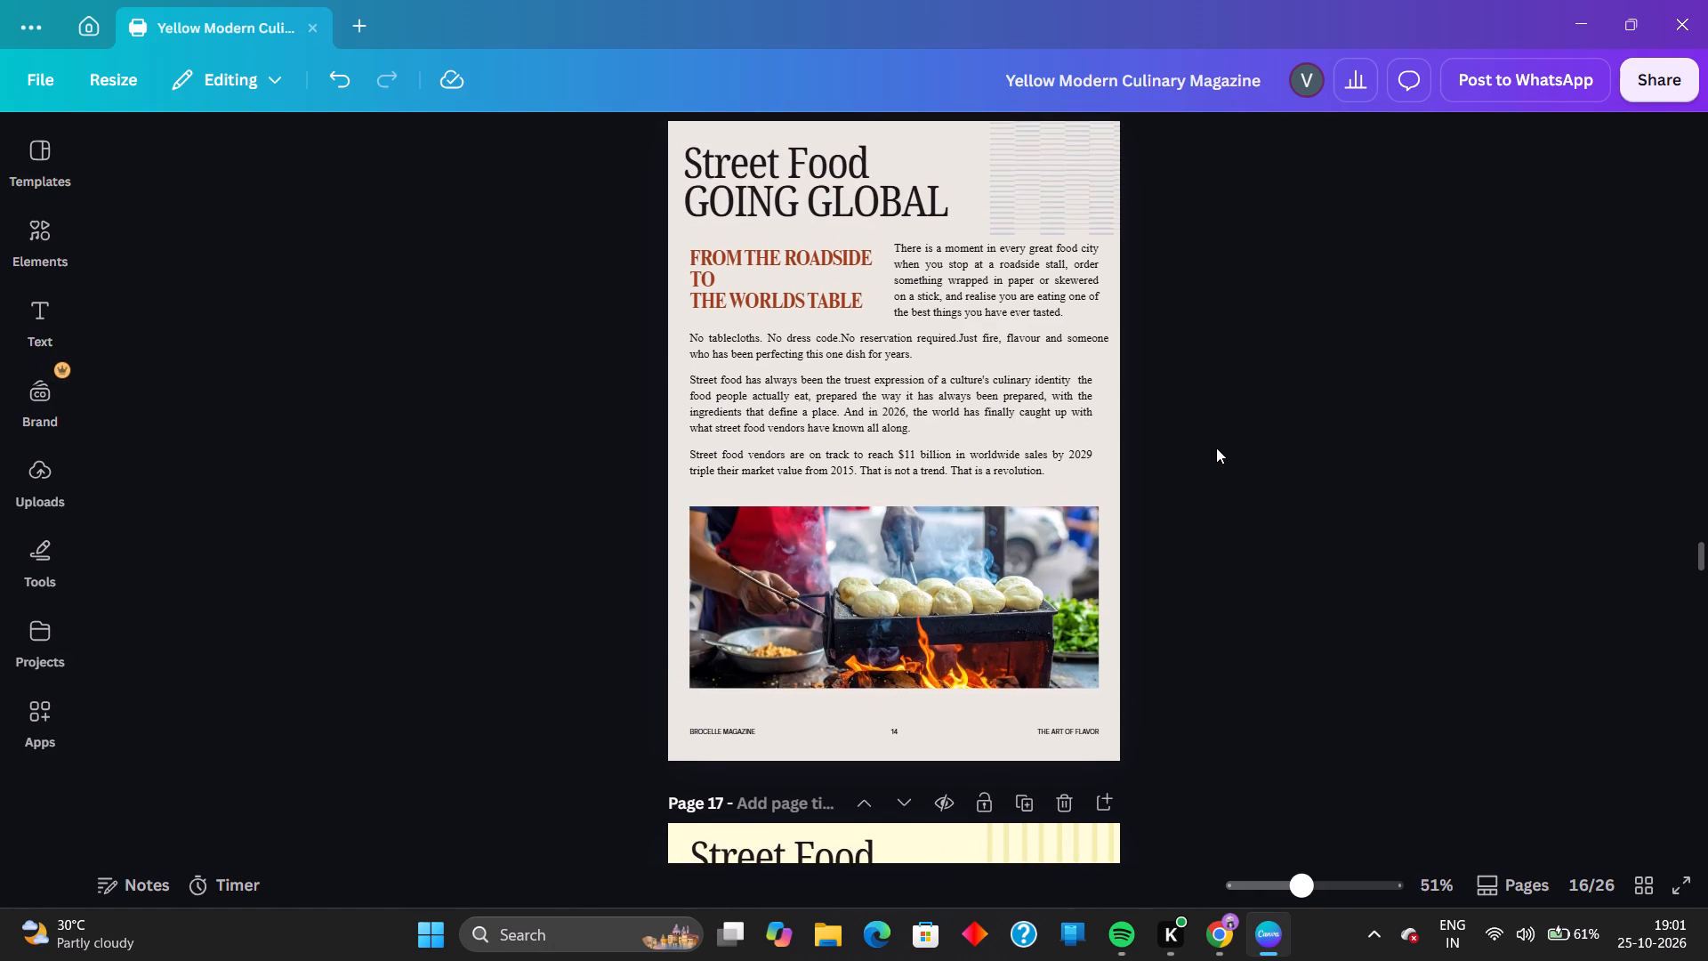
pyautogui.scroll(-6, 1216, 448)
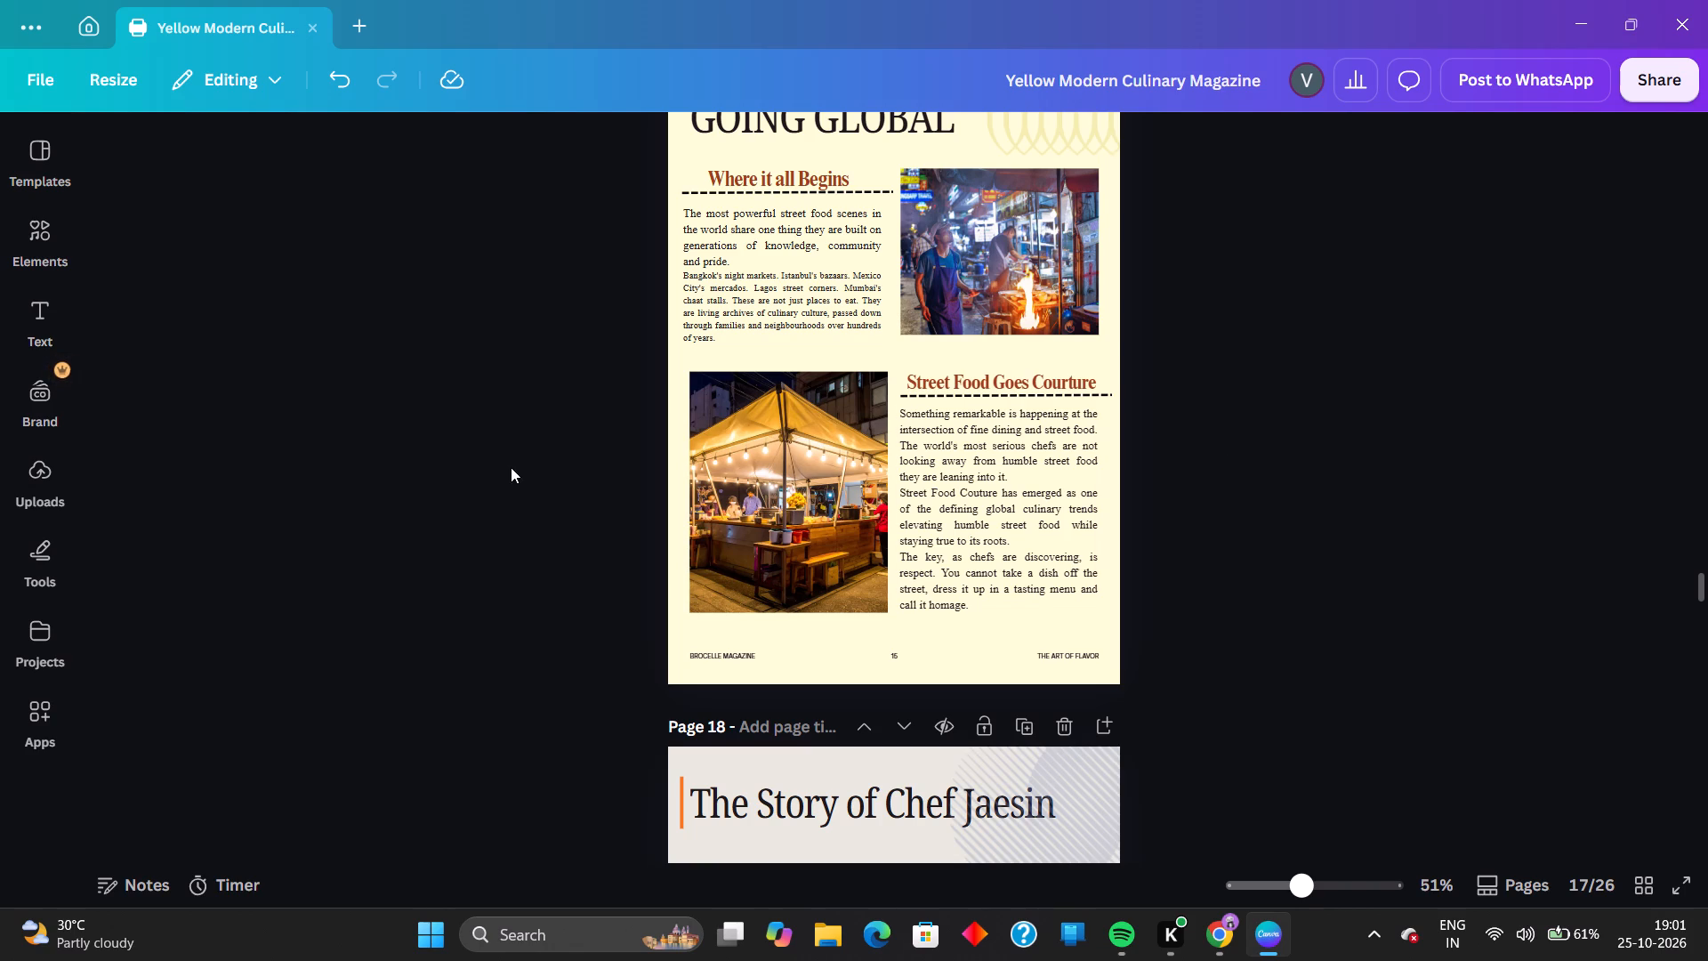
pyautogui.scroll(-3, 661, 456)
pyautogui.scroll(-4, 798, 459)
pyautogui.scroll(7, 800, 461)
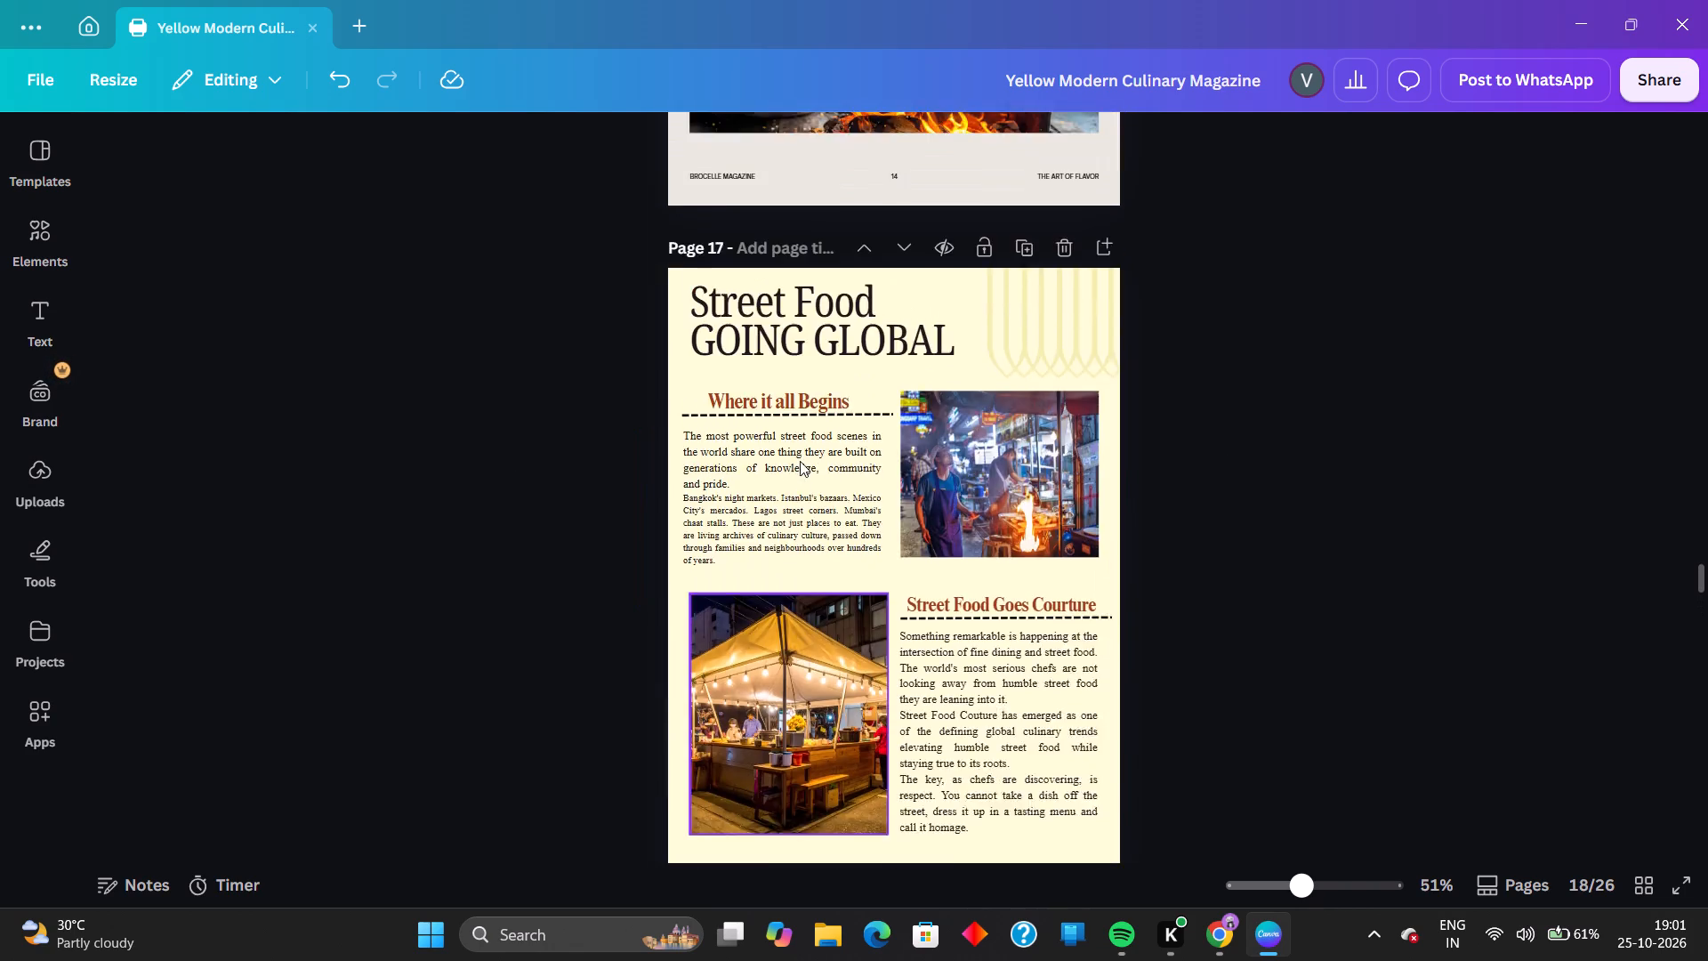
pyautogui.scroll(3, 800, 461)
pyautogui.scroll(-2, 800, 461)
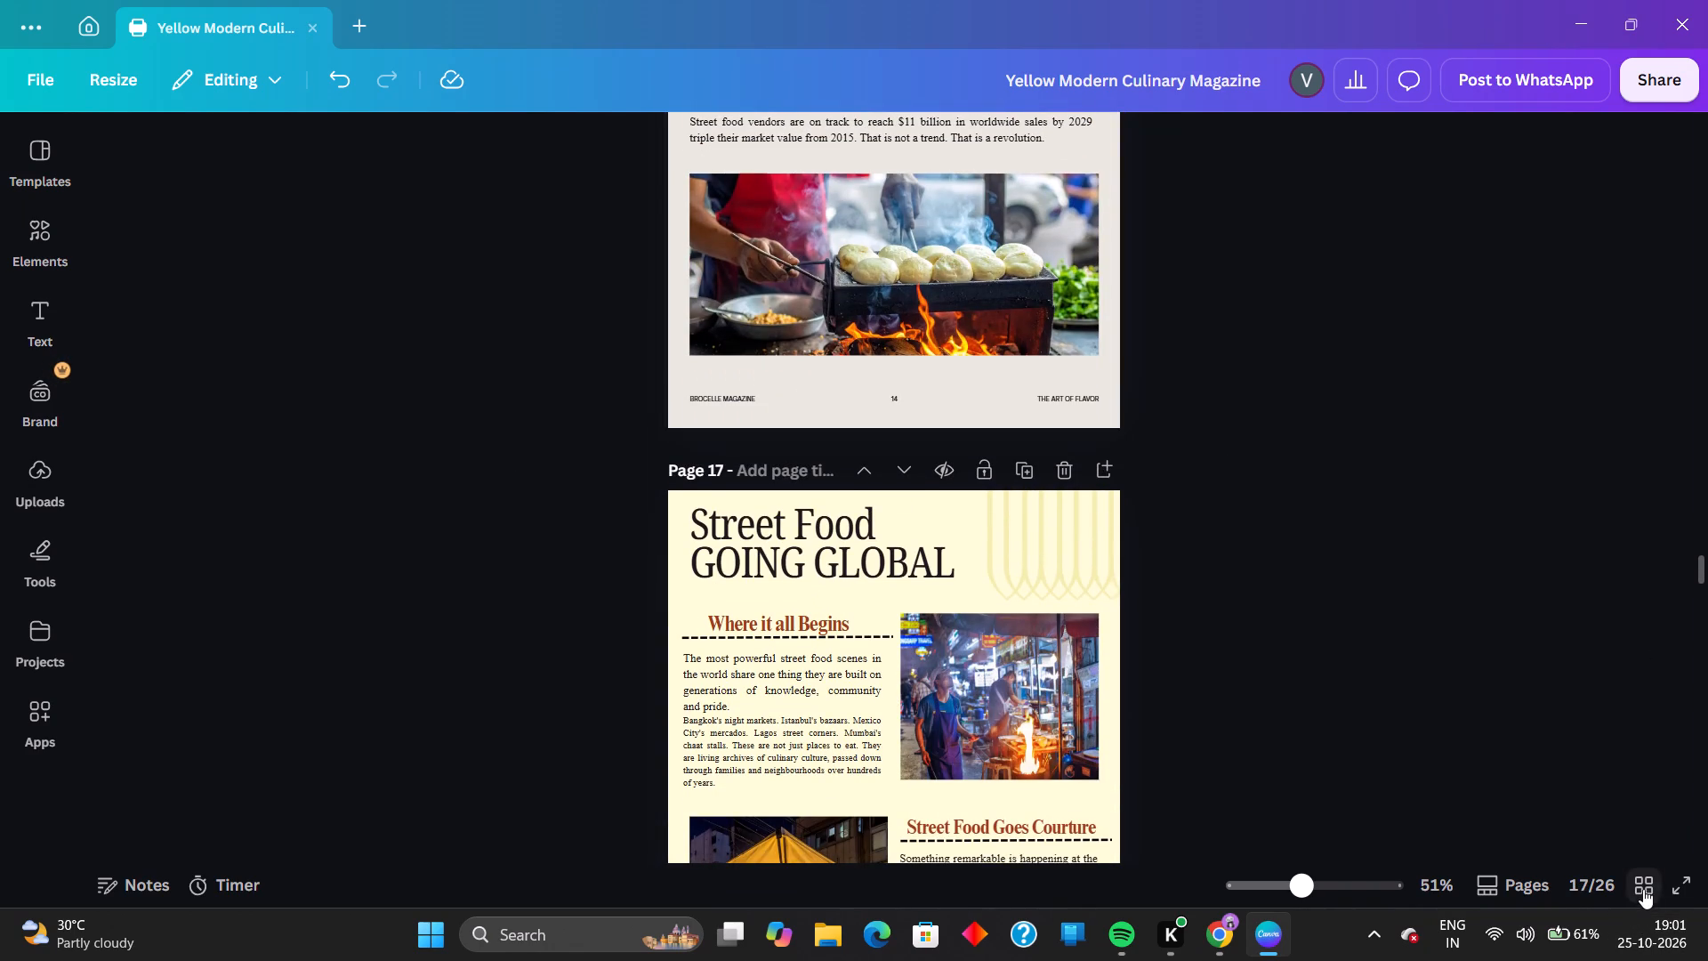
# Show all magazine pages as a thumbnail grid and look through them from the cover to the last page.
pyautogui.click(1645, 887)
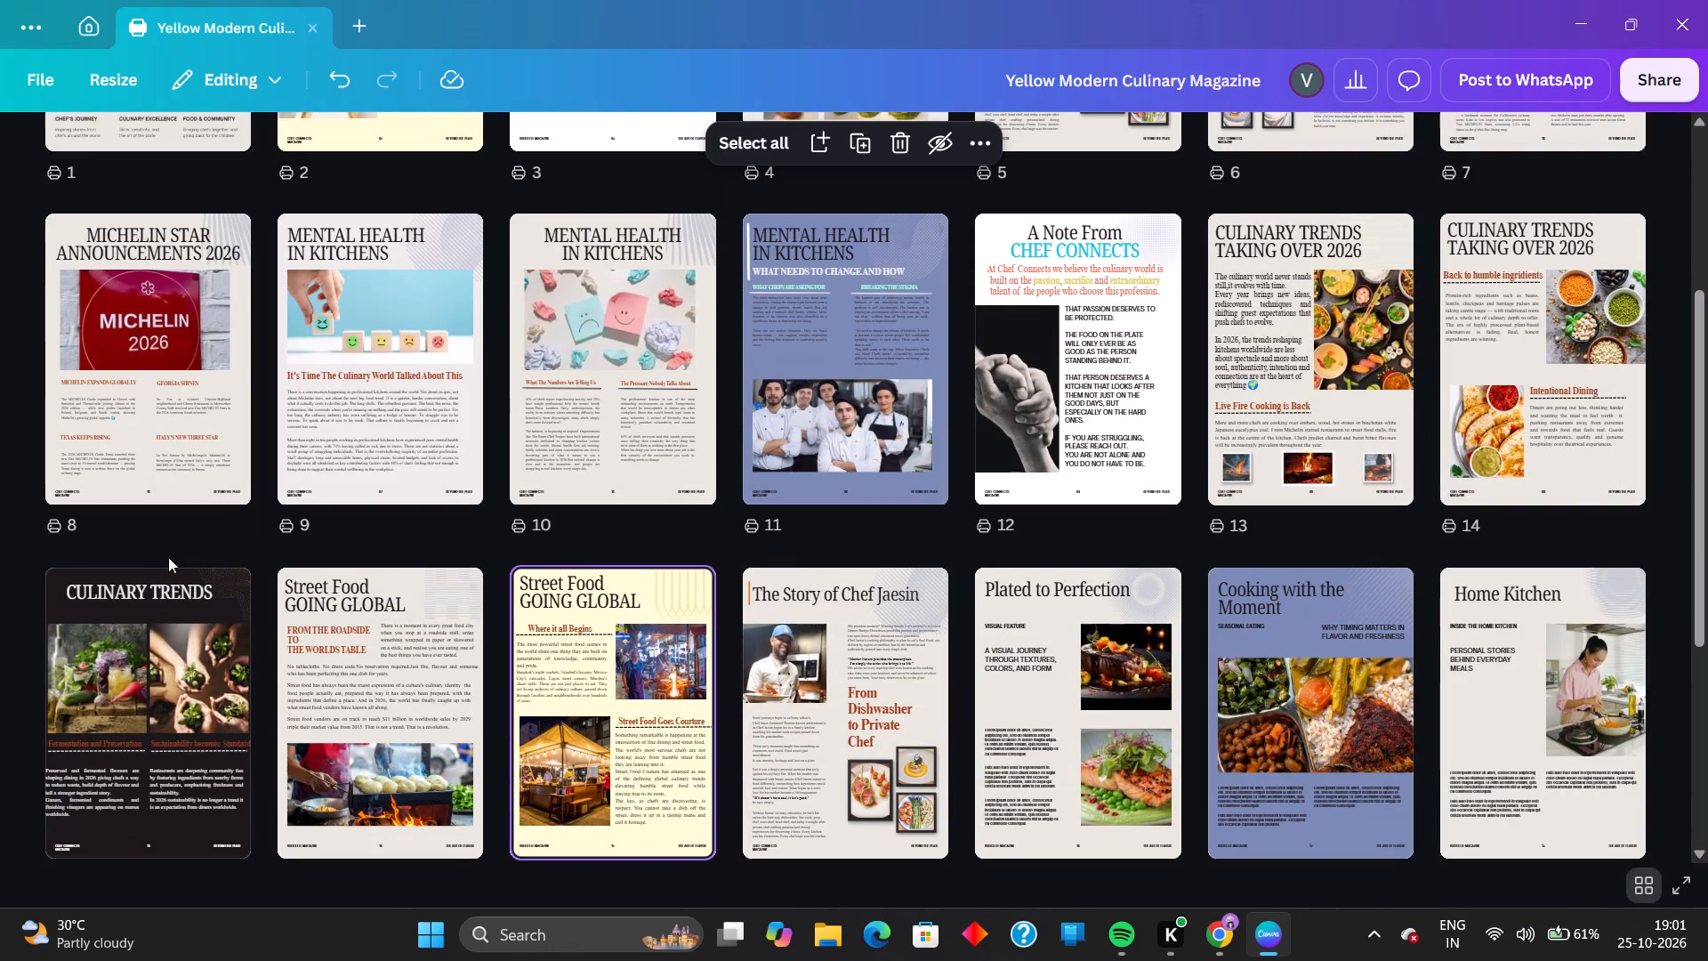
pyautogui.scroll(-1, 551, 685)
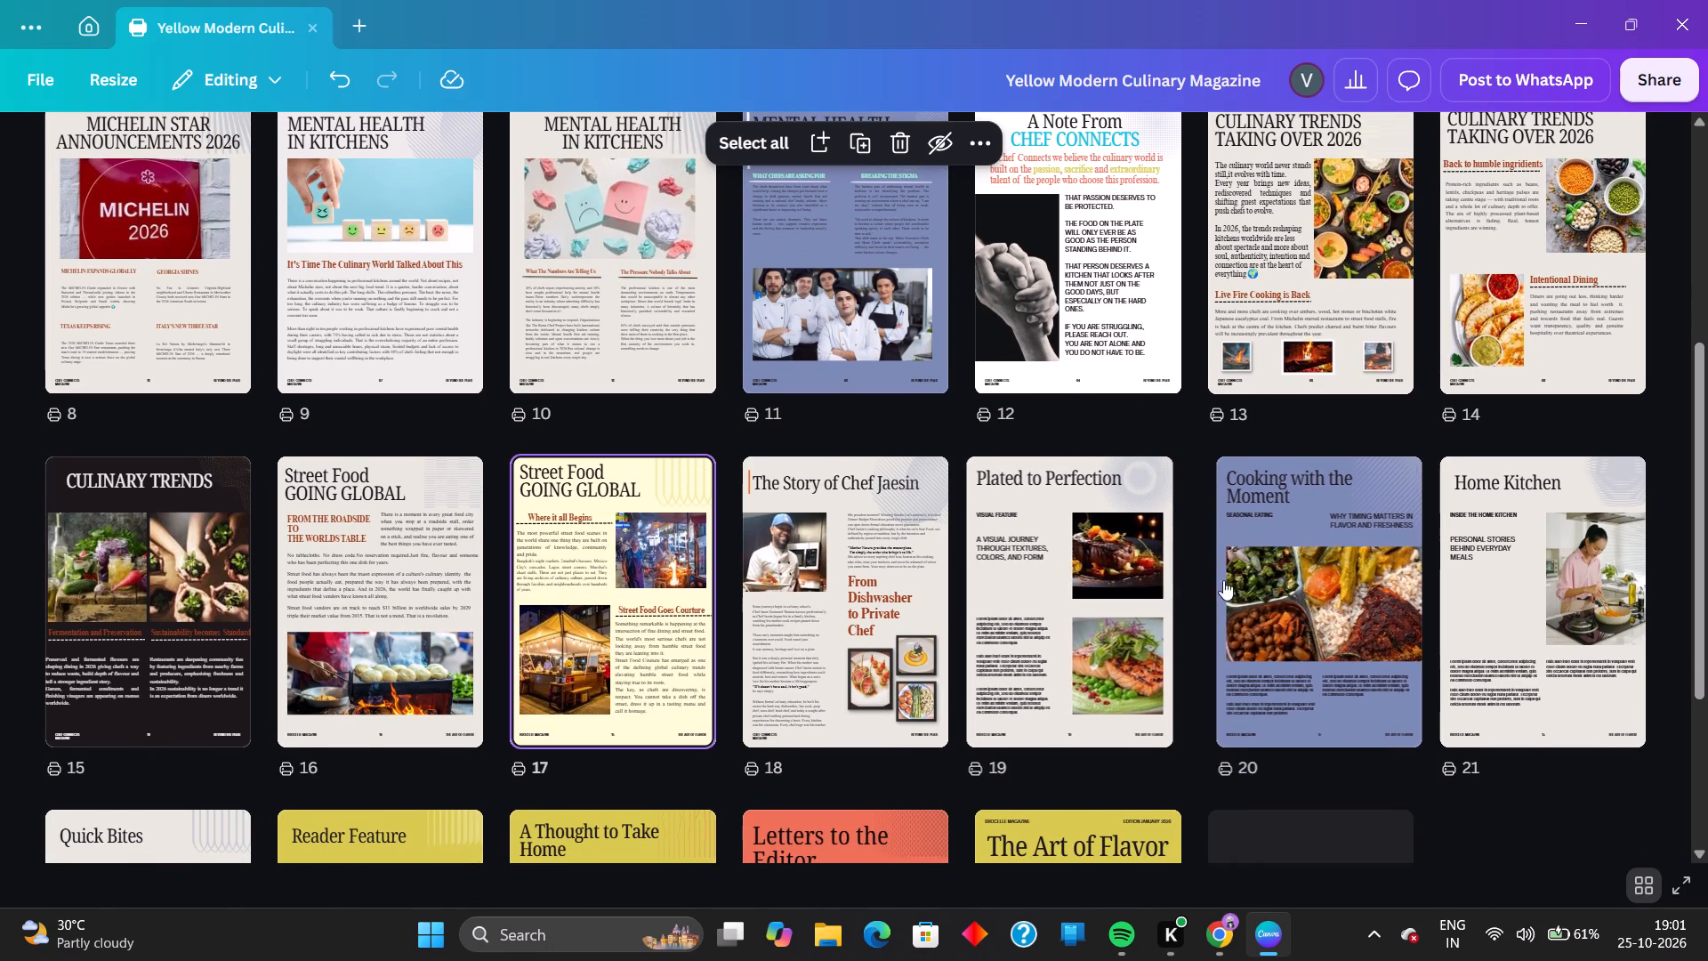
pyautogui.scroll(-1, 993, 635)
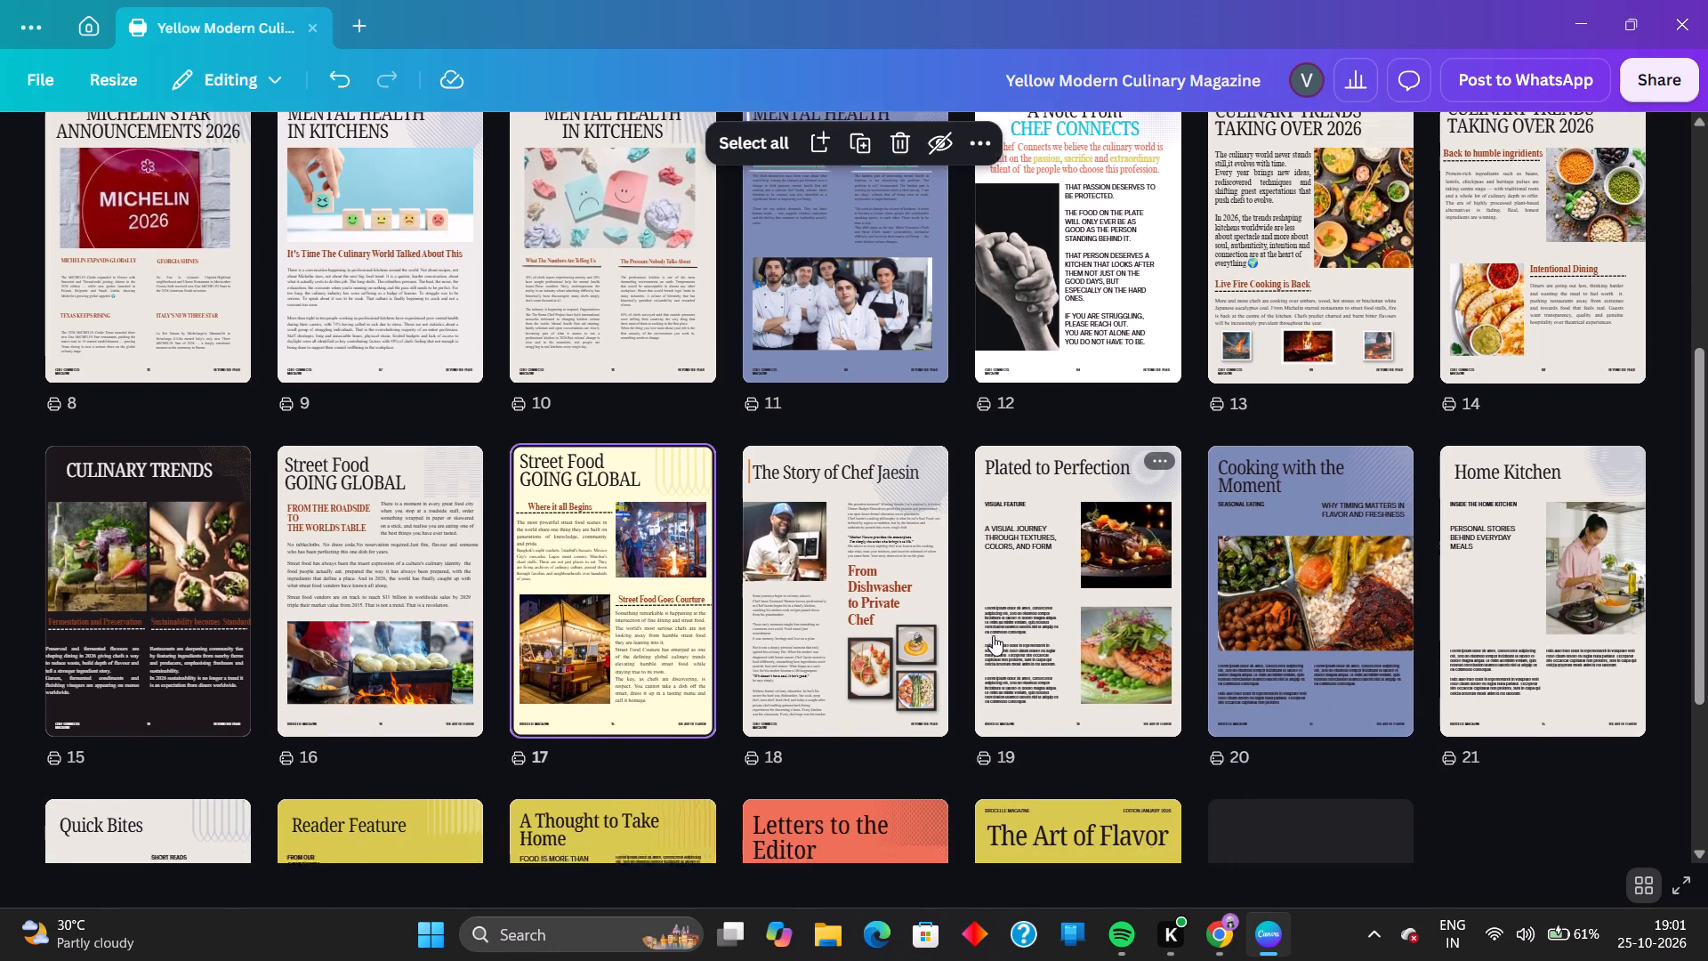
pyautogui.scroll(-3, 993, 635)
pyautogui.scroll(1, 992, 635)
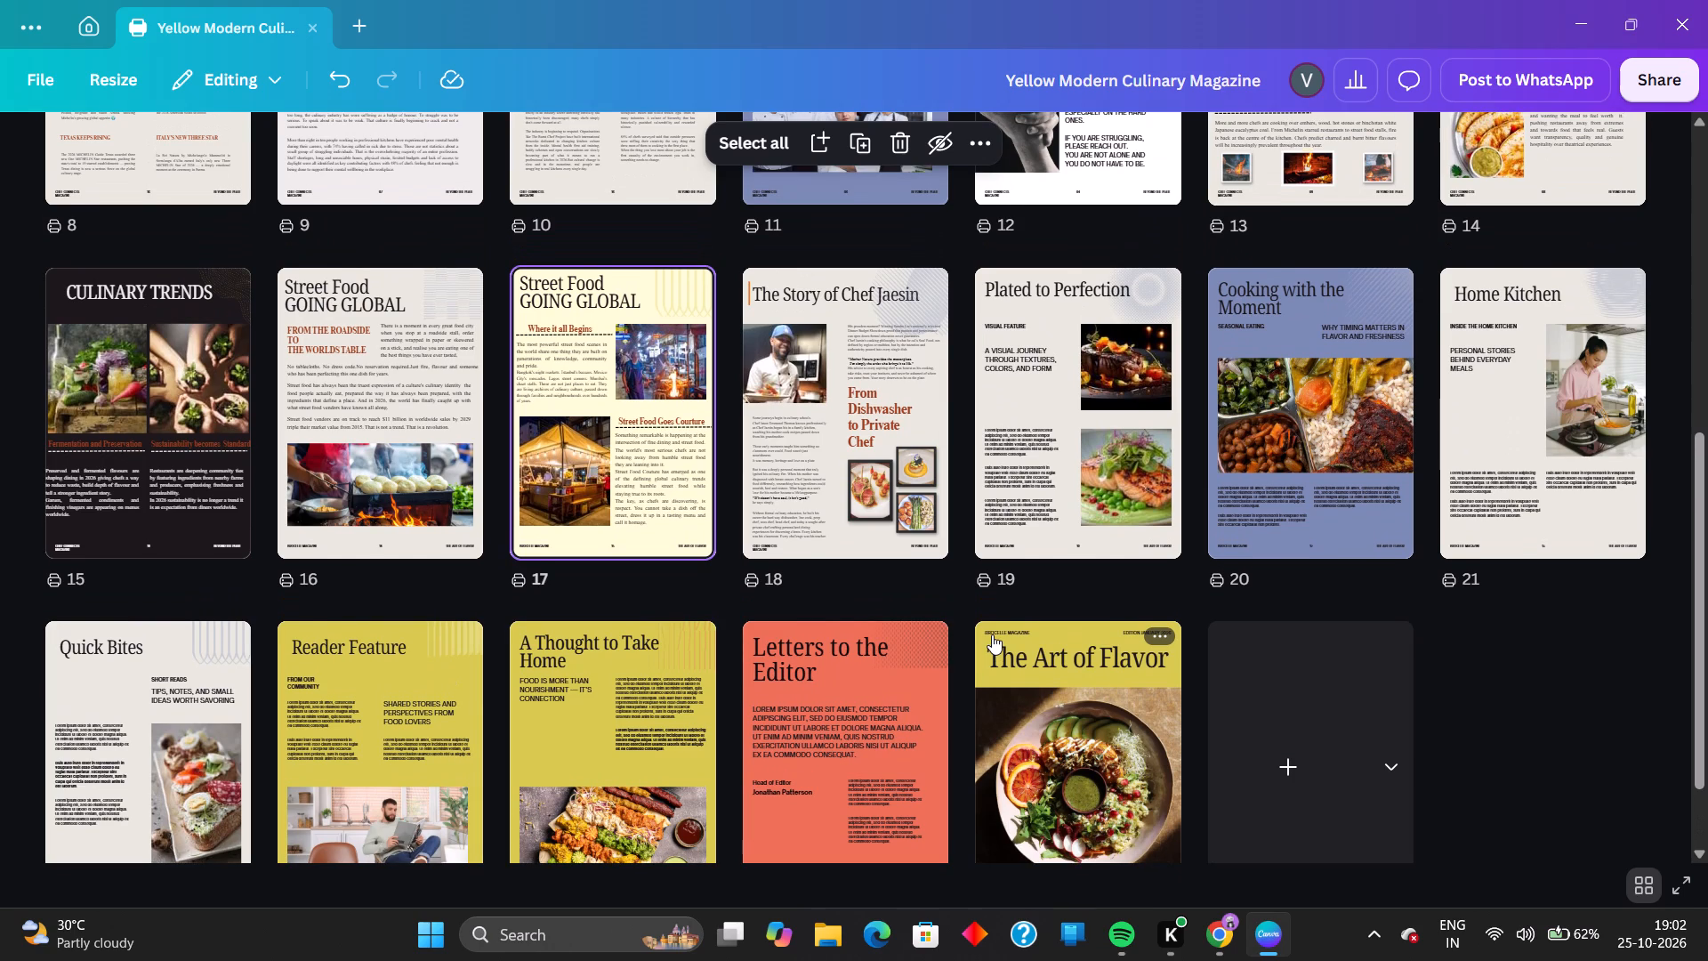
pyautogui.scroll(5, 473, 303)
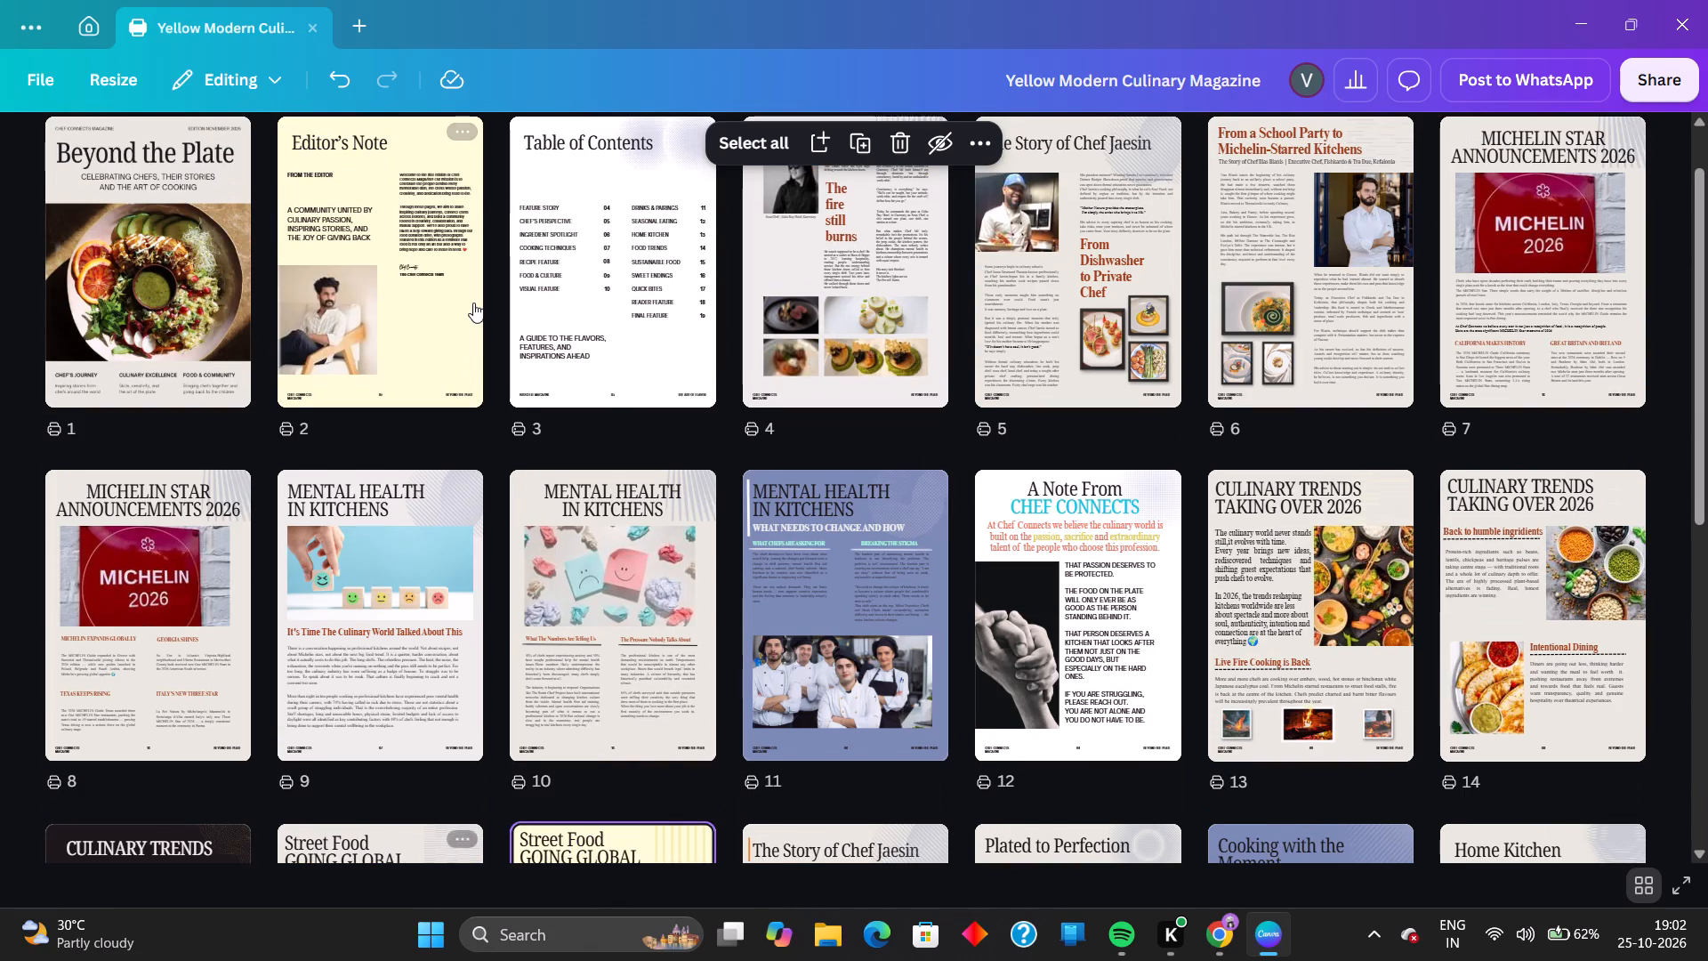
pyautogui.scroll(4, 473, 303)
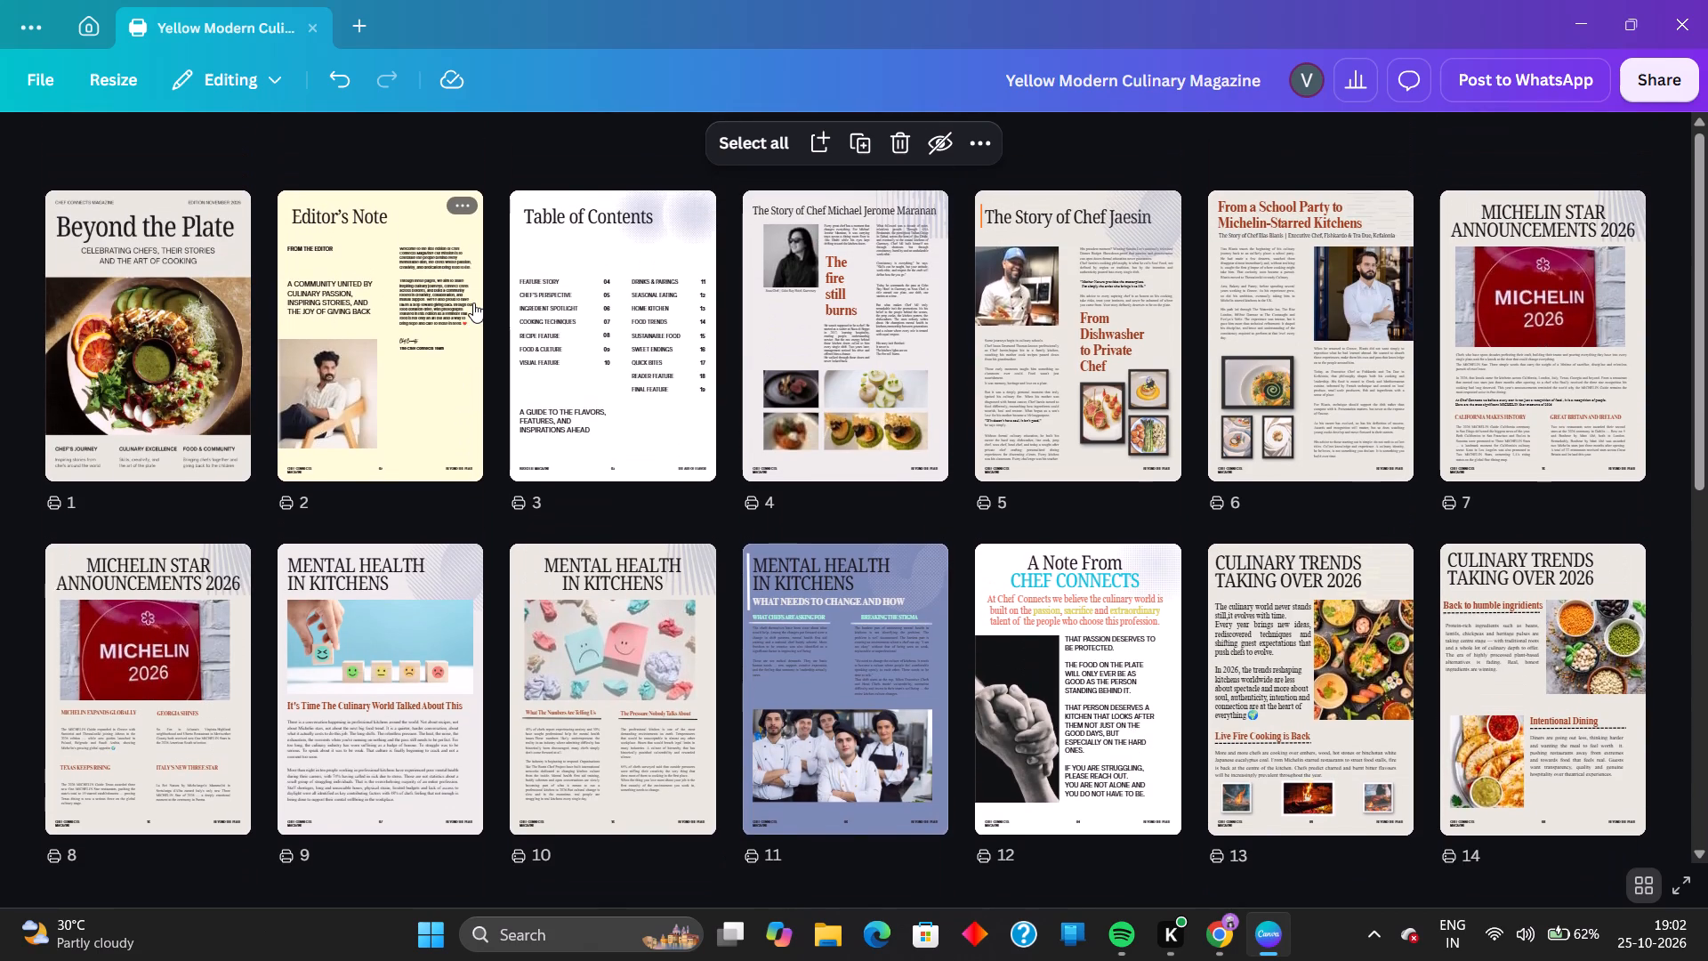
pyautogui.scroll(-2, 490, 389)
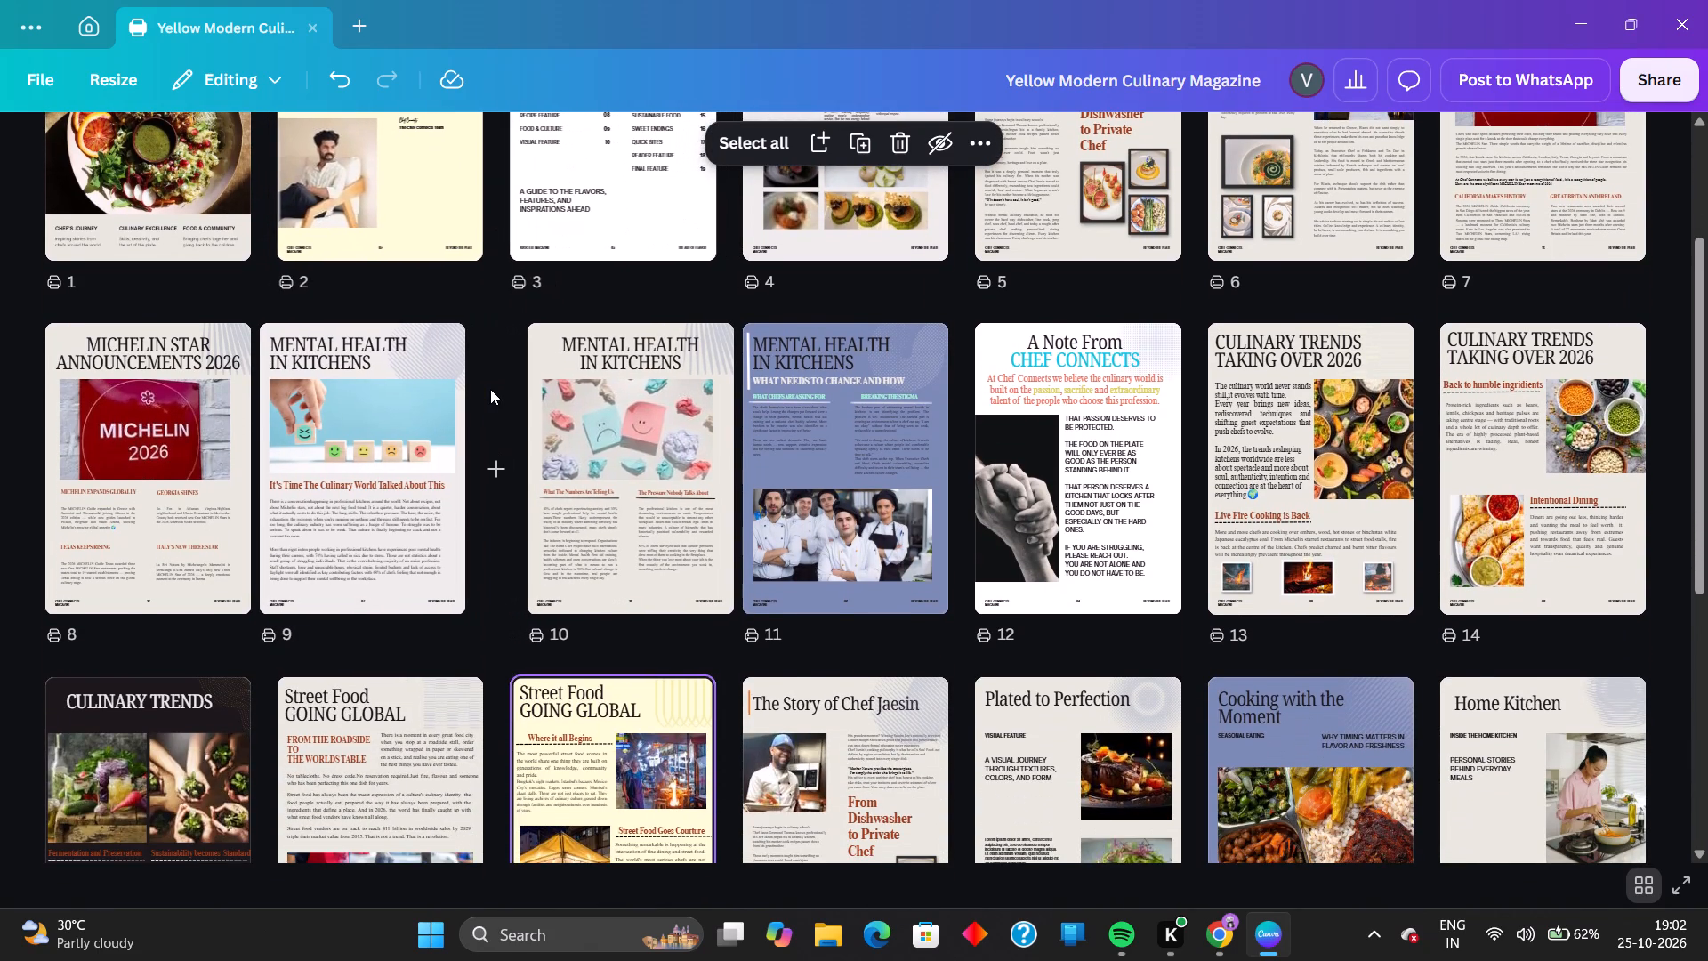
pyautogui.scroll(-4, 490, 389)
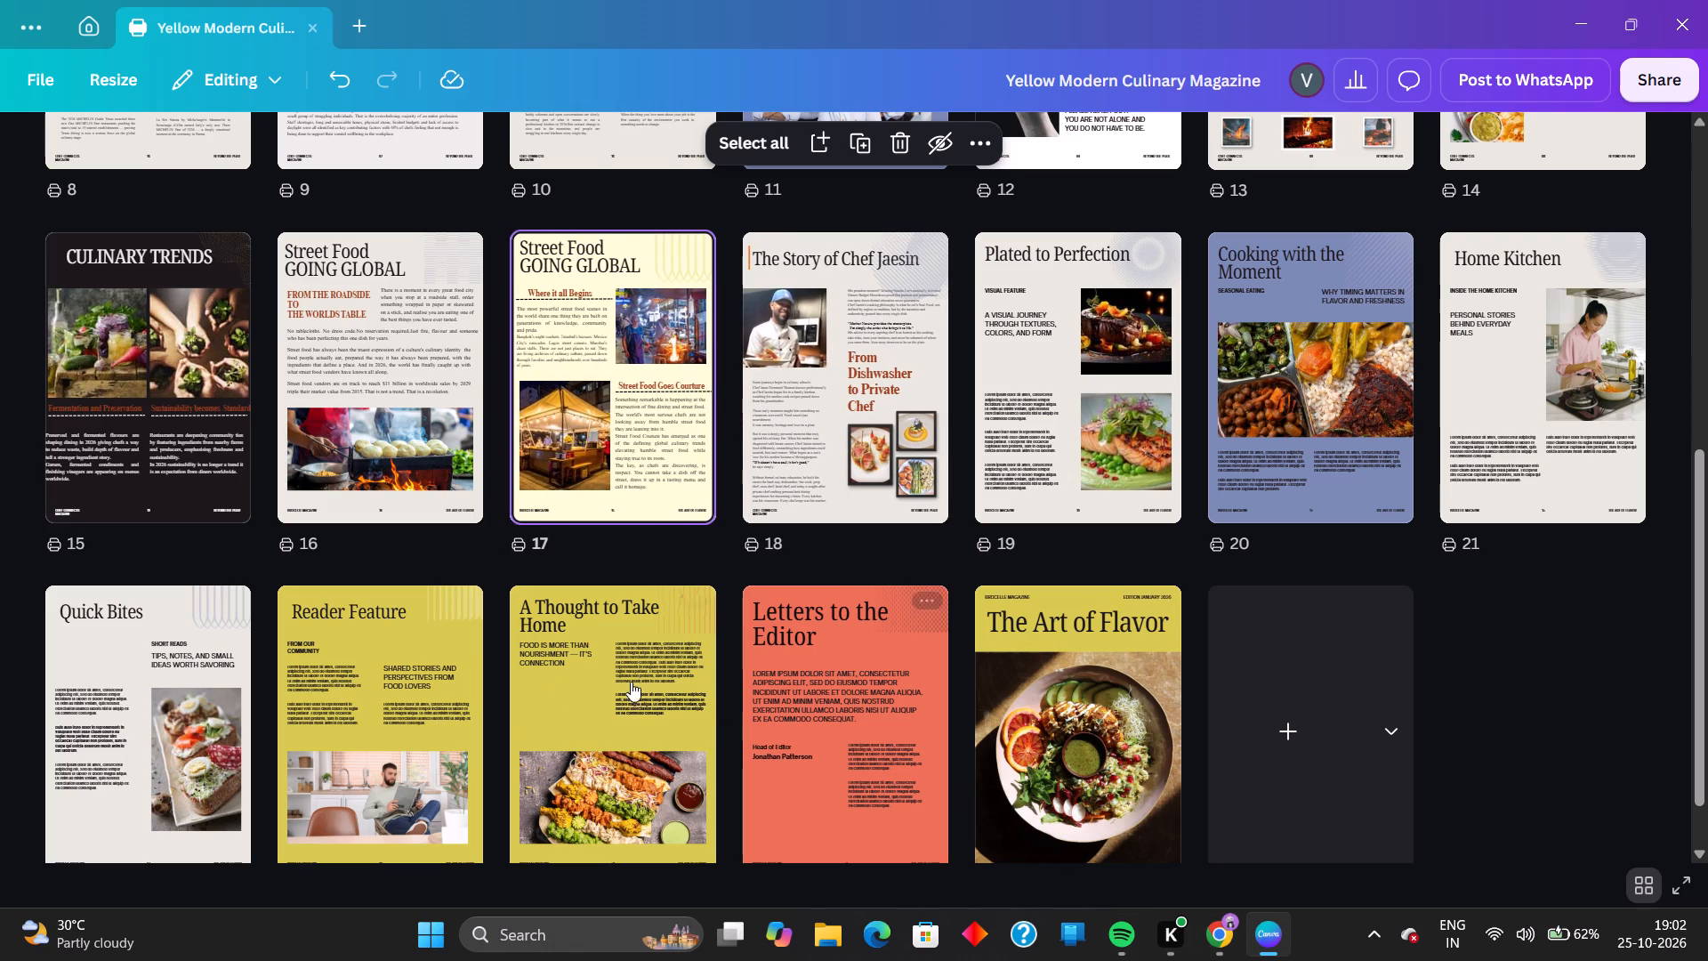
pyautogui.scroll(-3, 737, 589)
pyautogui.scroll(1, 737, 589)
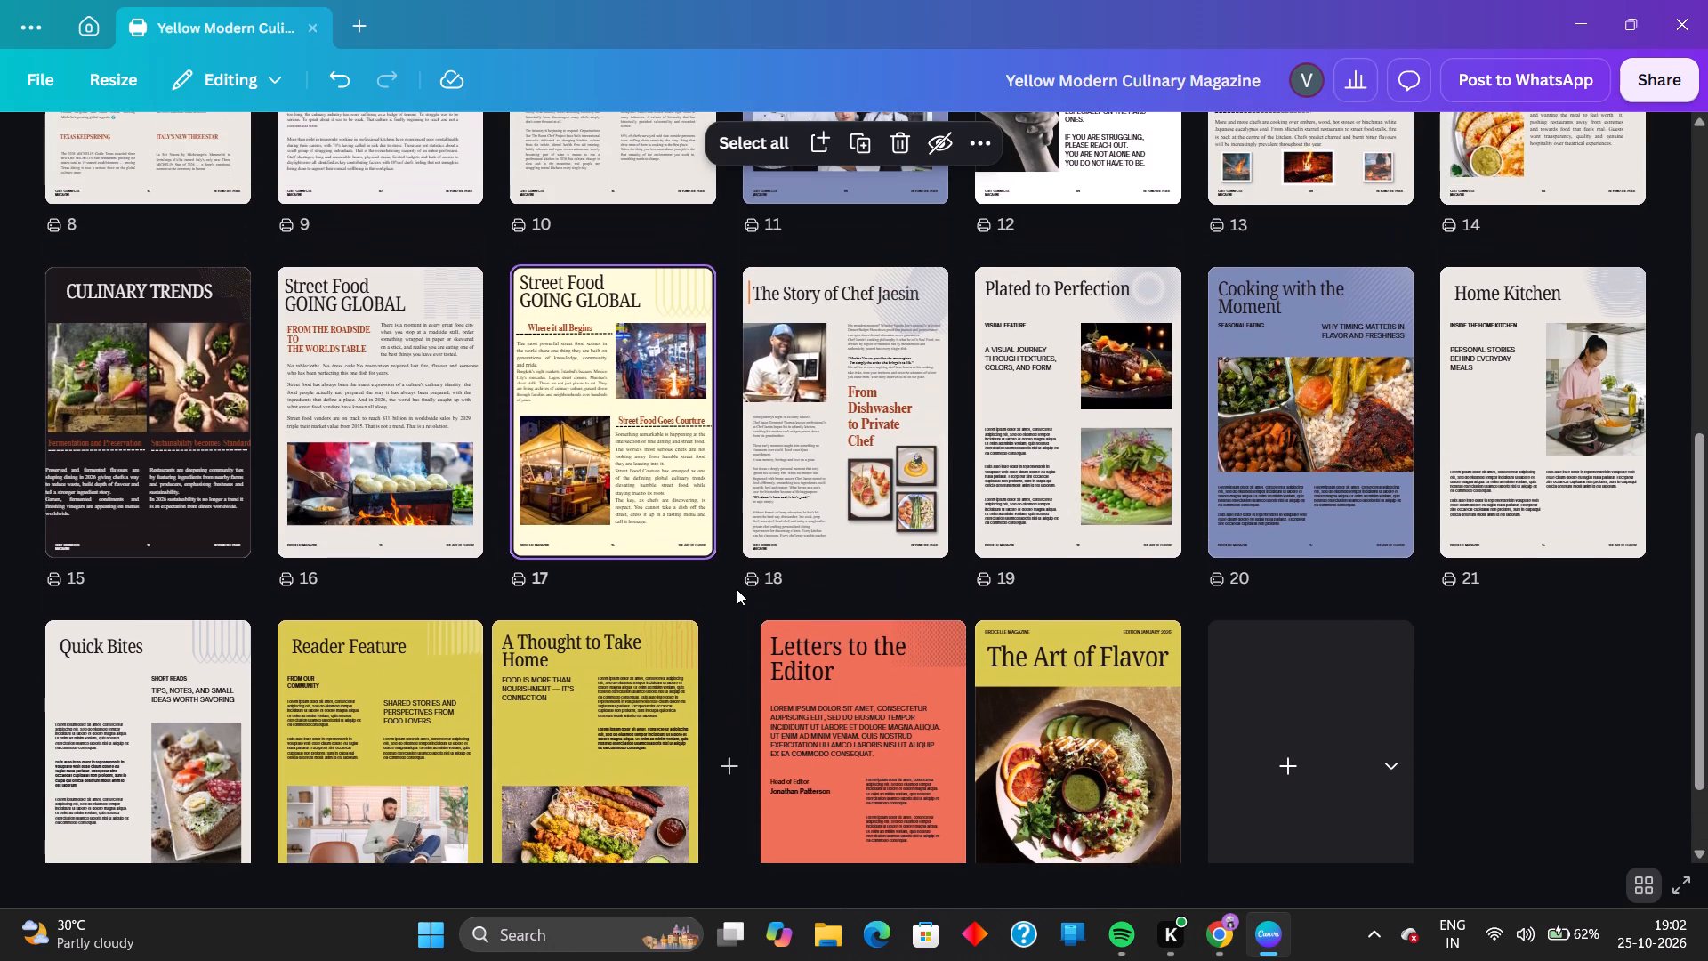
# Review the thumbnail grid of all magazine pages again, comparing the finished pages with those still holding placeholder text.
pyautogui.scroll(6, 737, 589)
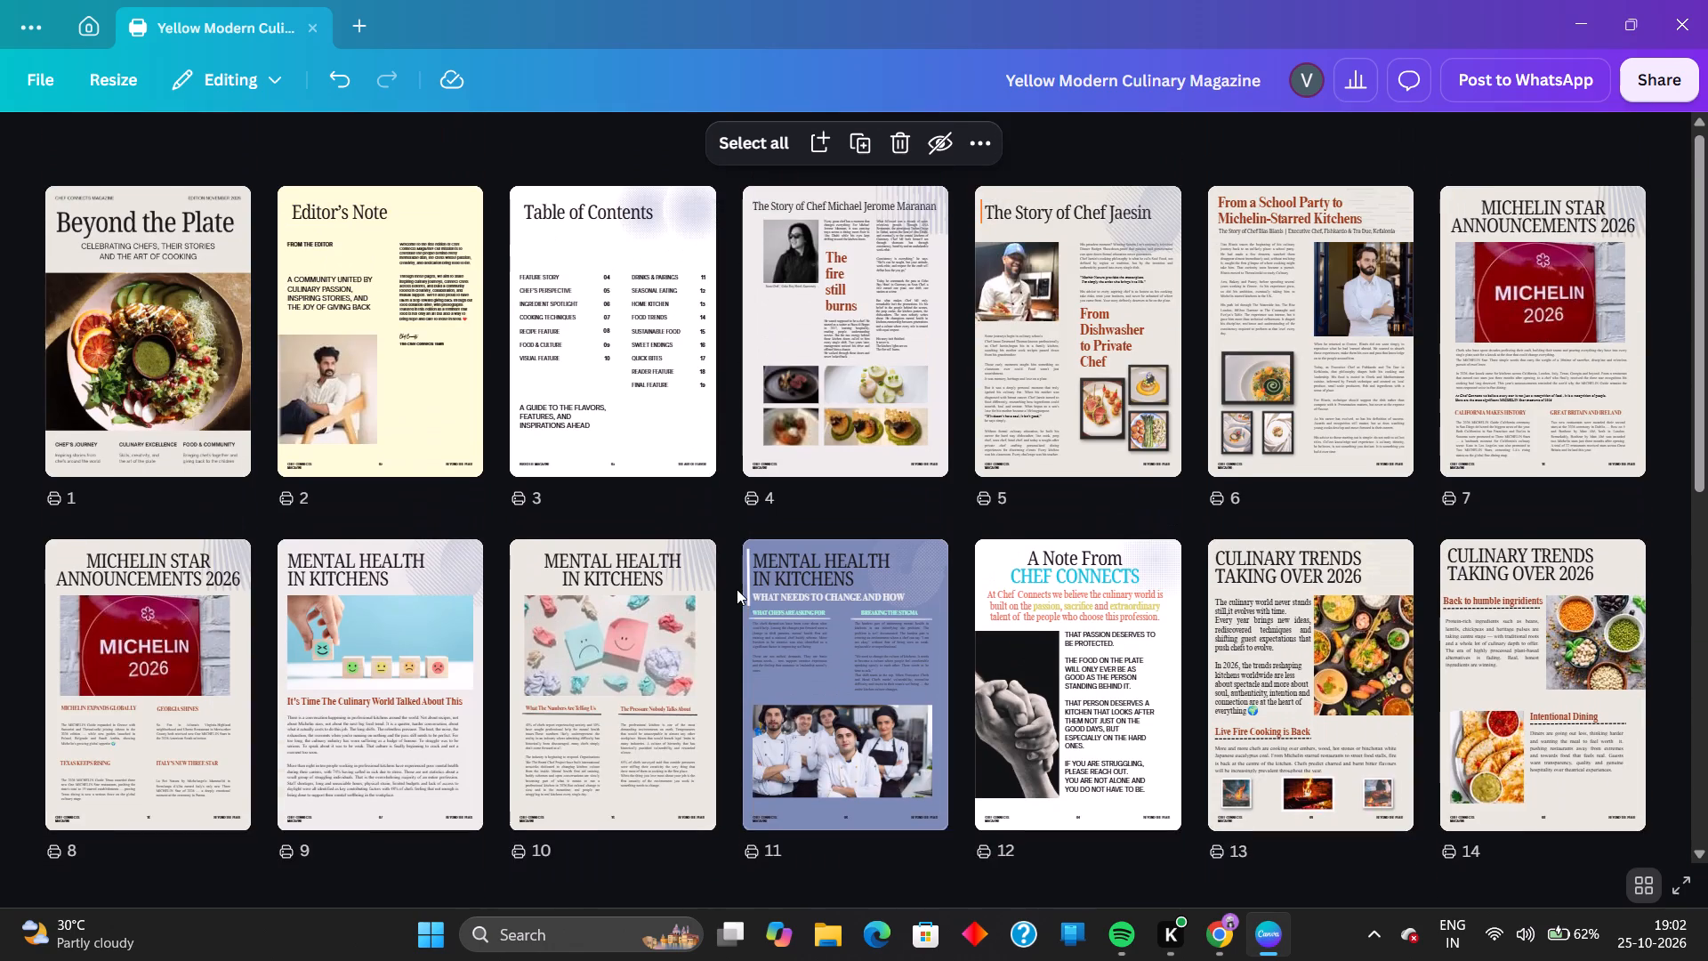
pyautogui.scroll(-7, 737, 589)
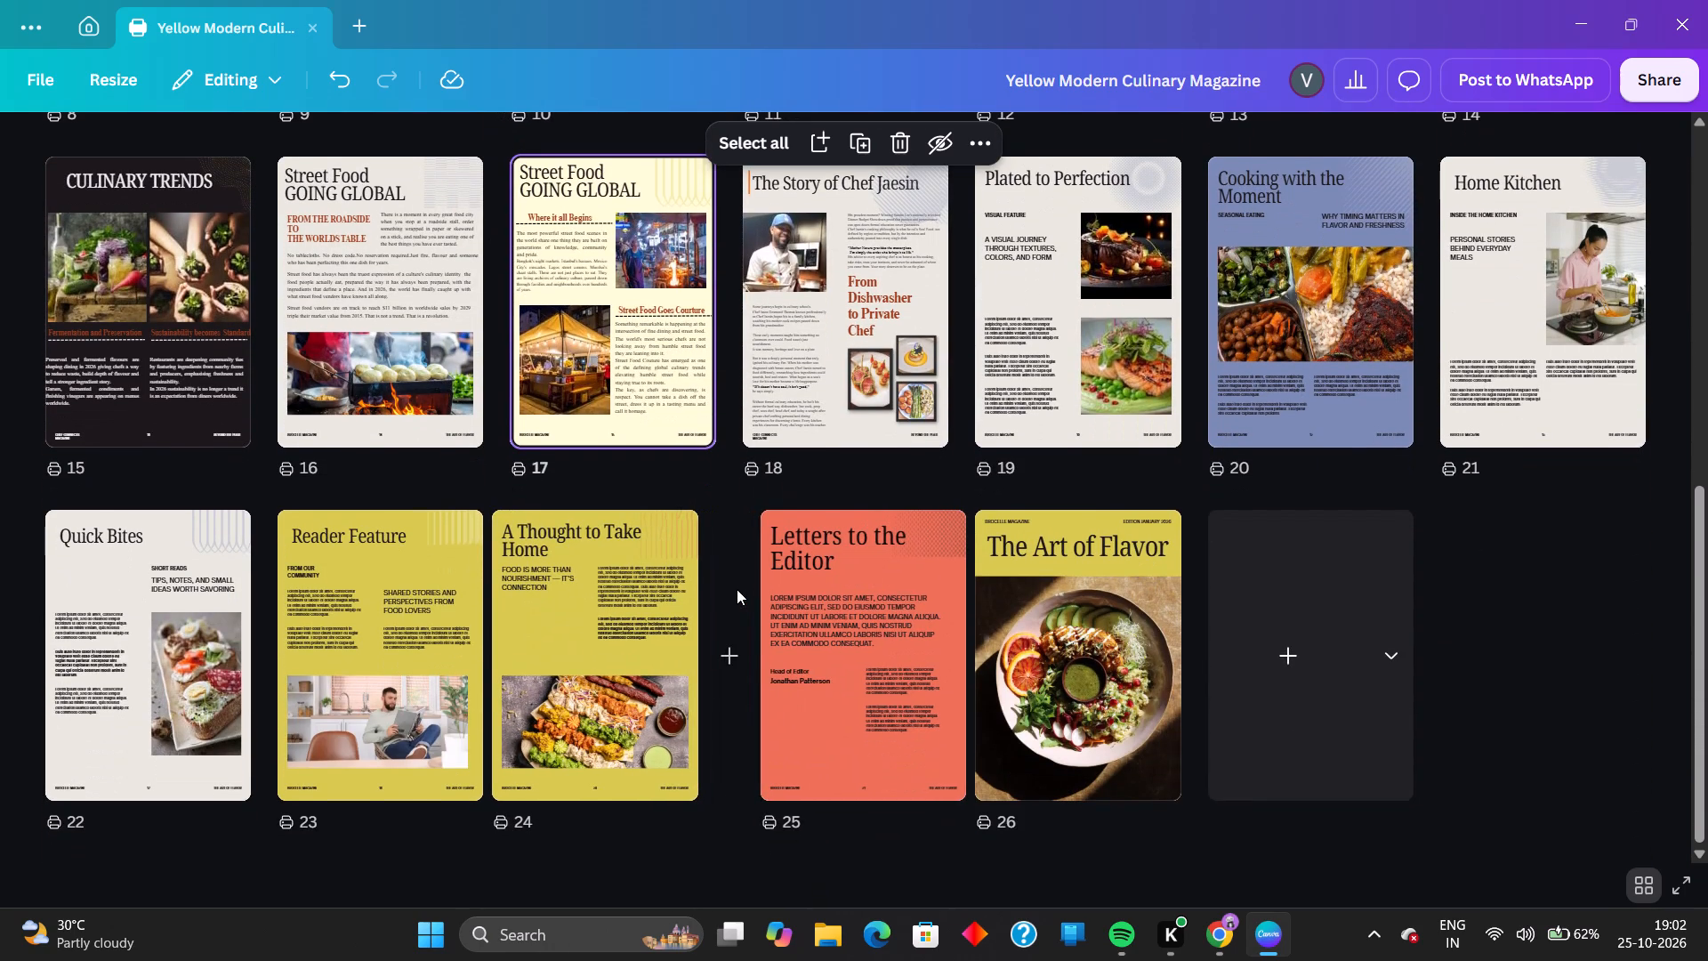
pyautogui.scroll(4, 684, 617)
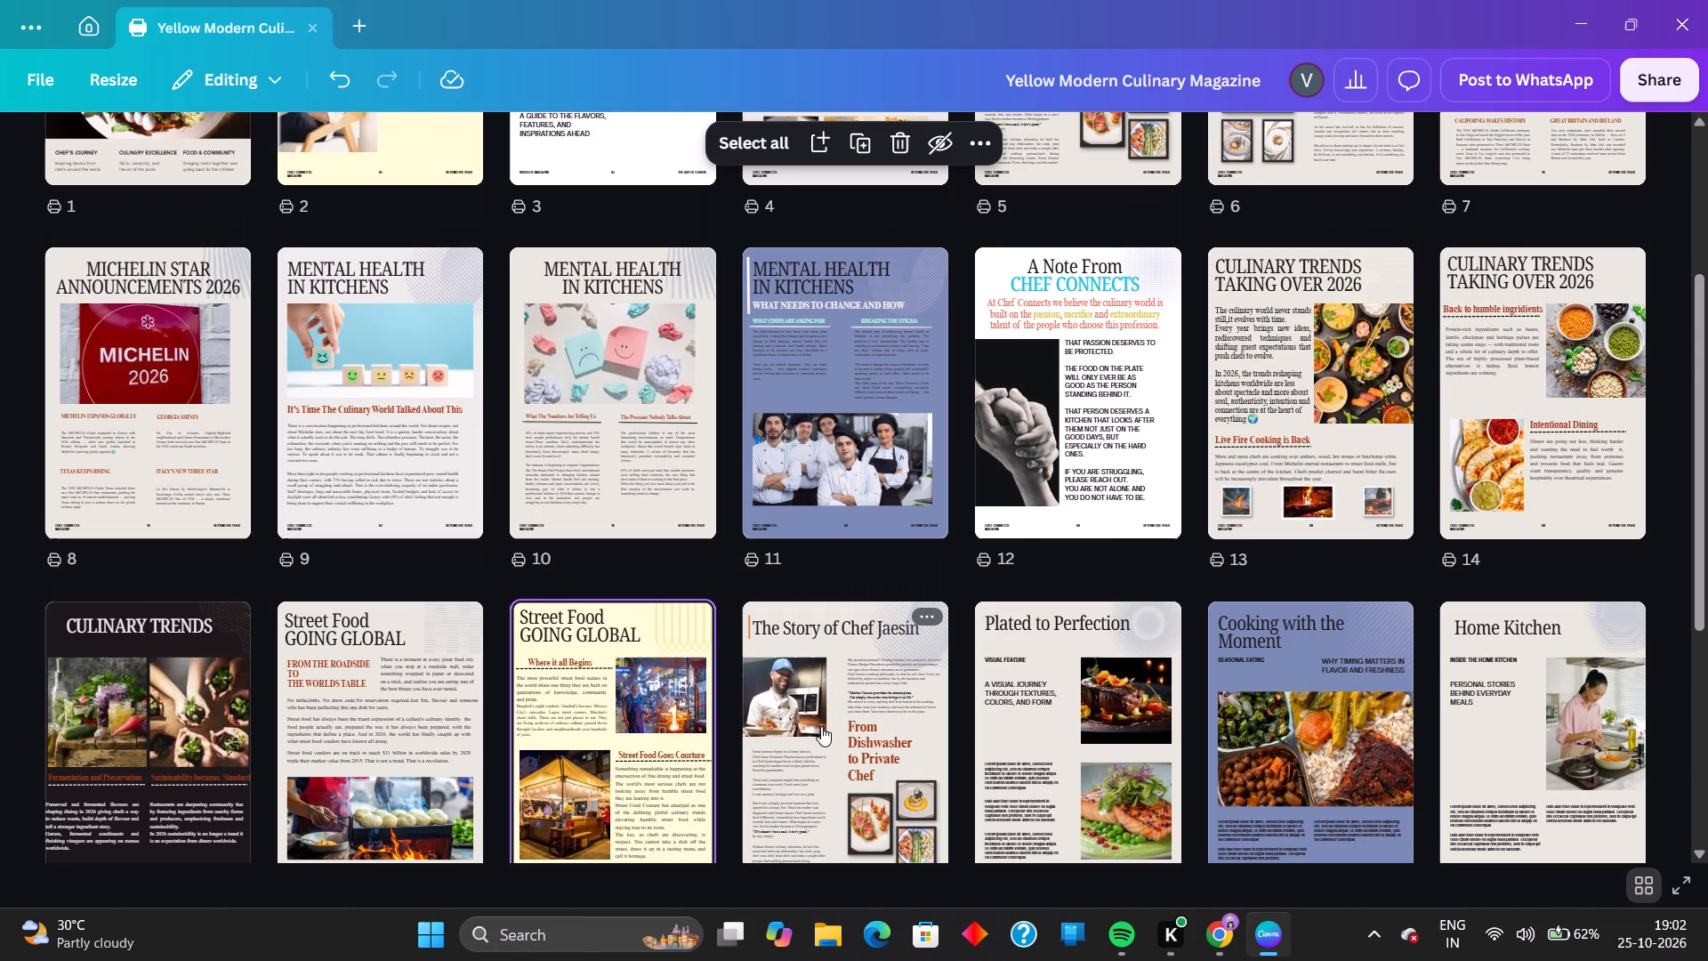
pyautogui.scroll(3, 821, 726)
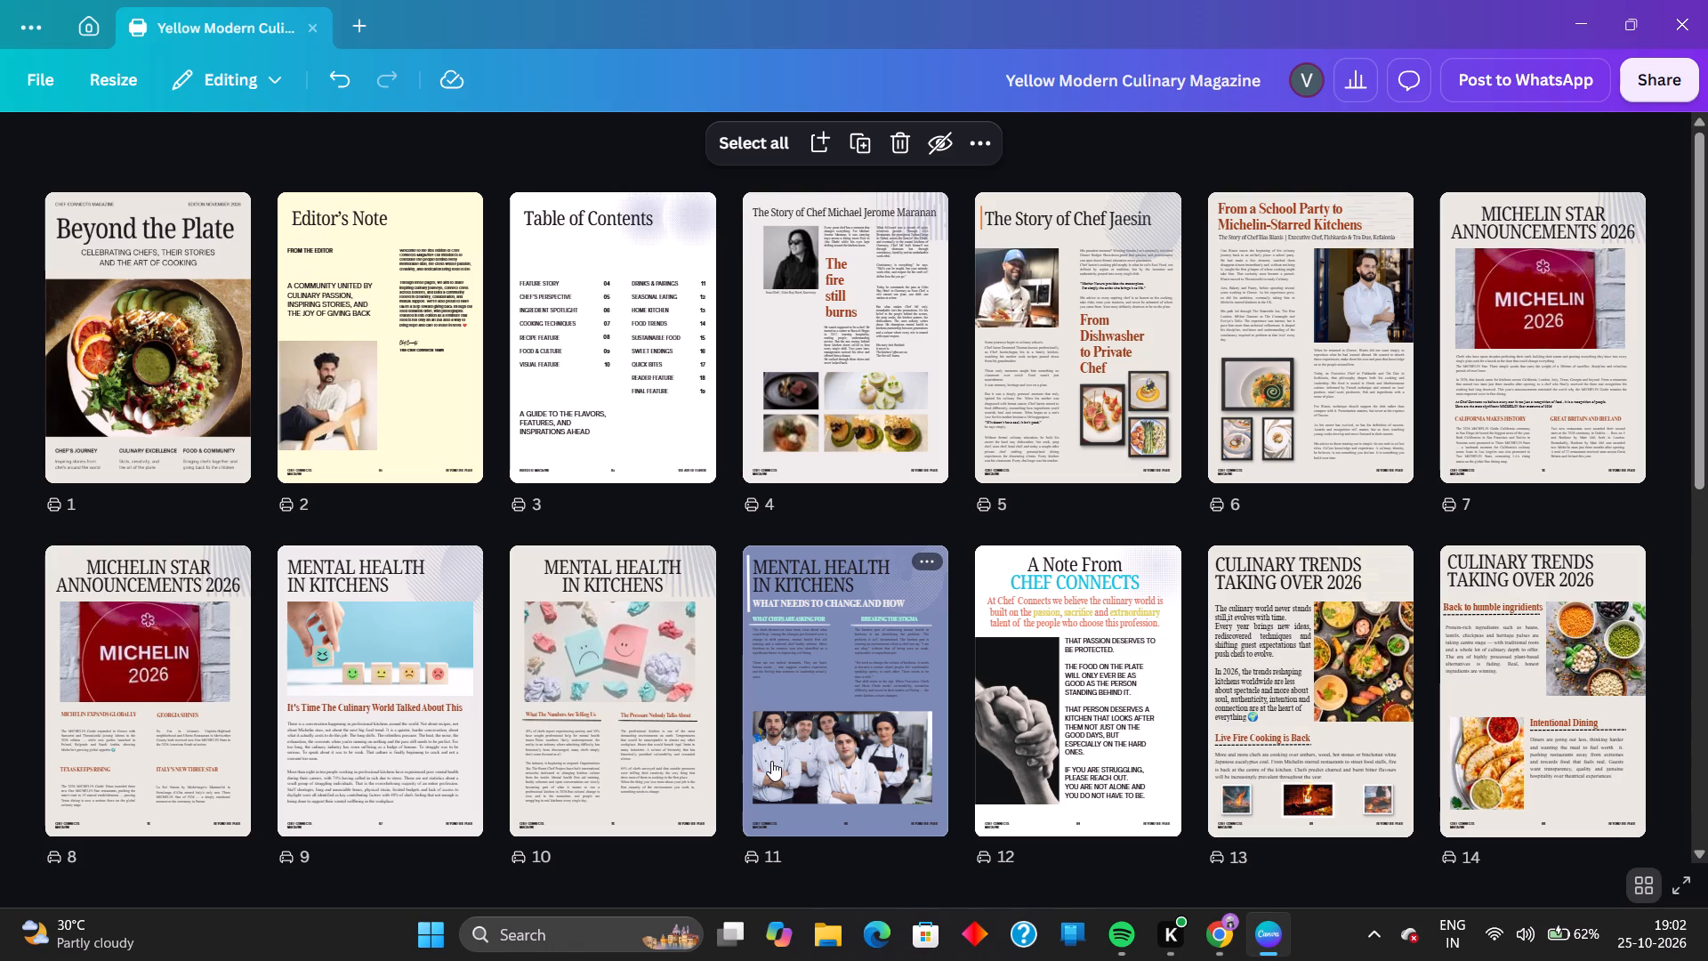
pyautogui.scroll(-3, 771, 760)
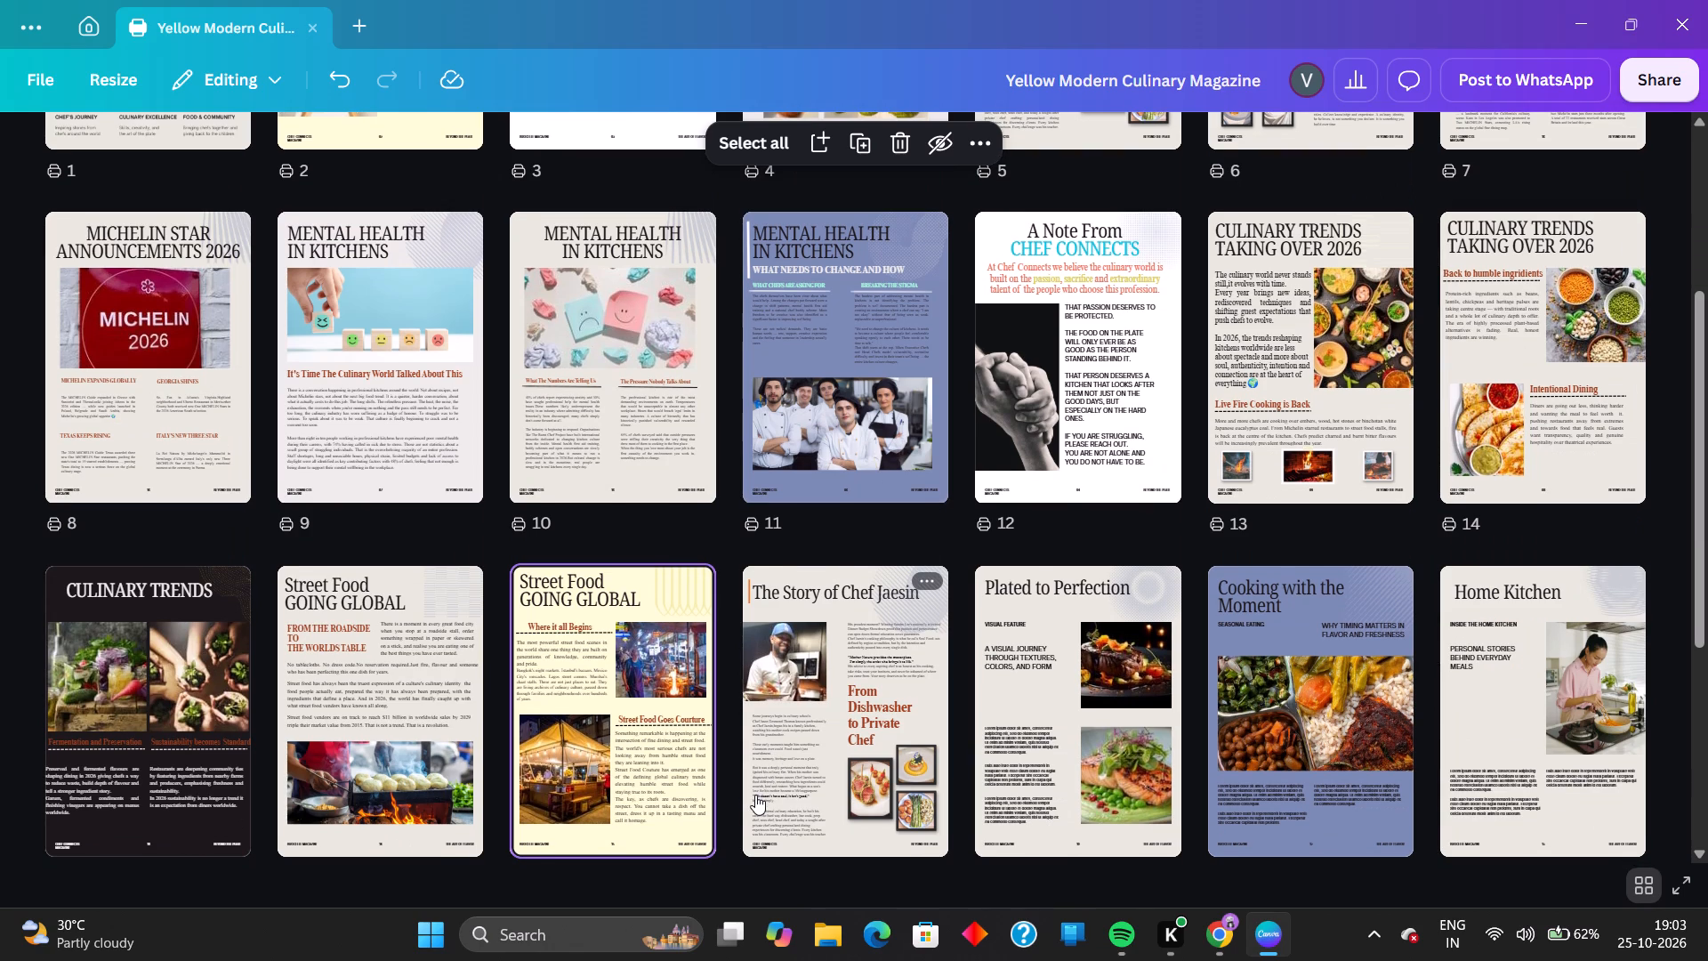
pyautogui.scroll(-2, 755, 795)
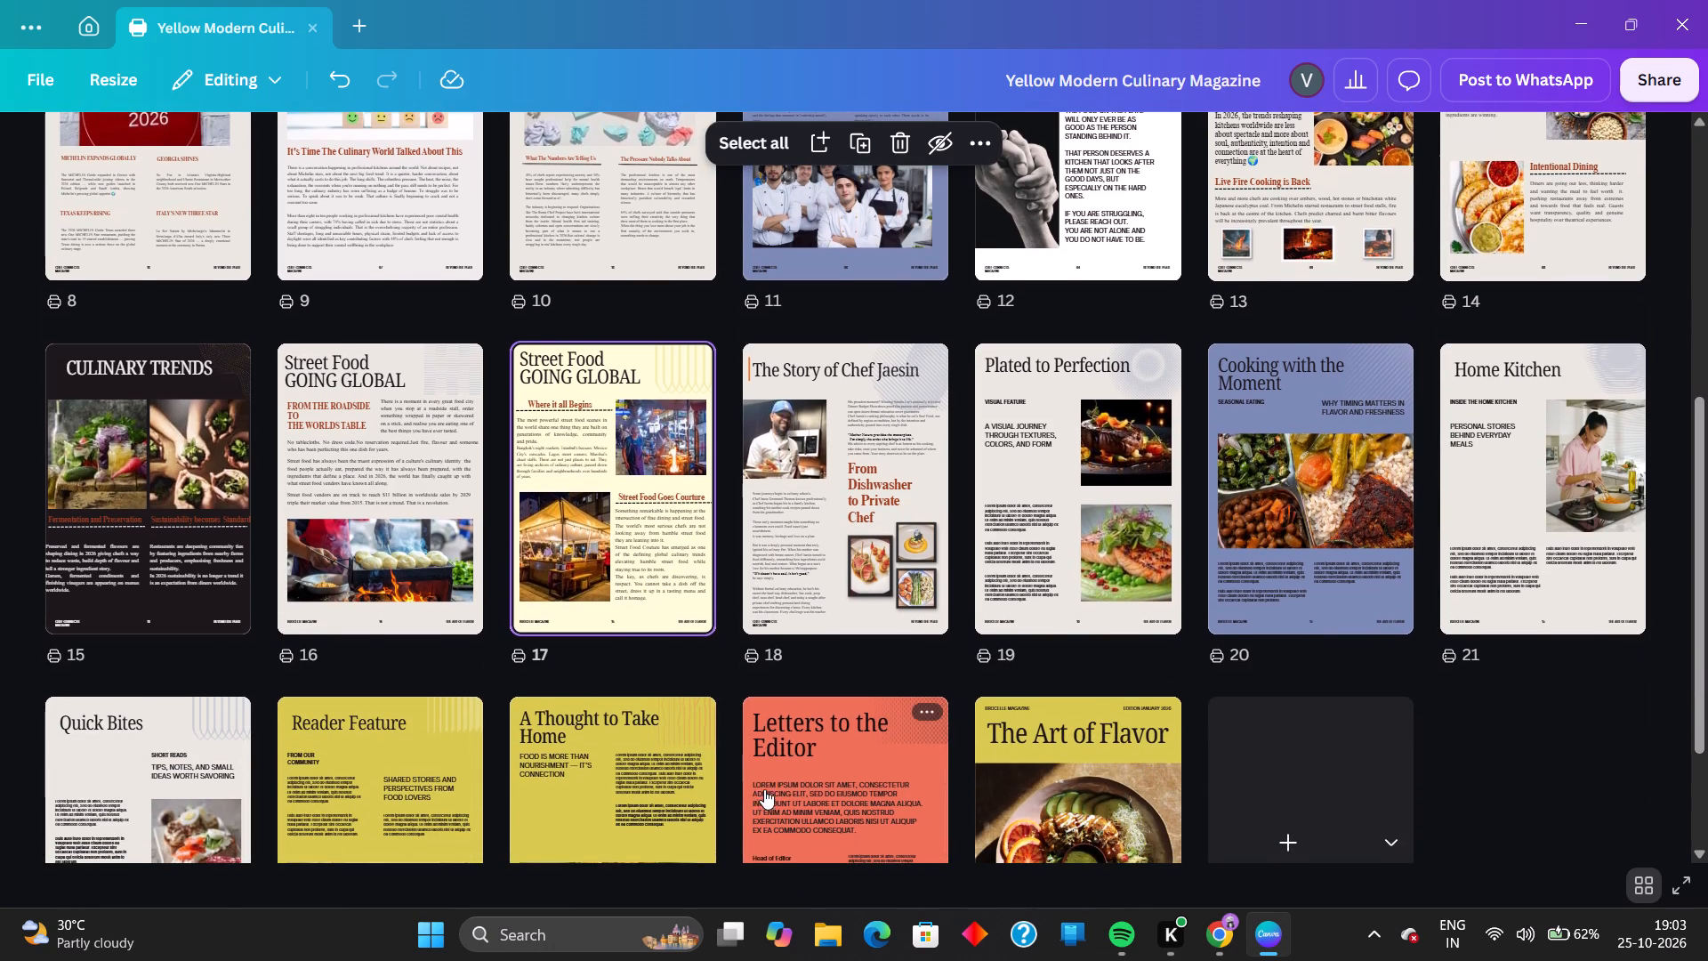
pyautogui.scroll(-1, 889, 762)
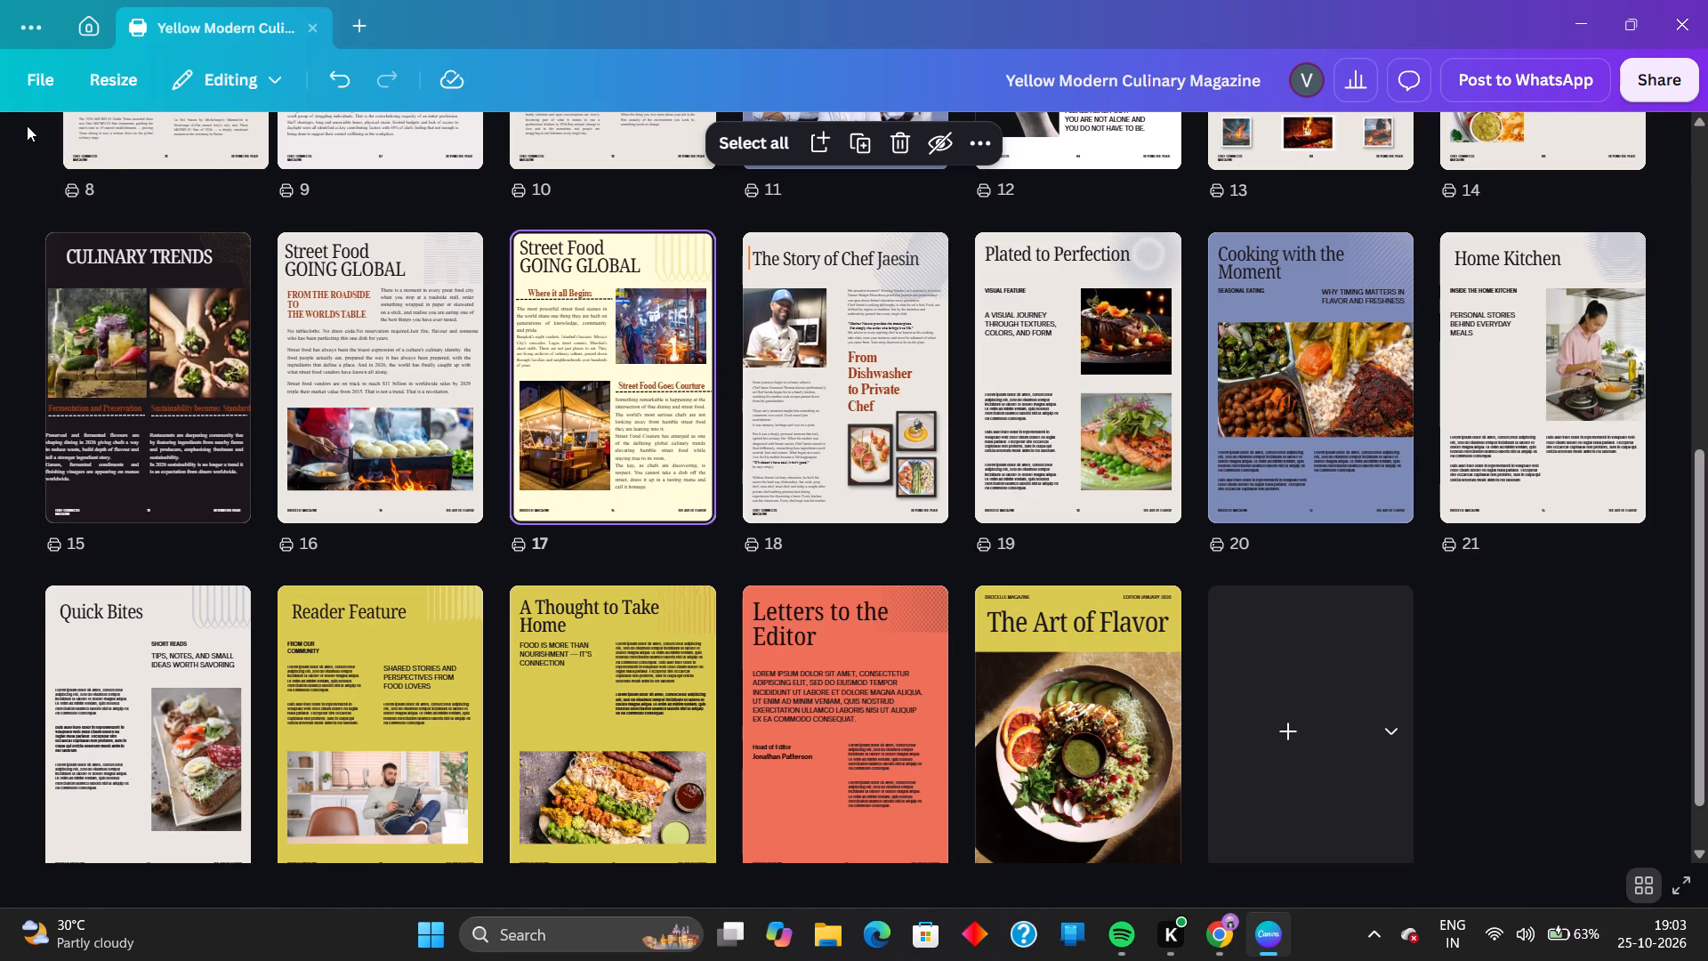
# Open the Green and White Clean Food Magazine from the recent designs and look through its page layouts from cover to back.
pyautogui.click(74, 18)
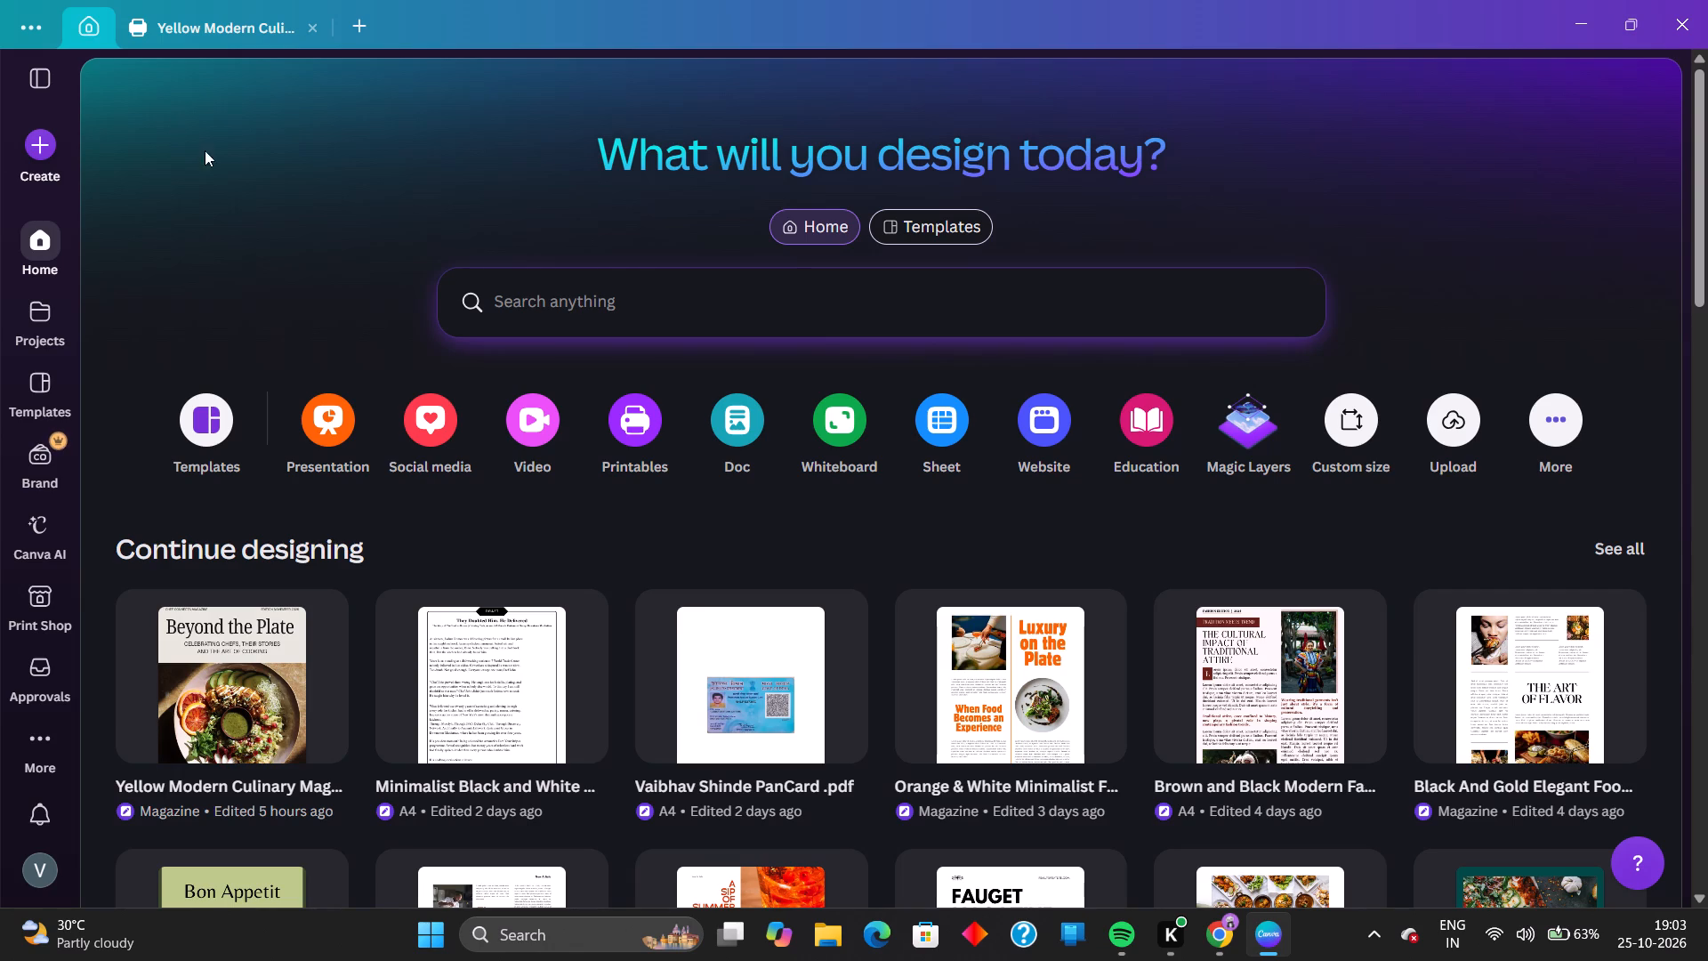
pyautogui.scroll(-3, 603, 453)
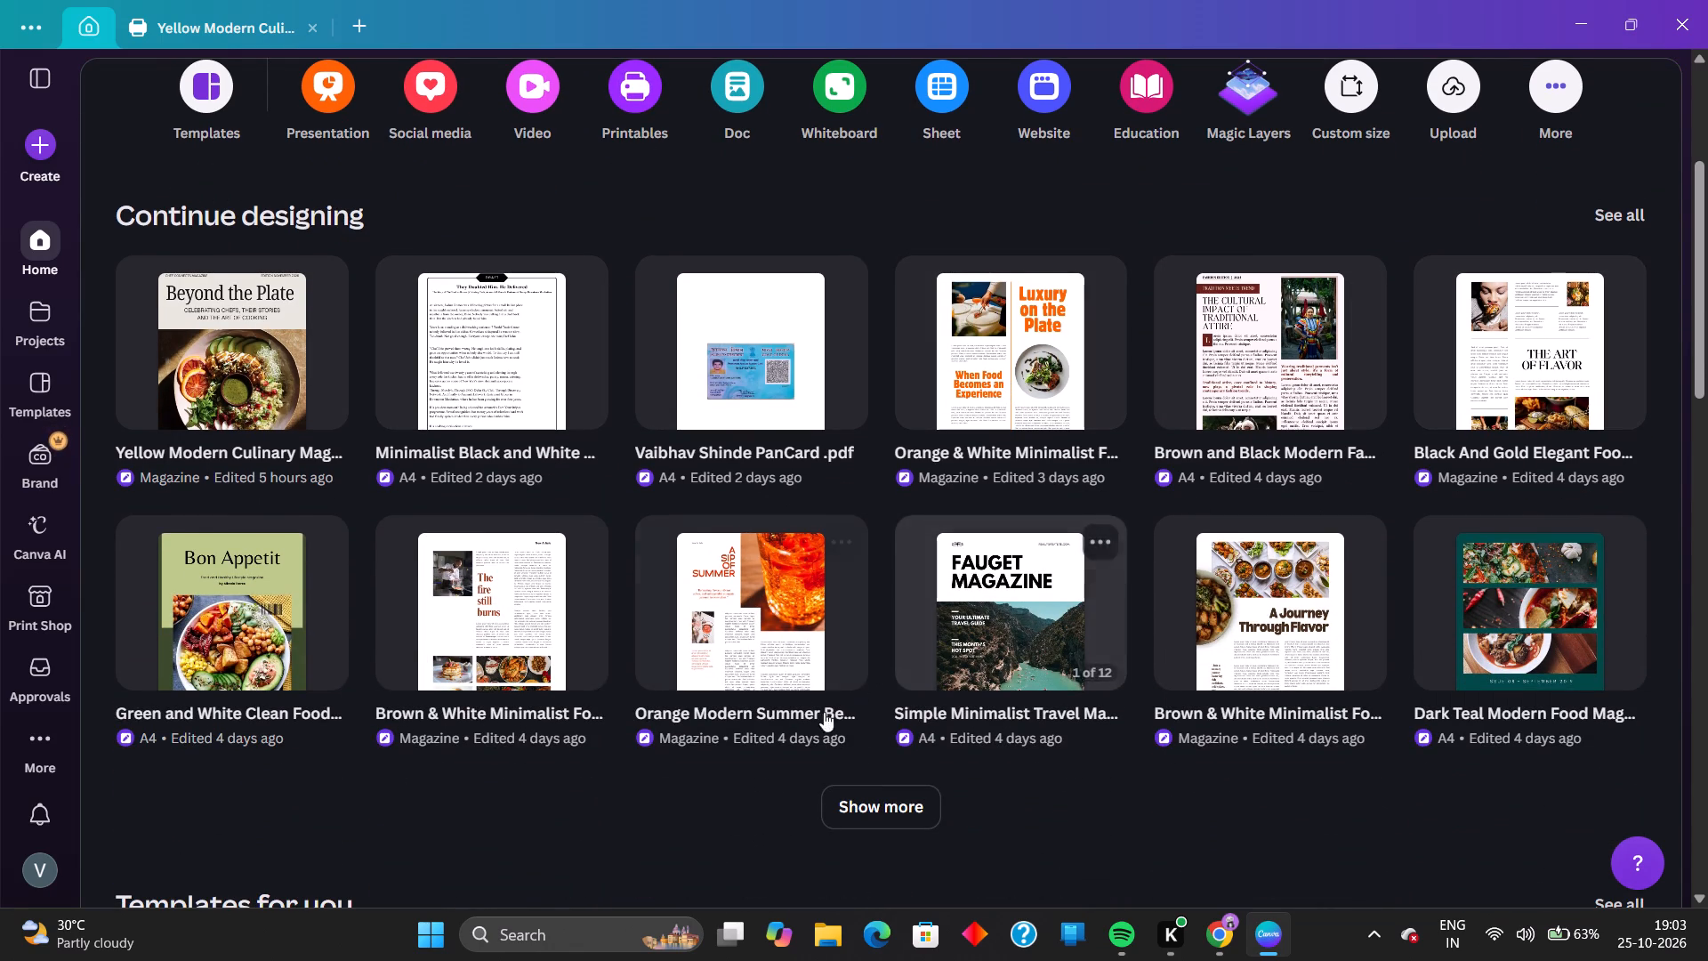
pyautogui.click(239, 677)
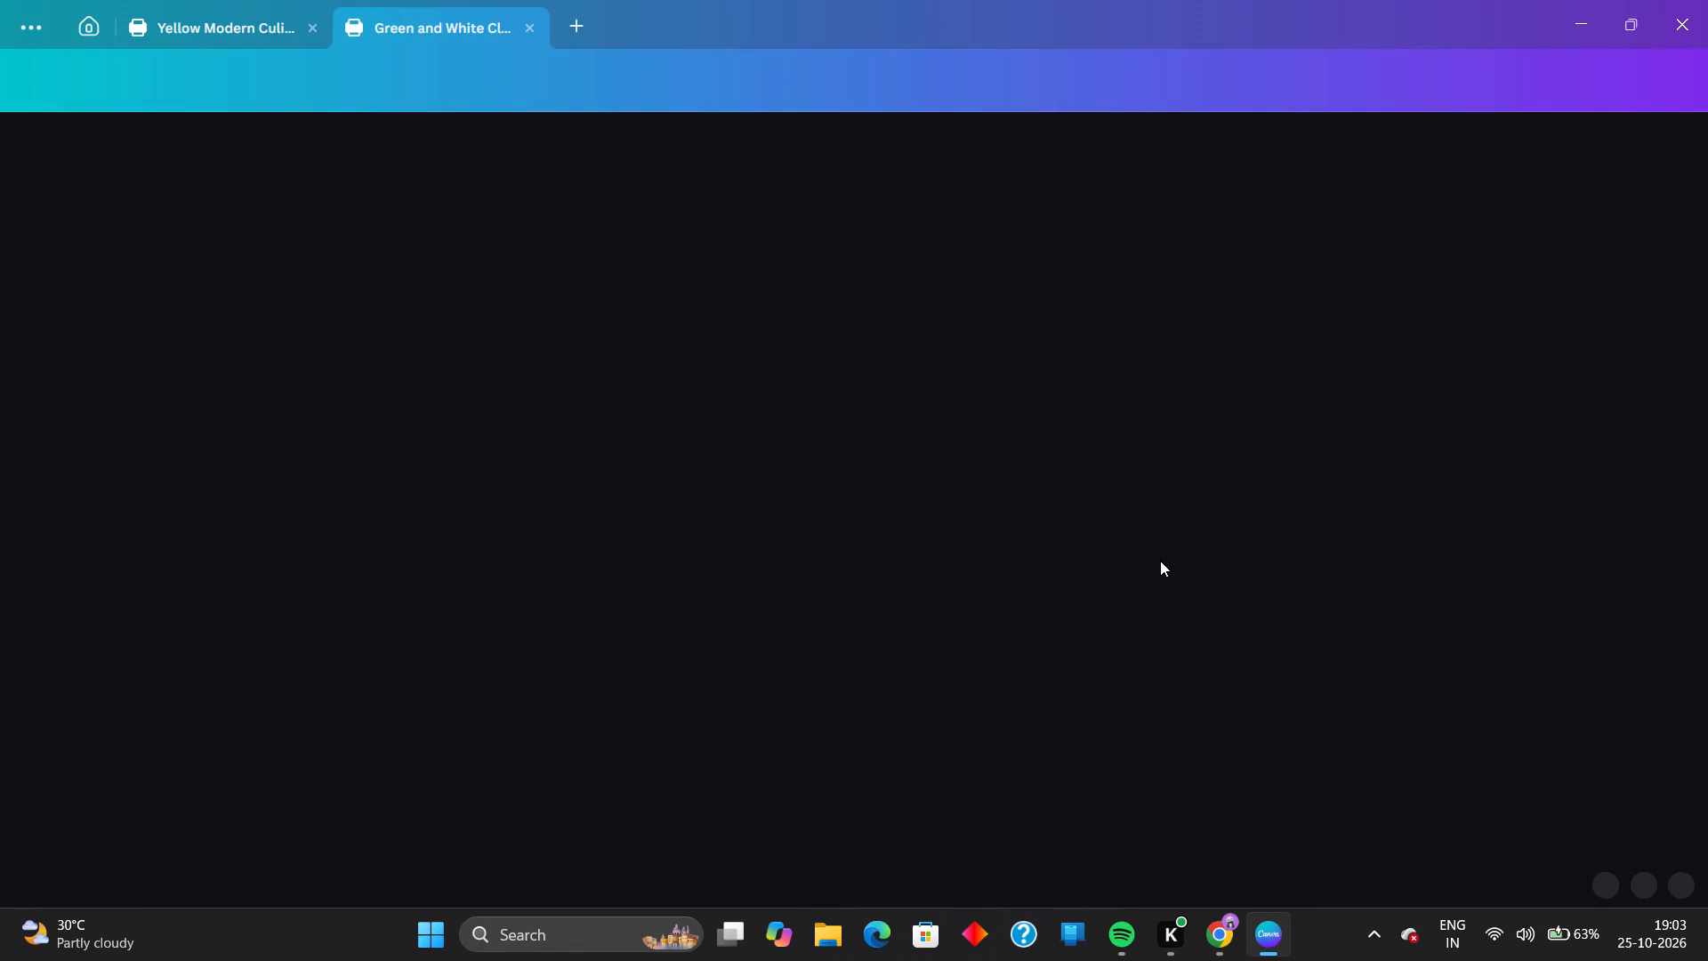
pyautogui.scroll(-10, 1027, 614)
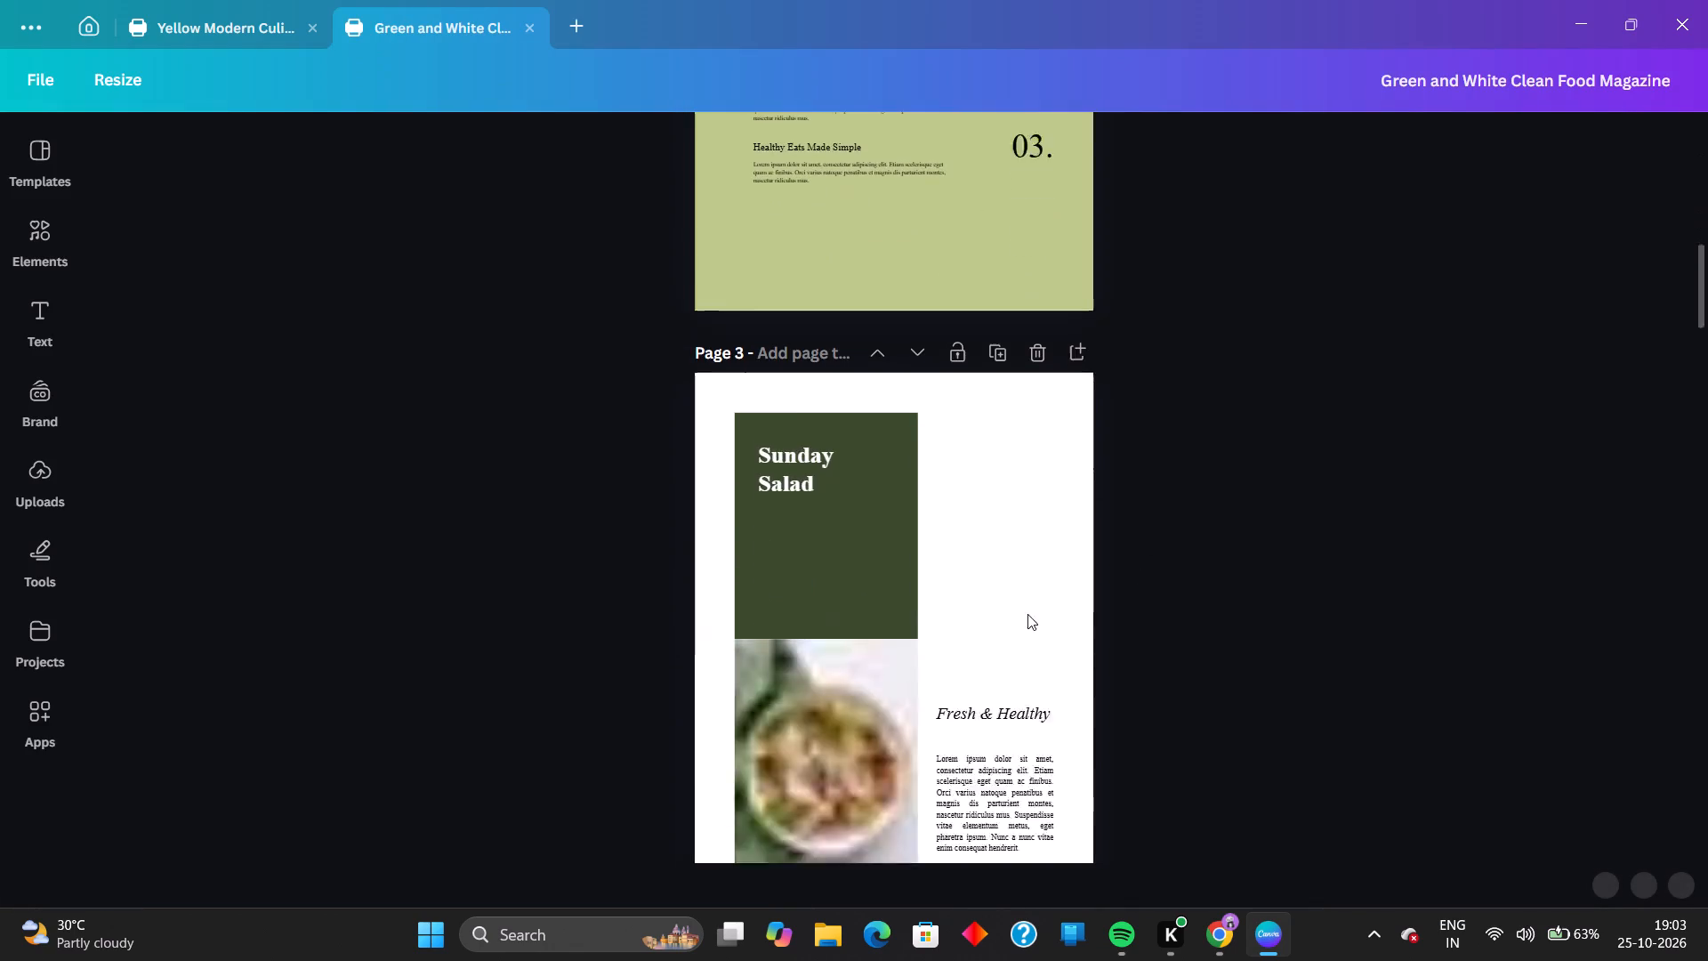
pyautogui.scroll(-10, 1027, 614)
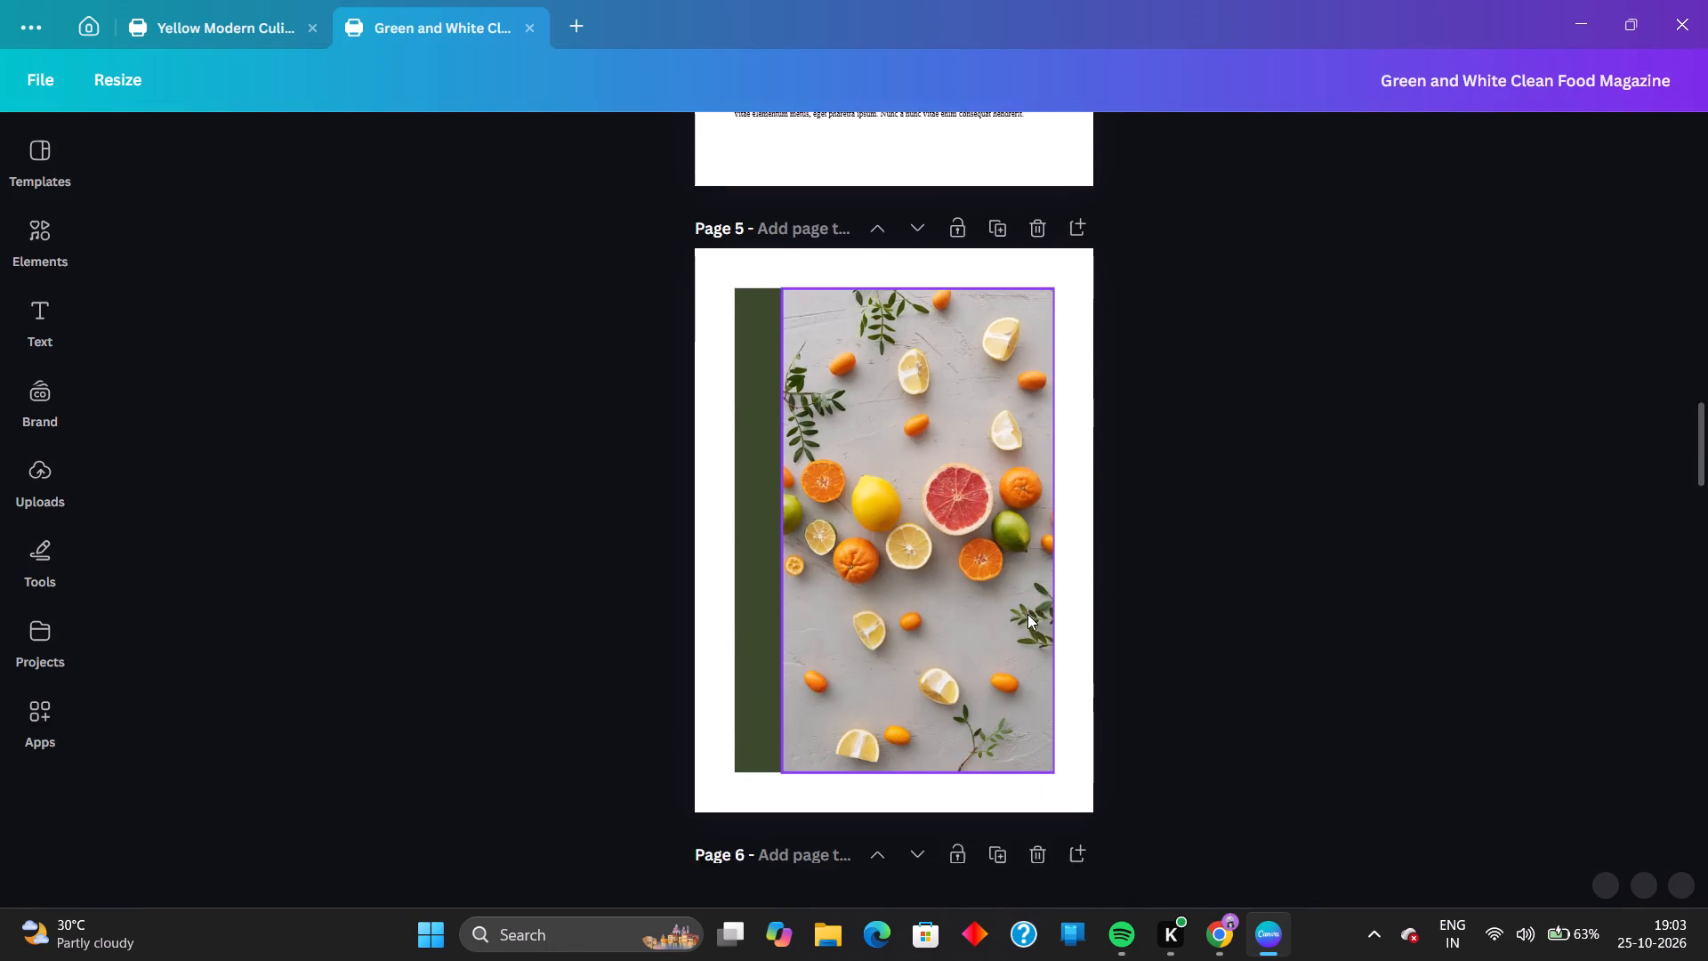
pyautogui.scroll(-16, 1027, 614)
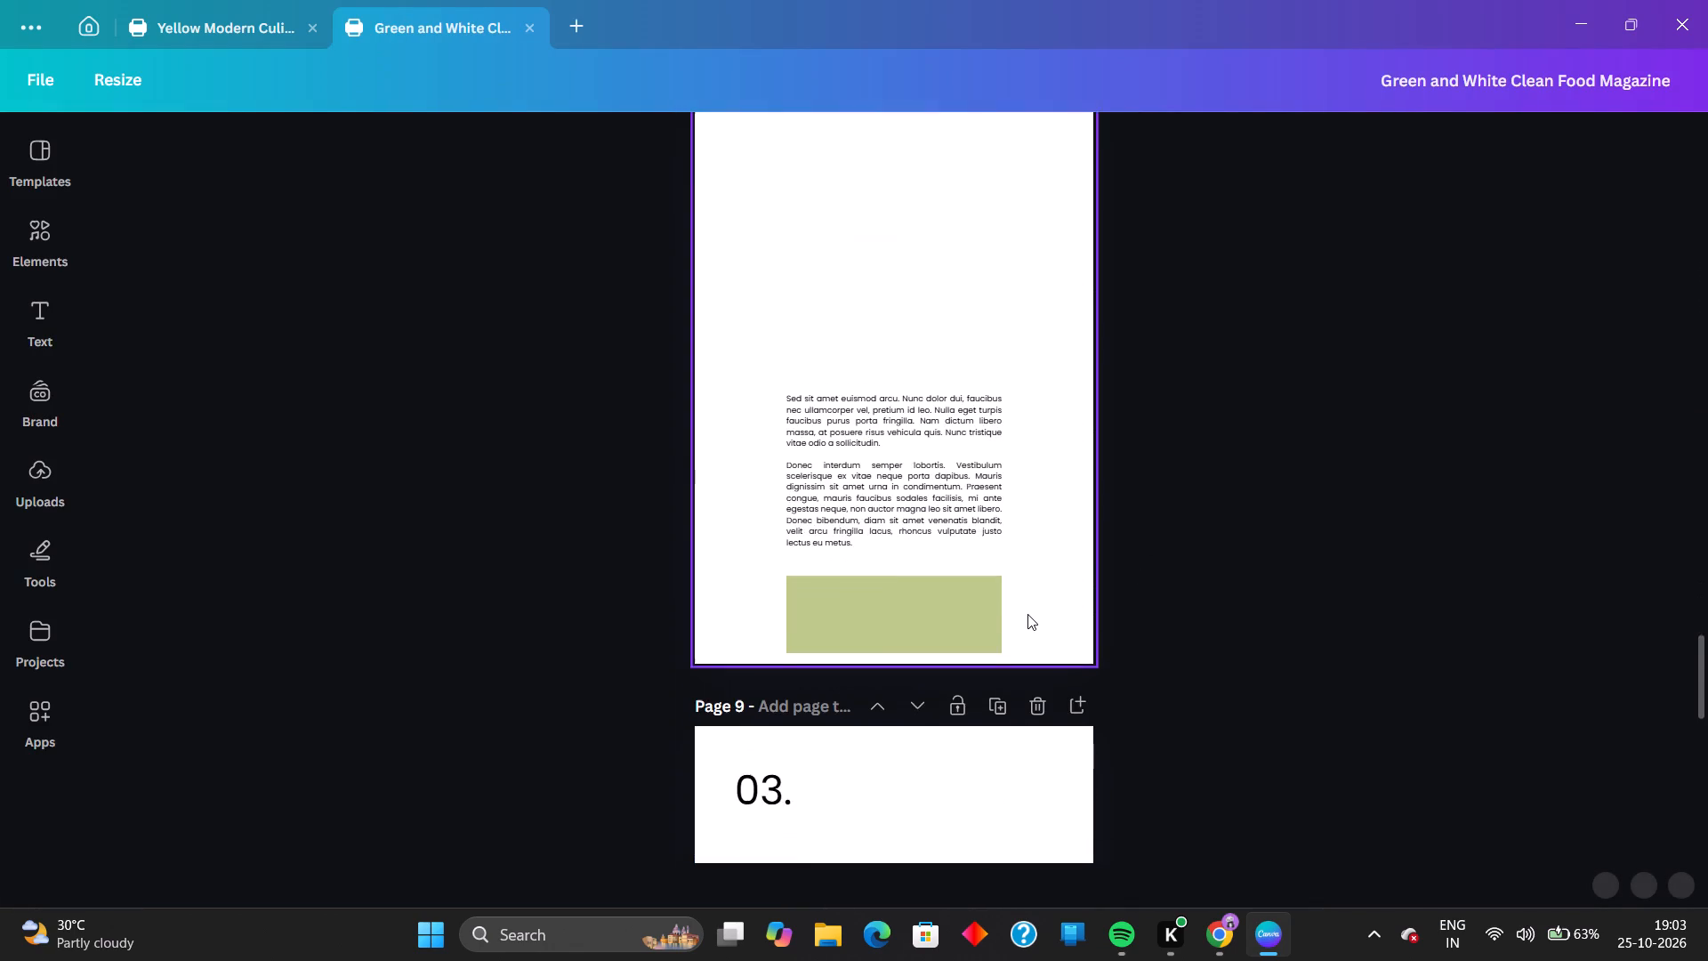
pyautogui.scroll(-11, 1027, 614)
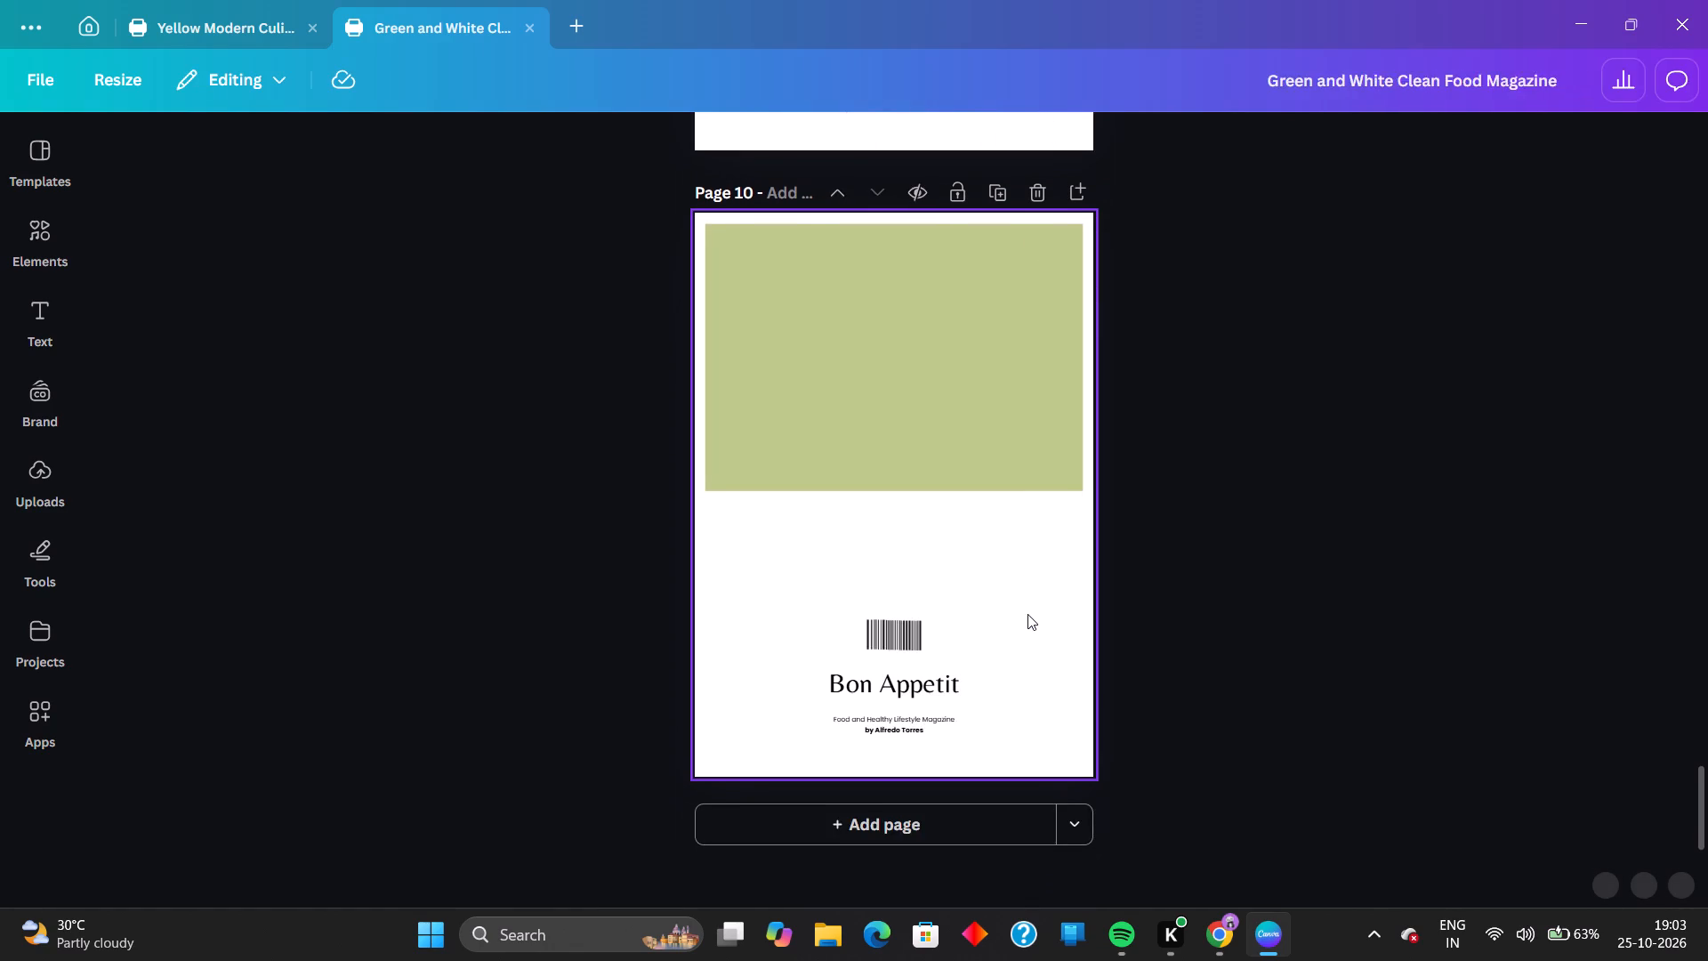
pyautogui.scroll(18, 1027, 614)
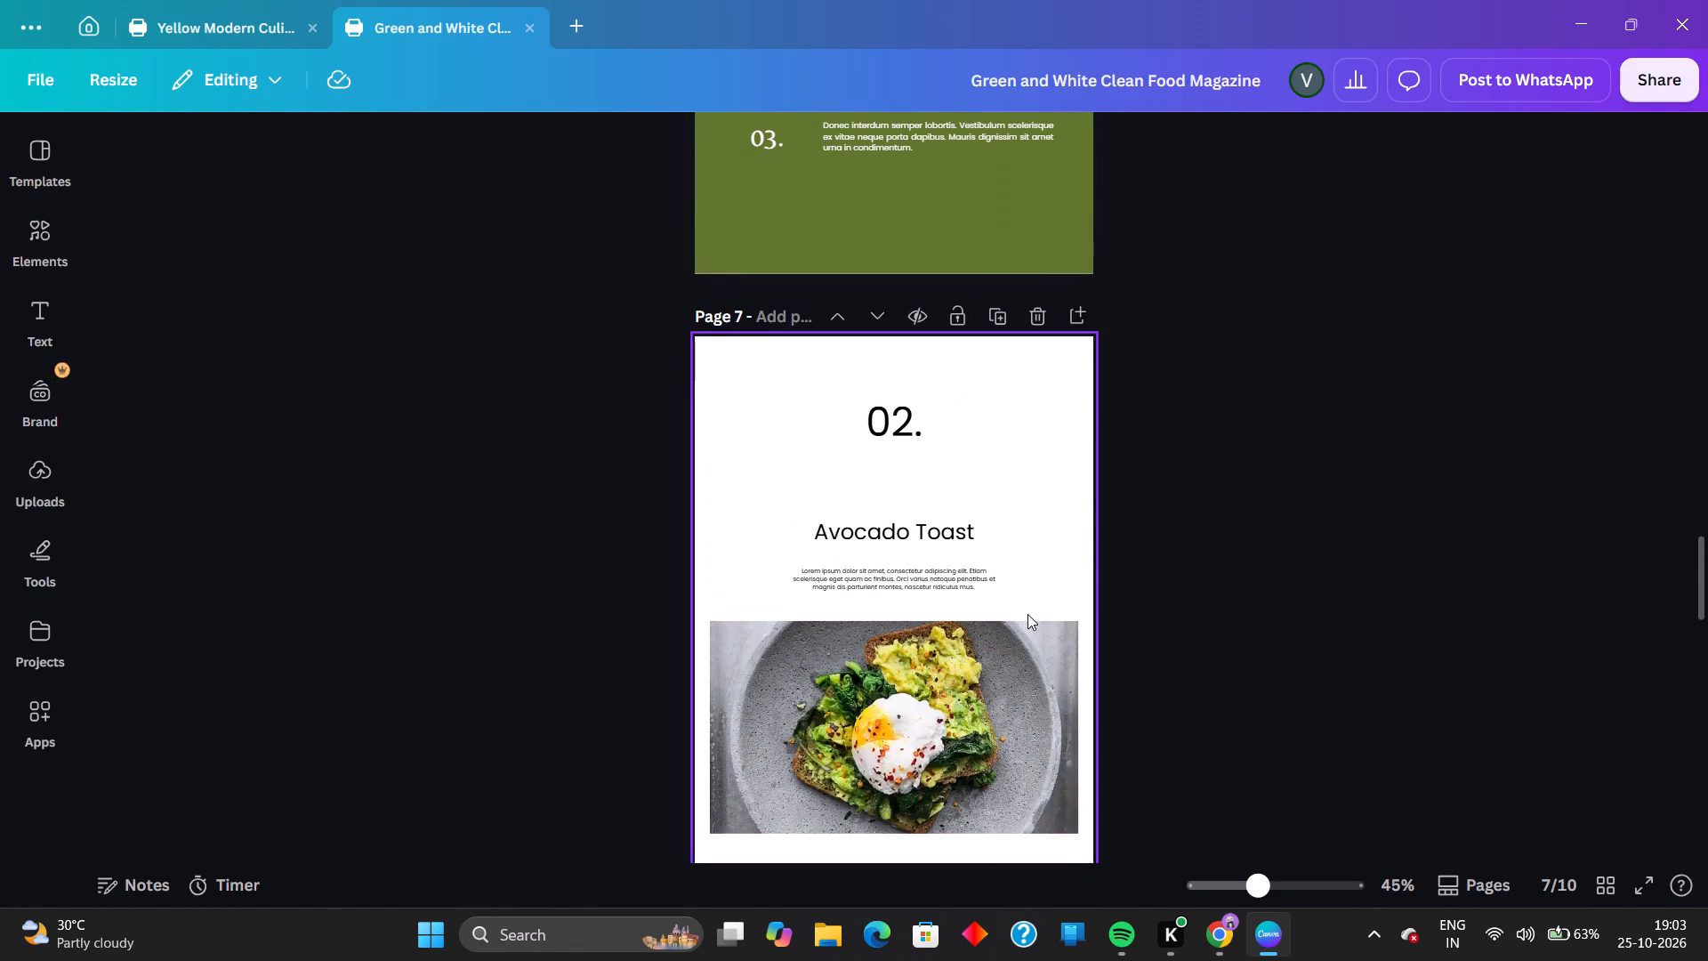
pyautogui.scroll(10, 1027, 614)
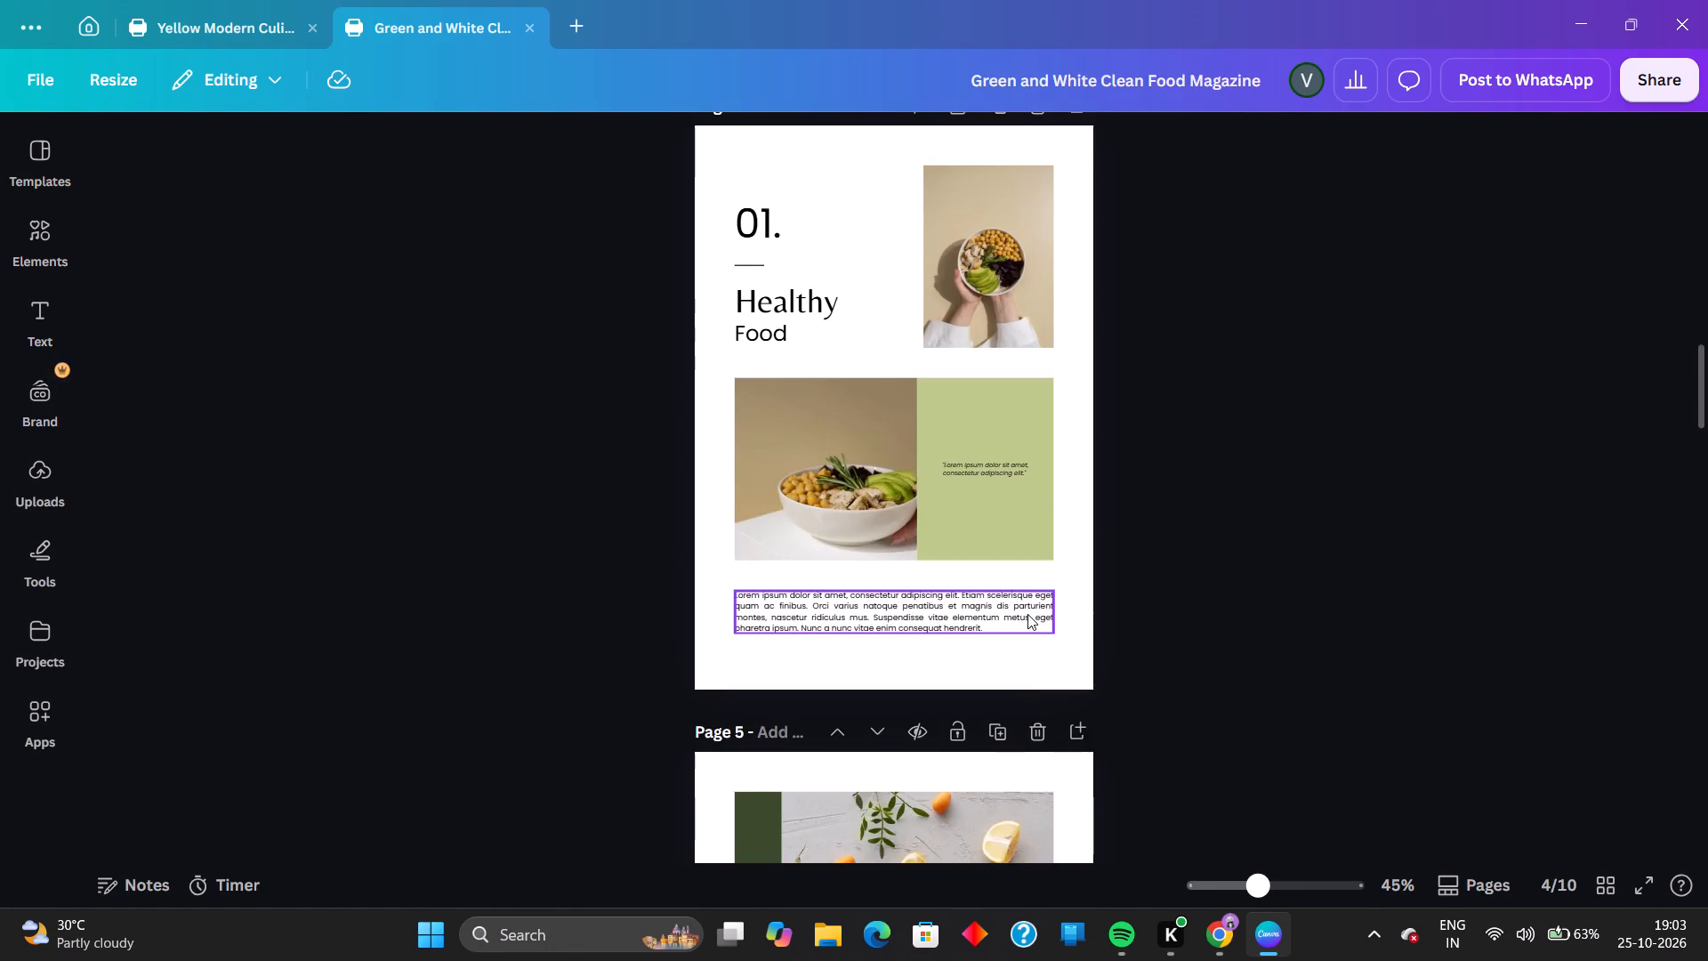
pyautogui.scroll(9, 1027, 614)
pyautogui.scroll(-5, 1027, 614)
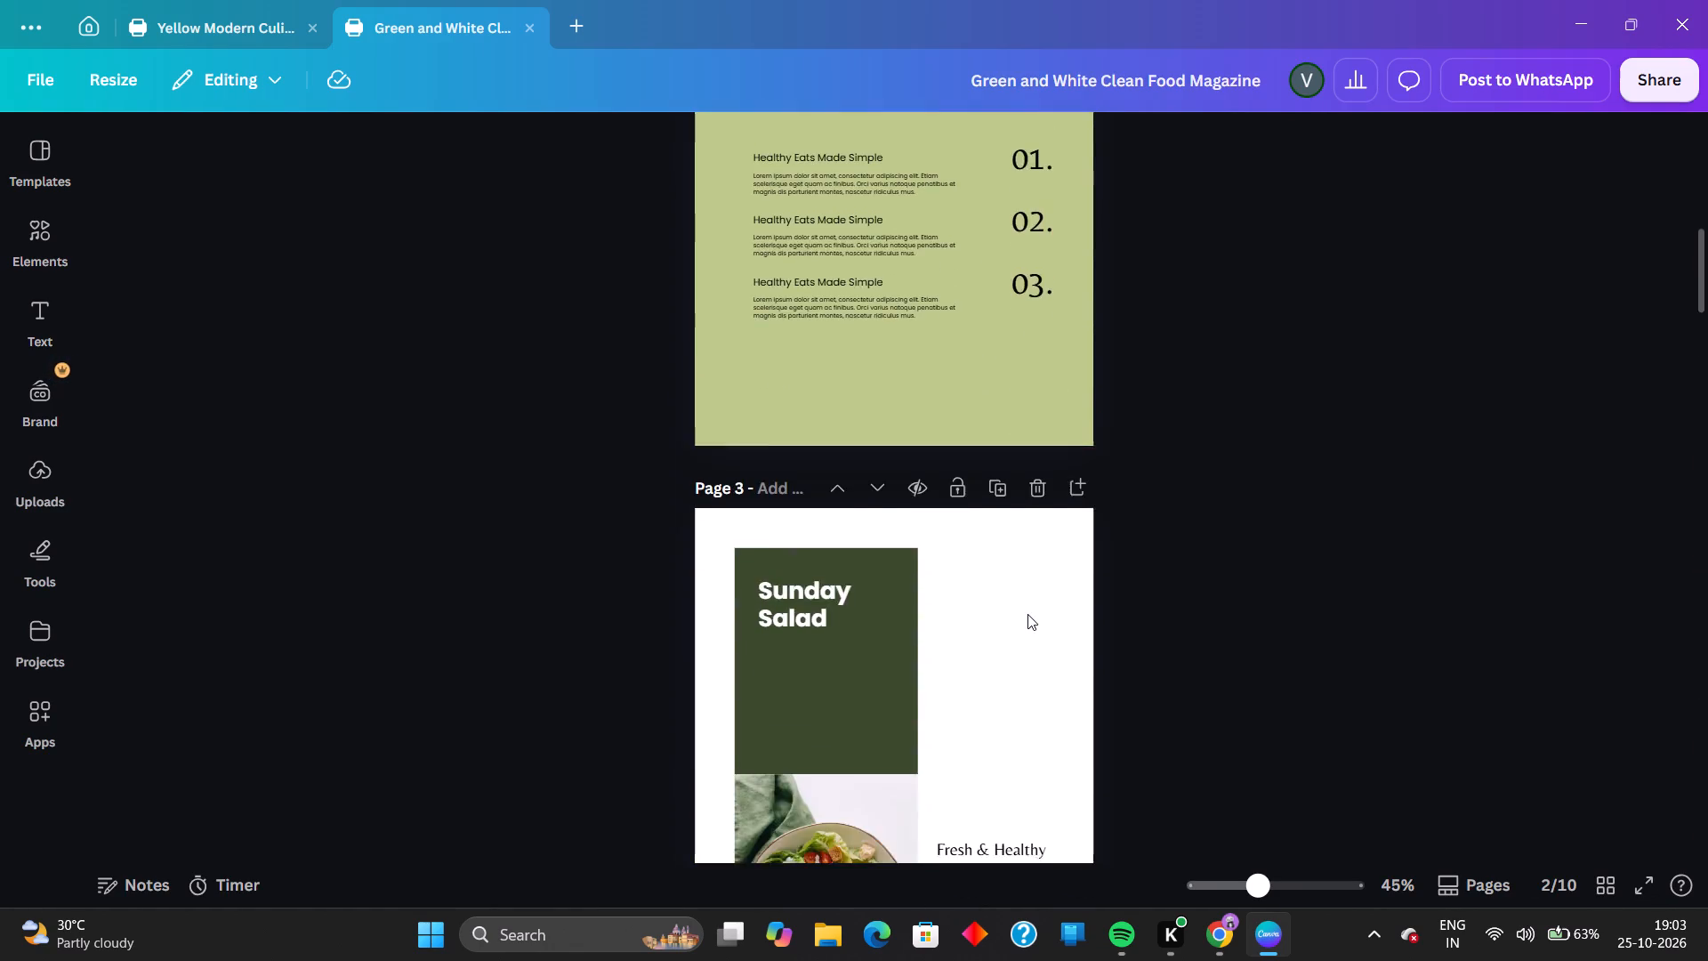
pyautogui.scroll(11, 1027, 614)
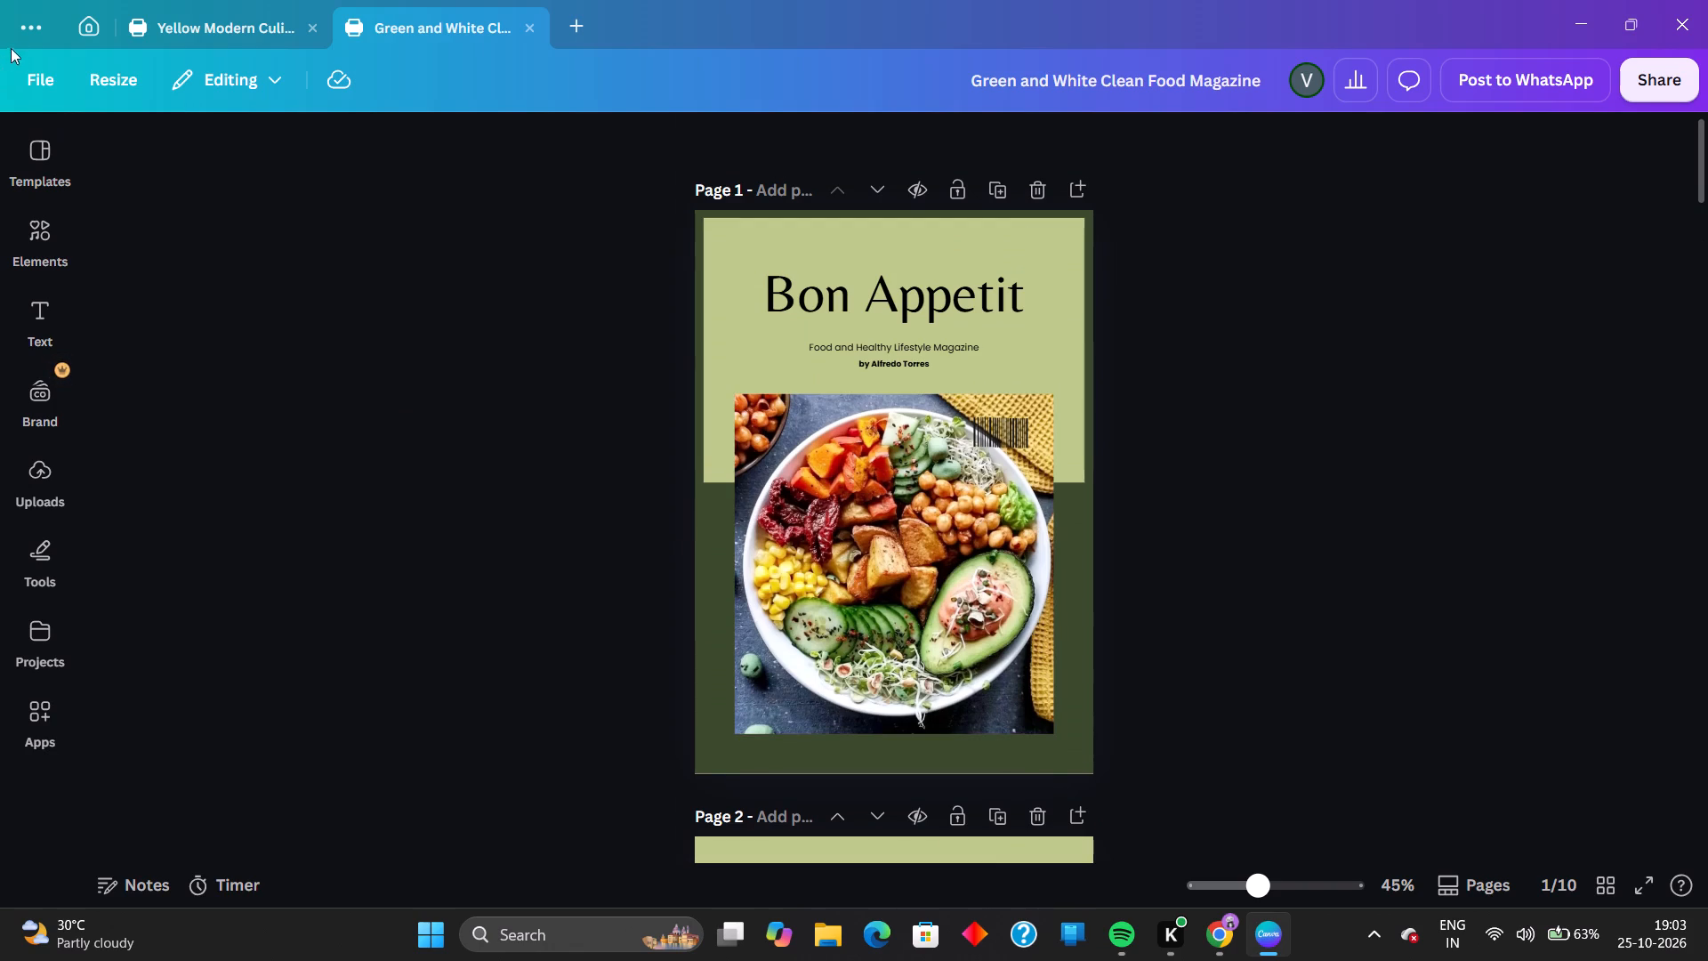
pyautogui.click(46, 80)
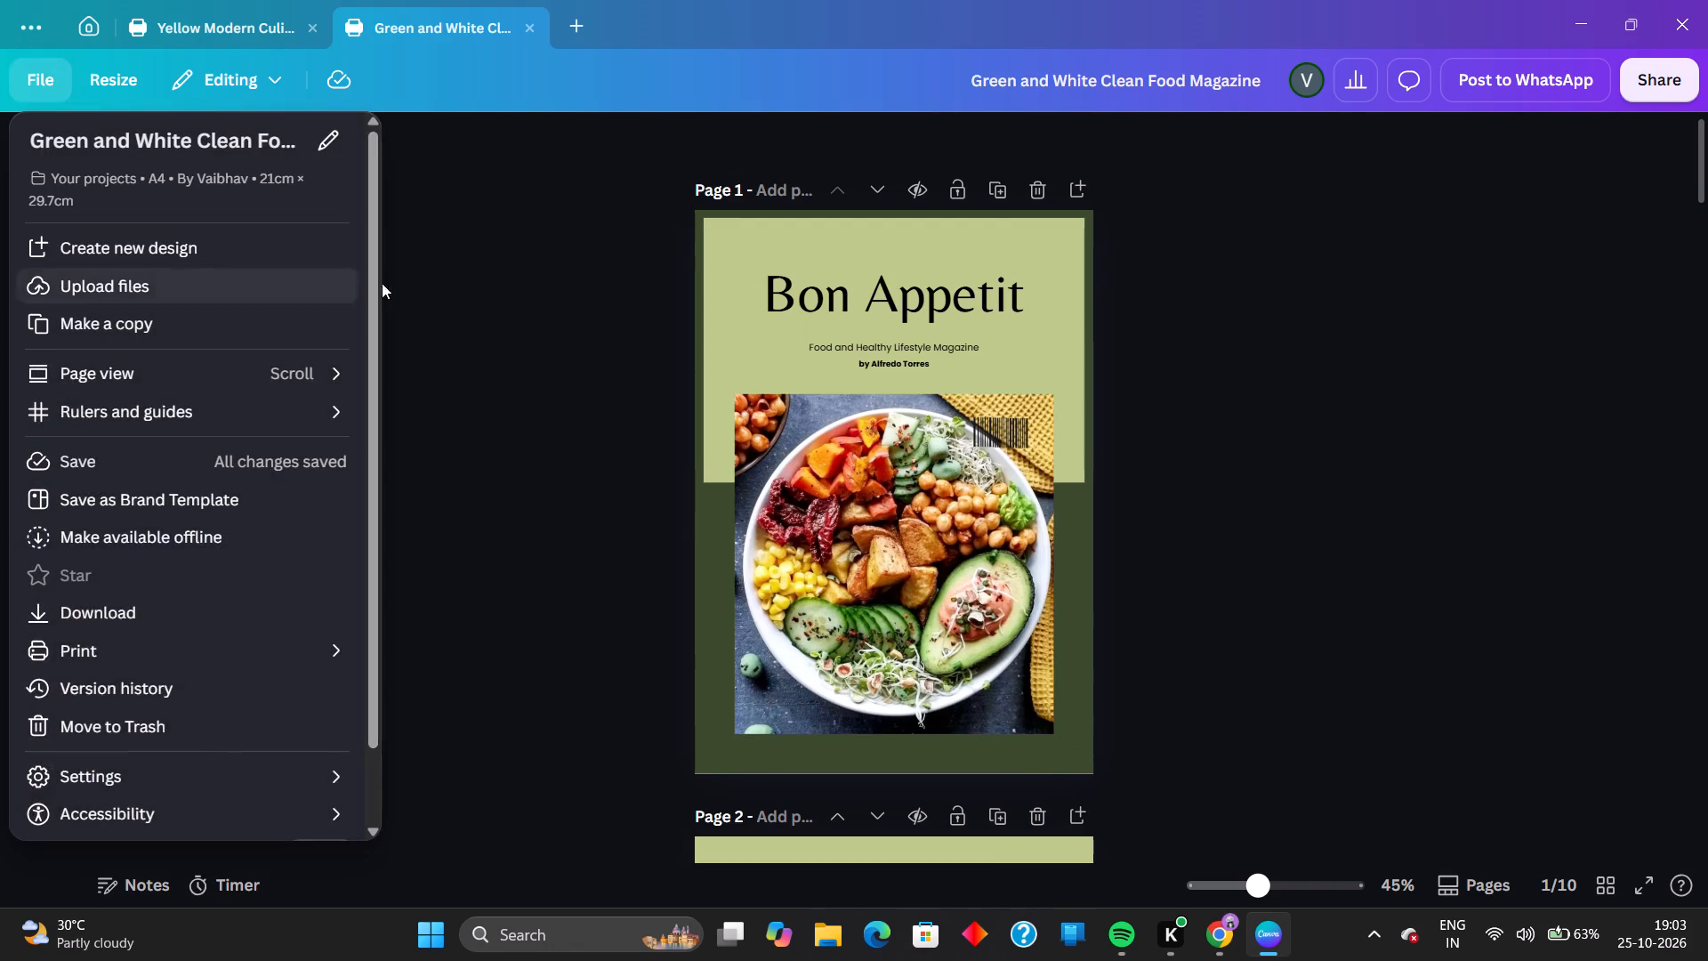
pyautogui.click(439, 290)
# Return to the home page and look through the expanded list of recent designs and the suggested templates.
pyautogui.click(102, 24)
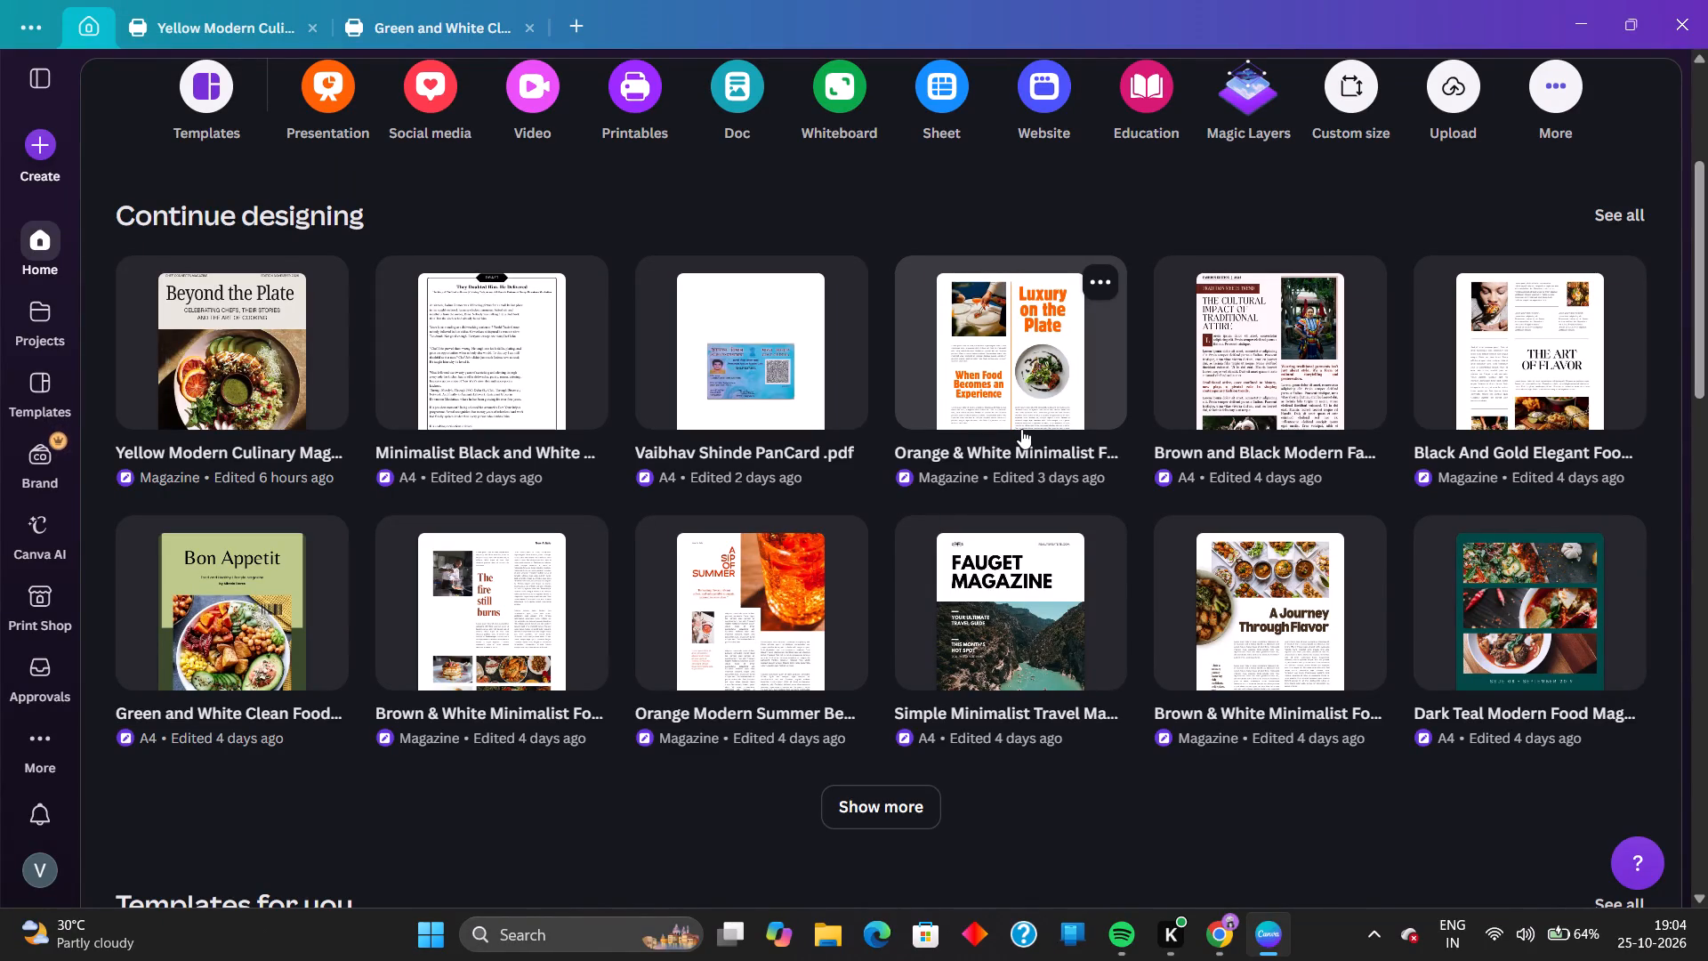
pyautogui.scroll(-2, 541, 643)
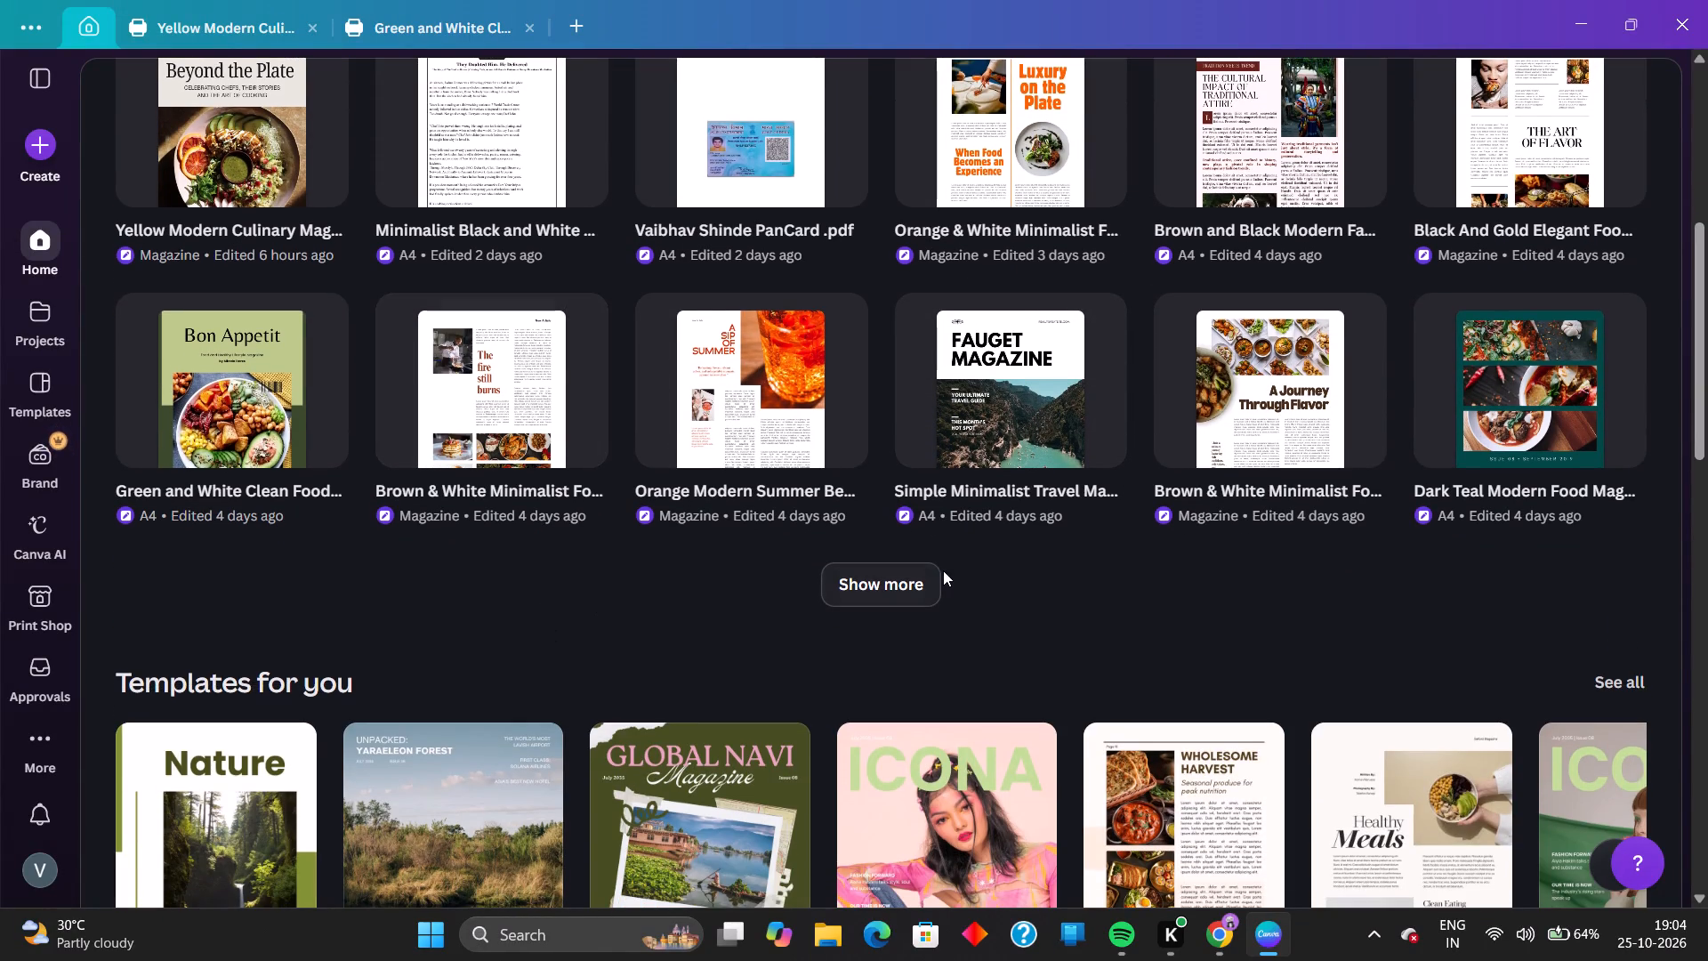
pyautogui.scroll(-2, 928, 576)
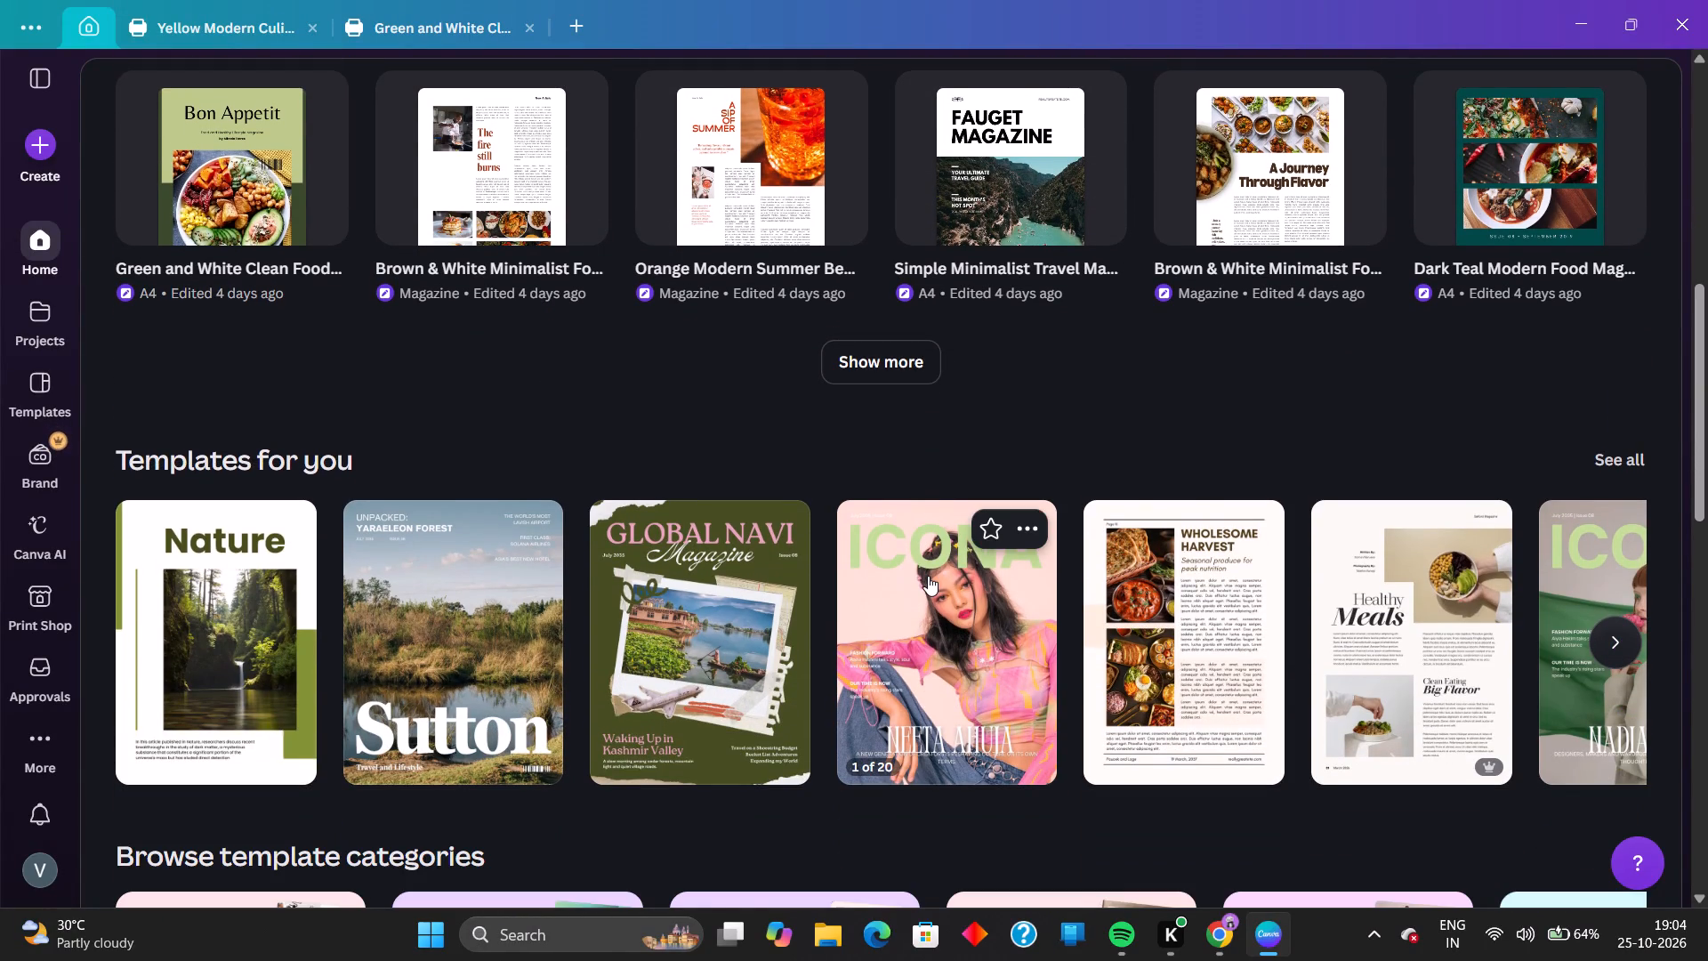
pyautogui.click(907, 364)
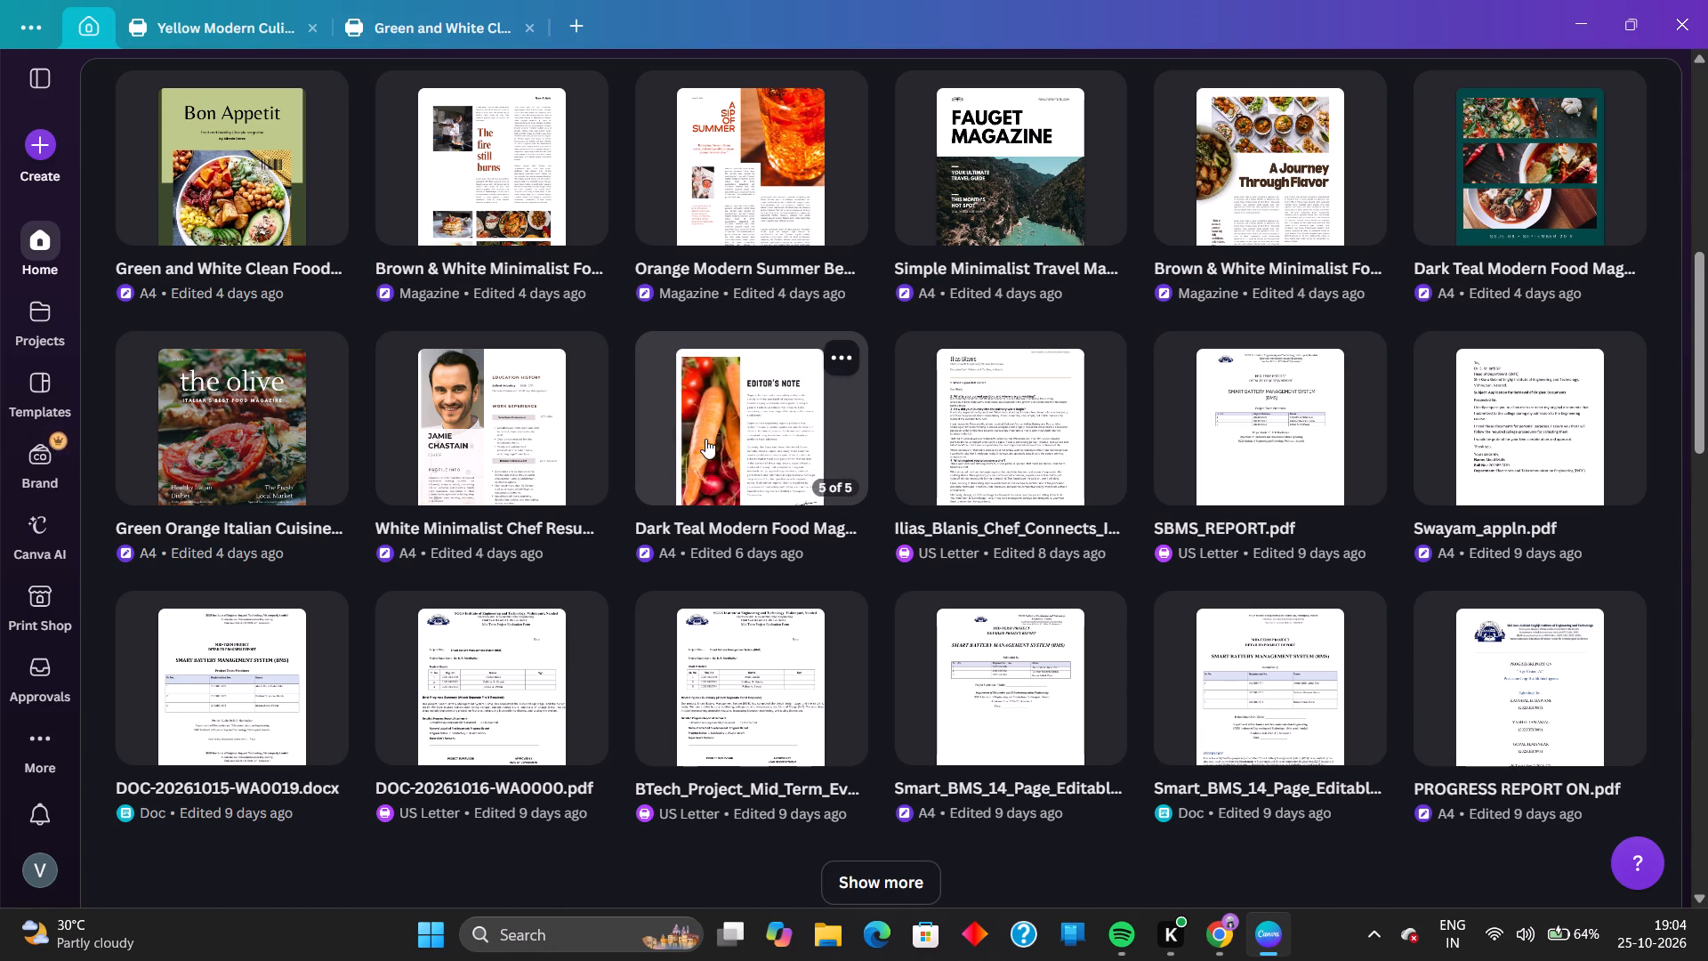
pyautogui.scroll(-2, 705, 438)
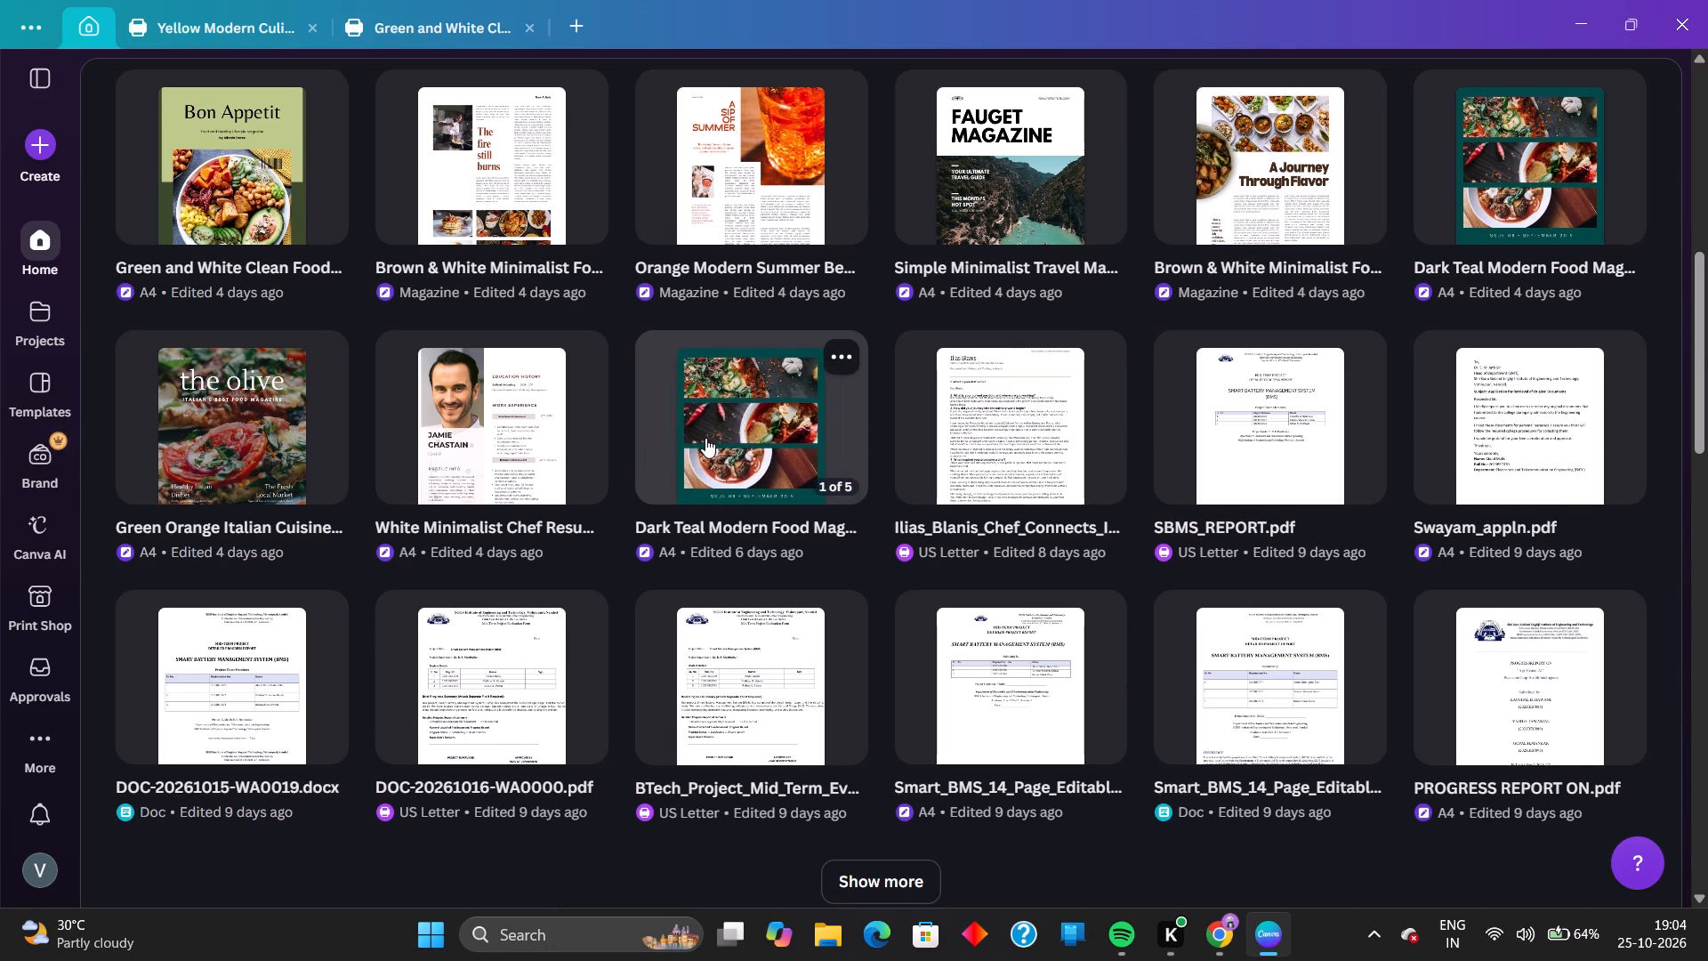
pyautogui.scroll(-5, 705, 438)
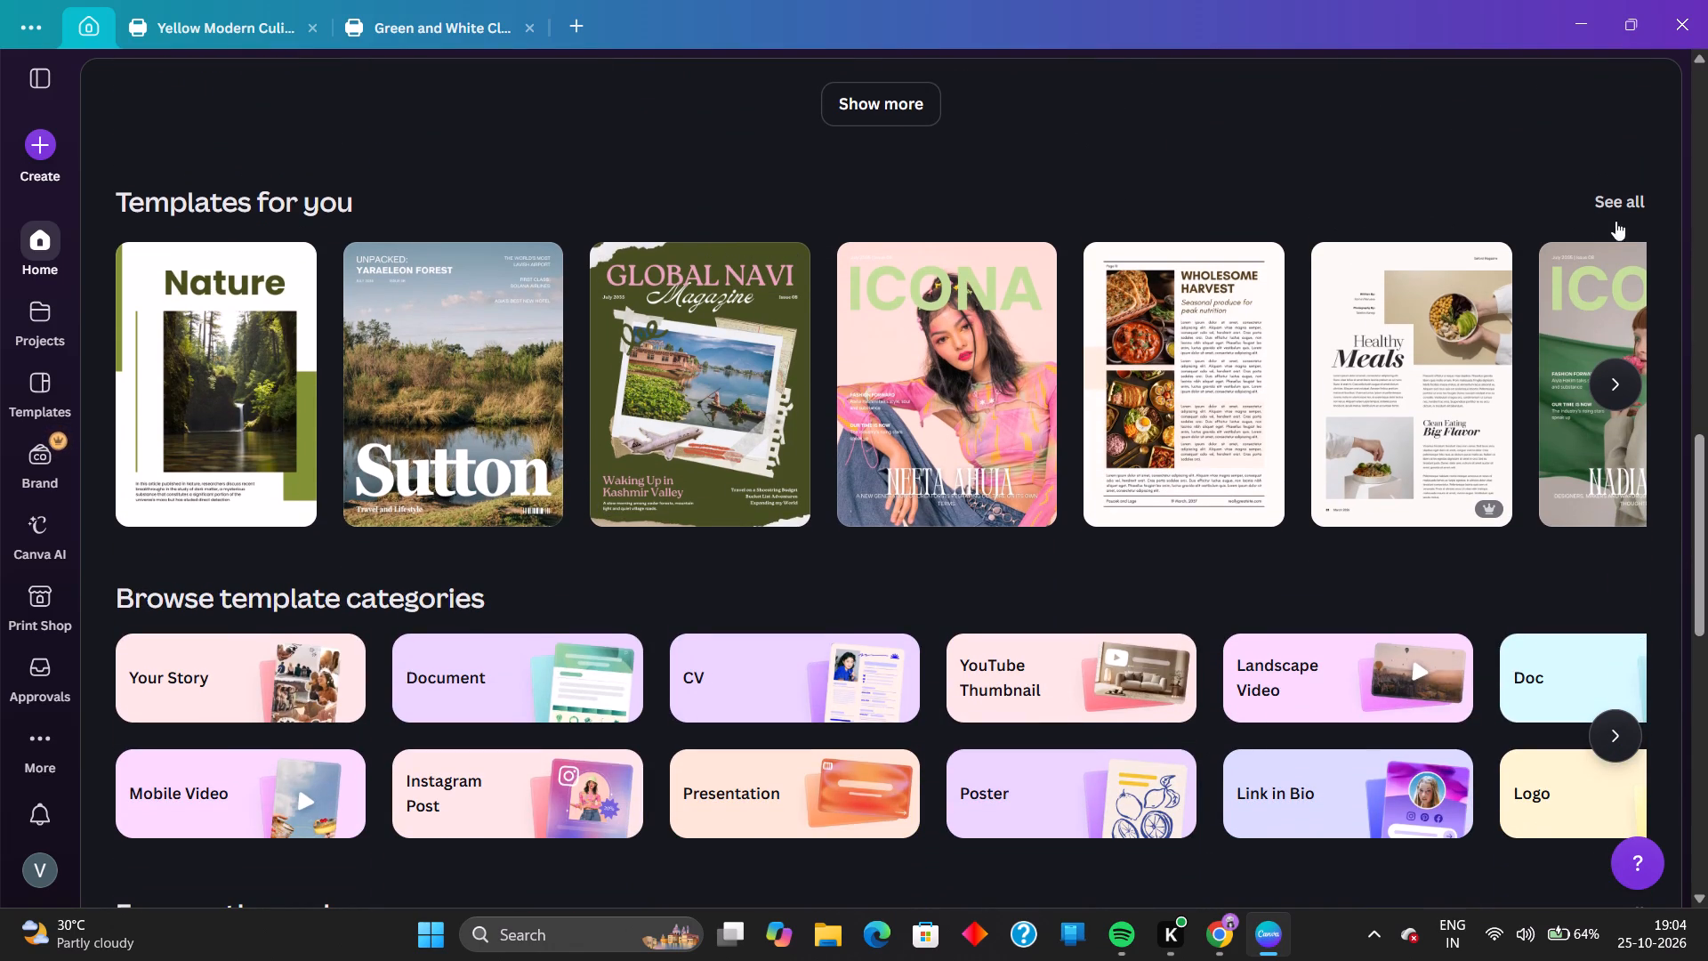
# Open the full templates page and look through the recently viewed templates and those inspired by the existing designs.
pyautogui.click(1604, 195)
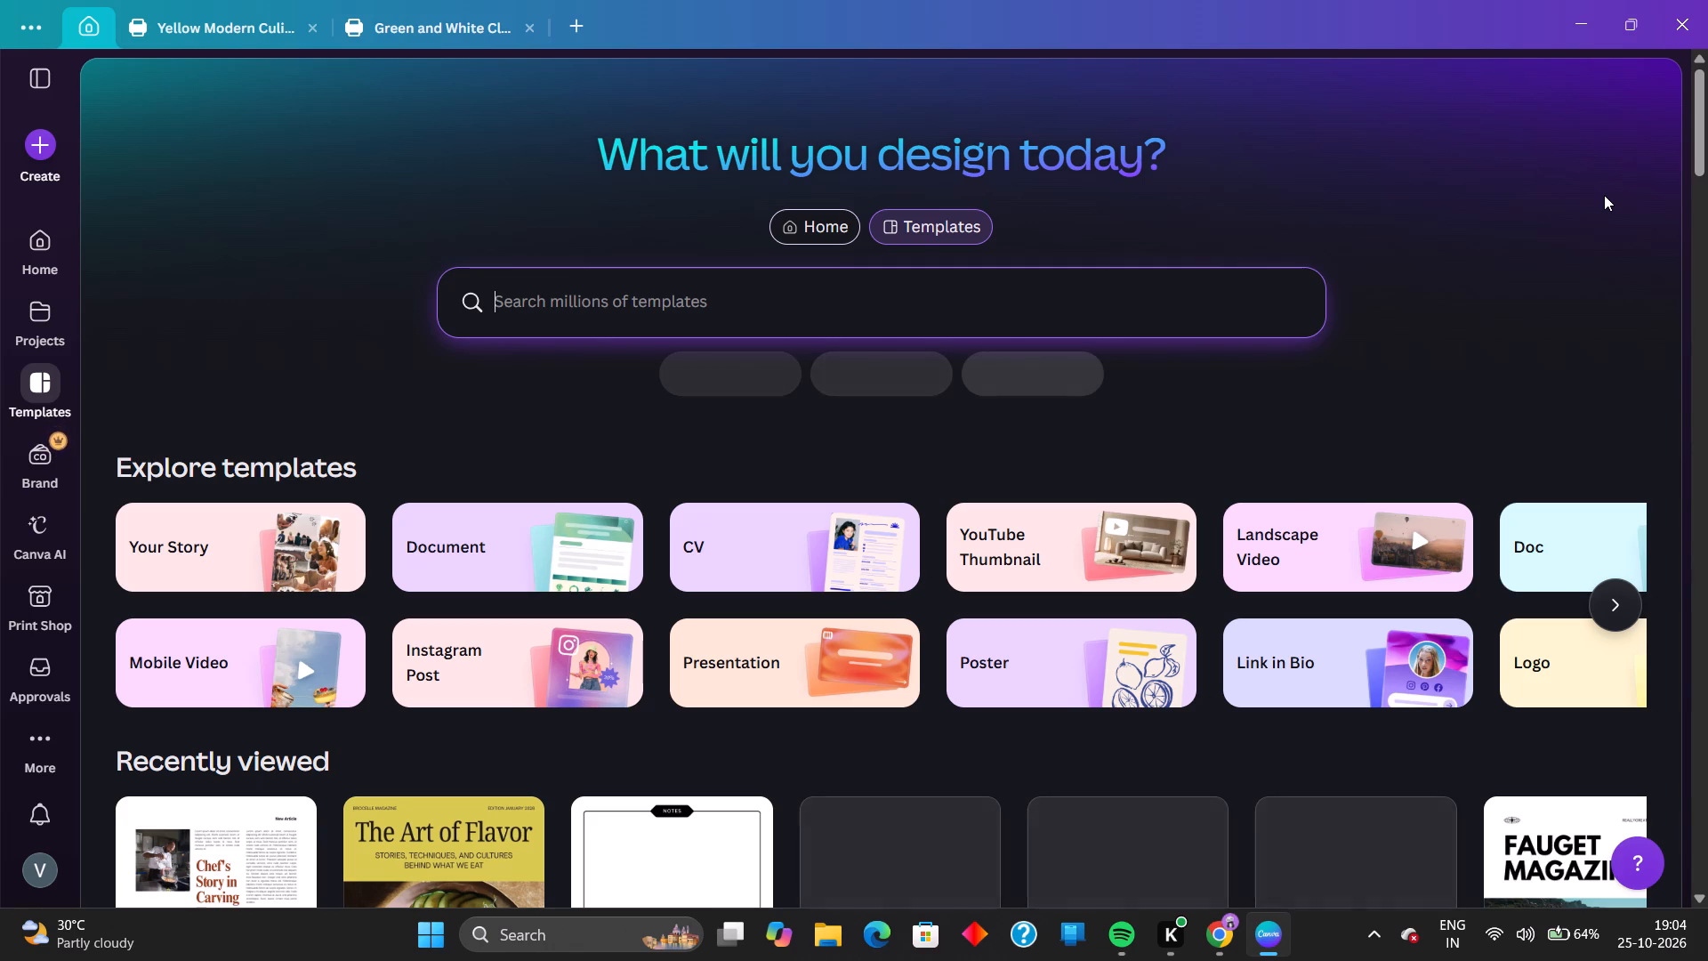
pyautogui.scroll(-4, 436, 547)
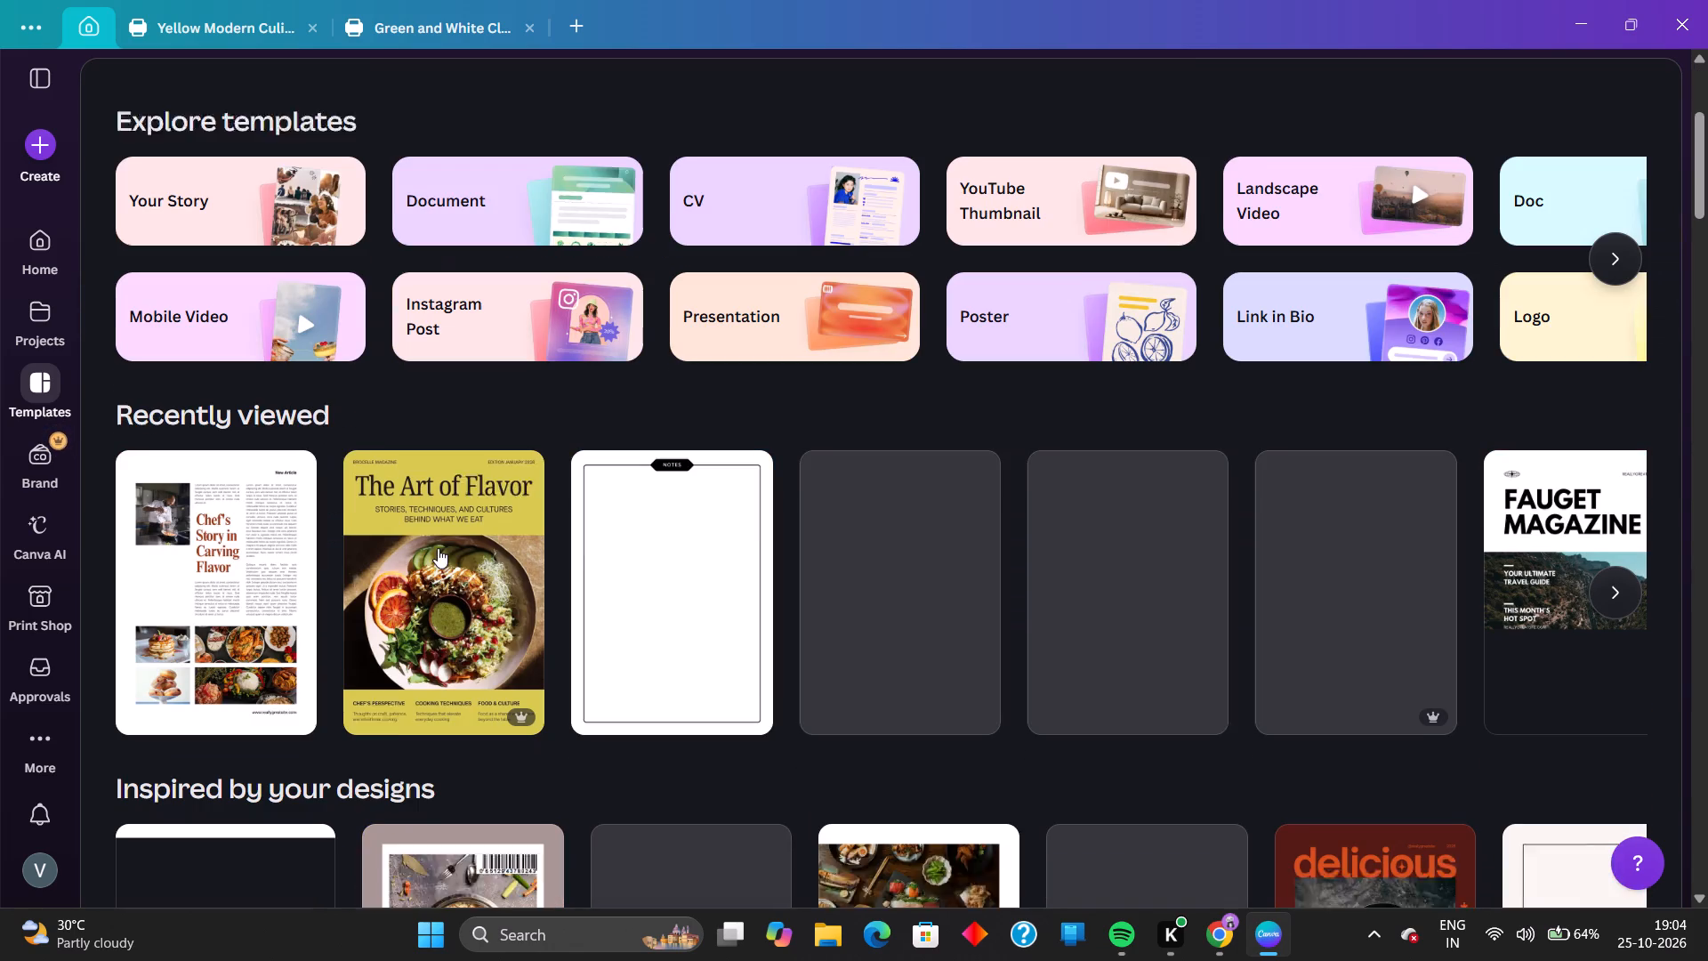
pyautogui.scroll(-3, 1029, 497)
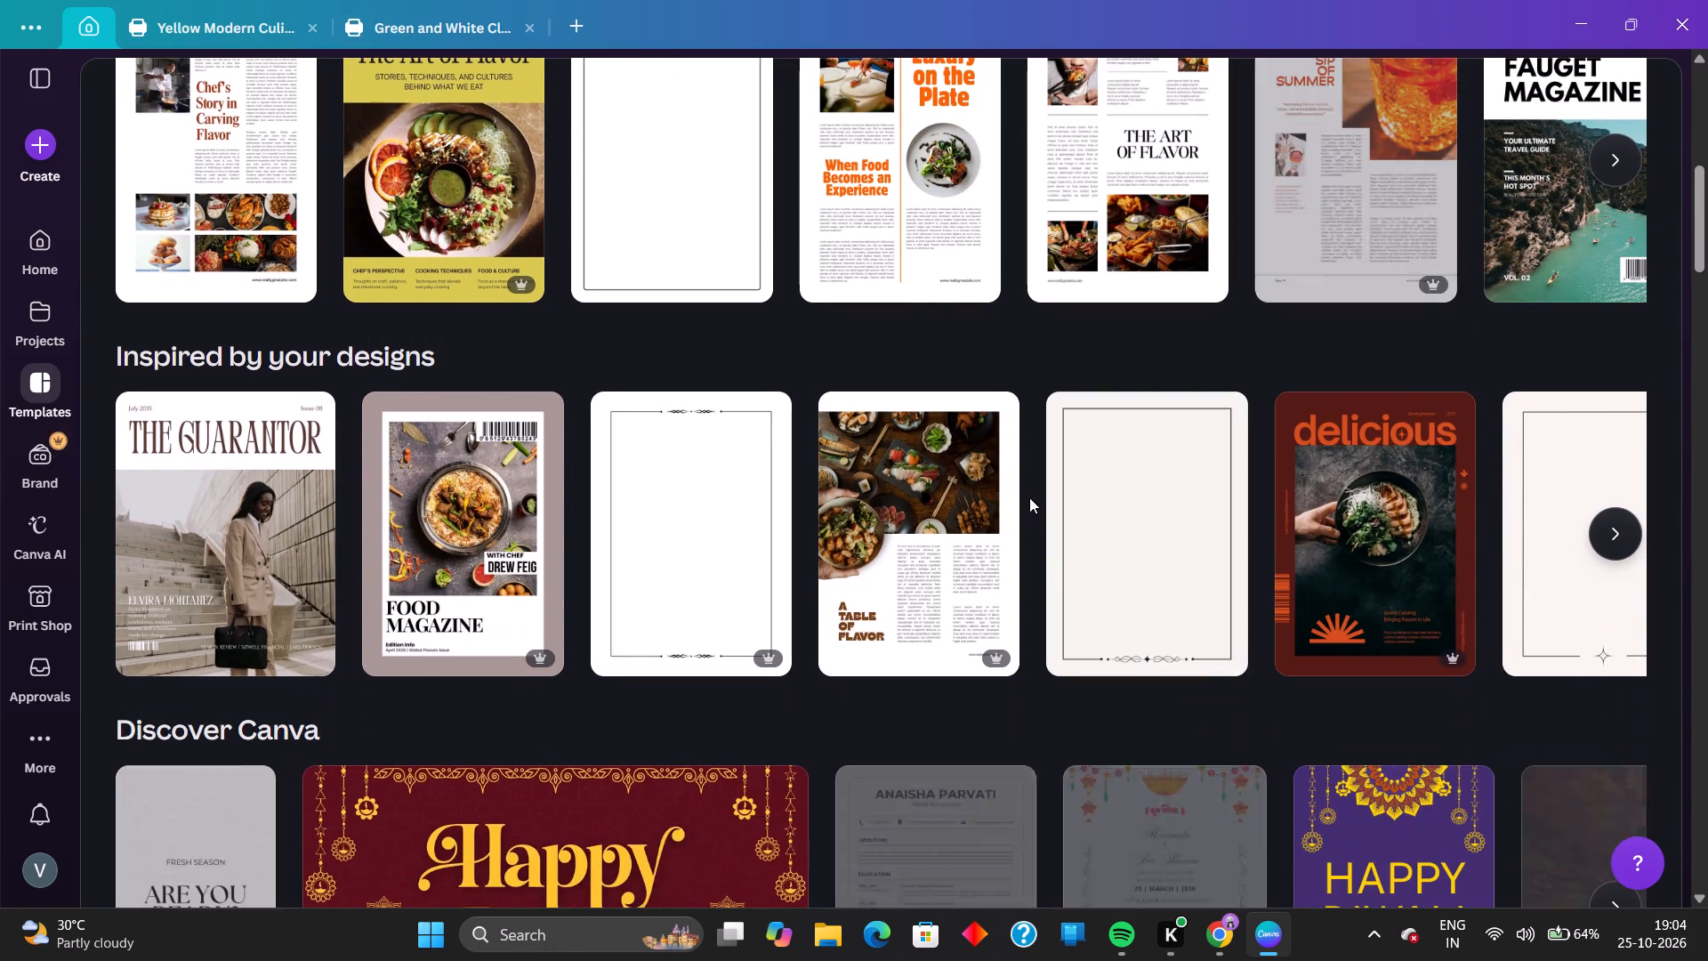
pyautogui.scroll(3, 1043, 464)
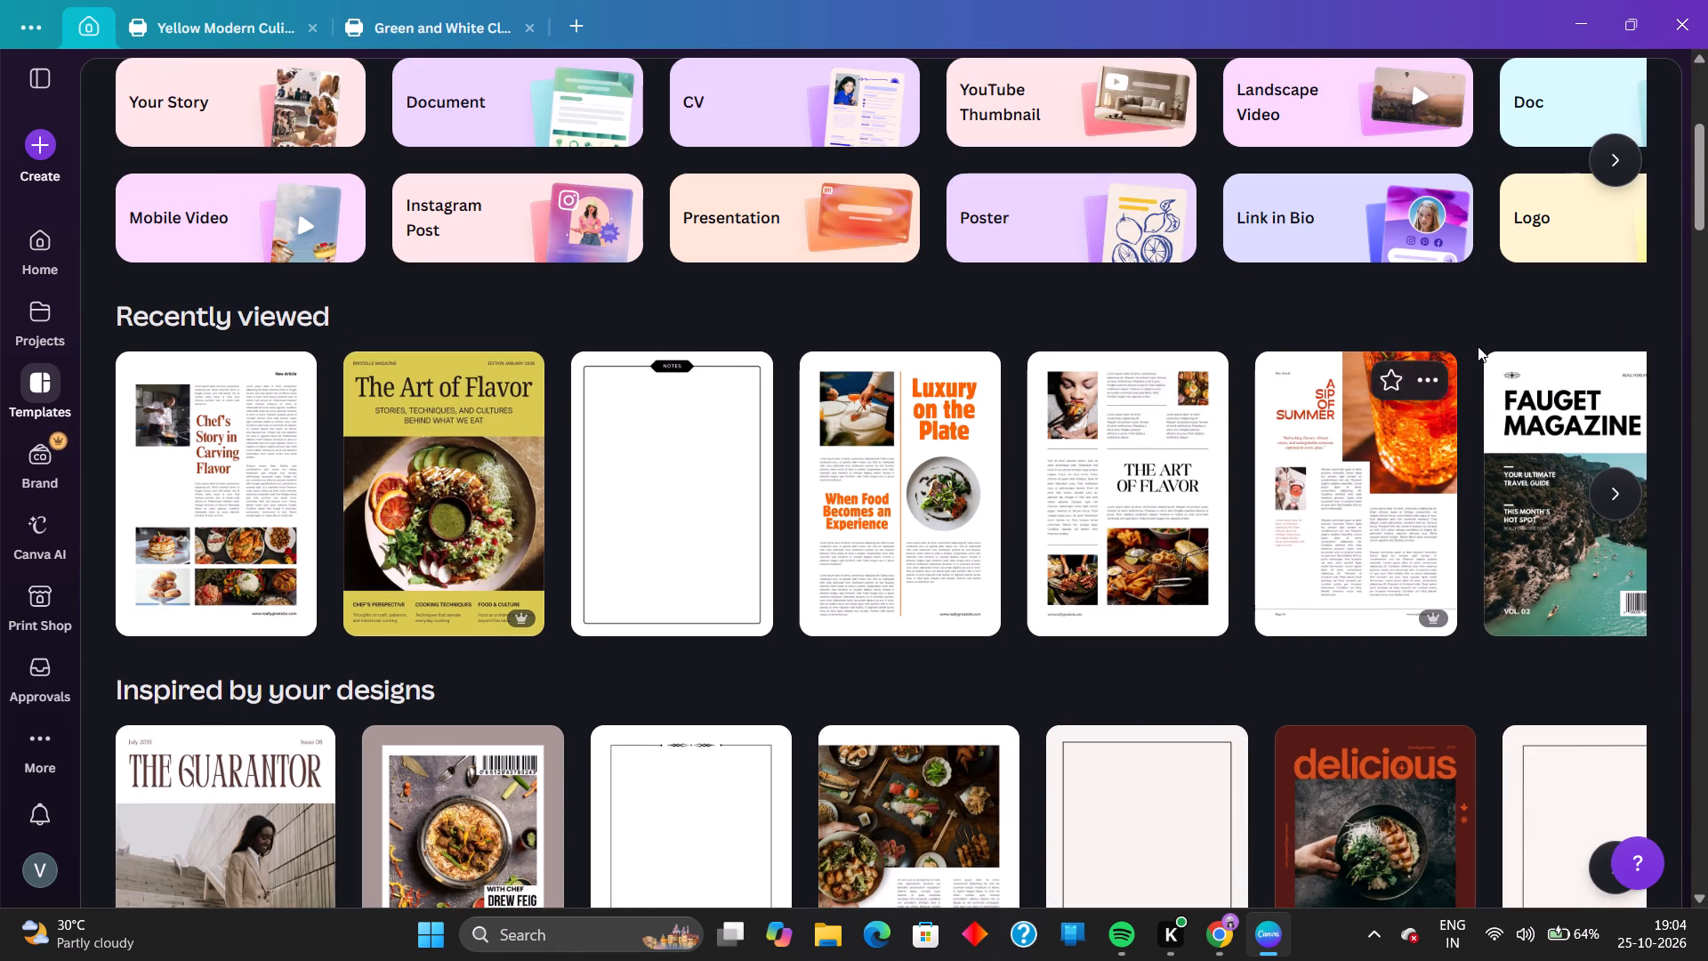
pyautogui.scroll(-3, 1470, 359)
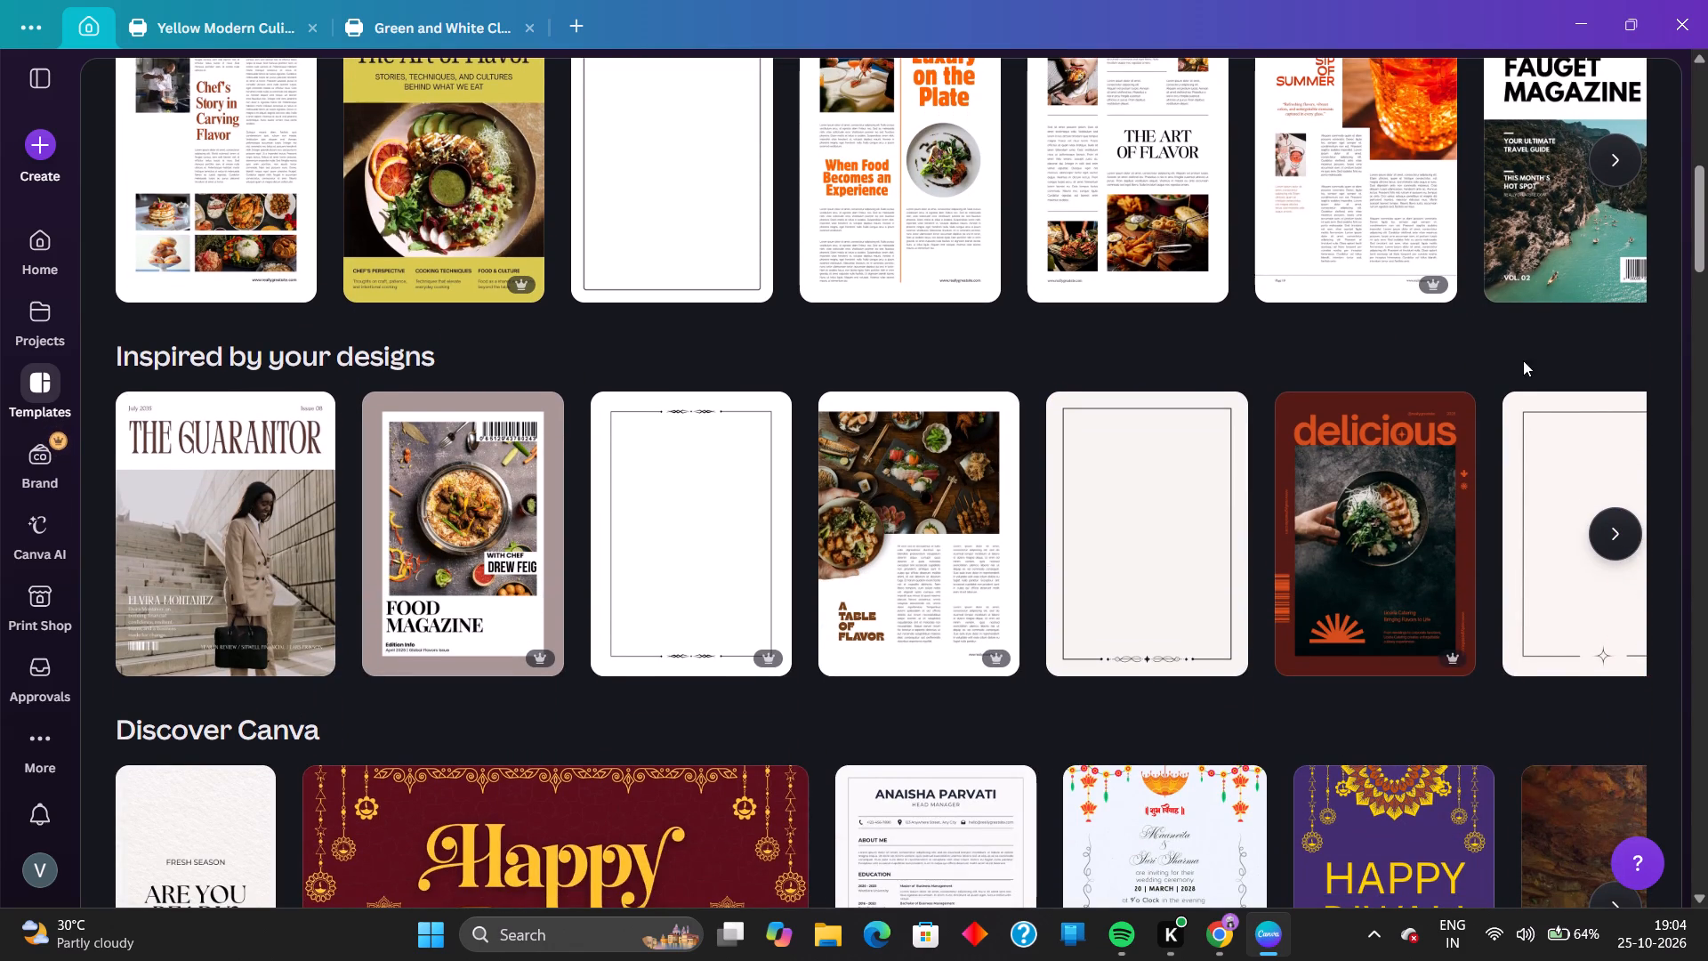
pyautogui.scroll(-1, 982, 550)
pyautogui.scroll(-4, 544, 545)
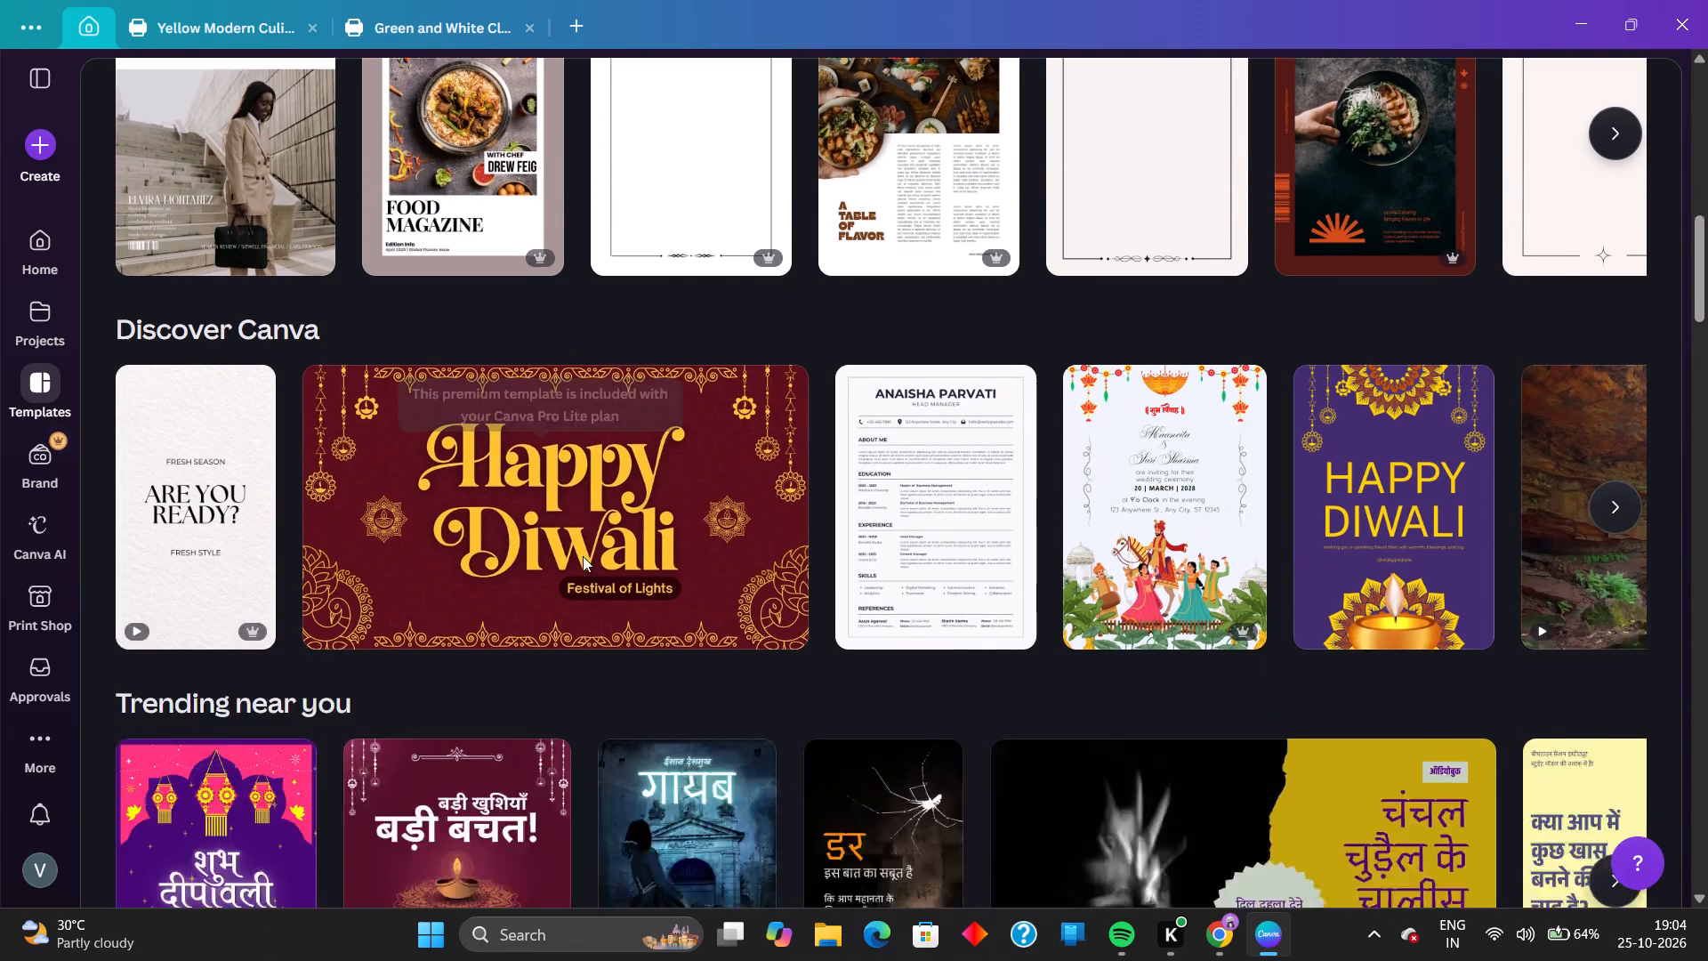
pyautogui.scroll(4, 728, 527)
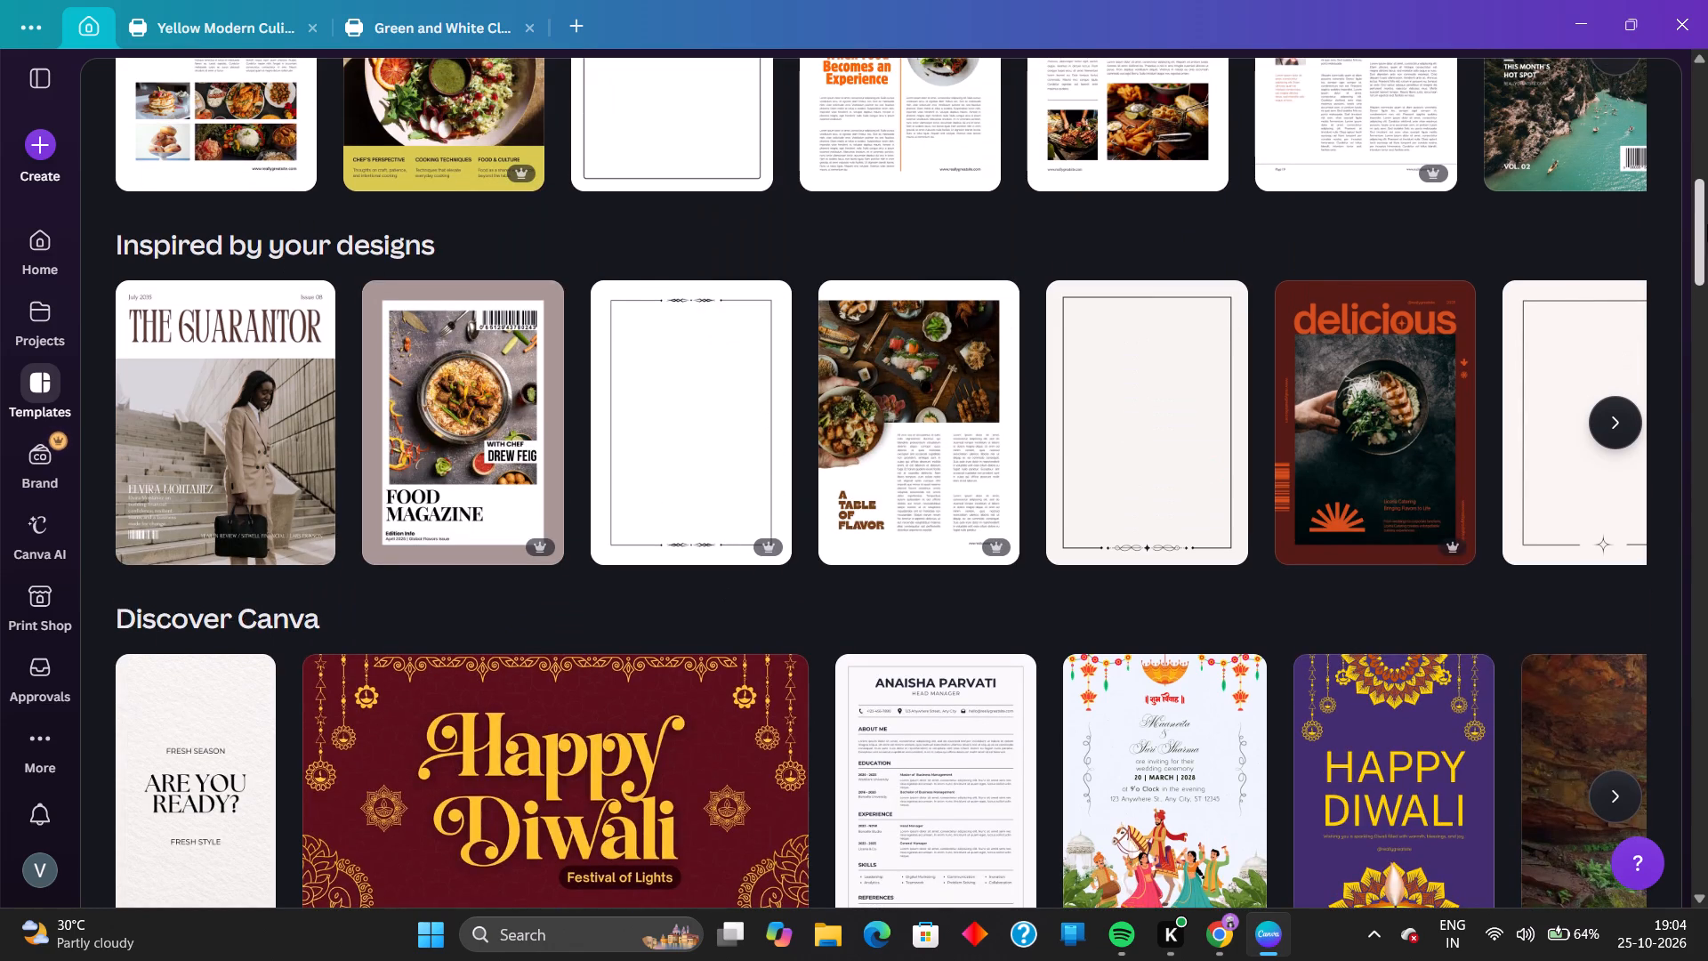
pyautogui.click(1607, 430)
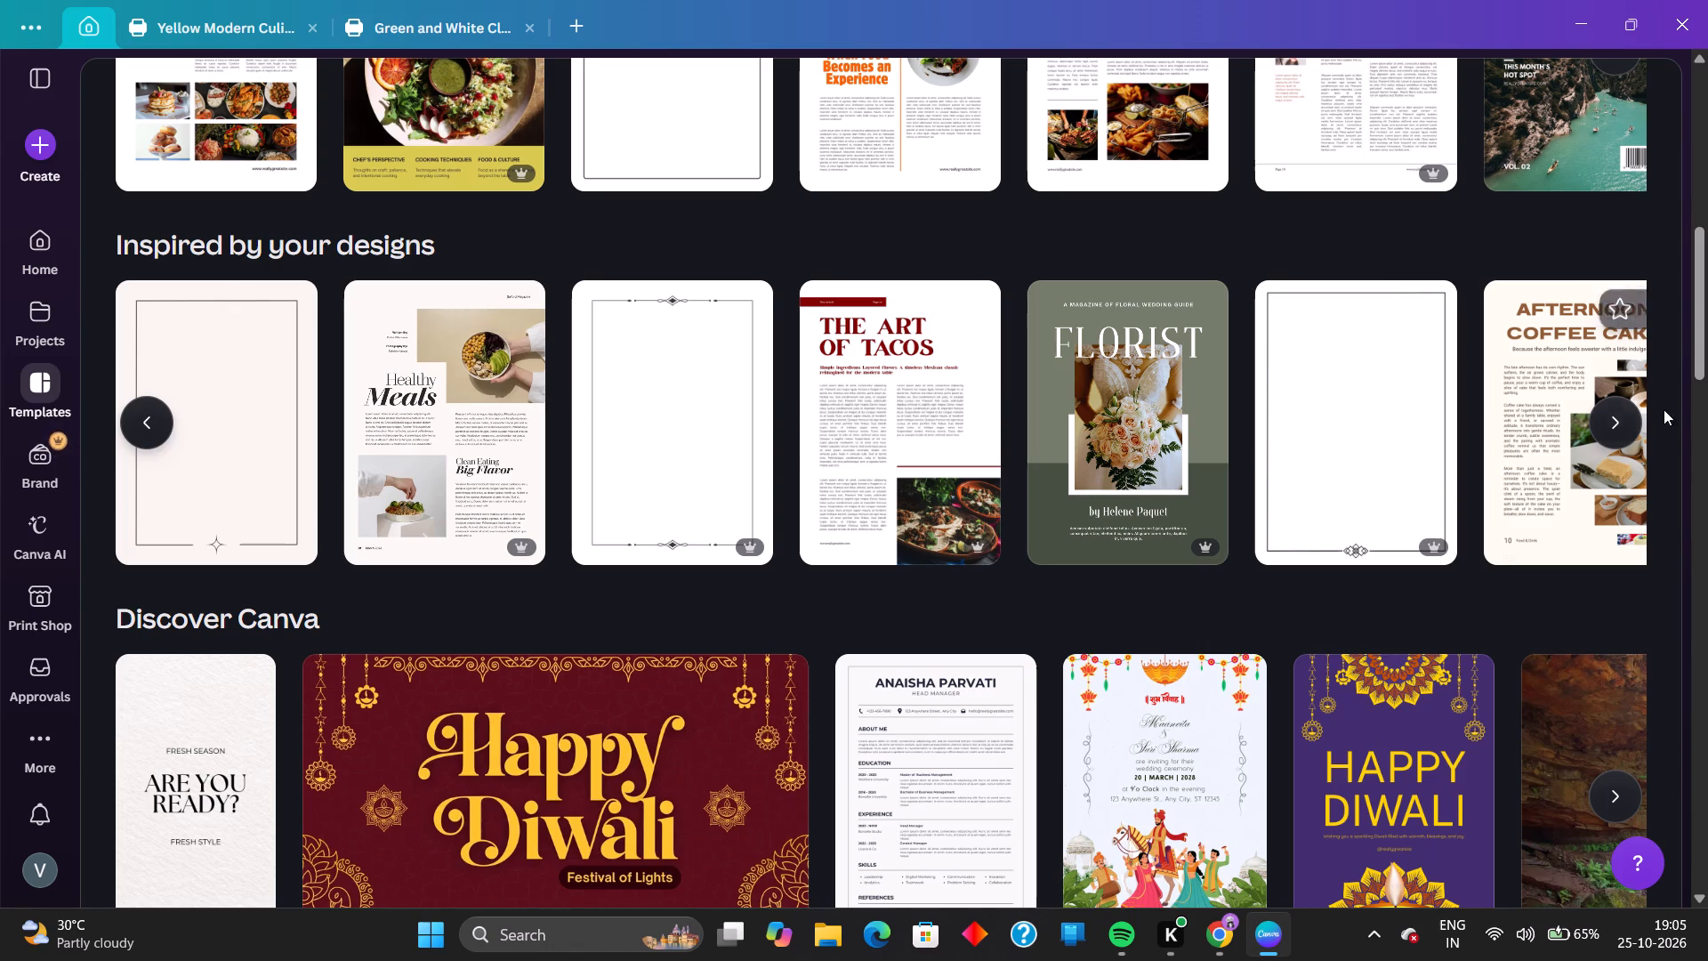
pyautogui.click(1627, 425)
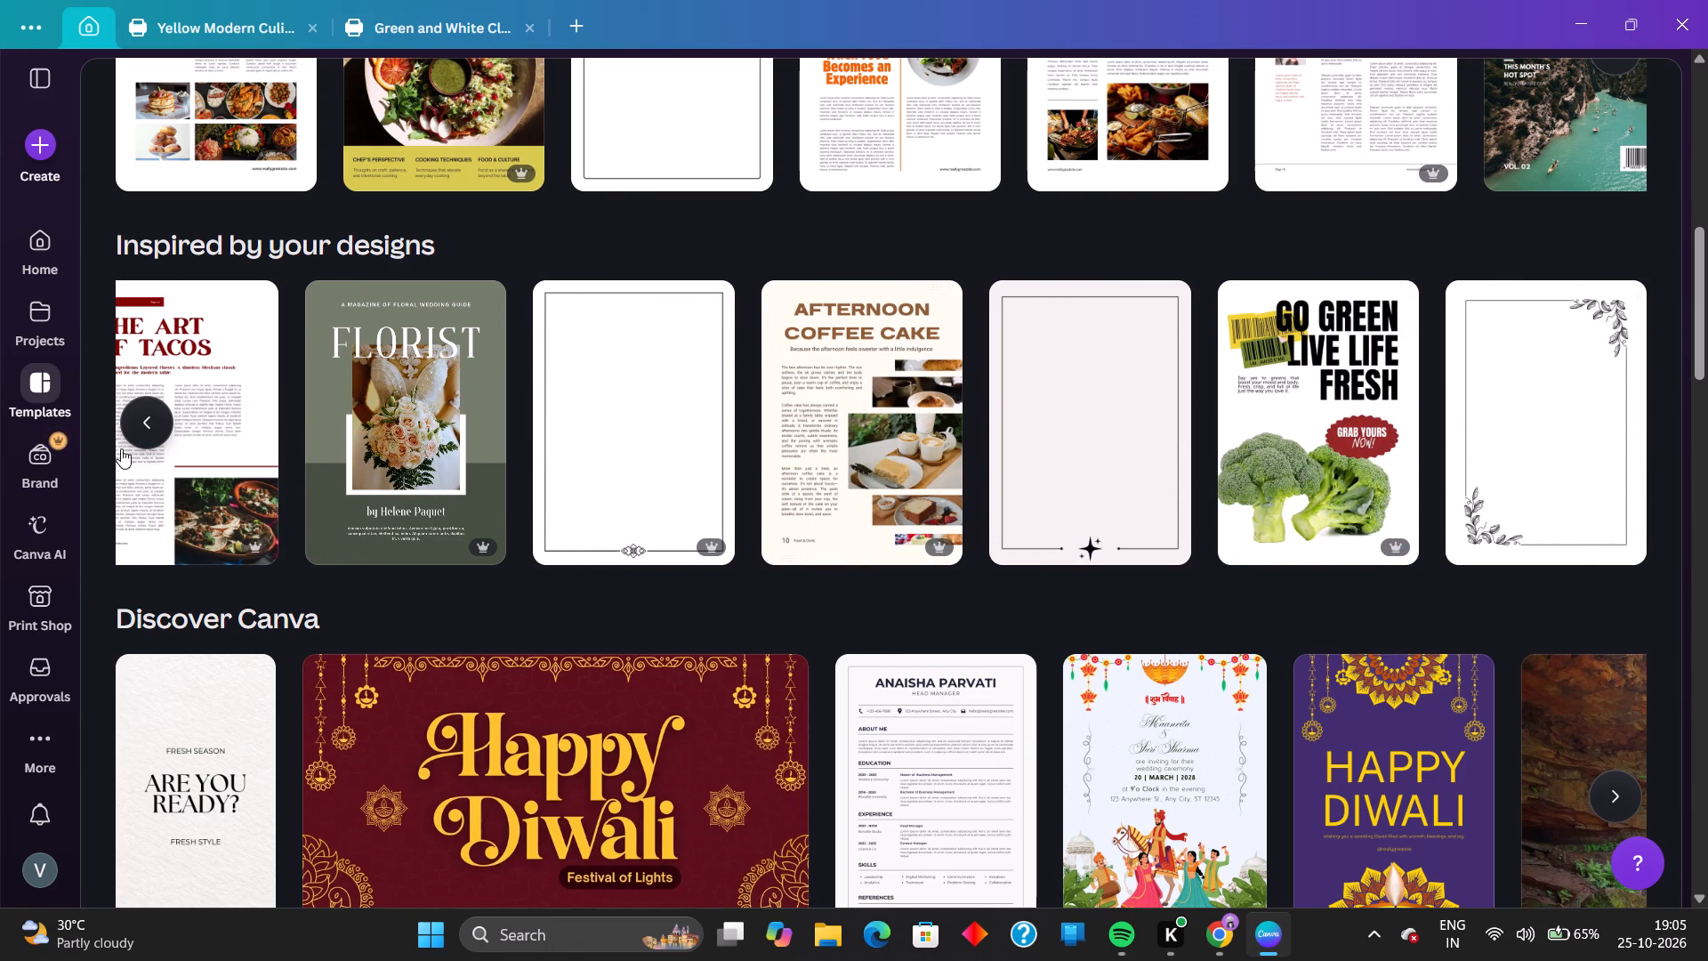
pyautogui.click(142, 432)
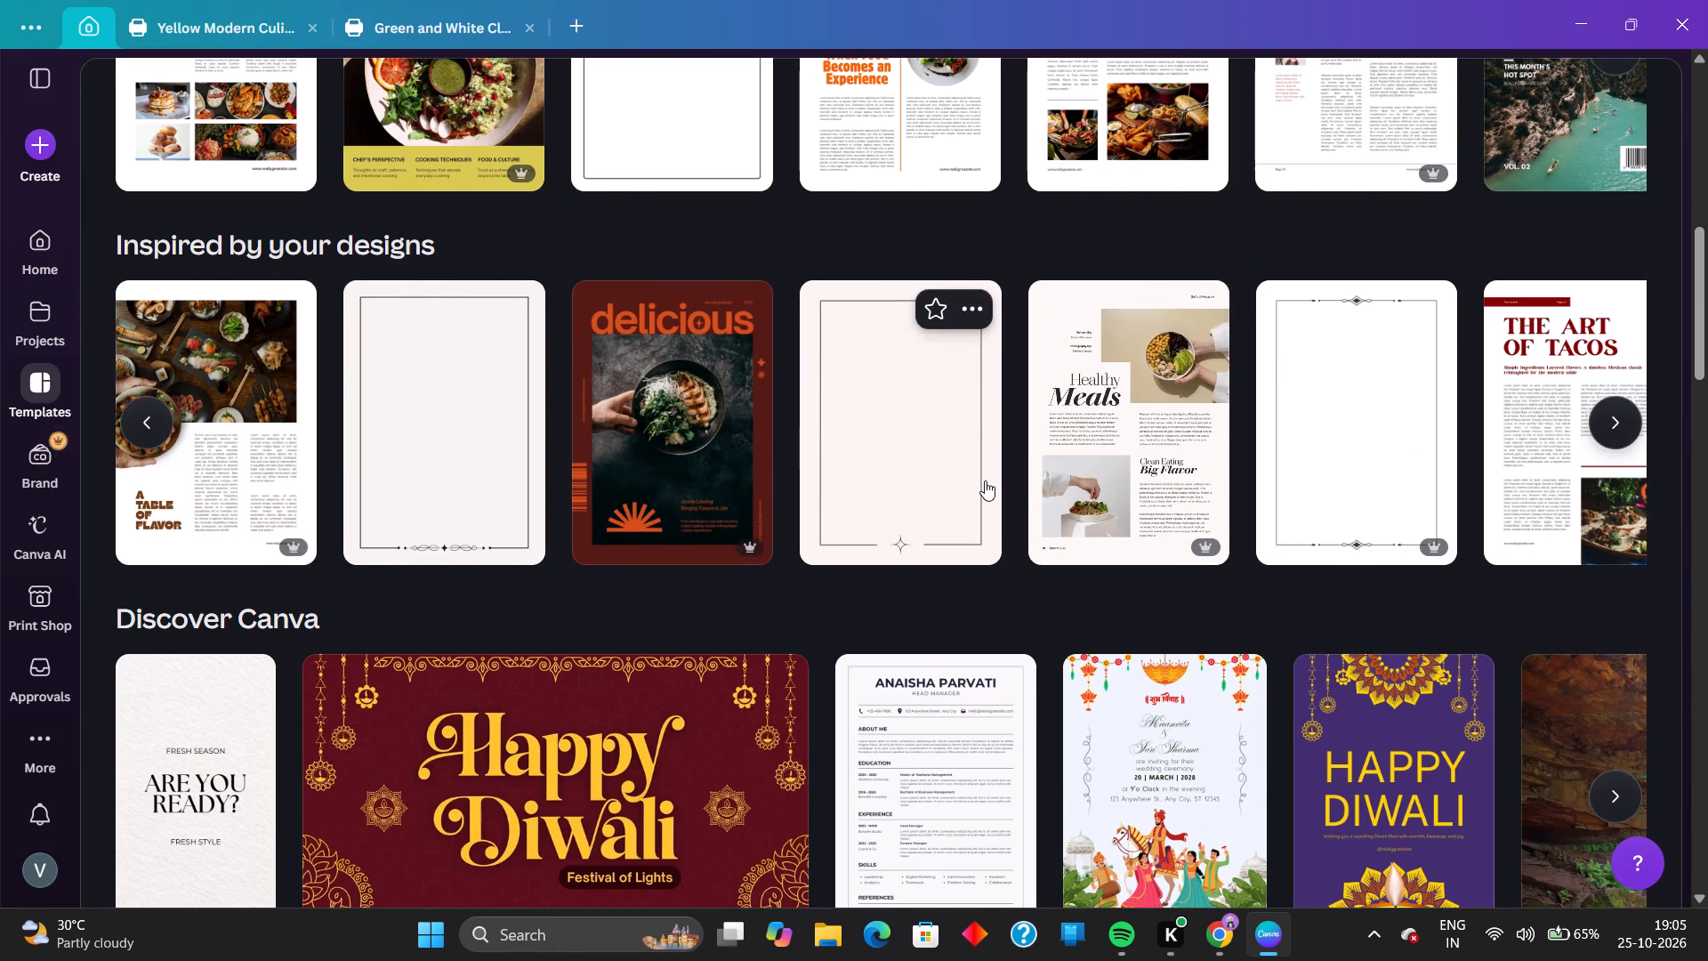
pyautogui.scroll(3, 985, 480)
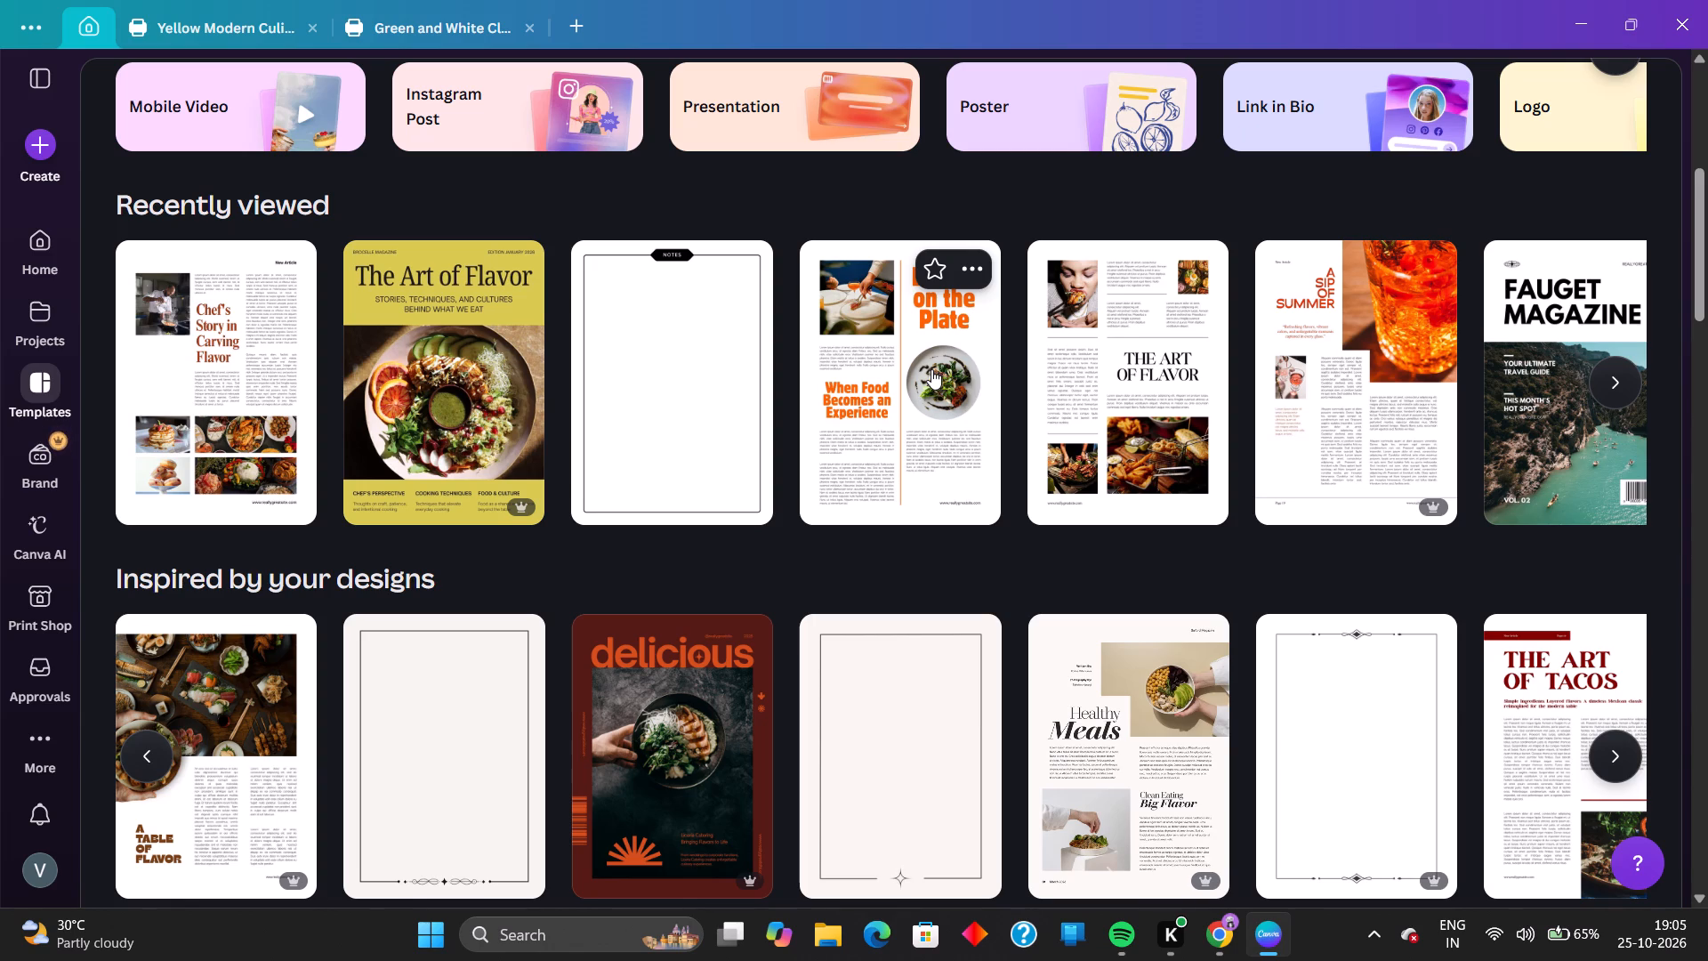
# Browse the further suggested templates for magazine layouts, and return to the template search at the start of the page.
pyautogui.scroll(-16, 931, 369)
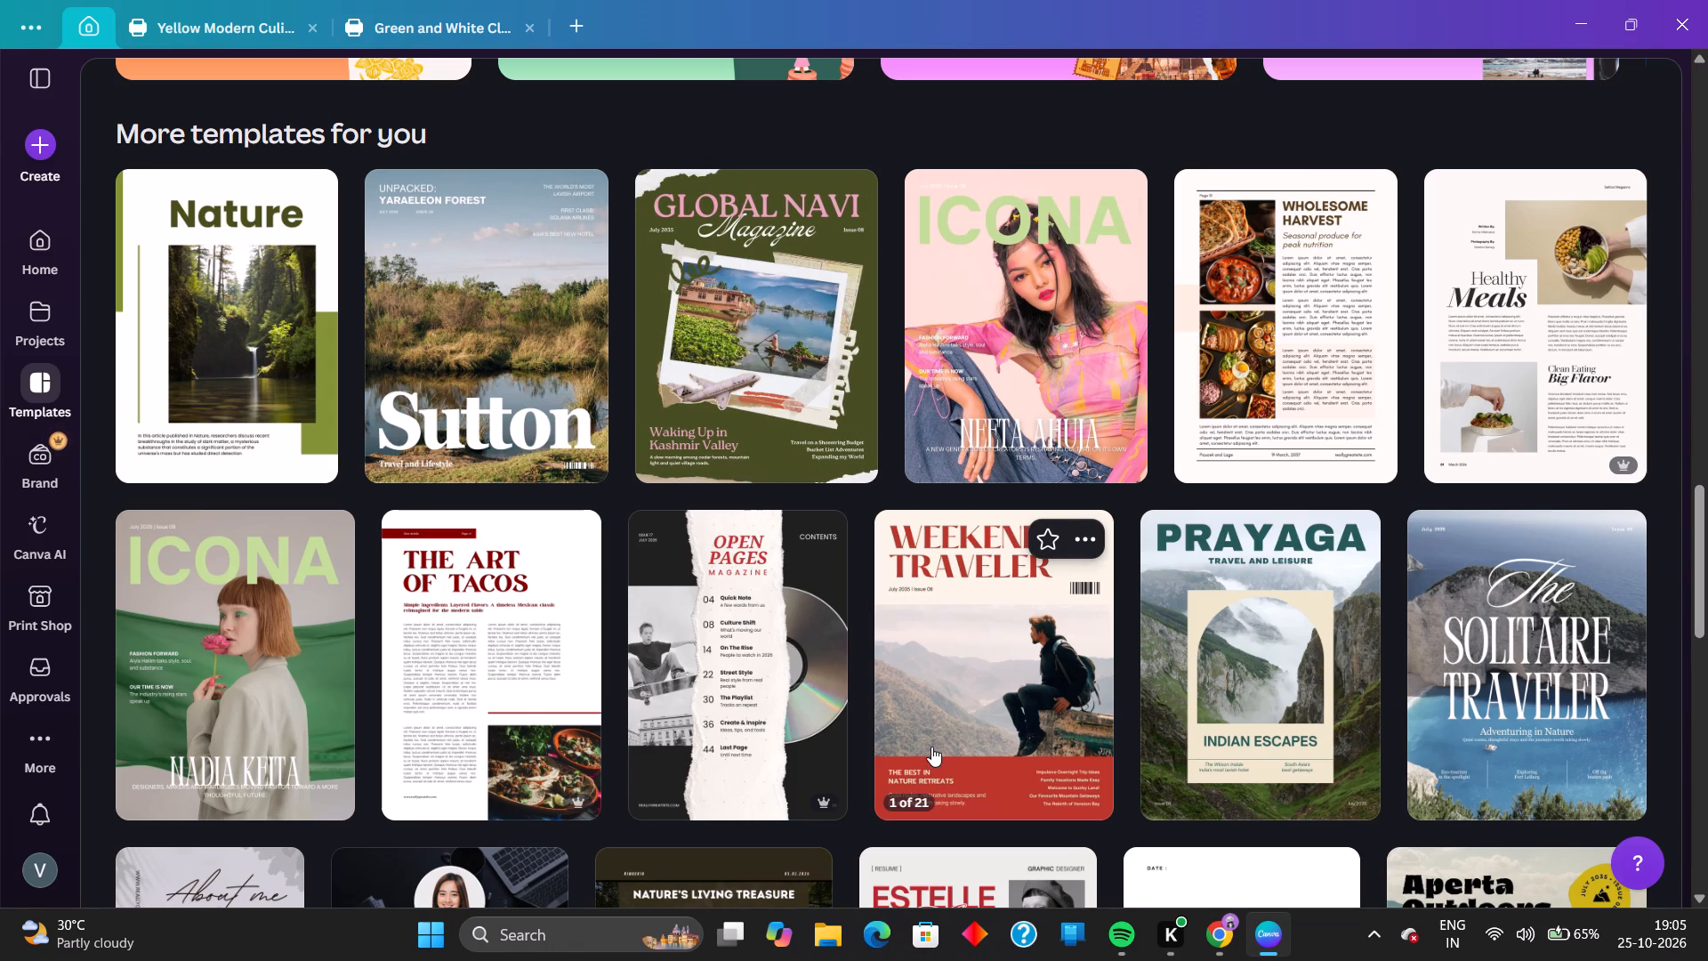
pyautogui.scroll(-4, 932, 742)
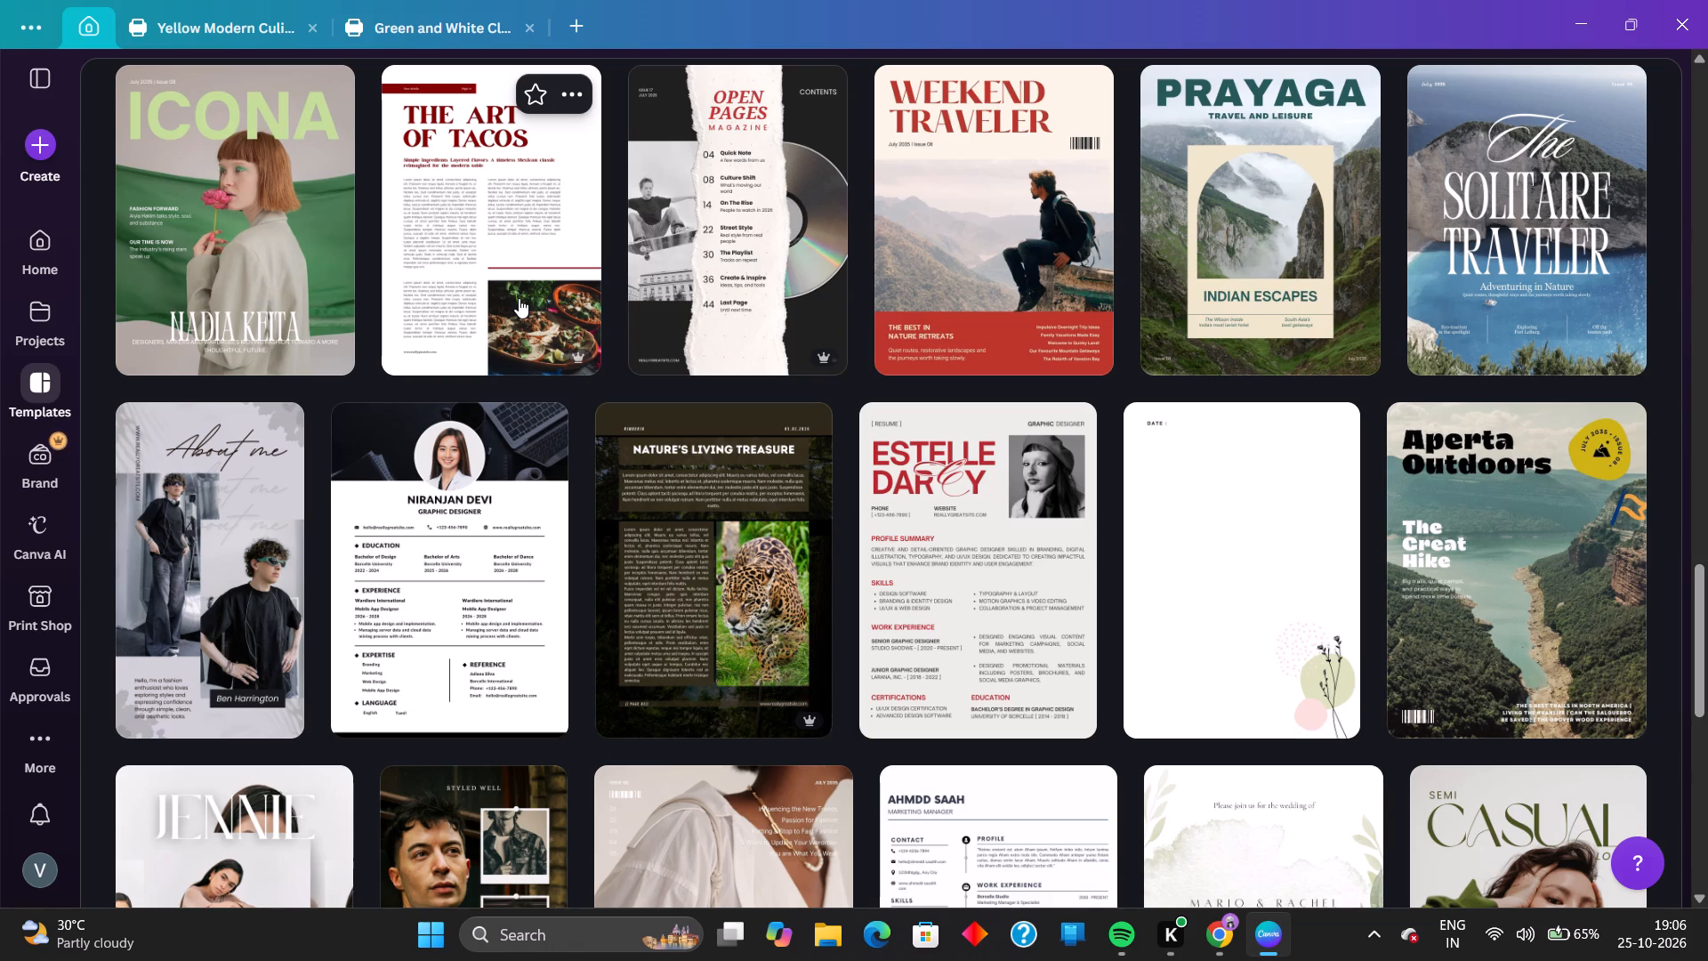
pyautogui.scroll(-5, 519, 298)
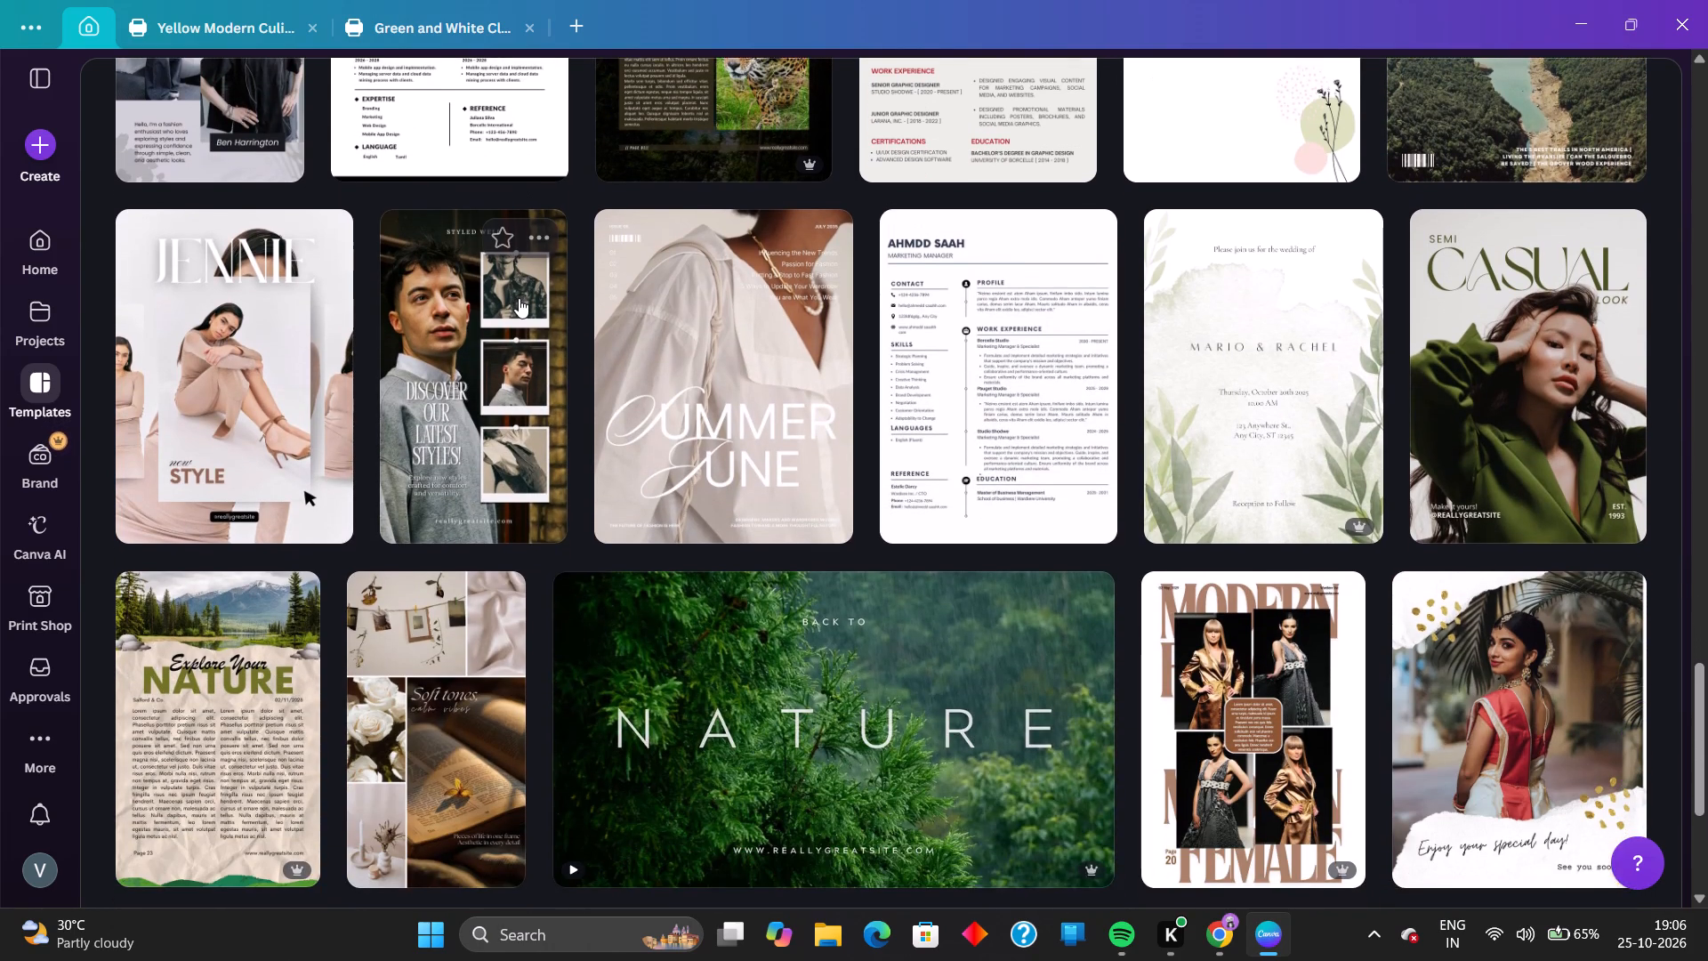
pyautogui.scroll(-2, 519, 298)
pyautogui.scroll(-1, 866, 435)
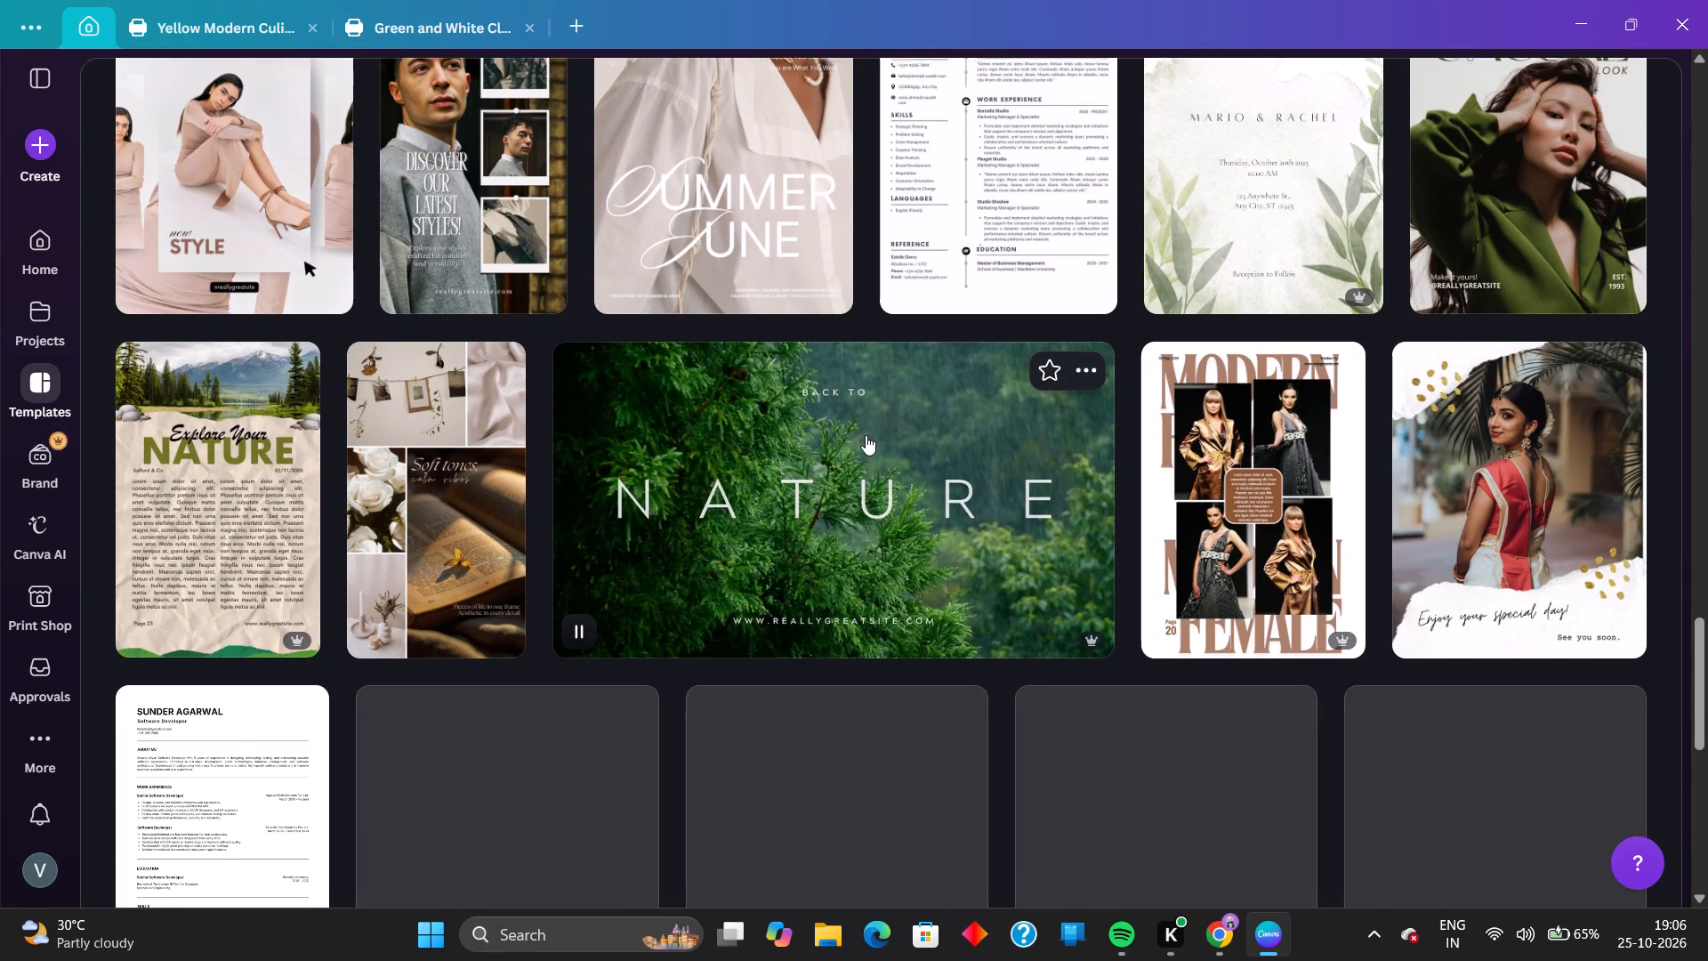
pyautogui.scroll(-2, 866, 435)
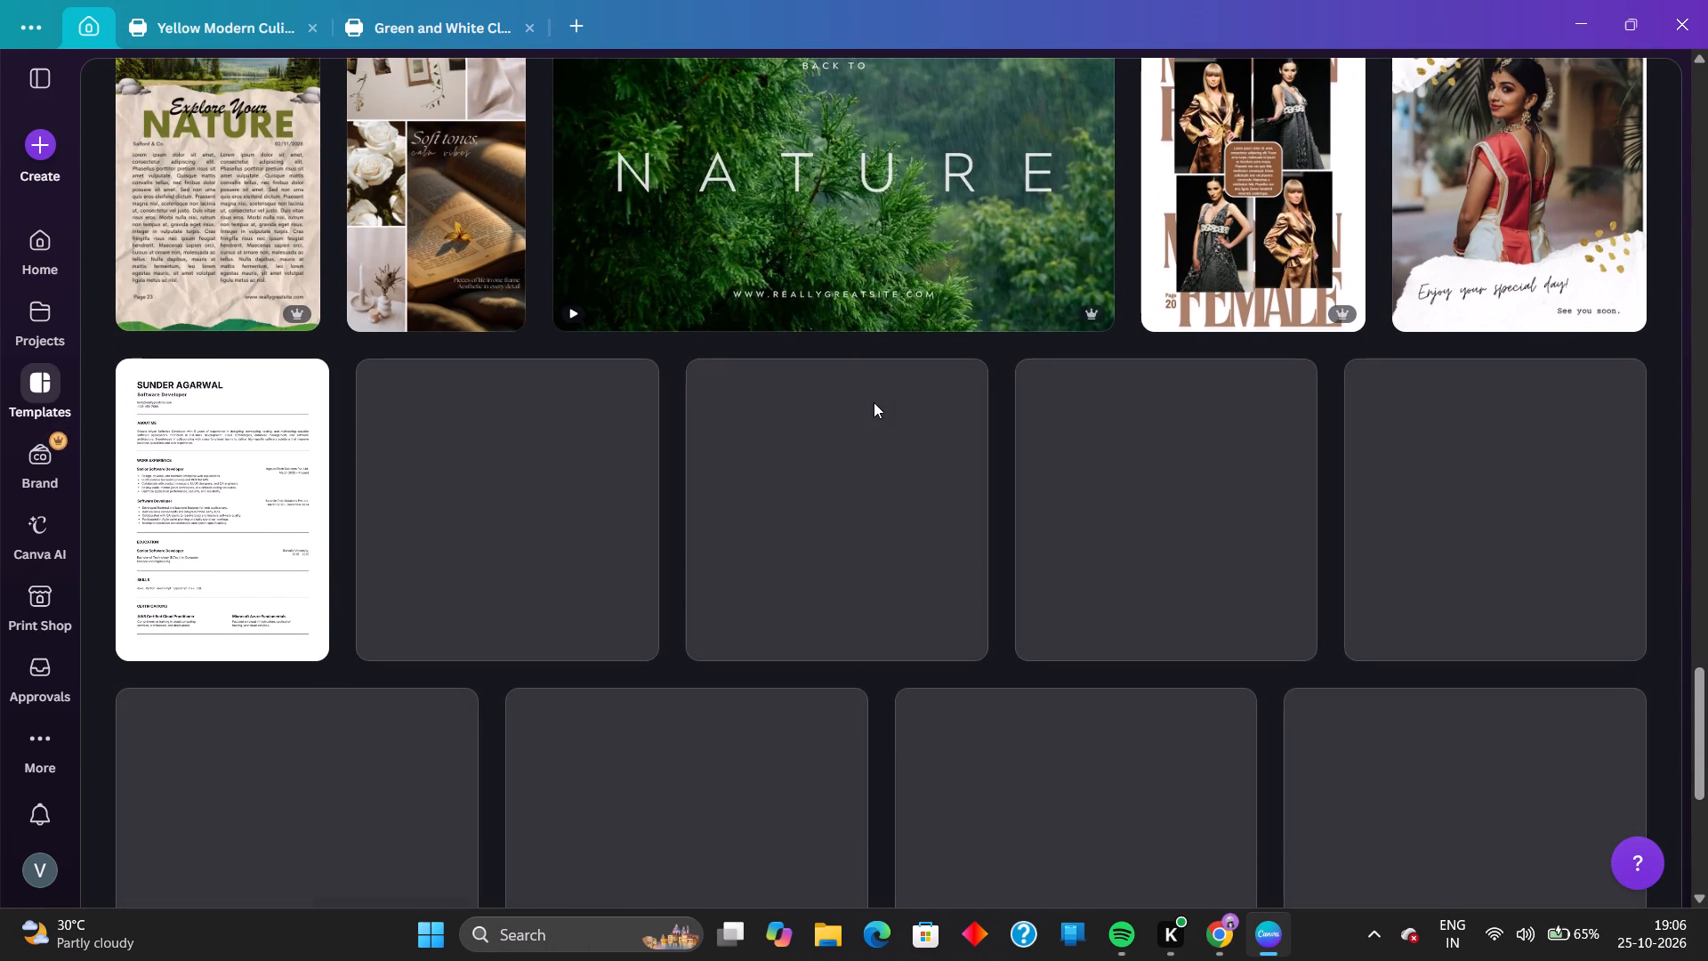
pyautogui.scroll(-6, 874, 397)
pyautogui.scroll(7, 874, 397)
pyautogui.scroll(-8, 874, 397)
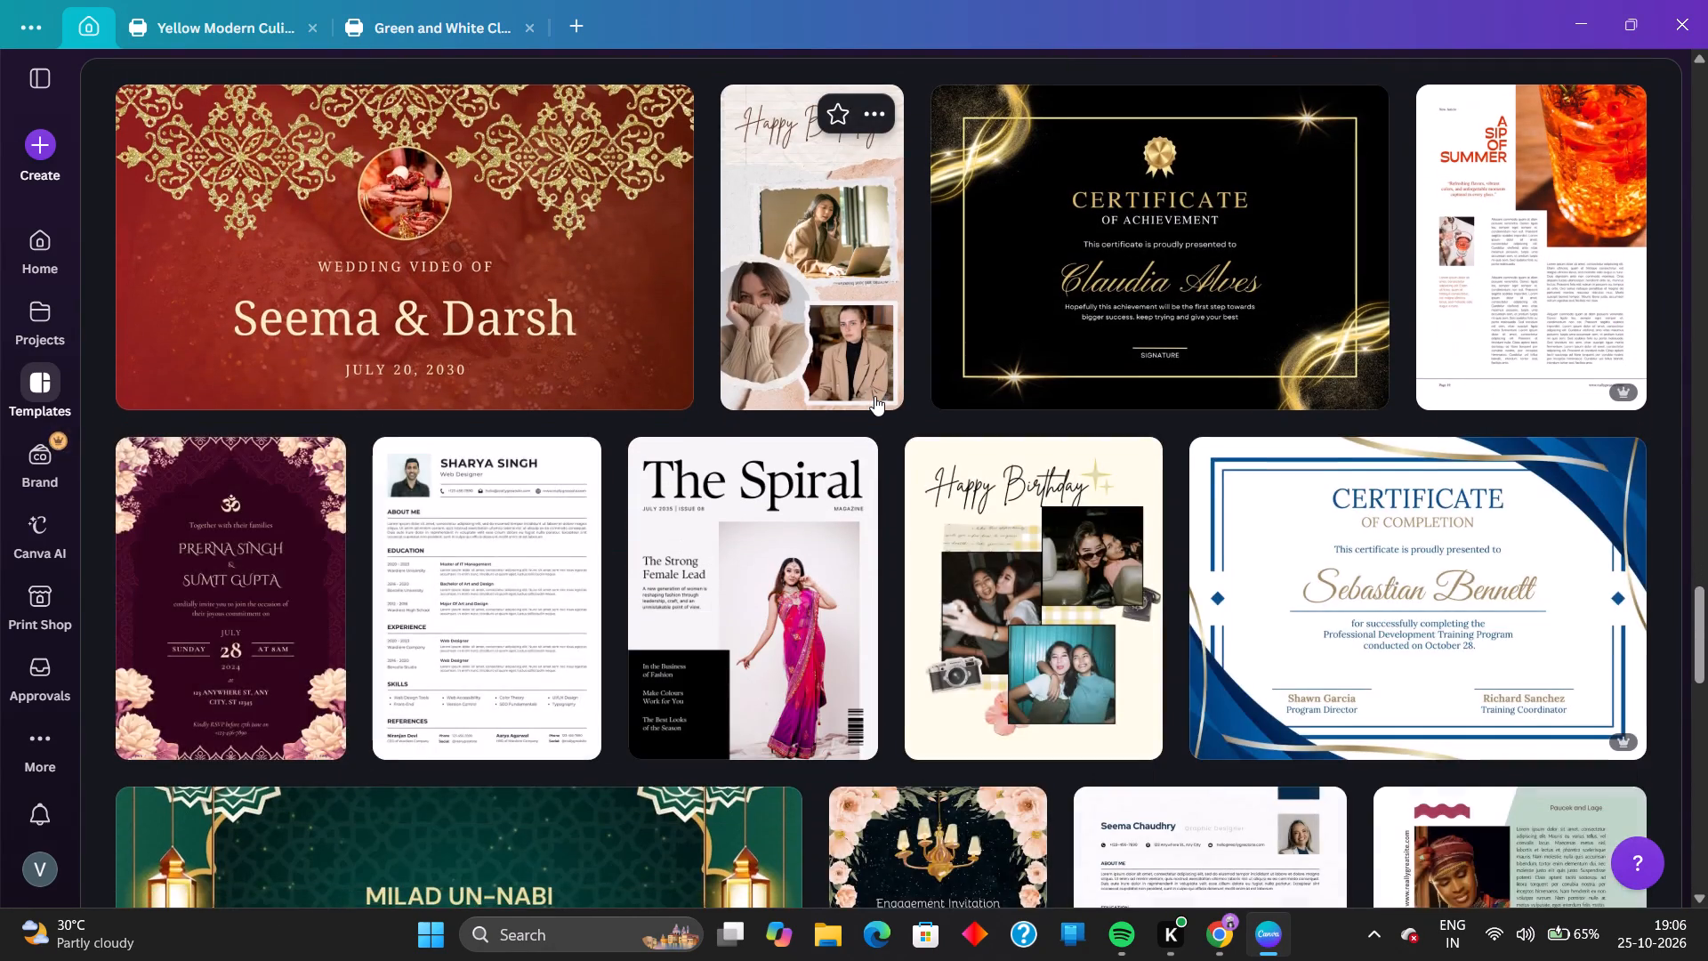
pyautogui.scroll(4, 874, 396)
pyautogui.scroll(-5, 874, 396)
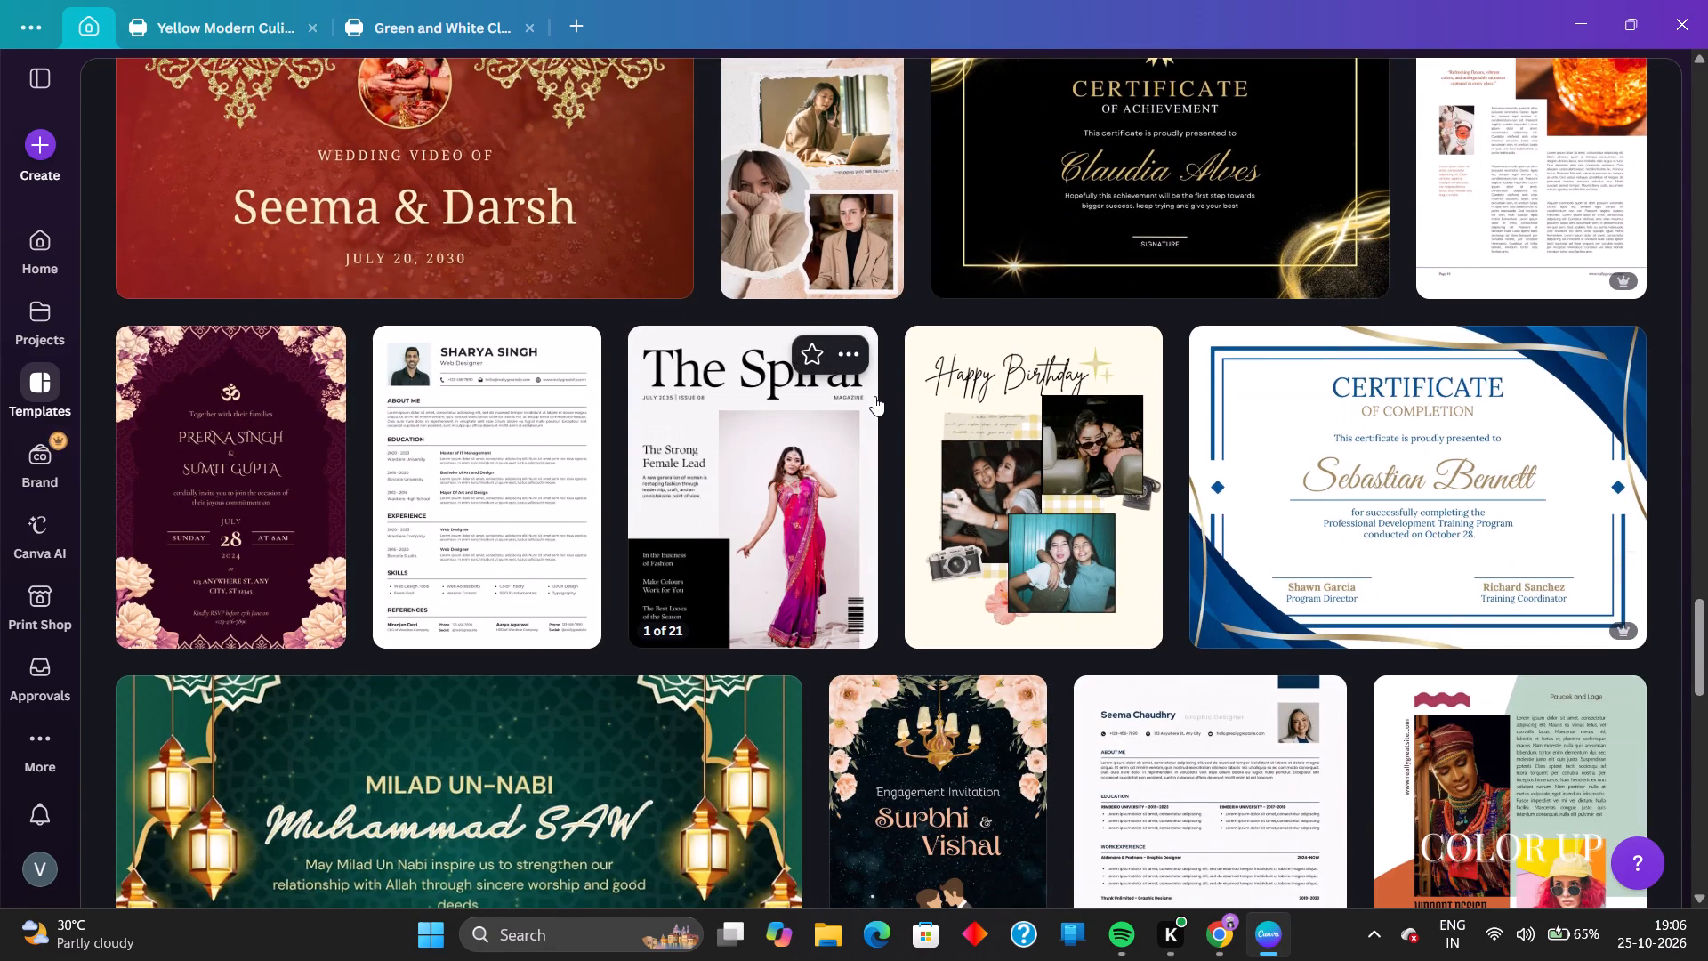
pyautogui.scroll(-6, 874, 396)
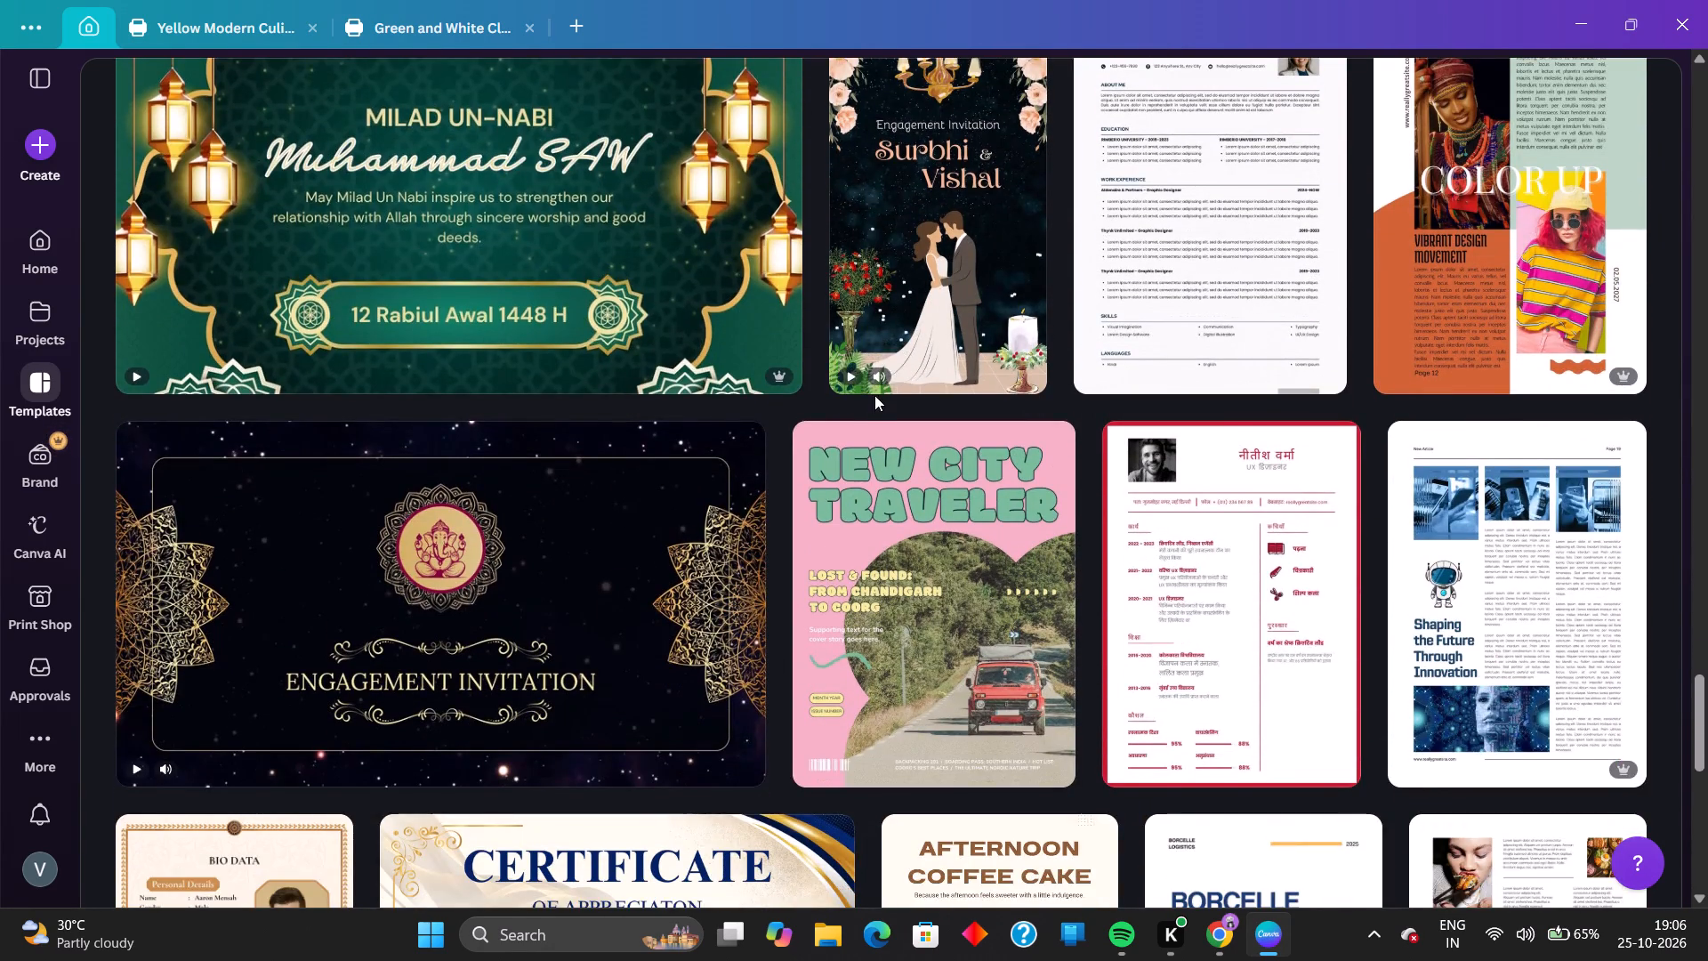
pyautogui.scroll(-5, 874, 395)
pyautogui.scroll(17, 874, 395)
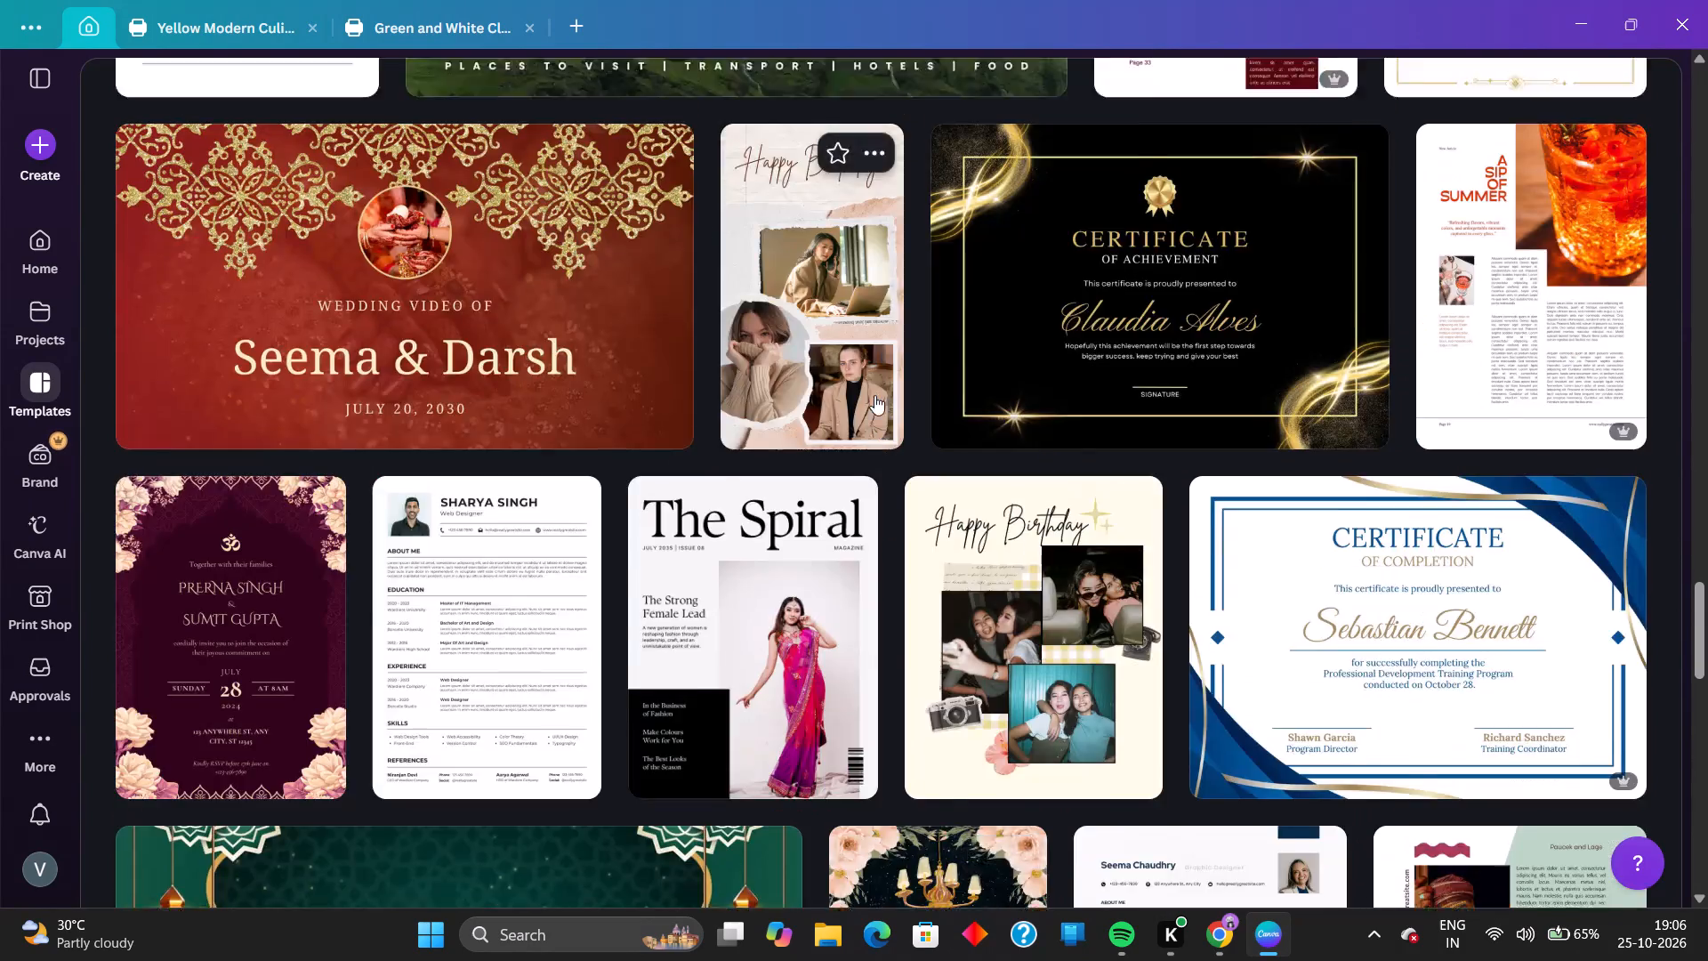
pyautogui.scroll(11, 874, 395)
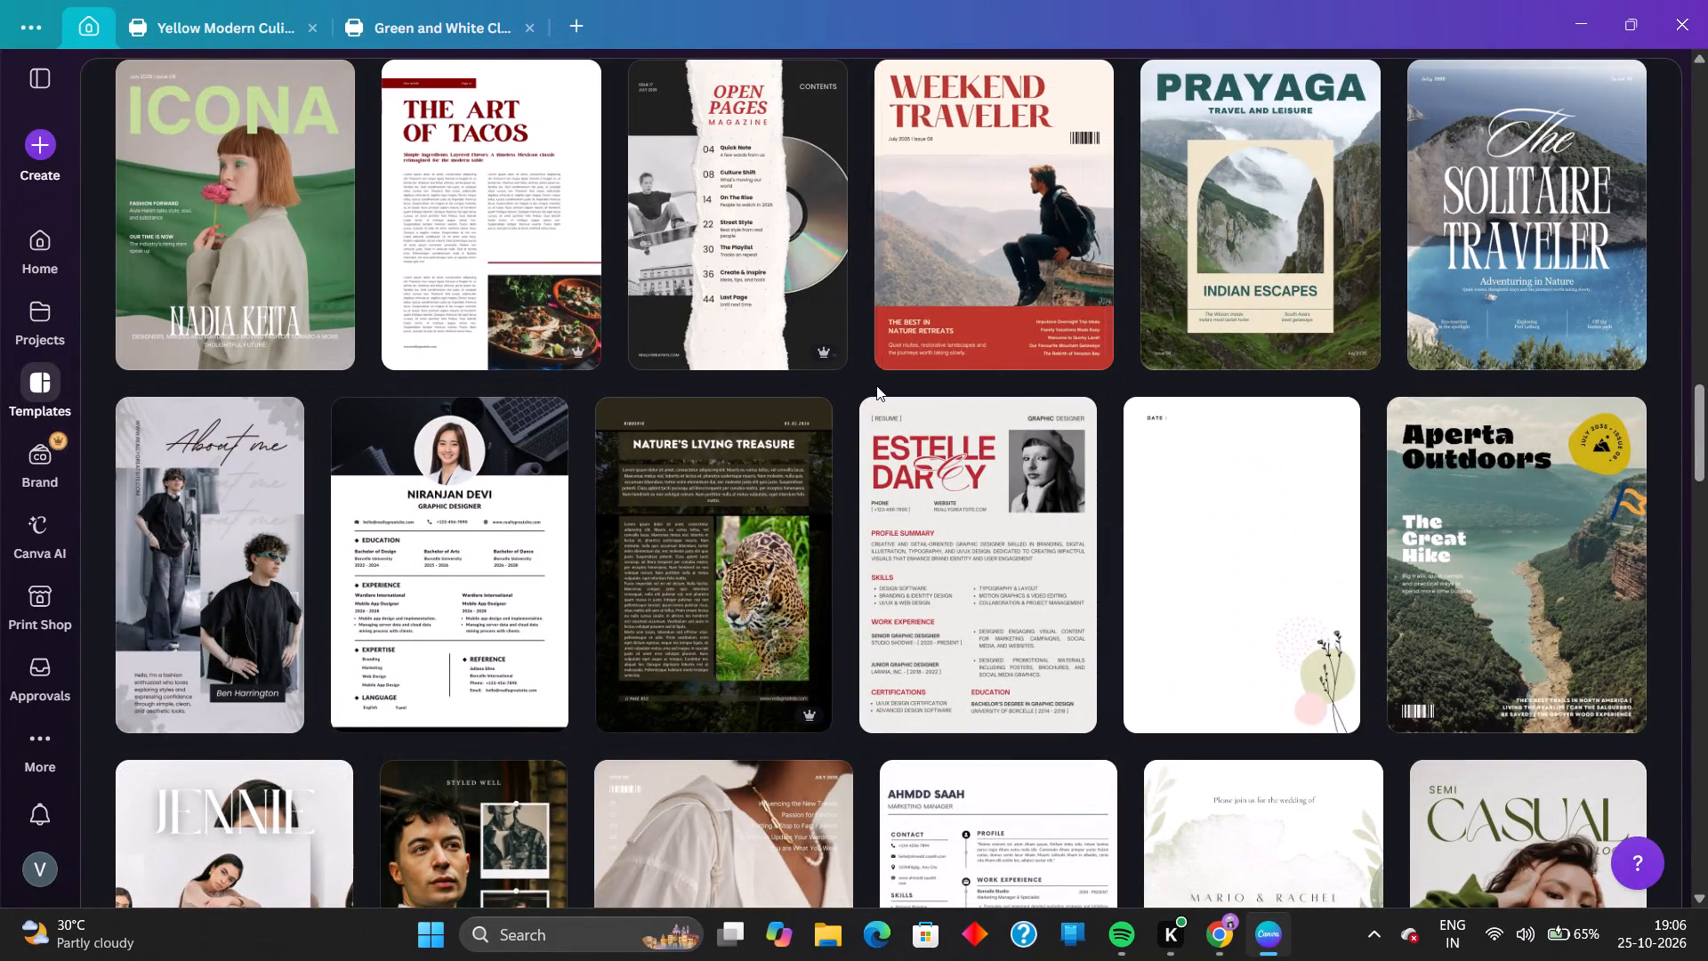
pyautogui.scroll(5, 991, 313)
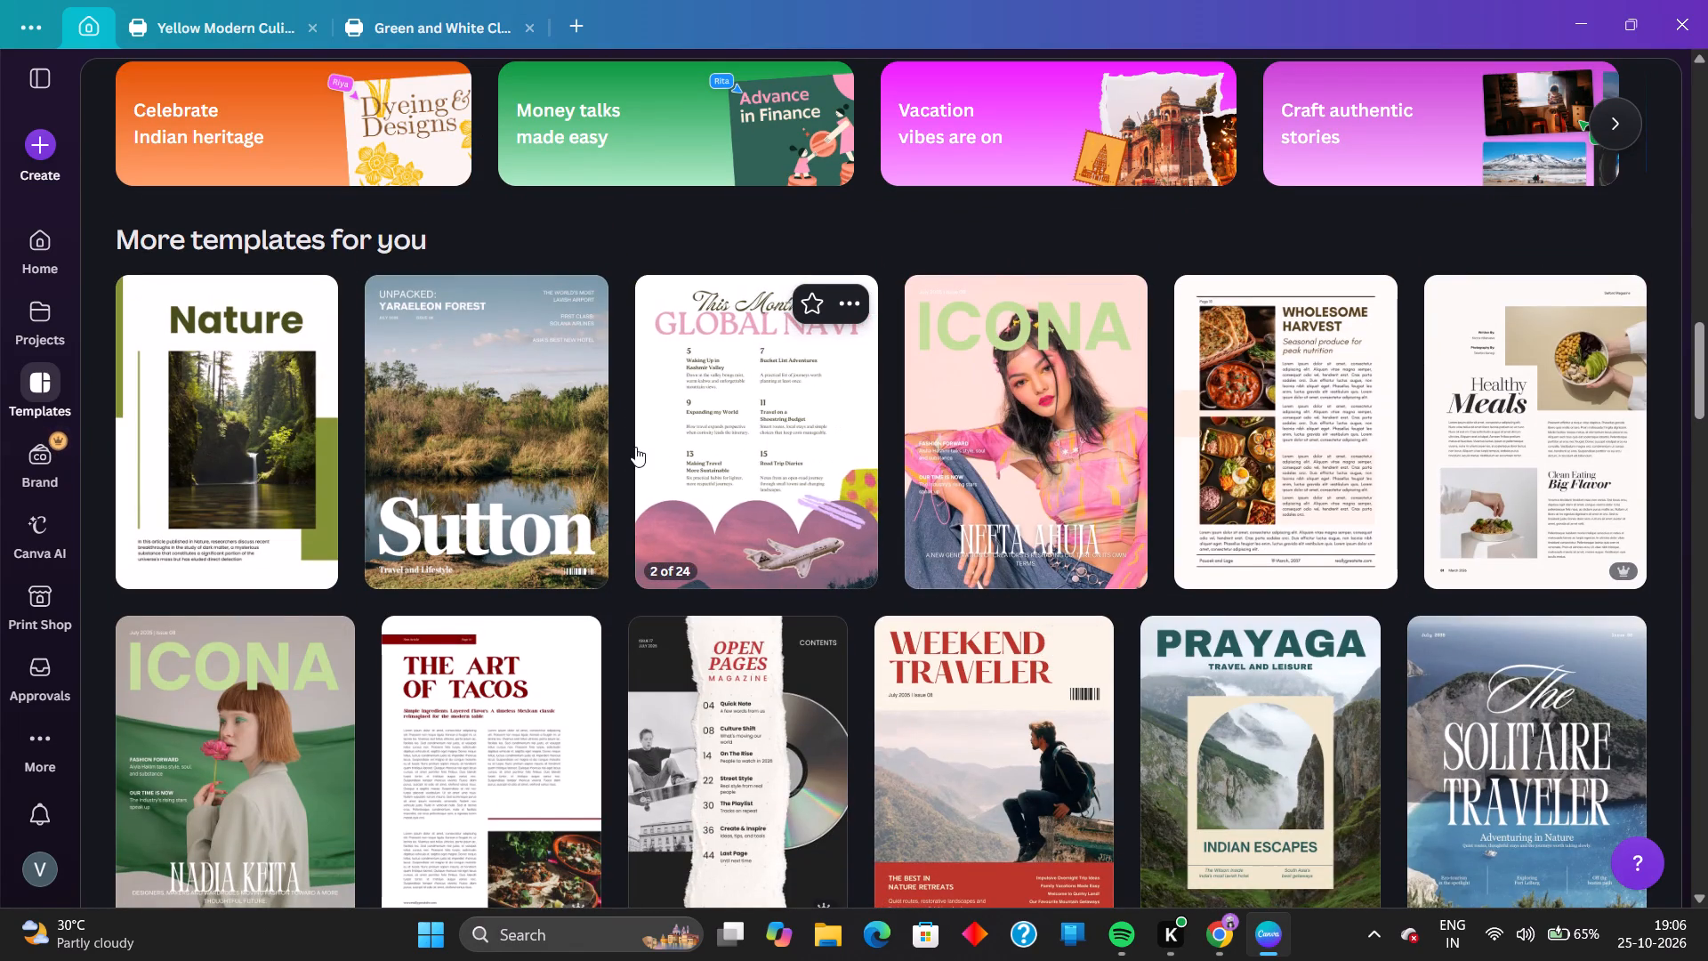
pyautogui.scroll(4, 985, 351)
pyautogui.scroll(-3, 985, 351)
pyautogui.scroll(9, 987, 368)
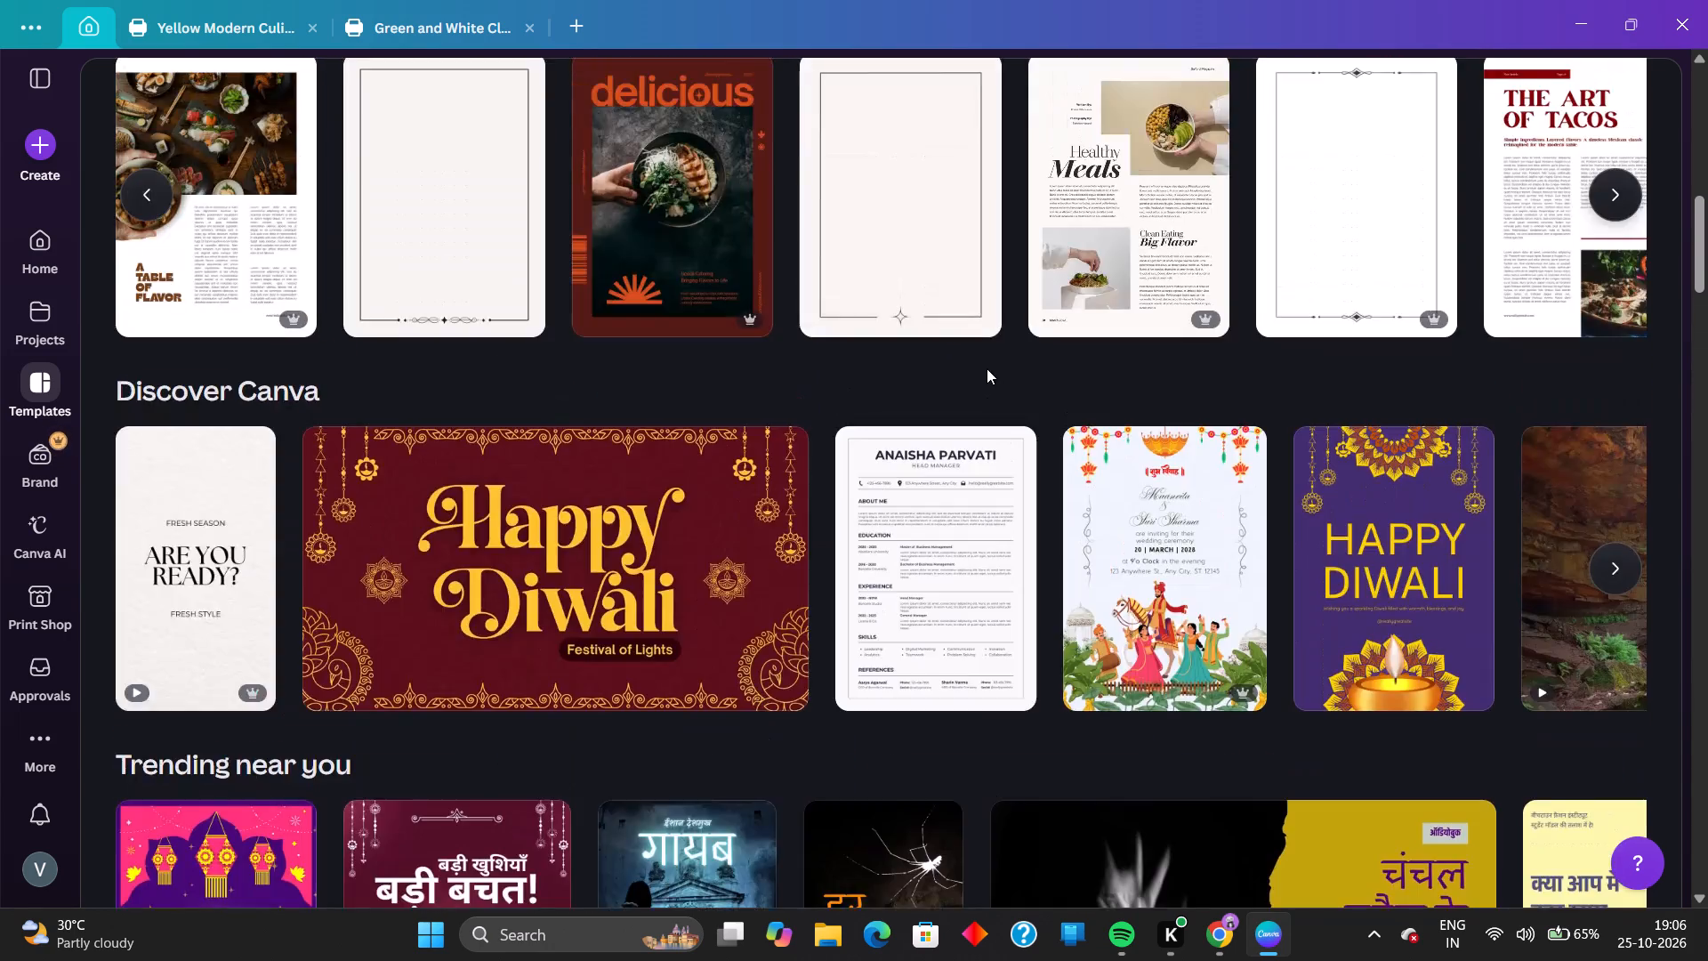
pyautogui.scroll(5, 987, 368)
pyautogui.scroll(11, 881, 527)
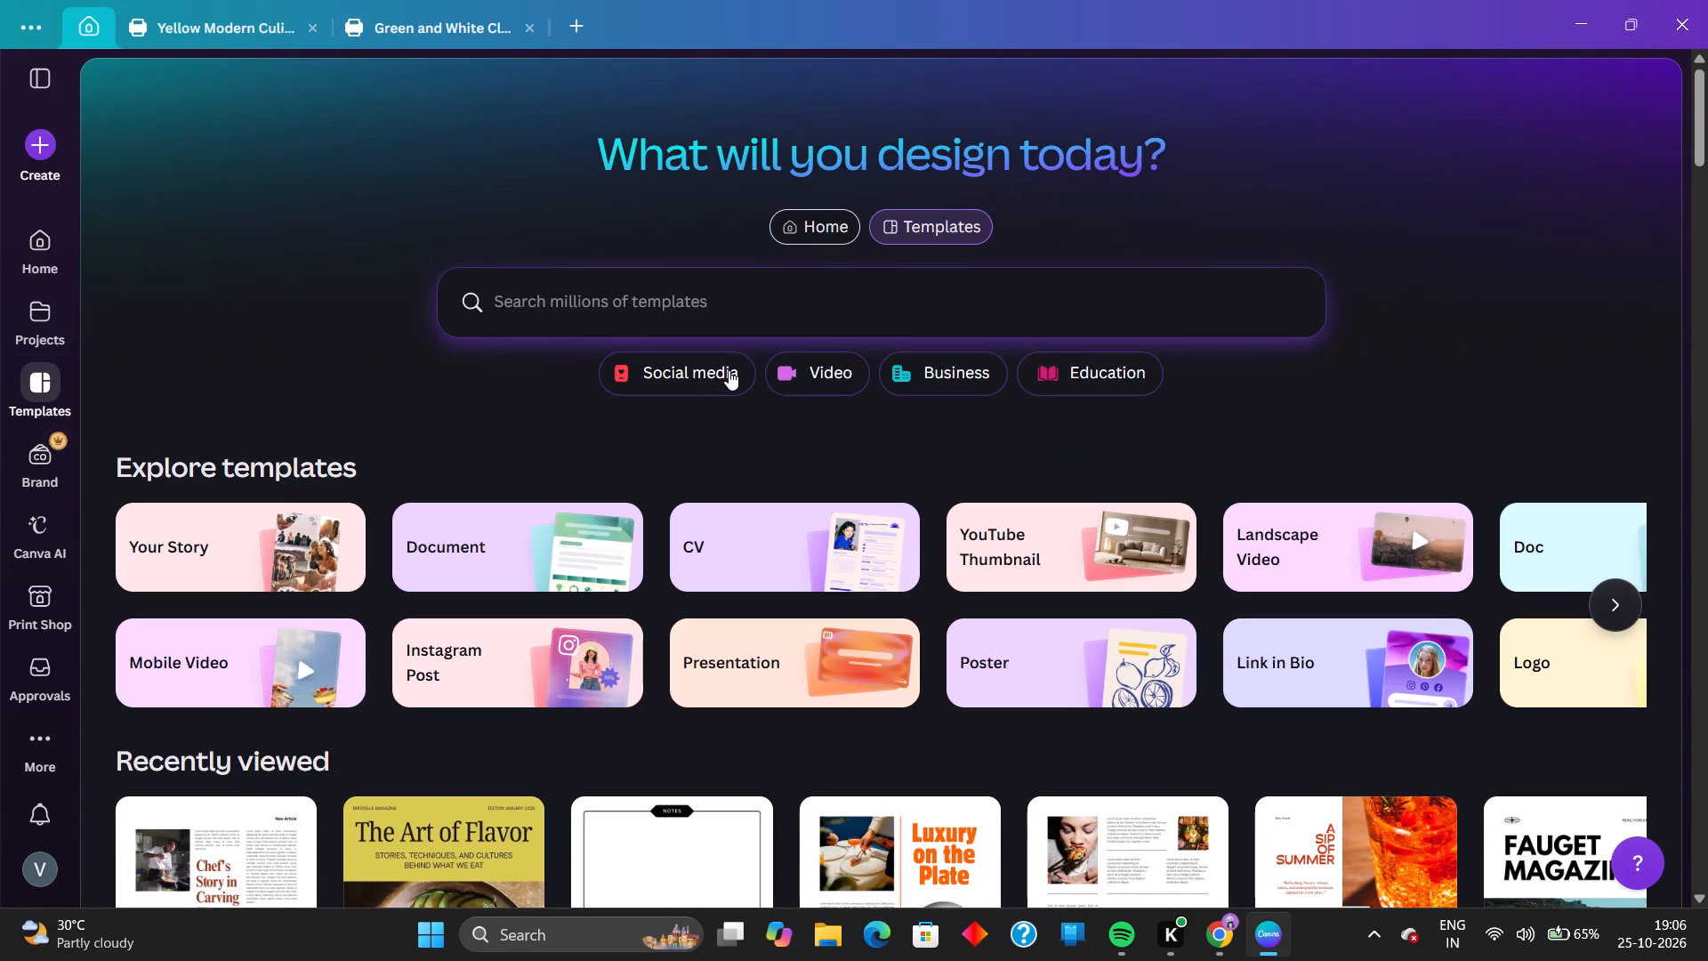
# Search the templates for "food magazine".
pyautogui.click(726, 301)
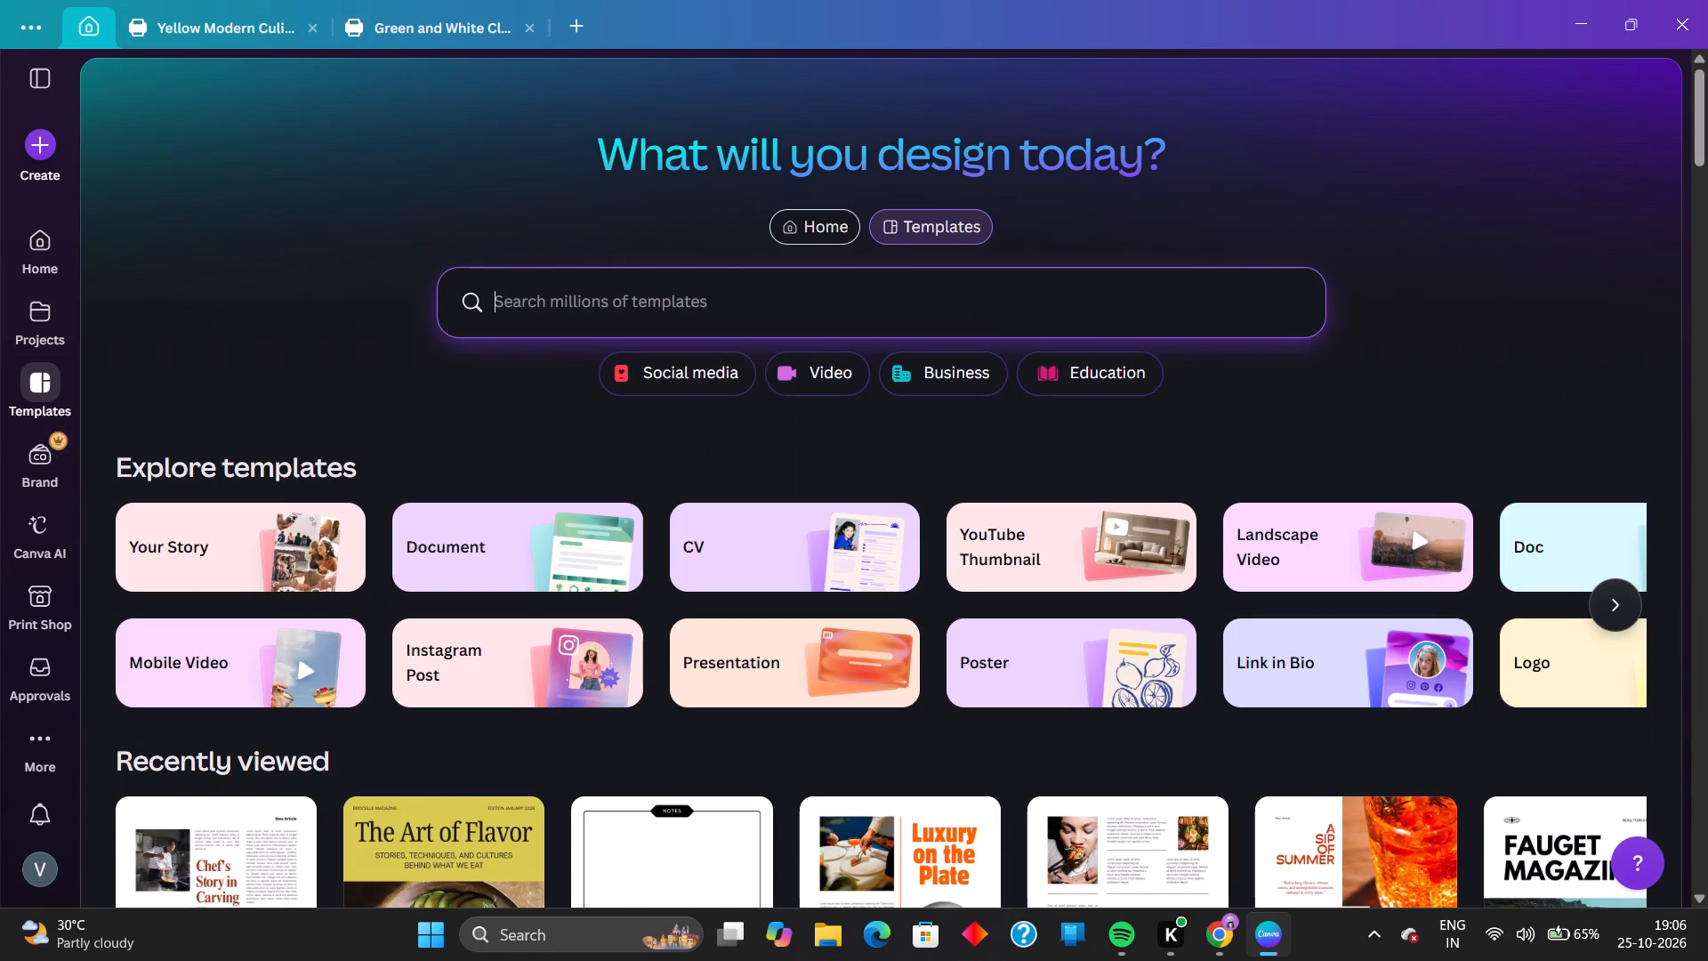
pyautogui.write('food')
pyautogui.press('Return')
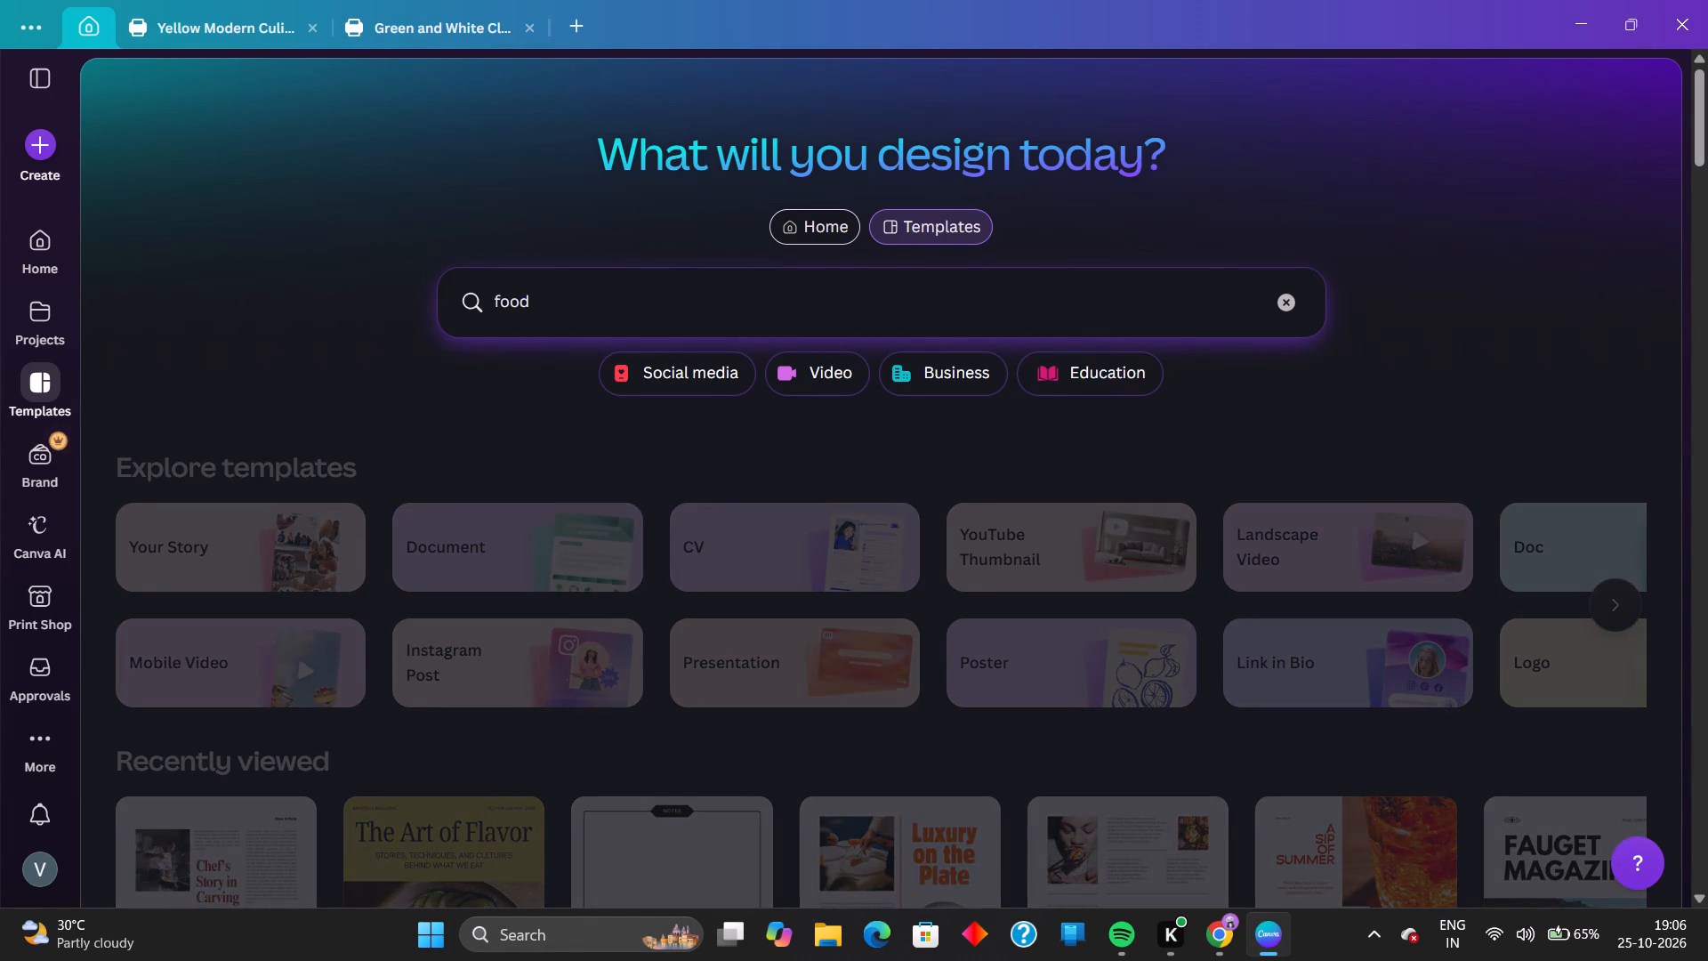
pyautogui.press('space')
pyautogui.scroll(7, 726, 300)
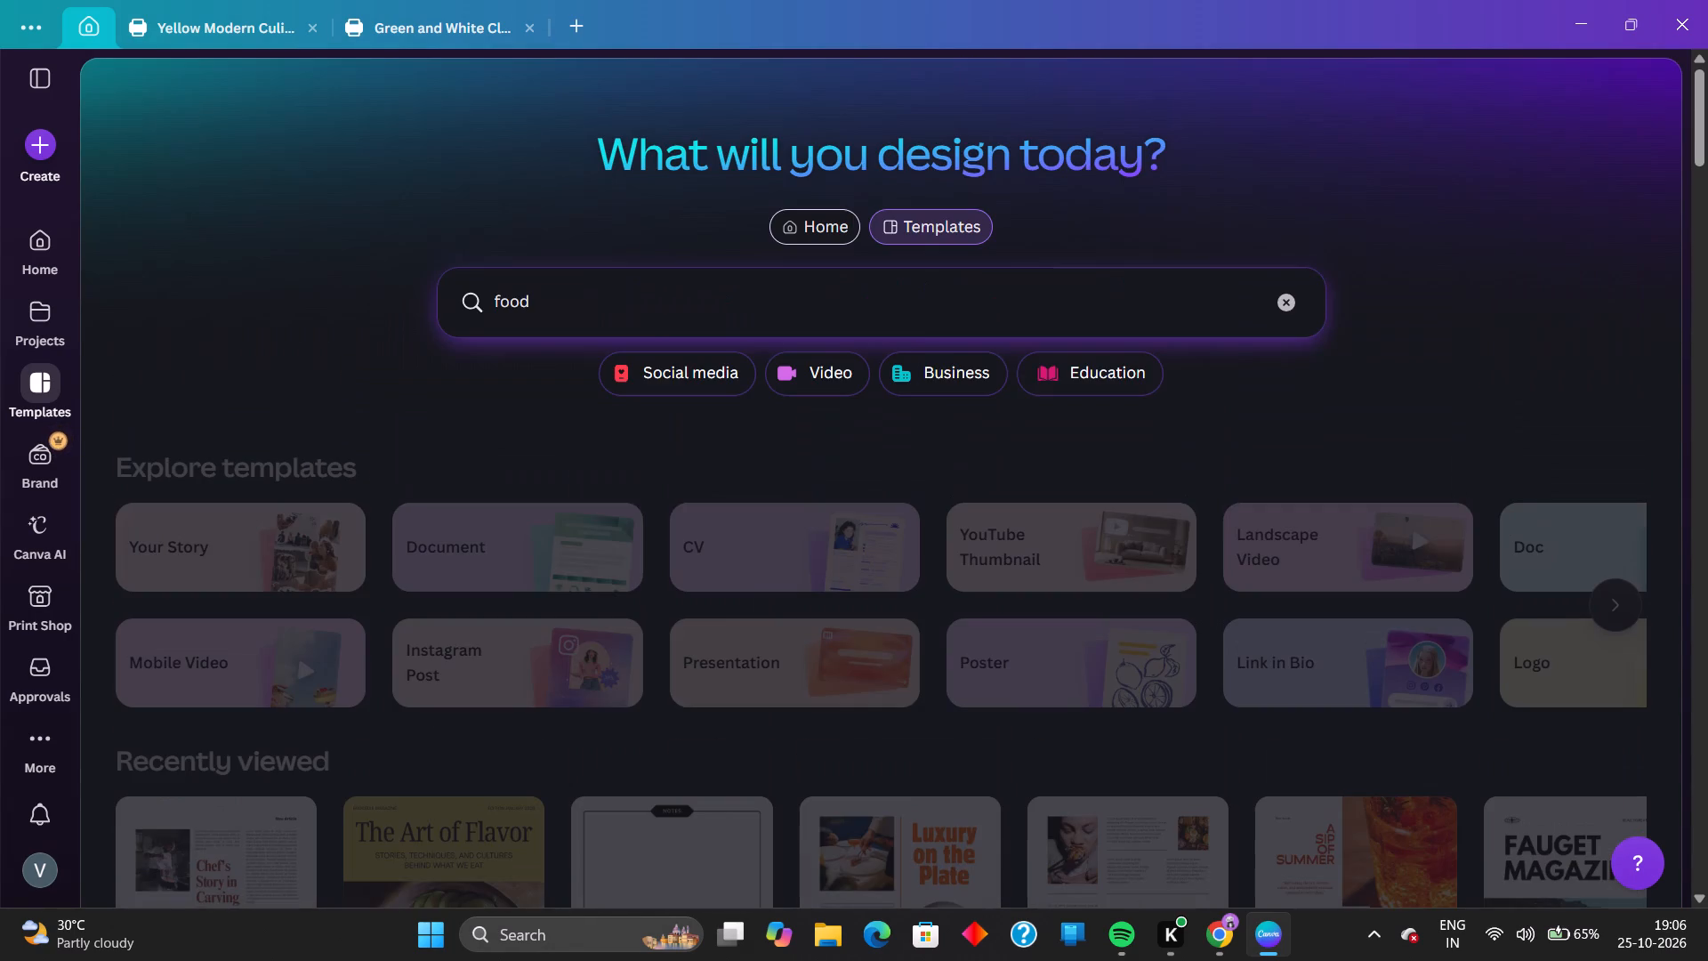
pyautogui.click(660, 299)
pyautogui.press('space')
pyautogui.write('magazine')
pyautogui.press('Return')
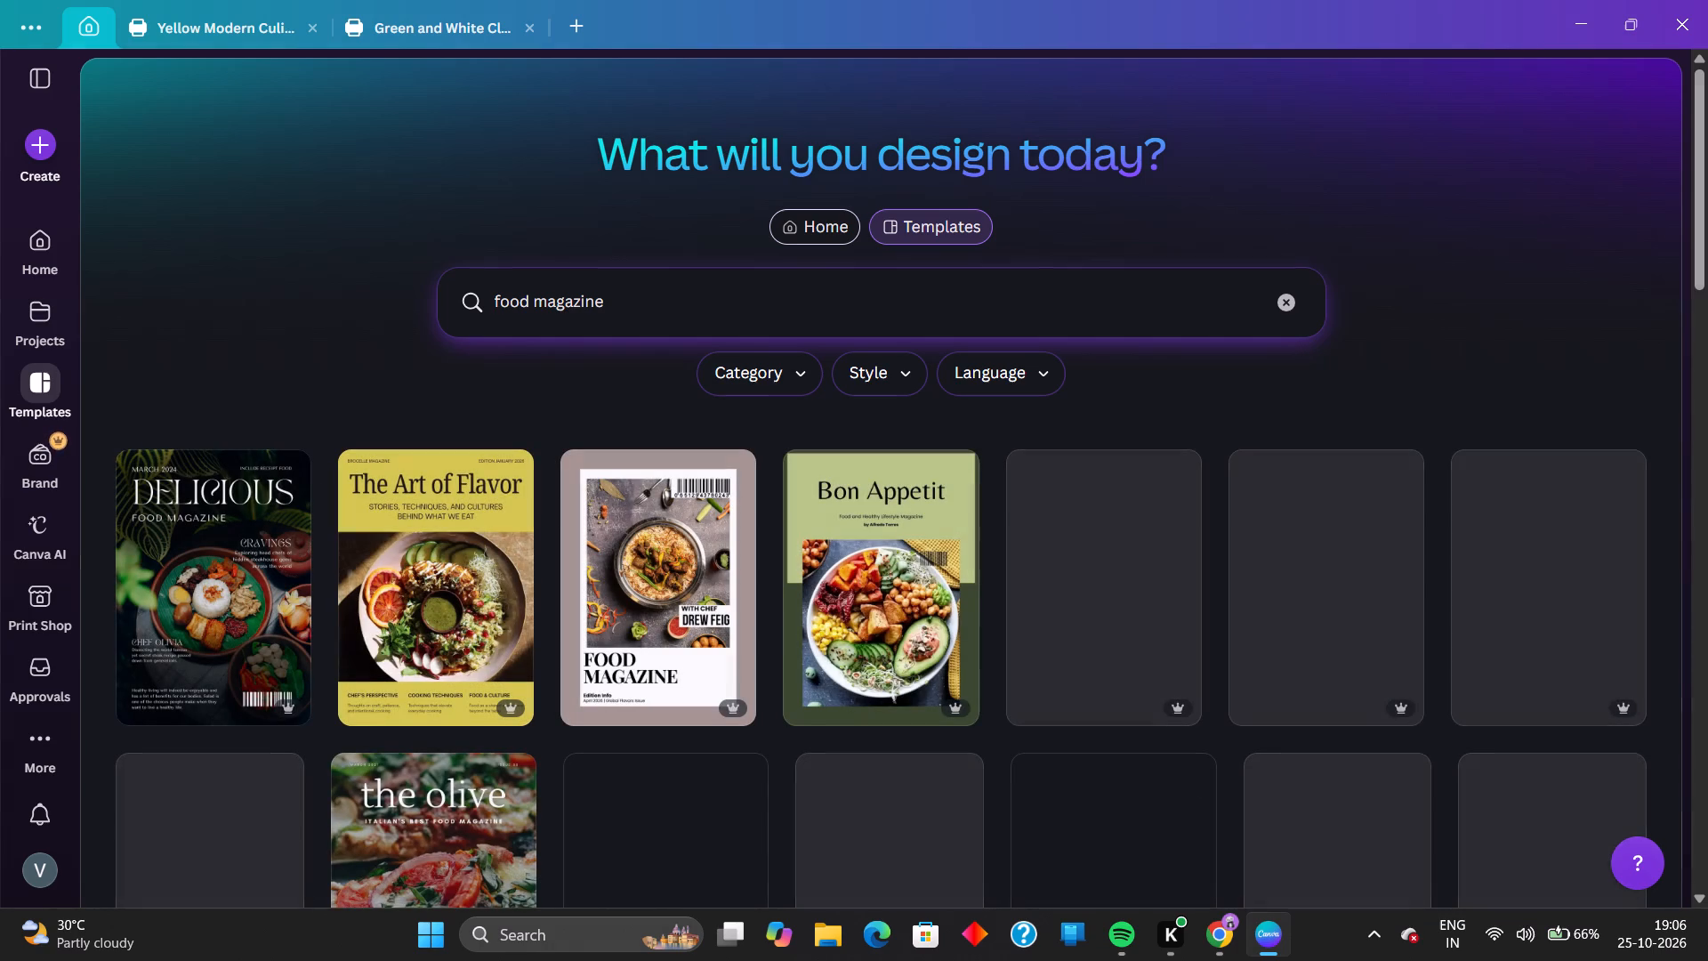
# Browse down through the food magazine template results, examining their inner-page layouts for ones that suit the magazine.
pyautogui.scroll(-1, 667, 552)
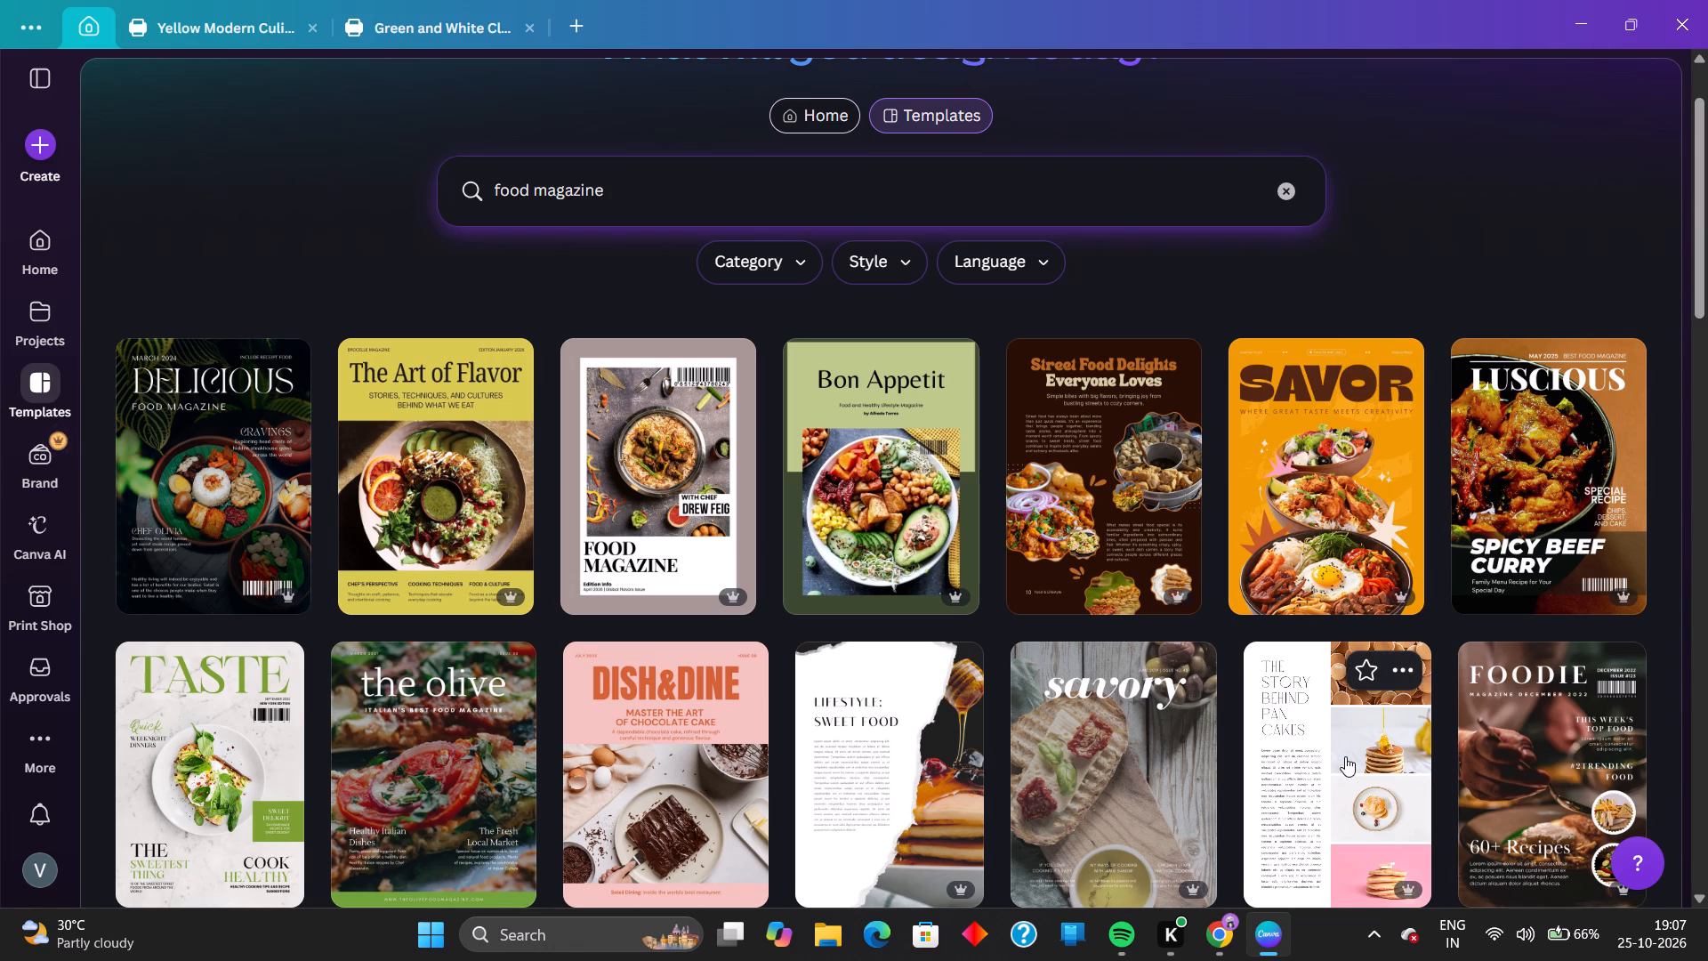
pyautogui.scroll(-4, 1285, 699)
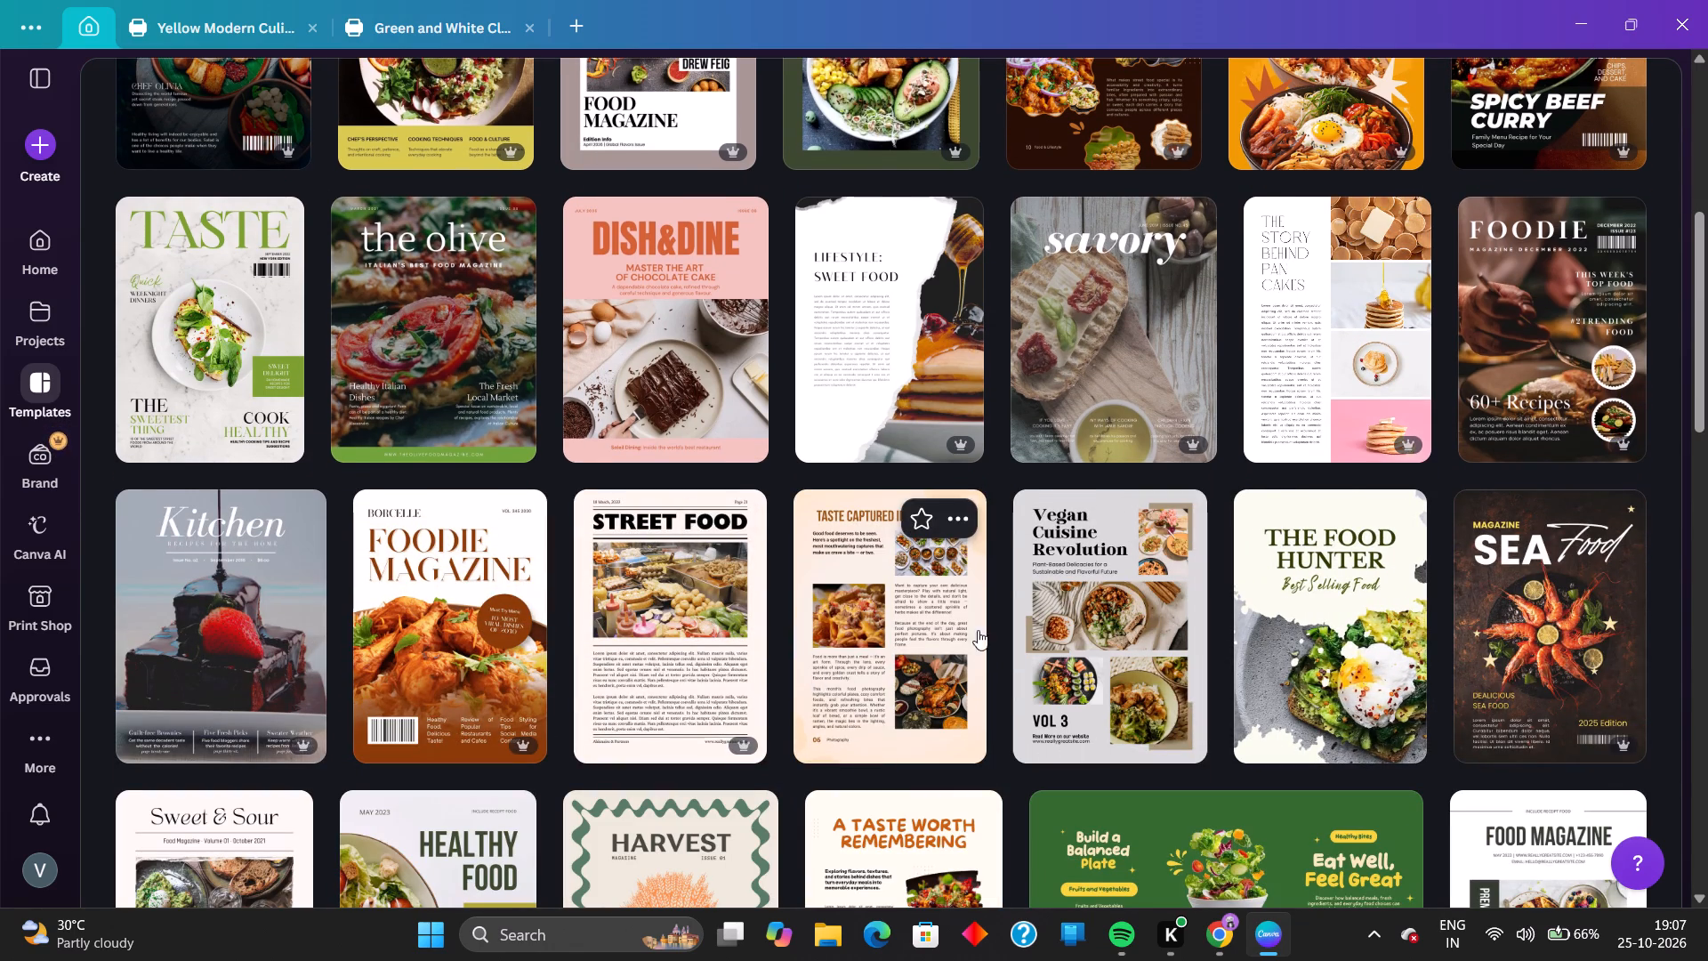
pyautogui.scroll(-2, 1362, 594)
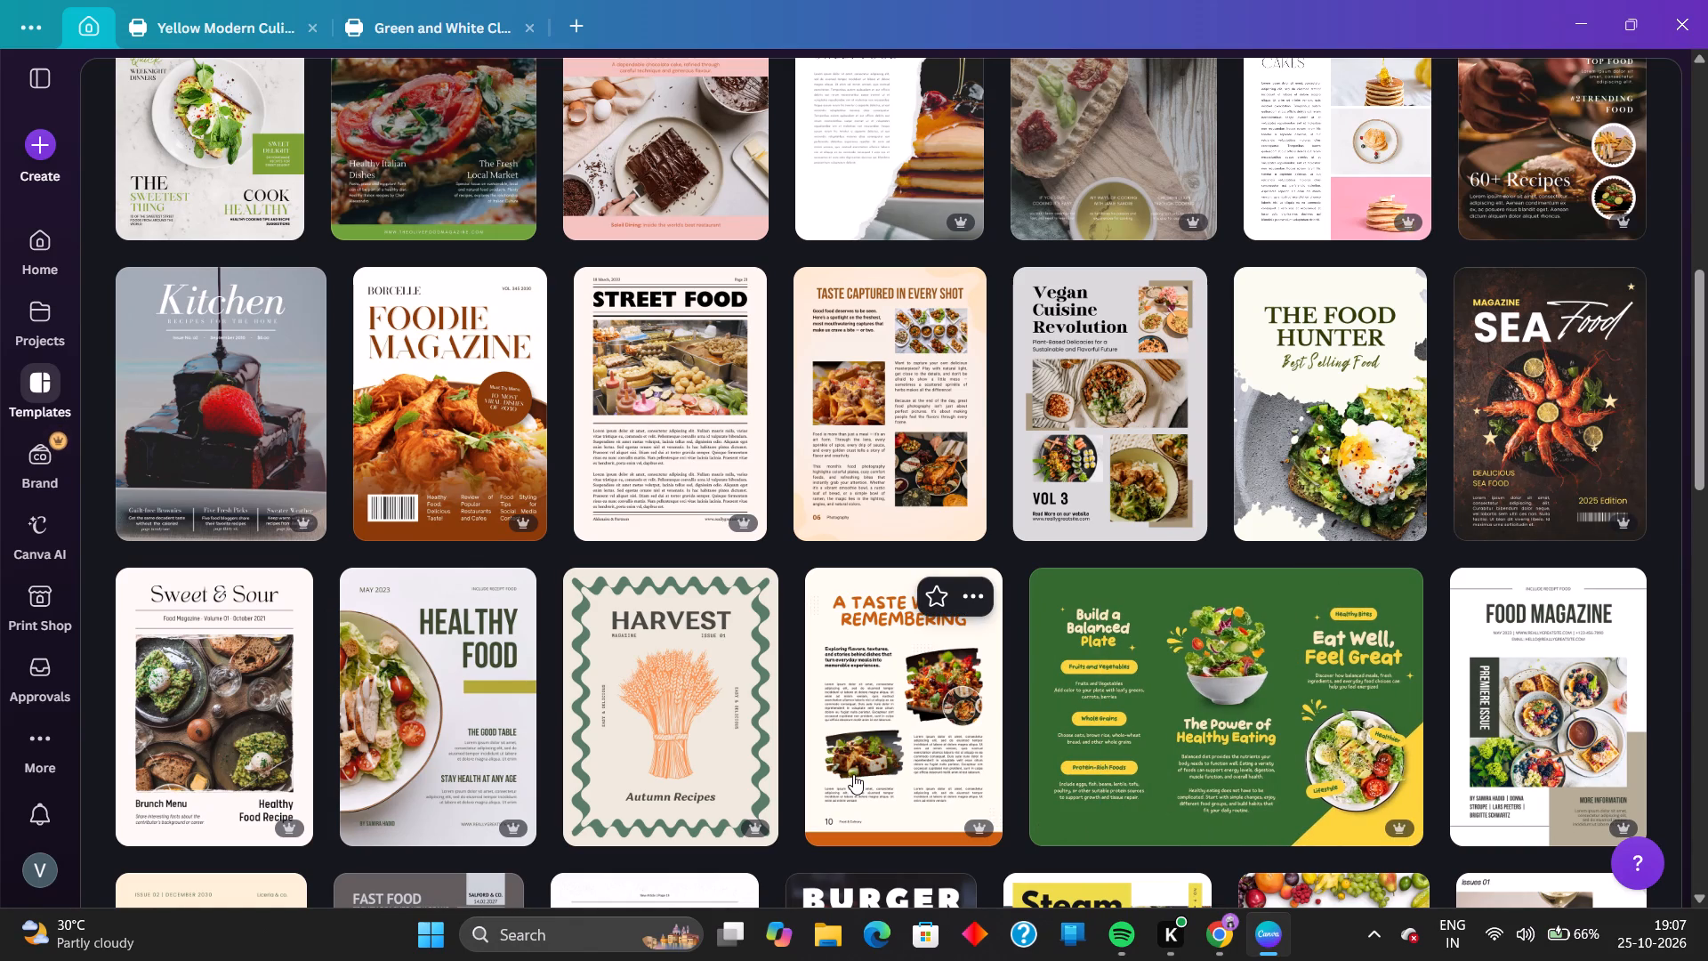
pyautogui.scroll(-3, 905, 680)
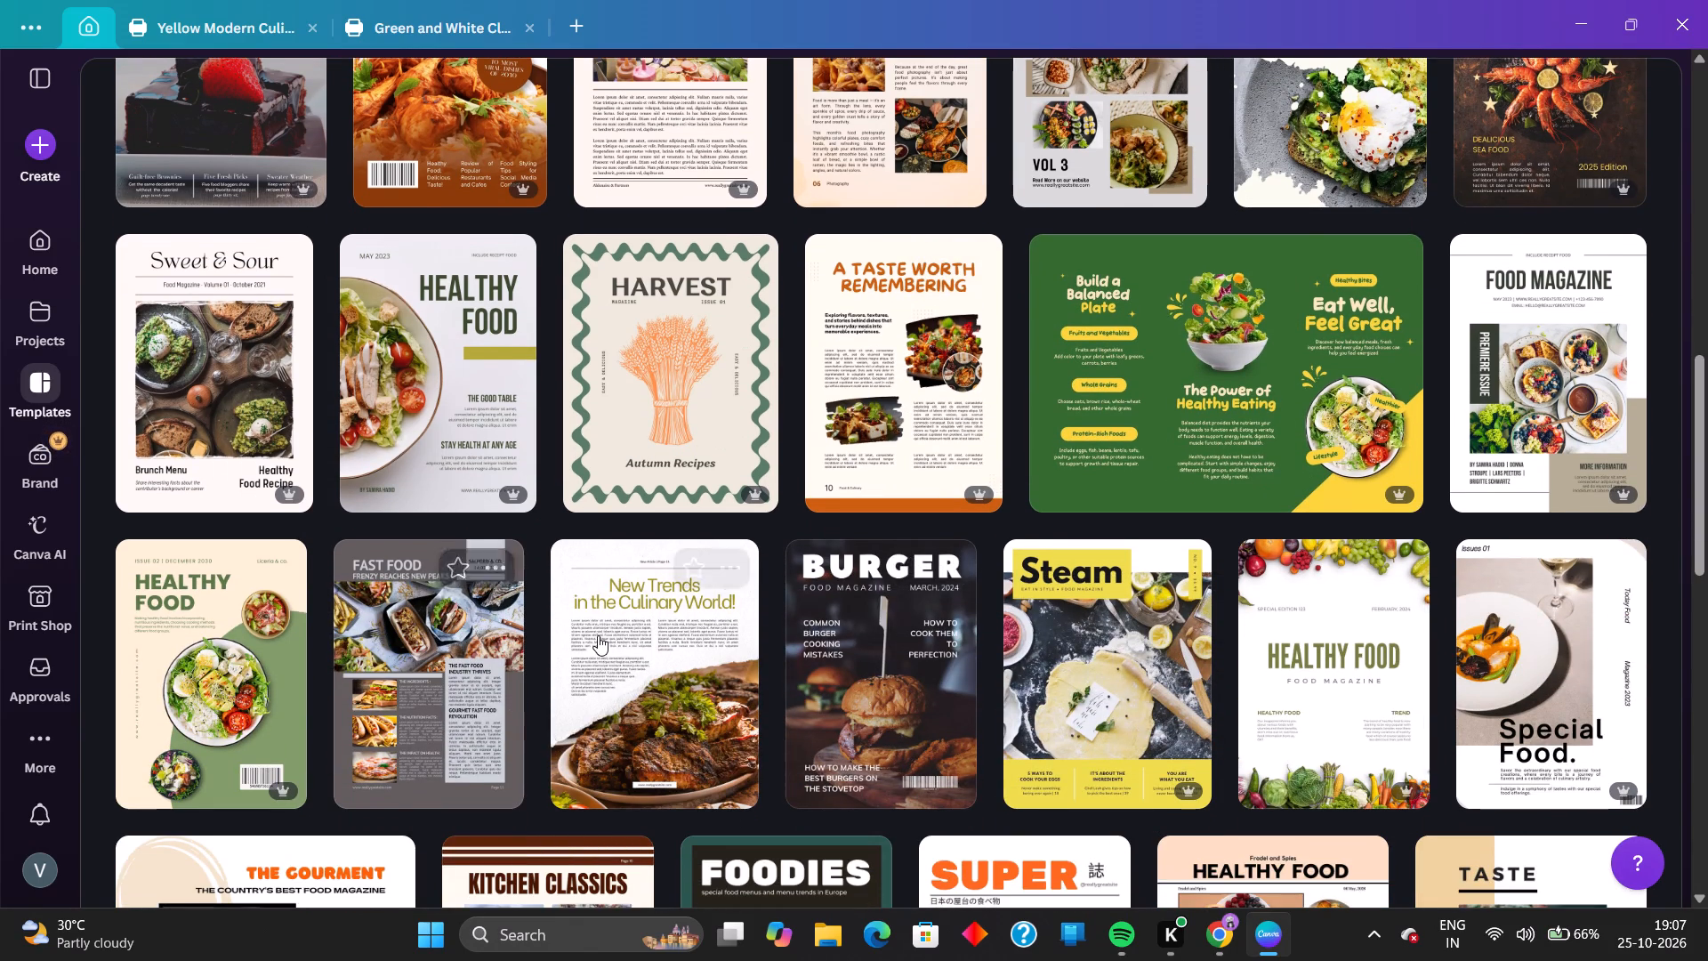
pyautogui.scroll(-3, 597, 634)
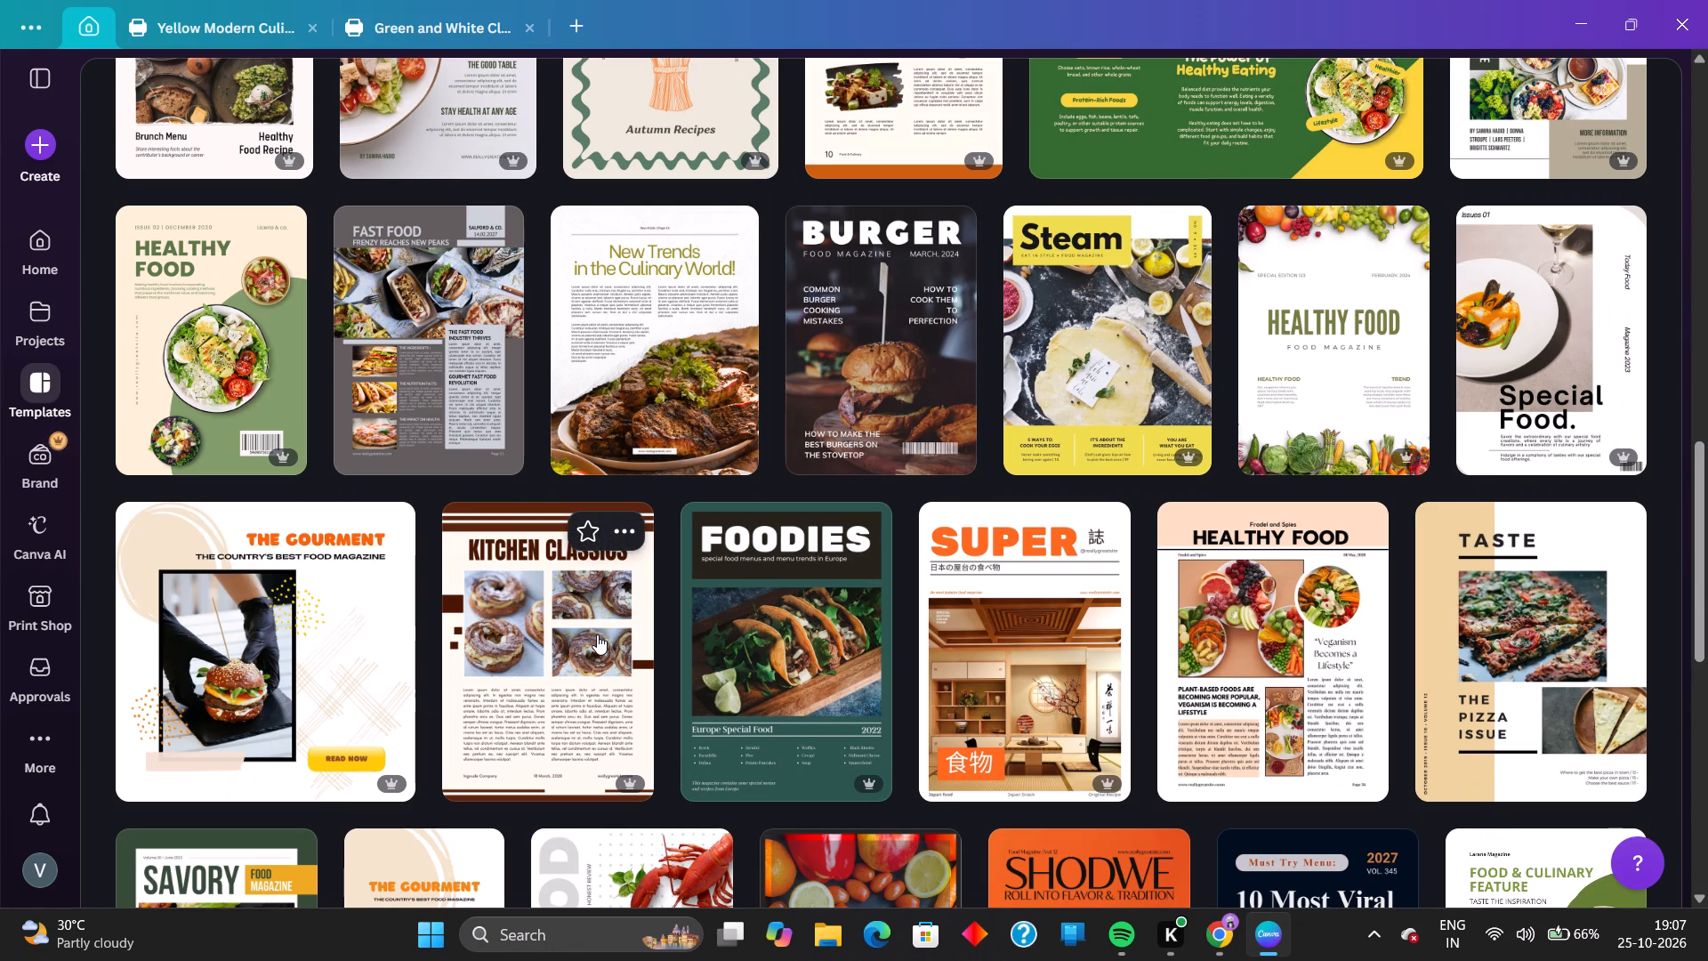
pyautogui.scroll(-3, 597, 634)
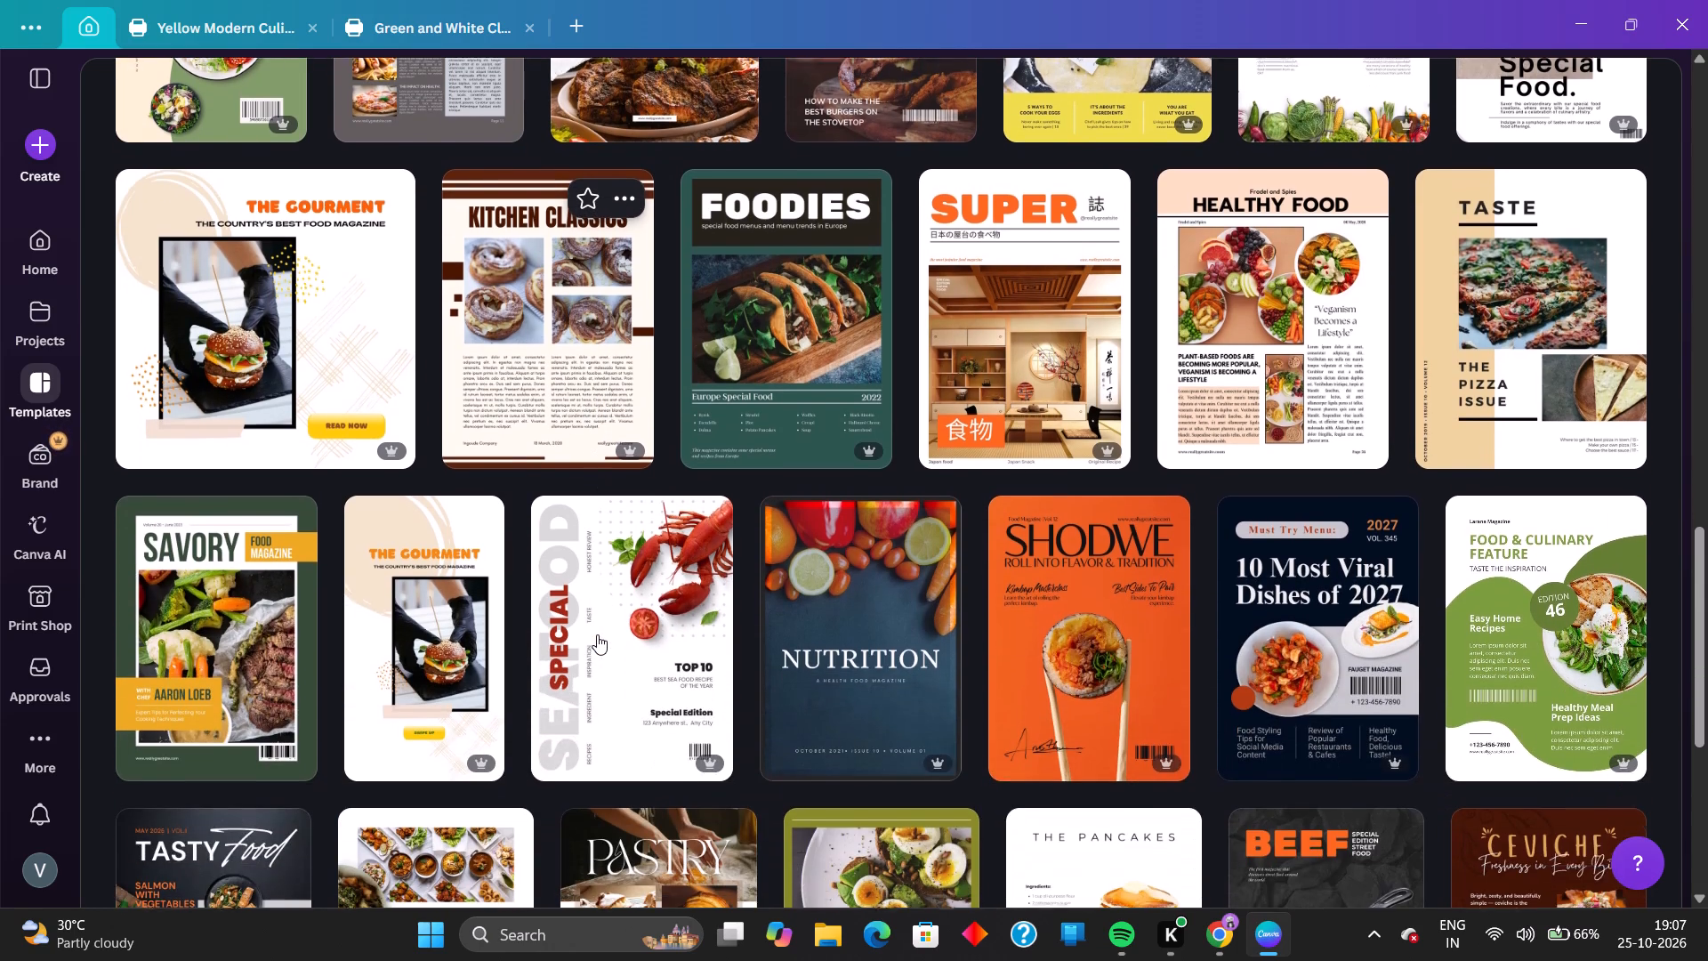
pyautogui.scroll(-3, 597, 634)
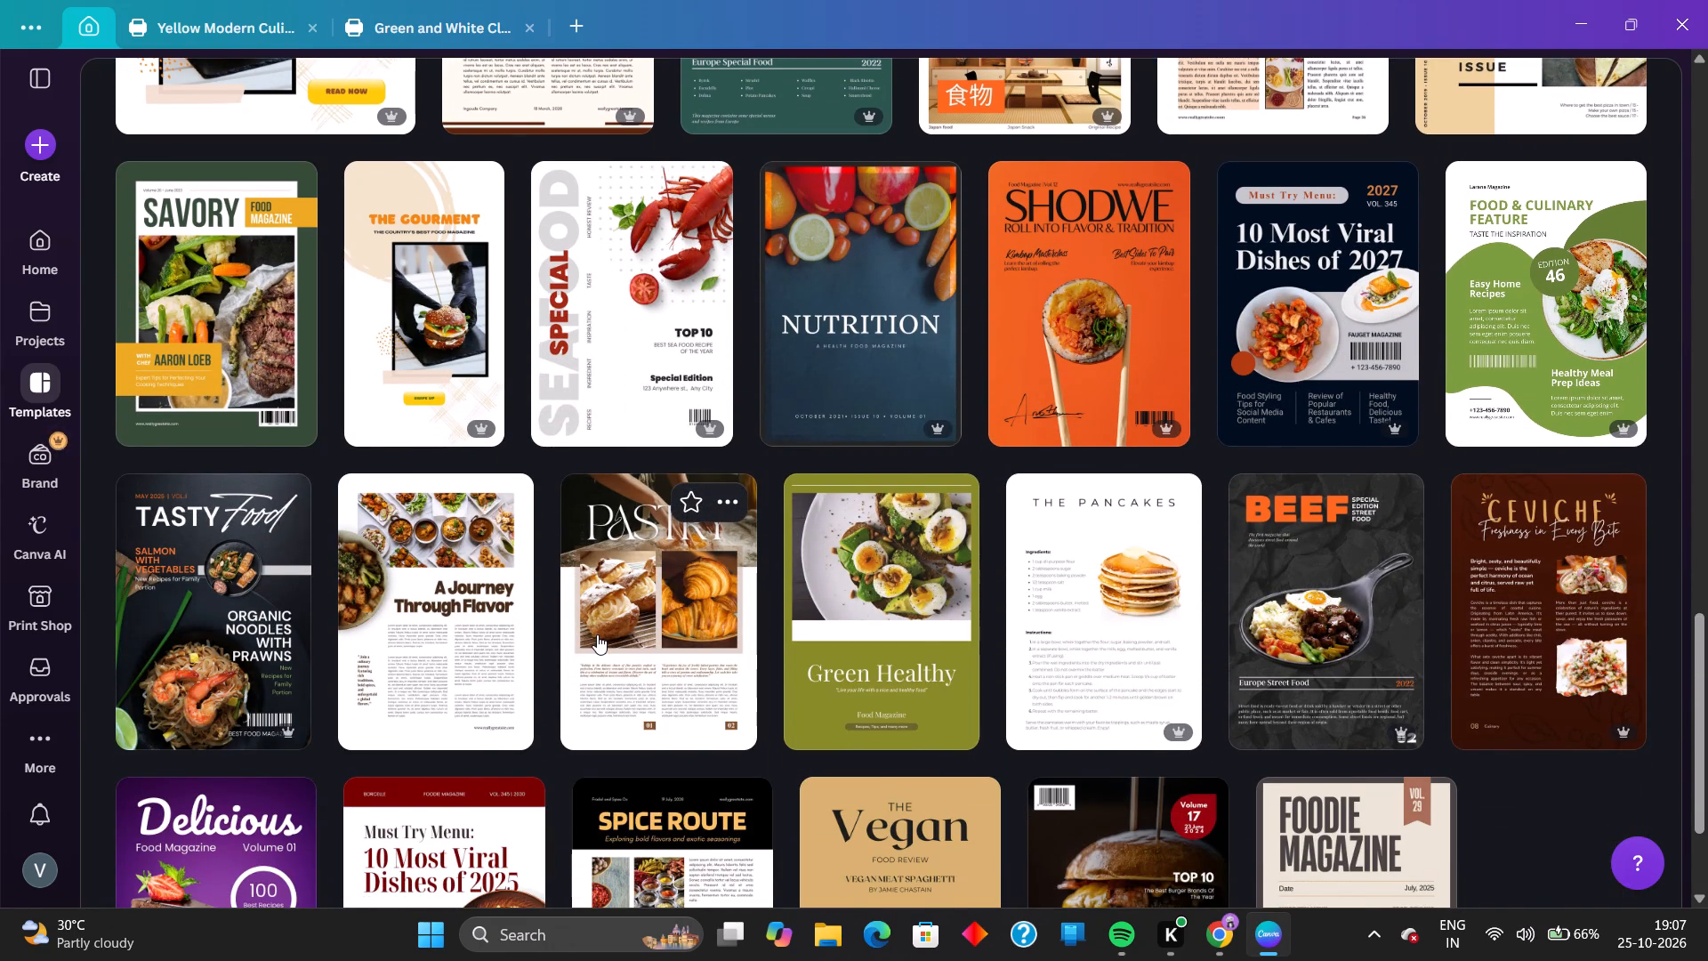
pyautogui.scroll(-3, 597, 634)
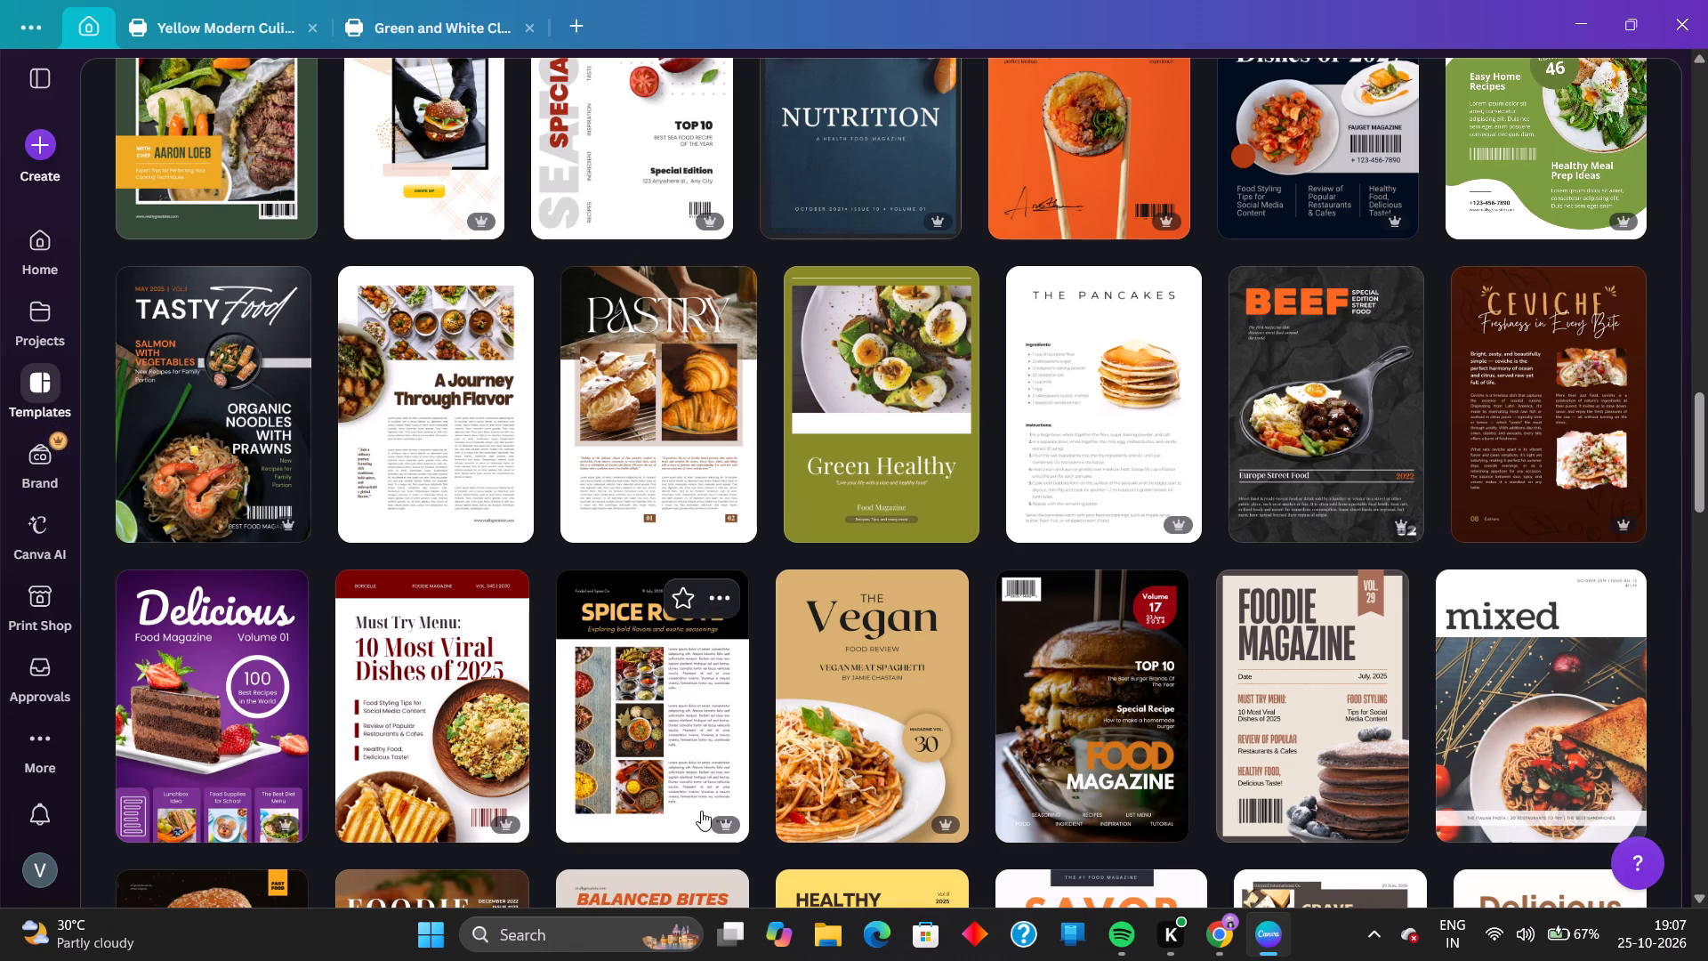
pyautogui.scroll(-4, 701, 811)
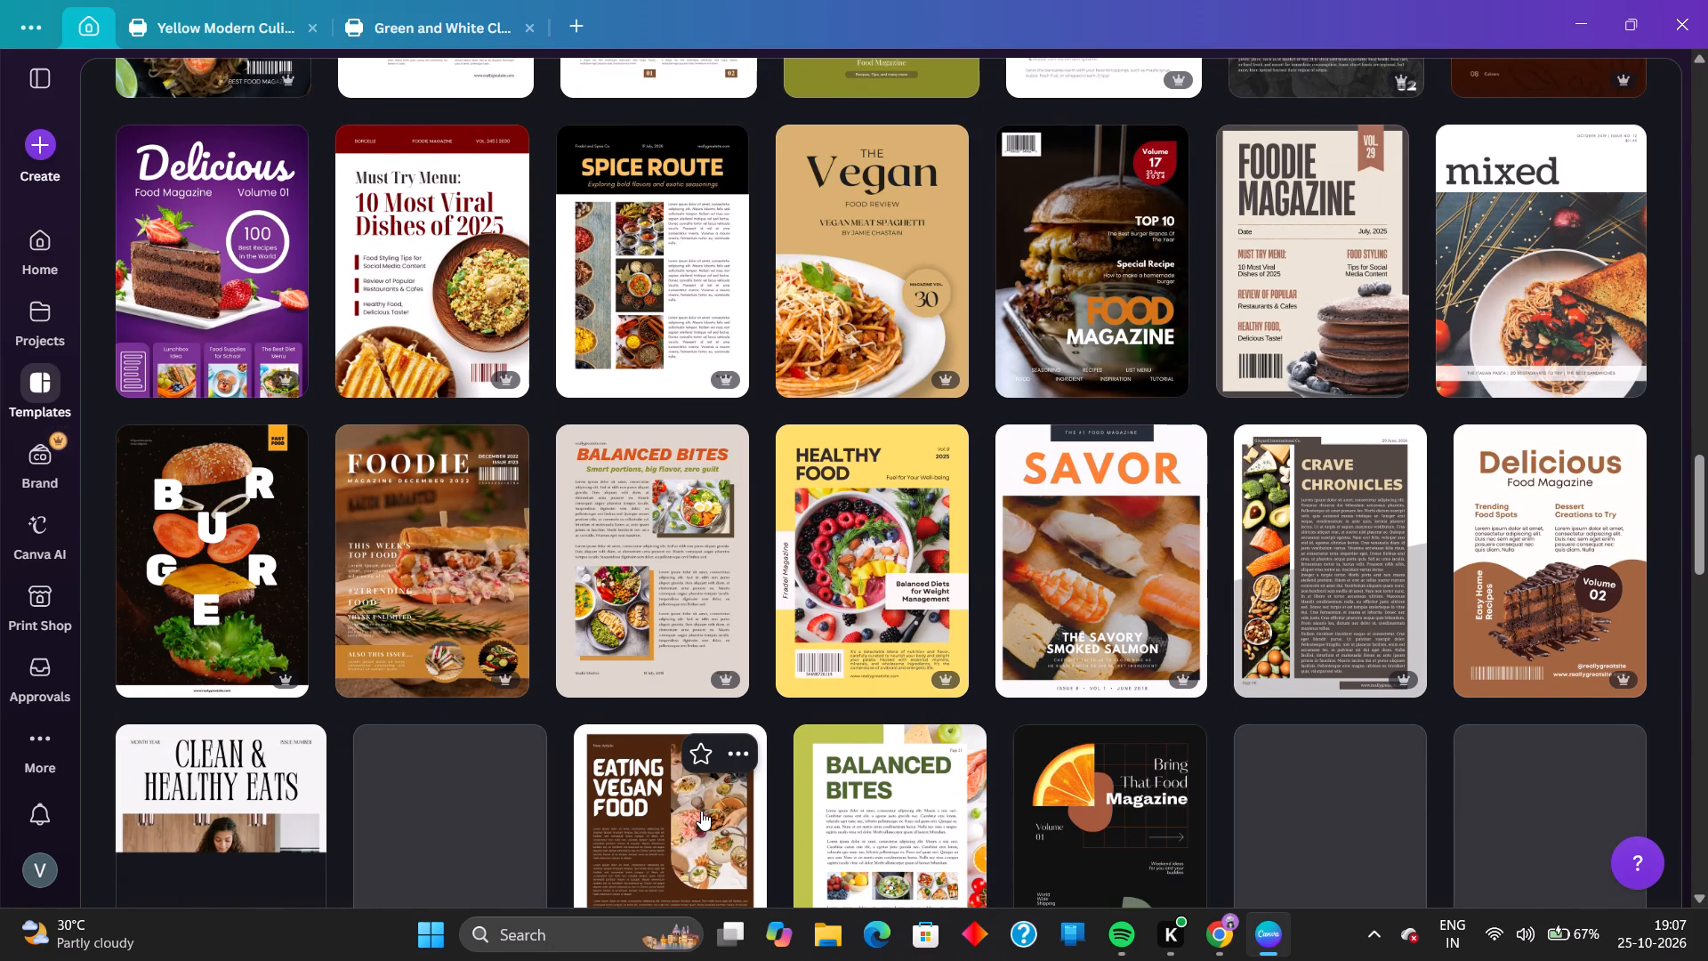
pyautogui.scroll(-2, 701, 811)
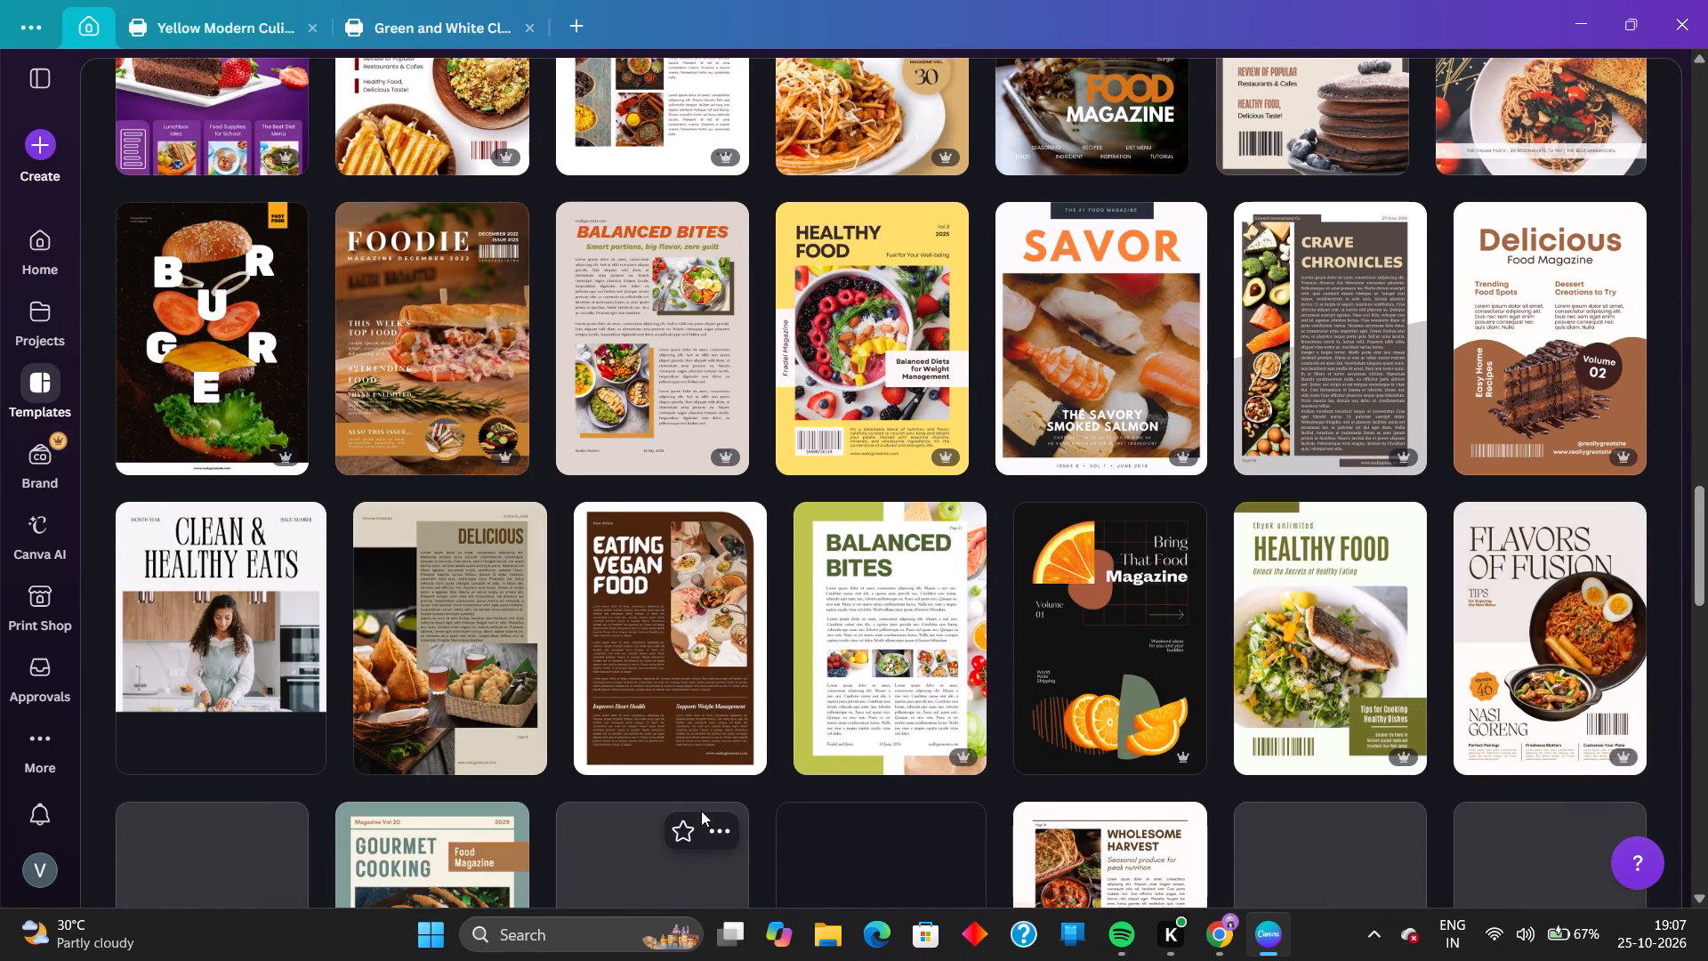
pyautogui.scroll(1, 701, 811)
pyautogui.scroll(-3, 701, 811)
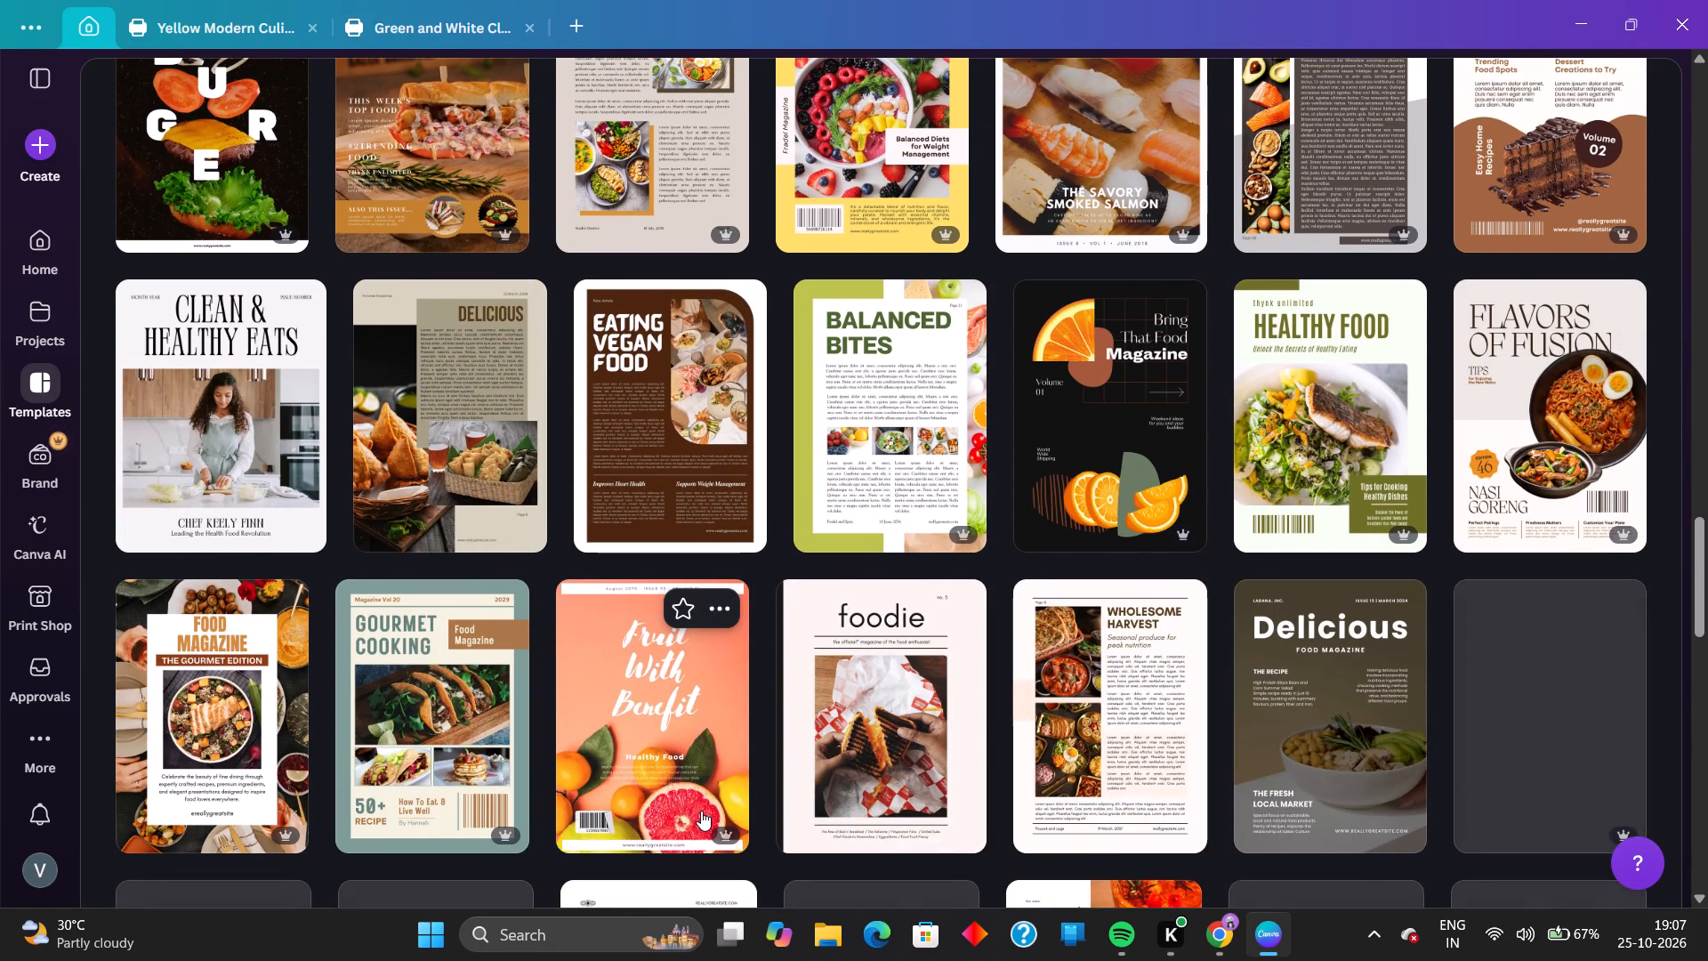
pyautogui.scroll(-3, 701, 811)
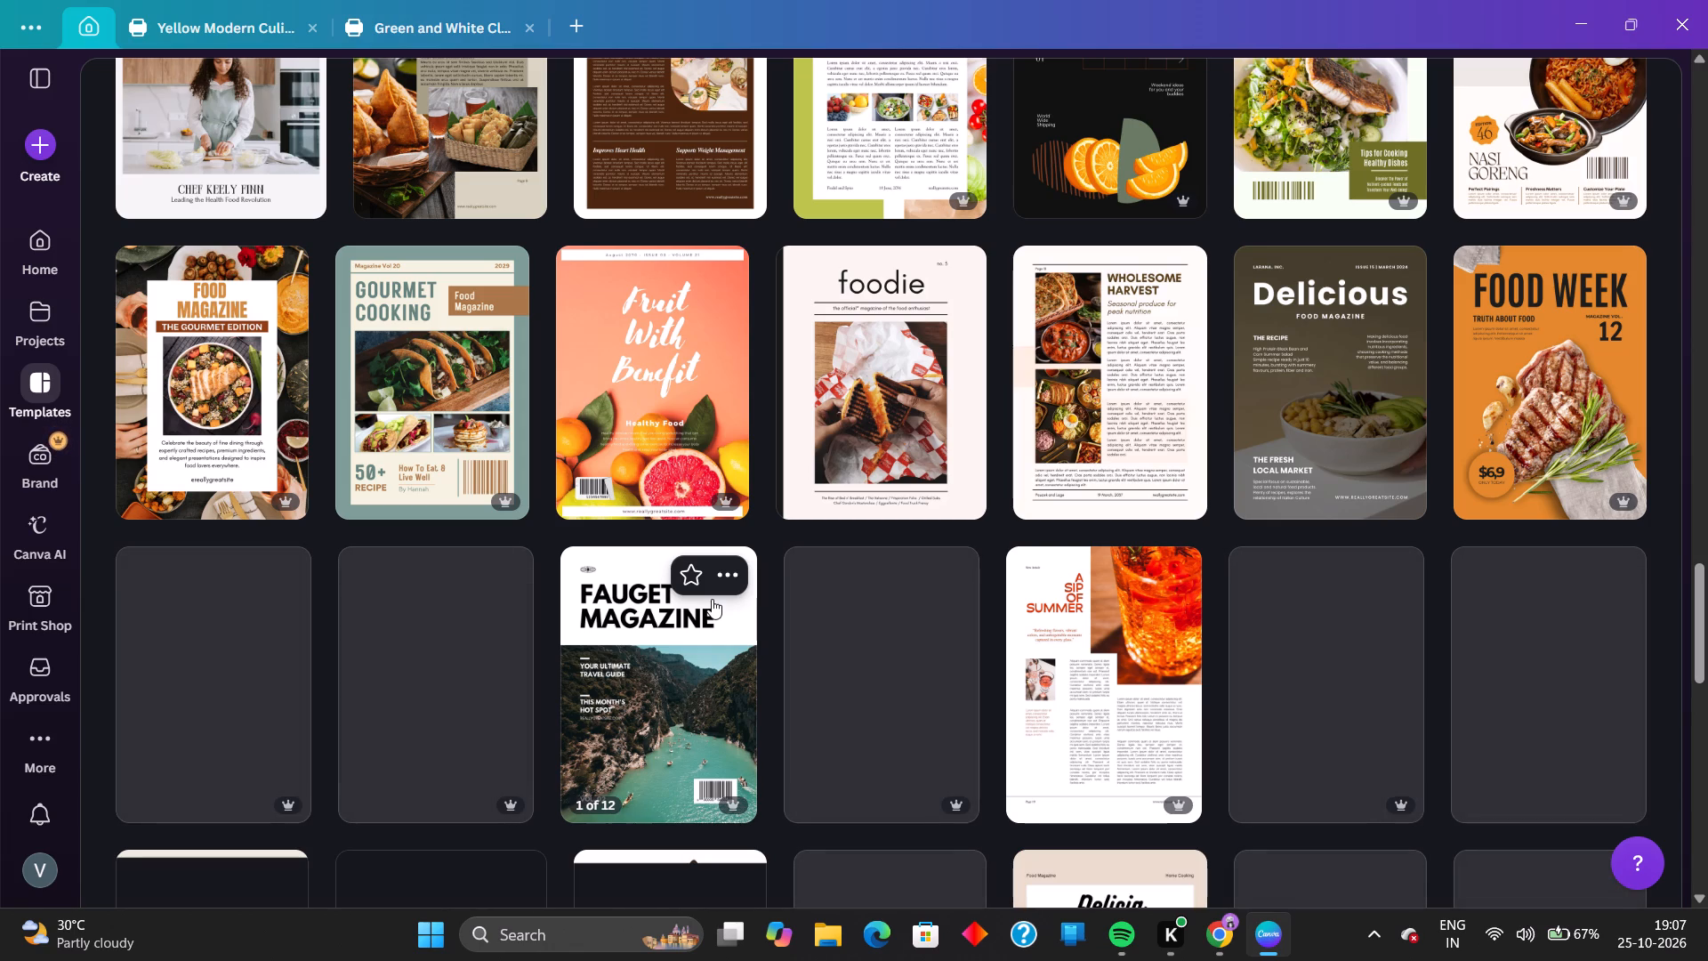
pyautogui.scroll(-7, 543, 157)
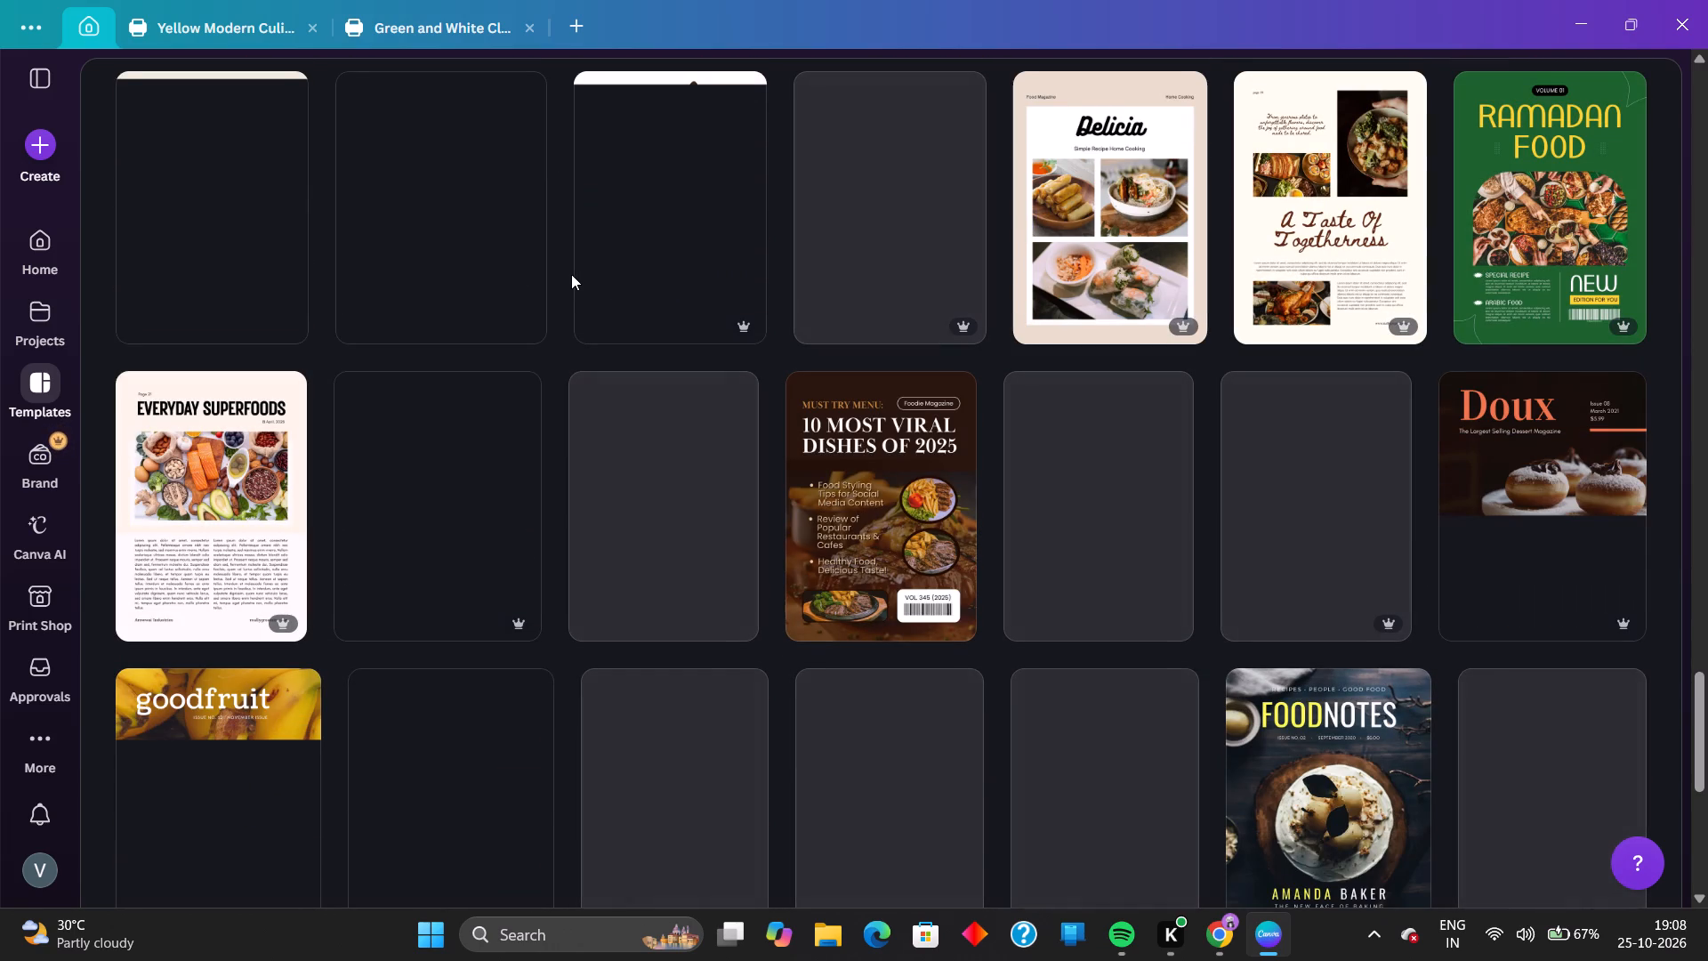
# Go back over the food magazine results up to the first rows, comparing the article-page layouts again.
pyautogui.scroll(1, 656, 257)
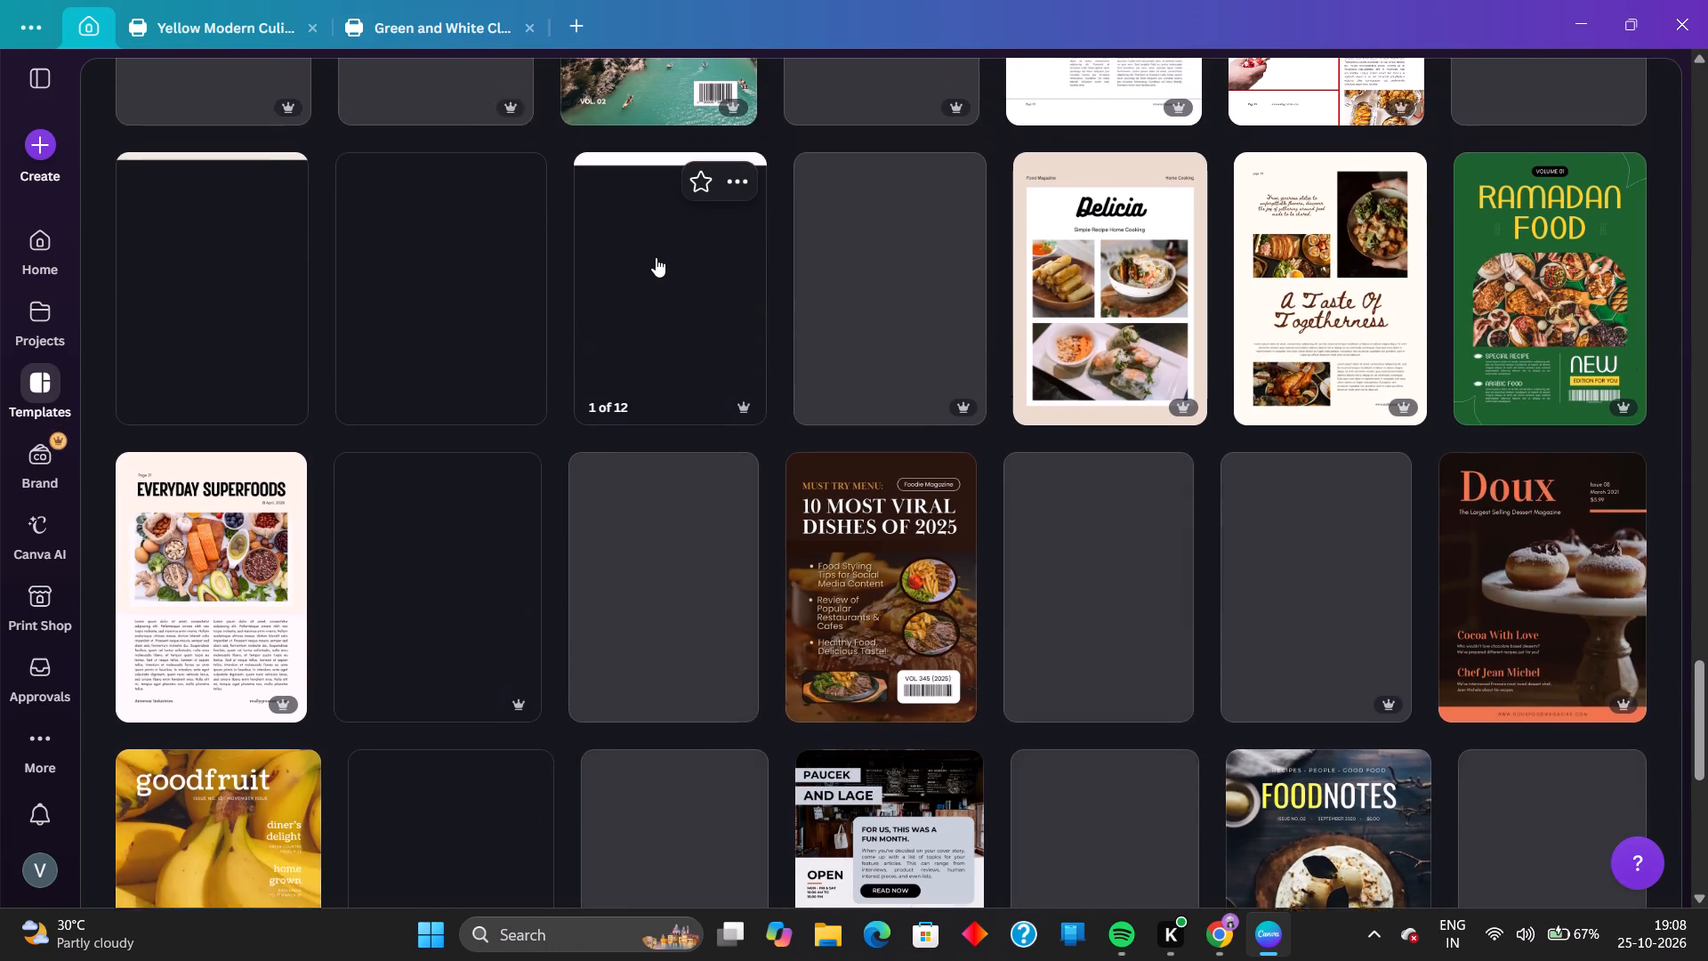
pyautogui.scroll(2, 656, 257)
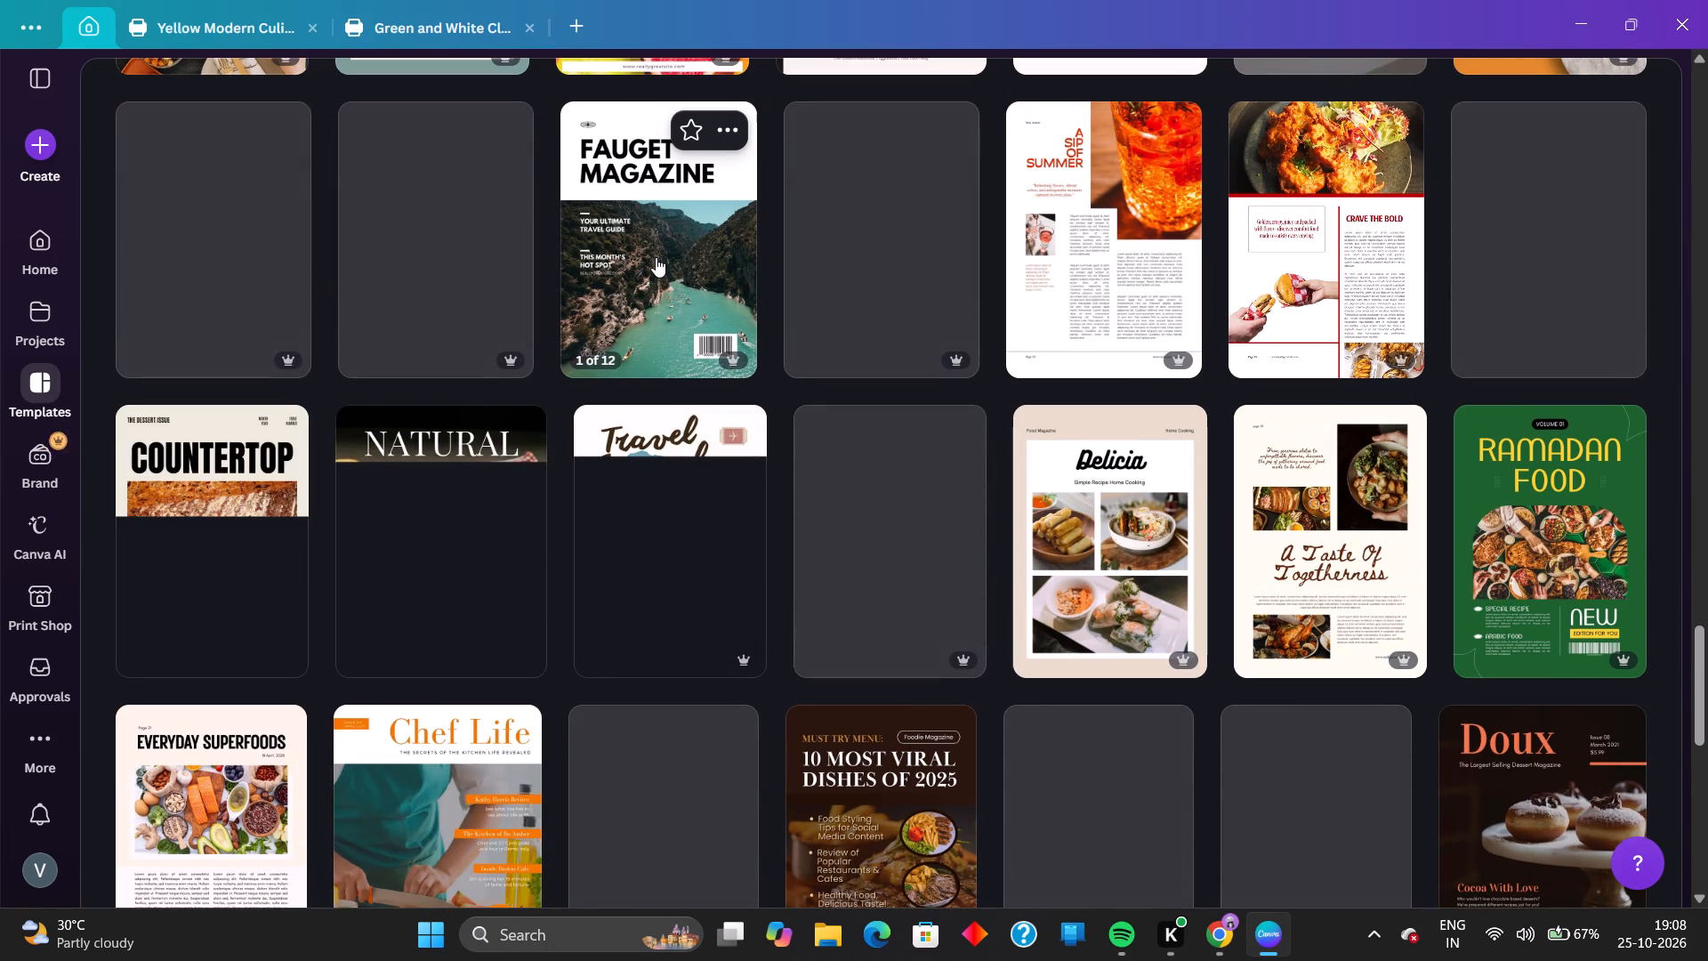
pyautogui.scroll(2, 656, 257)
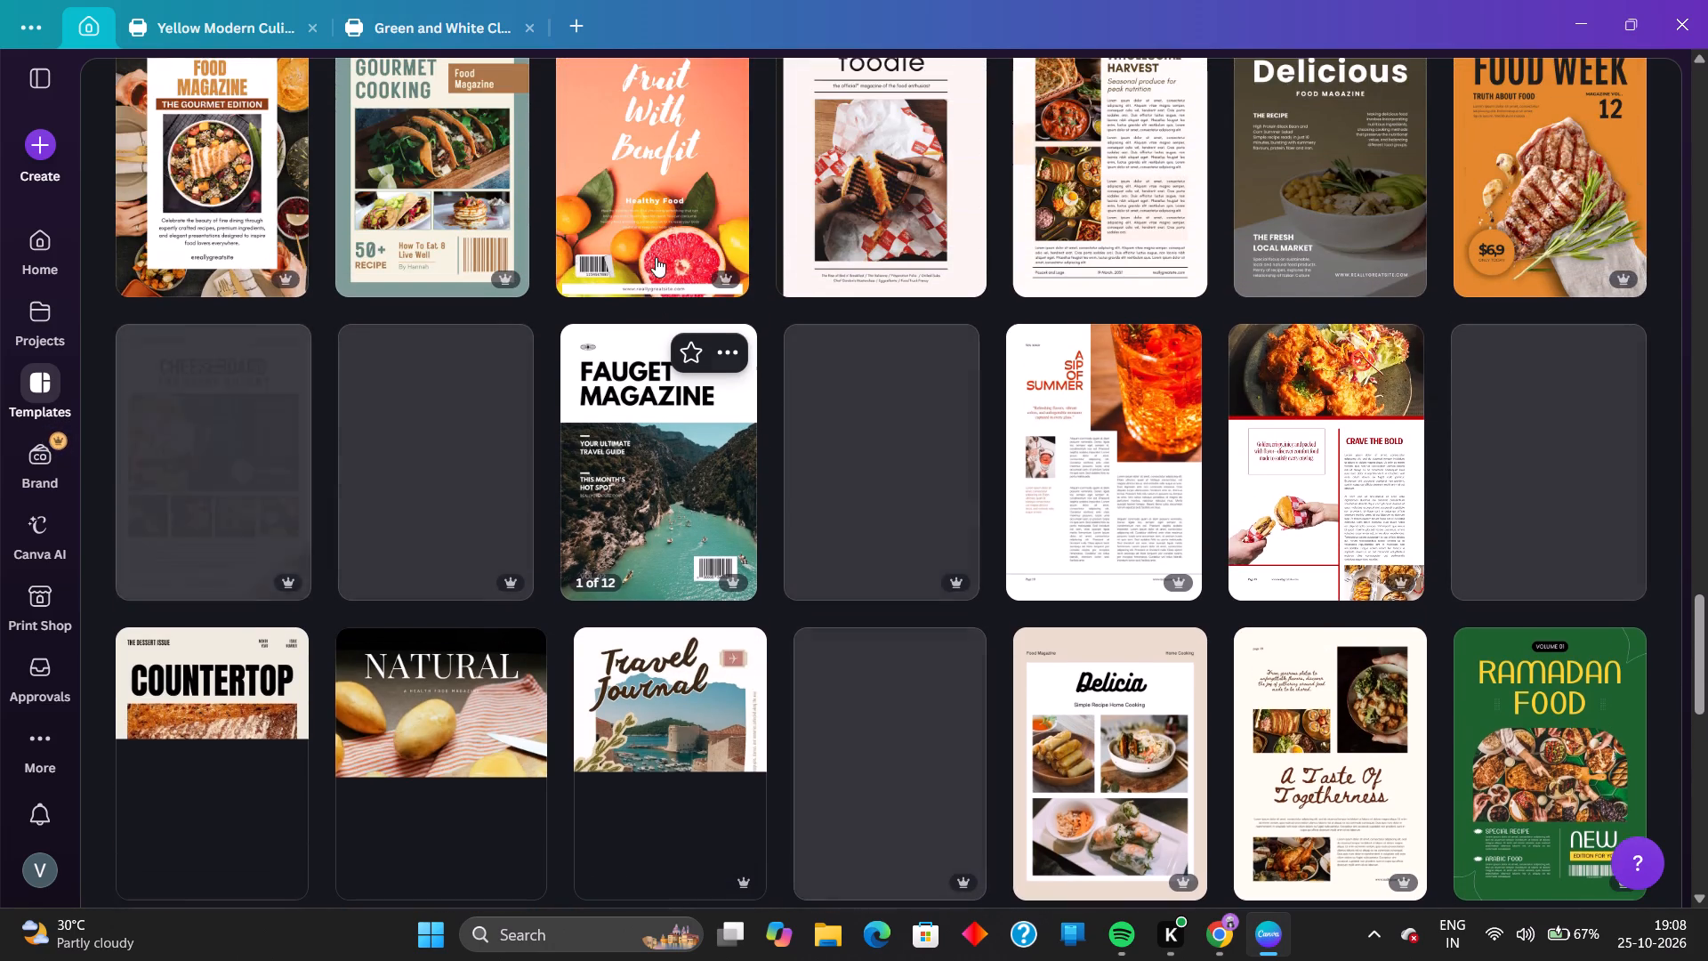
pyautogui.scroll(2, 656, 257)
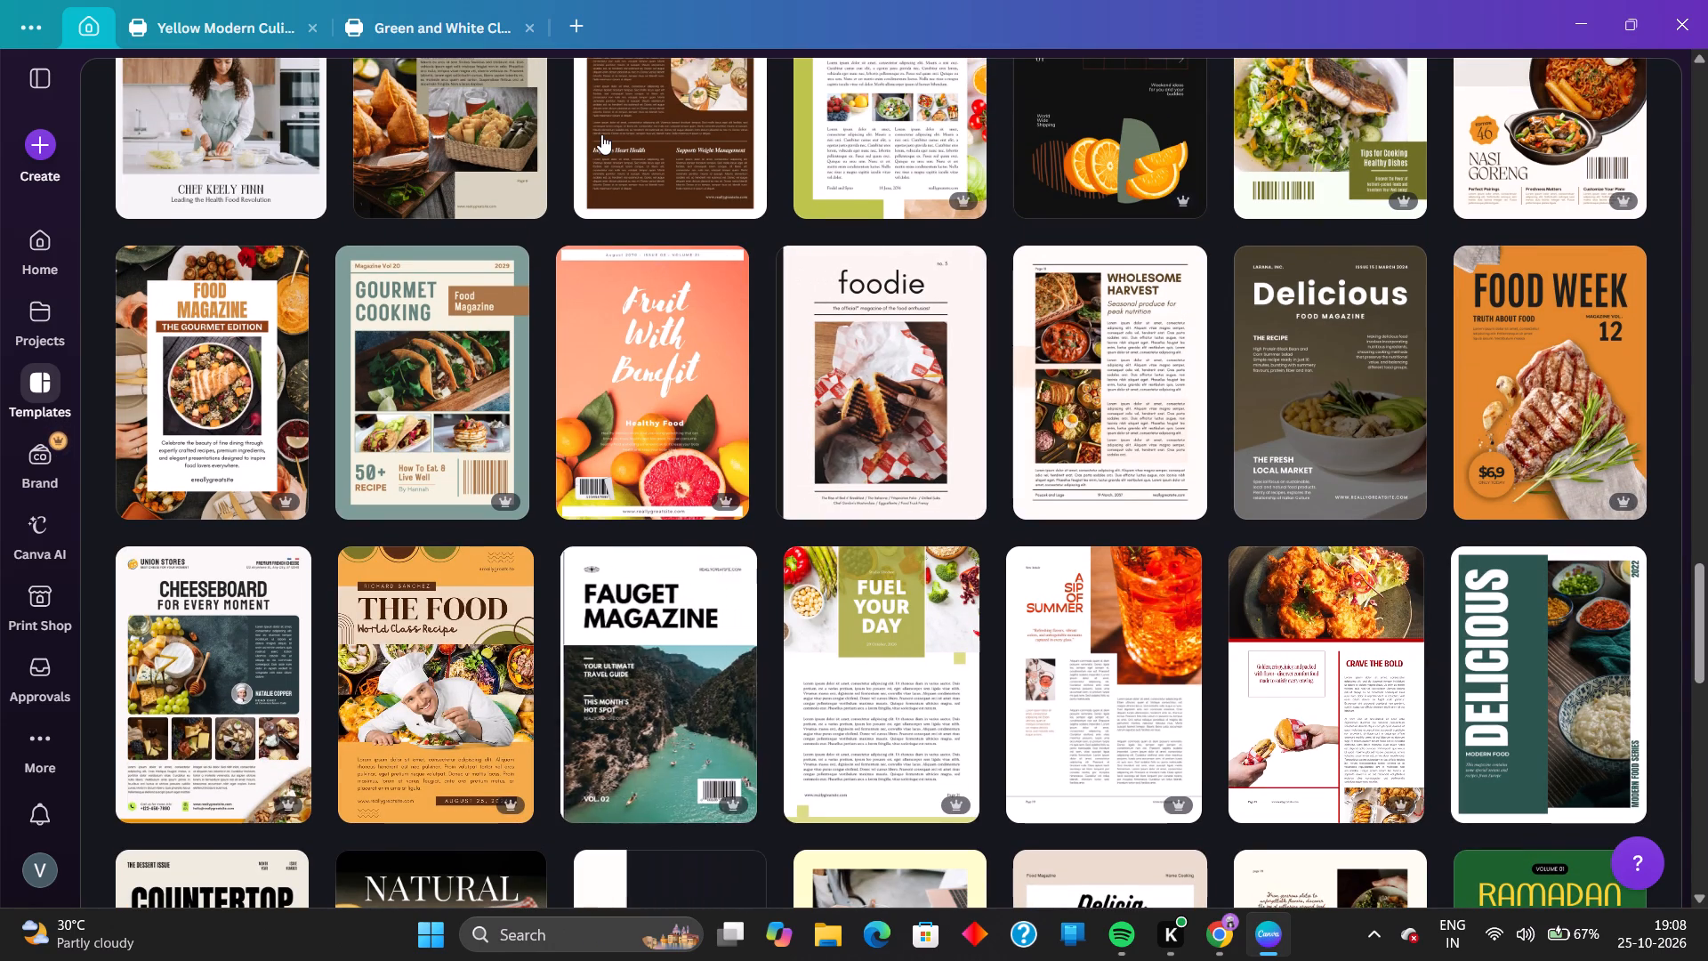
pyautogui.scroll(5, 616, 184)
pyautogui.scroll(1, 903, 373)
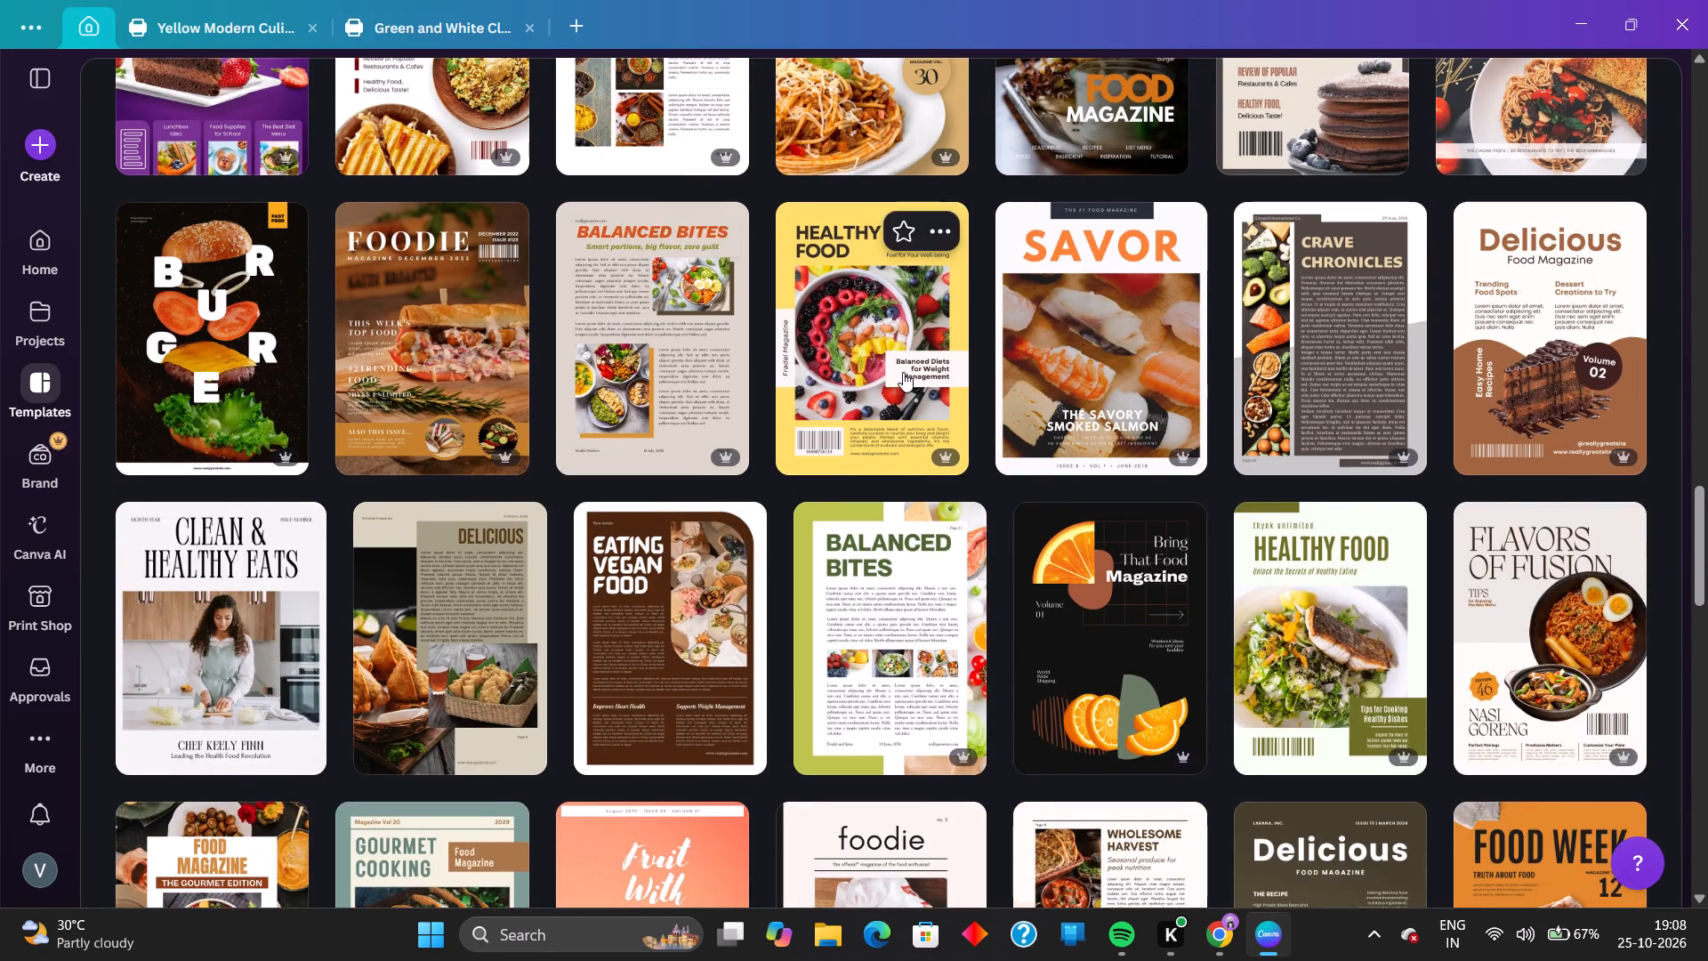
pyautogui.scroll(9, 903, 372)
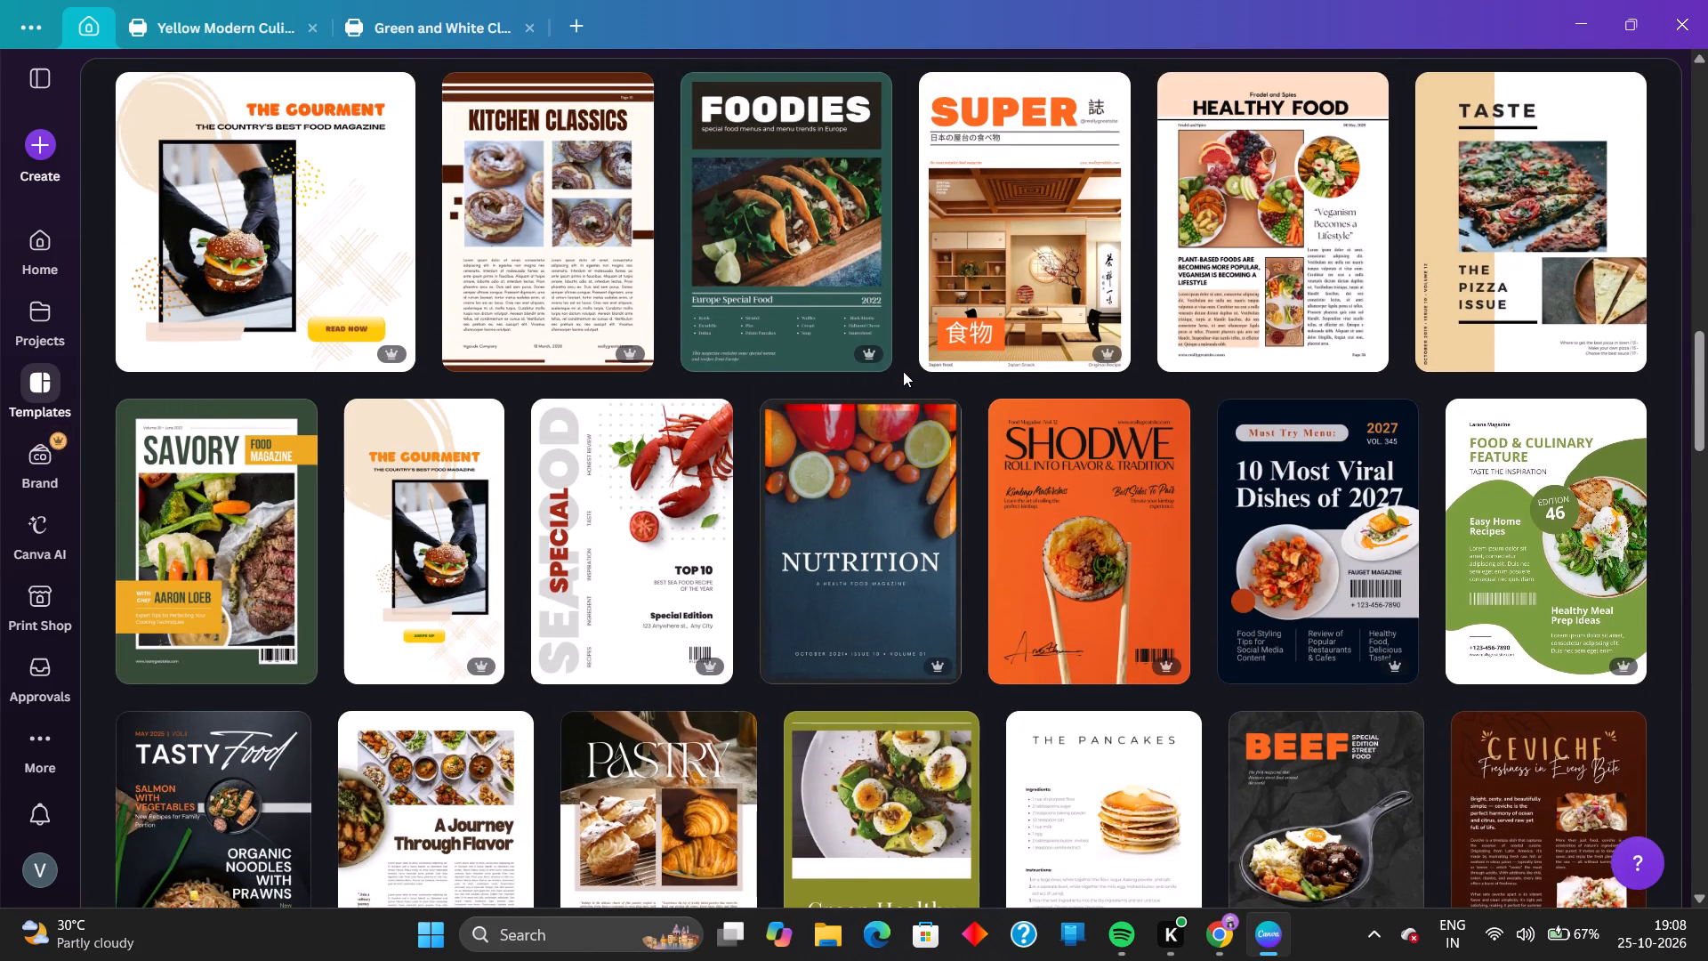
pyautogui.scroll(12, 903, 371)
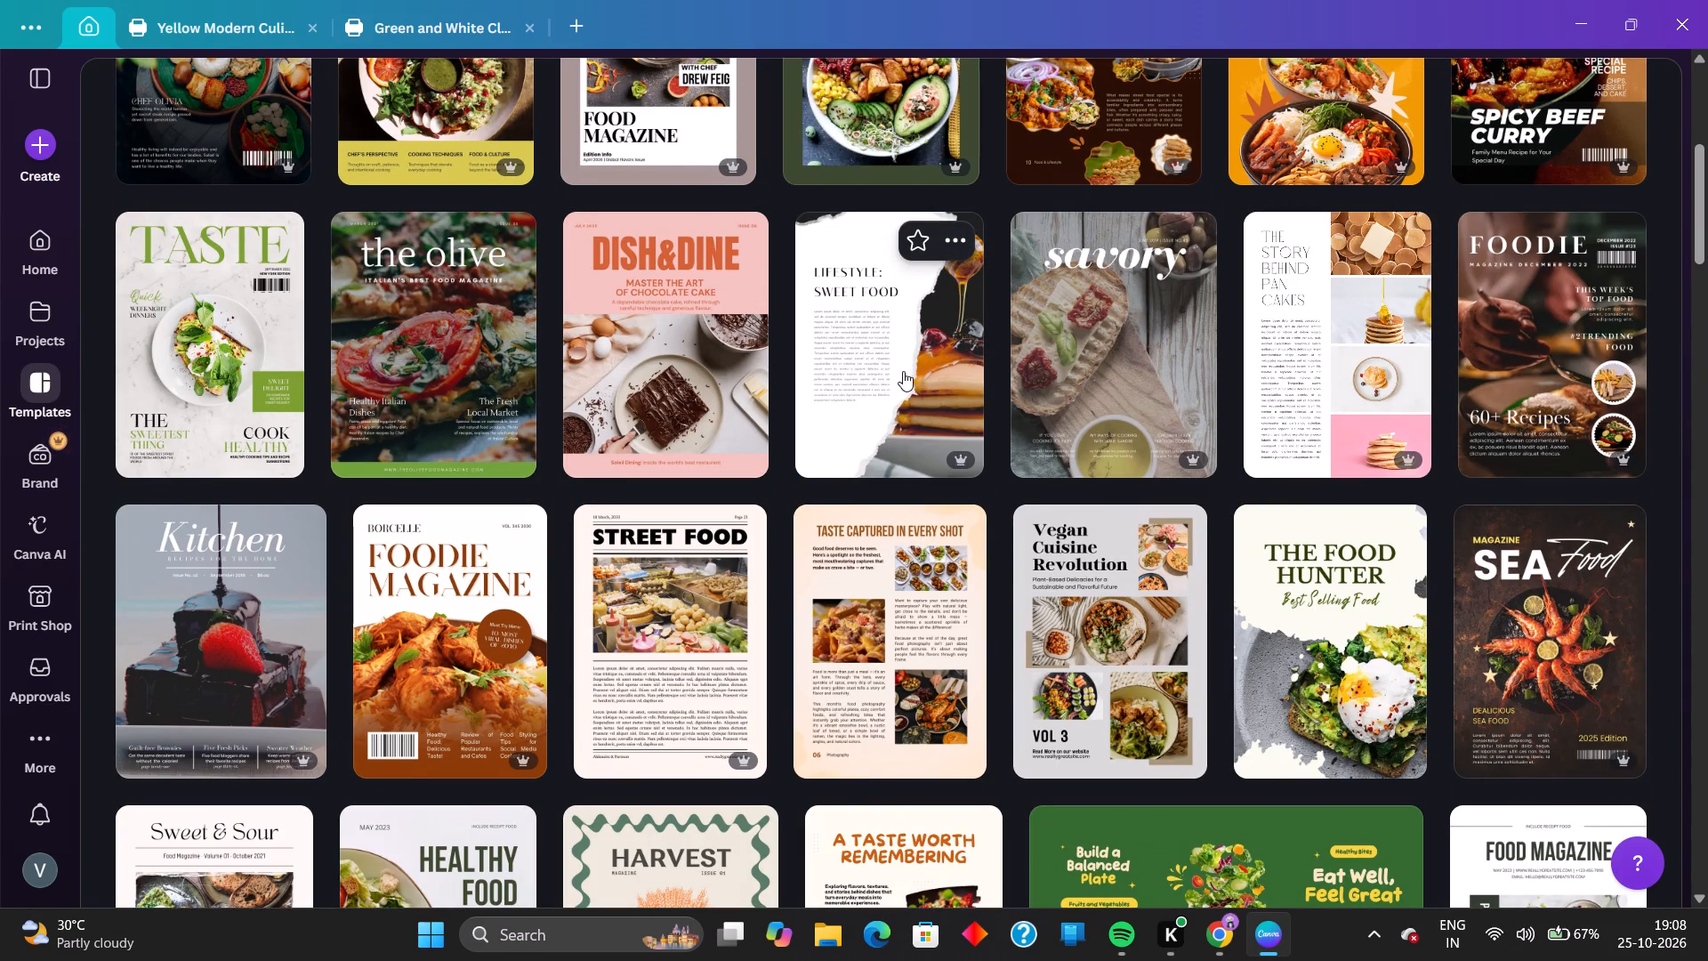
pyautogui.scroll(3, 903, 371)
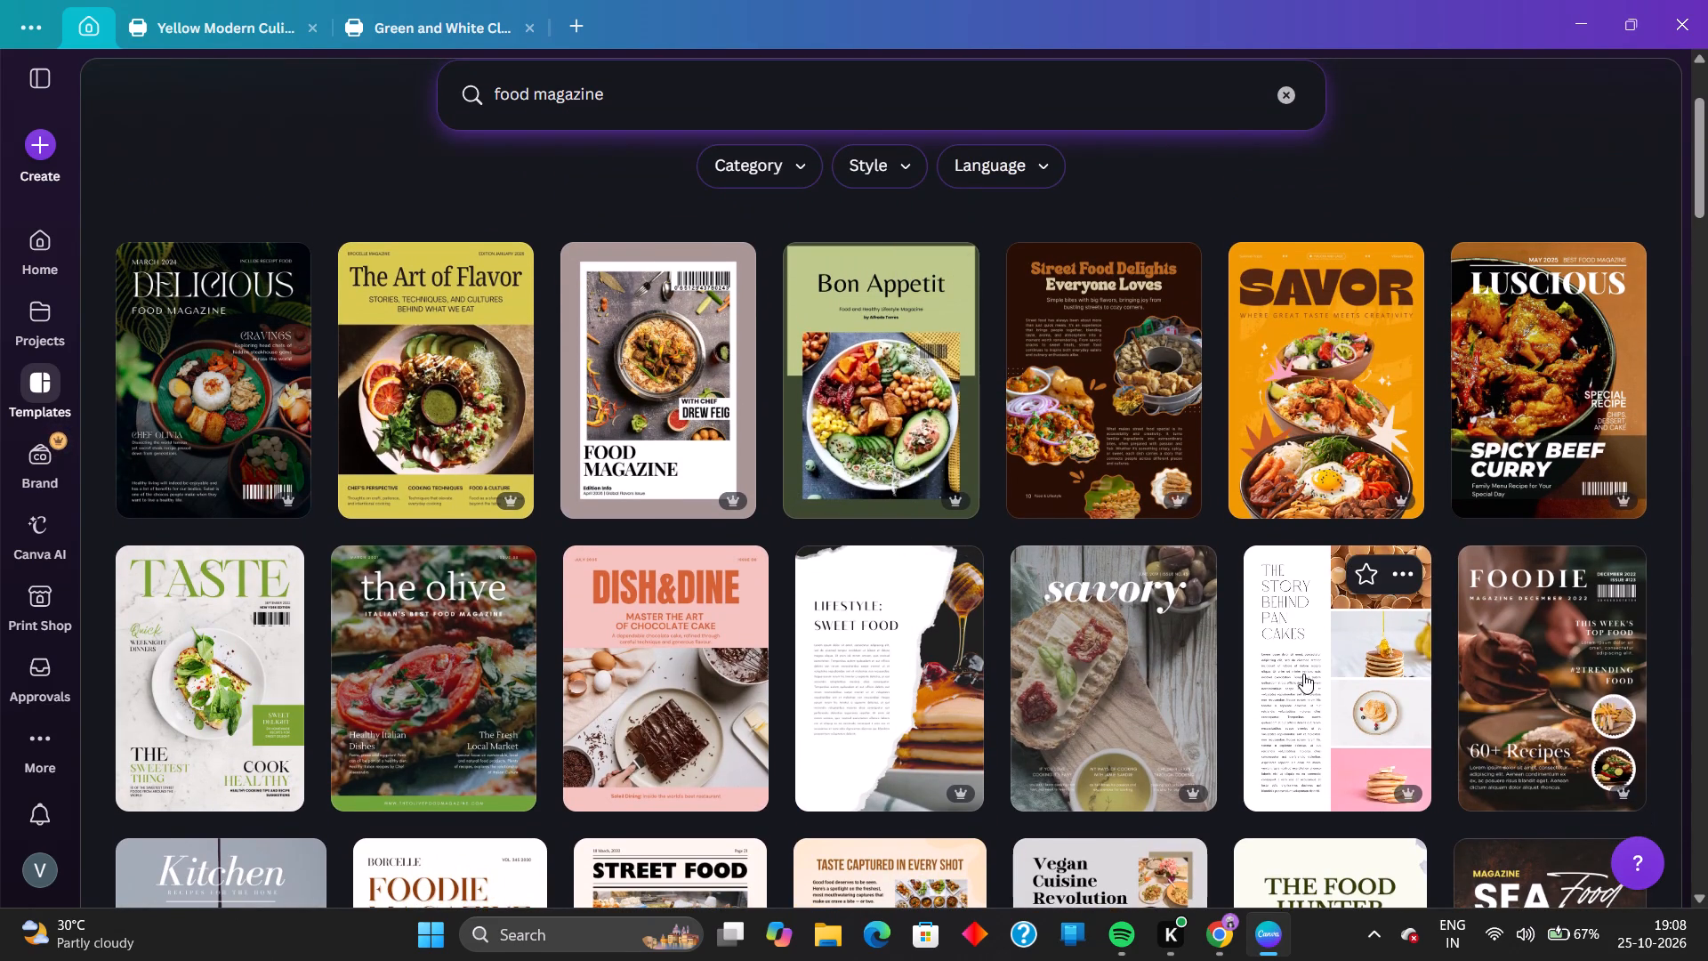
# Open the White Minimalist Food Magazine Page A4 Document template with the pancake story for customising as a new design.
pyautogui.click(1303, 674)
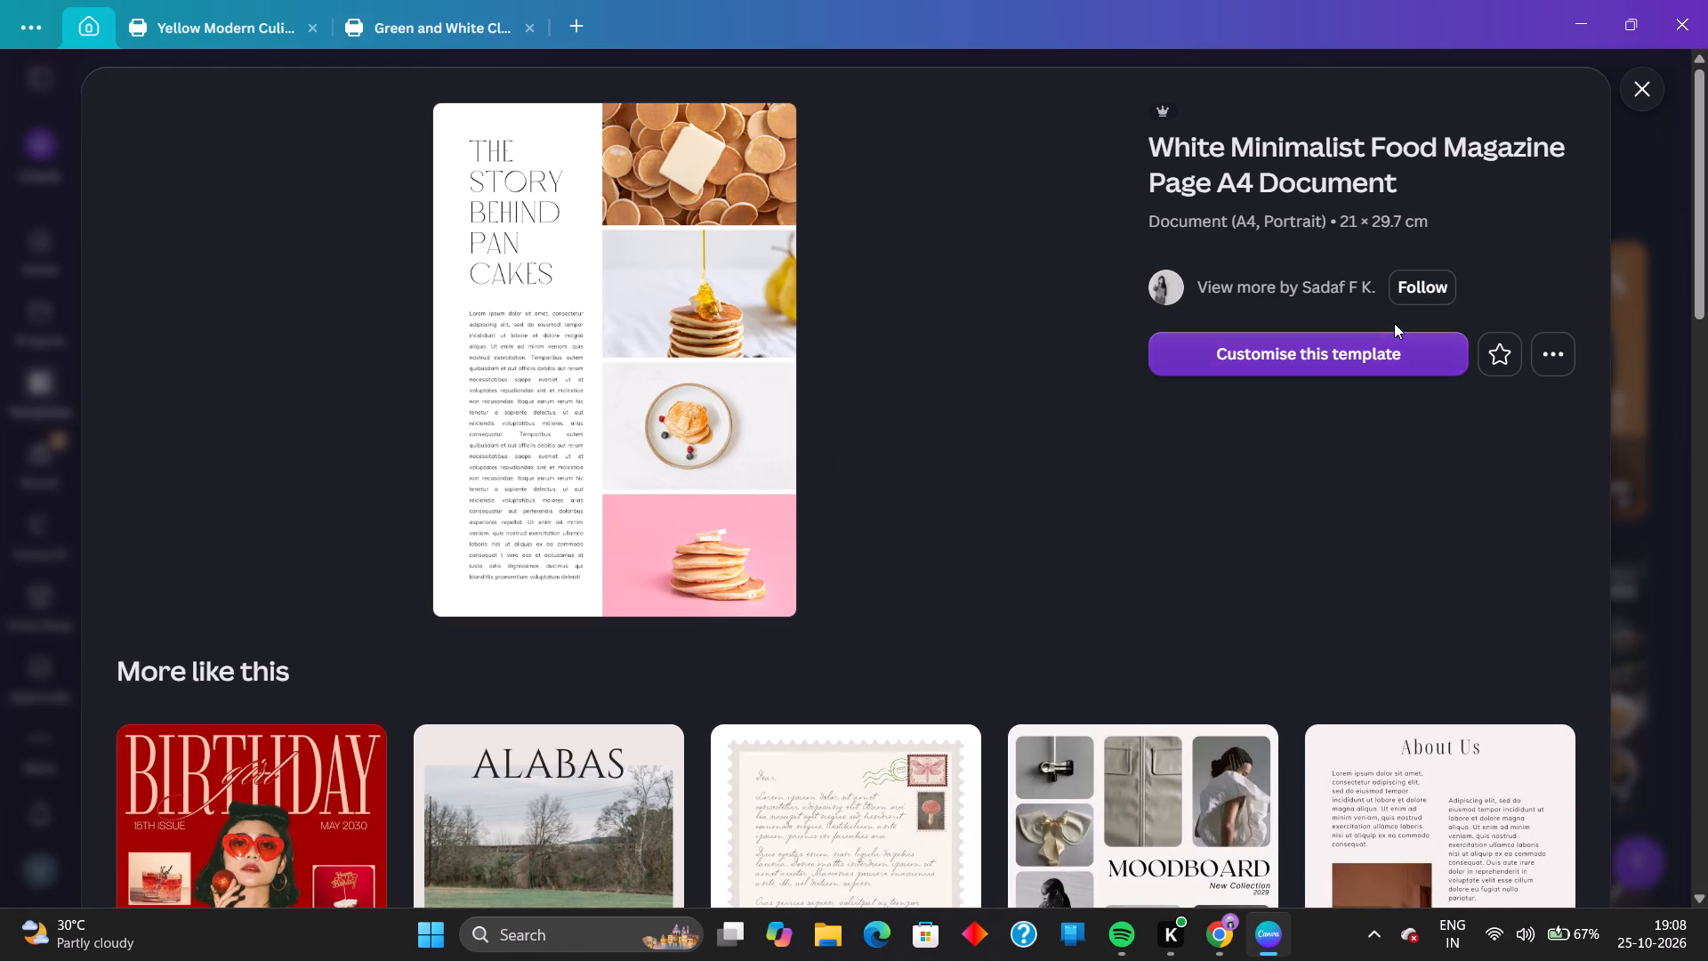
pyautogui.click(1571, 353)
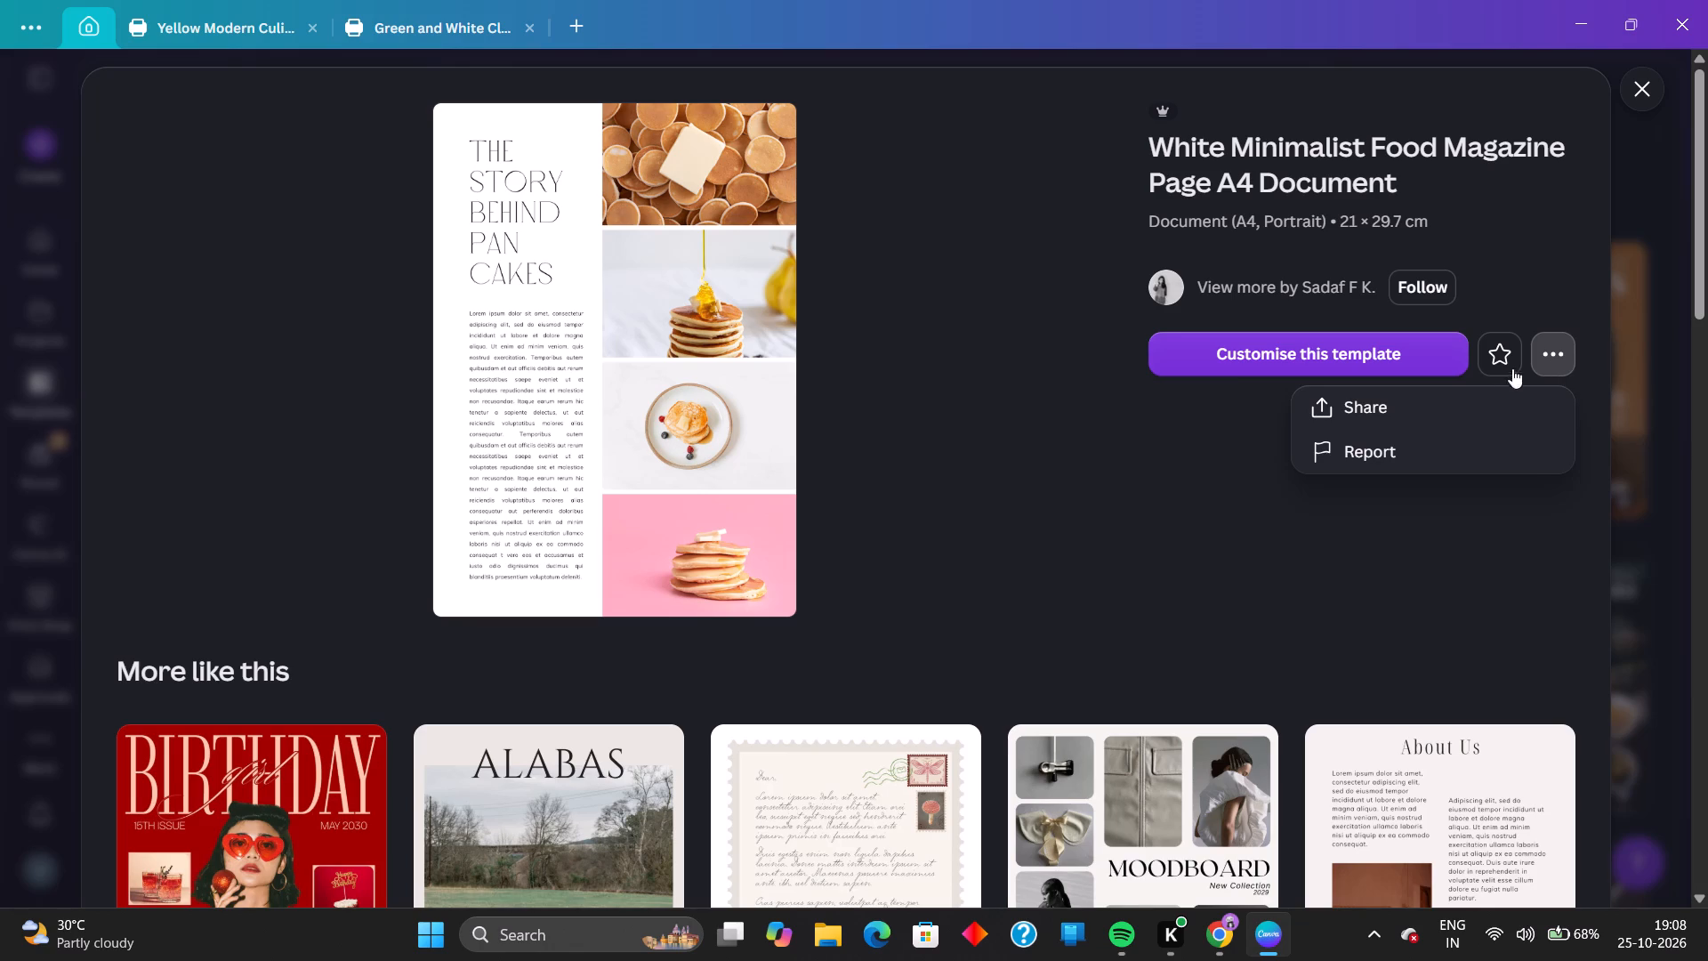
pyautogui.click(1233, 359)
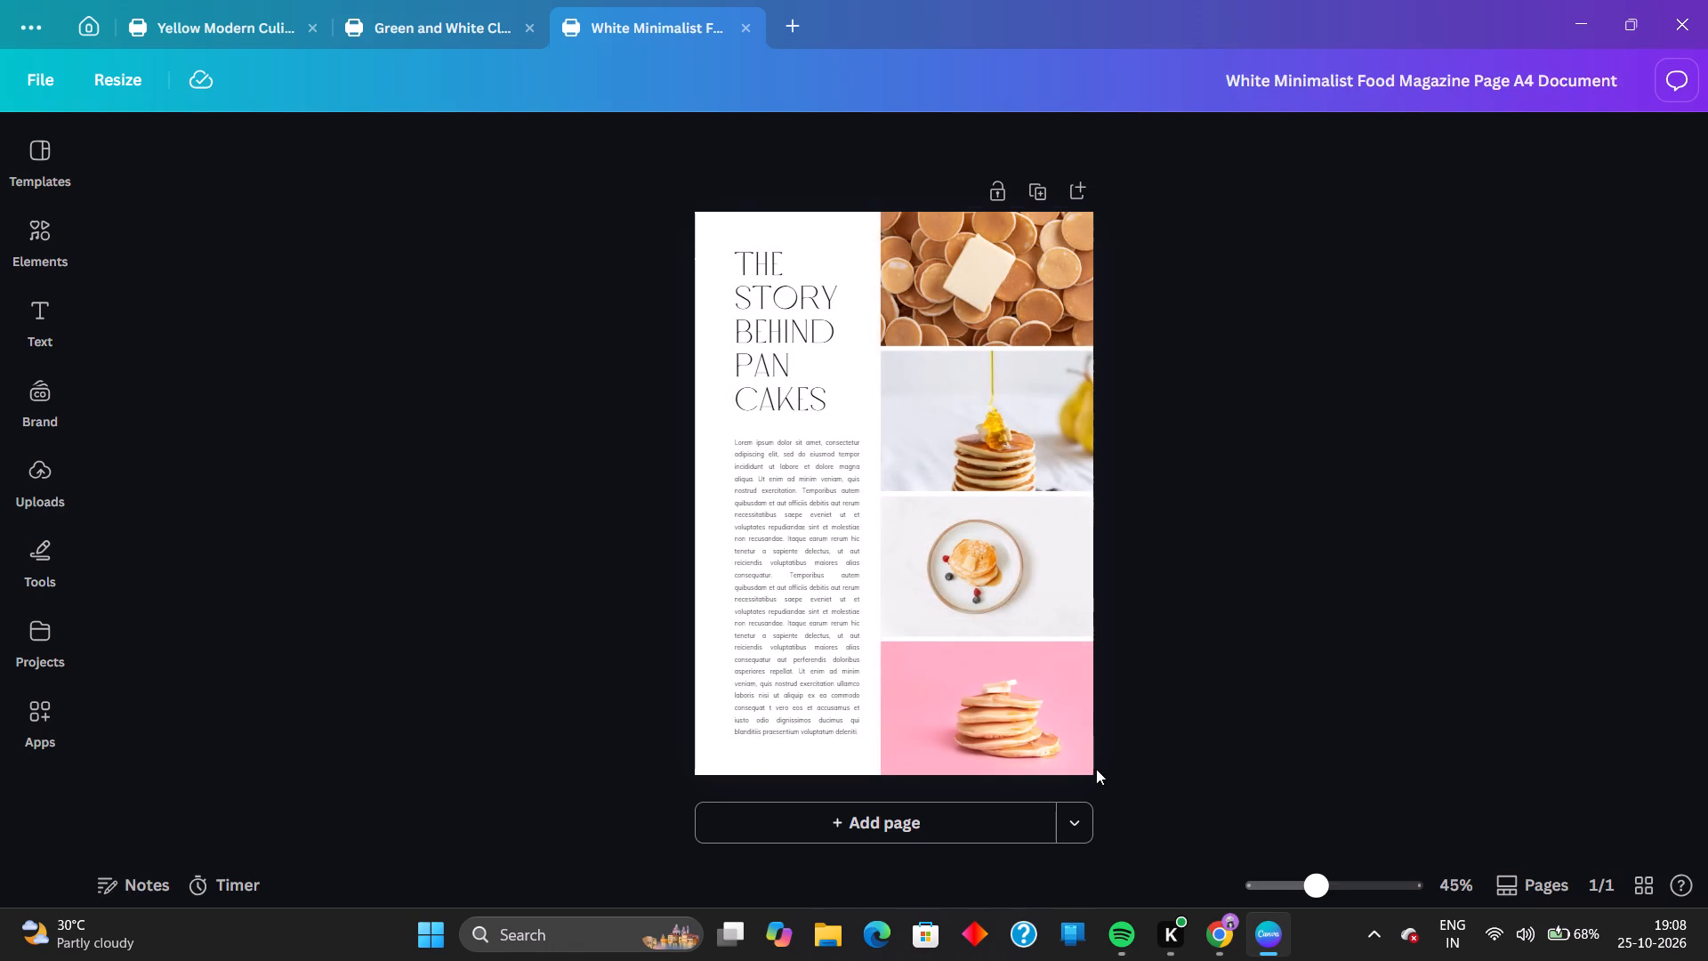
# Copy the page of the pancake story design.
pyautogui.click(700, 211)
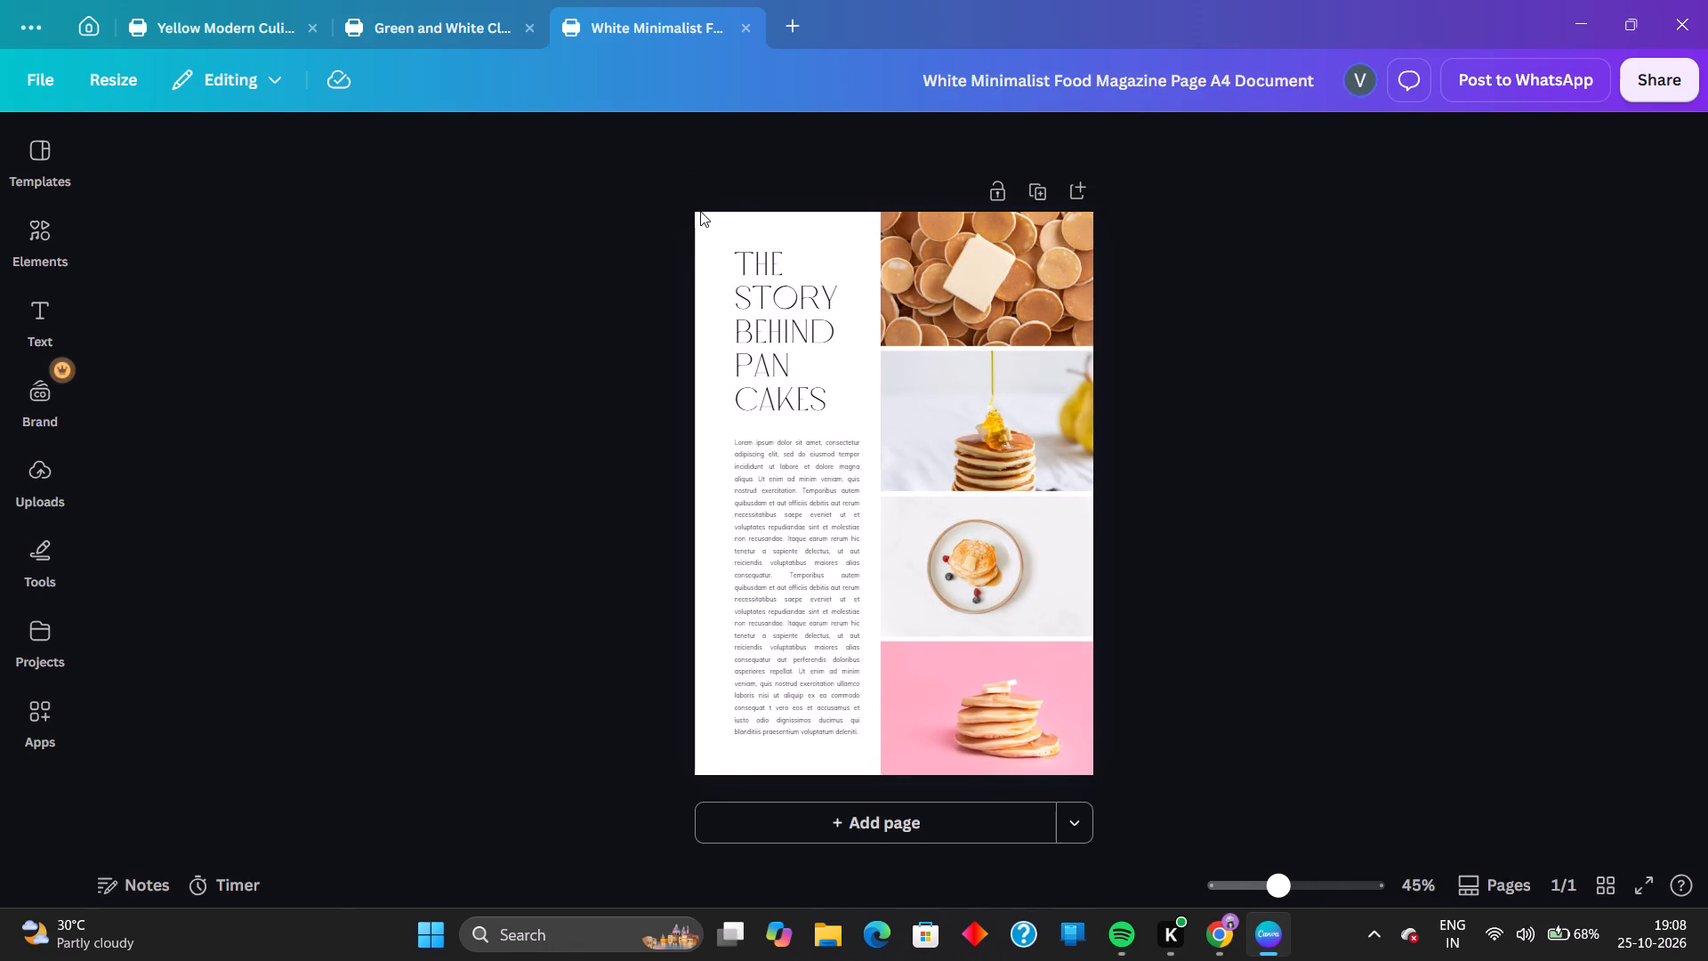
pyautogui.click(716, 238)
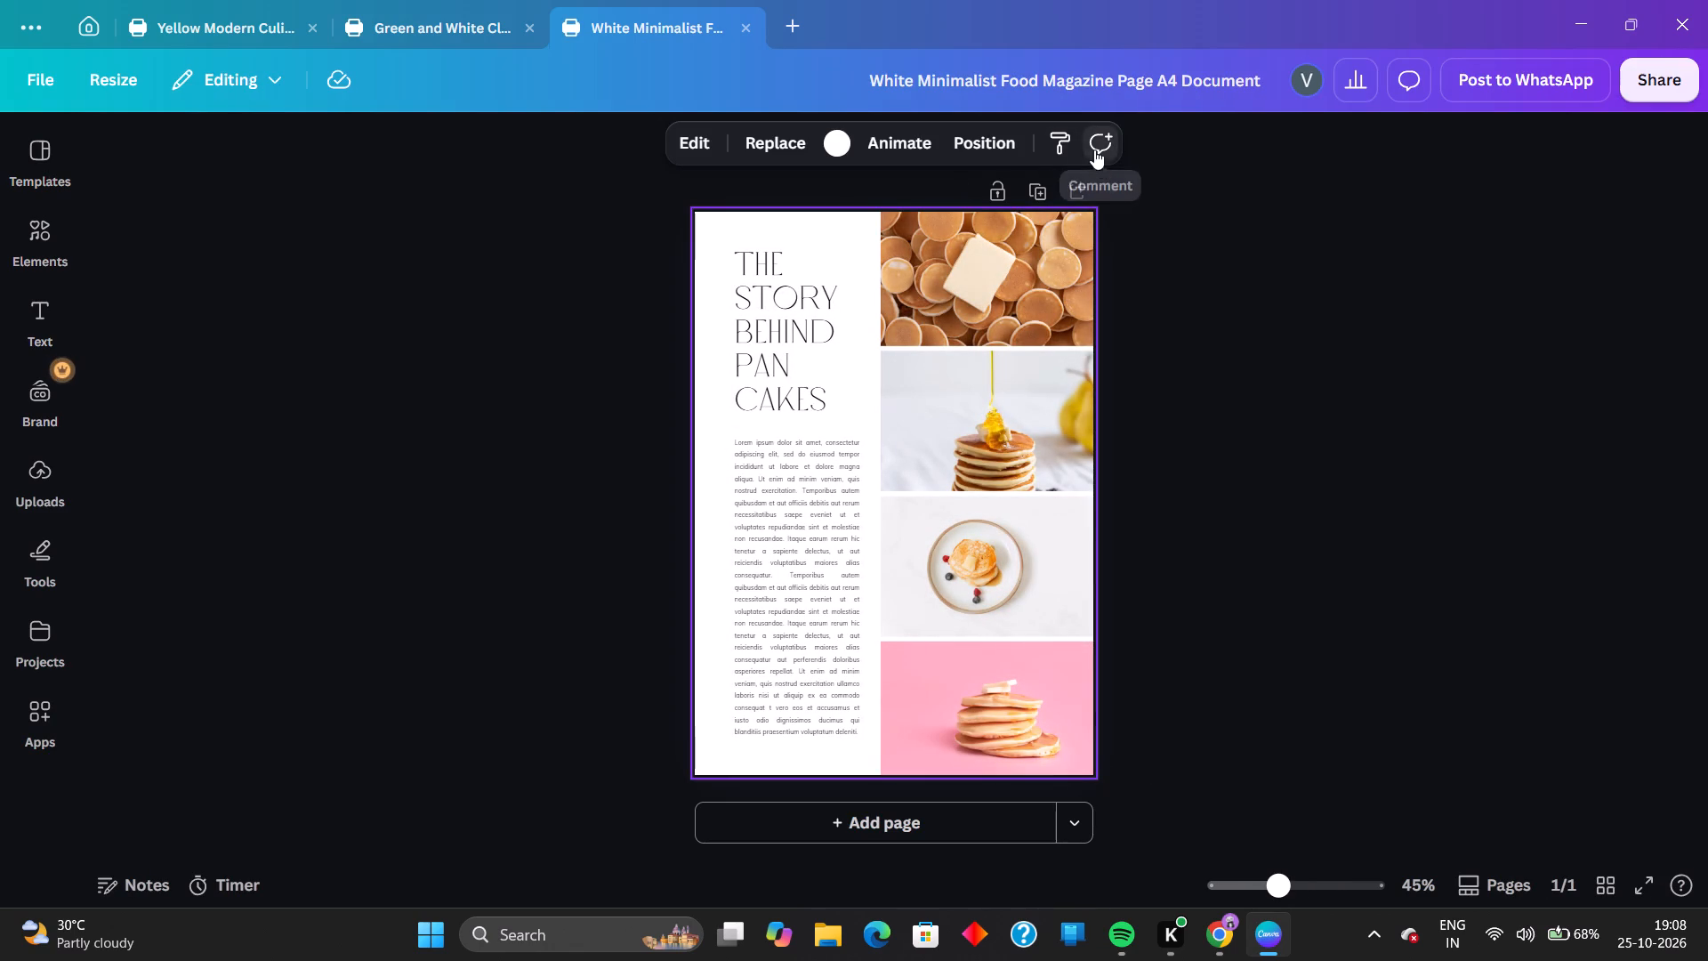
pyautogui.click(715, 227)
pyautogui.click(715, 227)
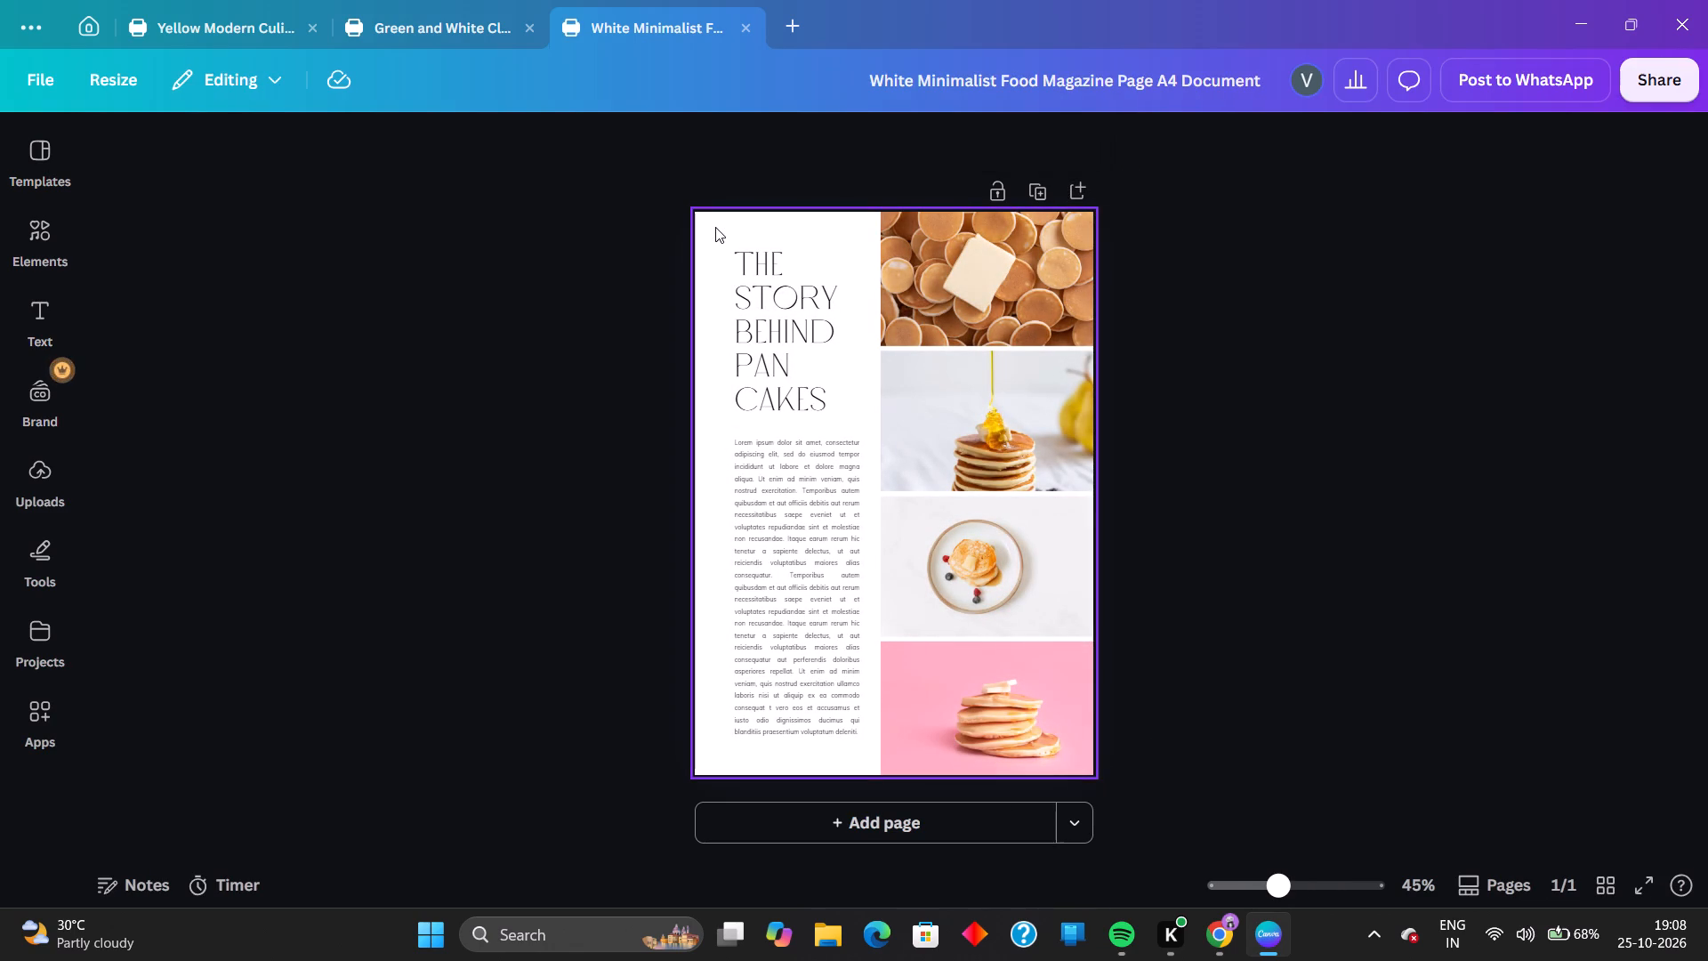
pyautogui.rightClick(715, 227)
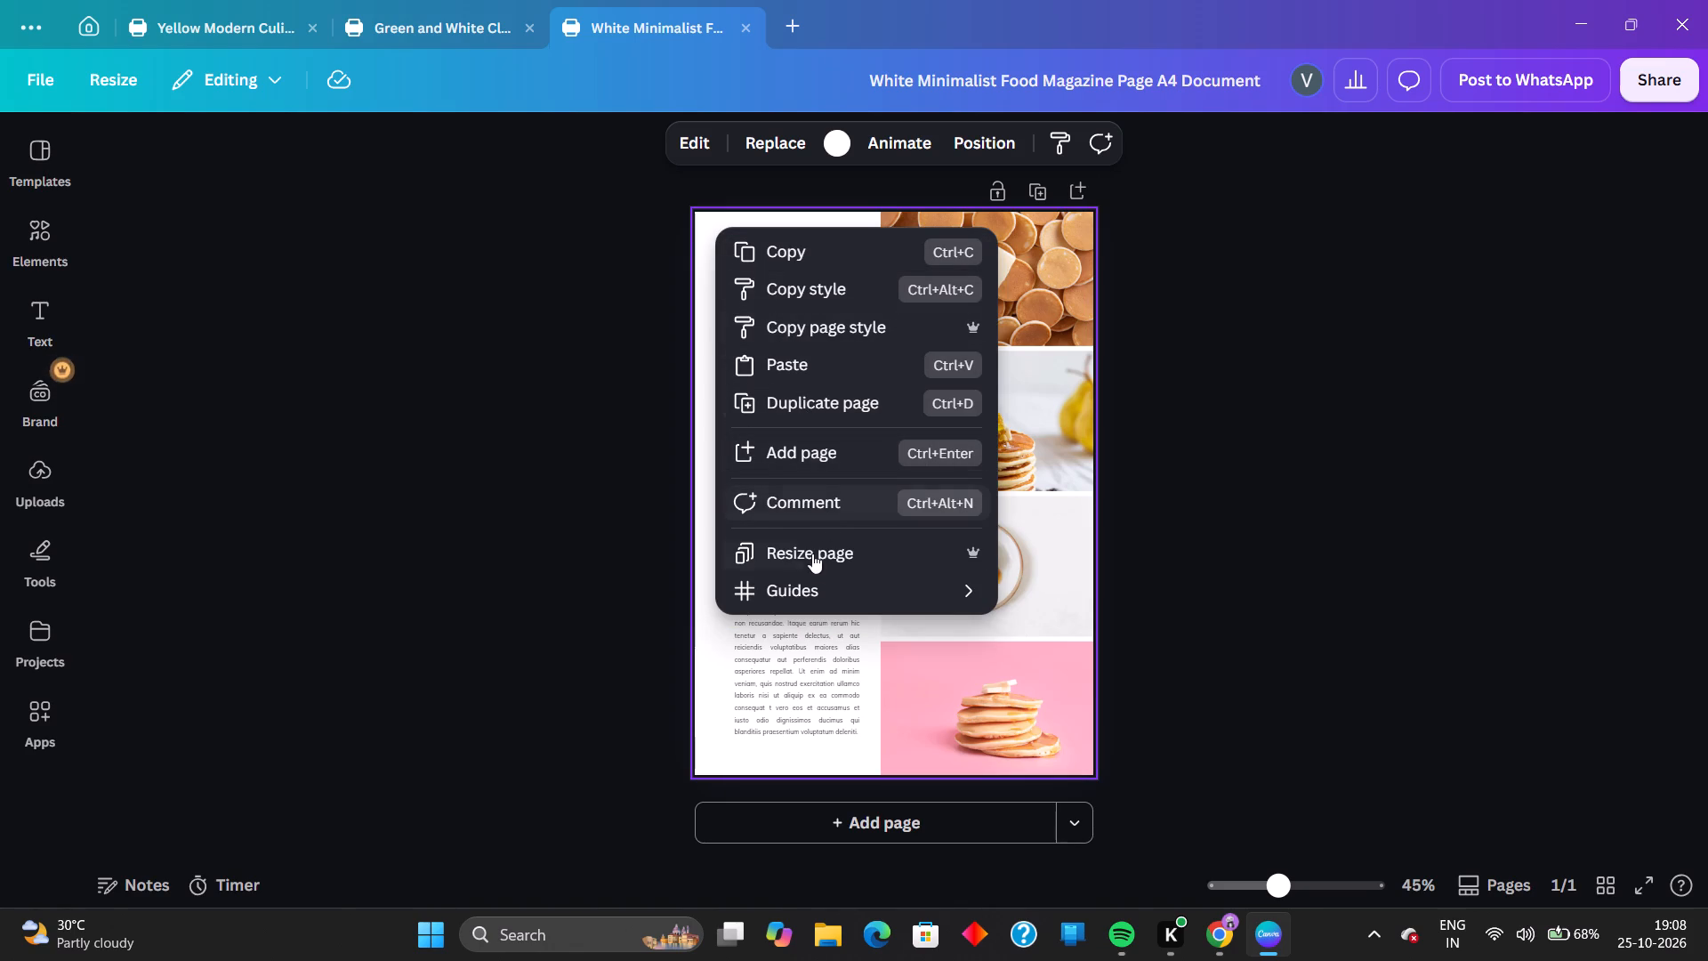
pyautogui.click(795, 266)
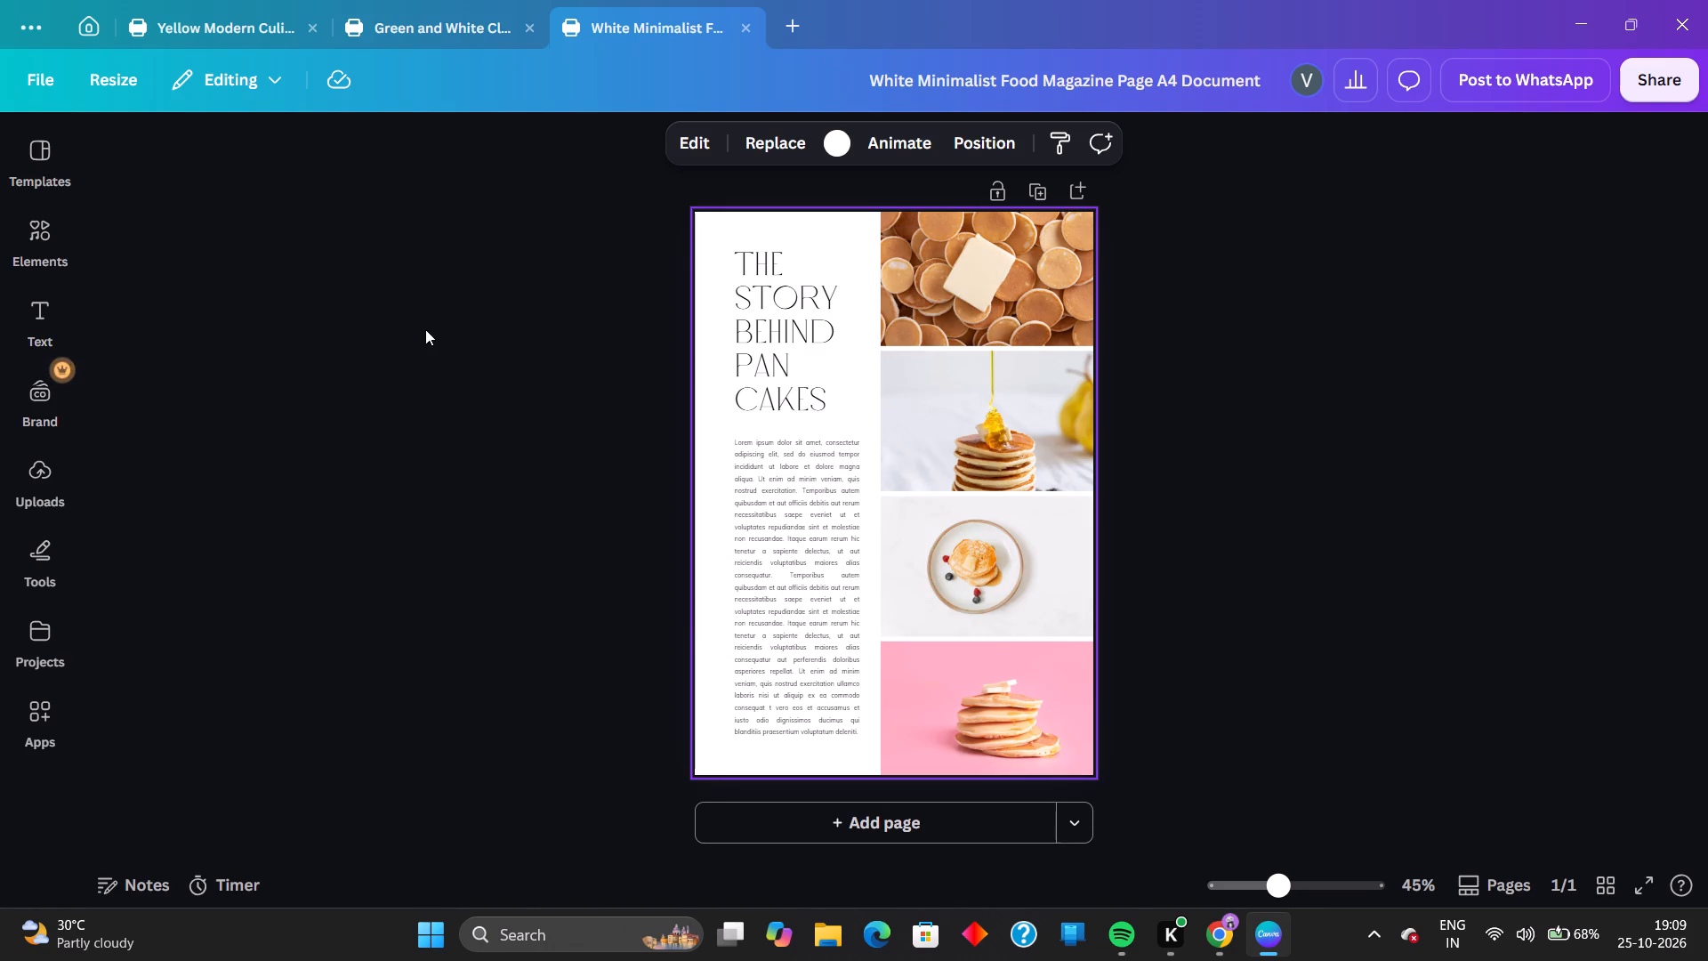
pyautogui.click(425, 329)
# Go through the projects overview and reopen the Yellow Modern Culinary Magazine design in its page grid.
pyautogui.click(75, 13)
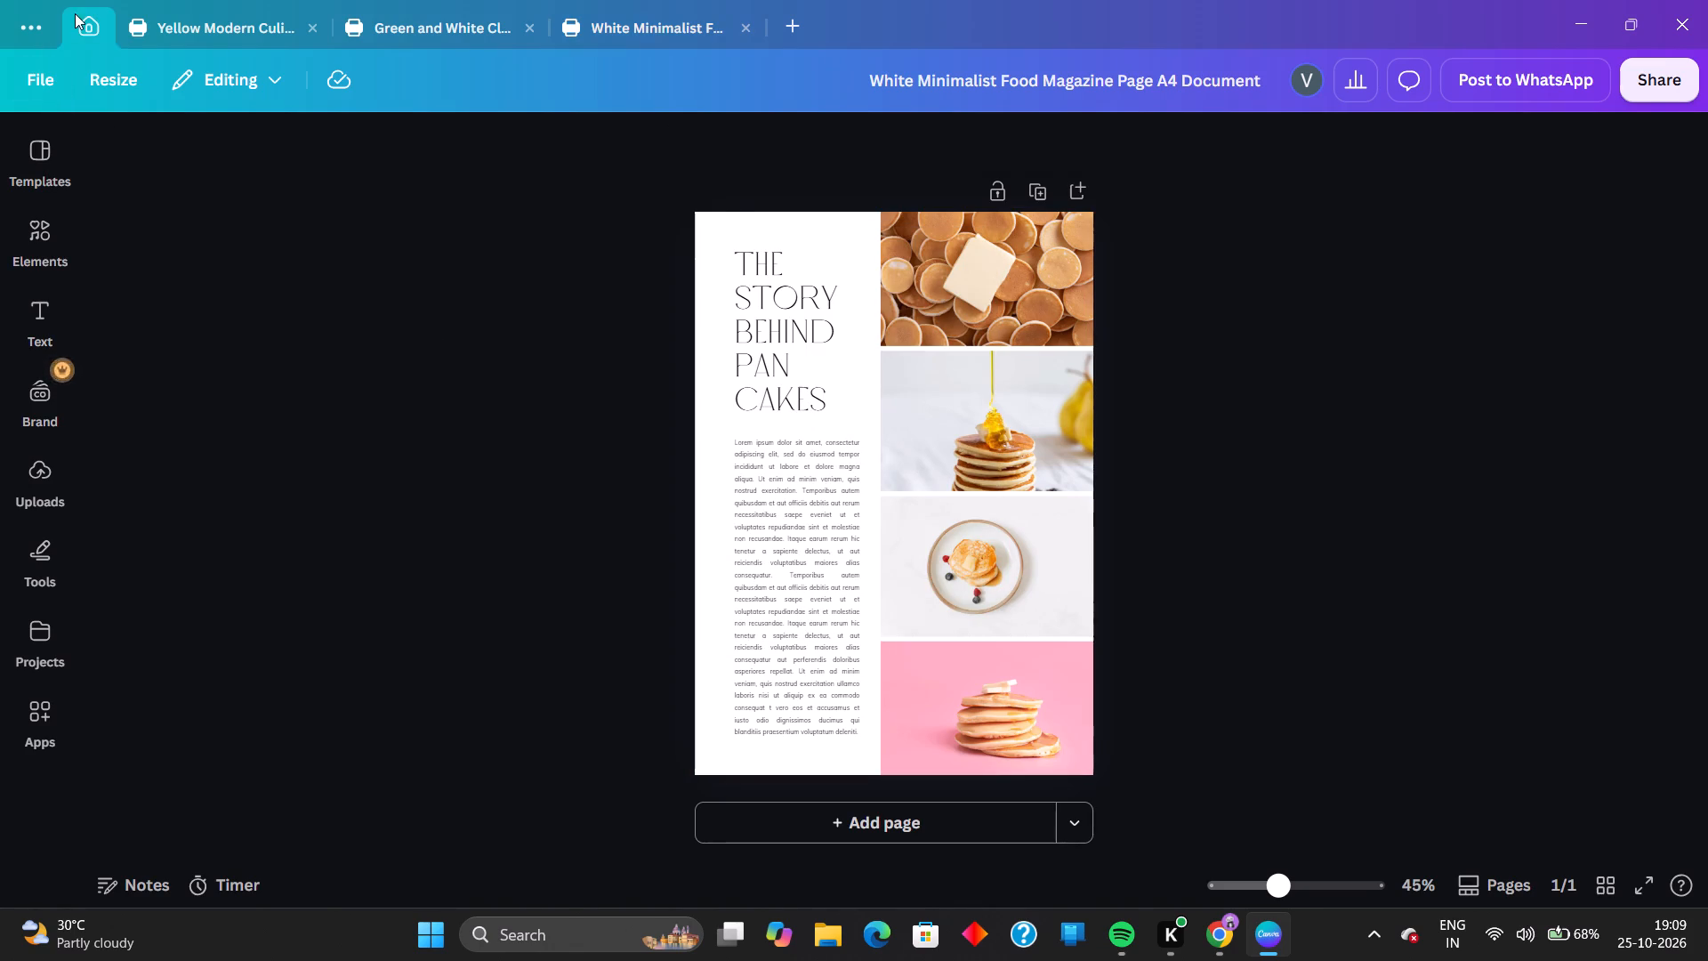
pyautogui.click(1630, 99)
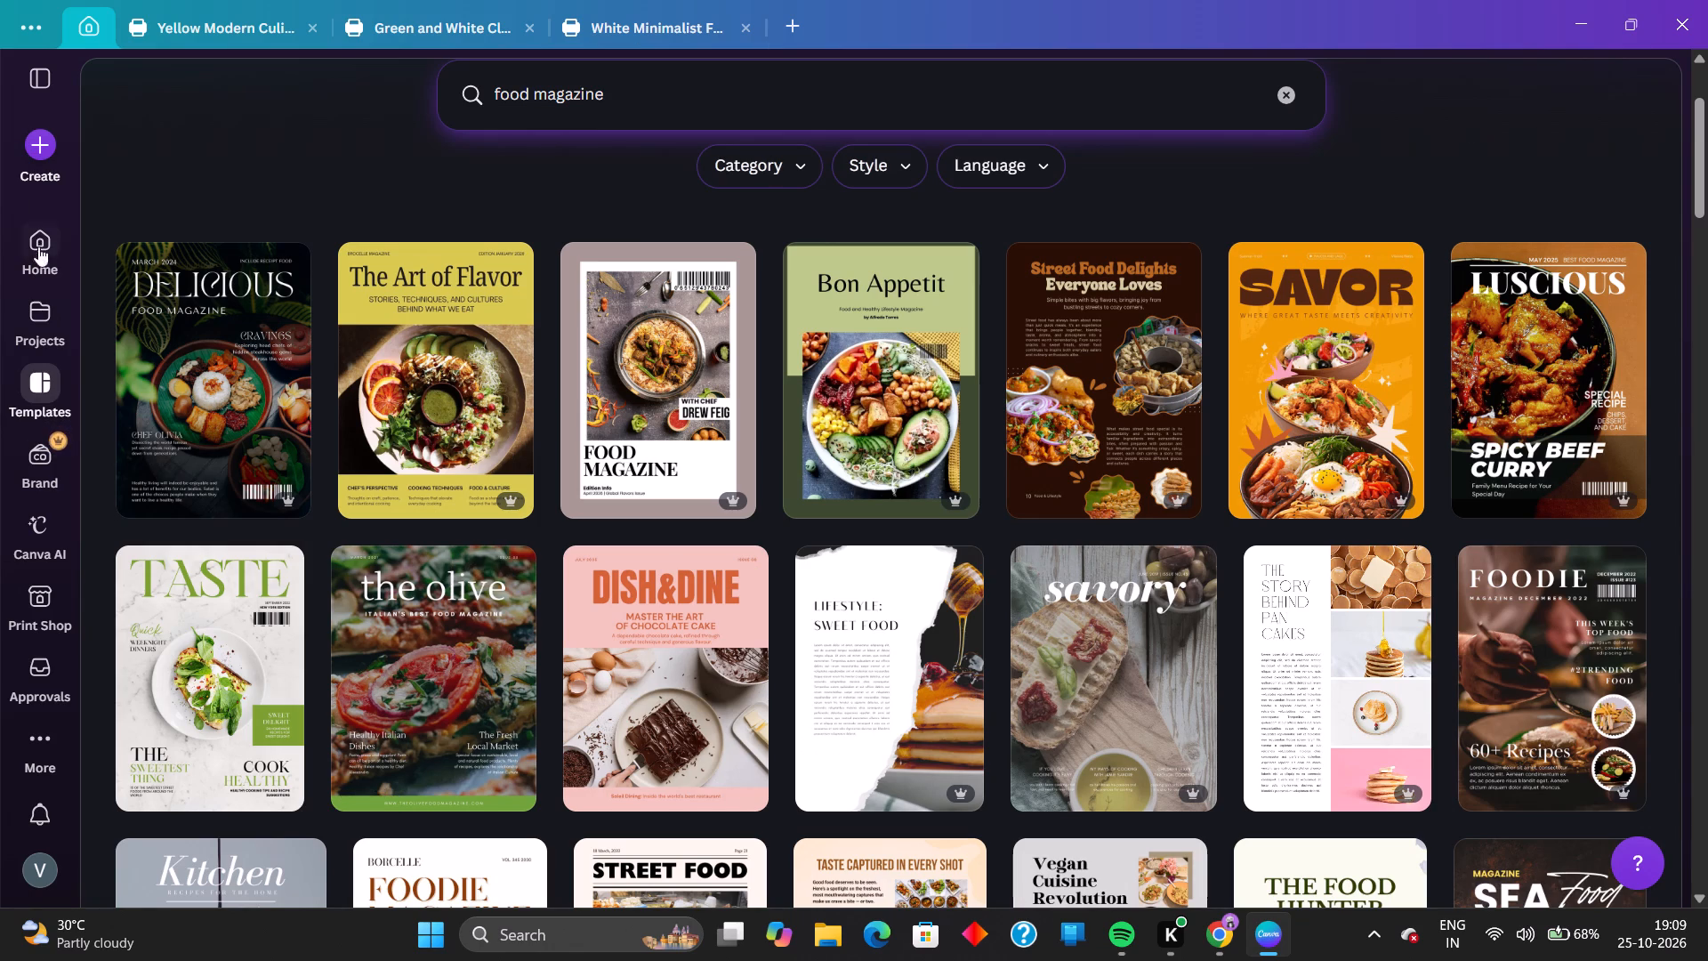
pyautogui.click(33, 340)
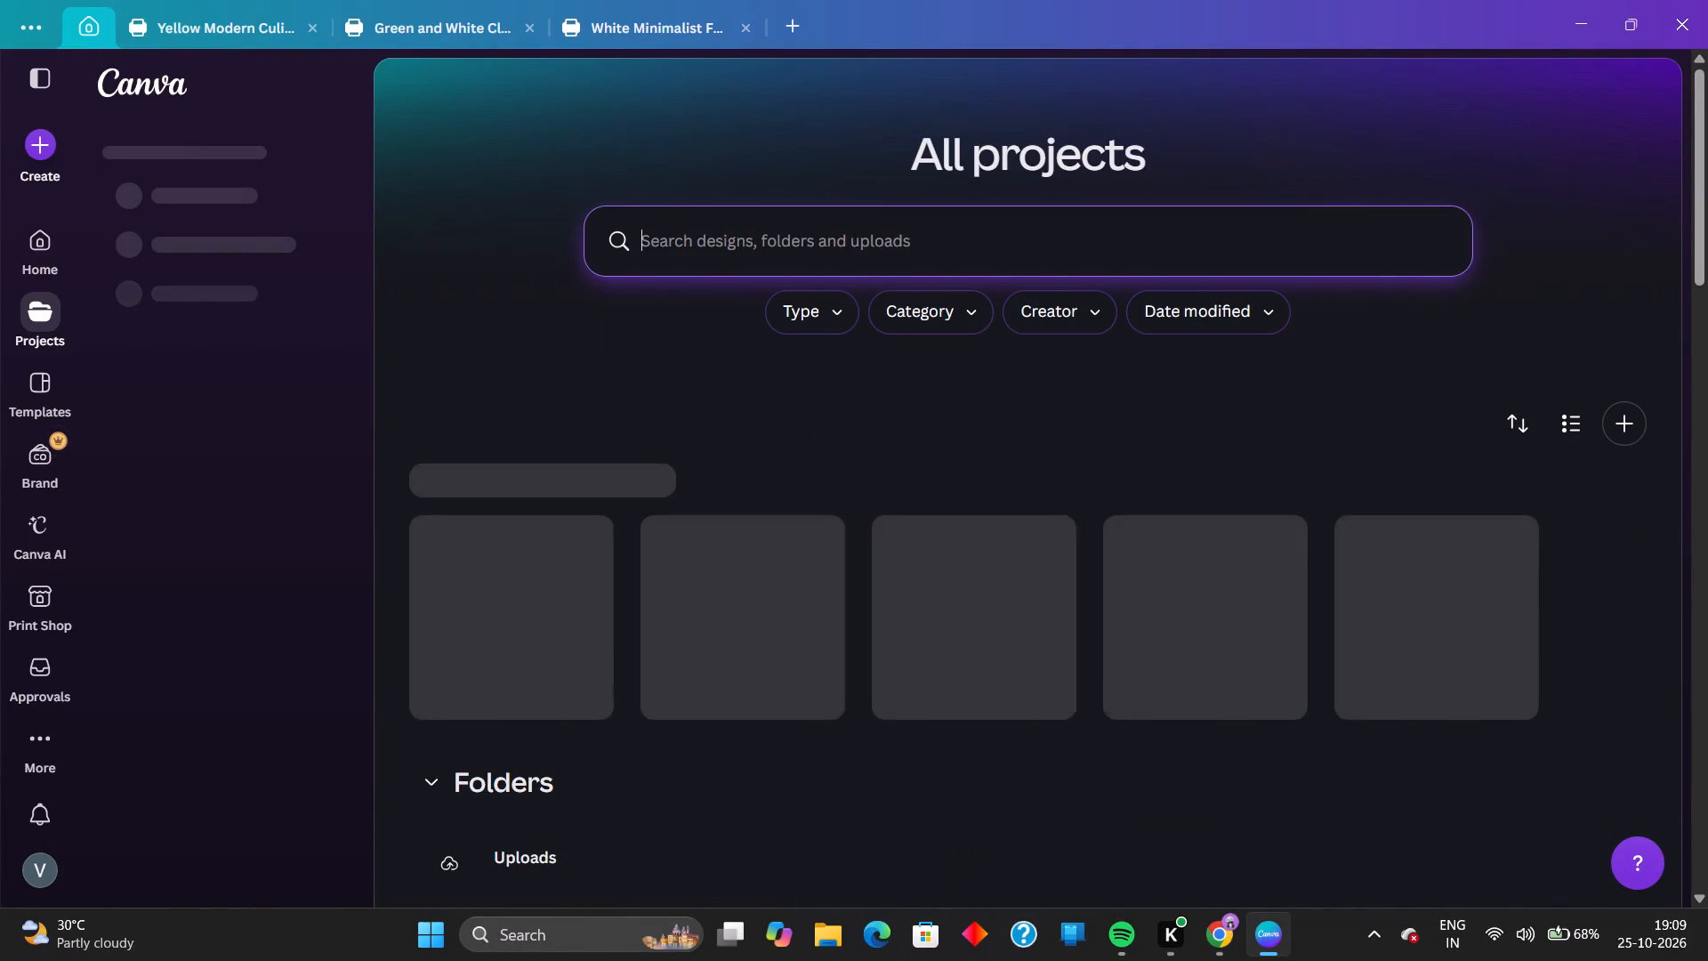
pyautogui.click(705, 642)
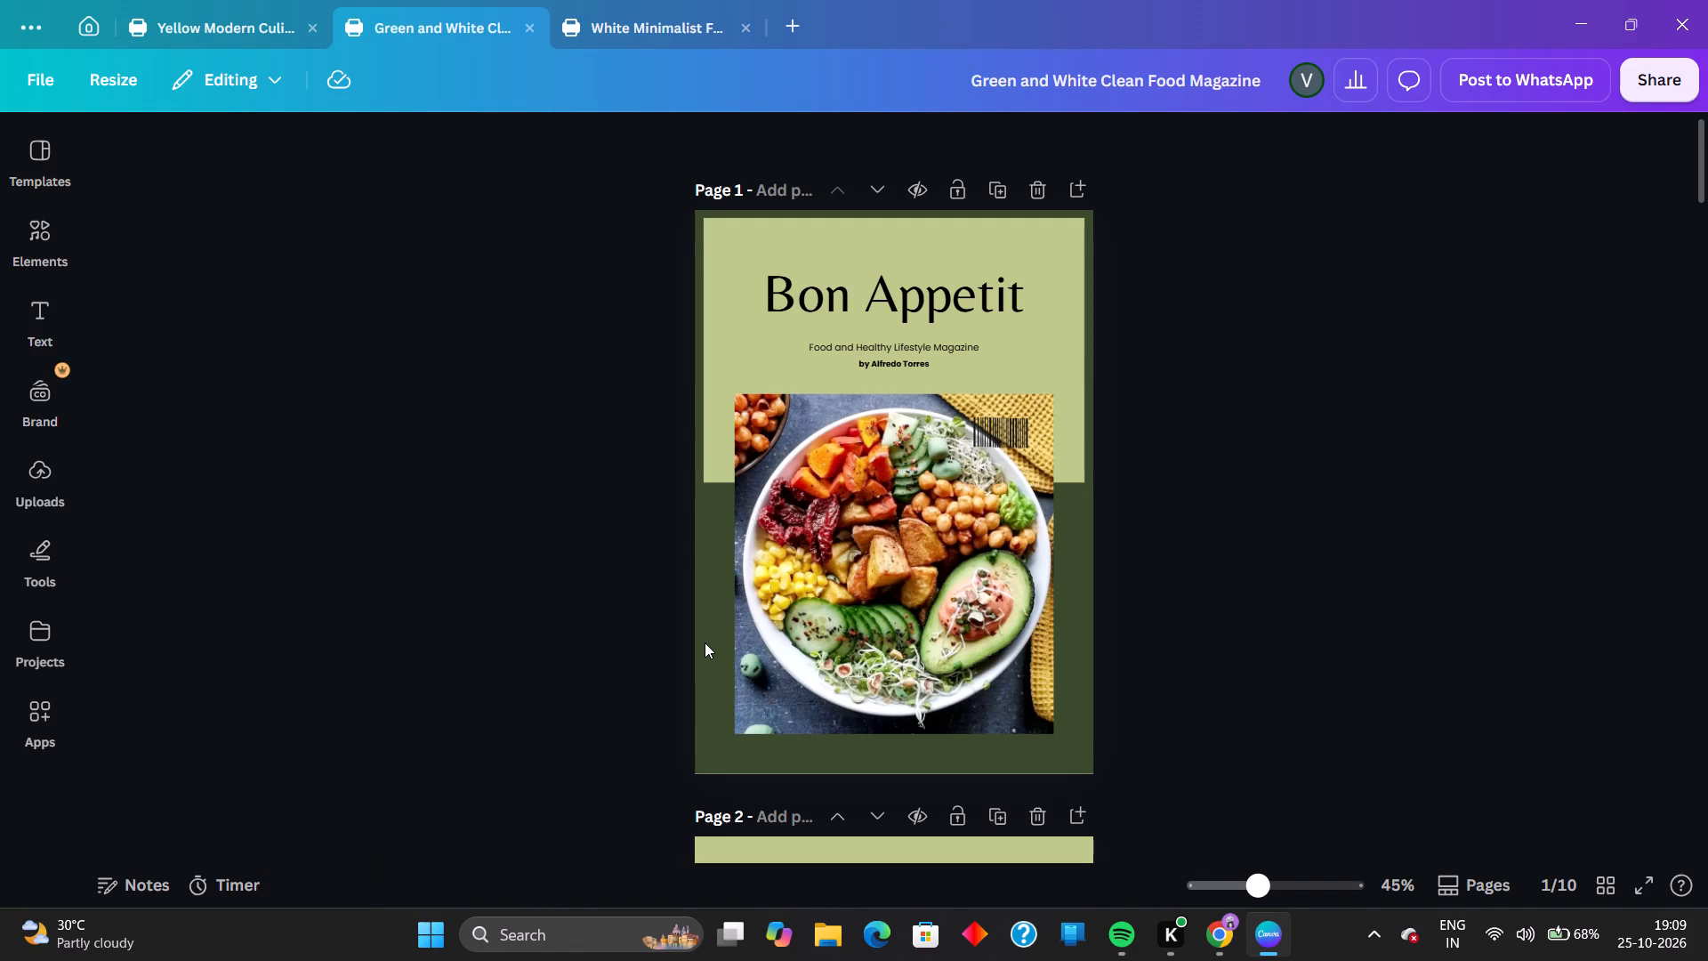
pyautogui.click(100, 22)
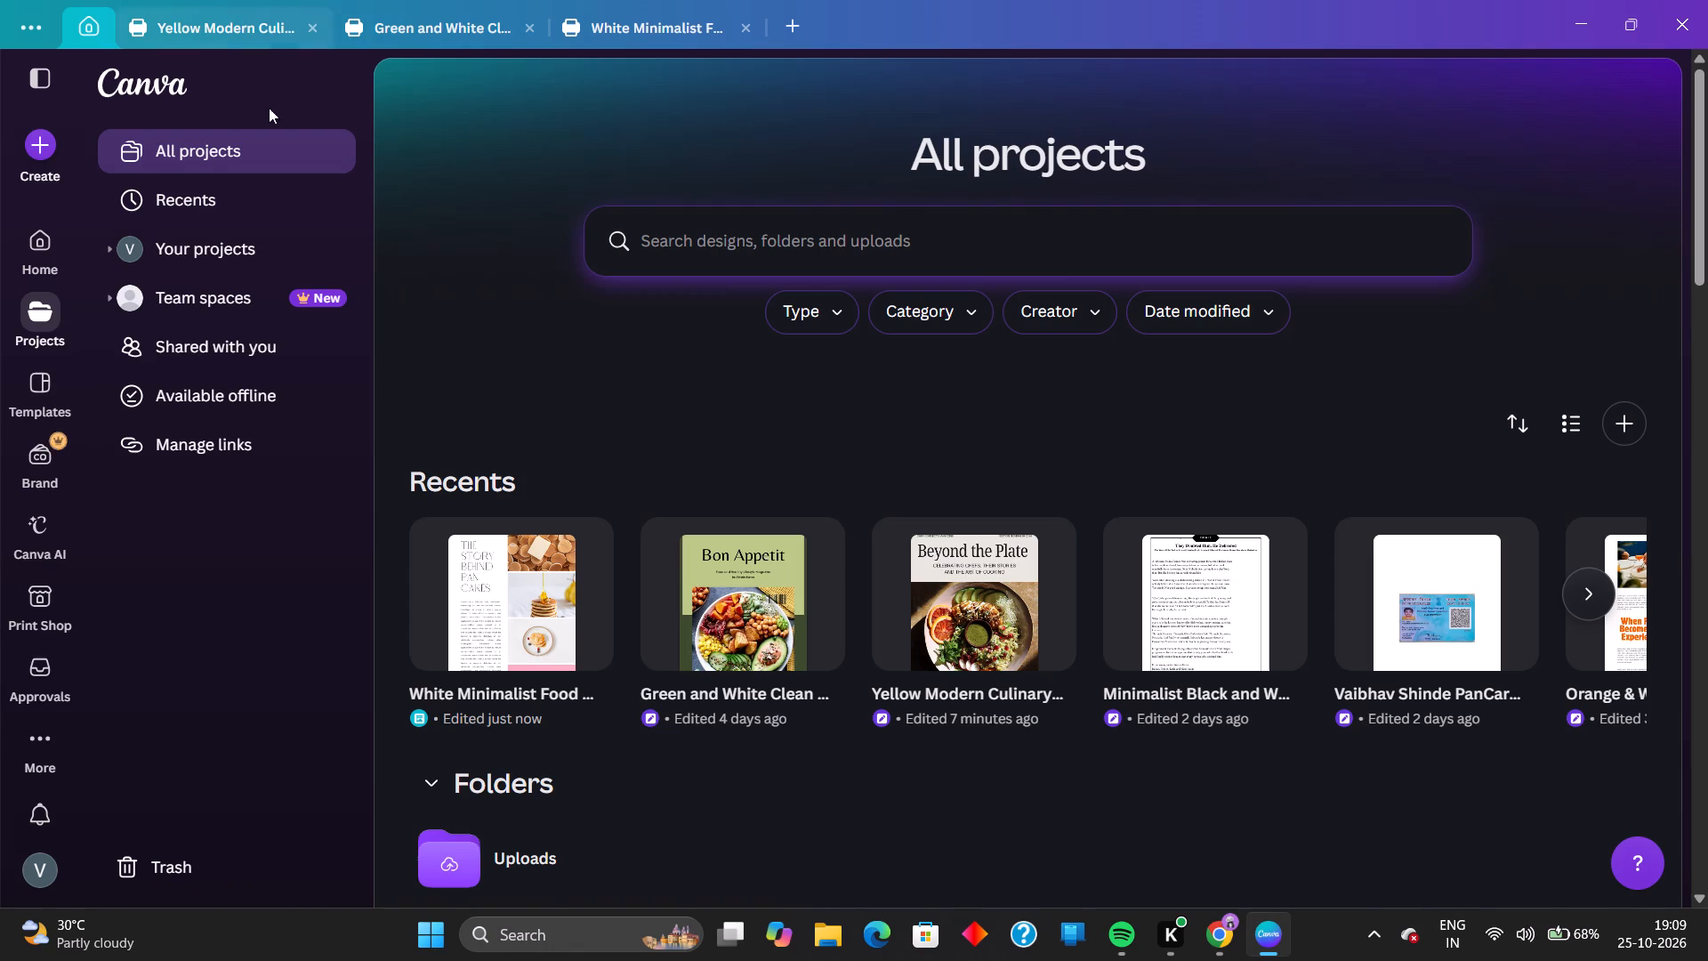
pyautogui.click(970, 641)
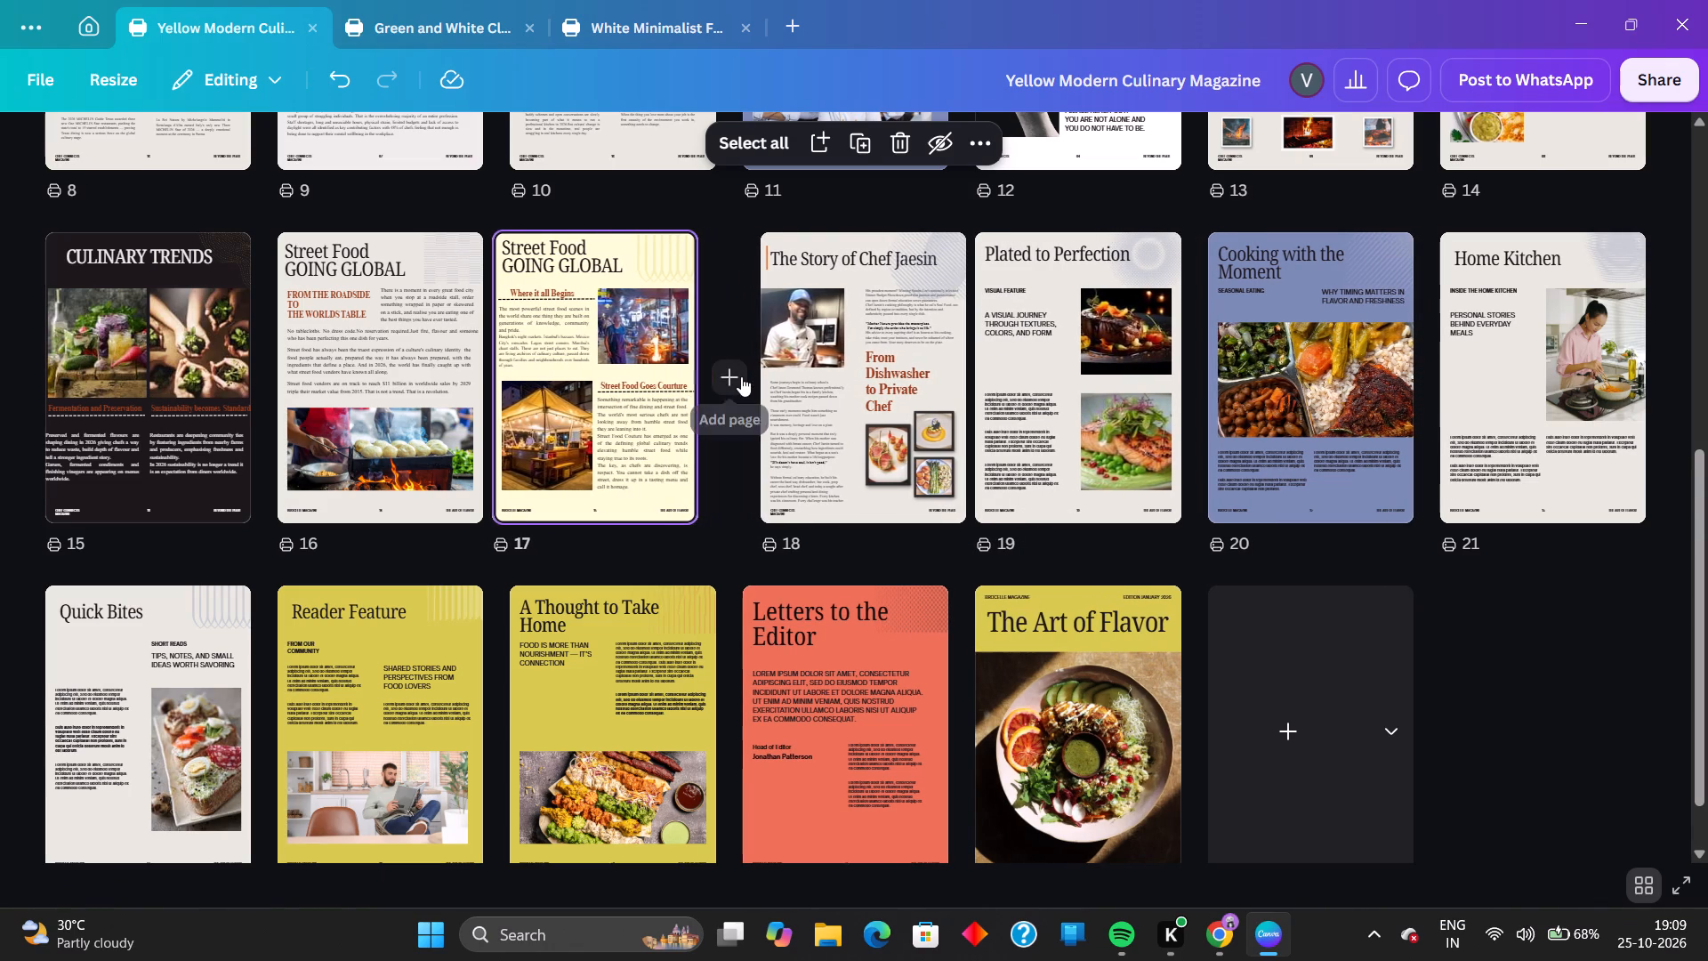
# Add a blank page after page 17, the Street Food Going Global page, and open it for editing.
pyautogui.rightClick(741, 376)
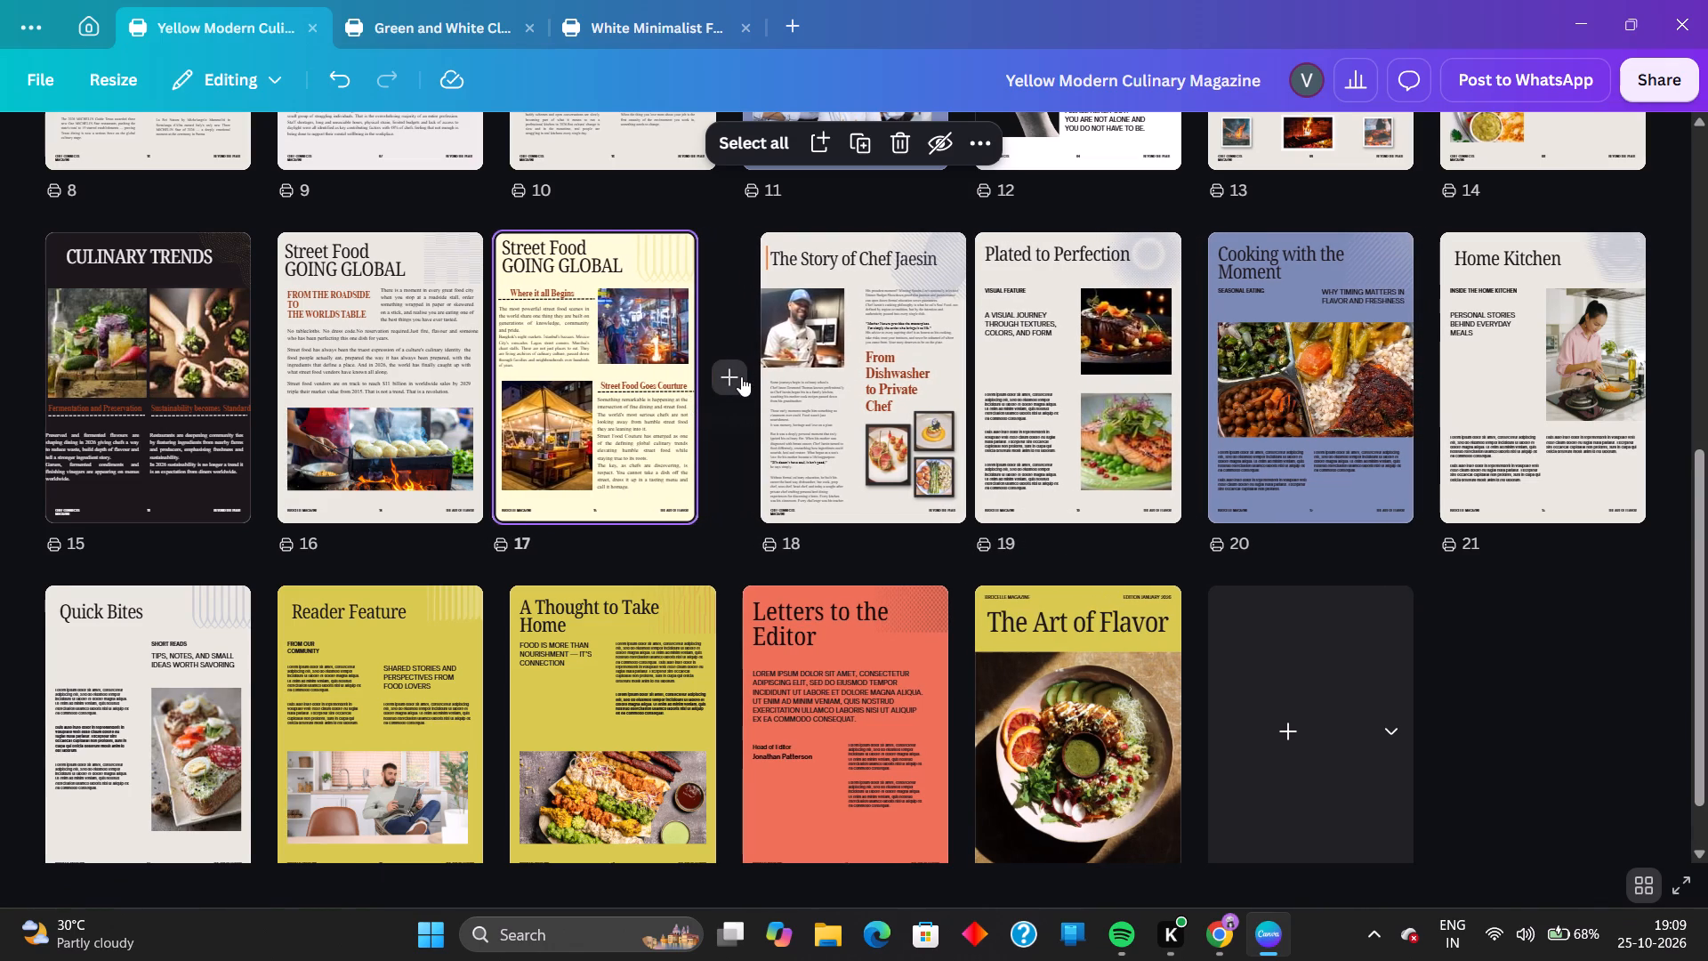
pyautogui.click(741, 376)
pyautogui.click(944, 392)
pyautogui.click(853, 413)
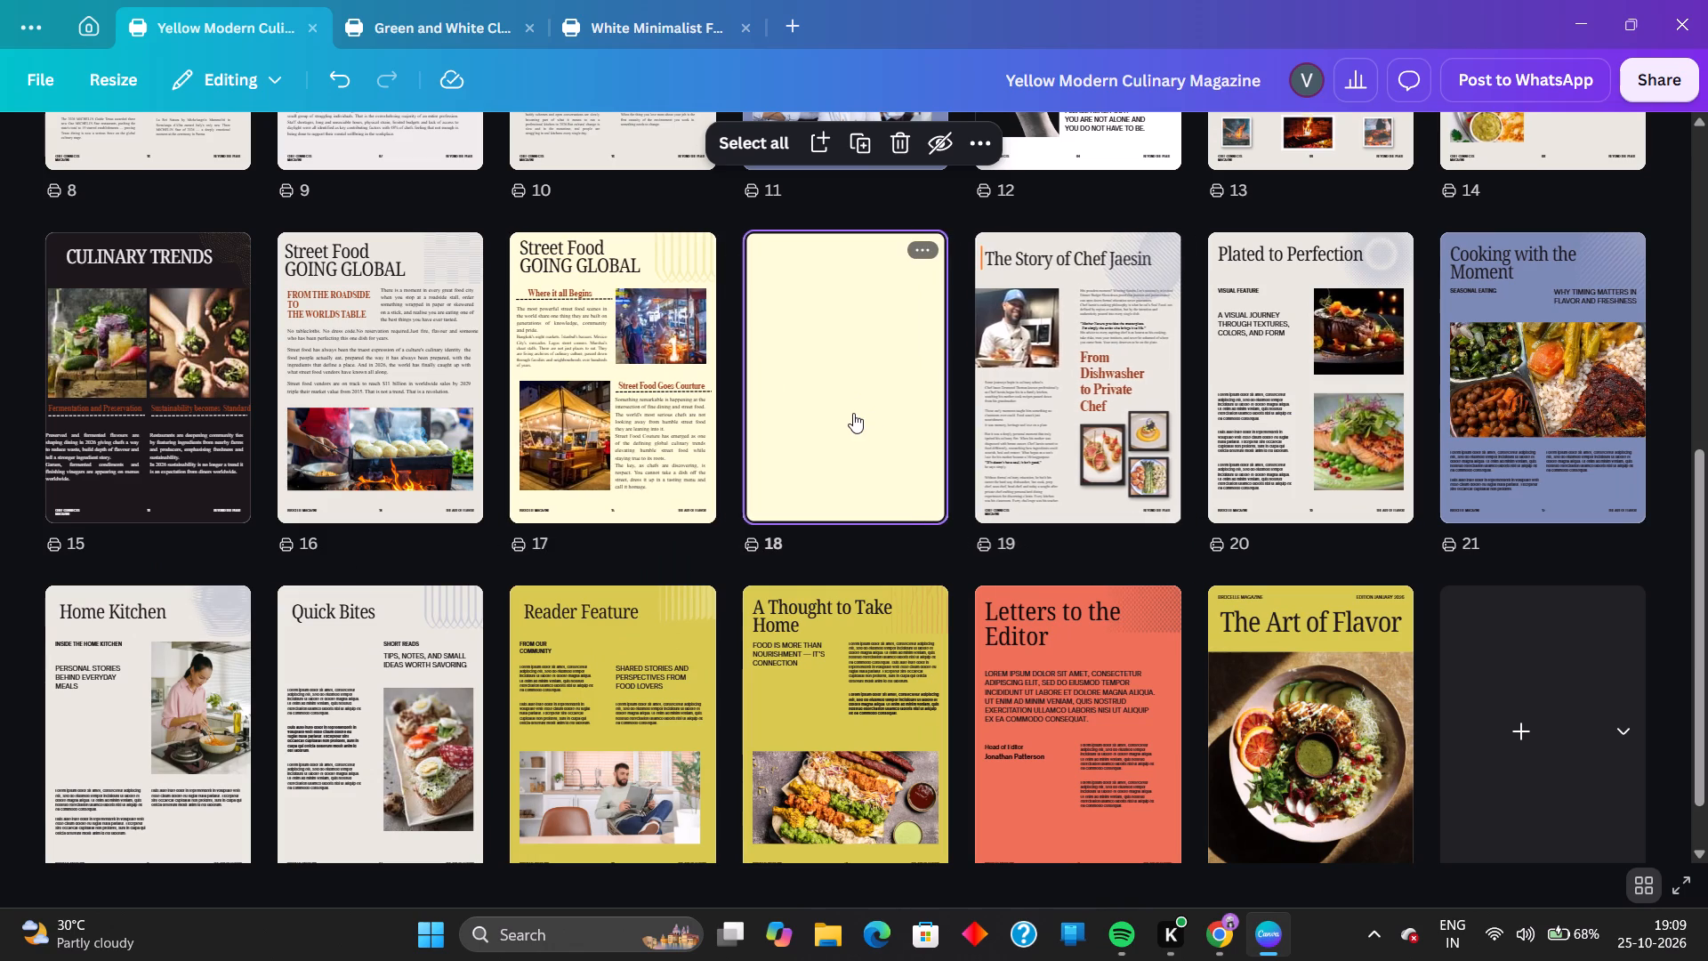
pyautogui.click(1655, 882)
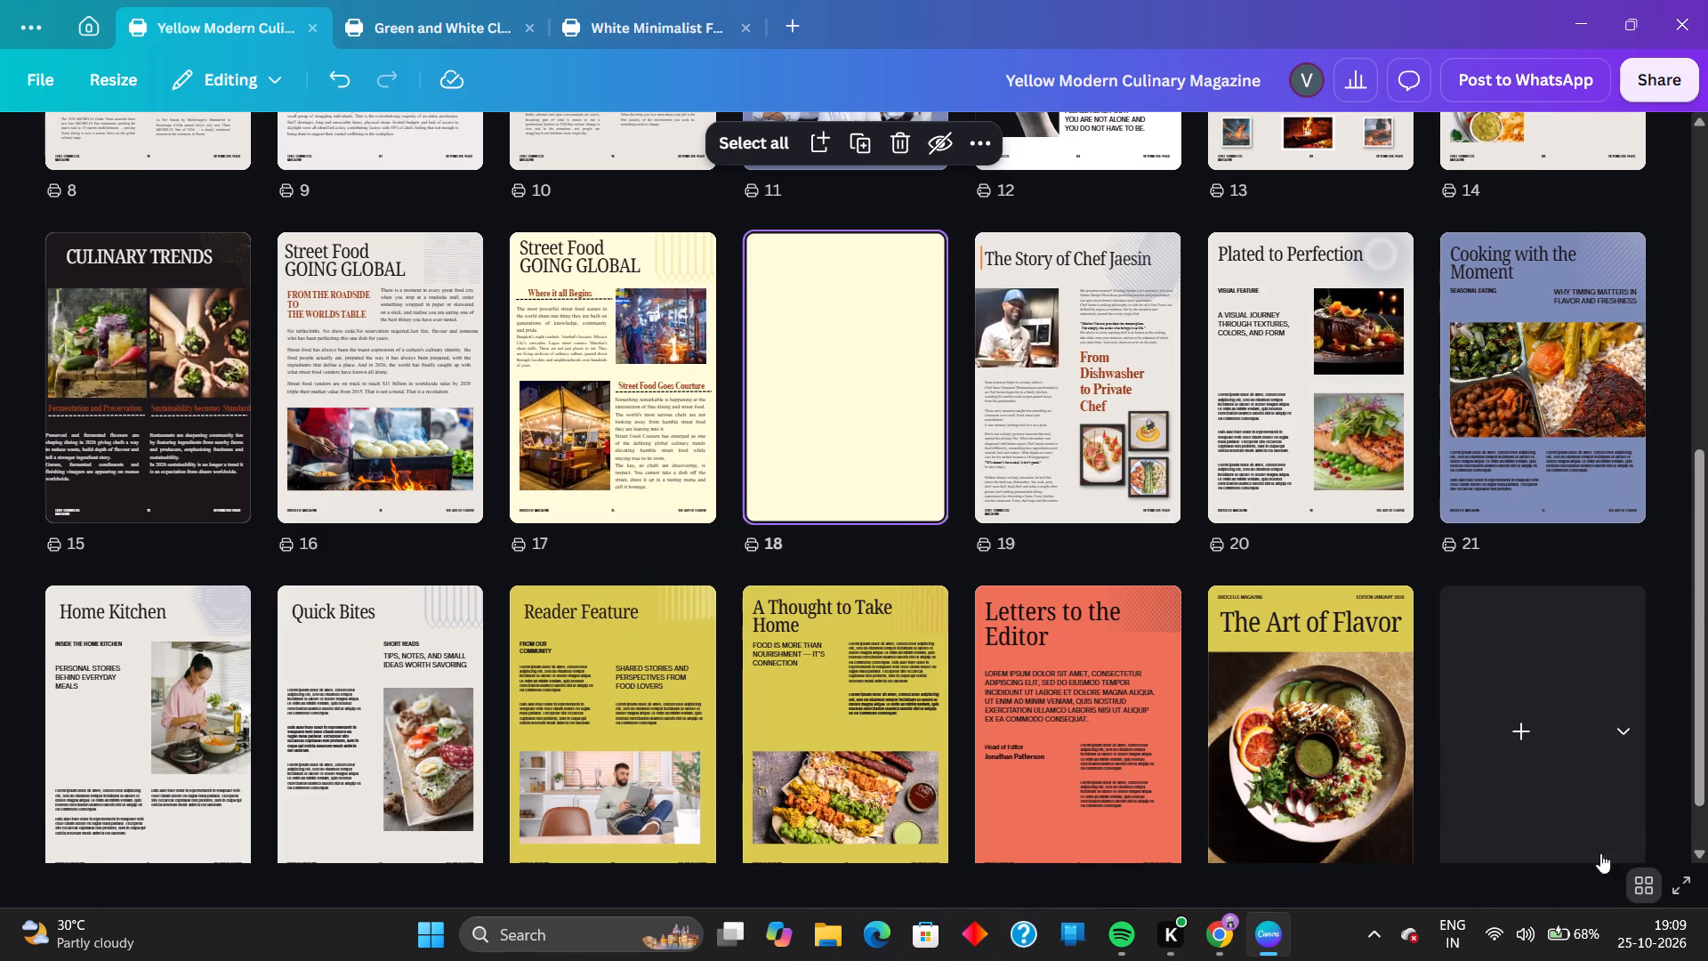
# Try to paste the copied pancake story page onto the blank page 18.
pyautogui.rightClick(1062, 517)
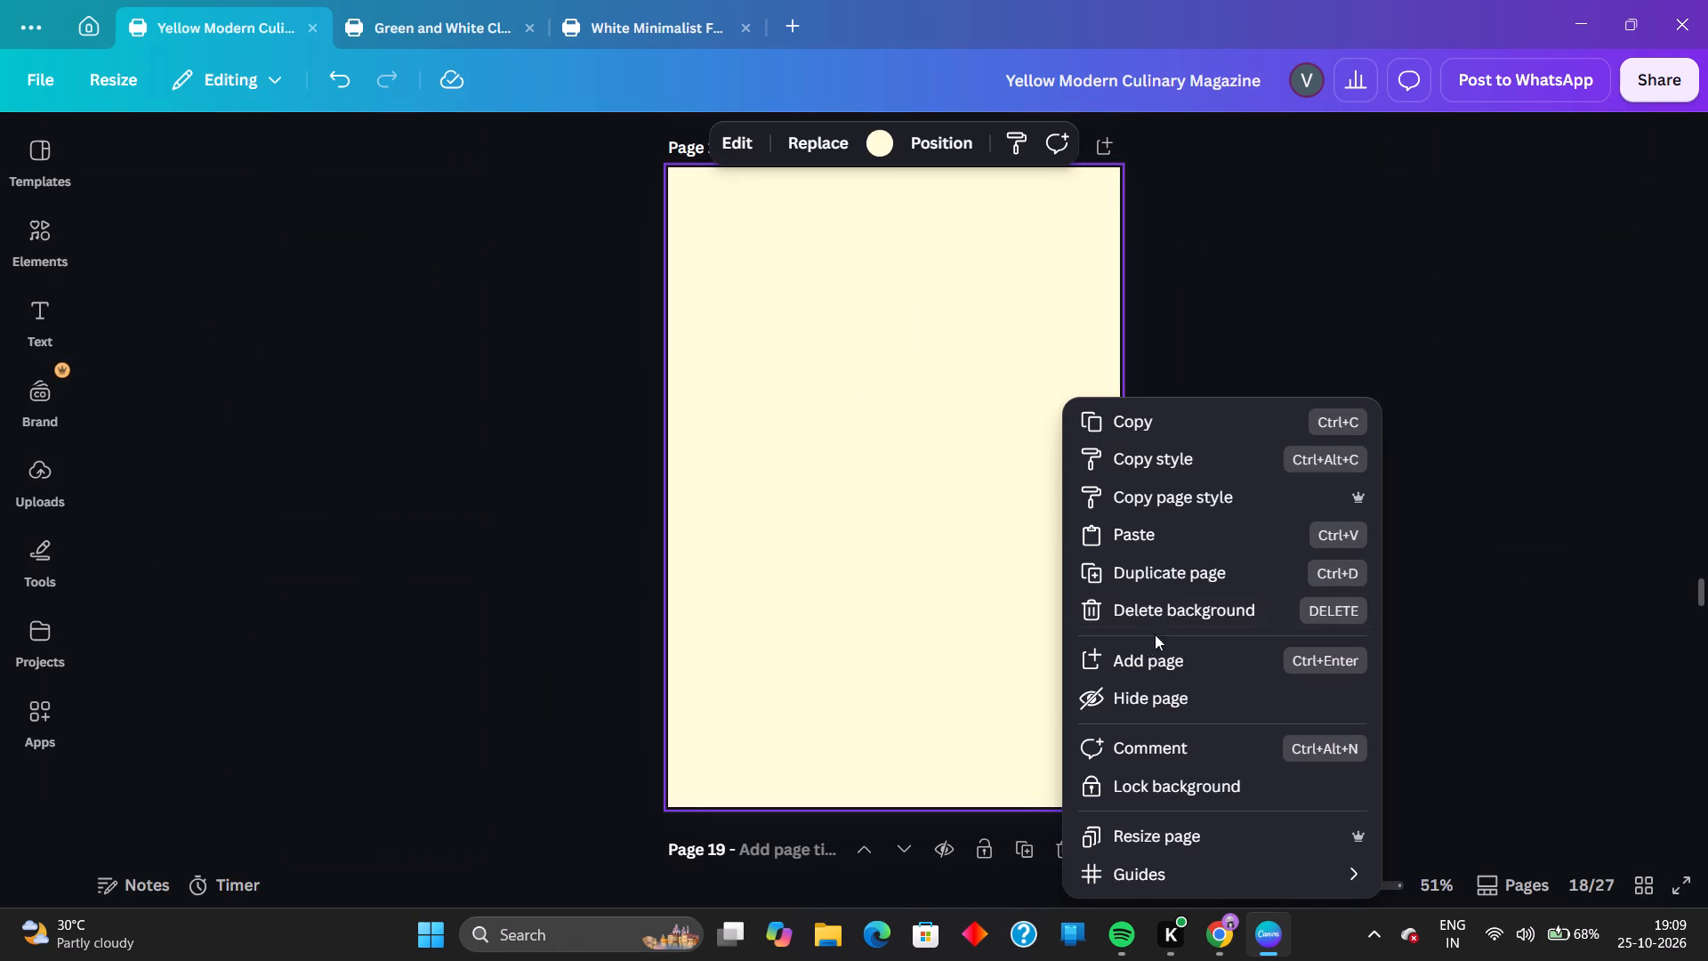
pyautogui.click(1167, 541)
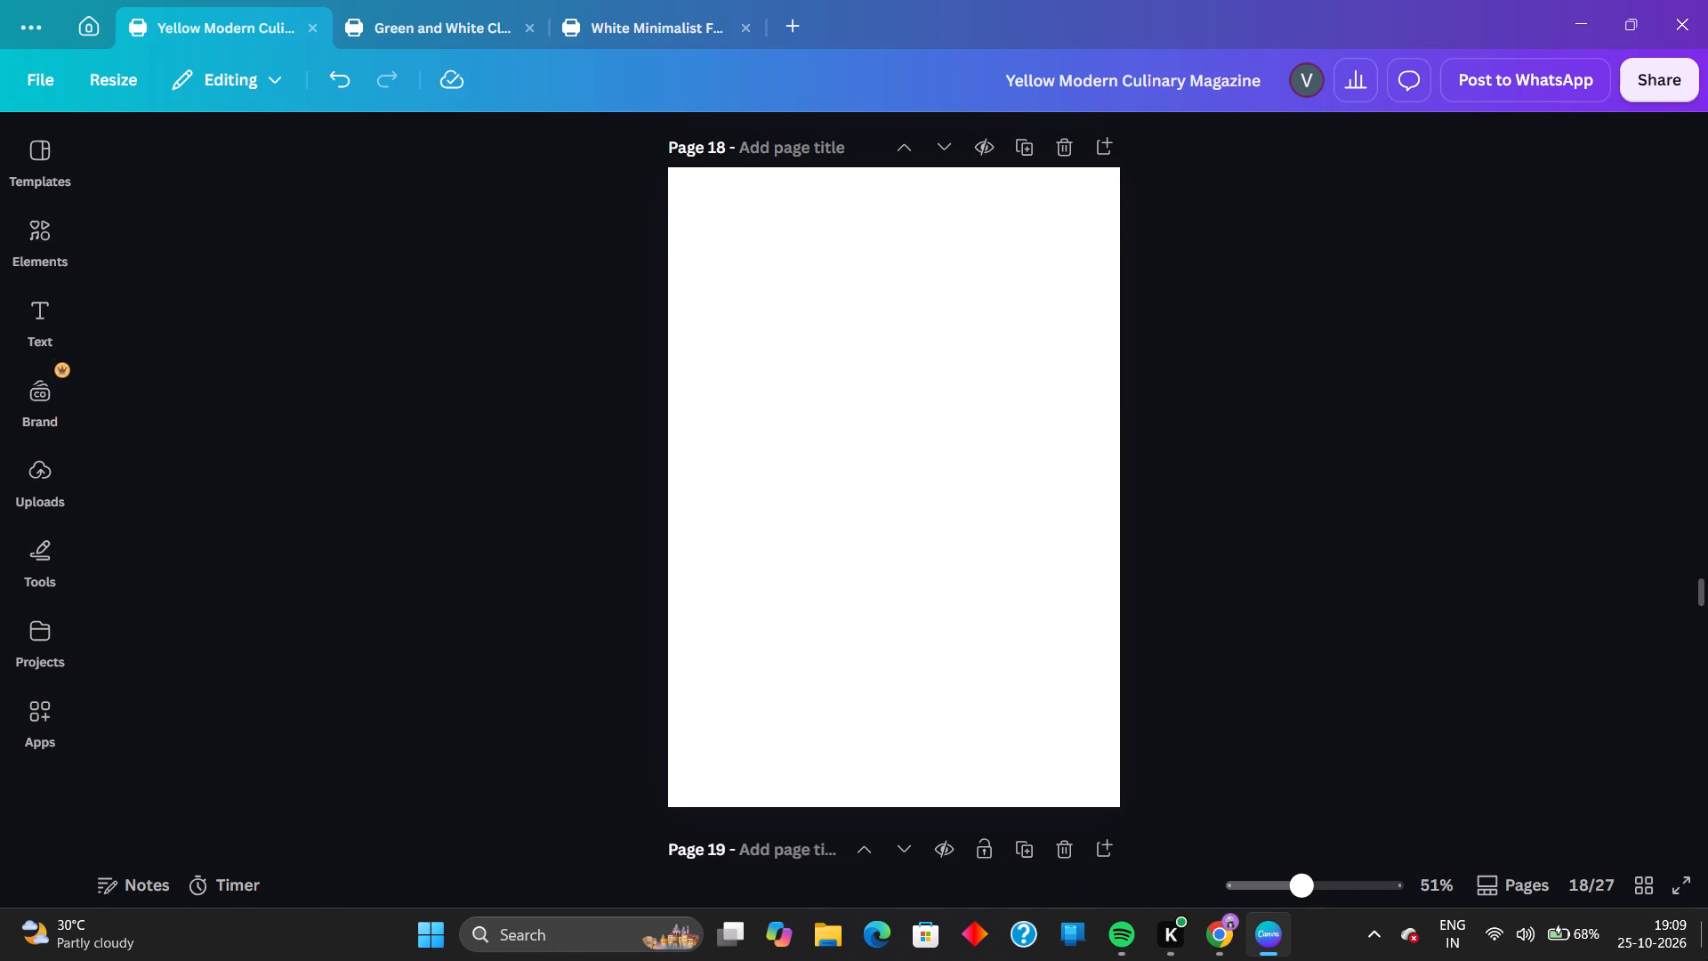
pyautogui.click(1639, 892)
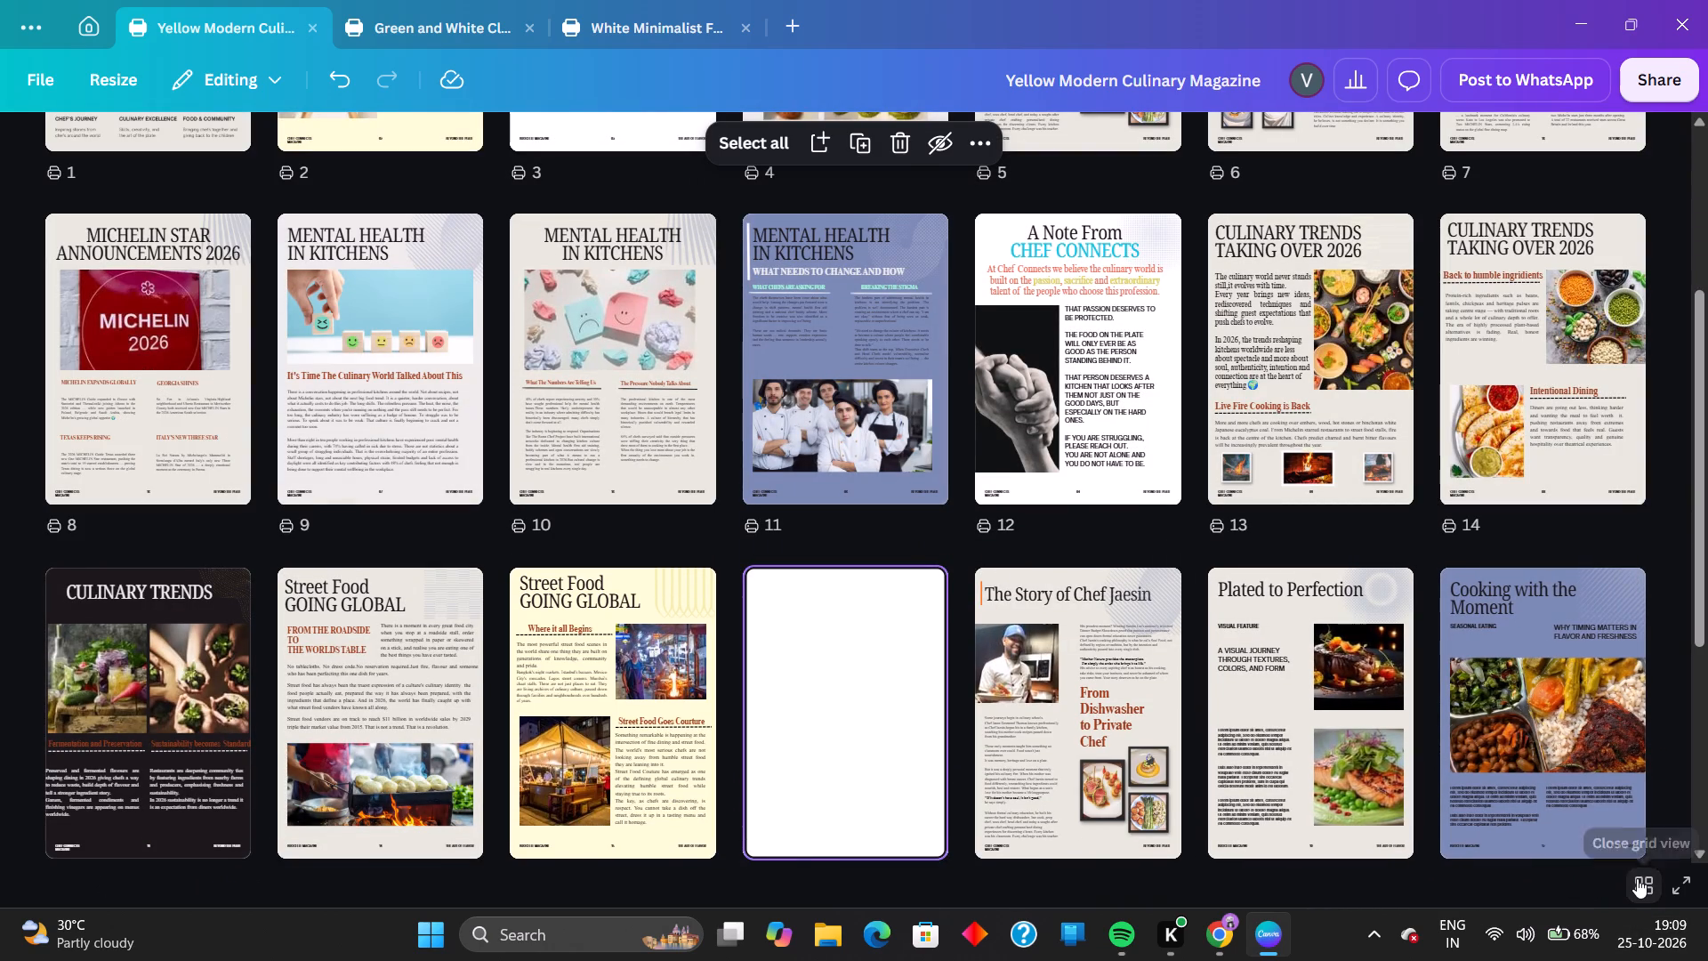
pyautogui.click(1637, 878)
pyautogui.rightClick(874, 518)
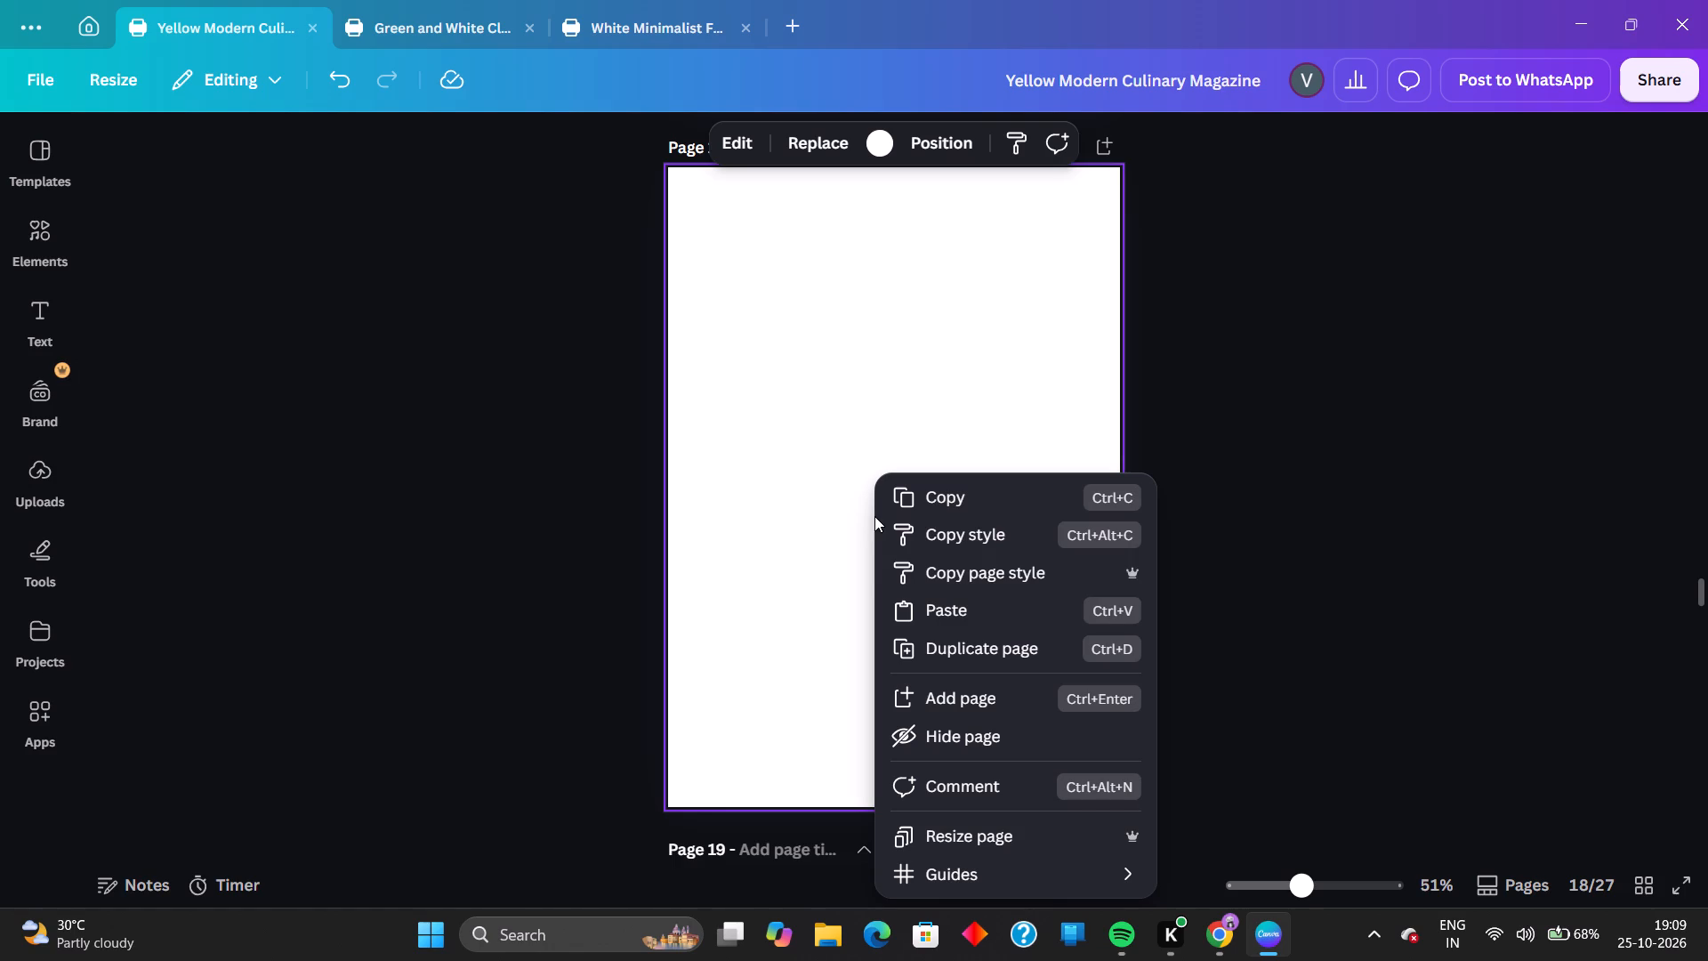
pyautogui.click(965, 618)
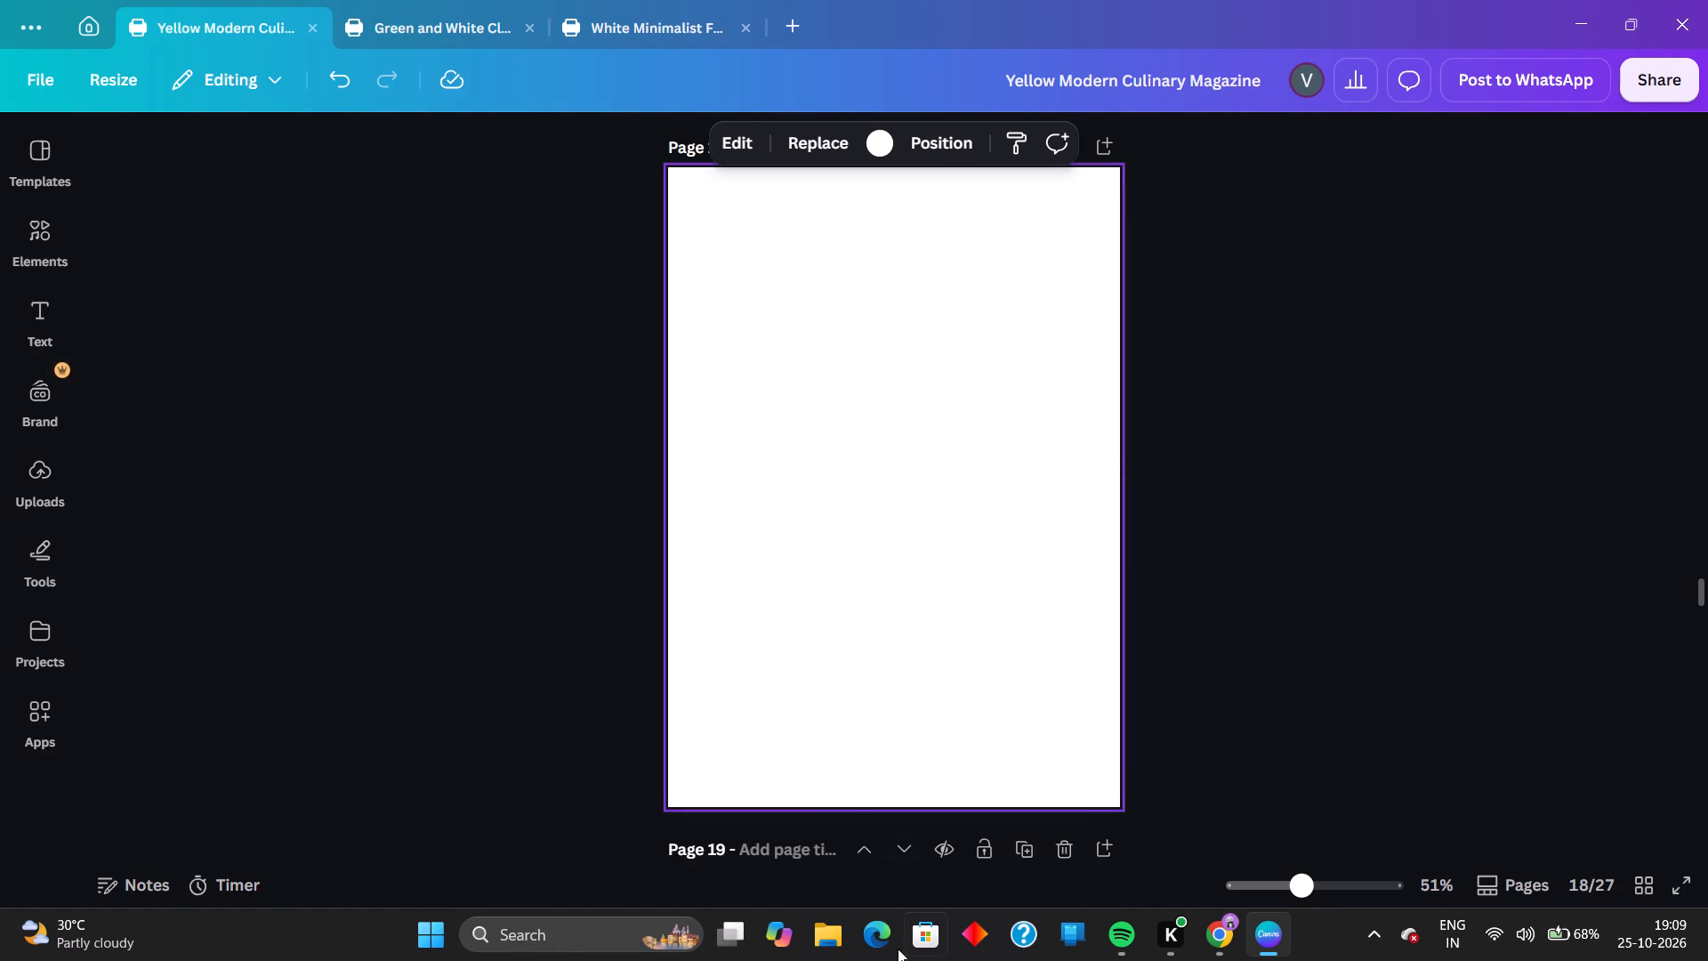
# Apply the recently used Luxury on the Plate magazine template to the blank page 18.
pyautogui.click(41, 220)
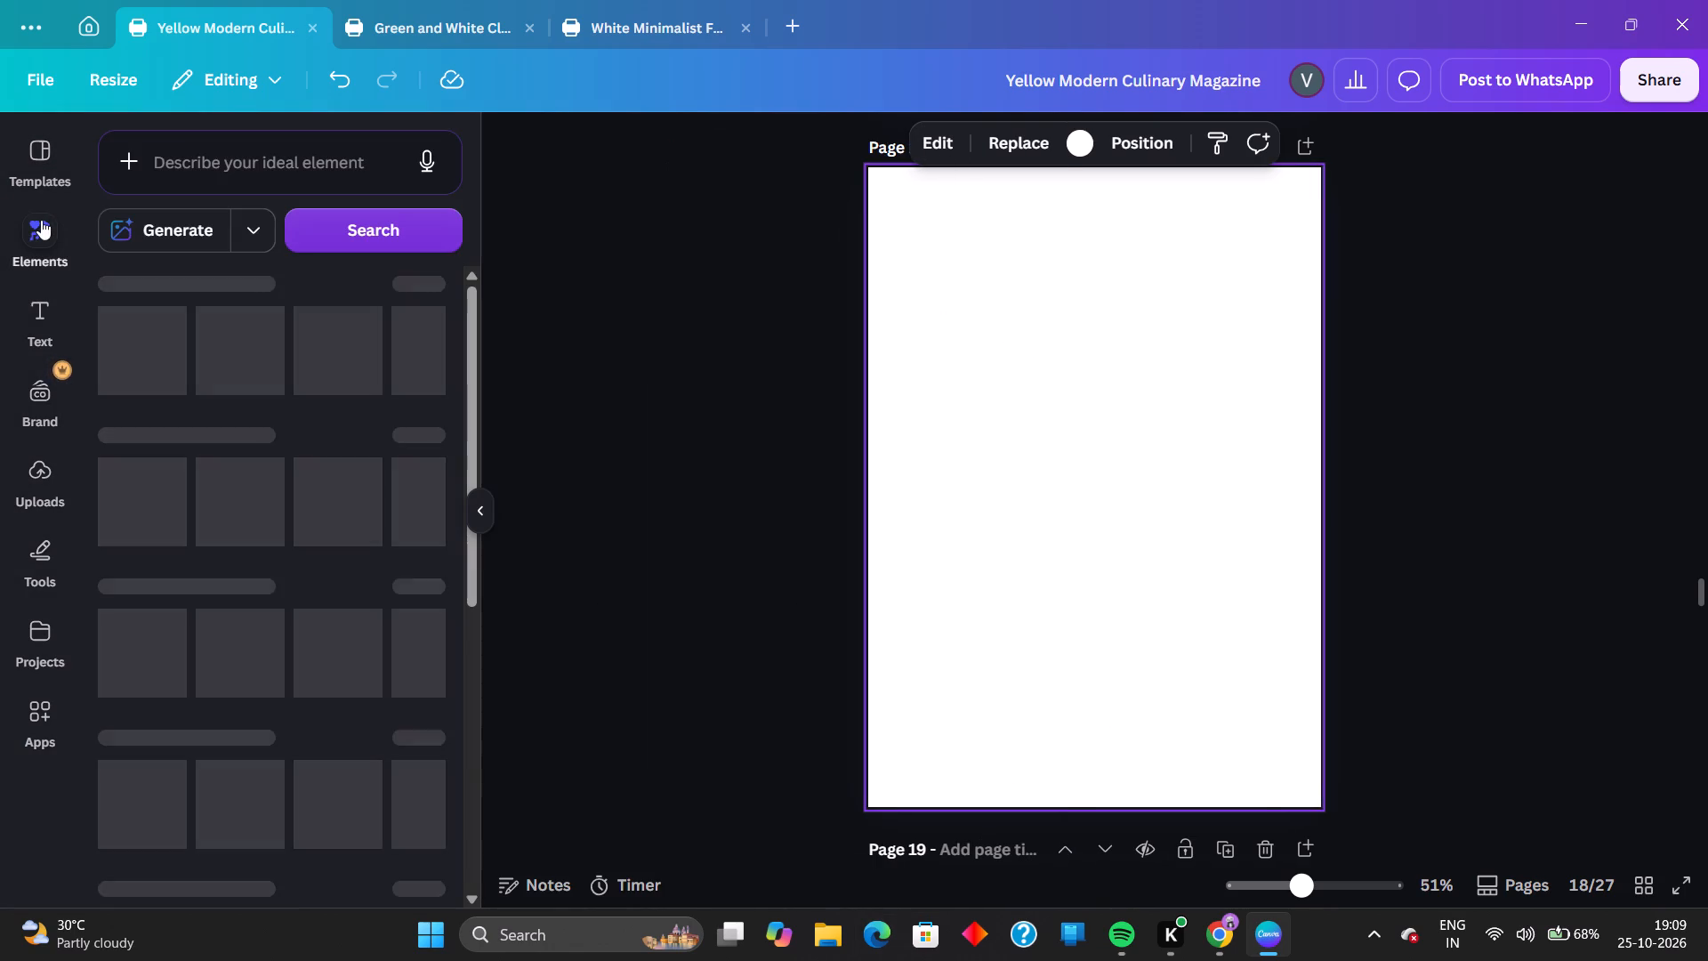
pyautogui.click(29, 164)
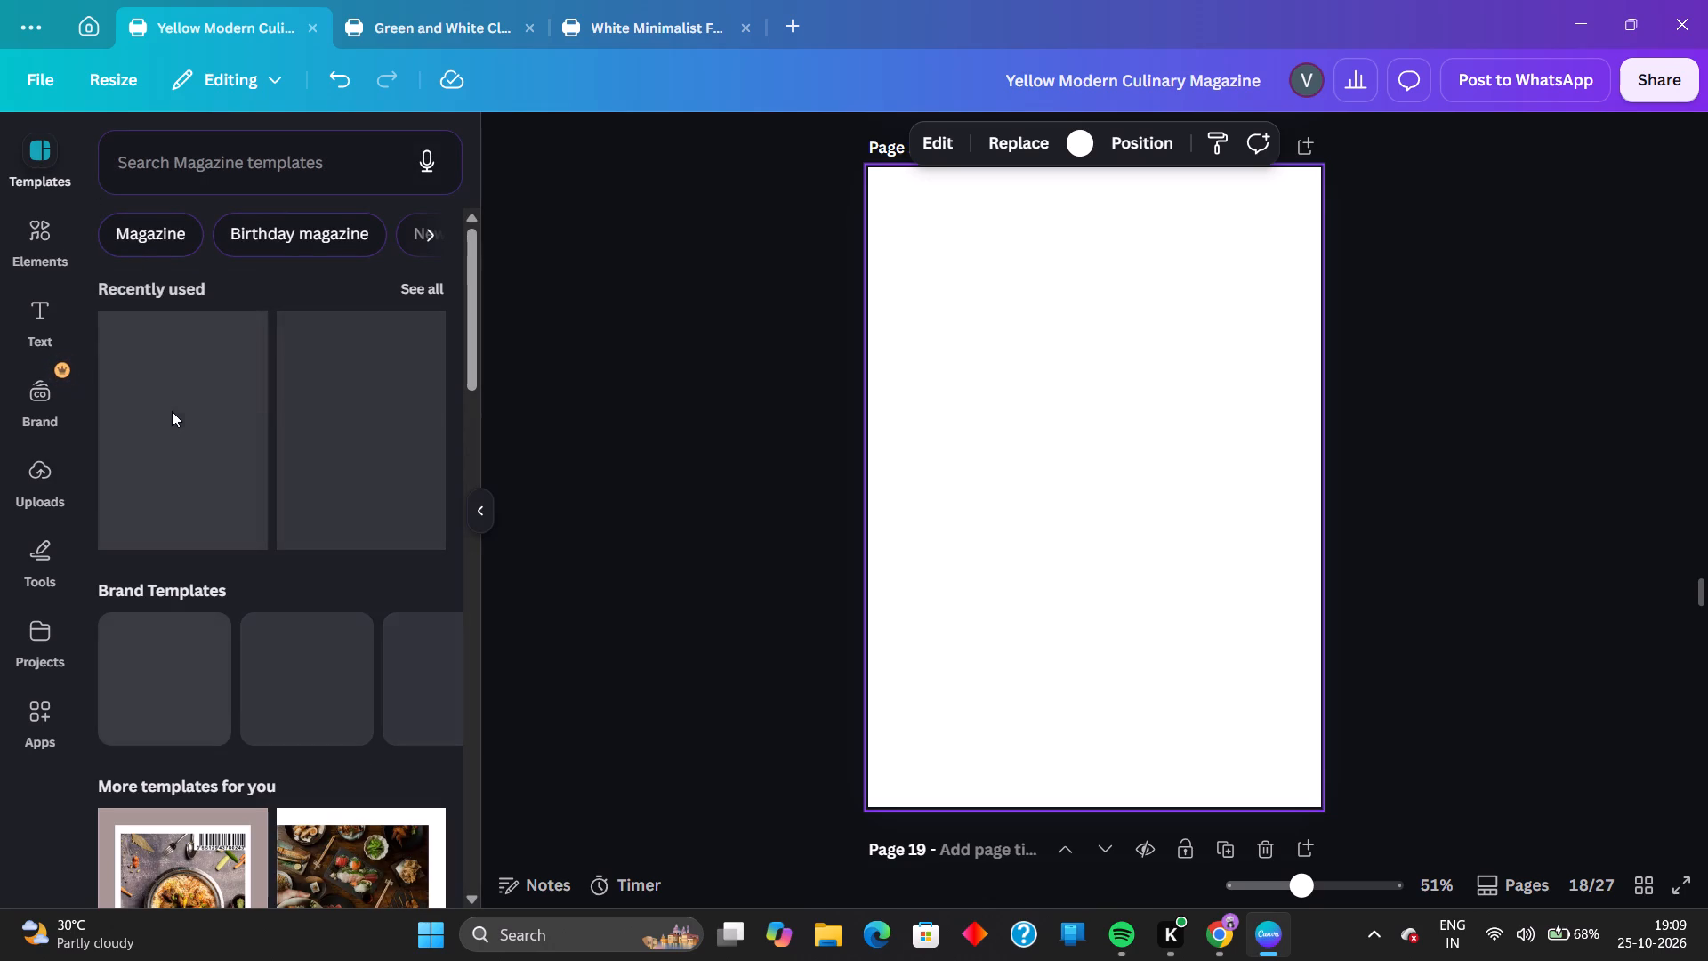
pyautogui.click(171, 420)
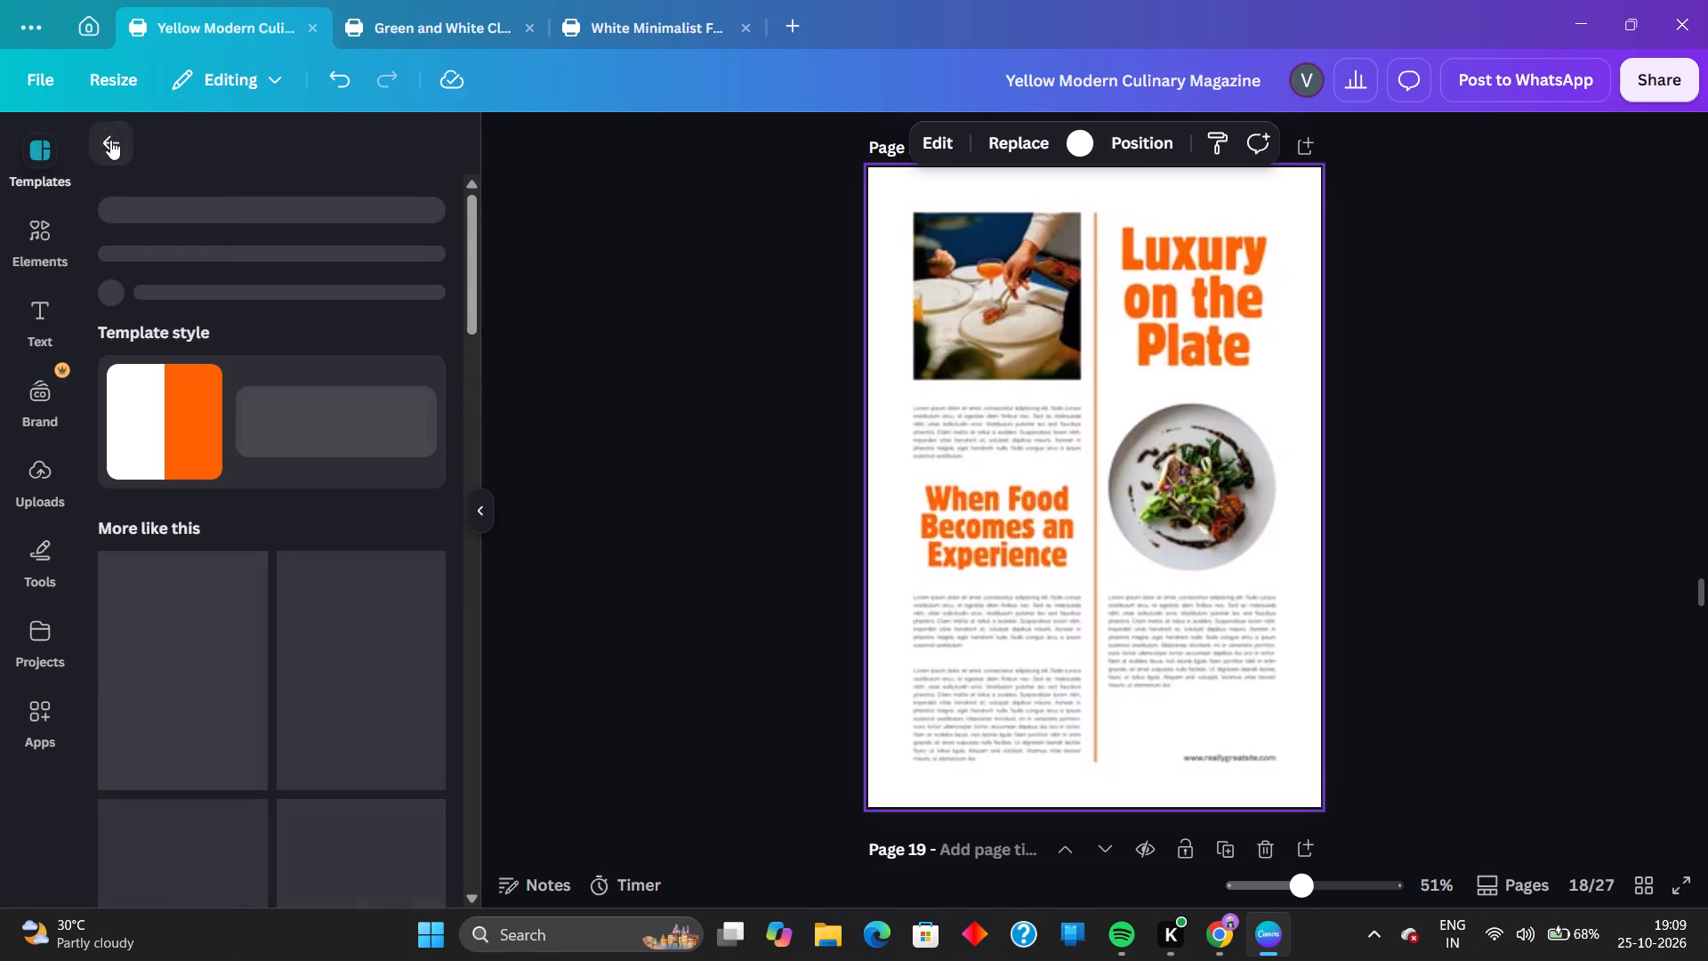
pyautogui.click(109, 132)
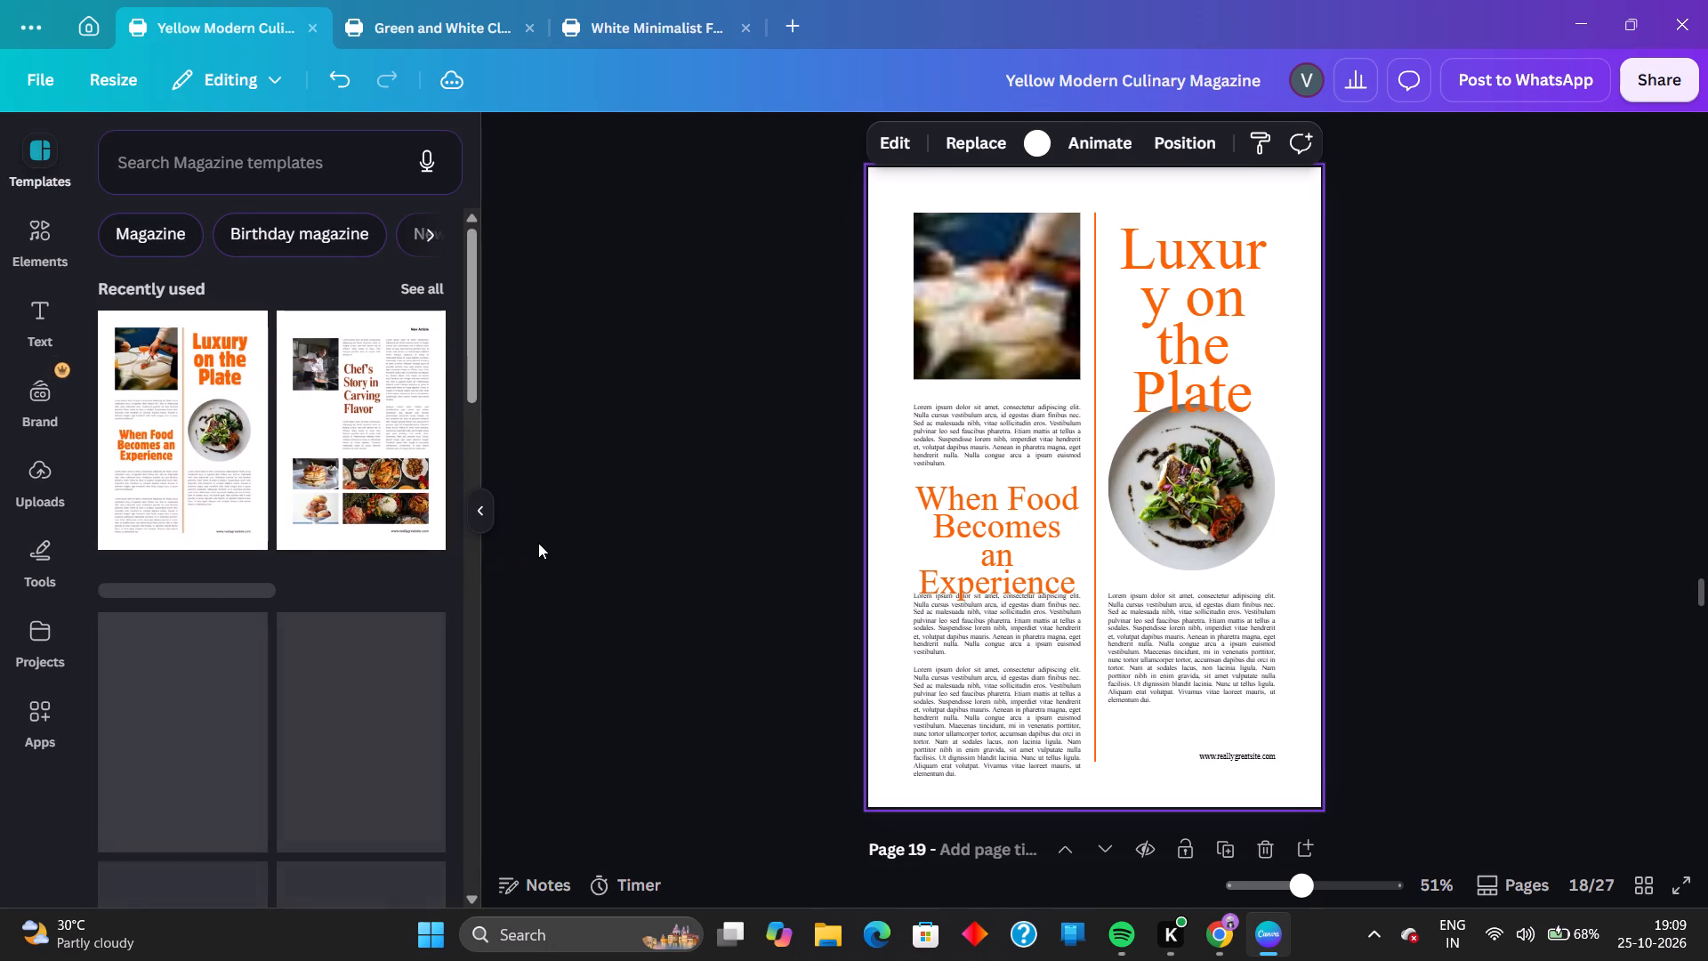
# Look through the full set of recently used templates for a suitable article-page layout.
pyautogui.scroll(2, 313, 504)
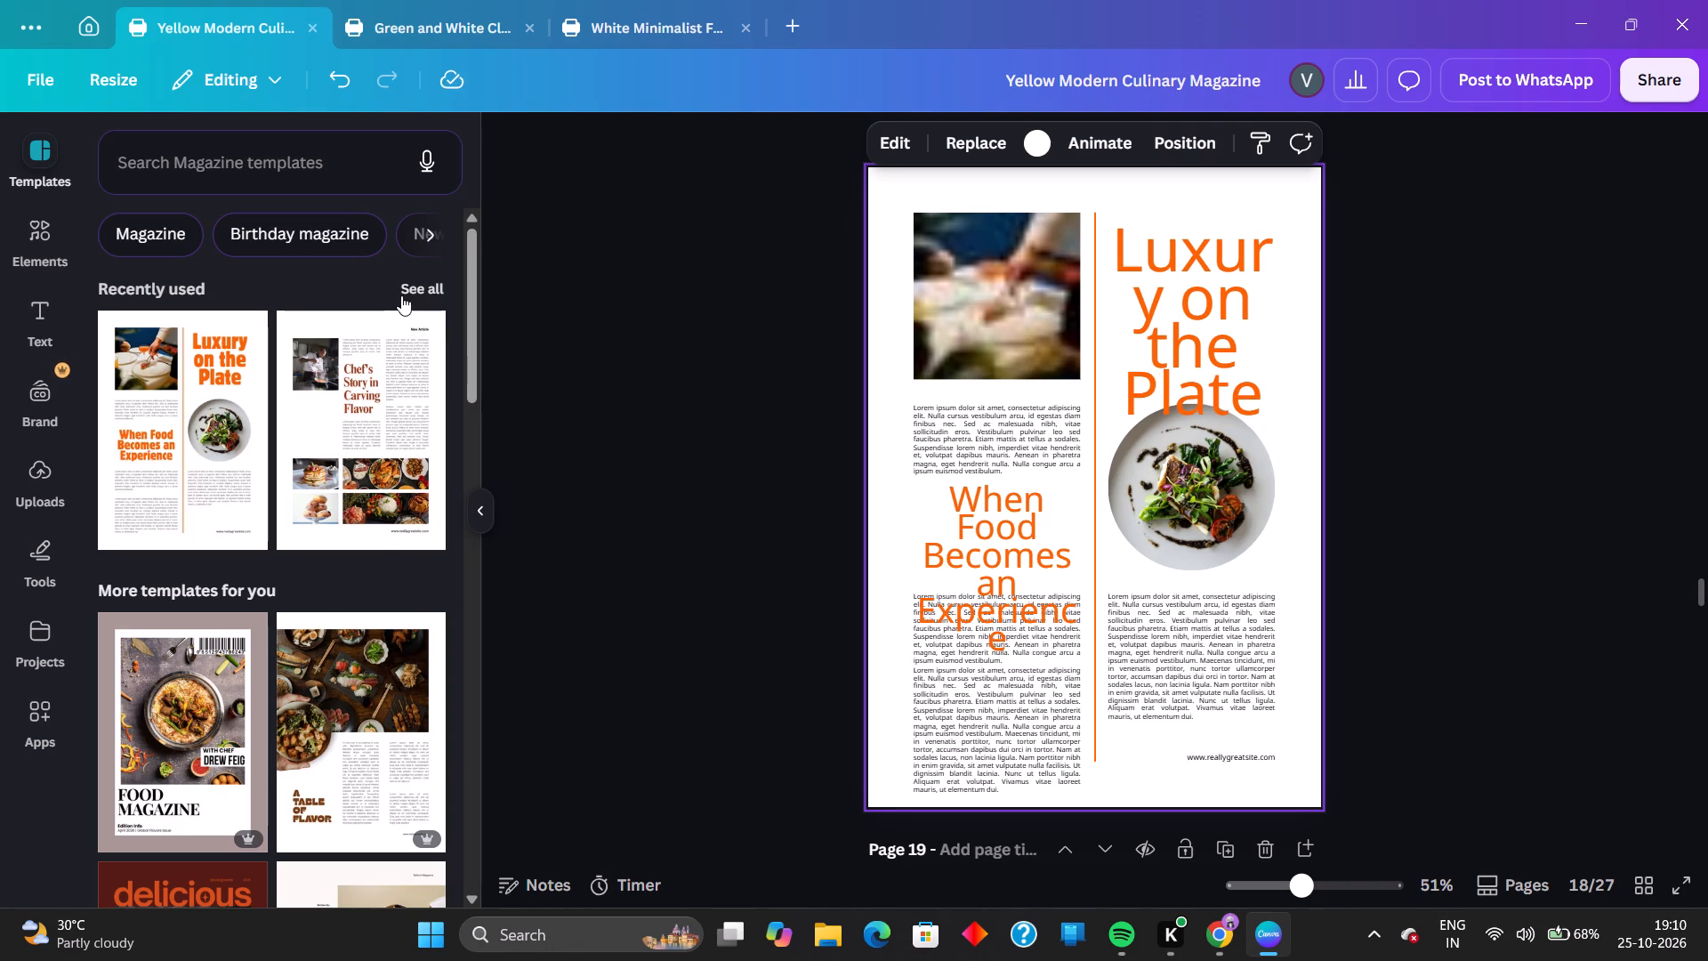
pyautogui.click(414, 287)
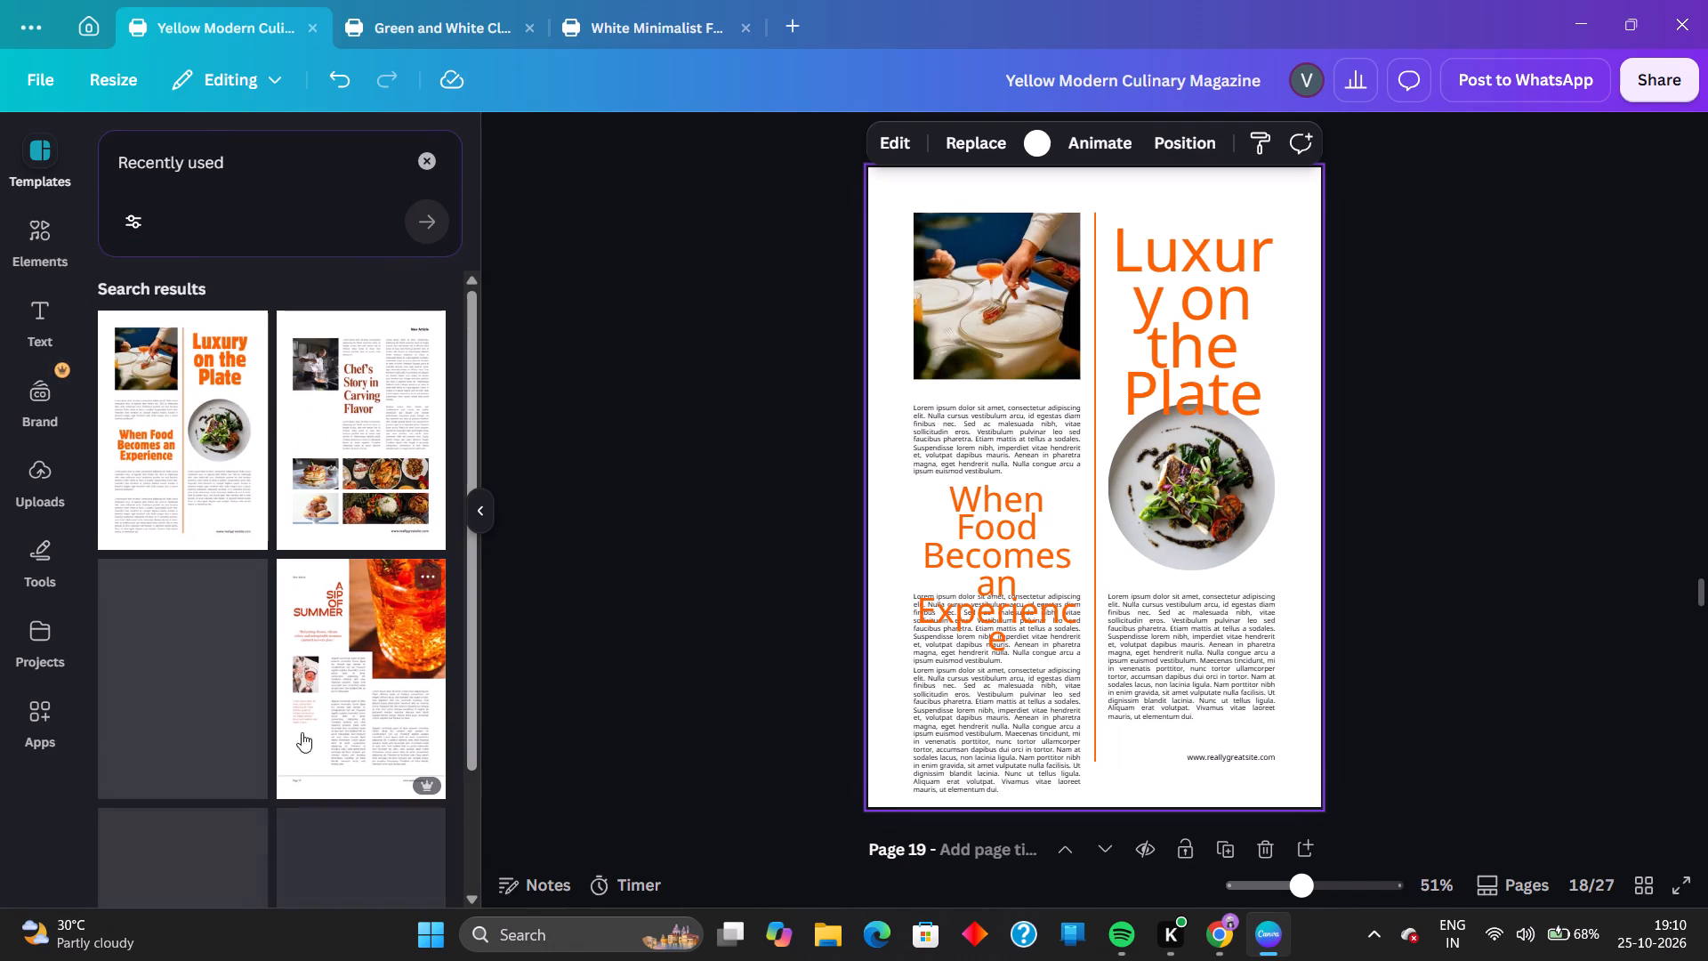
pyautogui.scroll(-4, 191, 703)
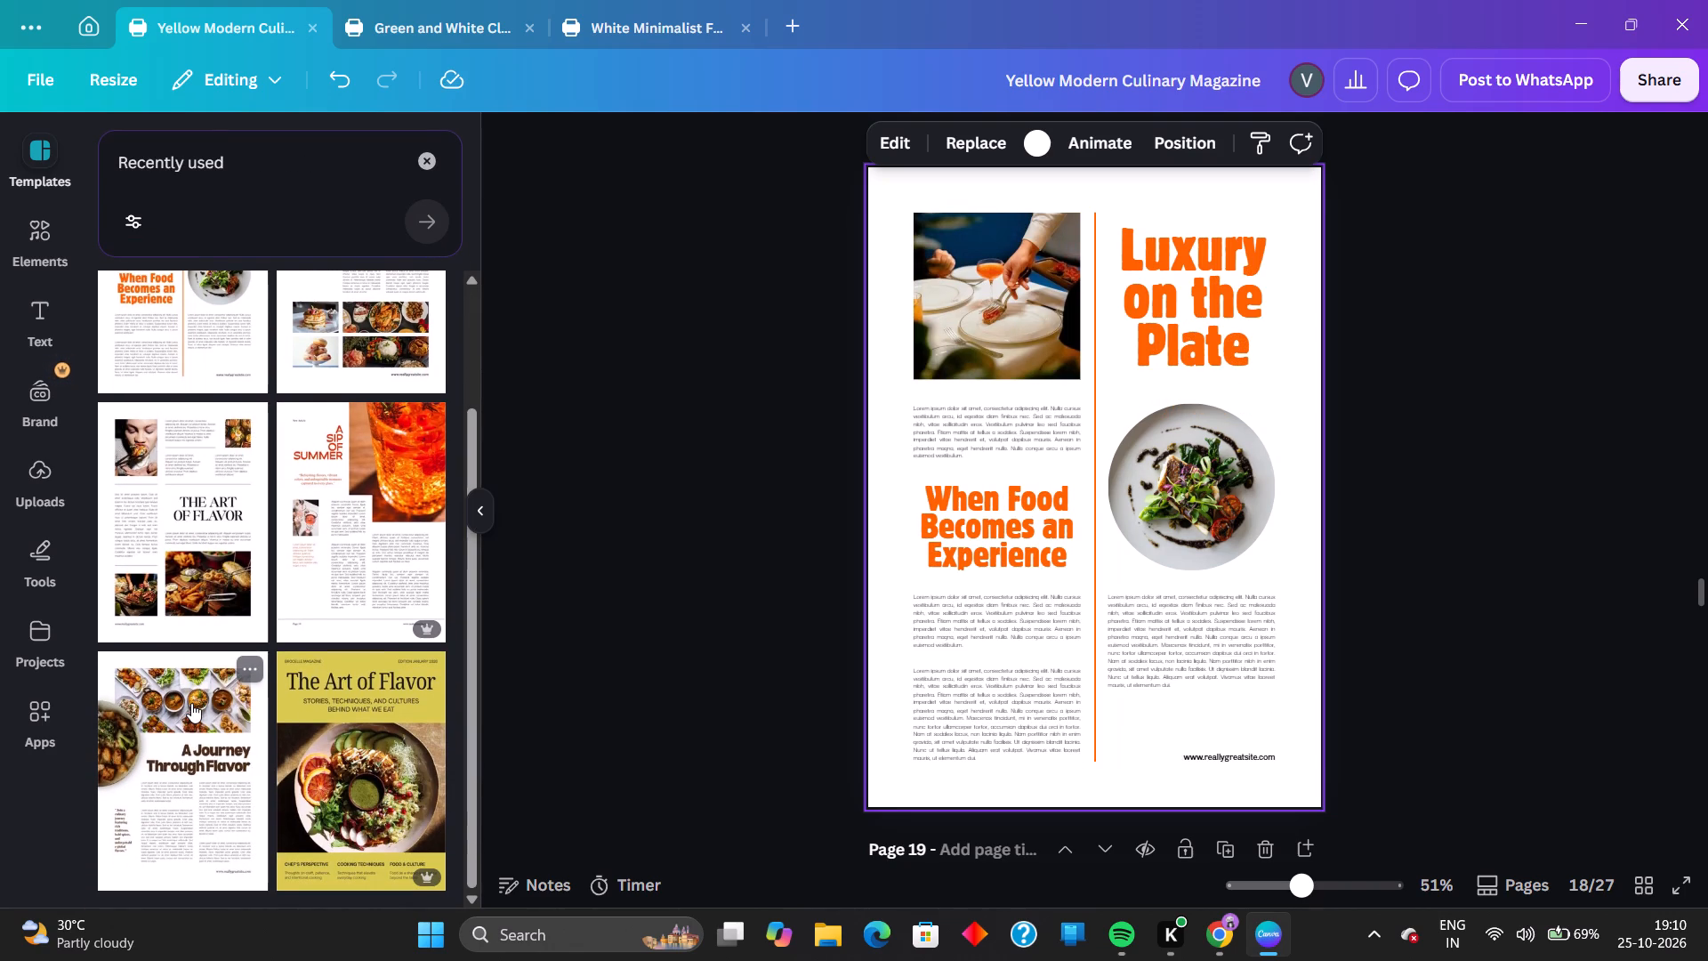
pyautogui.scroll(3, 191, 703)
pyautogui.scroll(-3, 191, 703)
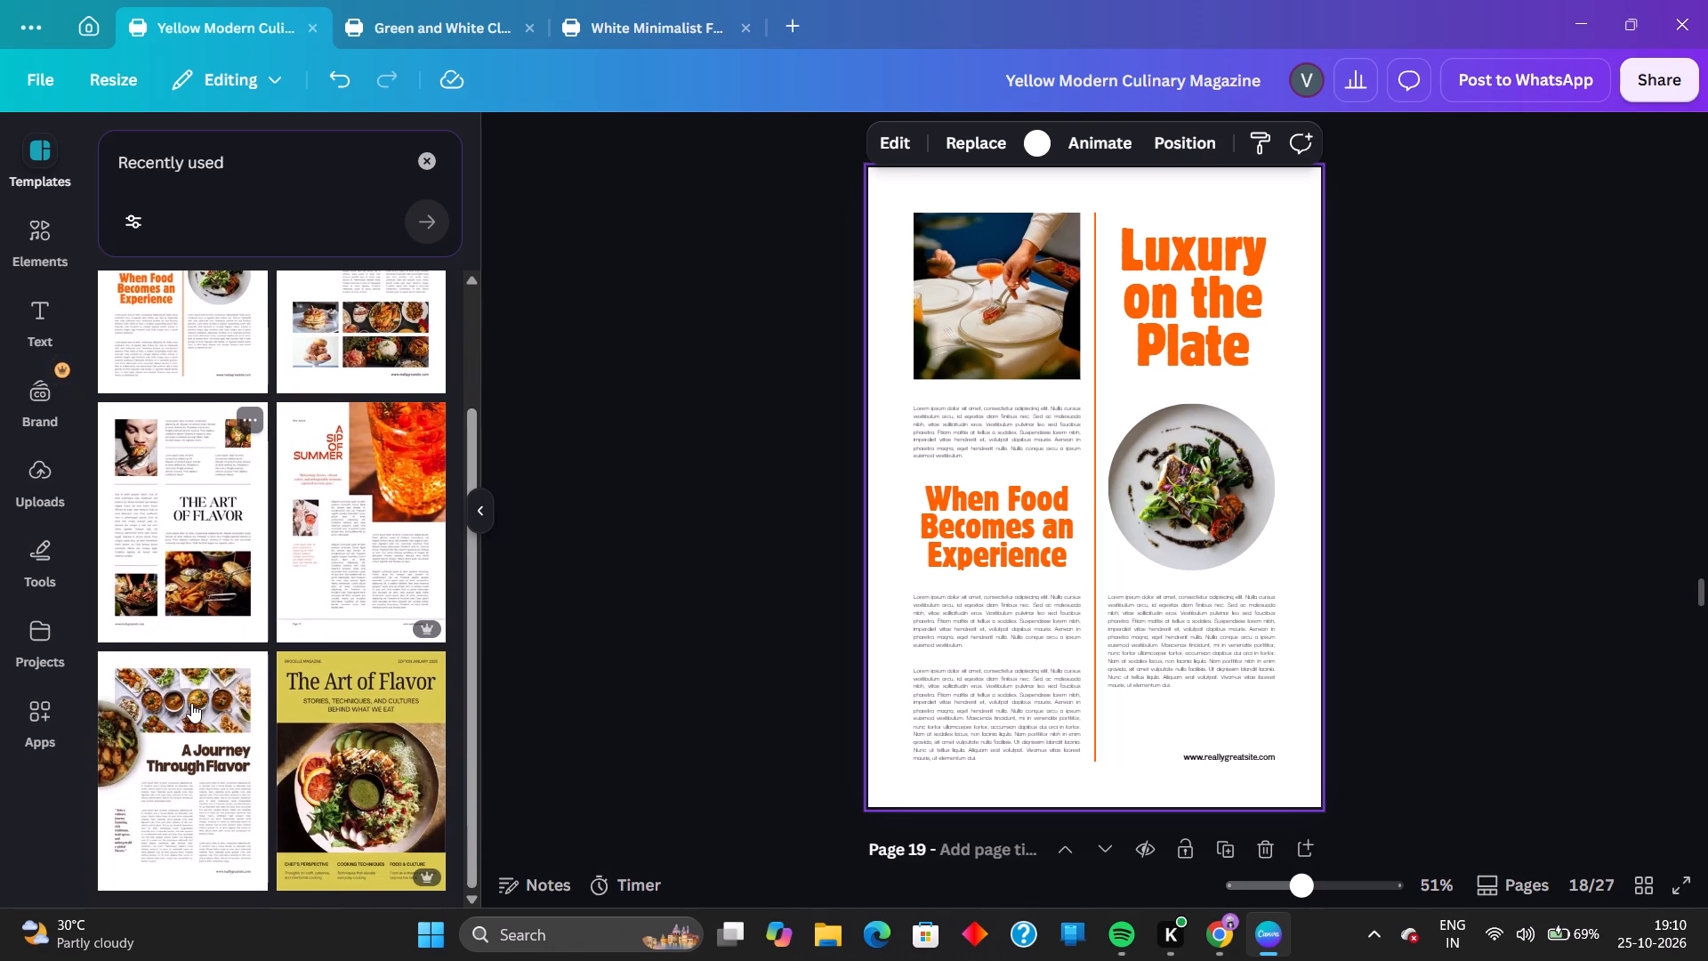
pyautogui.scroll(3, 191, 703)
pyautogui.scroll(-4, 191, 703)
pyautogui.scroll(5, 191, 703)
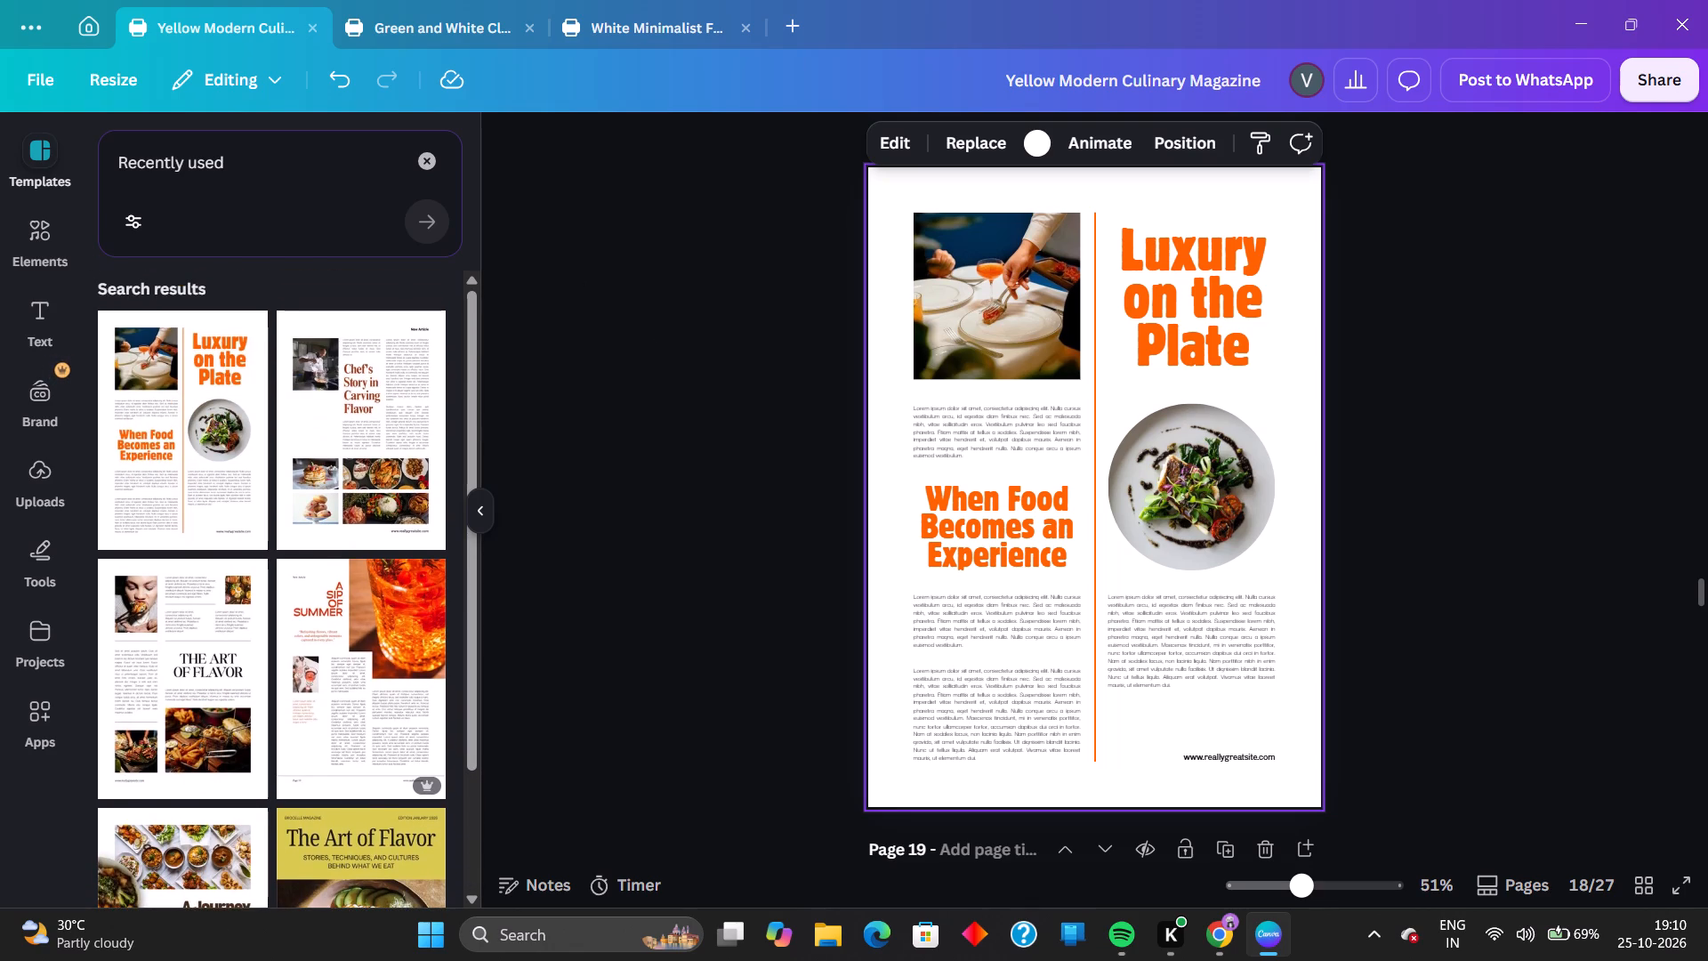
# Clear the Recently used term from the magazine template search.
pyautogui.click(314, 160)
pyautogui.press('BackSpace')
pyautogui.press('BackSpace')
pyautogui.press('BackSpace')
pyautogui.press('BackSpace')
pyautogui.press('BackSpace')
pyautogui.press('BackSpace')
pyautogui.press('BackSpace')
pyautogui.press('BackSpace')
pyautogui.press('BackSpace')
pyautogui.press('BackSpace')
pyautogui.press('BackSpace')
pyautogui.press('BackSpace')
pyautogui.press('BackSpace')
pyautogui.press('BackSpace')
pyautogui.press('BackSpace')
pyautogui.press('BackSpace')
pyautogui.press('BackSpace')
pyautogui.press('BackSpace')
pyautogui.press('BackSpace')
pyautogui.press('BackSpace')
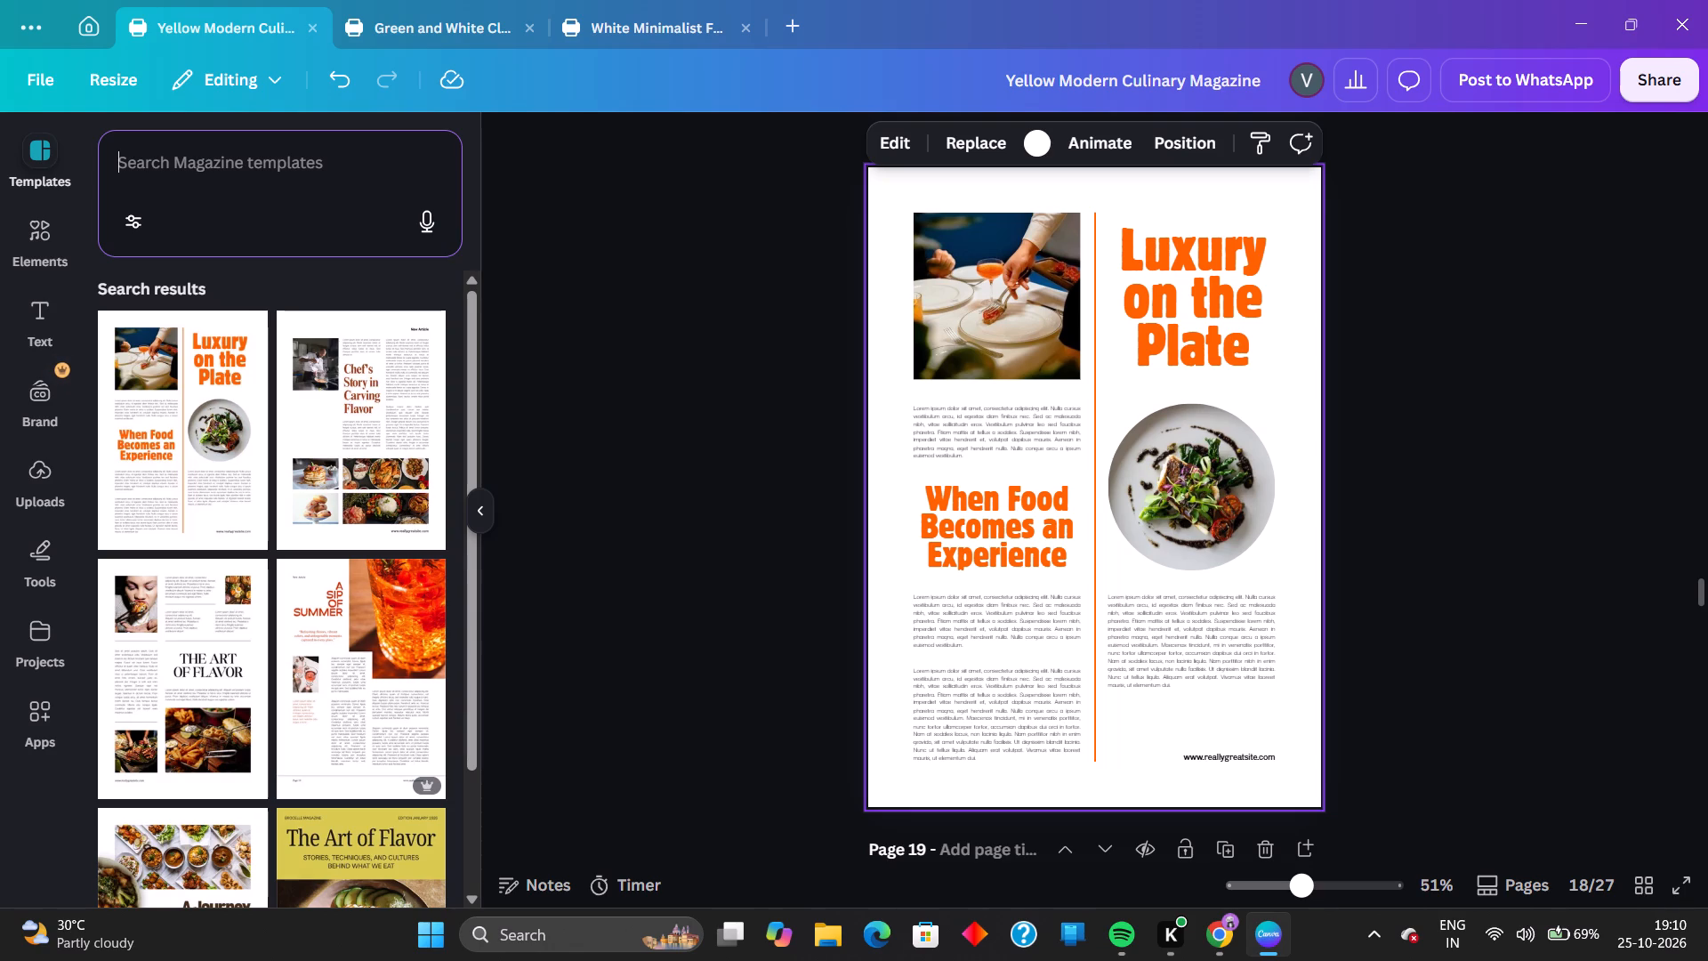
pyautogui.click(95, 7)
pyautogui.click(85, 47)
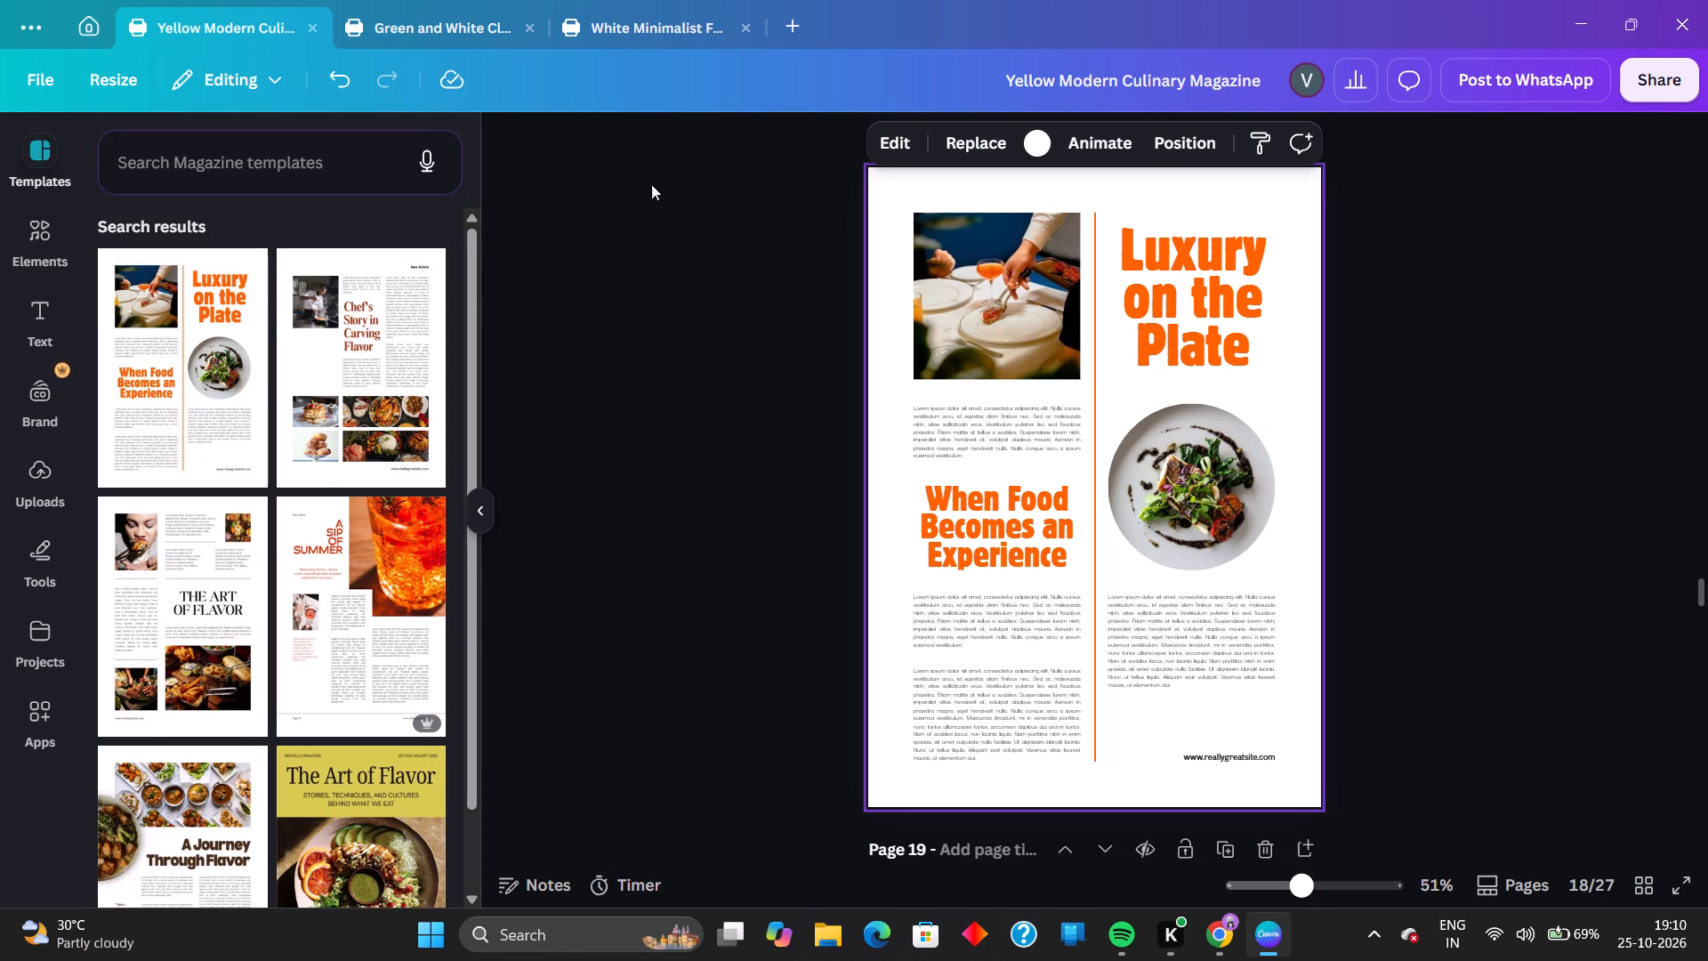
# Compare page 18 with the Street Food page that comes before it.
pyautogui.scroll(6, 1428, 636)
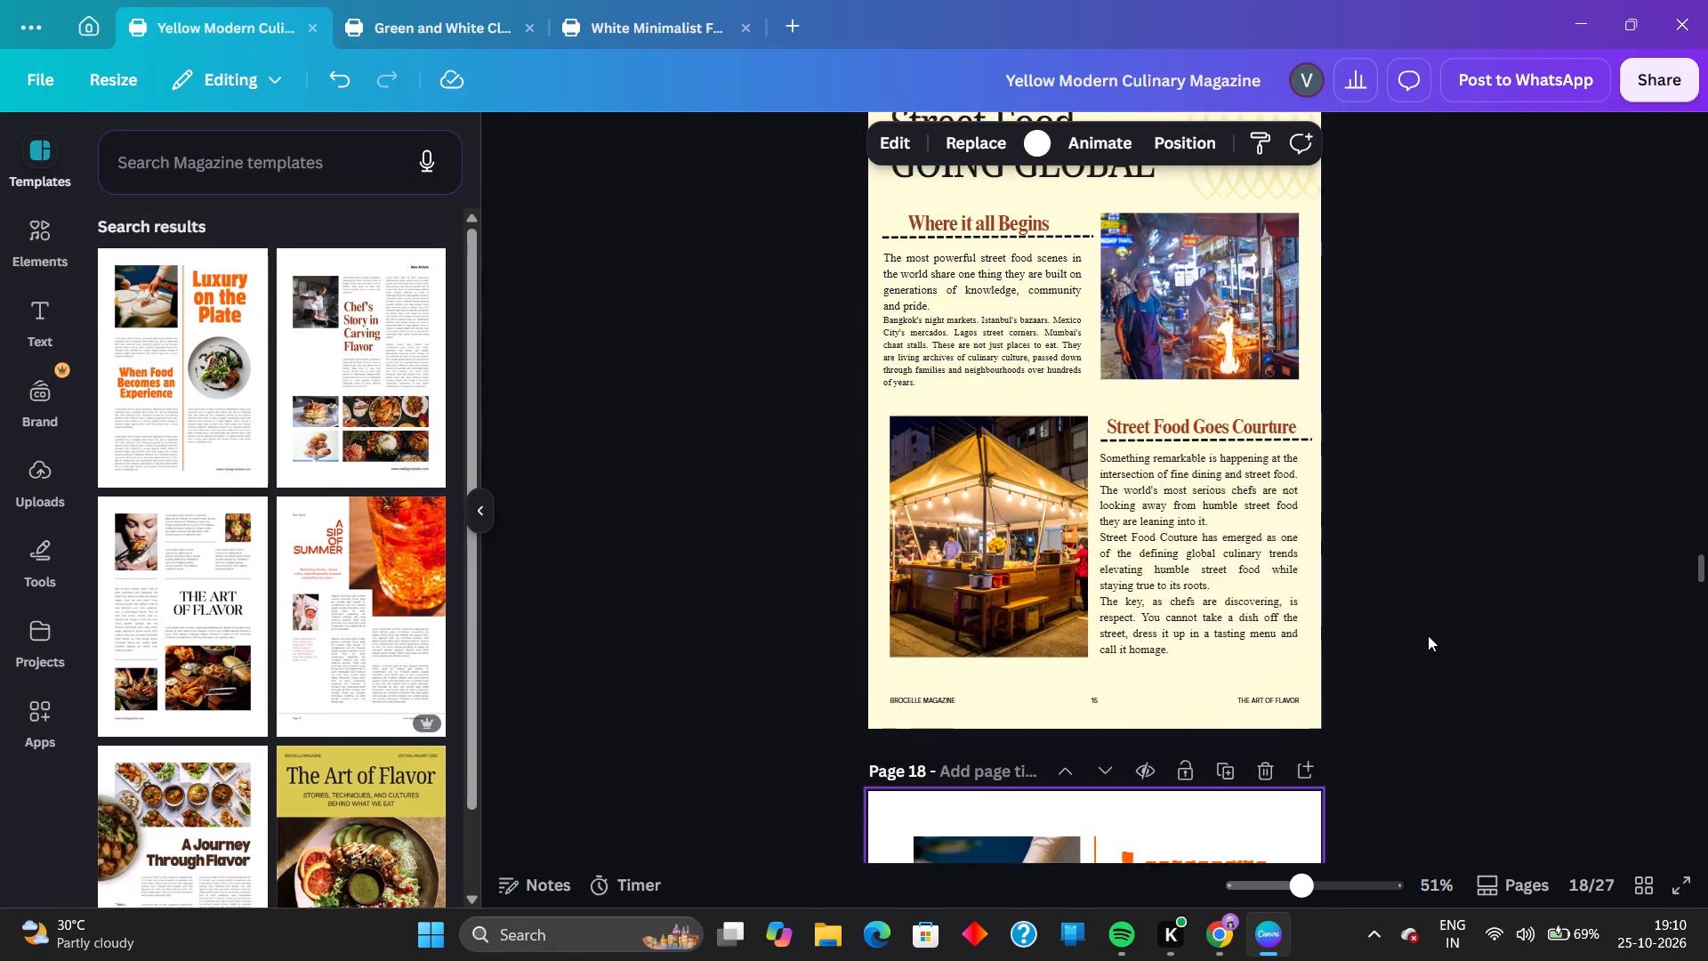
pyautogui.scroll(3, 1428, 635)
pyautogui.scroll(-8, 1428, 635)
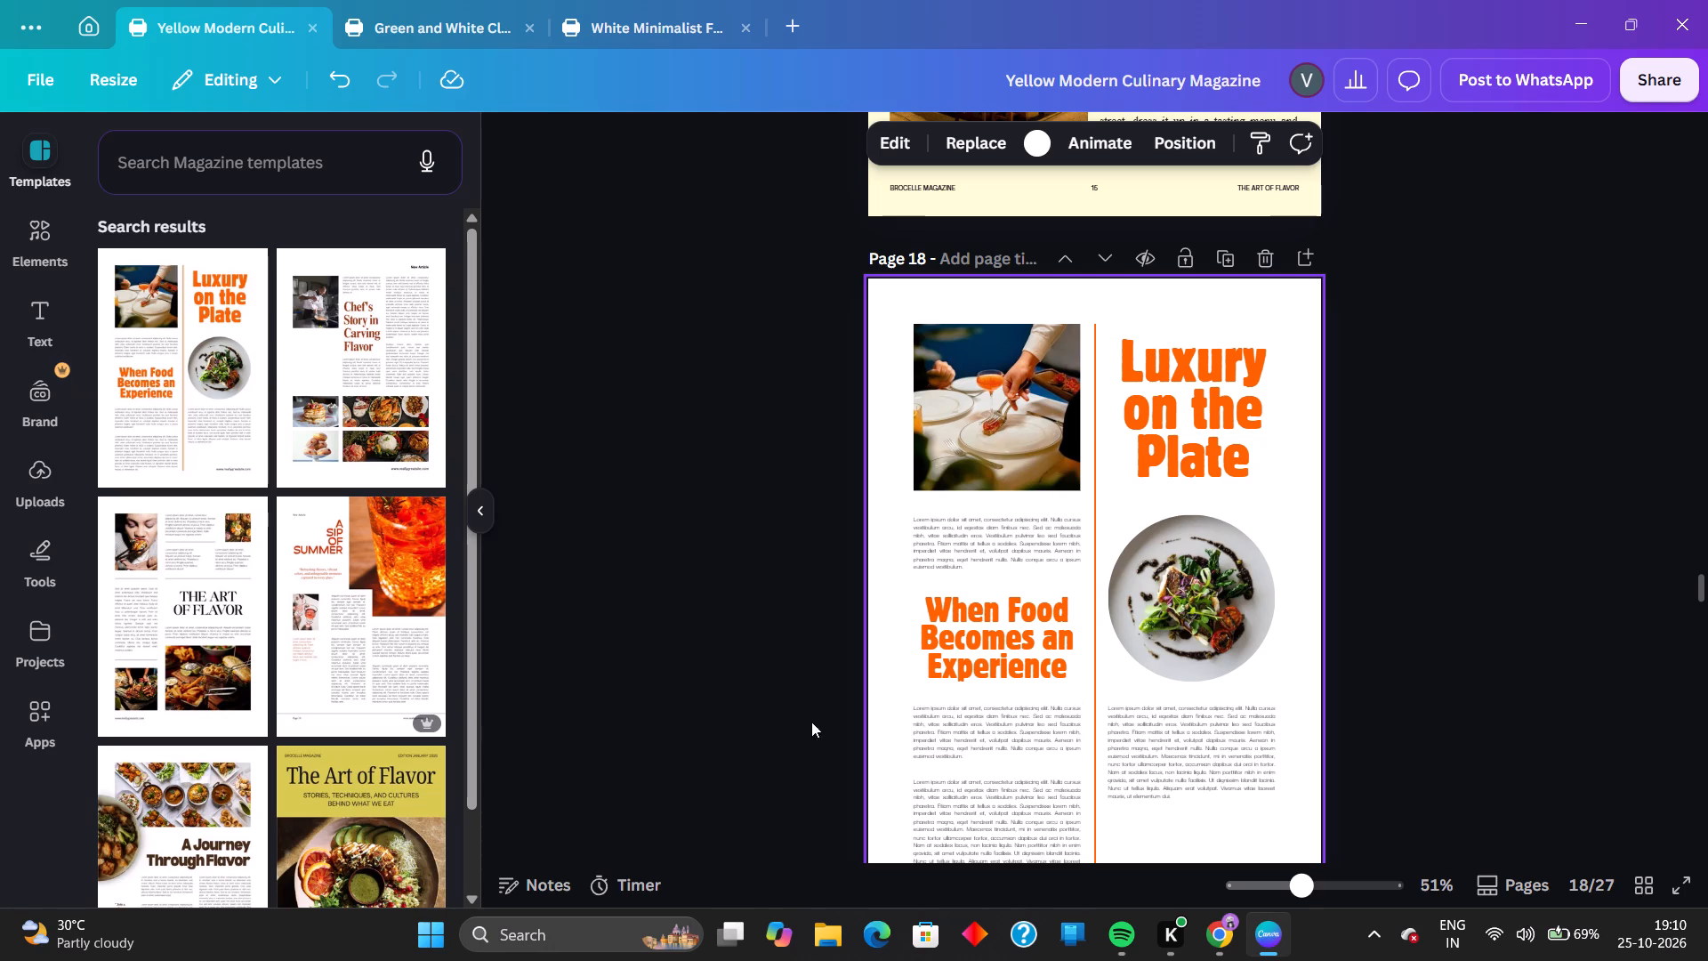
pyautogui.scroll(-4, 190, 861)
pyautogui.scroll(4, 310, 690)
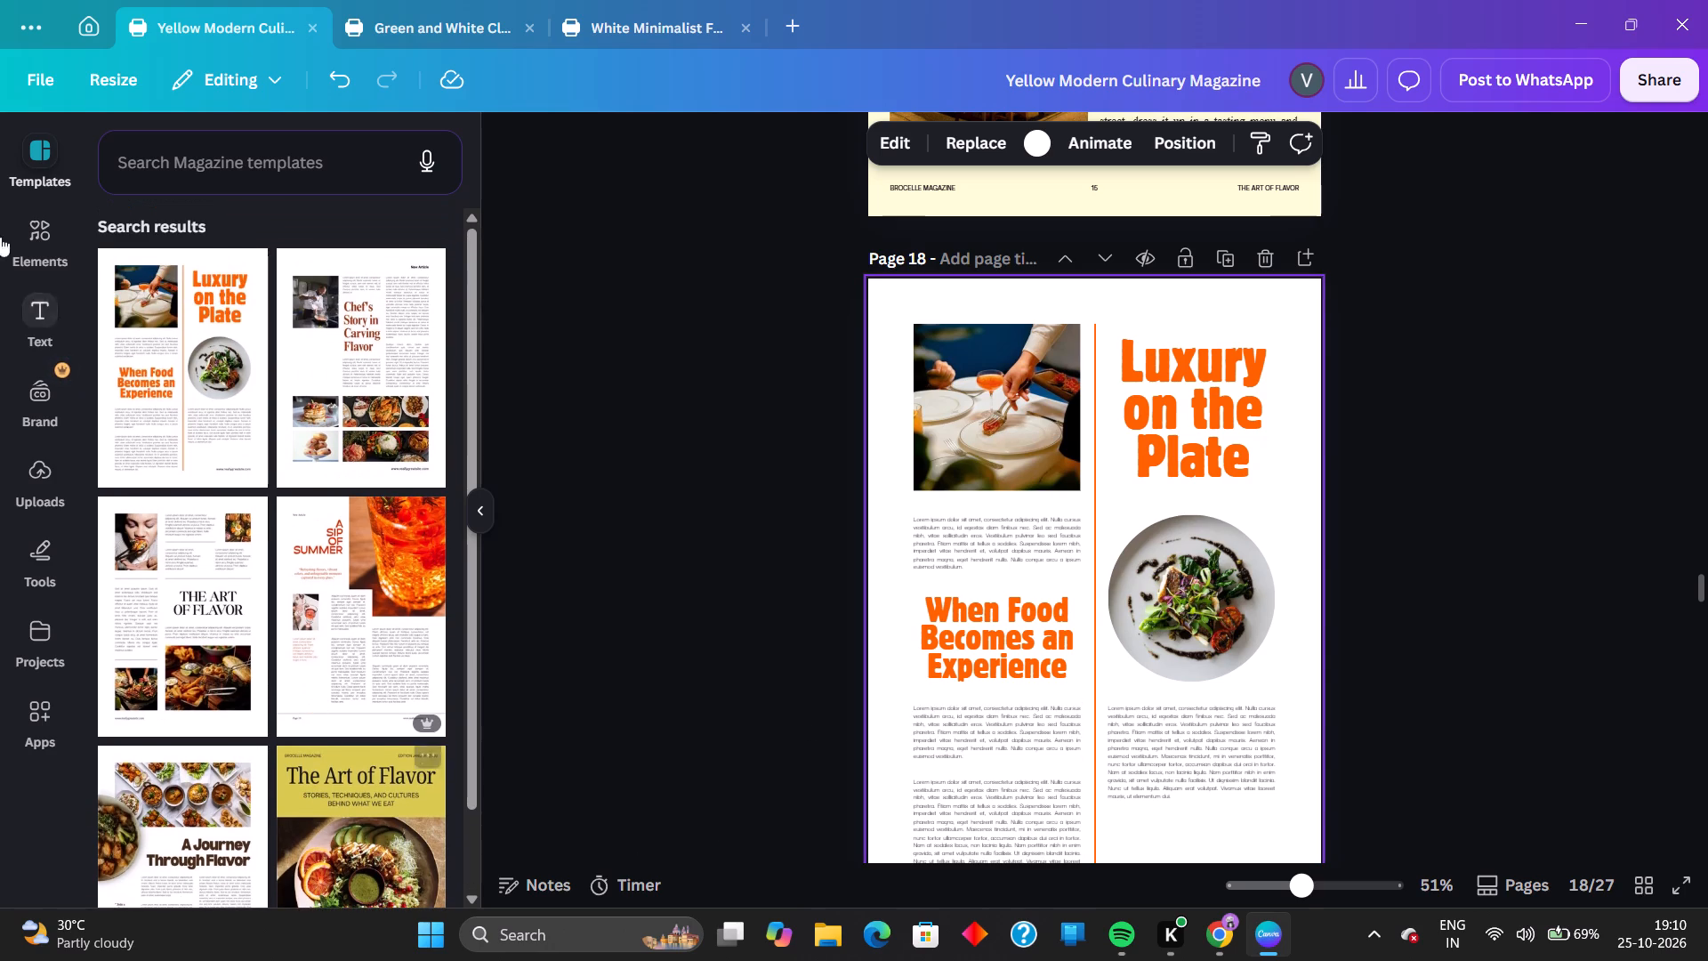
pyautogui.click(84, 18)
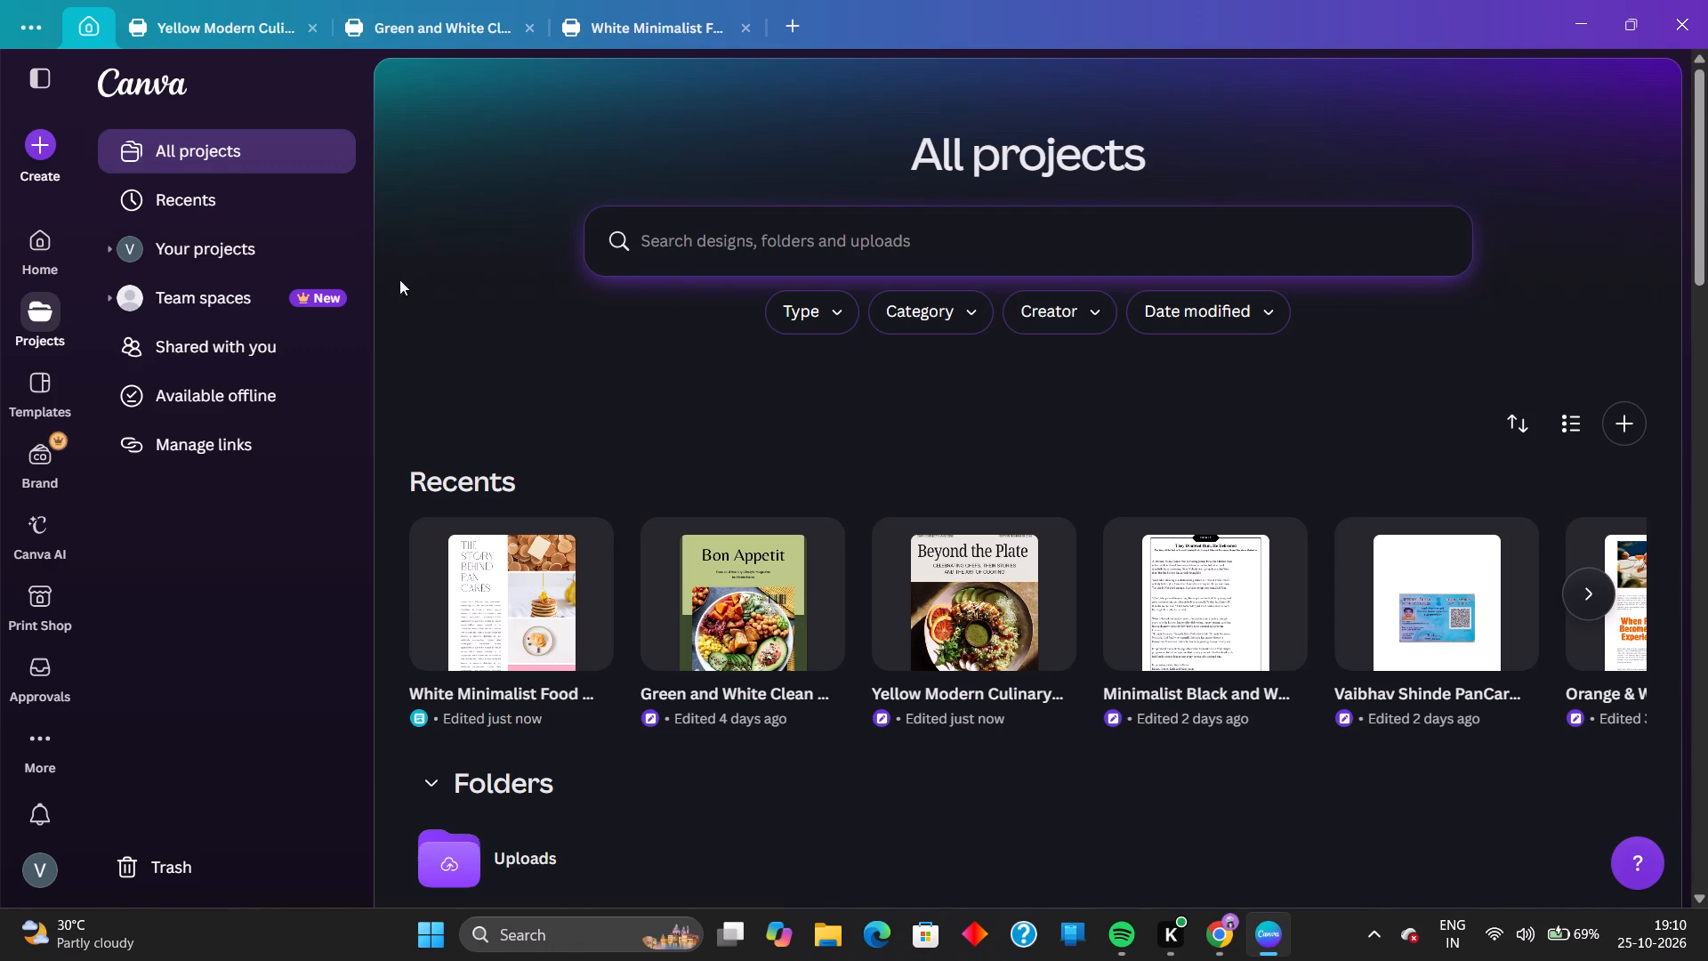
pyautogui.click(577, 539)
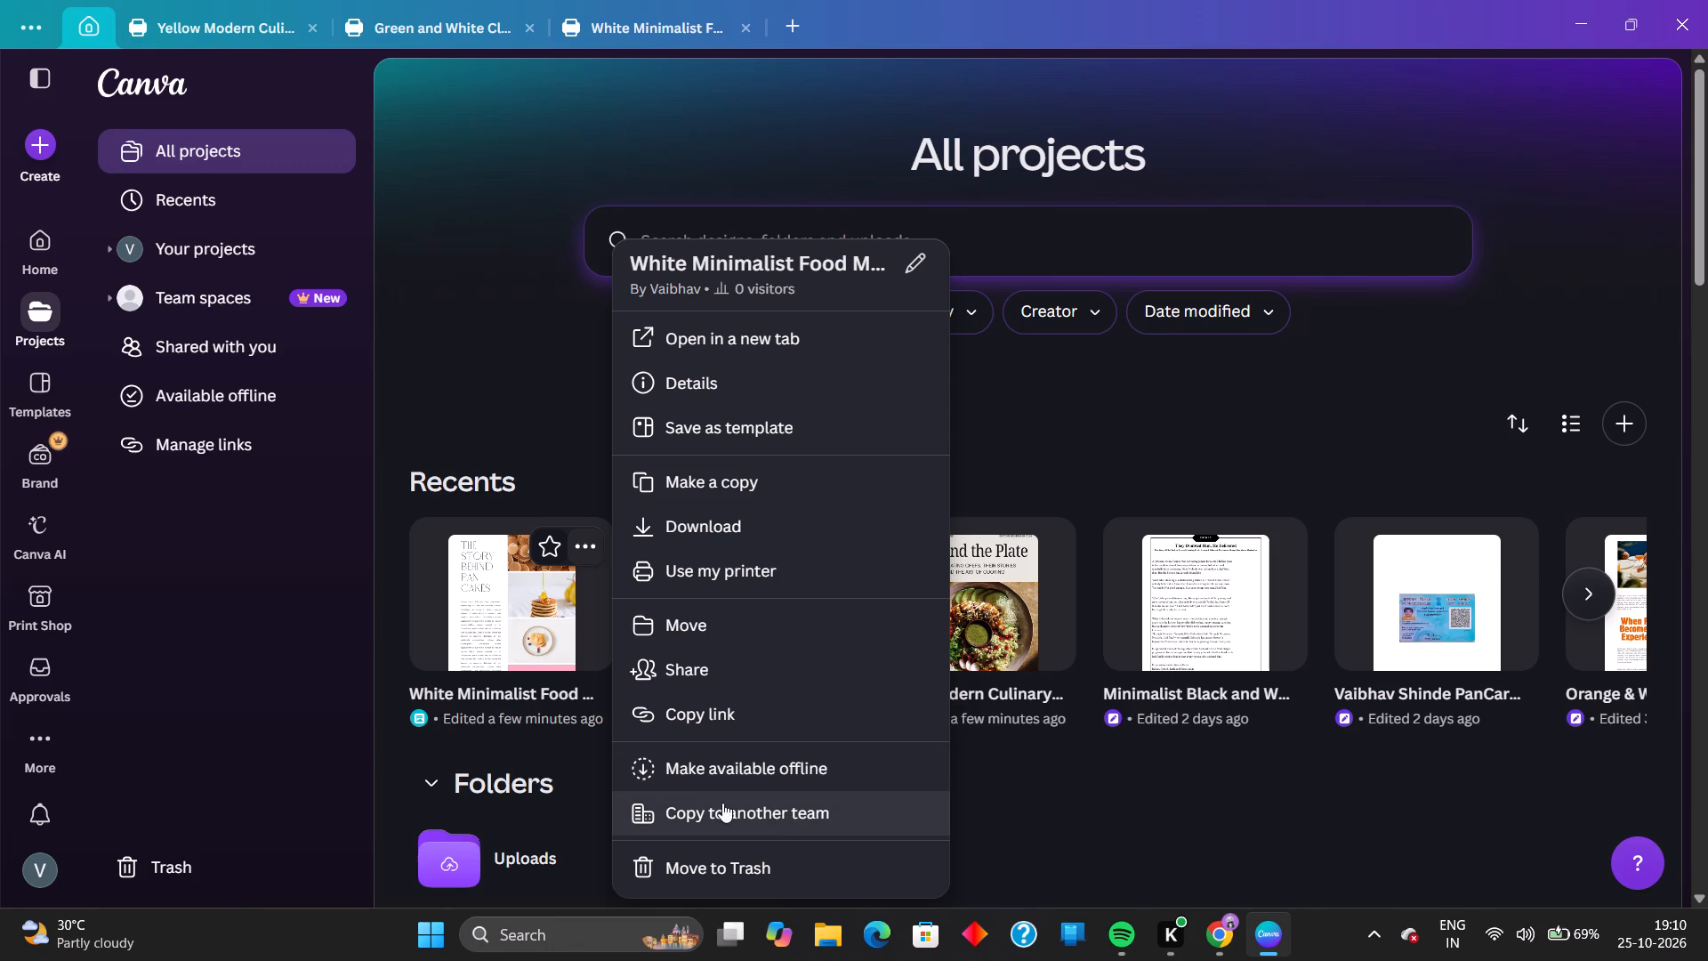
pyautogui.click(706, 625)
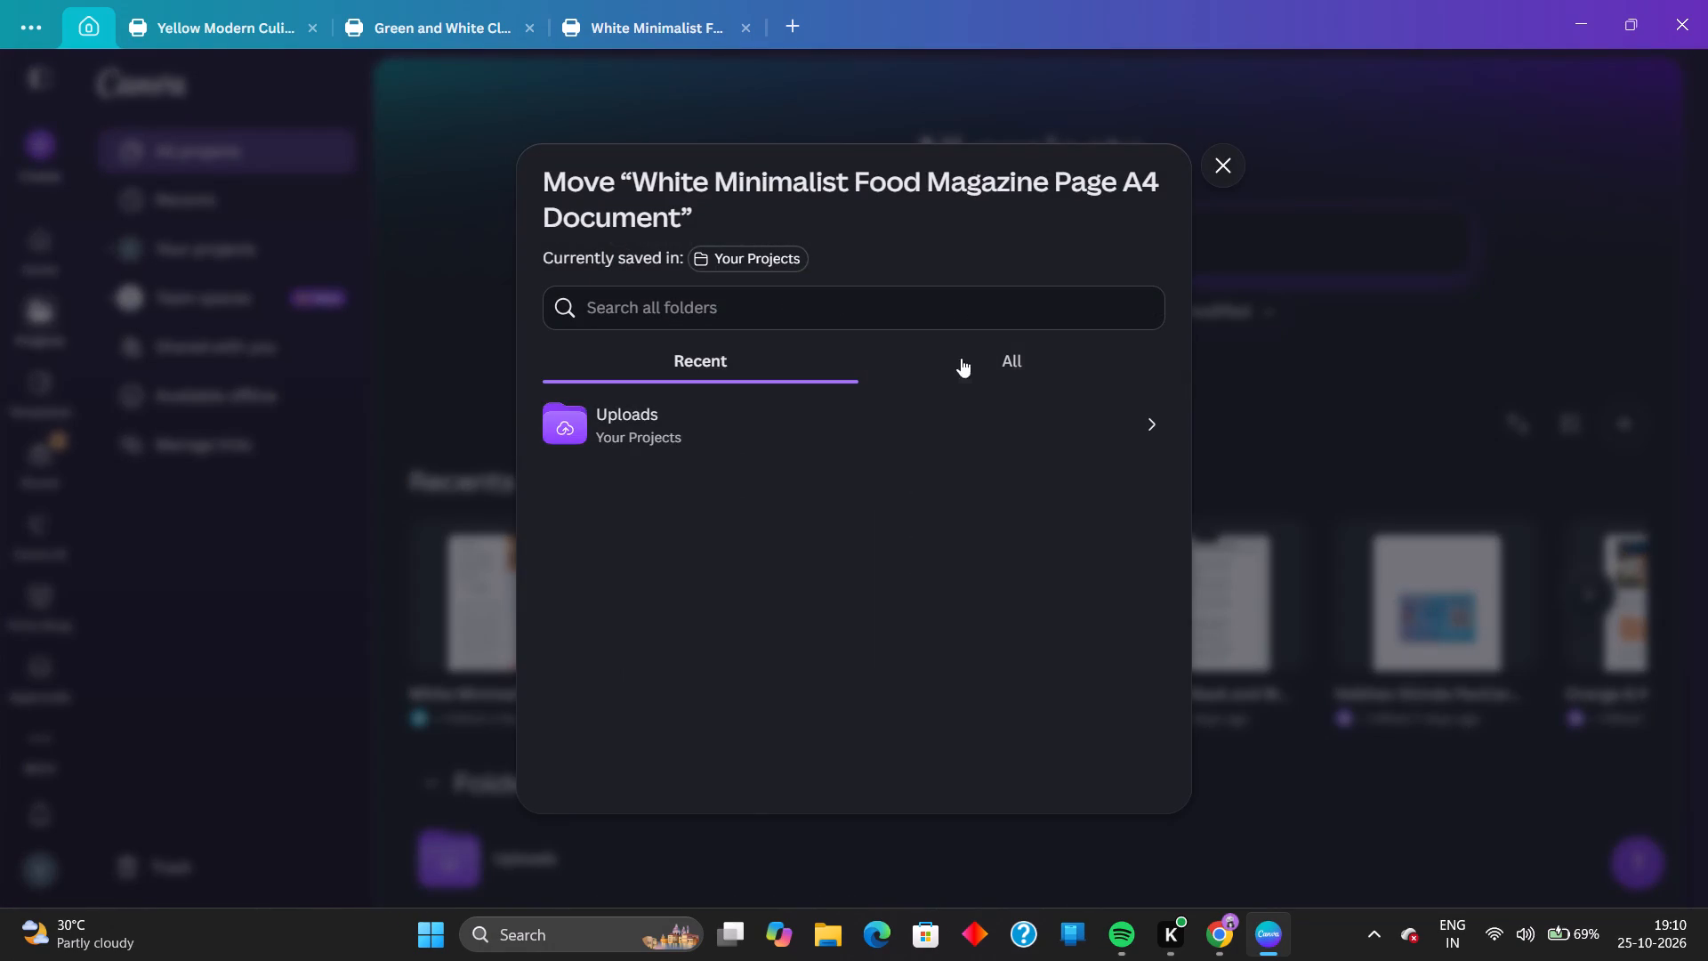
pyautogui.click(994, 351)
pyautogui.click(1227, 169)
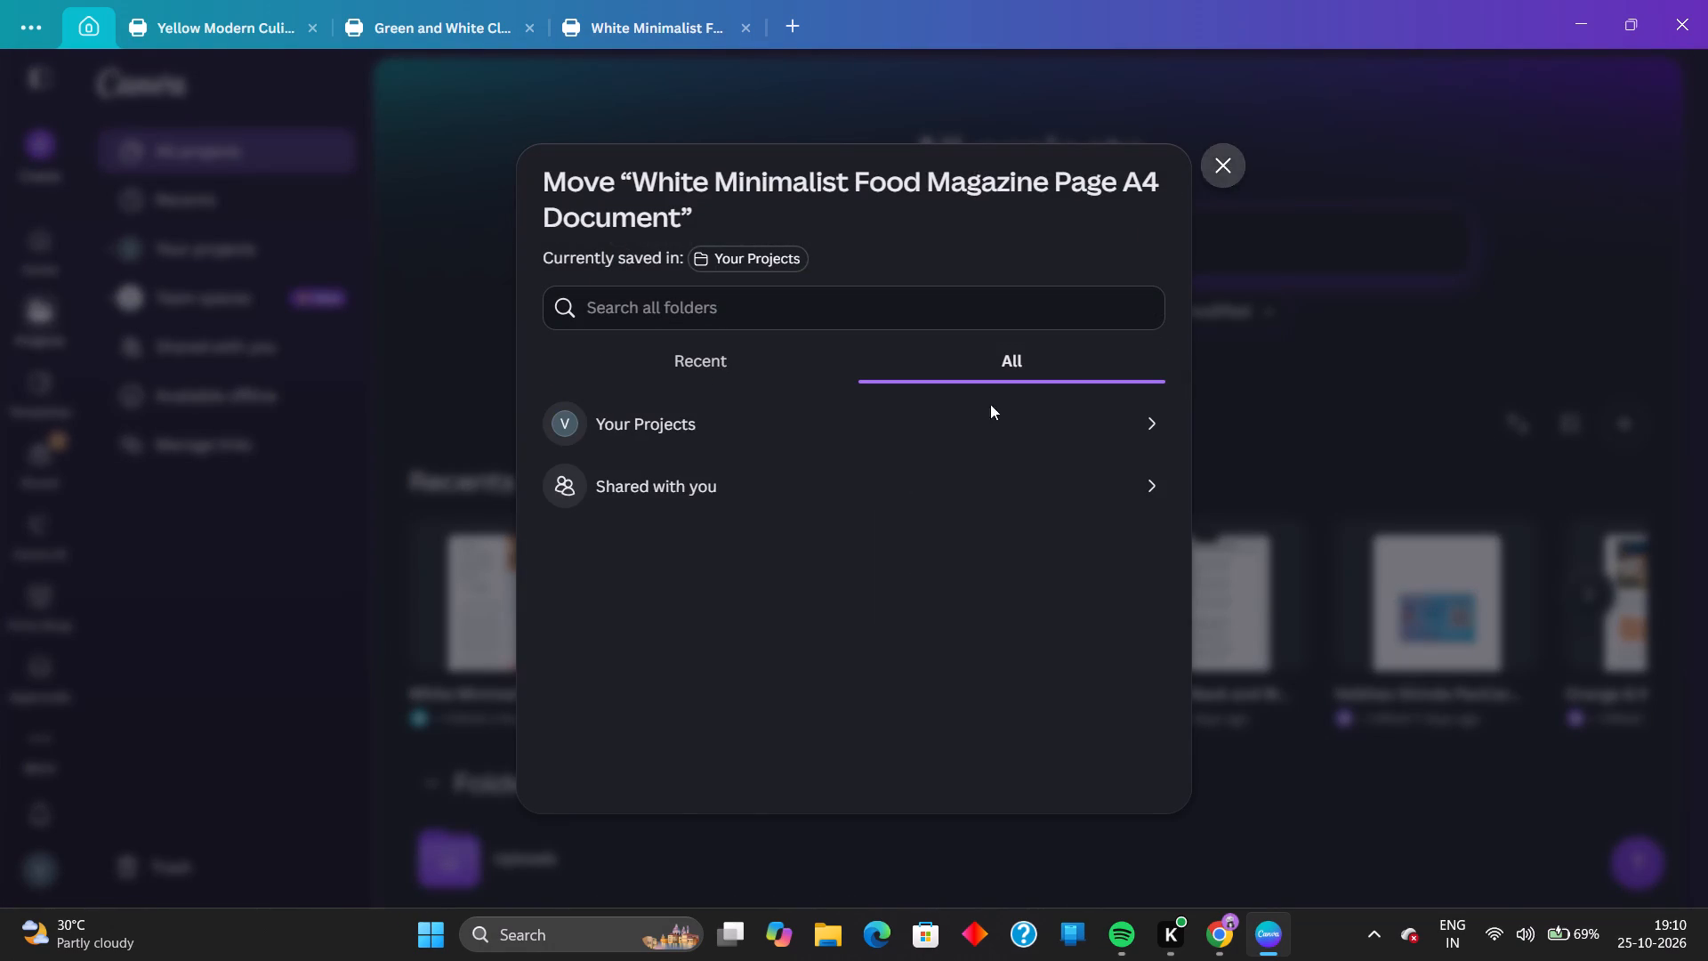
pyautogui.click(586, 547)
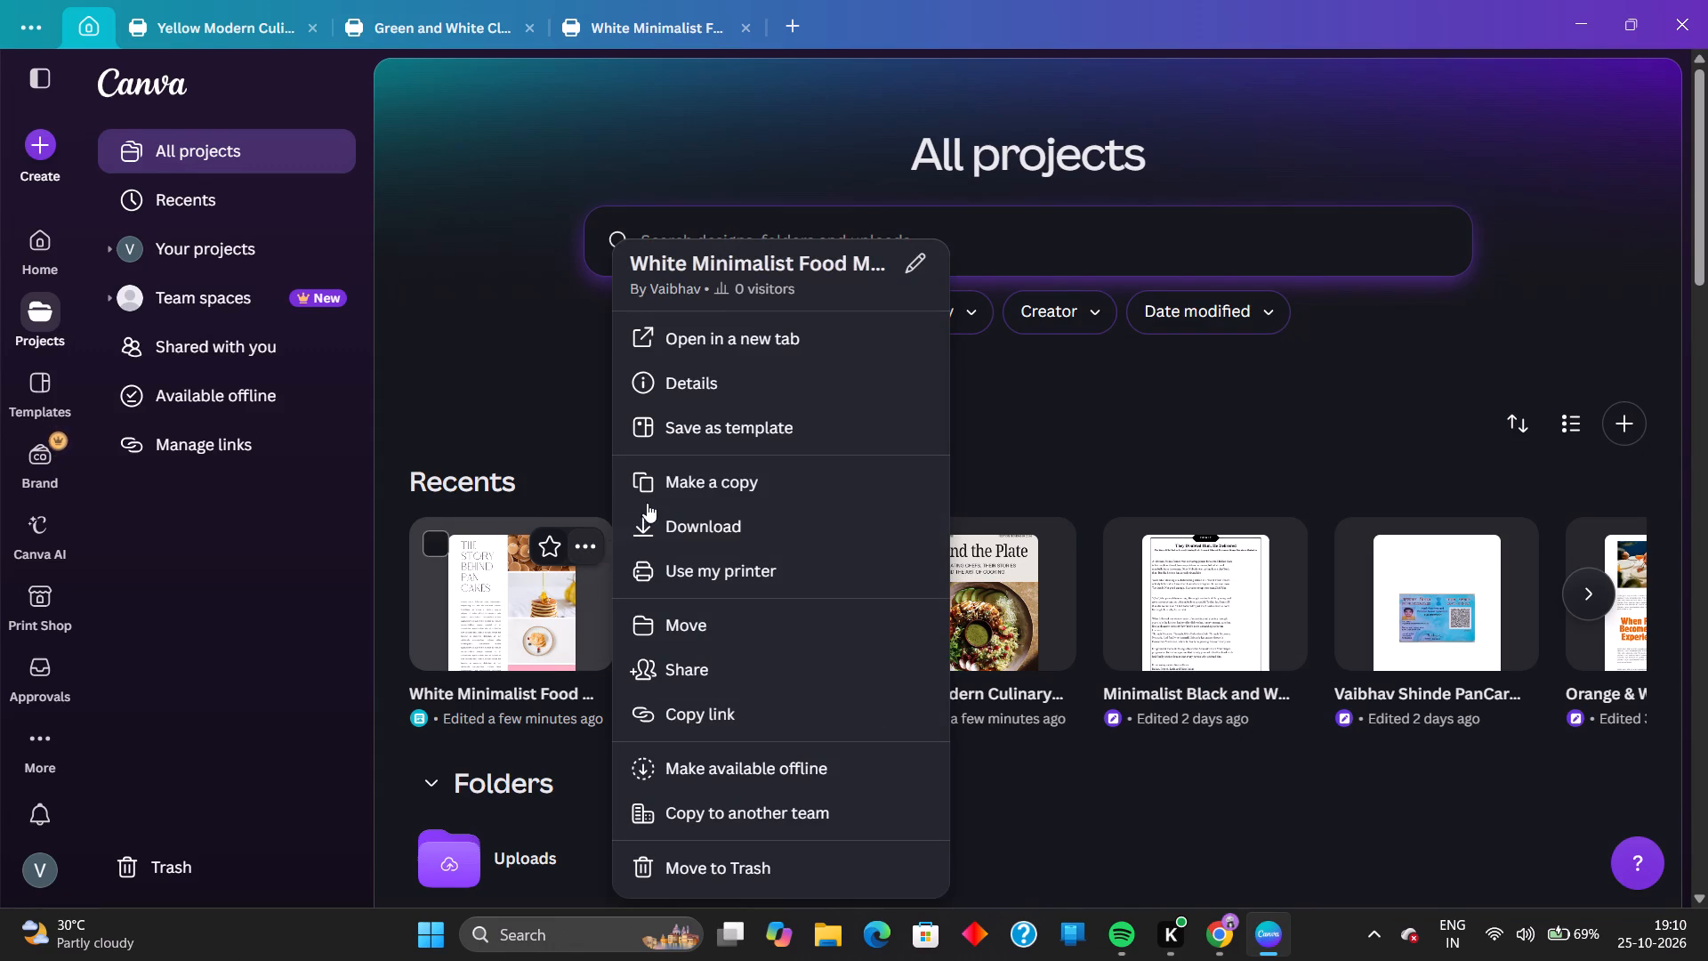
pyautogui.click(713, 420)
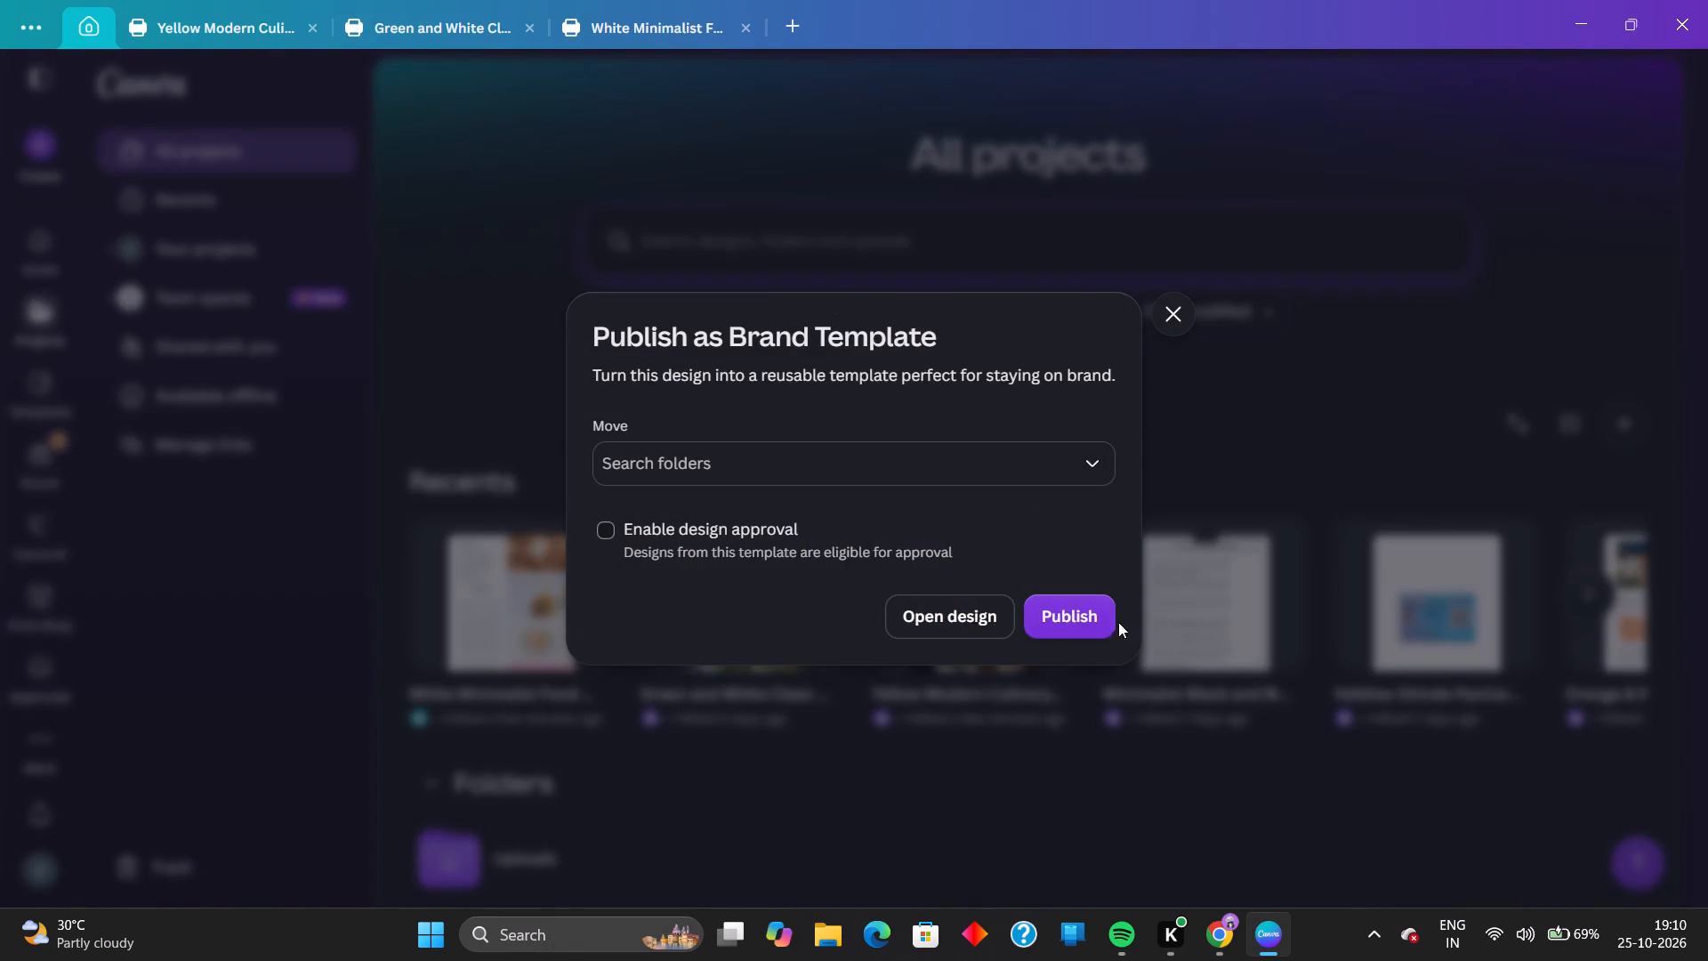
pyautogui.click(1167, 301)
# Open the White Minimalist Food Magazine Page A4 Document design from the recent projects and copy its pancake story page.
pyautogui.click(568, 648)
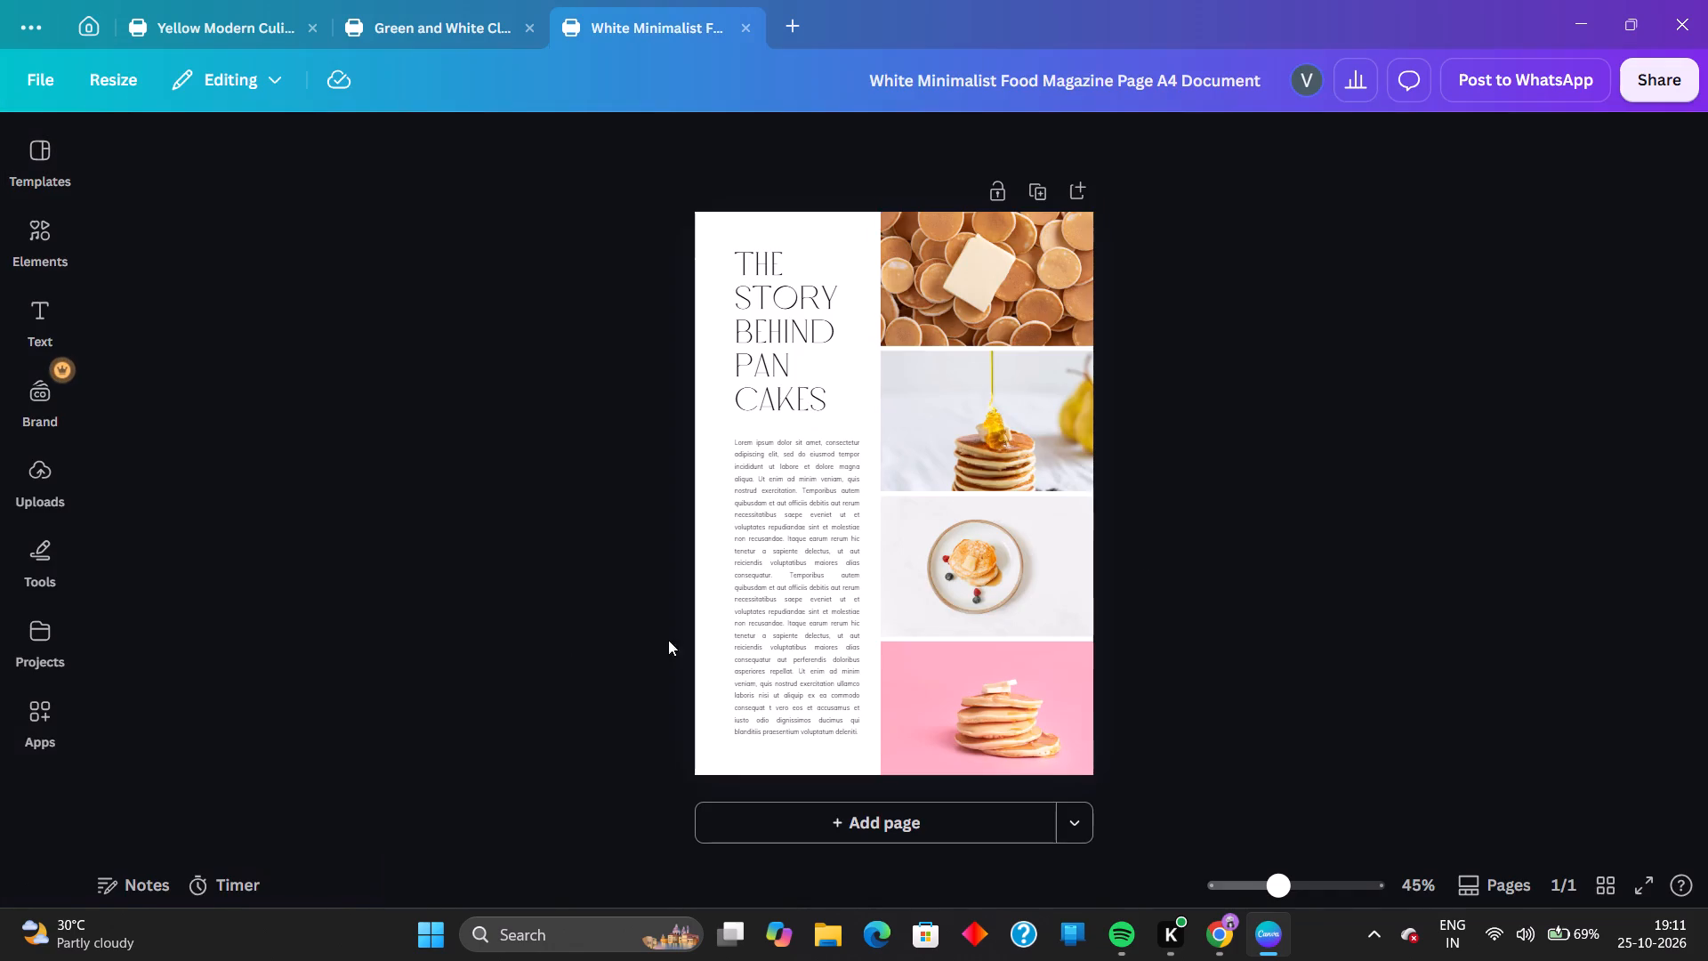
pyautogui.click(784, 755)
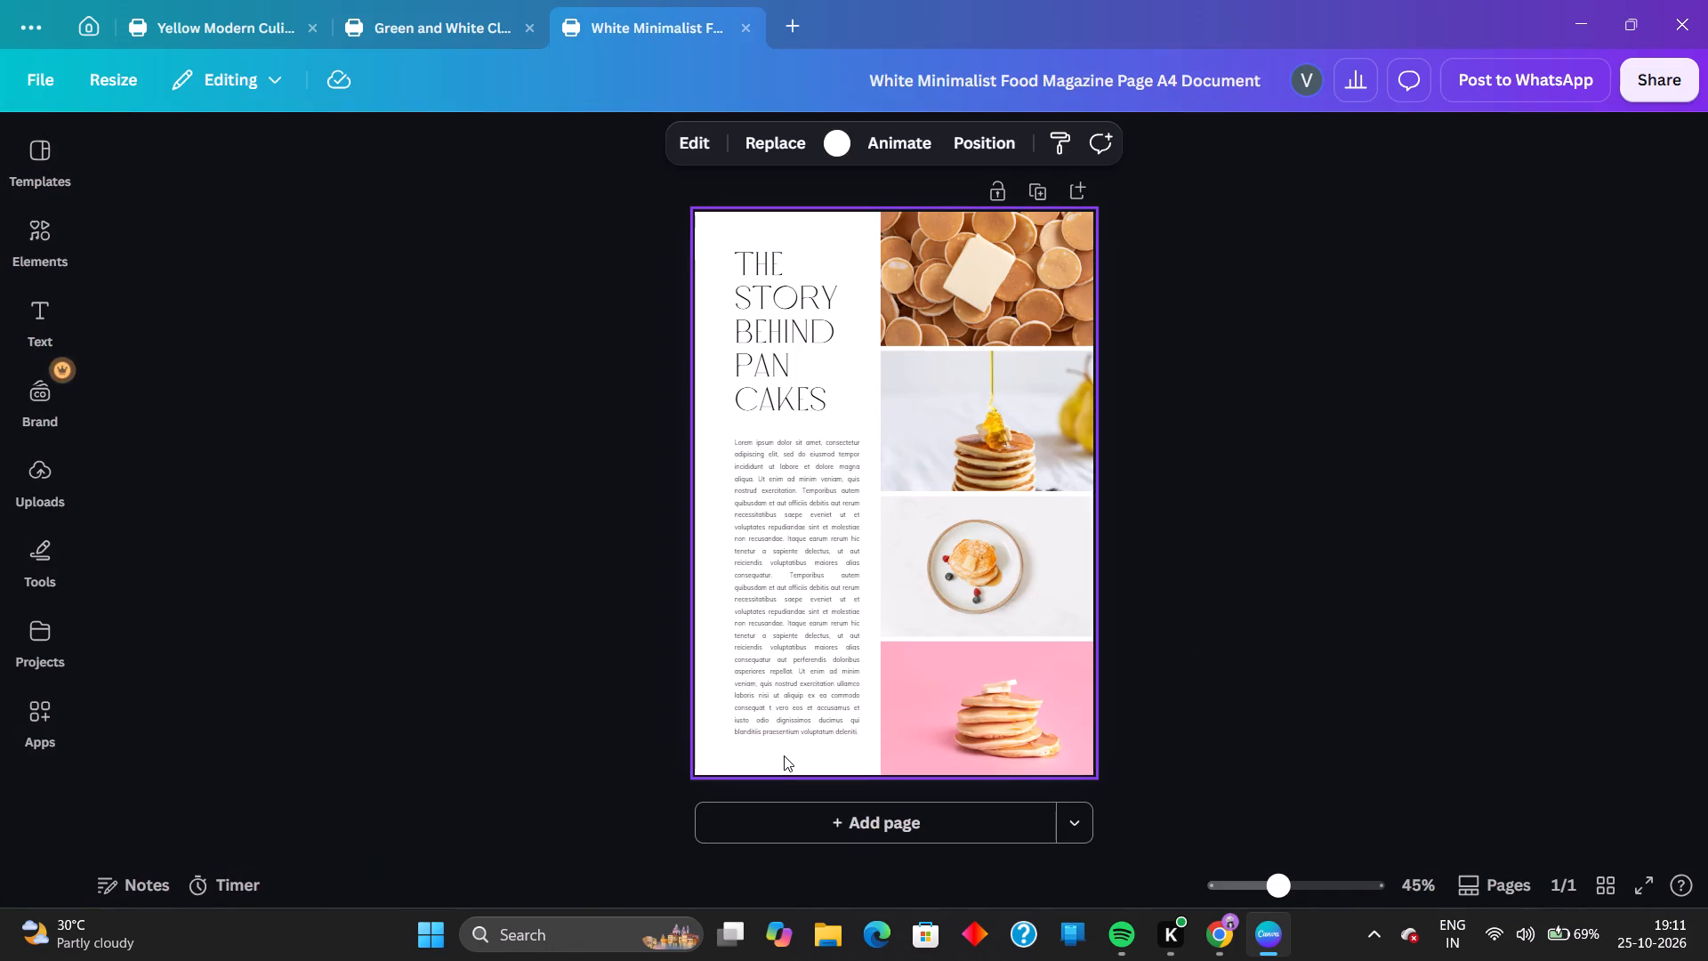
pyautogui.rightClick(721, 262)
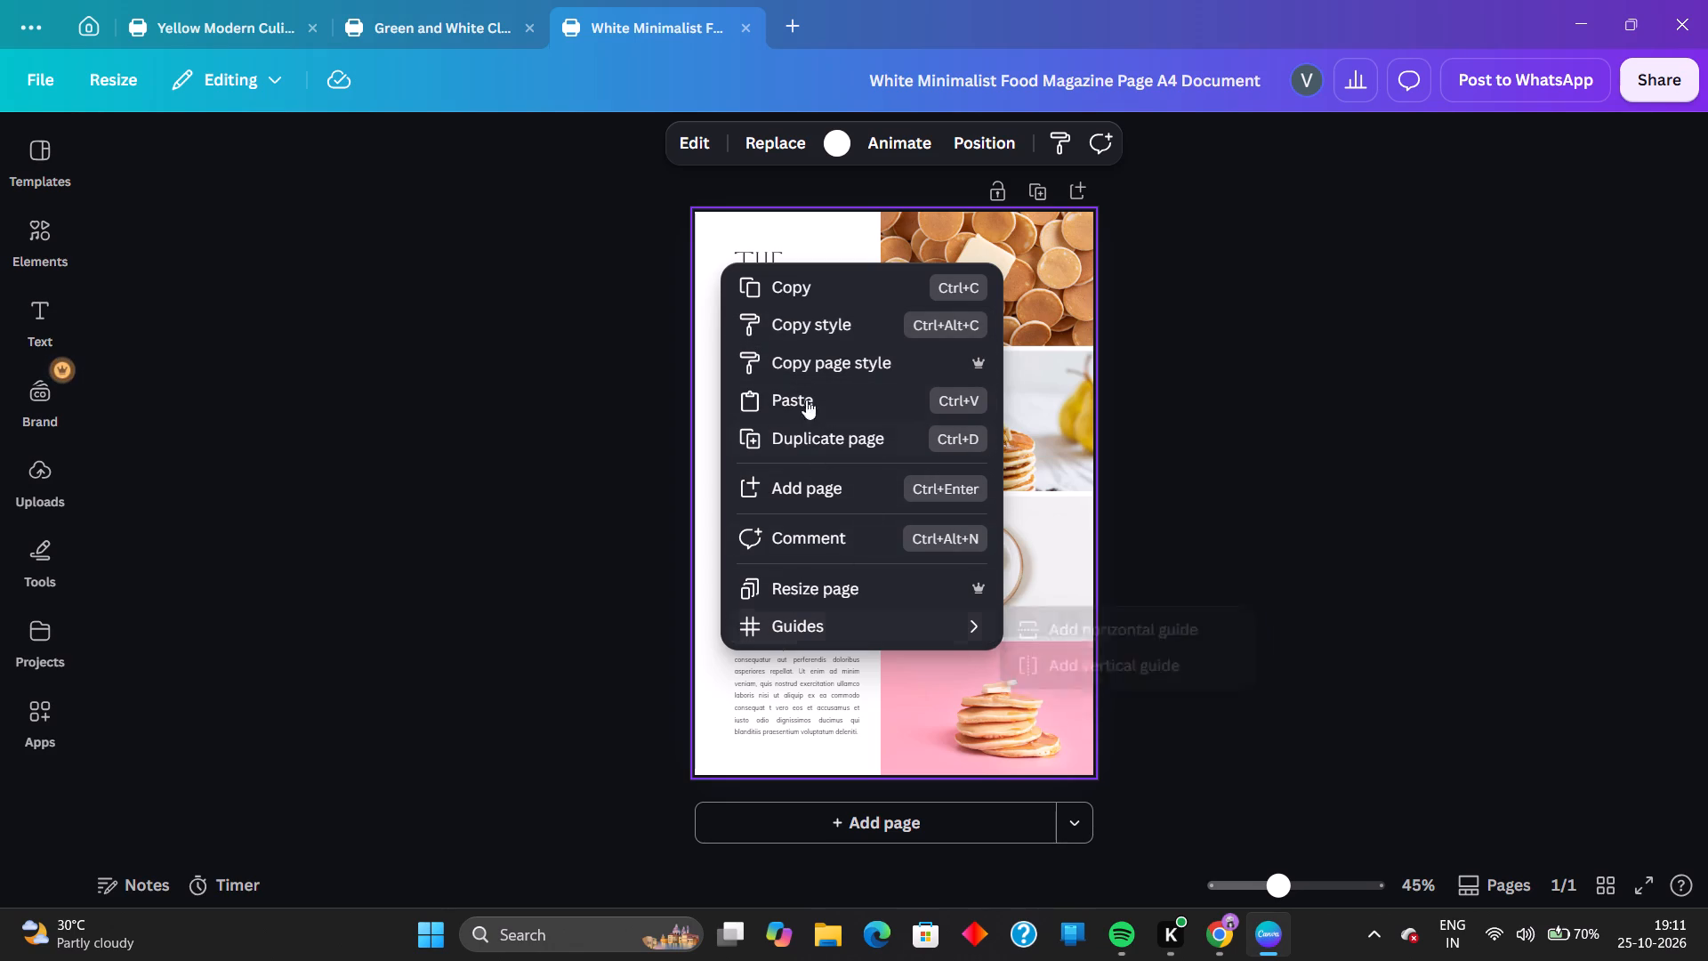
pyautogui.click(817, 276)
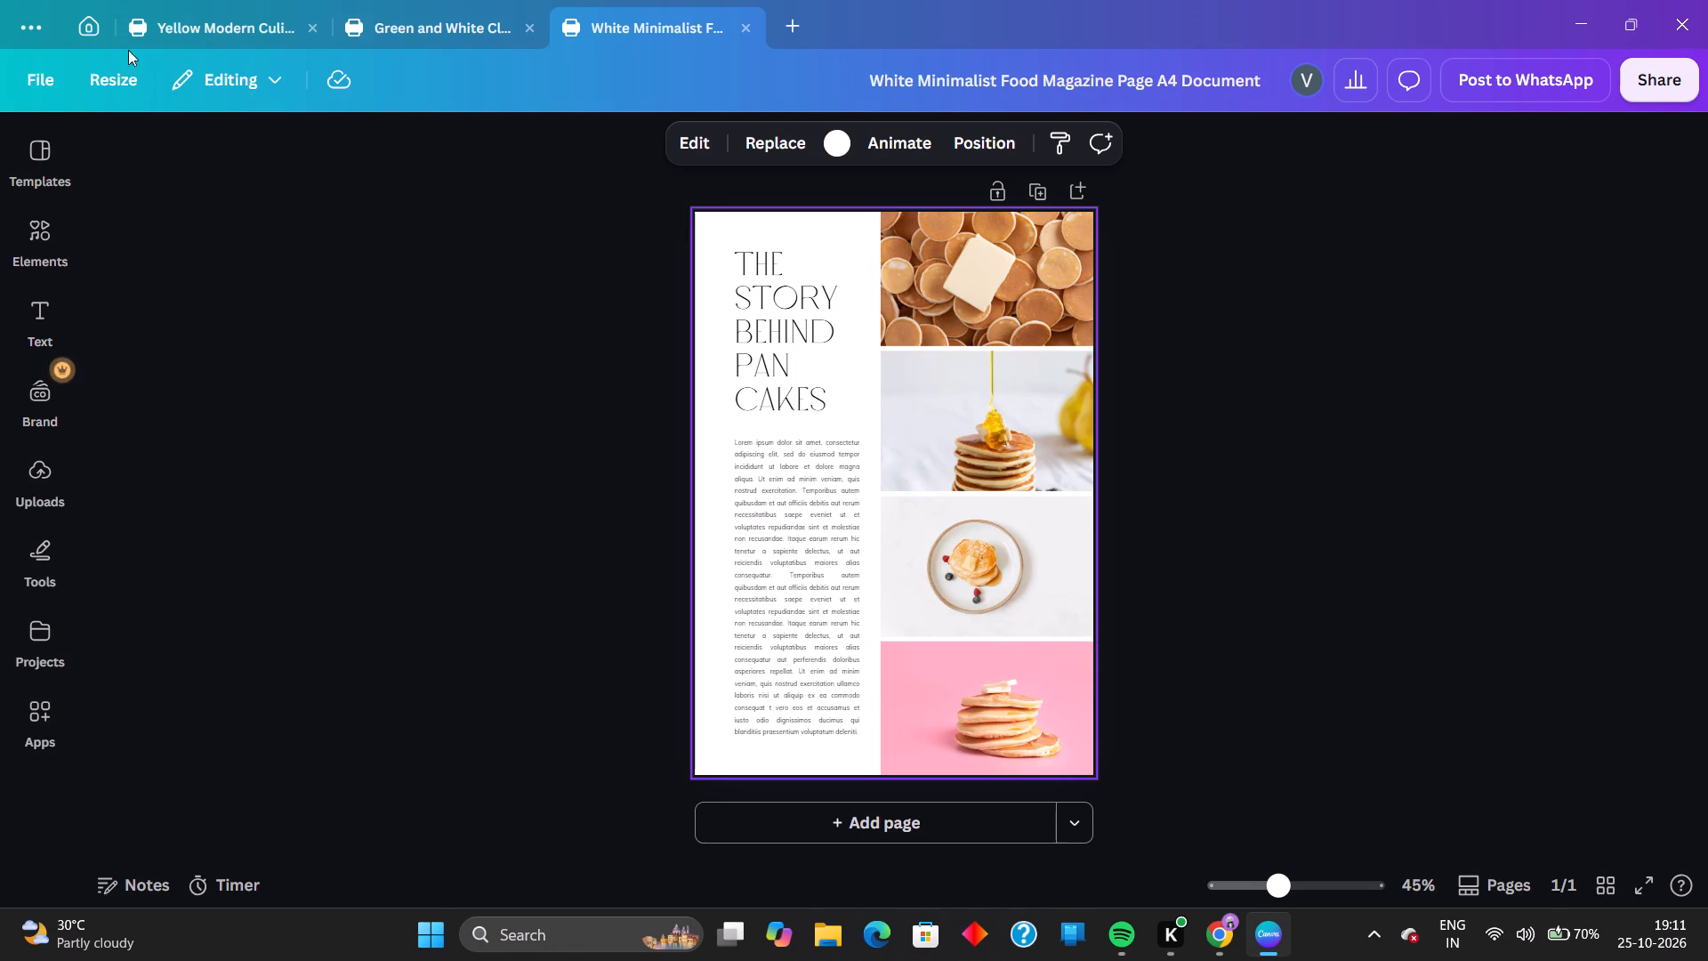
# Switch back to the Yellow Modern Culinary Magazine design at page 18.
pyautogui.click(169, 14)
pyautogui.click(431, 16)
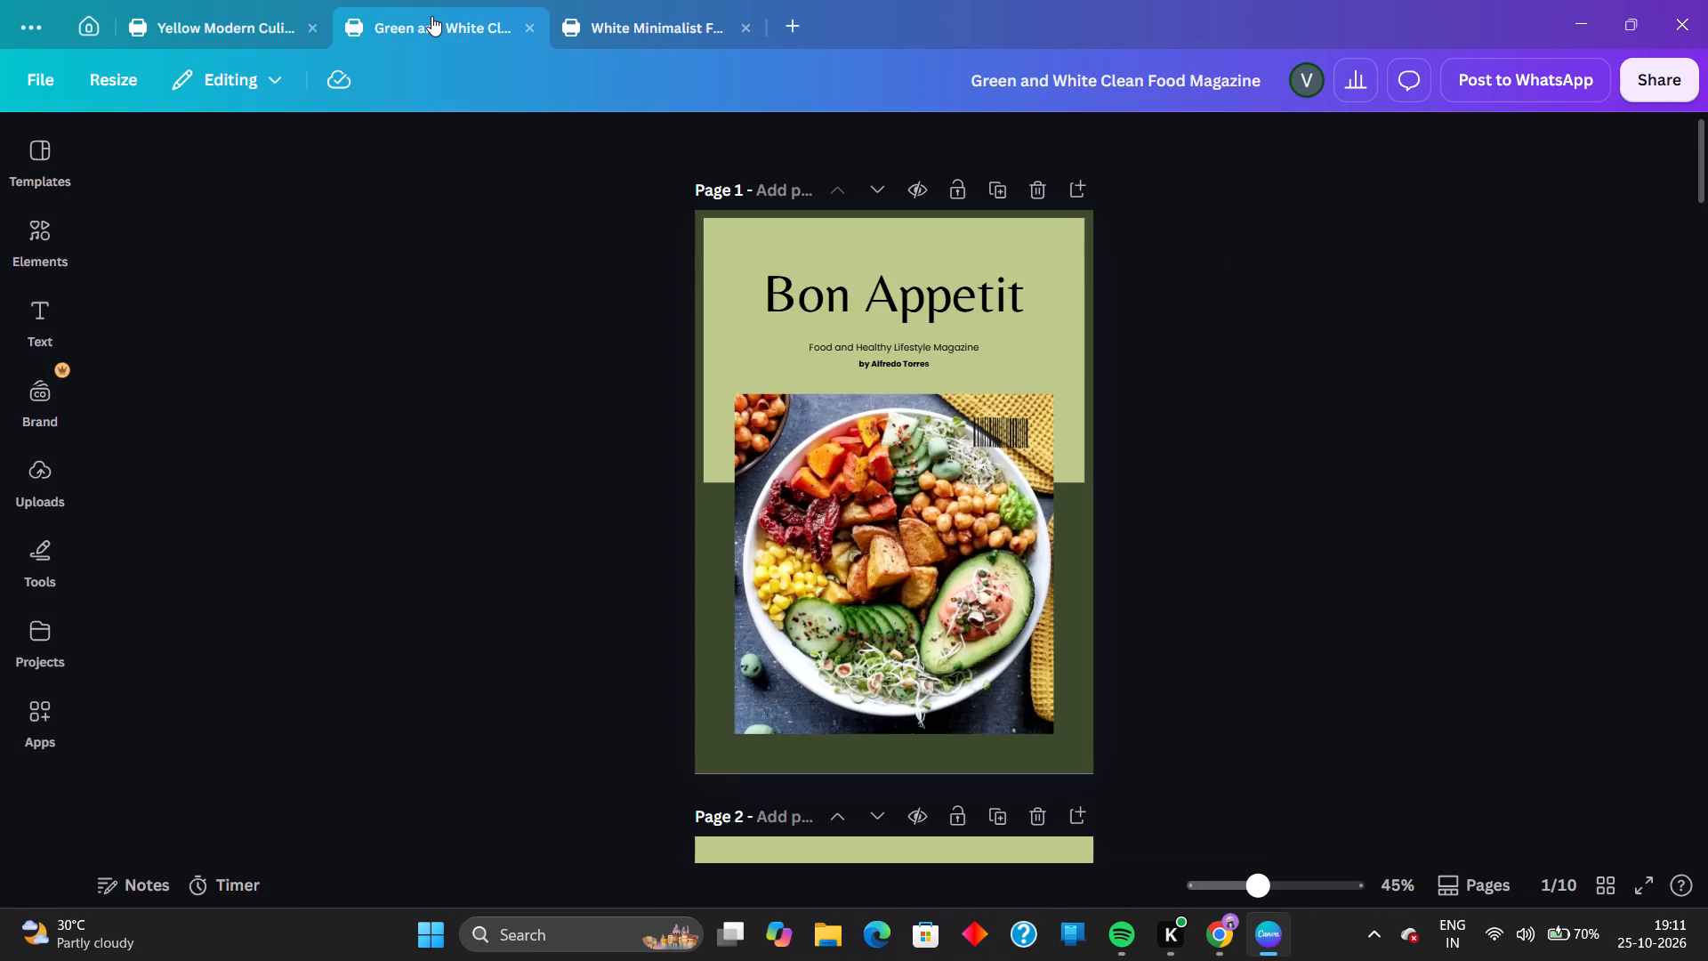
pyautogui.click(218, 0)
pyautogui.click(222, 3)
pyautogui.click(213, 35)
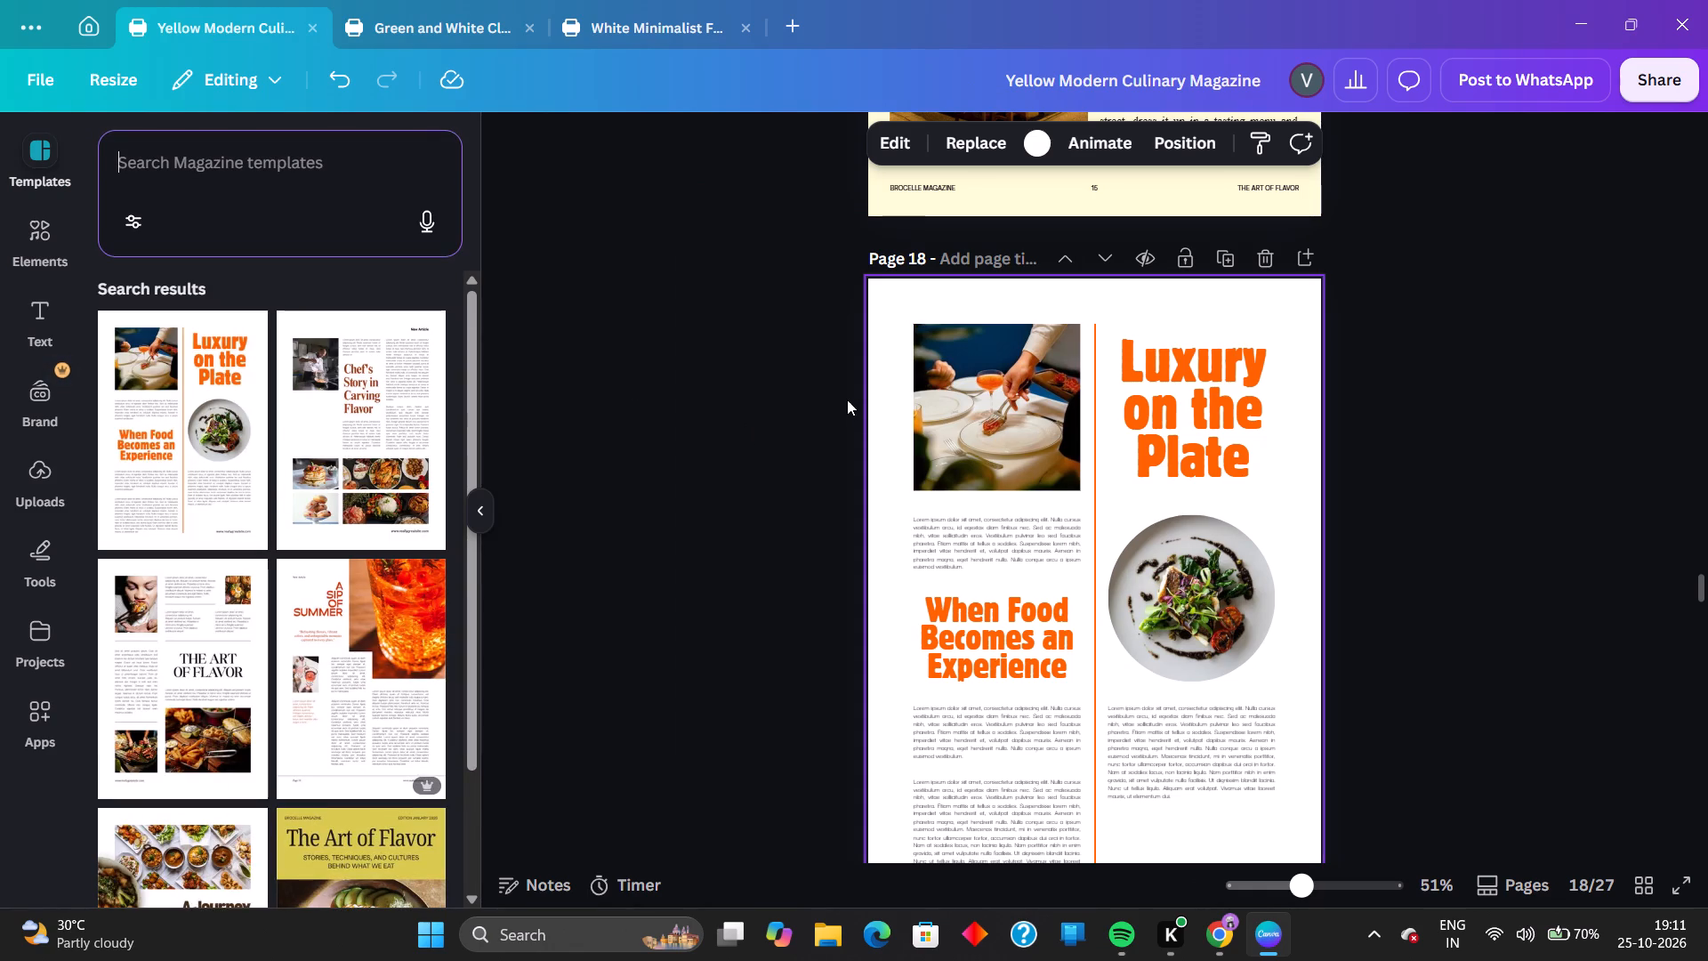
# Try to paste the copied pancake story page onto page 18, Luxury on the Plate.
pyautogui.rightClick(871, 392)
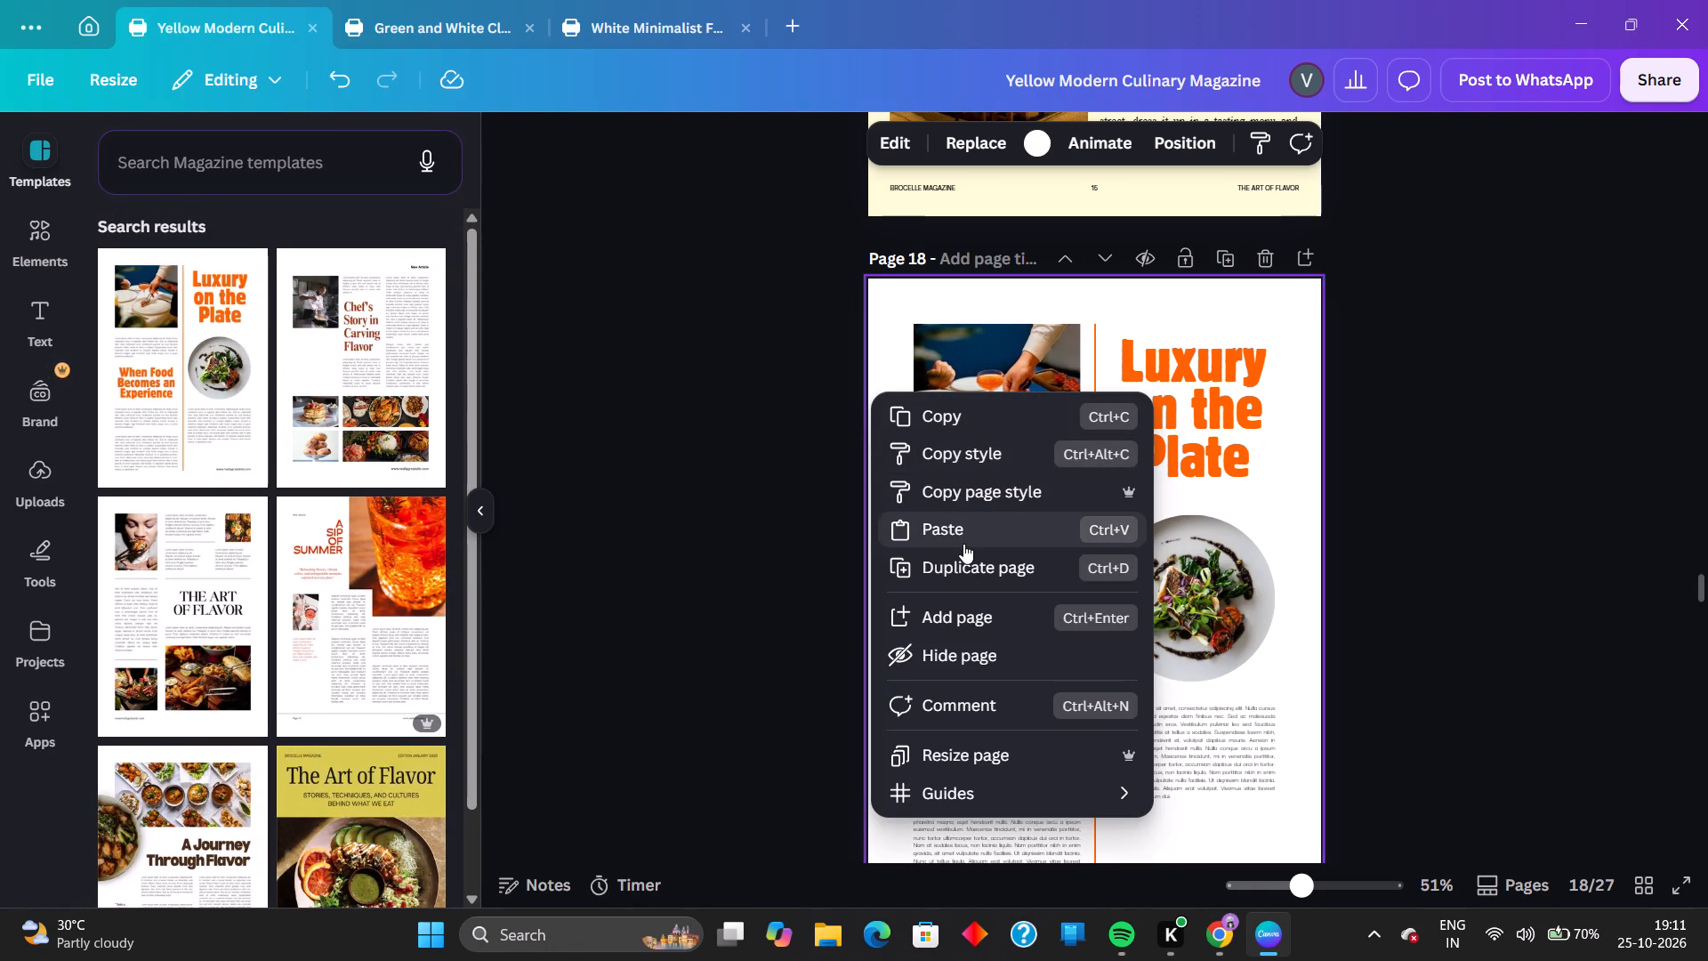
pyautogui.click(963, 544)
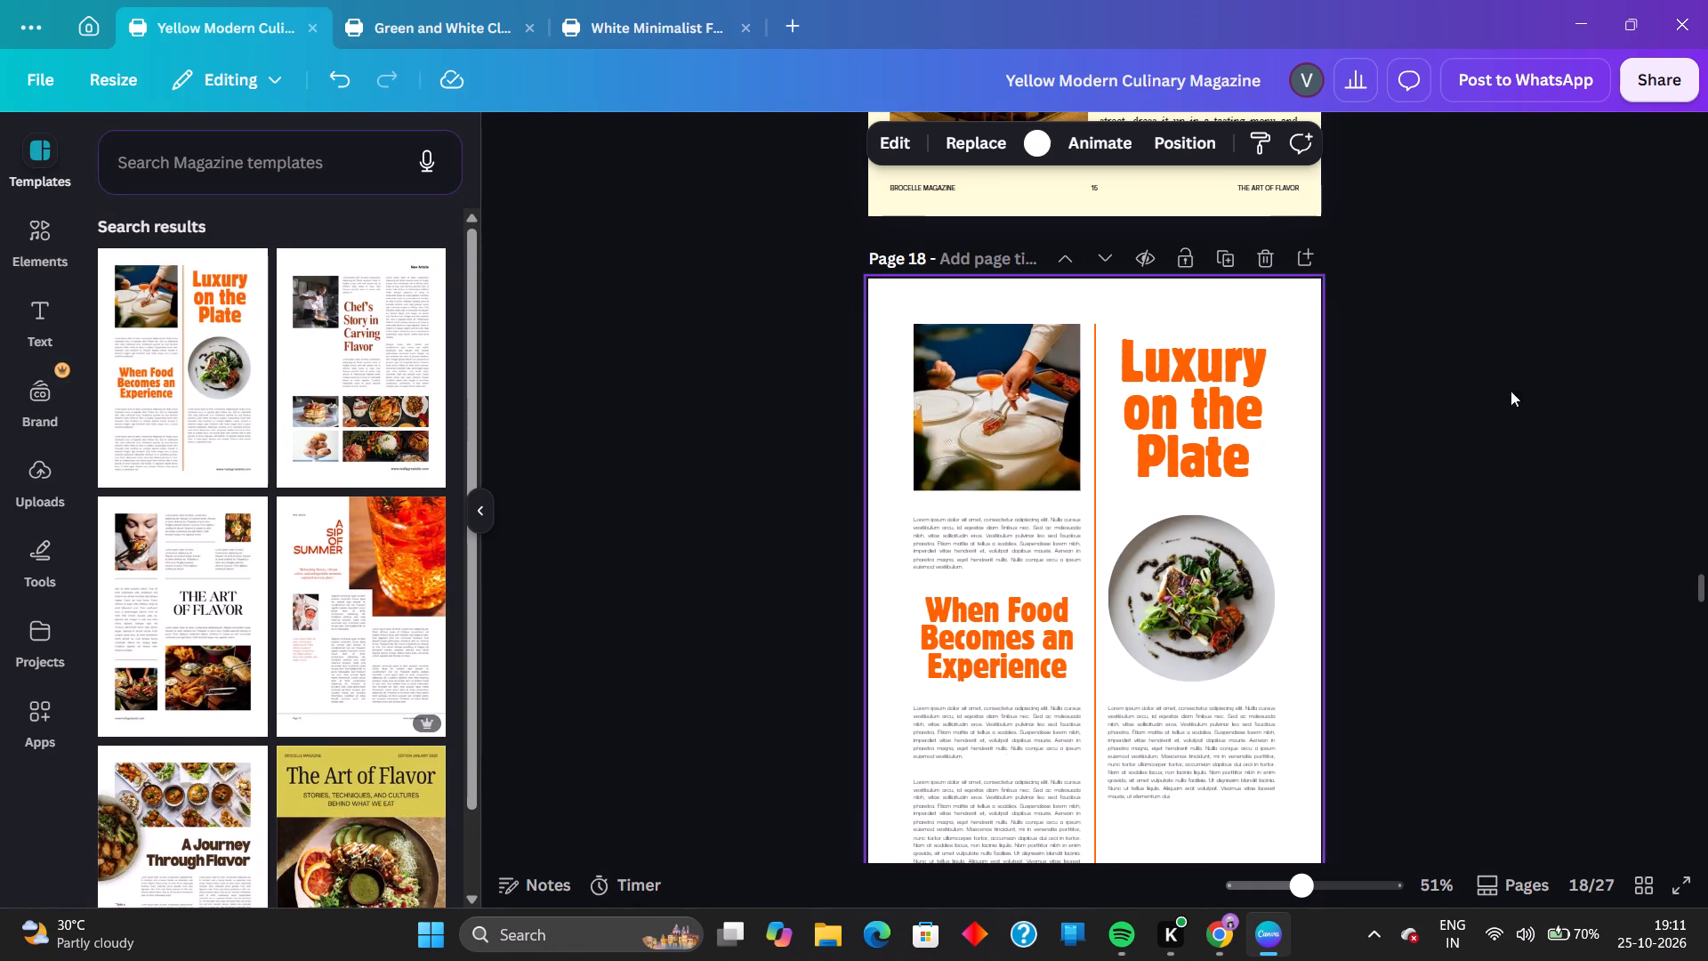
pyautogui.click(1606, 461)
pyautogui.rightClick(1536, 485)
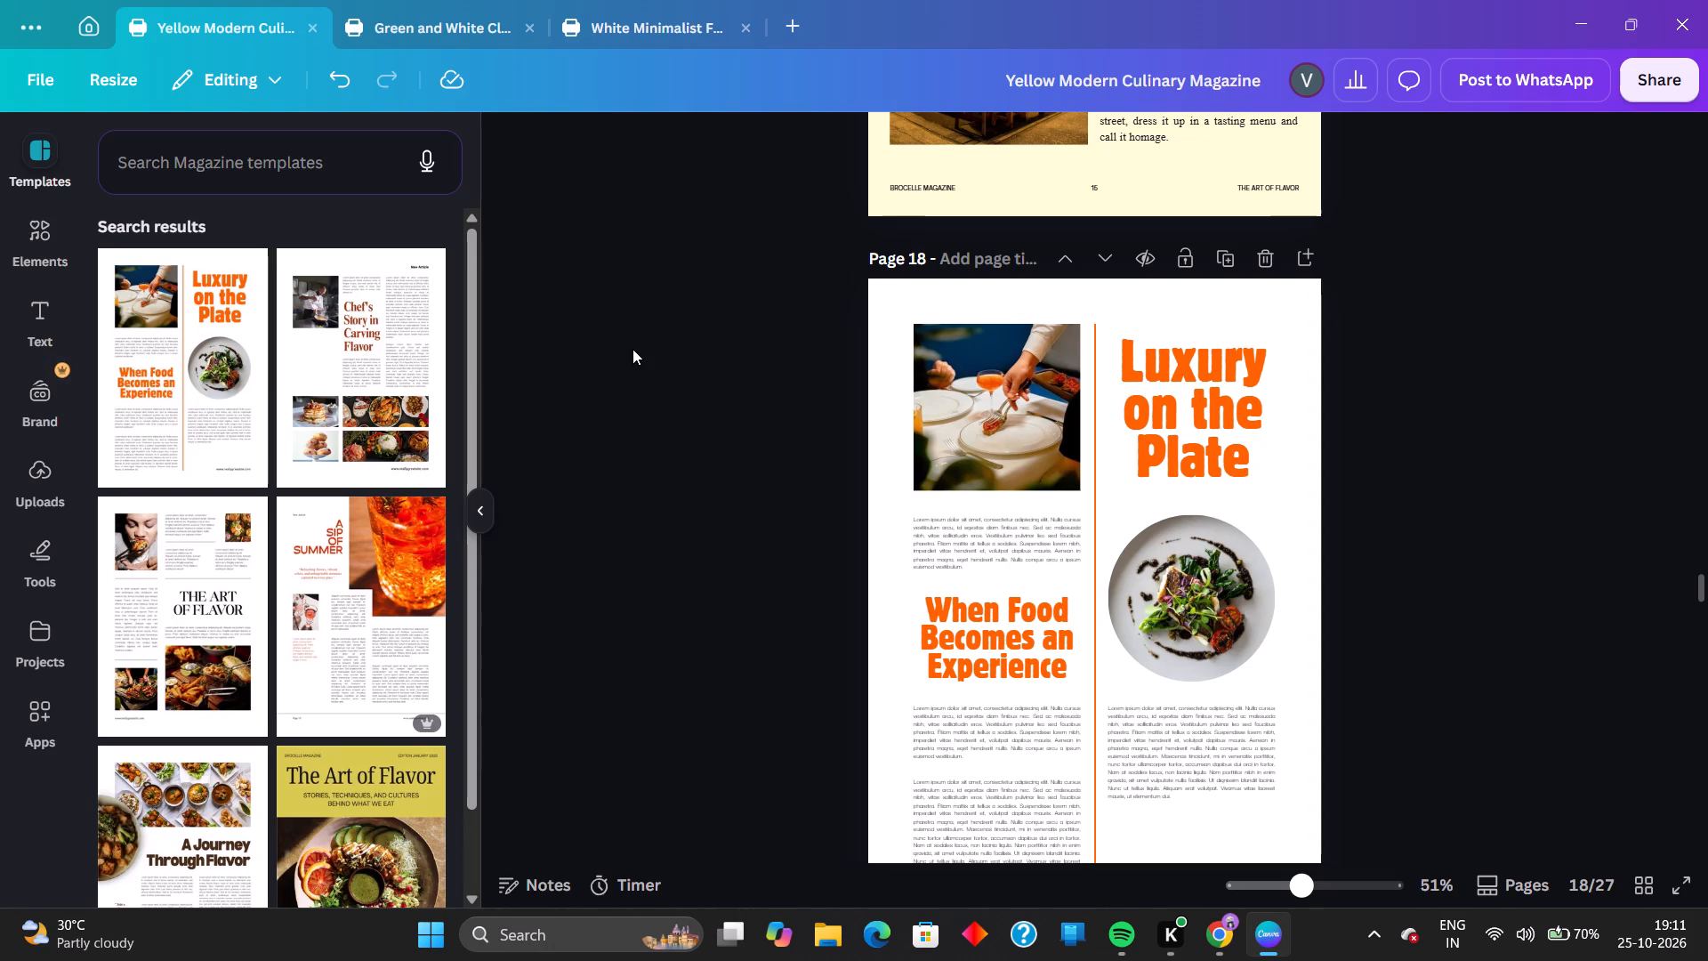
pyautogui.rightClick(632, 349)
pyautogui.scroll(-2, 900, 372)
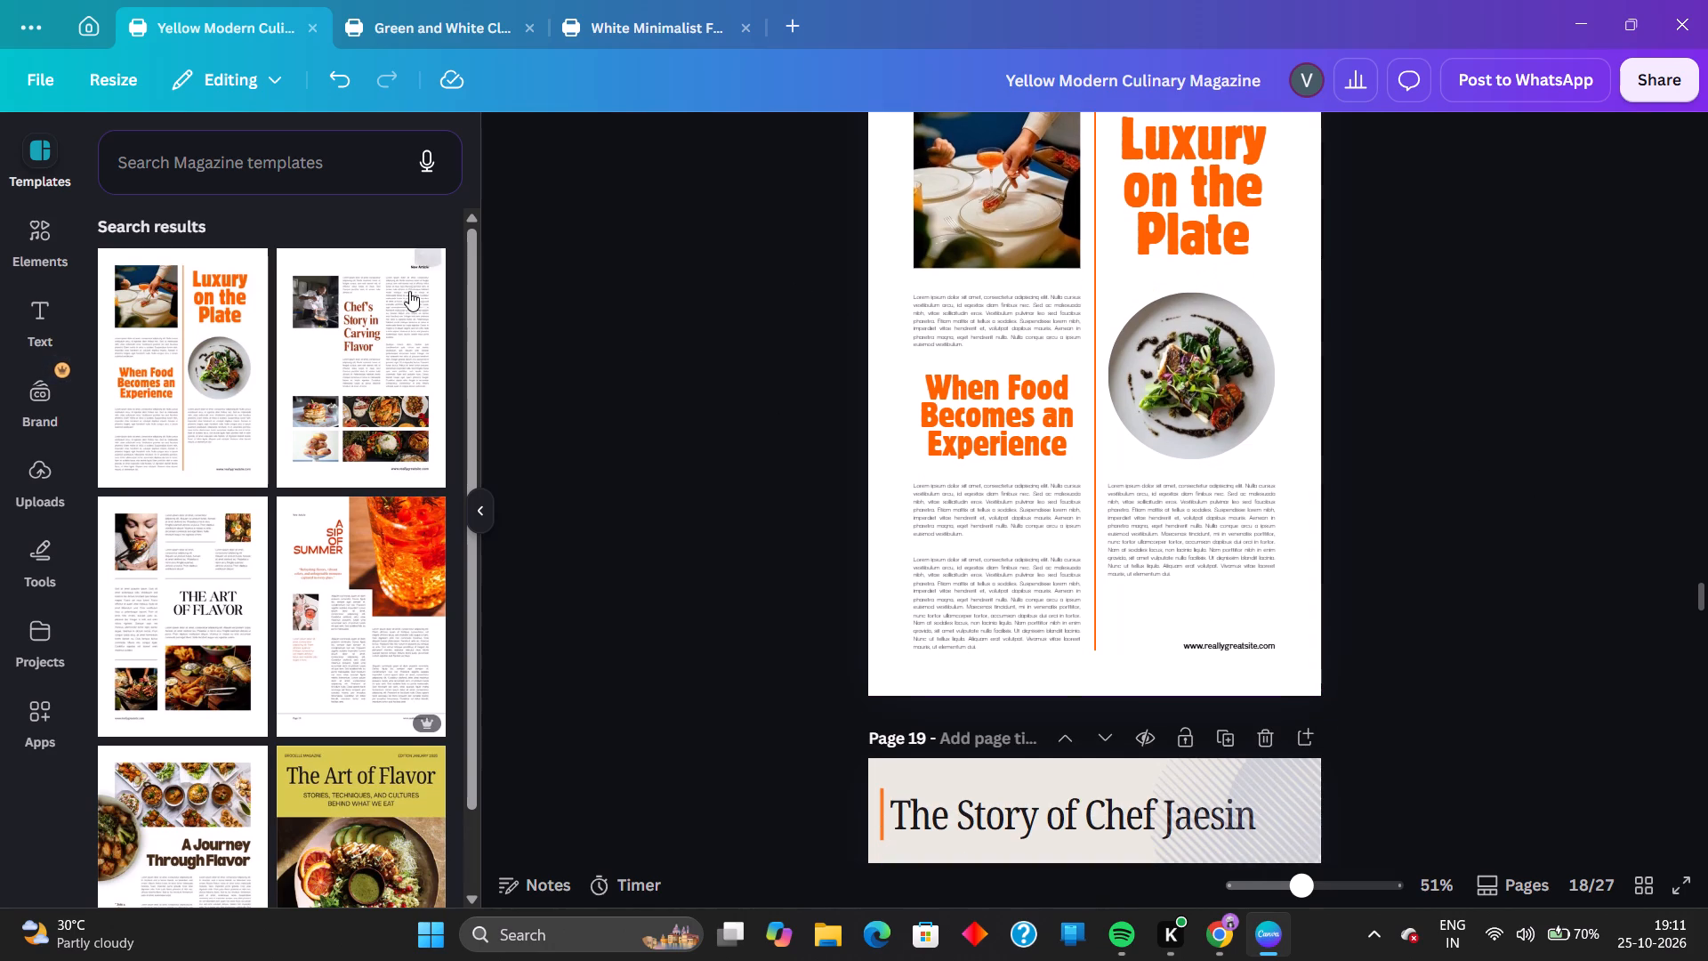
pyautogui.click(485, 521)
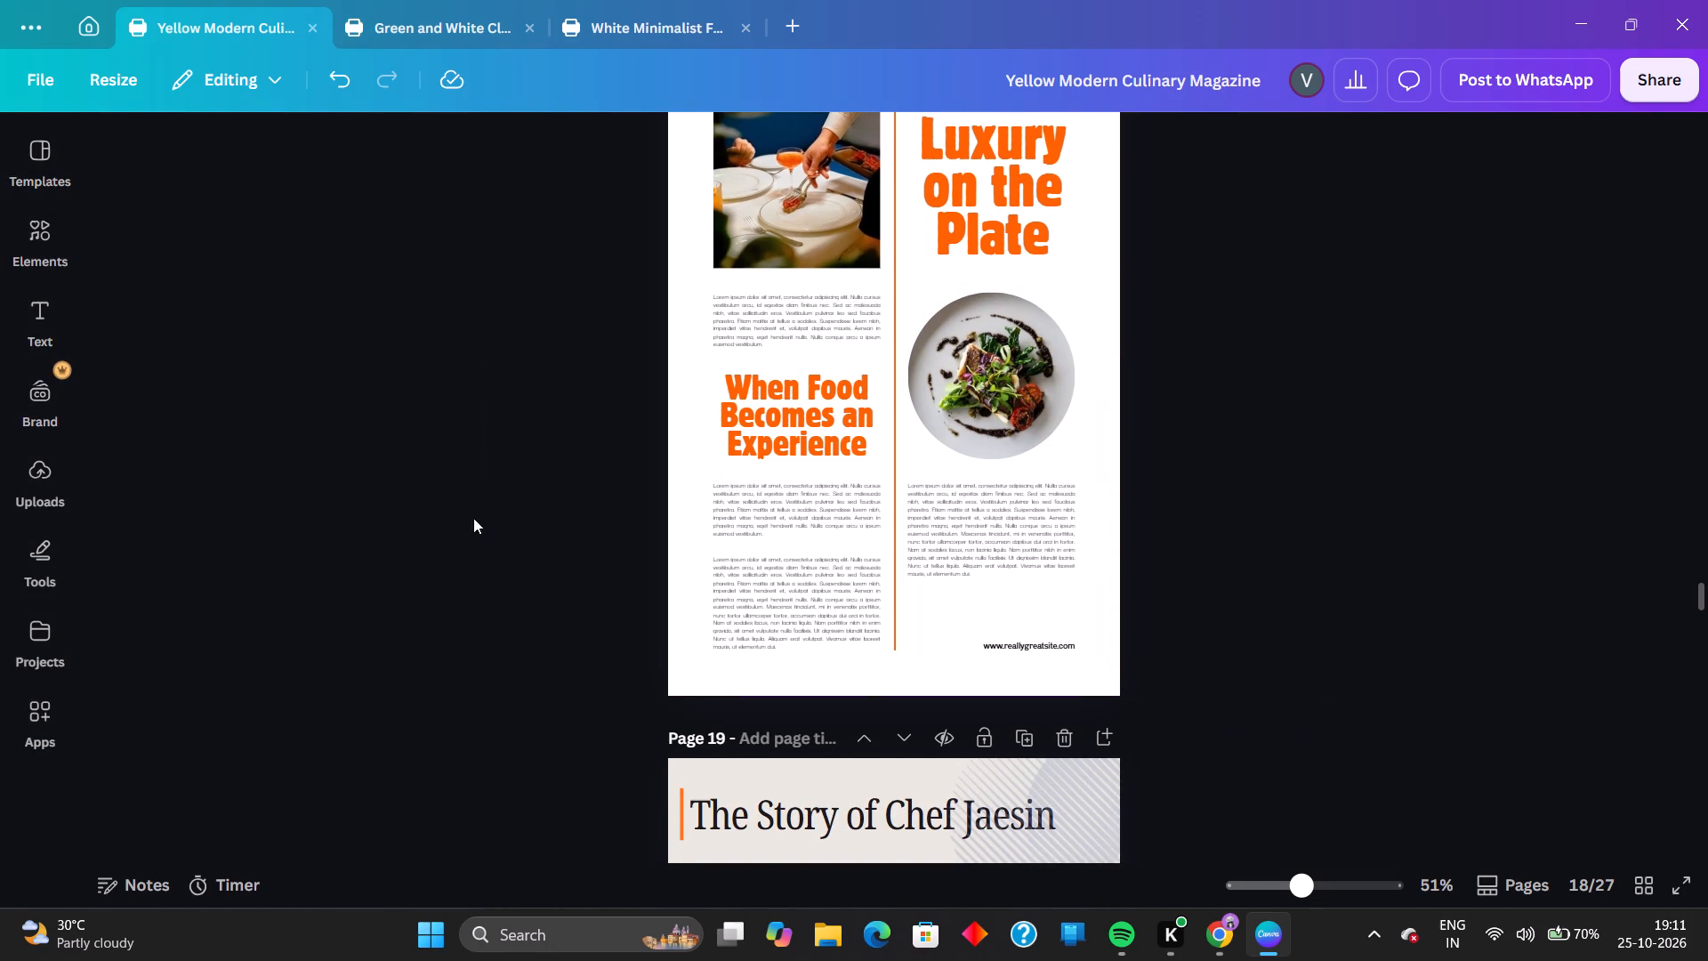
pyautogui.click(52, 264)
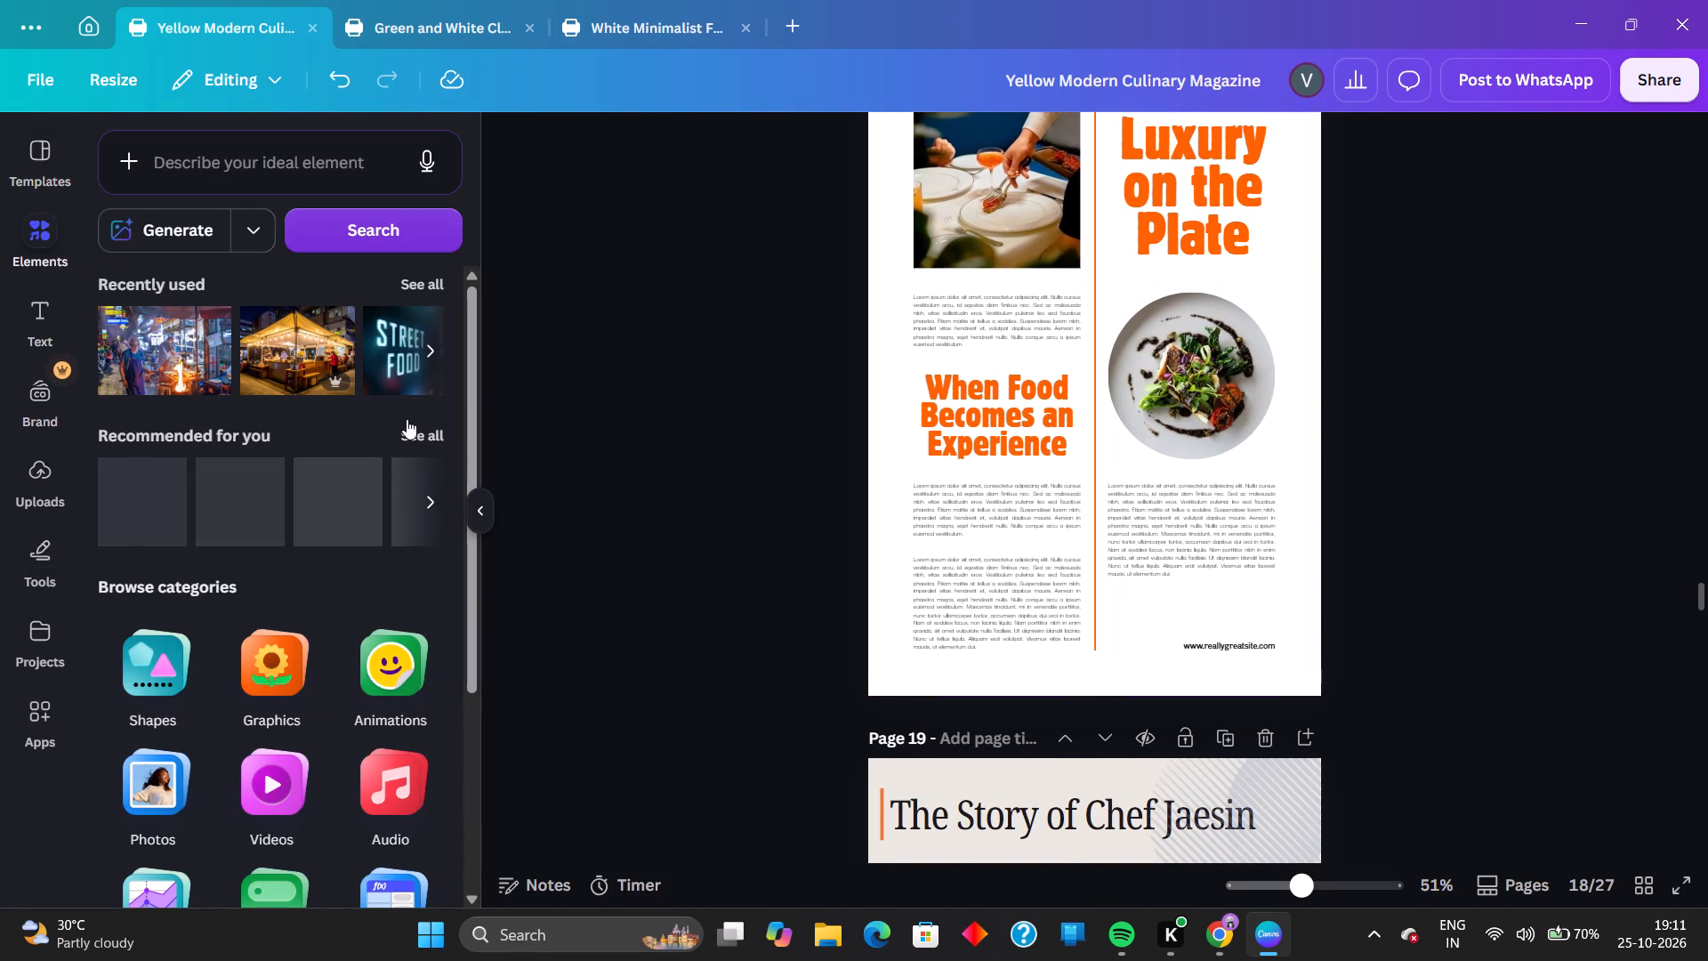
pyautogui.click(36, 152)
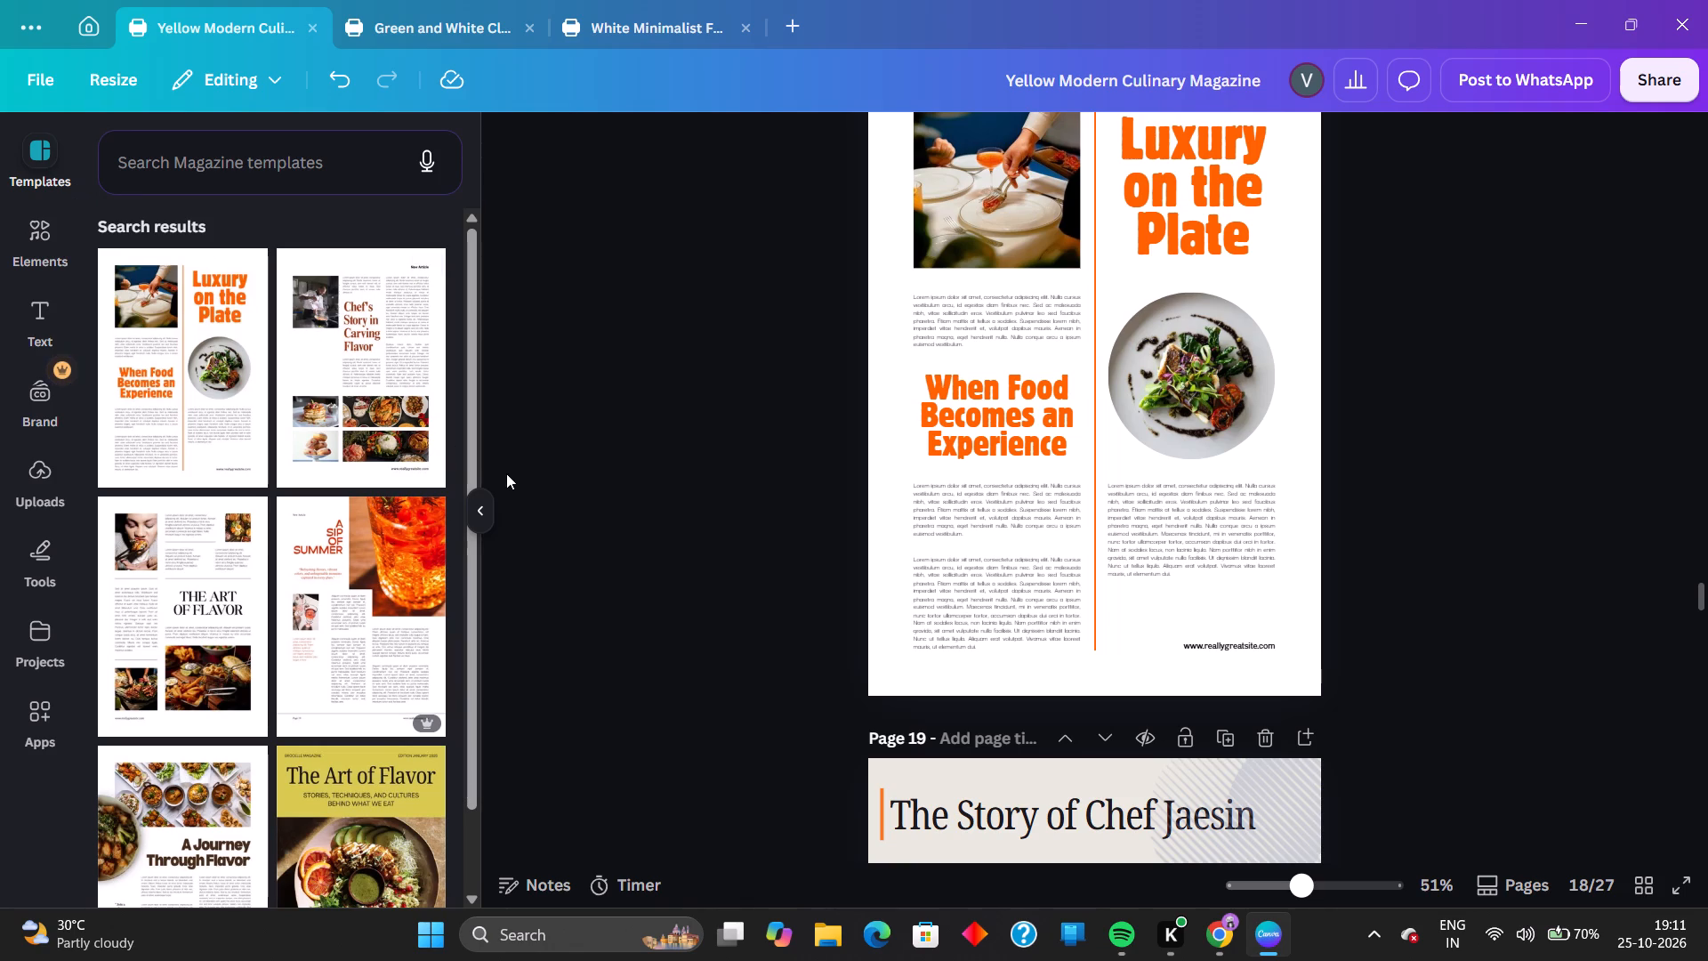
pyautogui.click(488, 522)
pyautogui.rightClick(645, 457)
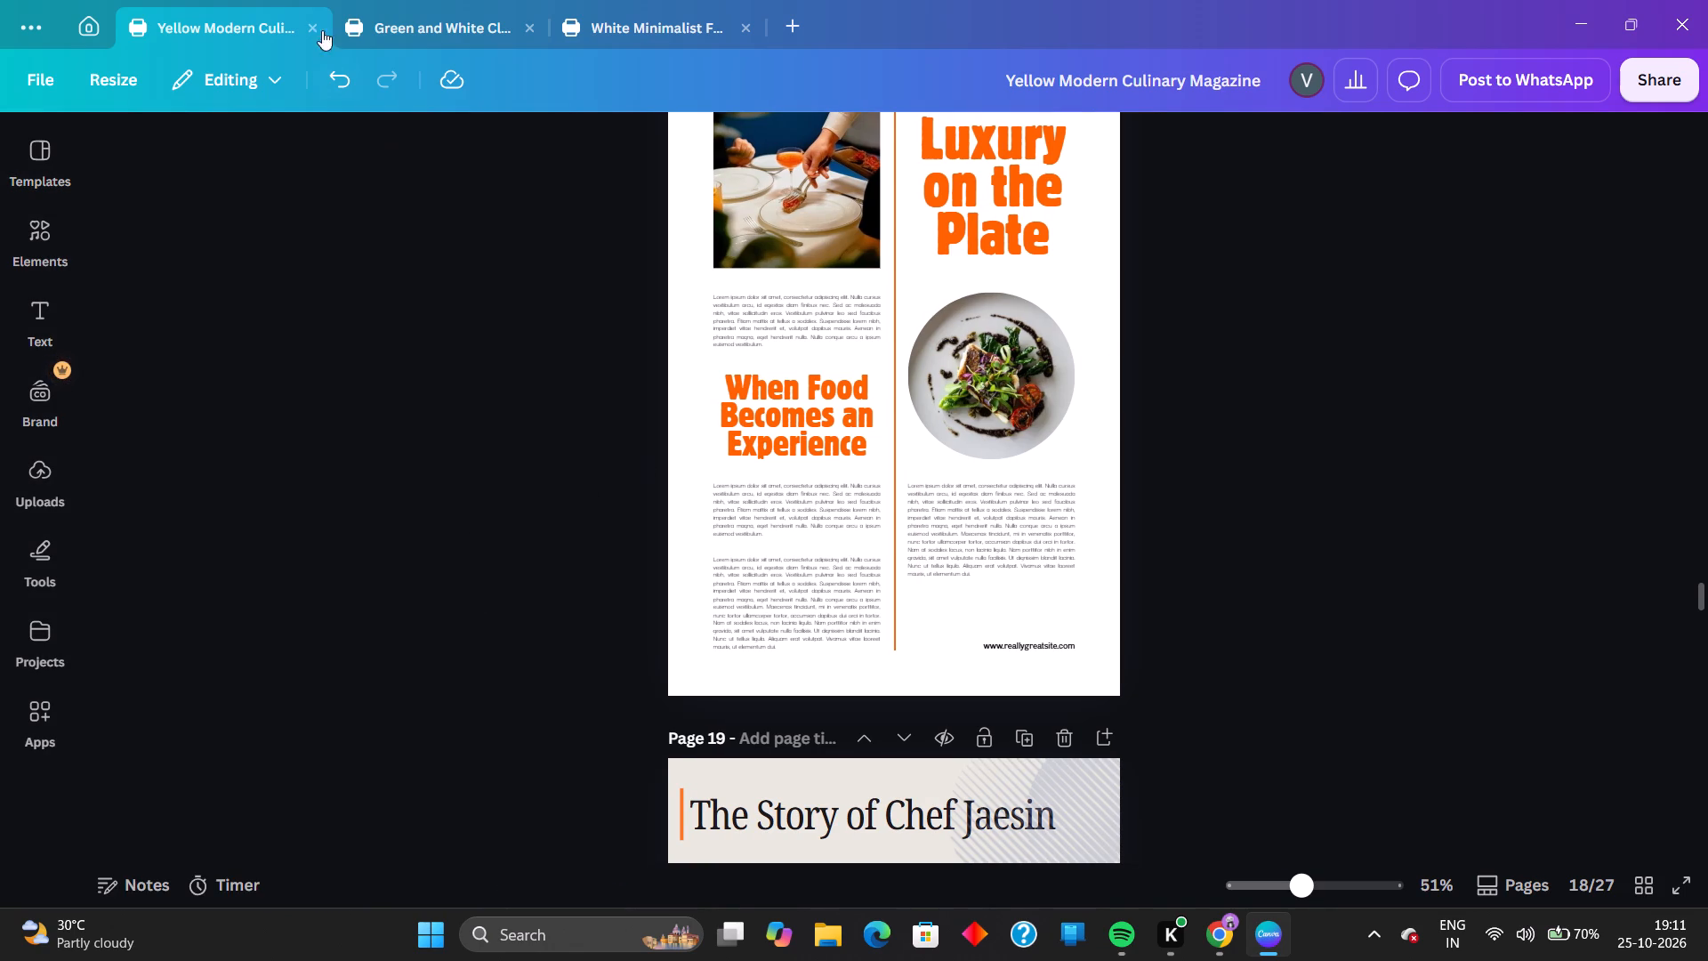
# Switch to the White Minimalist Food Magazine Page A4 Document design and duplicate its pancake story page.
pyautogui.click(412, 0)
pyautogui.click(417, 16)
pyautogui.click(662, 25)
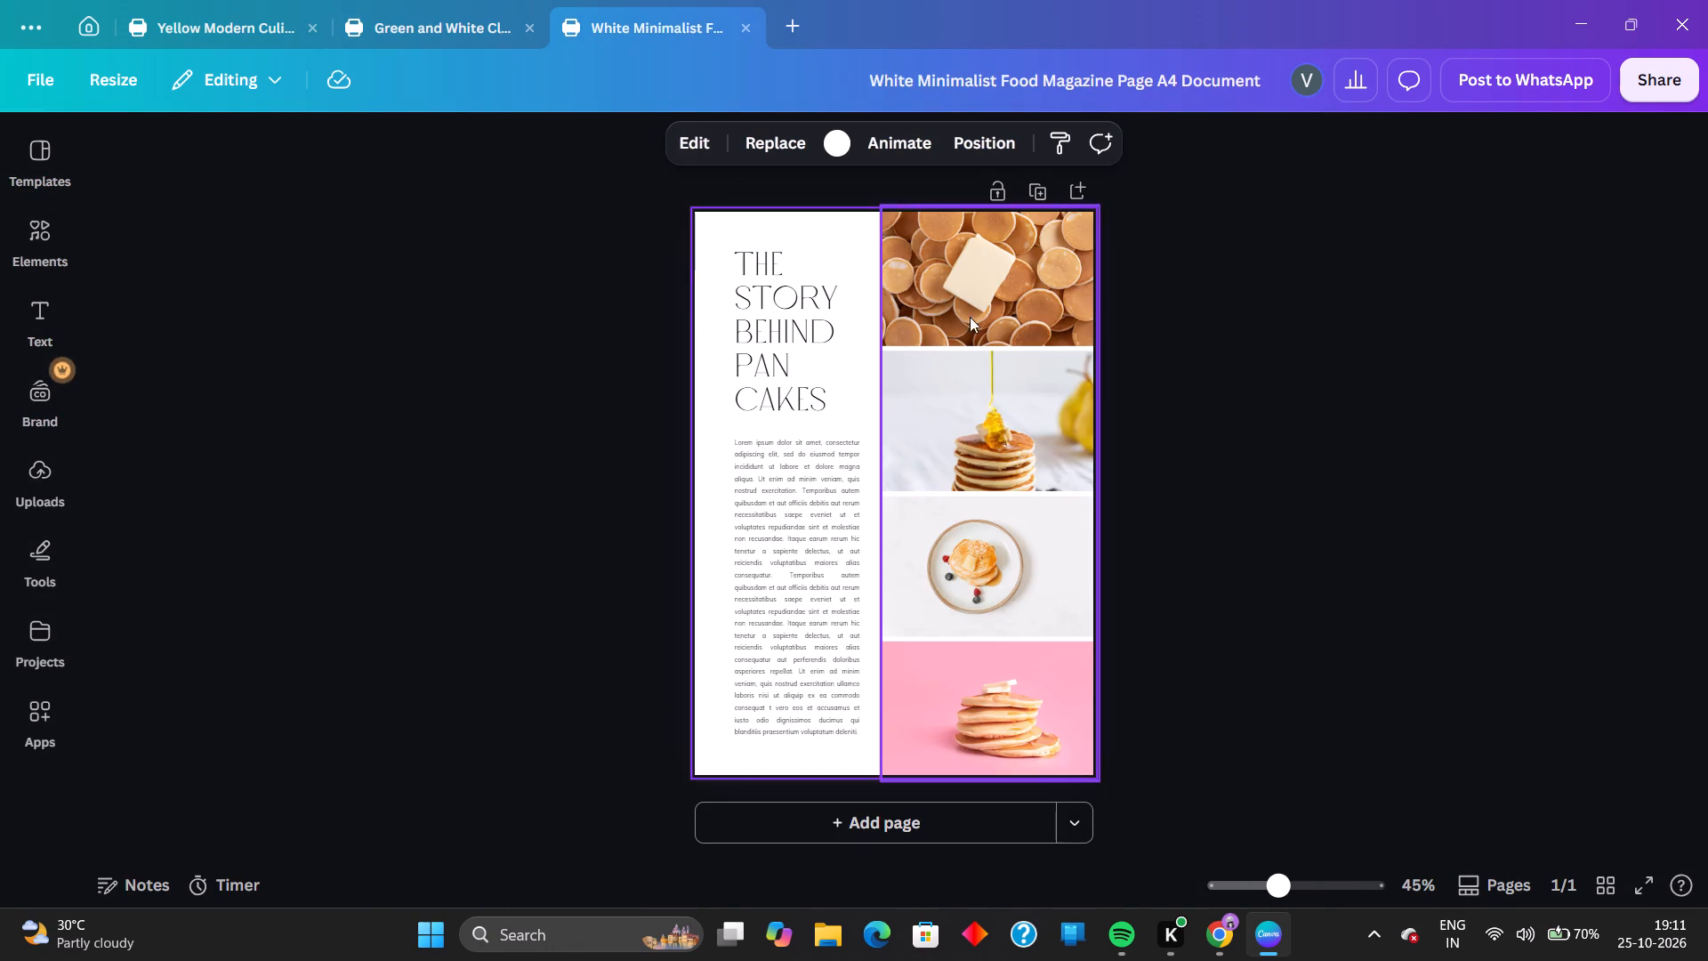
pyautogui.rightClick(713, 313)
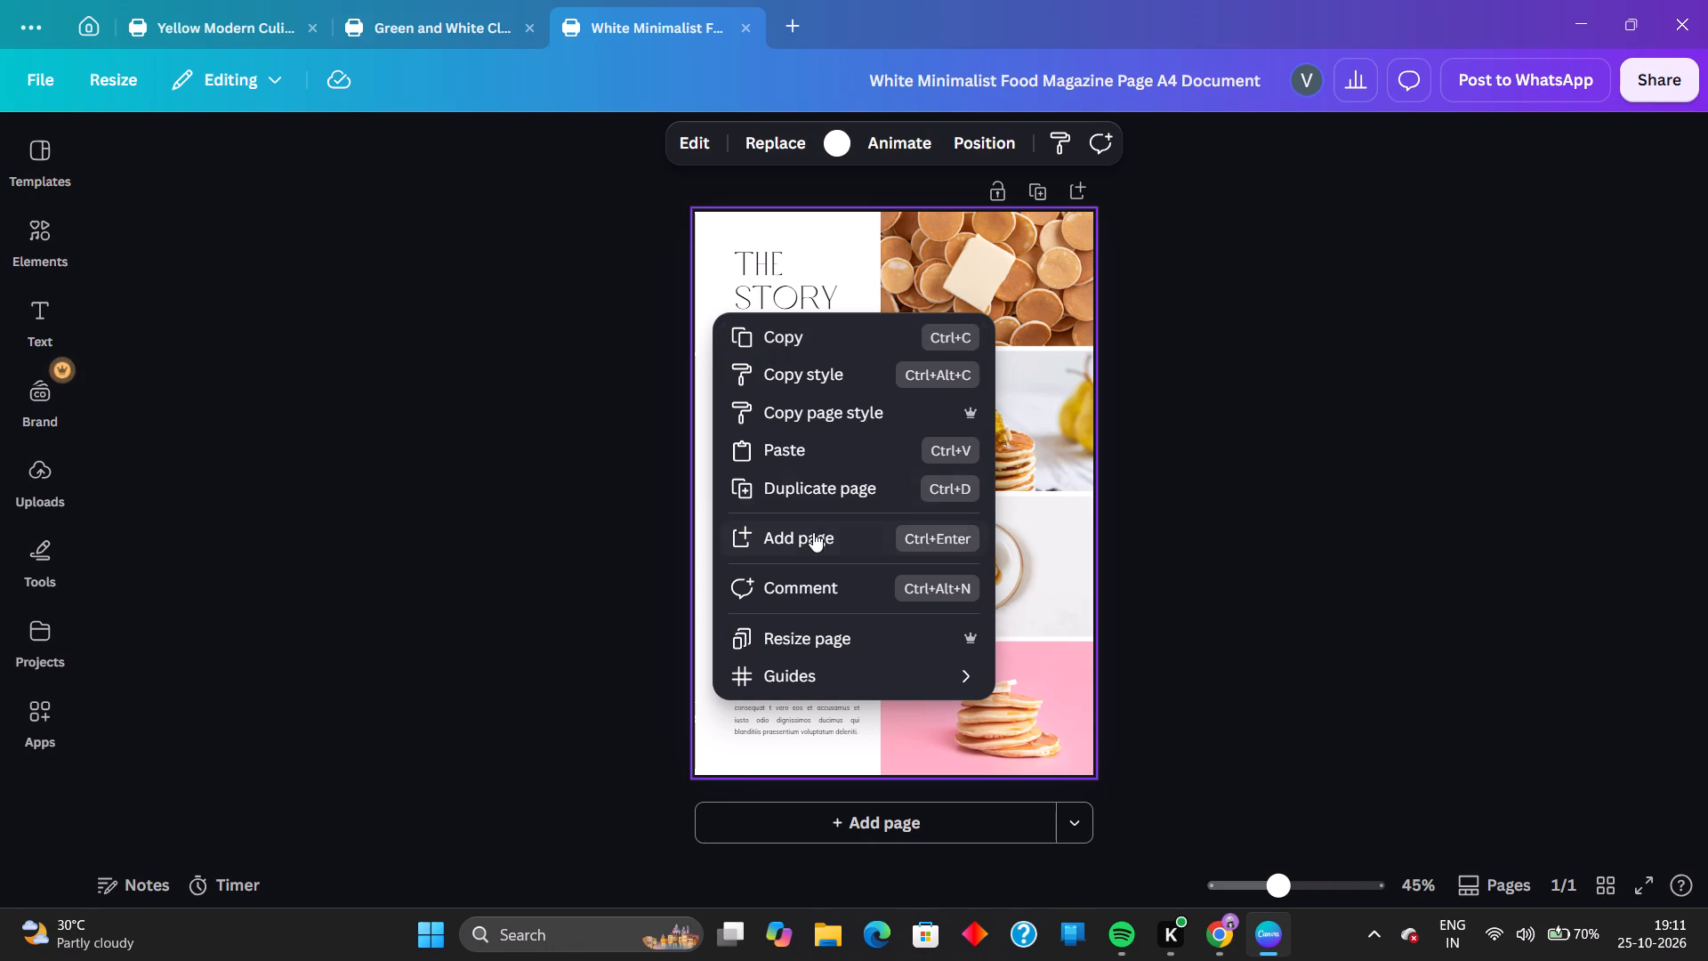
pyautogui.moveTo(808, 498); pyautogui.dragTo(771, 466)
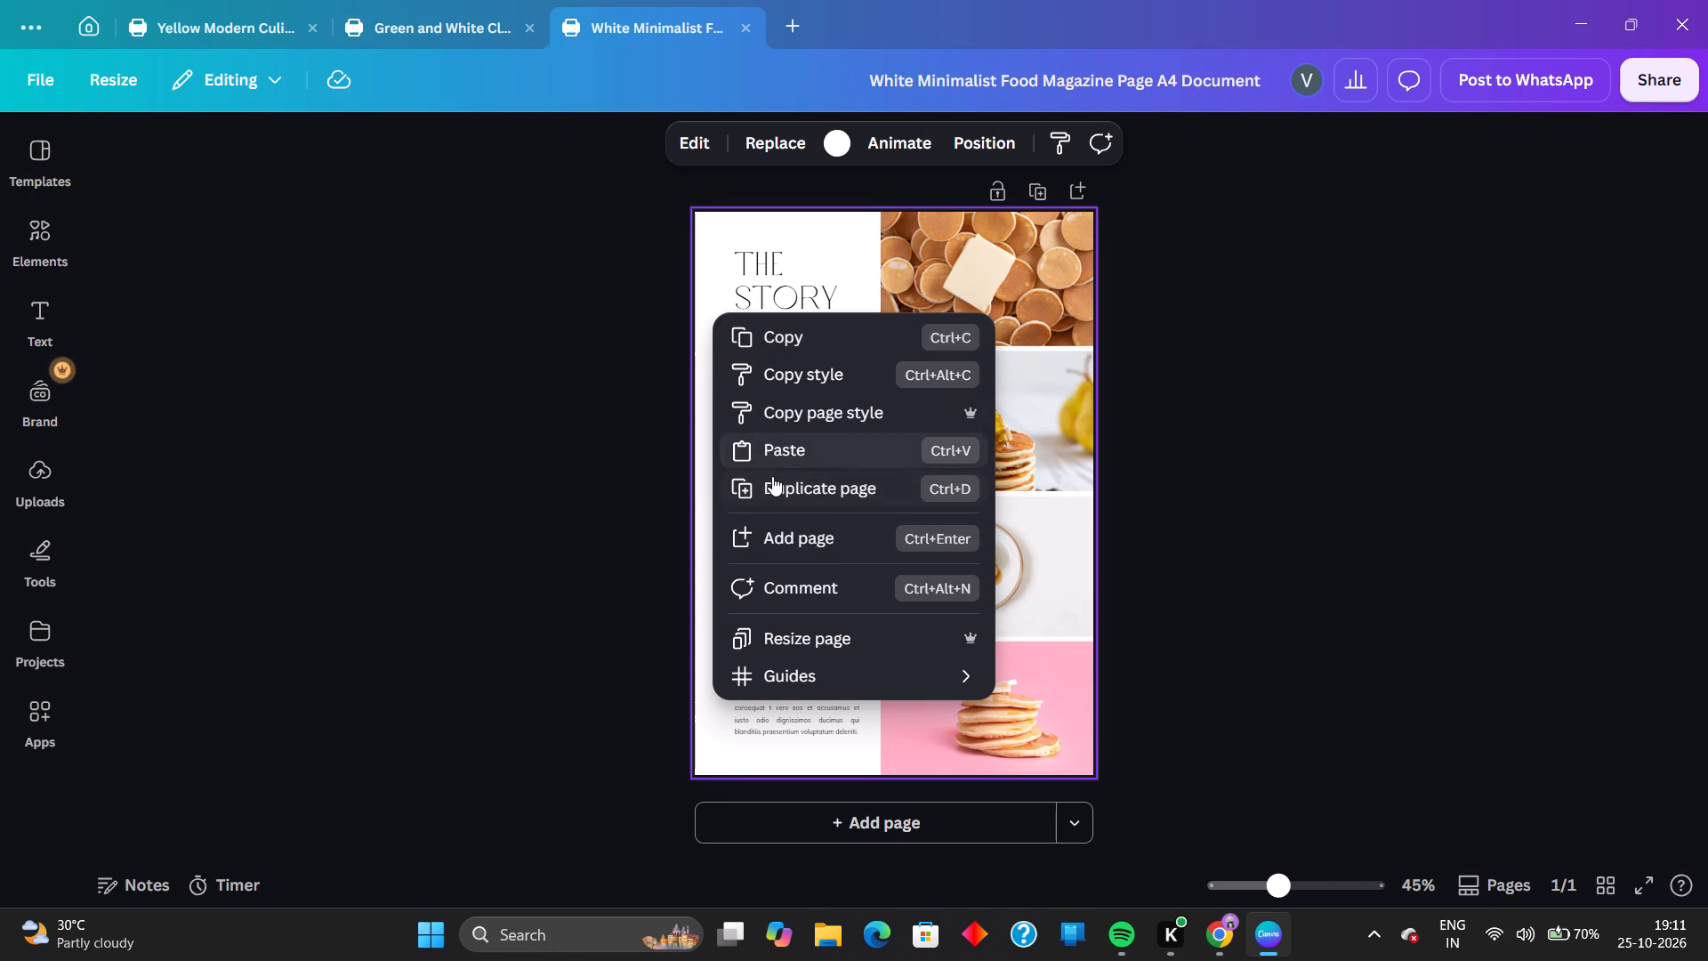
pyautogui.click(772, 477)
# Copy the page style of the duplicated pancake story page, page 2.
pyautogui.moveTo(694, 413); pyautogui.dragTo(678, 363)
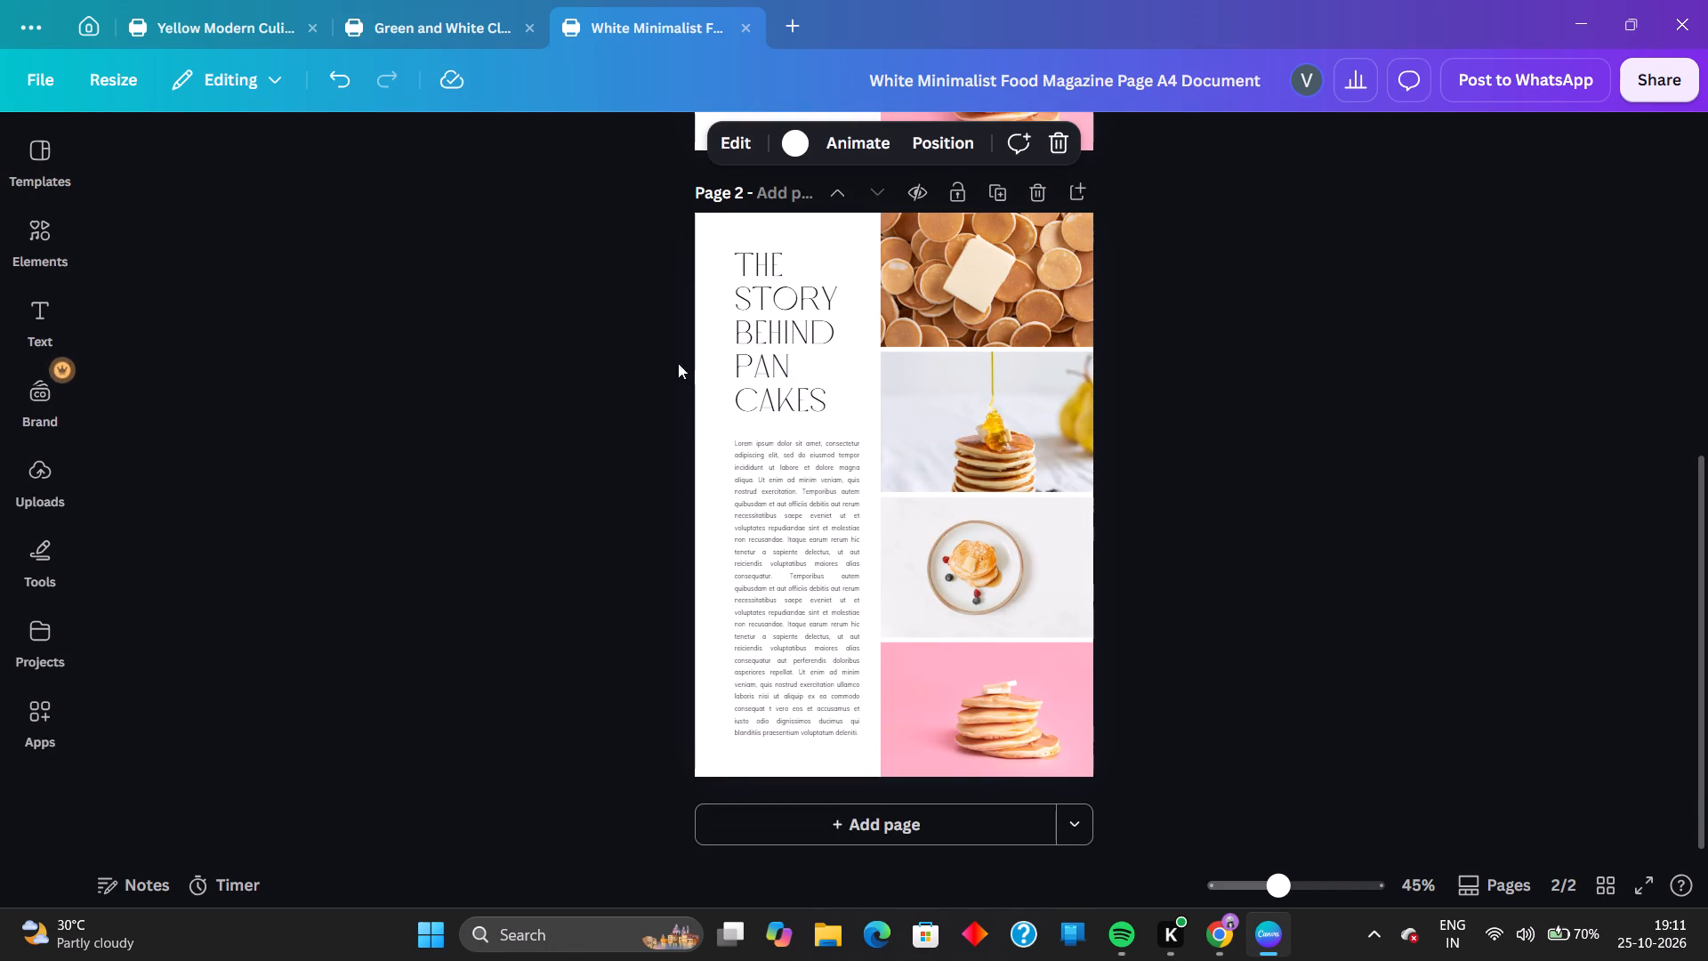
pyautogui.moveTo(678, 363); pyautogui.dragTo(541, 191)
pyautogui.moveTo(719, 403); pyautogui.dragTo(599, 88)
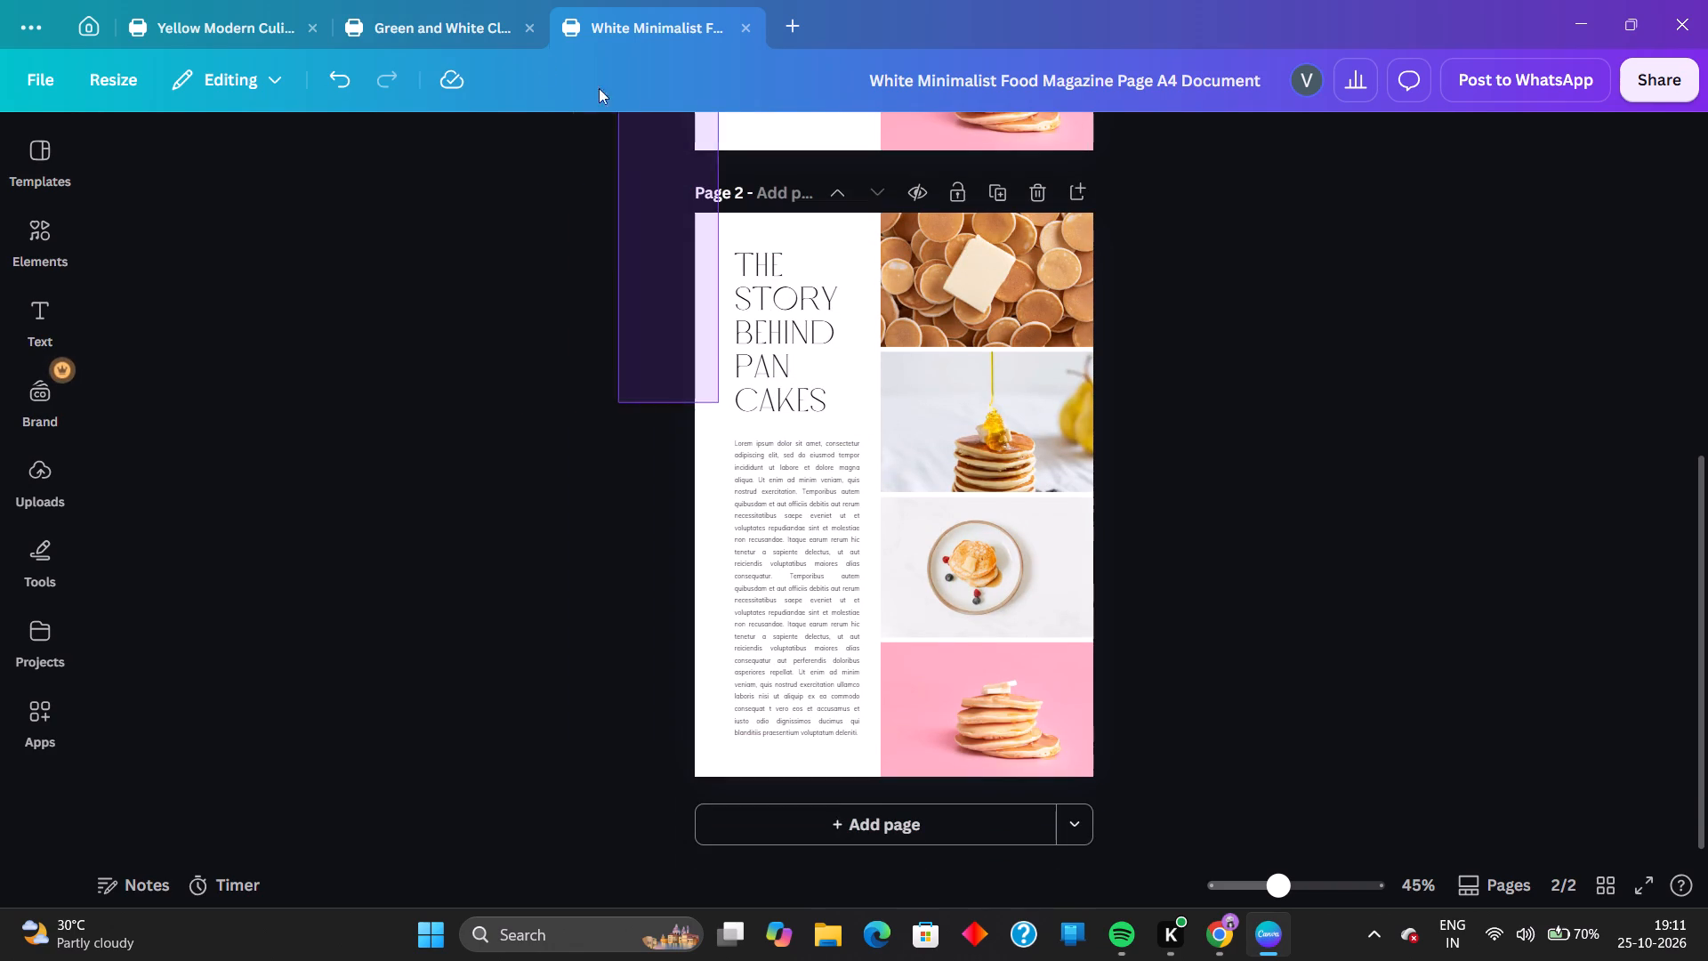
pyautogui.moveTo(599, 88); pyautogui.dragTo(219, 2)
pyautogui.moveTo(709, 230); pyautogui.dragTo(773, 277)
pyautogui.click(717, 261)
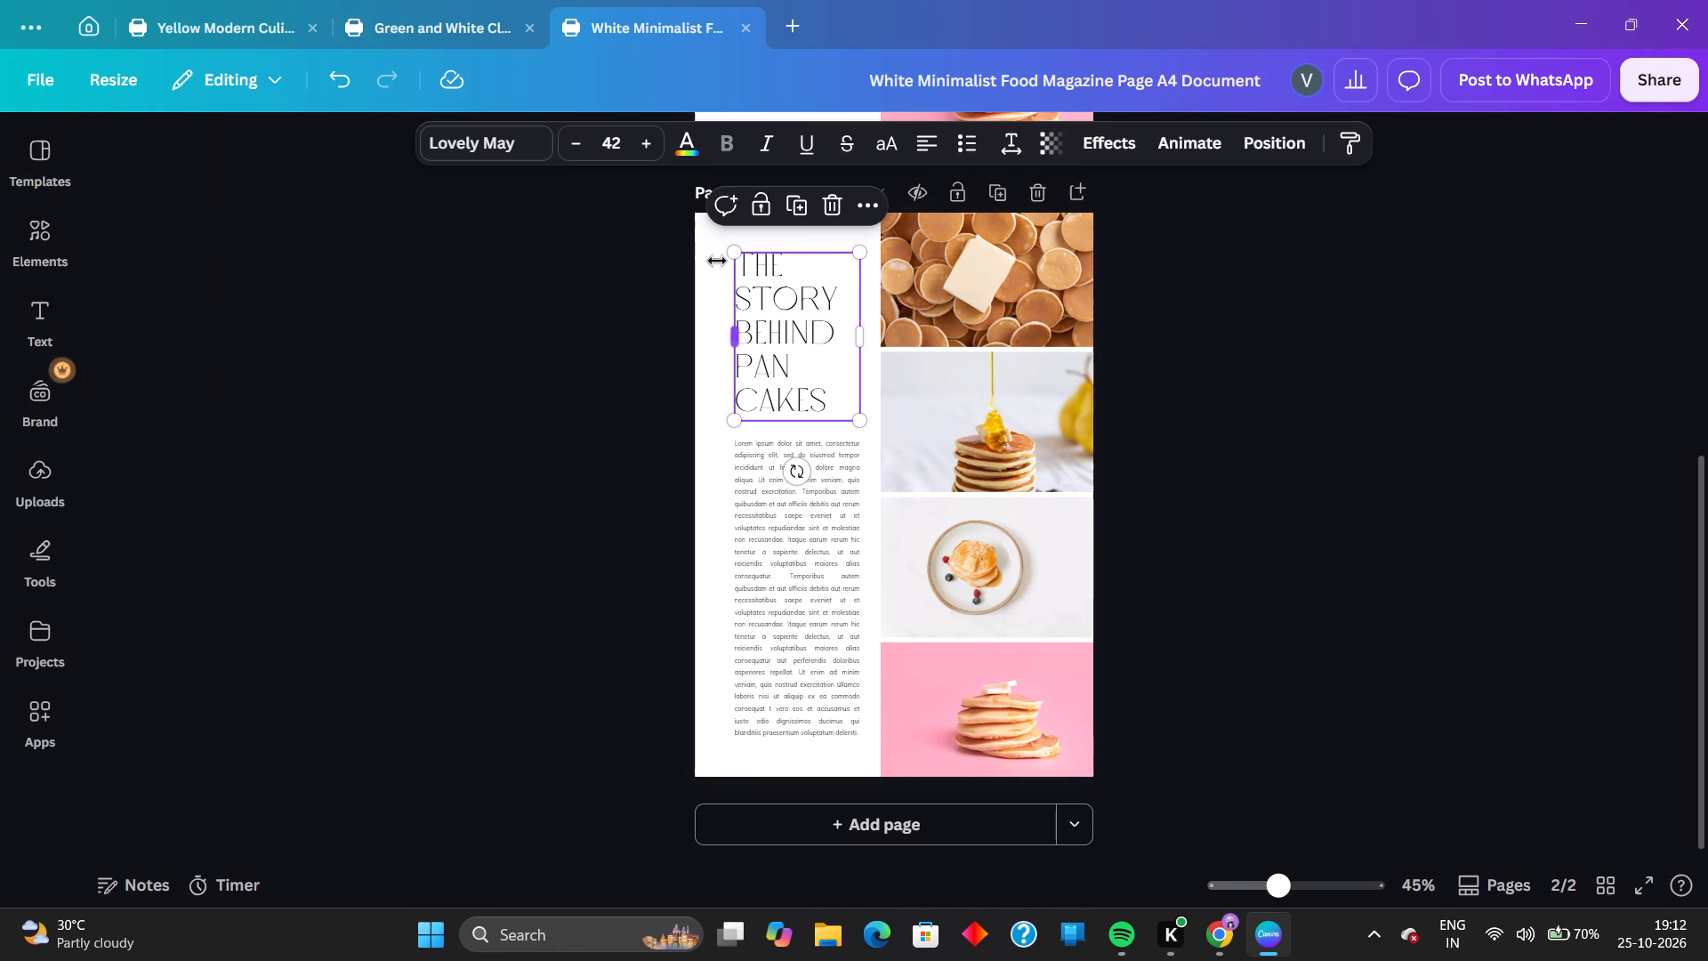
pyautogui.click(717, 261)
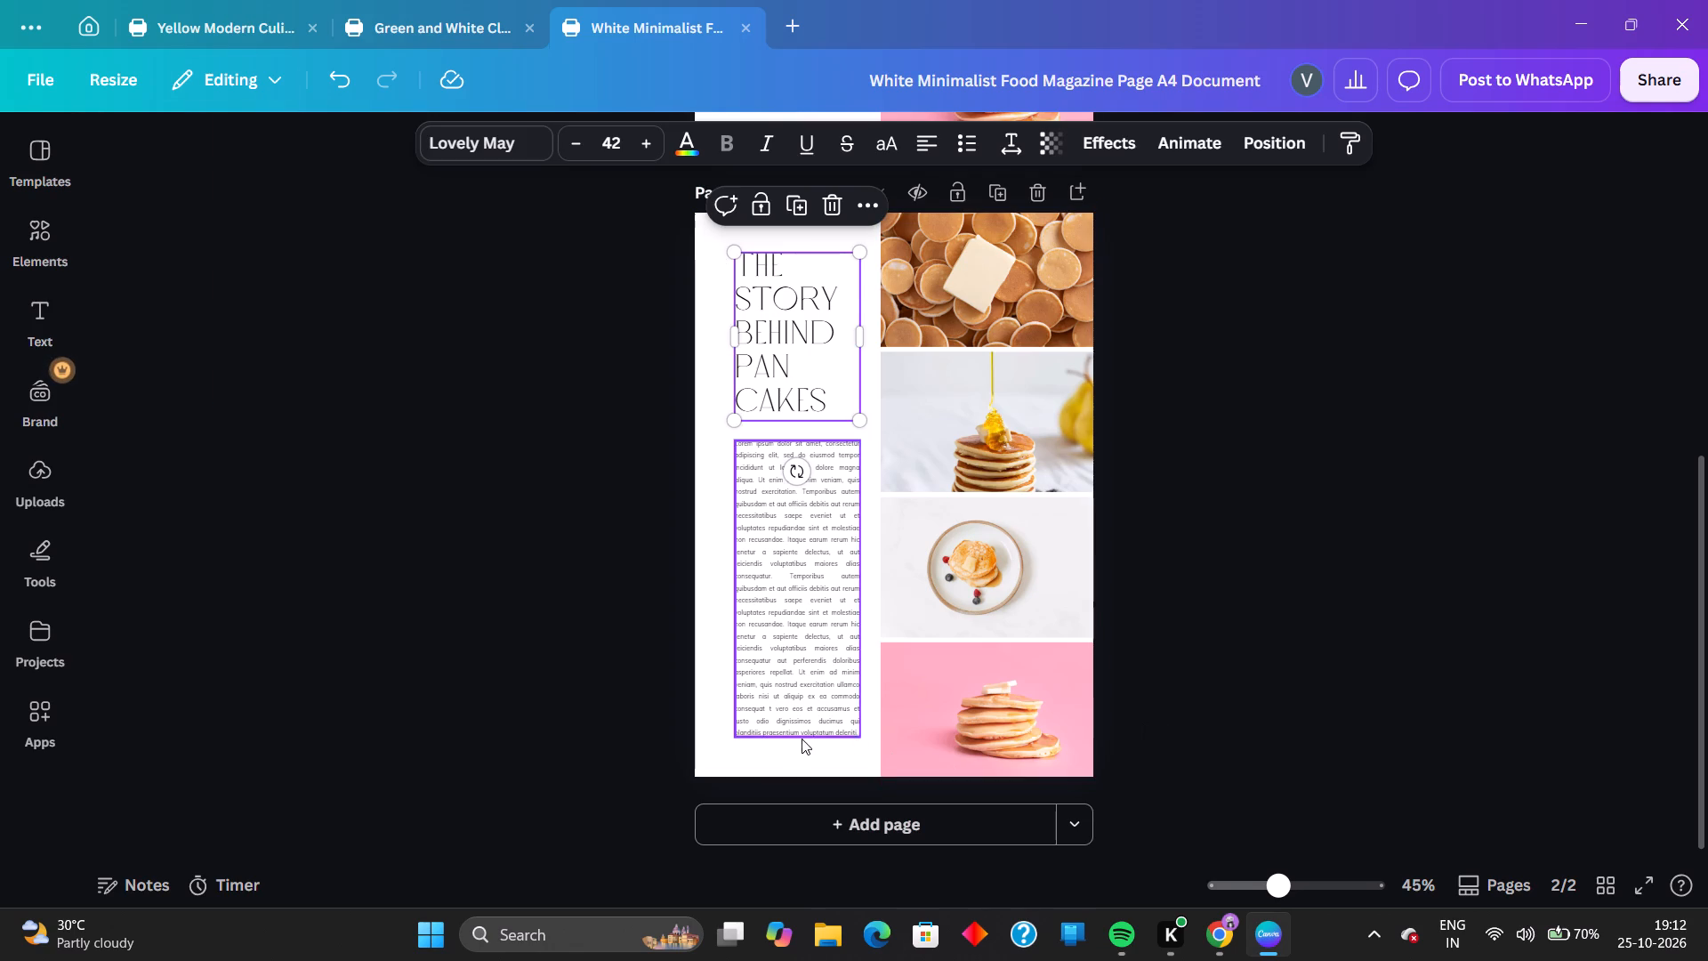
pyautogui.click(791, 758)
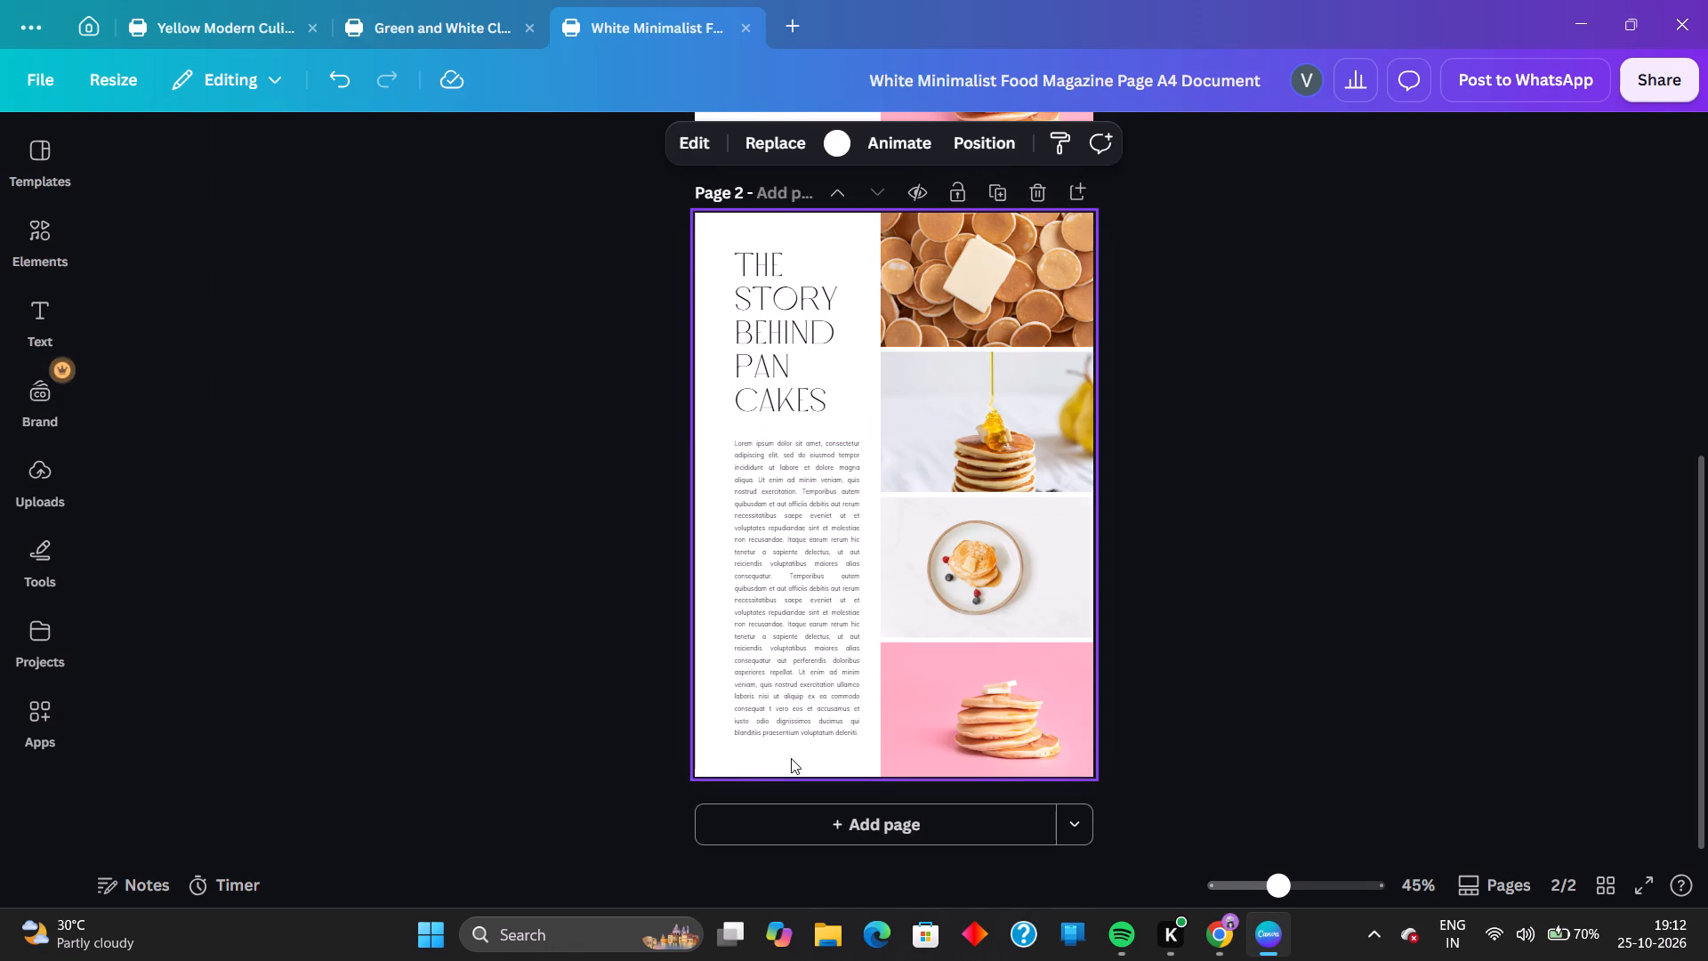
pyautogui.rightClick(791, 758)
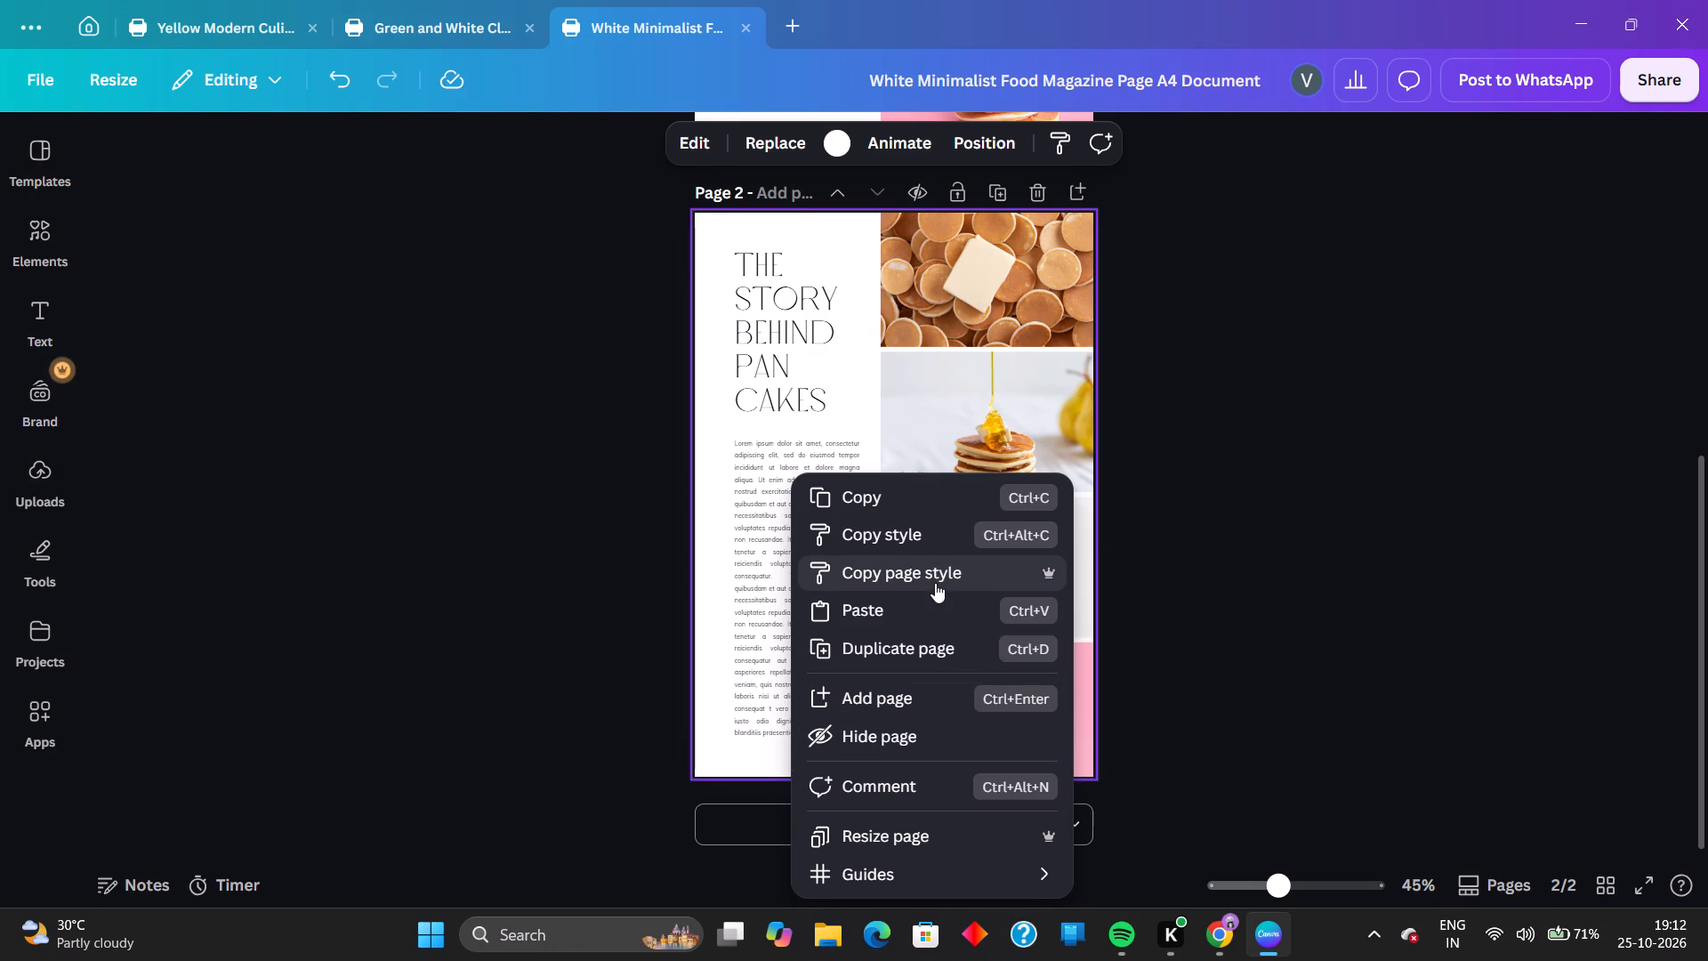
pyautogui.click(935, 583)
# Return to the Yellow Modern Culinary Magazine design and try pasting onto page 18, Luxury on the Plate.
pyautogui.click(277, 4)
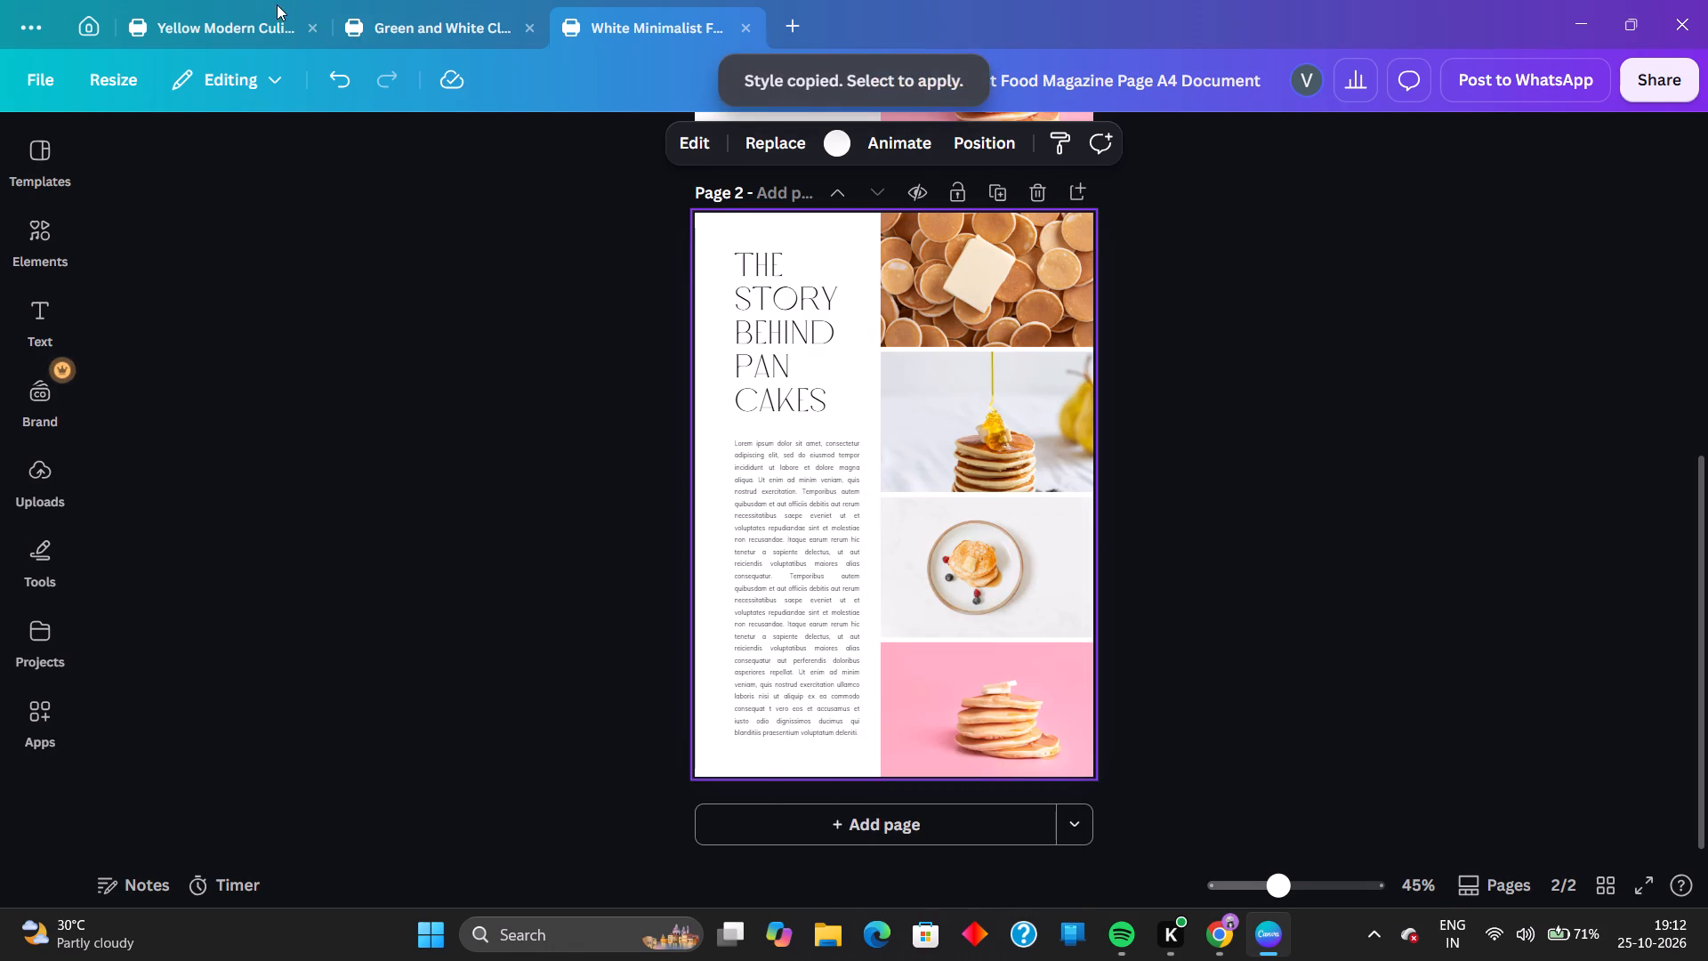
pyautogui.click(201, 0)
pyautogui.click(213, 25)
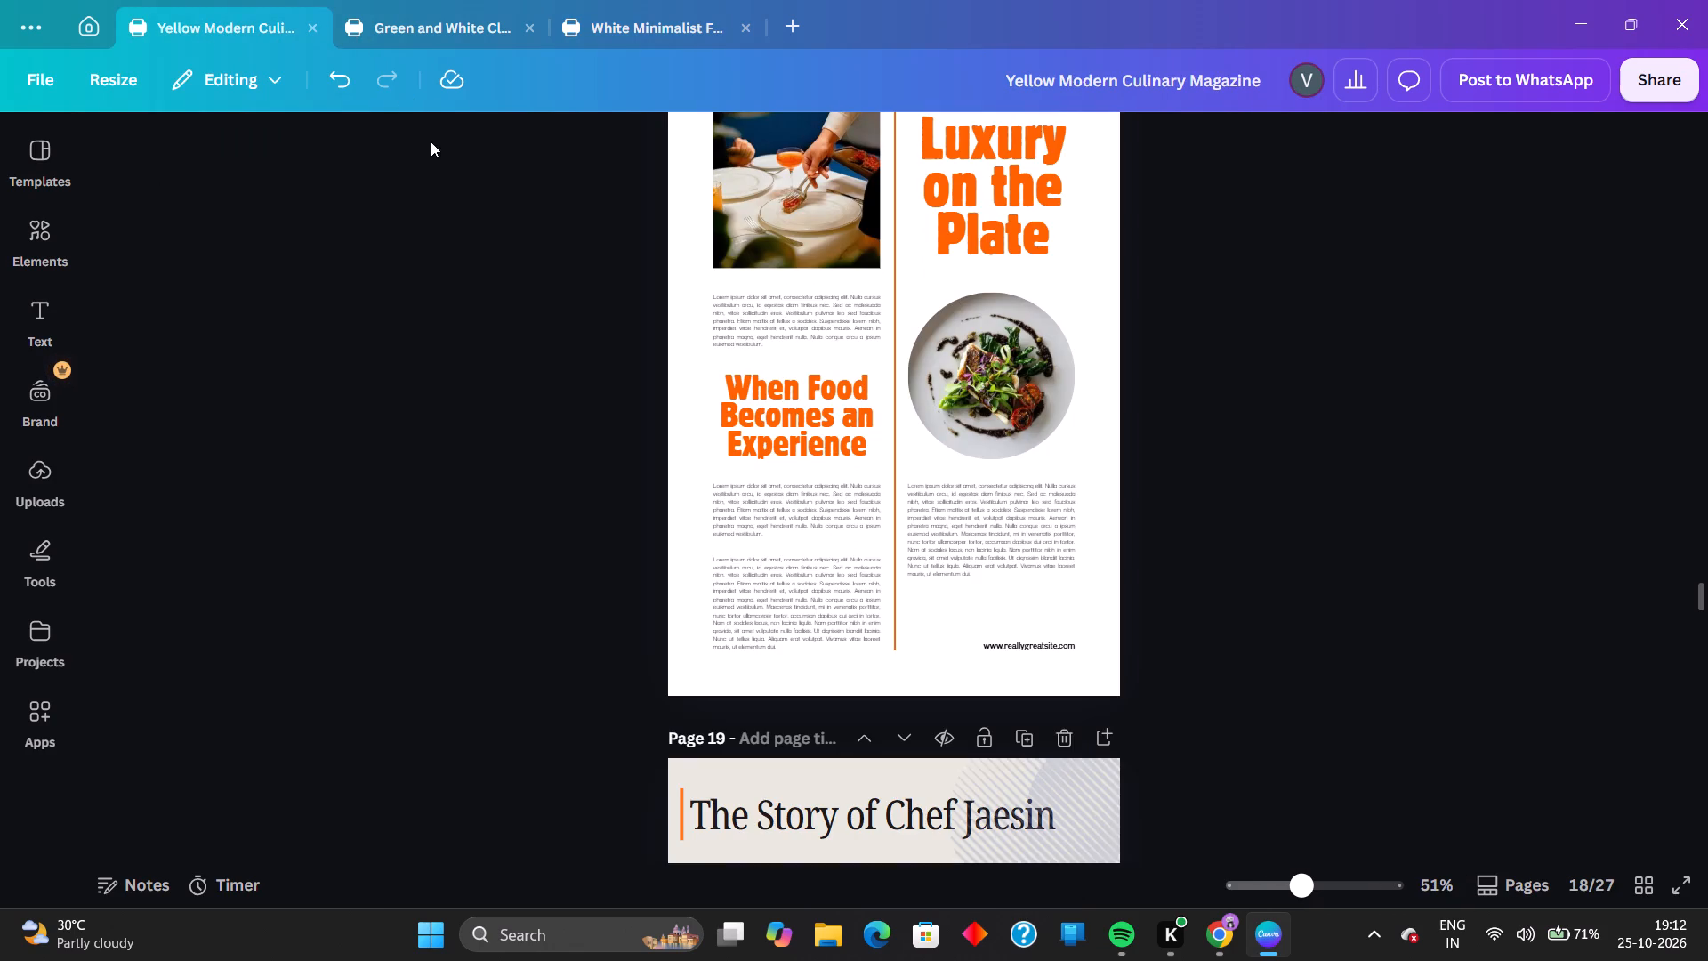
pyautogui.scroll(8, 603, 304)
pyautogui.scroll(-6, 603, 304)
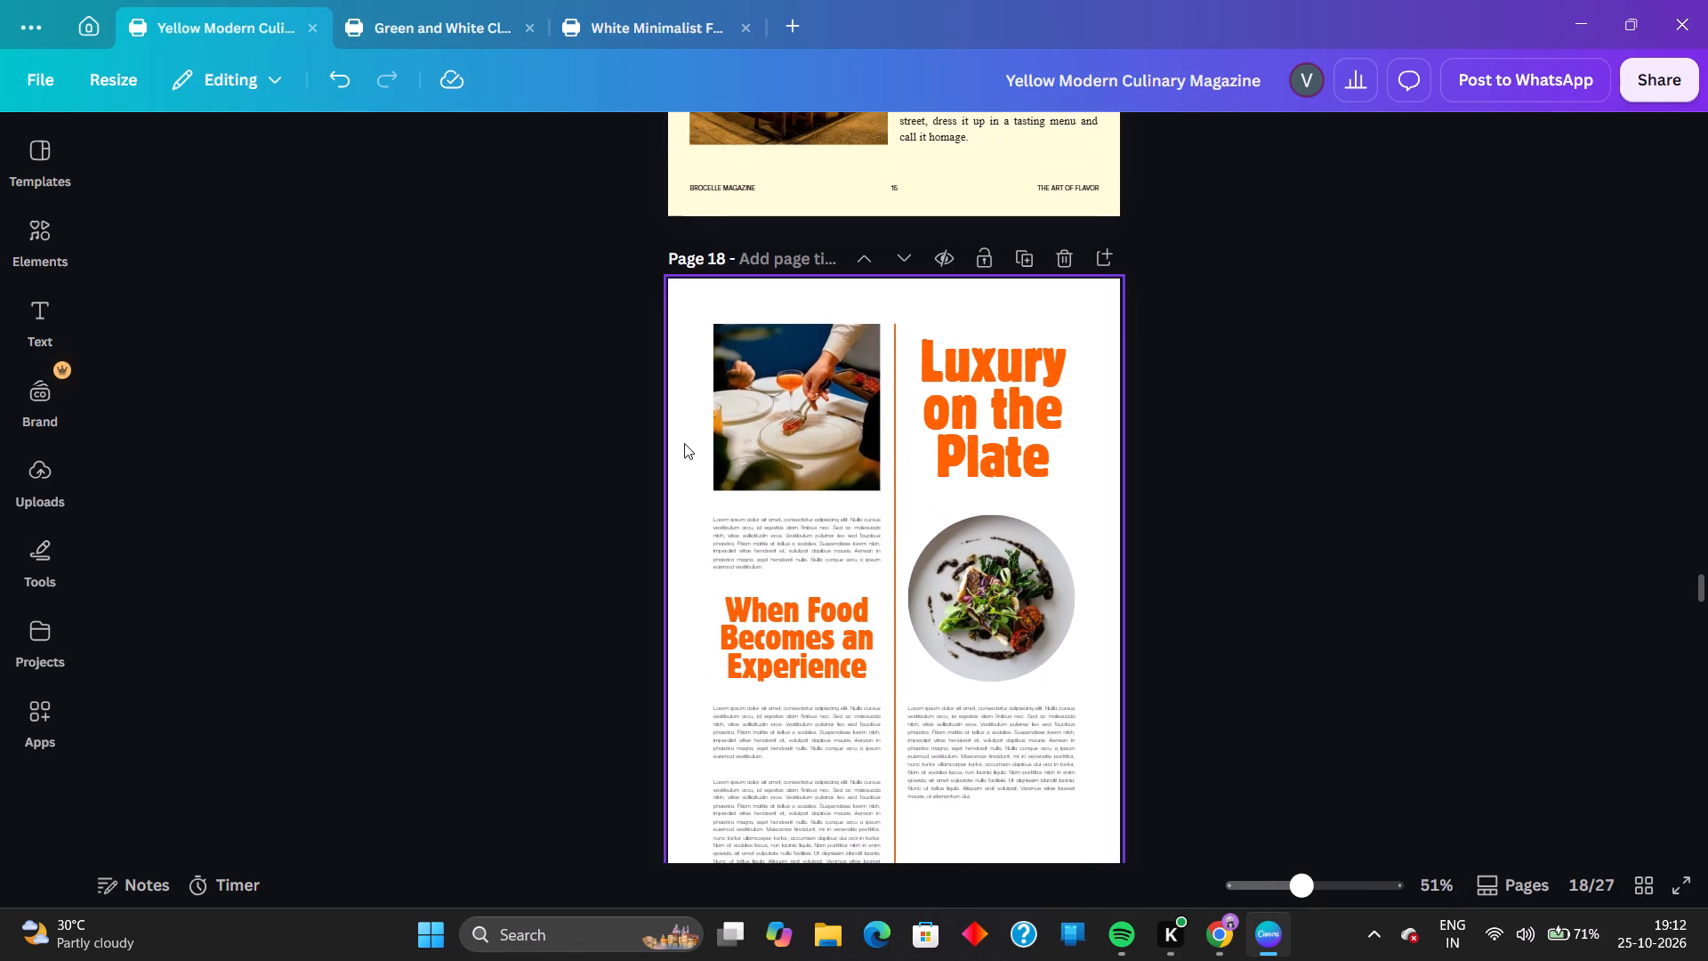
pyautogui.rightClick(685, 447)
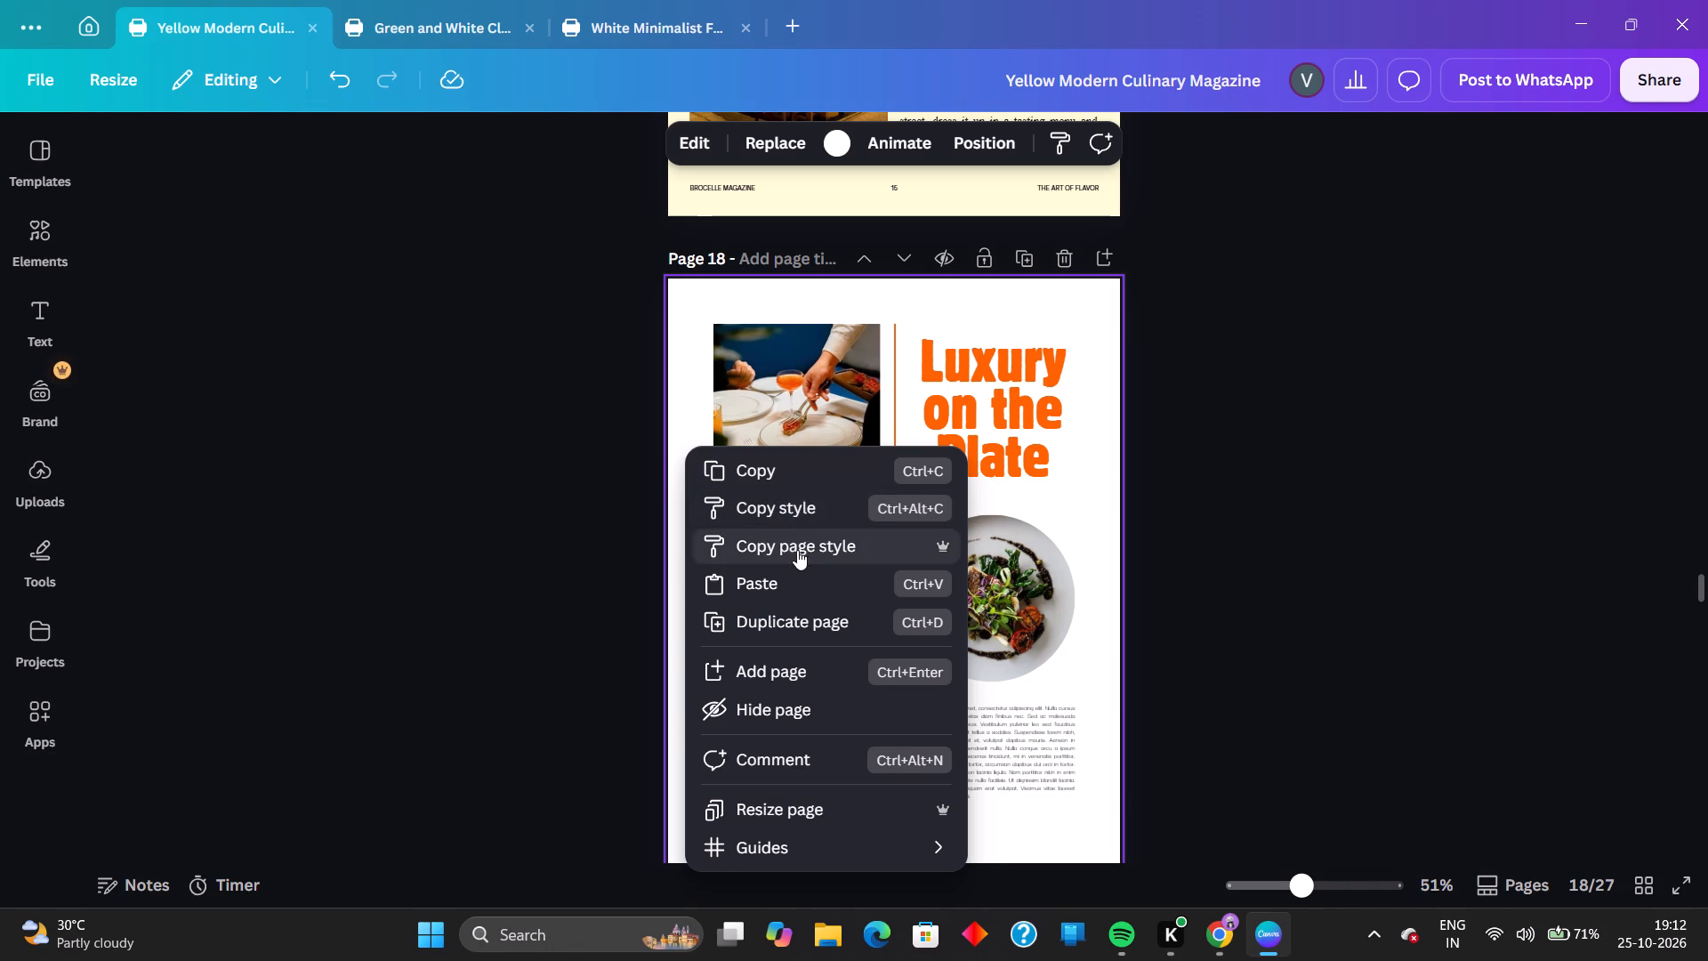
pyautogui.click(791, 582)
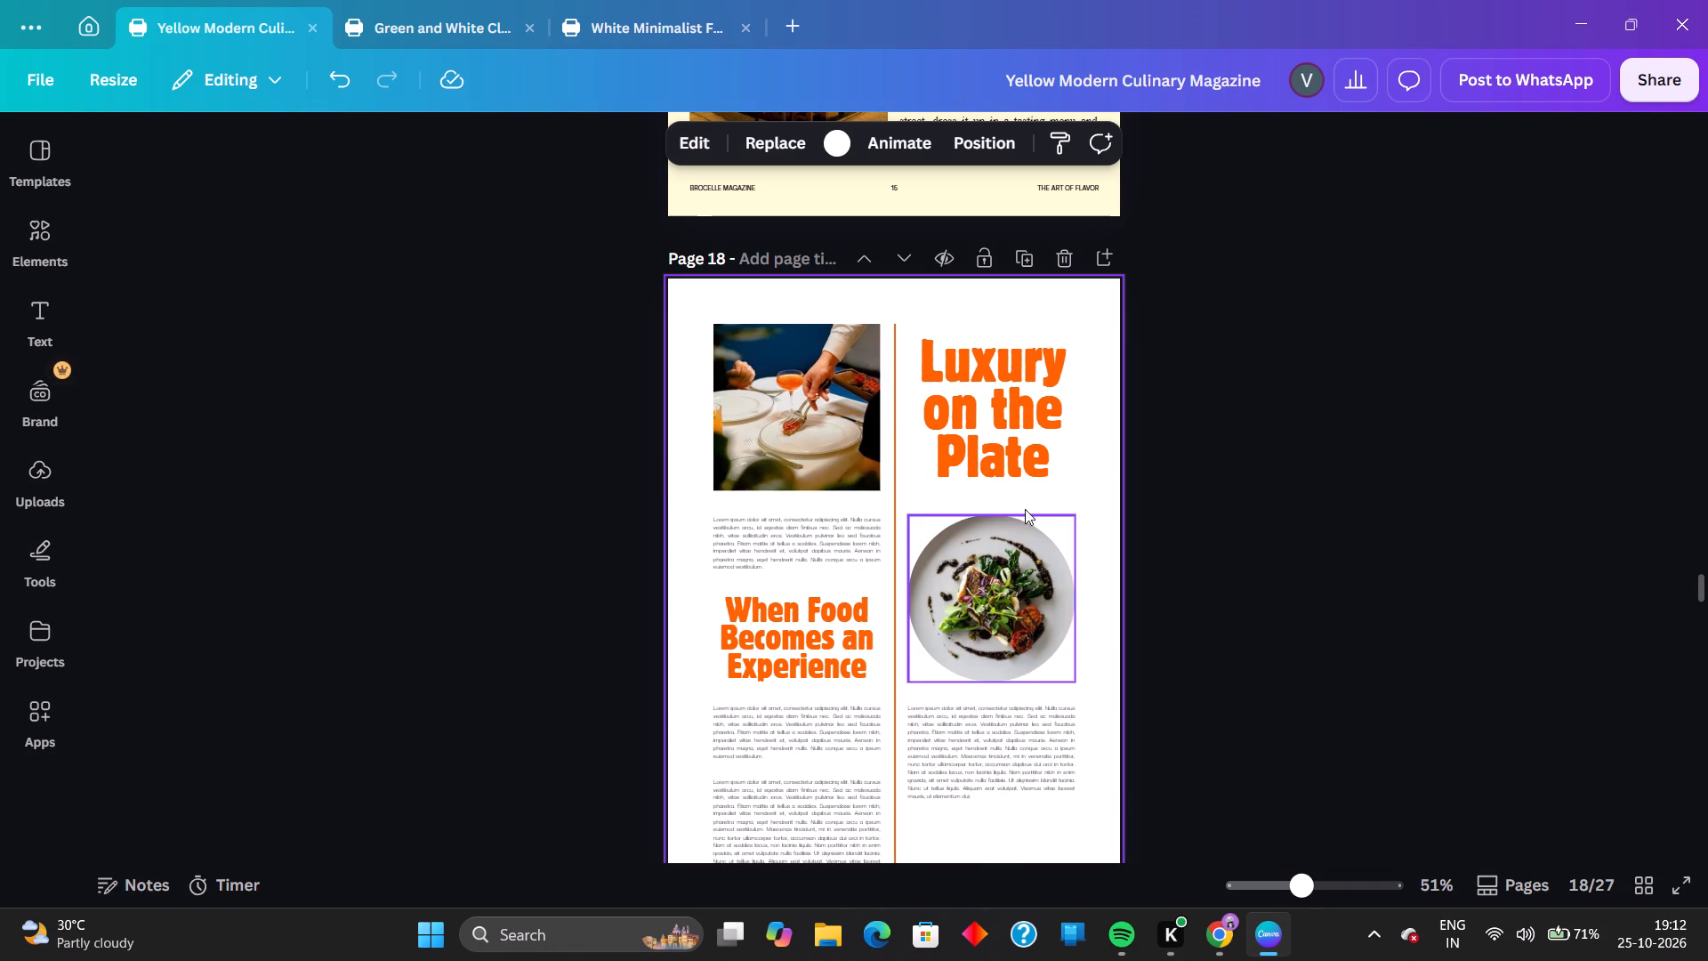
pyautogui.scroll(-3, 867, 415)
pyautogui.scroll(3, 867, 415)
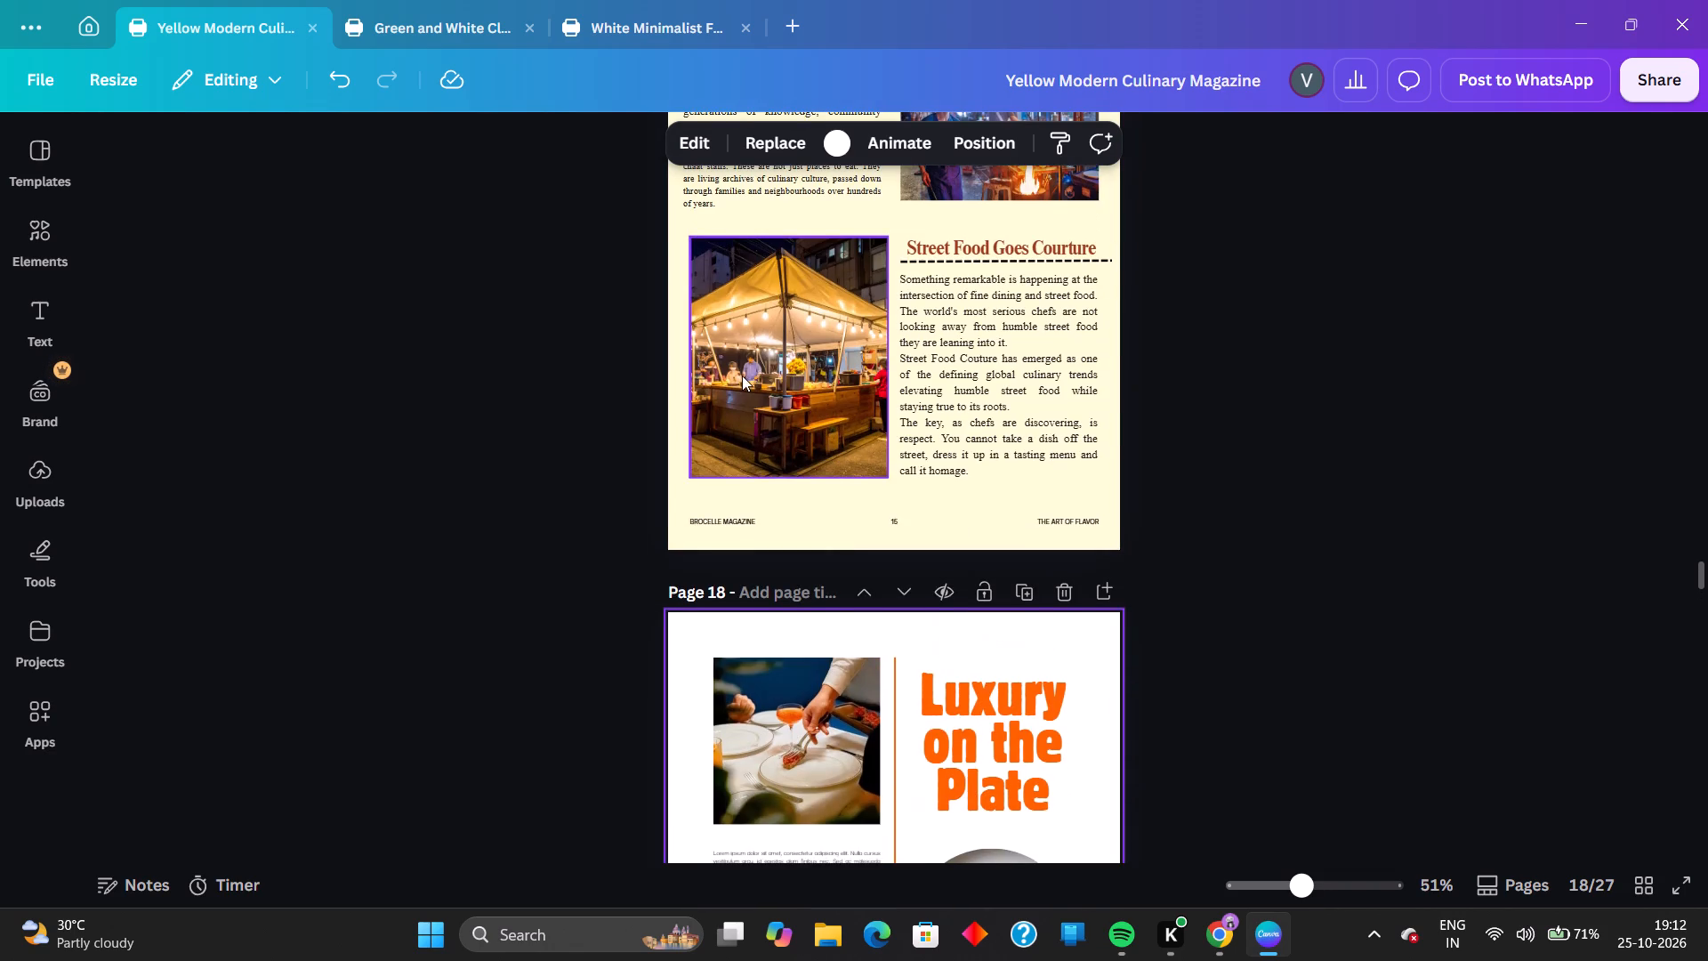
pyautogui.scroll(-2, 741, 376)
# Go back to the White Minimalist Food Magazine Page design and add a blank page after page 2.
pyautogui.click(437, 328)
pyautogui.click(421, 0)
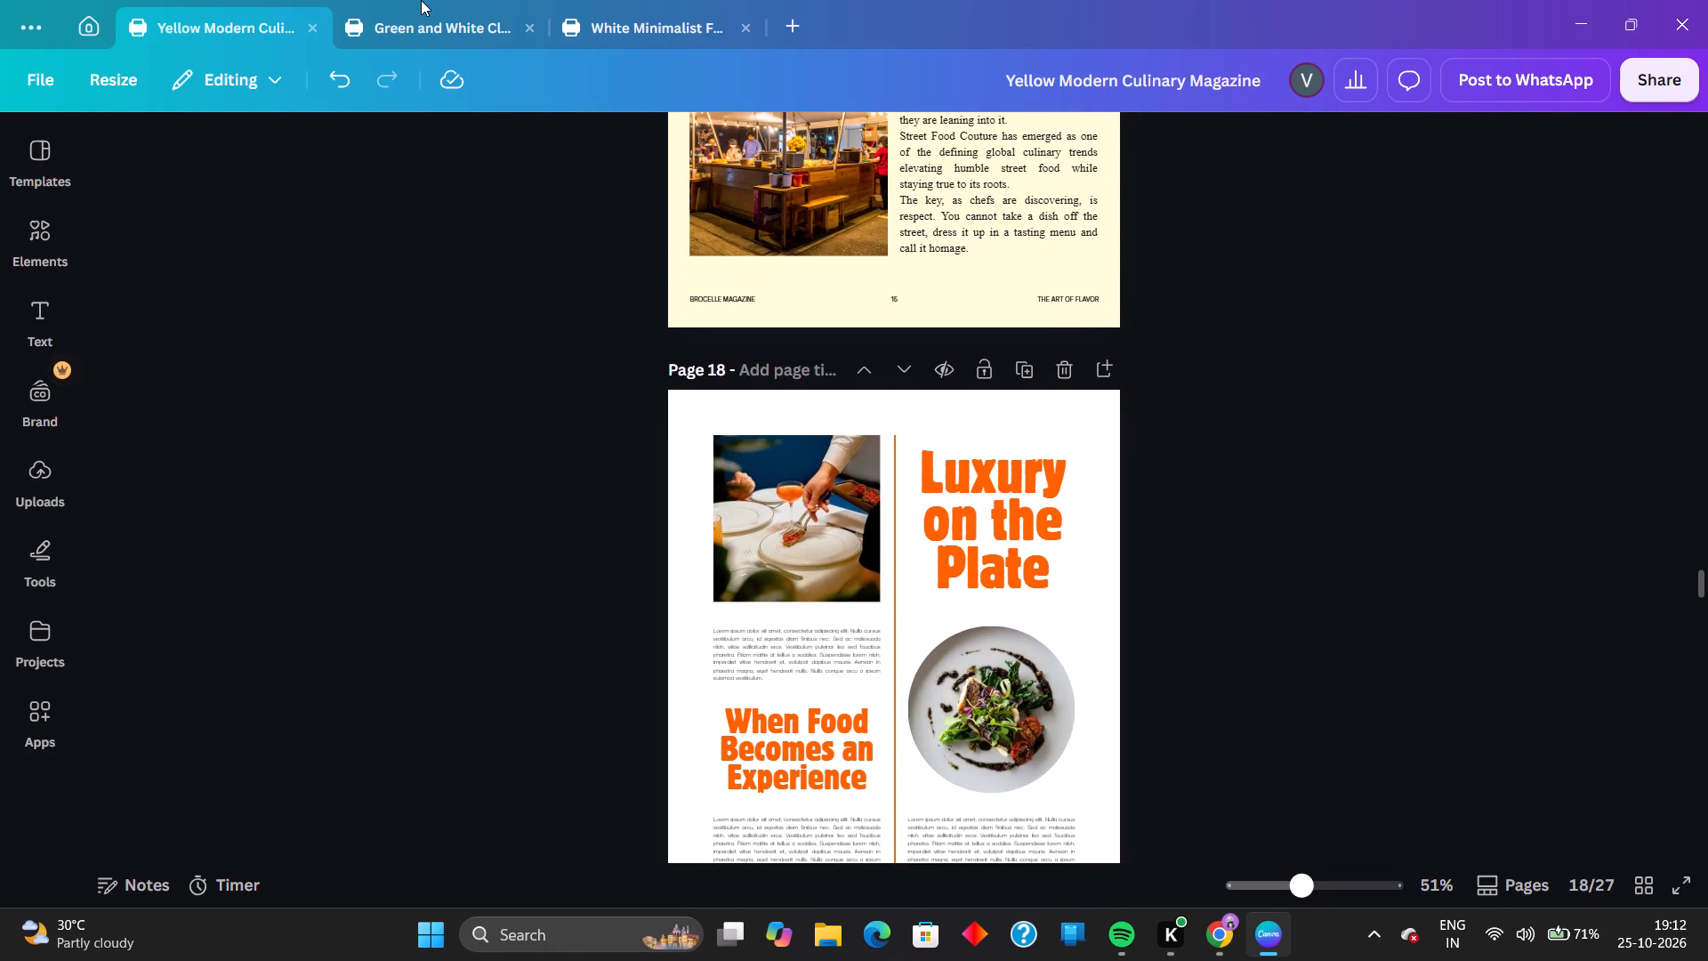
pyautogui.click(421, 23)
pyautogui.click(623, 25)
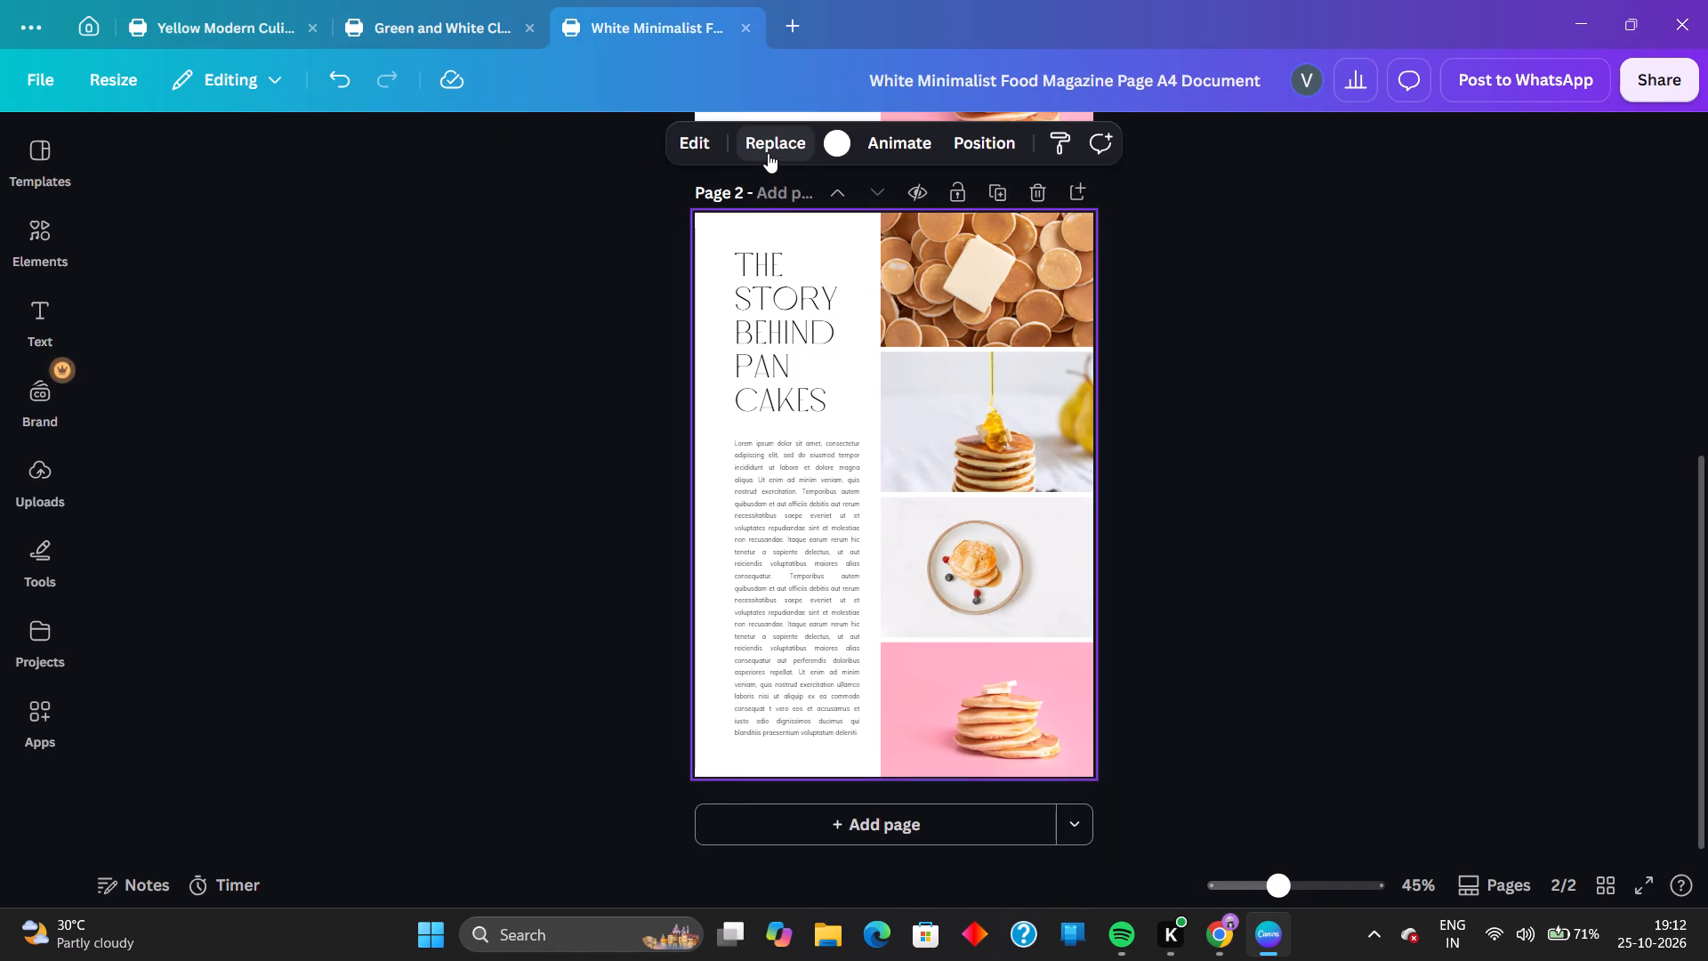
pyautogui.click(788, 143)
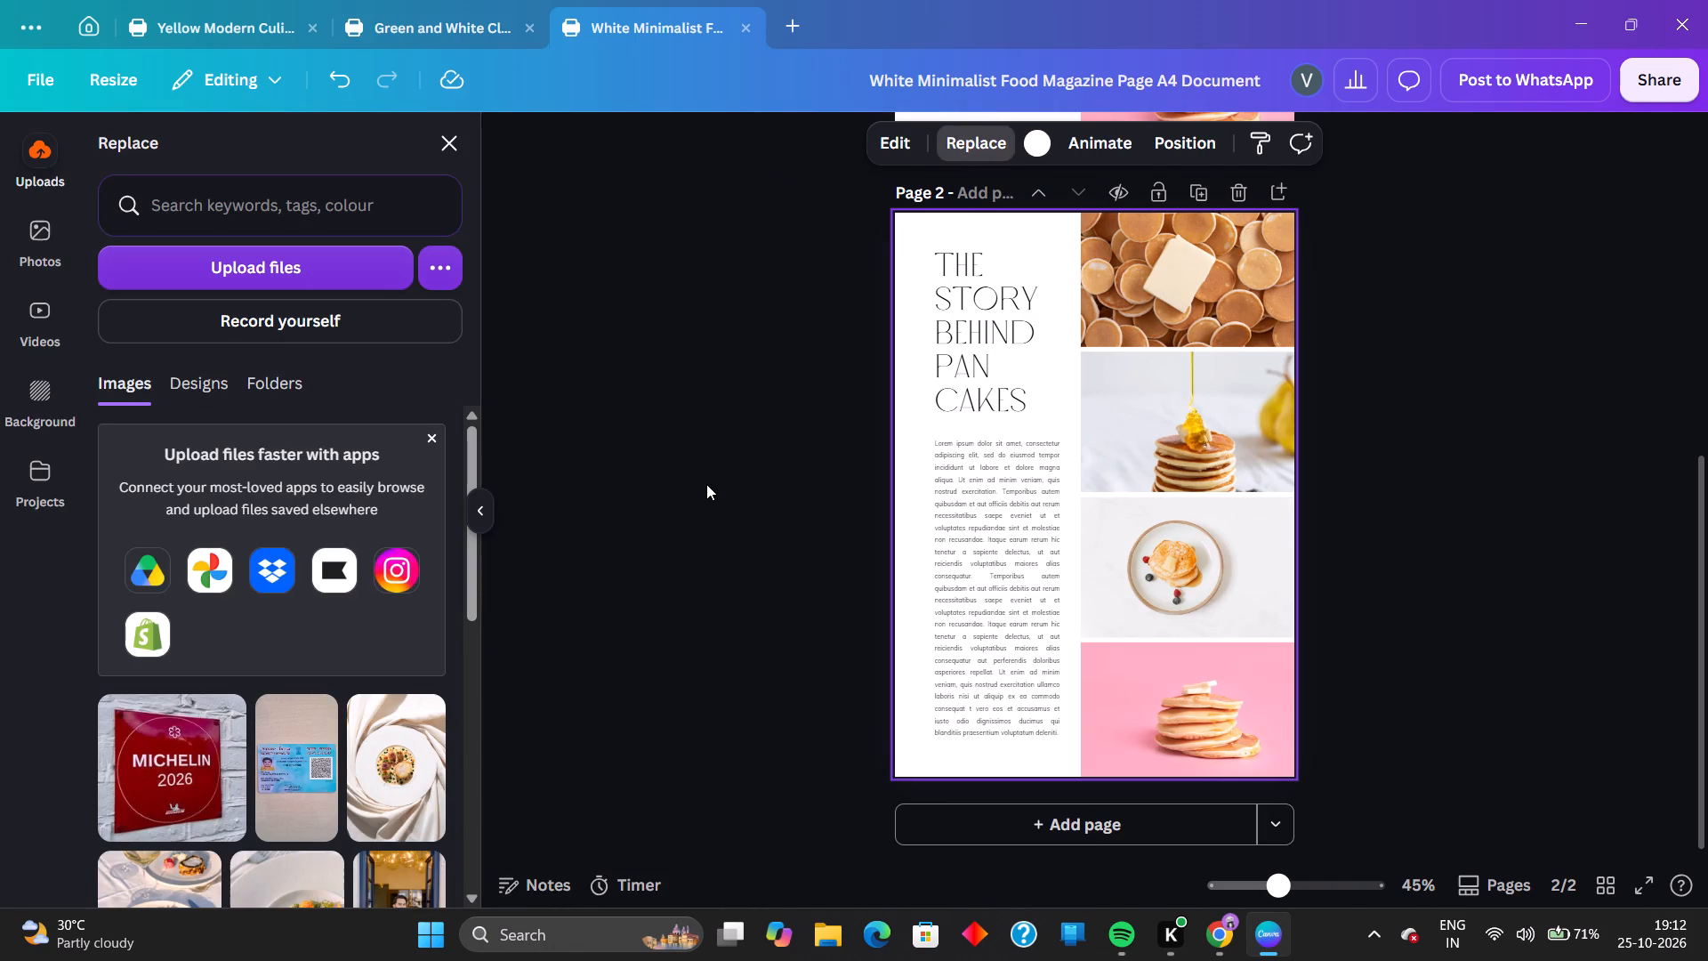
pyautogui.click(454, 130)
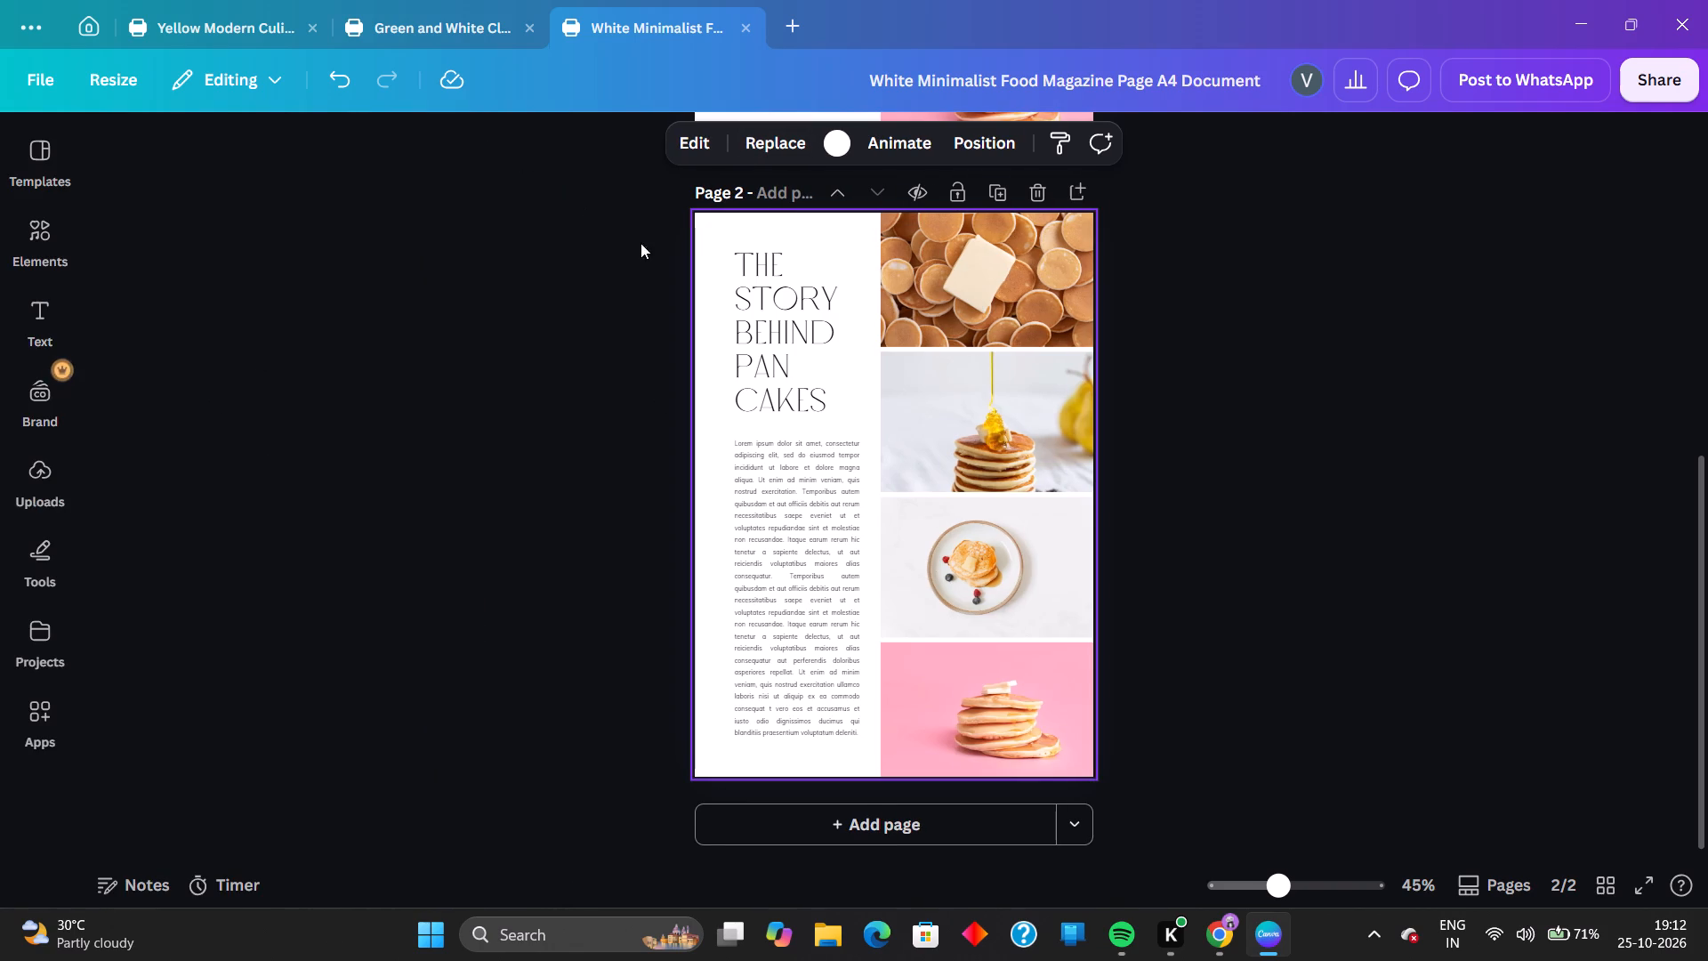
pyautogui.rightClick(707, 338)
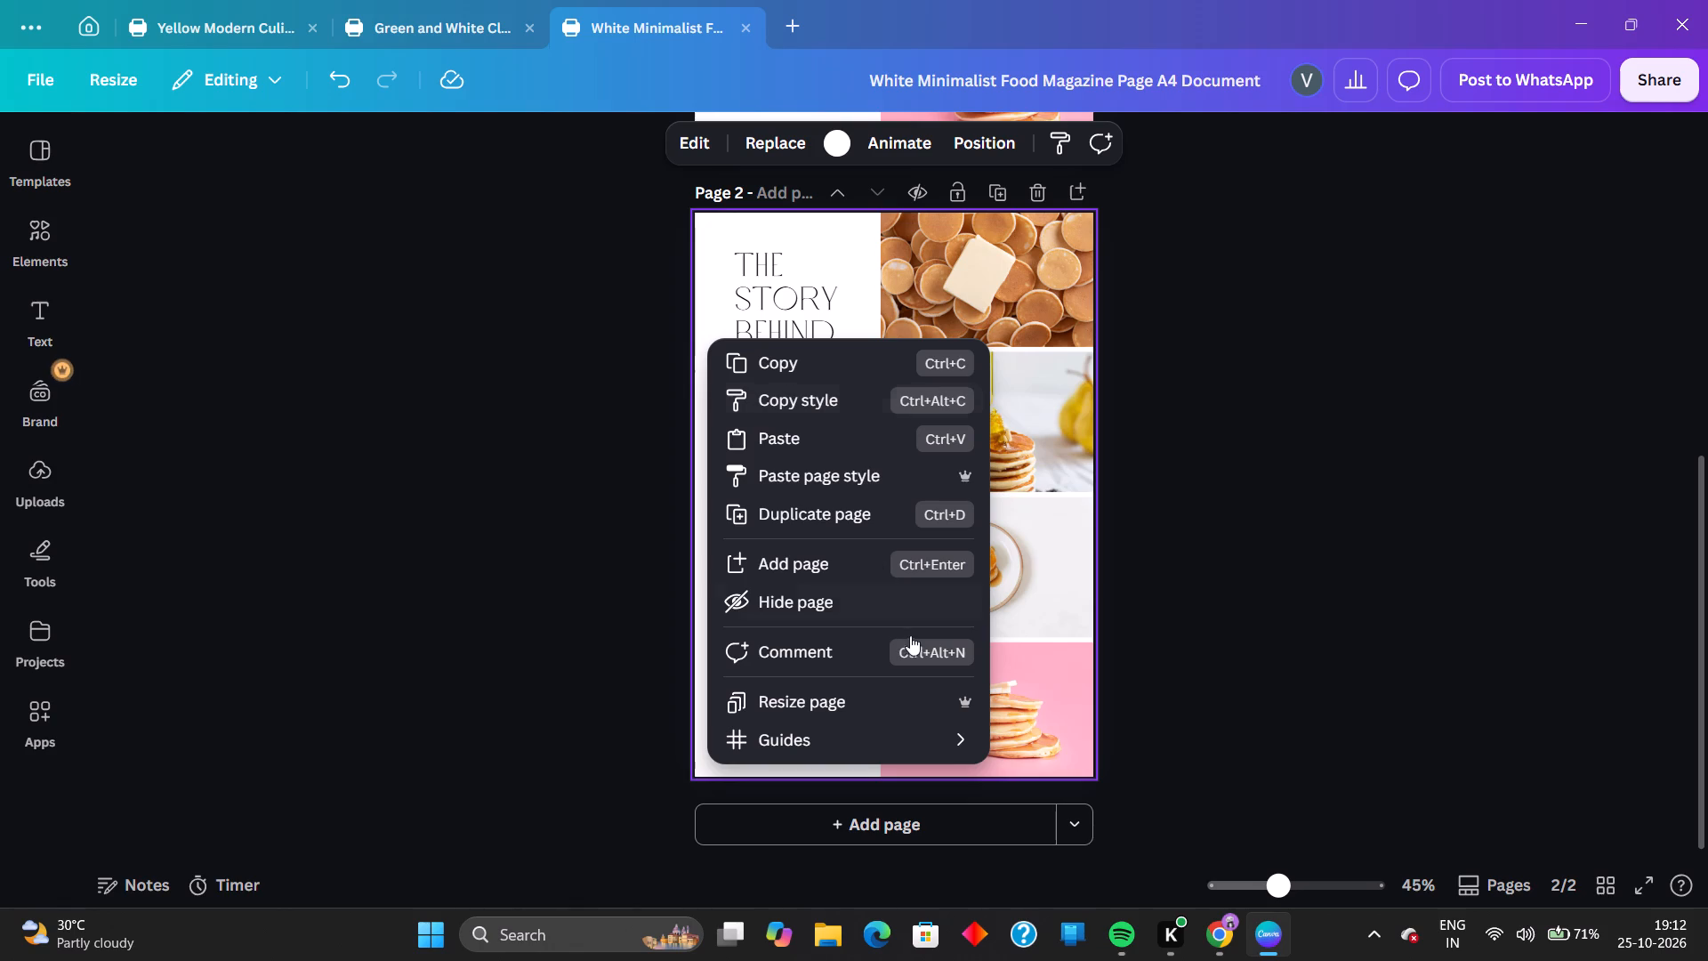
pyautogui.click(845, 572)
# Copy the pancake story page on page 2.
pyautogui.scroll(9, 1053, 560)
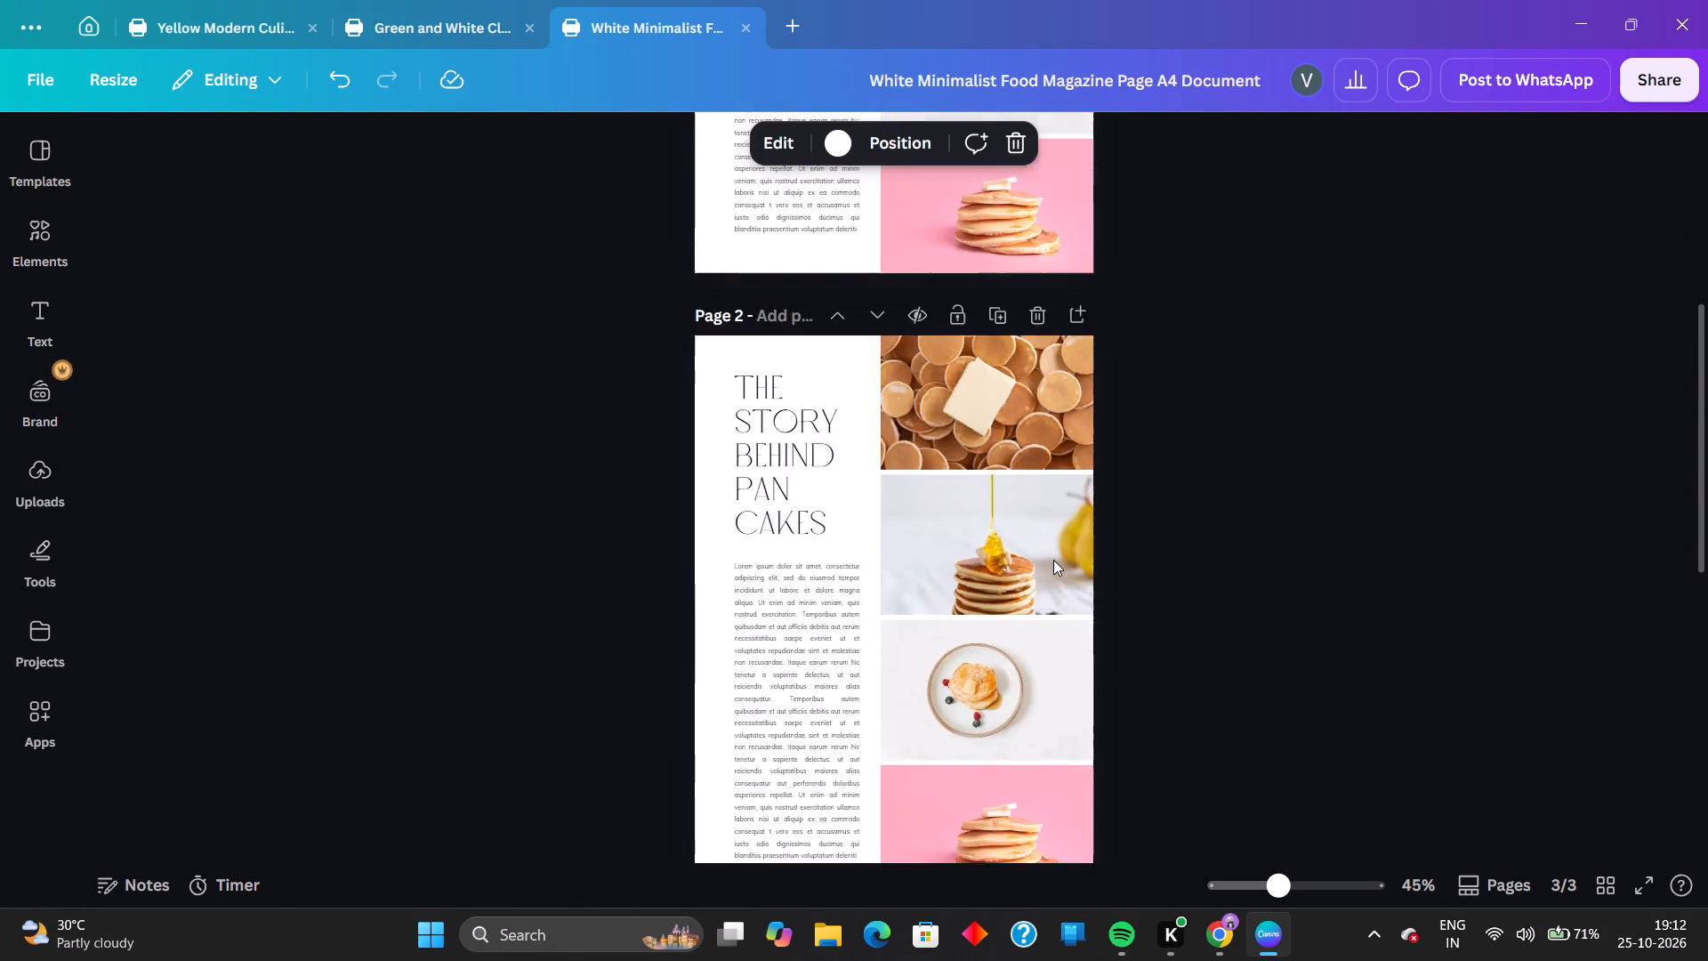
pyautogui.scroll(4, 1053, 560)
pyautogui.scroll(-3, 850, 618)
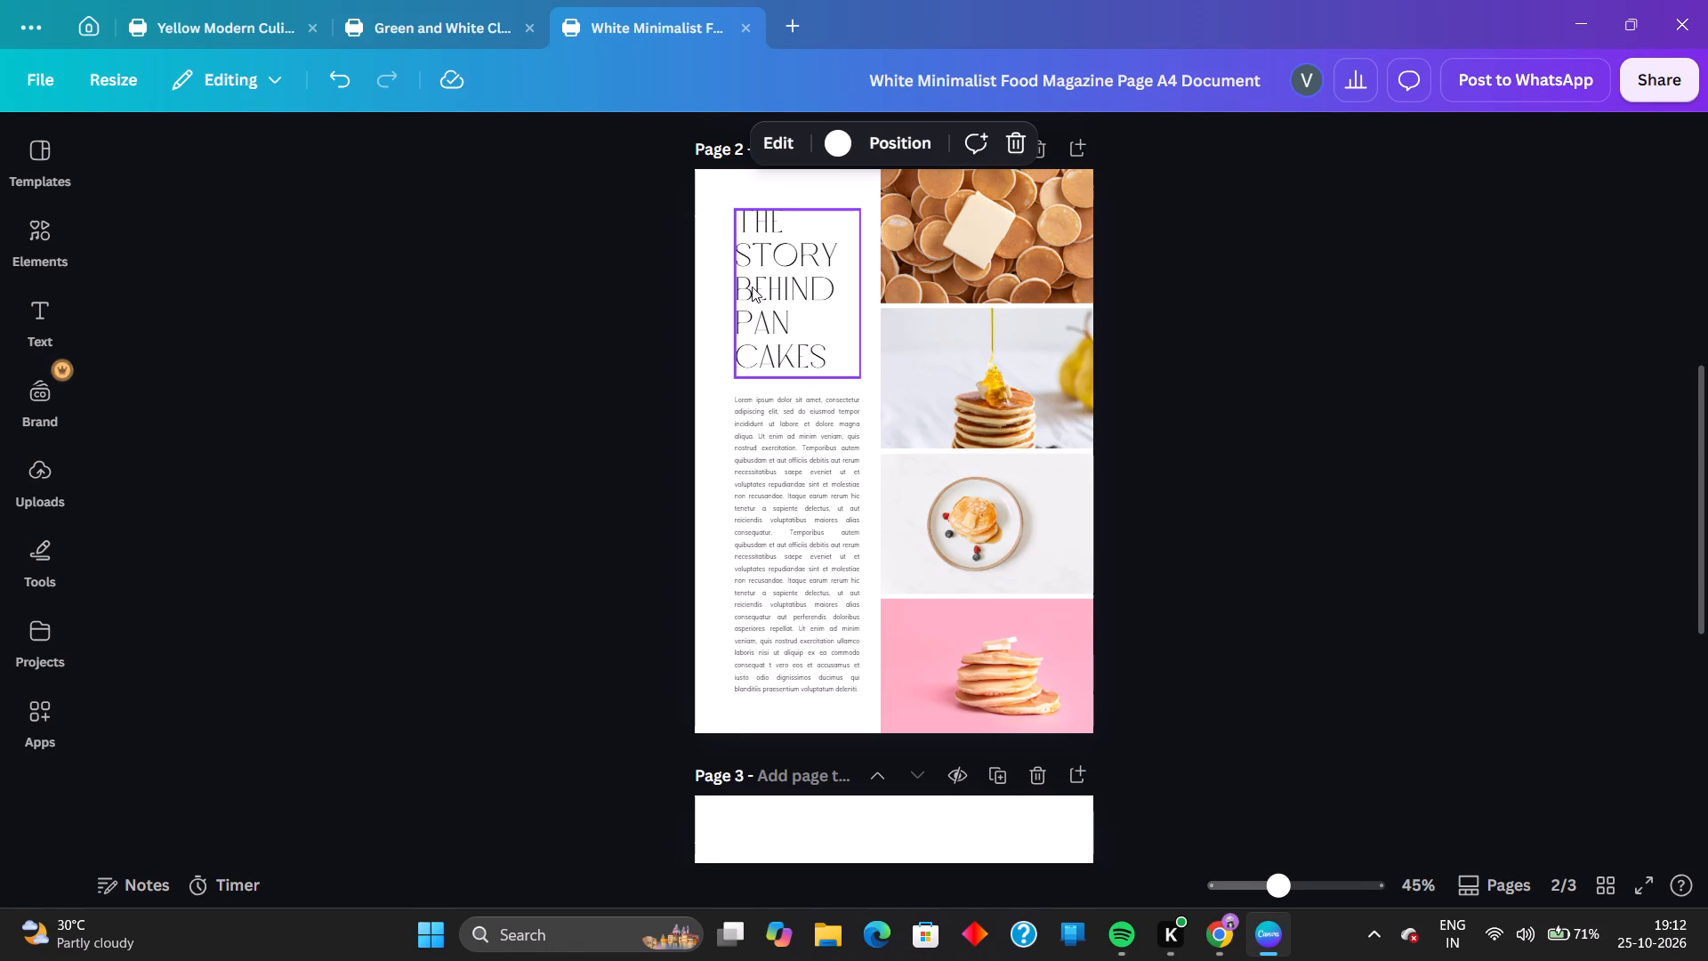
pyautogui.rightClick(728, 289)
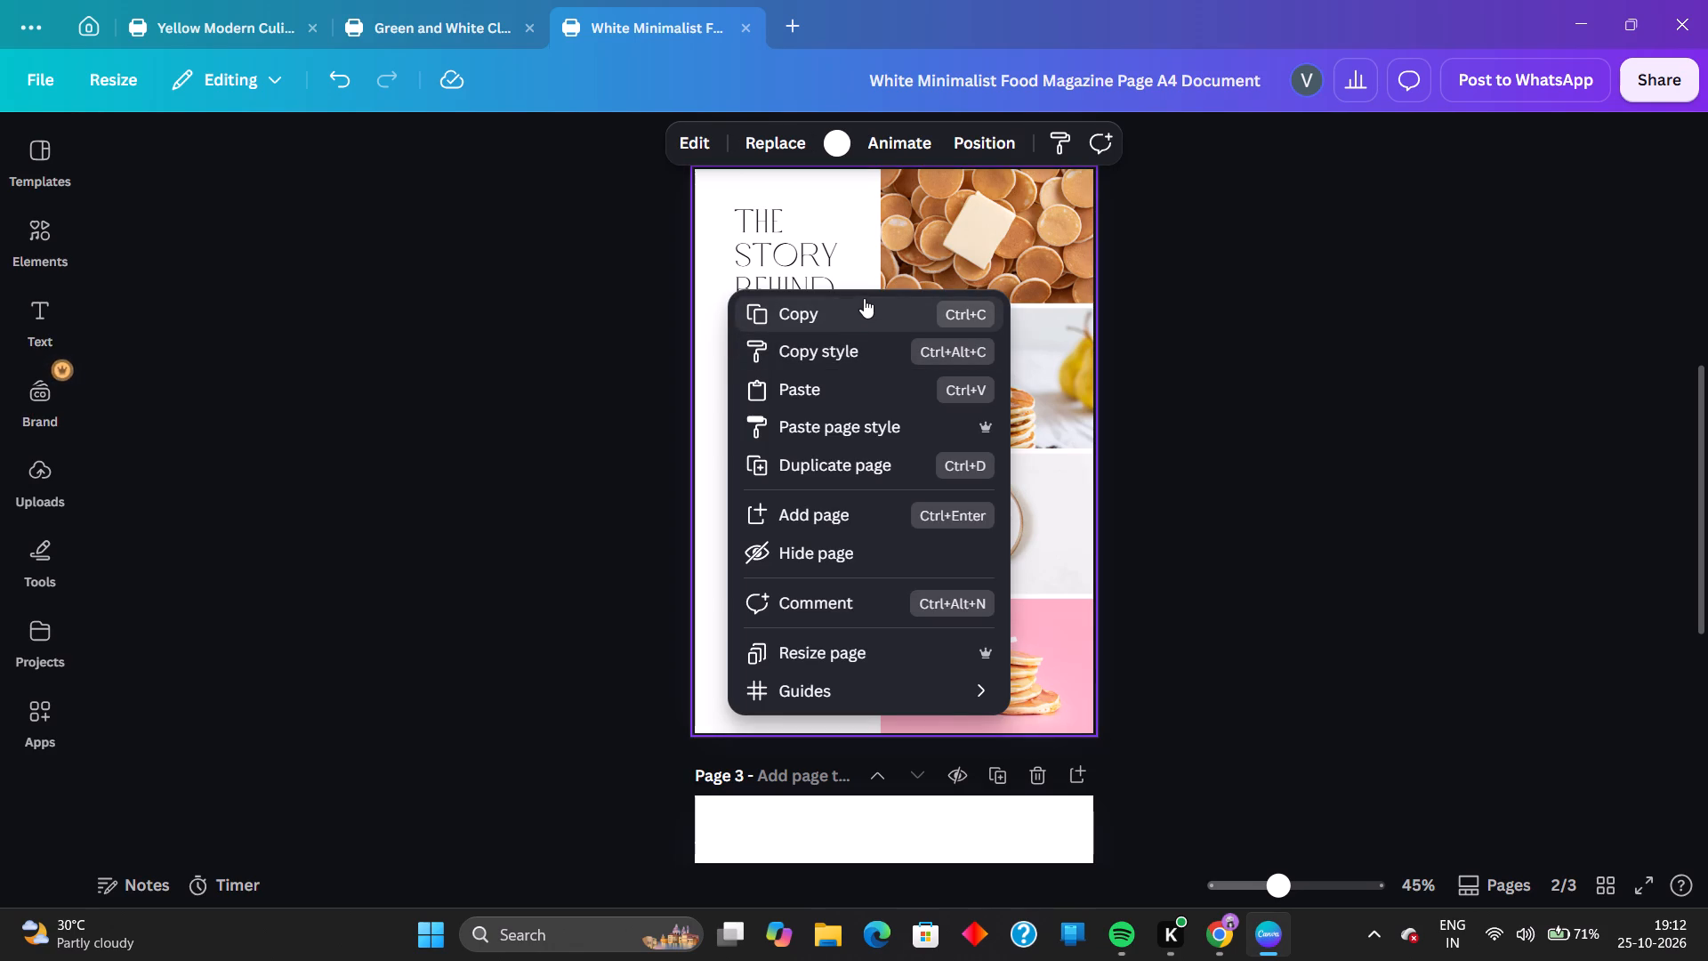
pyautogui.click(864, 298)
# Return to the Yellow Modern Culinary Magazine design and show all its pages in grid view.
pyautogui.click(409, 36)
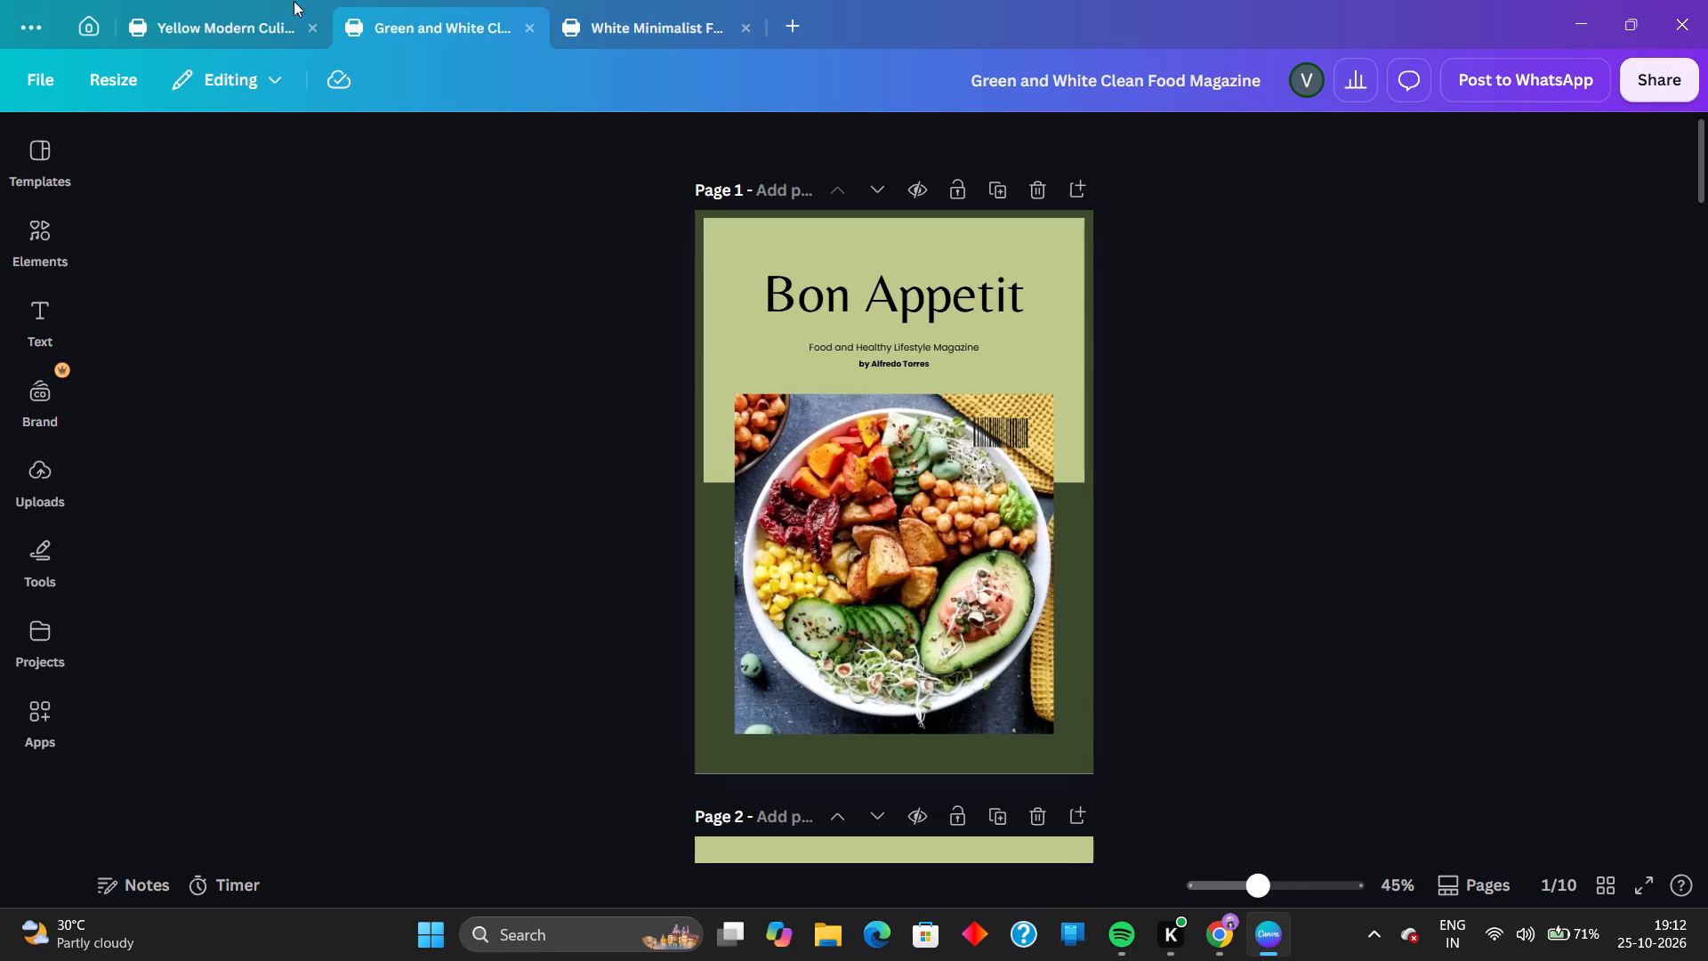
pyautogui.click(256, 5)
pyautogui.click(256, 27)
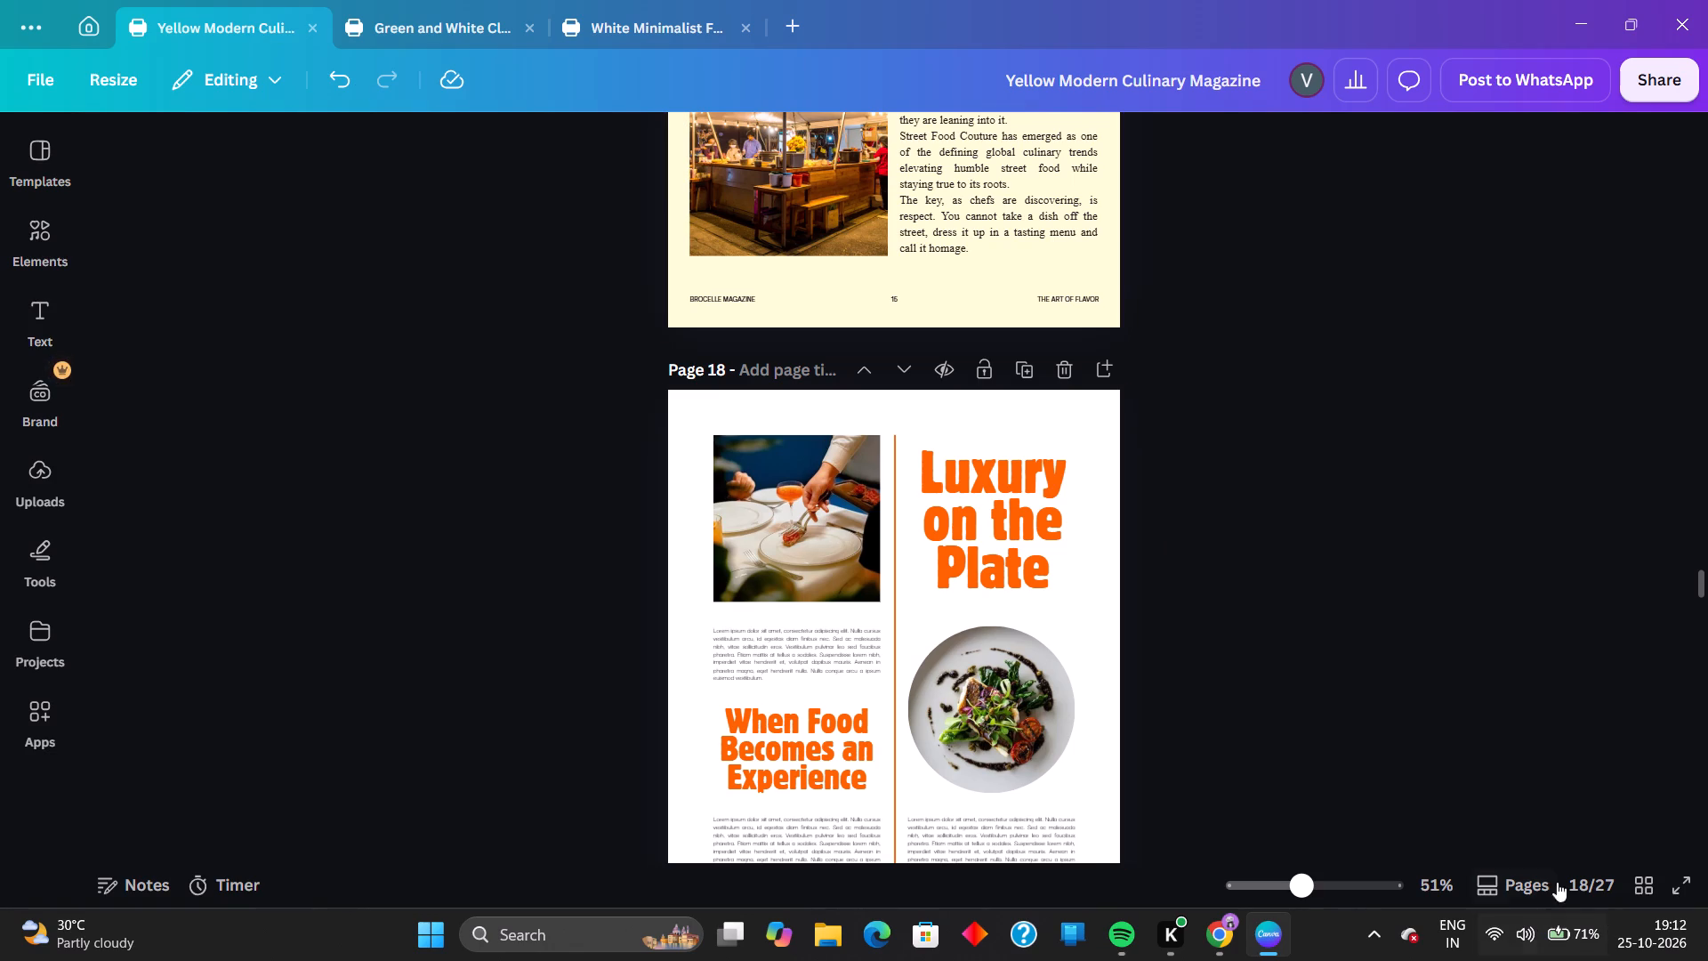
pyautogui.rightClick(1318, 643)
pyautogui.rightClick(1131, 548)
pyautogui.click(1639, 885)
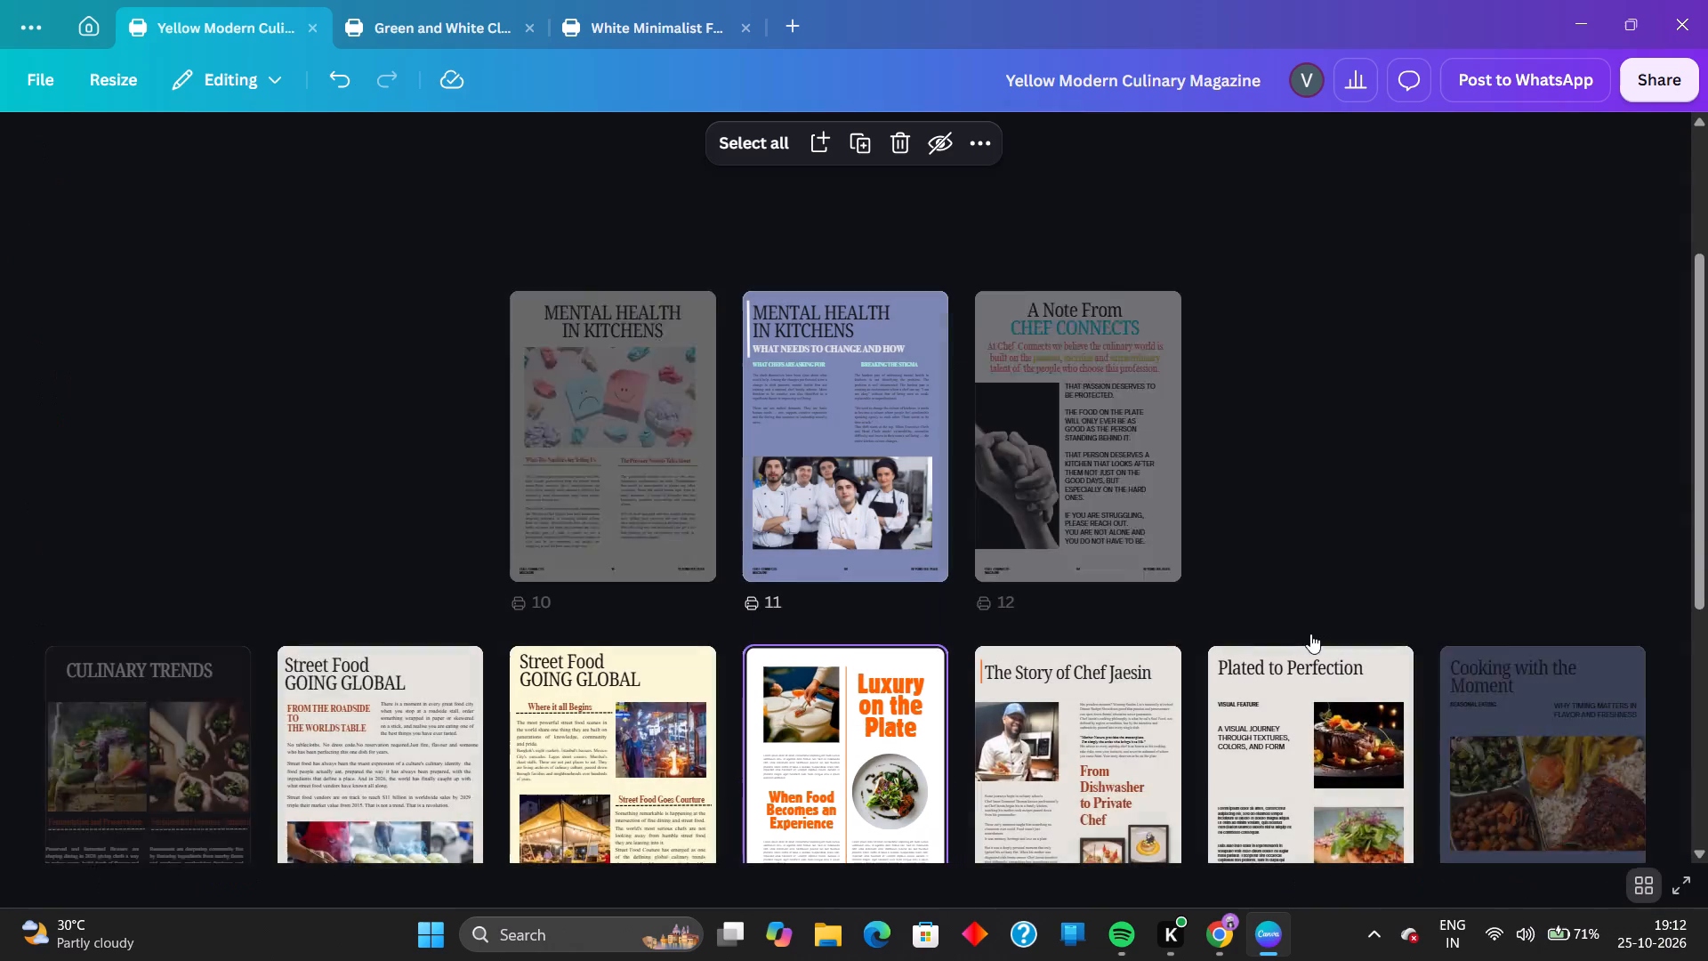
# Add a blank page 28 at the end of the magazine, after The Art of Flavor page.
pyautogui.scroll(-11, 1343, 562)
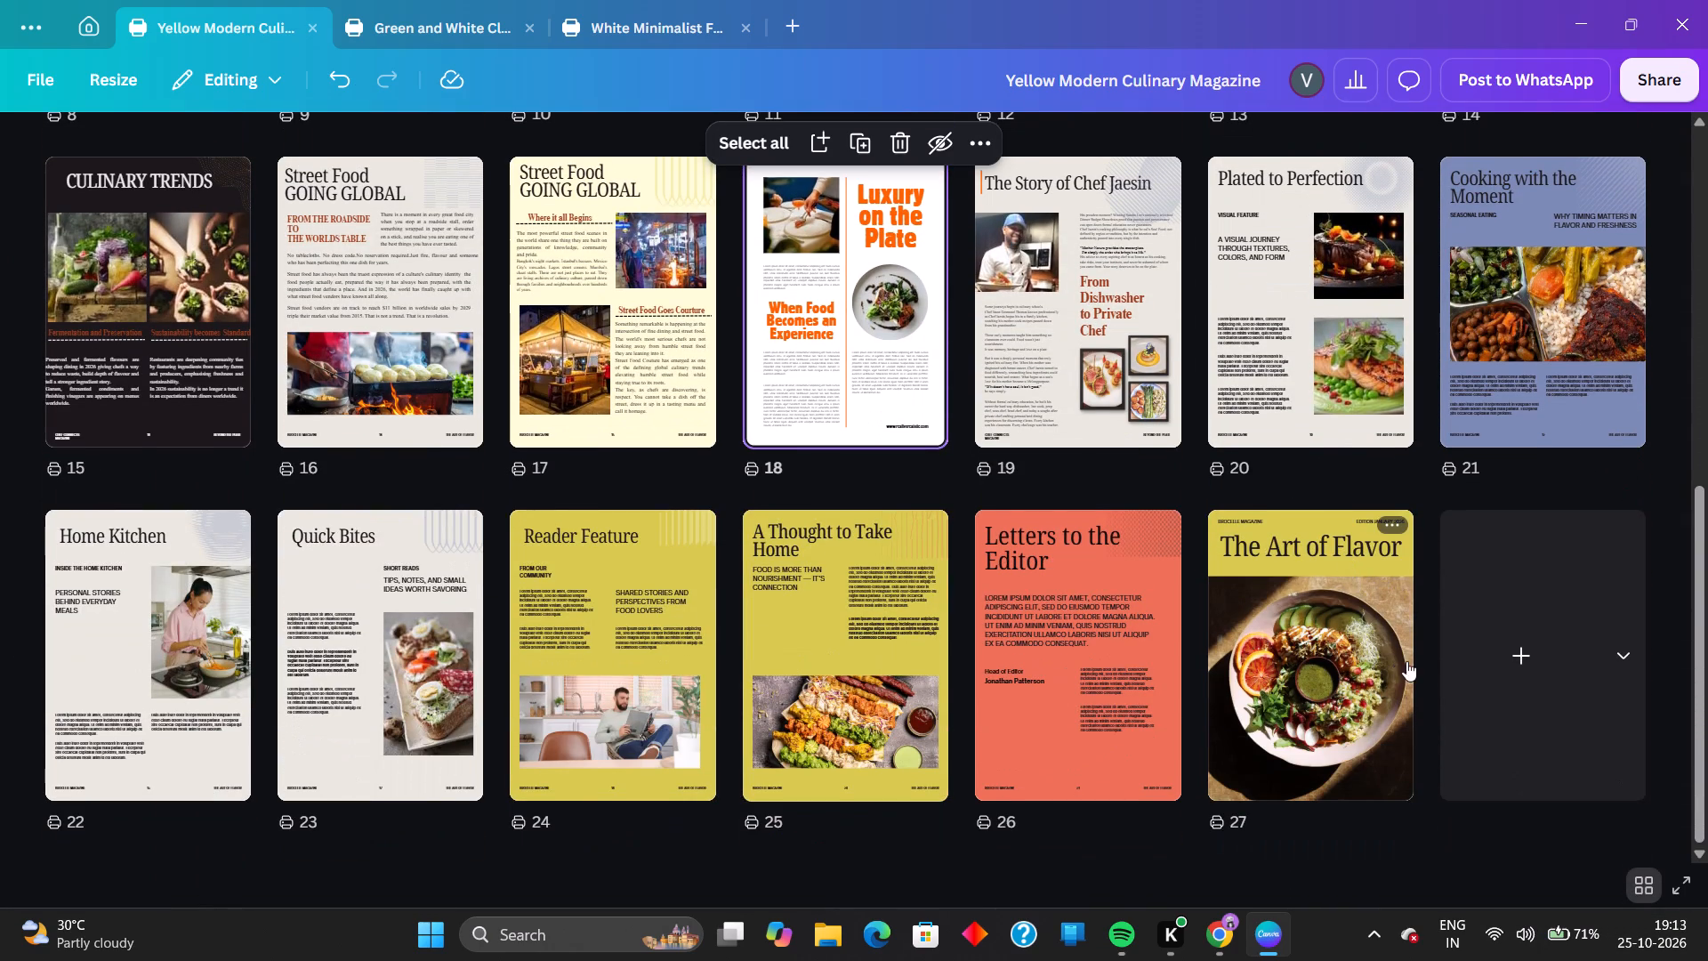
pyautogui.rightClick(1455, 852)
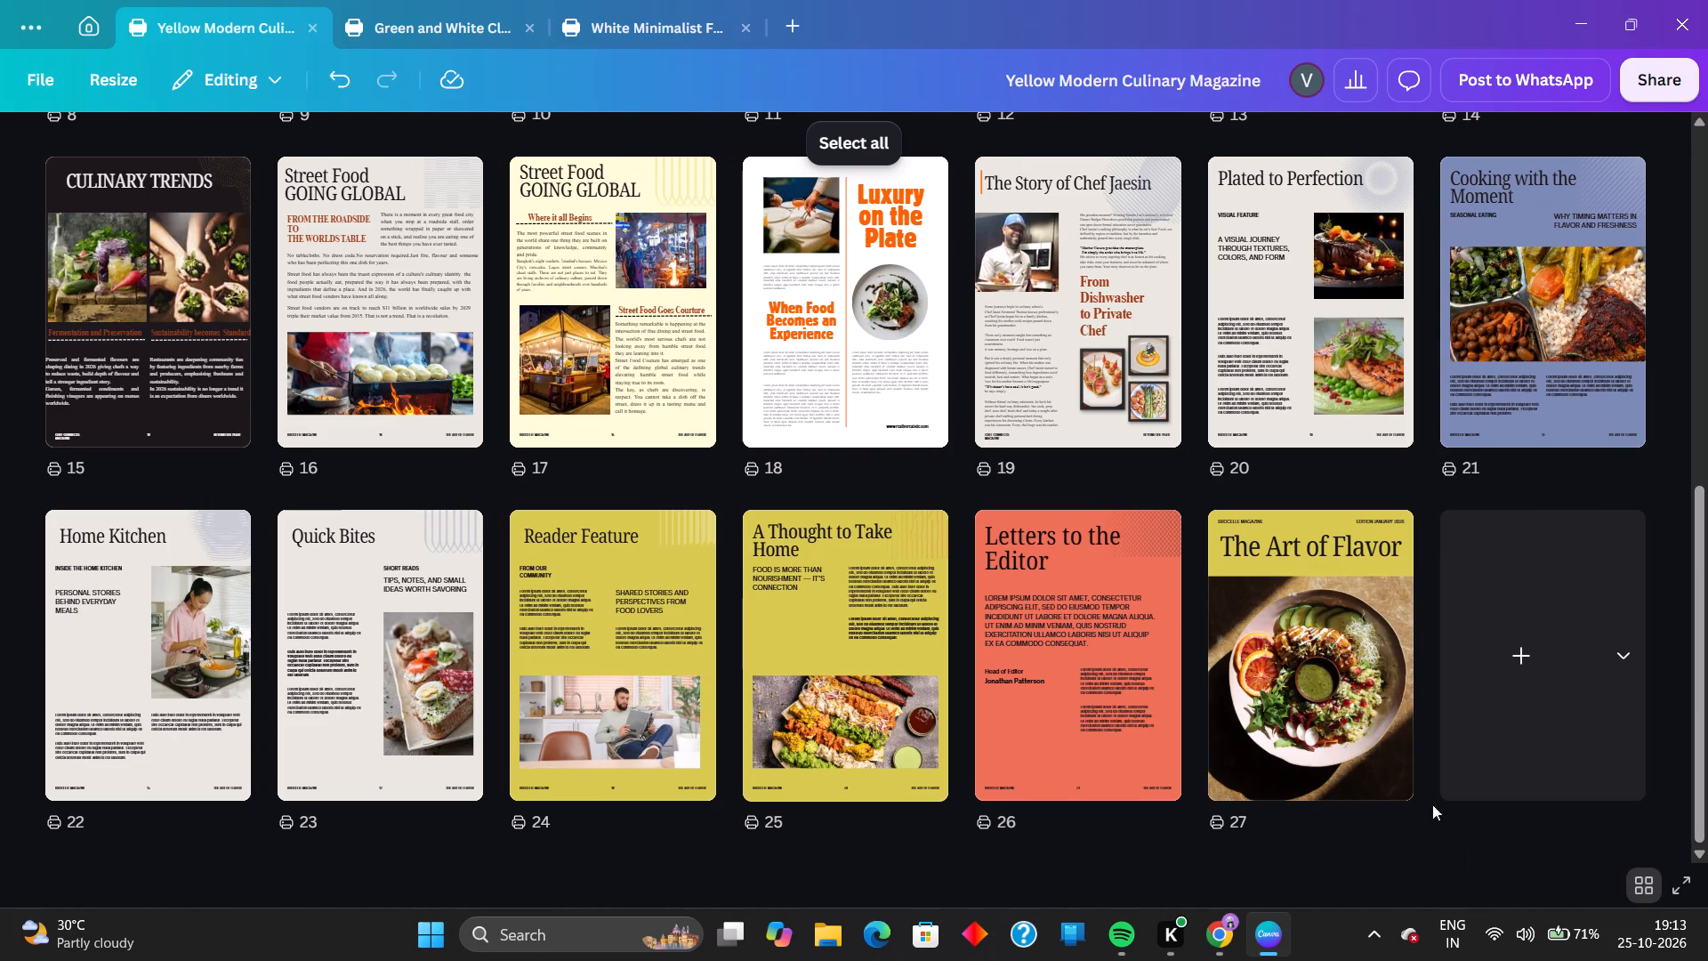
pyautogui.rightClick(1430, 787)
pyautogui.rightClick(1468, 698)
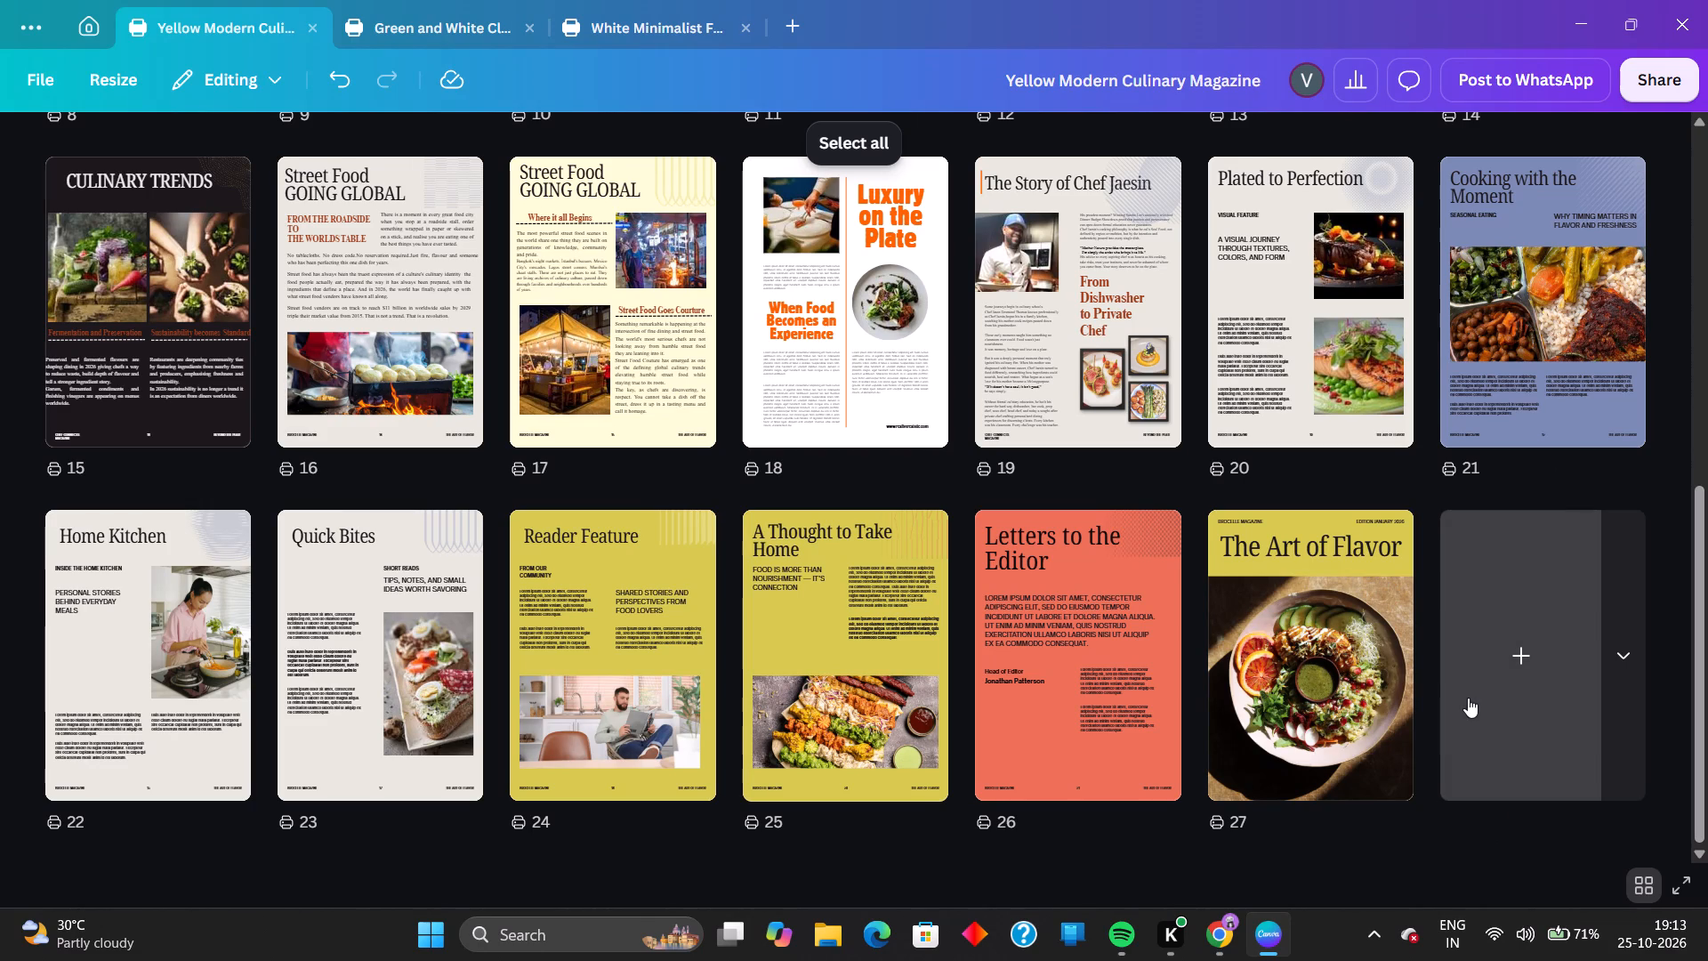
pyautogui.rightClick(1496, 641)
pyautogui.rightClick(1496, 641)
pyautogui.click(1496, 641)
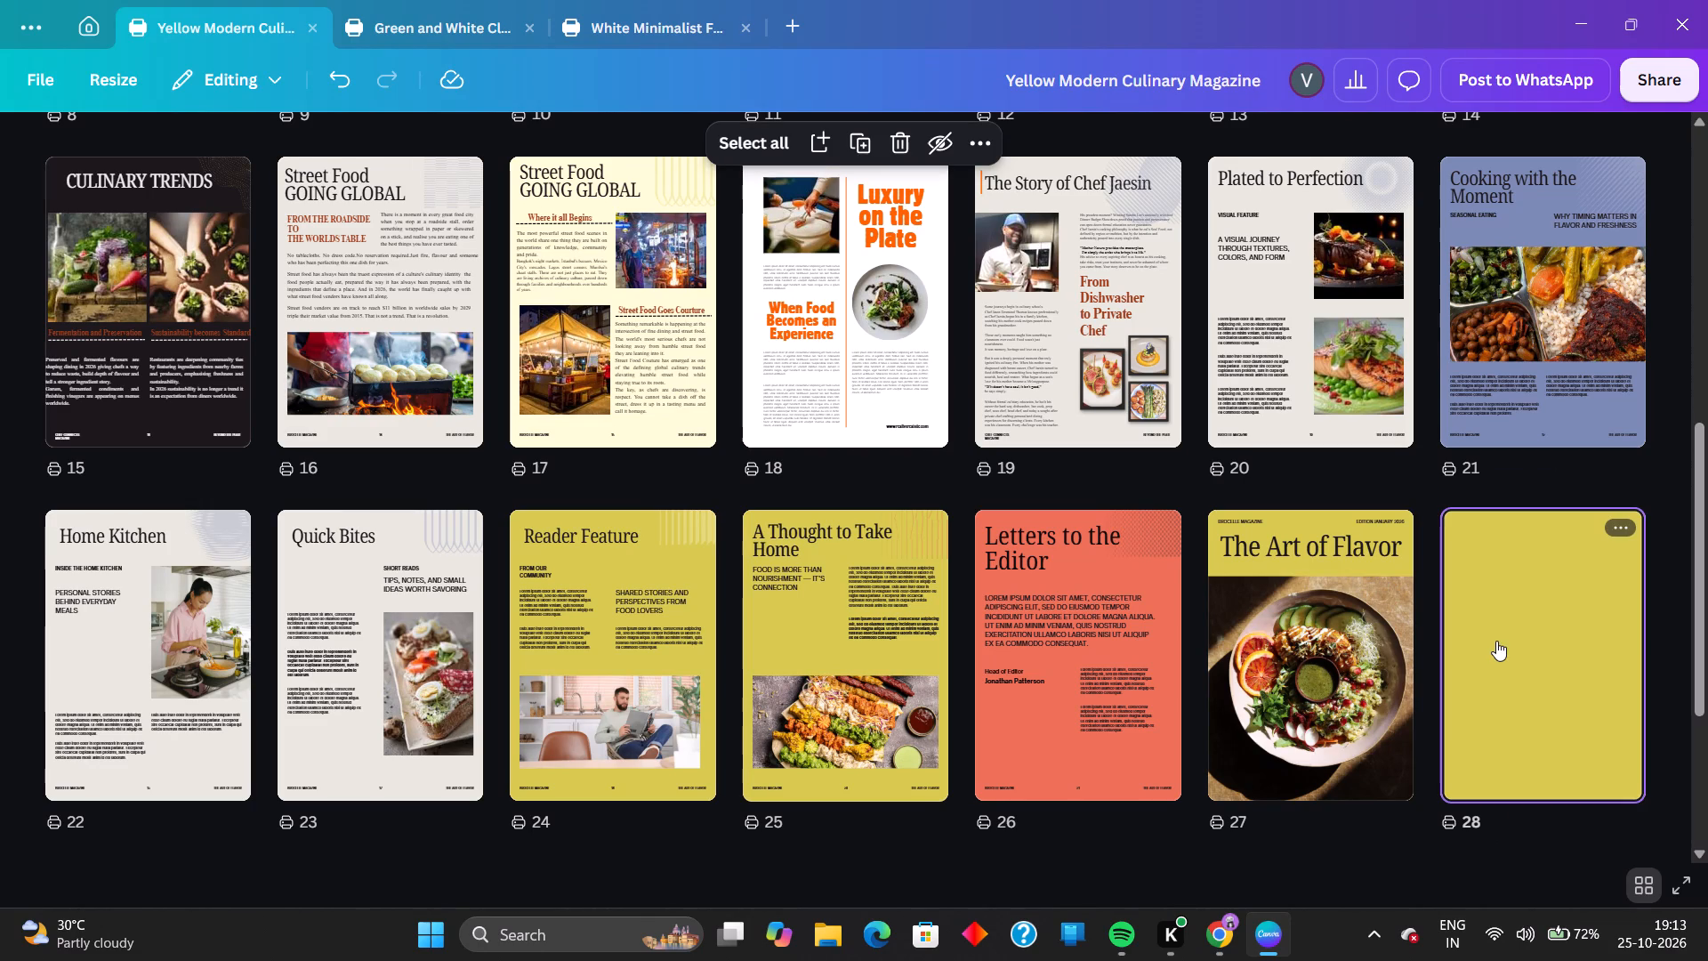
pyautogui.click(1496, 641)
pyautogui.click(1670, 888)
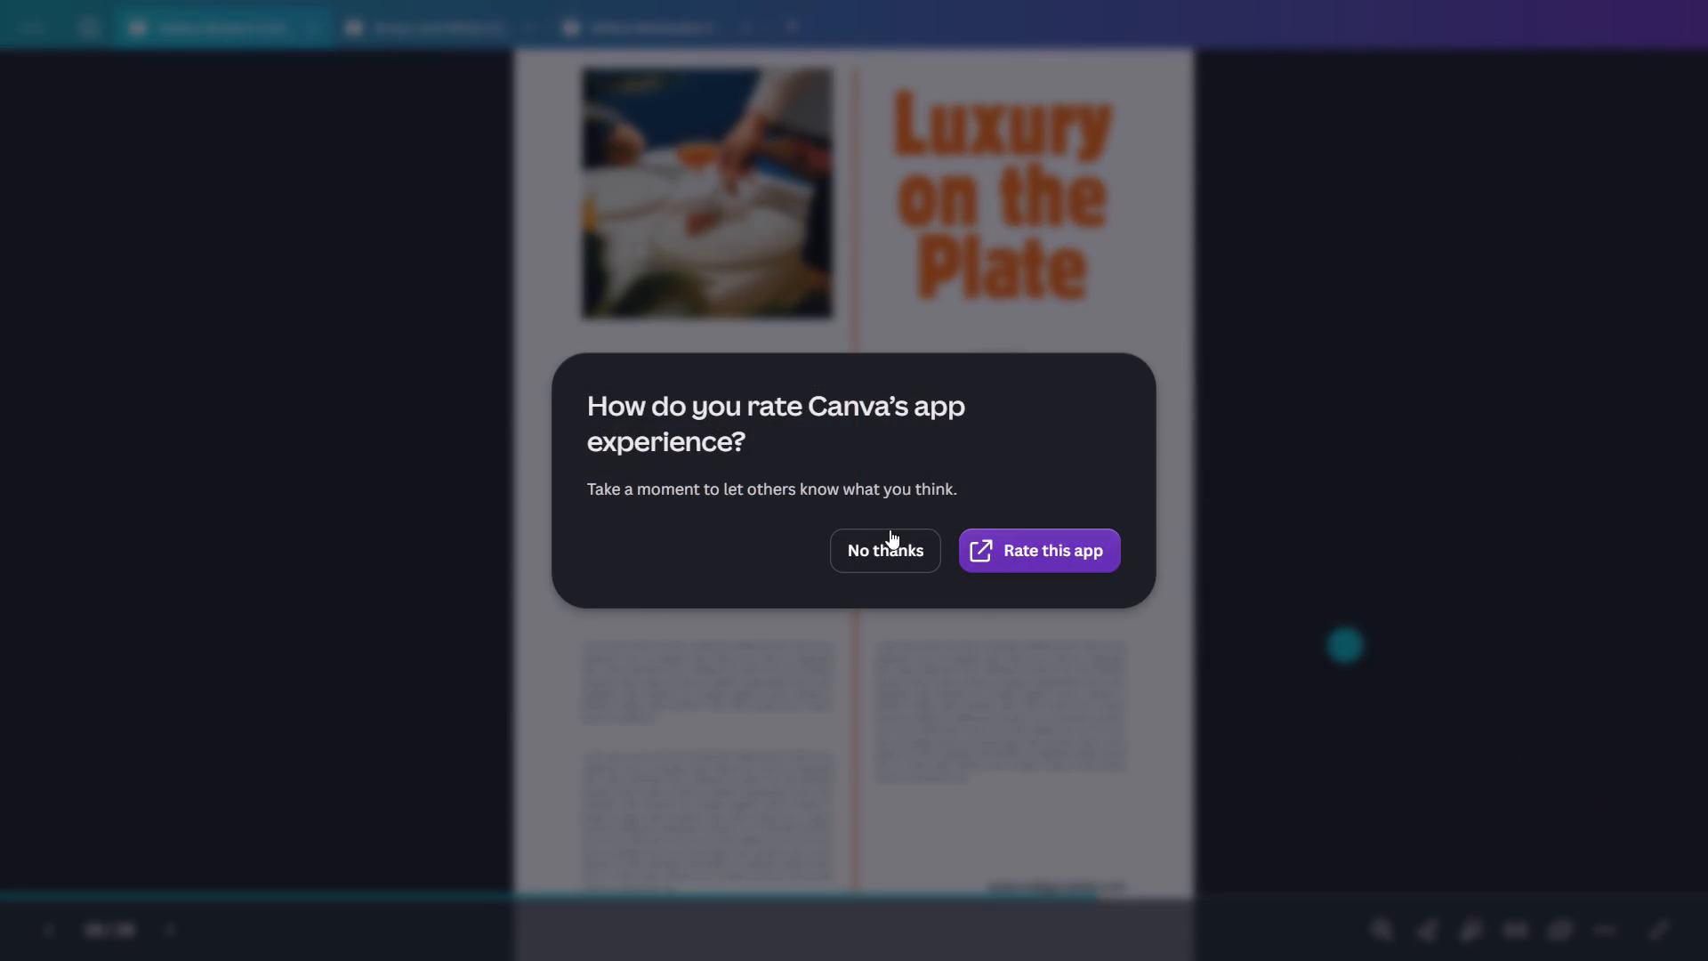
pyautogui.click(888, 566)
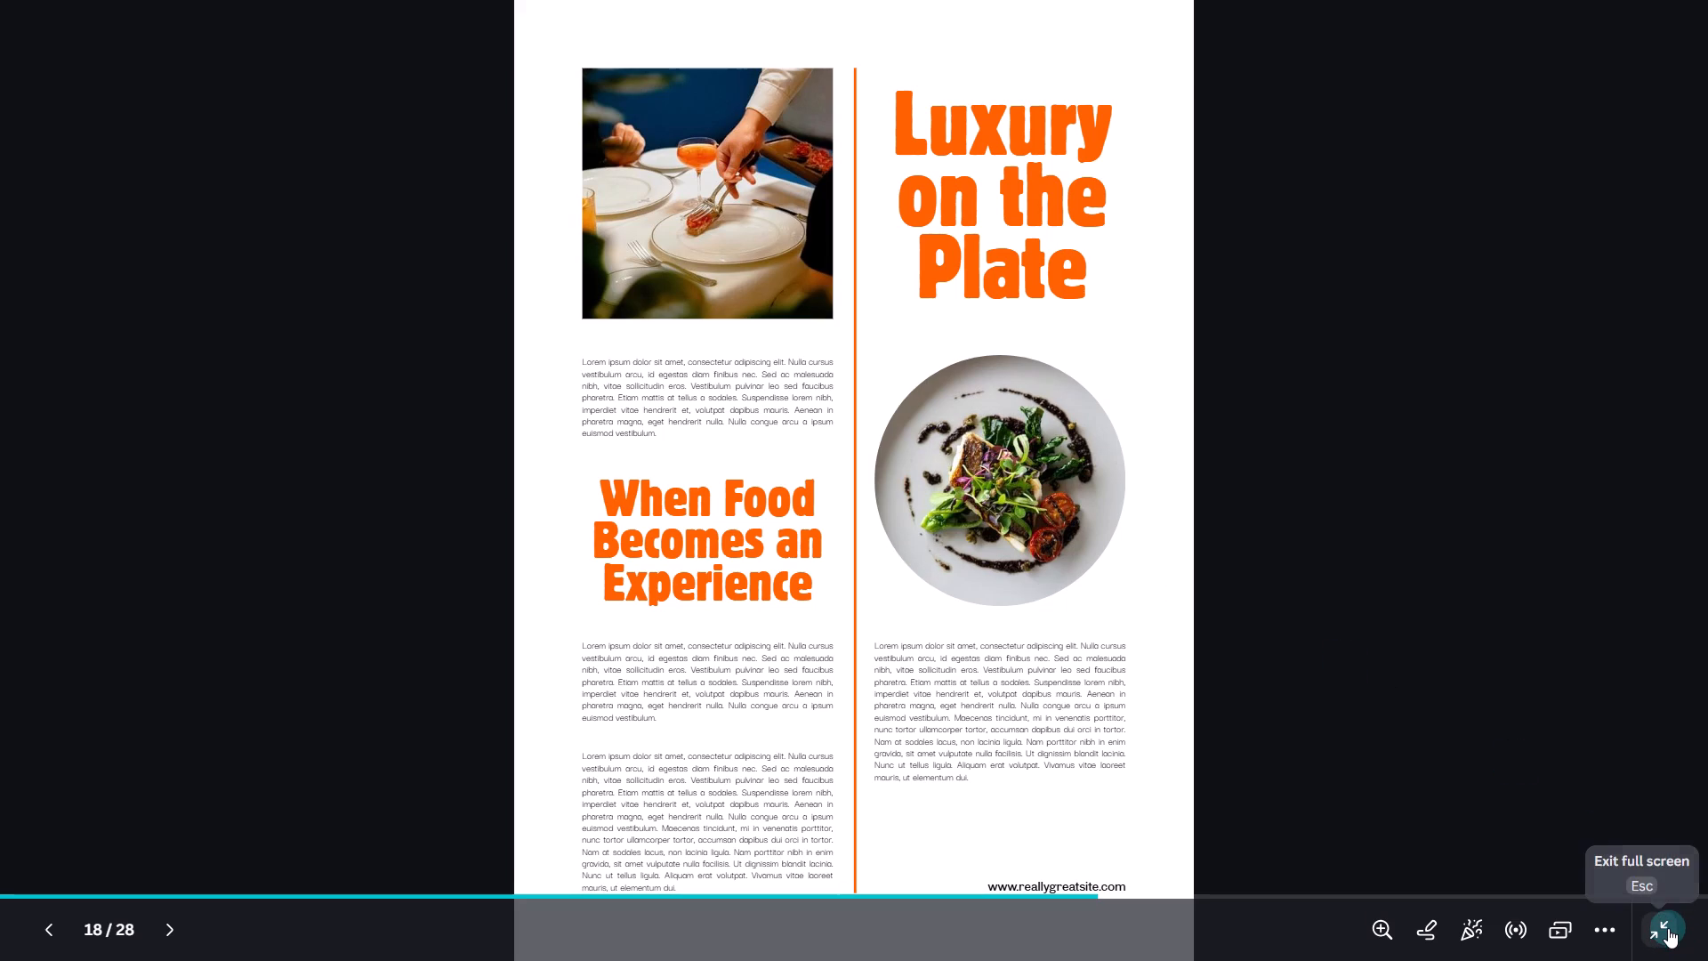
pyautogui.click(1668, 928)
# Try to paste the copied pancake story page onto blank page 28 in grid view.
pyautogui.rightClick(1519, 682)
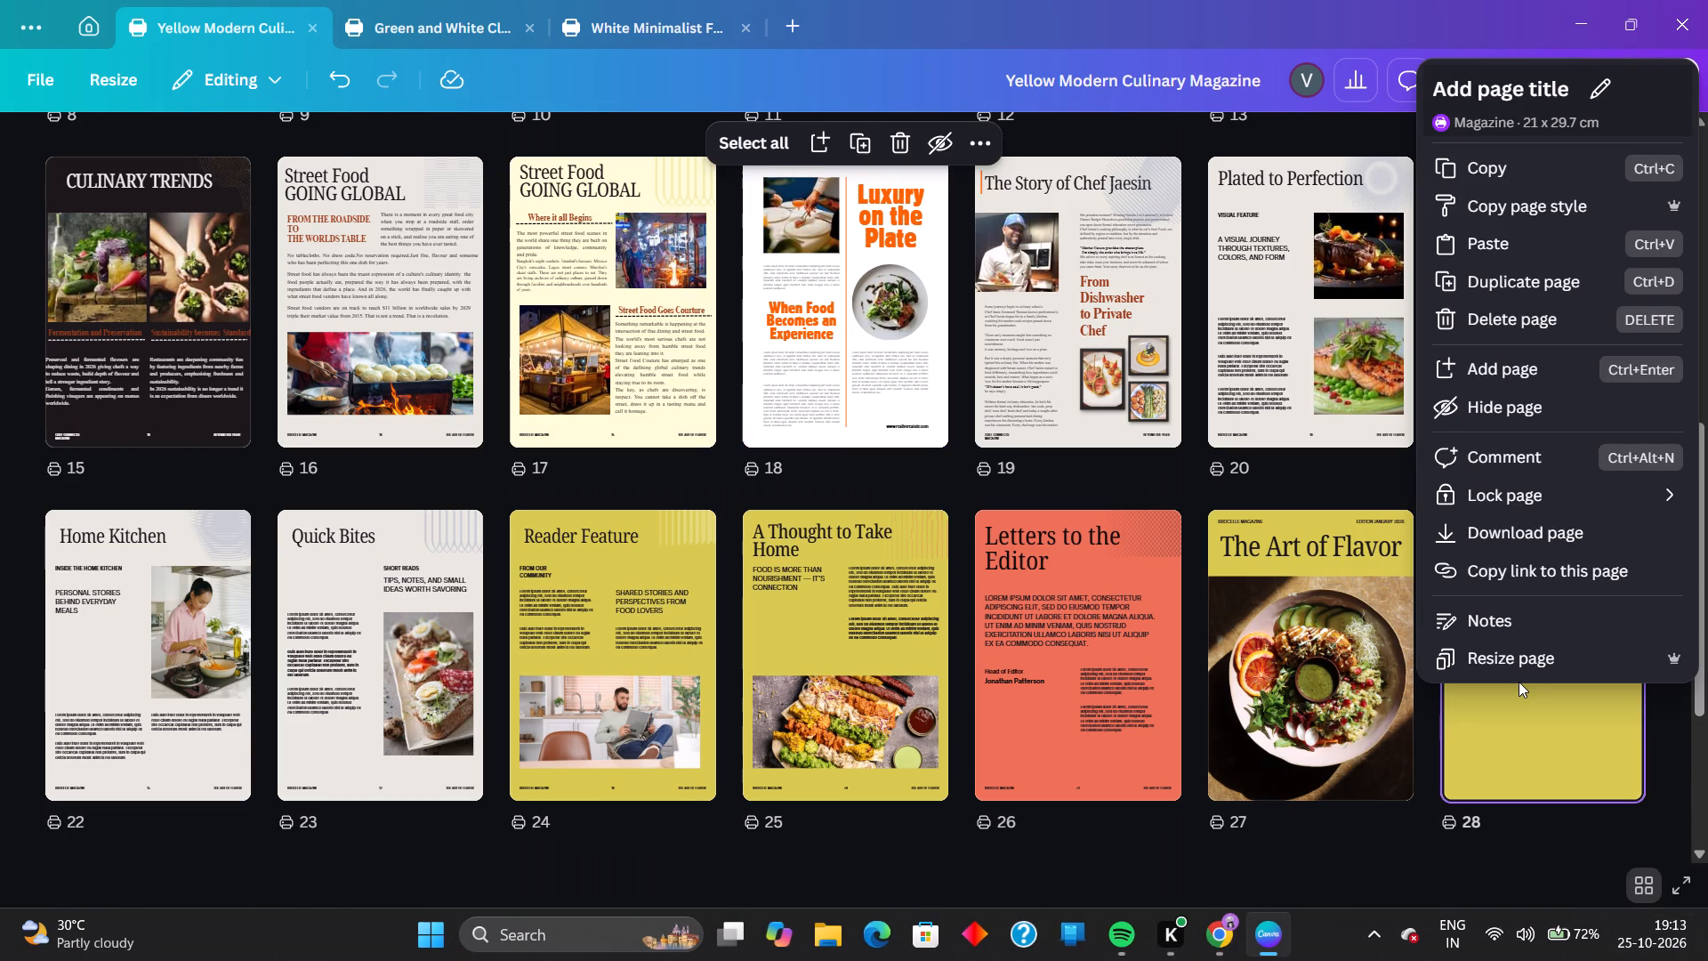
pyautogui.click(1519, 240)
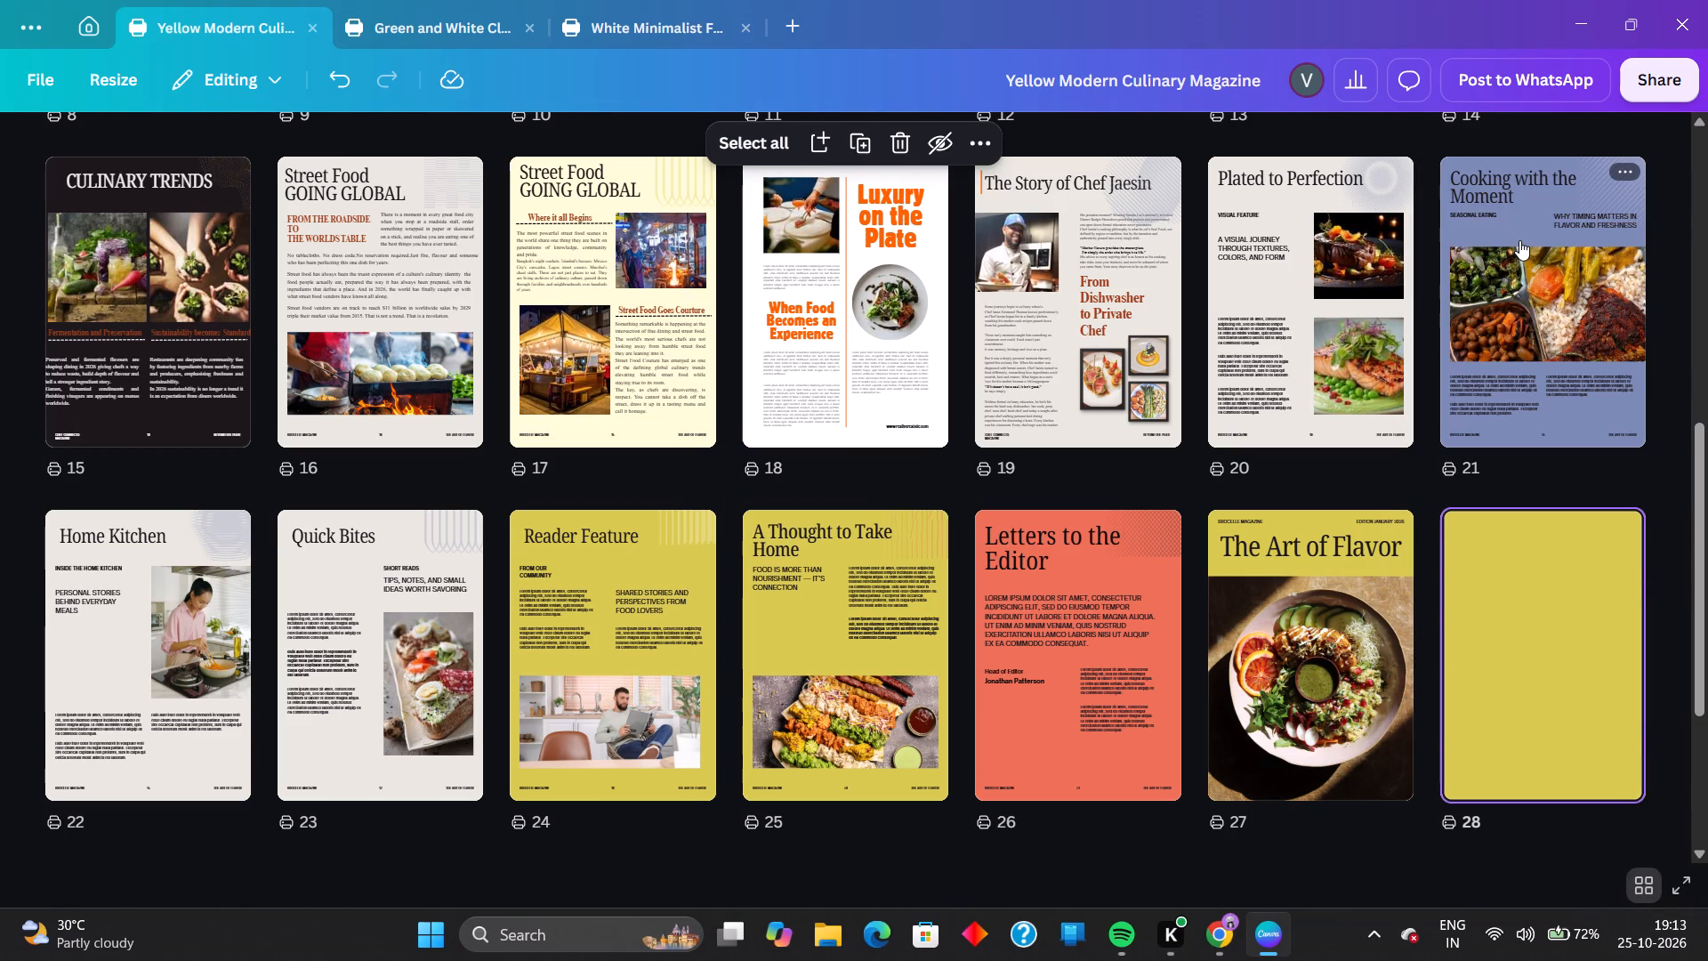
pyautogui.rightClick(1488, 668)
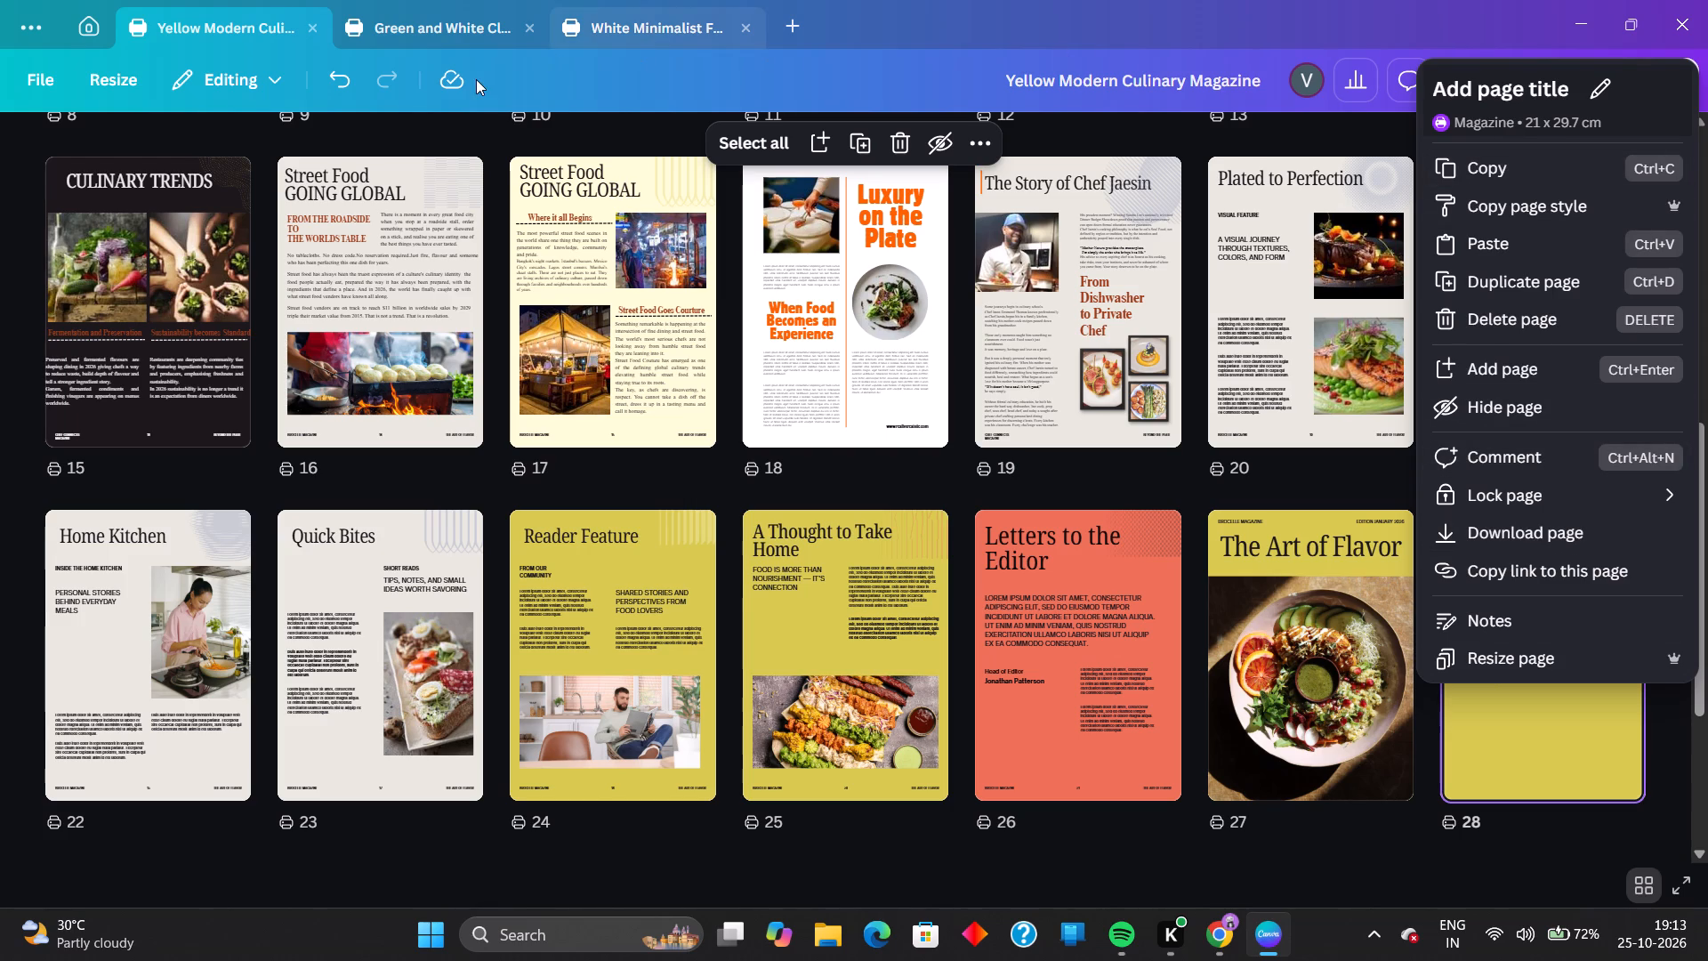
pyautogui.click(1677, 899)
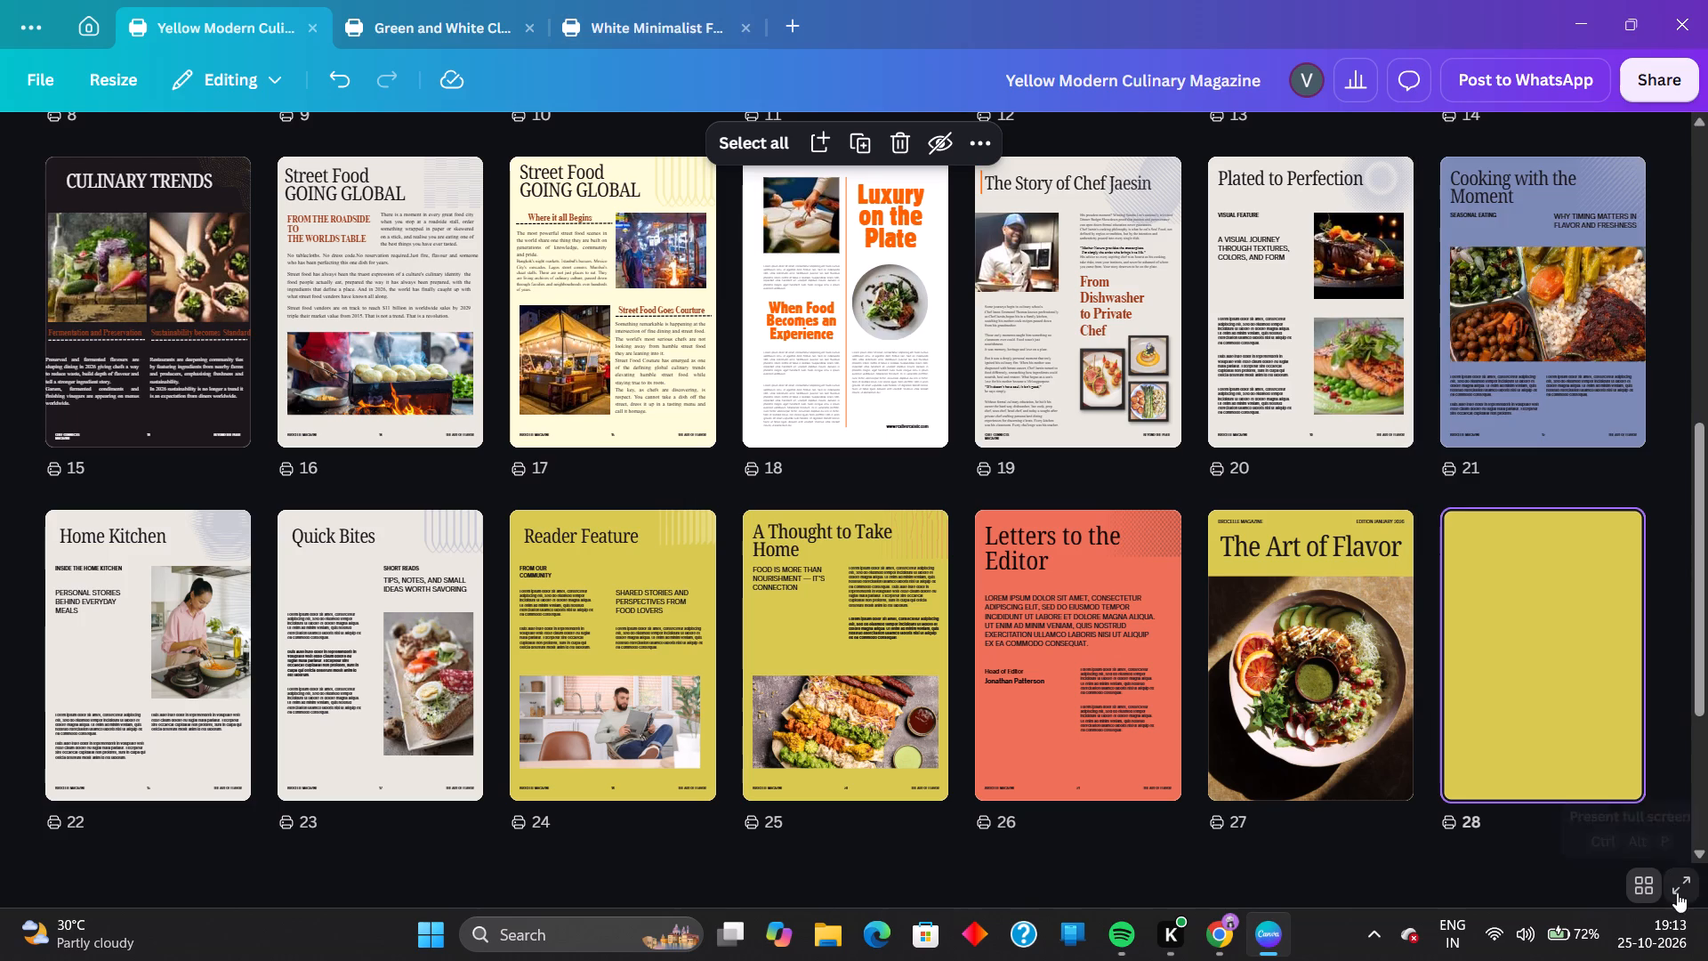
# Open blank page 28 in the normal editing view and paste the copied pancake page selection onto it.
pyautogui.click(840, 393)
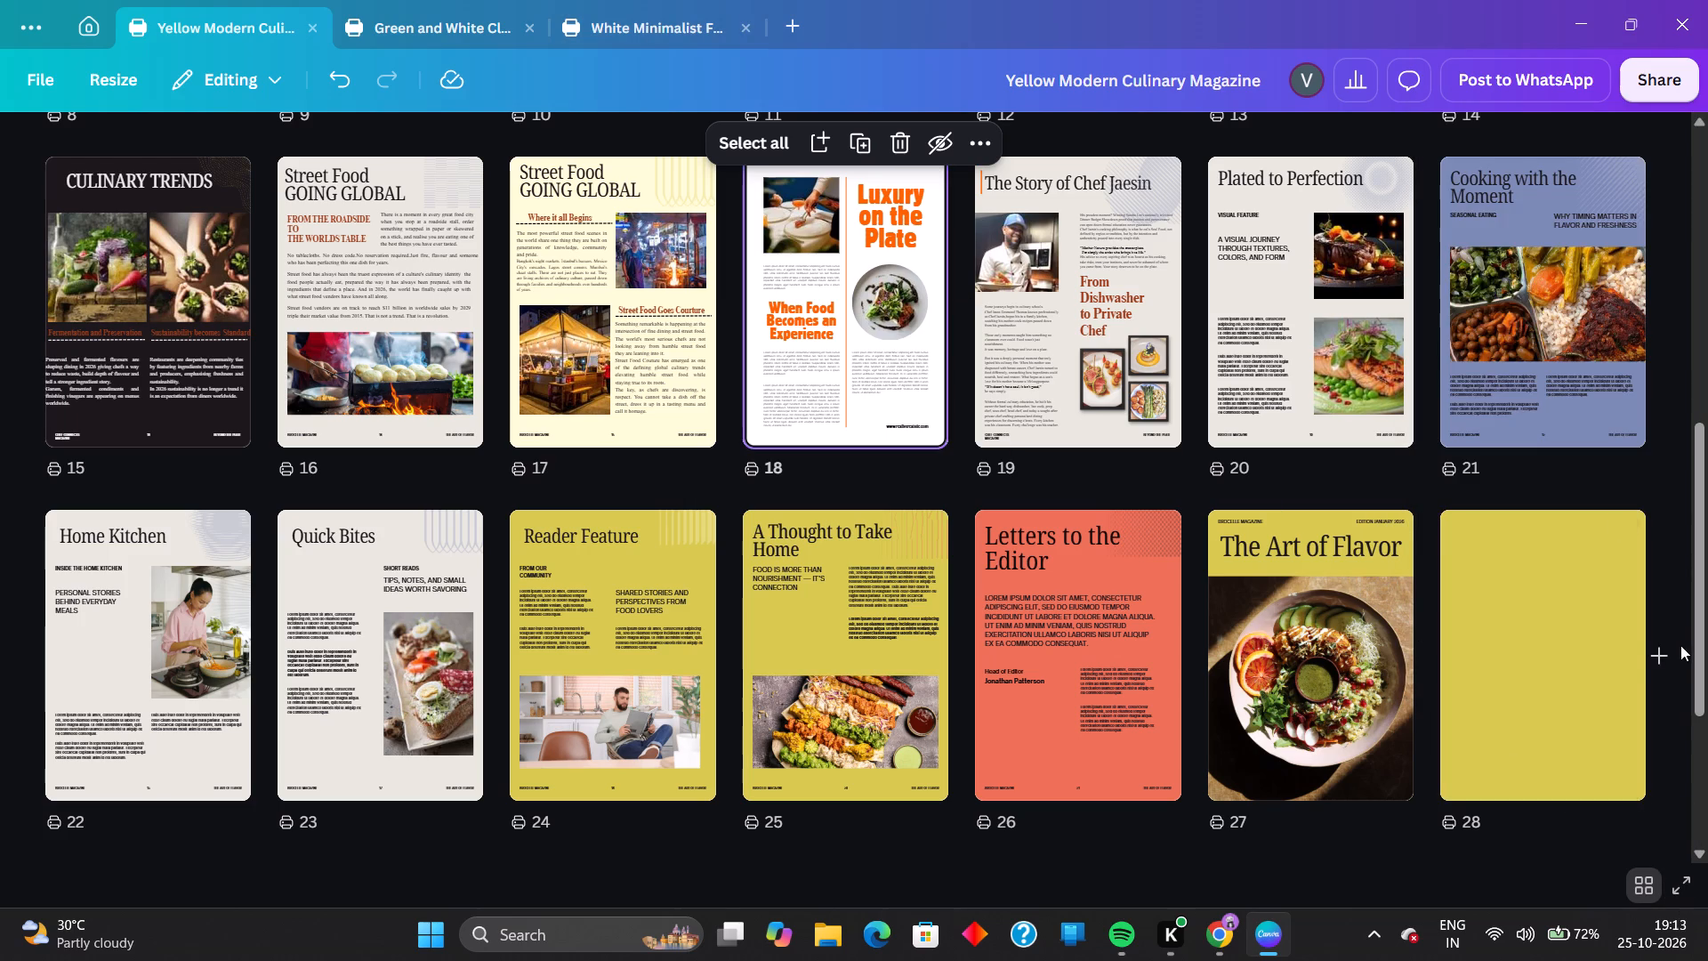
pyautogui.click(1632, 658)
pyautogui.click(1680, 892)
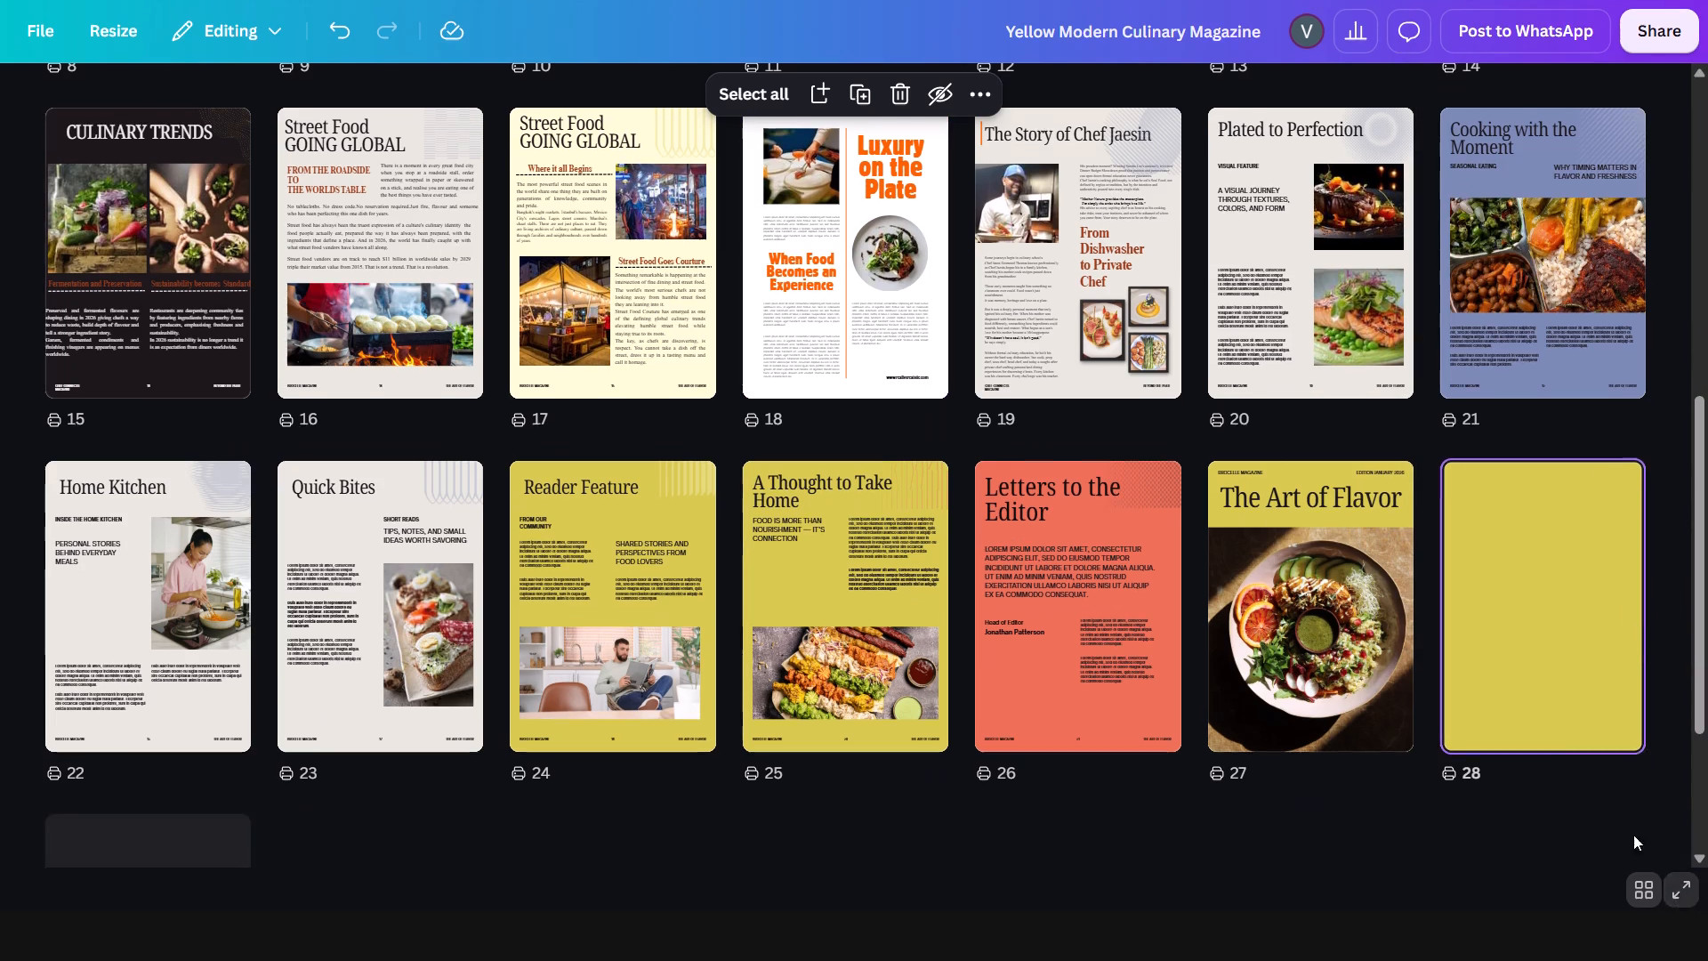
pyautogui.click(1661, 919)
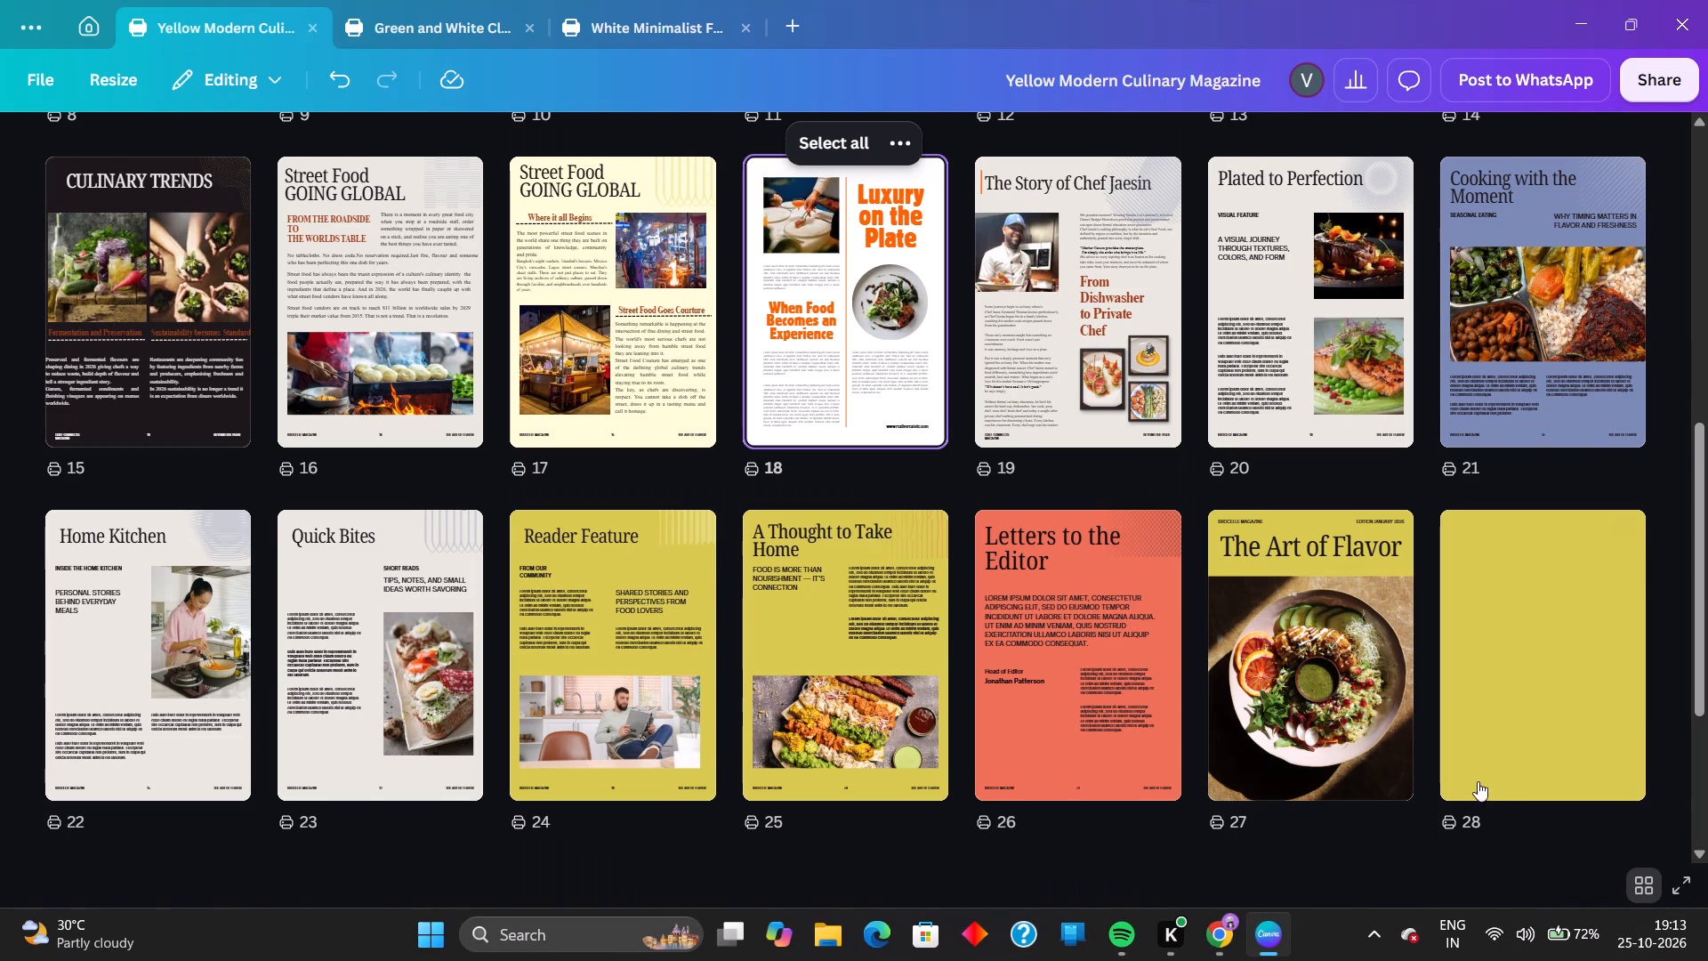
pyautogui.click(1489, 731)
pyautogui.click(1660, 882)
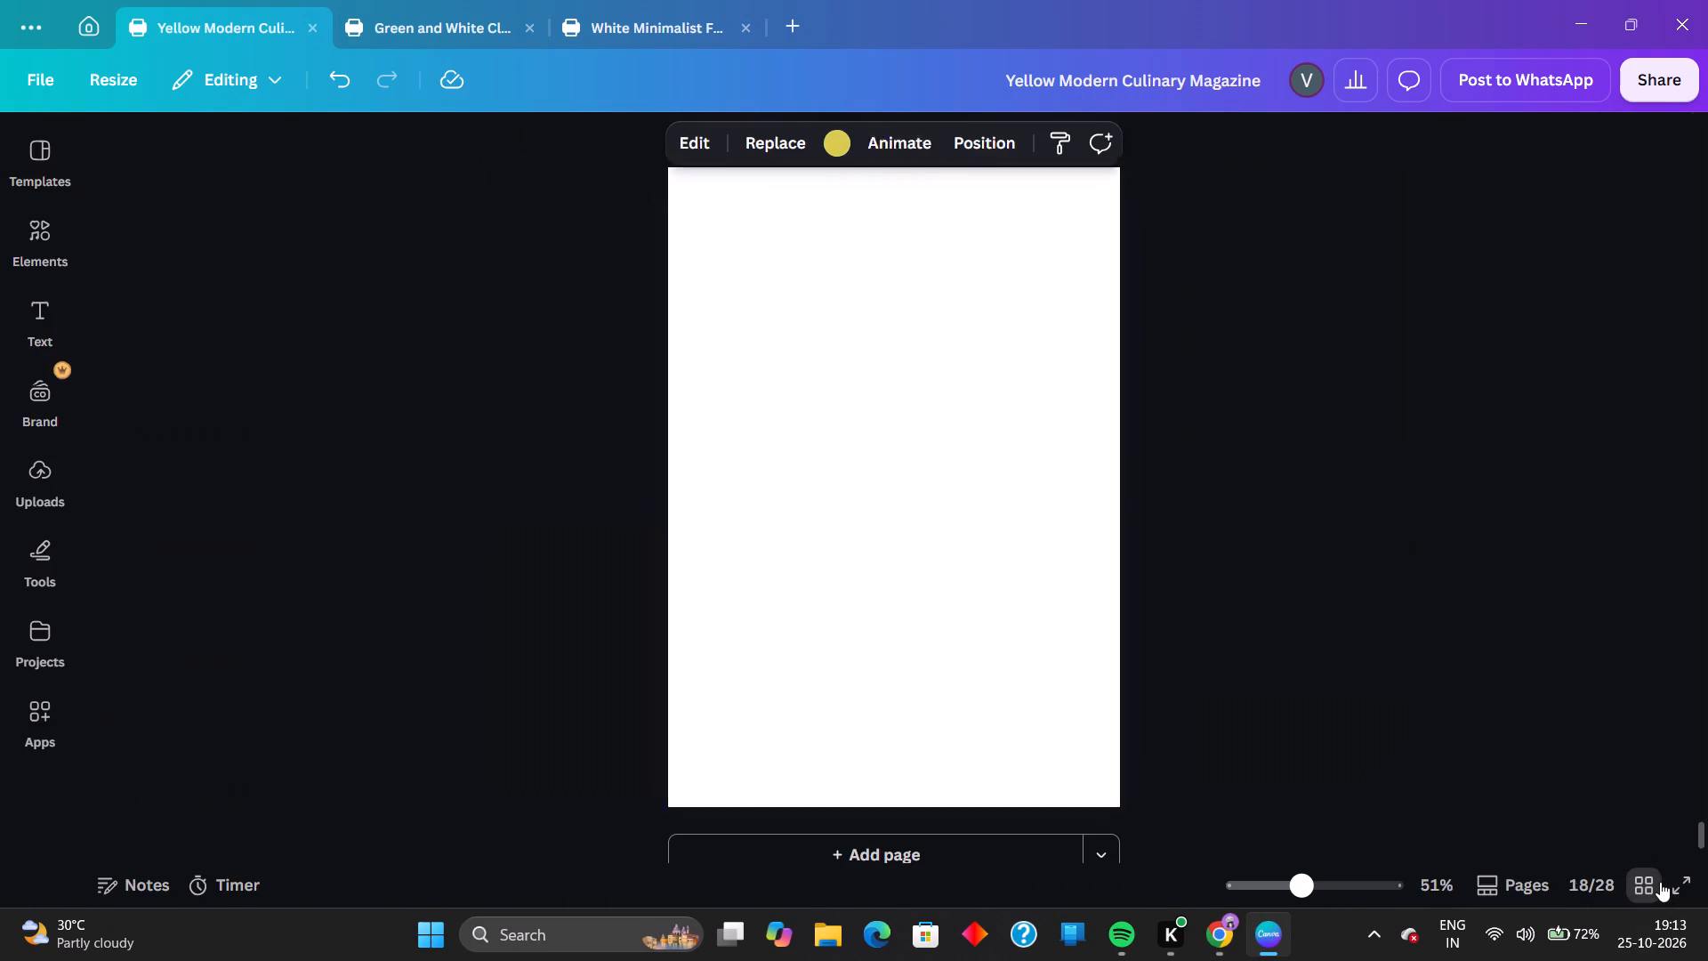
pyautogui.rightClick(988, 653)
pyautogui.click(1104, 537)
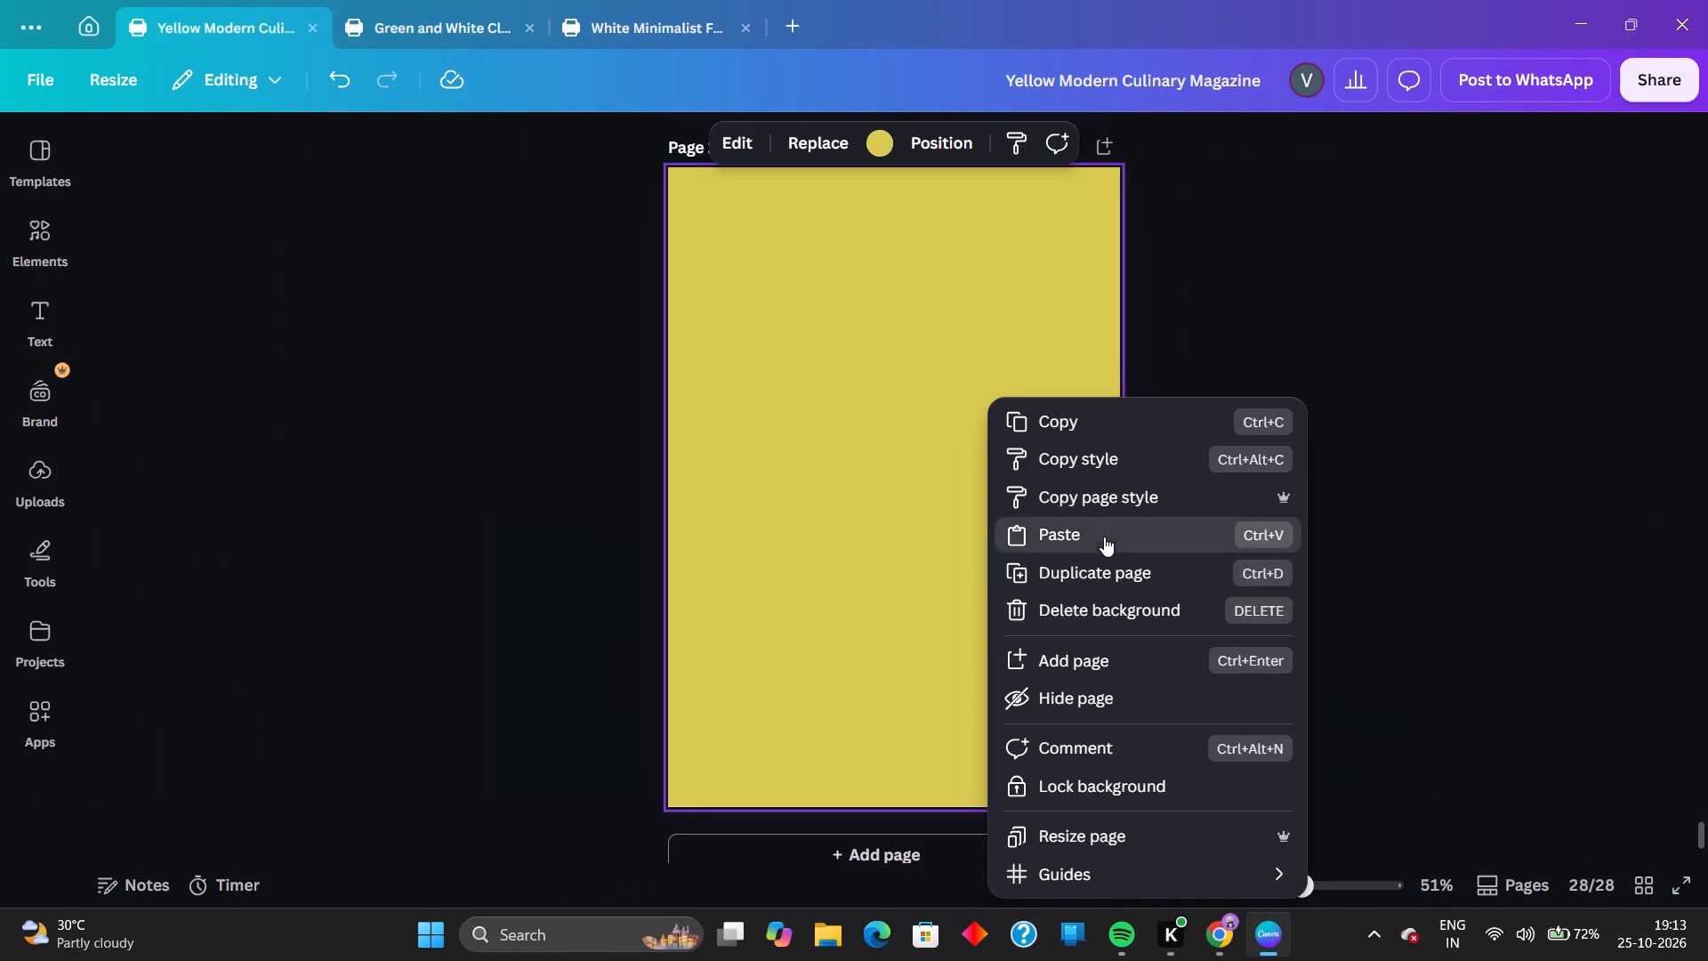
pyautogui.rightClick(1030, 539)
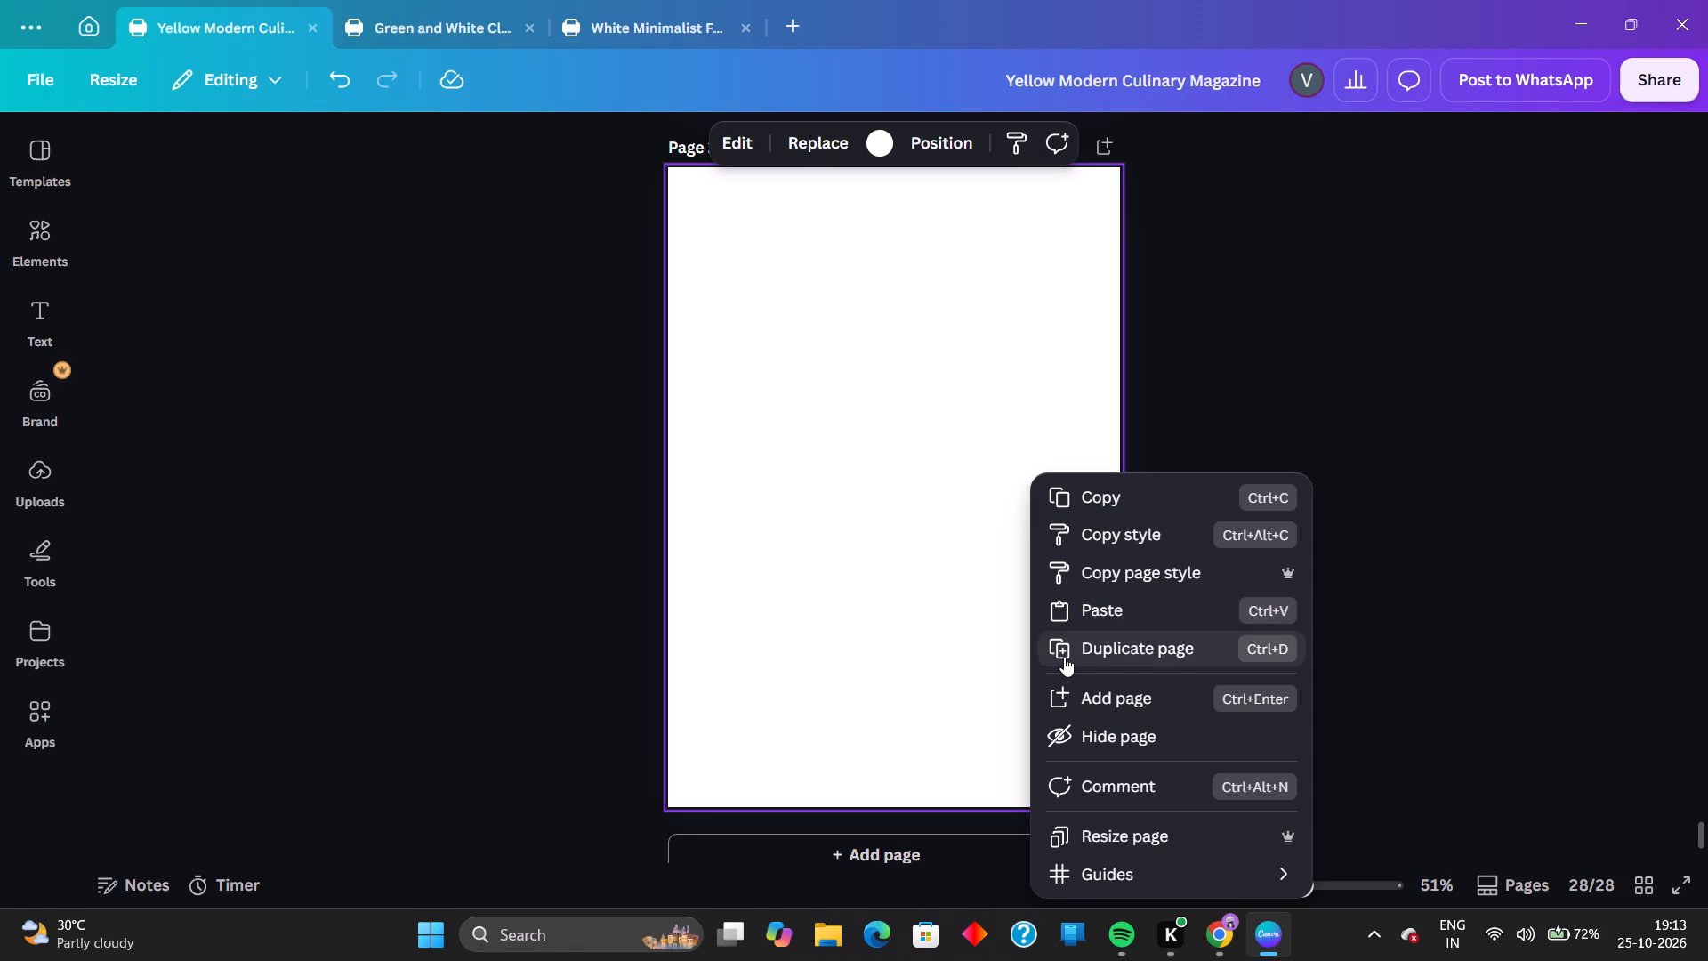
pyautogui.rightClick(847, 647)
# Look through the available elements and magazine templates for a suitable food page layout.
pyautogui.click(35, 250)
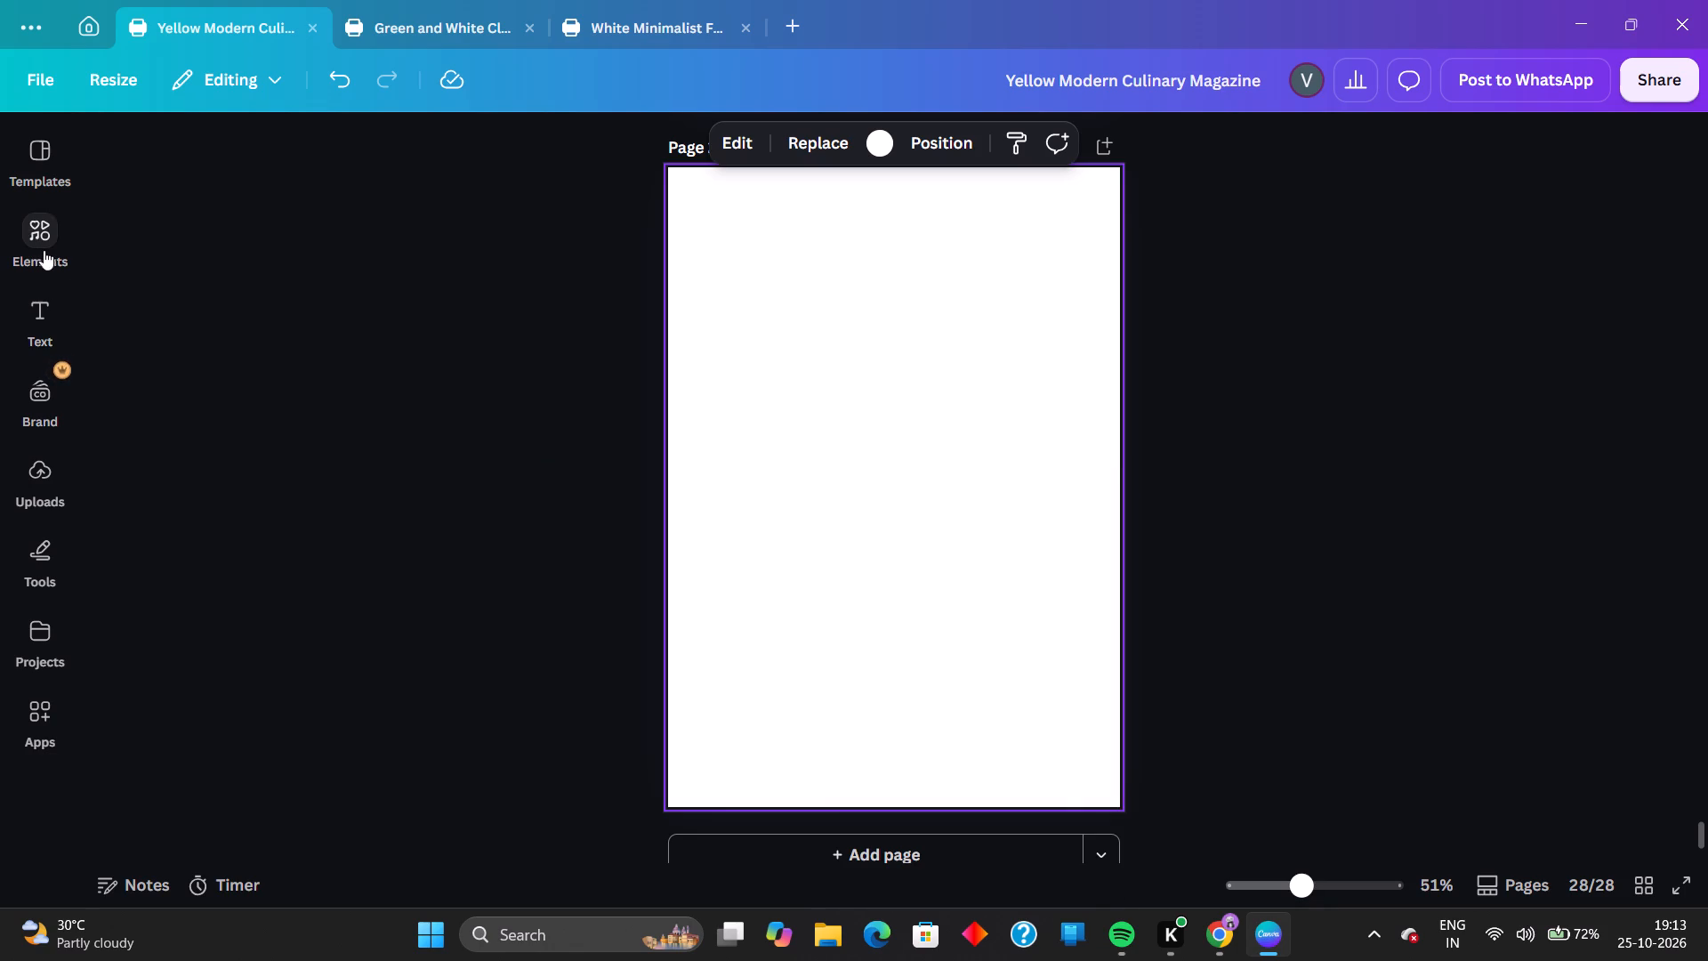
pyautogui.click(34, 254)
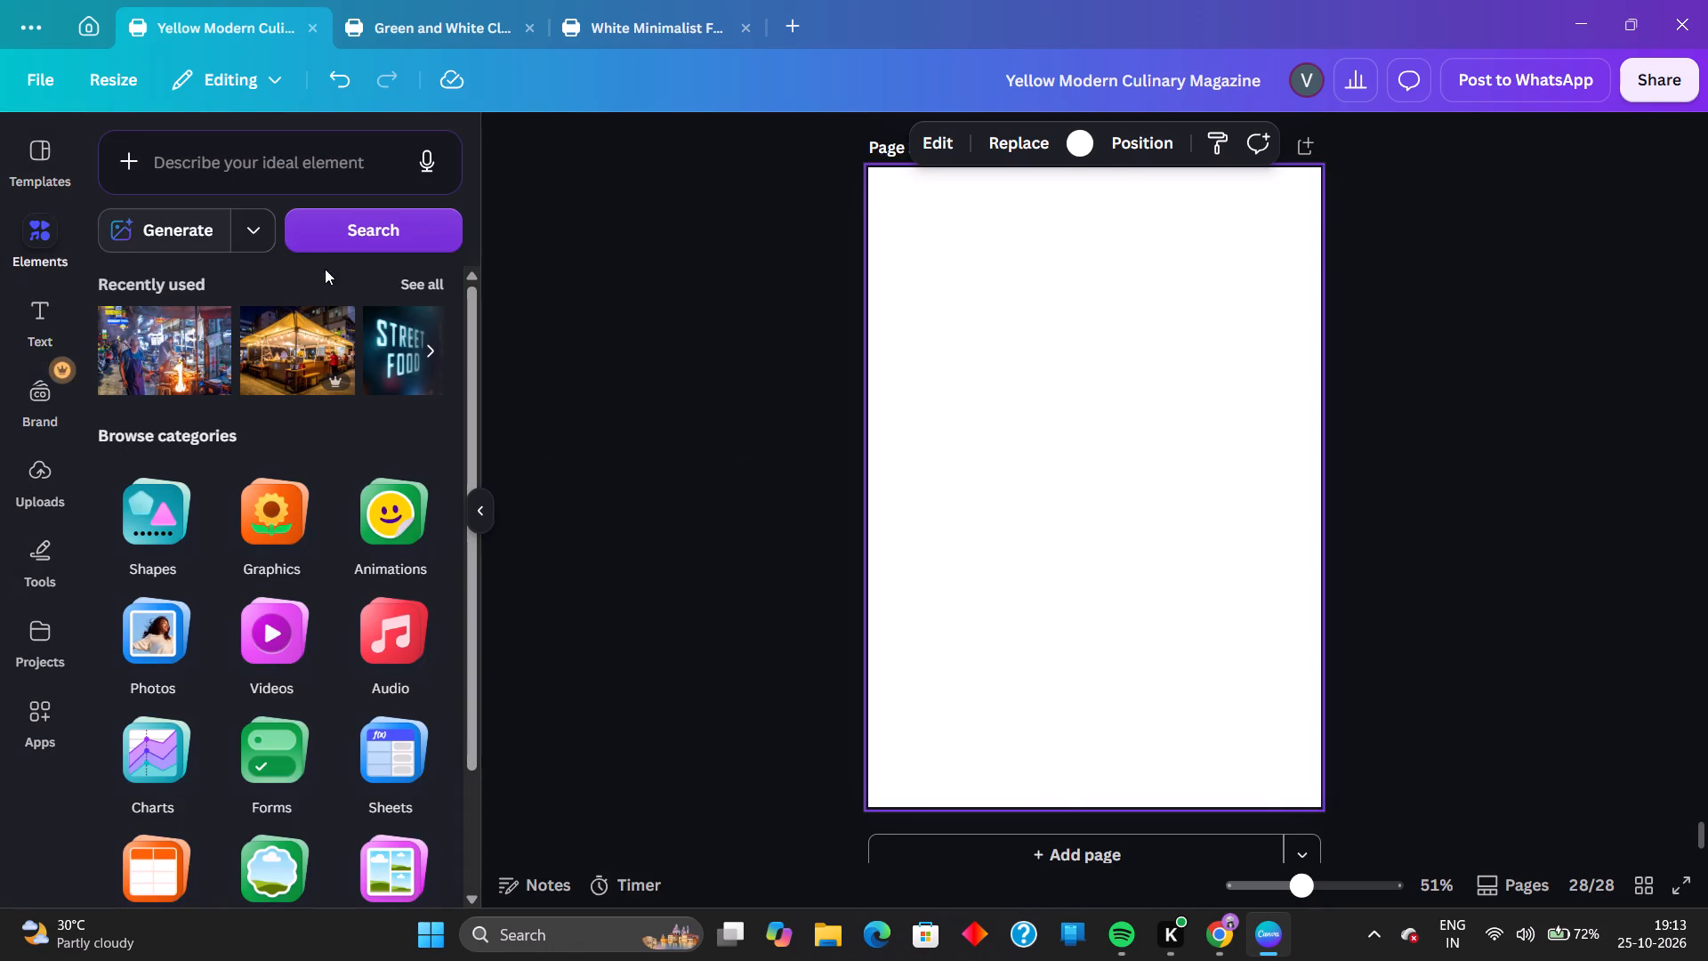
pyautogui.click(33, 153)
pyautogui.scroll(1, 259, 458)
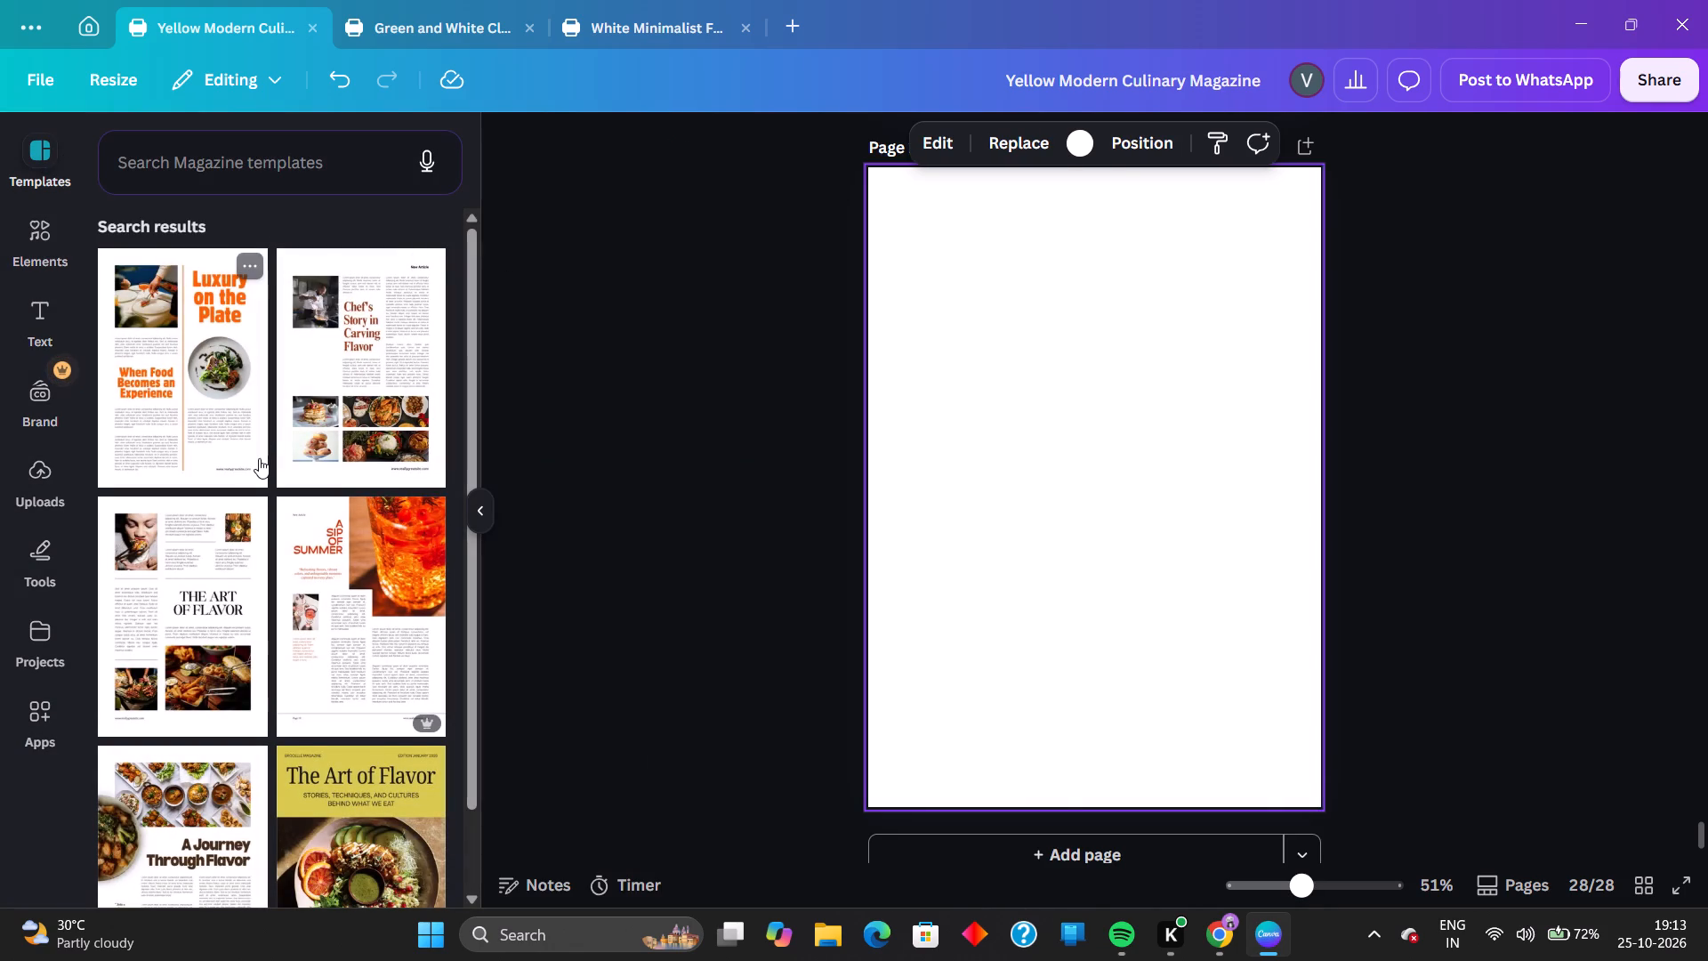
pyautogui.scroll(3, 259, 458)
pyautogui.scroll(-8, 259, 458)
pyautogui.scroll(3, 259, 458)
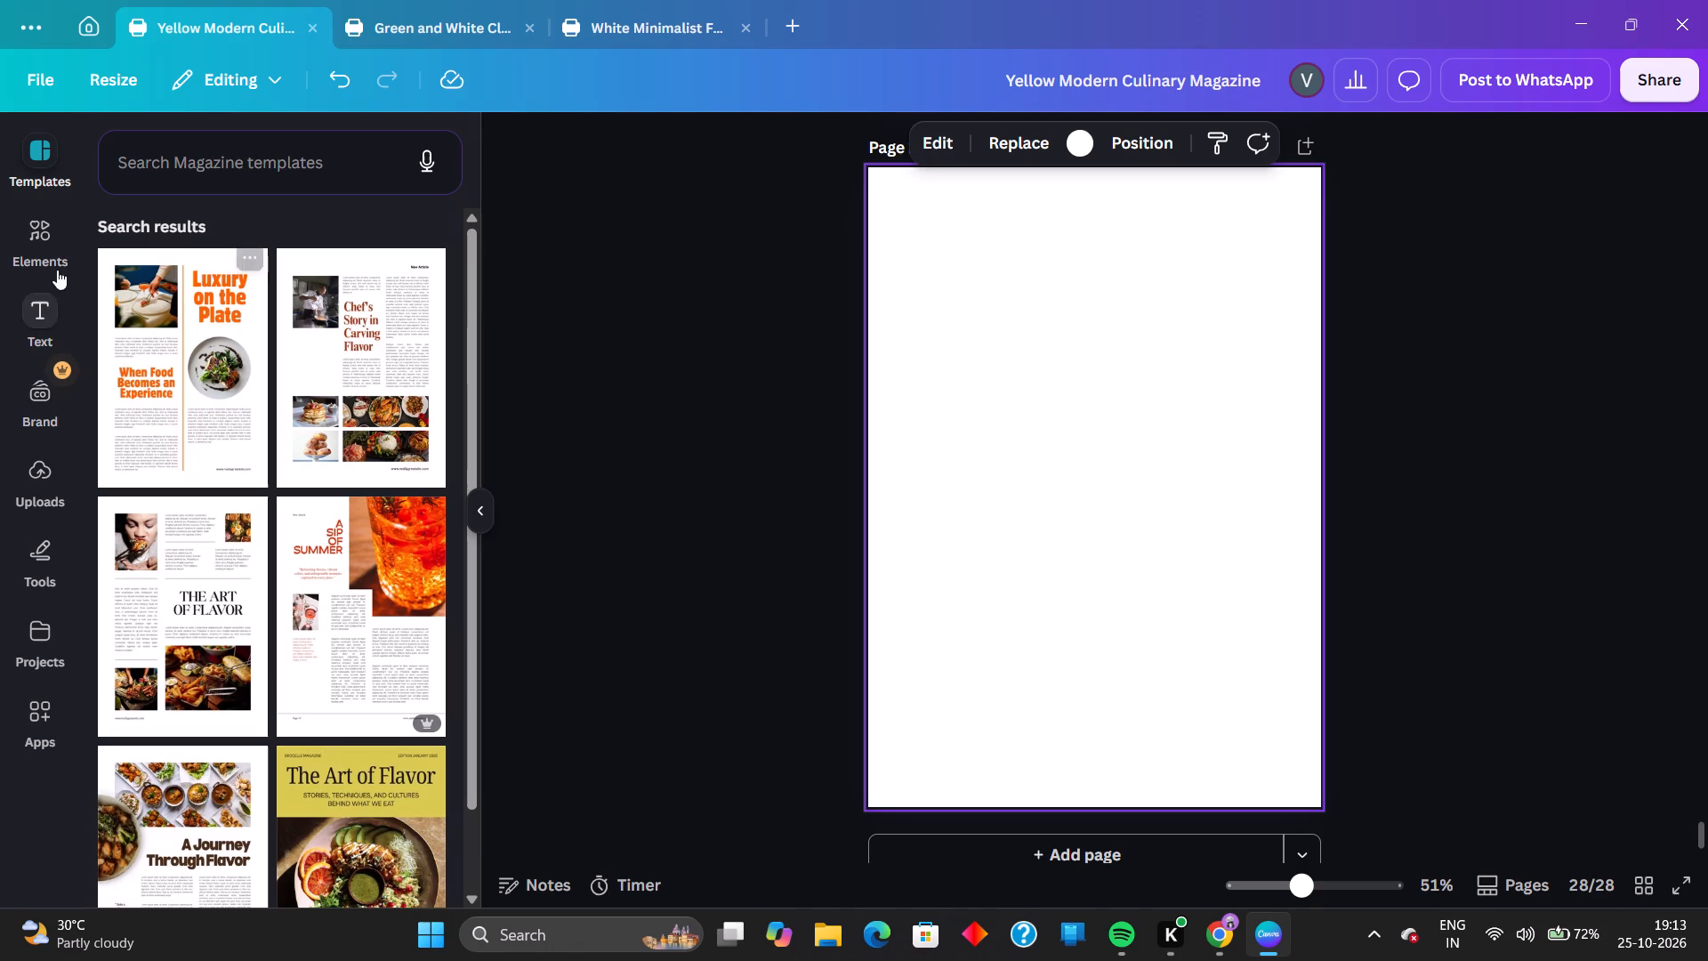
# Copy the title of the White Minimalist Food Magazine Page A4 Document design.
pyautogui.click(623, 21)
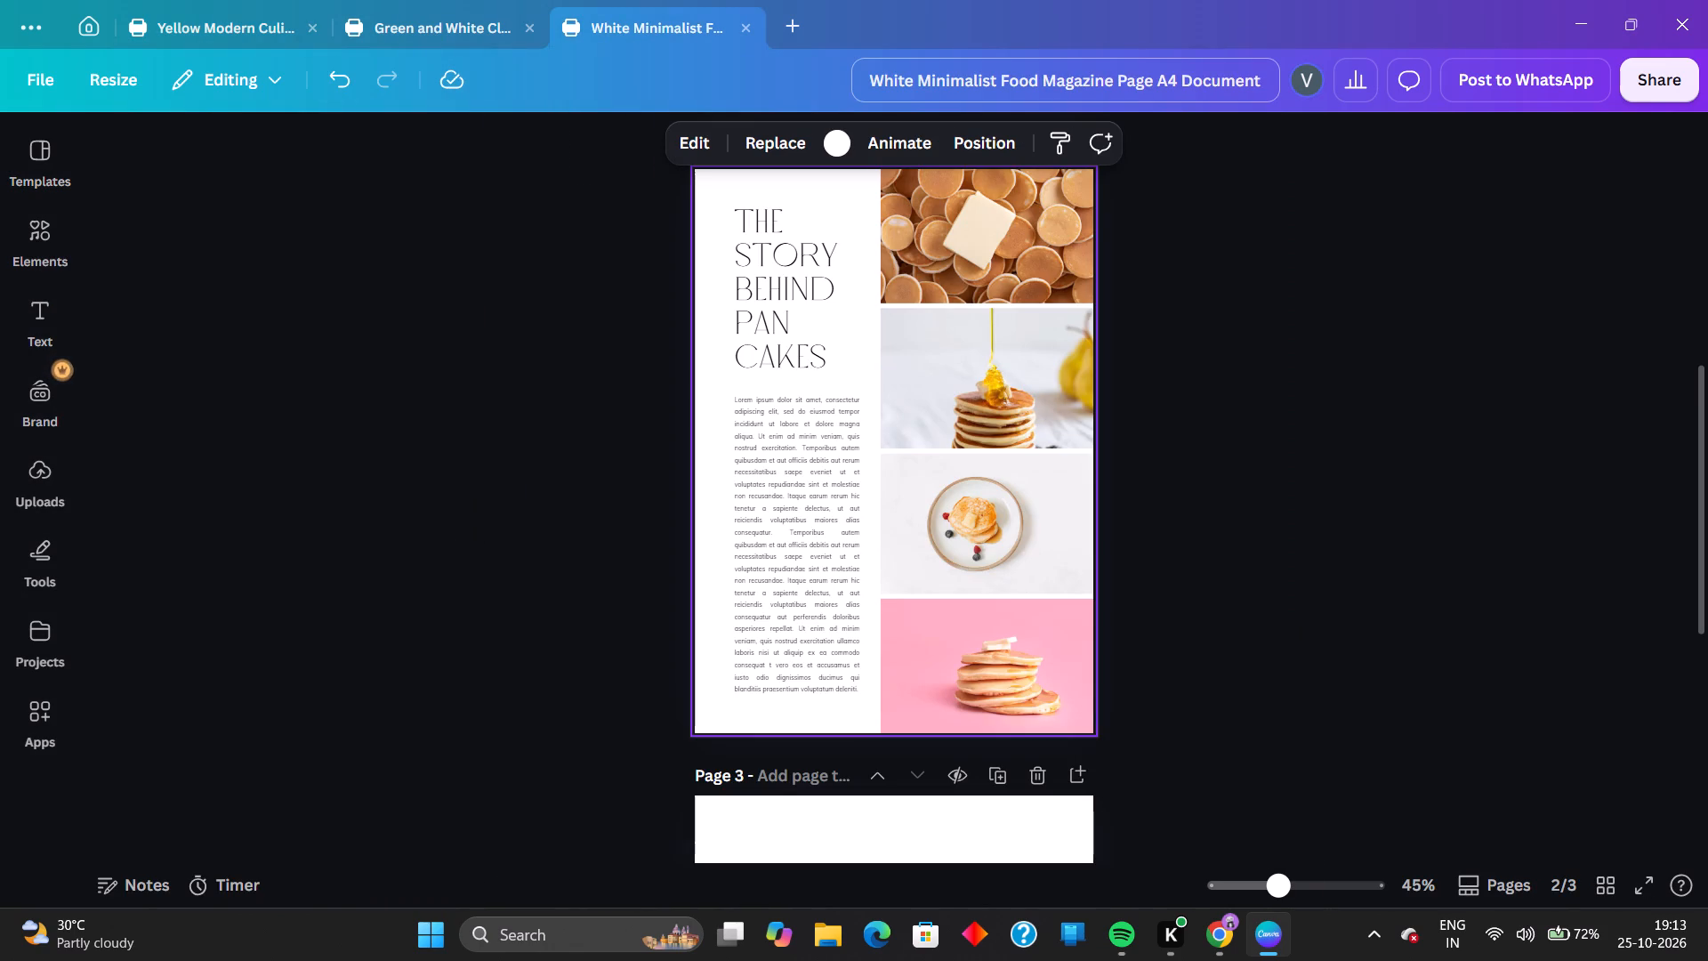
pyautogui.moveTo(867, 82); pyautogui.dragTo(1278, 80)
pyautogui.rightClick(1278, 80)
pyautogui.click(1358, 185)
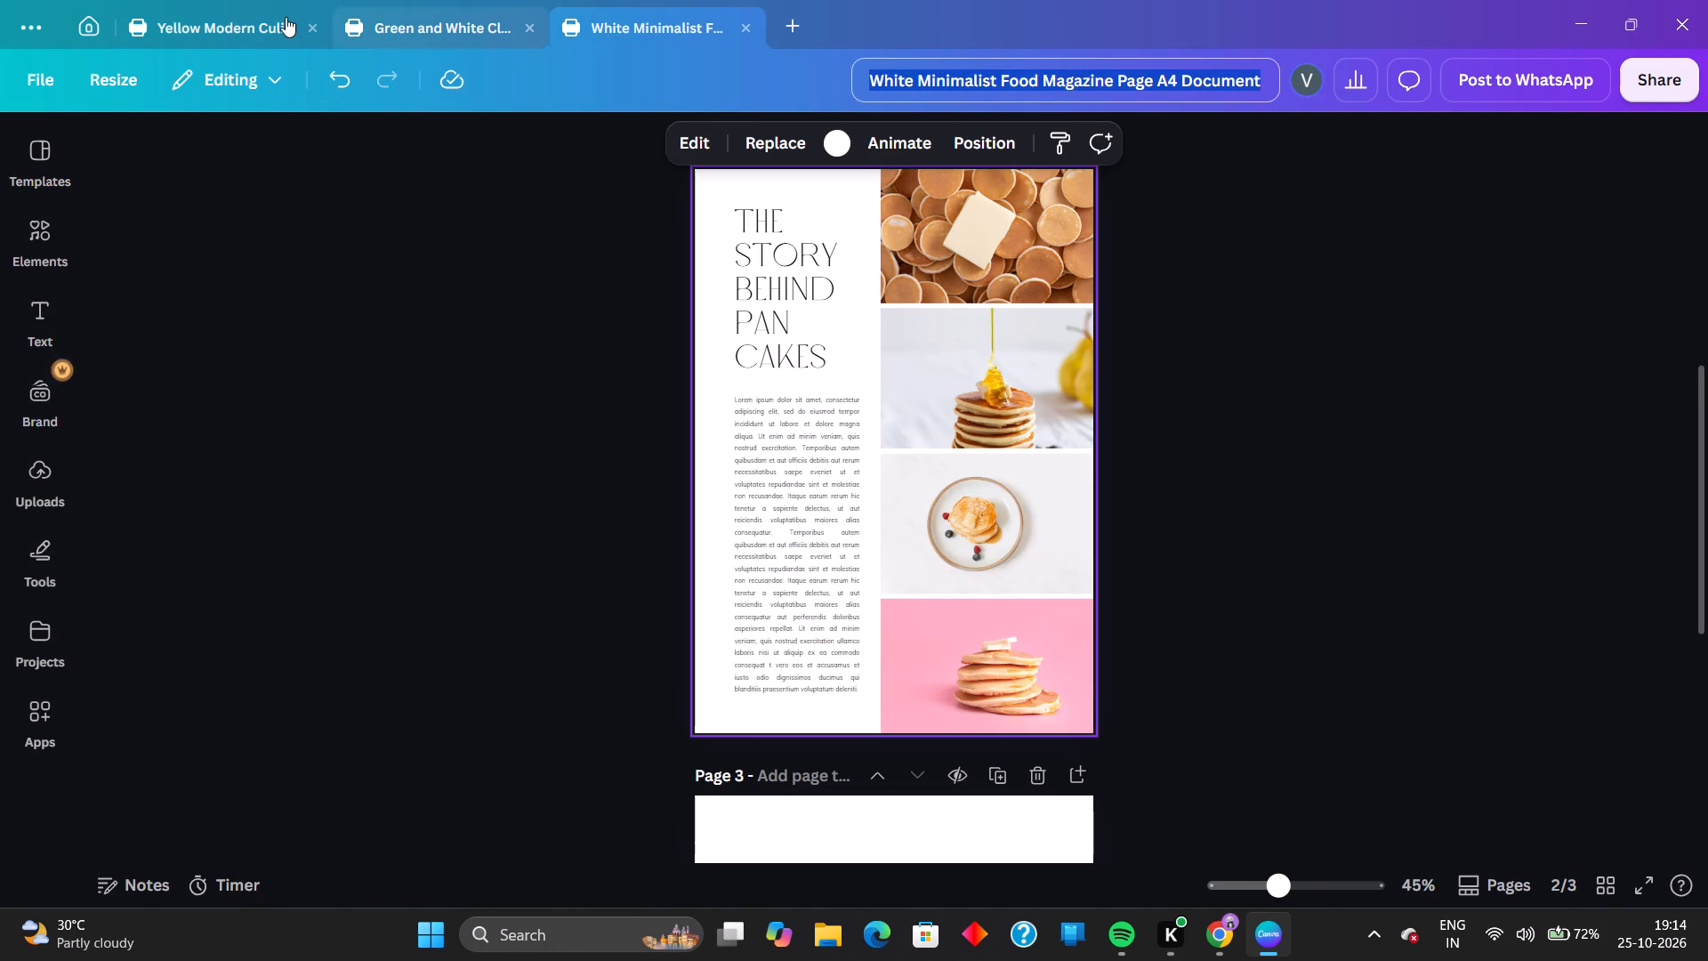
# Return to the Yellow Modern Culinary Magazine design and search its templates for "White Minimalist Food Magazine Page A4 Document".
pyautogui.click(286, 17)
pyautogui.click(267, 146)
pyautogui.click(275, 185)
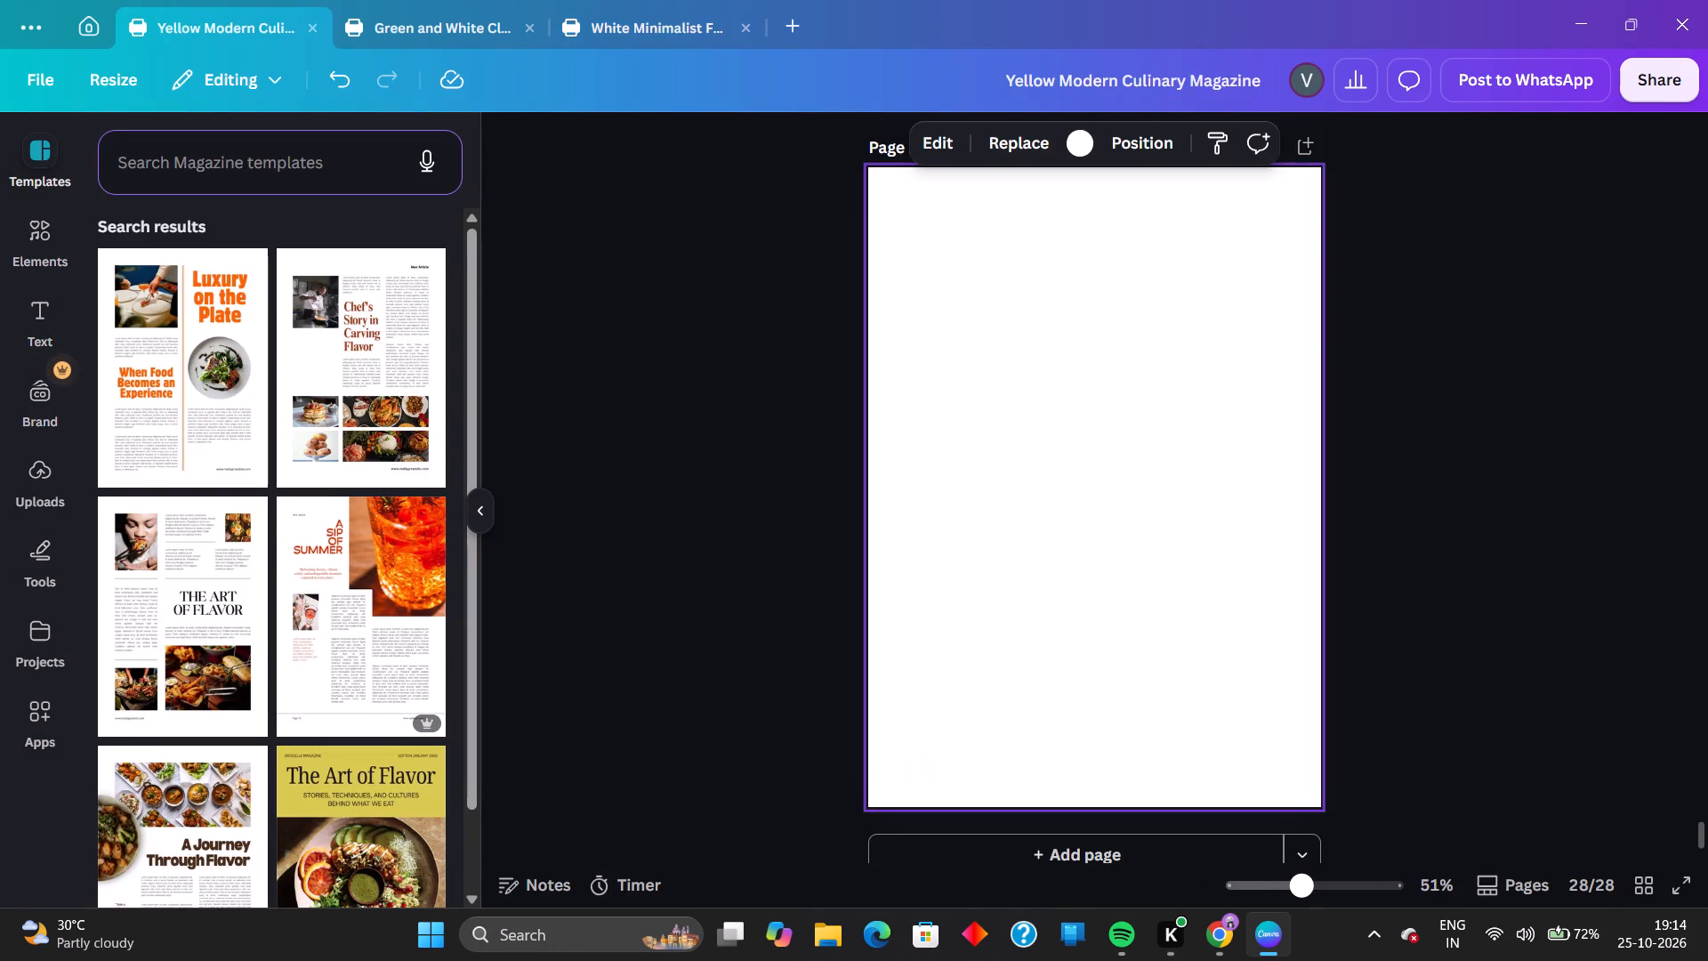
pyautogui.click(286, 166)
pyautogui.hotkey('ctrl', 'v')
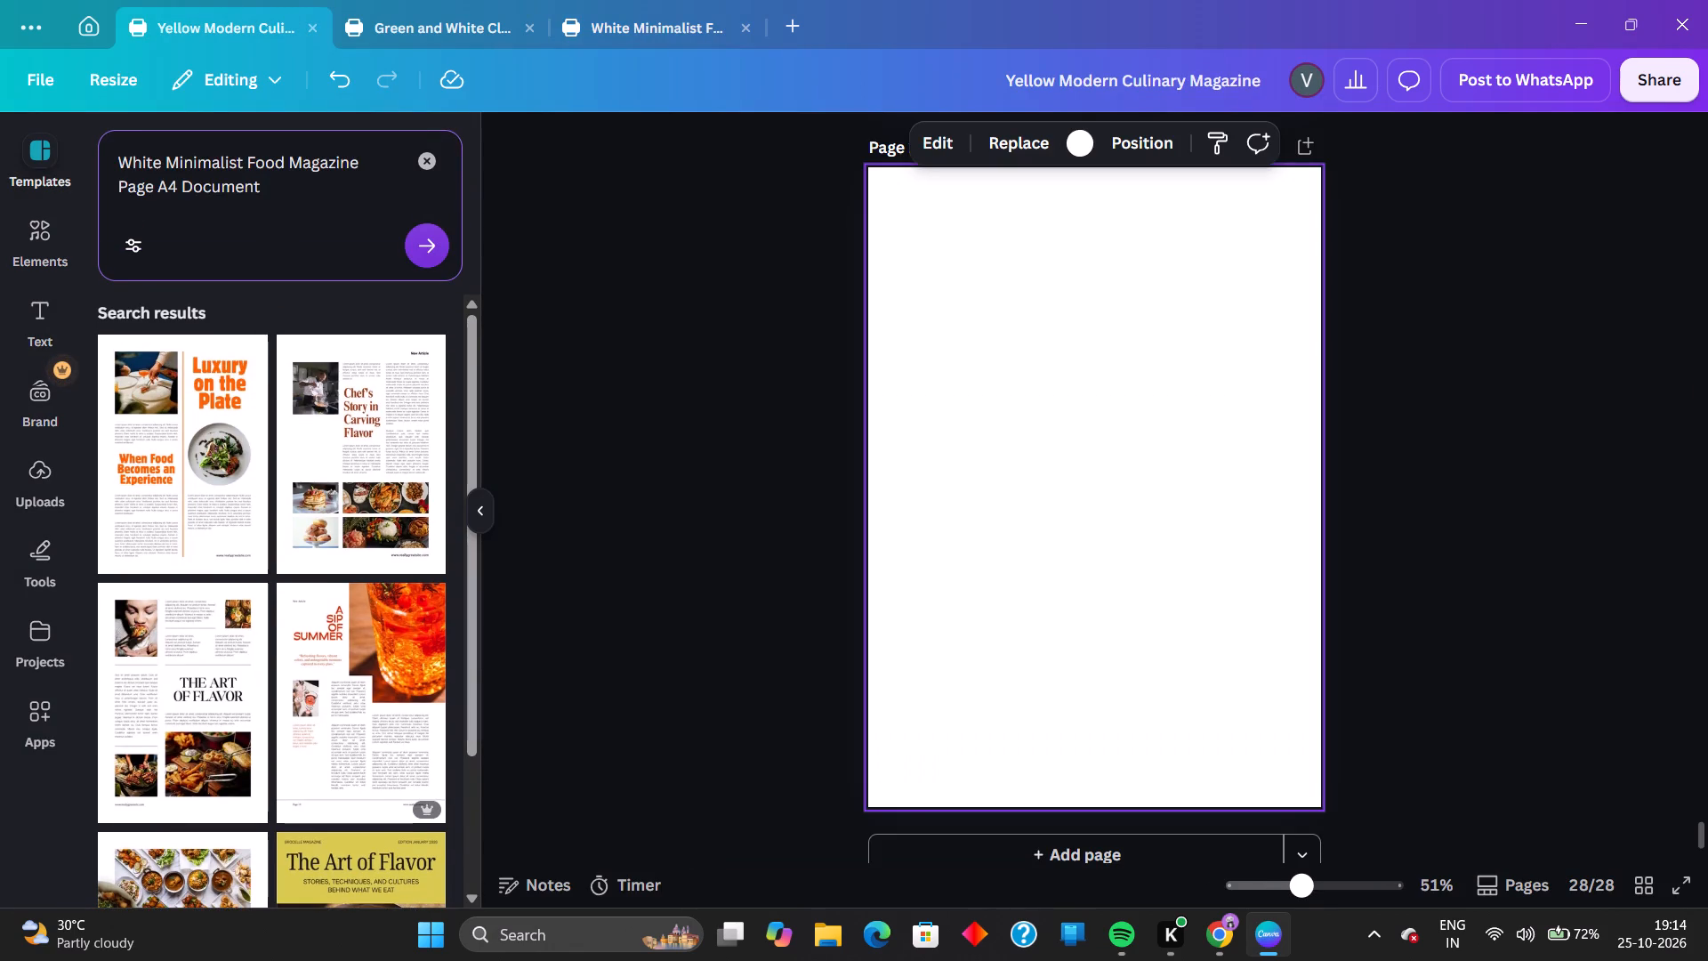
pyautogui.click(425, 239)
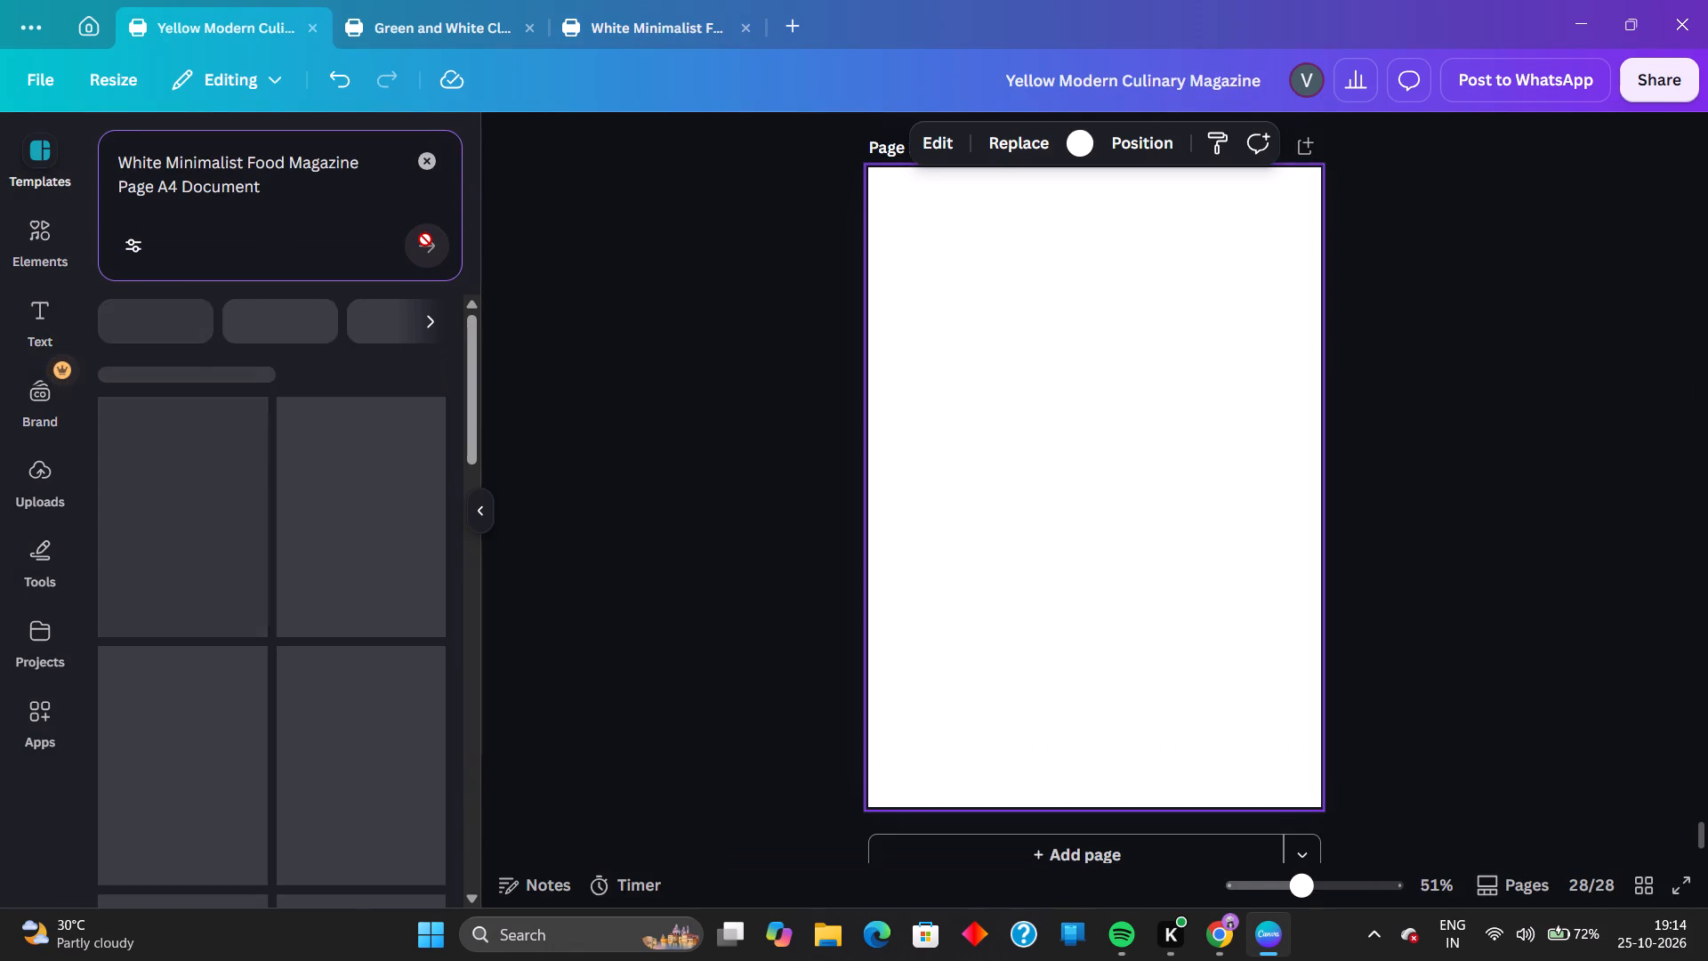
# Find the White and Blue Scrapbook Beauty Magazine layout among the template results and apply it to blank page 28.
pyautogui.scroll(-1, 340, 460)
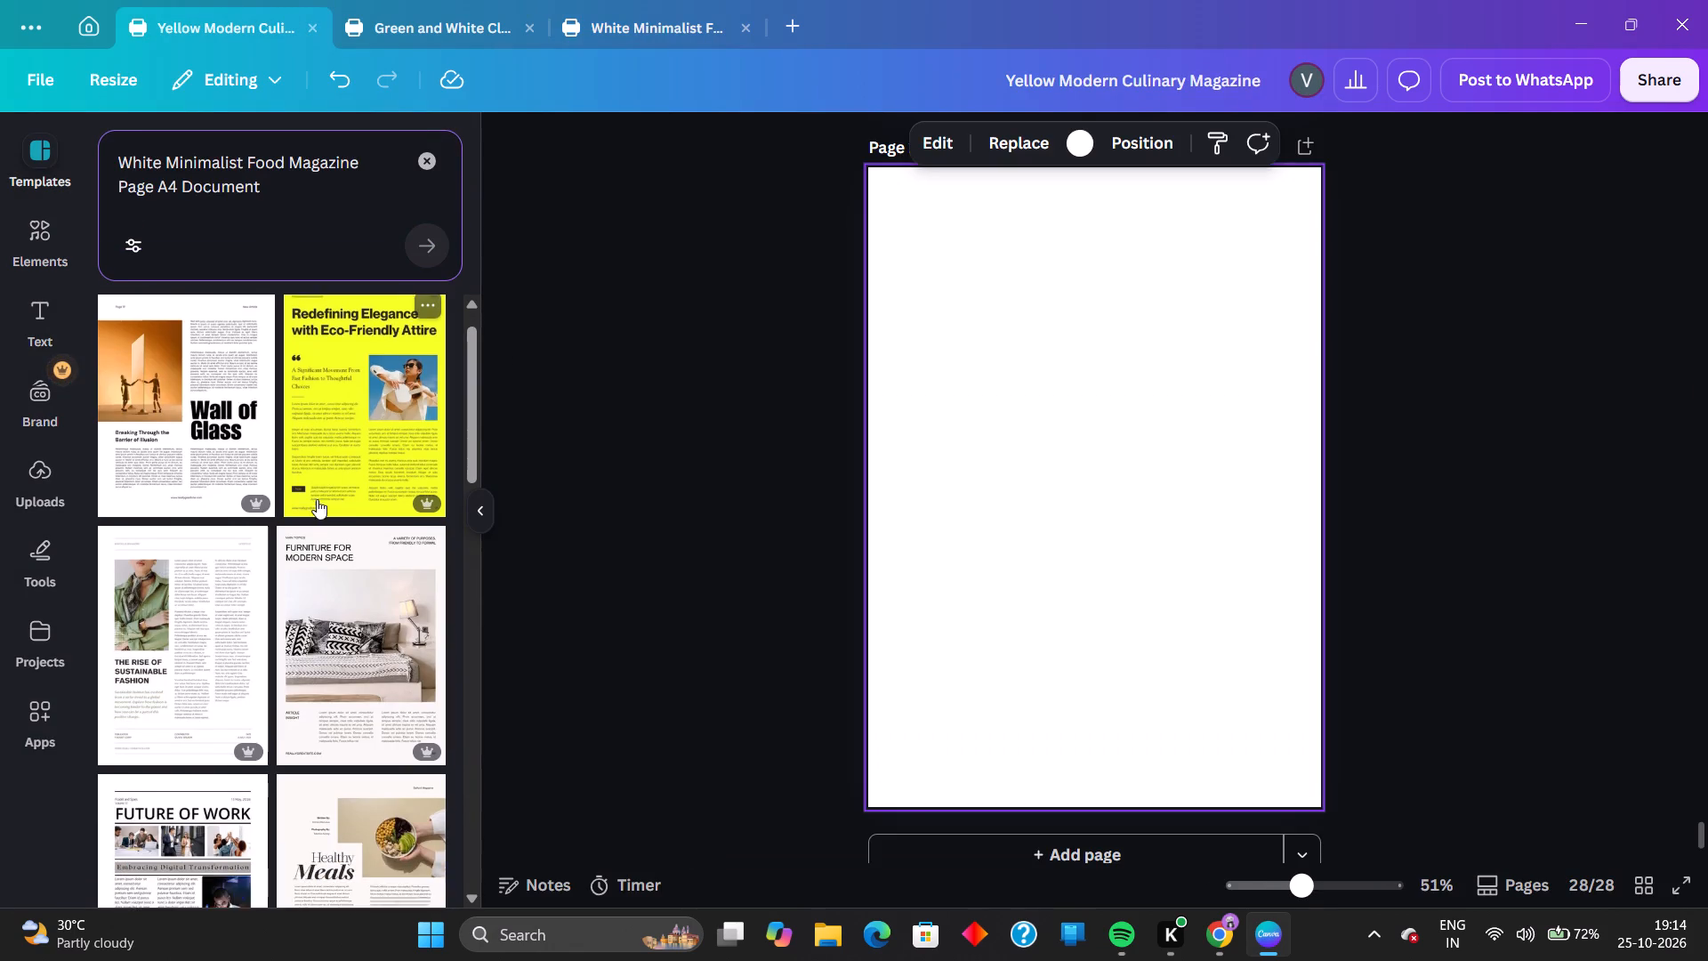
pyautogui.scroll(-7, 303, 496)
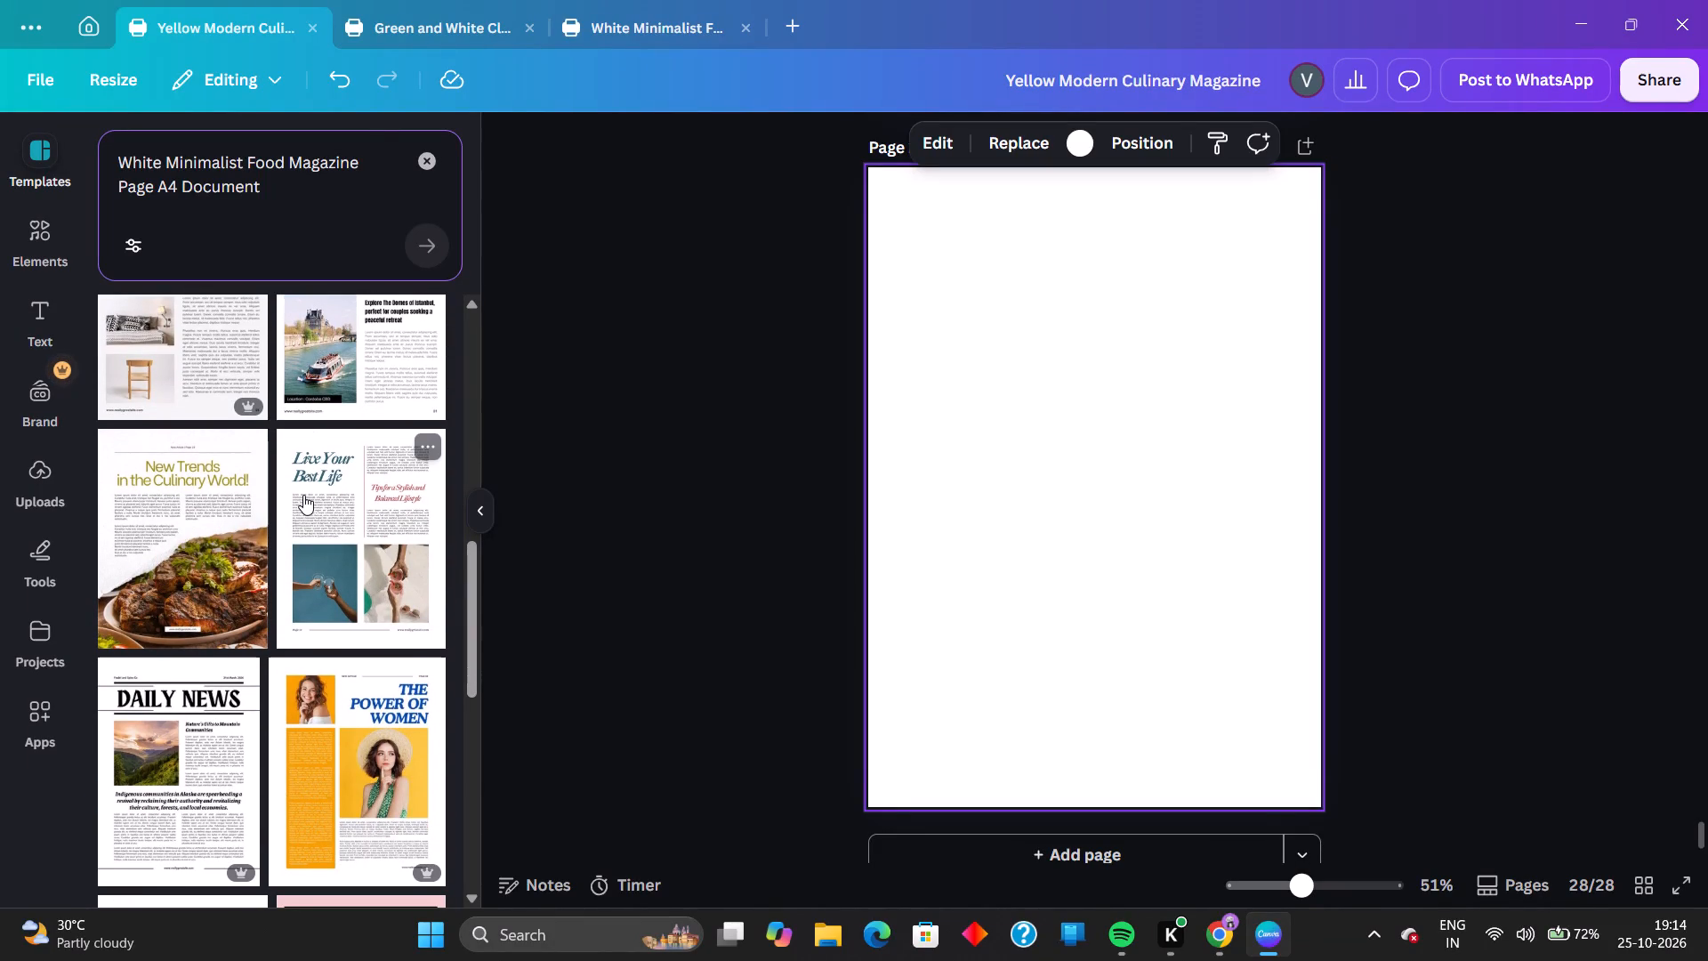
pyautogui.scroll(-5, 303, 495)
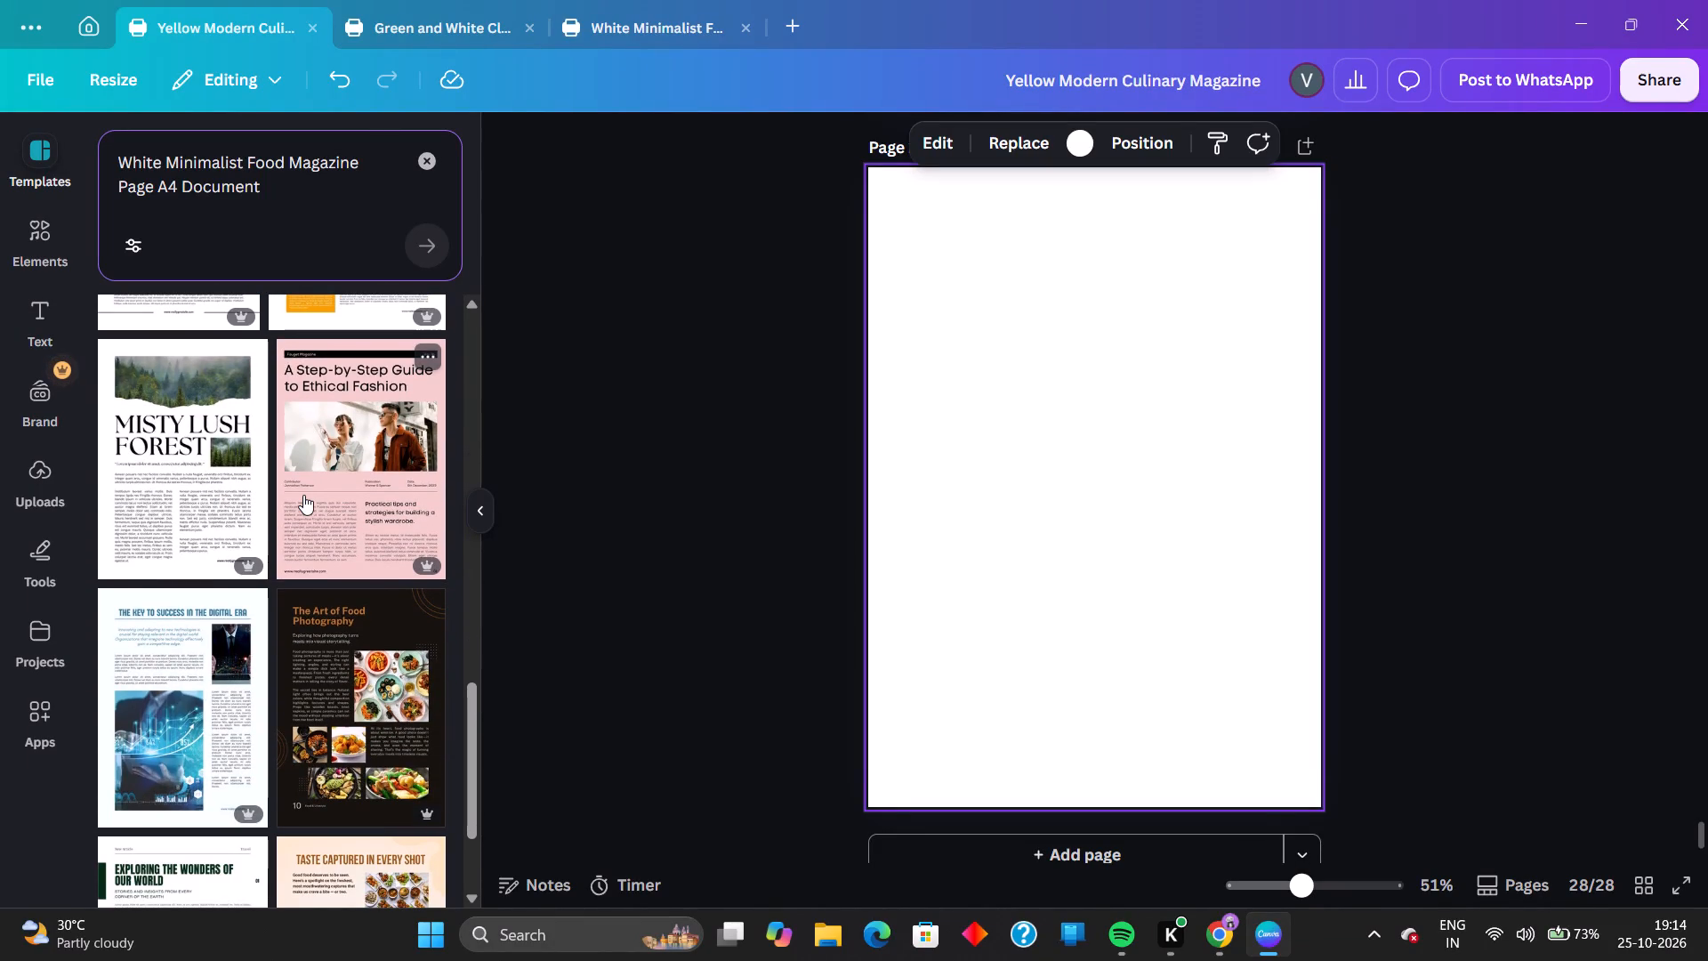
pyautogui.scroll(-1, 439, 586)
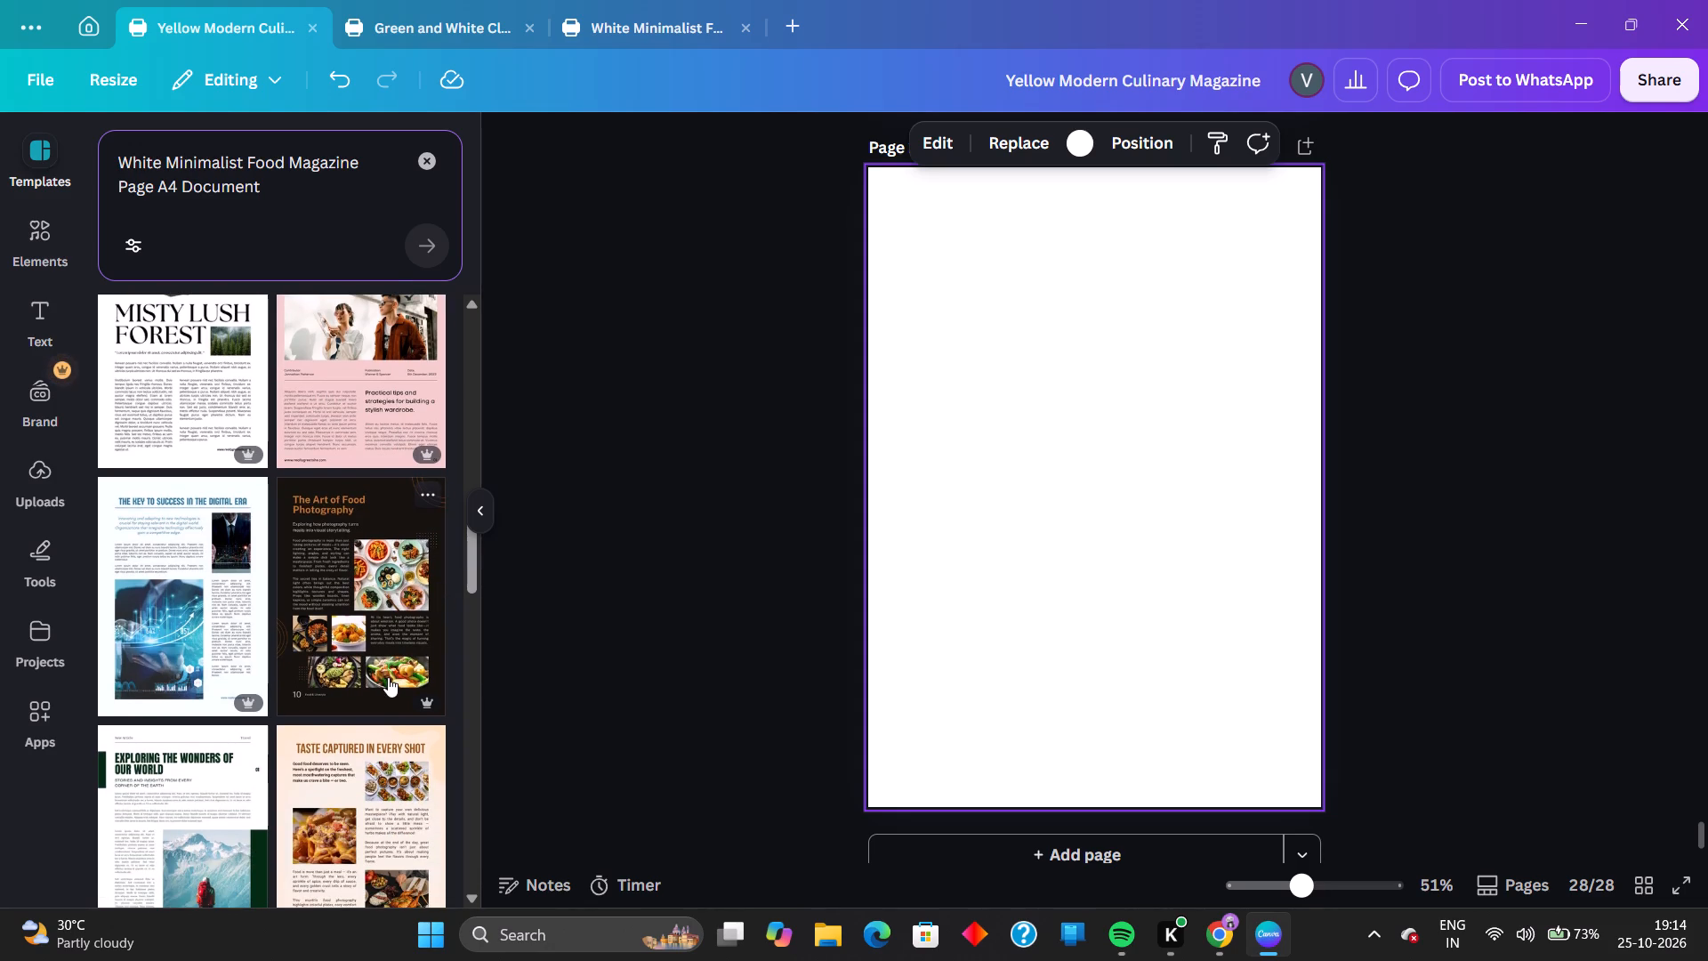
pyautogui.scroll(-2, 395, 570)
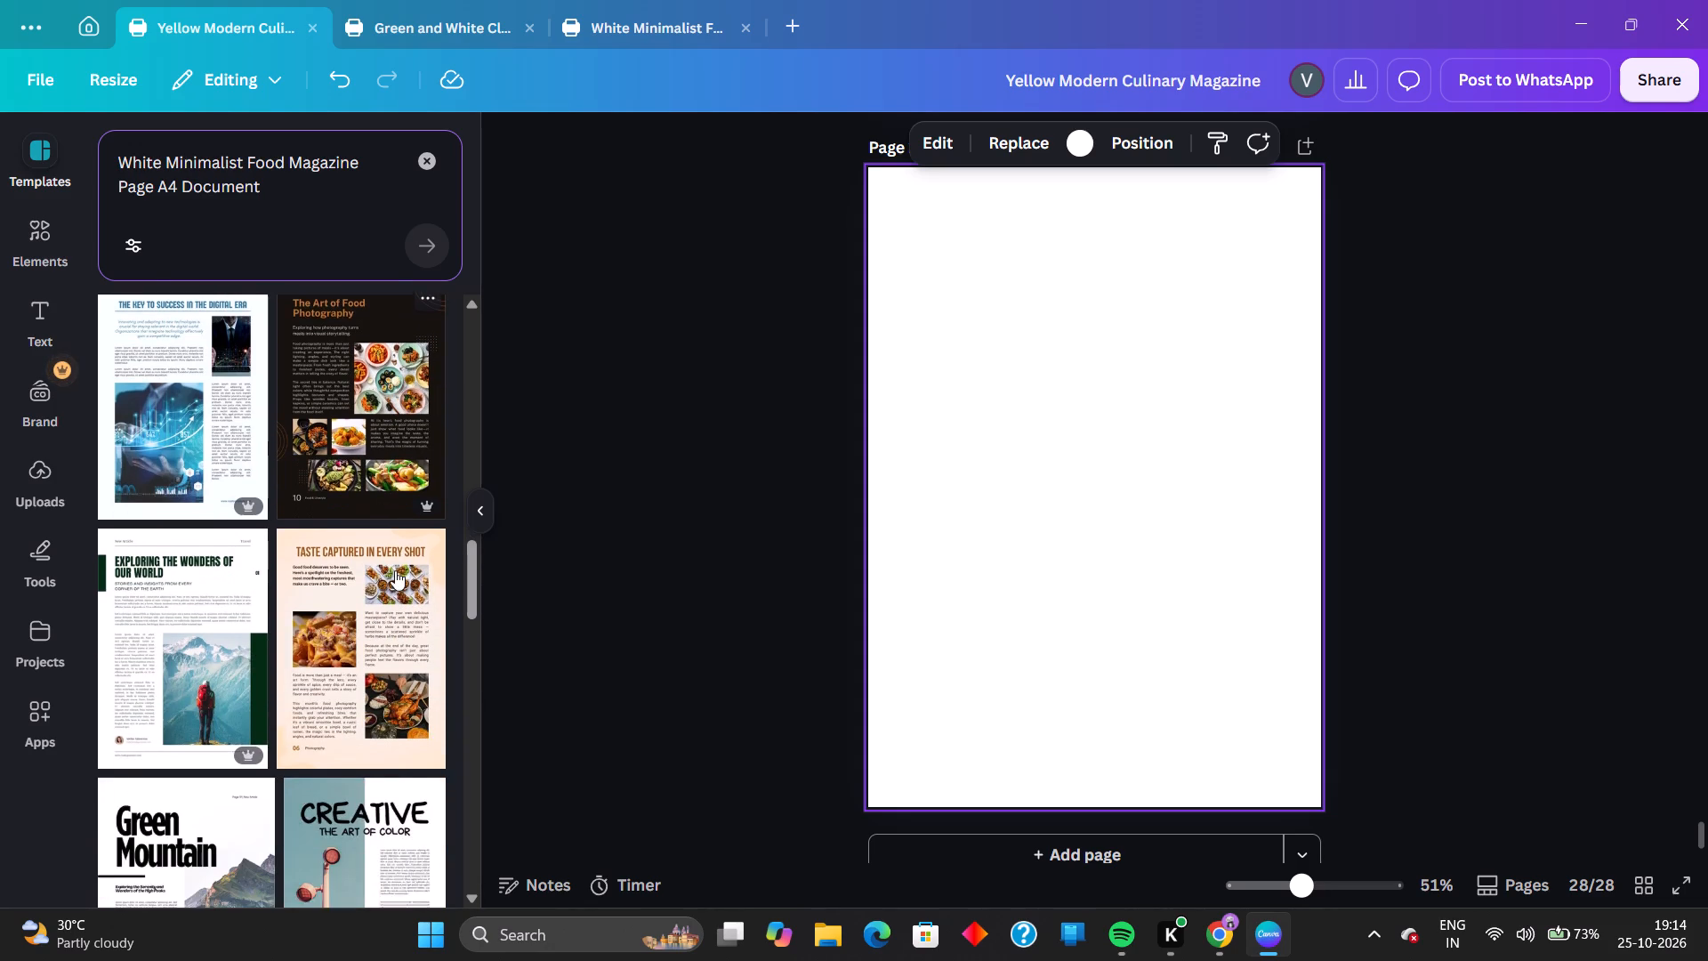
pyautogui.scroll(-4, 395, 570)
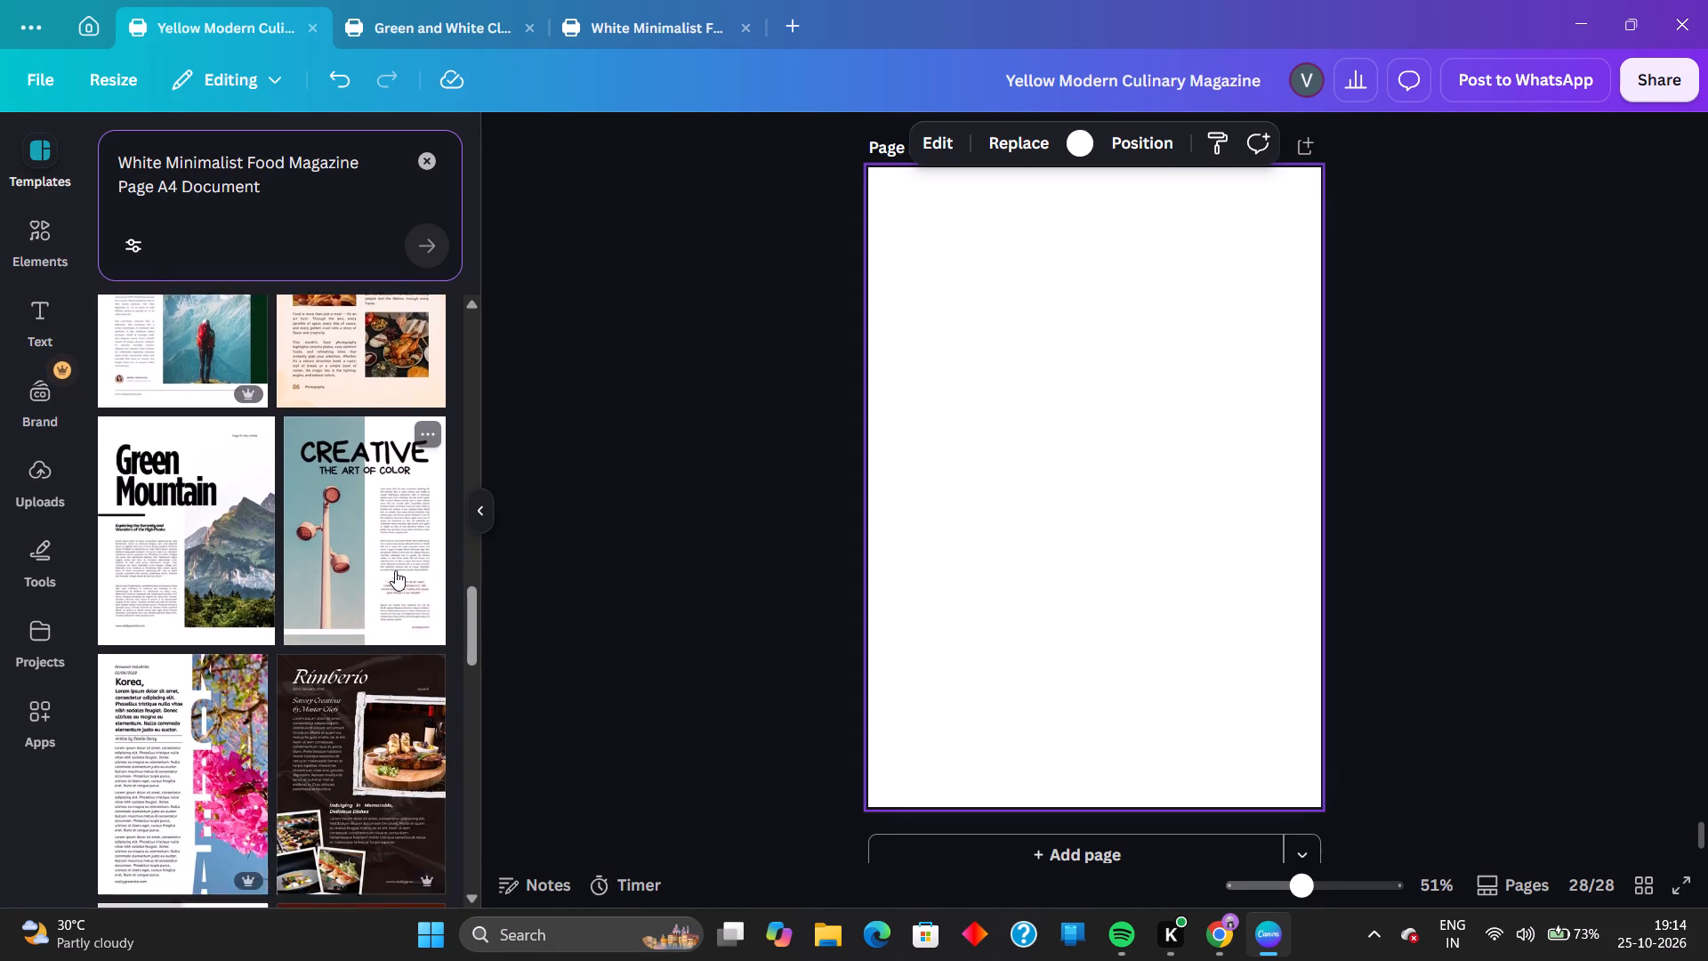
pyautogui.scroll(-6, 395, 570)
pyautogui.scroll(2, 395, 570)
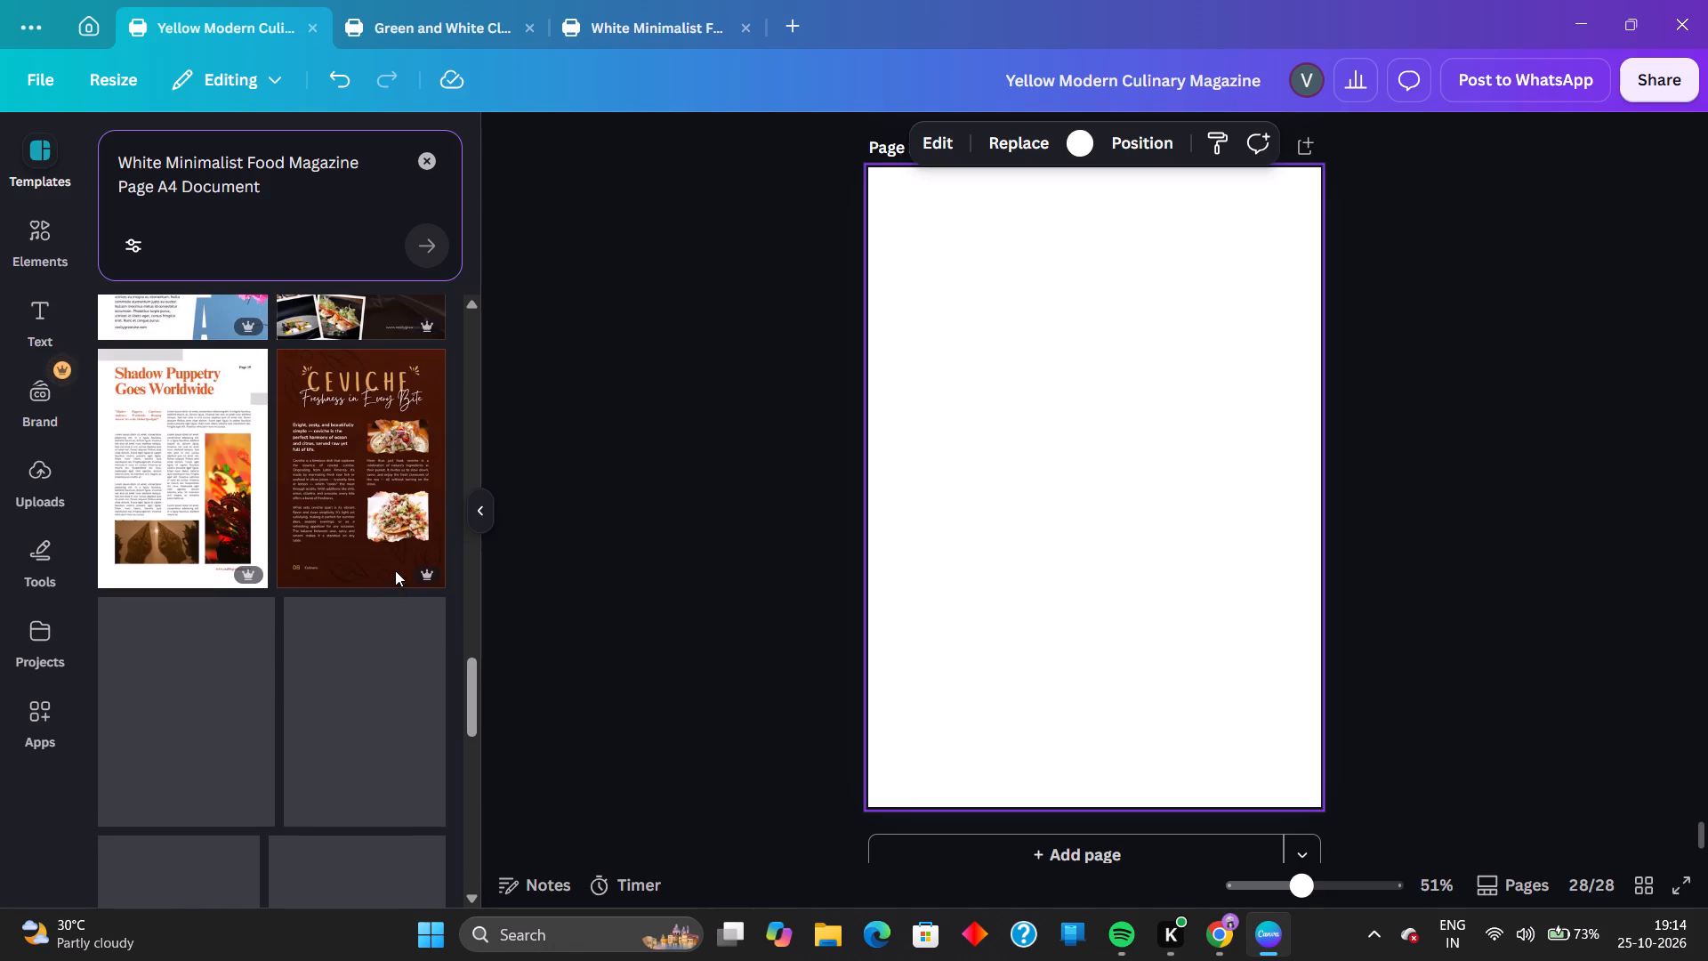
pyautogui.scroll(-2, 395, 570)
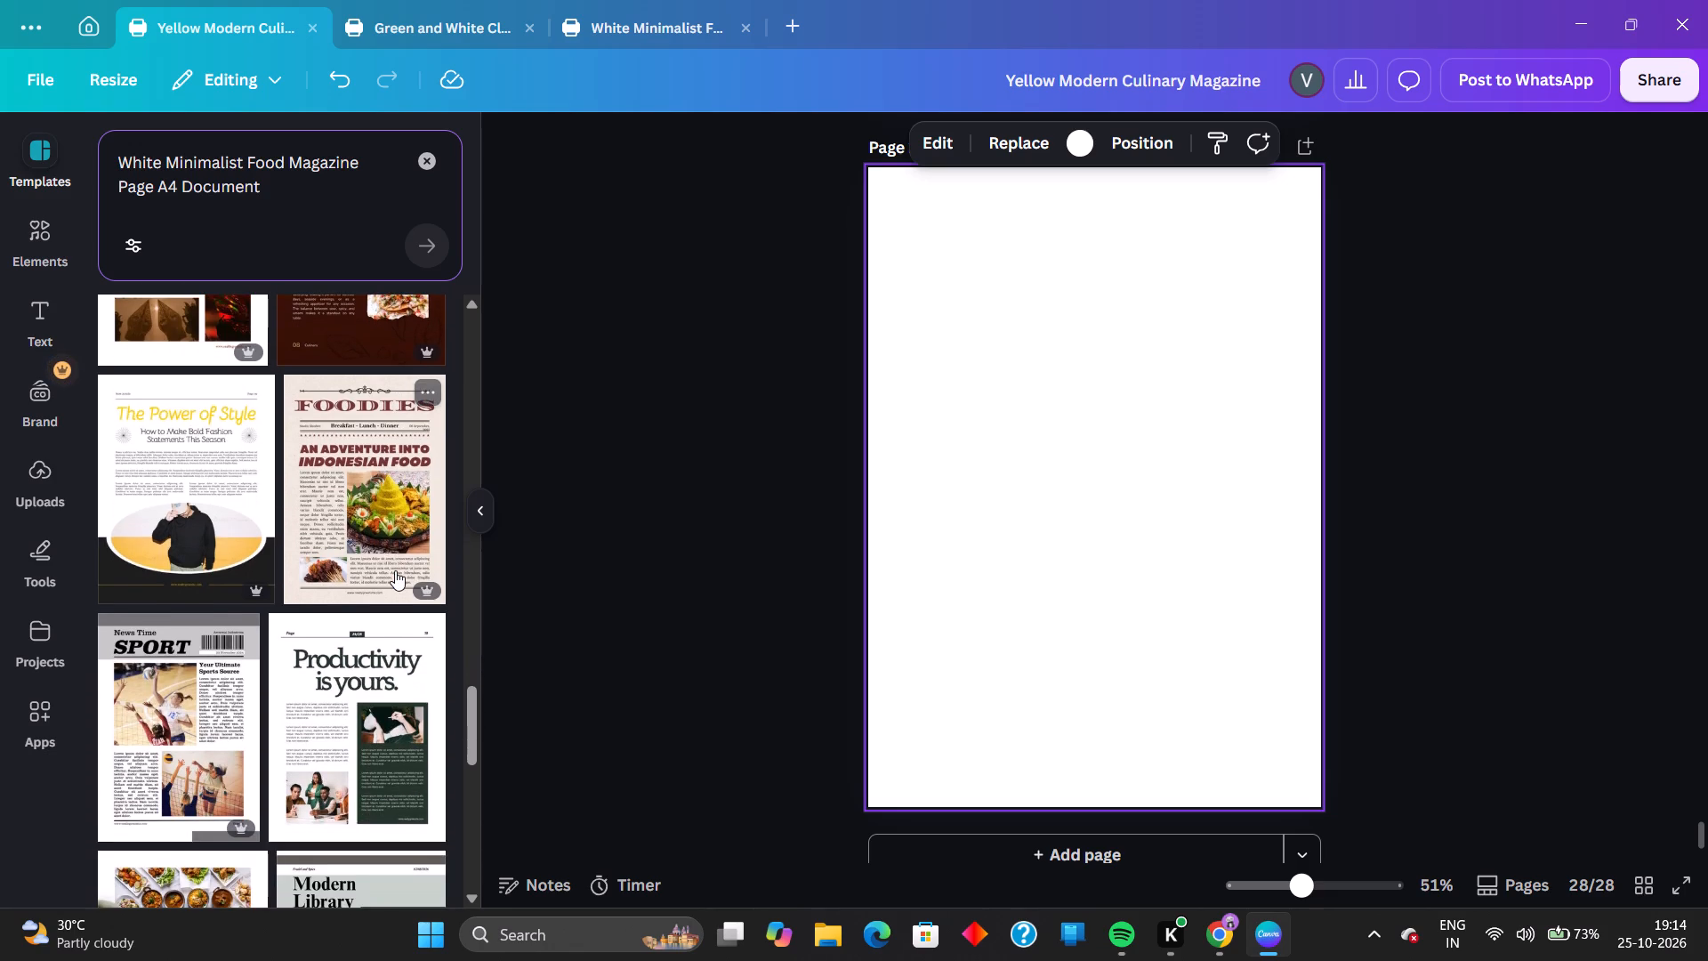
pyautogui.scroll(-5, 395, 570)
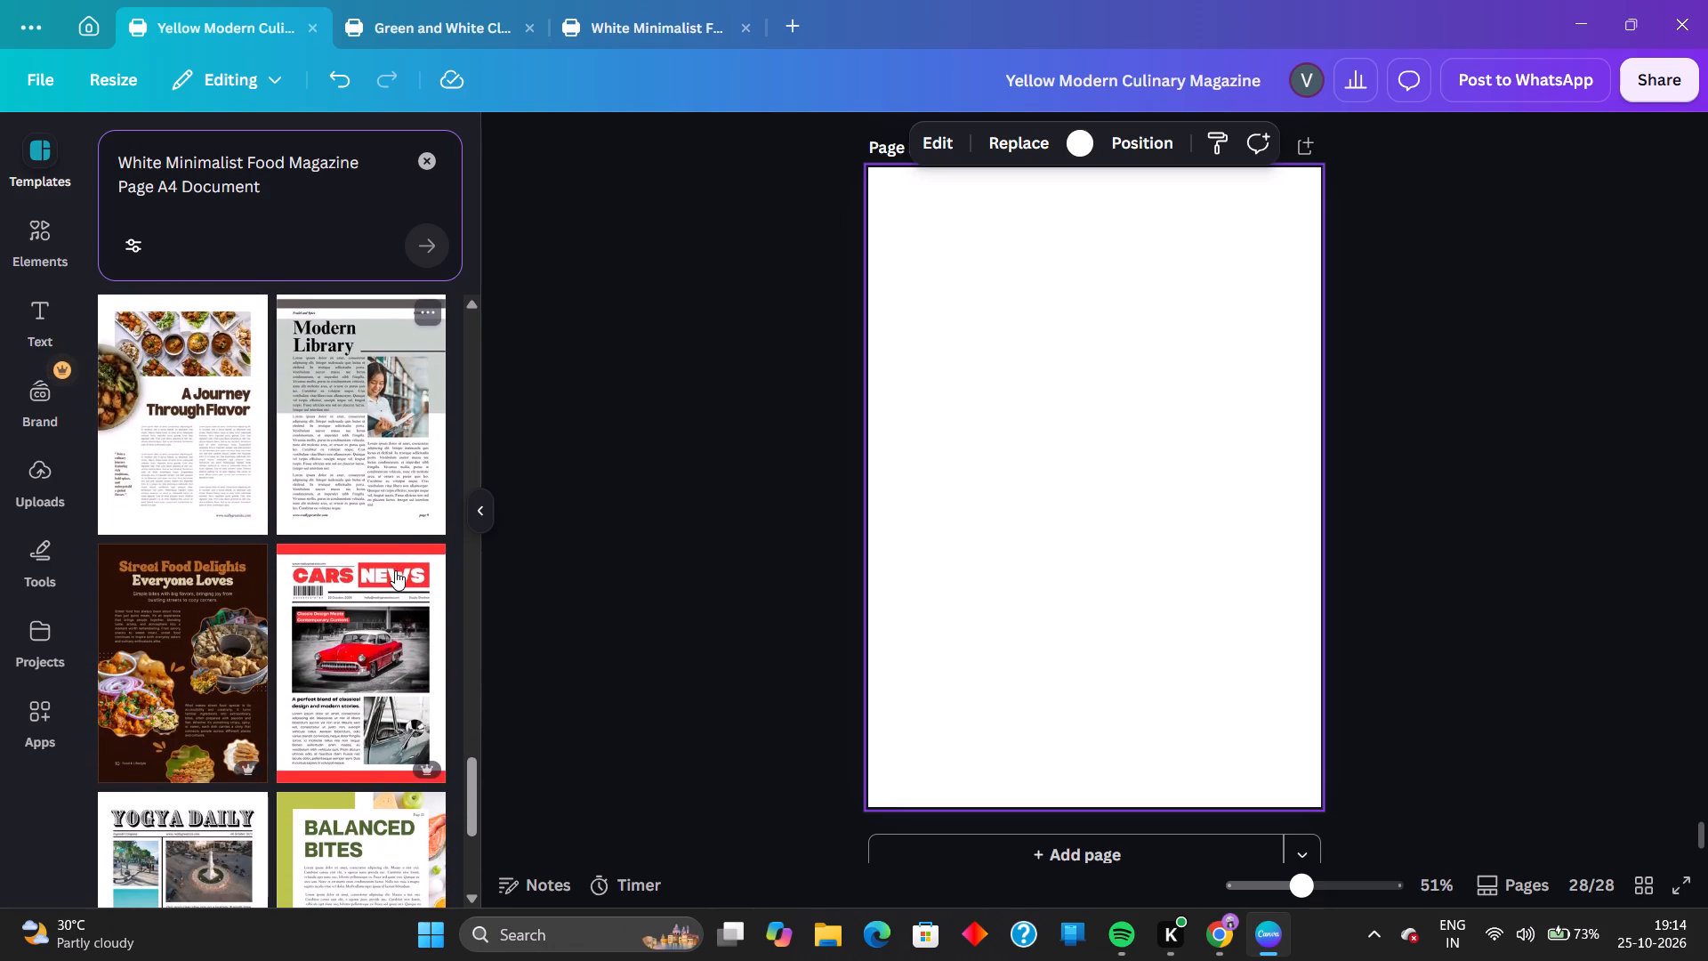
pyautogui.scroll(-6, 395, 570)
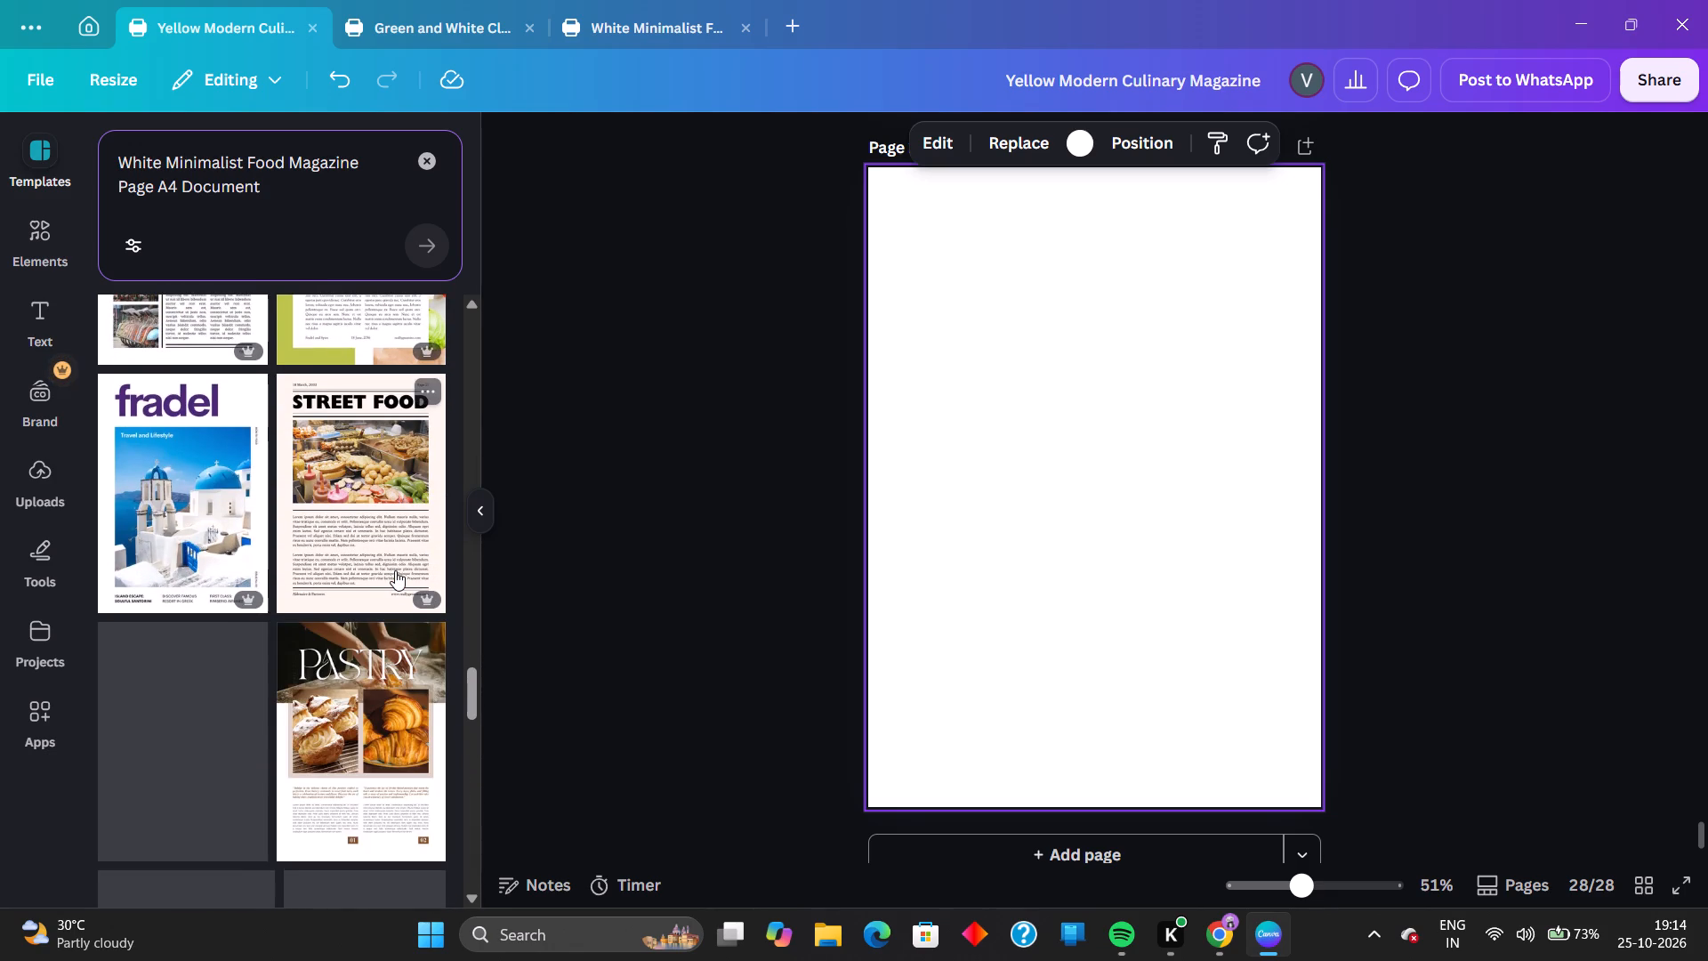
pyautogui.scroll(-2, 395, 570)
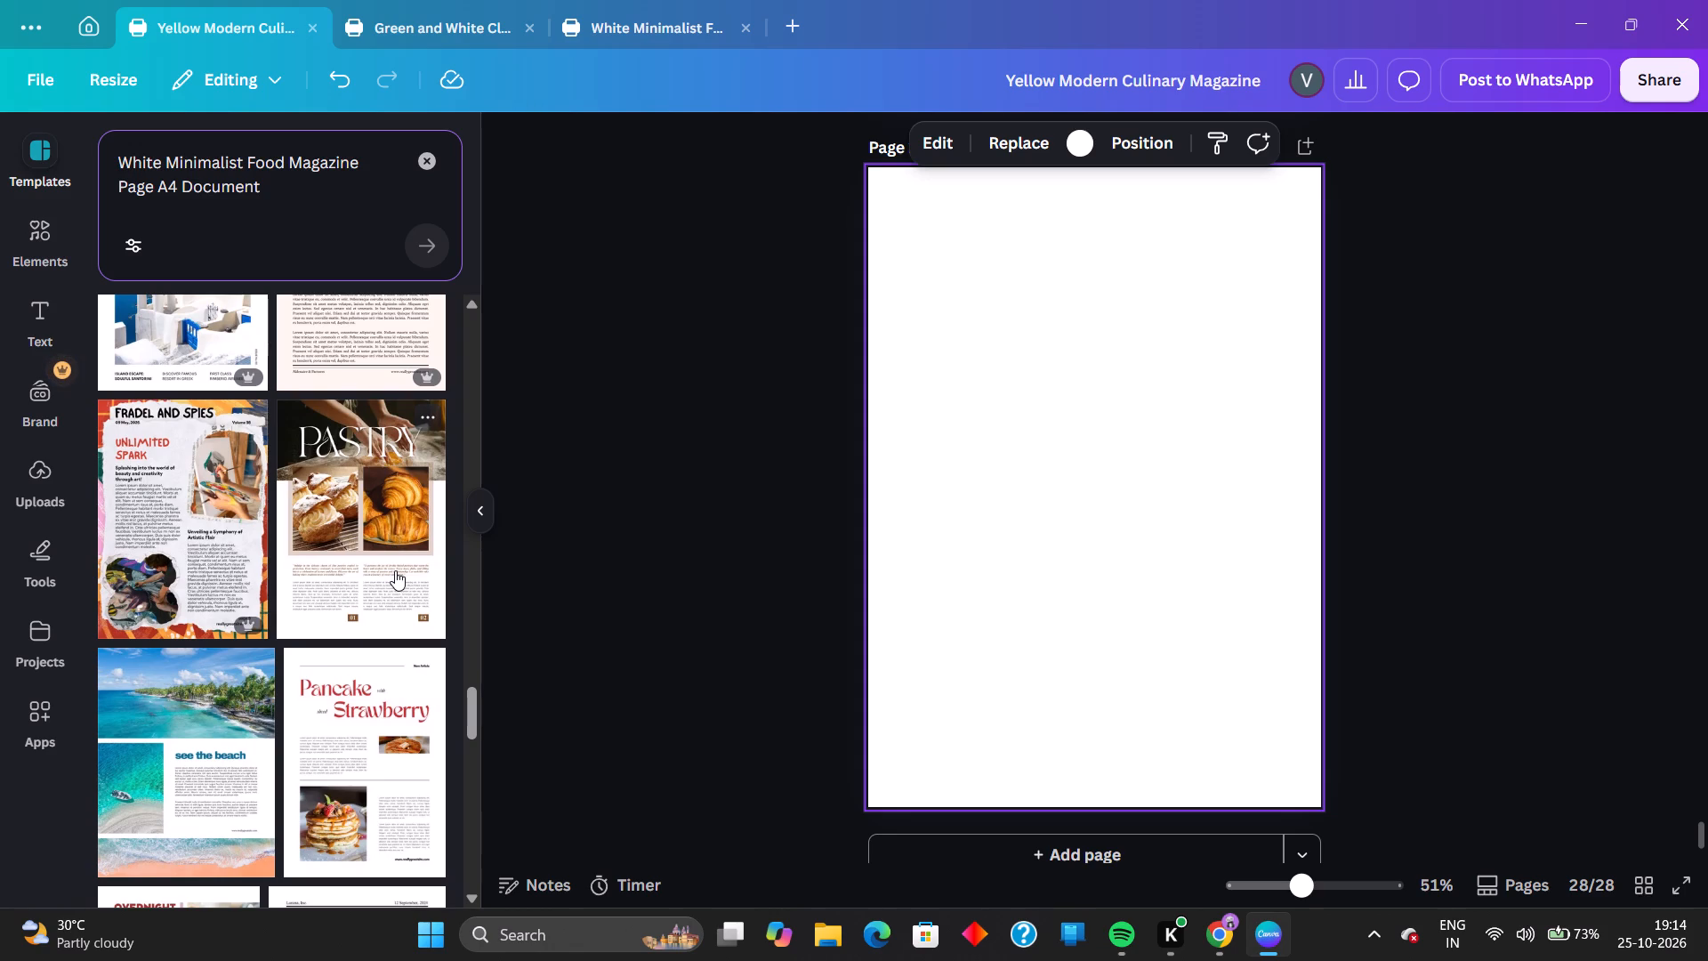
pyautogui.click(141, 571)
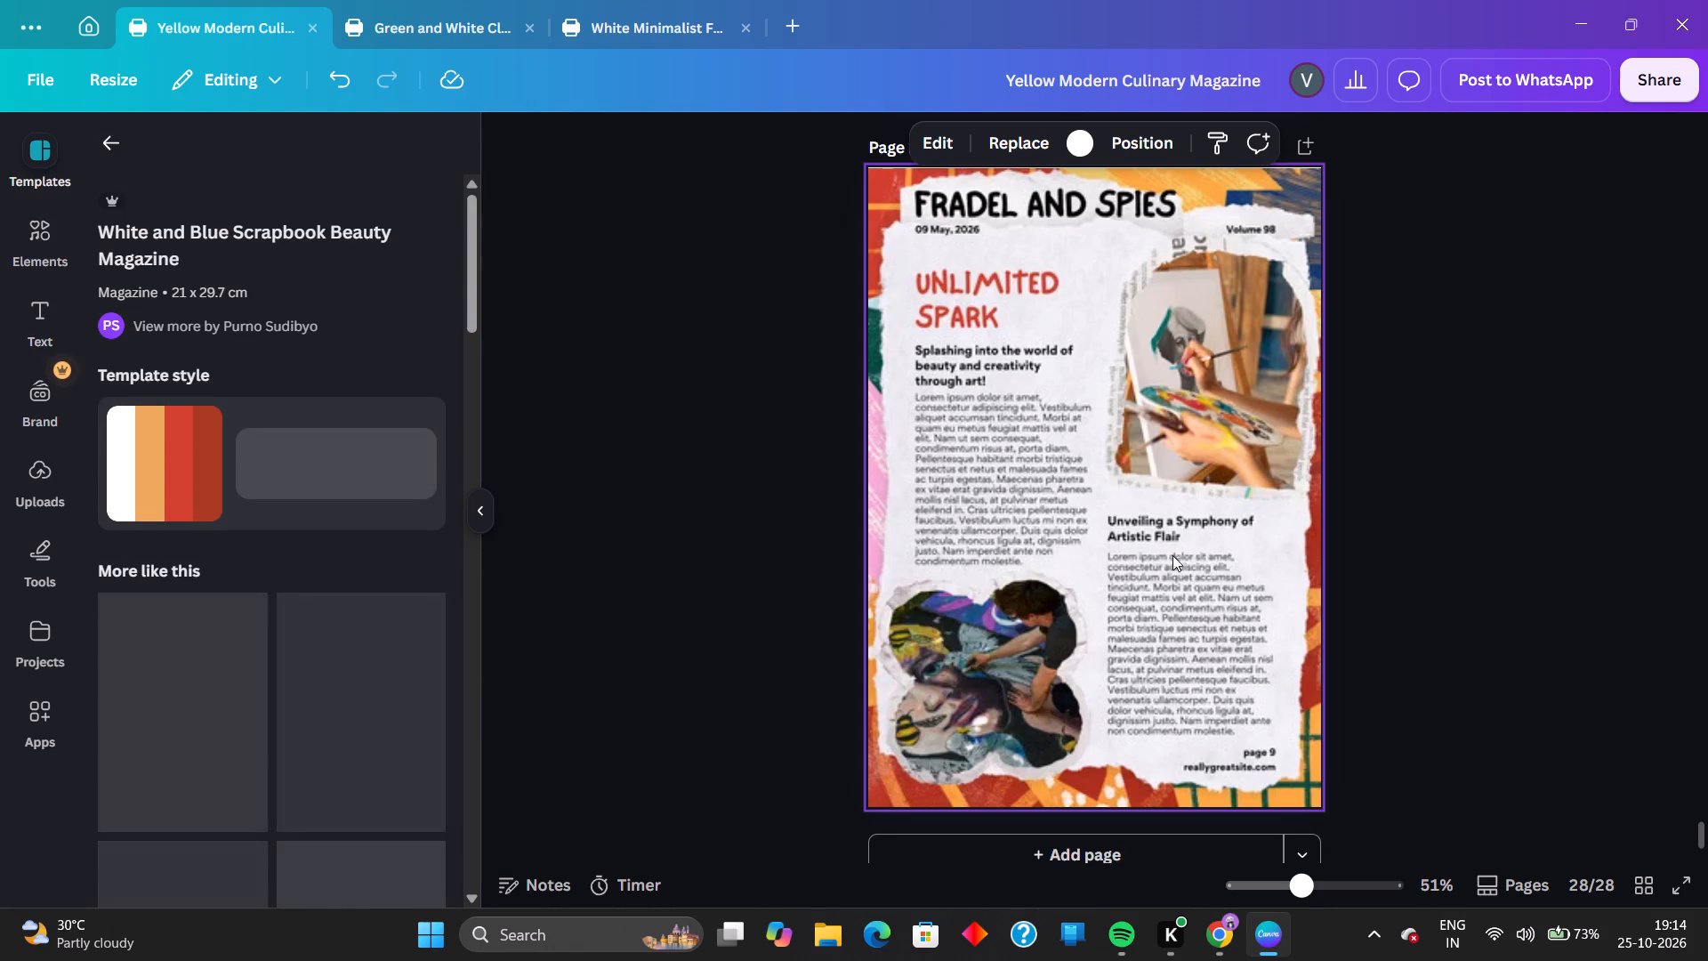
pyautogui.click(1446, 555)
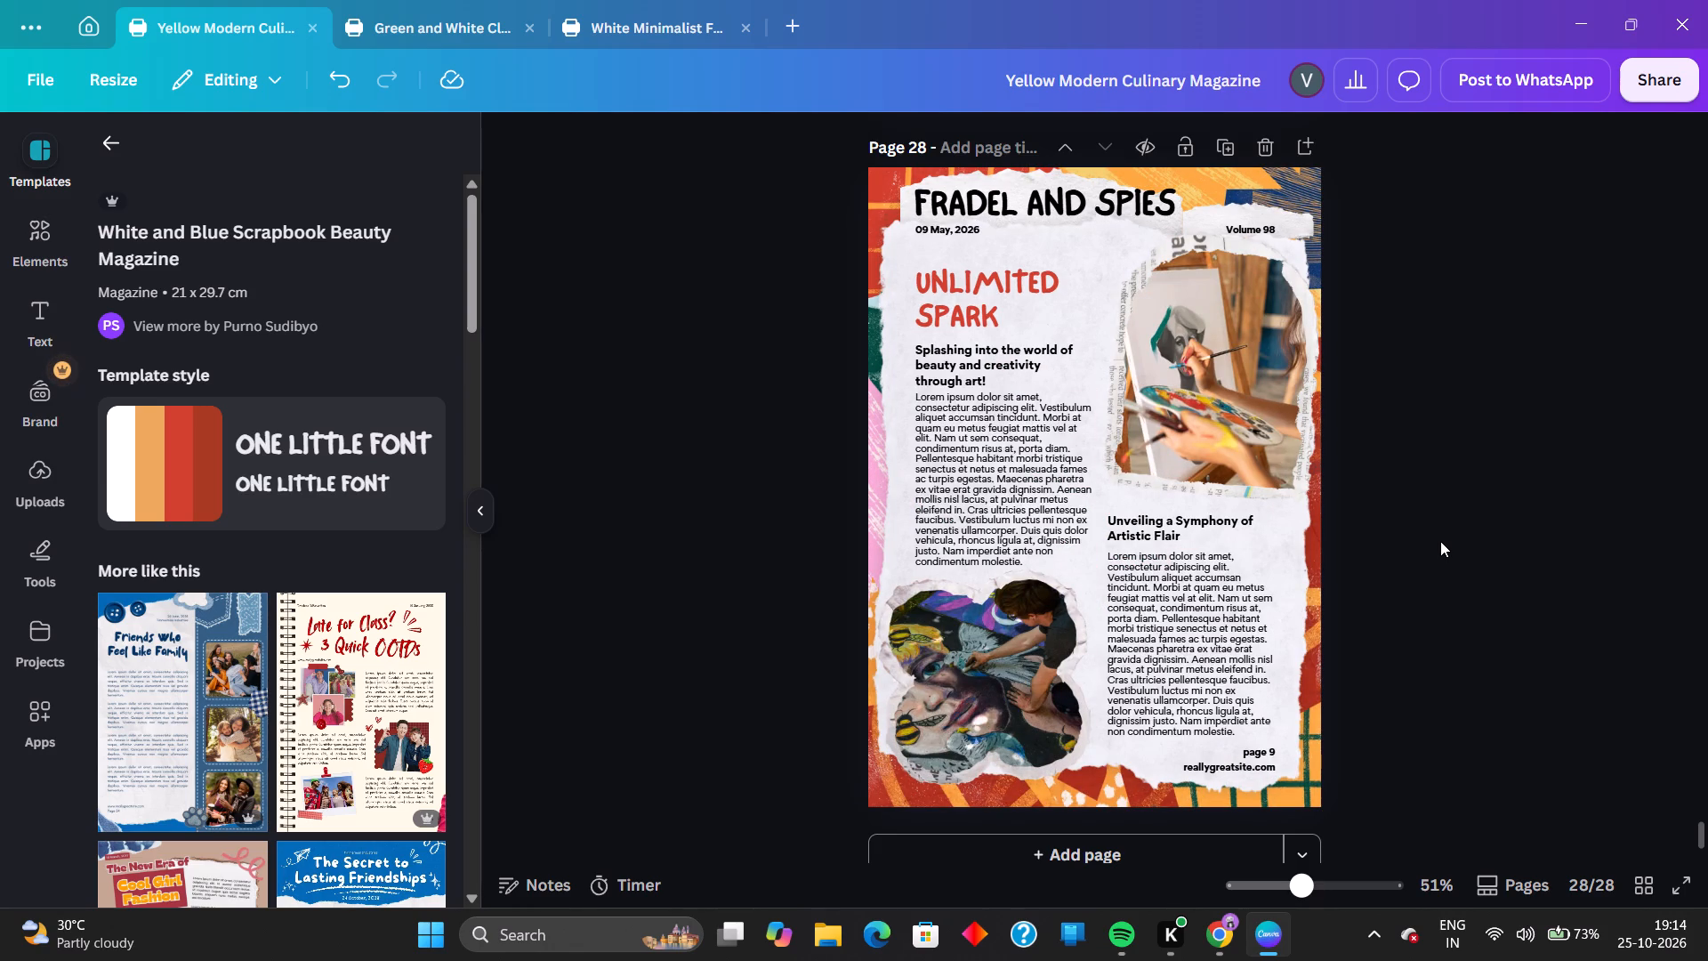
# In the page grid, move the new Fradel and Spies page from 28 to position 18, before Luxury on the Plate.
pyautogui.scroll(5, 1440, 541)
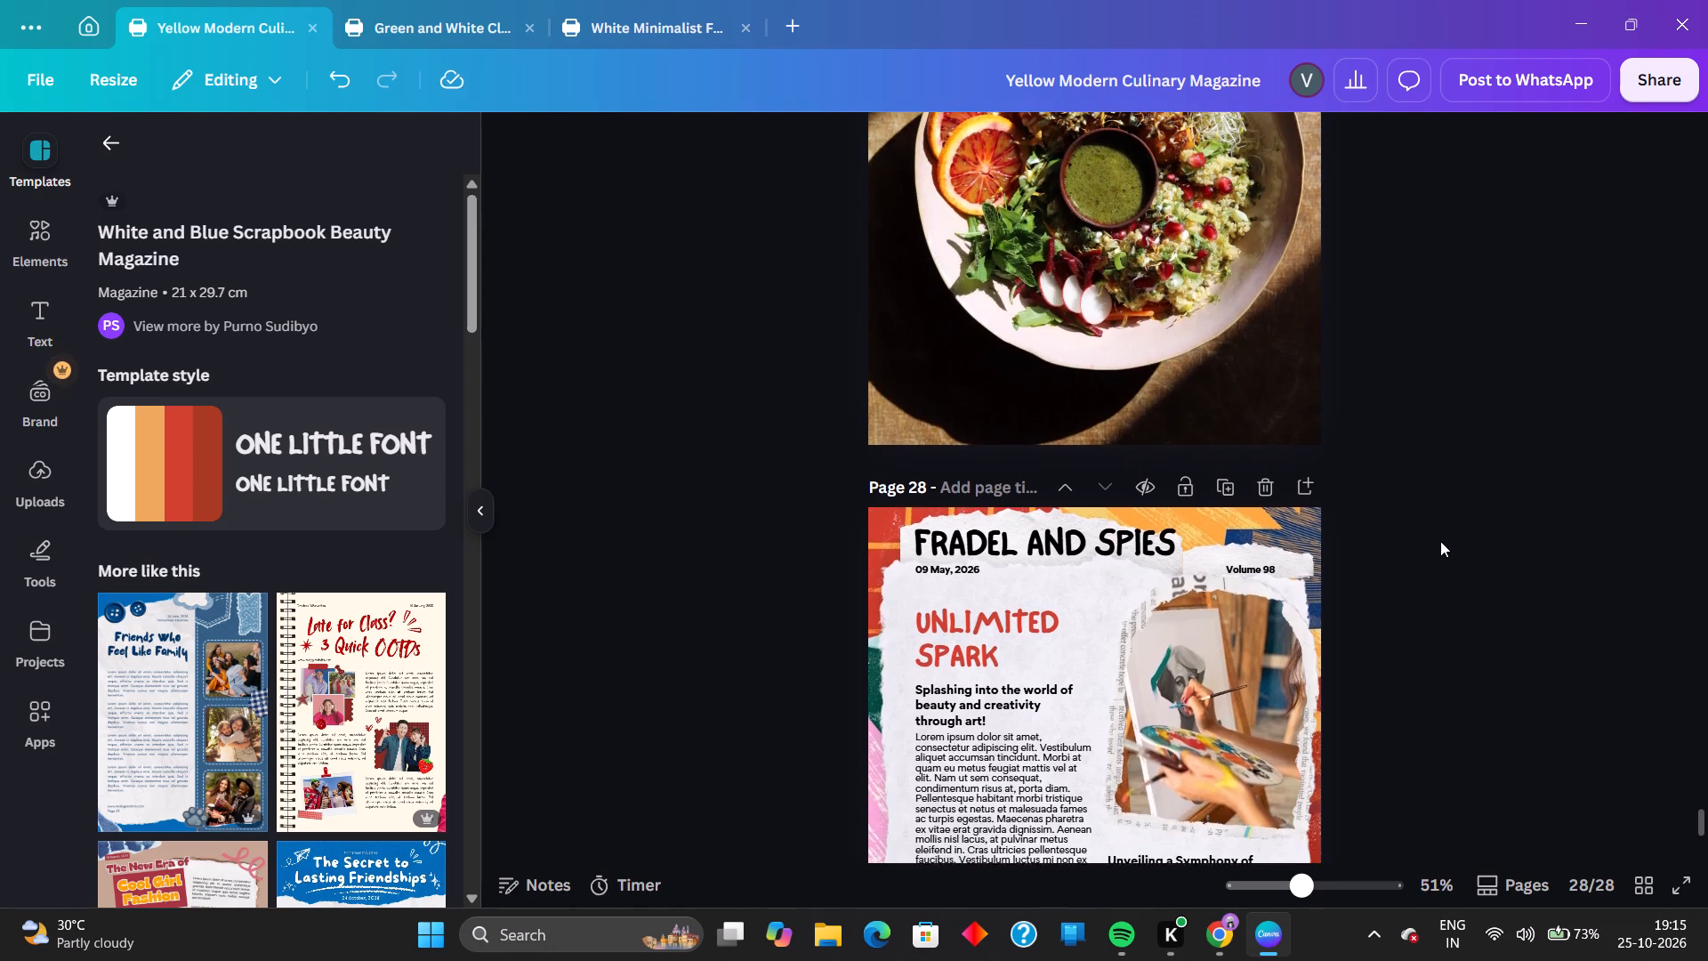
pyautogui.scroll(18, 1440, 541)
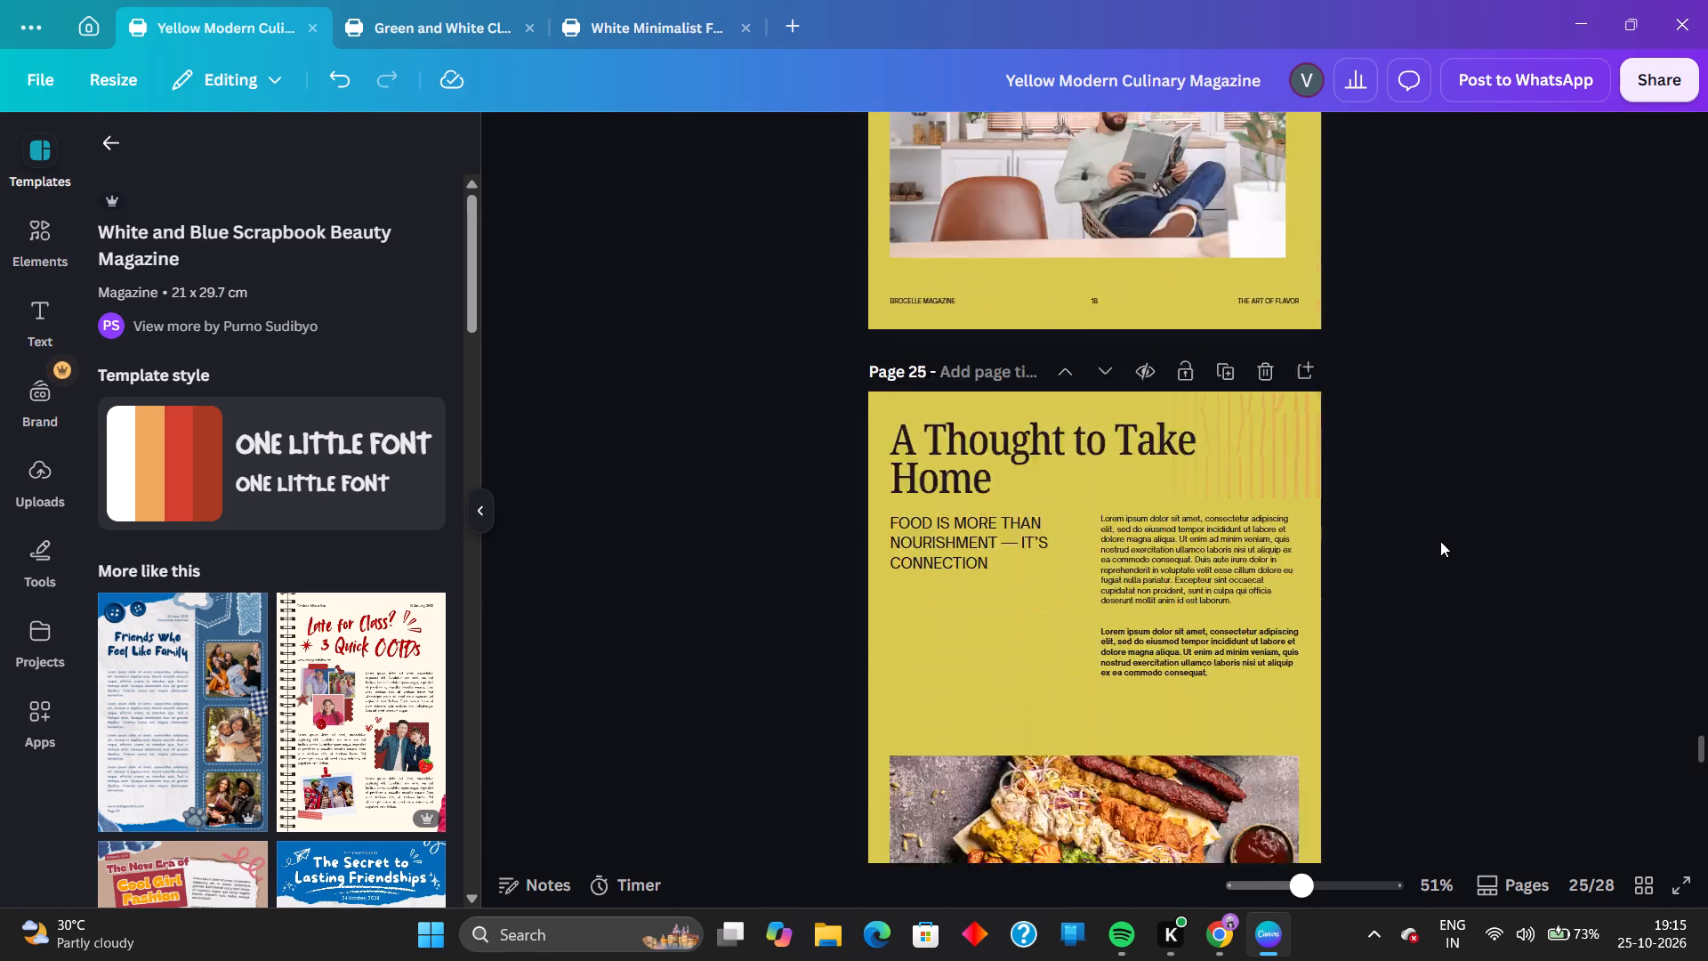
pyautogui.scroll(-11, 1440, 541)
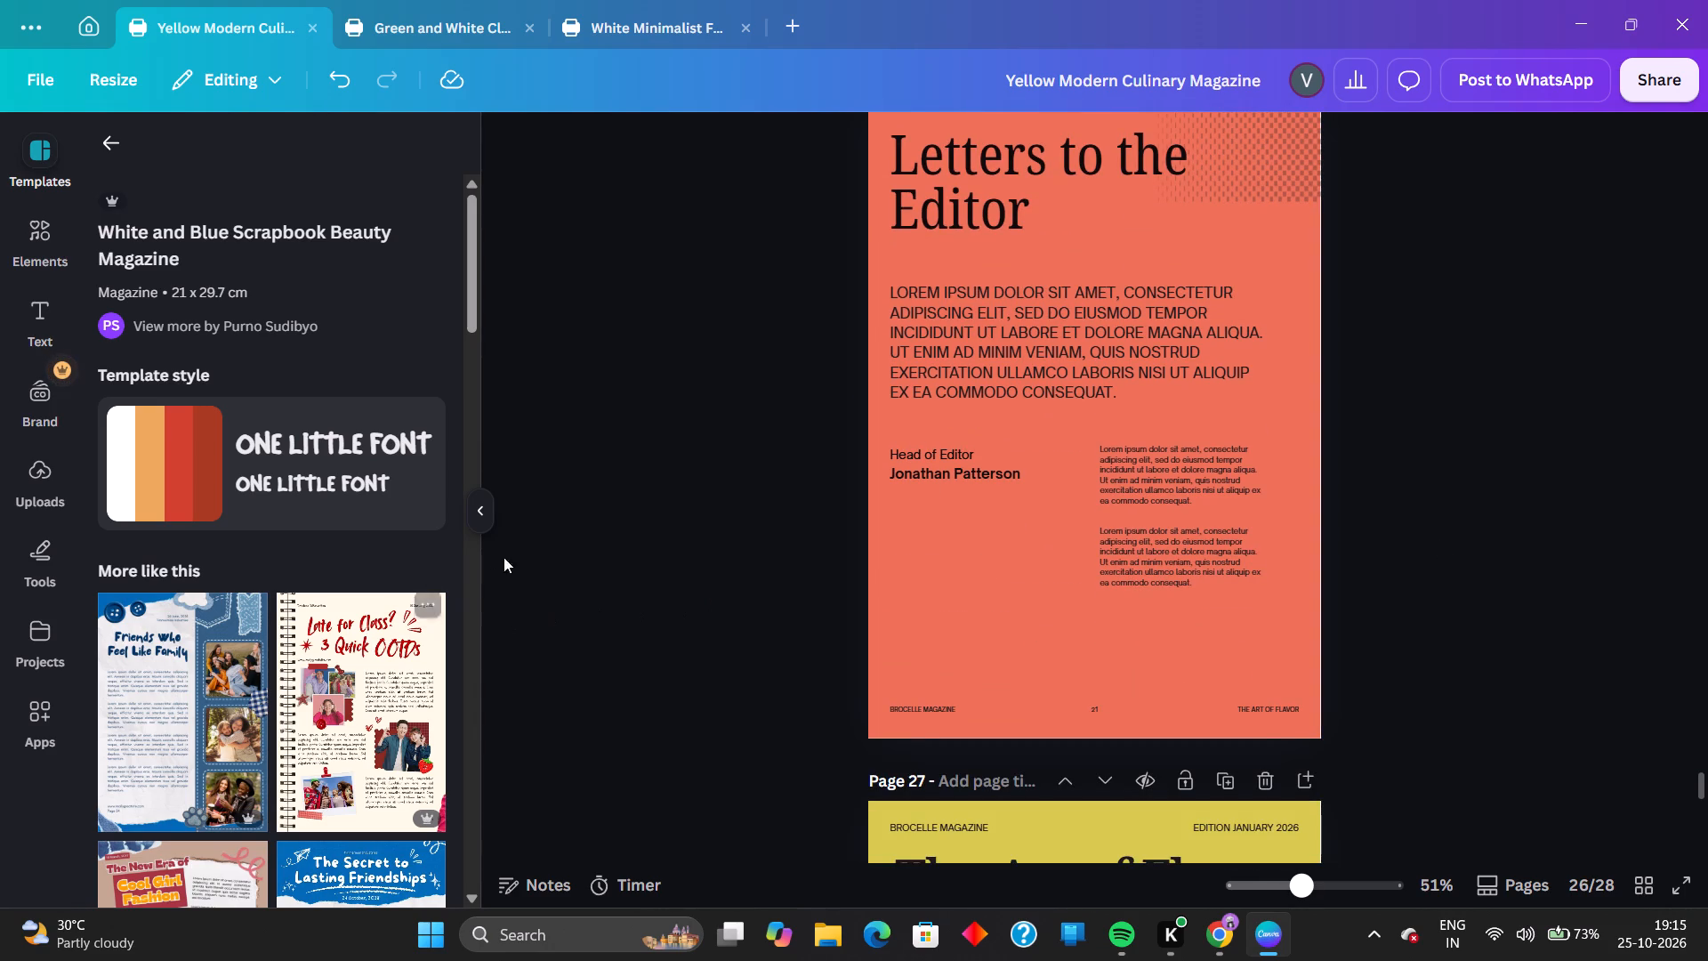
pyautogui.click(489, 514)
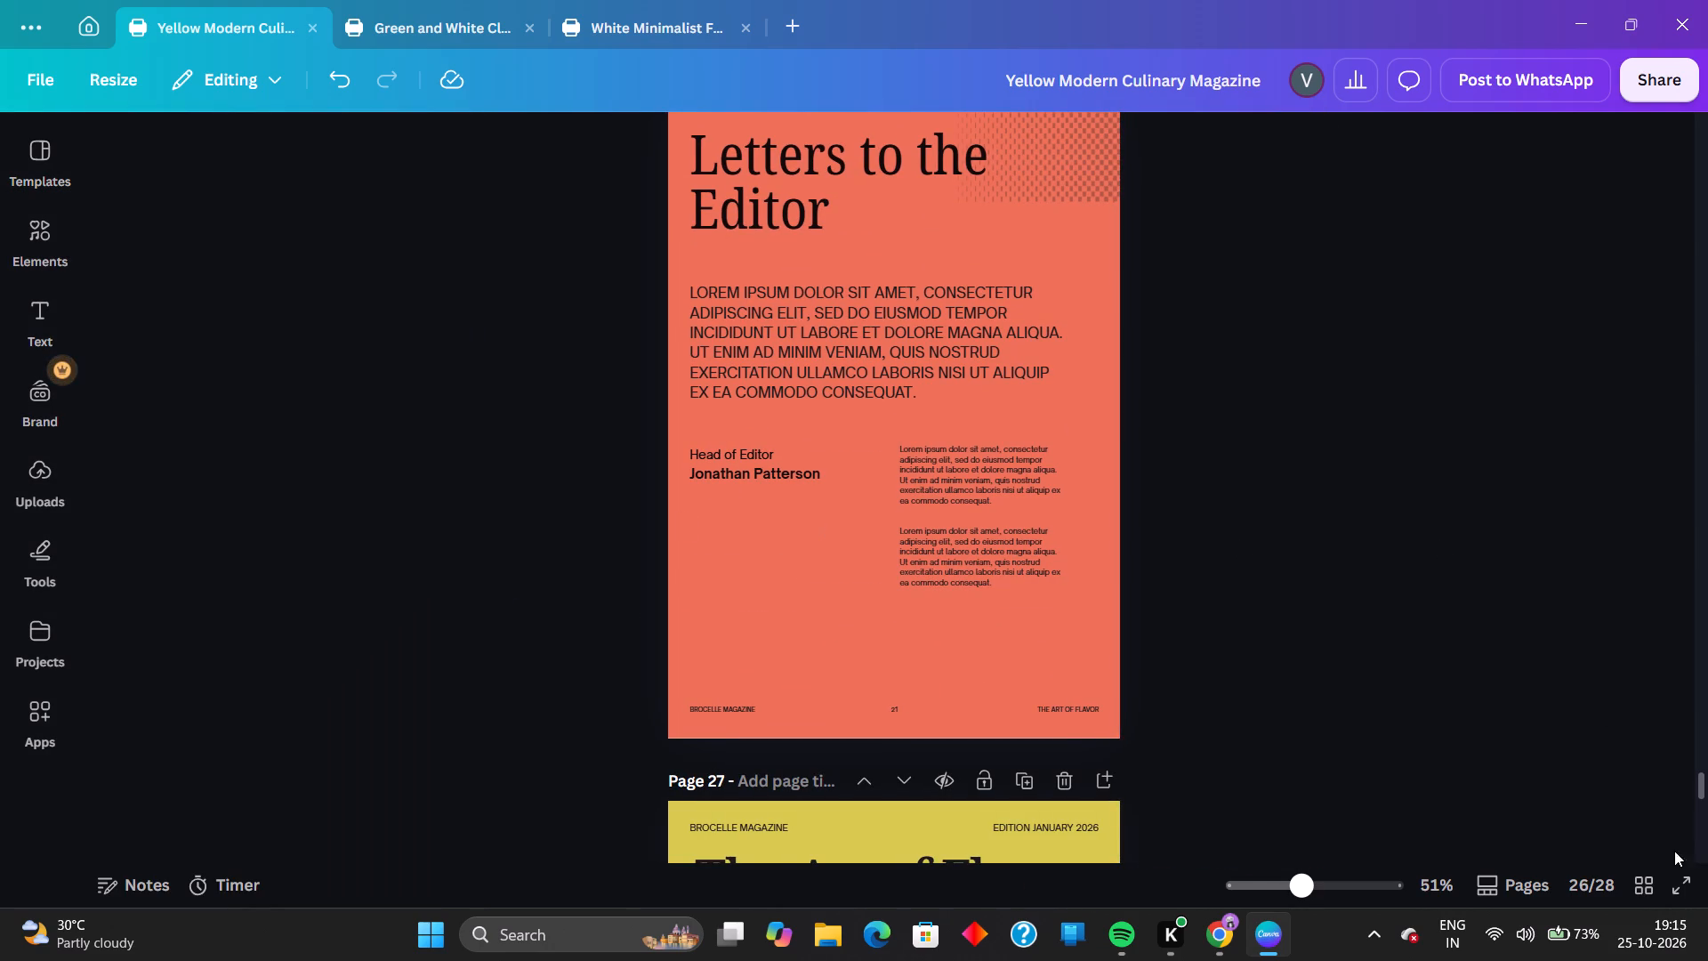
pyautogui.click(1639, 884)
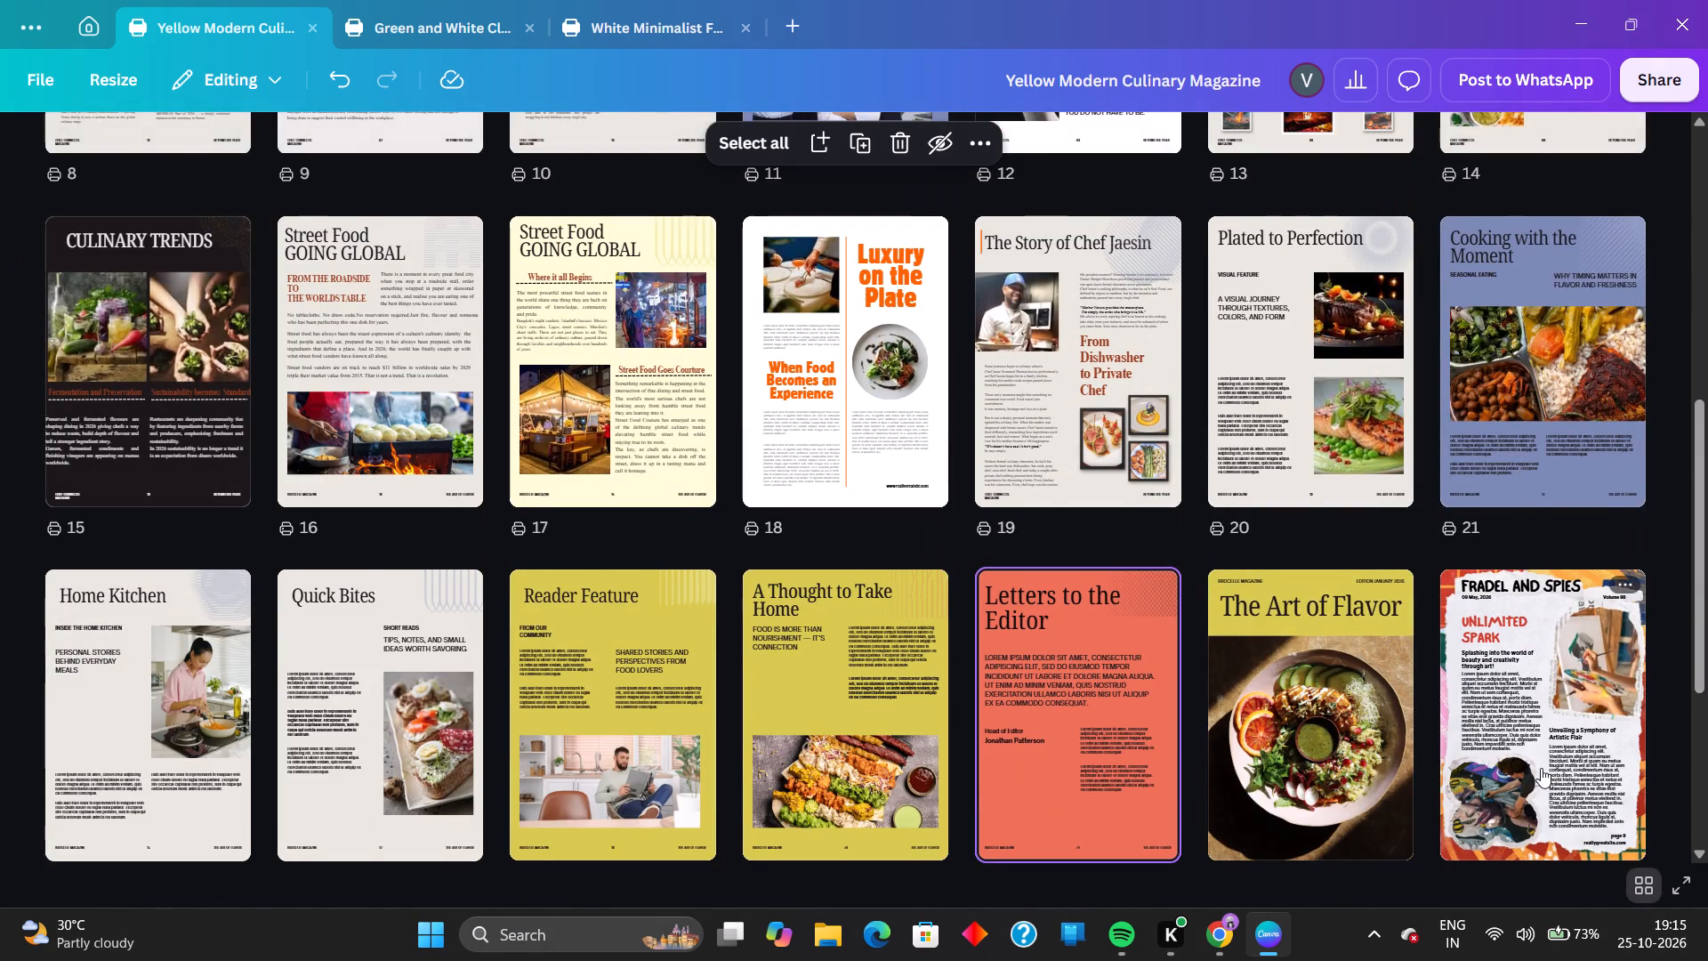
pyautogui.scroll(-1, 1541, 767)
pyautogui.moveTo(1507, 681); pyautogui.dragTo(1452, 604)
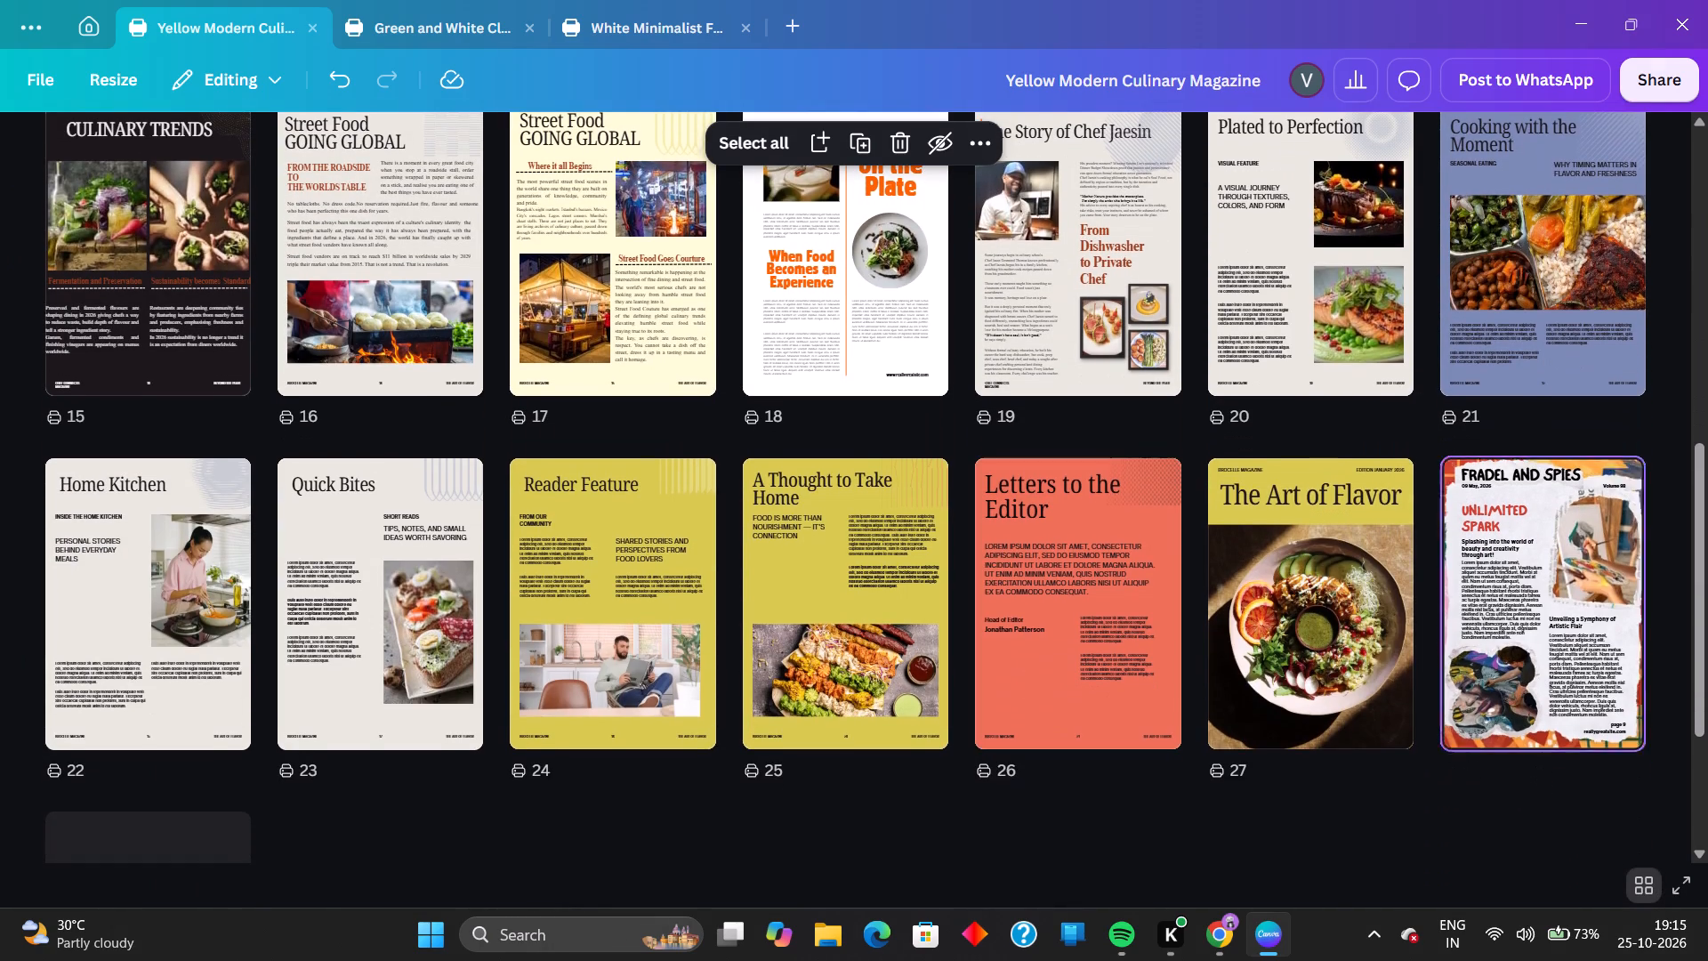
pyautogui.moveTo(1452, 604); pyautogui.dragTo(738, 390)
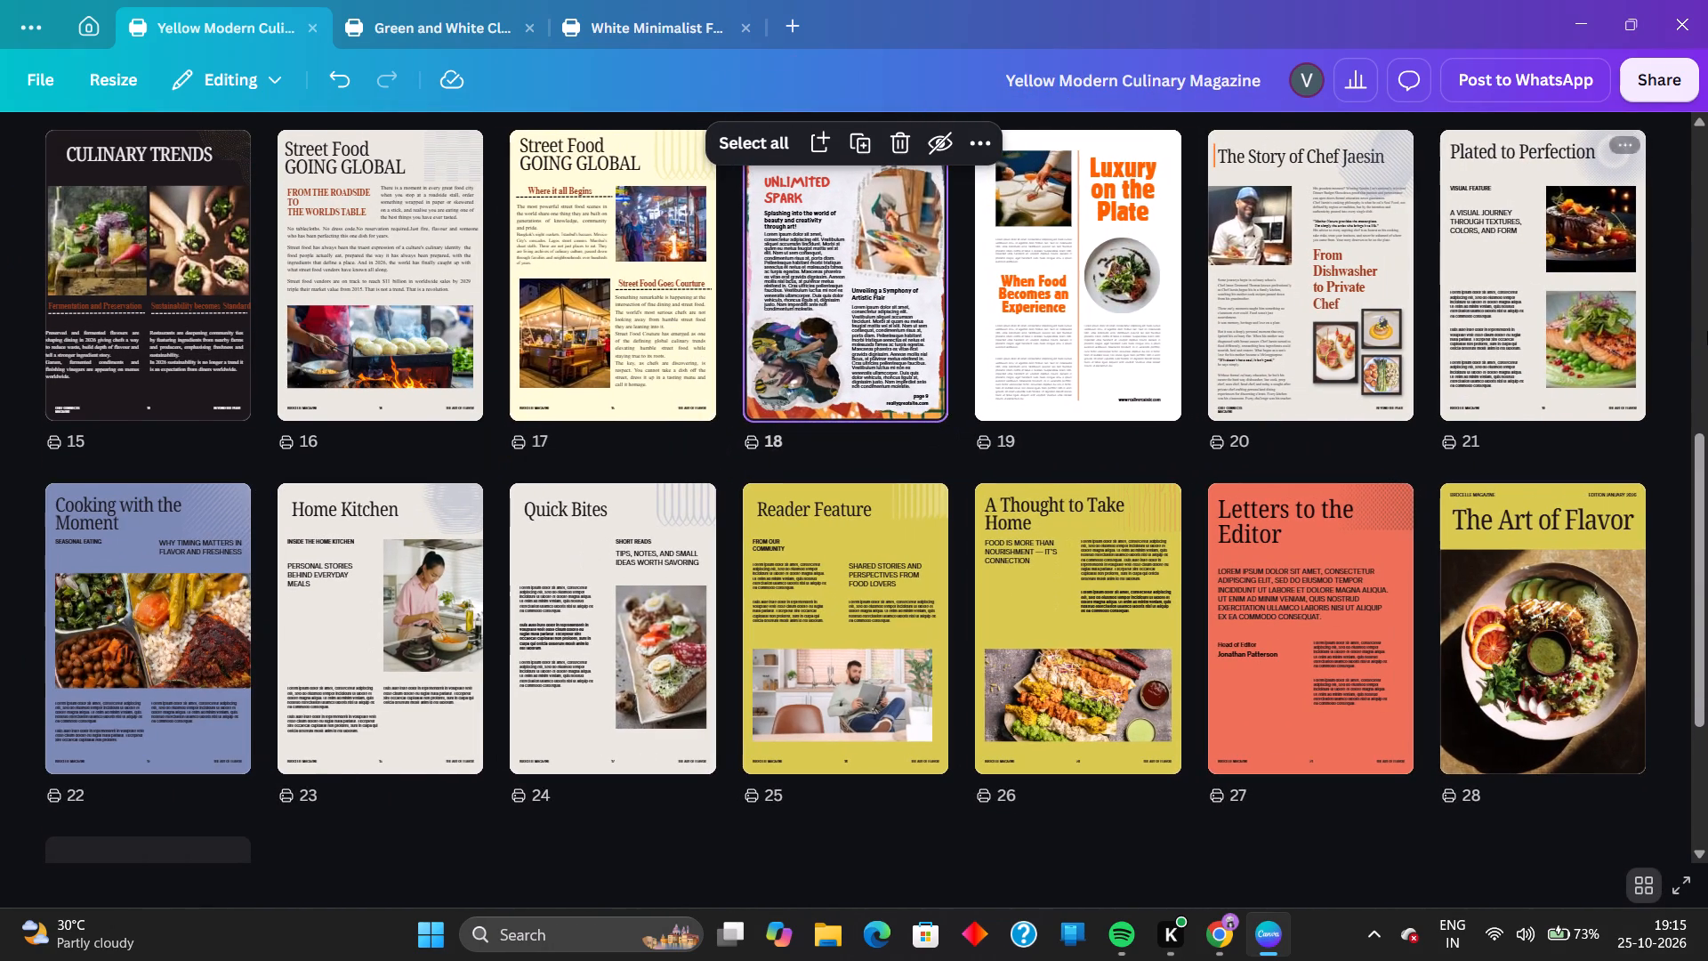
# Open the moved Fradel and Spies page 18 in the normal editing view.
pyautogui.click(1683, 898)
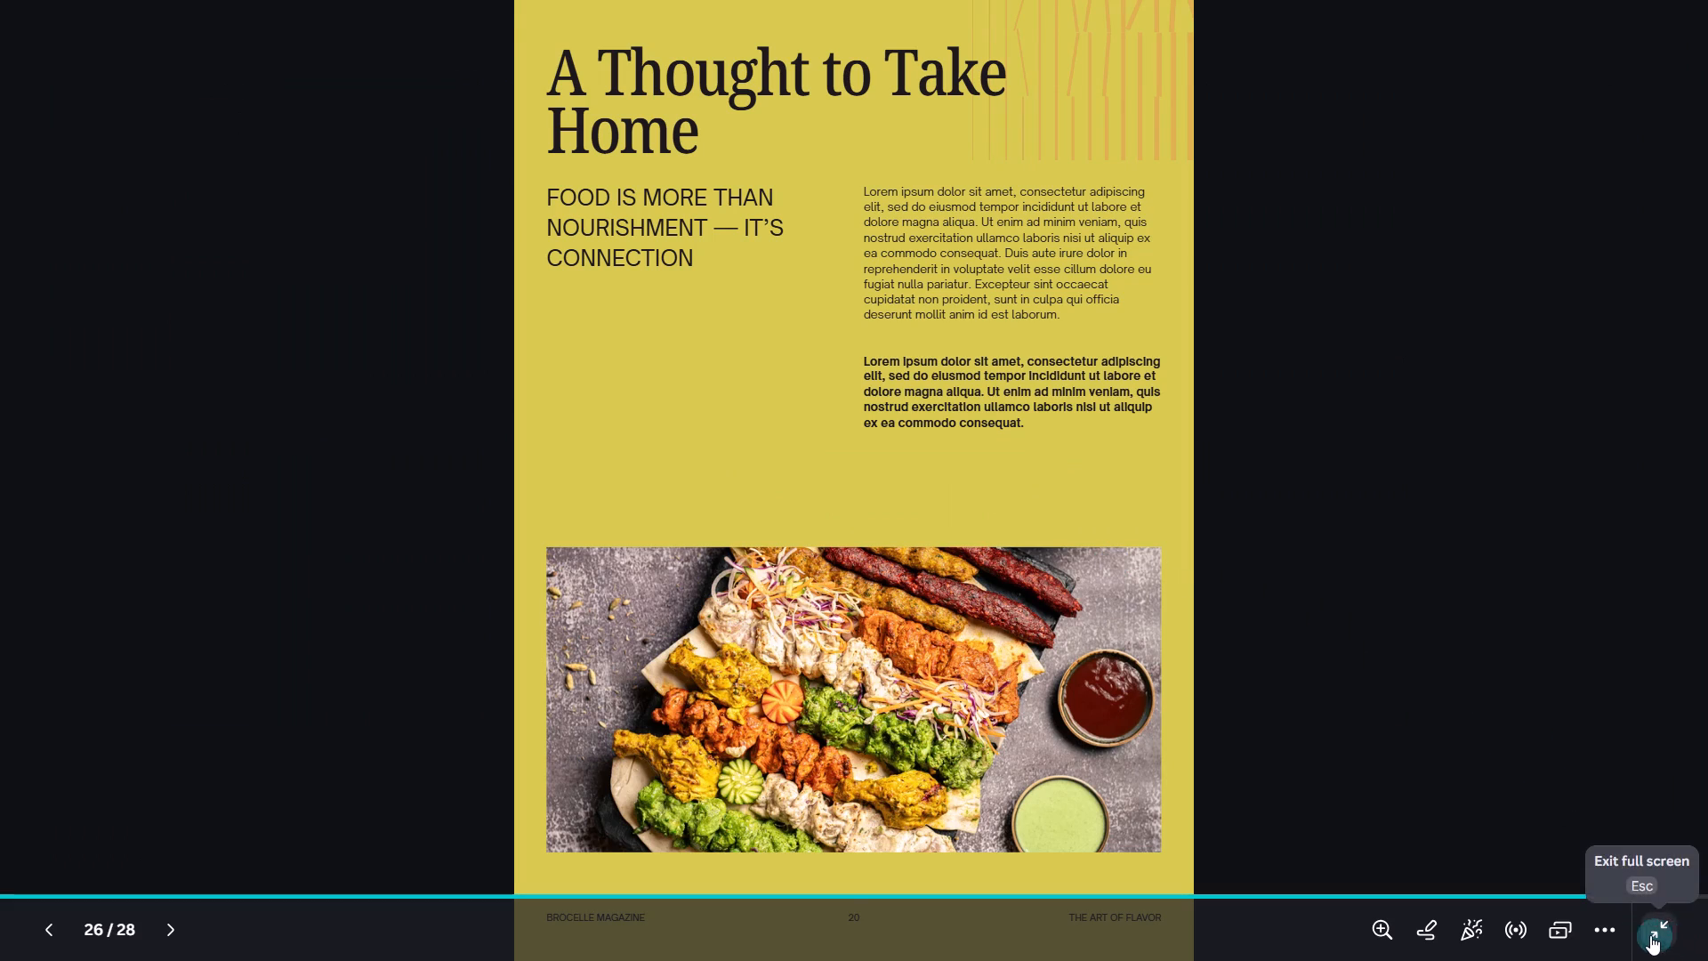
pyautogui.click(1649, 935)
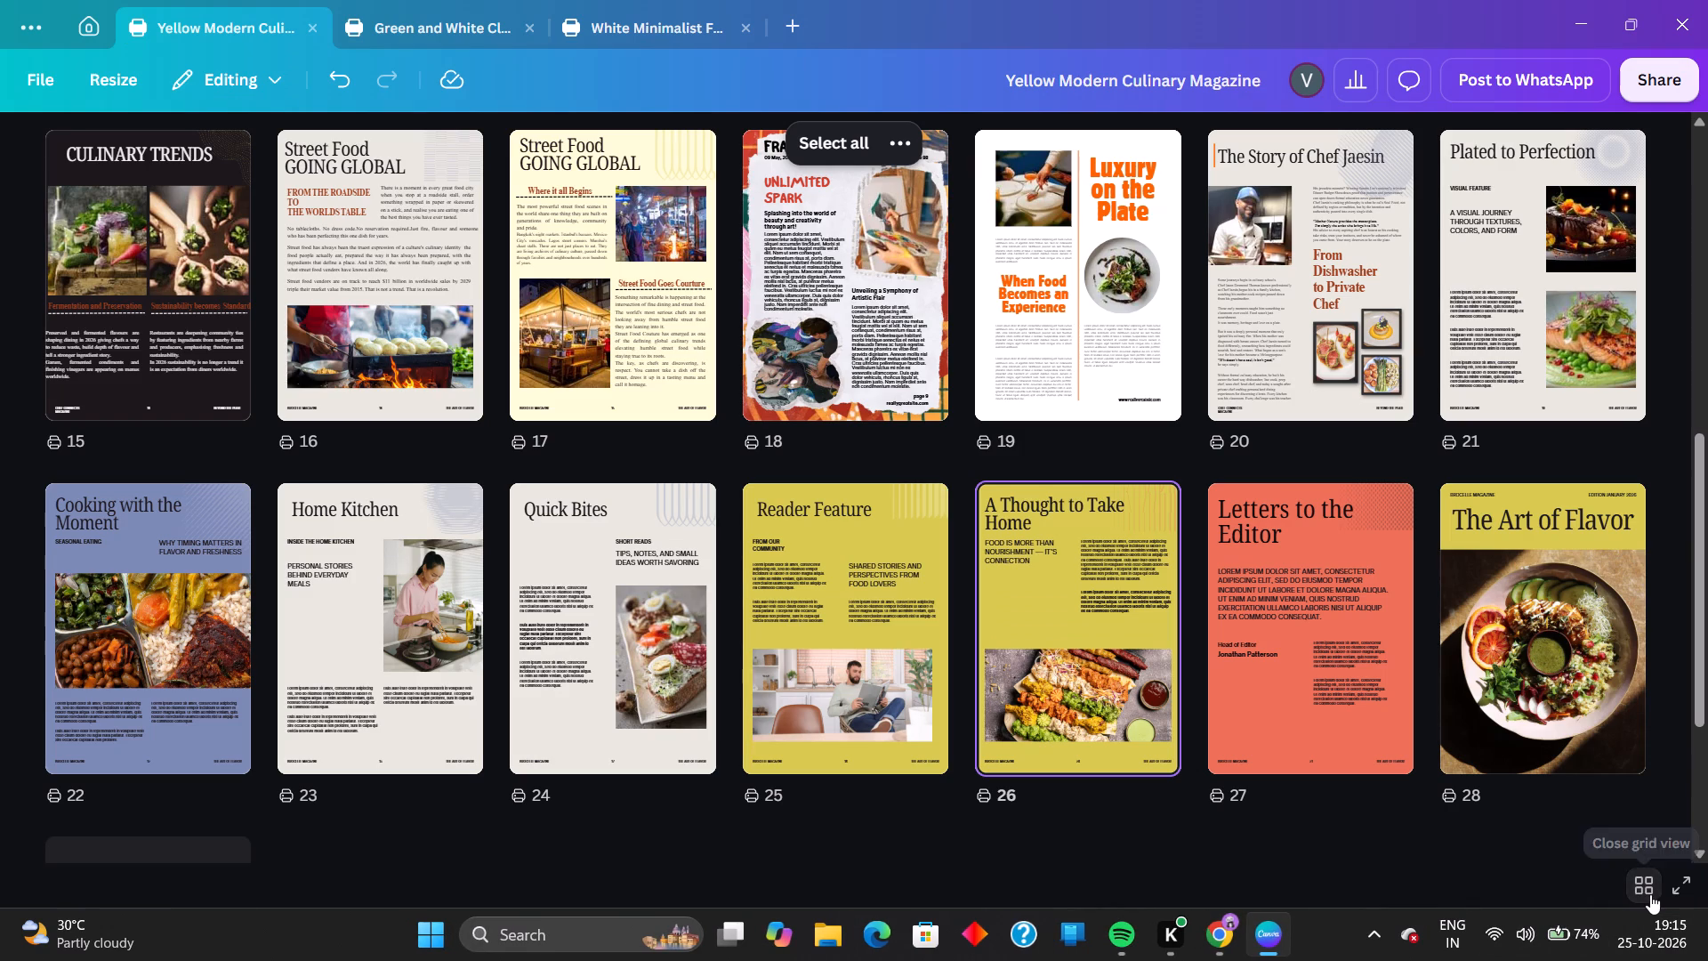
pyautogui.click(1650, 894)
pyautogui.click(1650, 894)
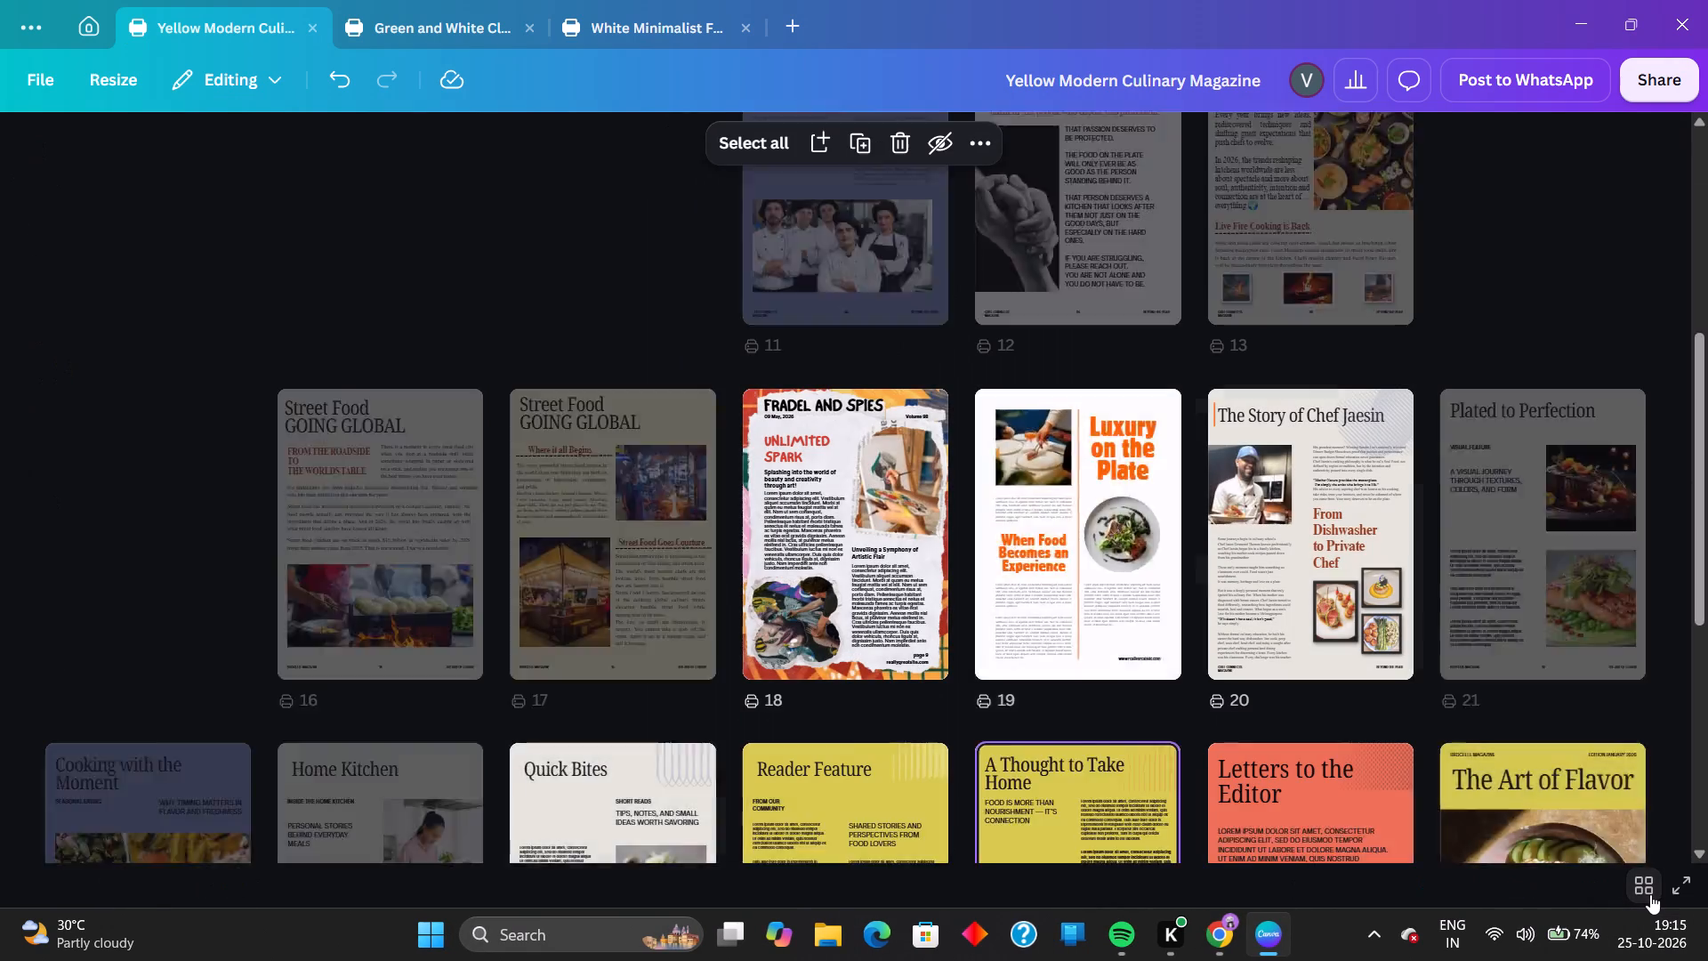
pyautogui.click(807, 431)
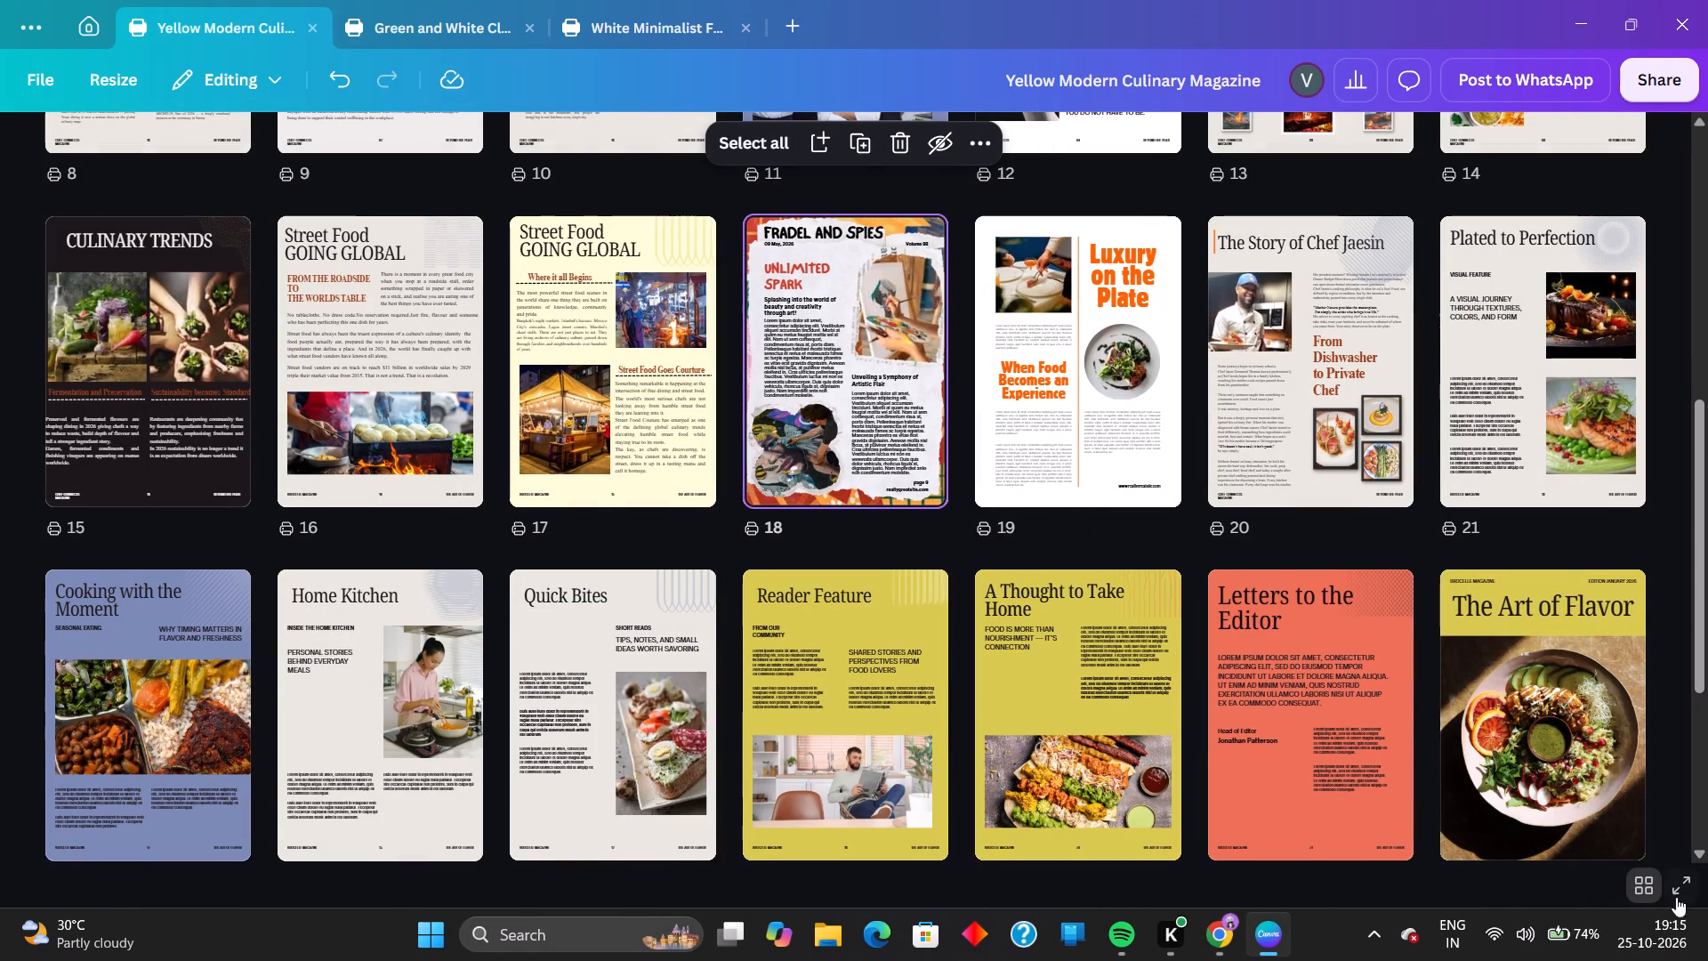
pyautogui.click(1643, 885)
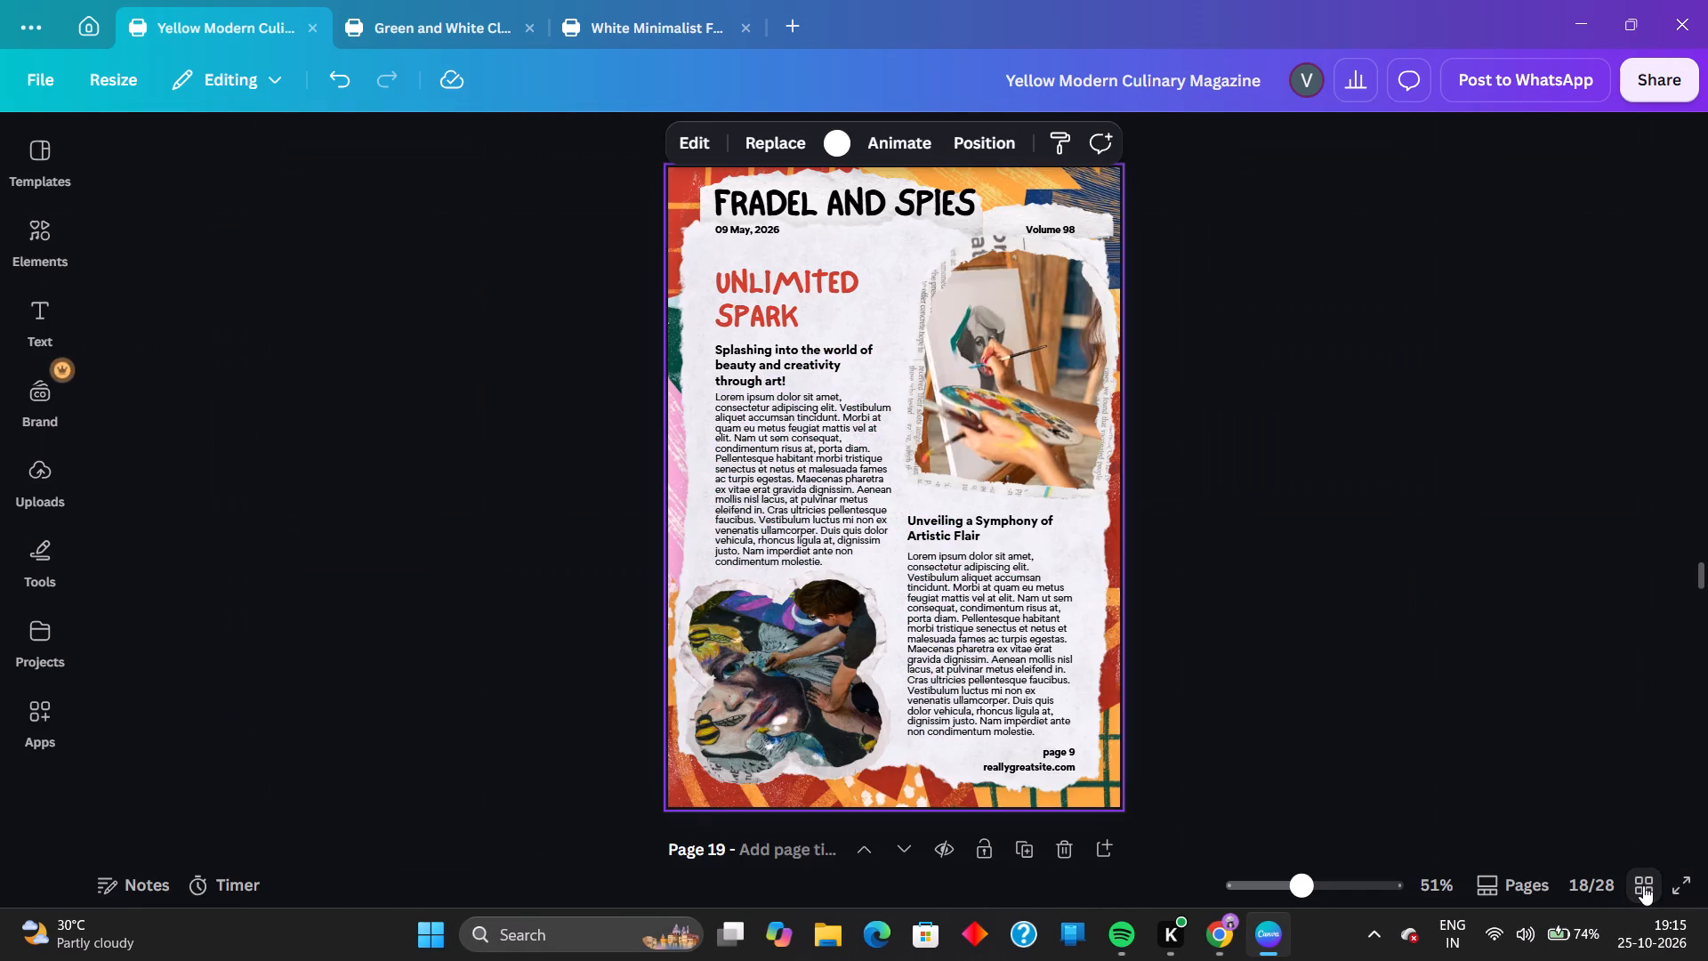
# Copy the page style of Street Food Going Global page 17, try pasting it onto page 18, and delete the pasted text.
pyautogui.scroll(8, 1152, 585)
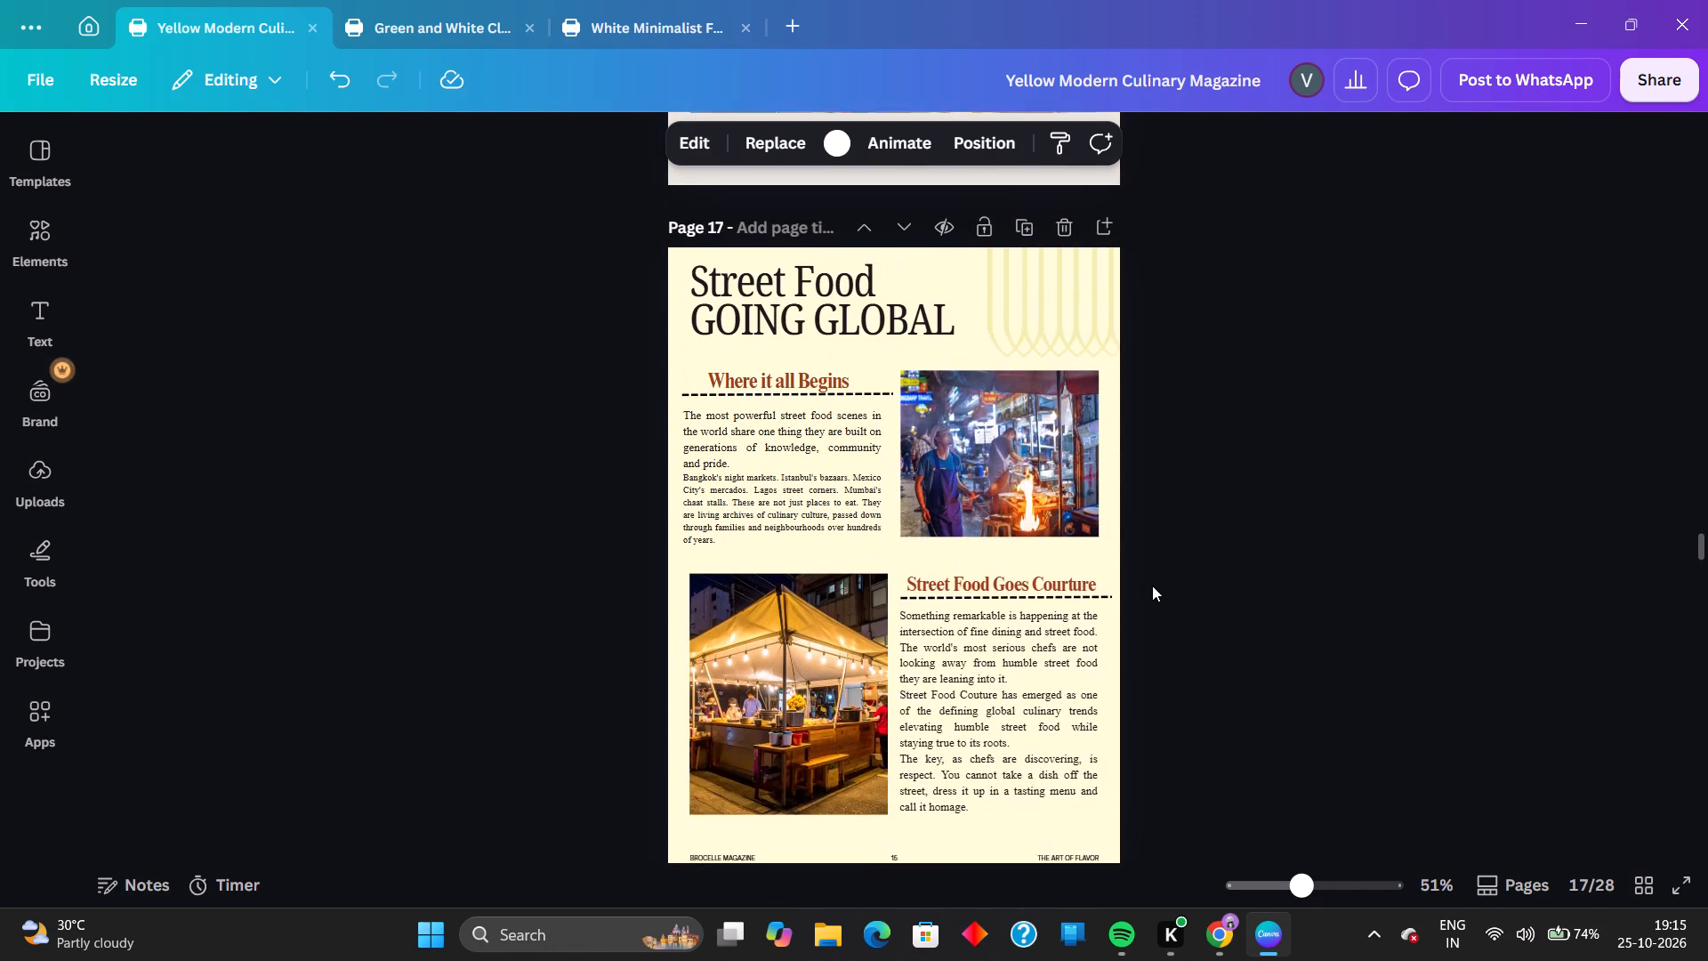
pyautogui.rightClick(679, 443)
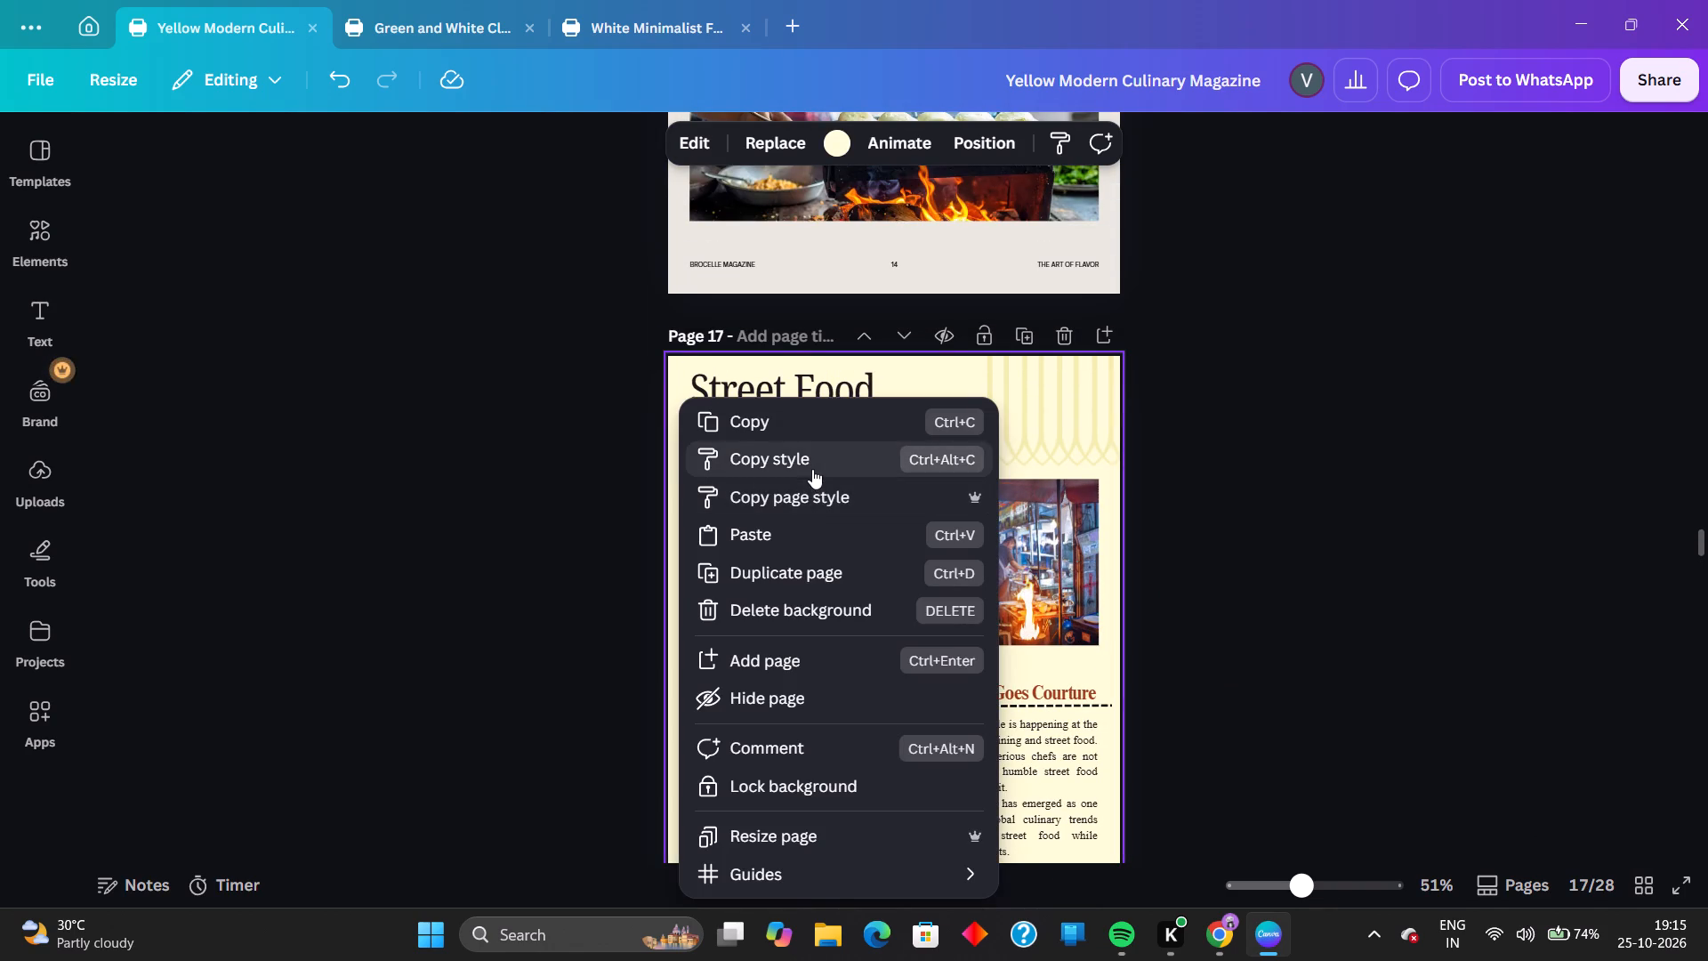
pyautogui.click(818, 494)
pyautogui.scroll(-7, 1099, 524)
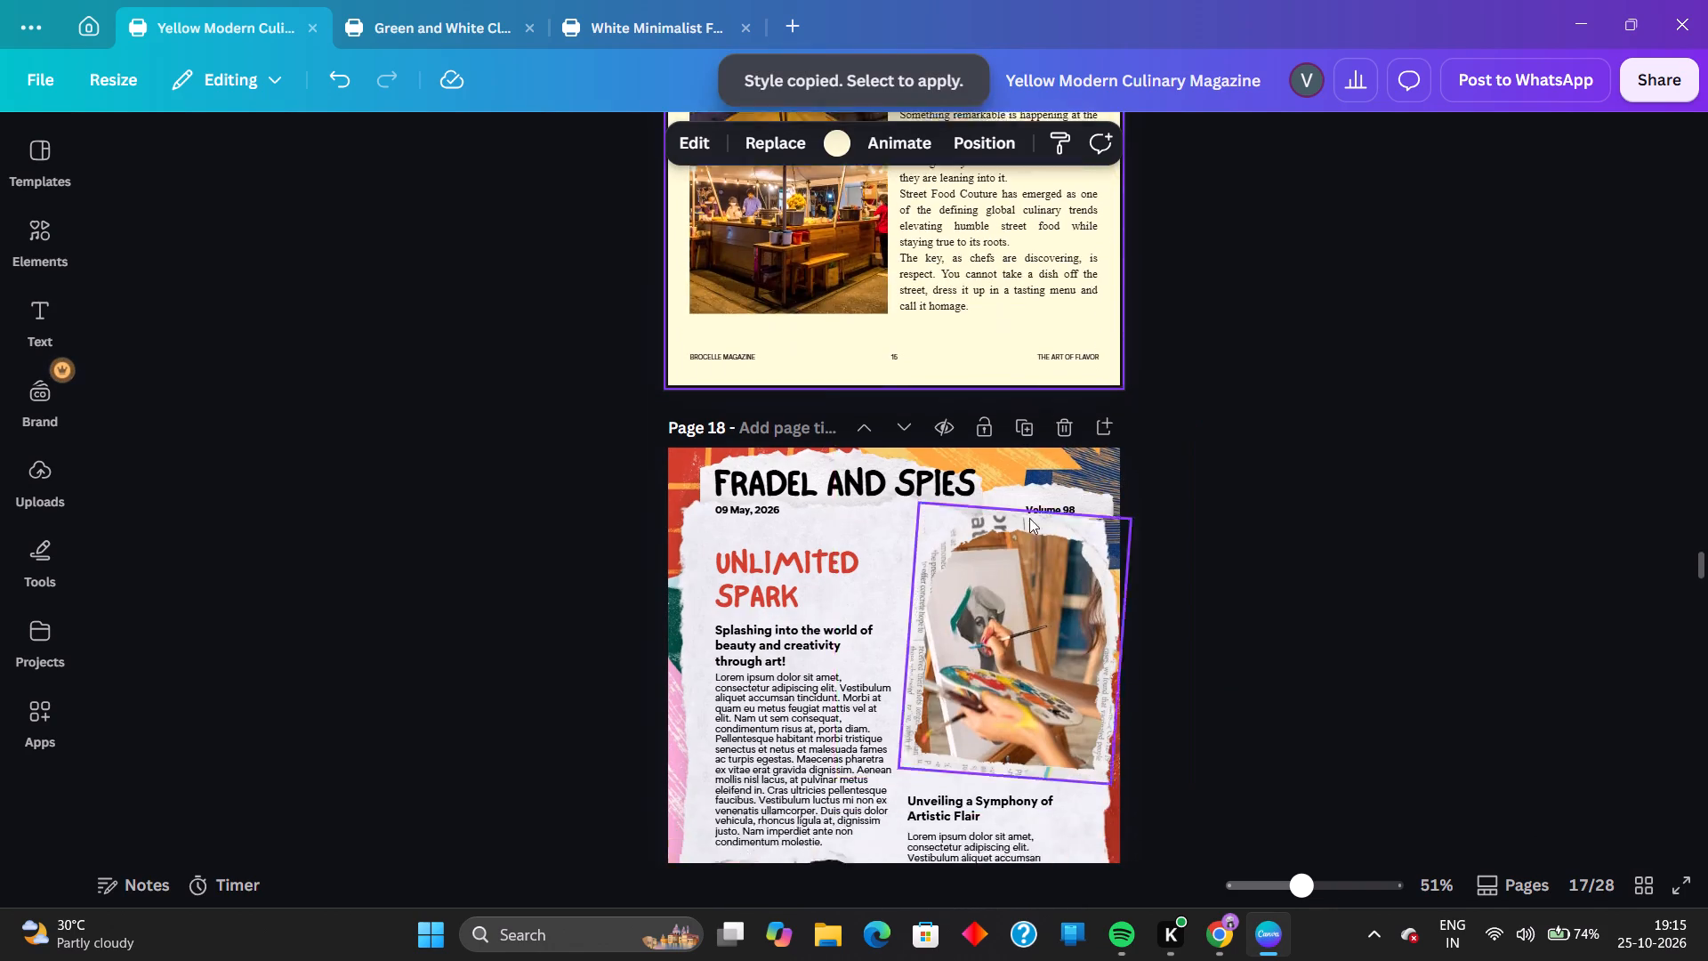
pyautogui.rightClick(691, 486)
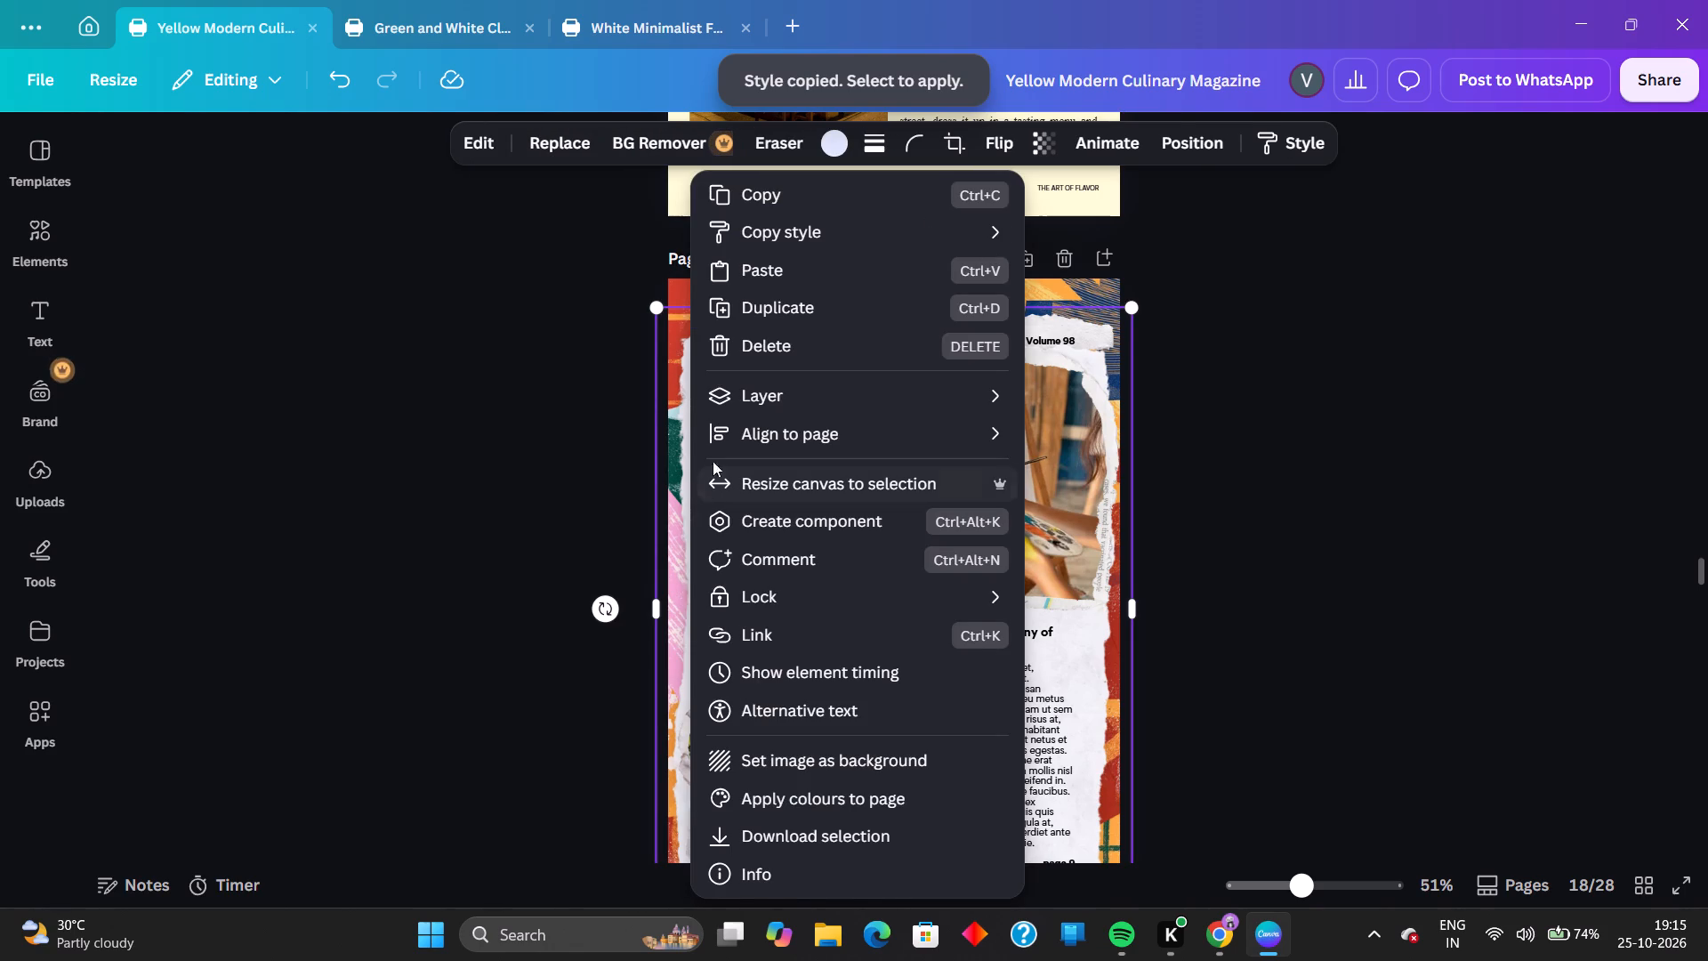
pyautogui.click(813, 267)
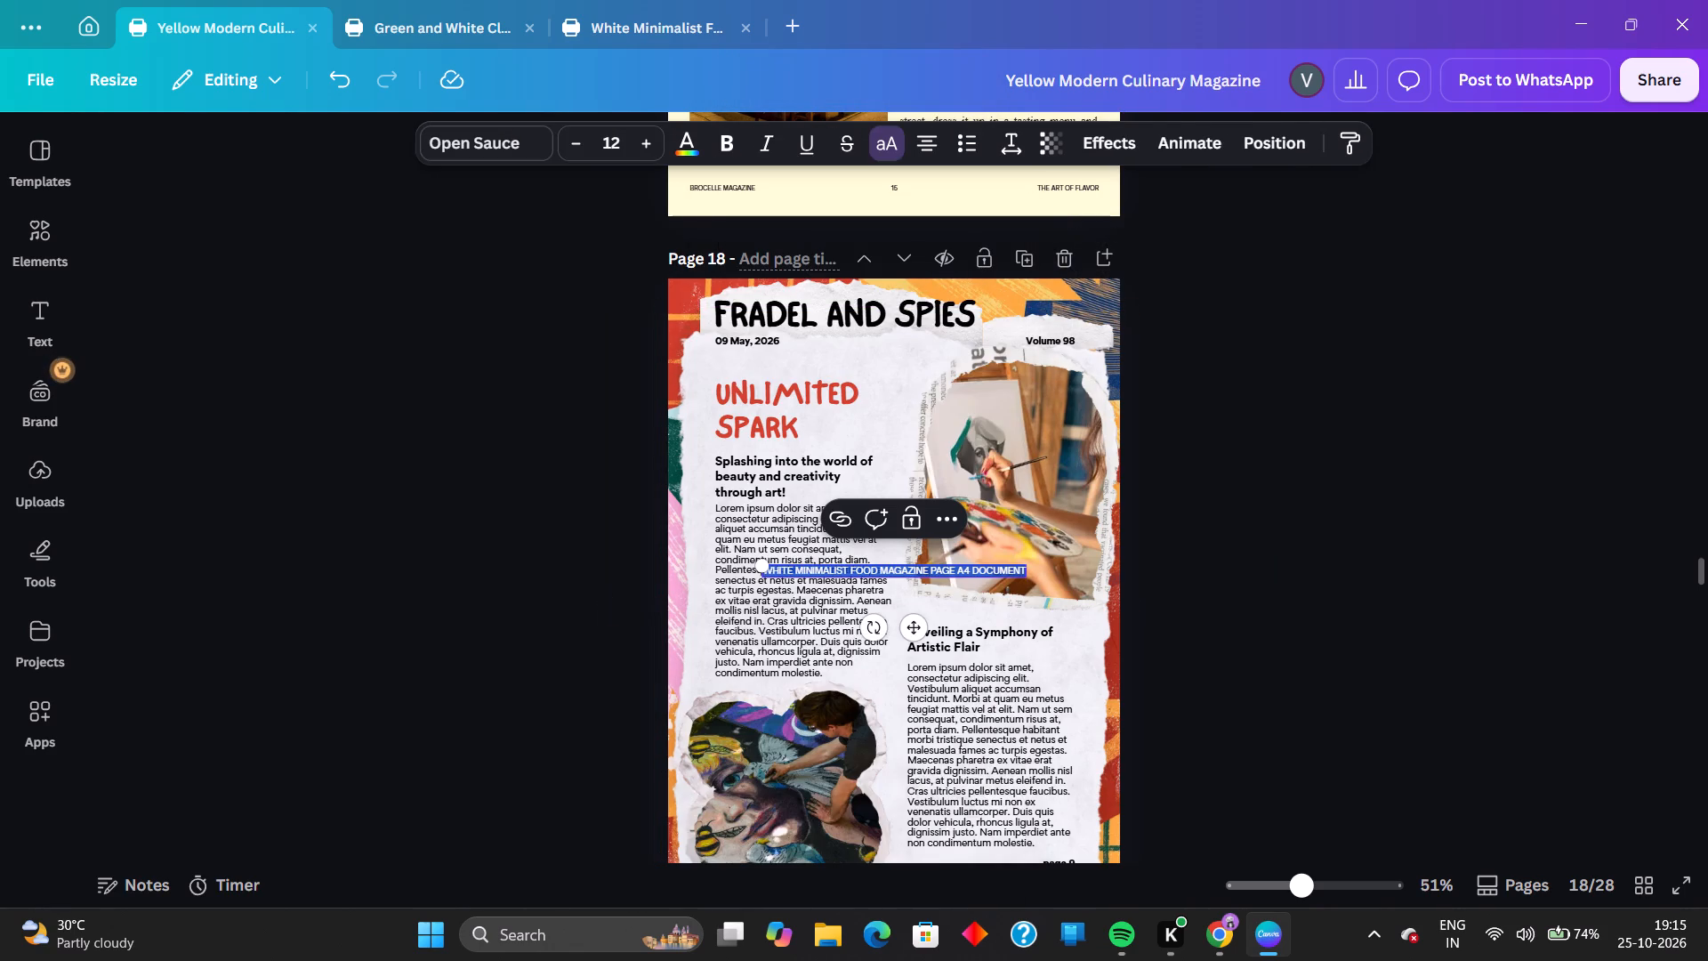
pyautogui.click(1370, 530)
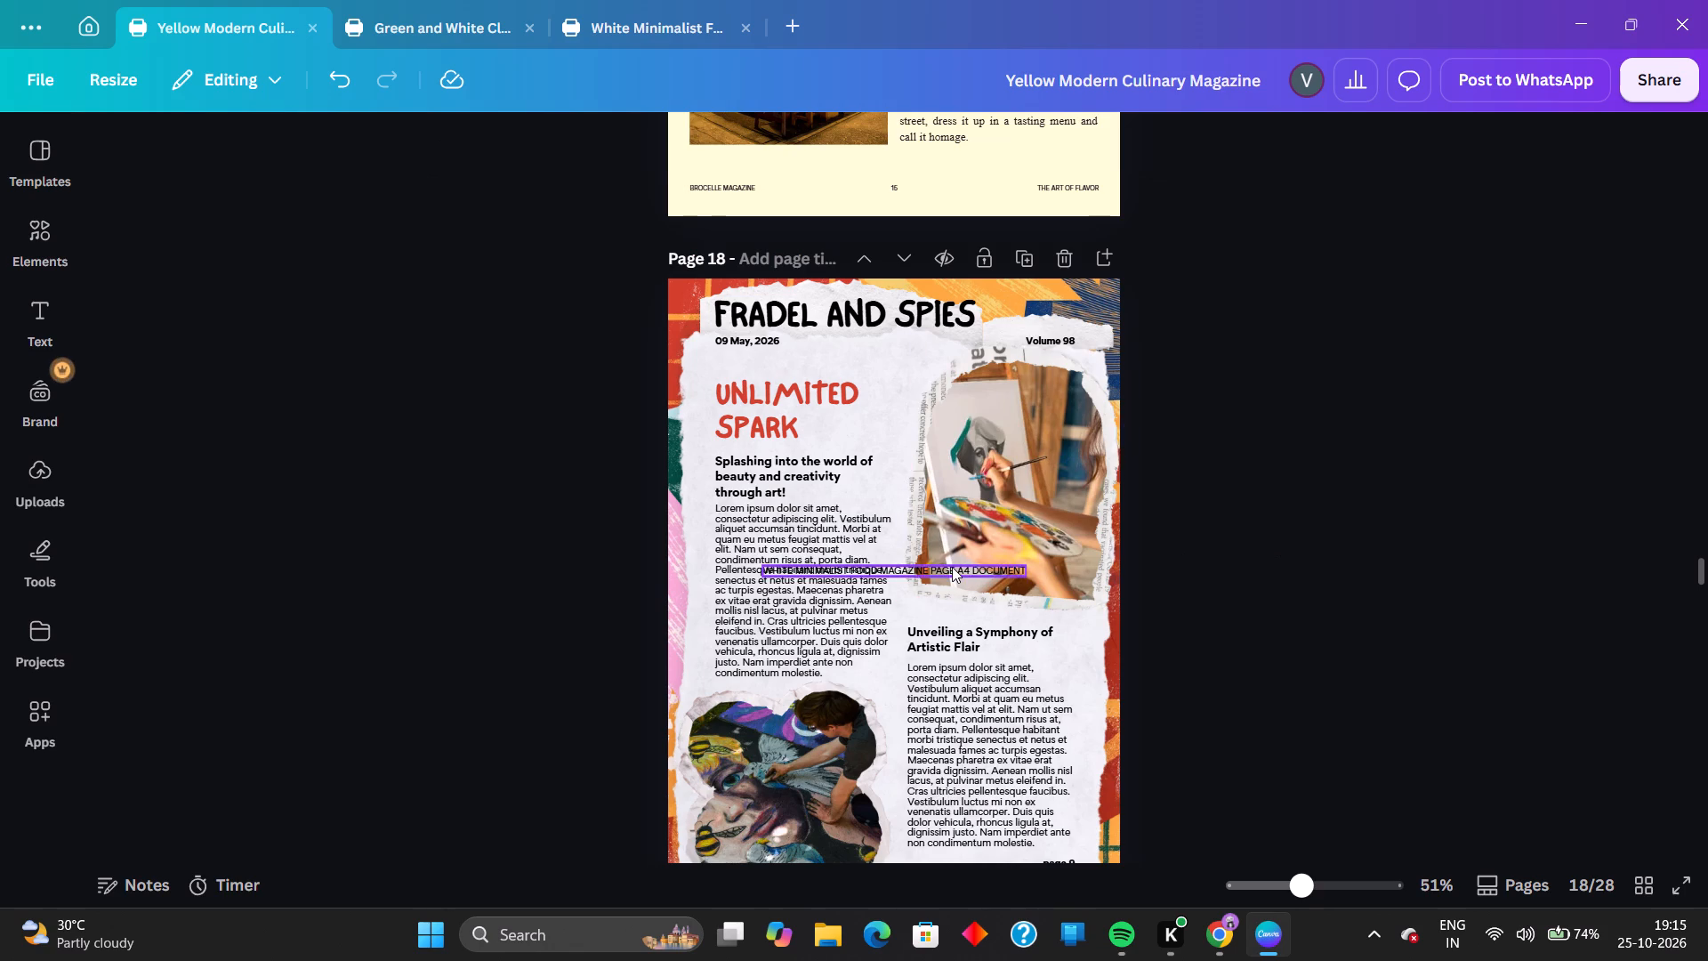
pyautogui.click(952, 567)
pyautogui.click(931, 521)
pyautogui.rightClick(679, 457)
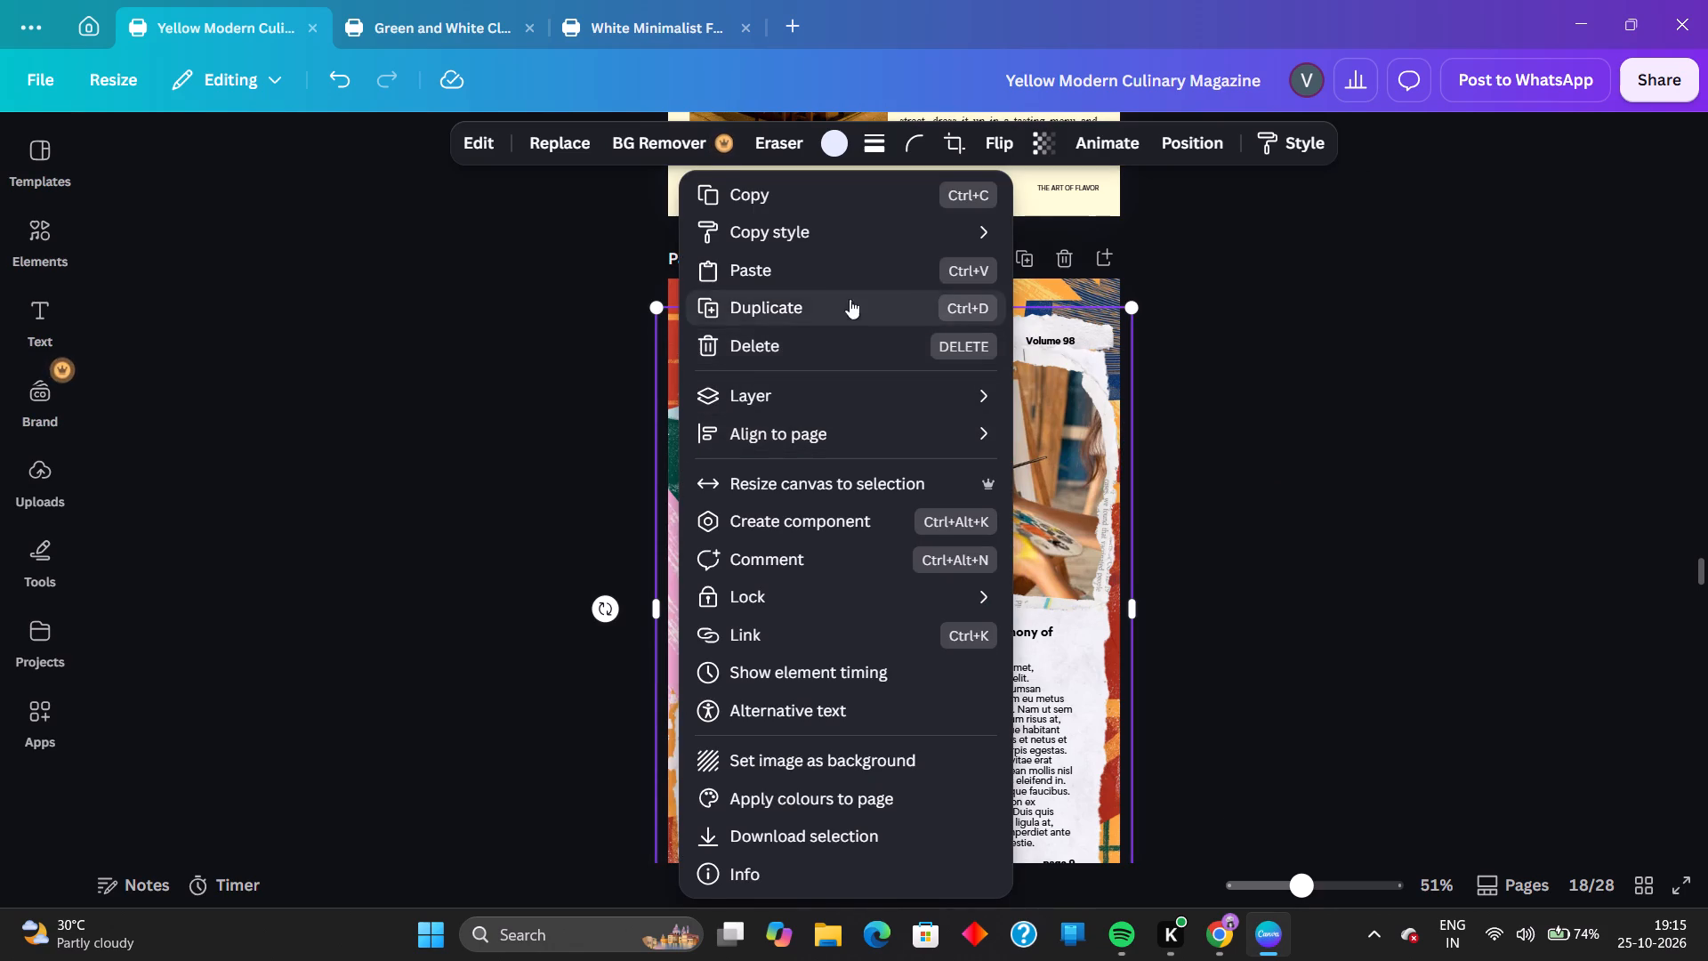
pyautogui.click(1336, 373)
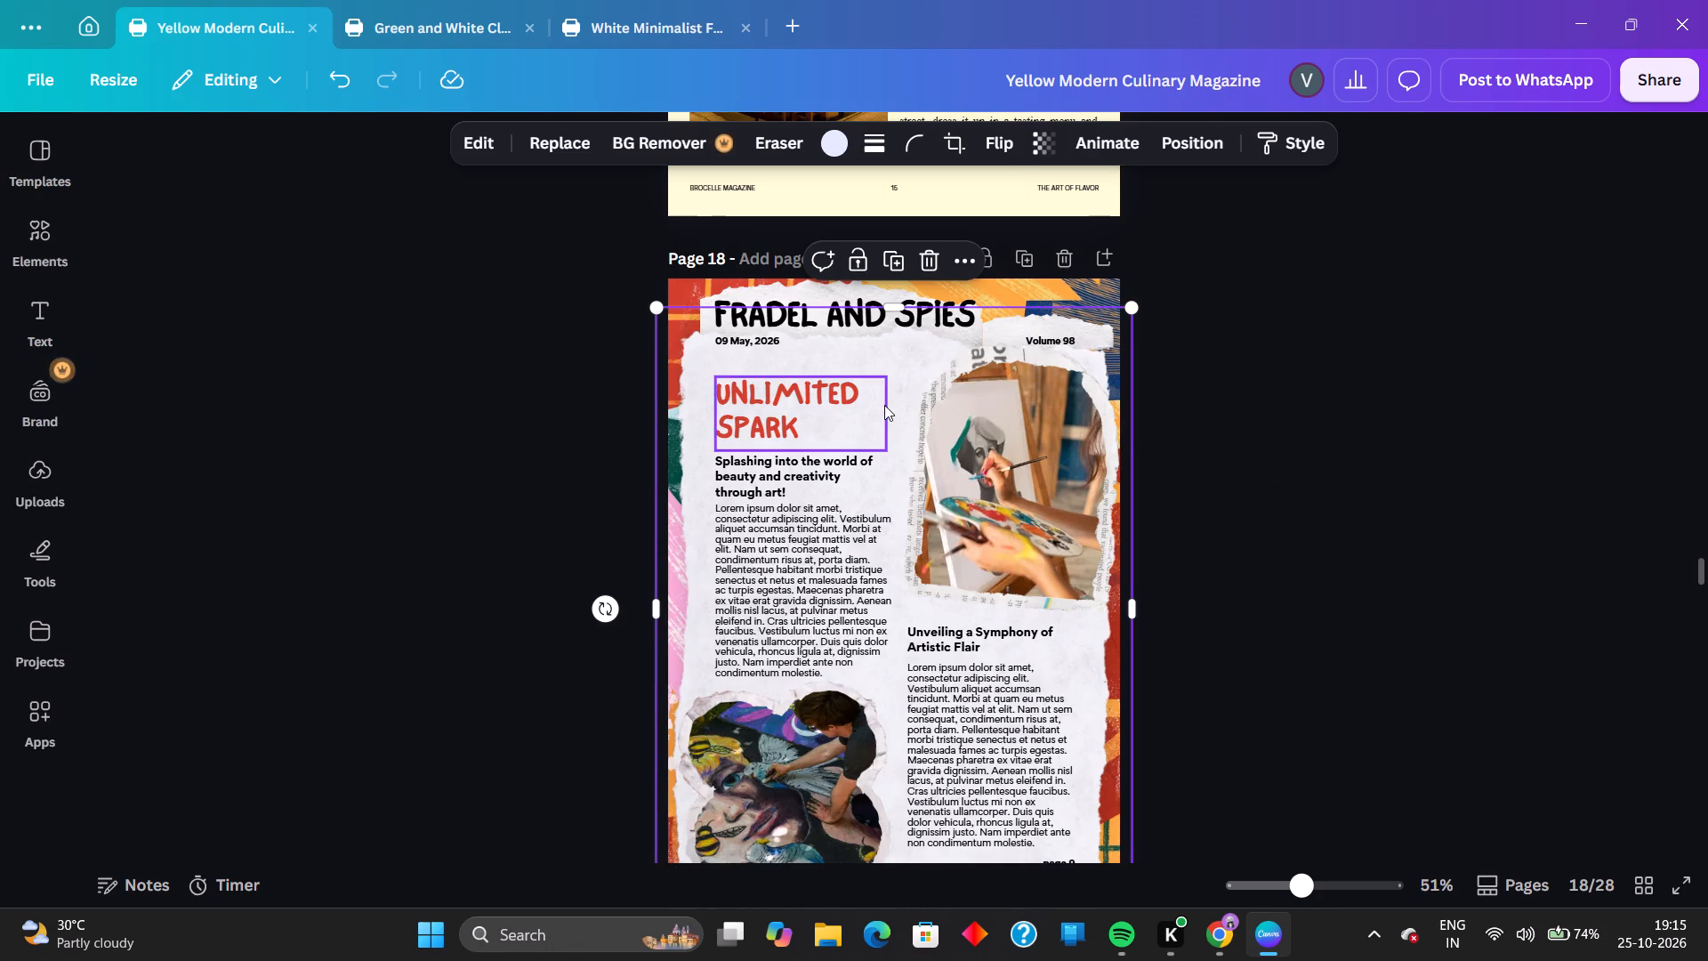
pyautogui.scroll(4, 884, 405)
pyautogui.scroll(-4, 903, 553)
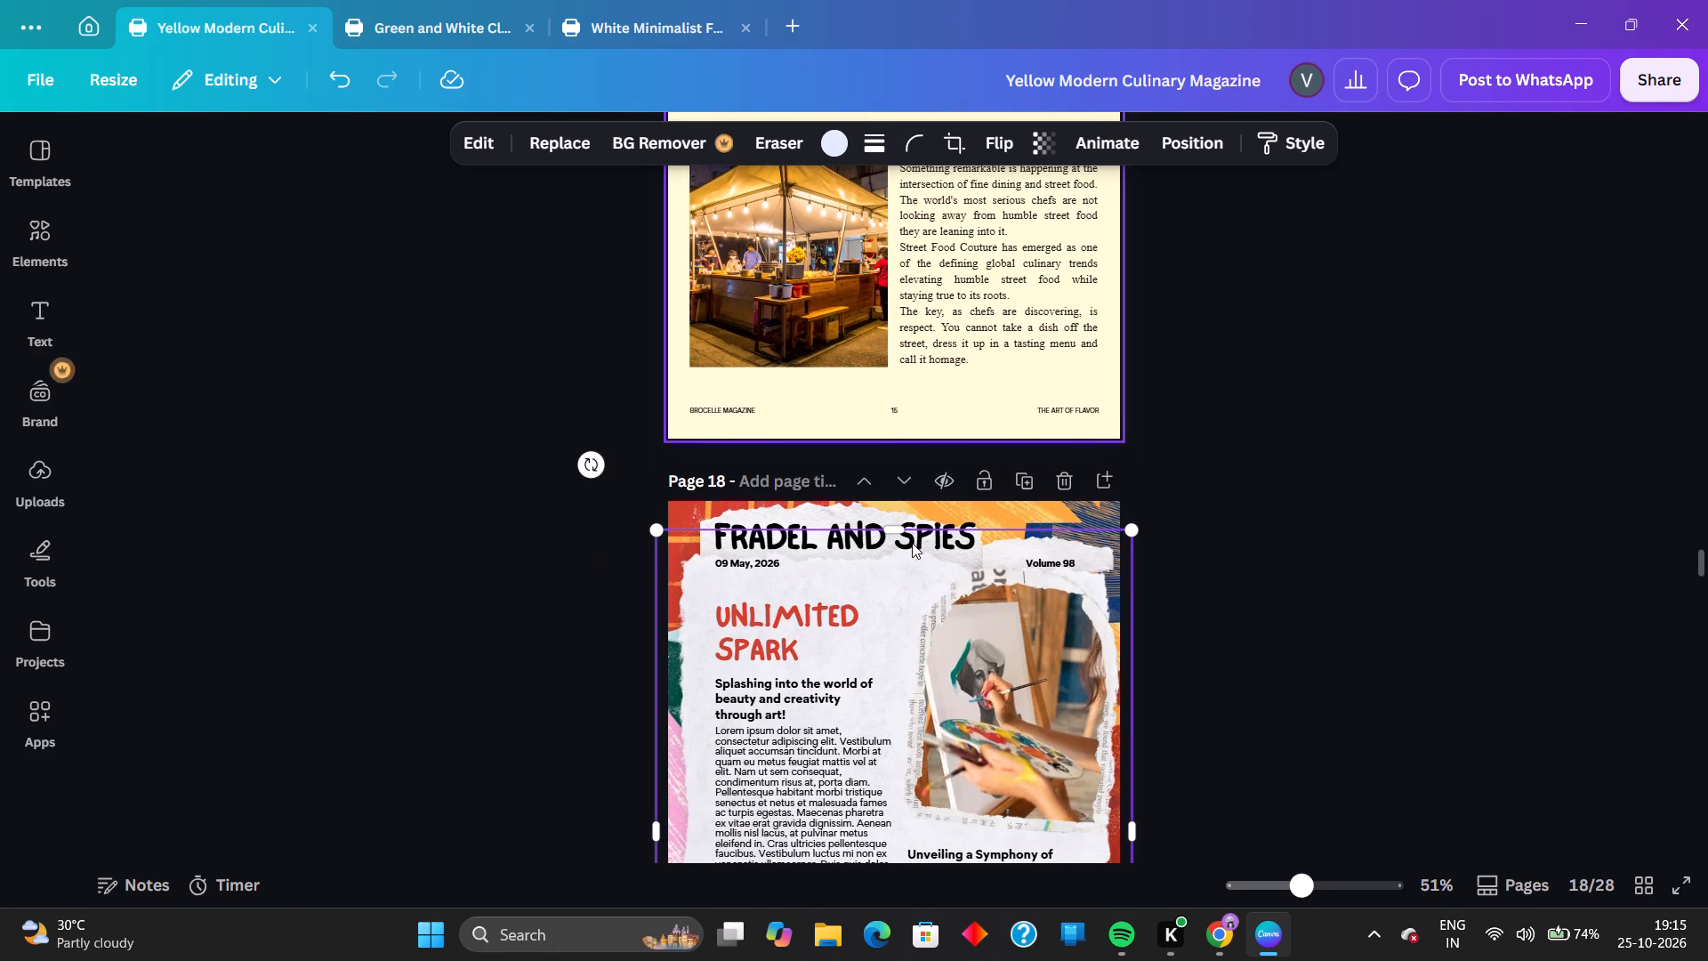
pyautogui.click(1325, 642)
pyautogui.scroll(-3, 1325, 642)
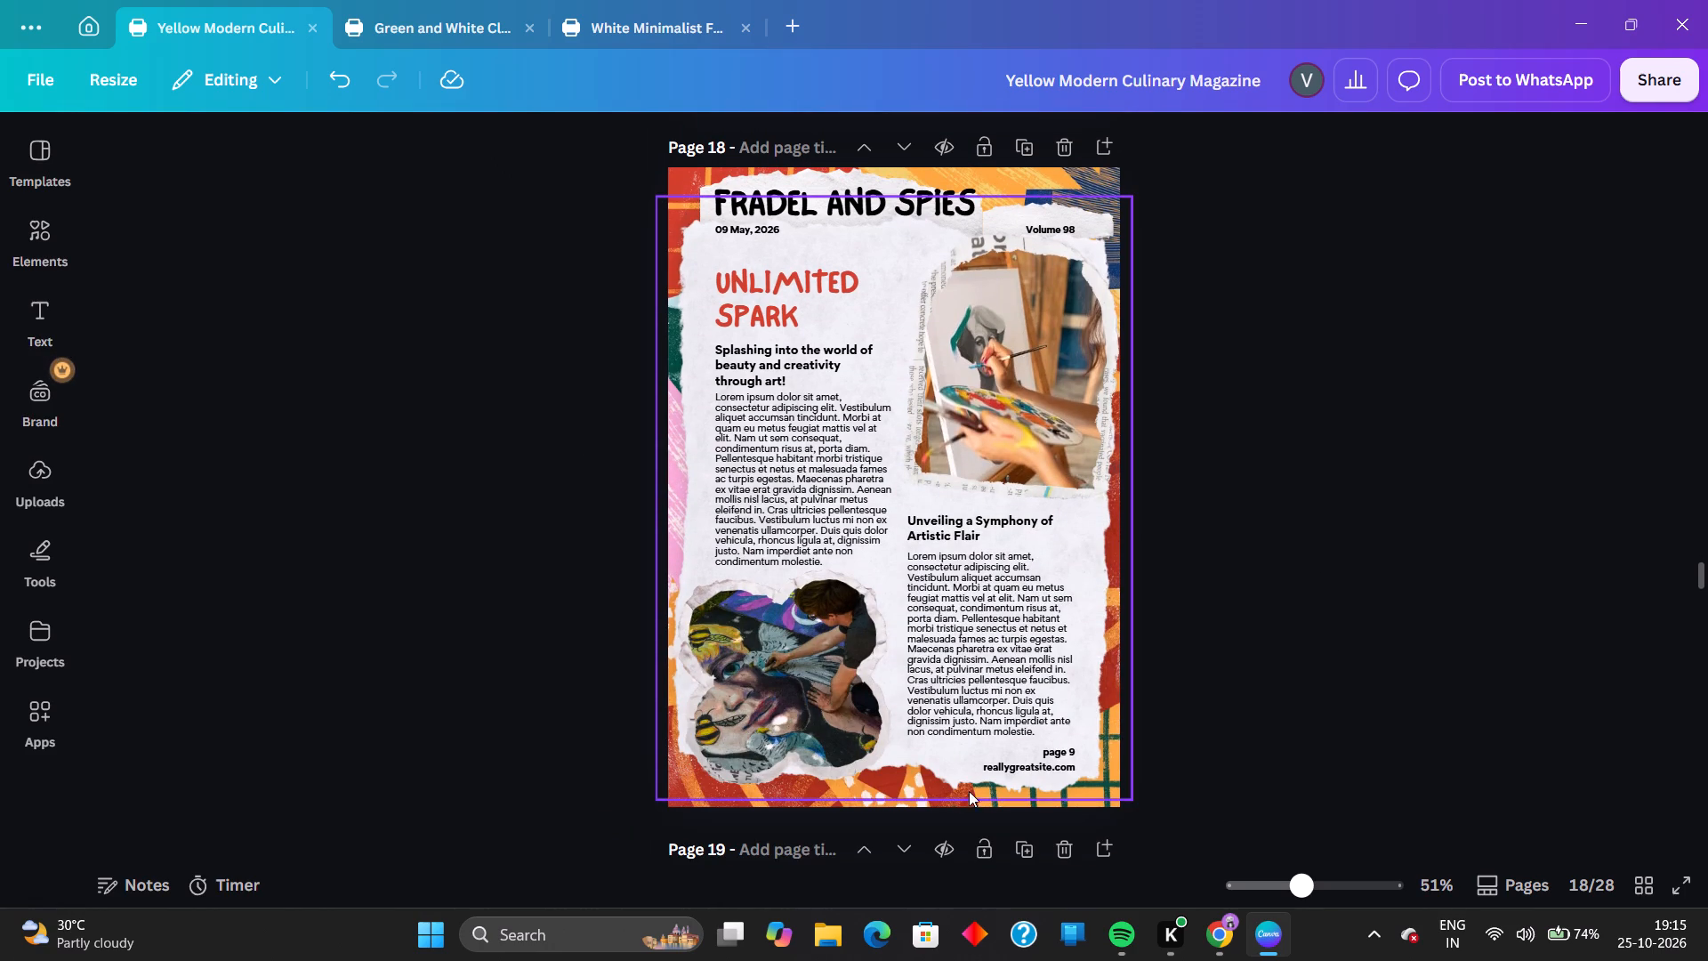
# Delete the Fradel and Spies page 18 from the magazine.
pyautogui.click(895, 804)
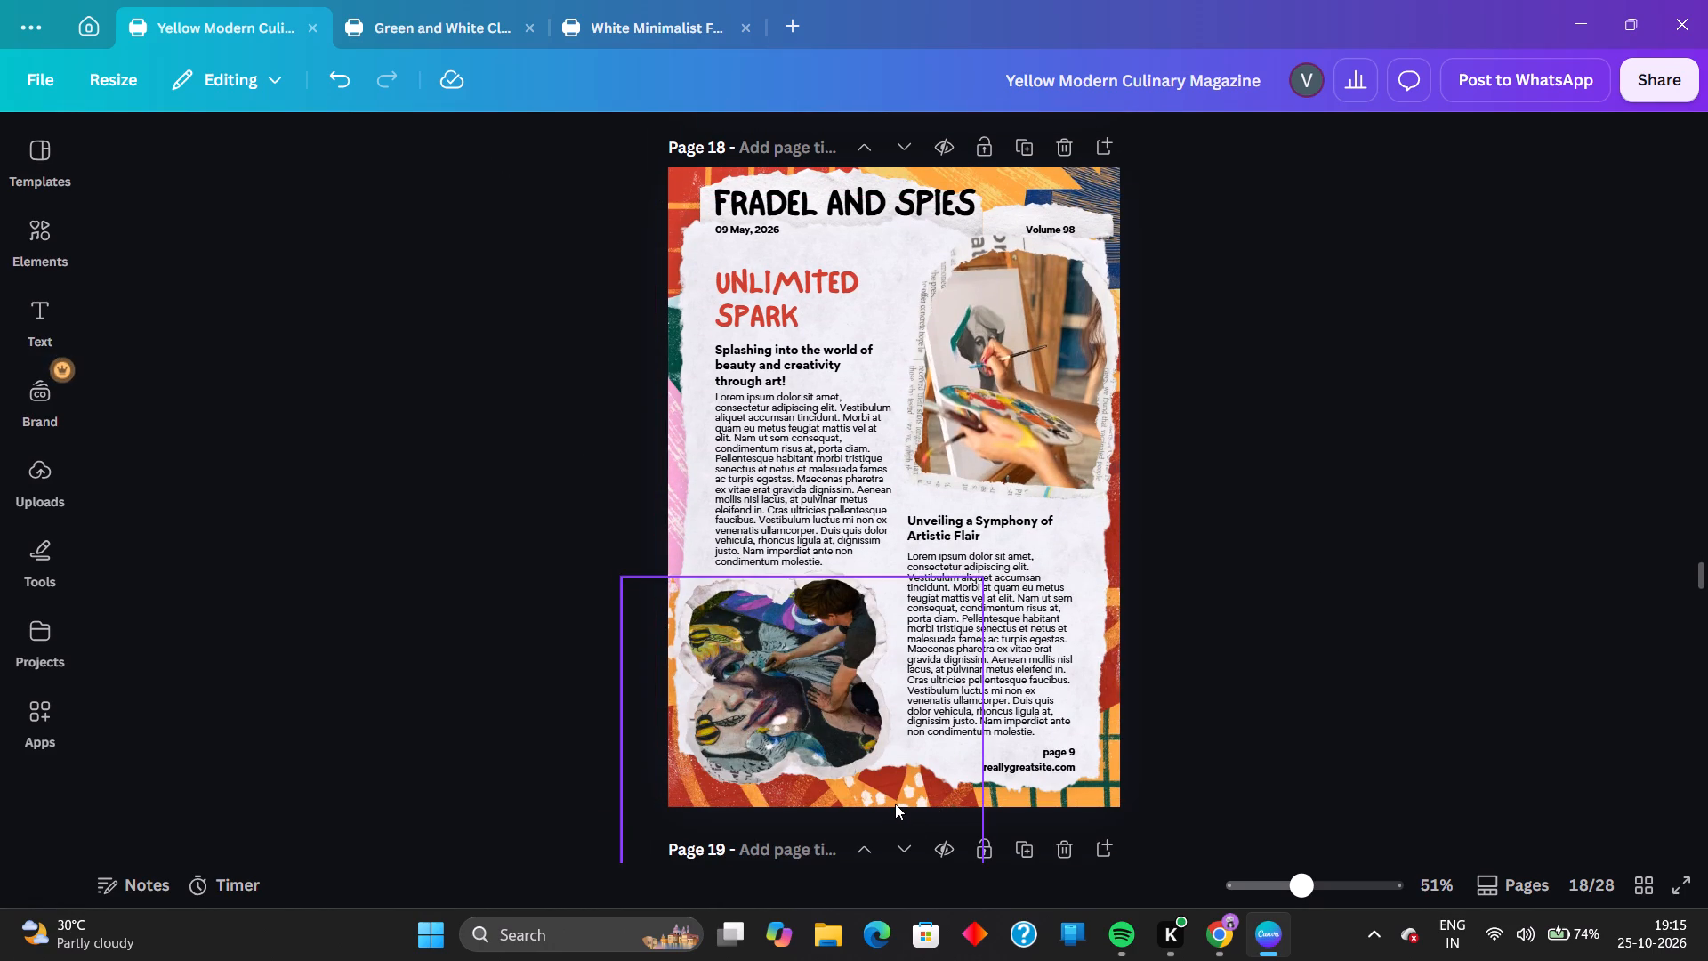
pyautogui.click(1083, 805)
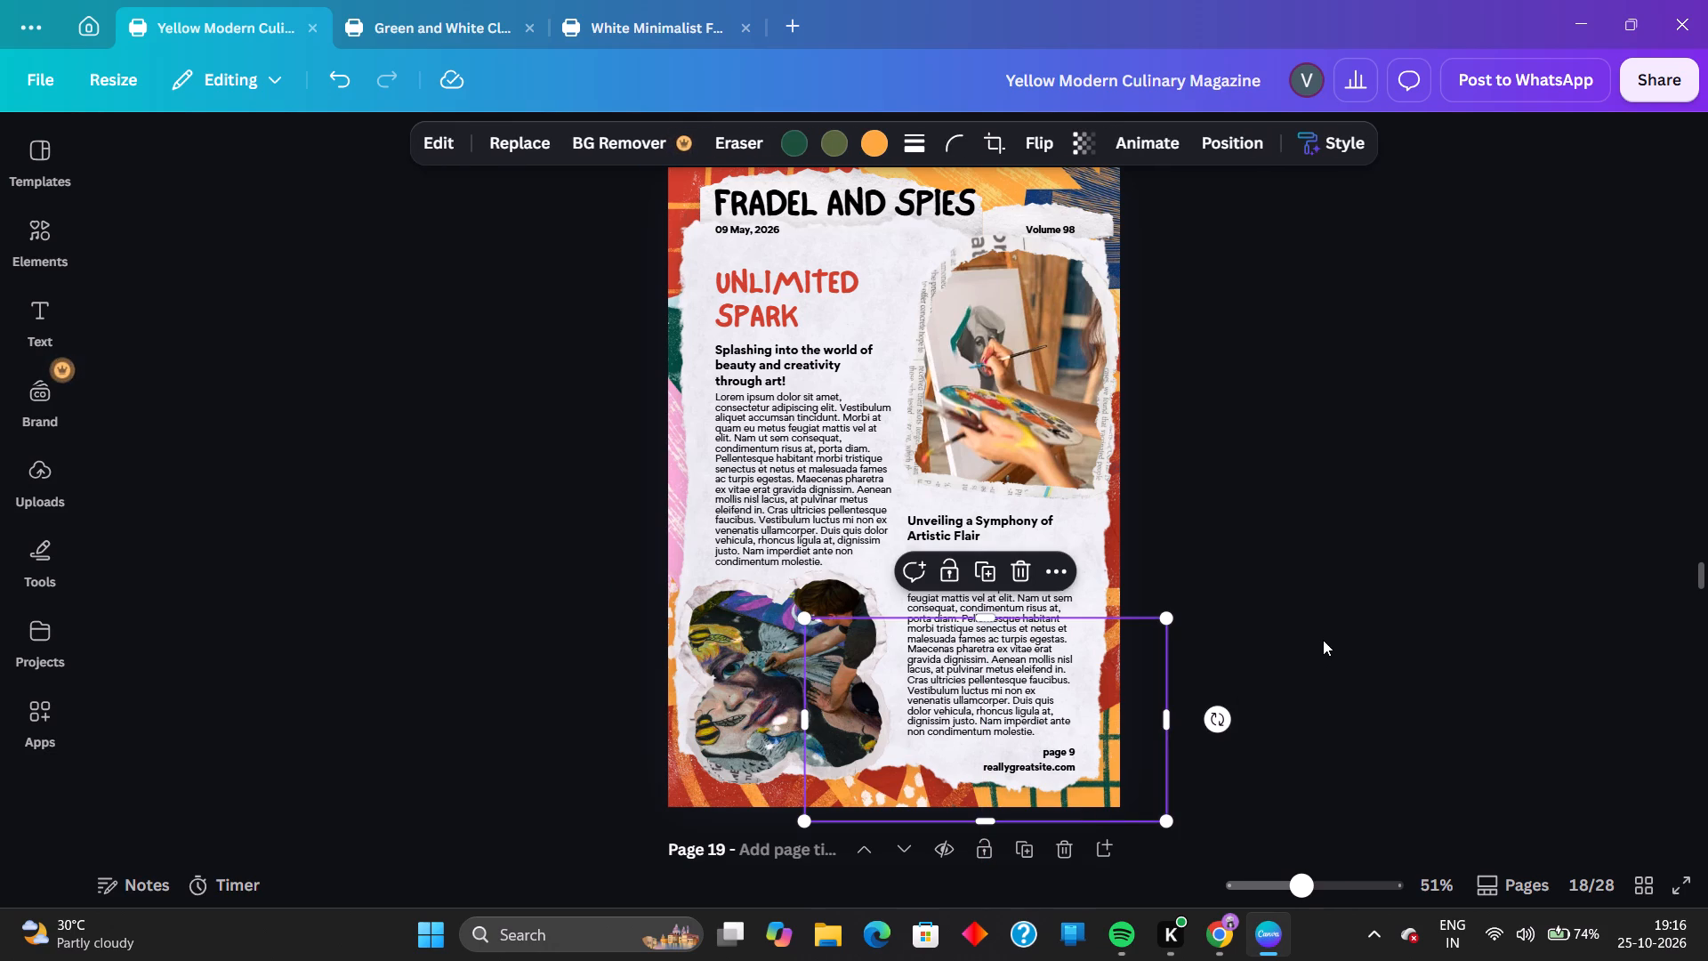
pyautogui.click(1323, 640)
pyautogui.scroll(2, 1203, 659)
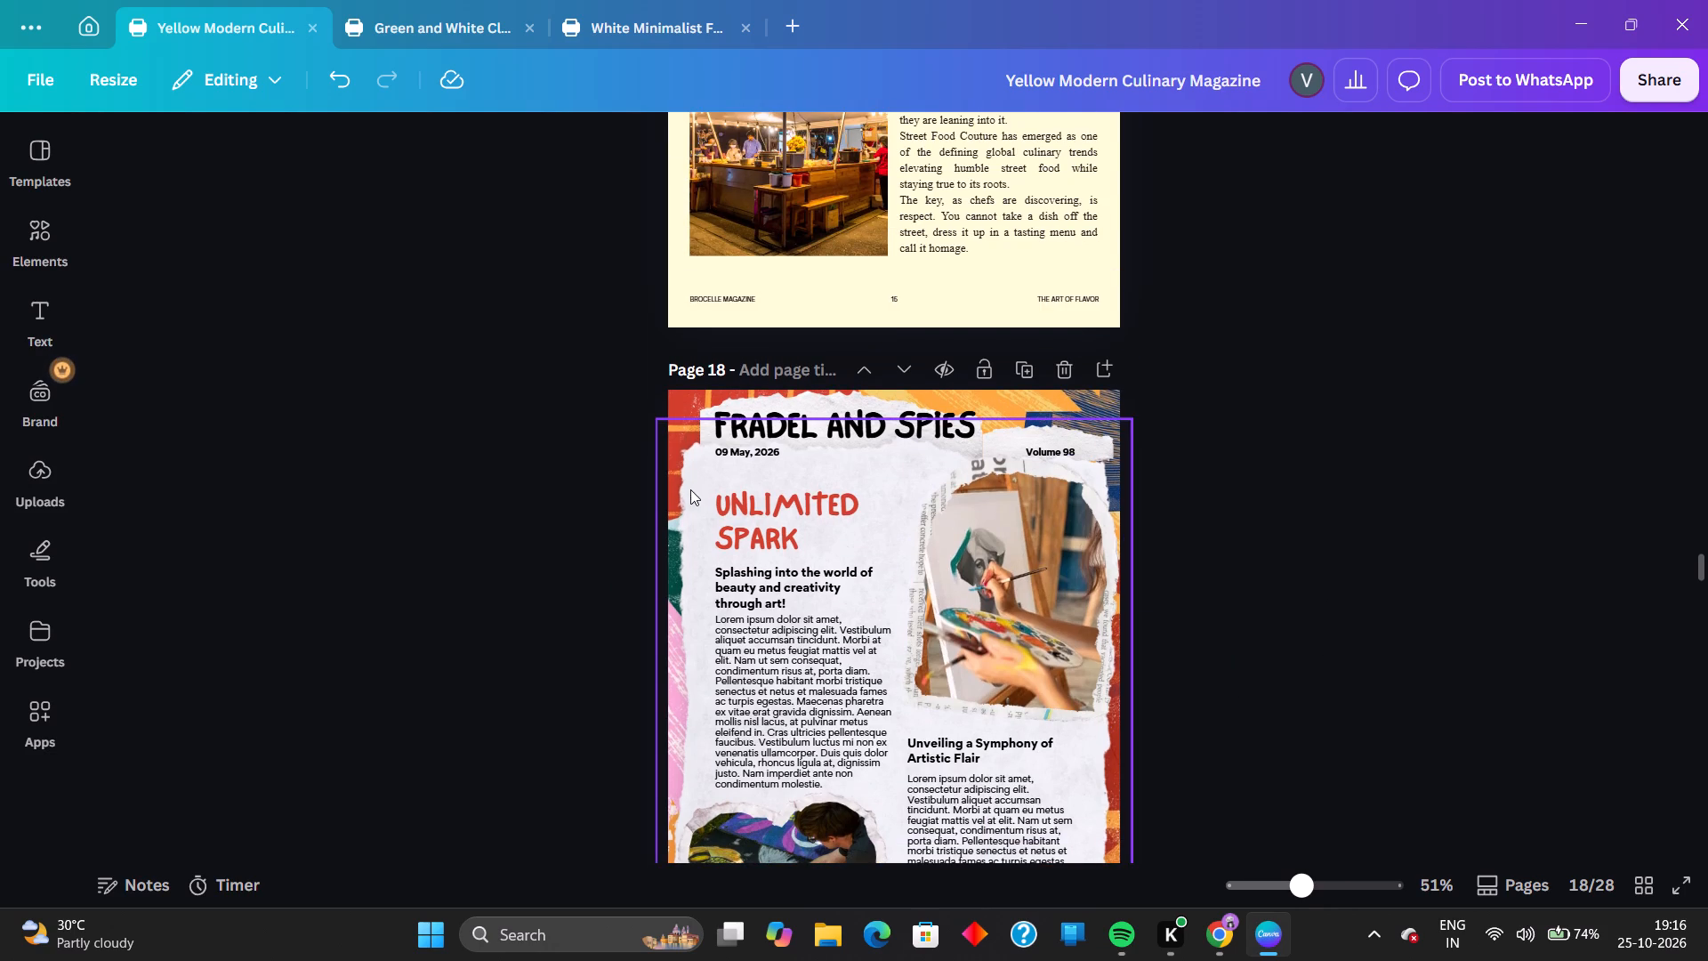
pyautogui.click(1059, 365)
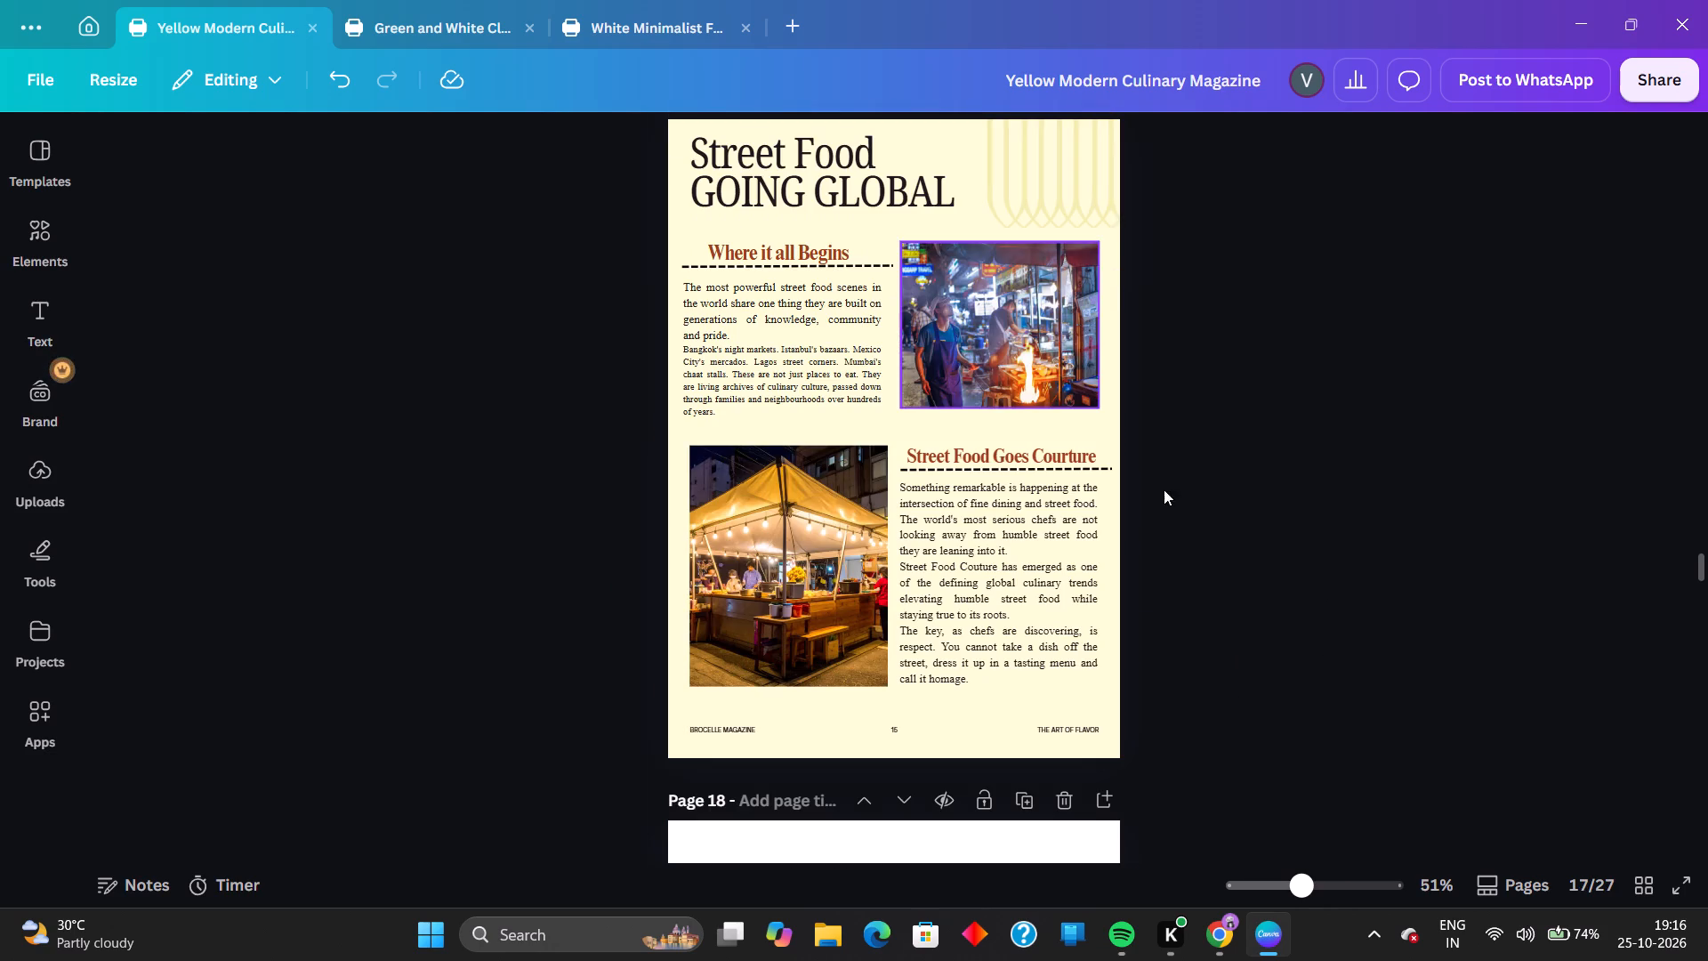
# Find the Brown & White Minimalist The Art of Food Photography layout among the template results and add it as a new page after page 17.
pyautogui.scroll(-2, 31, 248)
pyautogui.click(31, 248)
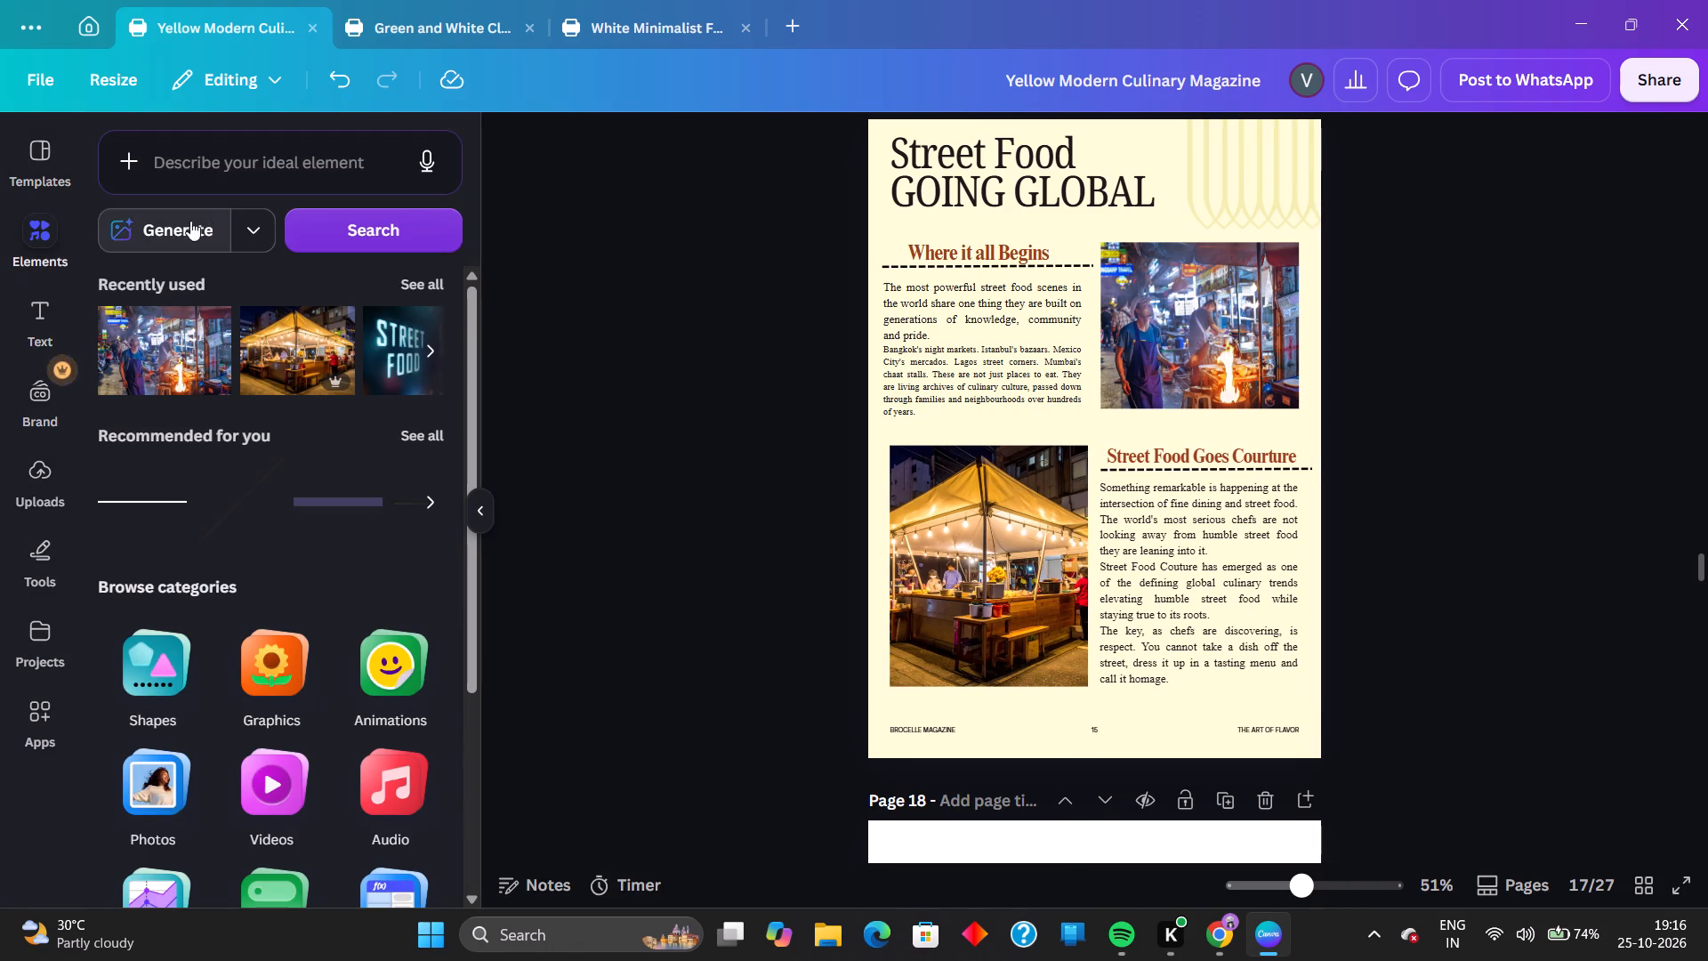
pyautogui.click(60, 170)
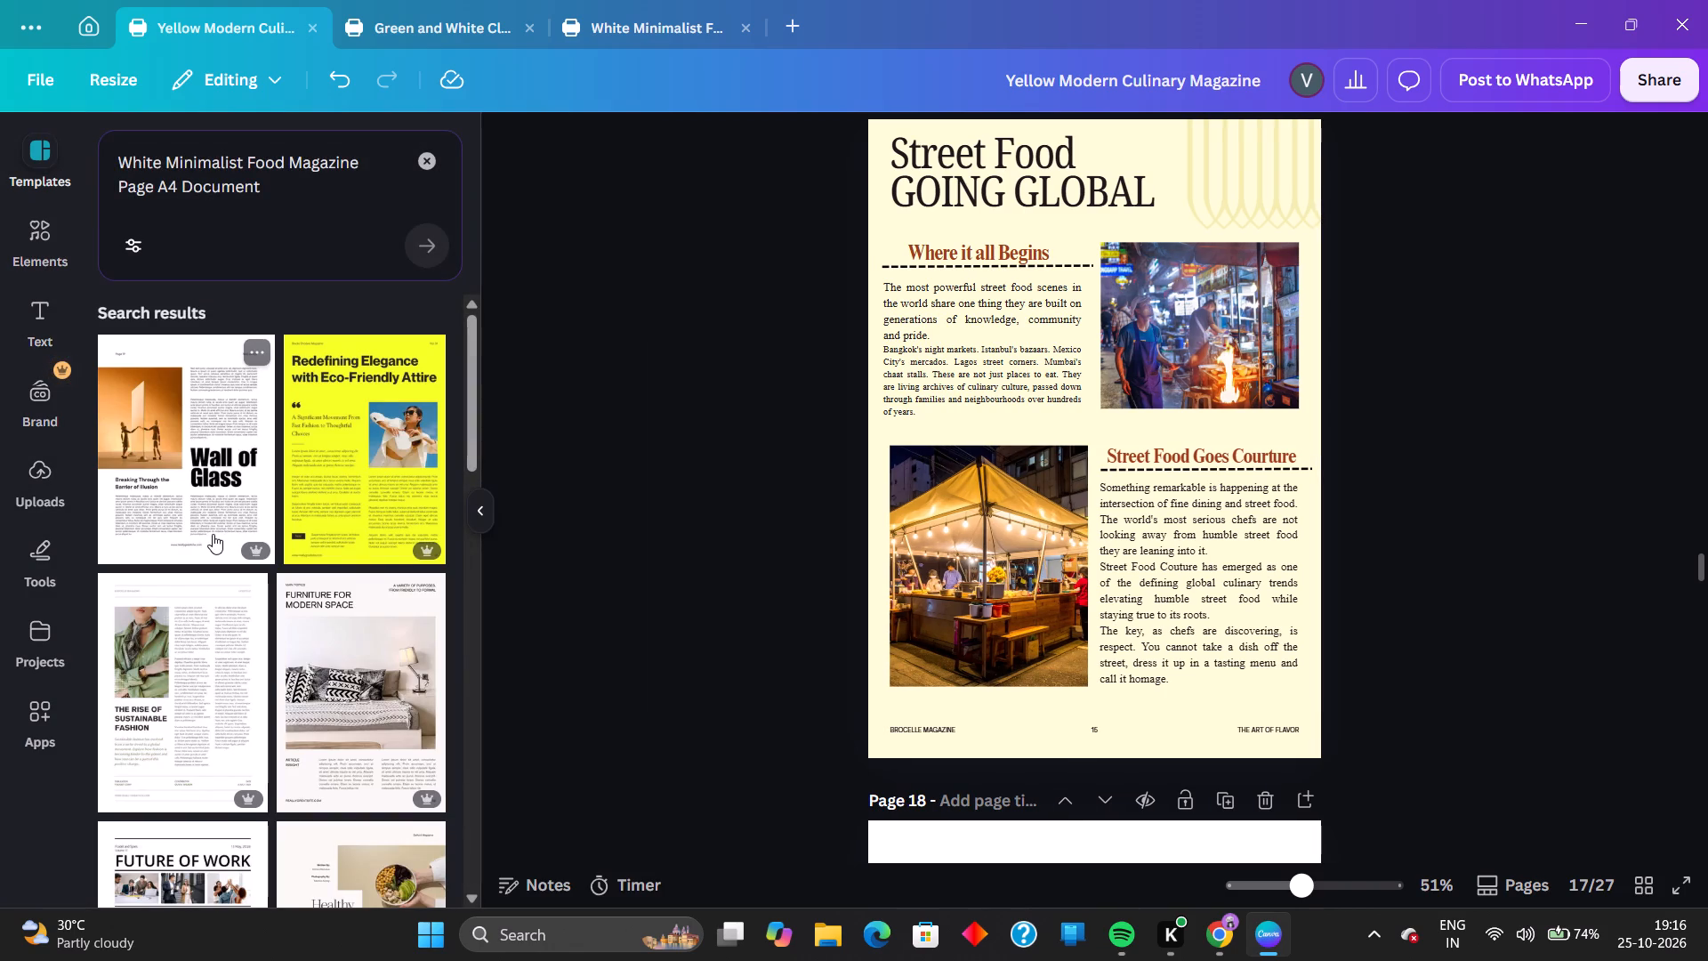
pyautogui.scroll(-5, 213, 534)
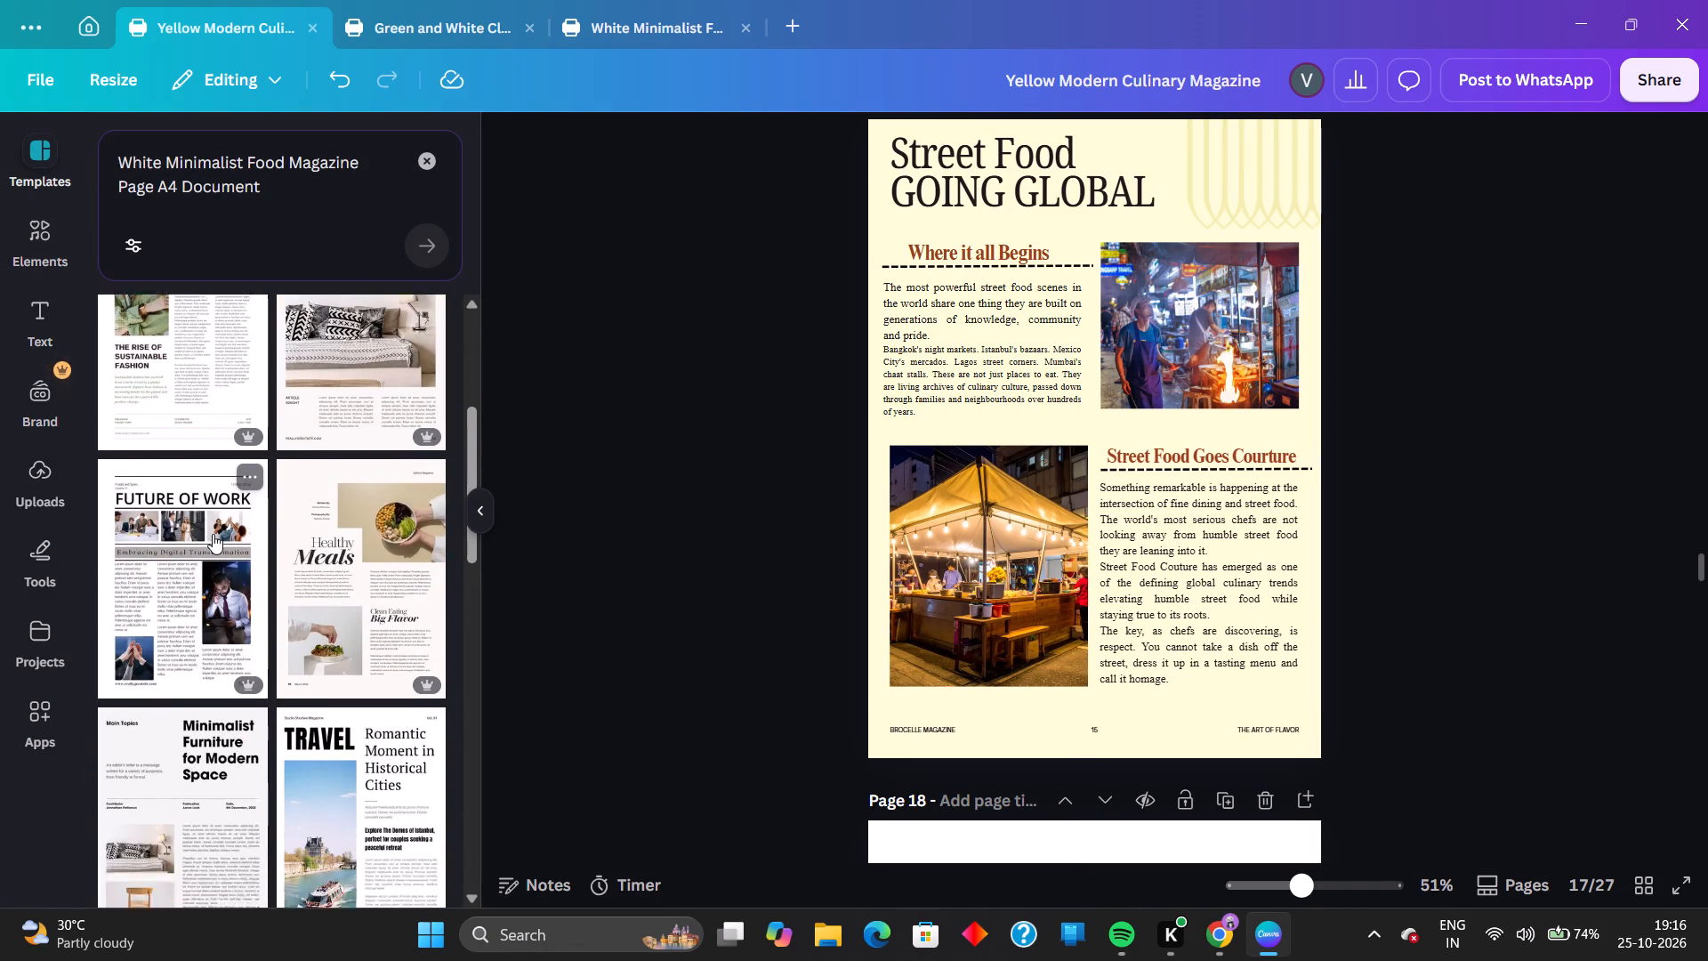
pyautogui.scroll(-4, 213, 534)
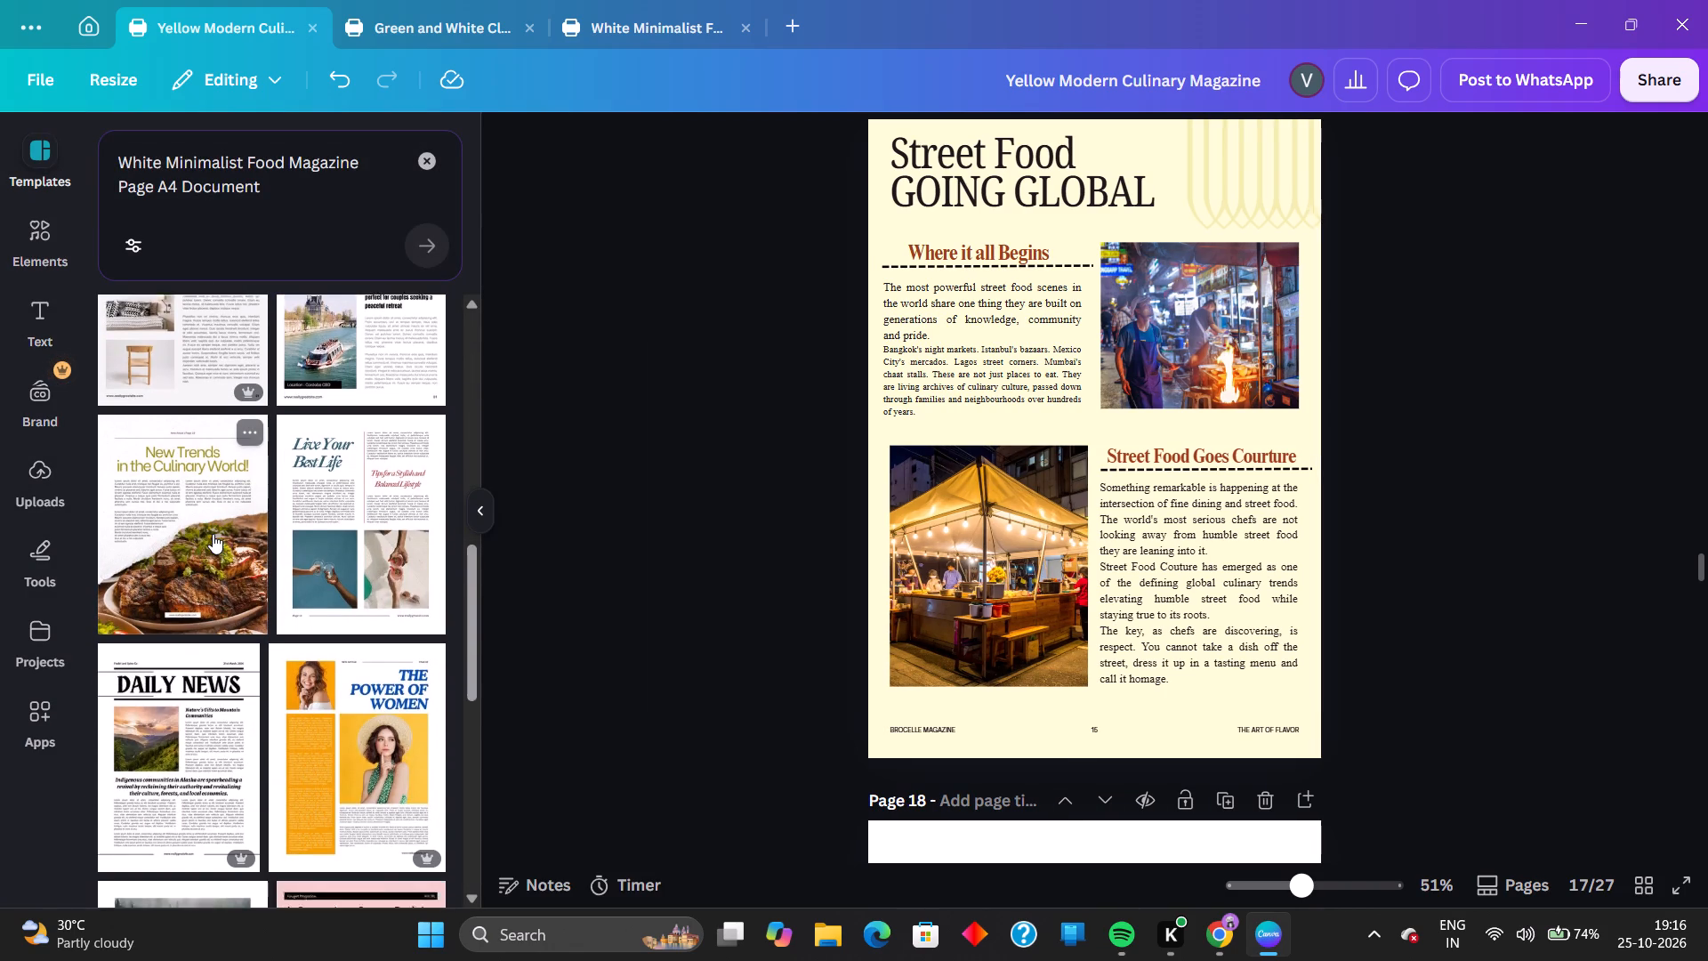
pyautogui.scroll(-3, 213, 534)
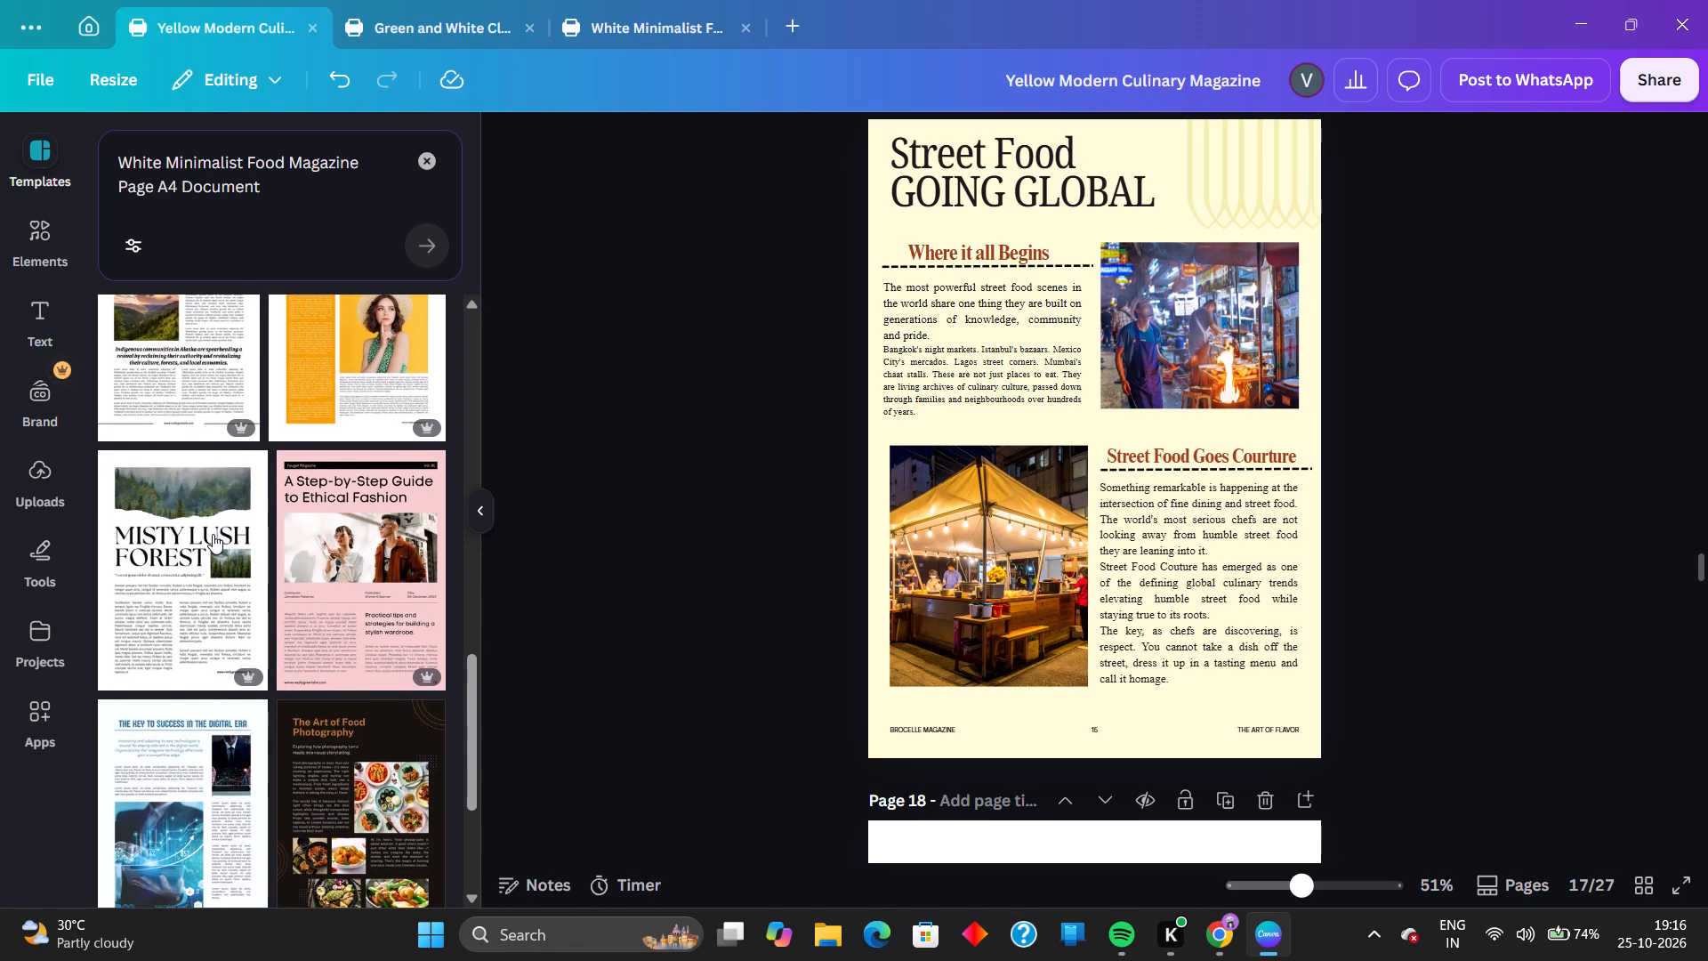
pyautogui.scroll(-2, 213, 534)
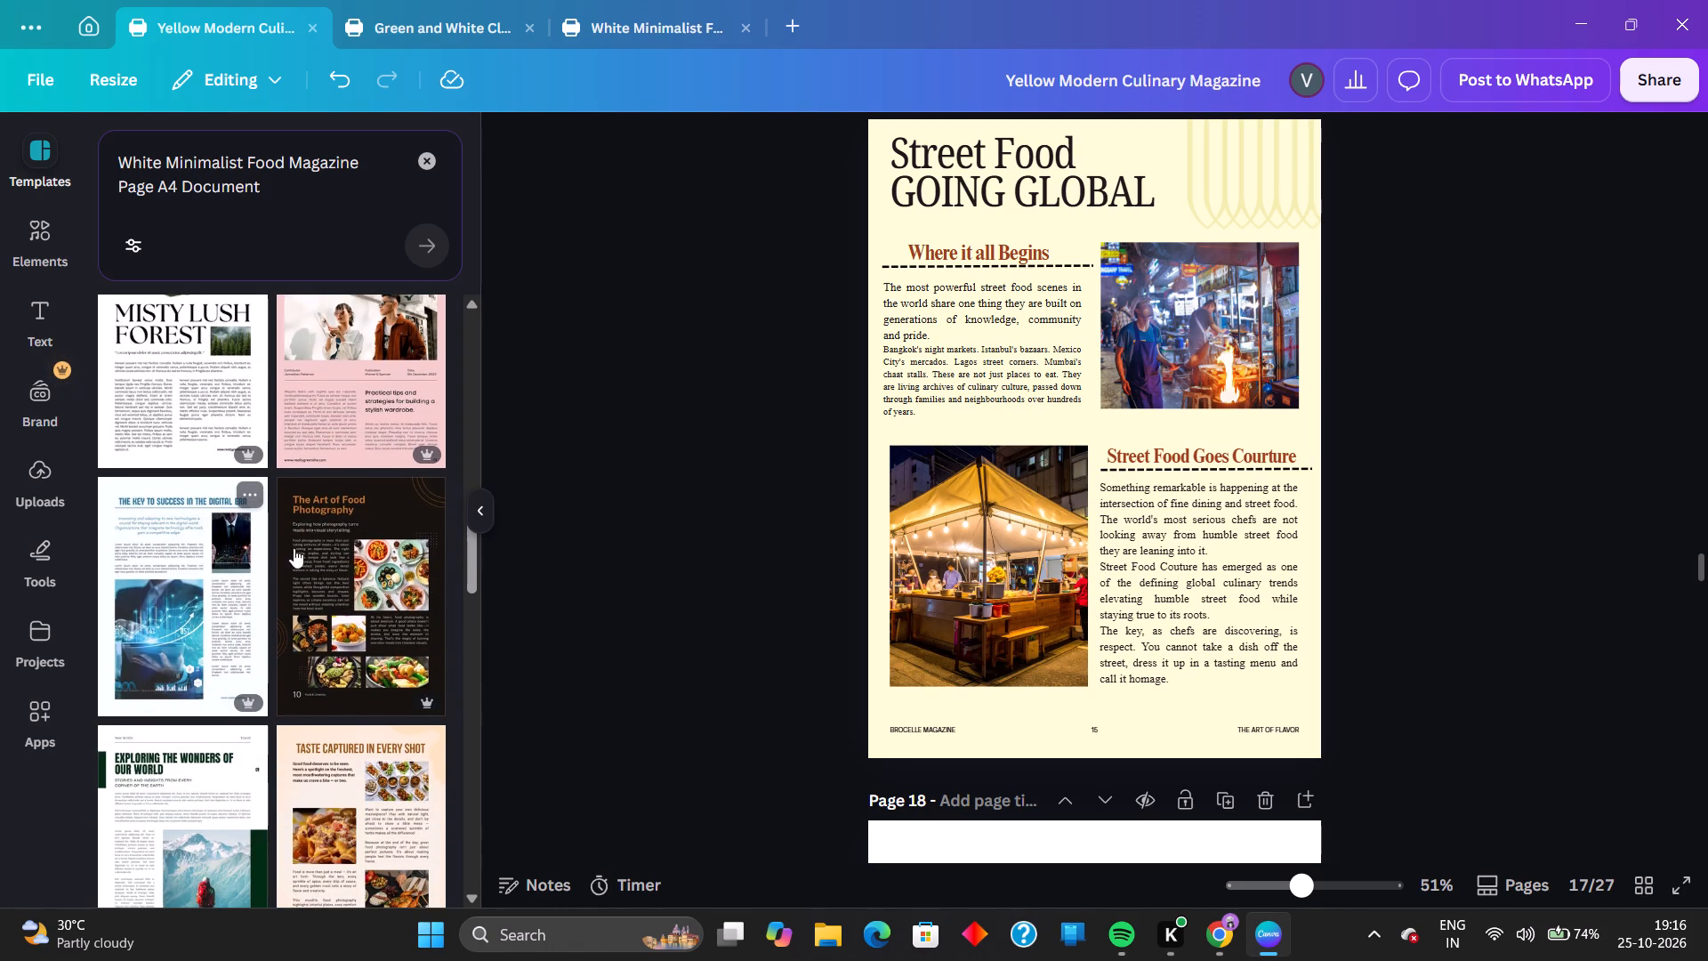
pyautogui.click(330, 609)
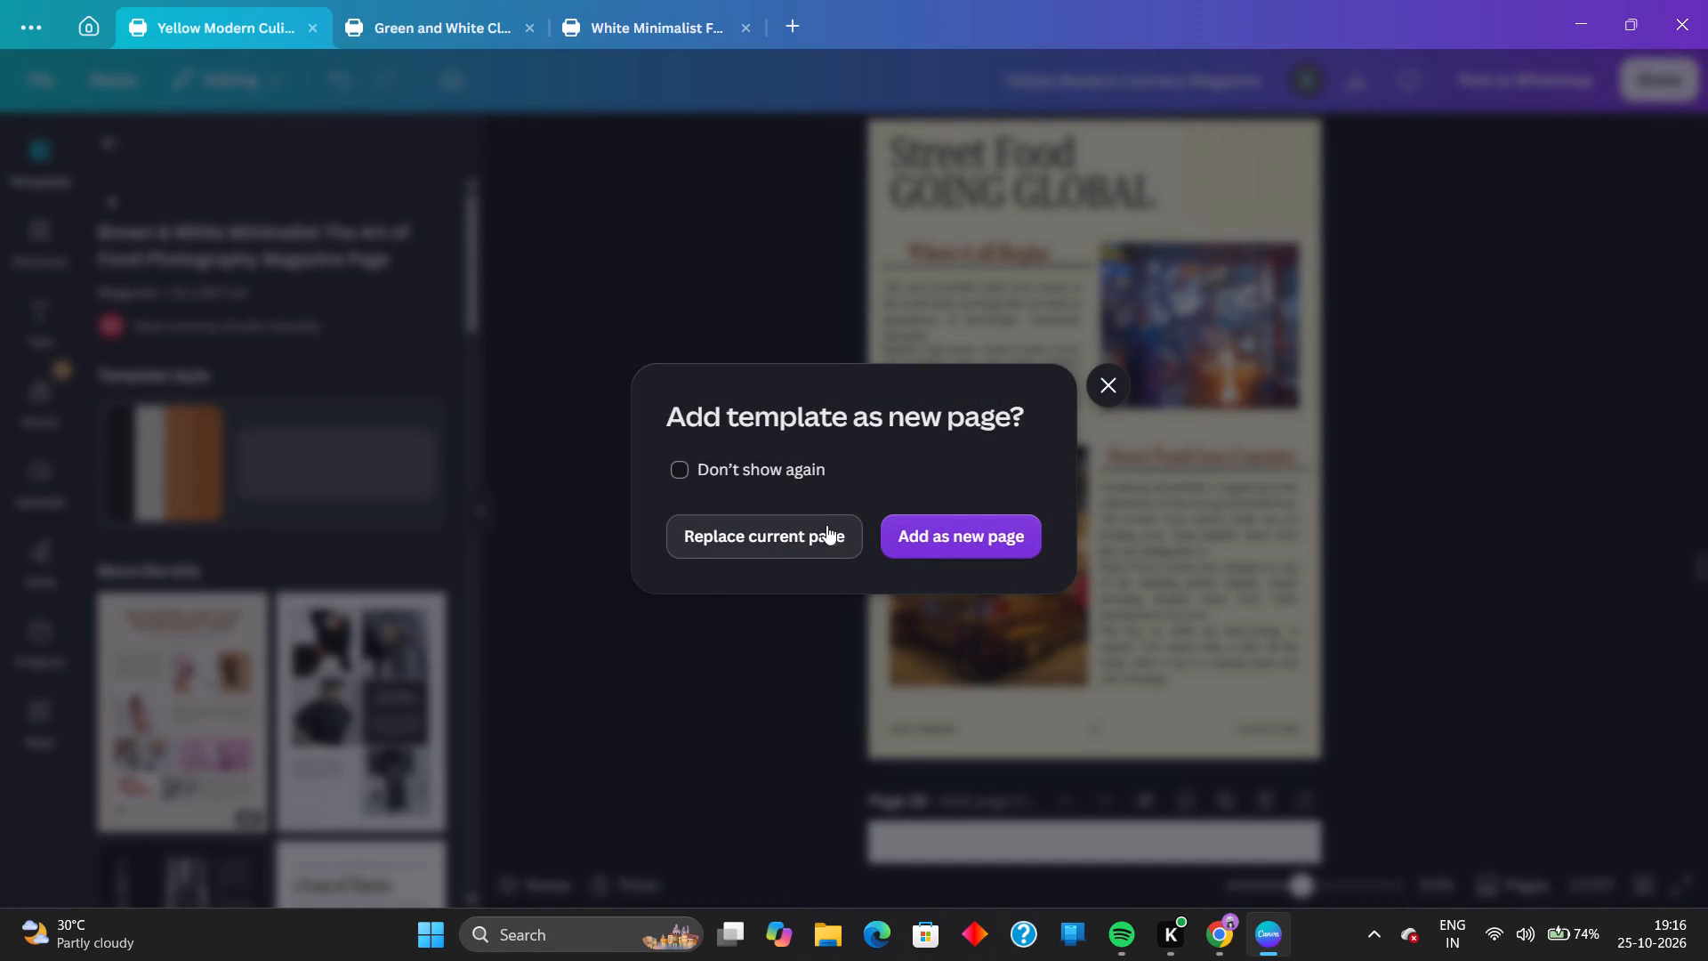
pyautogui.click(913, 541)
# Examine the new Art of Food Photography page 18 alongside the neighbouring Street Food Going Global and Luxury on the Plate pages.
pyautogui.scroll(-3, 877, 558)
pyautogui.scroll(5, 877, 558)
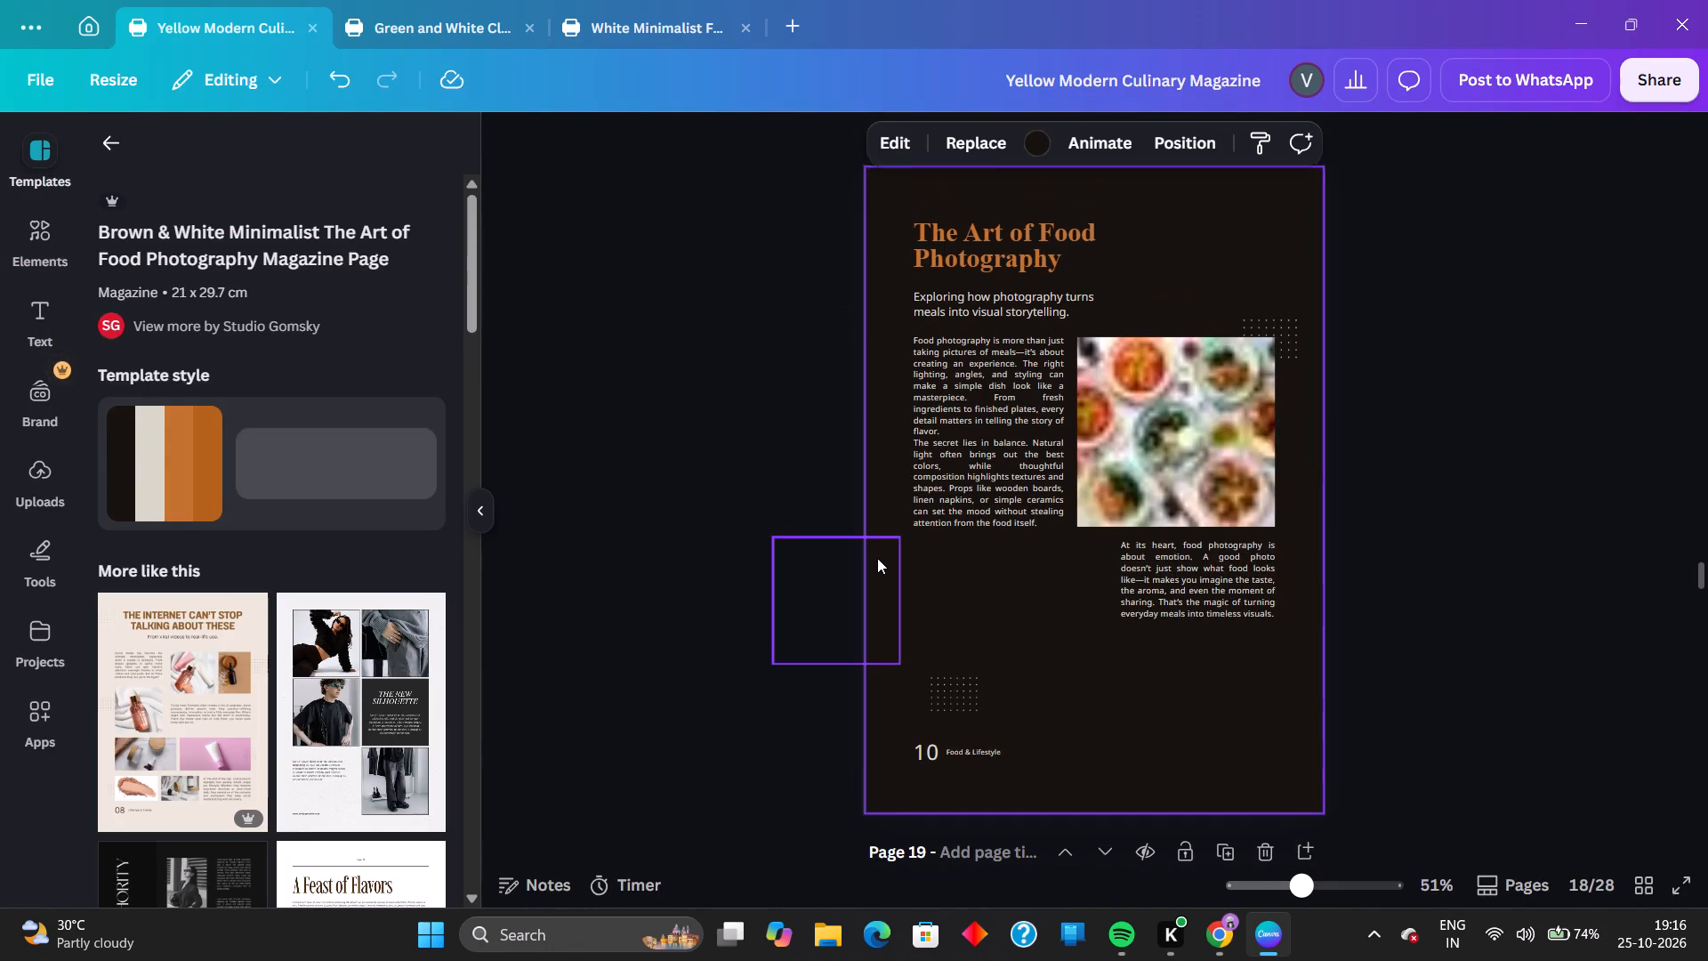
pyautogui.scroll(1, 877, 558)
pyautogui.scroll(-3, 877, 558)
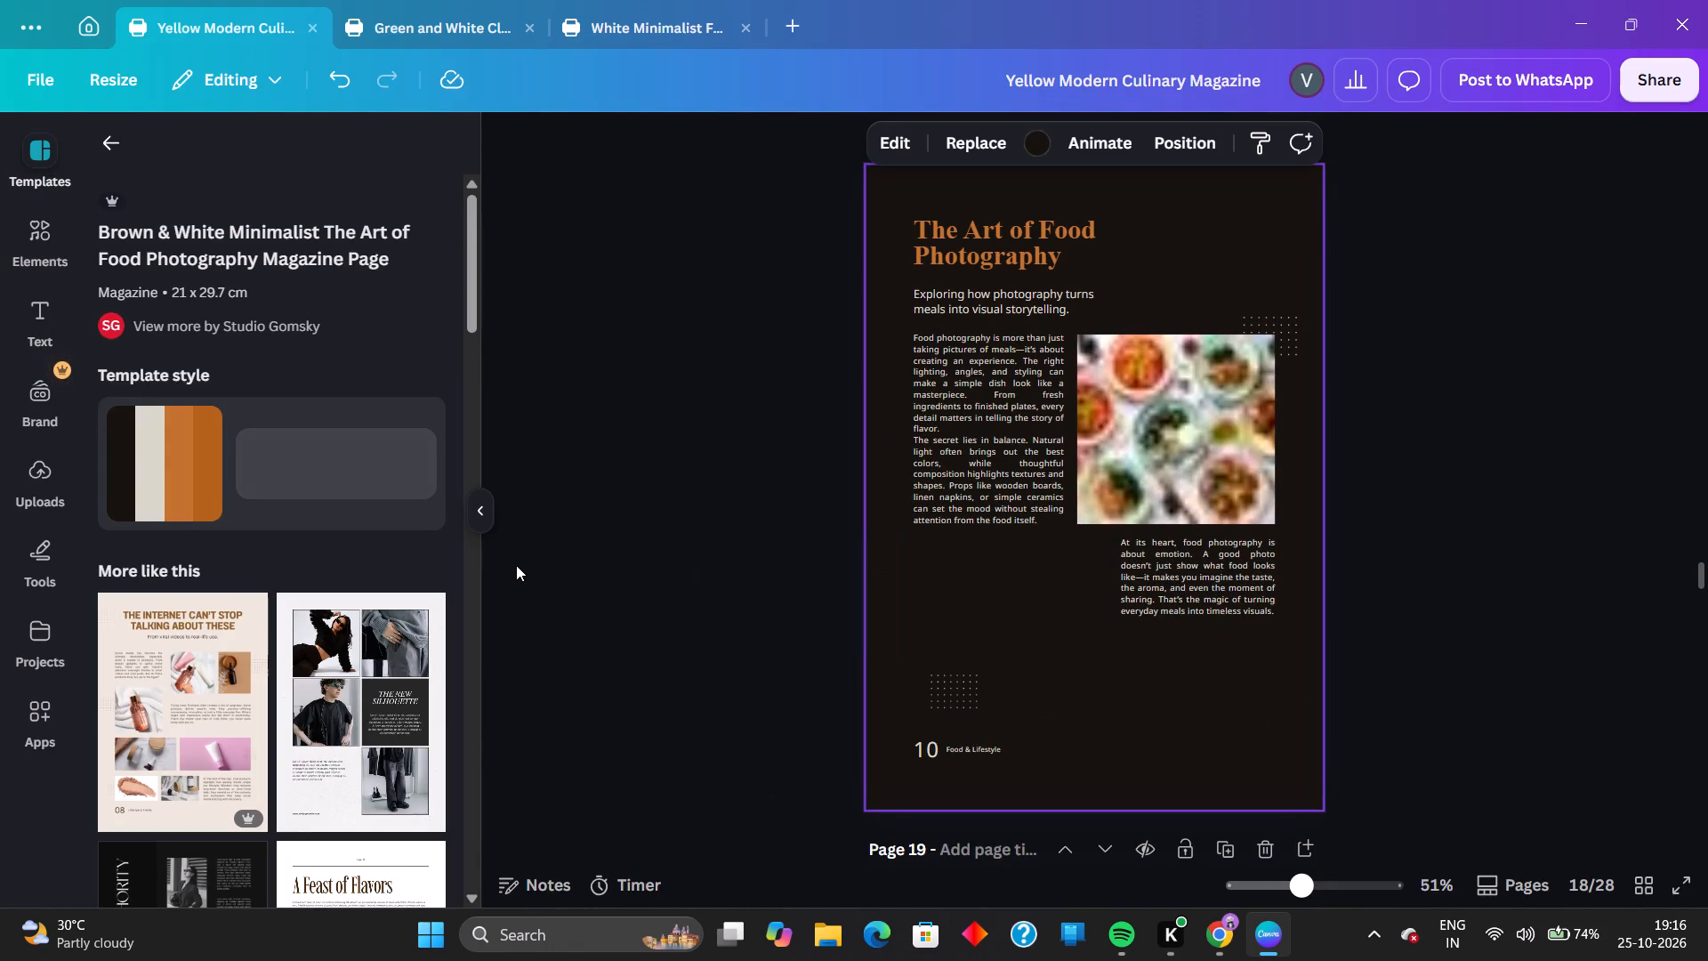
pyautogui.click(516, 565)
pyautogui.scroll(7, 579, 553)
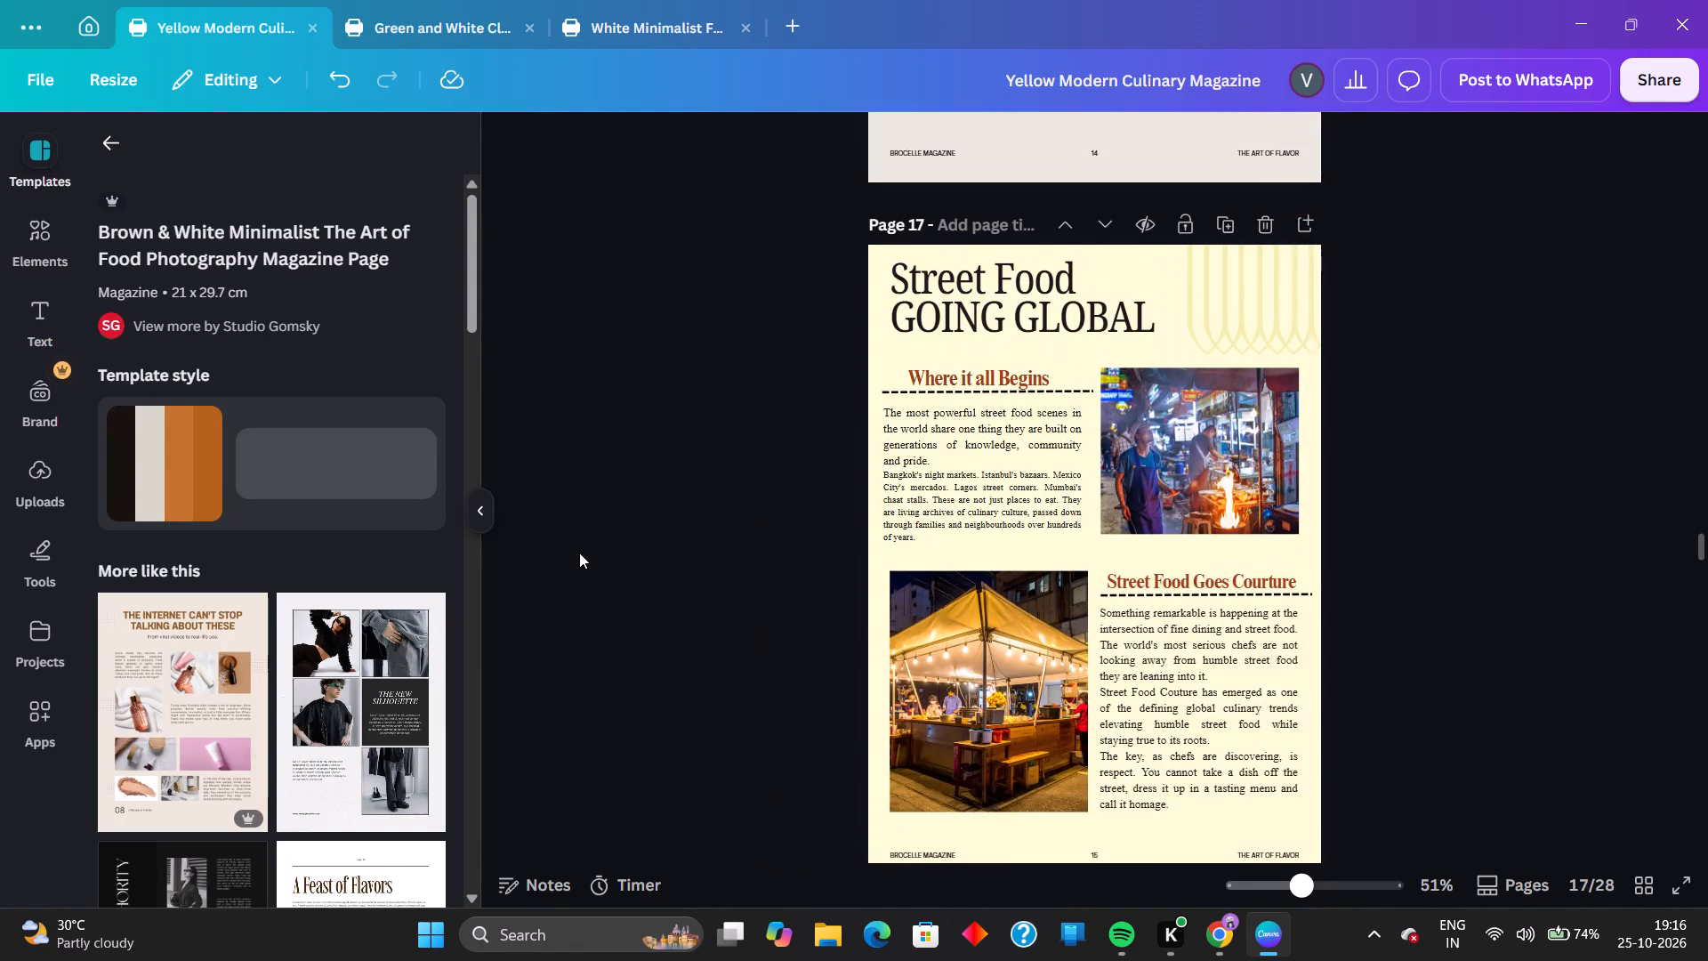
pyautogui.scroll(4, 579, 553)
pyautogui.scroll(-8, 579, 553)
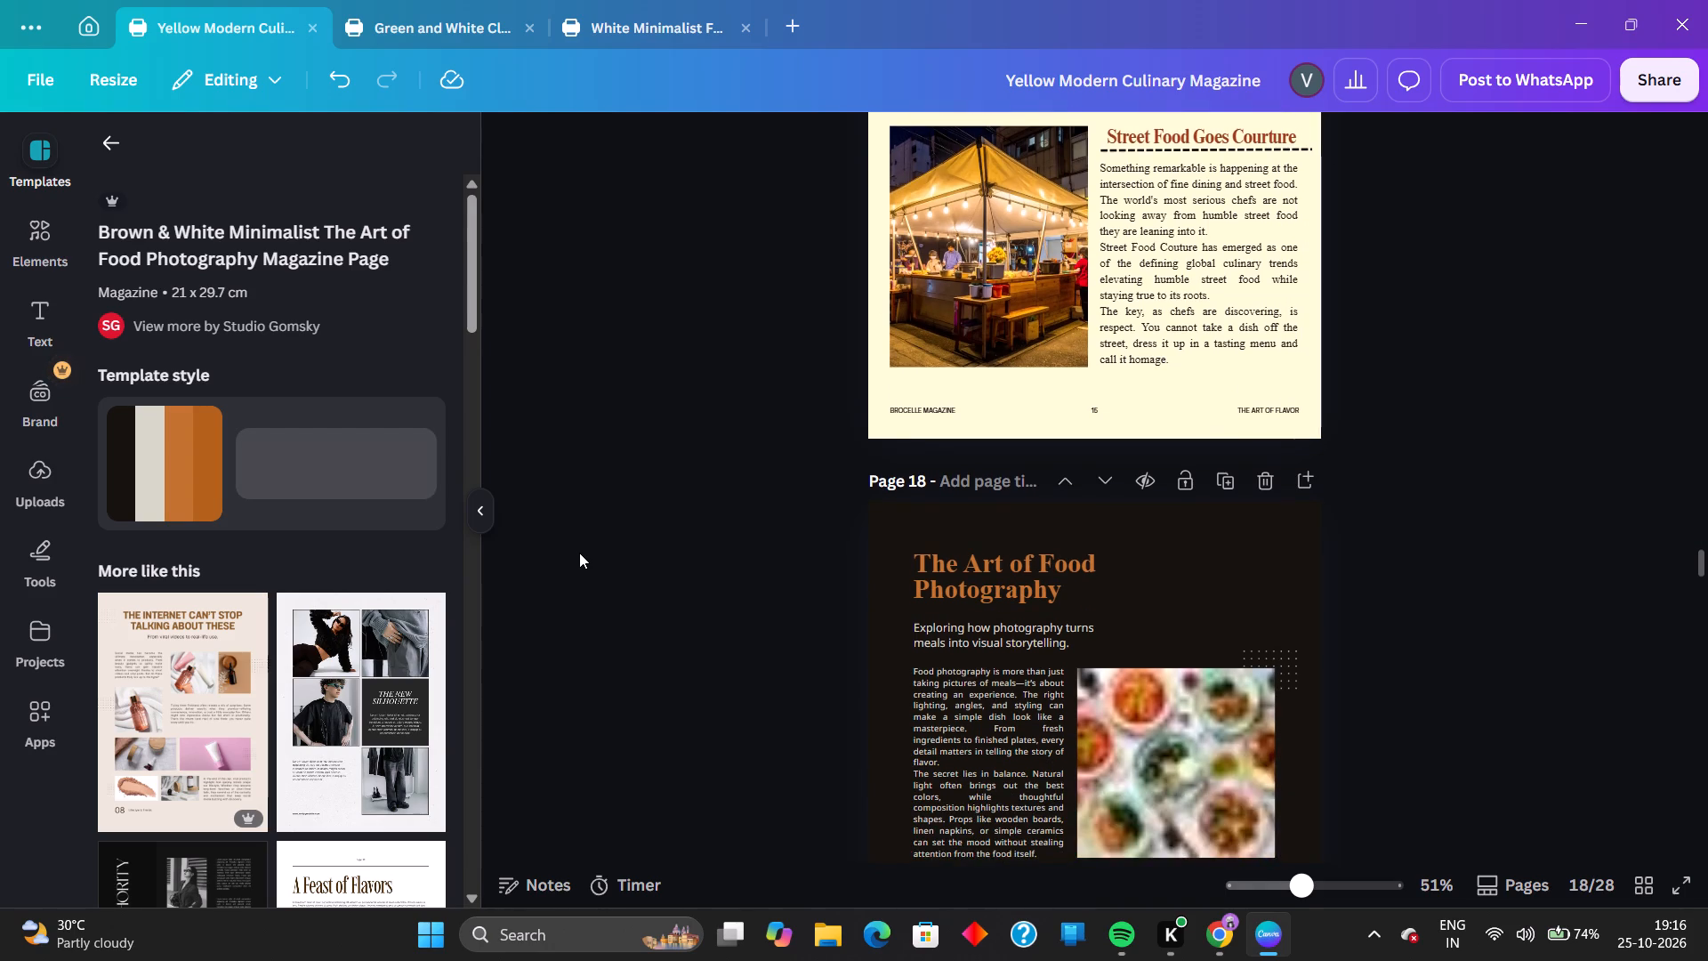
pyautogui.scroll(-3, 579, 553)
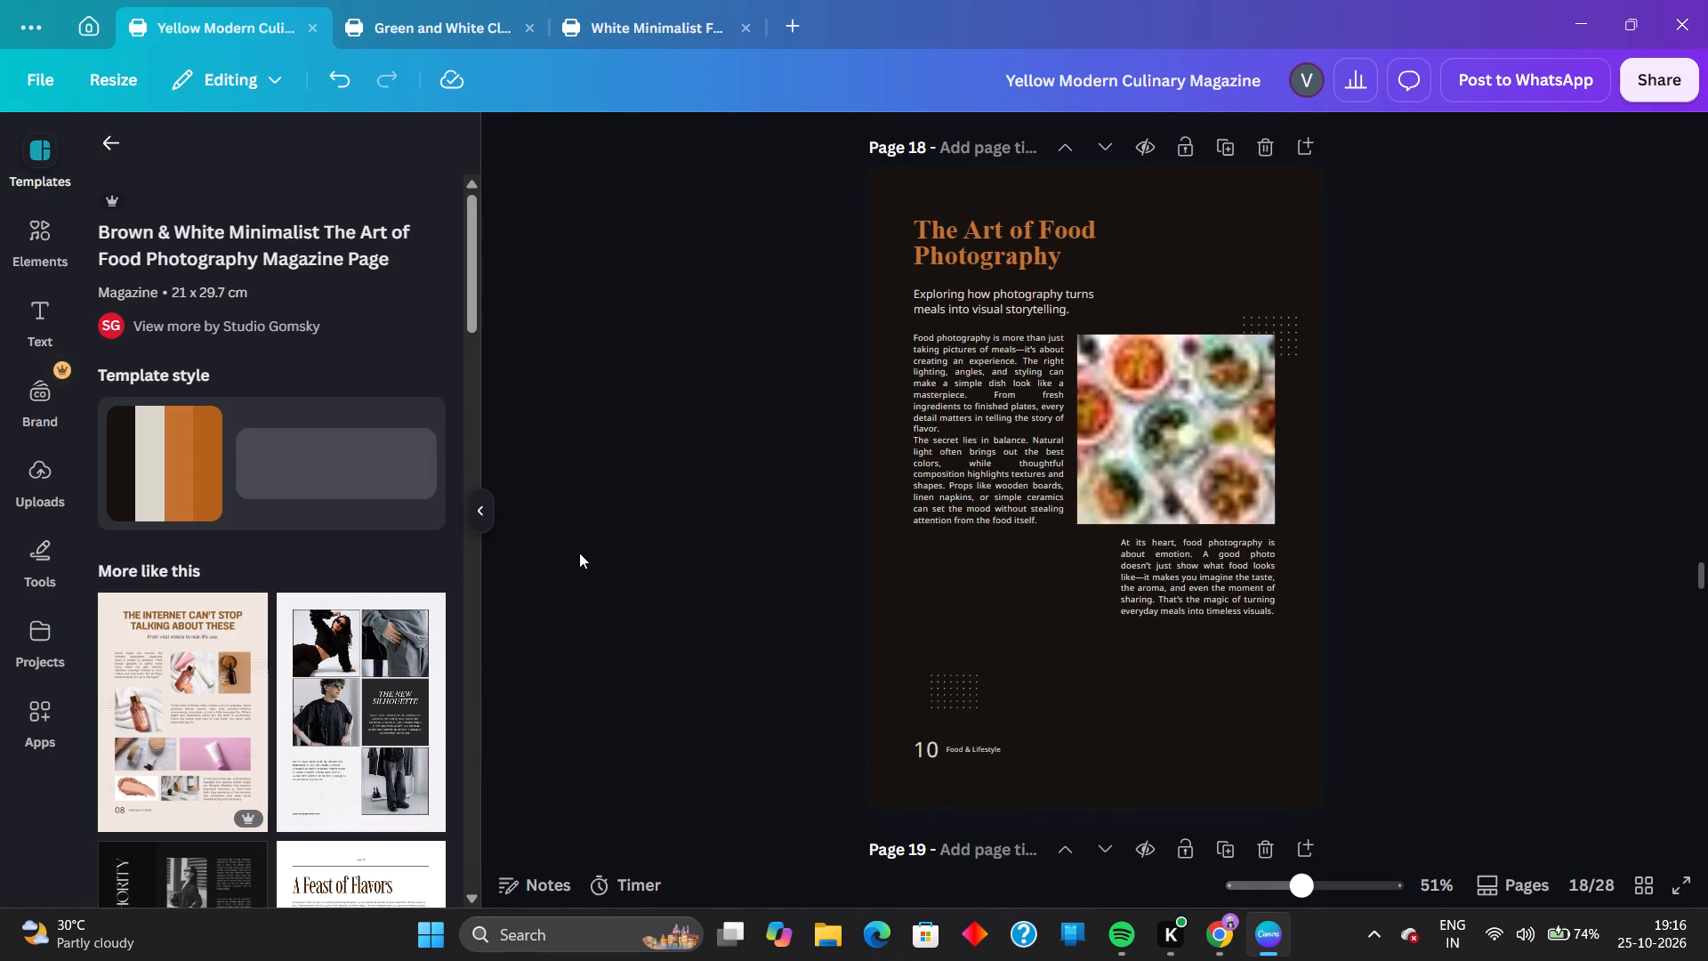
pyautogui.scroll(-2, 579, 553)
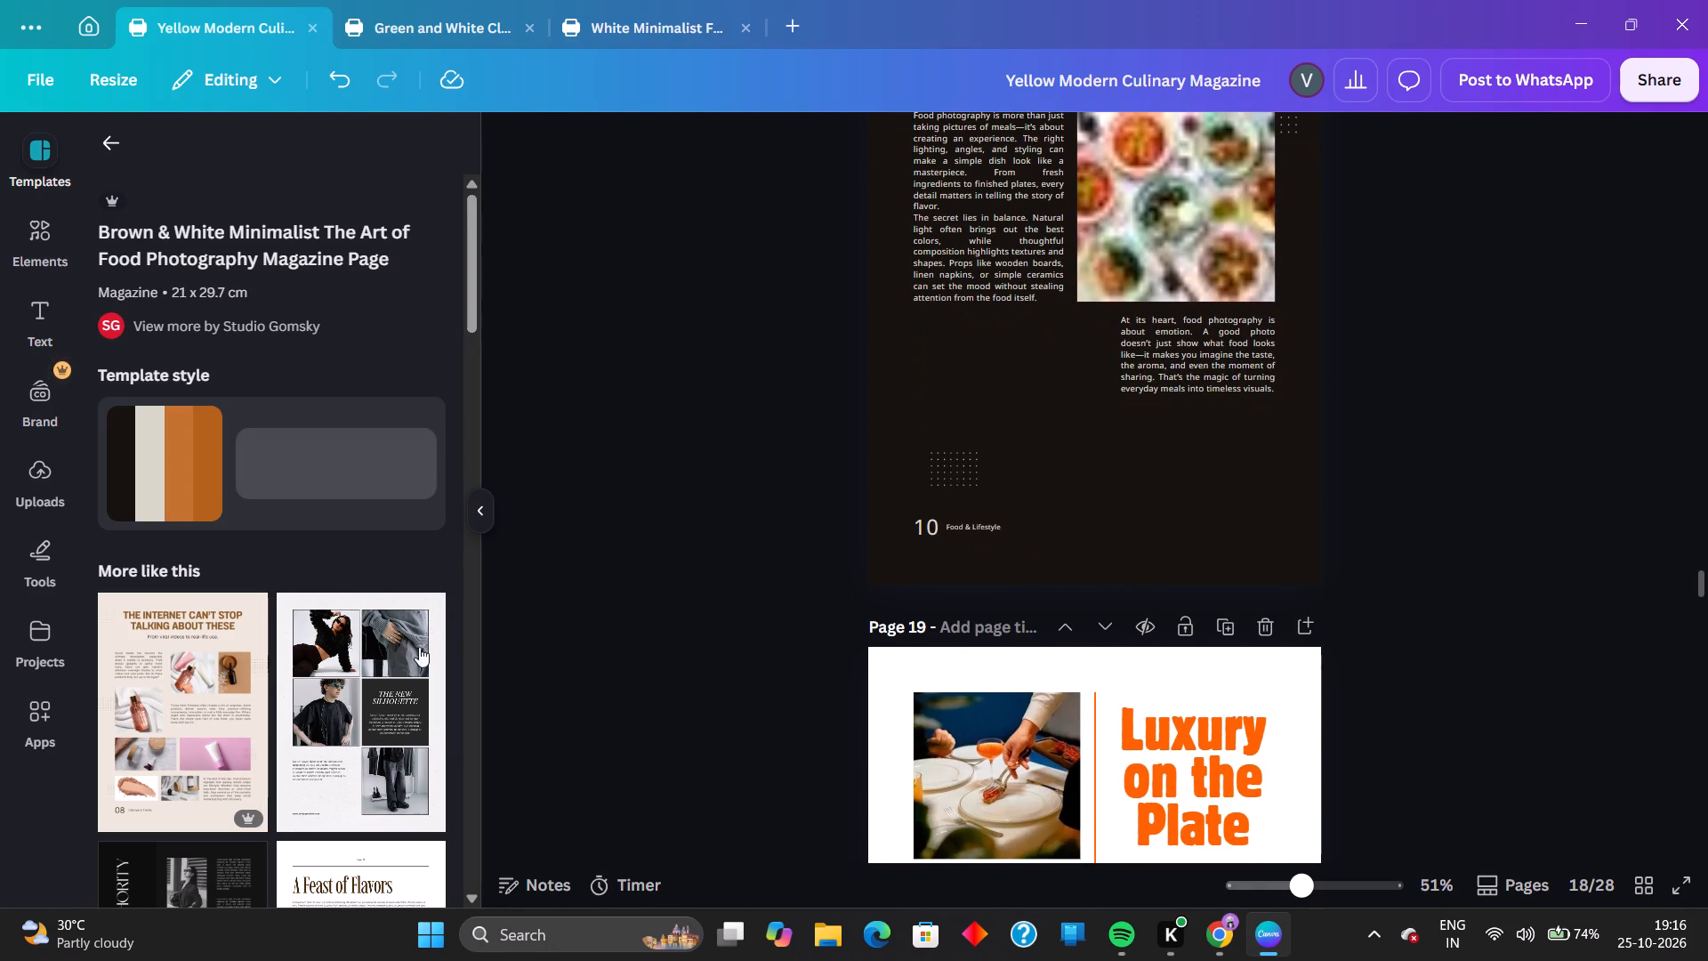
pyautogui.scroll(-1, 160, 661)
pyautogui.scroll(2, 626, 596)
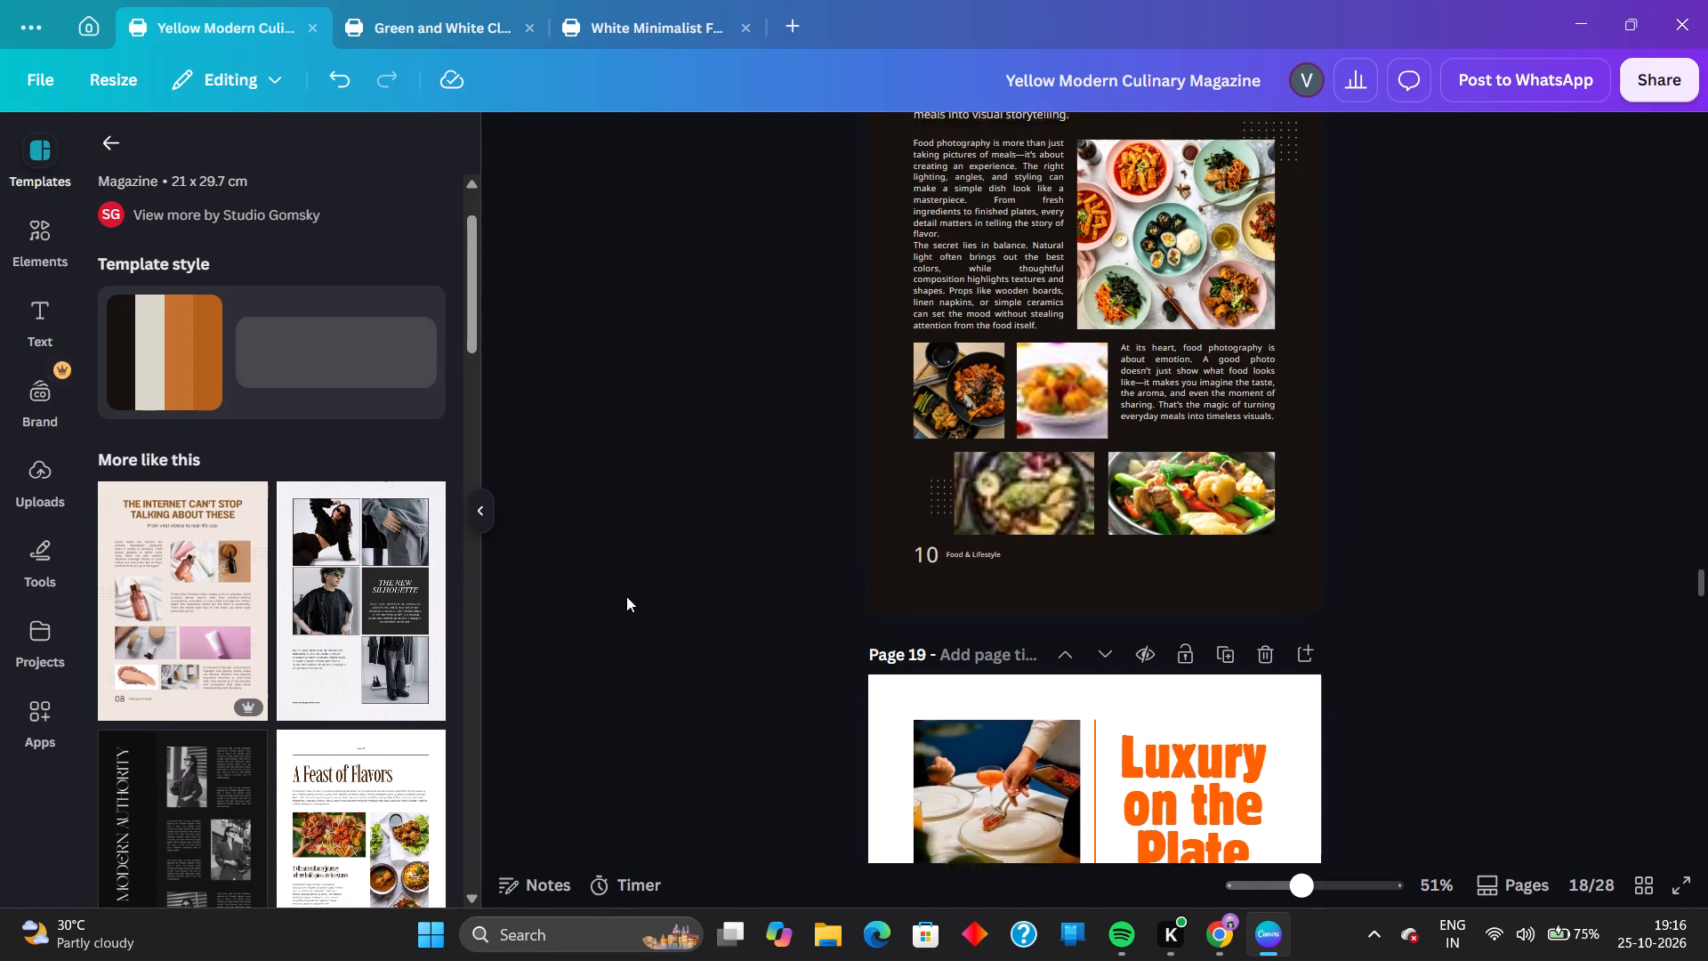
pyautogui.scroll(1, 626, 596)
pyautogui.click(1534, 537)
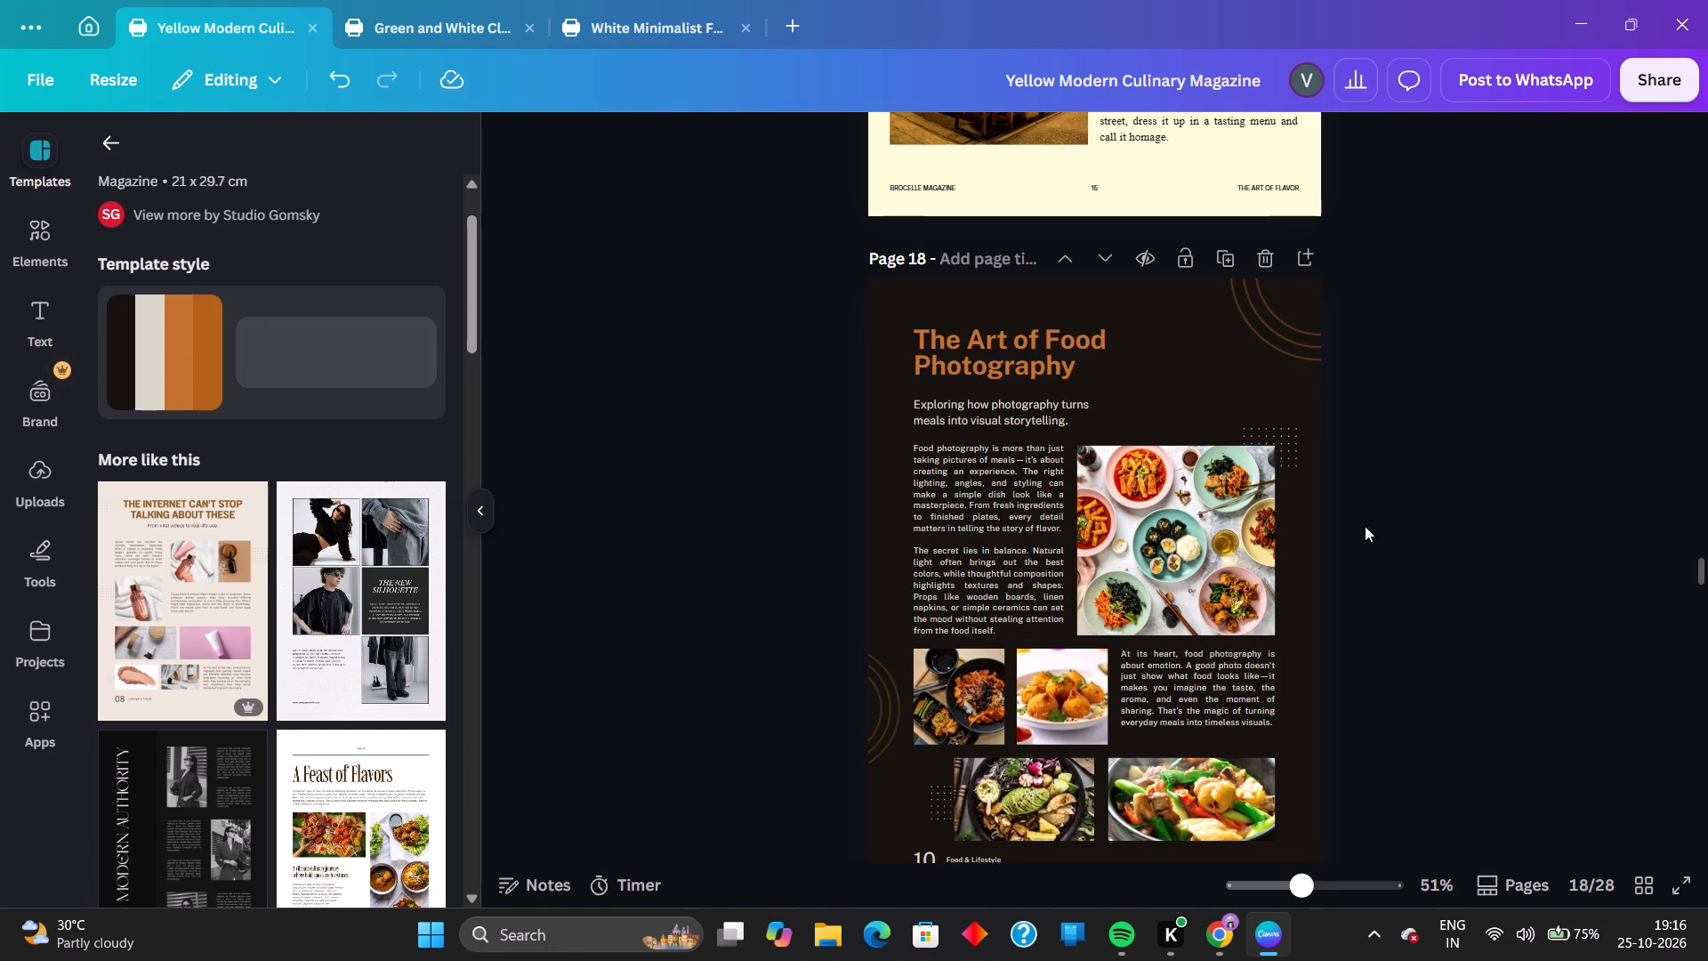
# Copy the "Street Food GOING GLOBAL" heading from page 17 and paste it onto the Art of Food Photography page 18.
pyautogui.scroll(2, 692, 537)
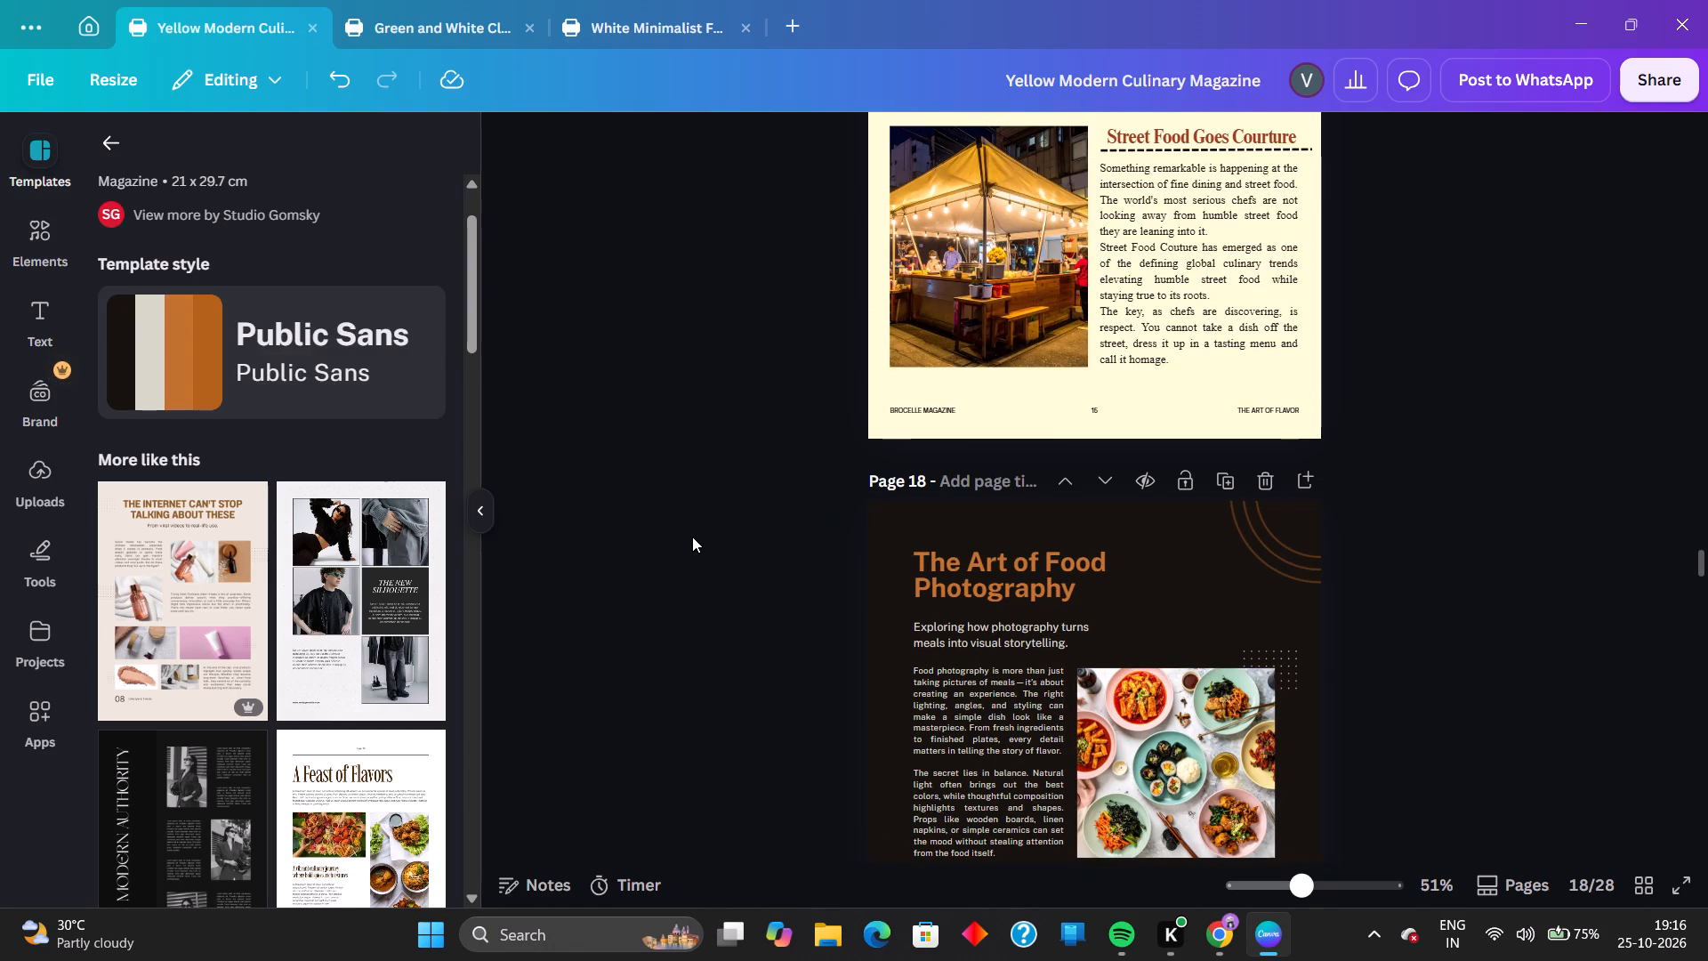
pyautogui.scroll(3, 692, 537)
pyautogui.scroll(-3, 692, 537)
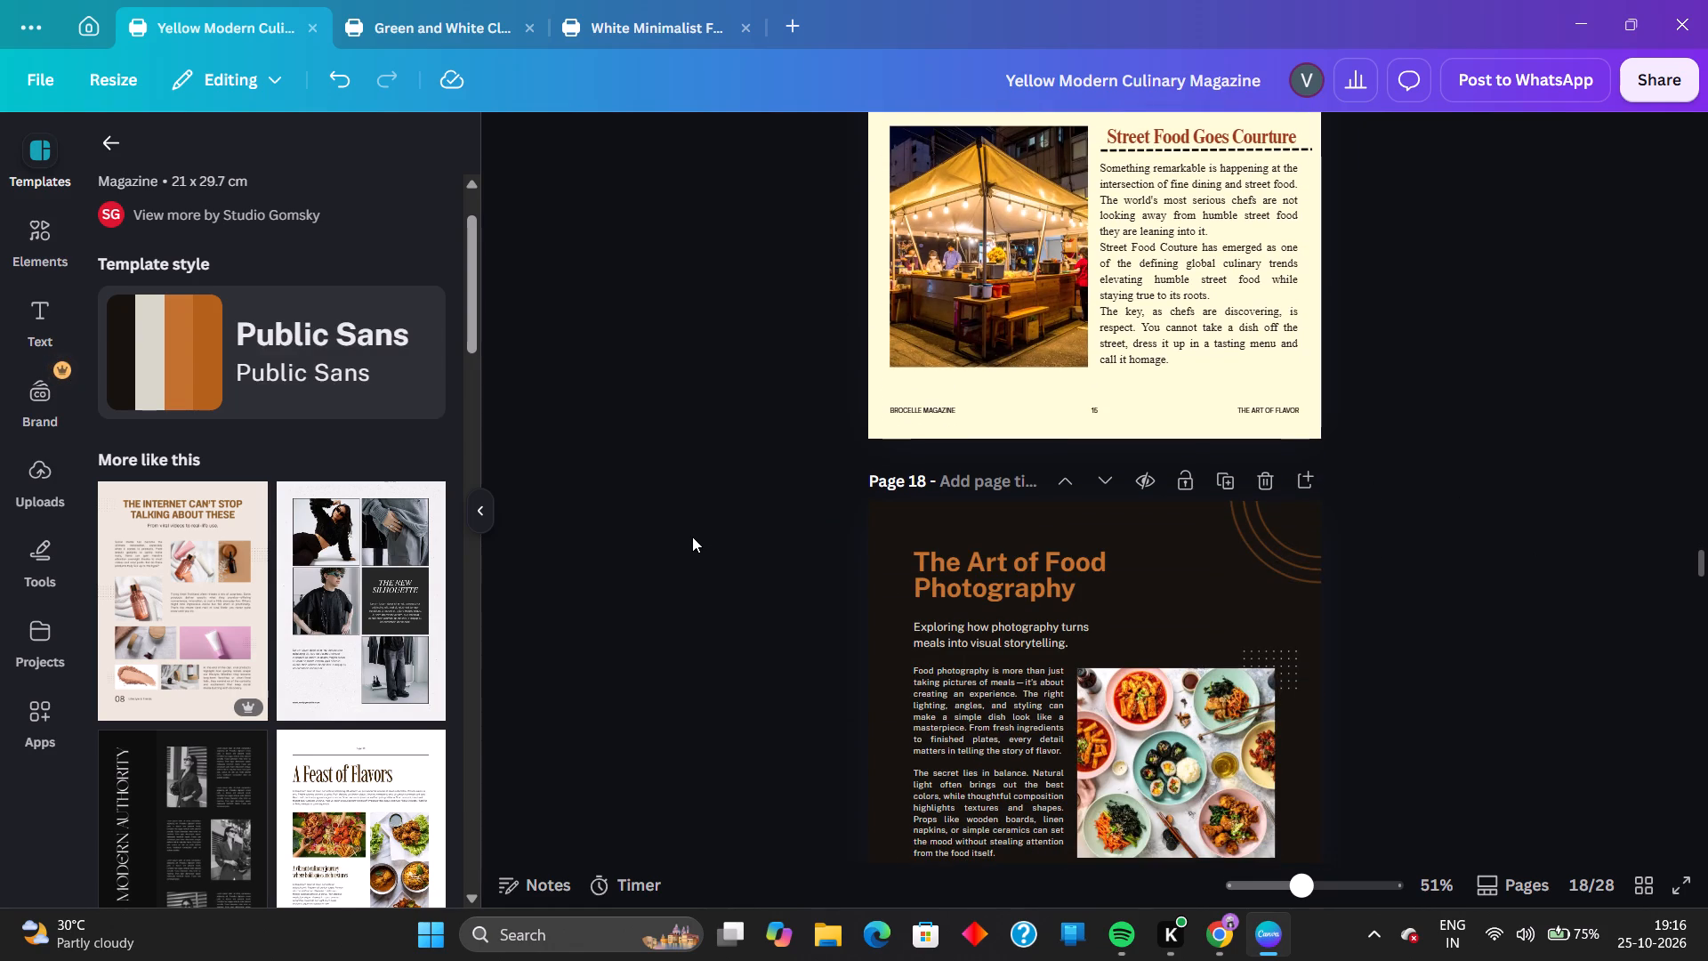
pyautogui.scroll(2, 998, 541)
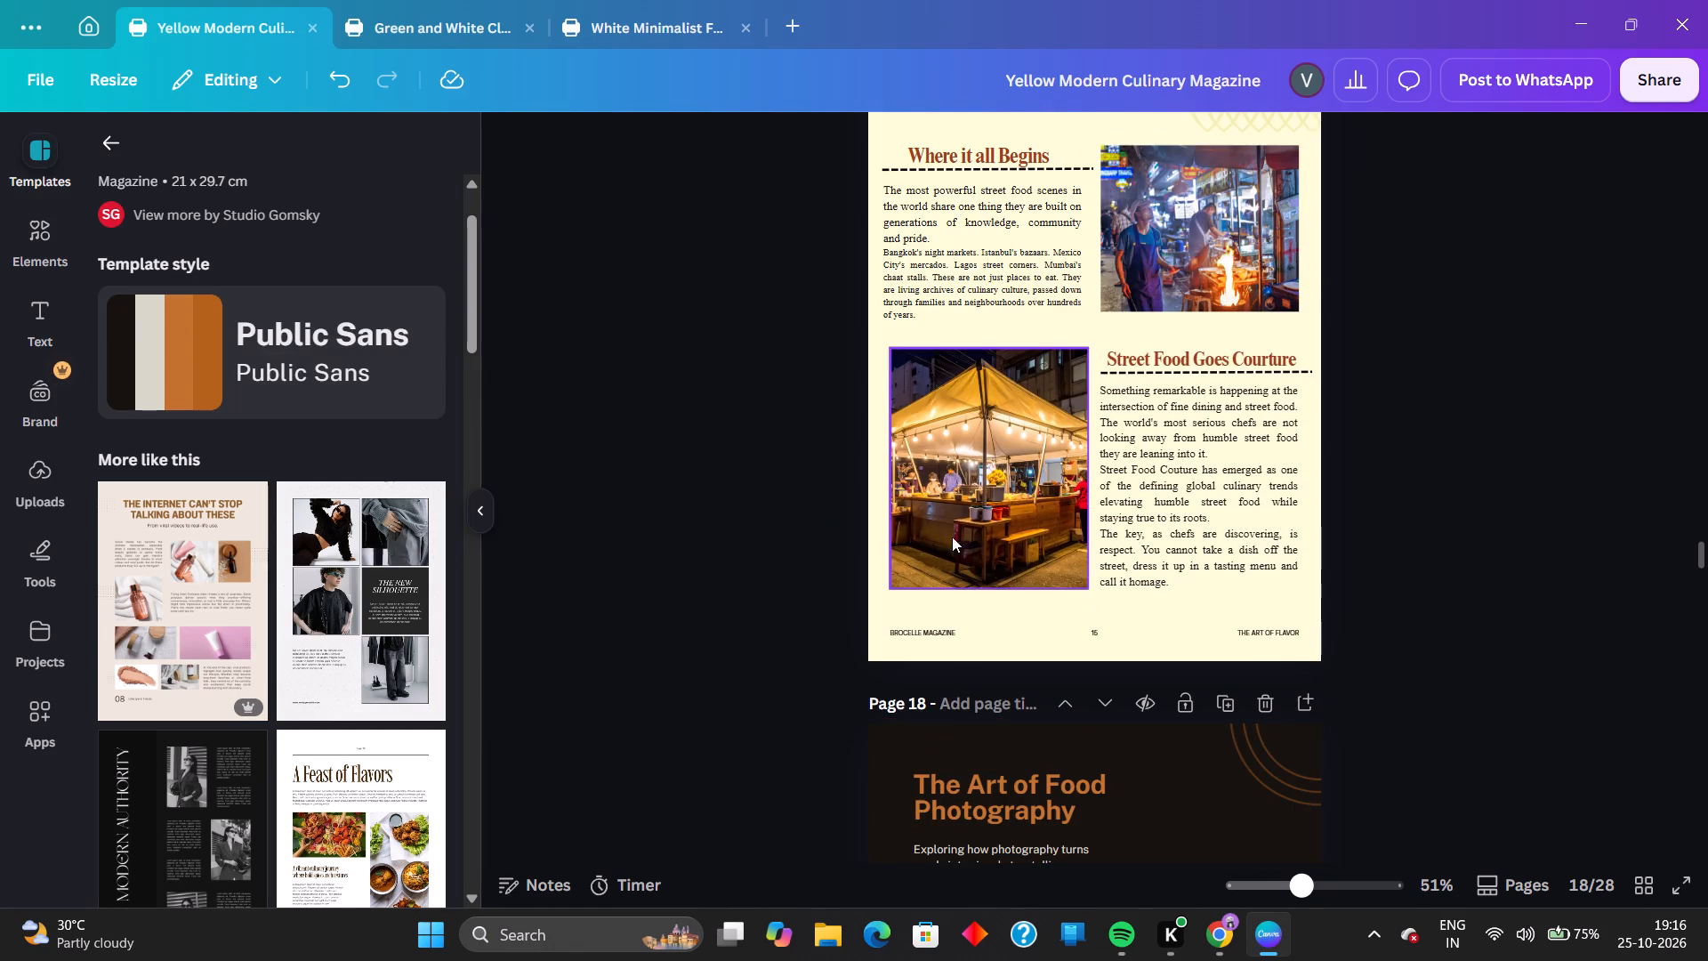
pyautogui.scroll(2, 972, 303)
pyautogui.scroll(-4, 1000, 489)
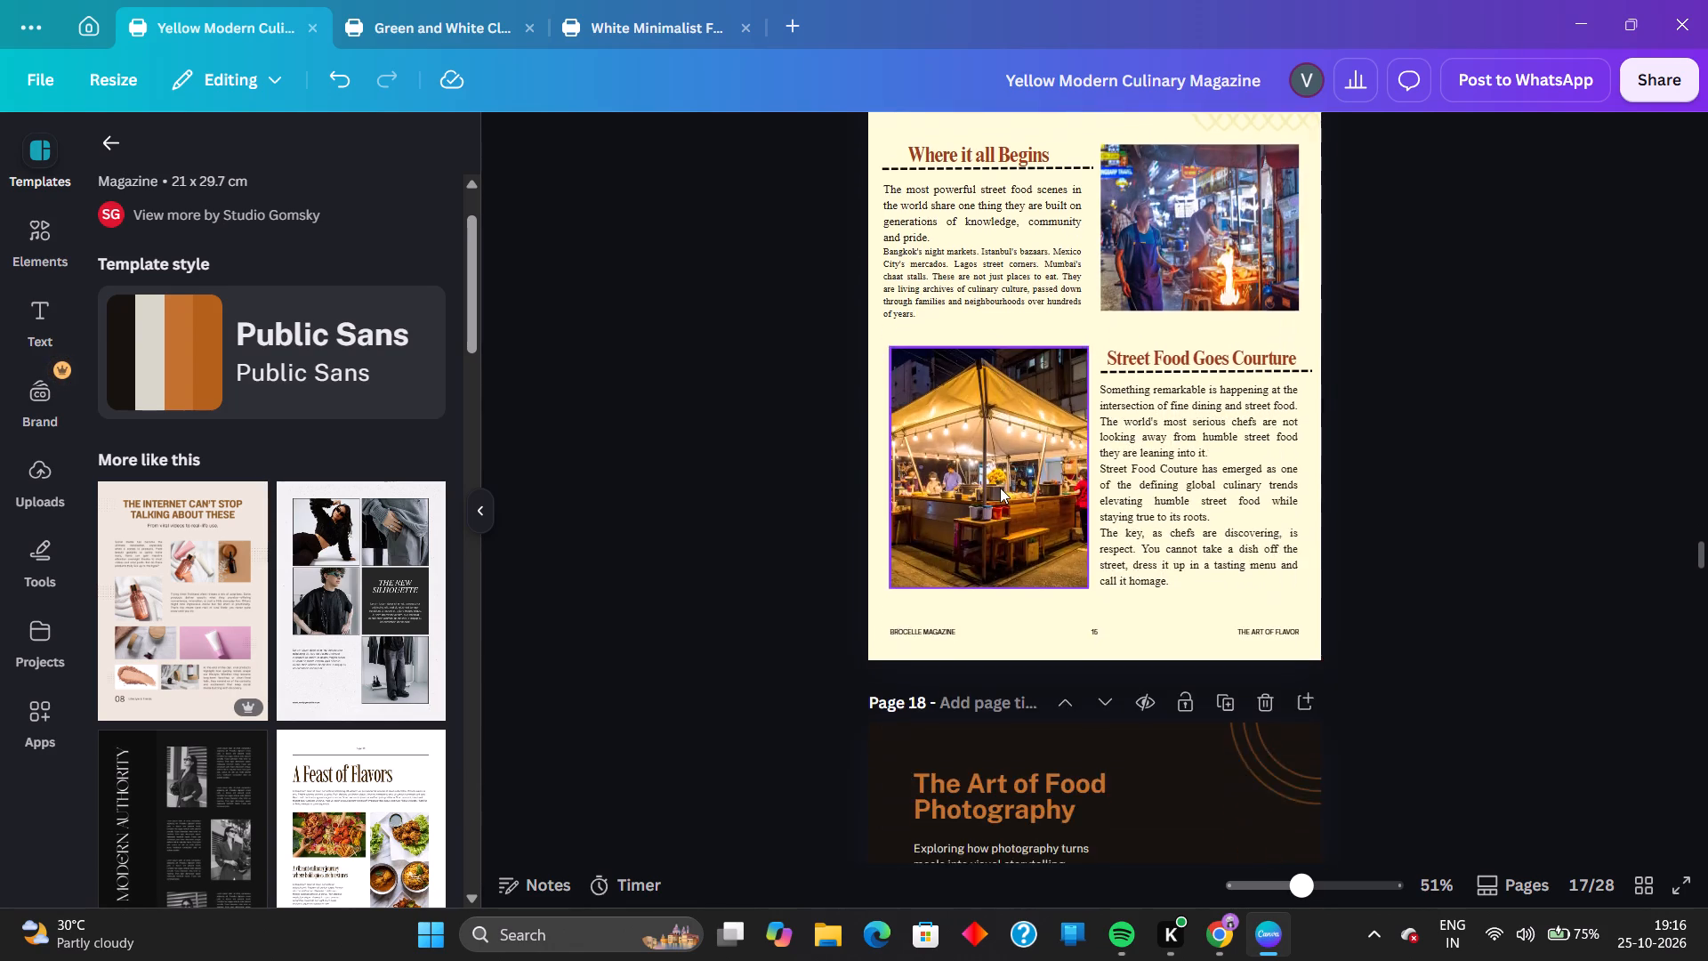
pyautogui.scroll(3, 1000, 488)
pyautogui.scroll(-1, 995, 448)
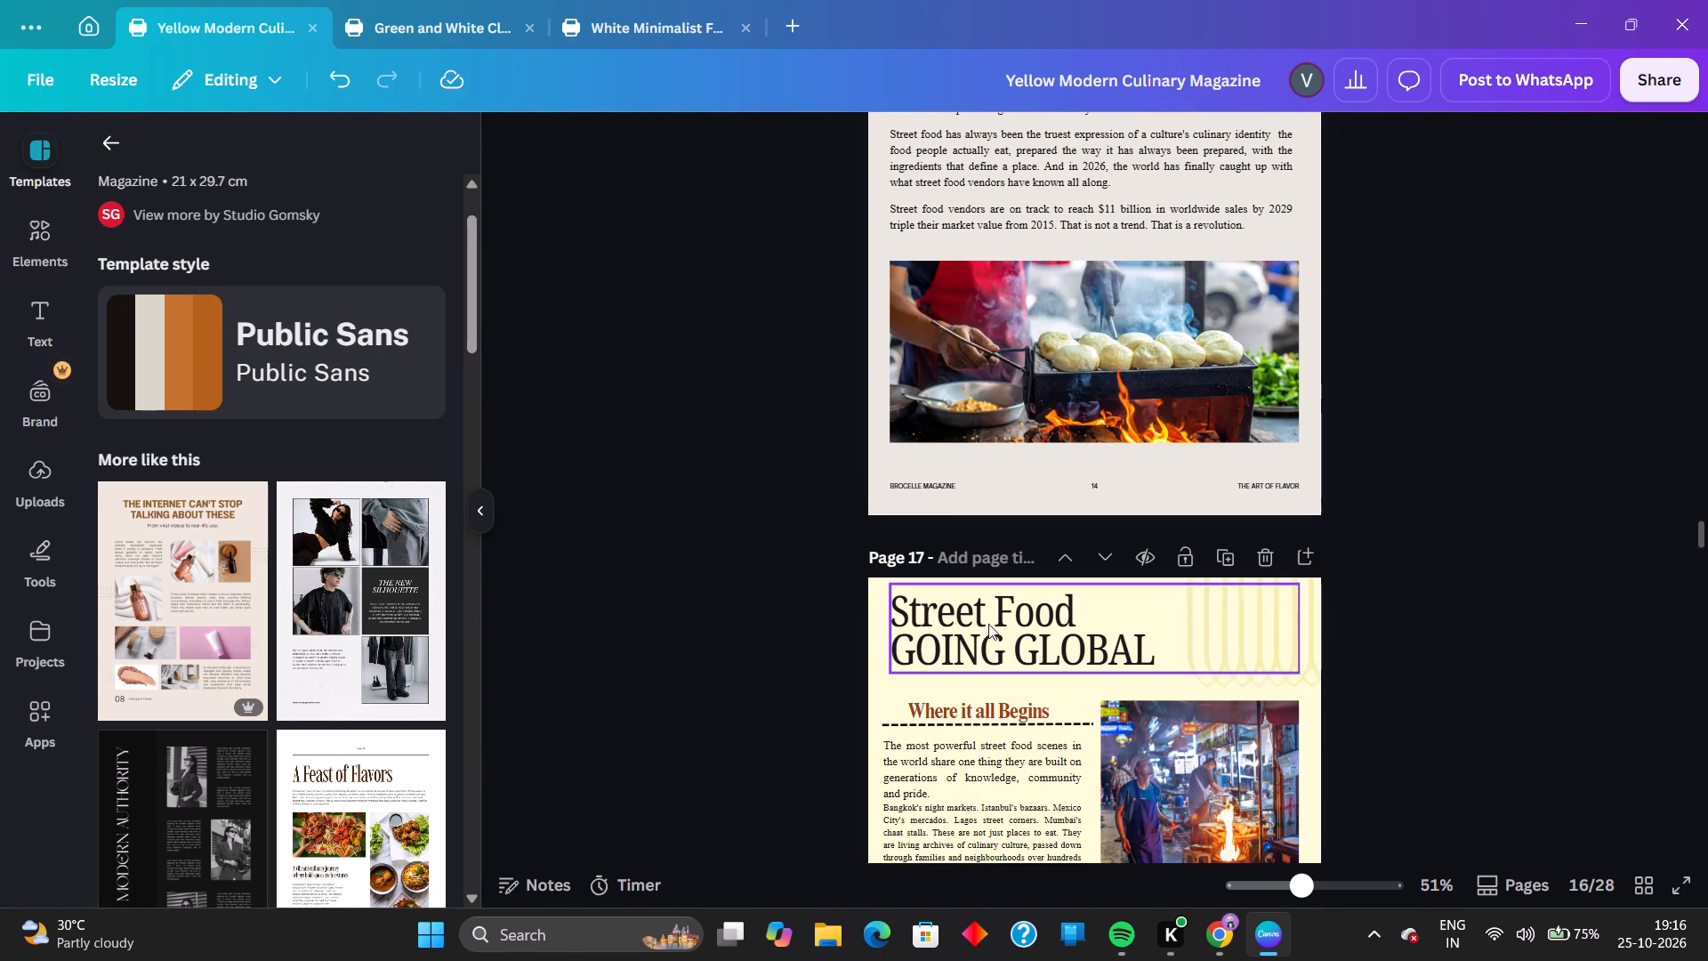
pyautogui.rightClick(998, 626)
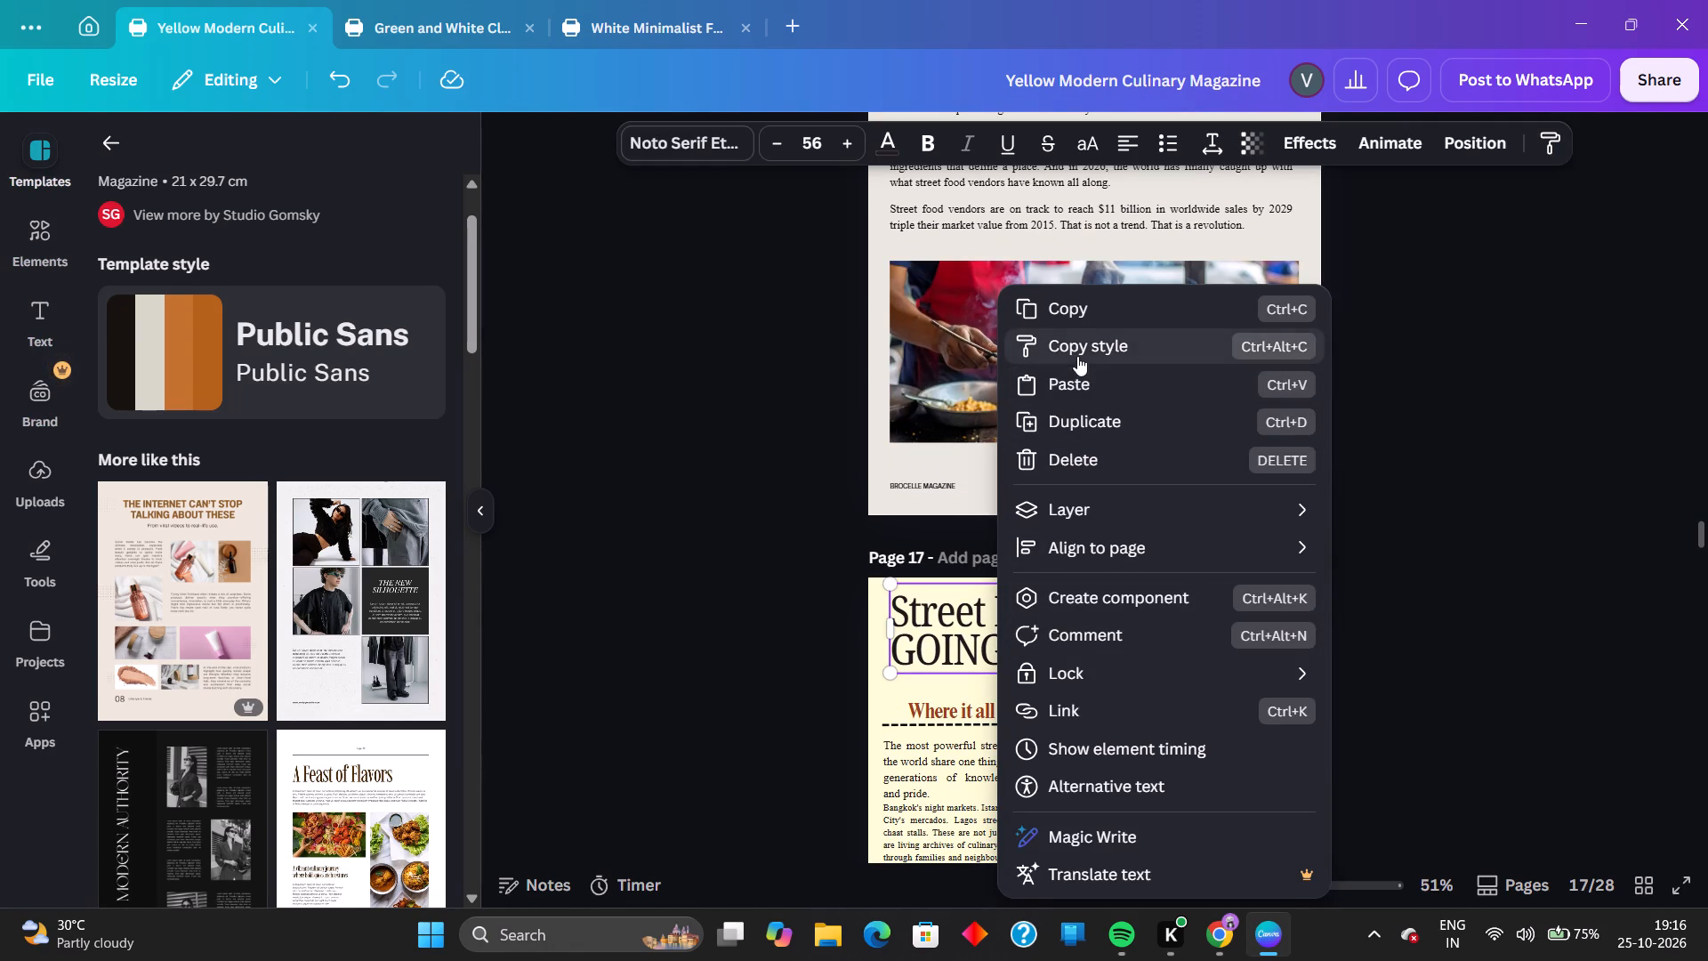
pyautogui.click(1076, 314)
pyautogui.scroll(-8, 1043, 354)
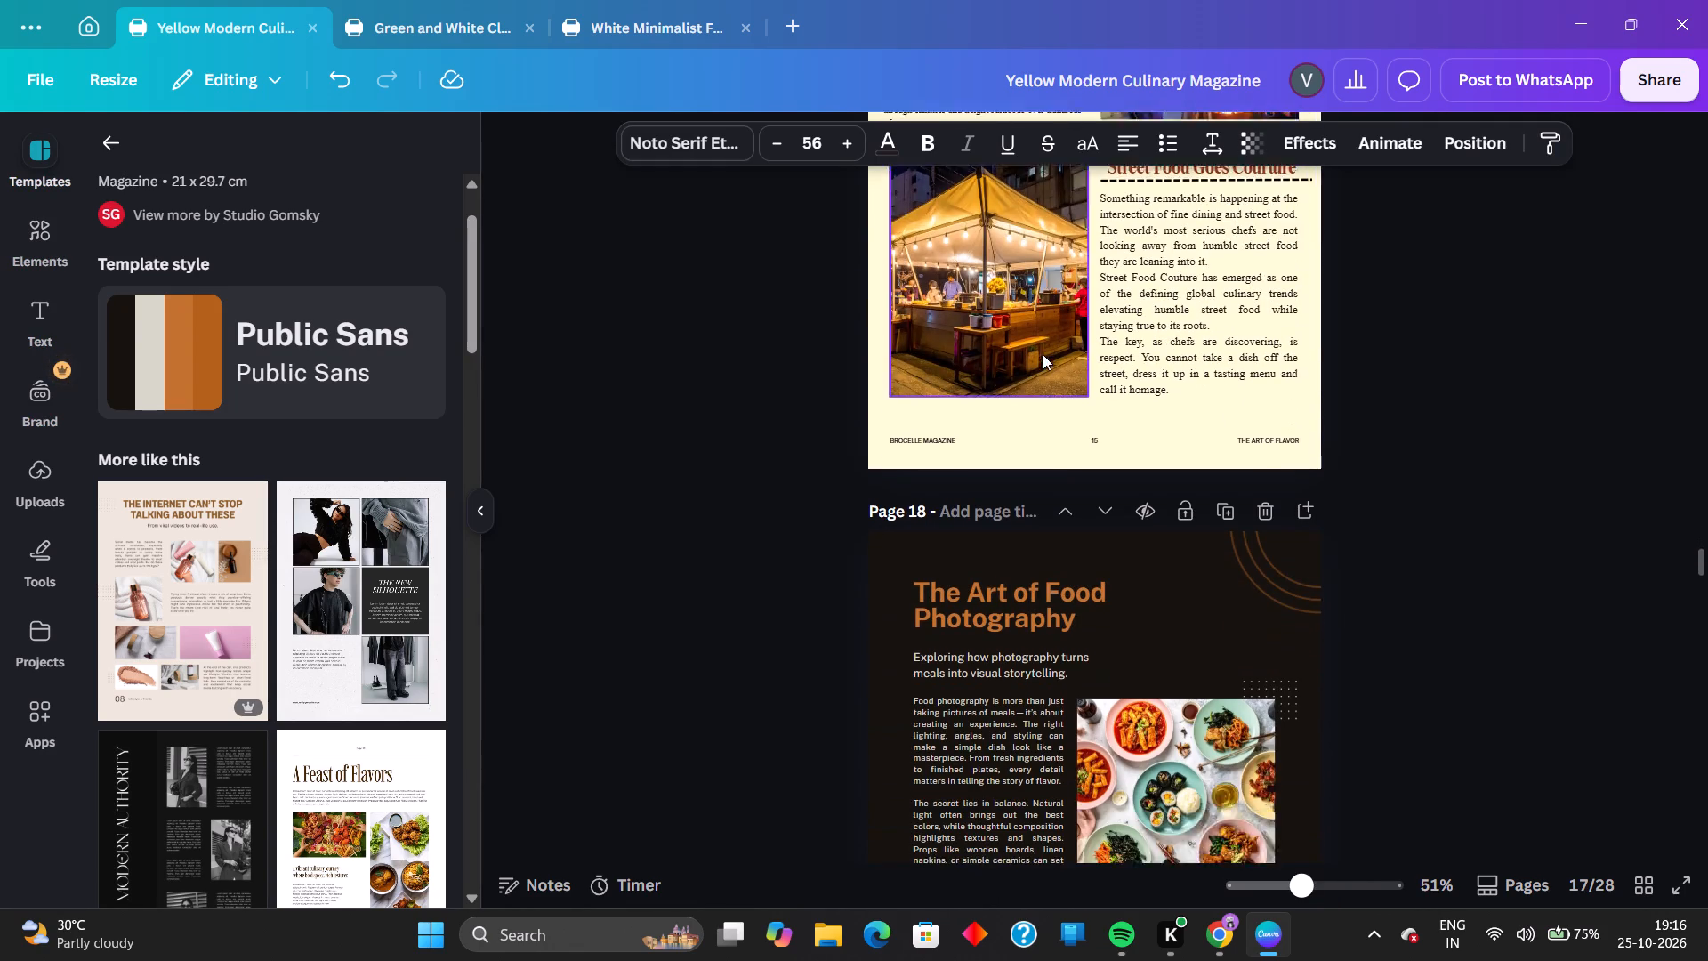
pyautogui.rightClick(1075, 424)
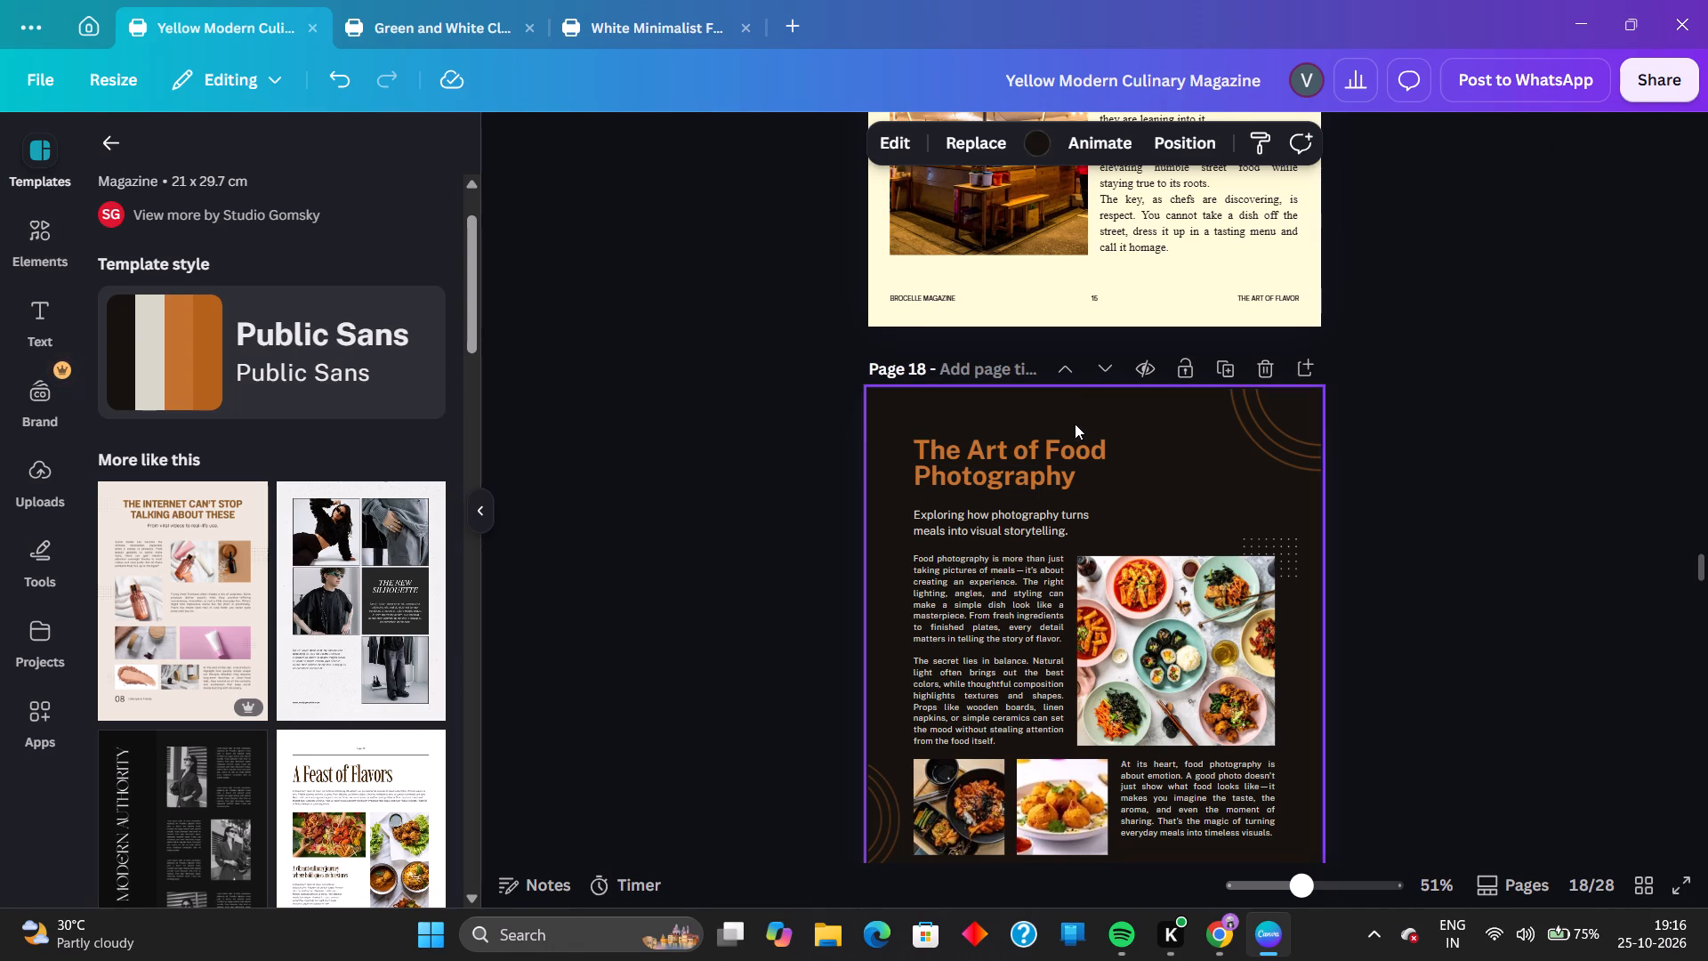
pyautogui.click(1151, 483)
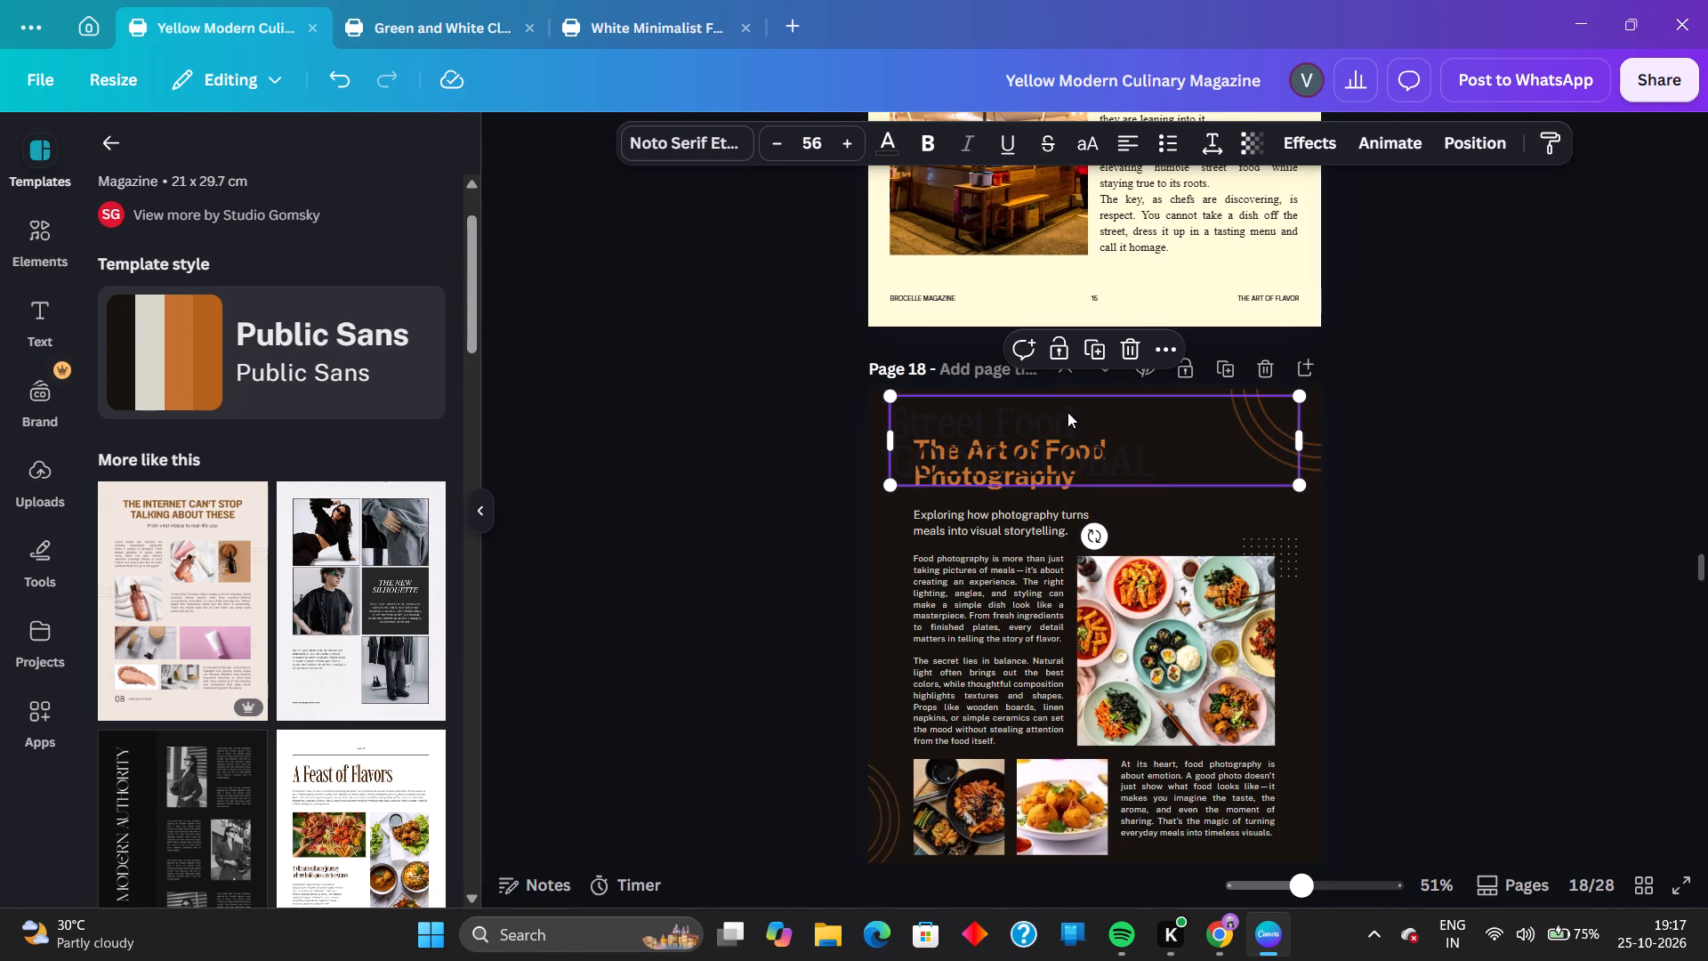
# Recolour the pasted "Street Food GOING GLOBAL" heading on page 18 to off-white.
pyautogui.click(888, 145)
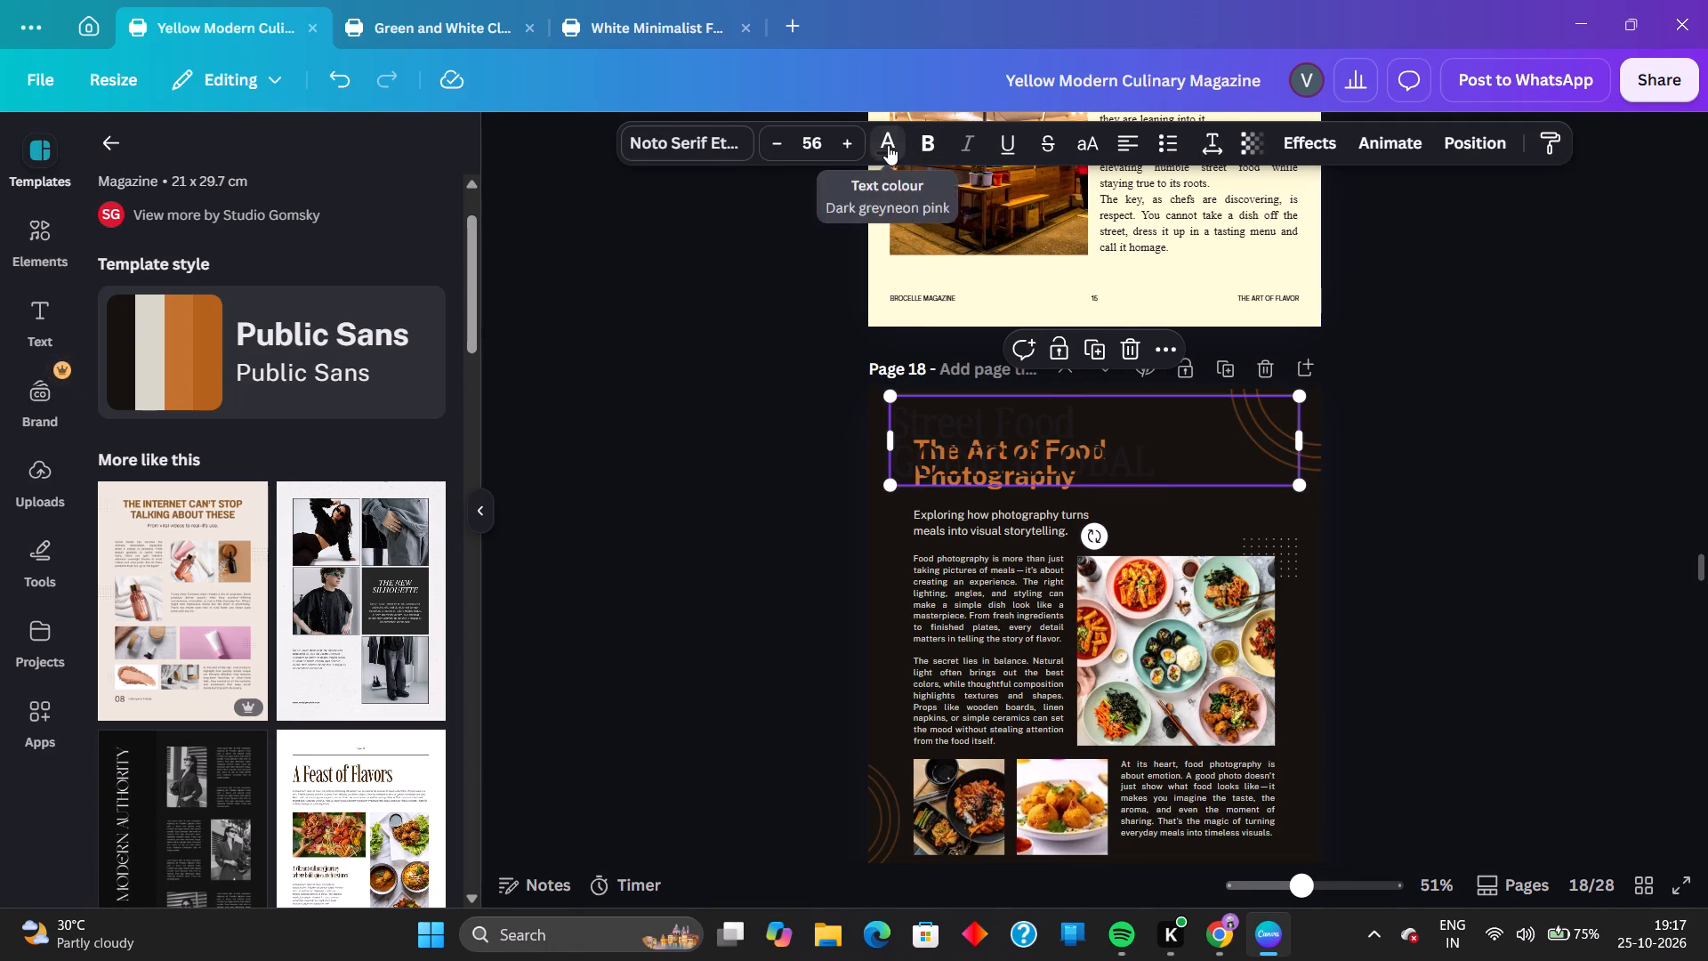
pyautogui.click(212, 293)
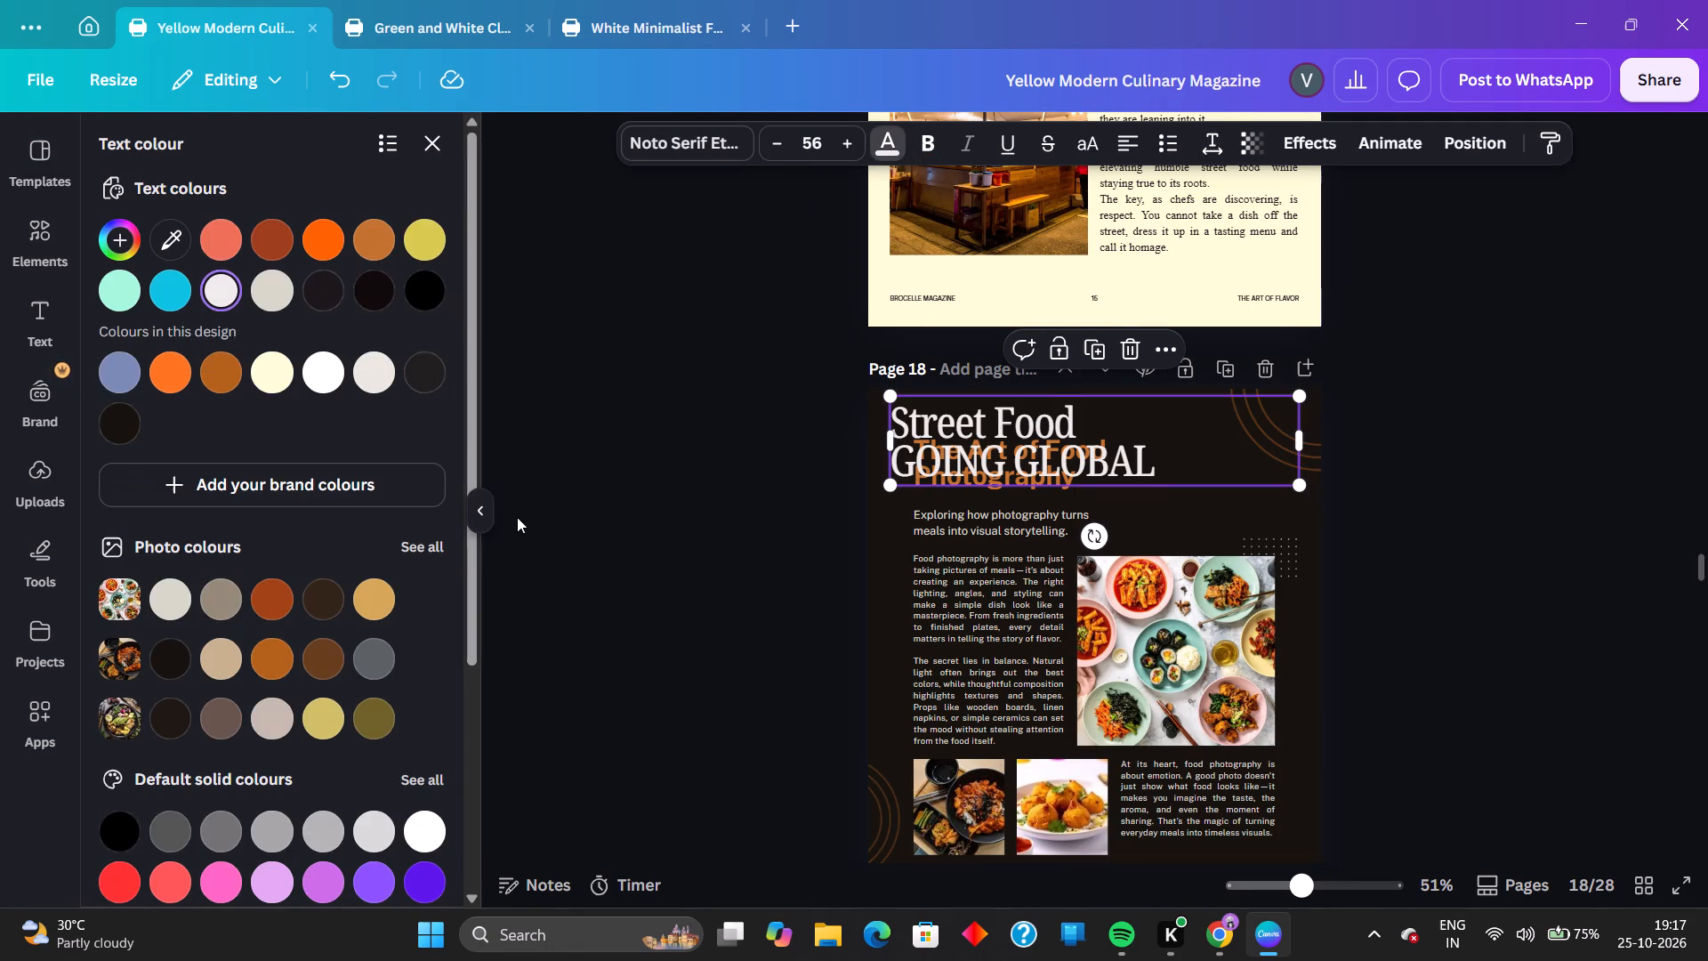
pyautogui.click(517, 517)
# Move the pasted heading clear of the original title on page 18 and delete both lines of "The Art of Food Photography".
pyautogui.click(1019, 486)
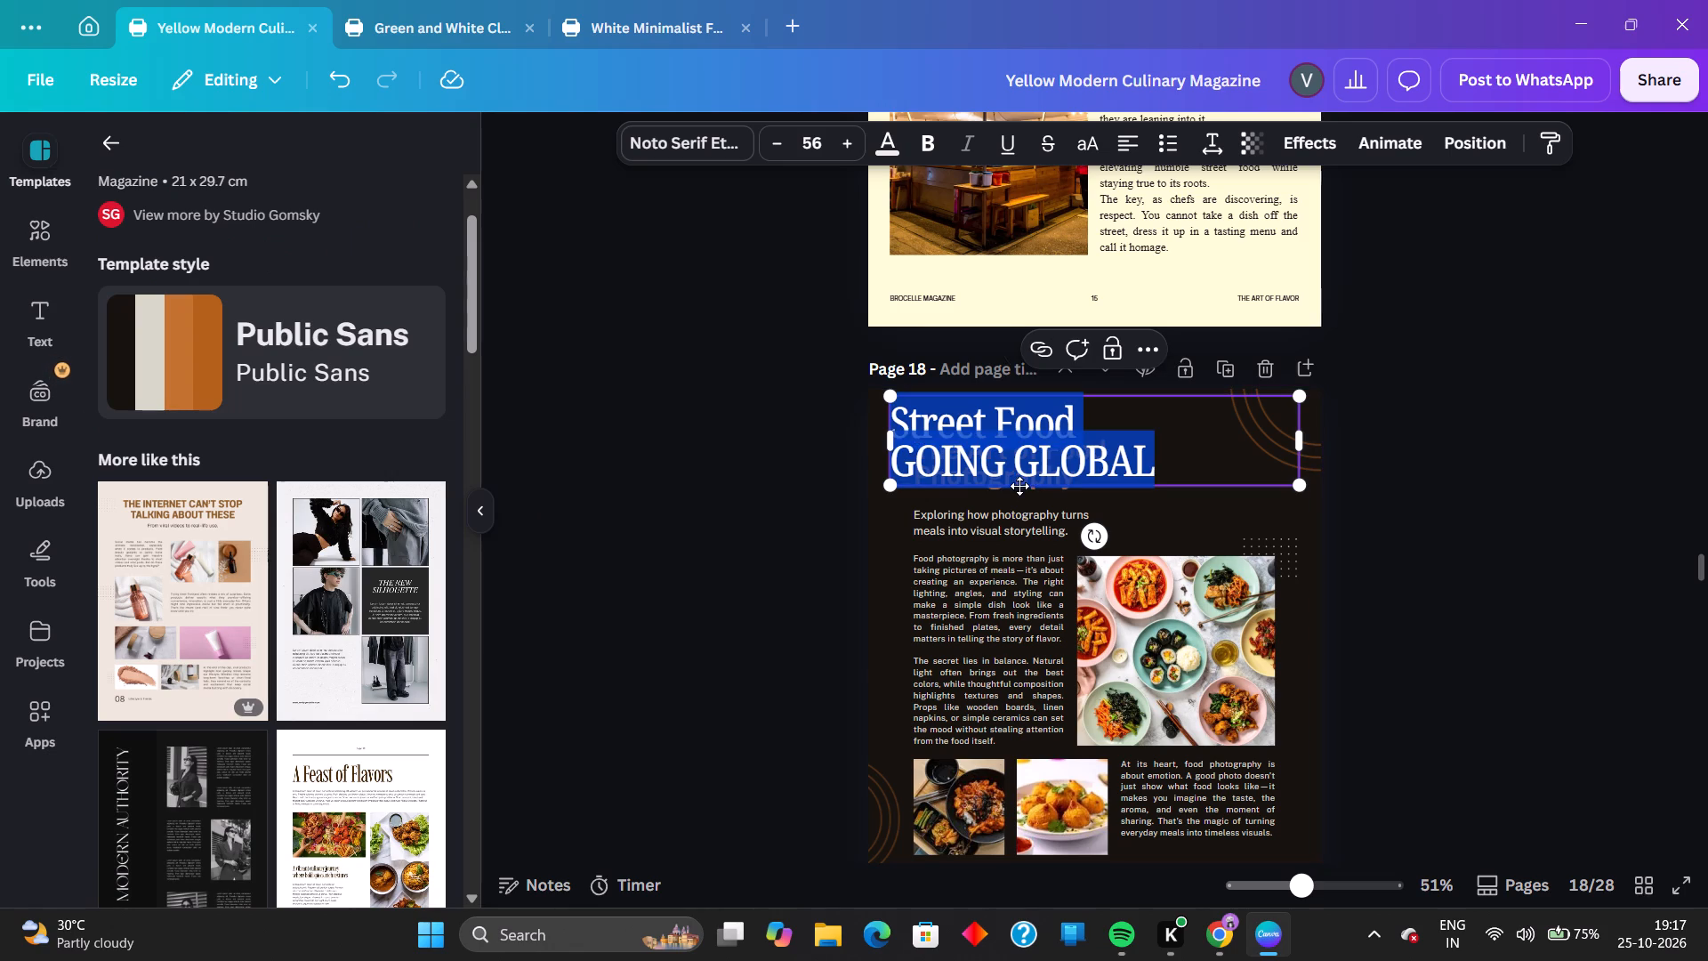
pyautogui.click(1078, 485)
pyautogui.moveTo(1176, 433); pyautogui.dragTo(1218, 518)
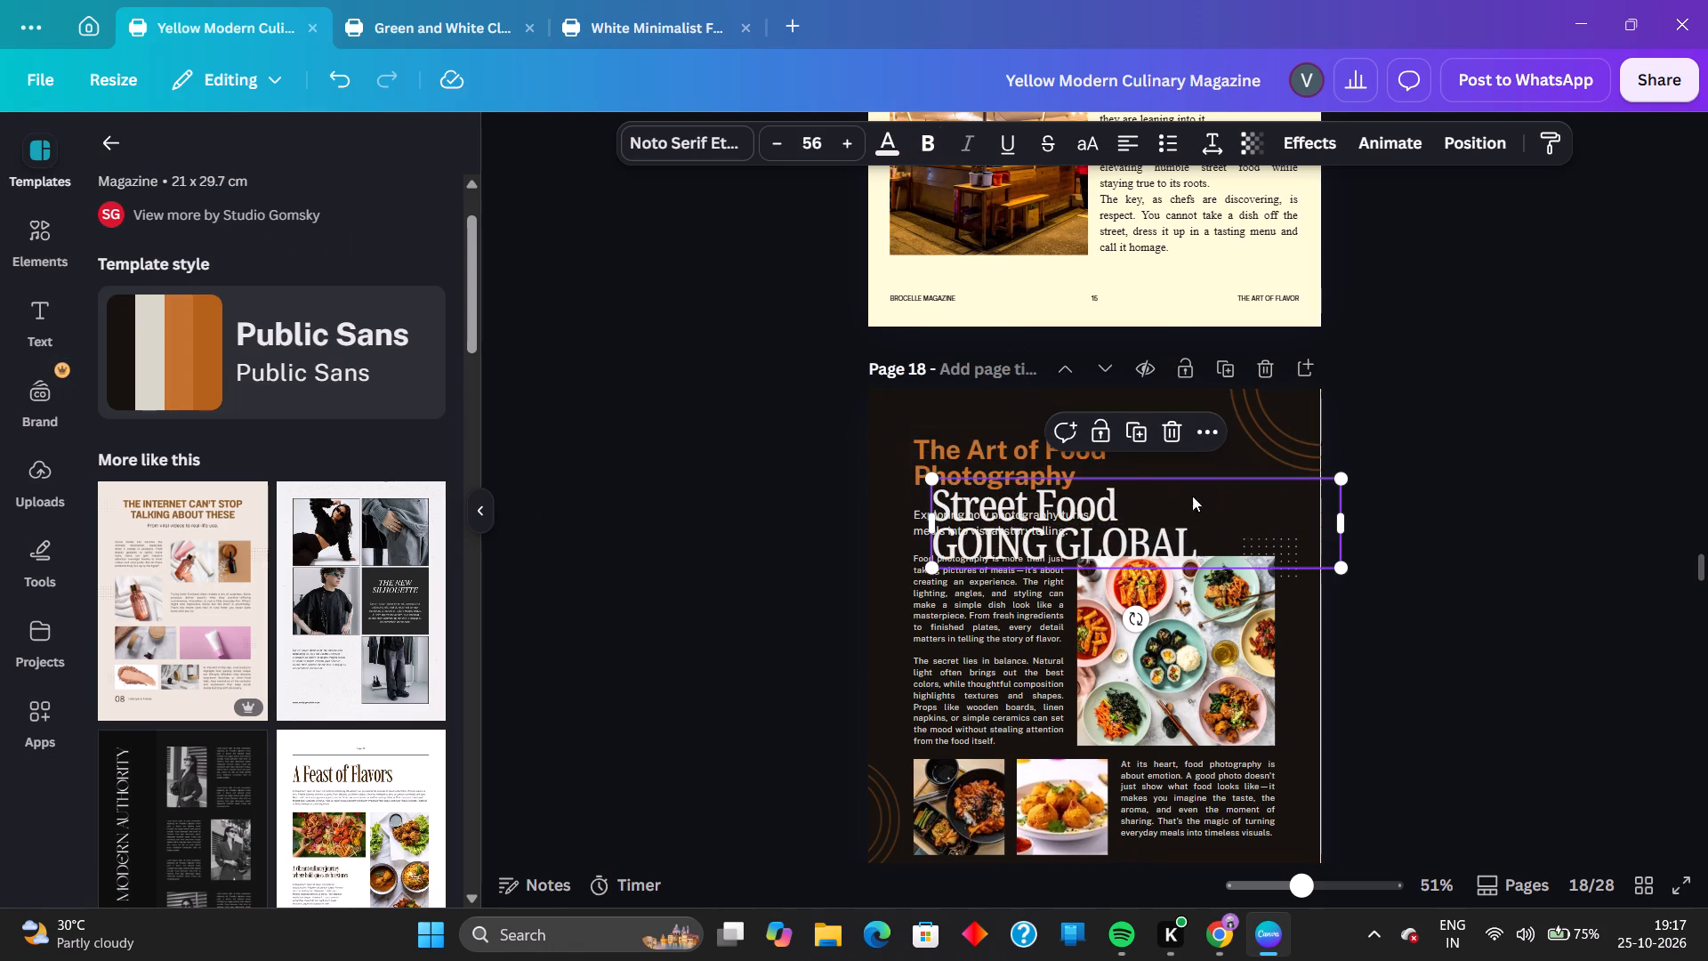
pyautogui.click(948, 446)
pyautogui.click(1053, 396)
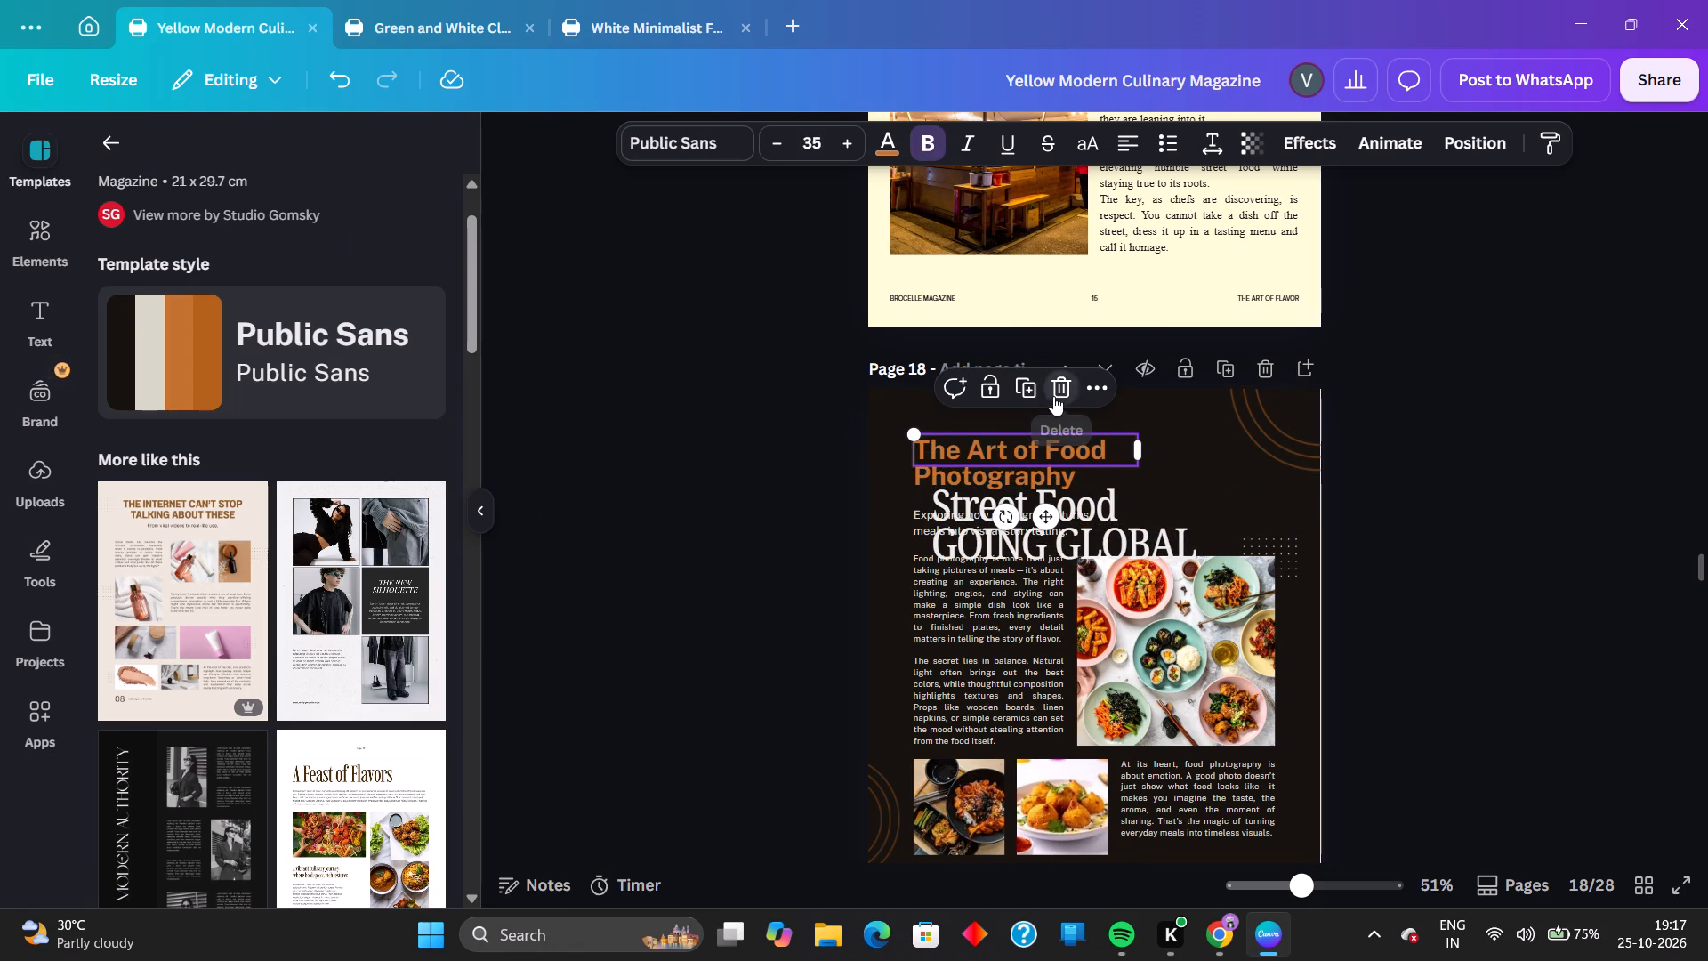
pyautogui.click(996, 468)
pyautogui.click(1059, 419)
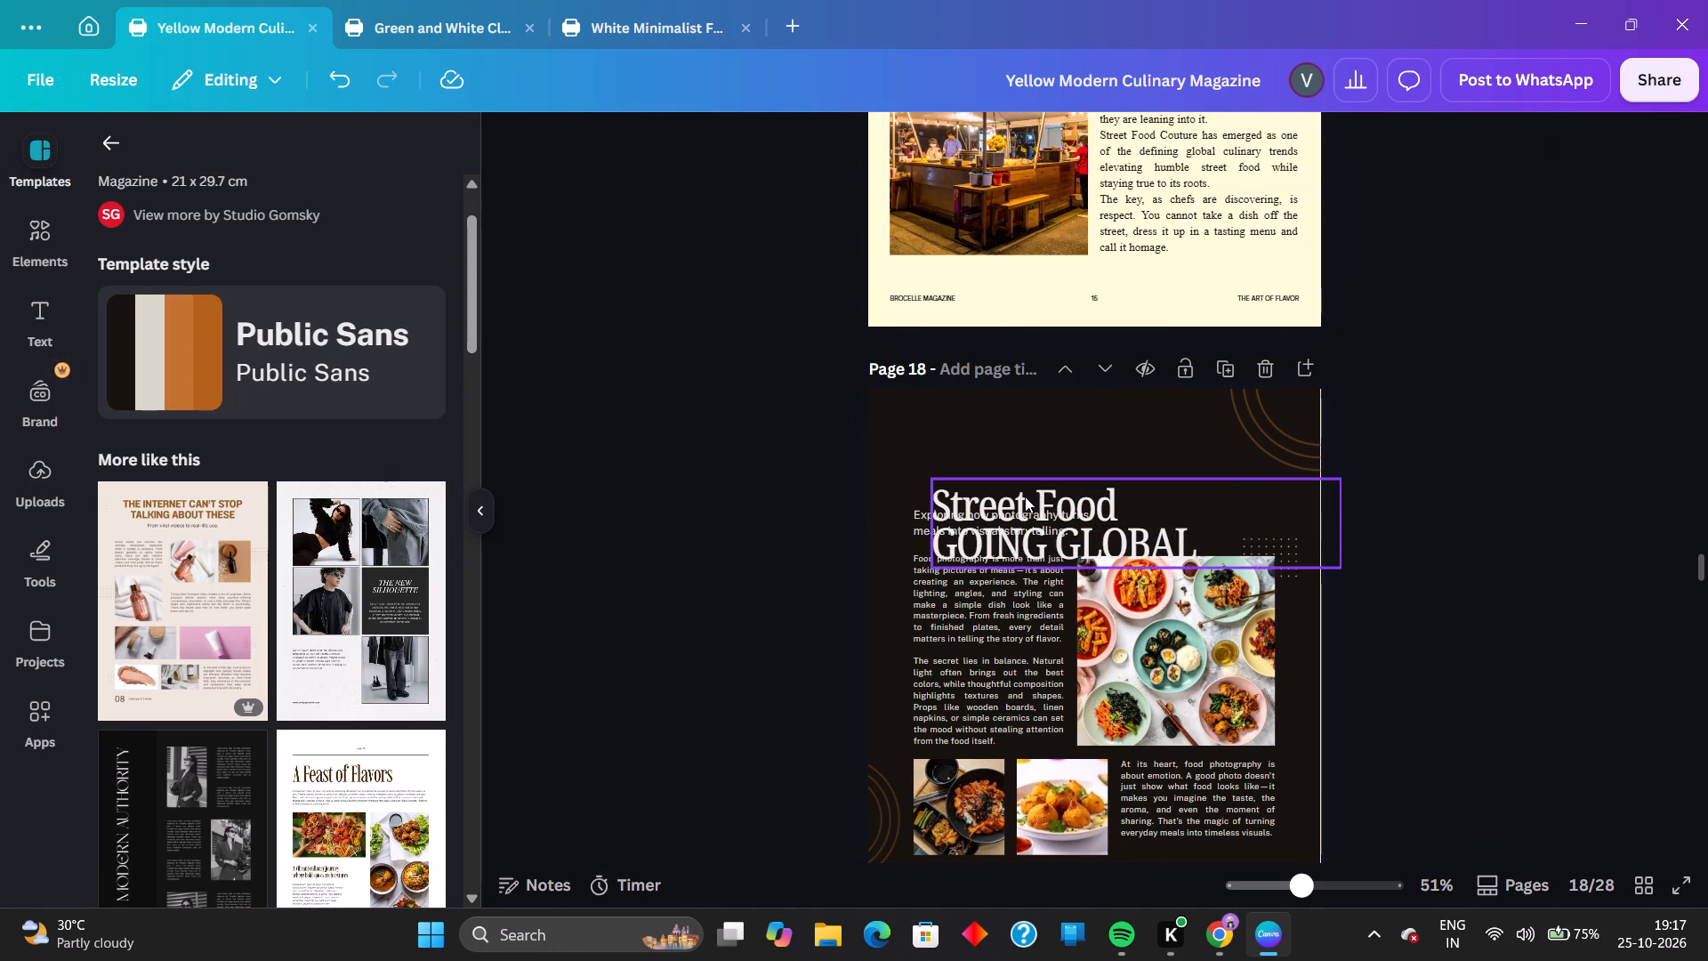
# Place the "Street Food GOING GLOBAL" heading at the top of page 18, above the subtitle and in line with its left edge.
pyautogui.moveTo(1025, 497); pyautogui.dragTo(1004, 424)
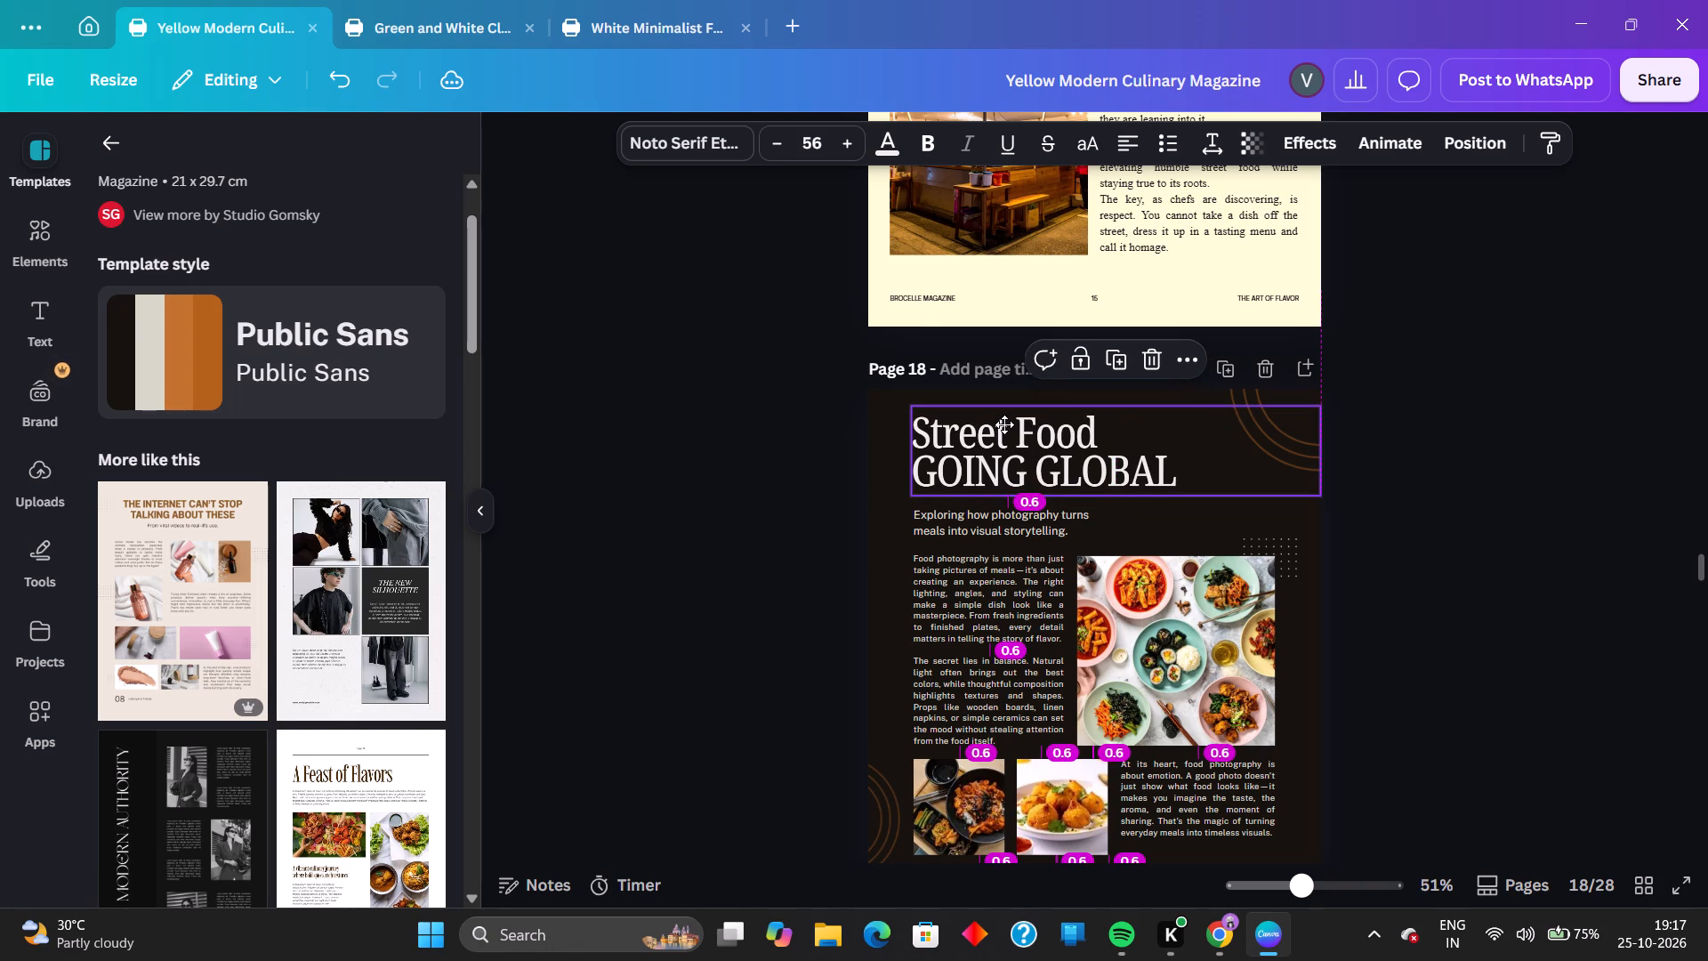
pyautogui.moveTo(1004, 424); pyautogui.dragTo(1001, 413)
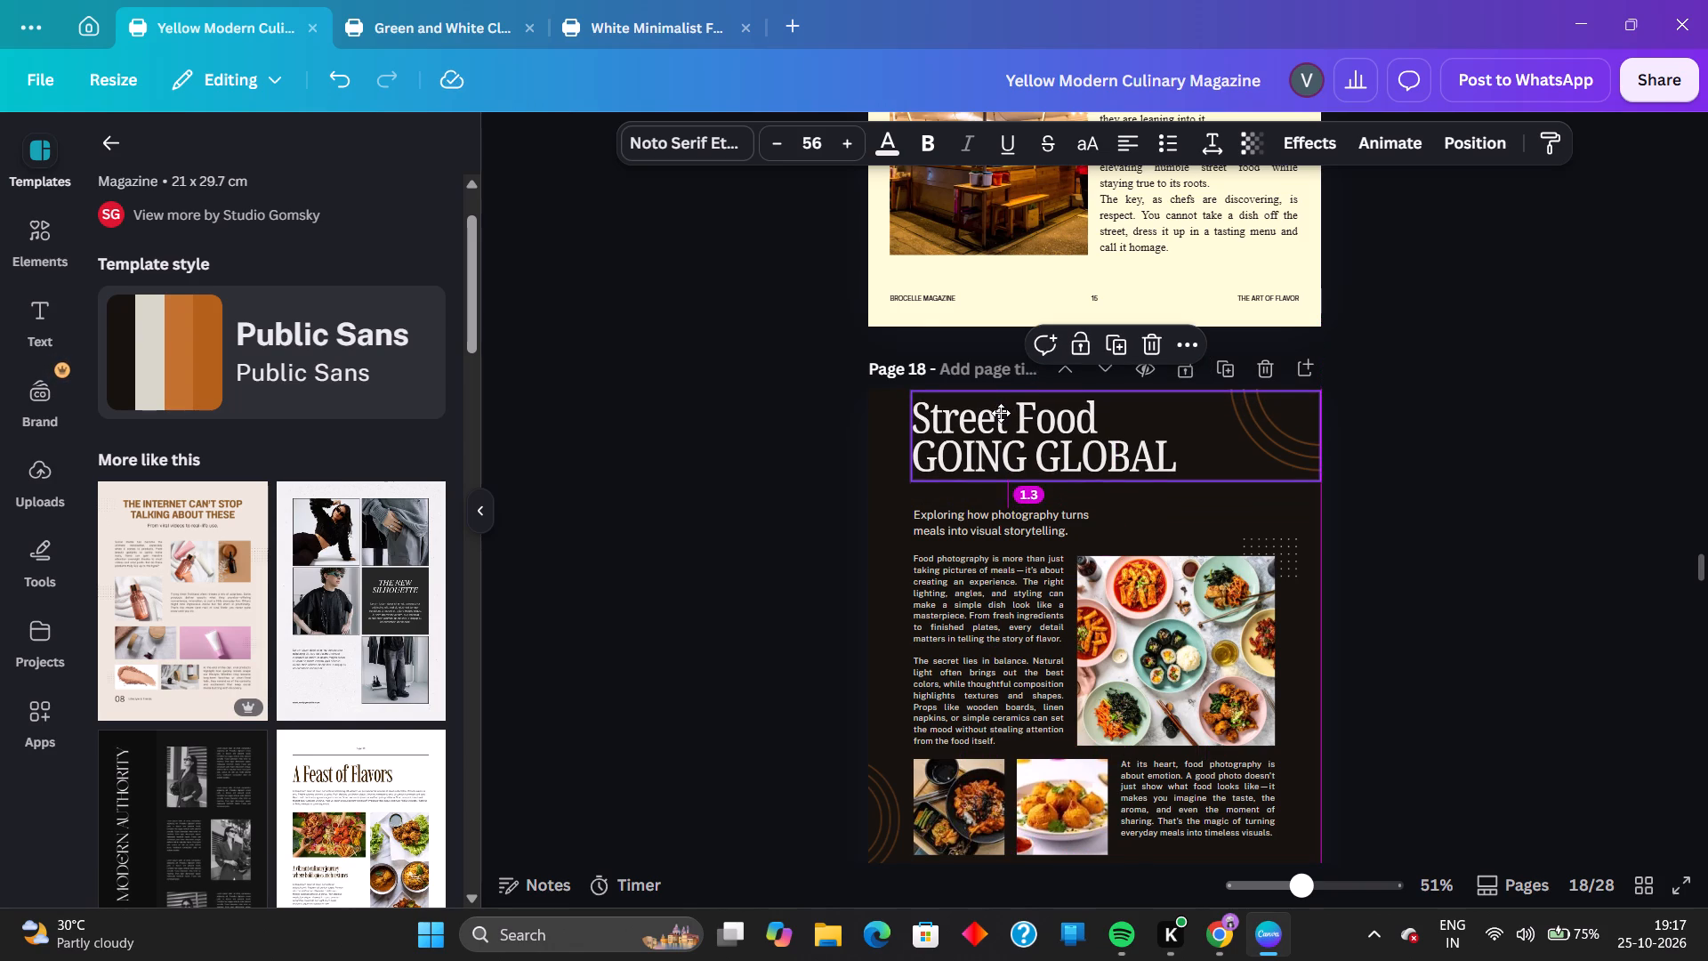
pyautogui.moveTo(1001, 413); pyautogui.dragTo(1001, 419)
pyautogui.click(1562, 467)
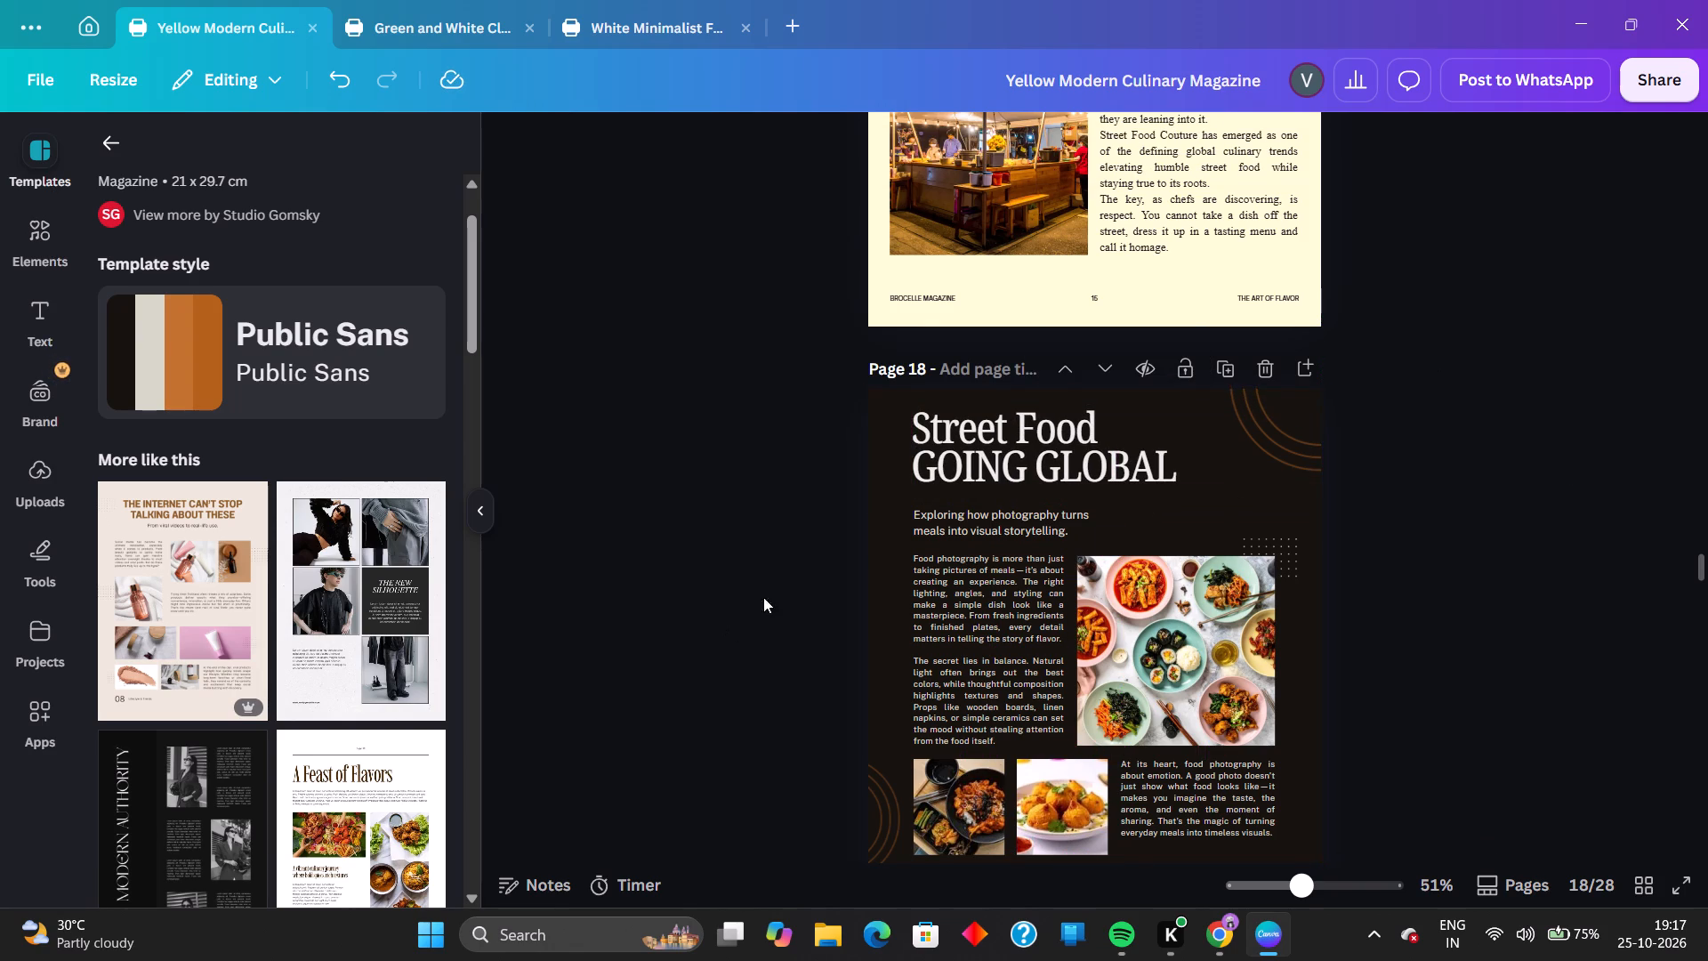
pyautogui.scroll(1, 1326, 561)
pyautogui.scroll(-2, 1325, 564)
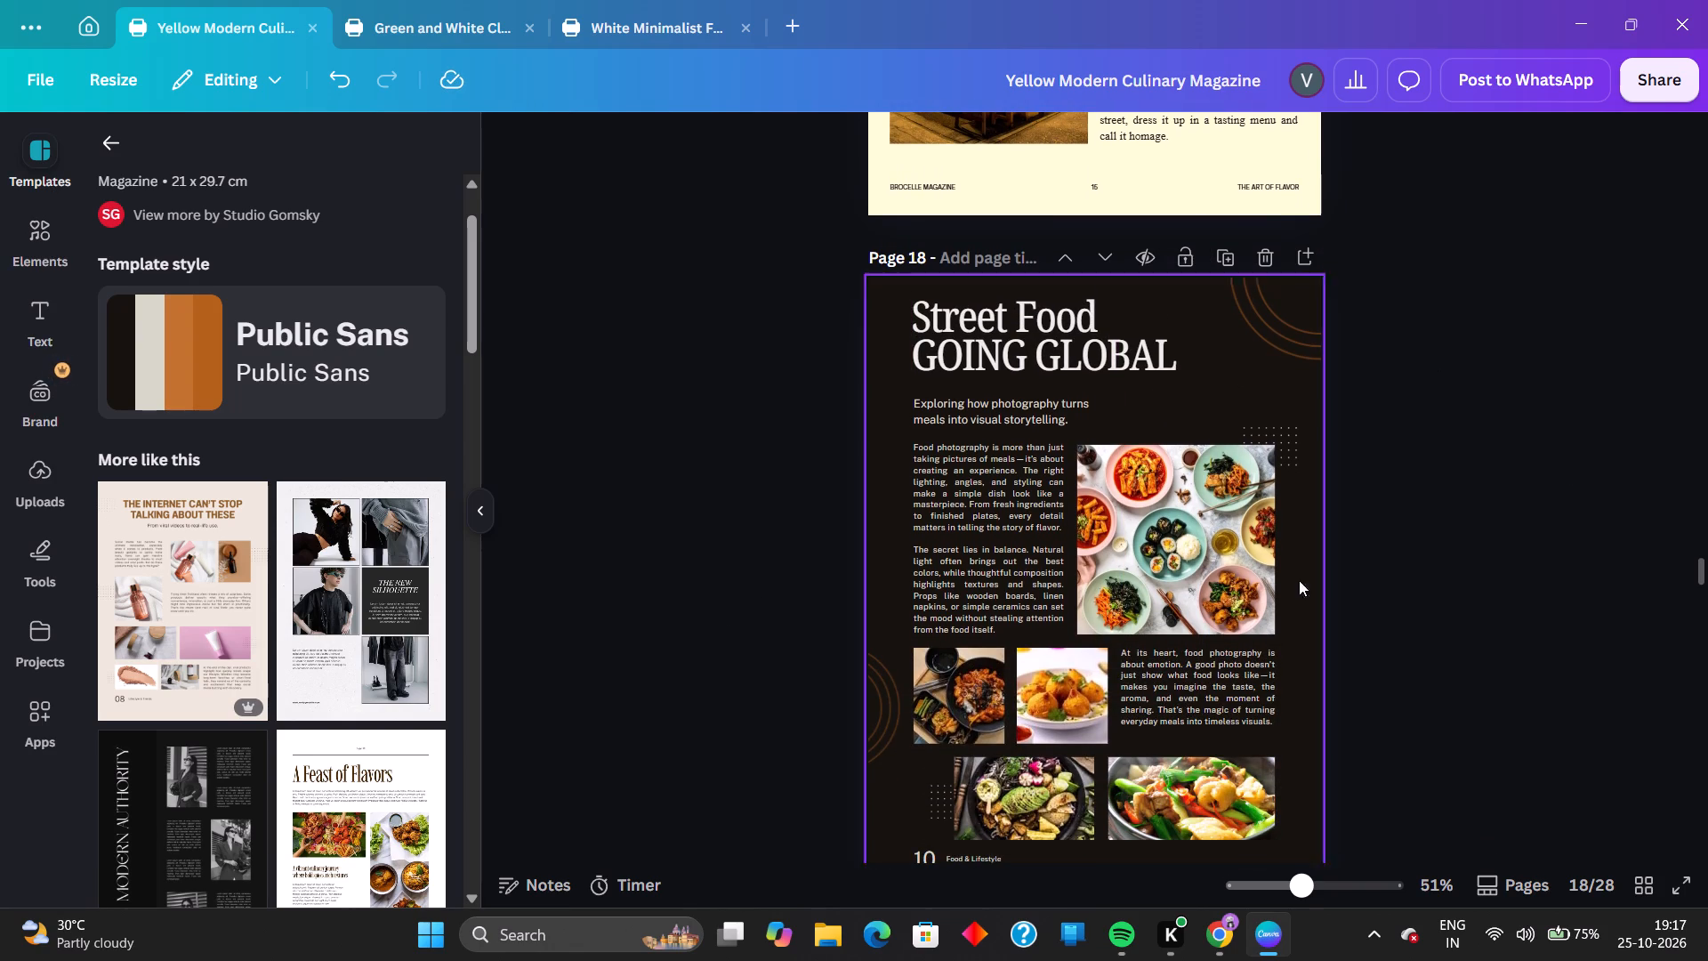
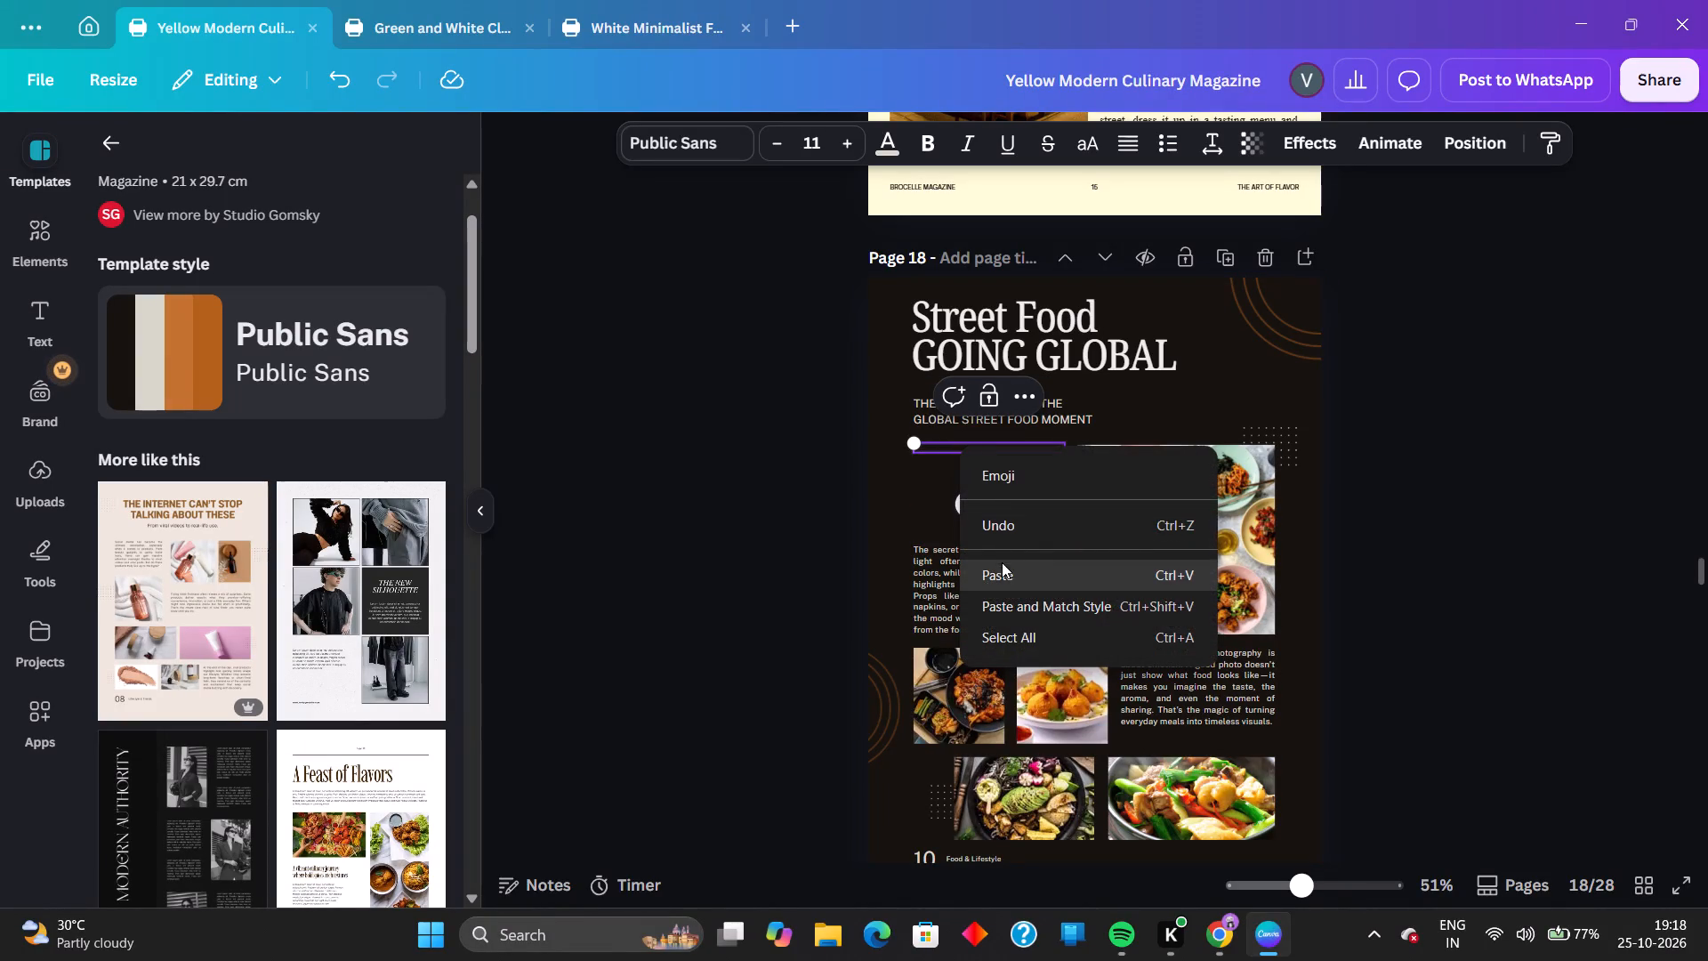
# Paste the Vietnamese street food paragraph into the body text box below the subtitle on page 18.
pyautogui.click(1002, 572)
pyautogui.click(1467, 555)
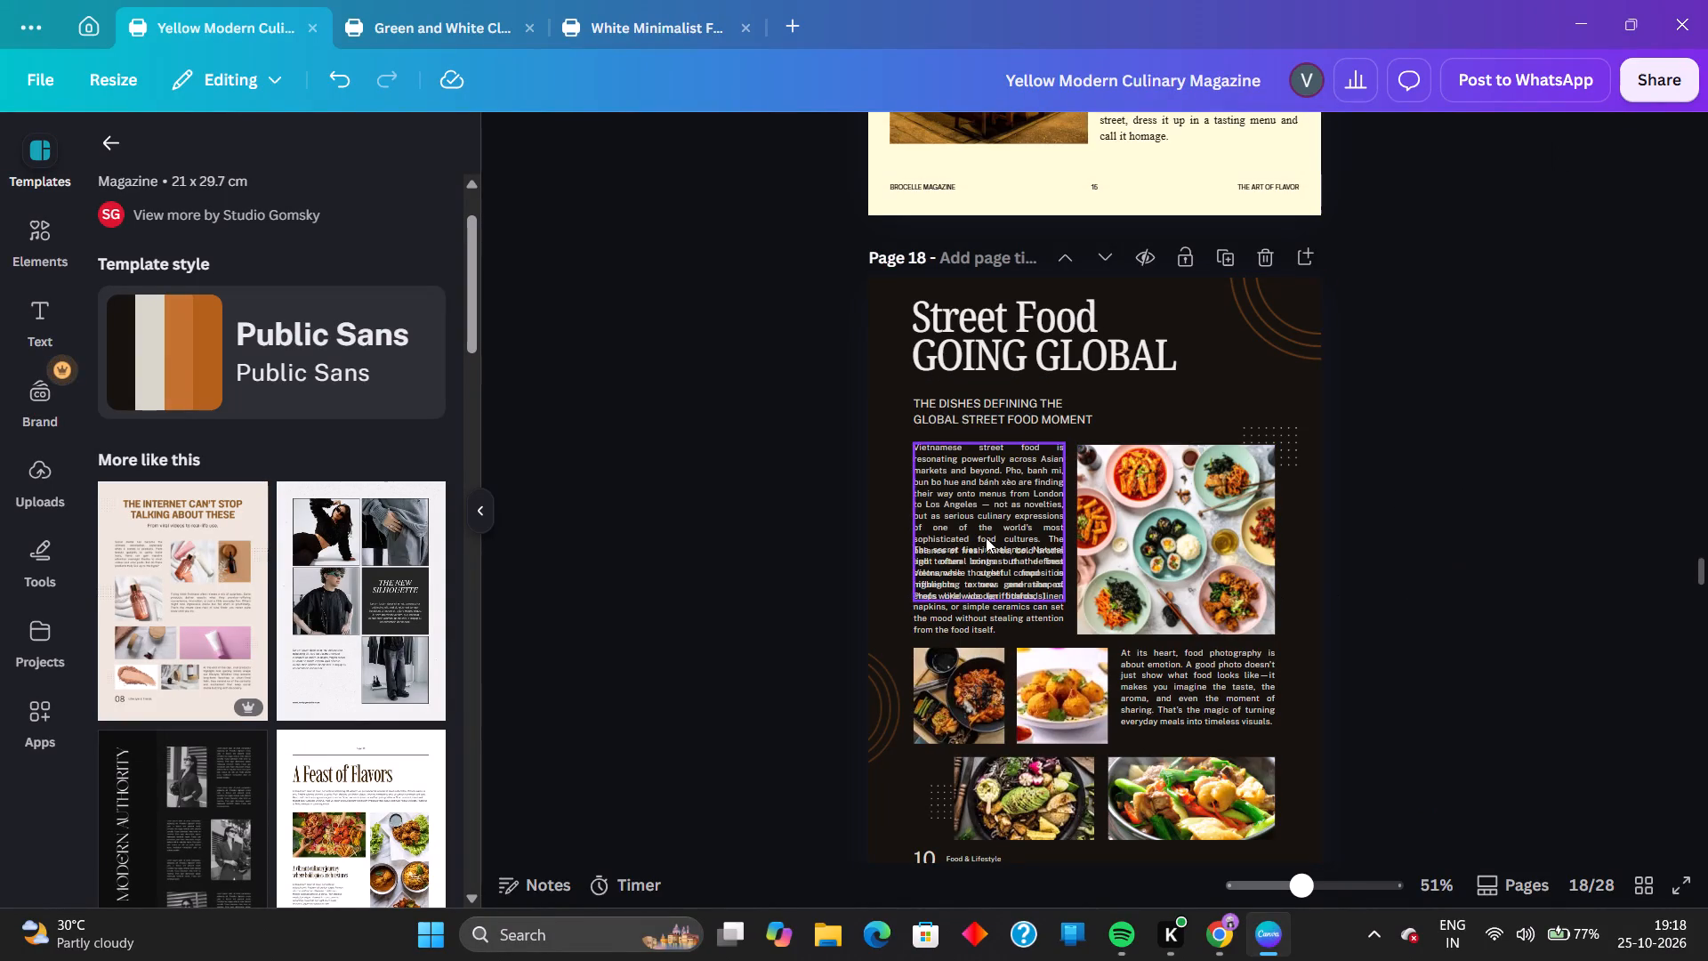
# Move the Vietnamese street food paragraph clear of the old body text and delete the "The secret lies in balance" paragraph.
pyautogui.moveTo(986, 537); pyautogui.dragTo(1180, 423)
pyautogui.click(949, 621)
pyautogui.click(1022, 494)
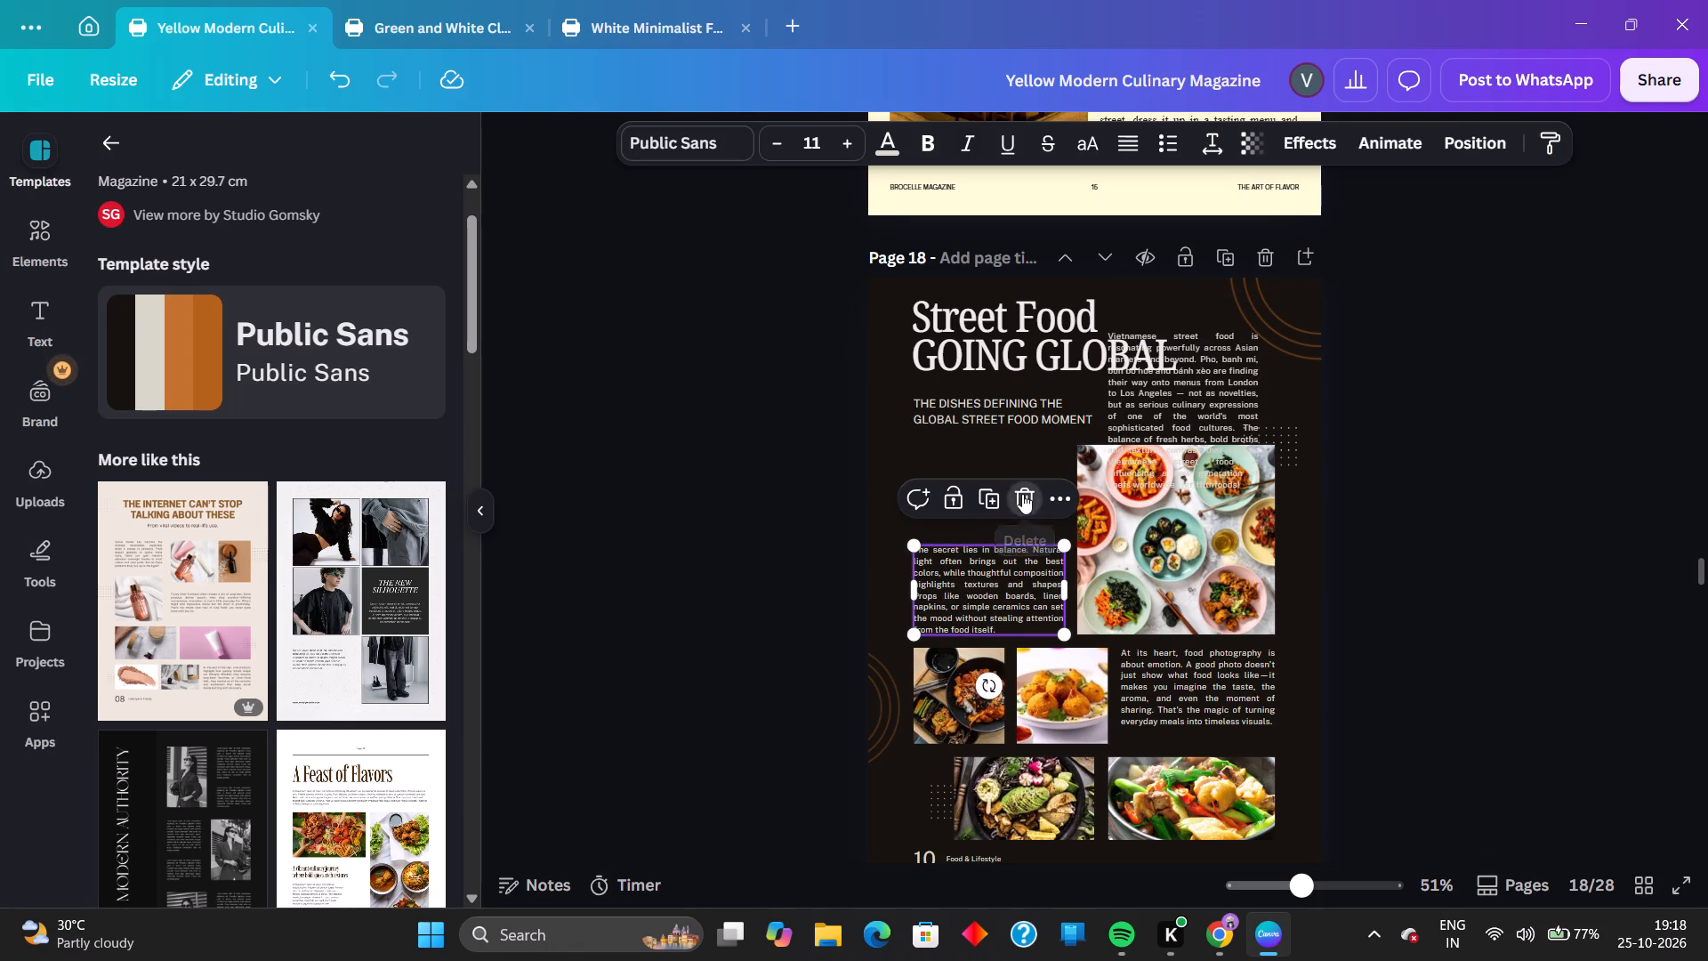
# Move the Vietnamese street food paragraph on page 18 under the subtitle, beside the large photo and in line with the subtitle's left edge.
pyautogui.moveTo(1200, 392); pyautogui.dragTo(999, 506)
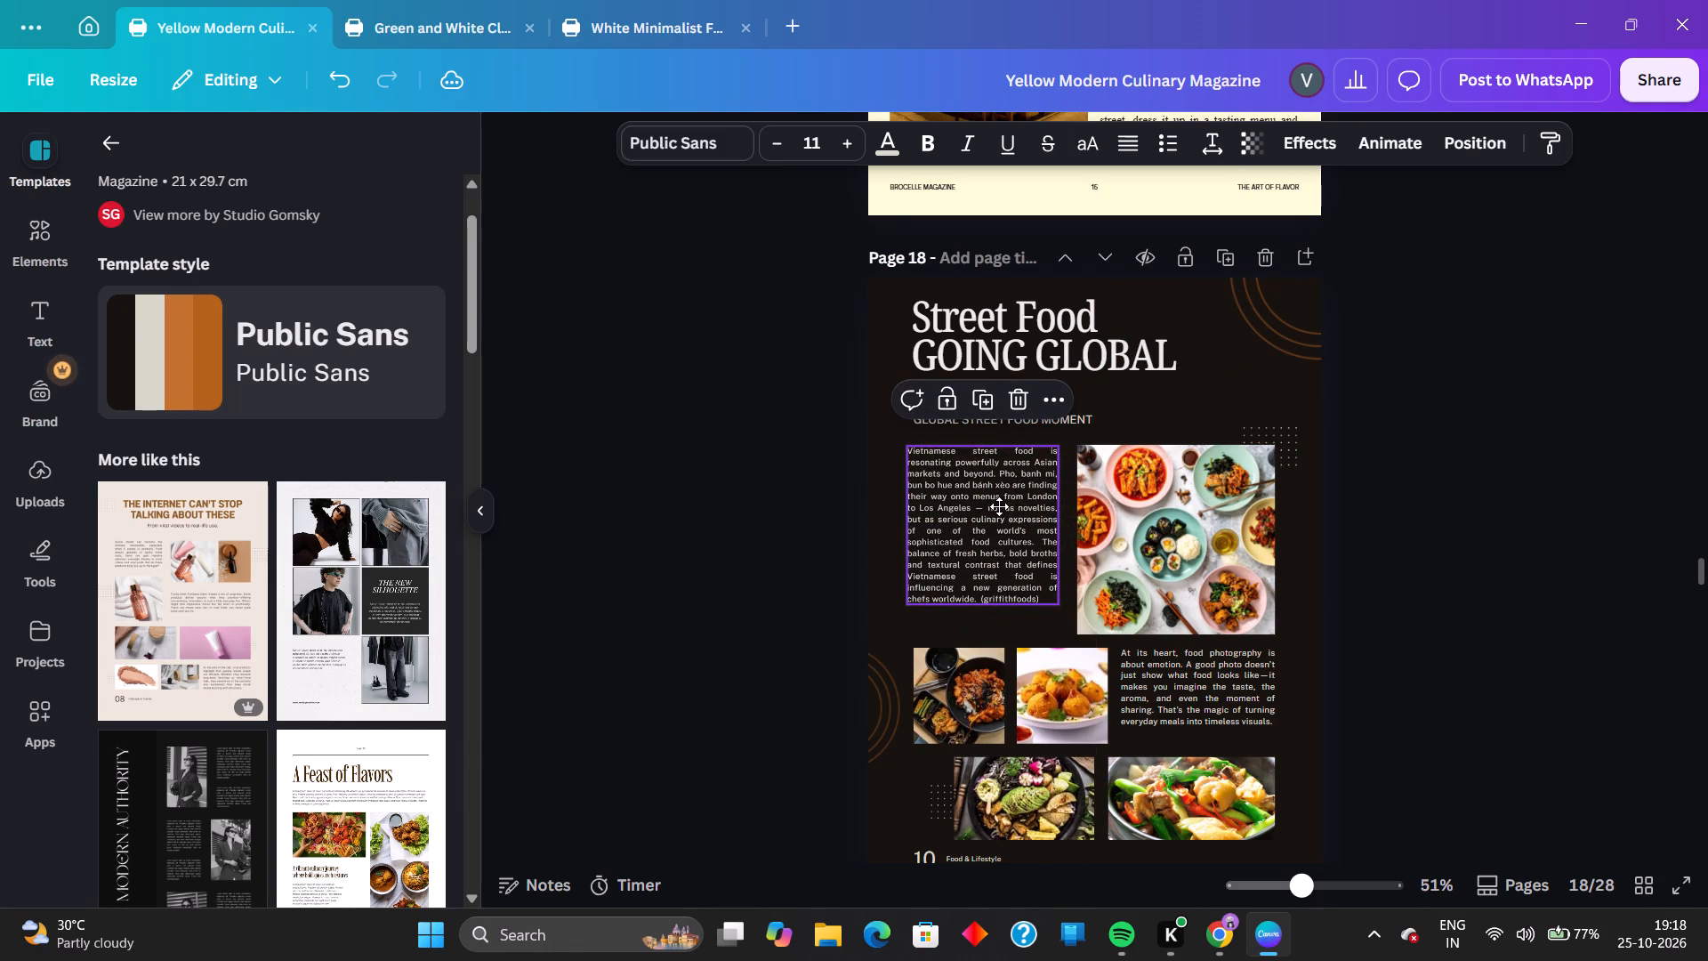
pyautogui.moveTo(999, 506); pyautogui.dragTo(998, 512)
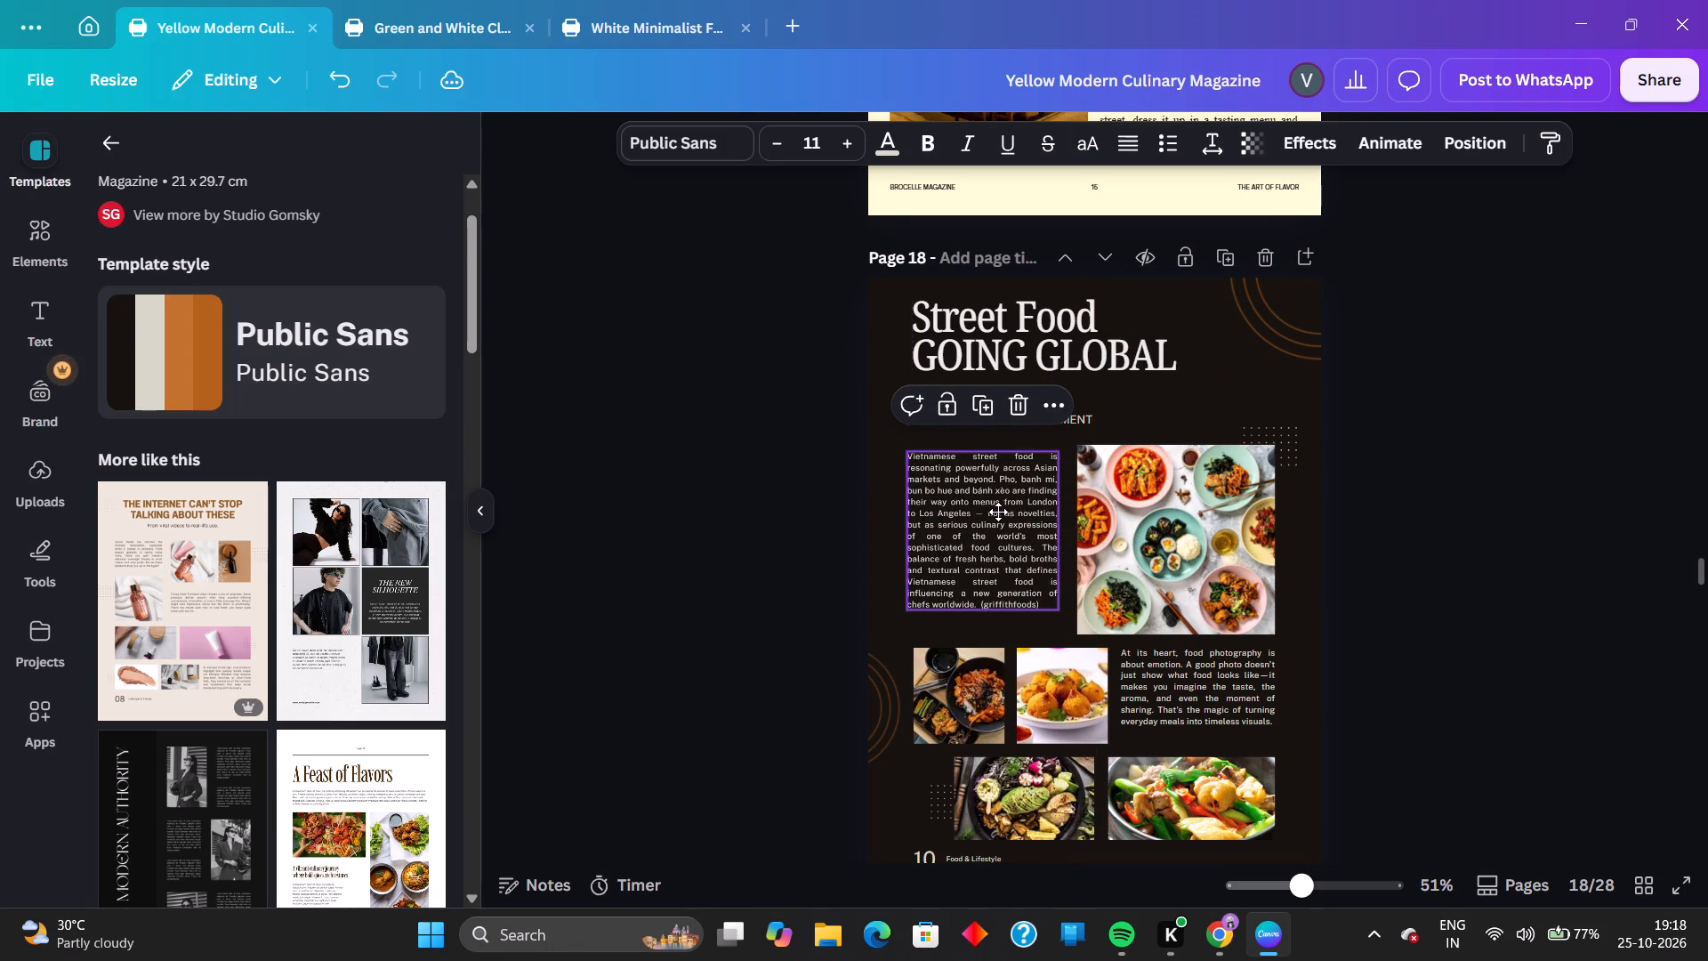
pyautogui.moveTo(998, 512); pyautogui.dragTo(1003, 506)
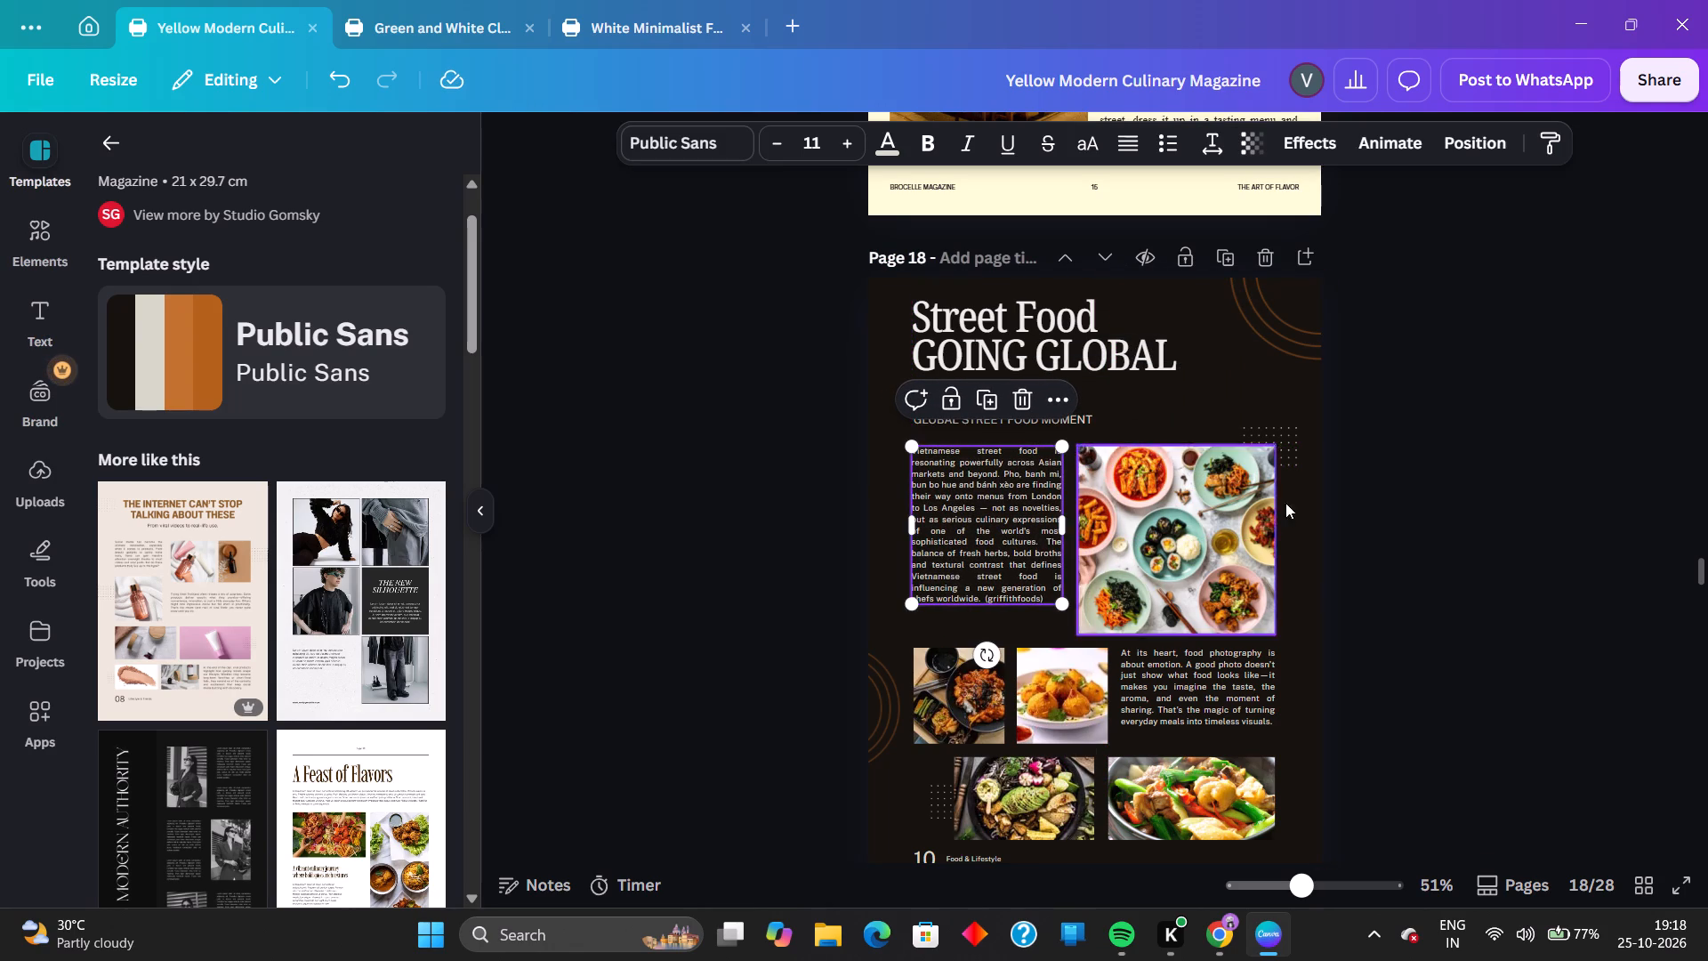
pyautogui.click(1484, 501)
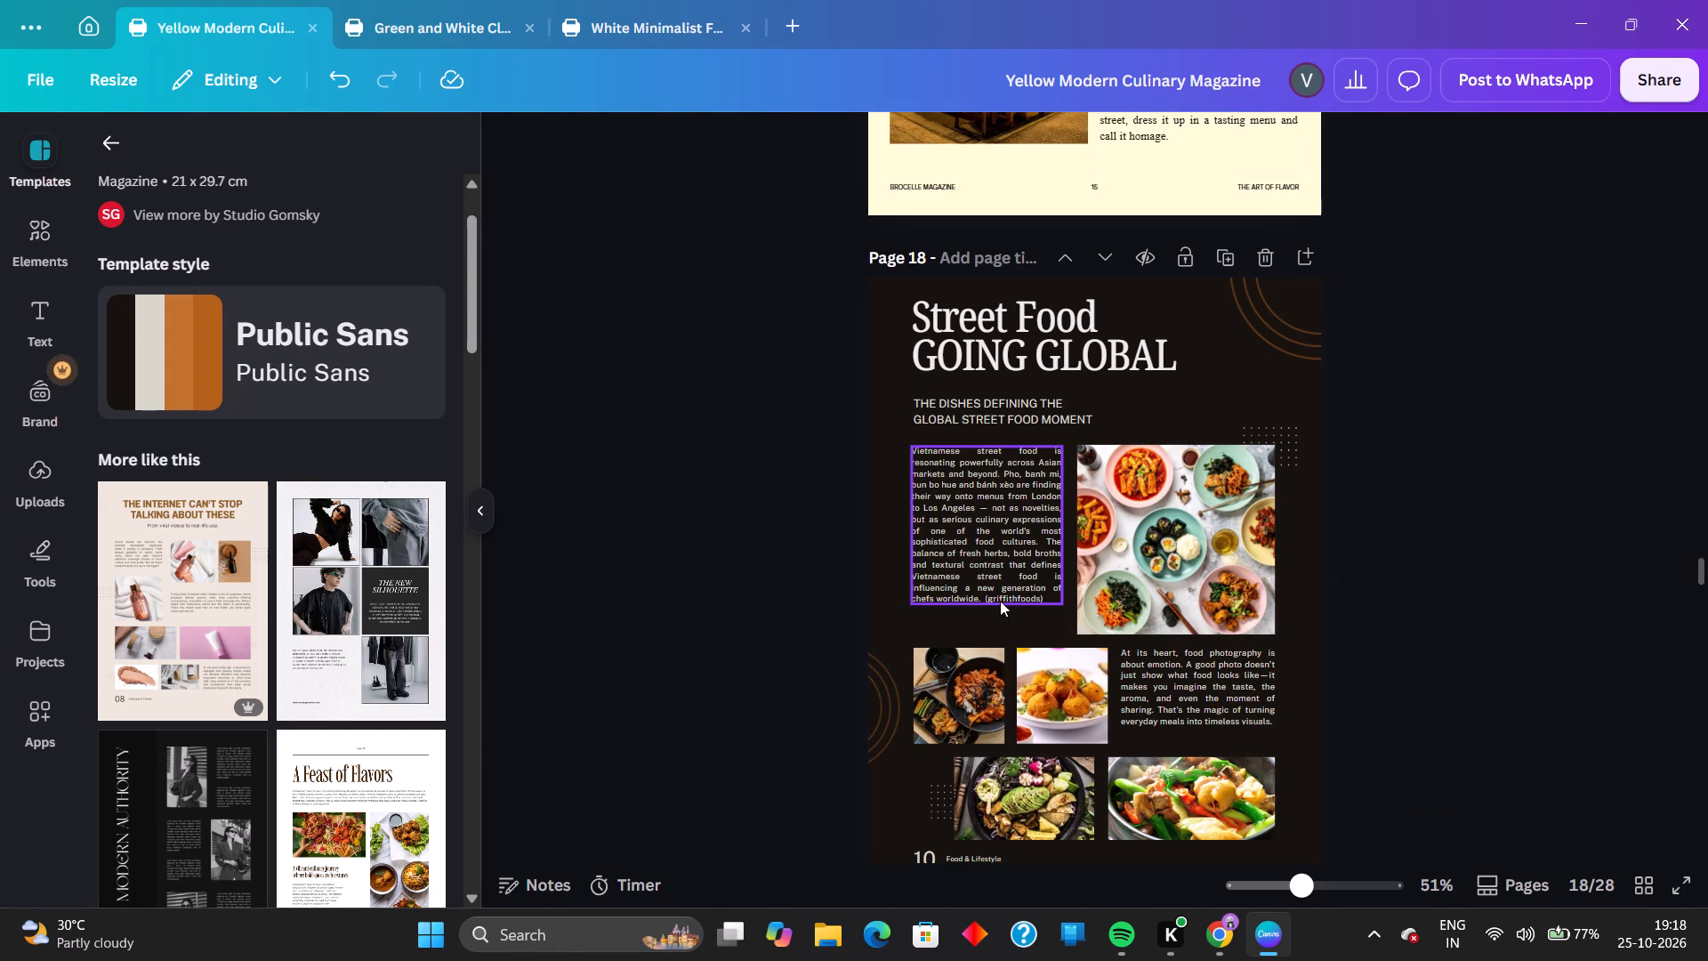
# Split the Vietnamese street food text into two paragraphs, with a blank line before "The balance of fresh herbs".
pyautogui.click(1046, 542)
pyautogui.click(1046, 542)
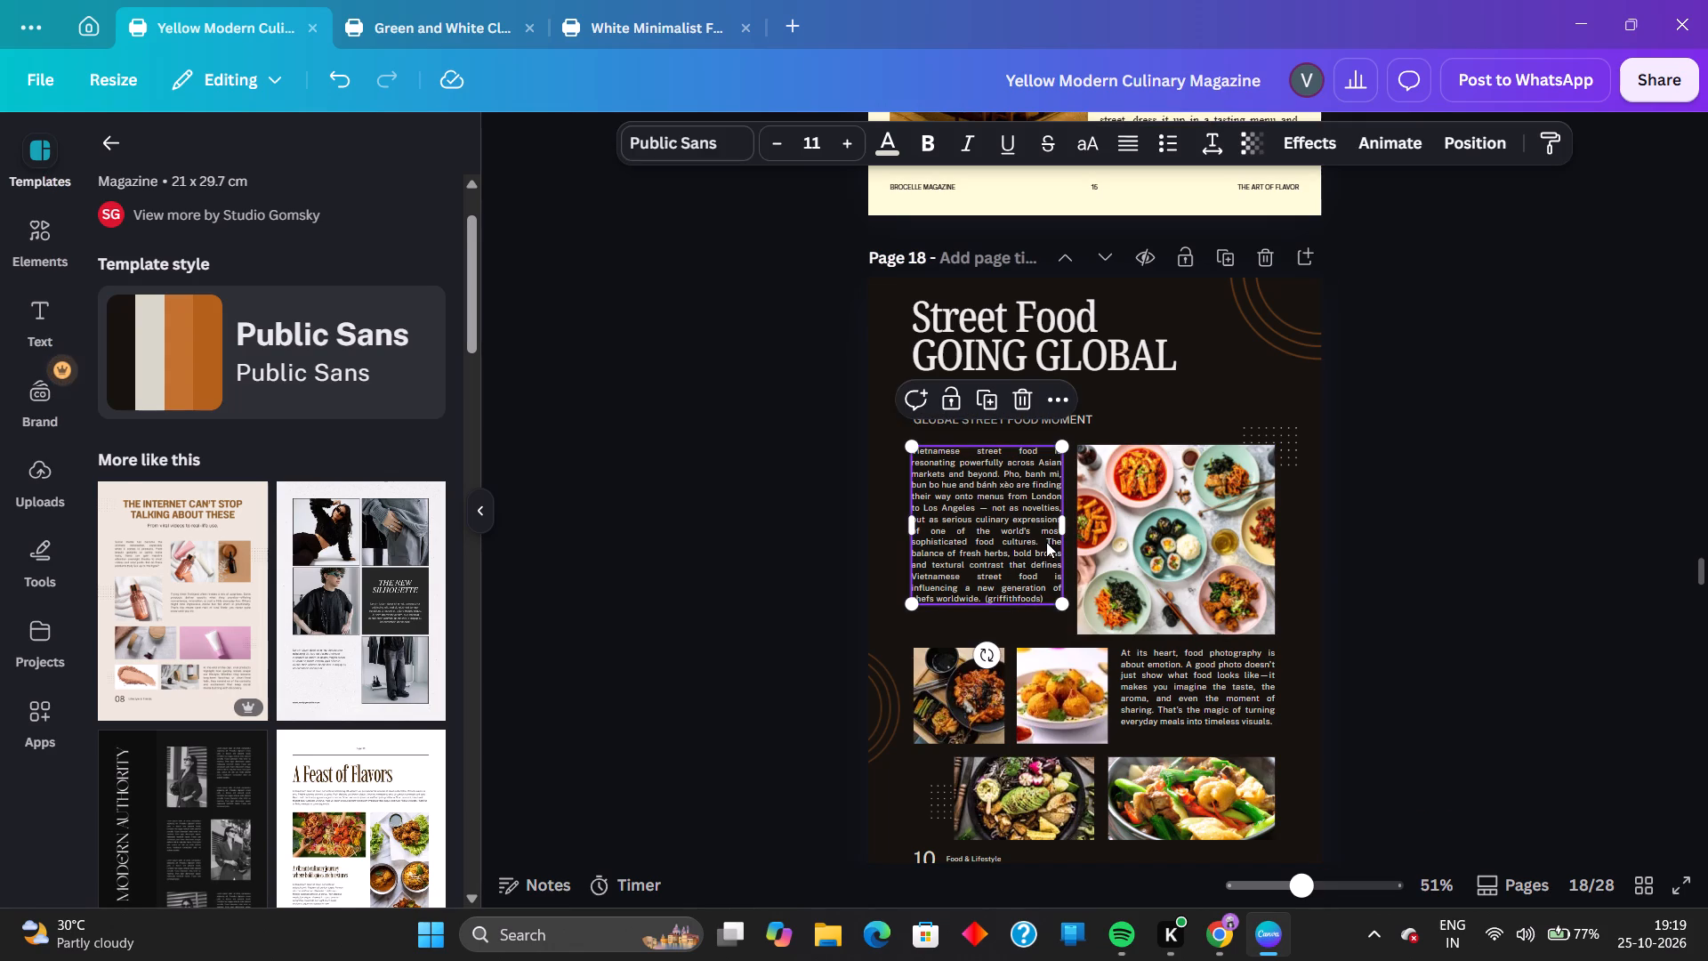
pyautogui.press('BackSpace')
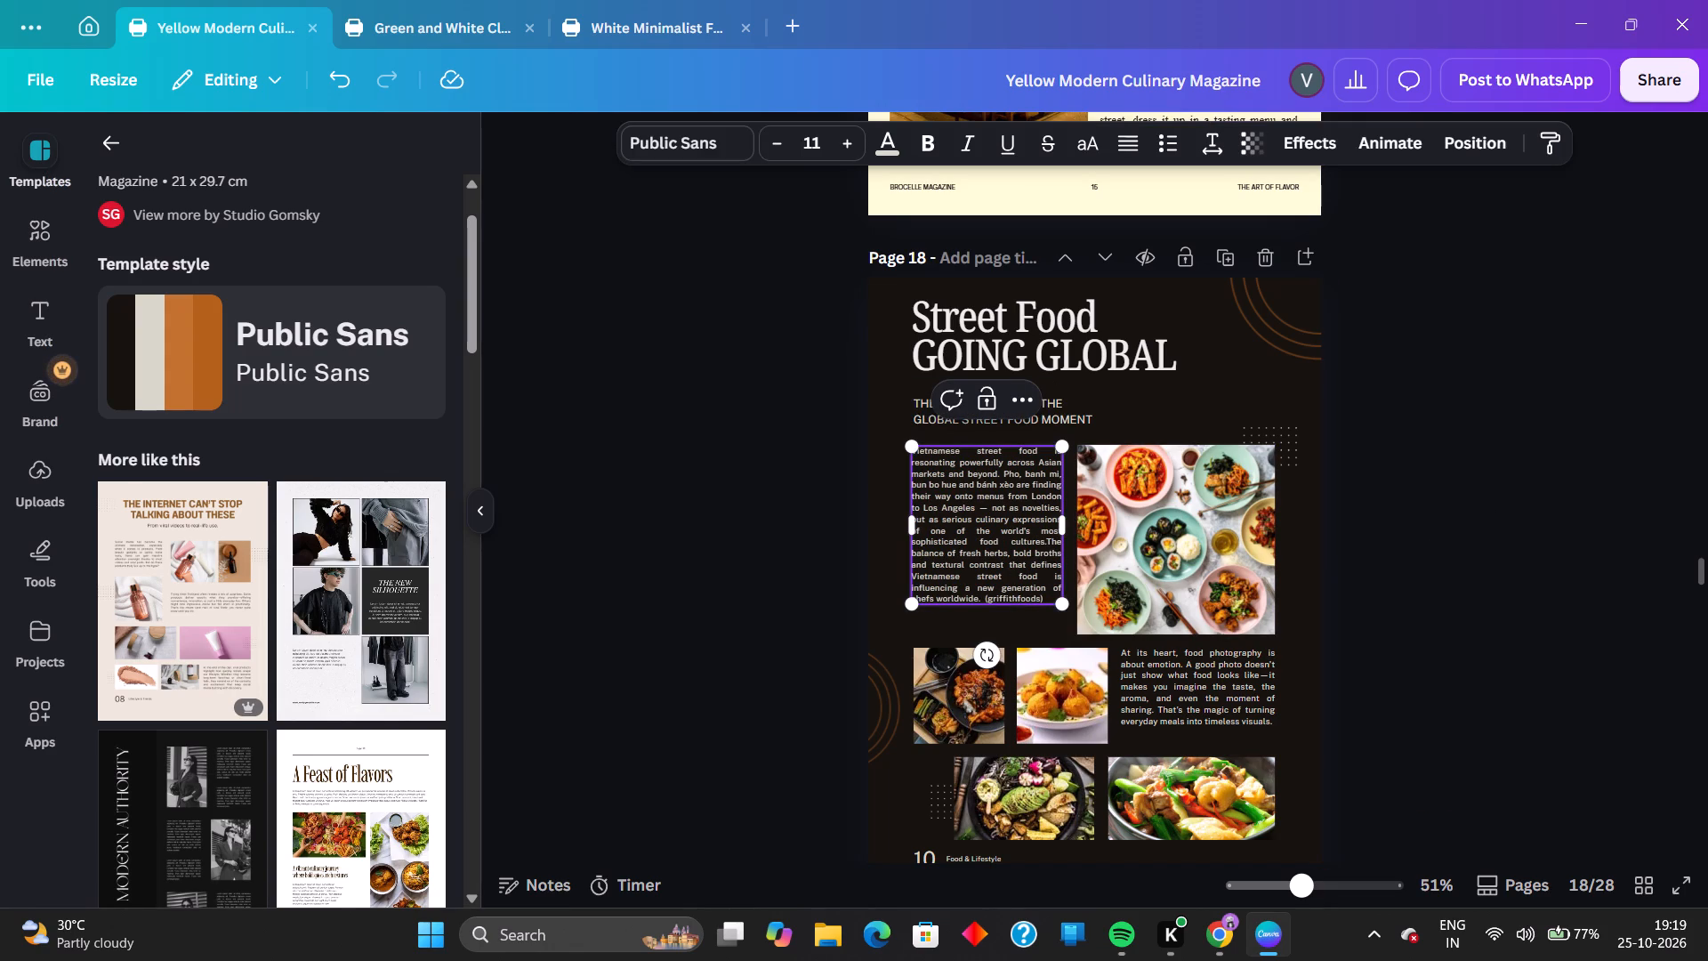
pyautogui.press('Return')
pyautogui.press('Return')
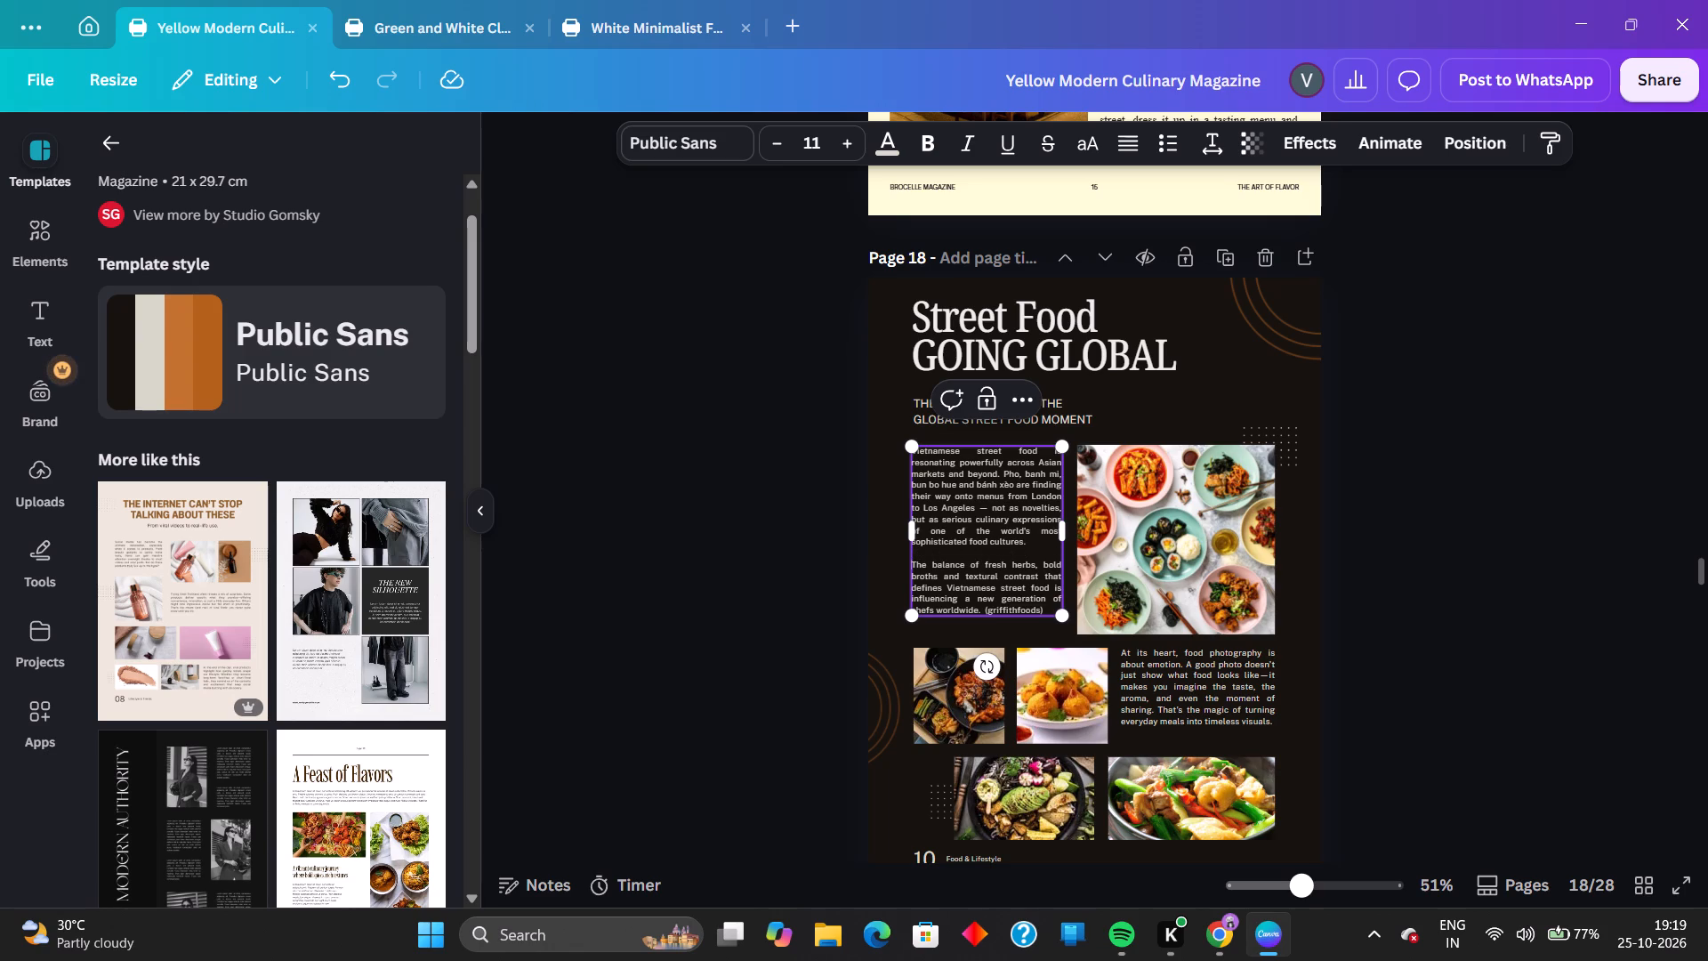
pyautogui.click(1459, 610)
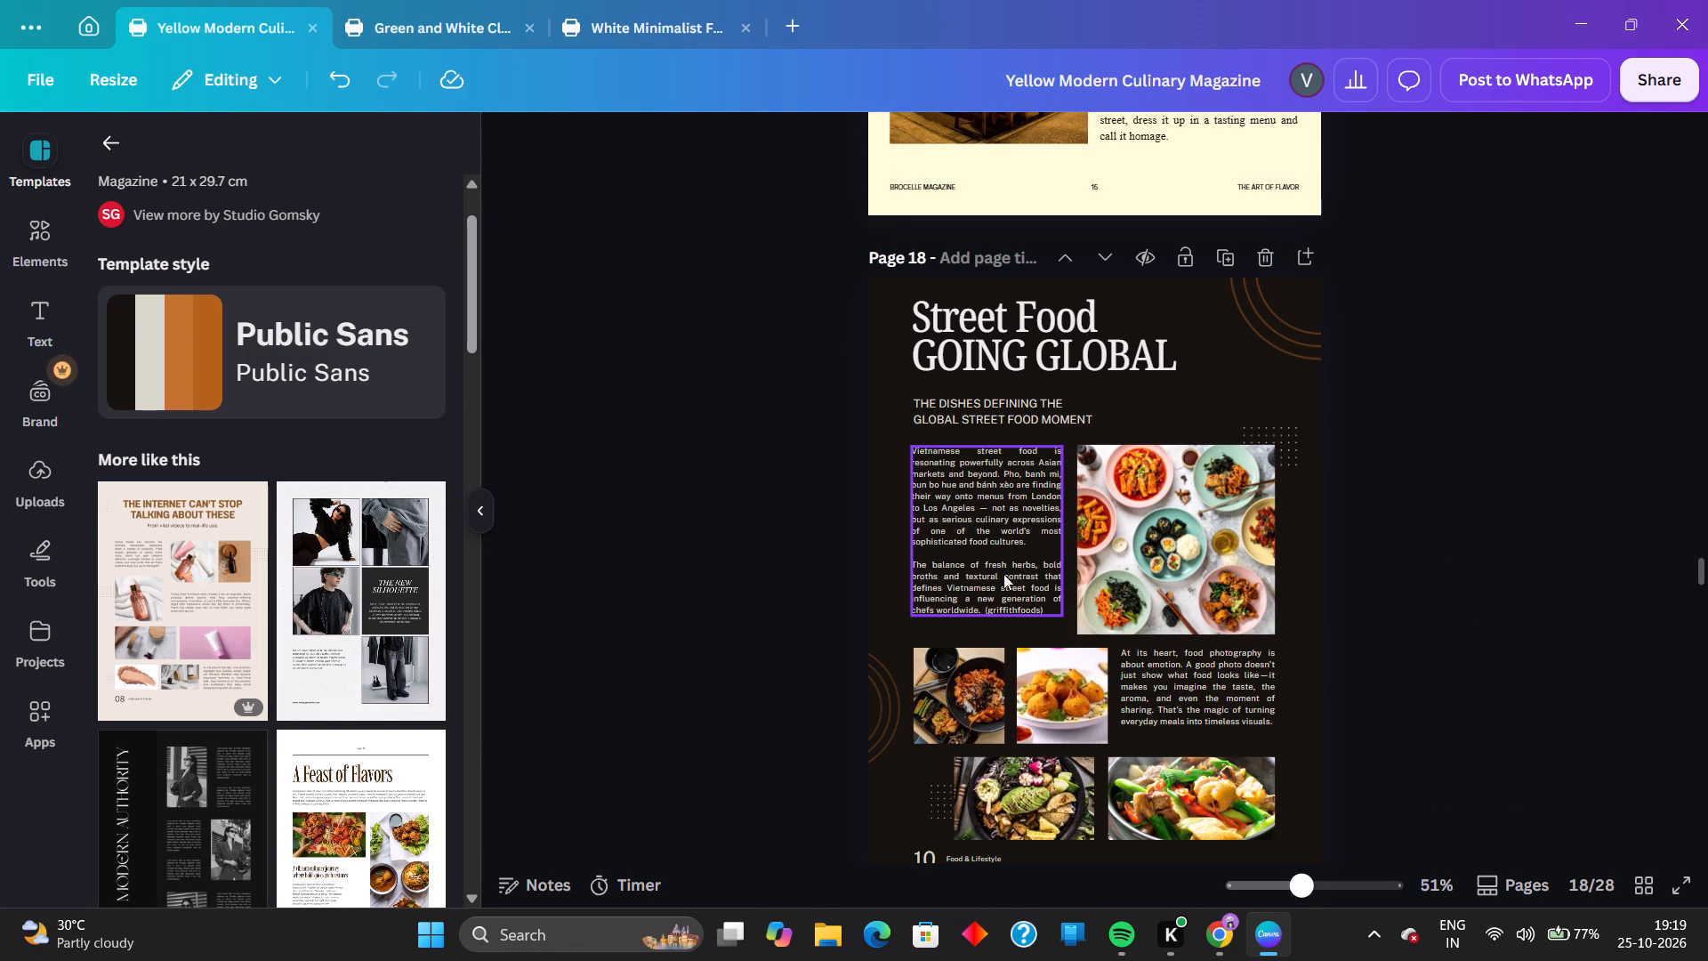
# Remove the dash between "Los Angeles" and "not as novelties" in the Vietnamese street food text.
pyautogui.click(987, 505)
pyautogui.click(988, 509)
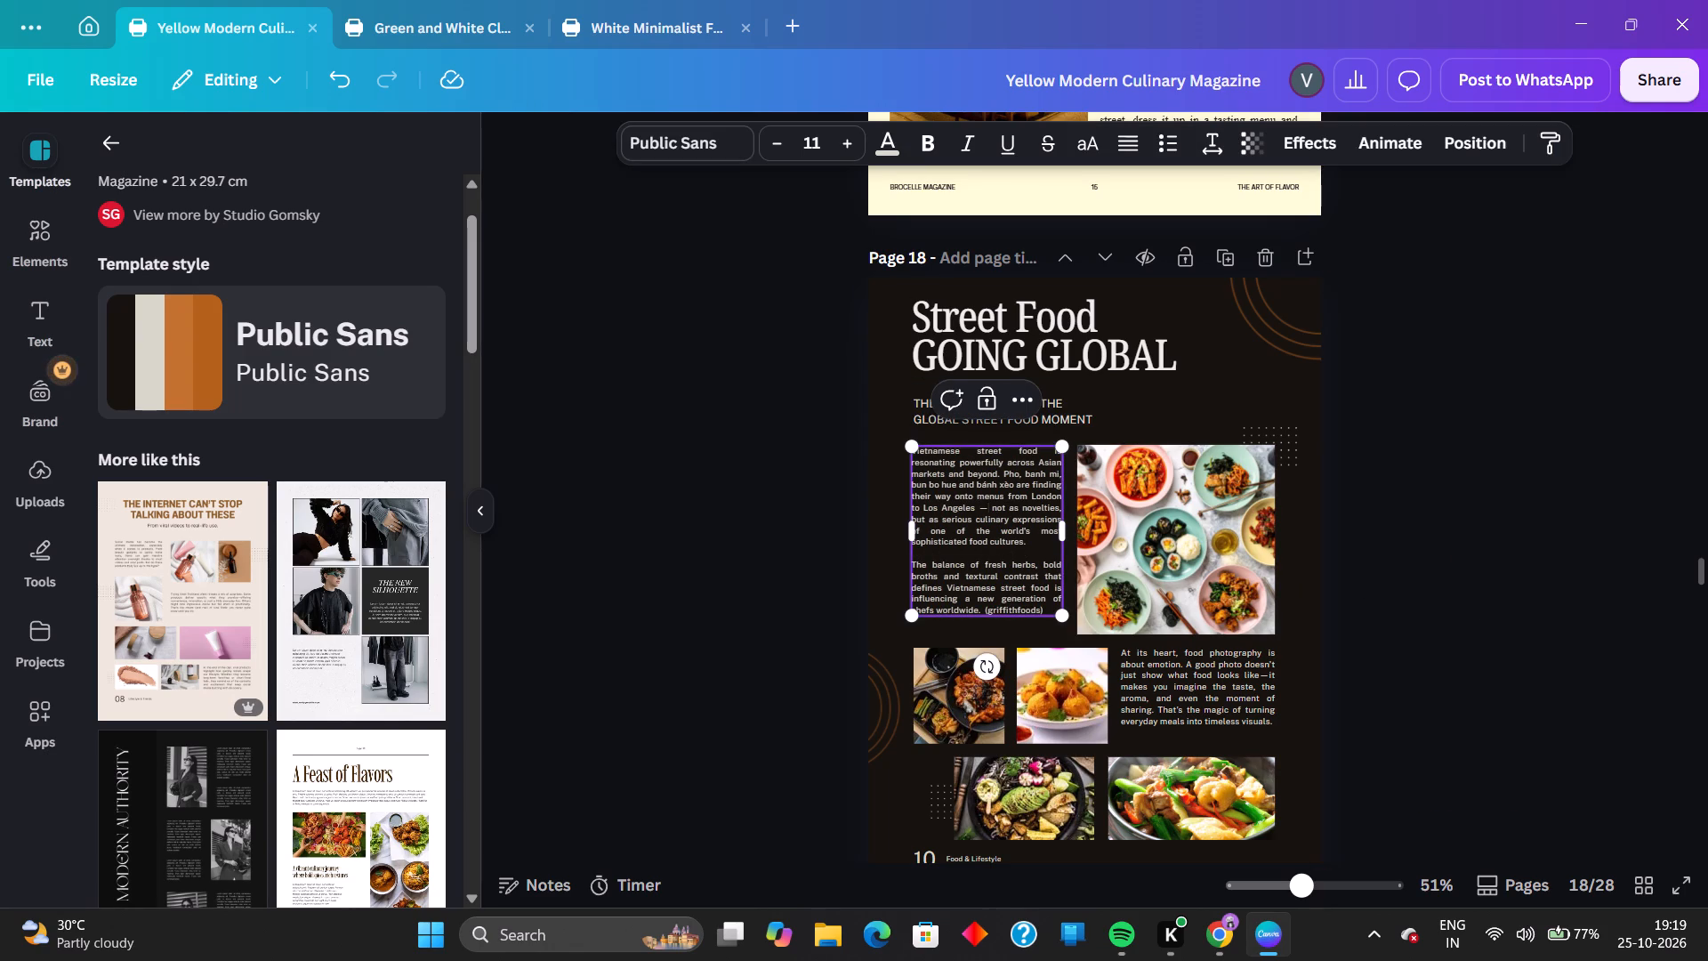
pyautogui.press('BackSpace')
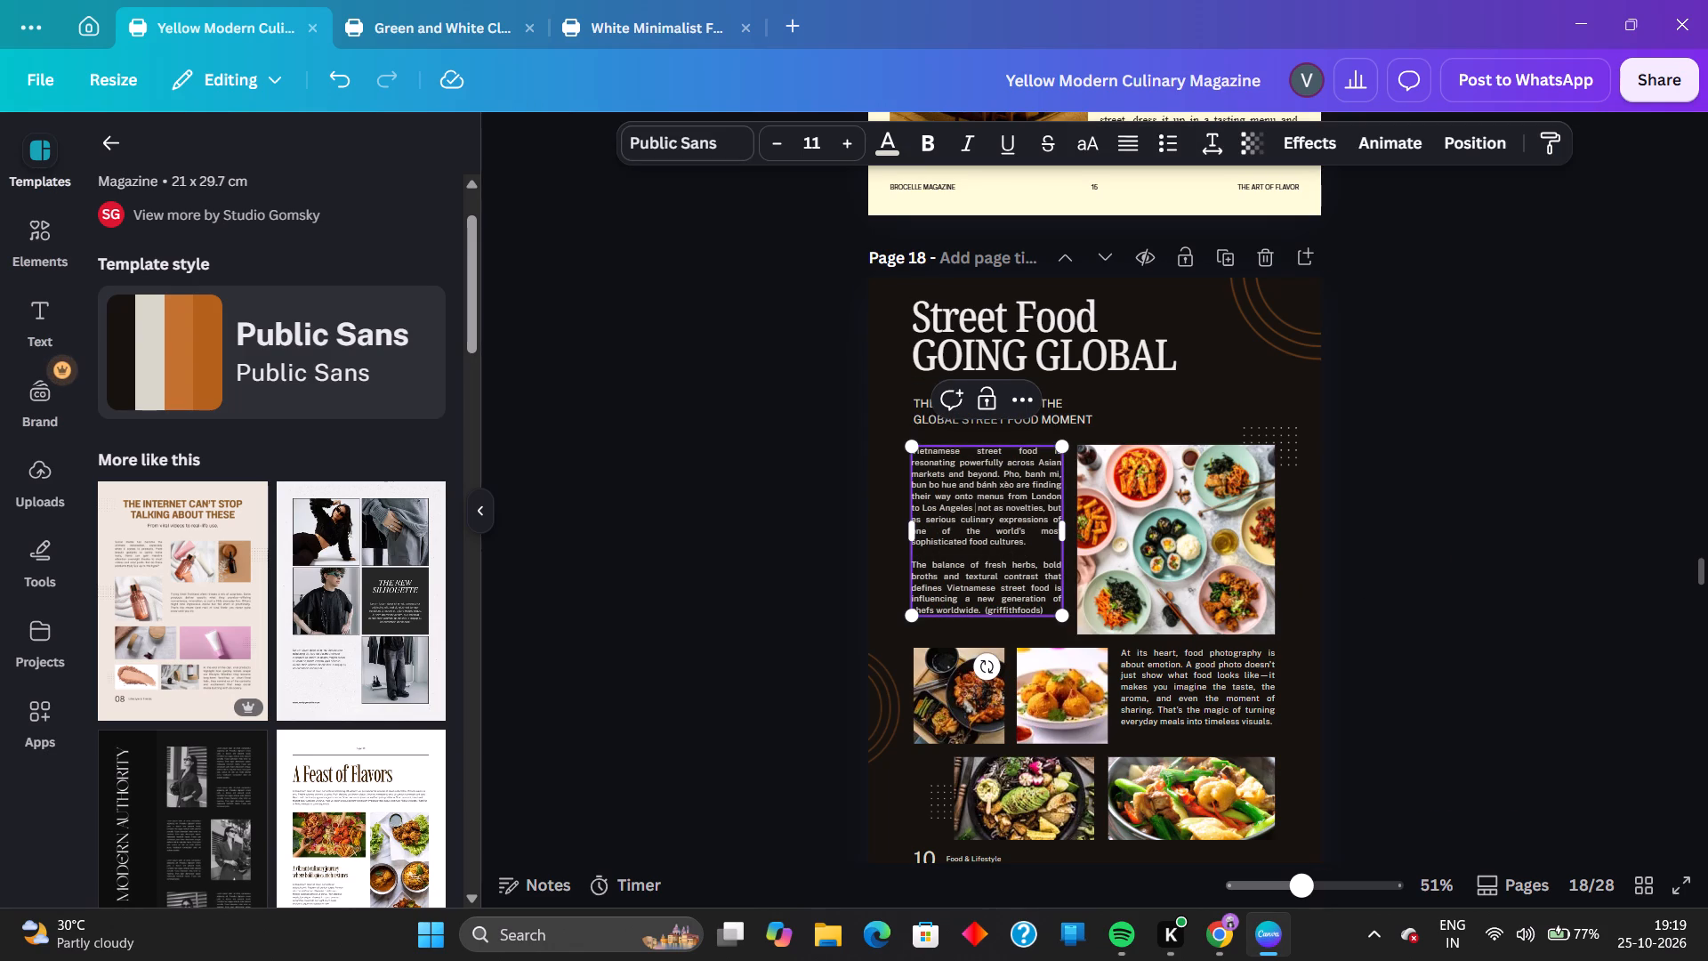
pyautogui.press('BackSpace')
pyautogui.click(1327, 589)
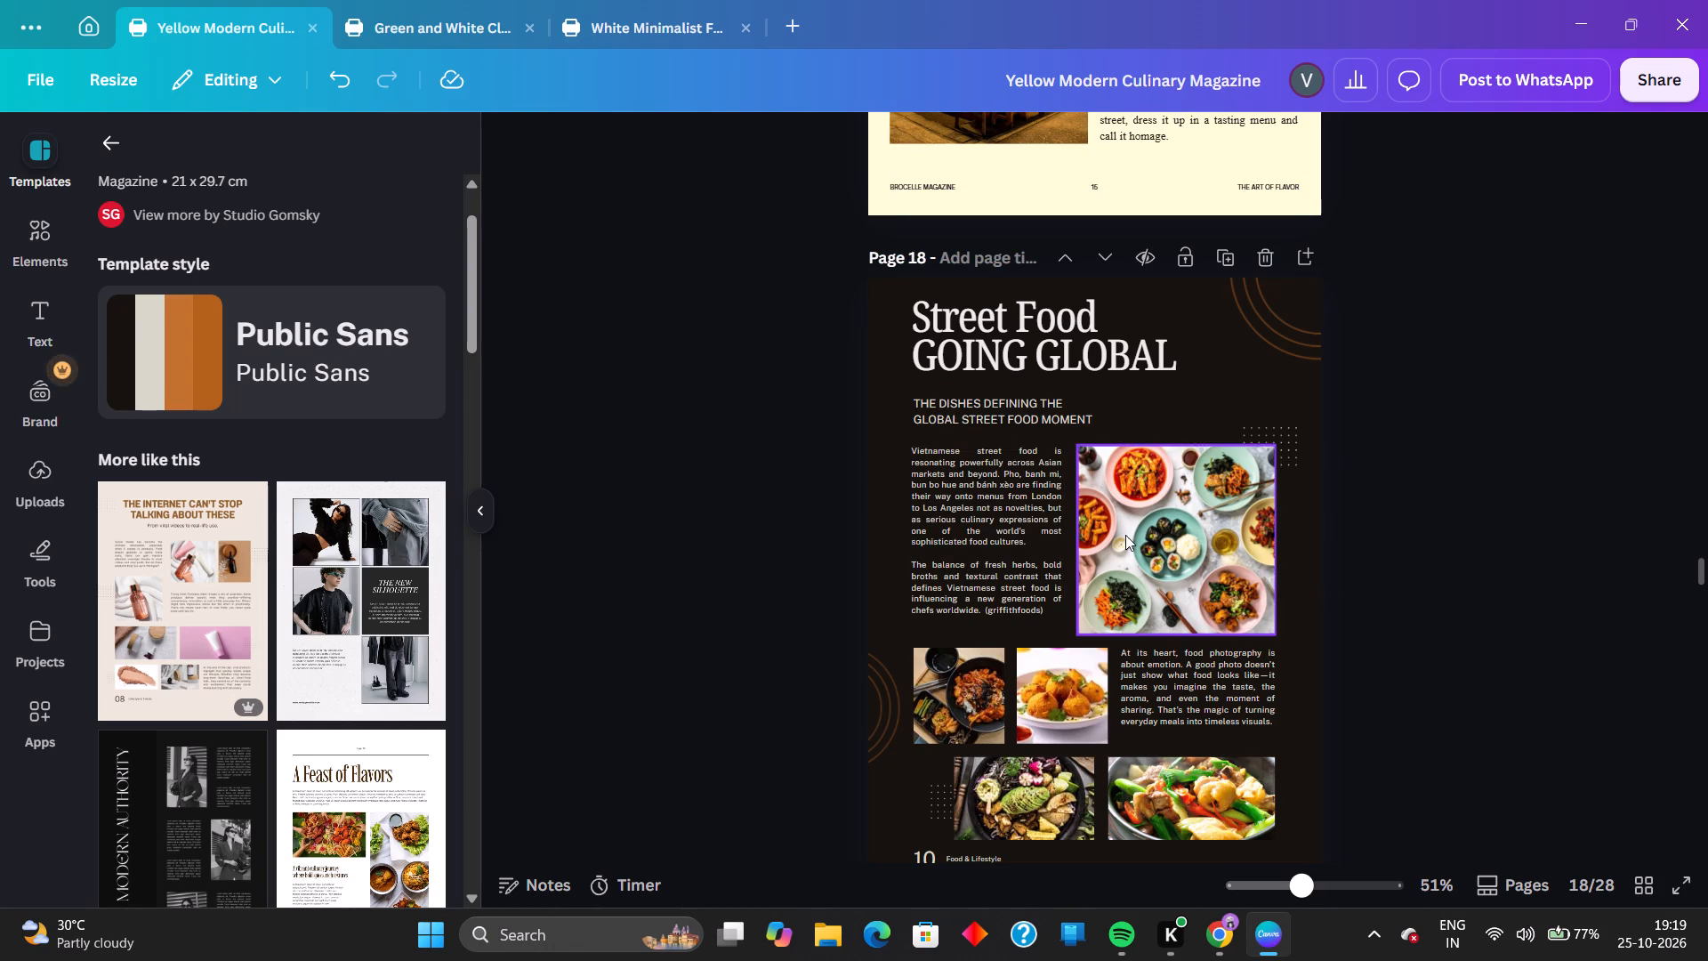
# Change the font of the Vietnamese street food text on page 18 to Times New Roman MT Condensed.
pyautogui.click(999, 547)
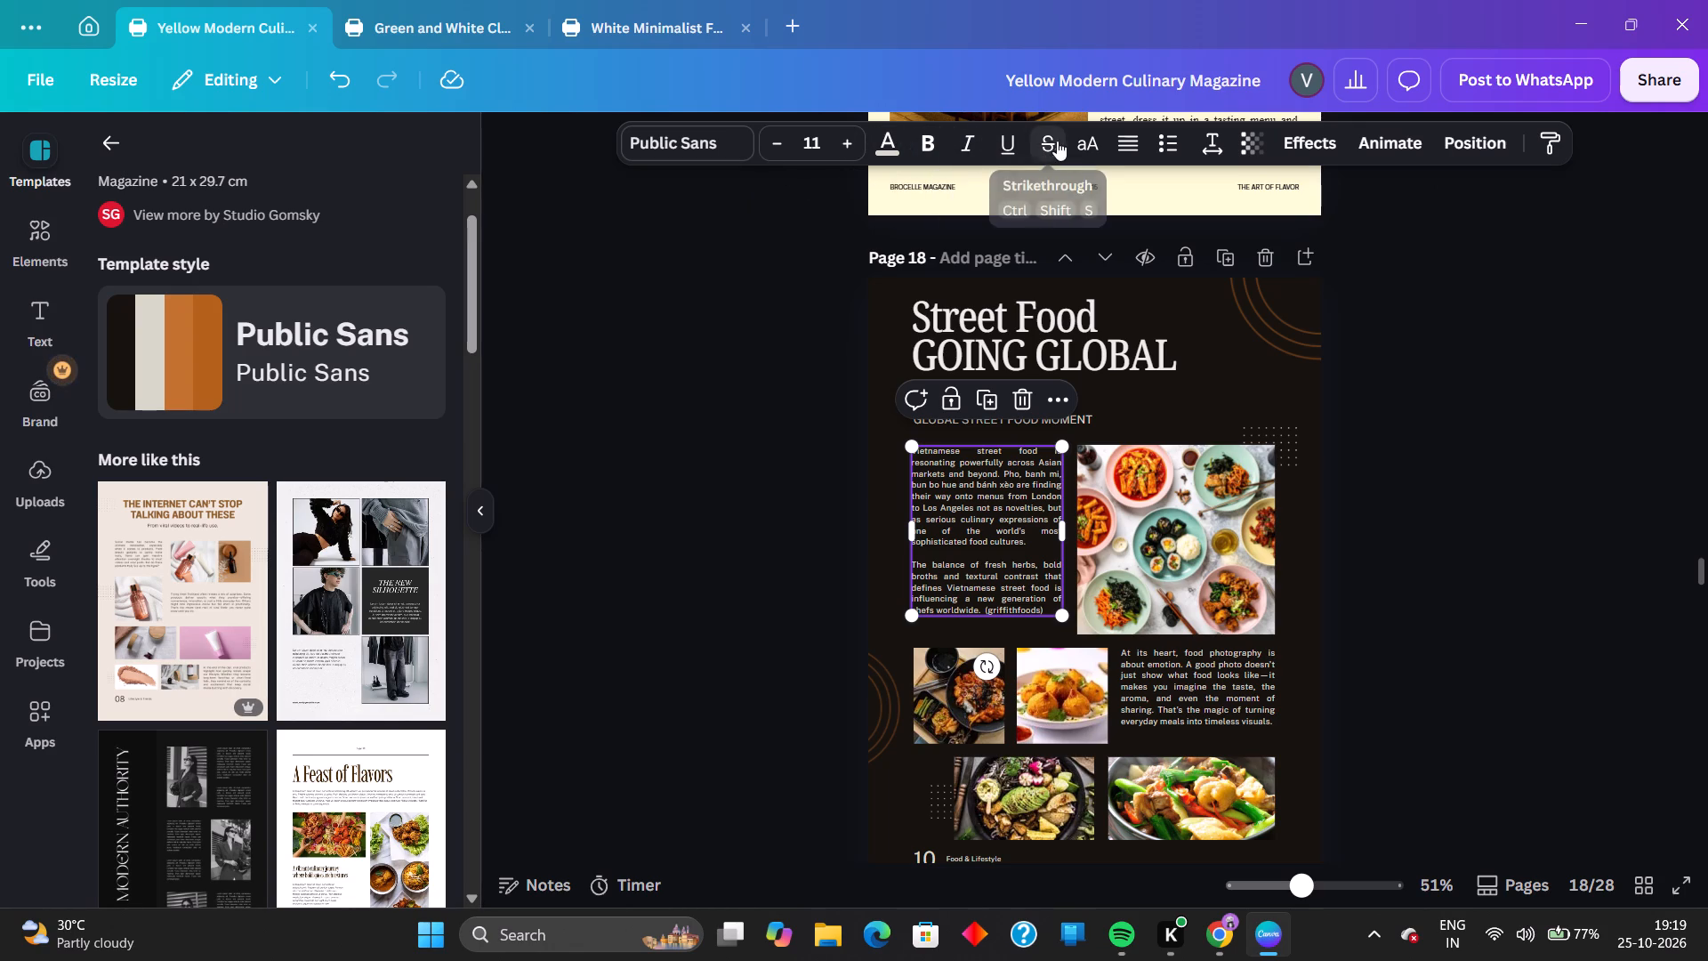
pyautogui.moveTo(1249, 140); pyautogui.dragTo(1241, 139)
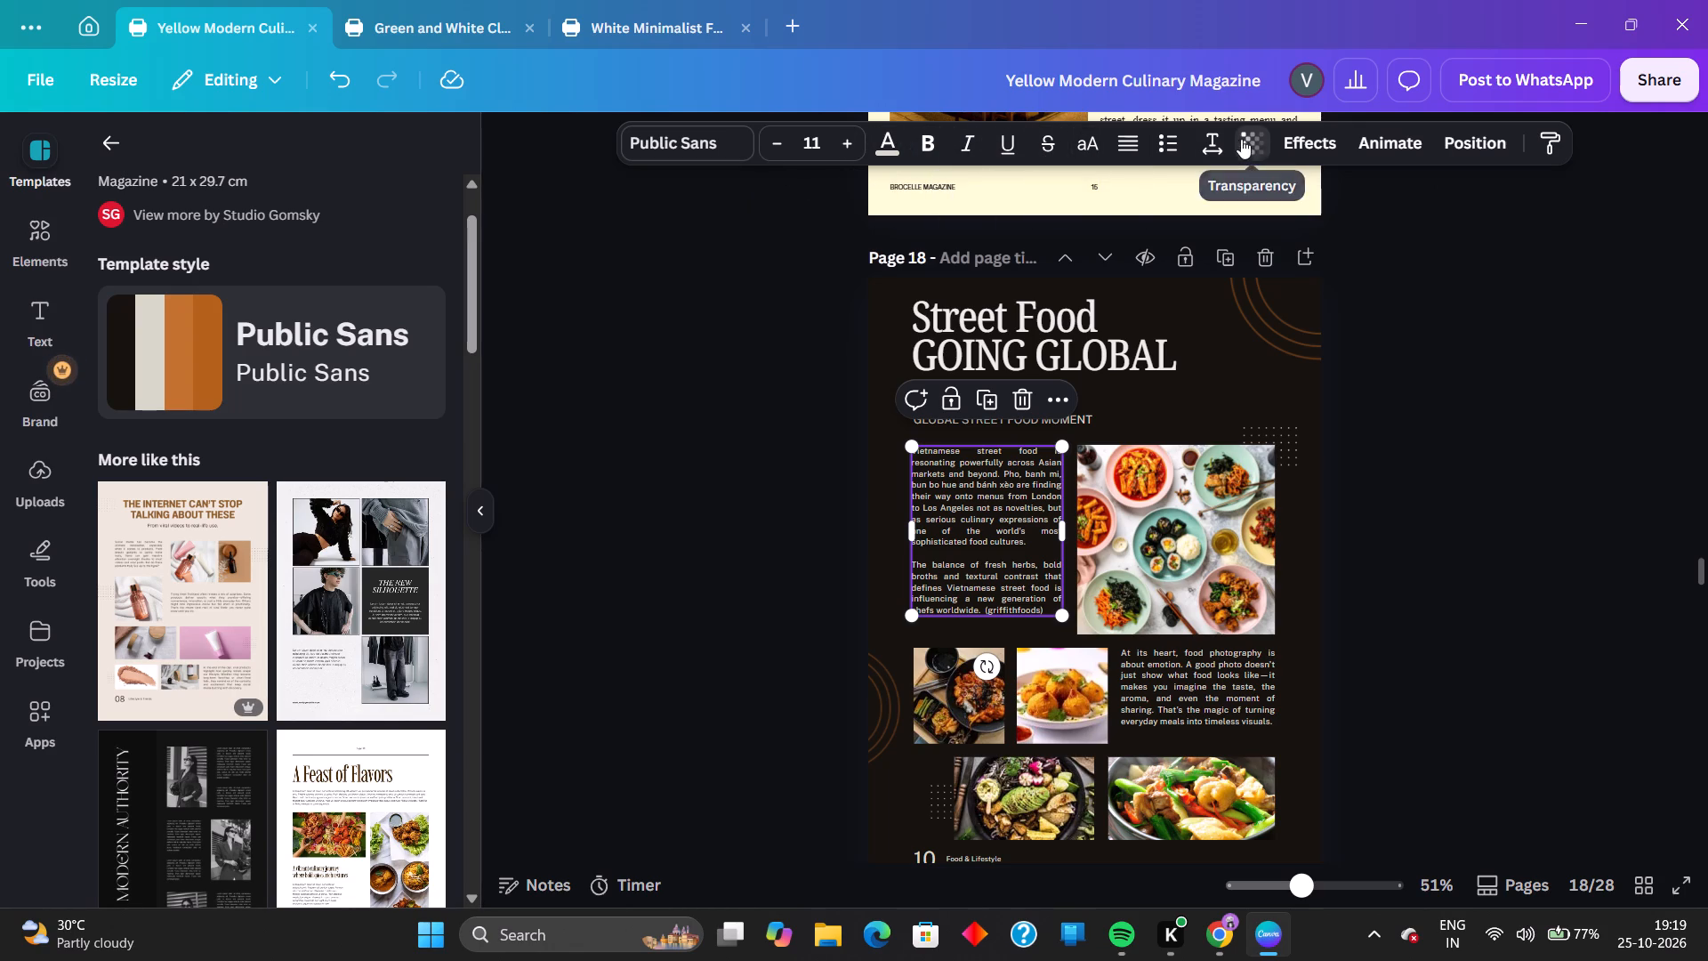
pyautogui.moveTo(1241, 139); pyautogui.dragTo(1184, 143)
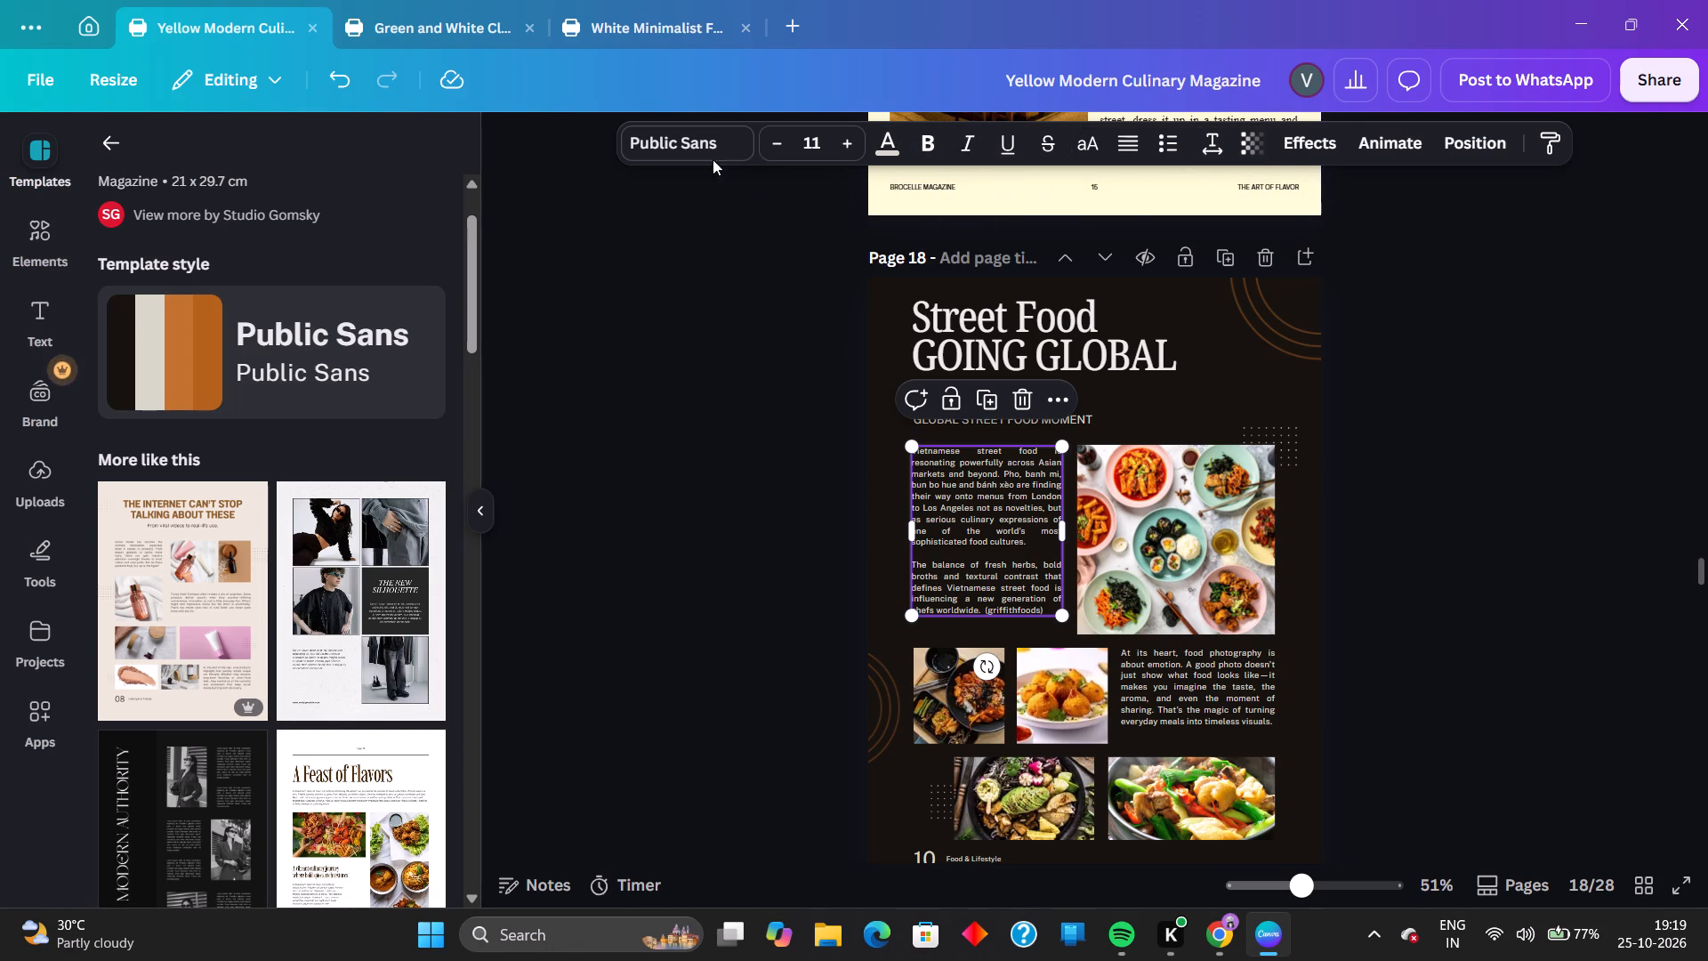
pyautogui.click(712, 149)
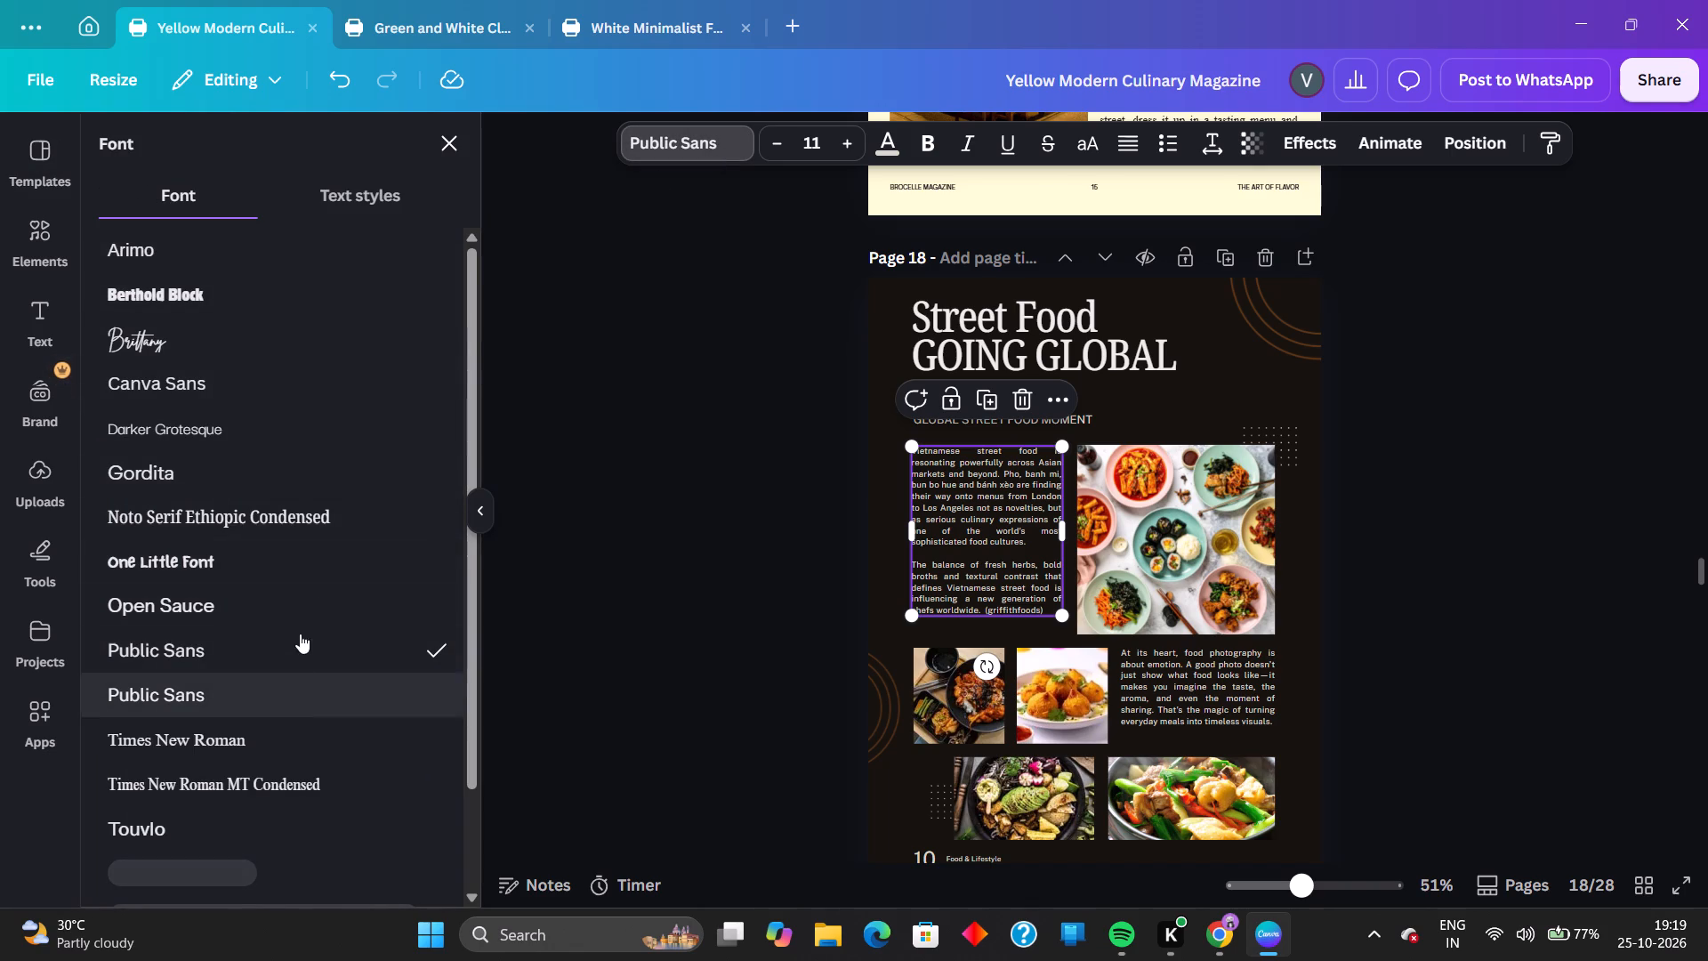
pyautogui.click(303, 773)
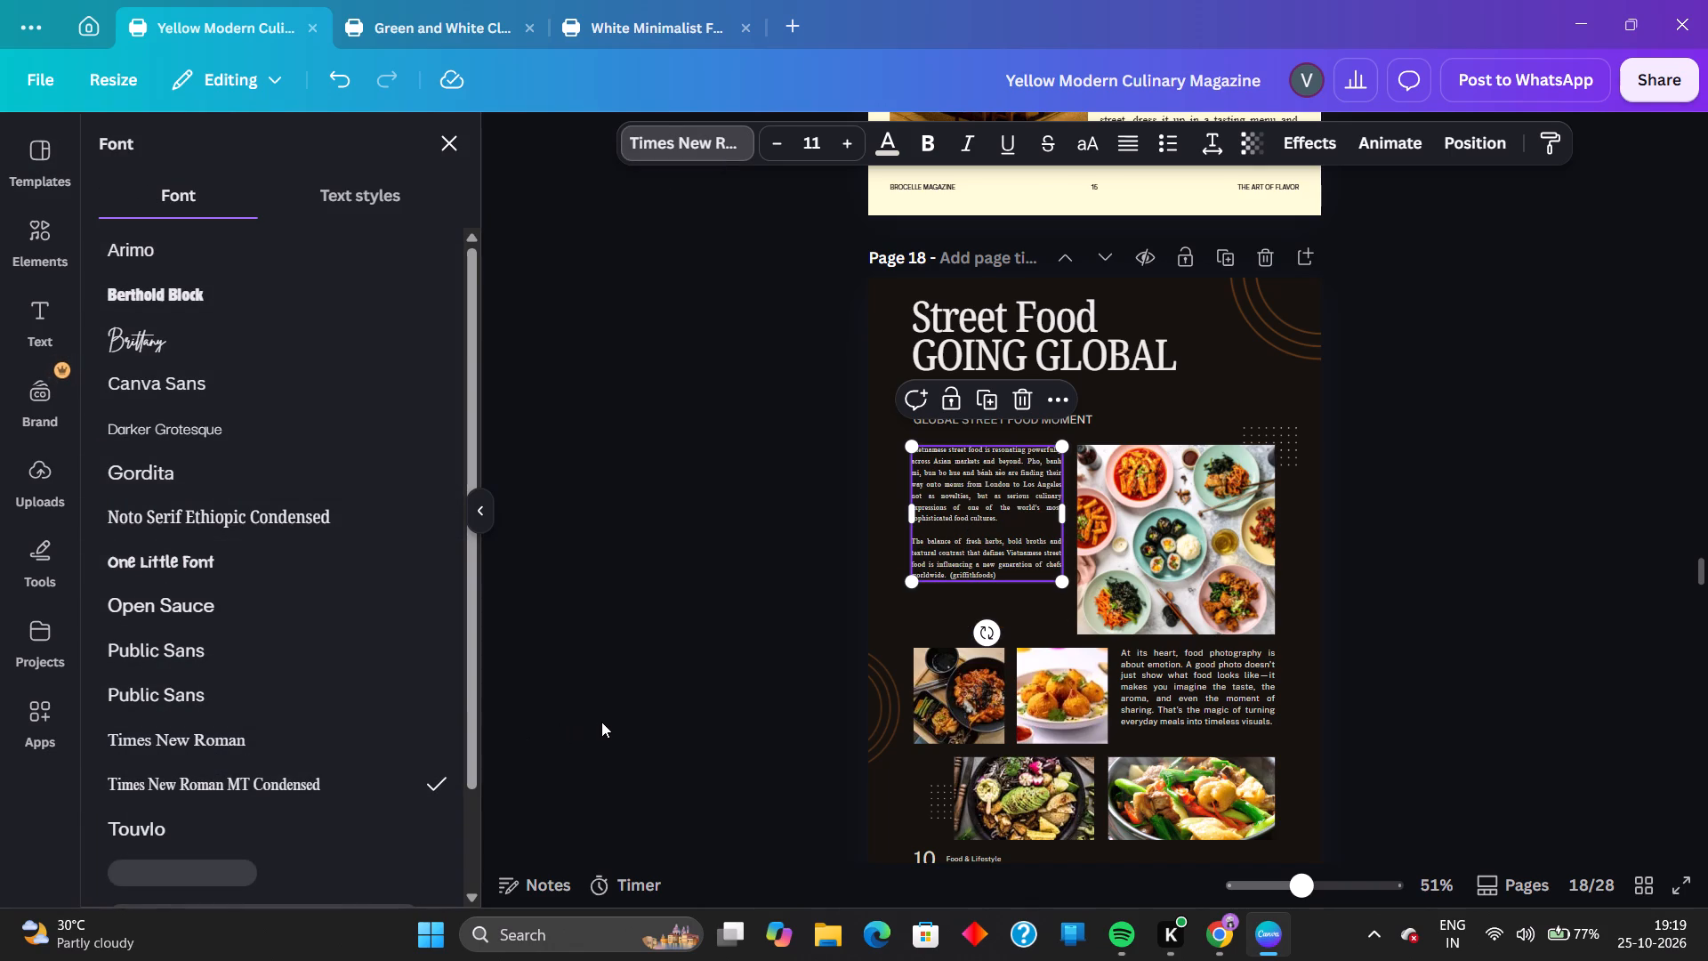
pyautogui.click(601, 722)
pyautogui.click(755, 710)
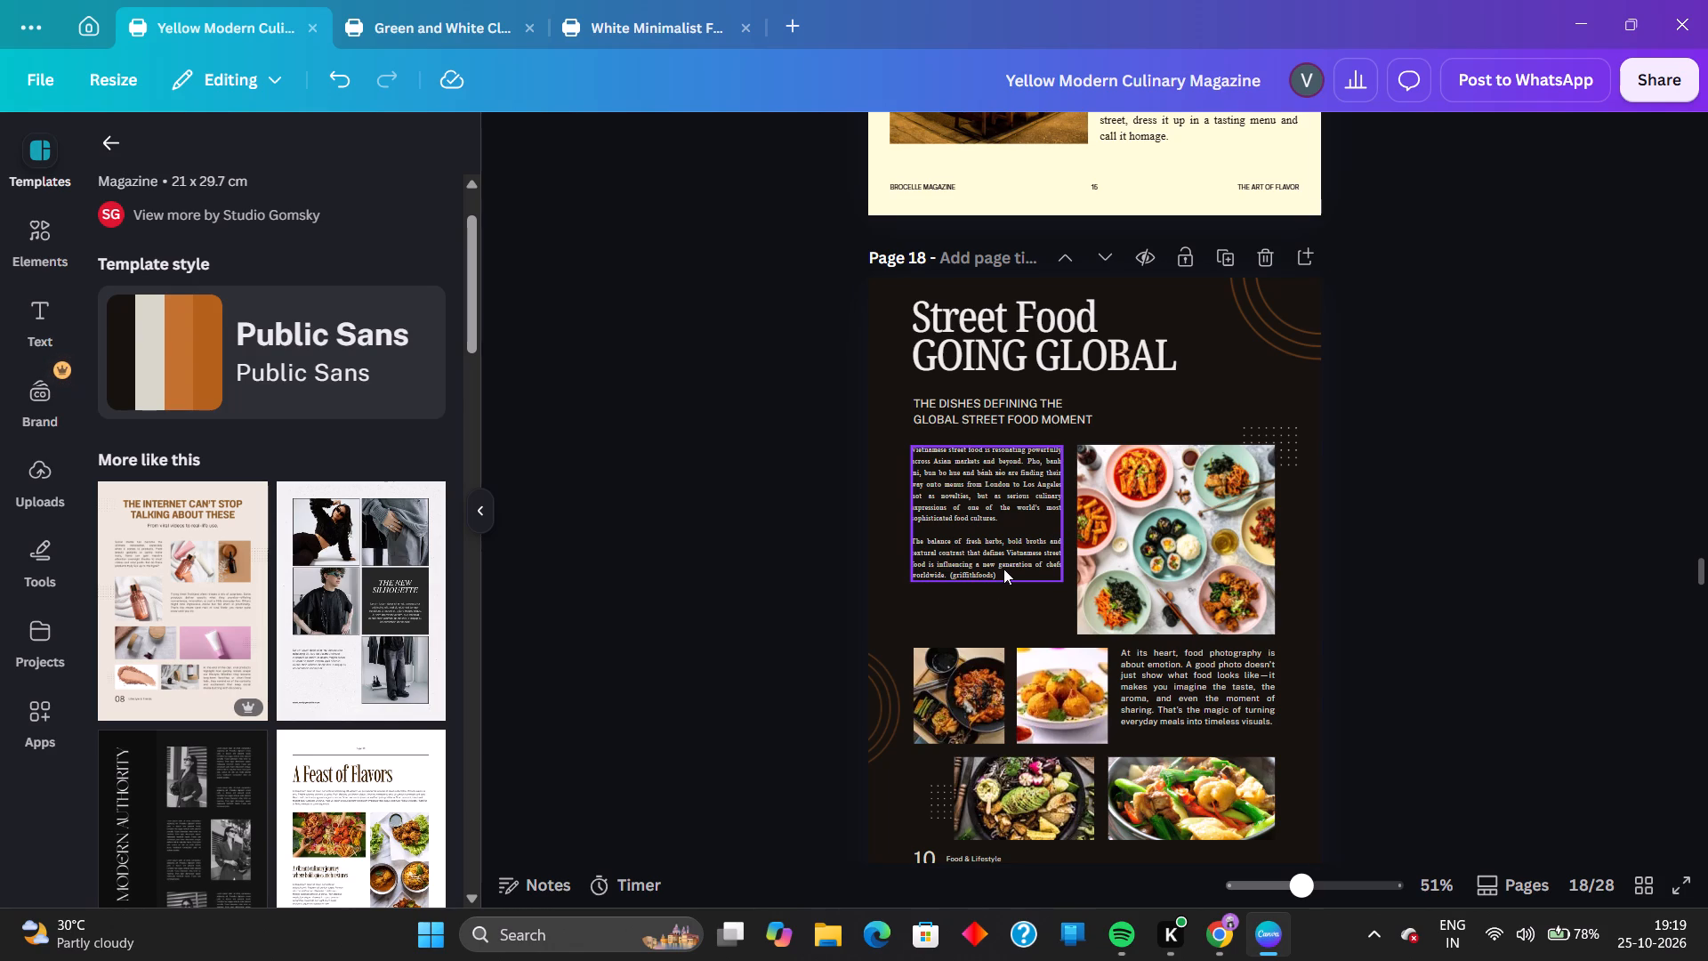
# Delete the "(griffithfoods)" source note from the end of the Vietnamese street food text.
pyautogui.click(1003, 569)
pyautogui.click(1000, 581)
pyautogui.click(1003, 574)
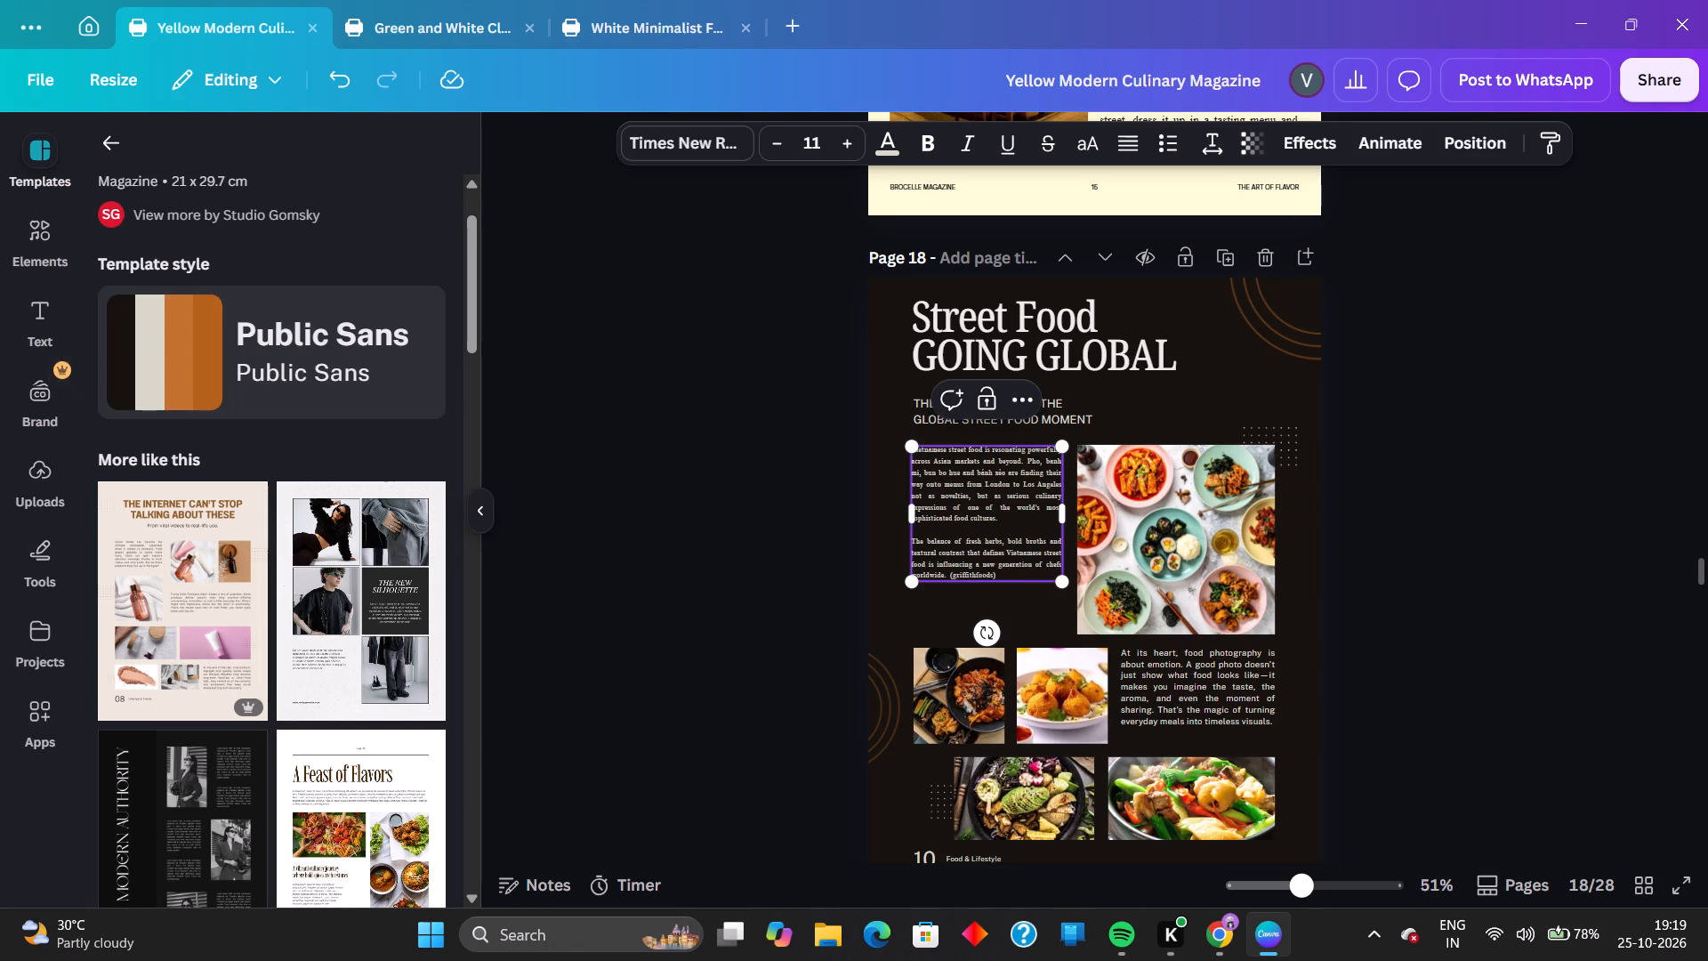
pyautogui.press('BackSpace')
pyautogui.press('BackSpace')
pyautogui.press('BackSpace')
pyautogui.press('BackSpace')
pyautogui.press('BackSpace')
pyautogui.press('BackSpace')
pyautogui.press('BackSpace')
pyautogui.press('BackSpace')
pyautogui.press('BackSpace')
pyautogui.press('BackSpace')
pyautogui.press('BackSpace')
pyautogui.press('BackSpace')
pyautogui.press('BackSpace')
pyautogui.press('BackSpace')
pyautogui.press('BackSpace')
pyautogui.press('BackSpace')
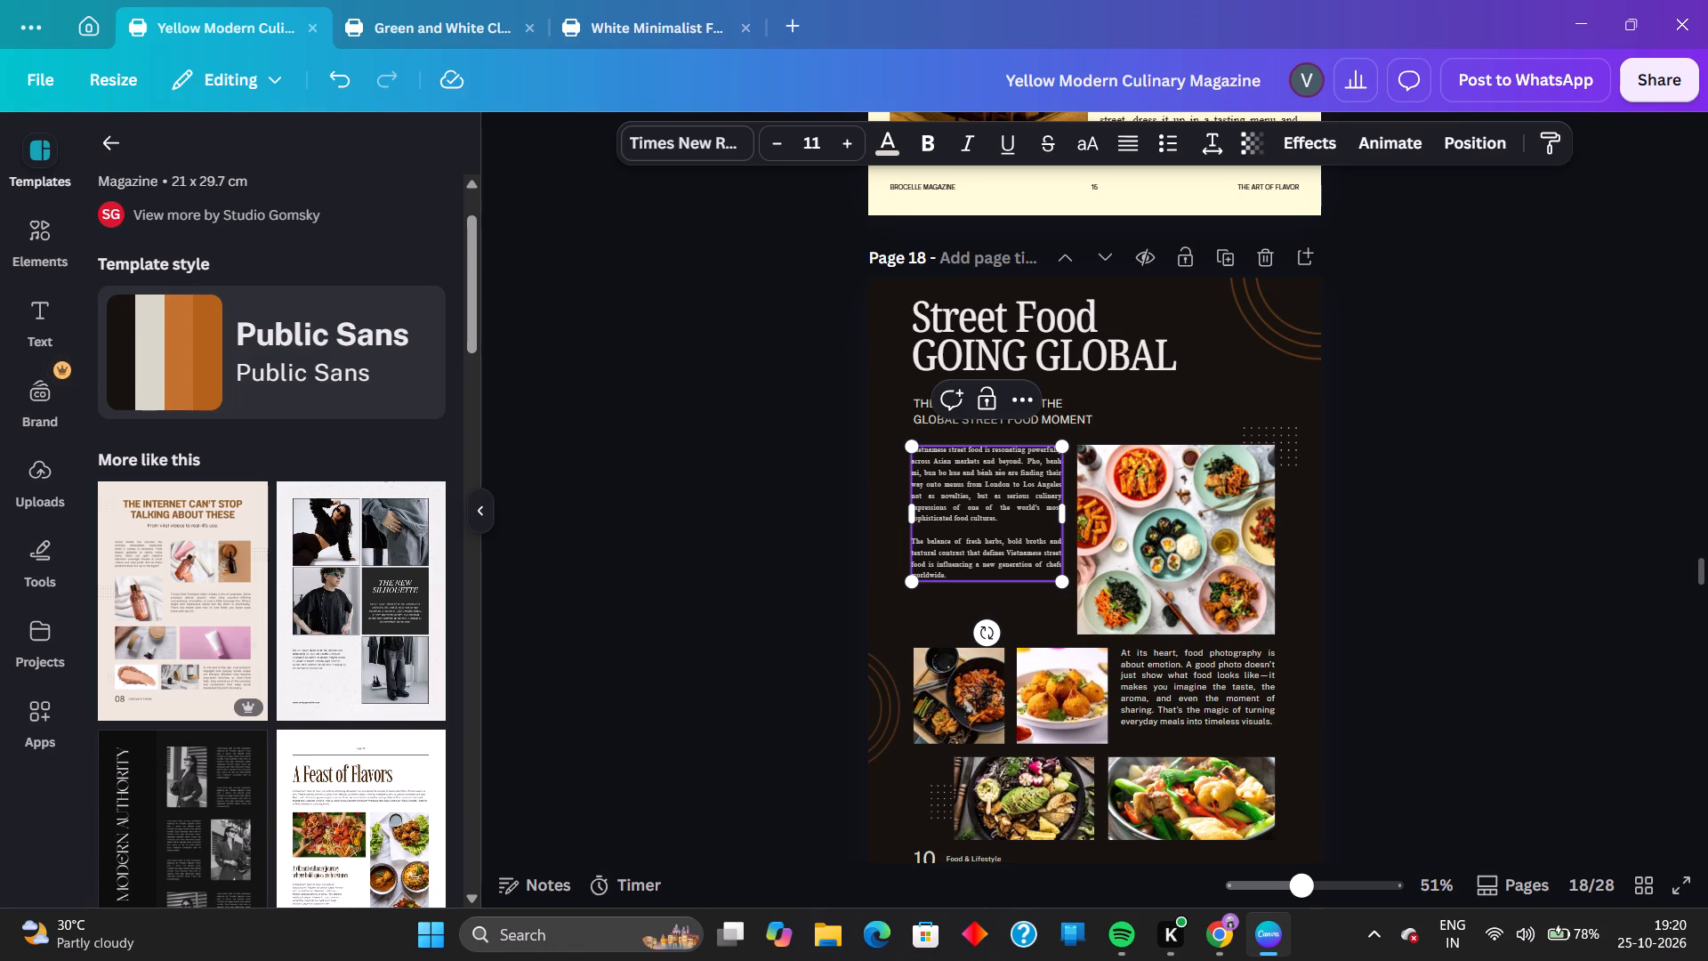
# Delete the blank line between the two Vietnamese street food paragraphs, along with the final "s." of "cultures." in the first.
pyautogui.click(923, 529)
pyautogui.press('BackSpace')
pyautogui.press('BackSpace')
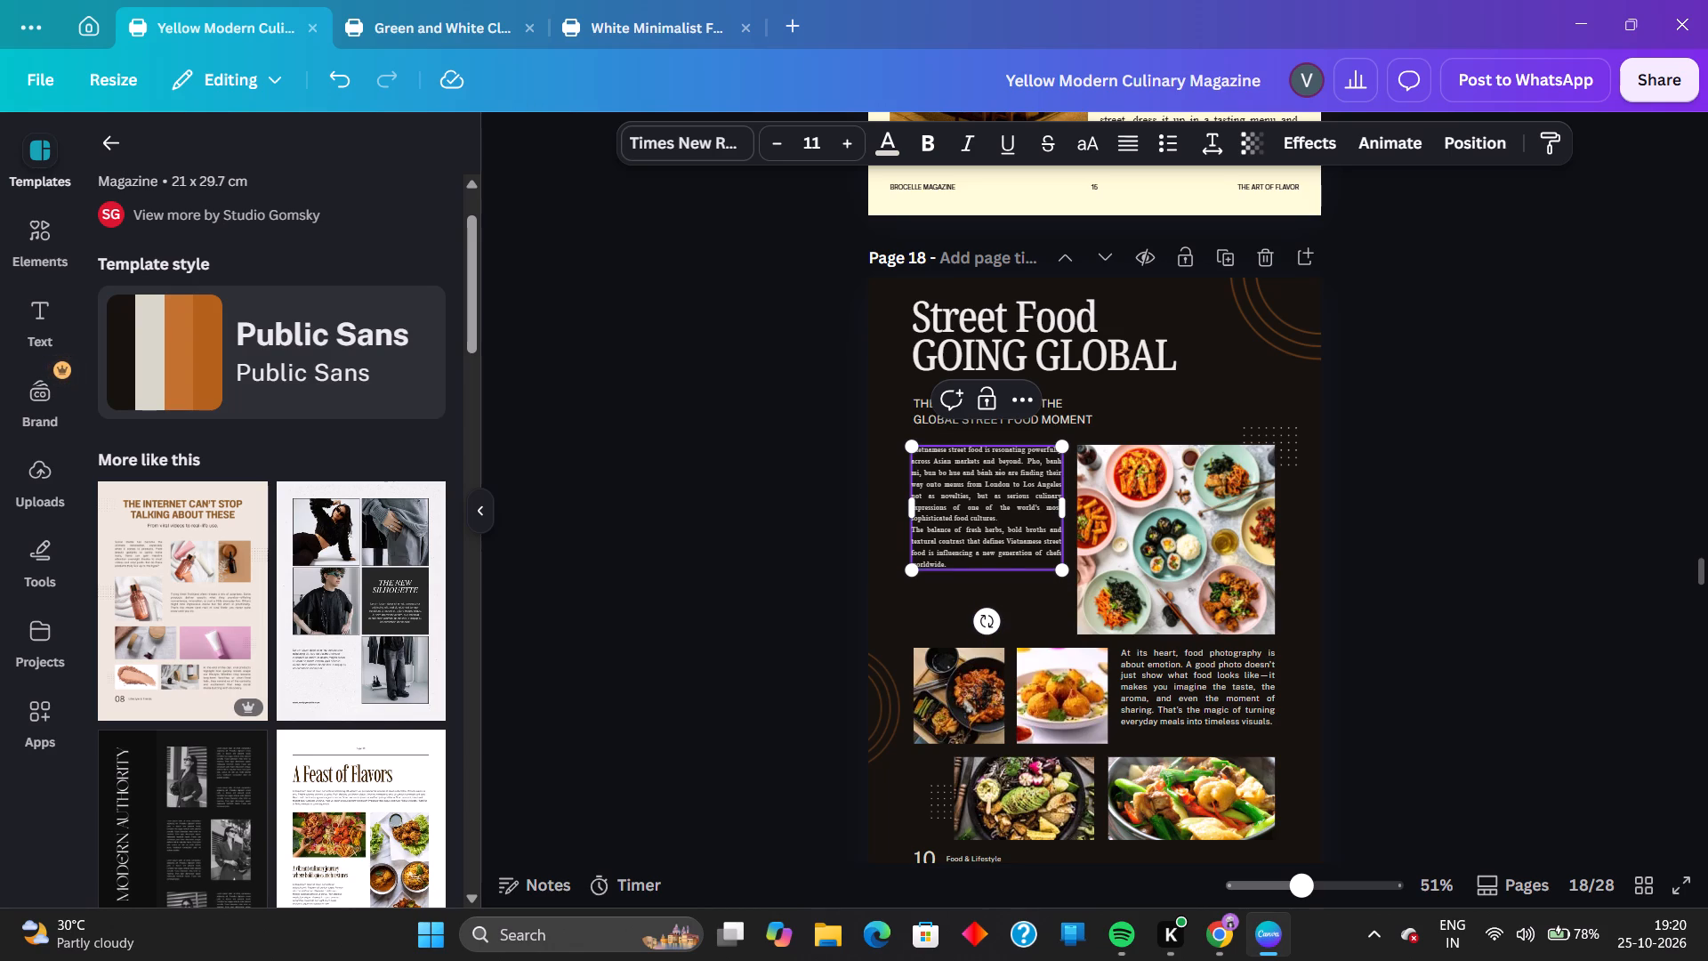
pyautogui.press('BackSpace')
pyautogui.scroll(3, 923, 529)
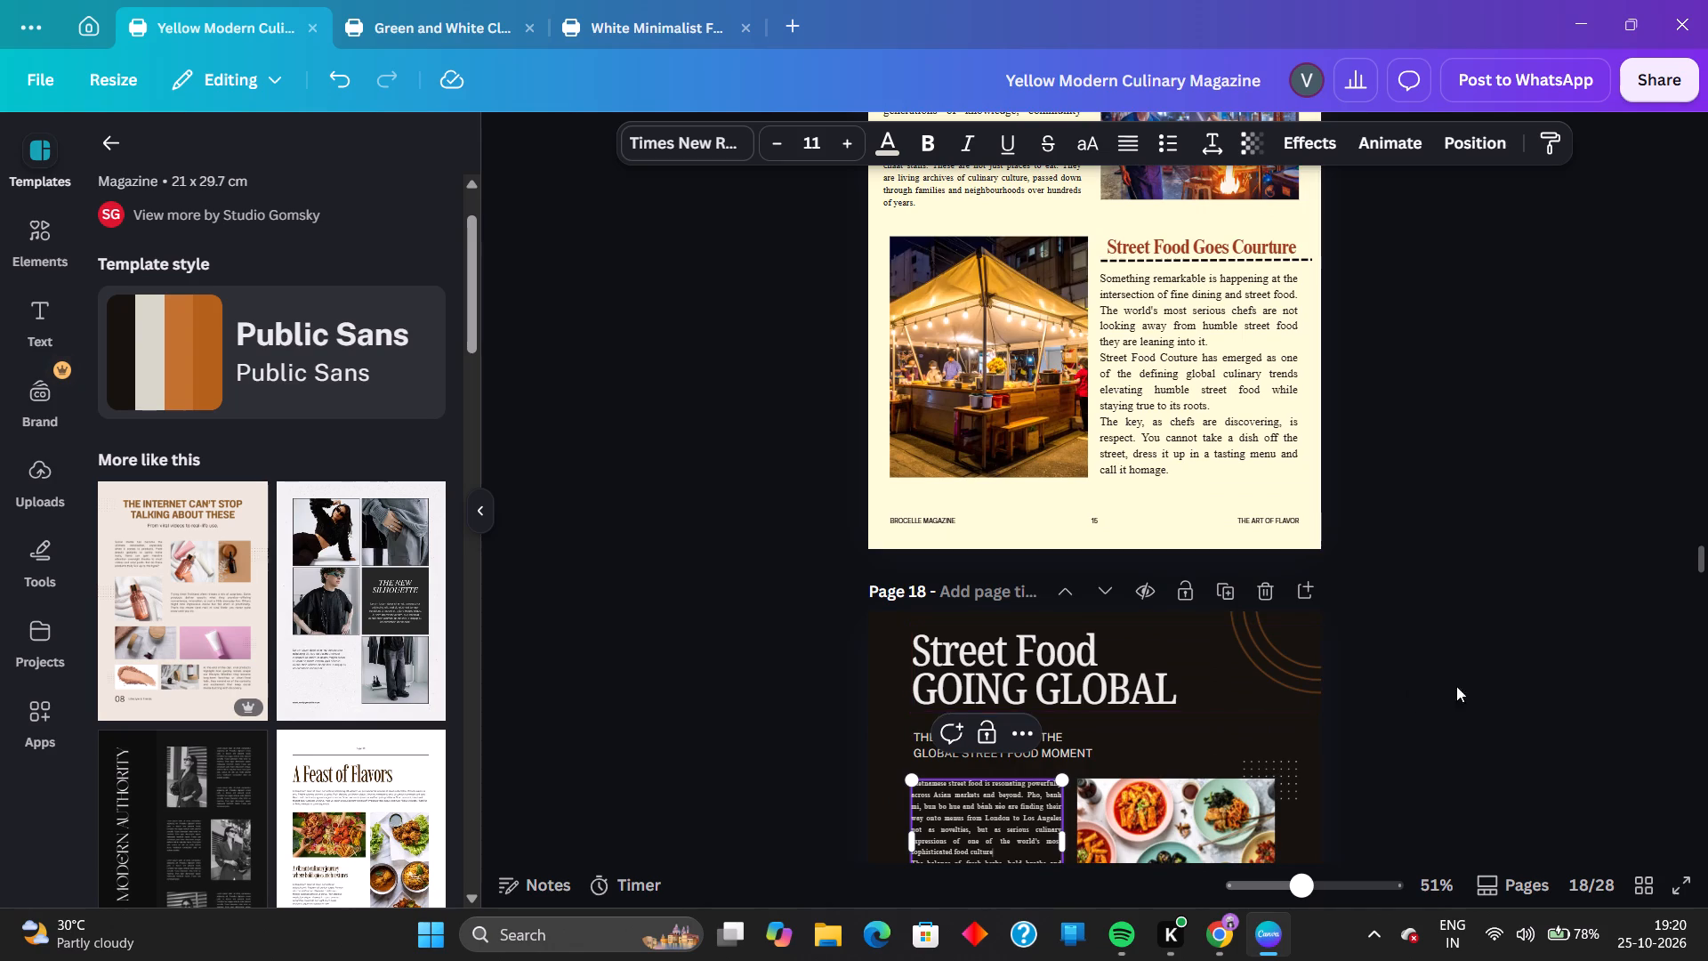
# Add the missing "s." after "sophisticated food culture" in the Vietnamese street food text on page 18.
pyautogui.scroll(-2, 1478, 682)
pyautogui.click(1327, 888)
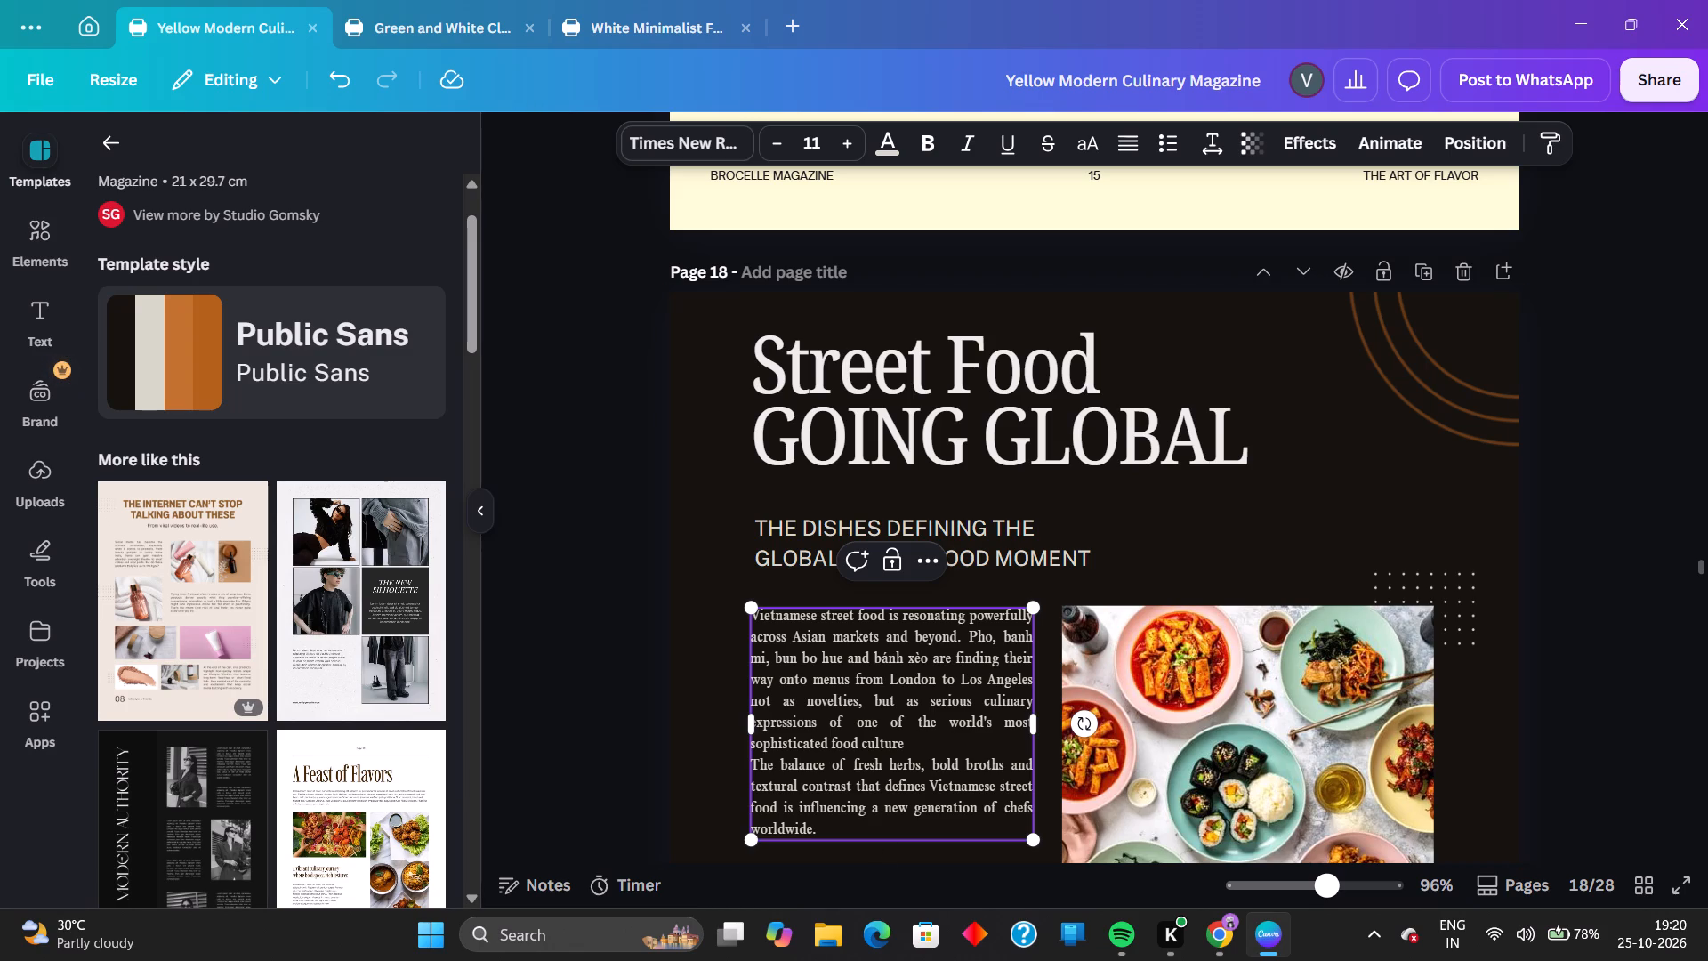
pyautogui.click(910, 751)
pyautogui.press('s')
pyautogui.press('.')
# Join the paragraph starting "The balance of fresh herbs" directly onto the end of the first Vietnamese street food paragraph, with no space between.
pyautogui.click(753, 775)
pyautogui.press('BackSpace')
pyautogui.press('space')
pyautogui.press('BackSpace')
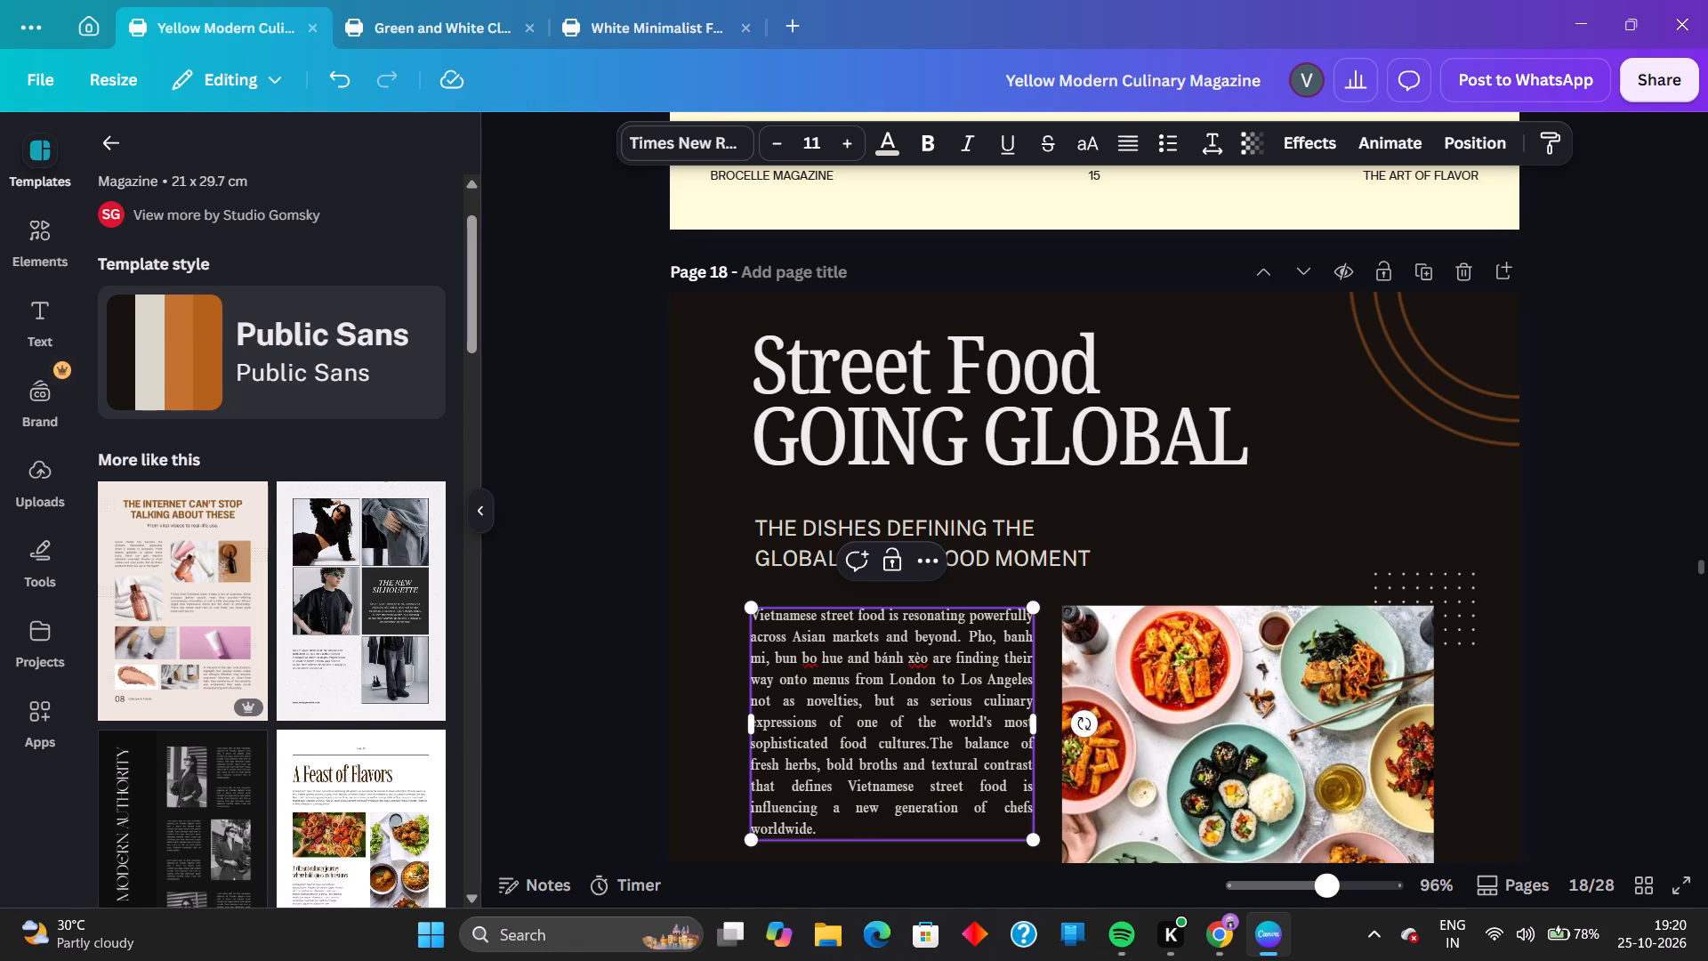
pyautogui.click(1563, 486)
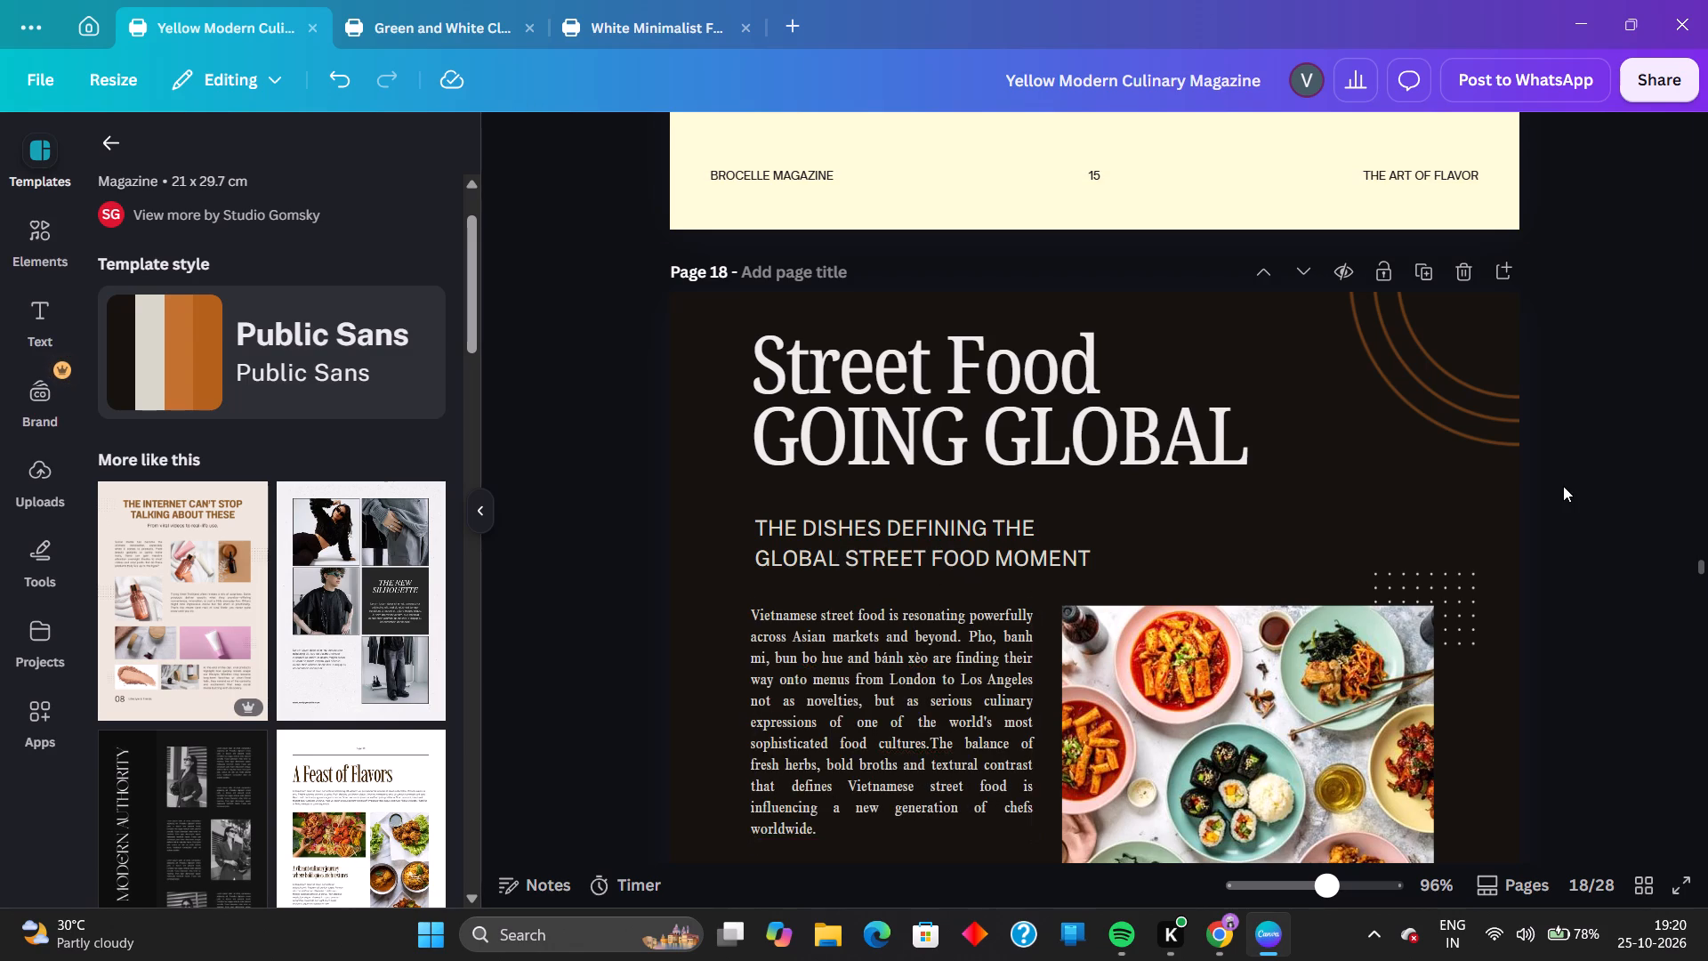
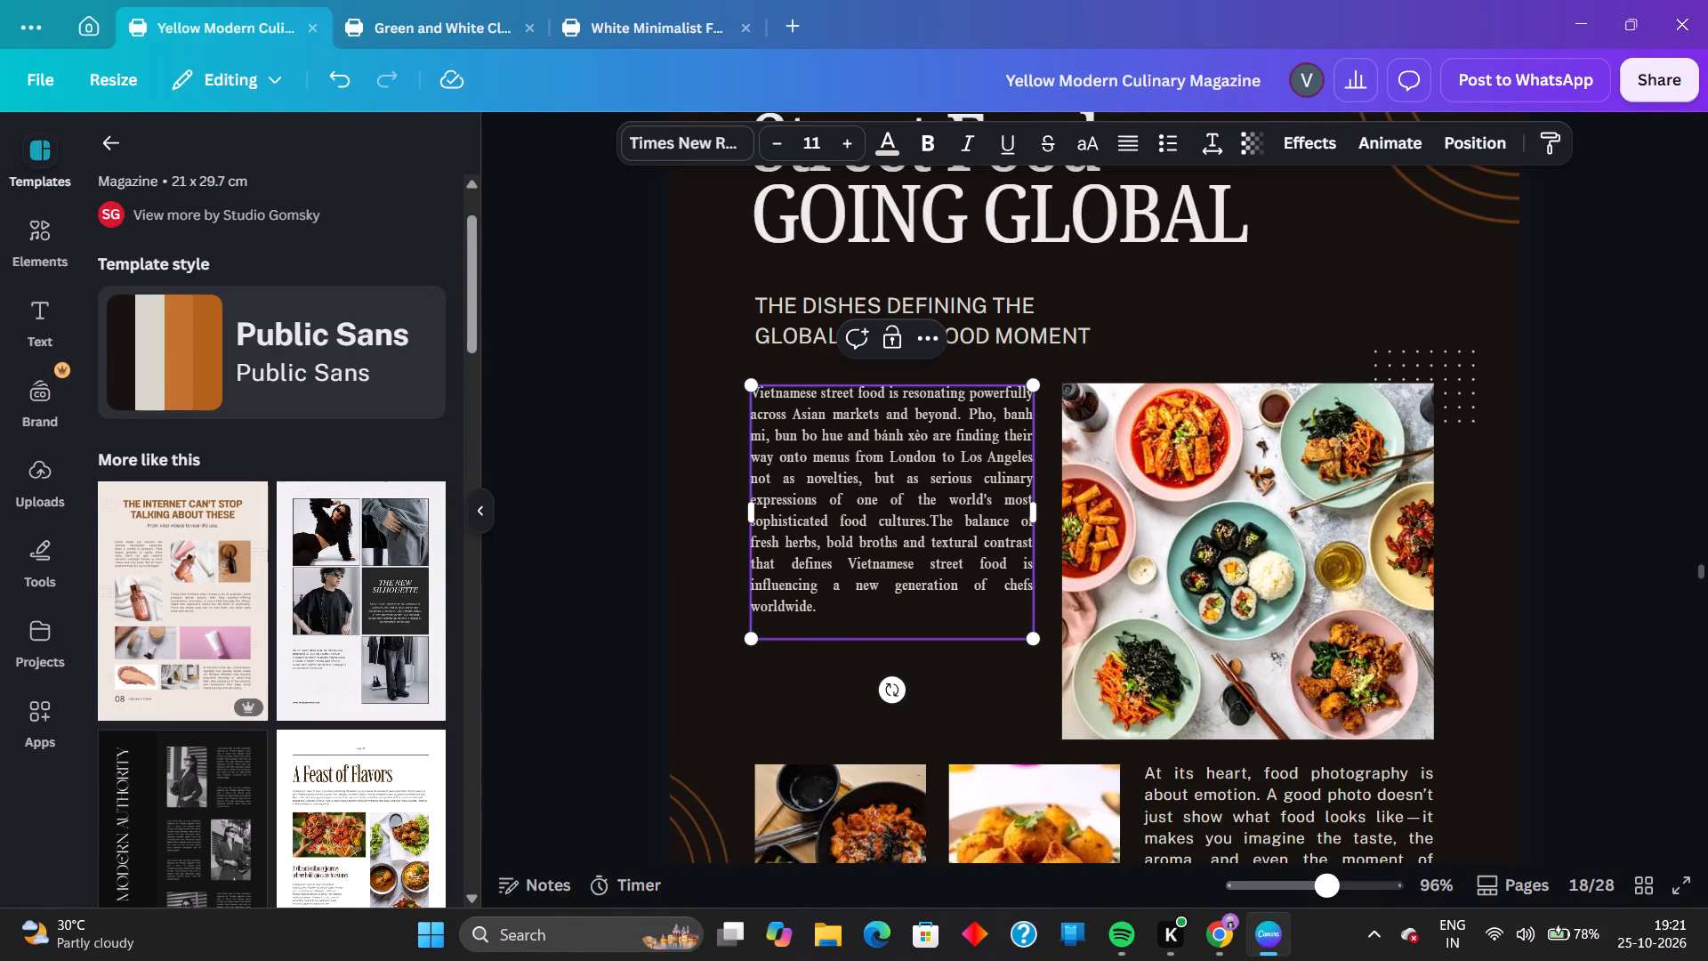
# Add the paragraph beginning "Brazil is leading the global street food growth" below the Vietnamese street food text on page 18.
pyautogui.click(888, 749)
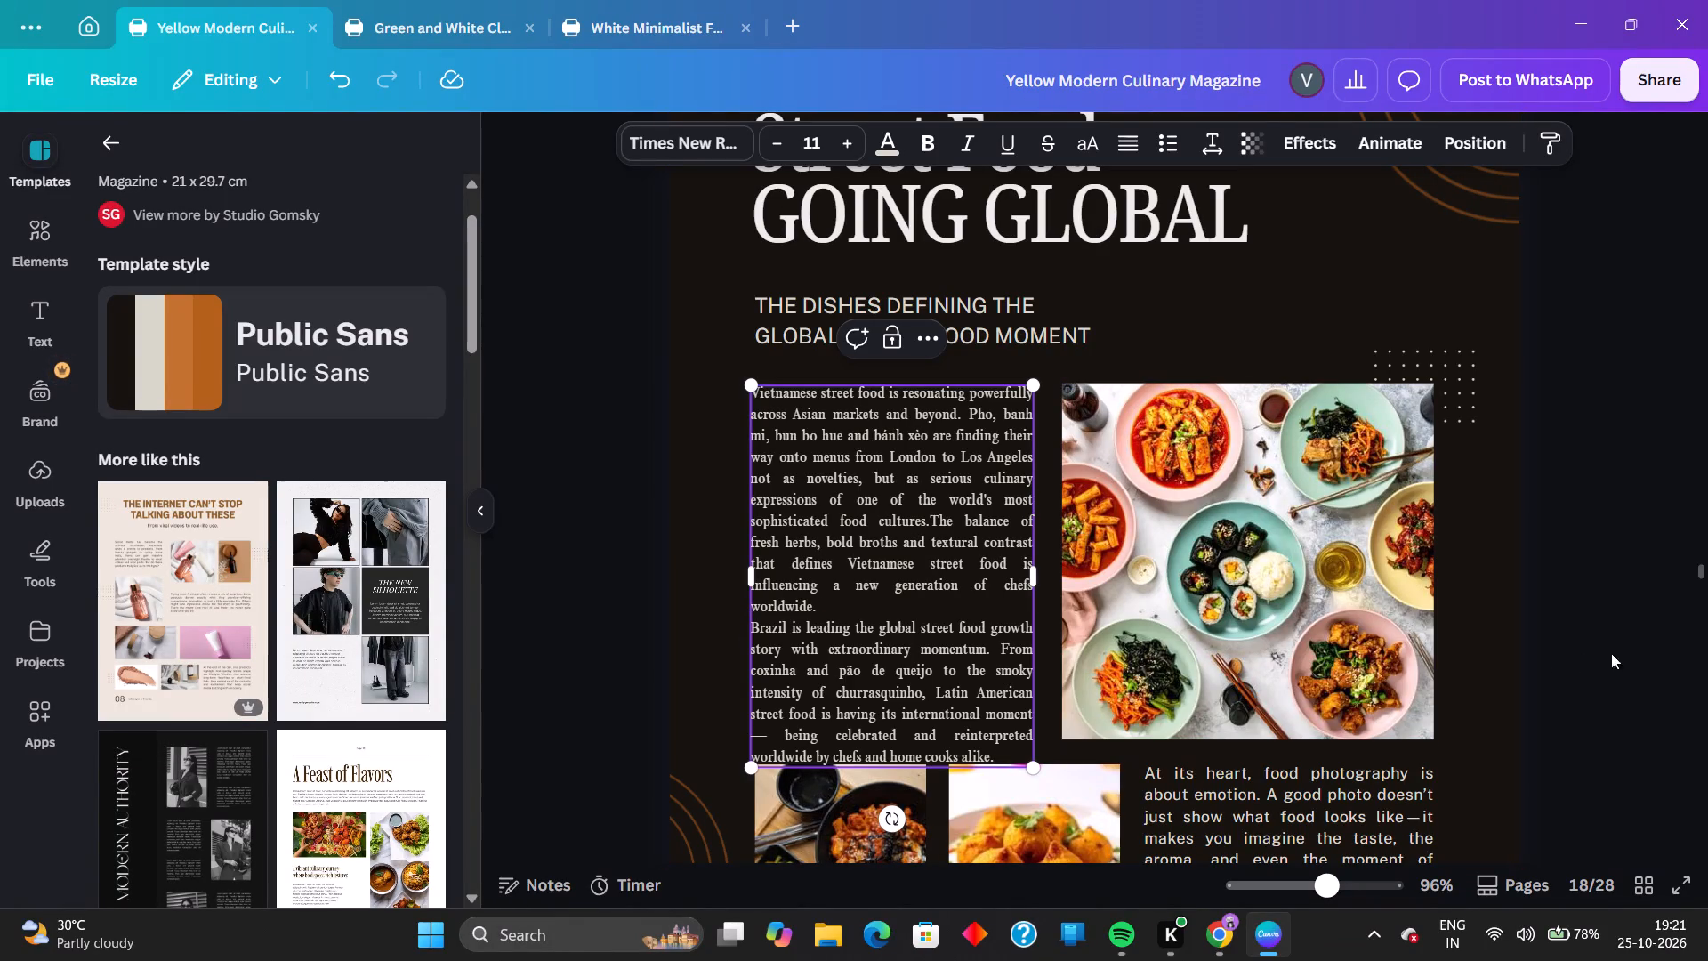
# Remove the dash before "being celebrated and reinterpreted" in the Brazil street food paragraph.
pyautogui.click(779, 736)
pyautogui.press('BackSpace')
pyautogui.press('BackSpace')
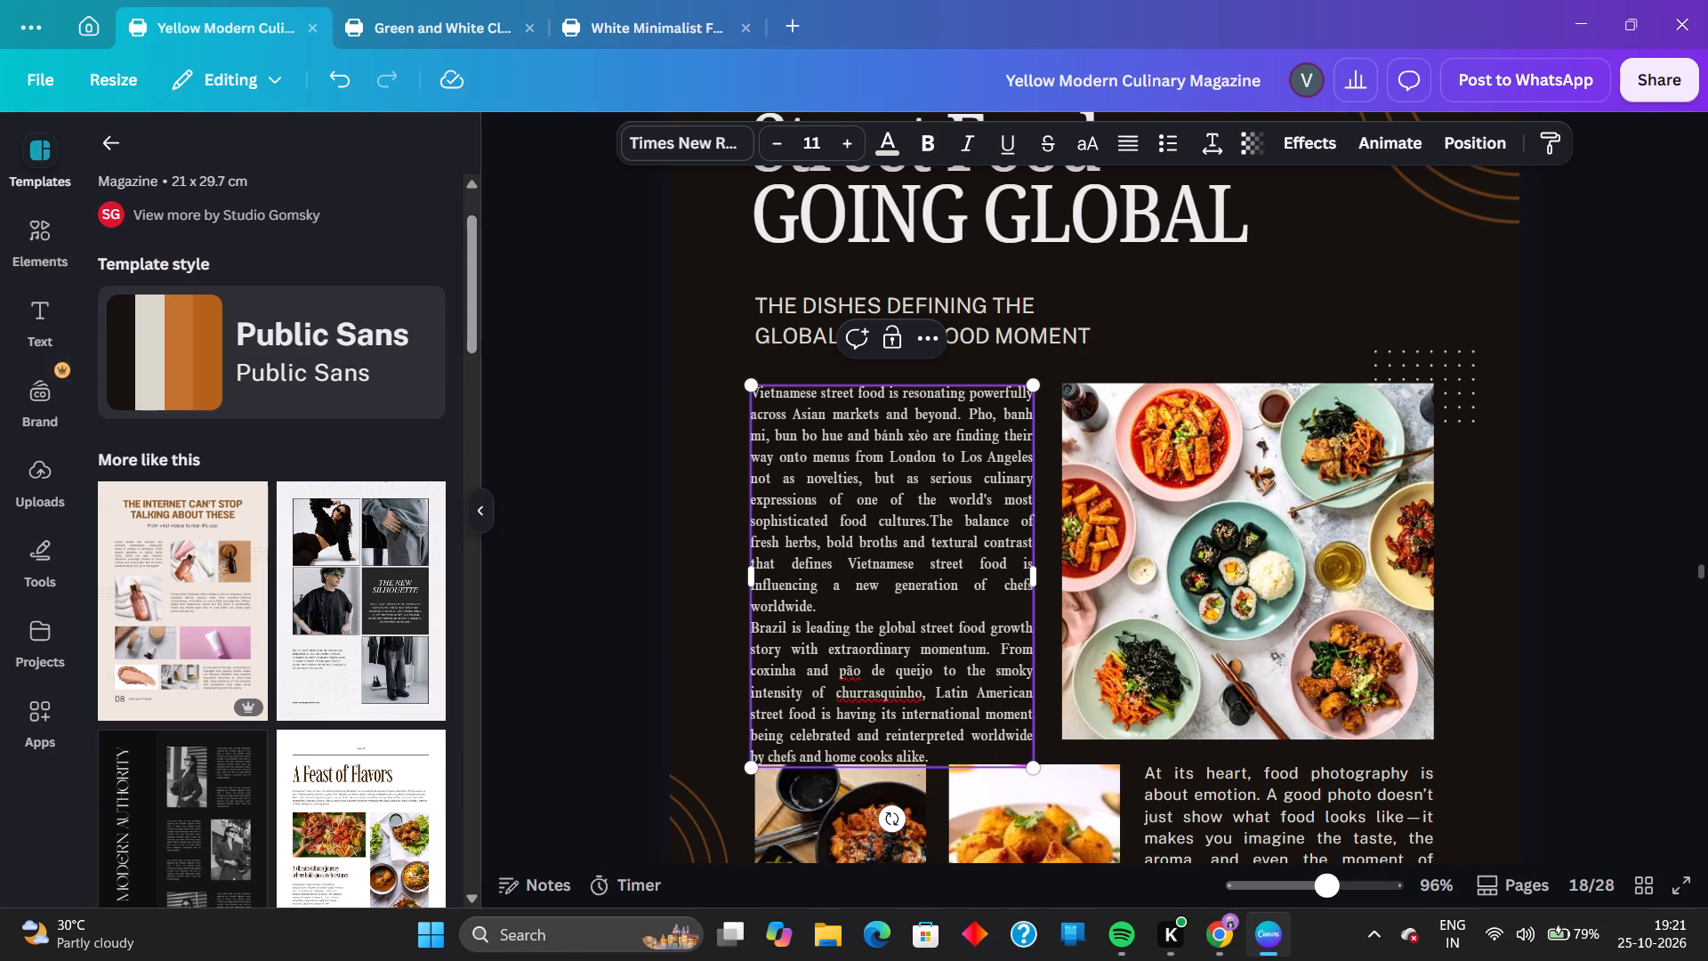
pyautogui.click(1675, 573)
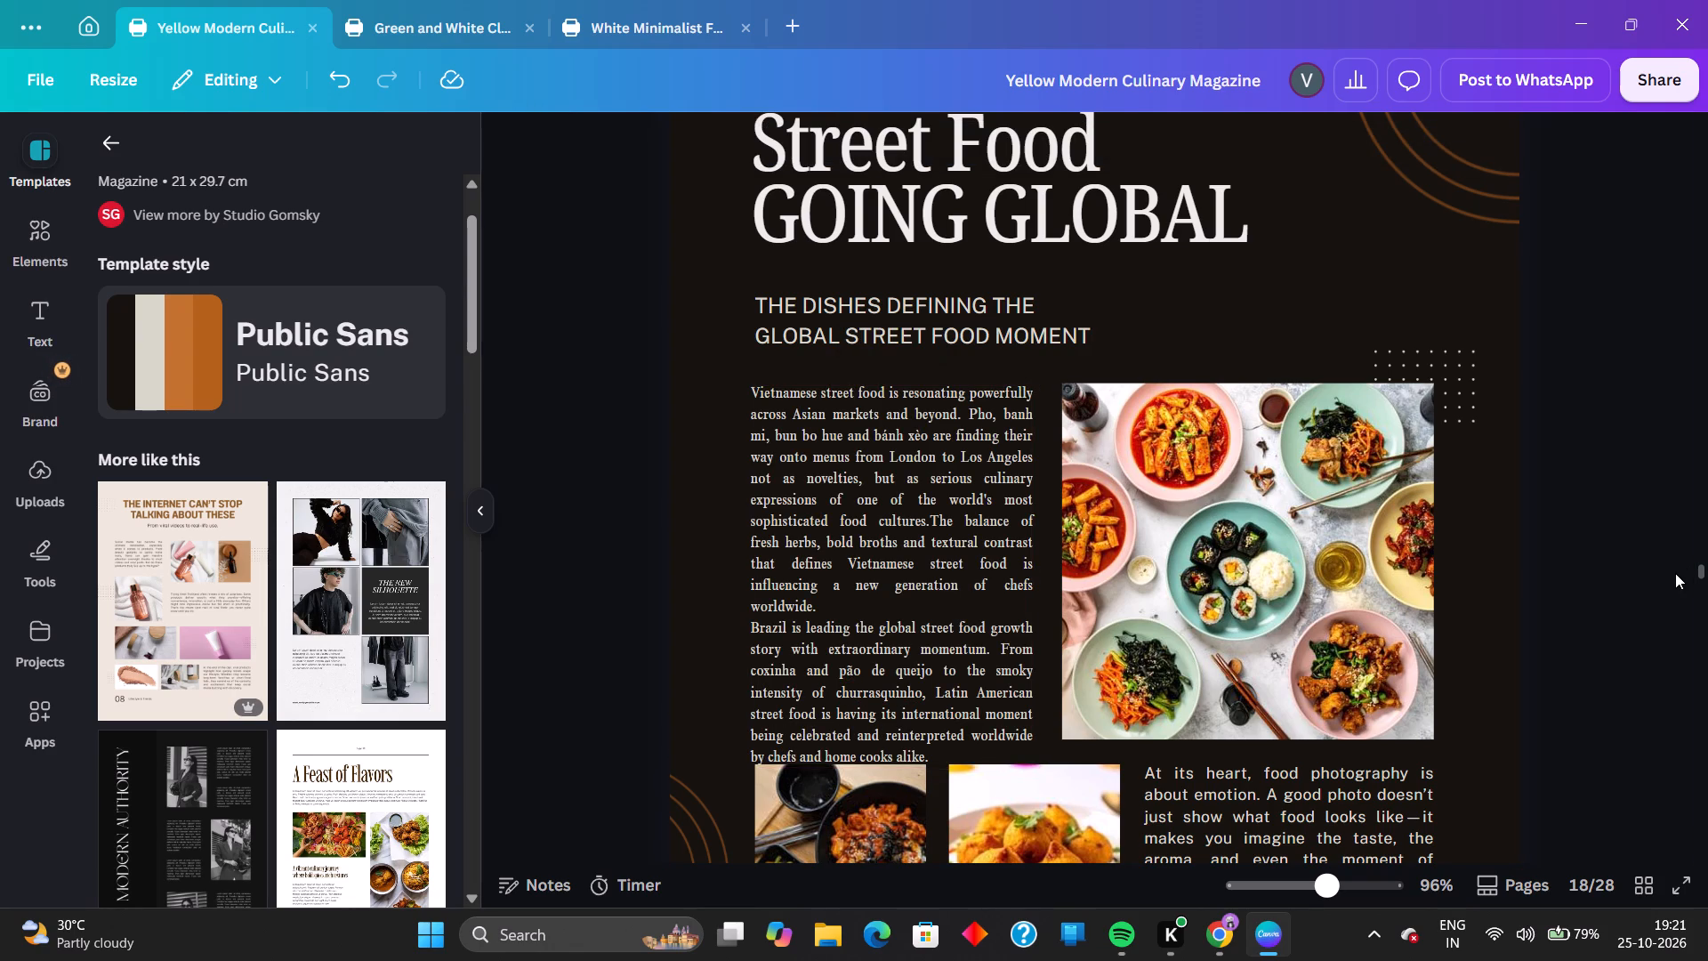
# Move the Vietnamese and Brazilian street food text block on page 18 up slightly to clear the small photos below it.
pyautogui.moveTo(971, 642); pyautogui.dragTo(972, 629)
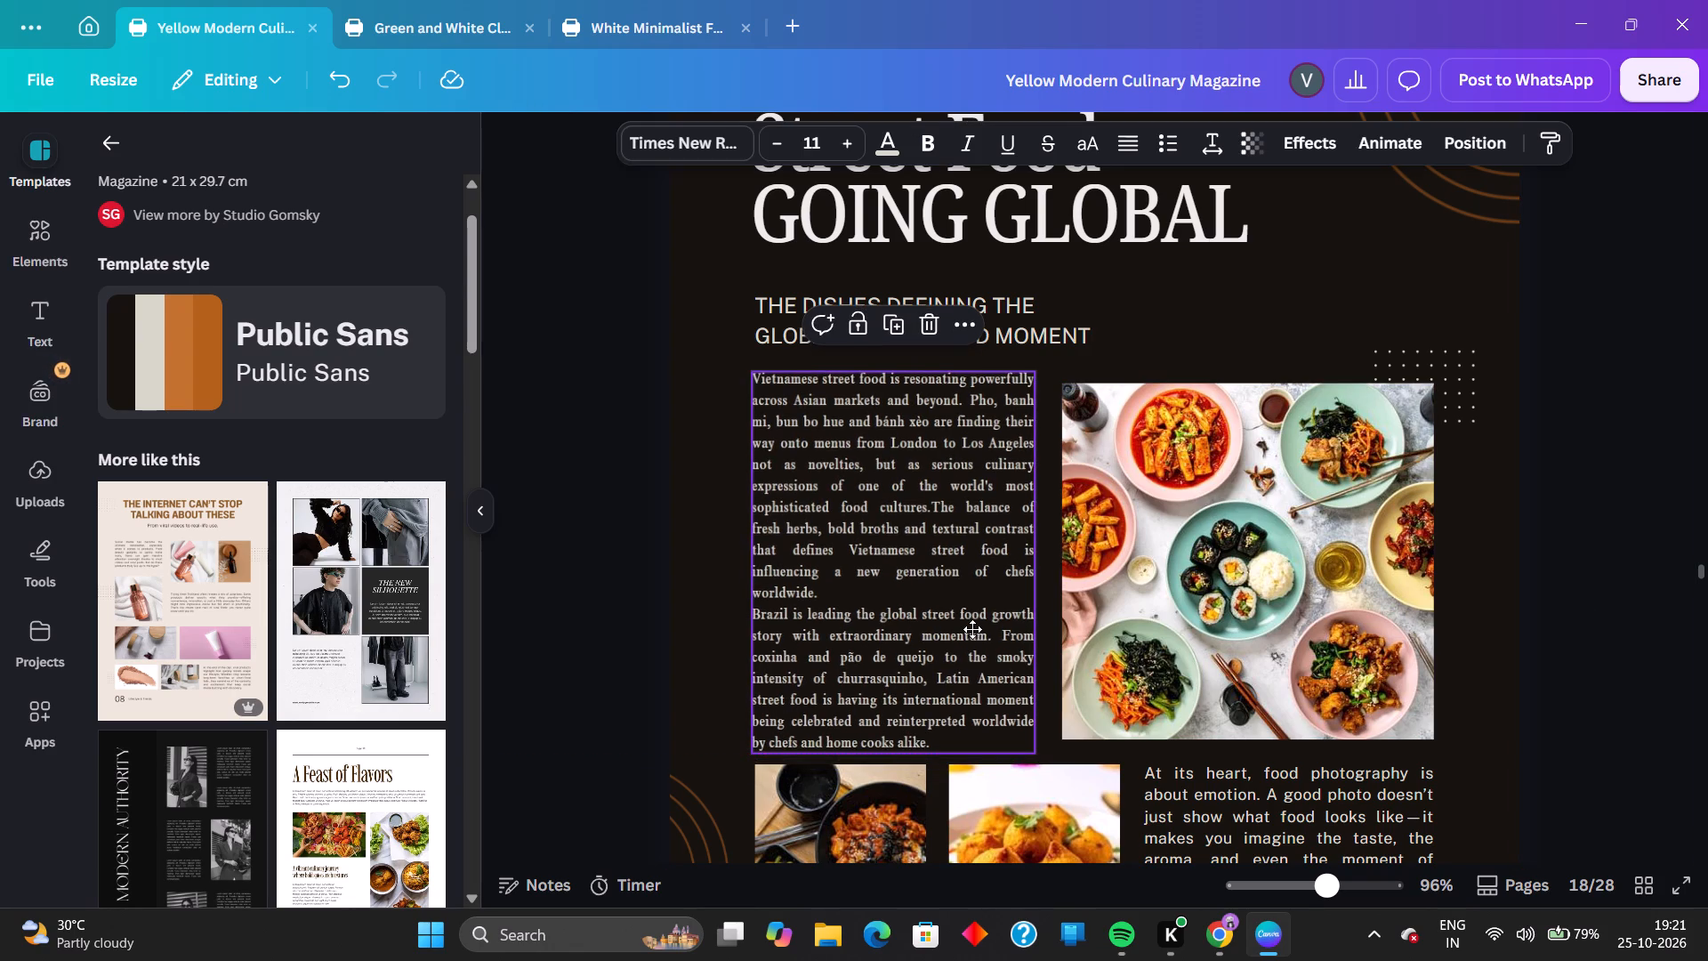
pyautogui.moveTo(972, 629); pyautogui.dragTo(971, 639)
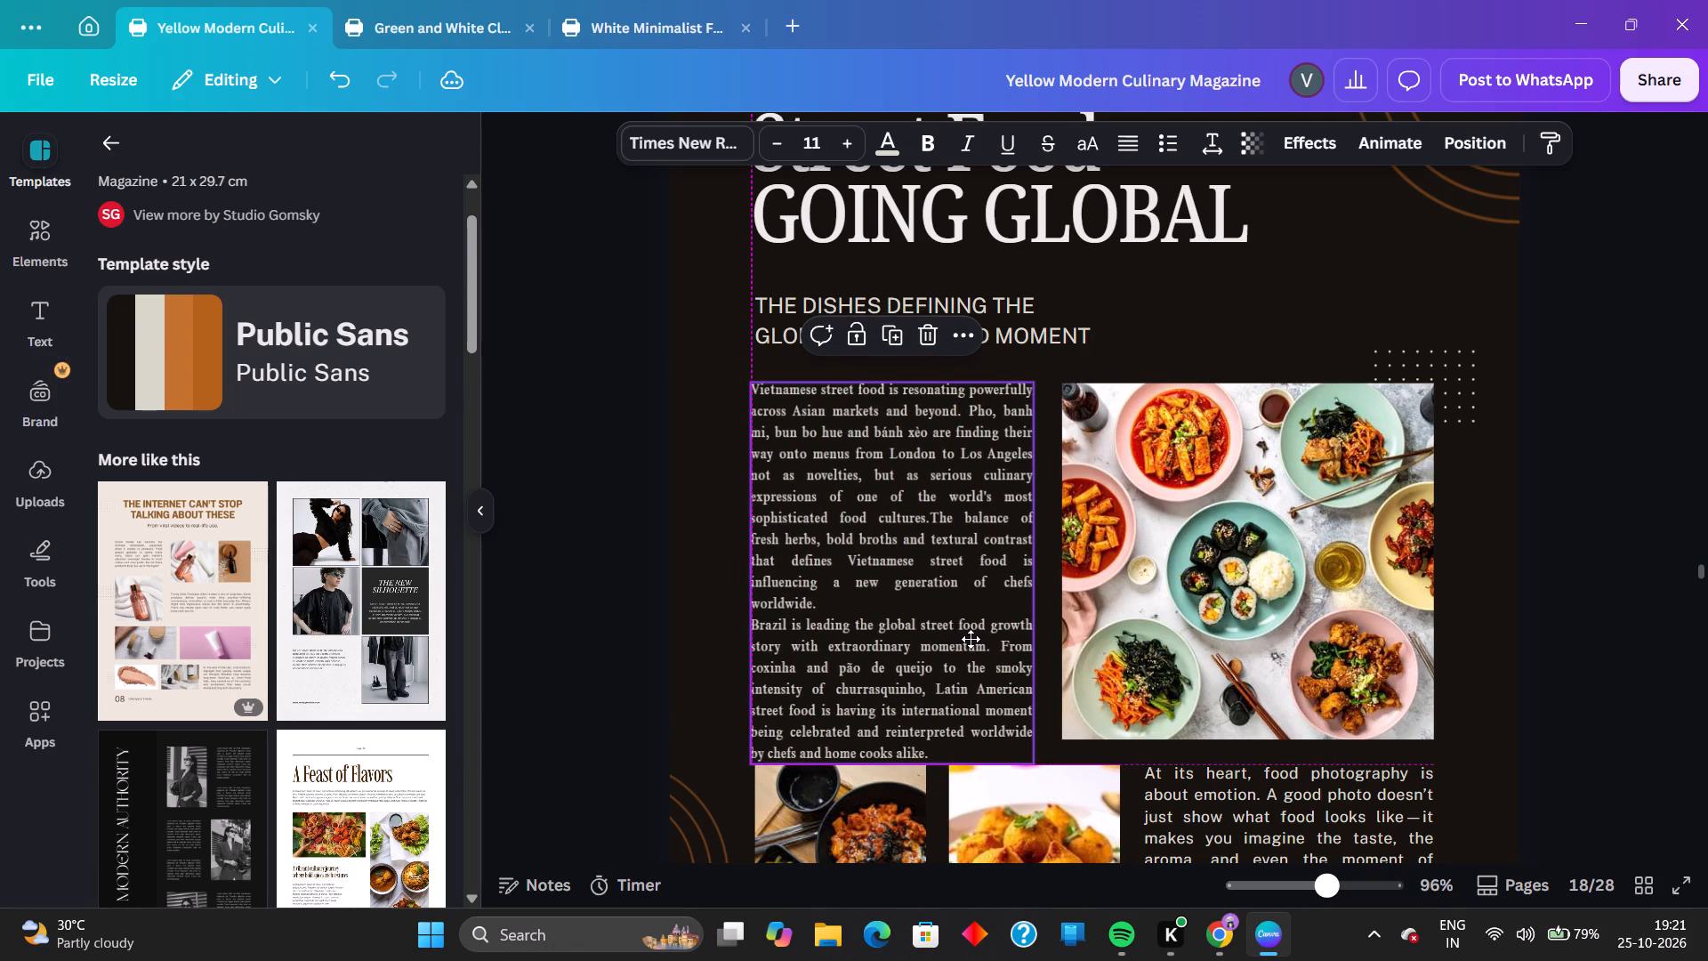
pyautogui.moveTo(971, 639); pyautogui.dragTo(971, 632)
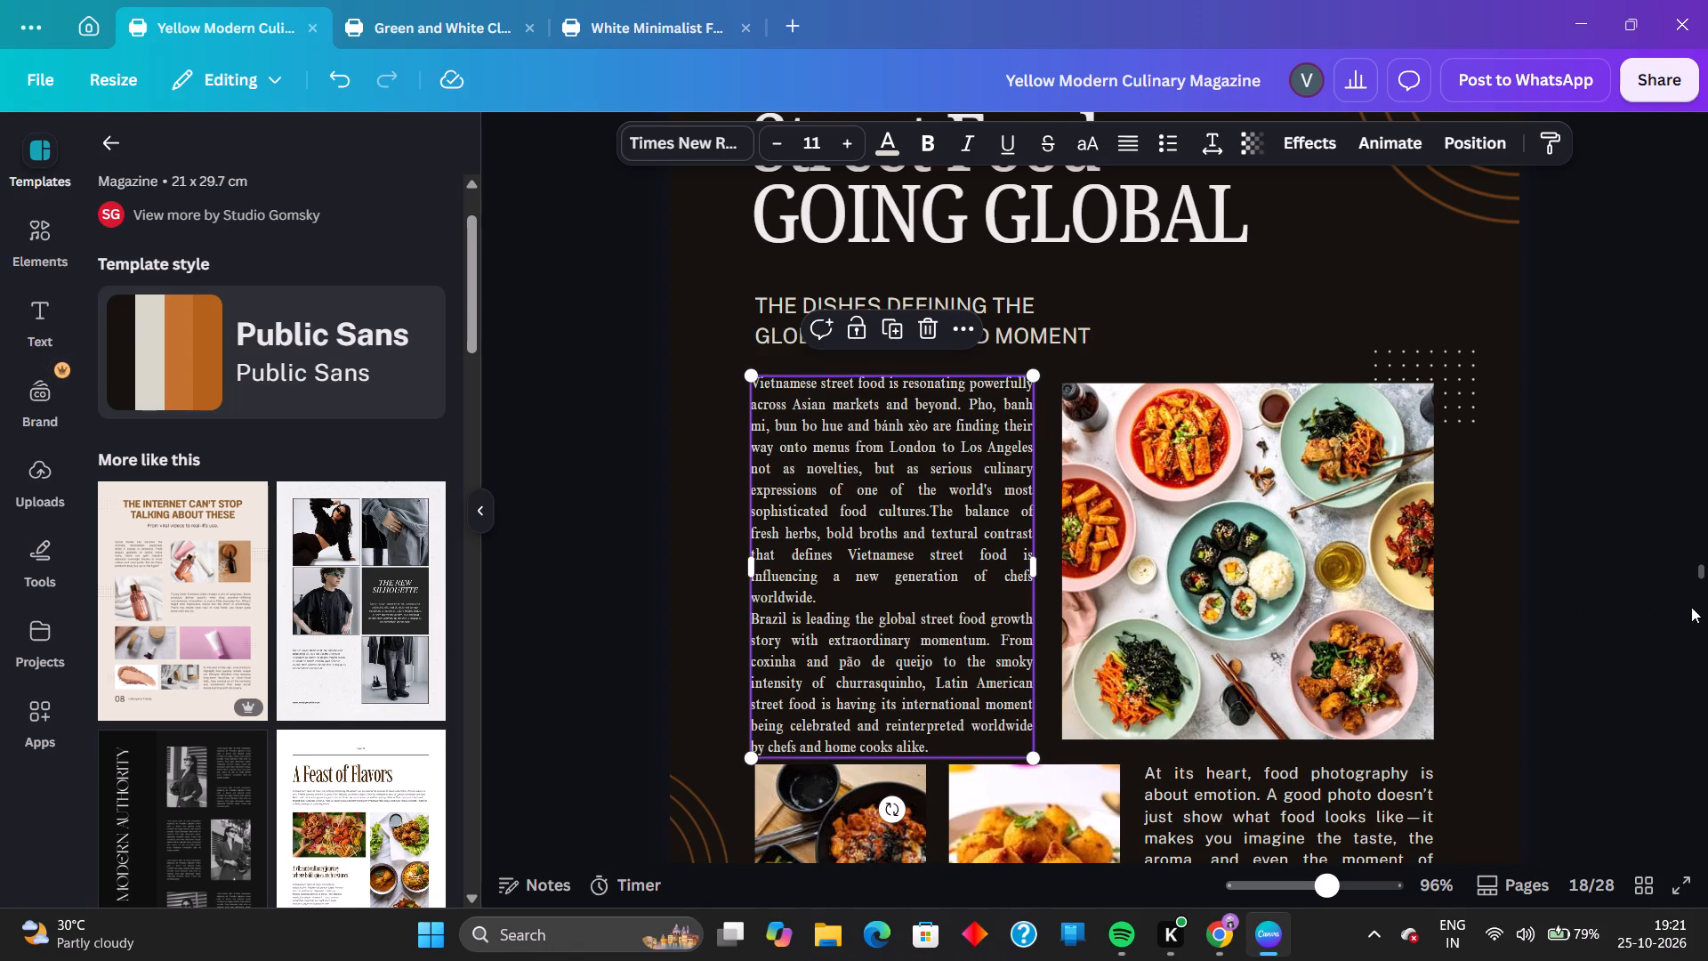
pyautogui.click(1707, 610)
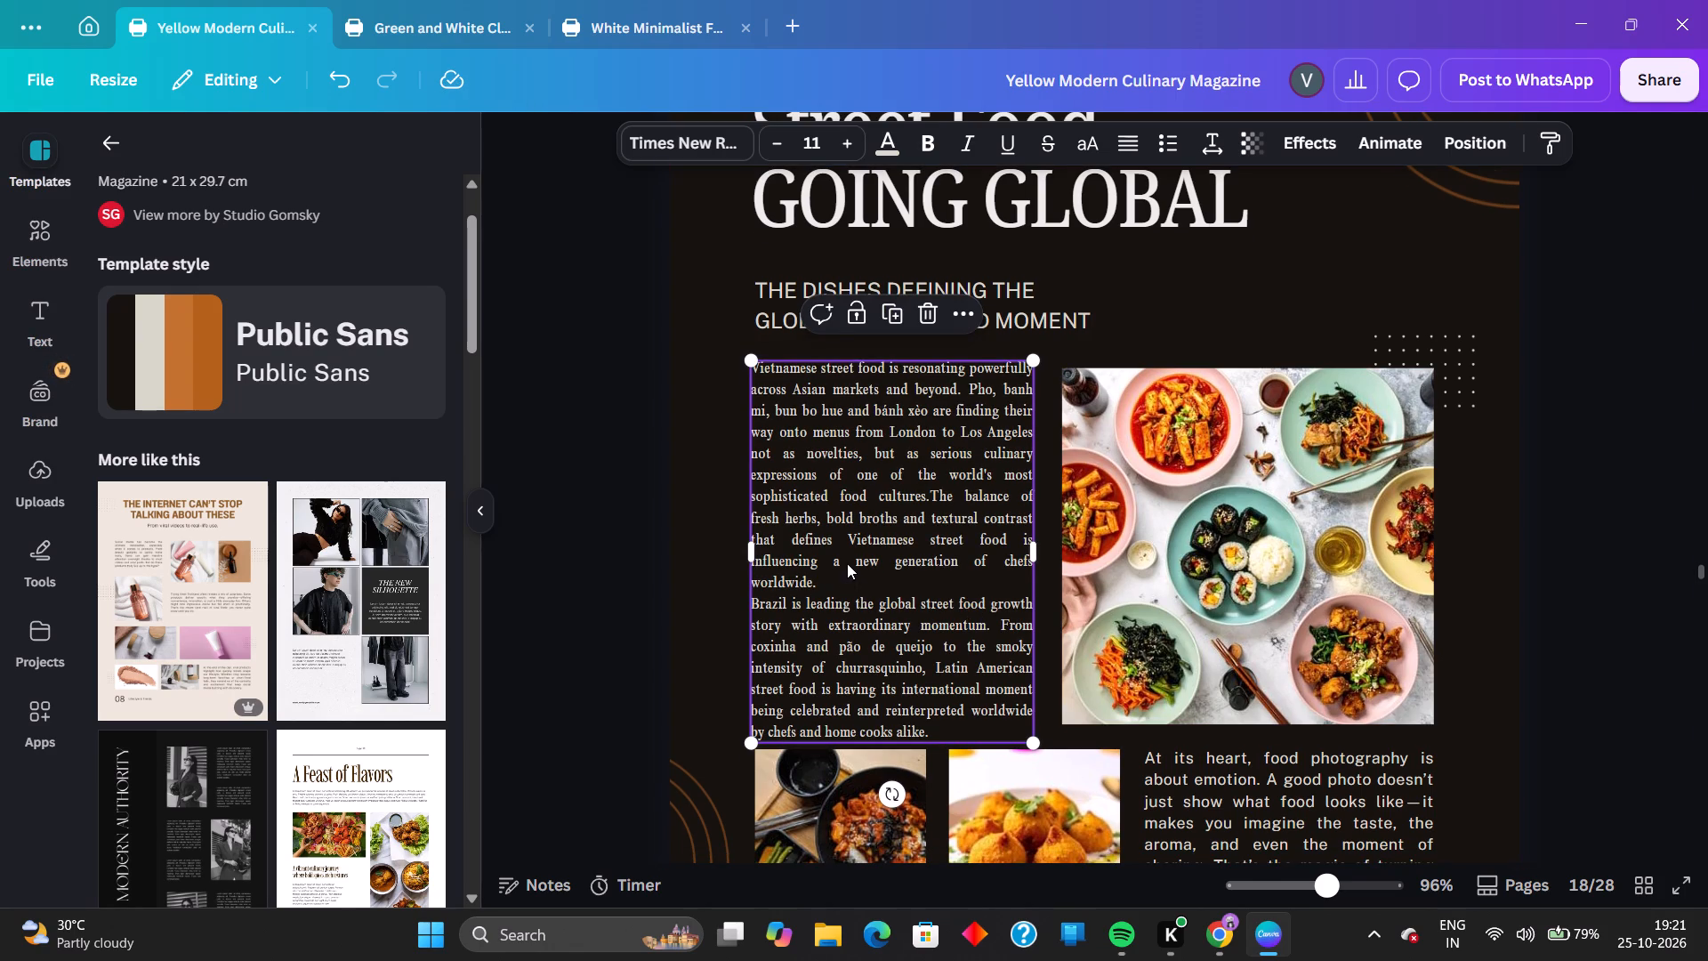
pyautogui.click(847, 563)
pyautogui.click(1640, 568)
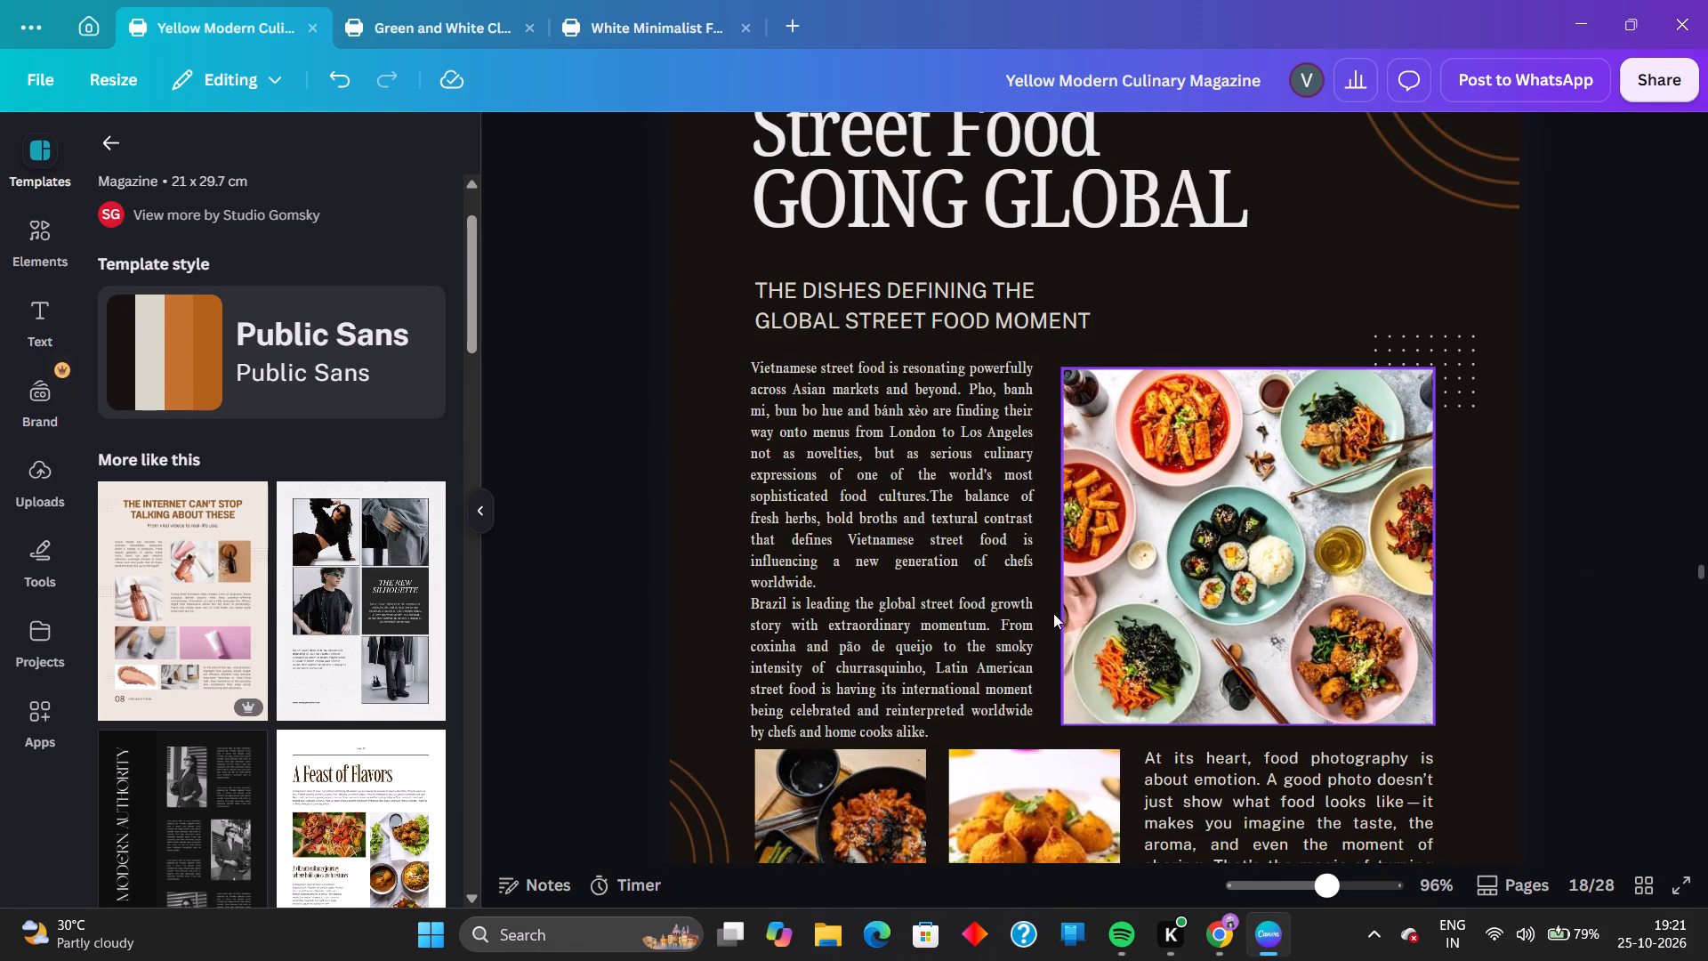
# Delete "by chefs and home cooks alike" from the end of the Brazil paragraph, ending the sentence at "worldwide.".
pyautogui.click(964, 723)
pyautogui.click(925, 729)
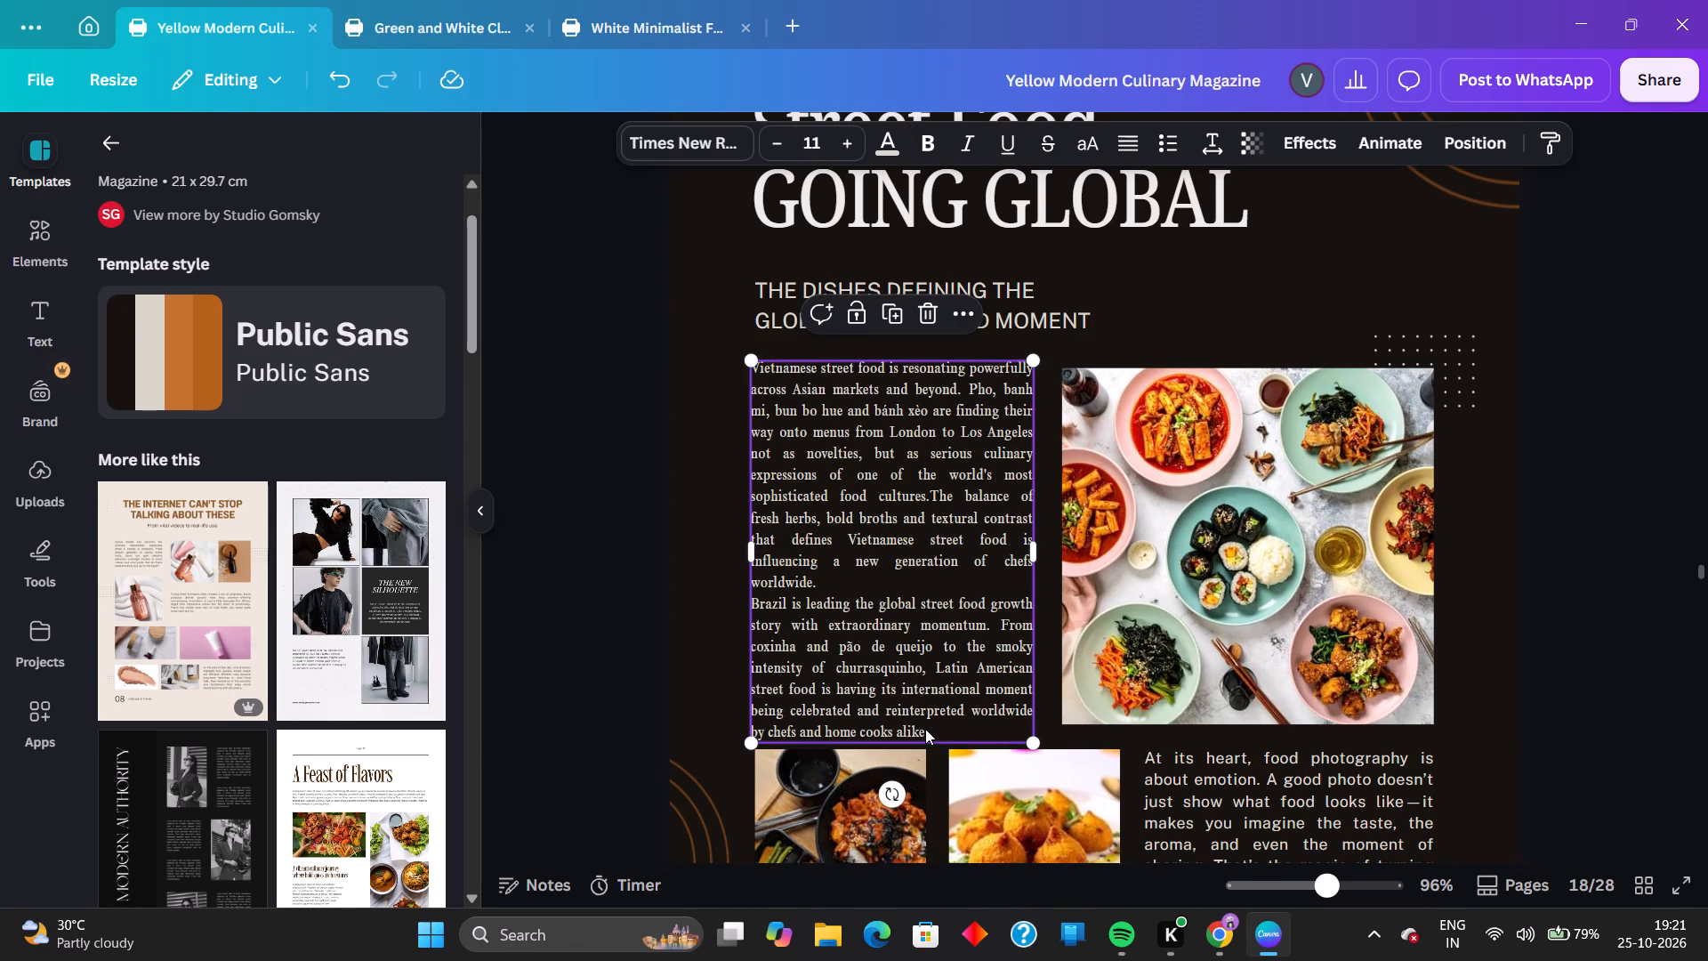
pyautogui.click(926, 729)
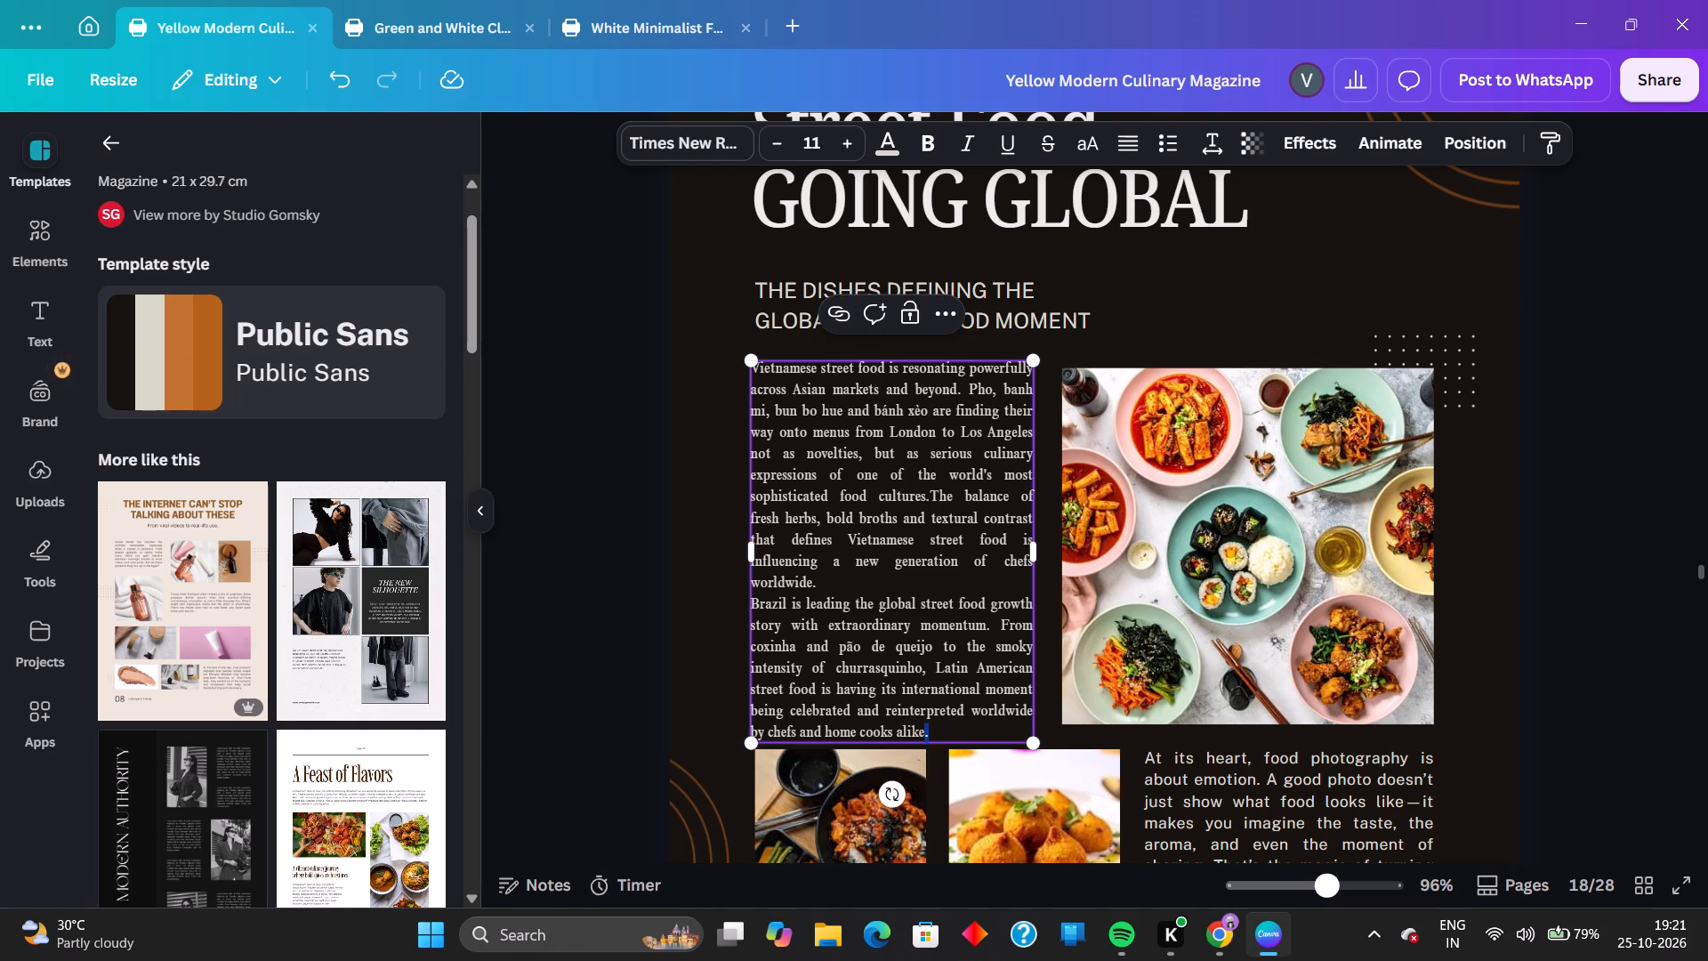
pyautogui.press('BackSpace')
pyautogui.press('BackSpace')
pyautogui.press('BackSpace')
pyautogui.press('BackSpace')
pyautogui.press('BackSpace')
pyautogui.press('BackSpace')
pyautogui.press('BackSpace')
pyautogui.press('BackSpace')
pyautogui.press('BackSpace')
pyautogui.press('BackSpace')
pyautogui.press('BackSpace')
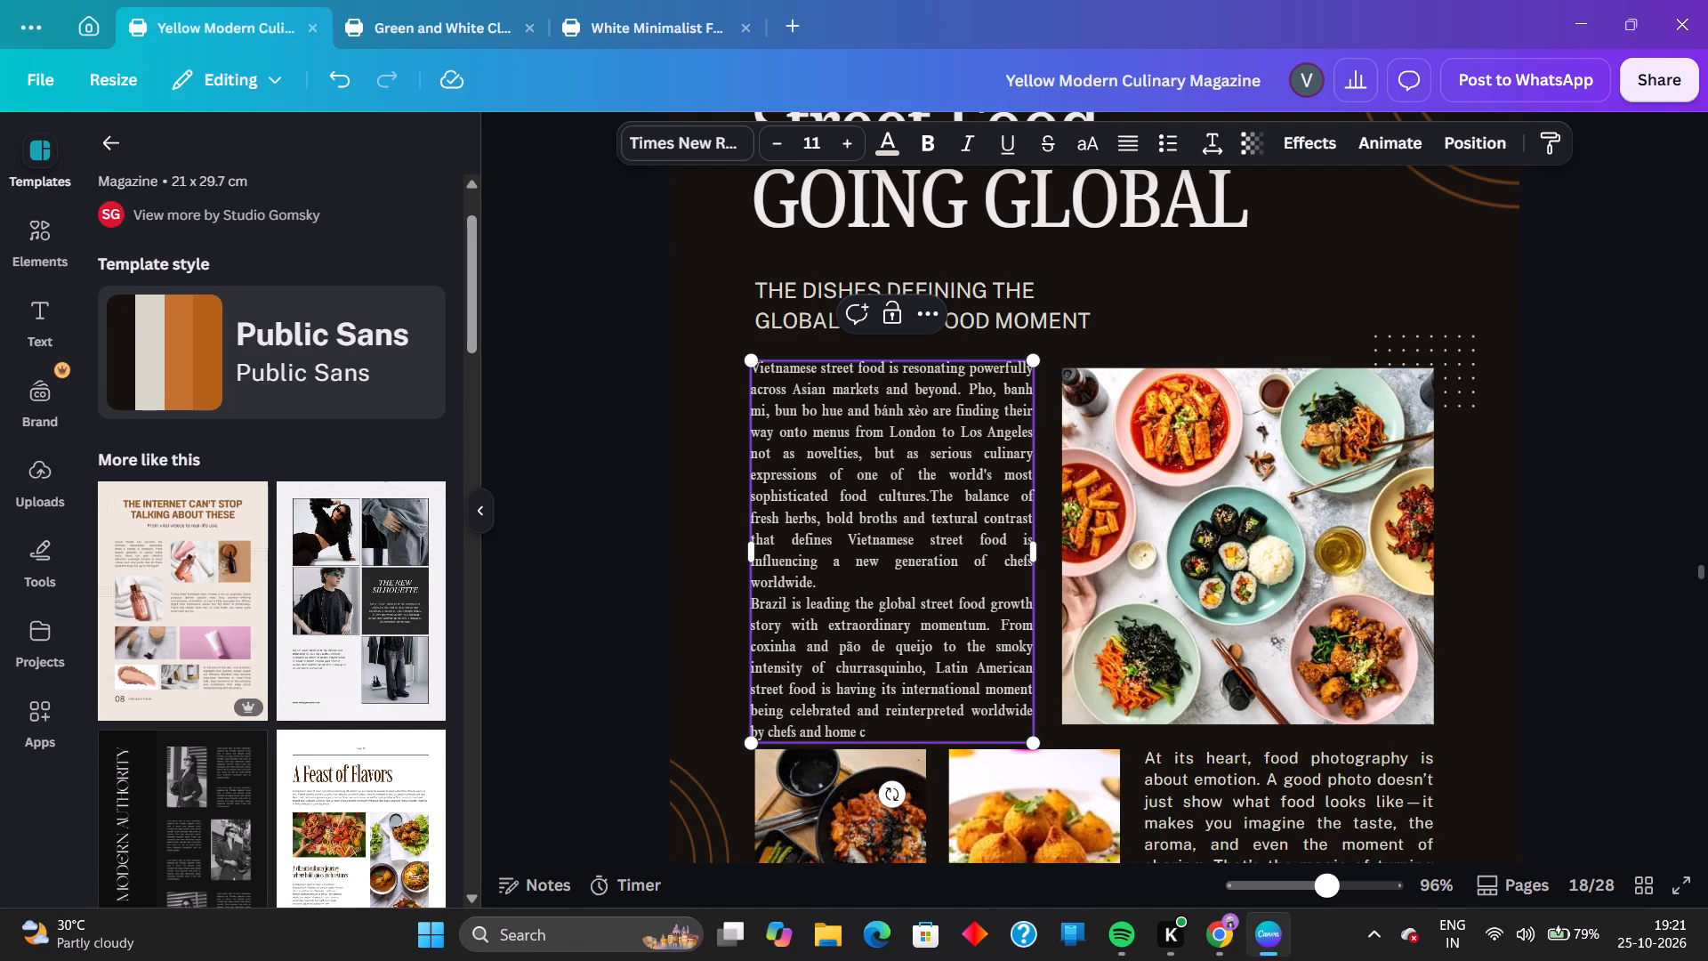
pyautogui.press('BackSpace')
pyautogui.press('BackSpace')
pyautogui.press('BackSpace')
pyautogui.press('BackSpace')
pyautogui.press('BackSpace')
pyautogui.press('BackSpace')
pyautogui.press('BackSpace')
pyautogui.press('BackSpace')
pyautogui.press('BackSpace')
pyautogui.press('BackSpace')
pyautogui.press('BackSpace')
pyautogui.press('BackSpace')
pyautogui.press('BackSpace')
pyautogui.press('BackSpace')
pyautogui.press('BackSpace')
pyautogui.press('BackSpace')
pyautogui.press('BackSpace')
pyautogui.press('BackSpace')
pyautogui.press('BackSpace')
pyautogui.press('BackSpace')
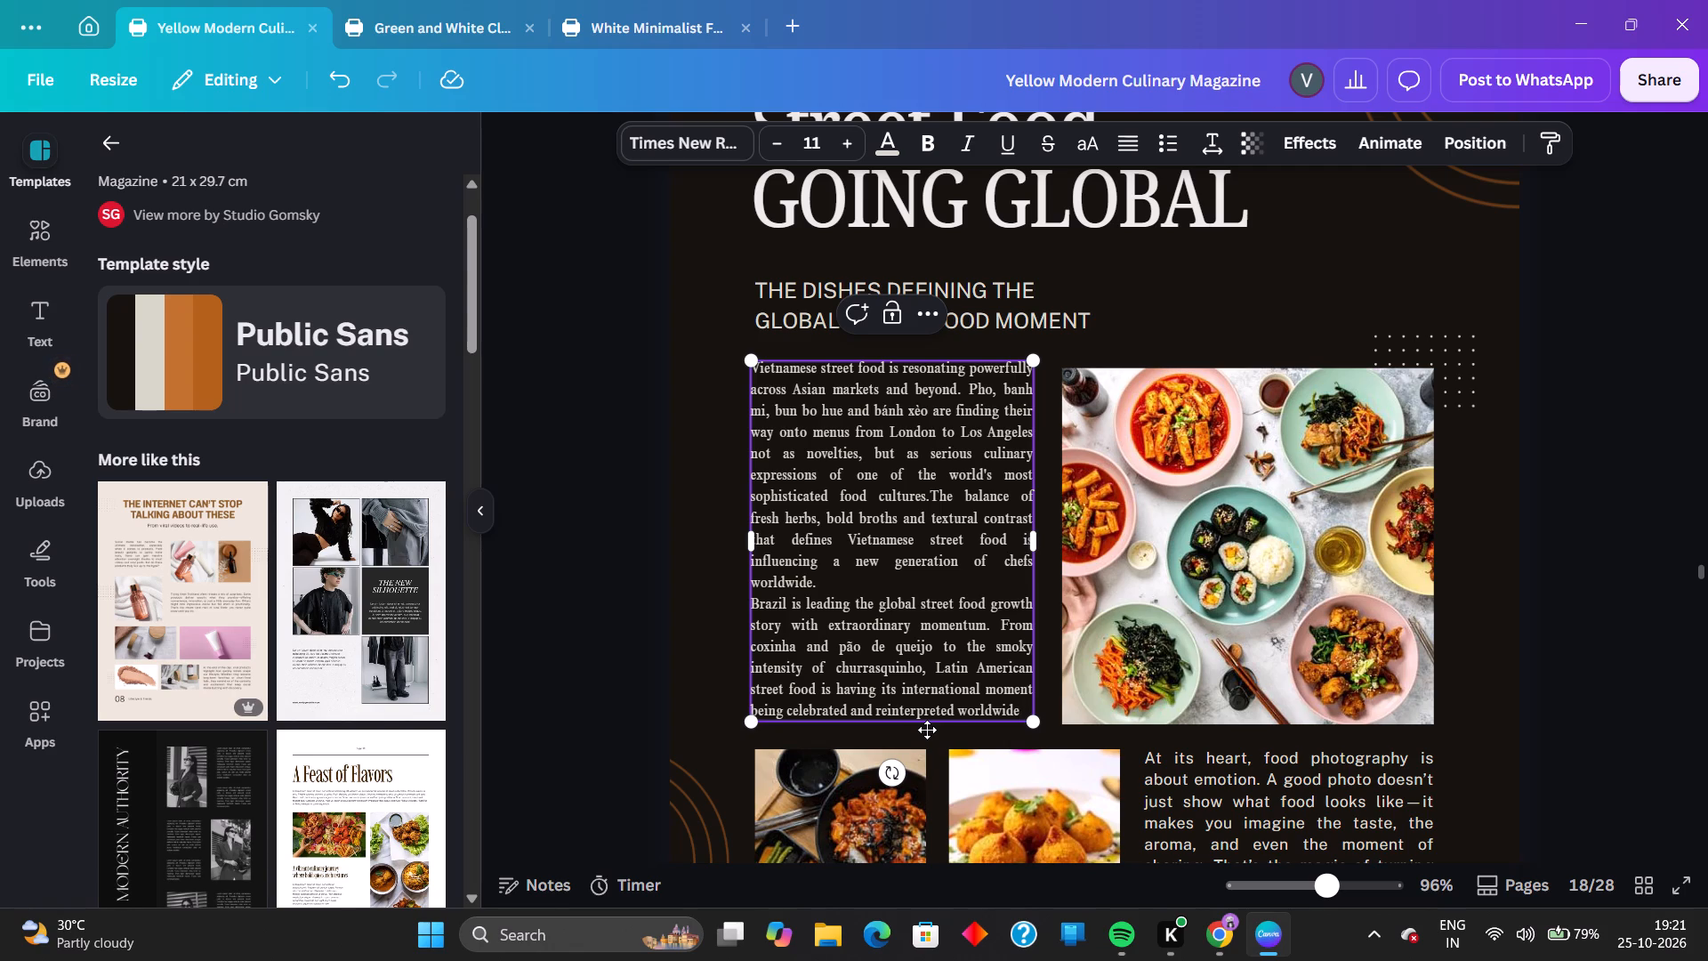
pyautogui.press('.')
pyautogui.click(1664, 519)
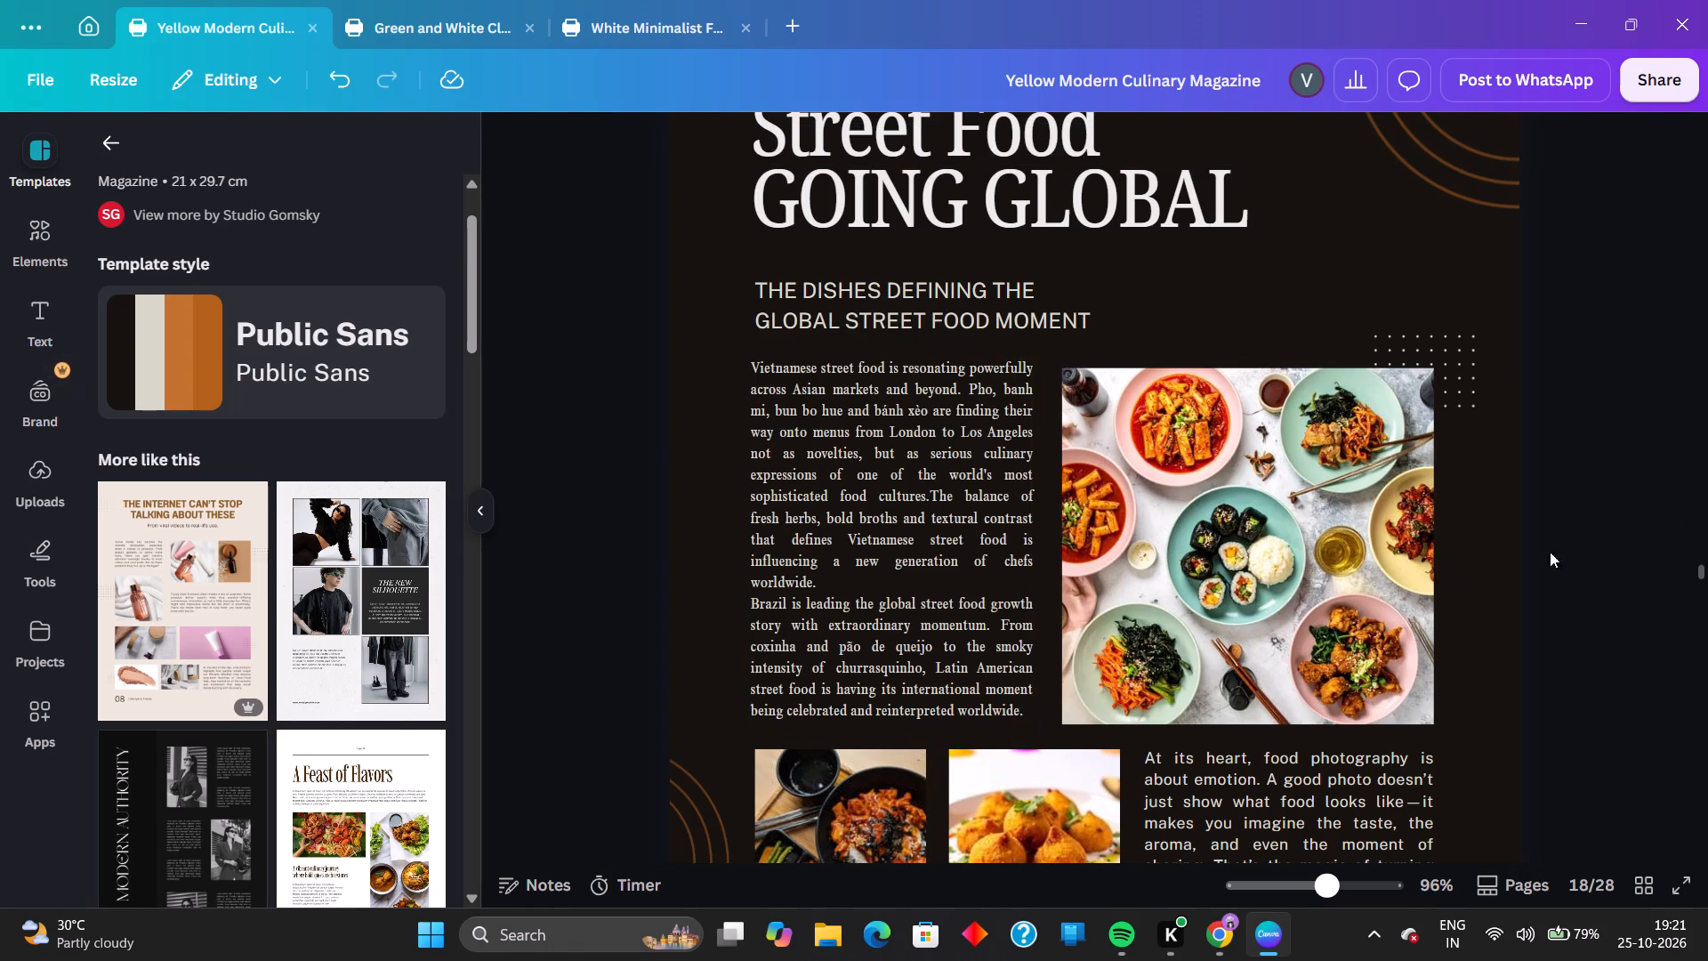
# Nudge the street food text block down to align its bottom edge with the bottom of the large dishes photo.
pyautogui.click(955, 574)
pyautogui.press('Down')
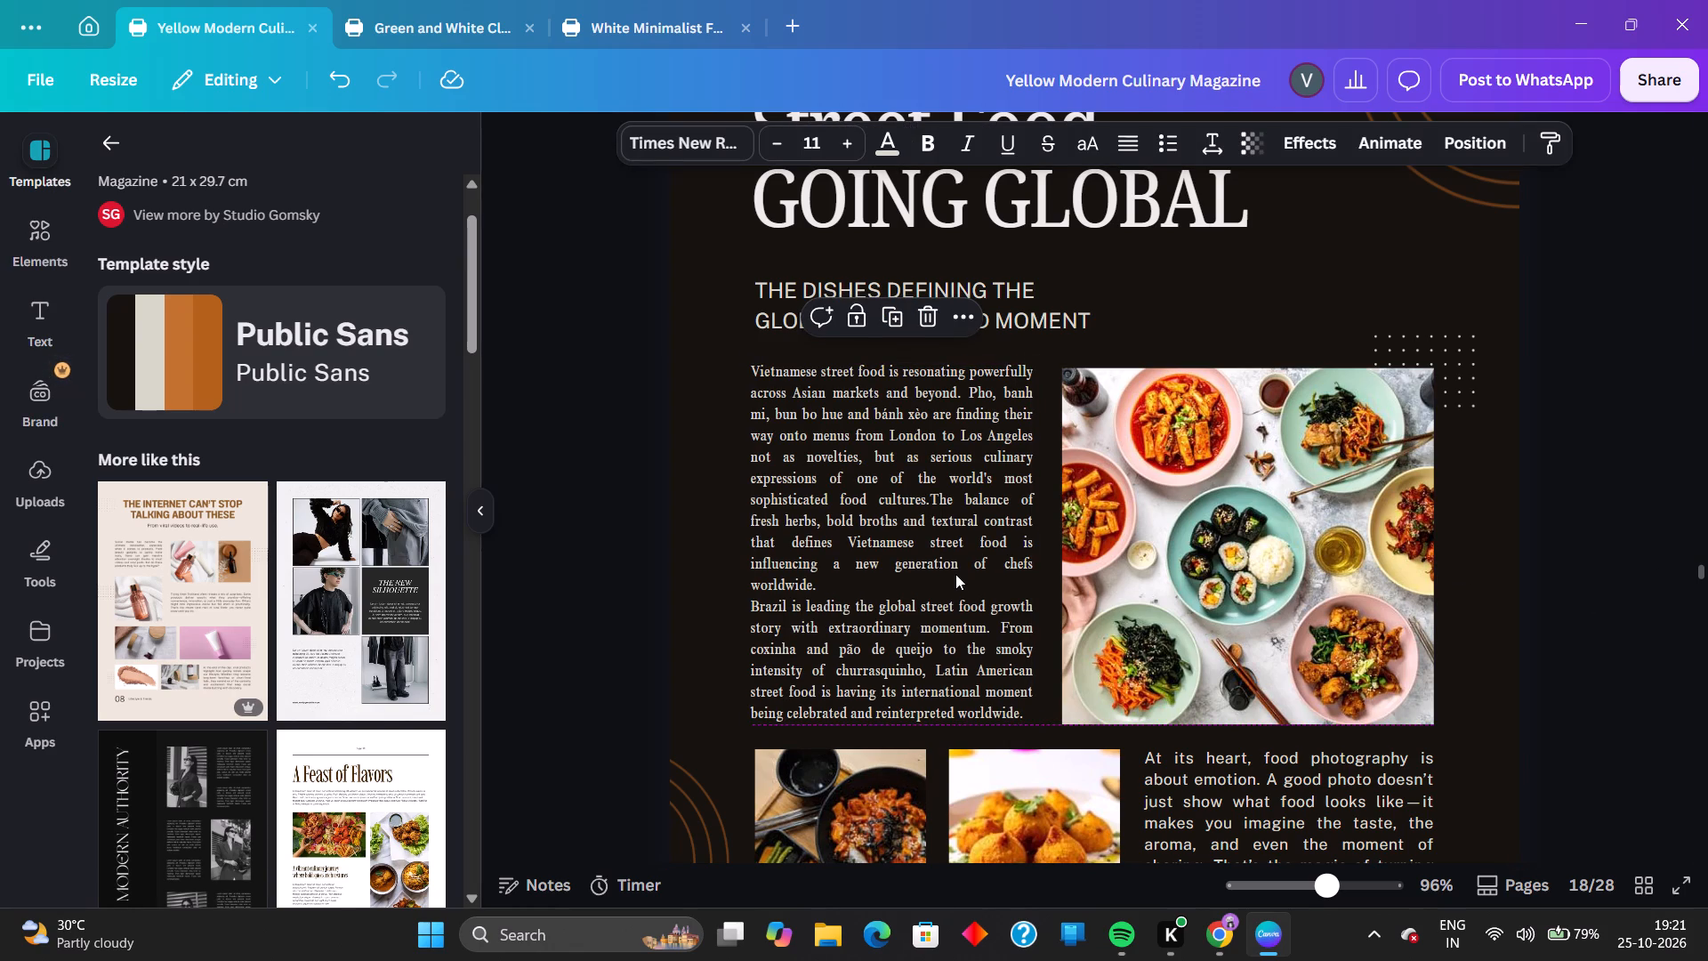
pyautogui.press('Down')
pyautogui.press('Up')
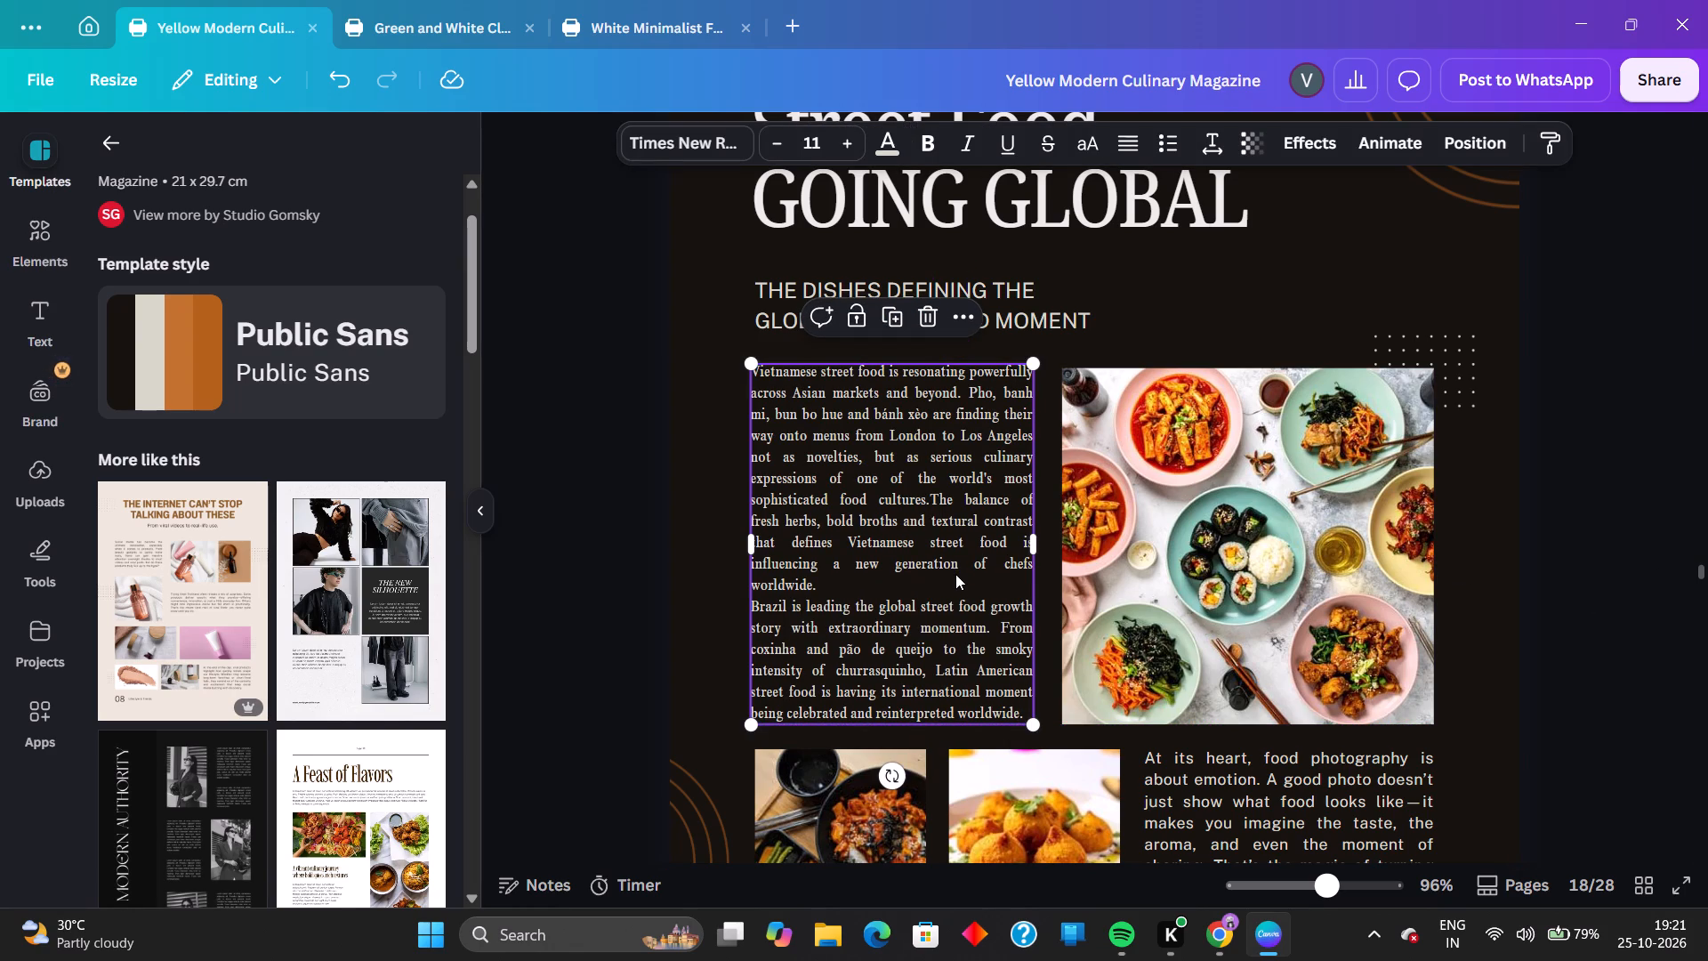
pyautogui.click(1704, 561)
pyautogui.click(1704, 561)
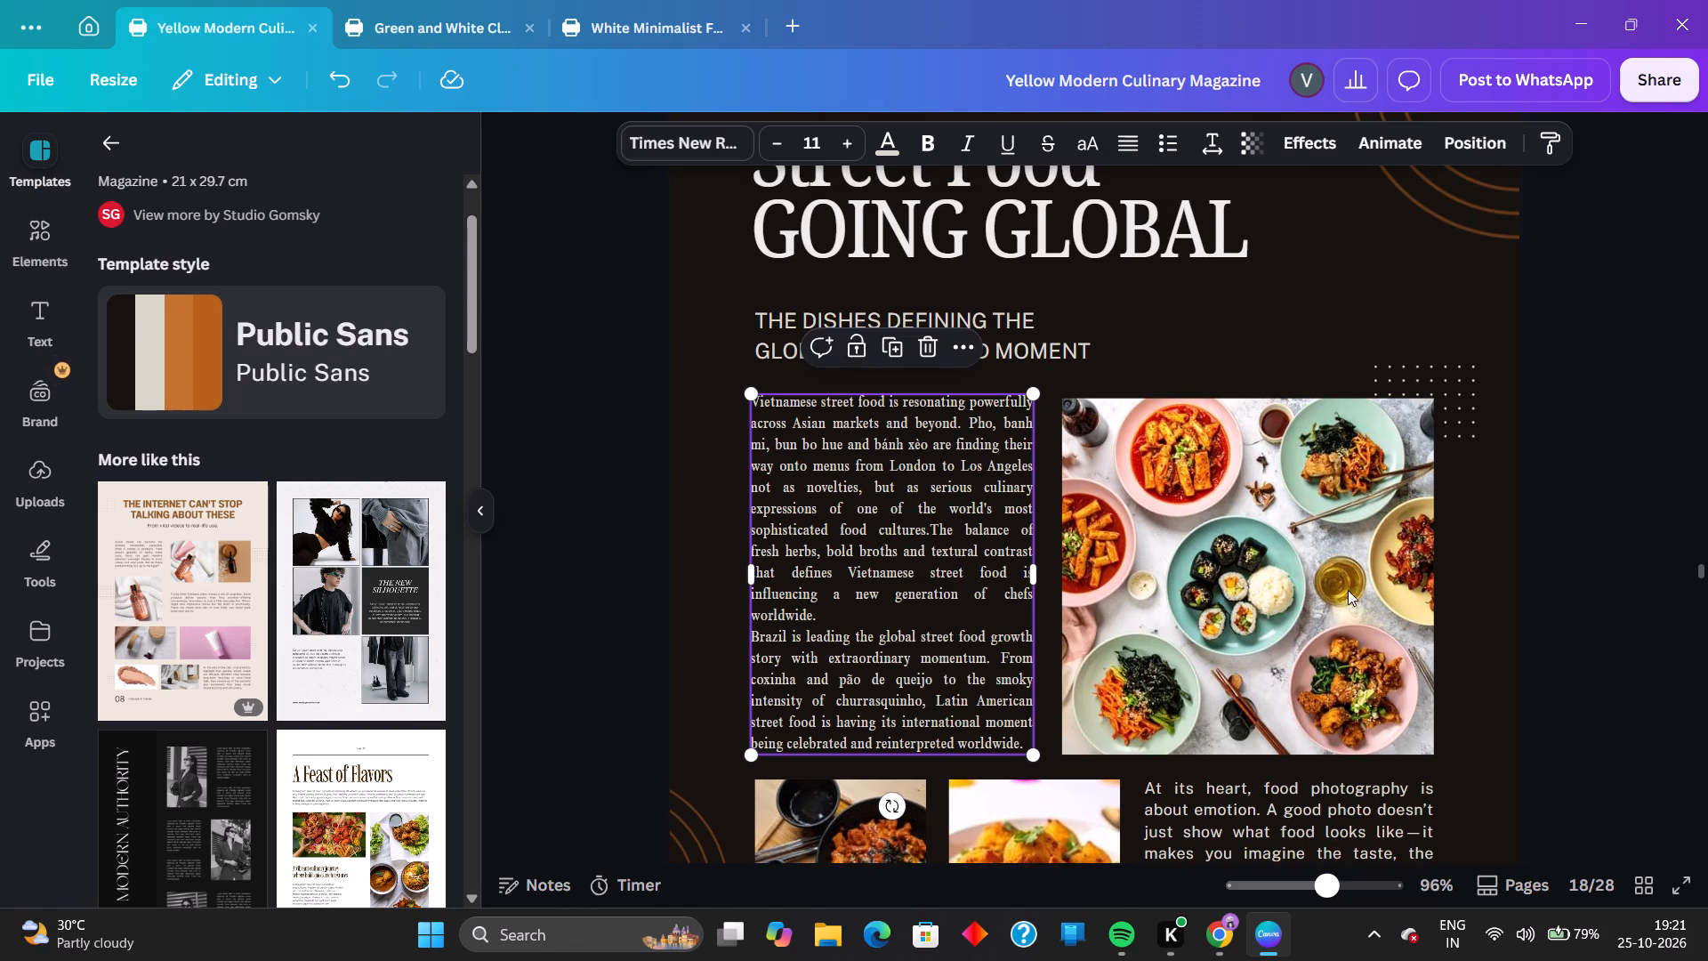
pyautogui.click(594, 582)
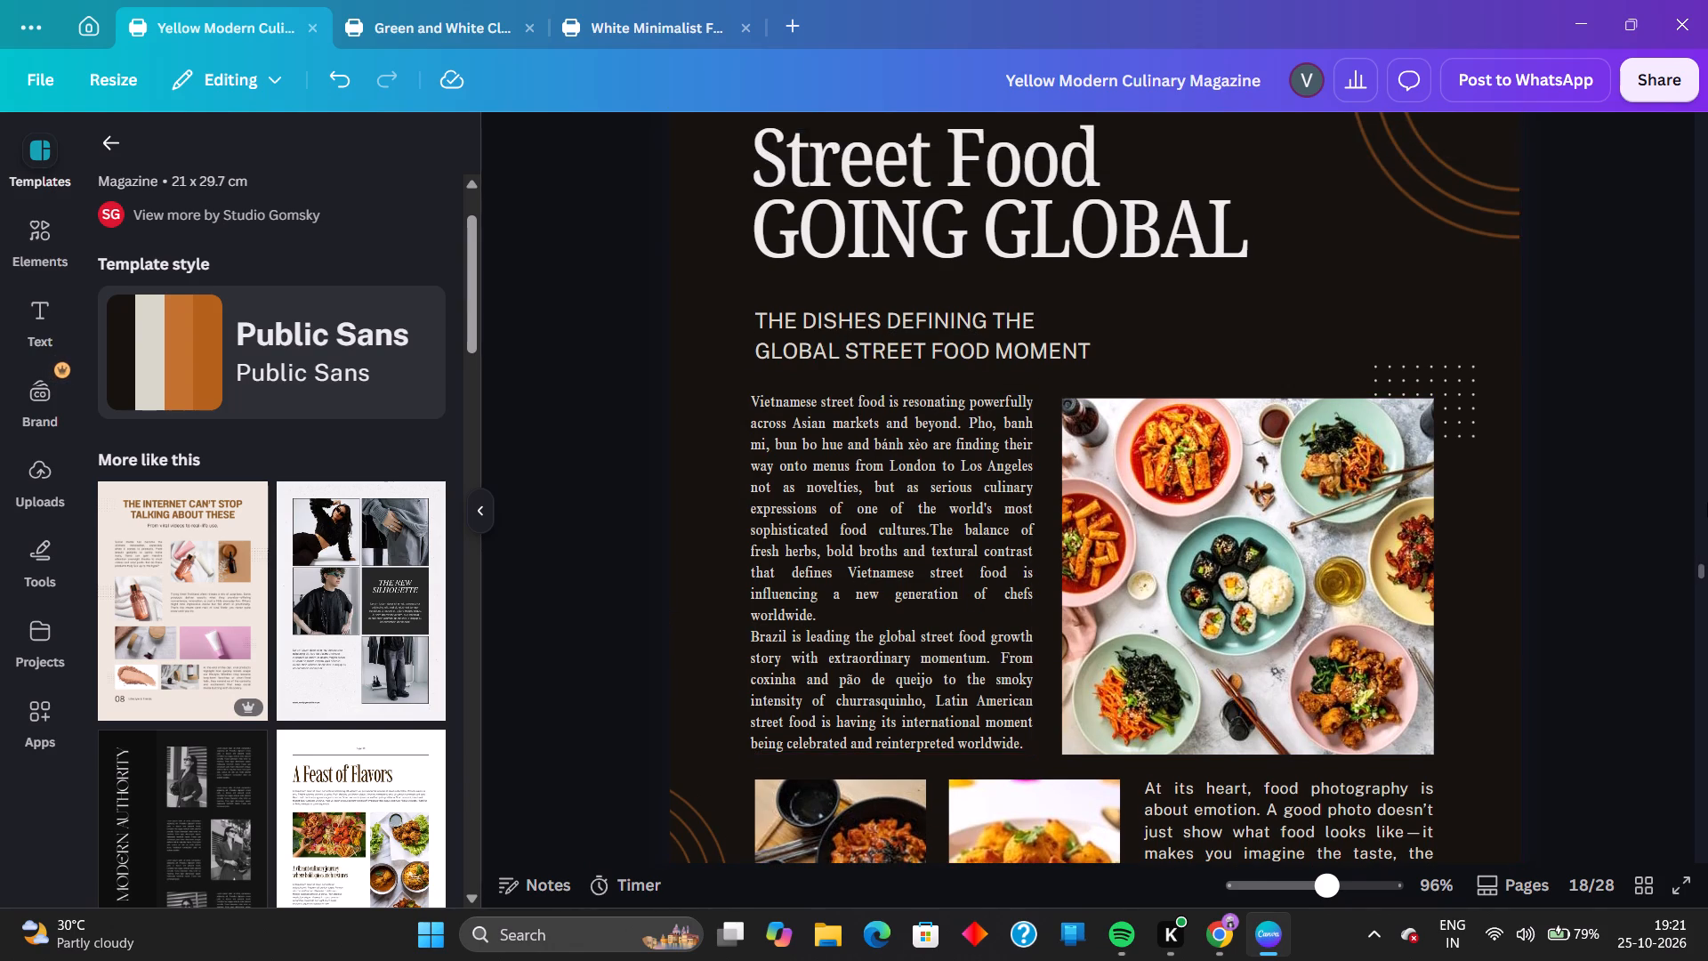
# Check which font the "Where it all Begins" heading on page 17 uses.
pyautogui.scroll(3, 1707, 501)
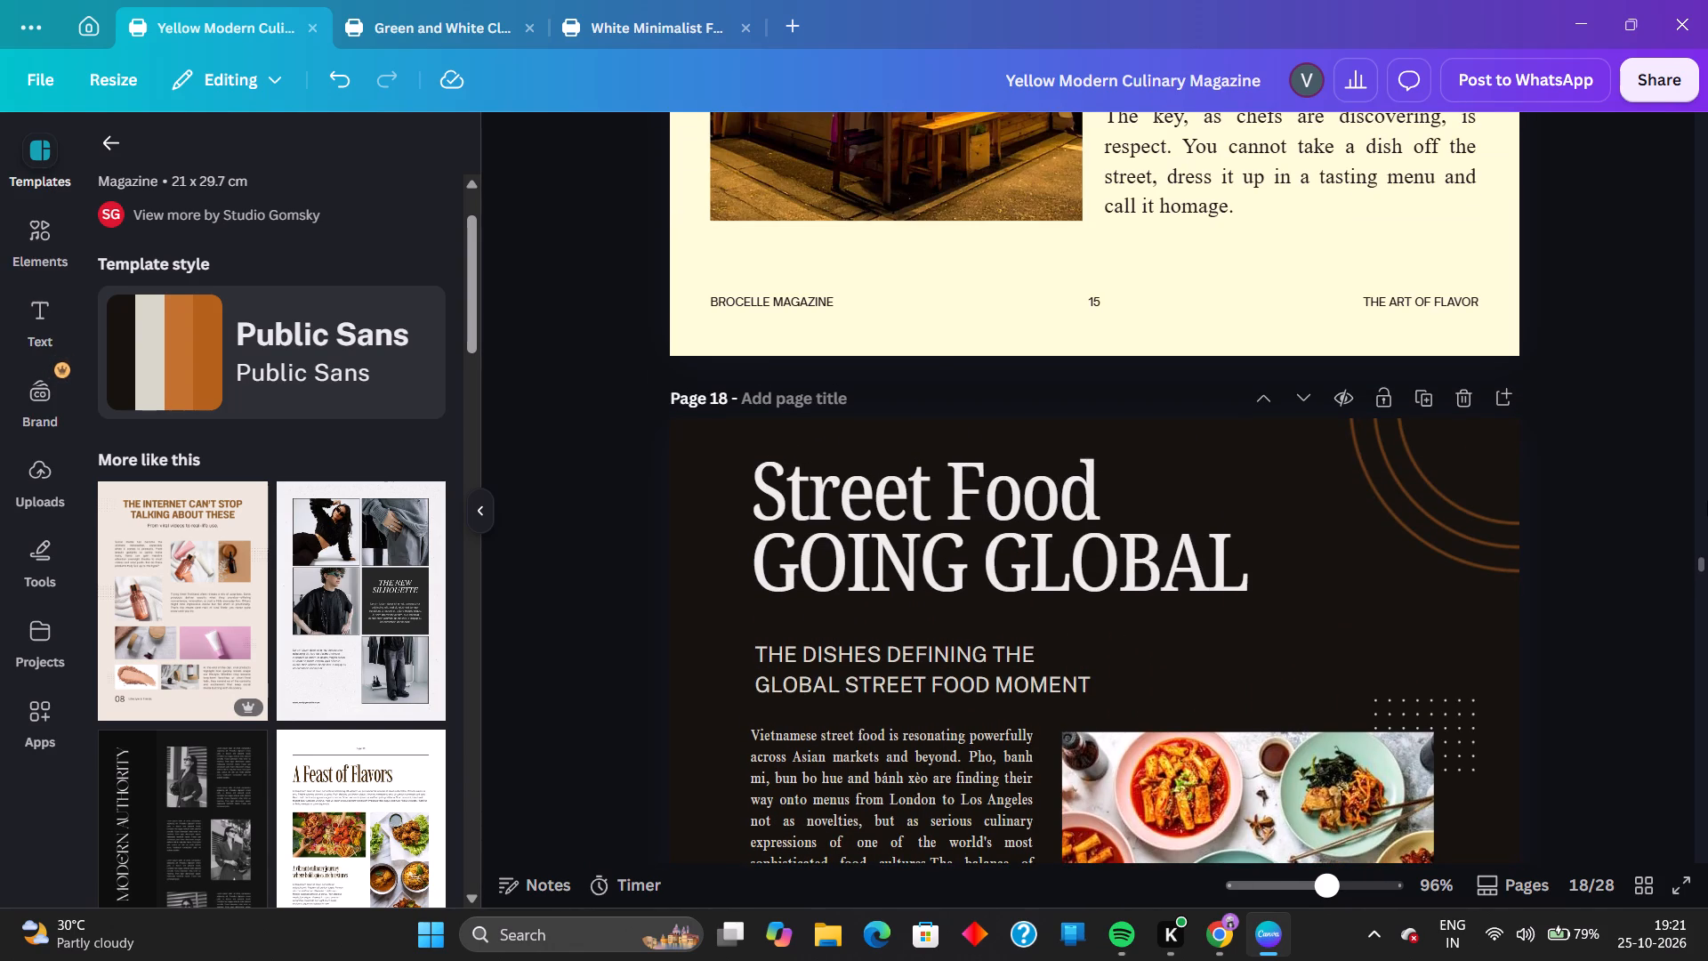
pyautogui.scroll(5, 1707, 501)
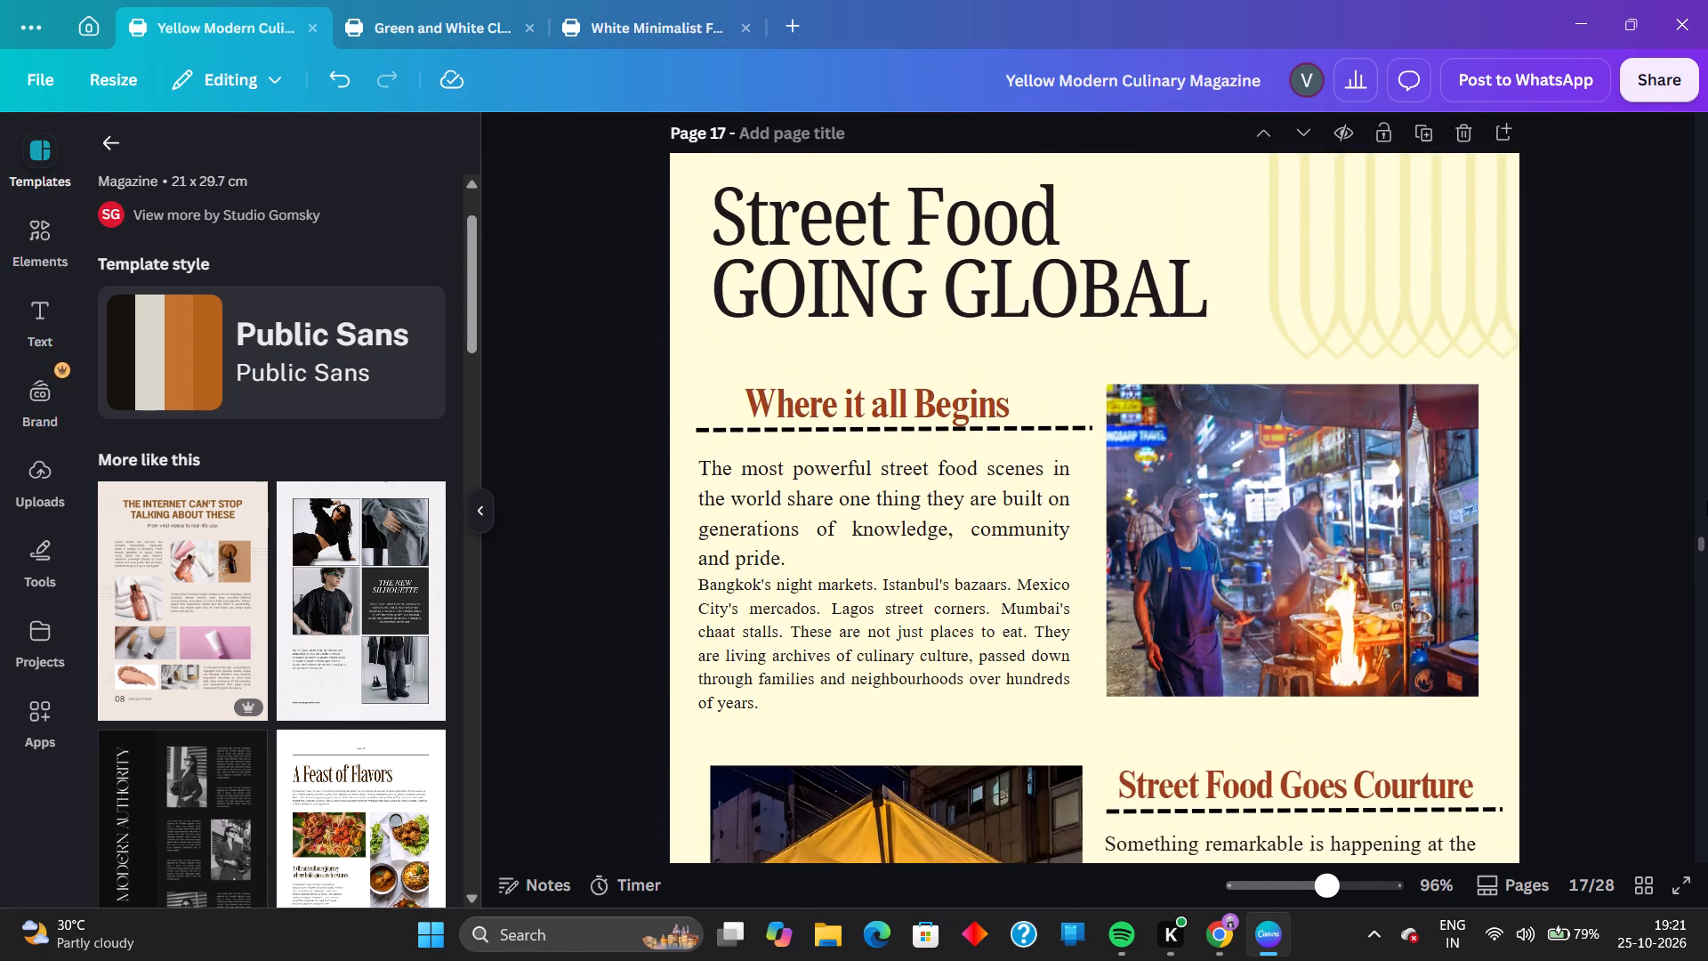
pyautogui.click(983, 391)
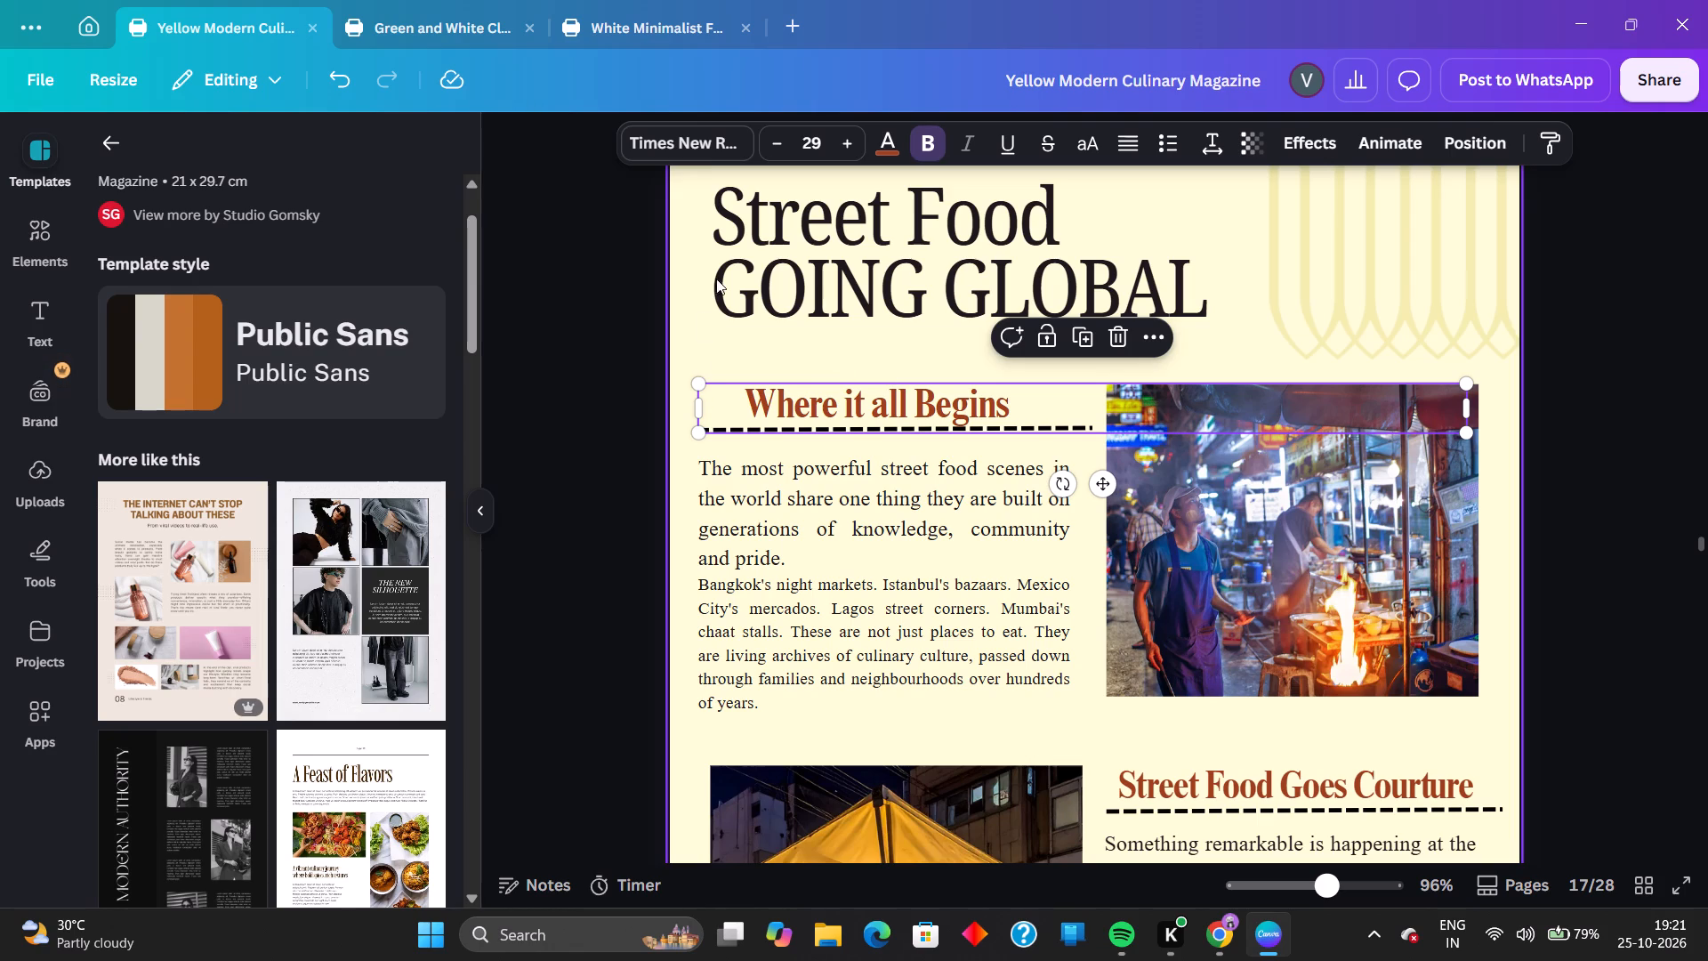
pyautogui.click(858, 398)
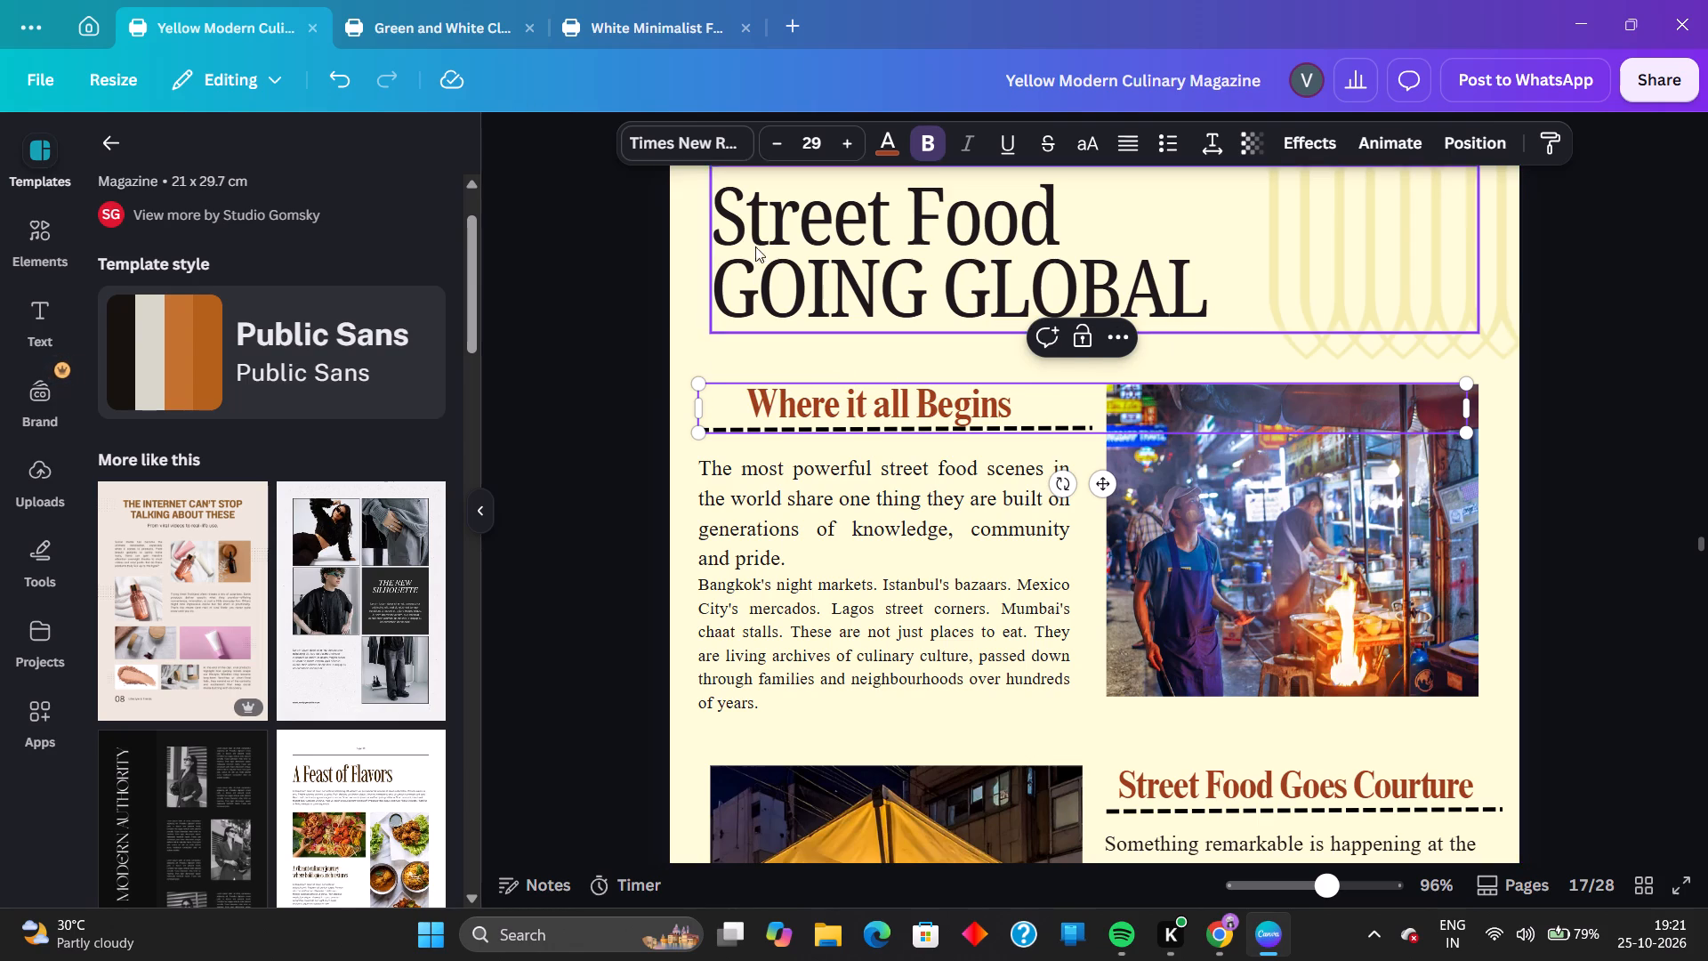
pyautogui.click(691, 153)
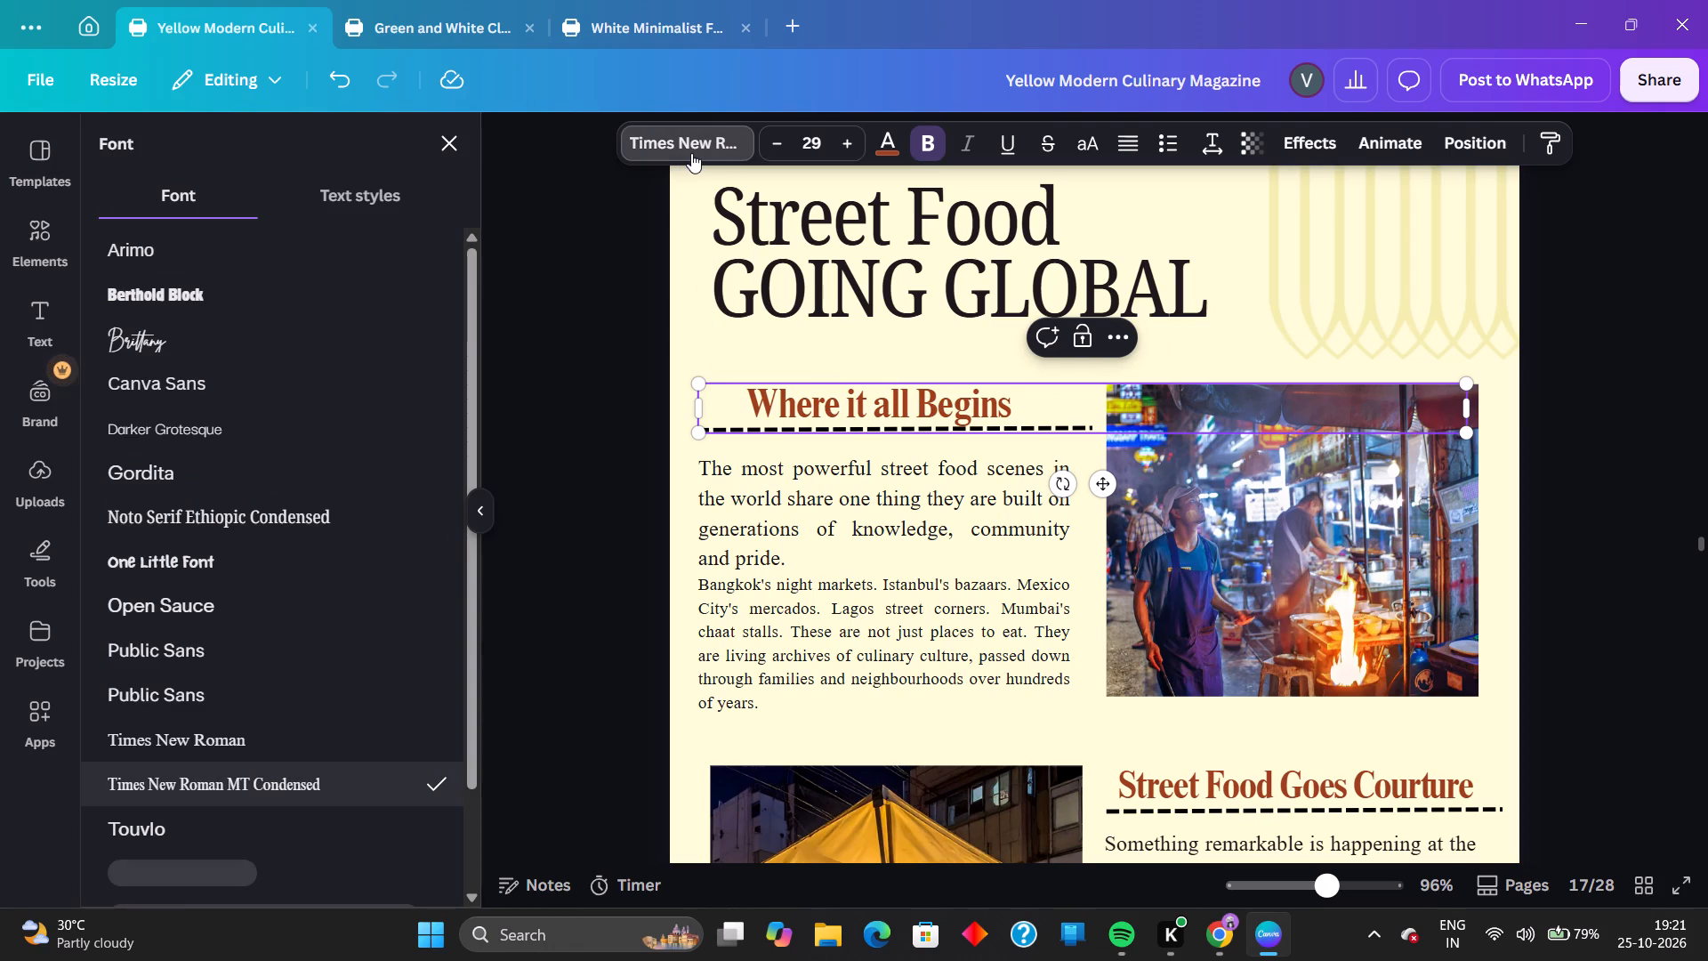
pyautogui.click(583, 639)
# Change the font of the "The dishes defining the global street food moment" subheading on page 18 to Times New Roman MT Condensed.
pyautogui.scroll(-4, 908, 622)
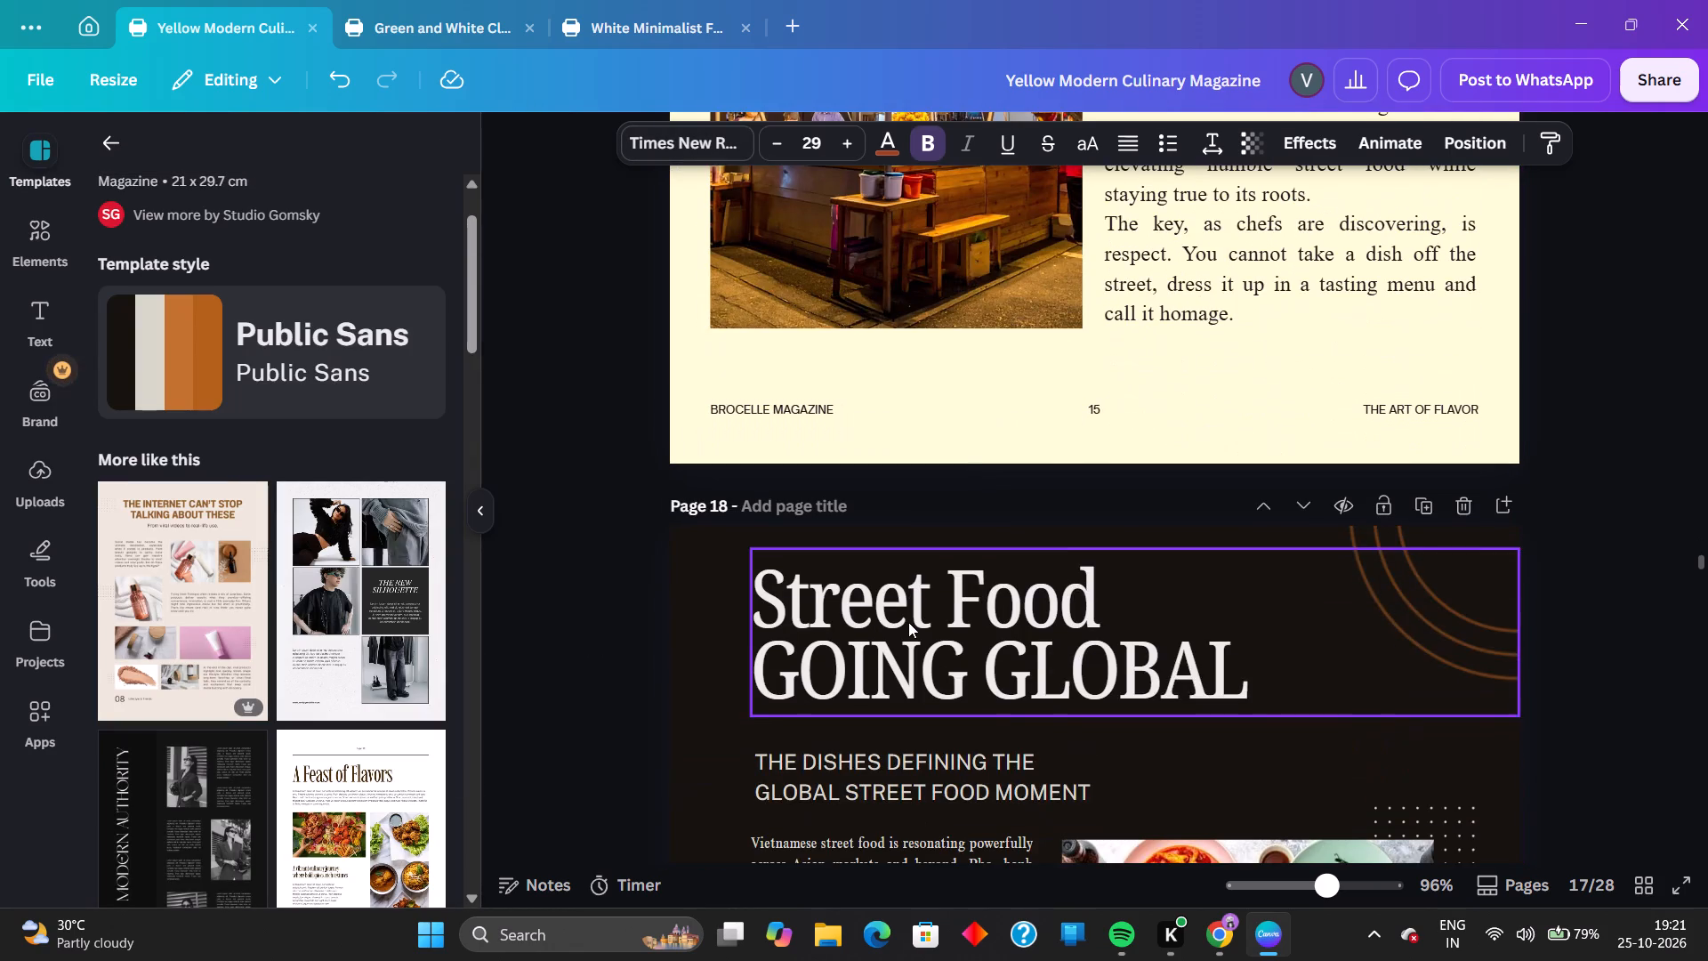
pyautogui.scroll(-1, 908, 622)
pyautogui.click(861, 531)
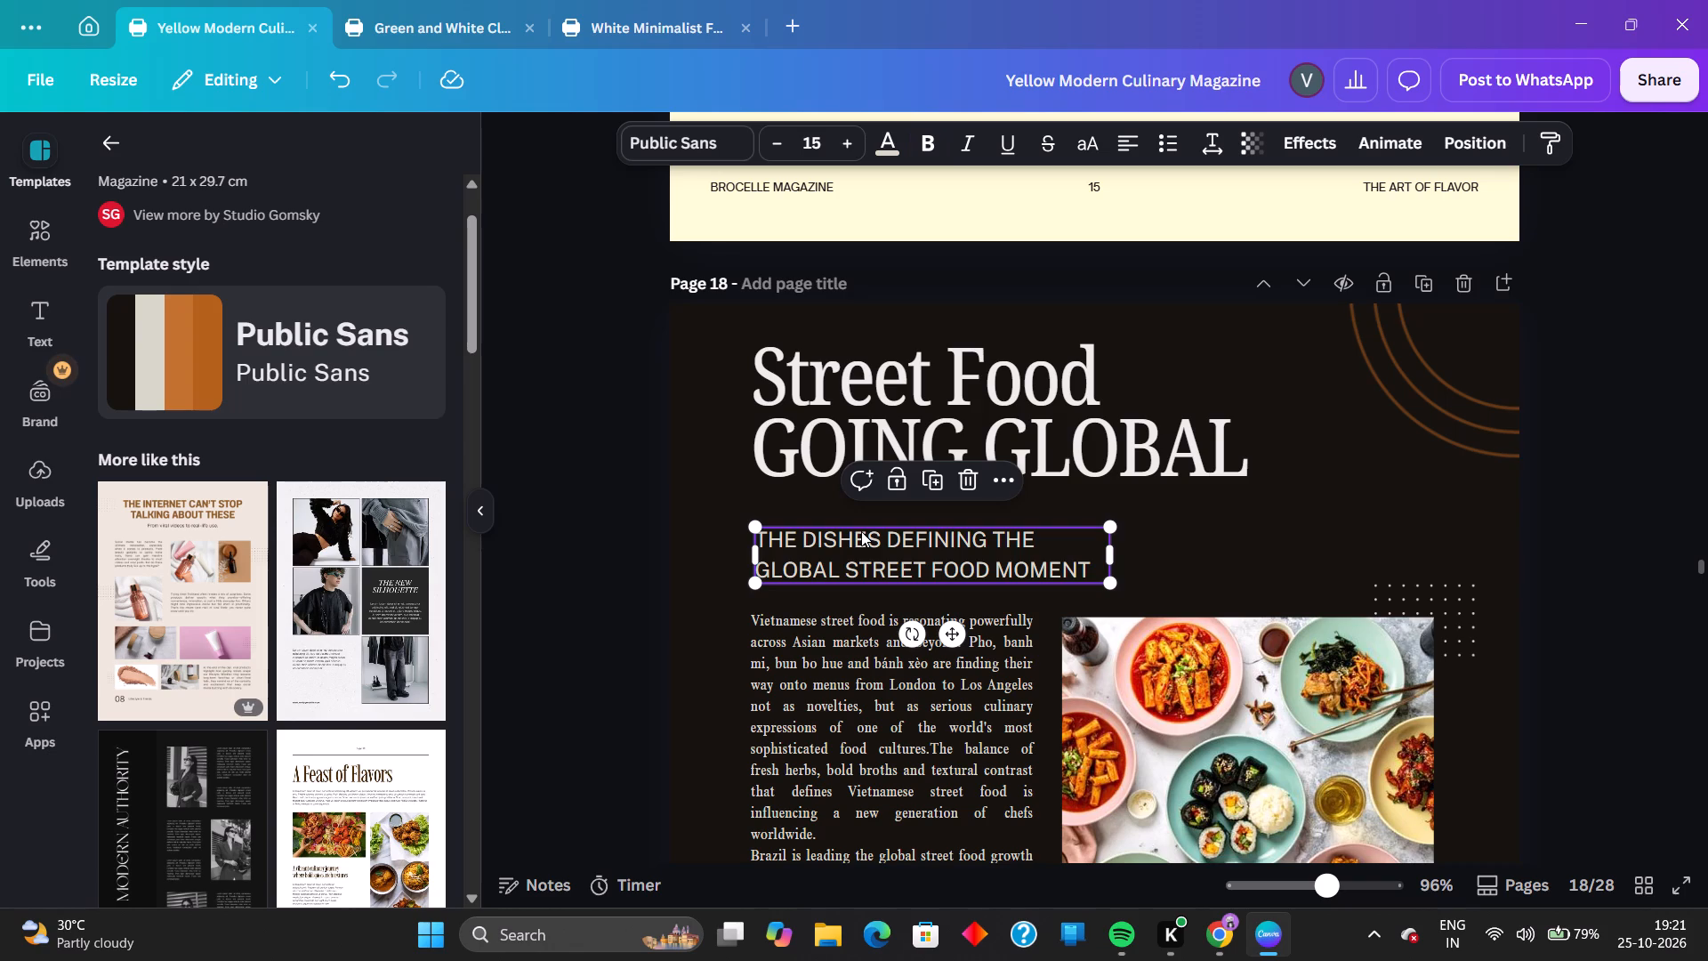
pyautogui.click(703, 154)
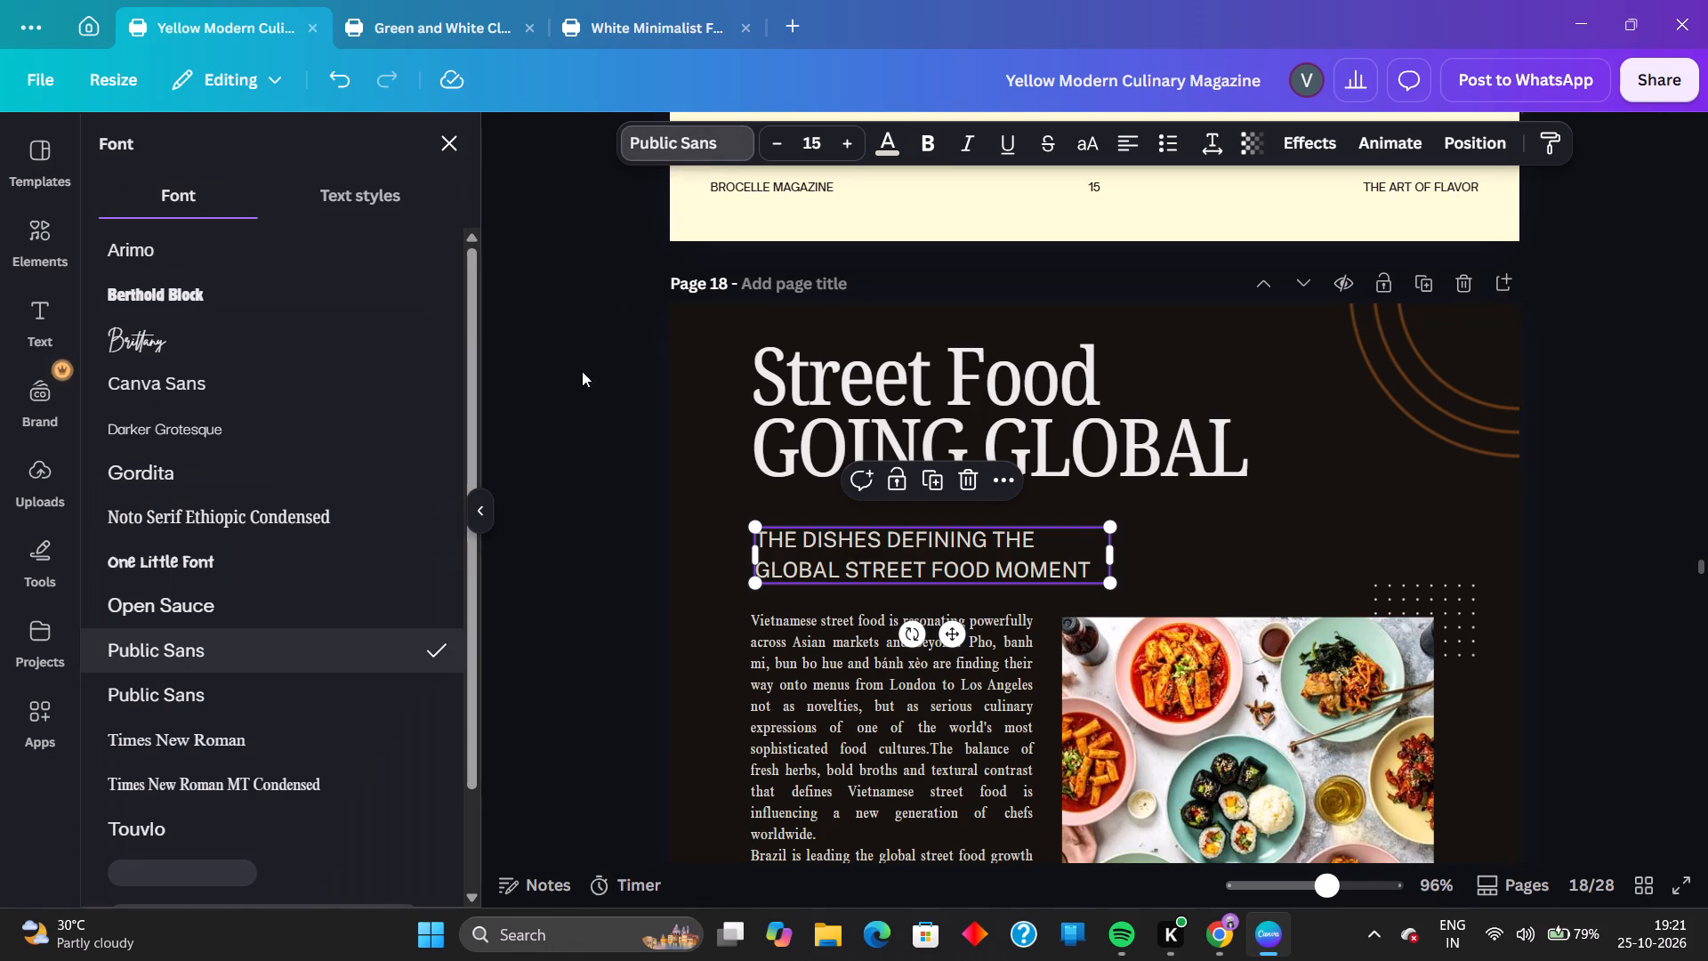
pyautogui.click(278, 781)
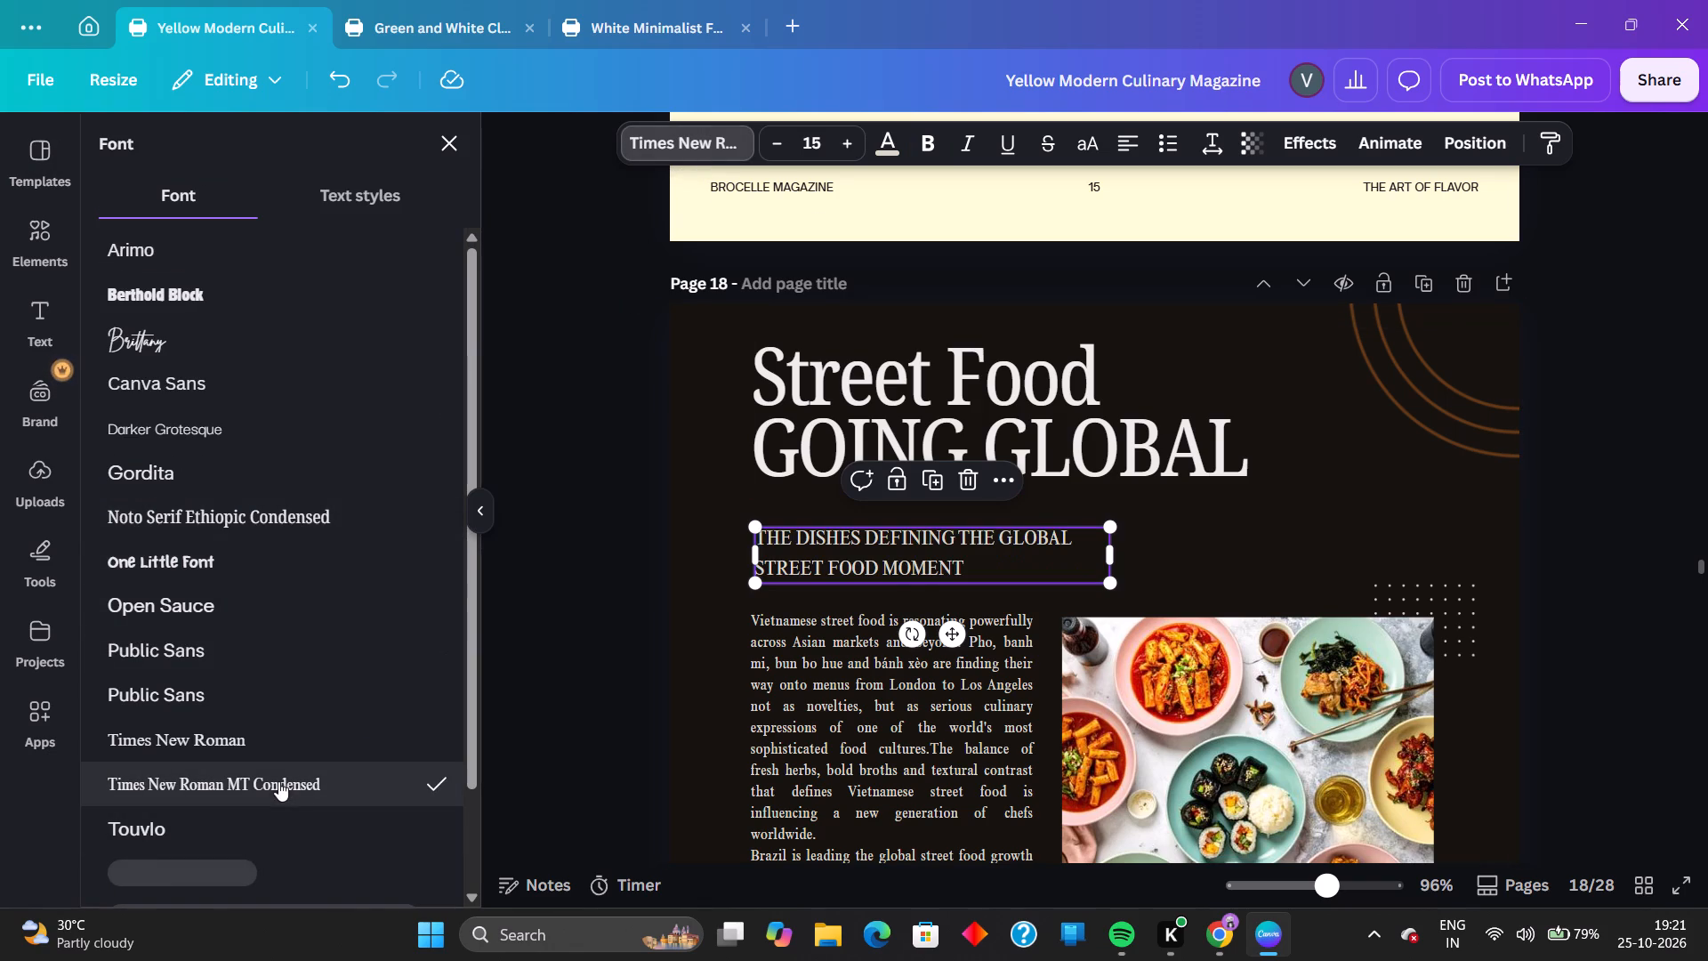
pyautogui.click(591, 724)
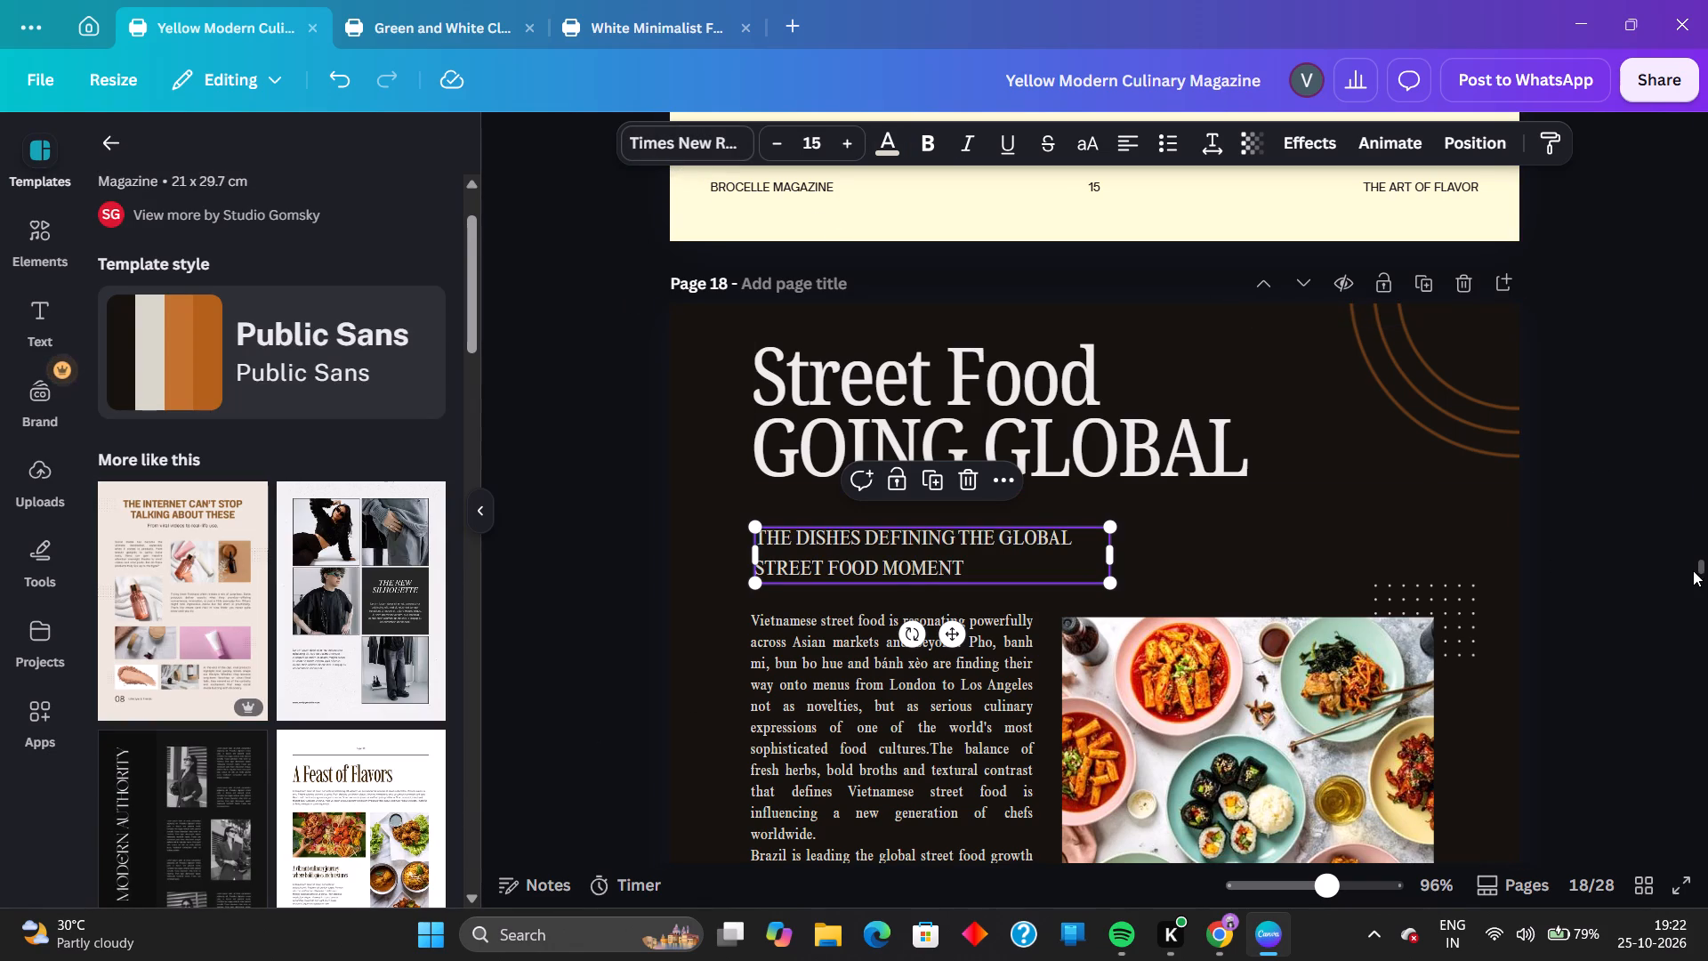
# Apply the Outline text effect to the "The dishes defining the global street food moment" subheading.
pyautogui.click(1298, 146)
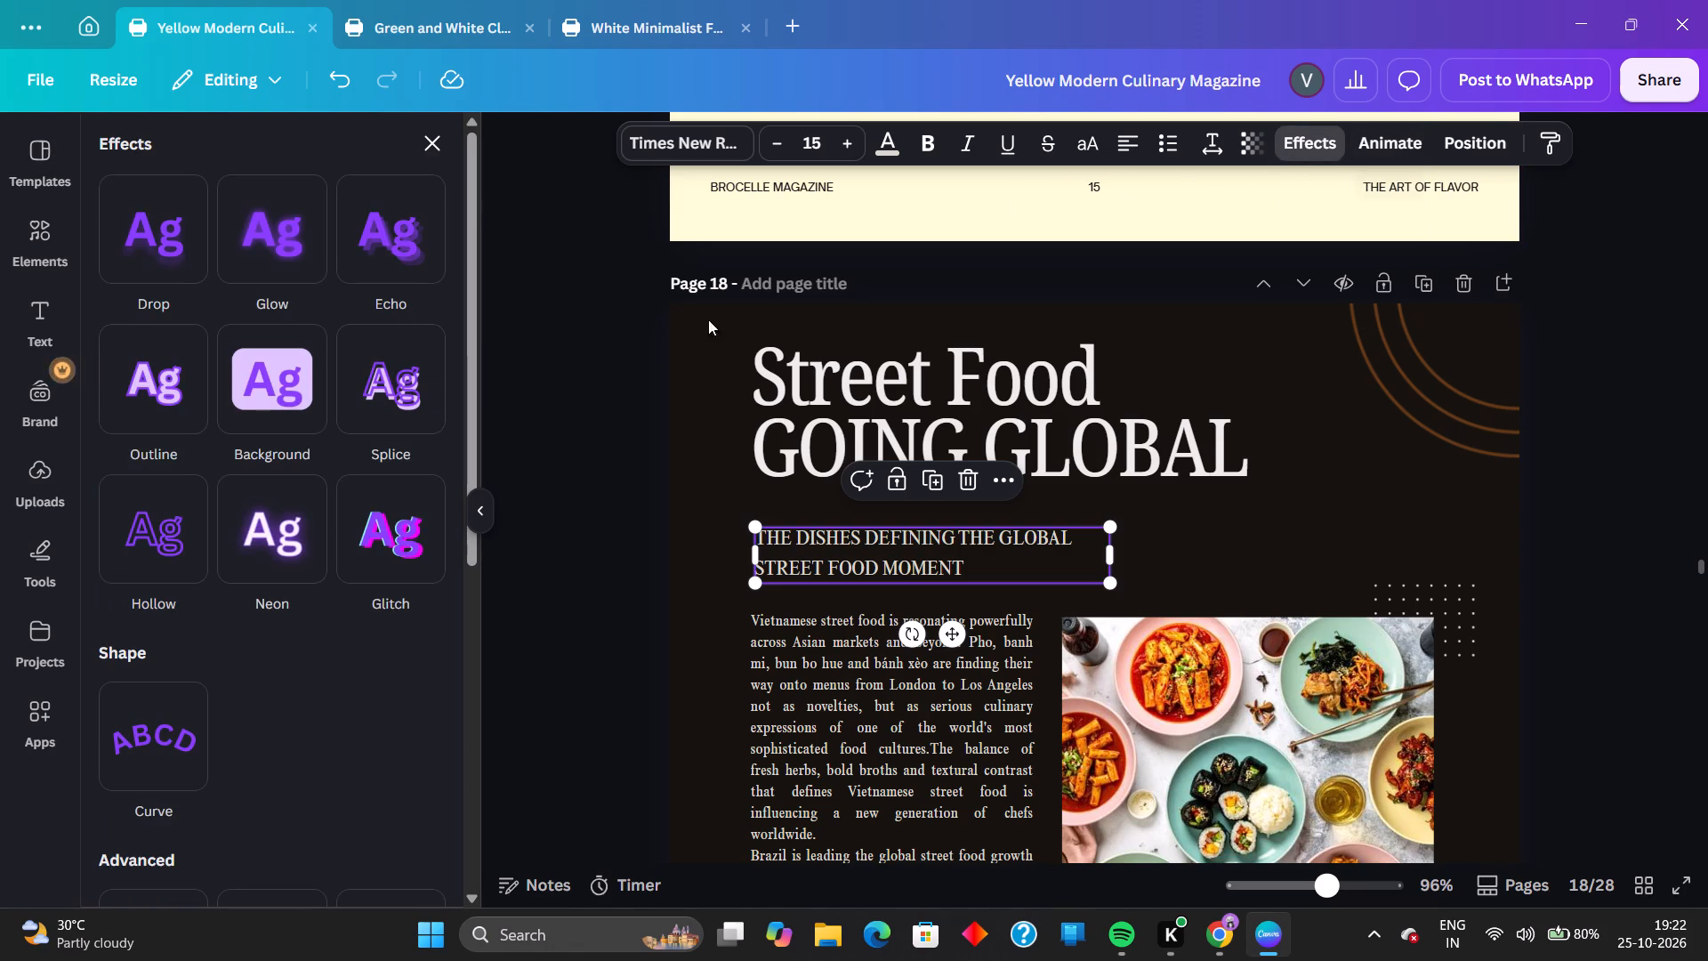
pyautogui.click(139, 416)
pyautogui.click(541, 618)
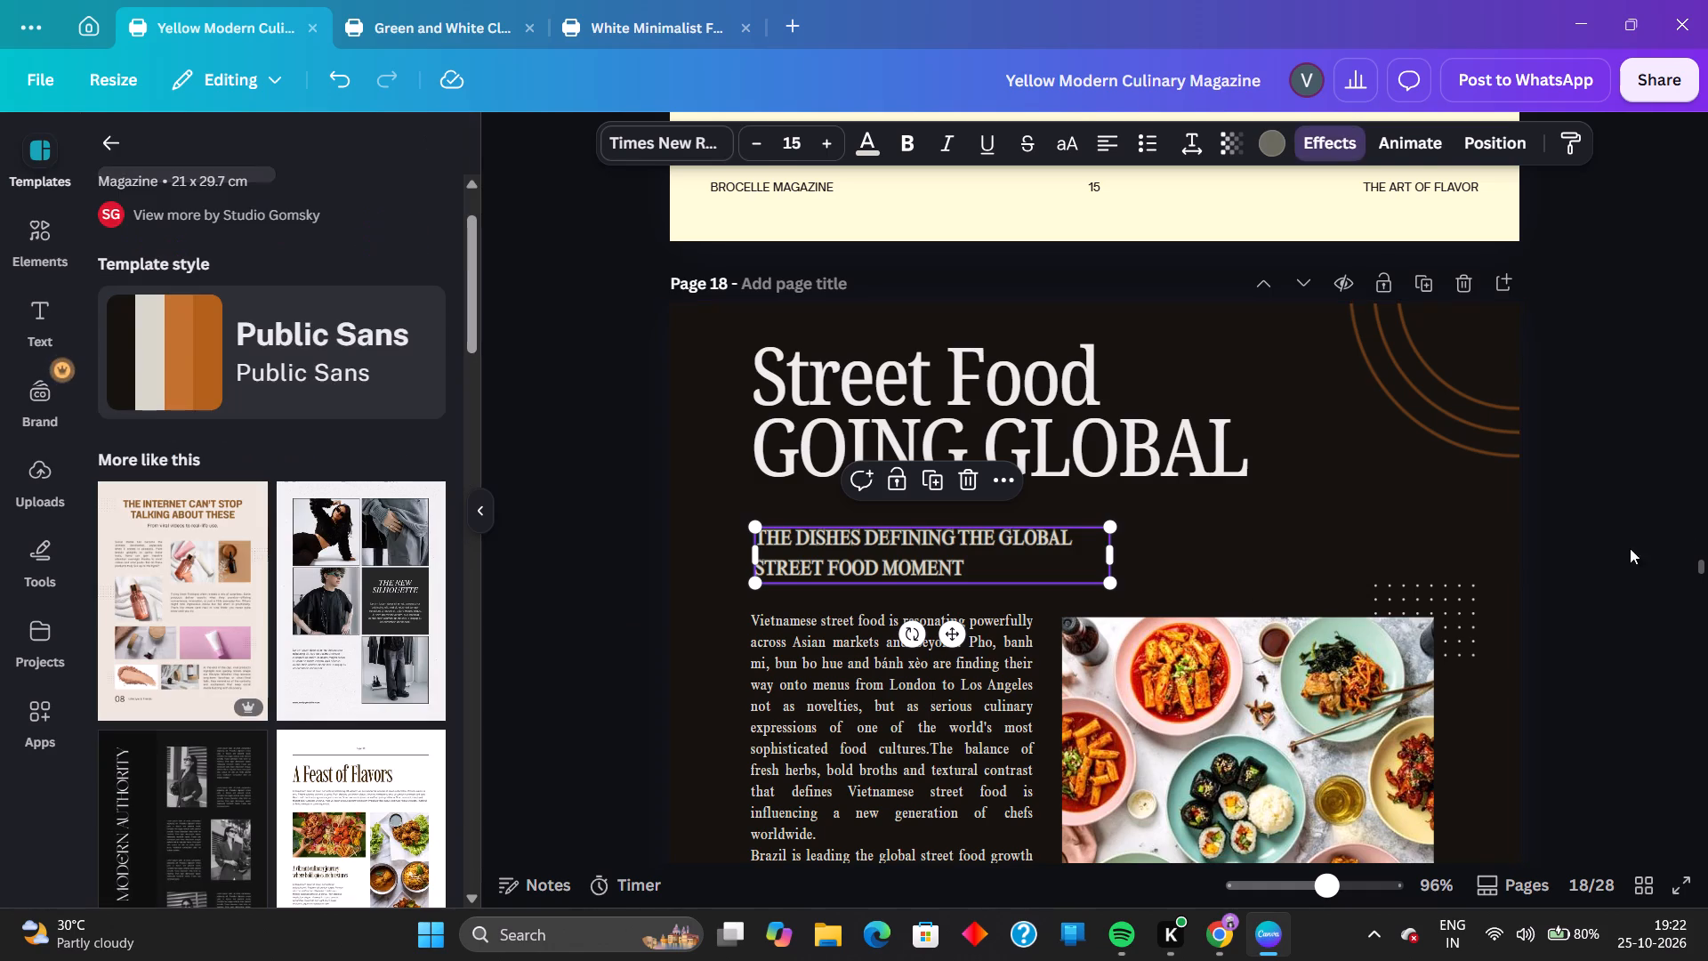
pyautogui.click(1697, 541)
pyautogui.click(1459, 539)
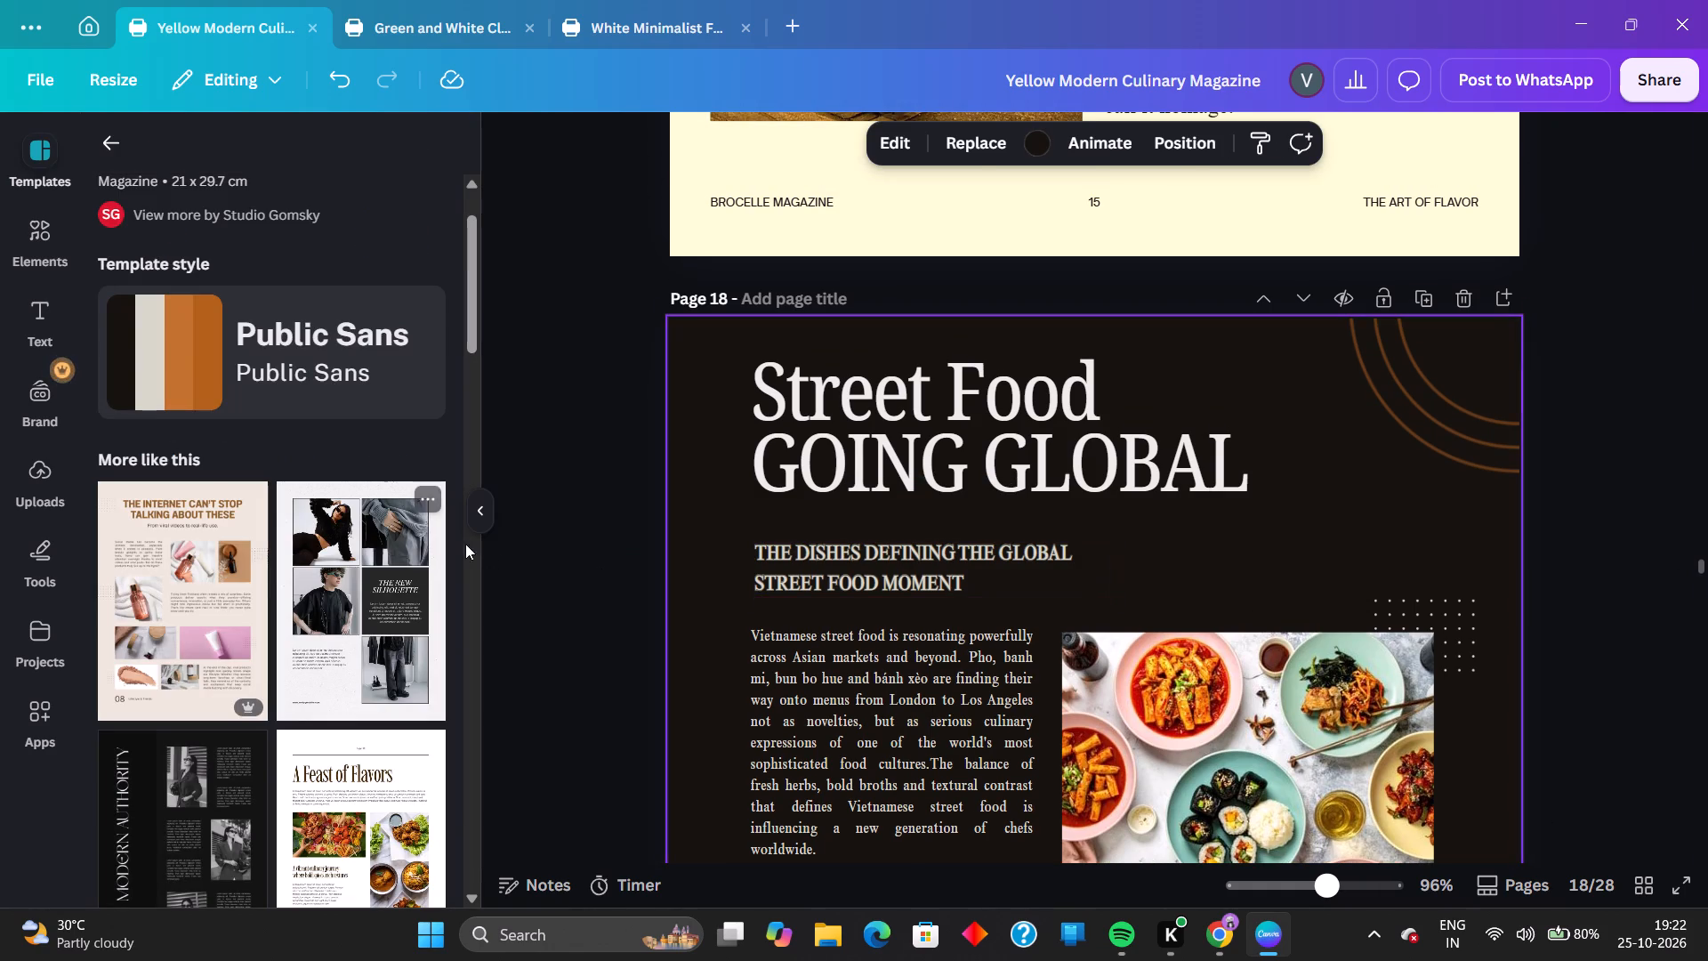
pyautogui.click(542, 551)
pyautogui.scroll(-2, 928, 539)
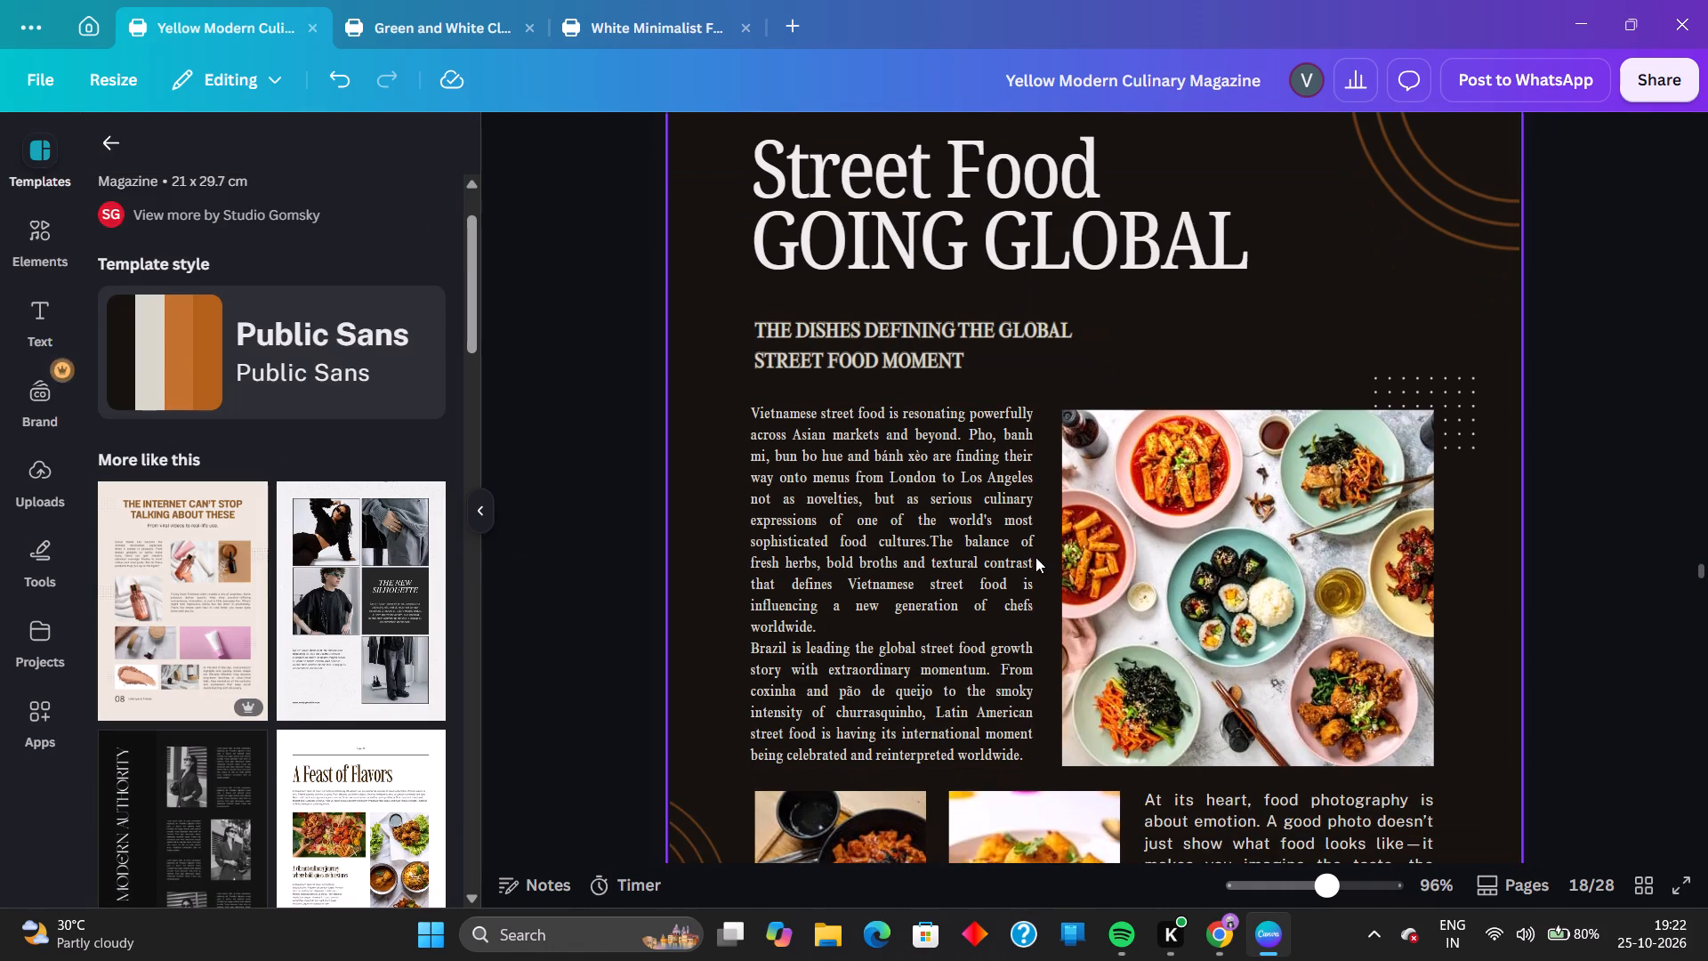
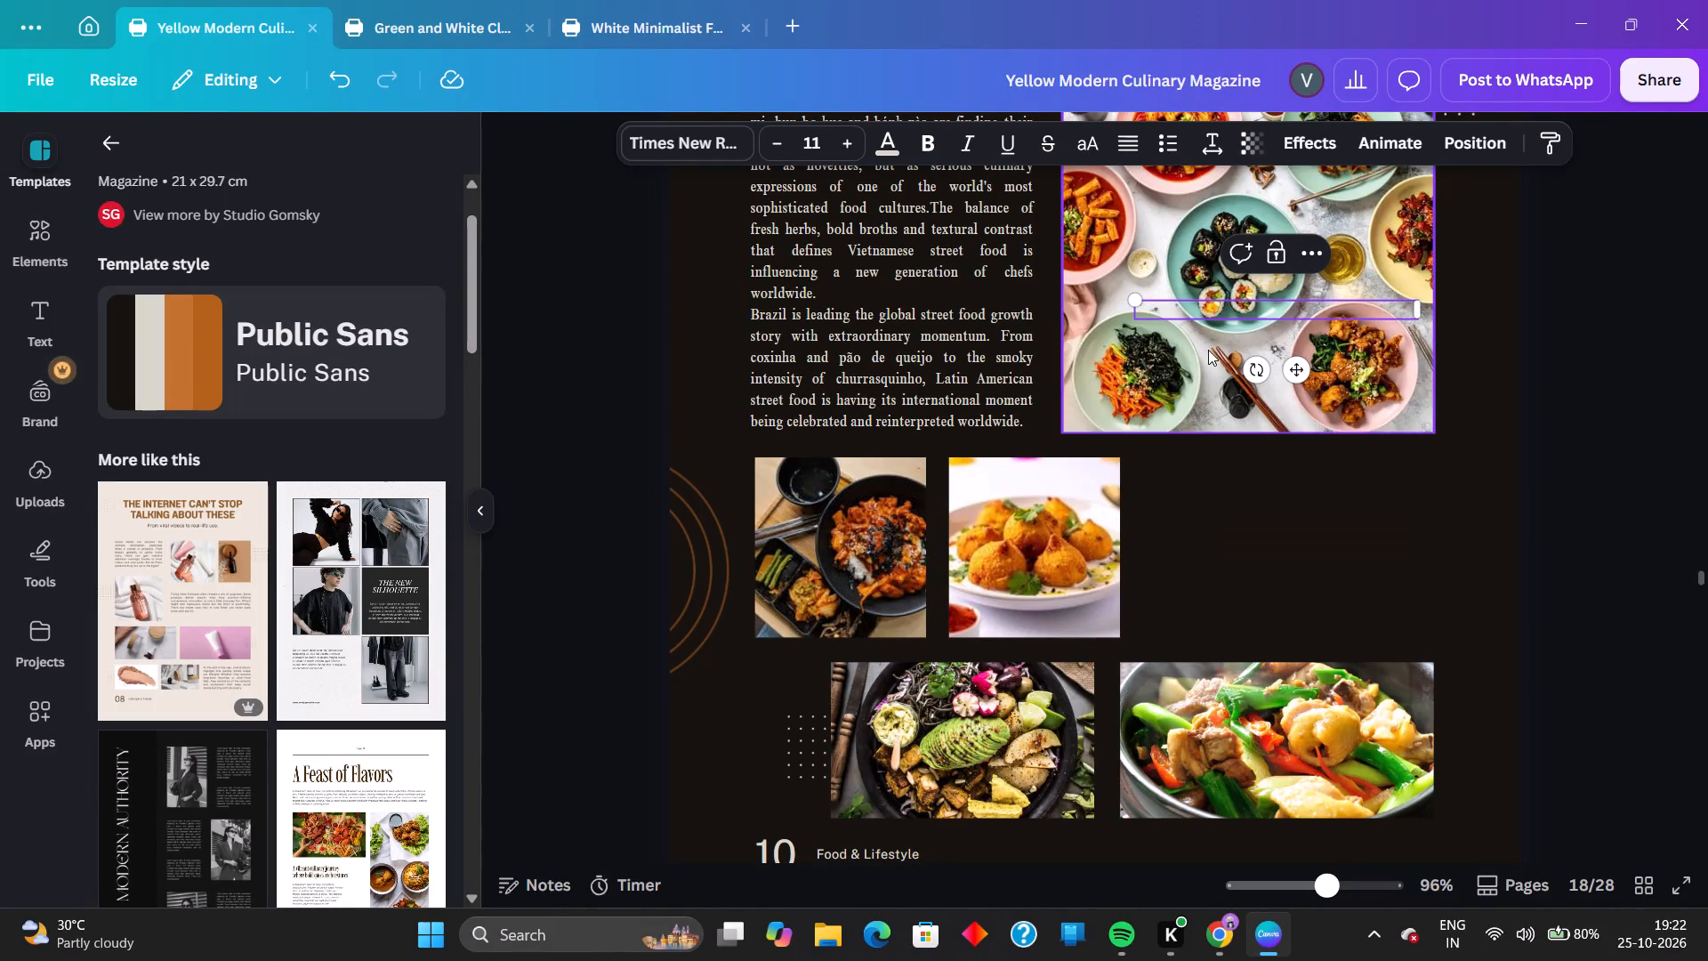
# Paste the copied paragraph on Middle East and Africa street food at the empty text box over page 18's large dishes photo.
pyautogui.rightClick(1204, 300)
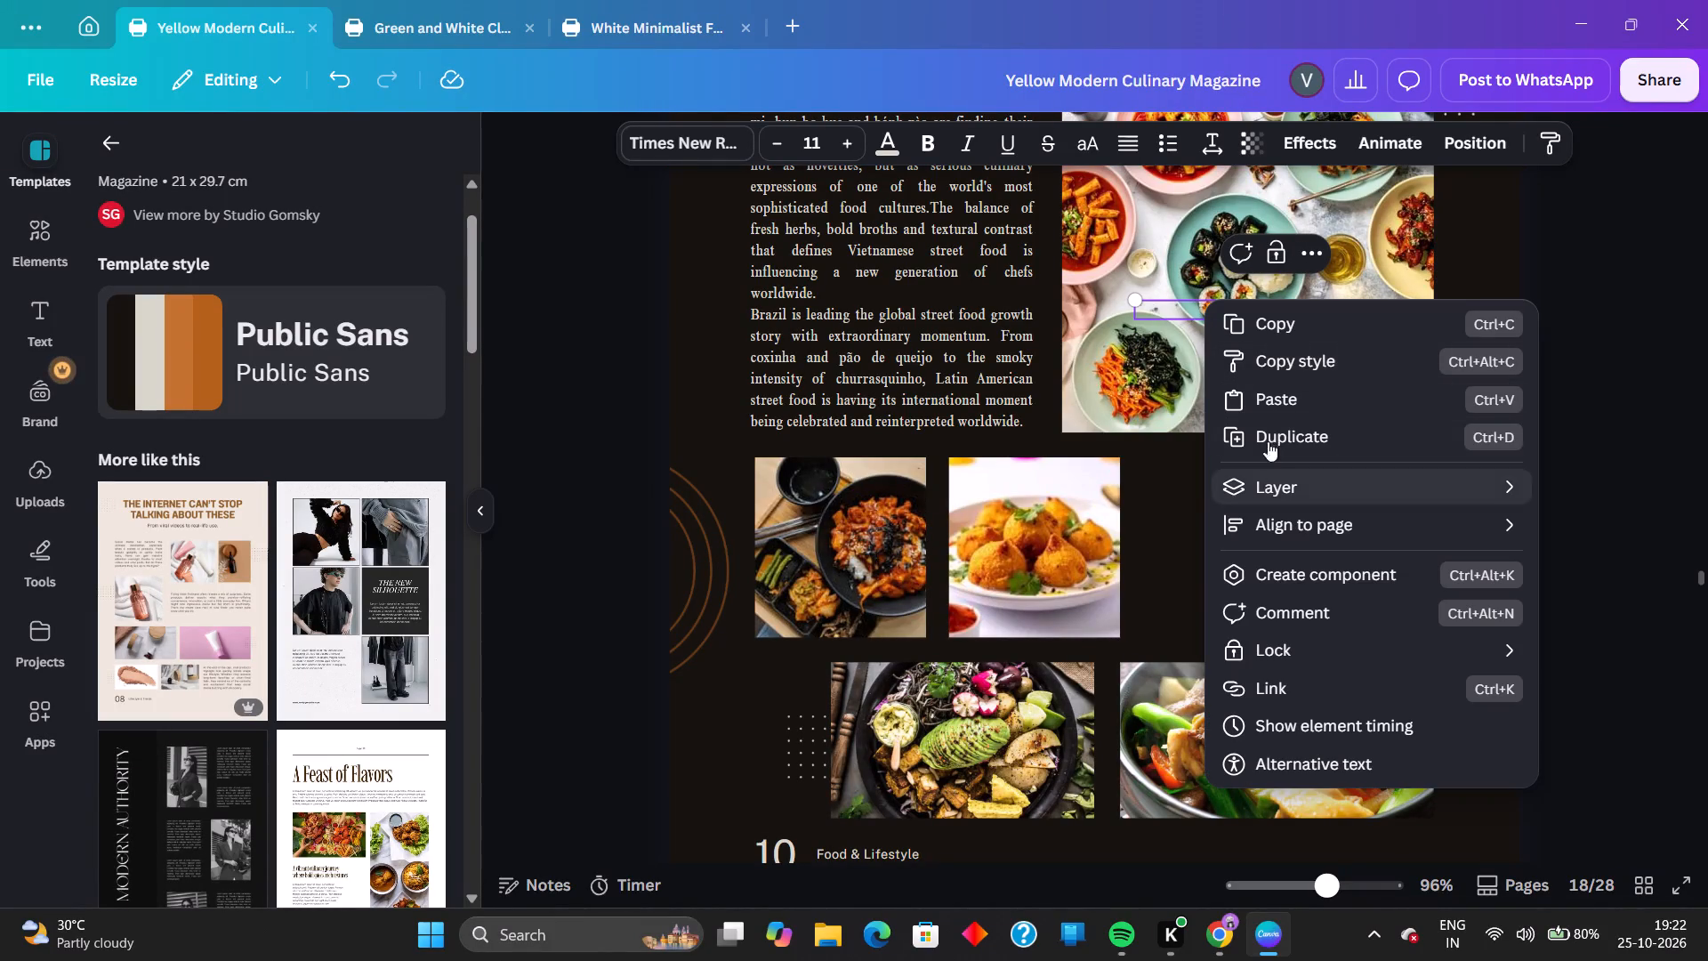
pyautogui.click(1268, 410)
pyautogui.click(1547, 460)
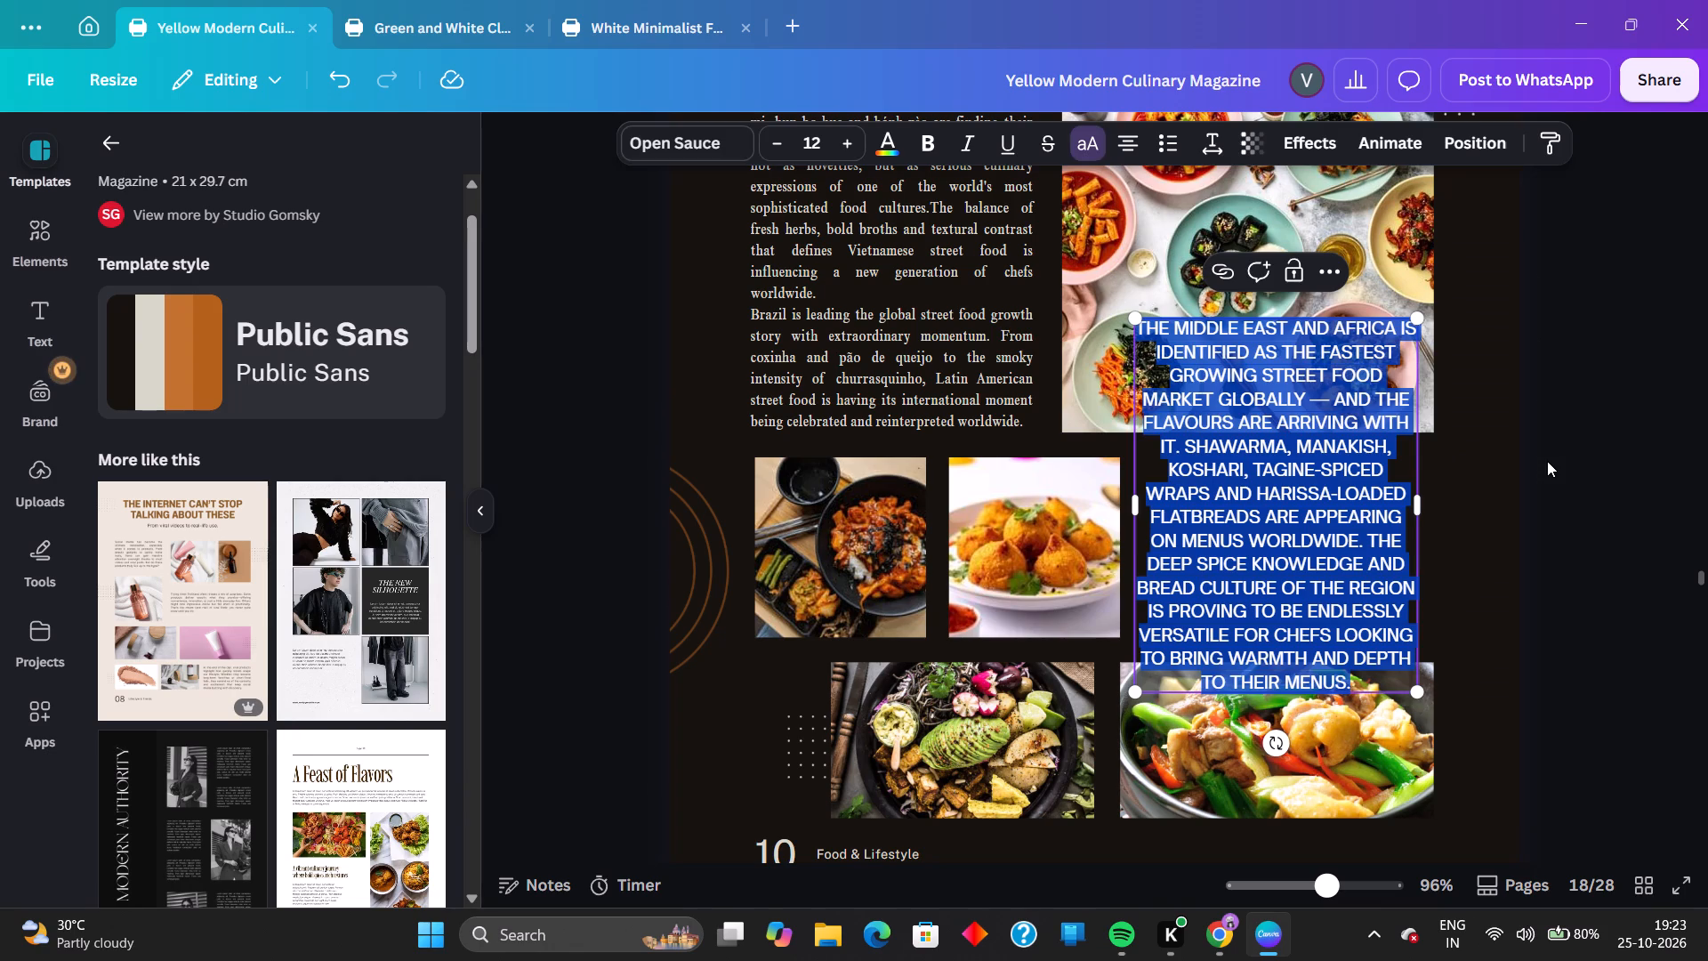
pyautogui.click(1340, 537)
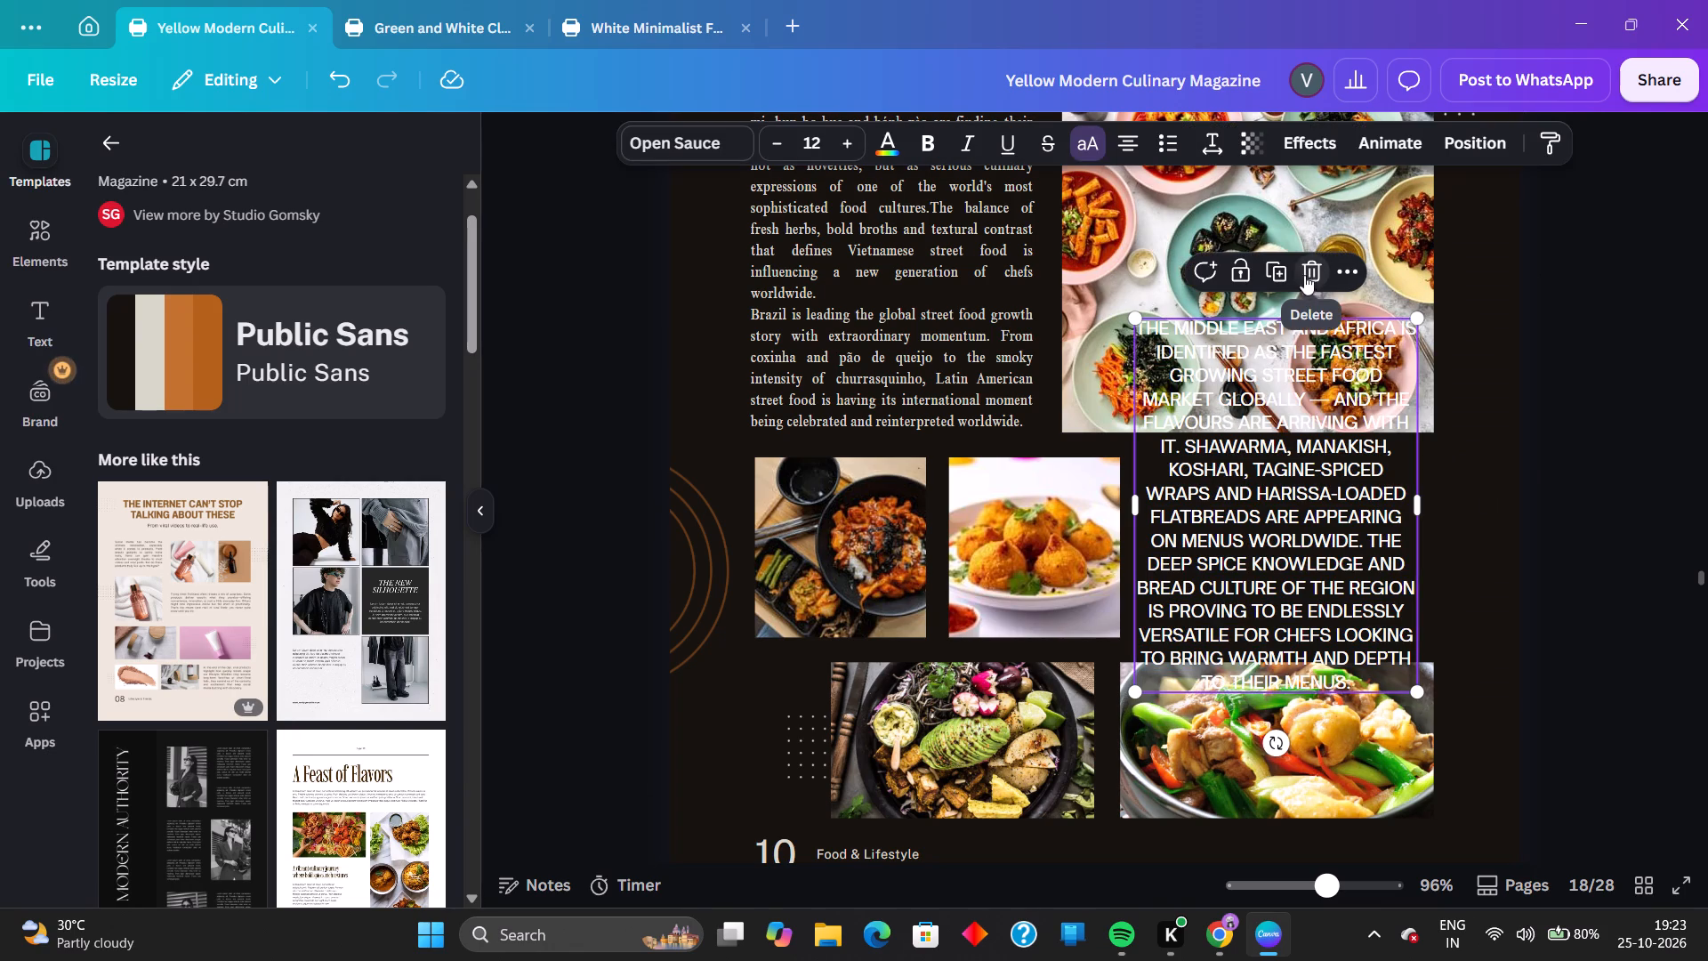
# Replace the uppercase Middle East and Africa text box with a duplicate of the body text block, filled with the pasted Middle East and Africa paragraph.
pyautogui.click(1306, 279)
pyautogui.click(993, 352)
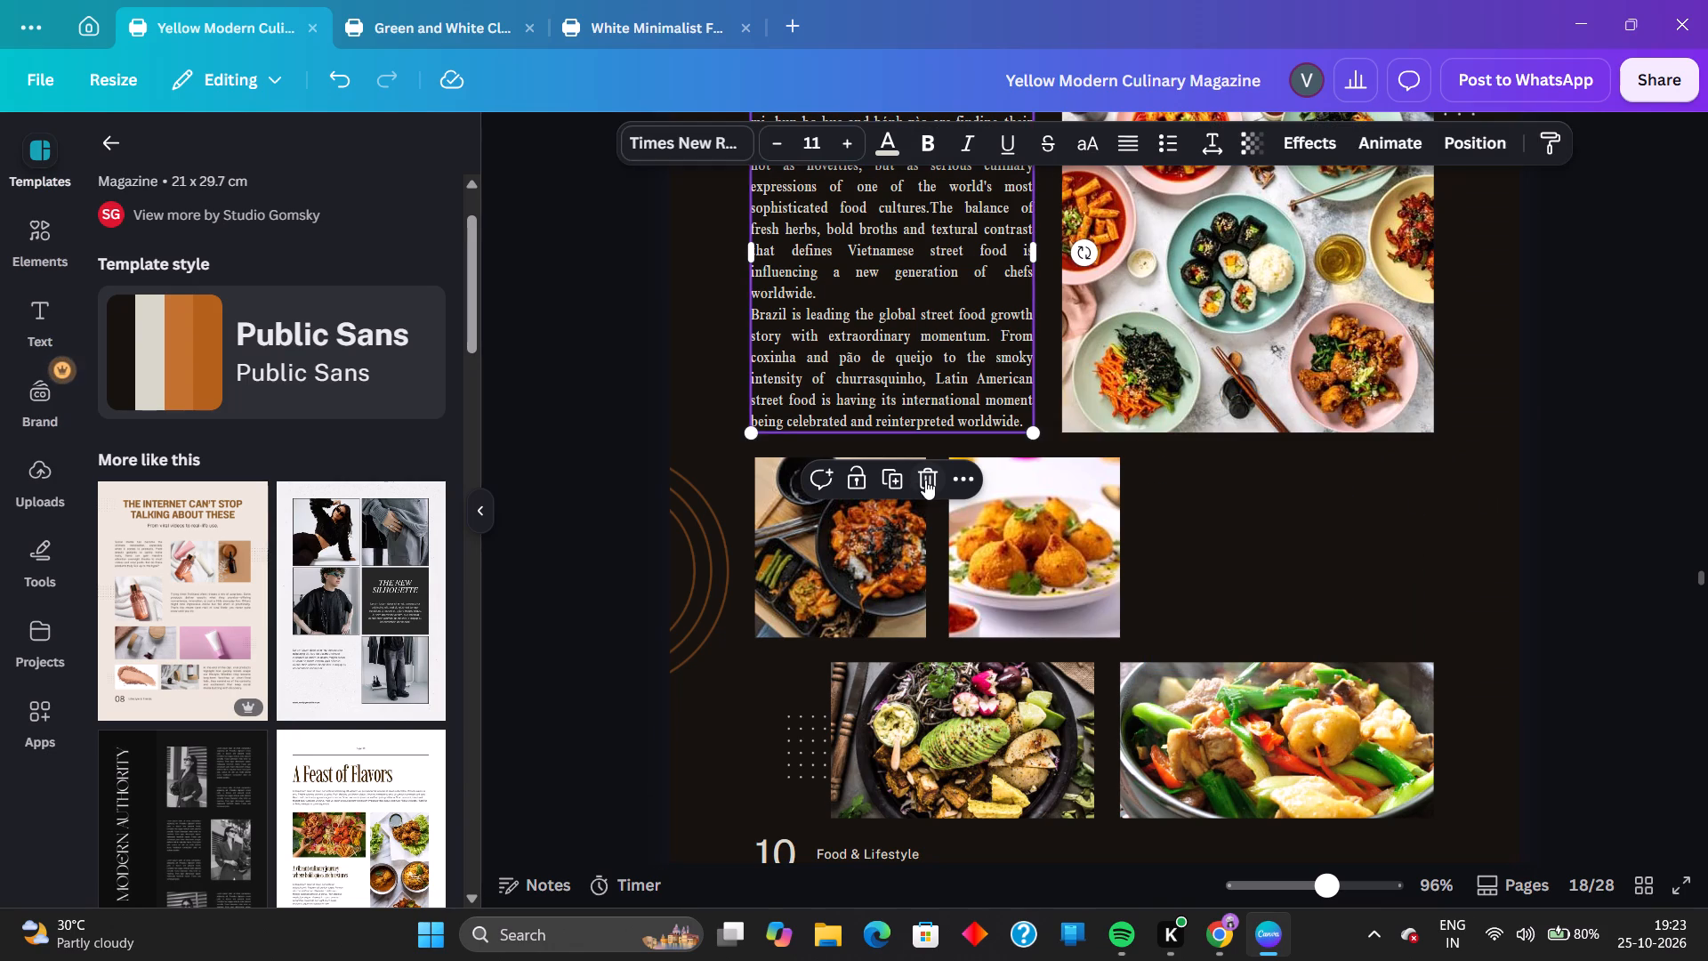
pyautogui.click(890, 478)
pyautogui.moveTo(979, 375); pyautogui.dragTo(1293, 559)
pyautogui.click(1298, 590)
pyautogui.press('BackSpace')
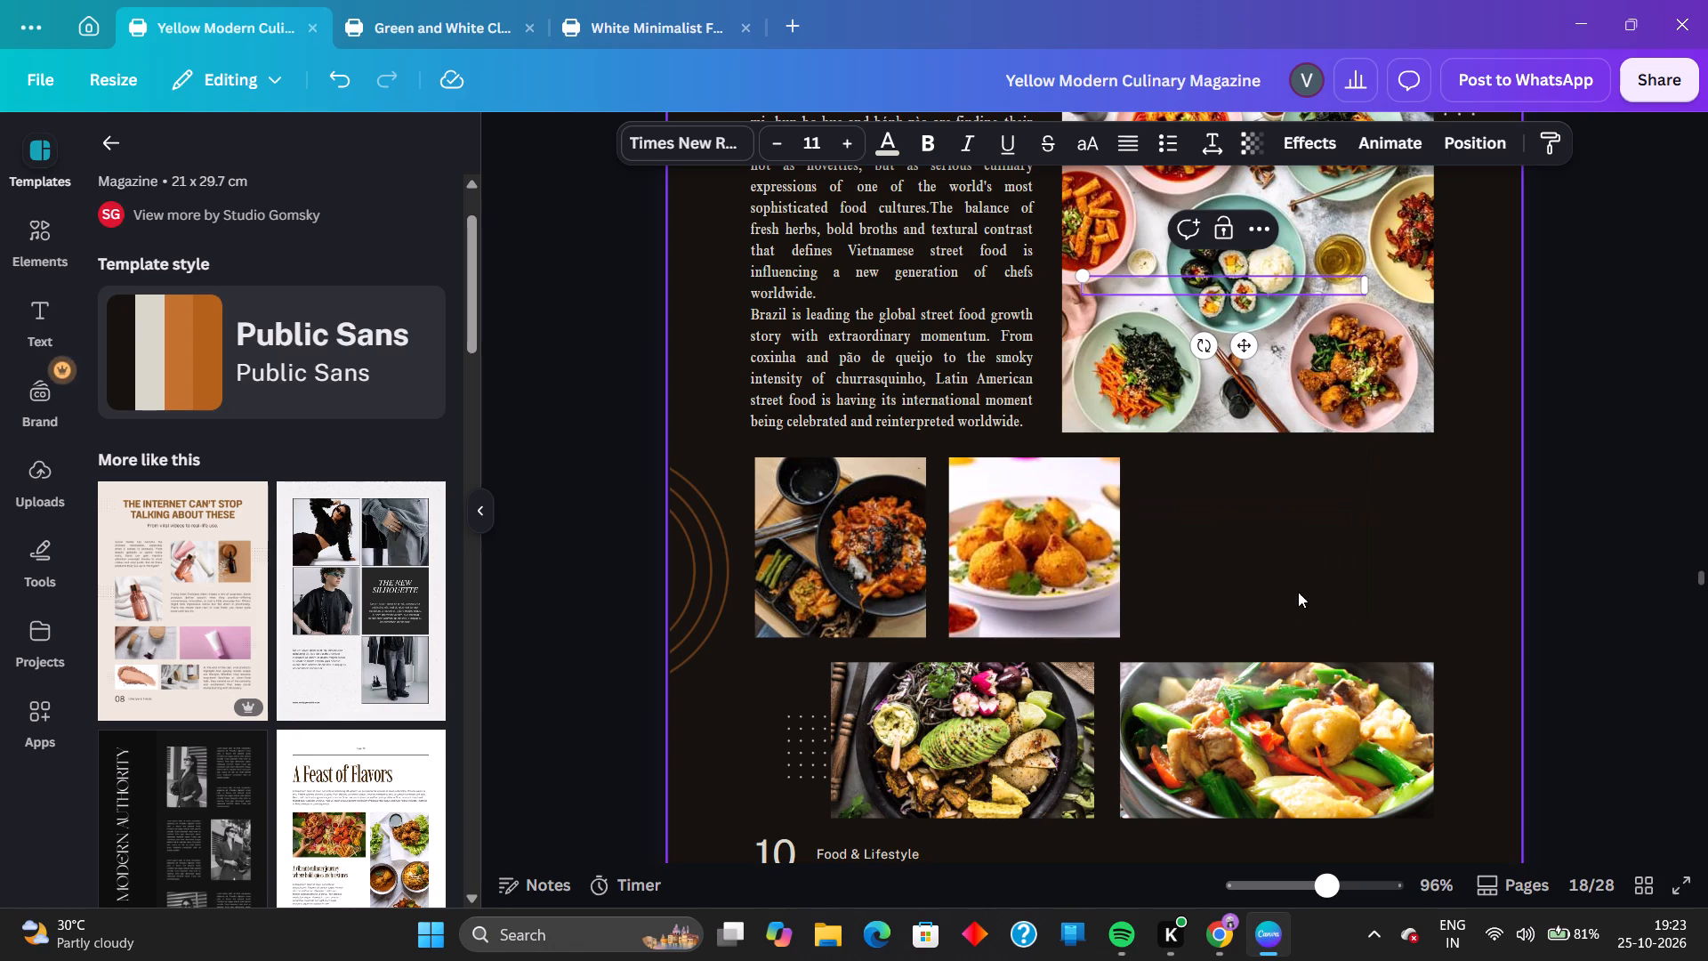
pyautogui.rightClick(1121, 285)
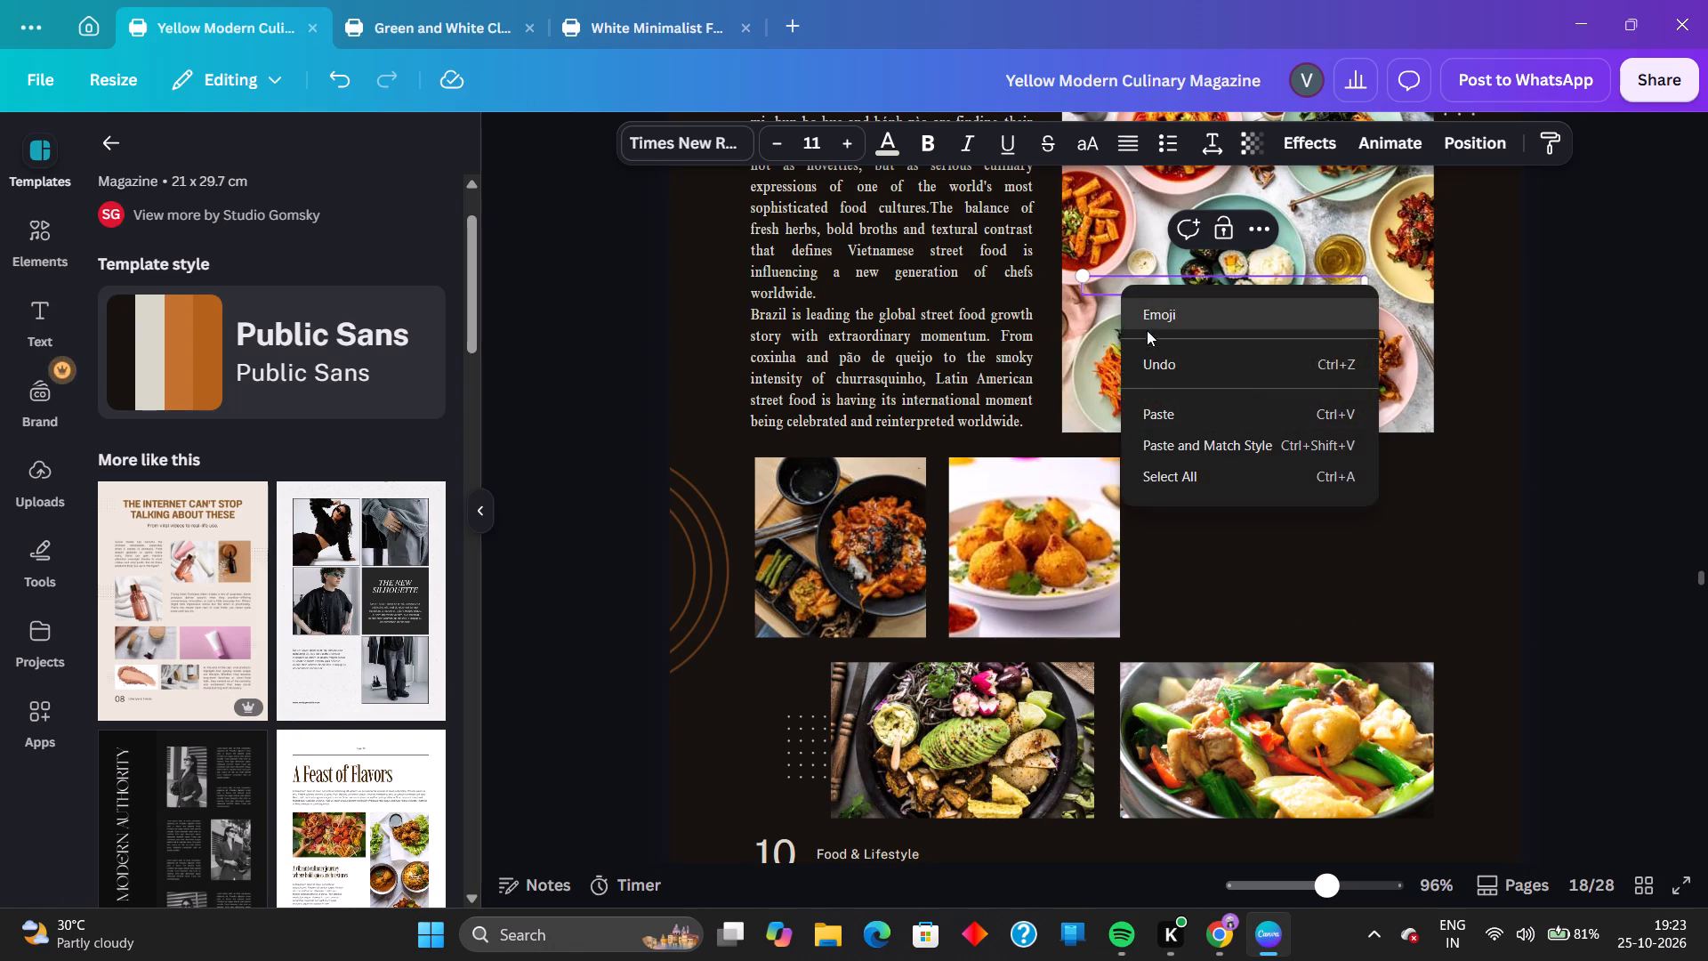
pyautogui.click(1166, 410)
# Move the Middle East and Africa text block into the gap beside the fritters photo, aligned with the photo's top edge.
pyautogui.moveTo(1219, 425); pyautogui.dragTo(1260, 521)
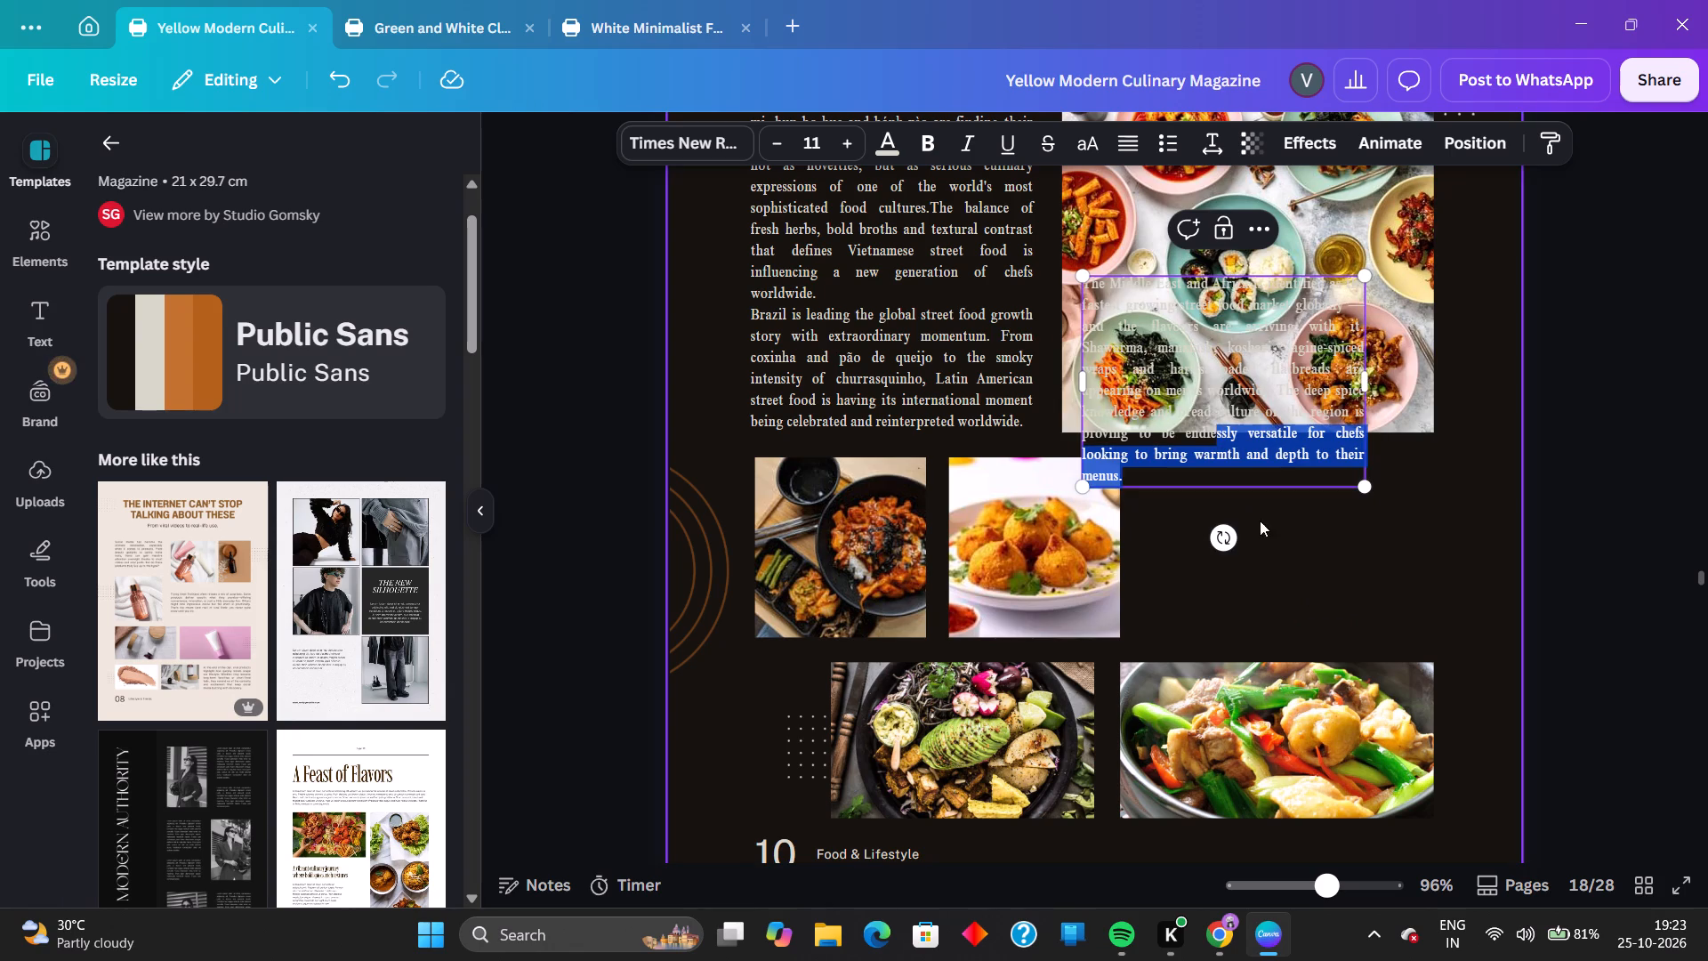
pyautogui.moveTo(1260, 521); pyautogui.dragTo(1266, 545)
pyautogui.click(1285, 558)
pyautogui.moveTo(1258, 419); pyautogui.dragTo(1317, 599)
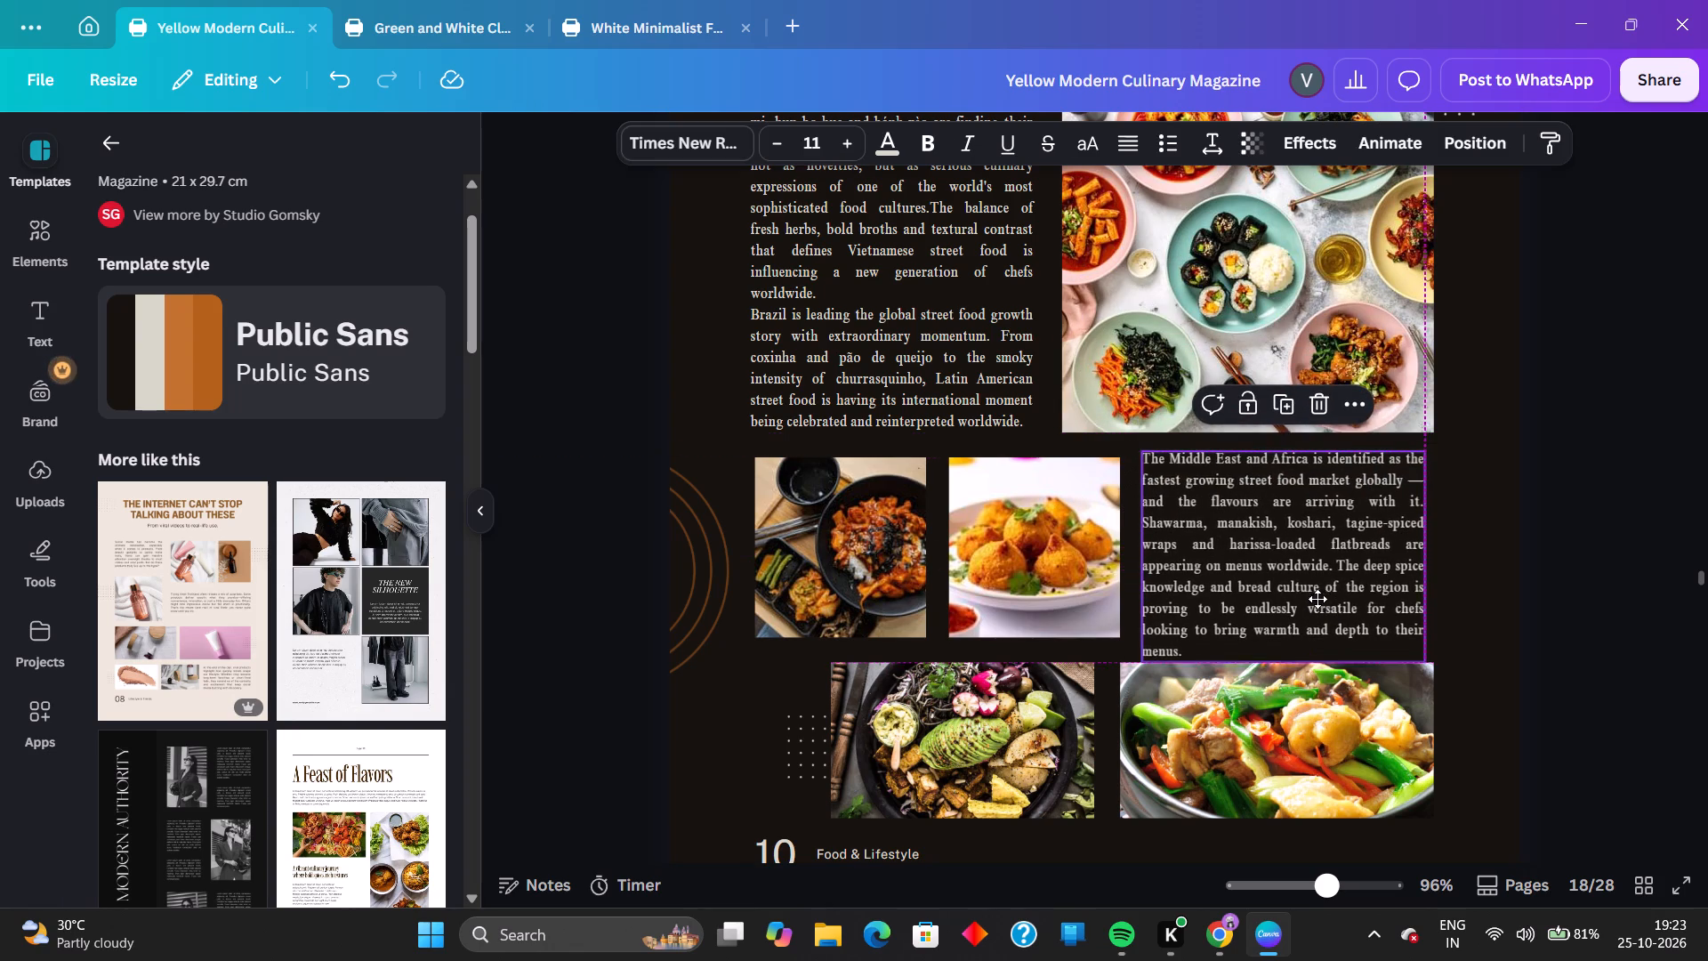
pyautogui.moveTo(1317, 599); pyautogui.dragTo(1314, 598)
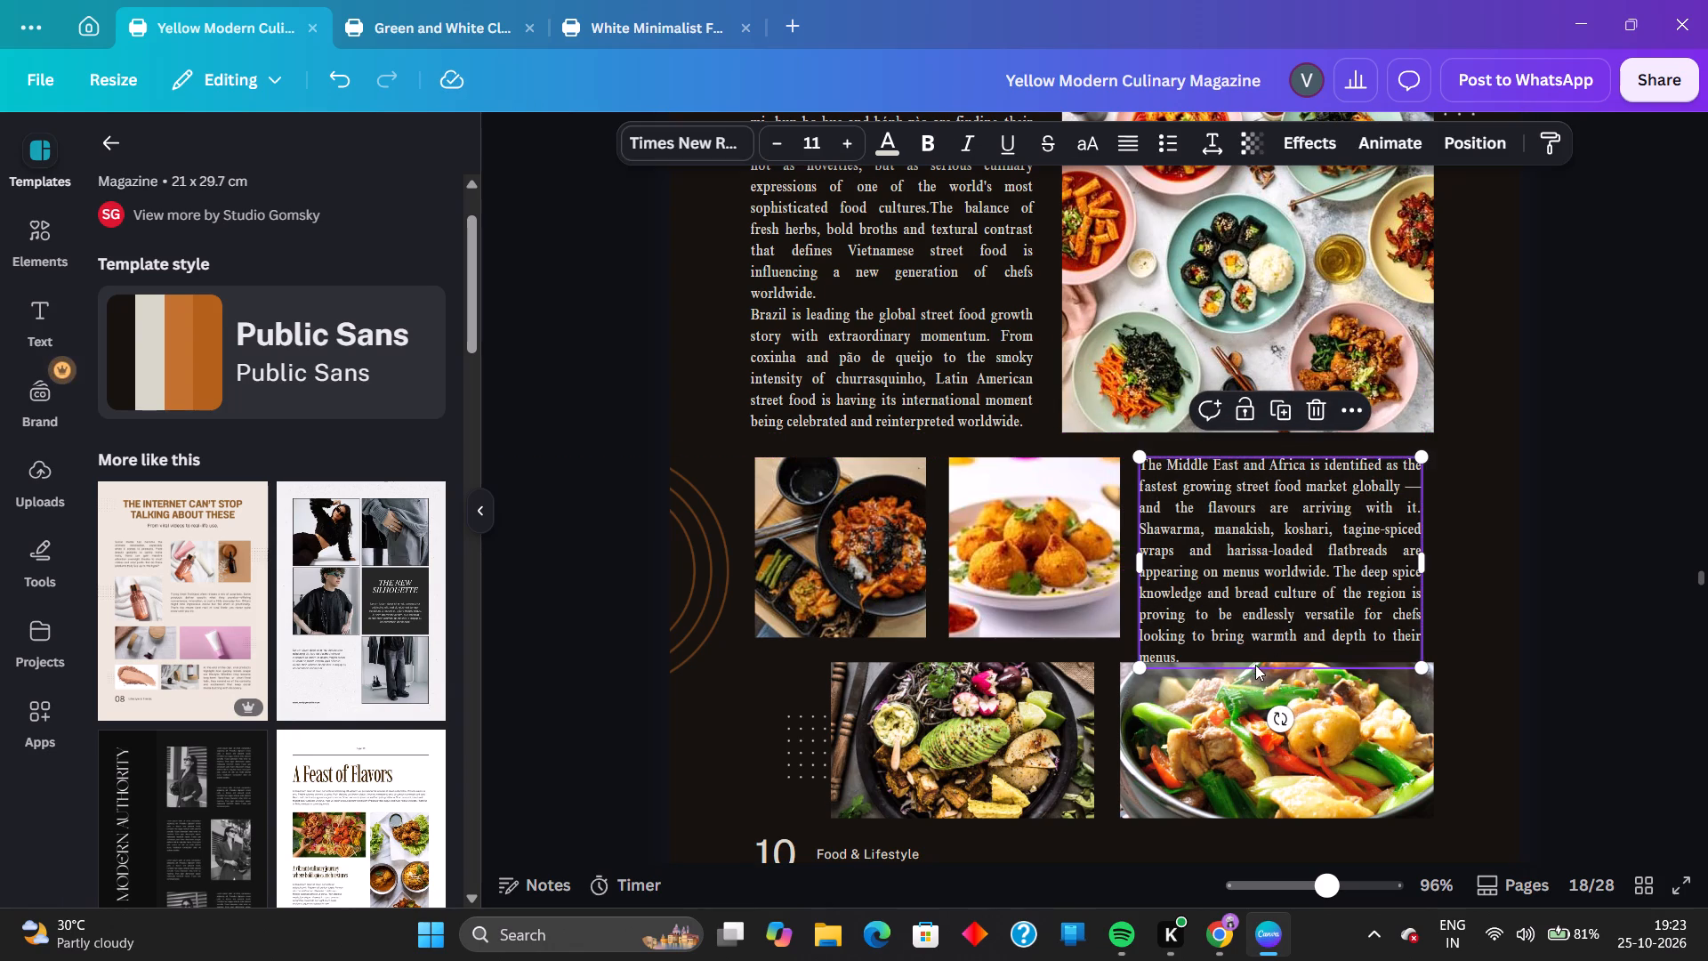
# Delete the dash after "globally" in the Middle East and Africa paragraph.
pyautogui.click(1194, 650)
pyautogui.click(1189, 651)
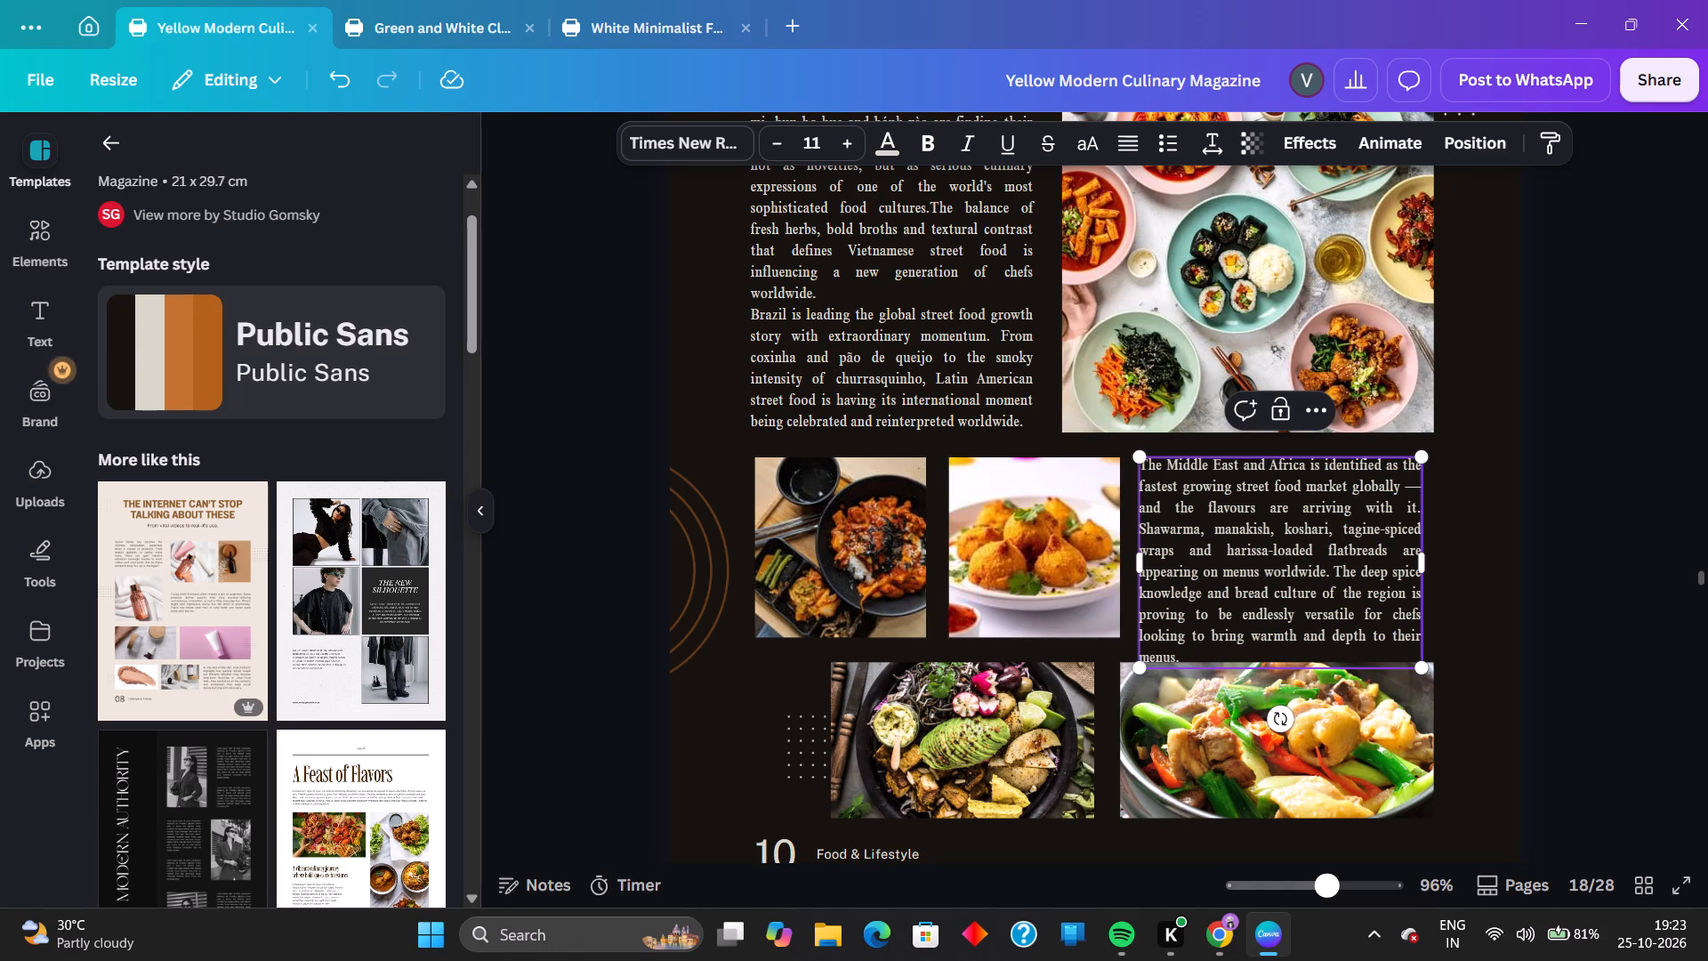
pyautogui.click(1145, 511)
pyautogui.click(1141, 514)
pyautogui.press('BackSpace')
pyautogui.press('BackSpace')
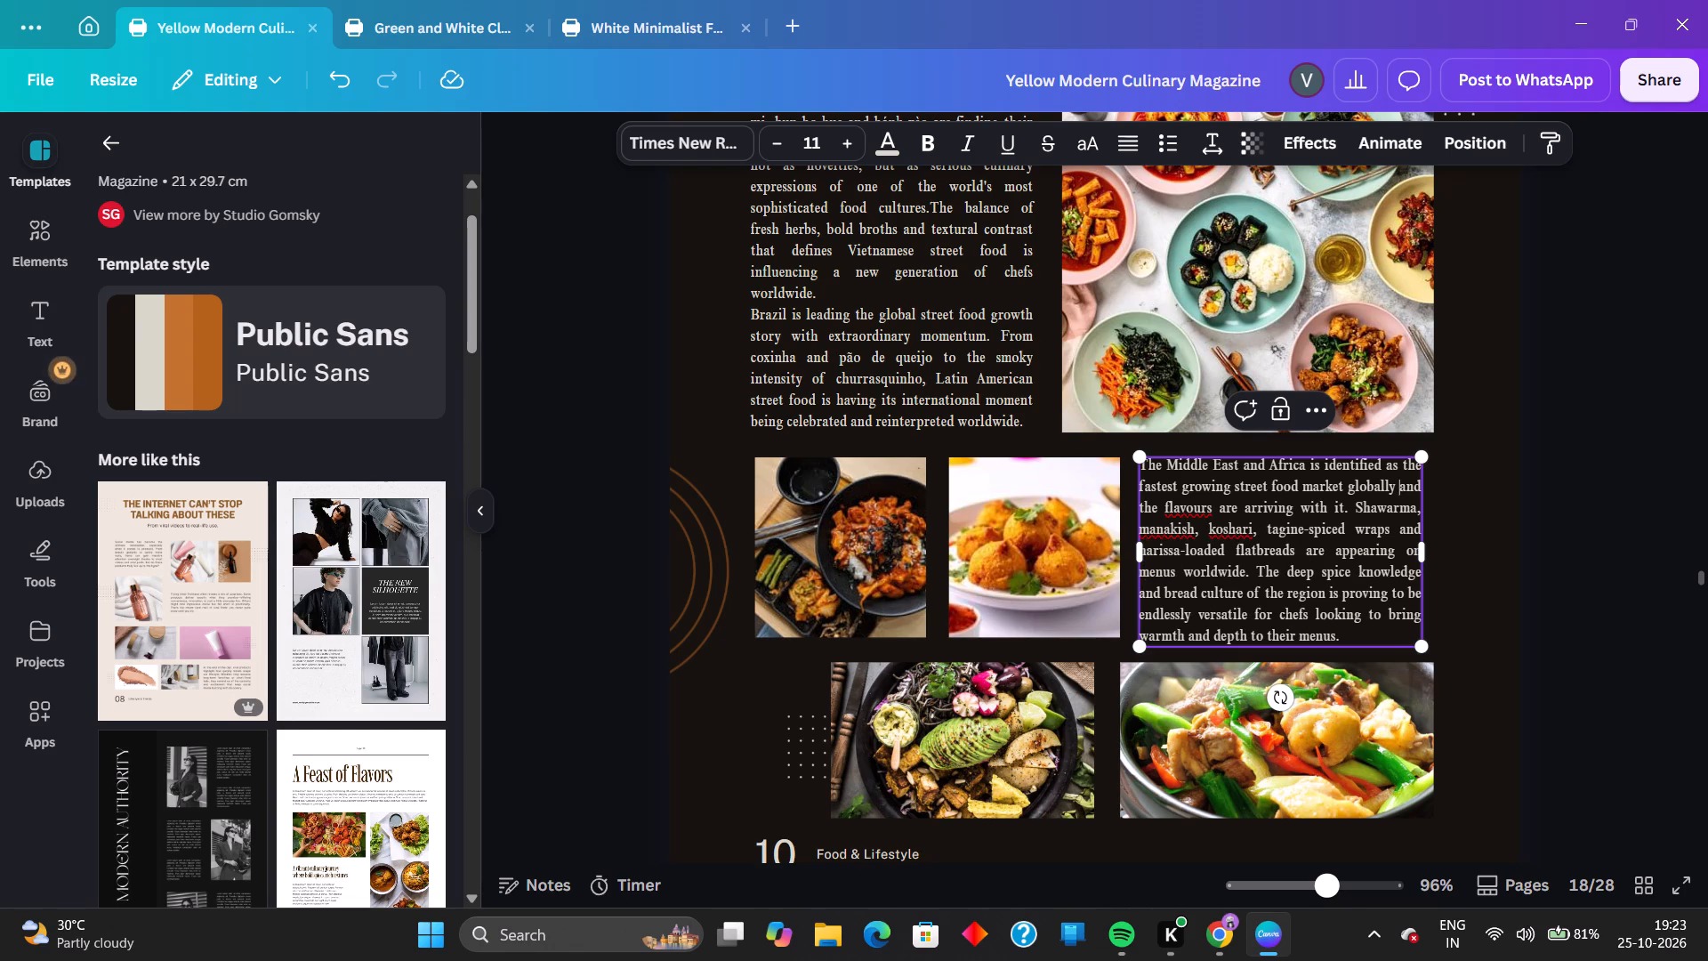
pyautogui.click(1530, 639)
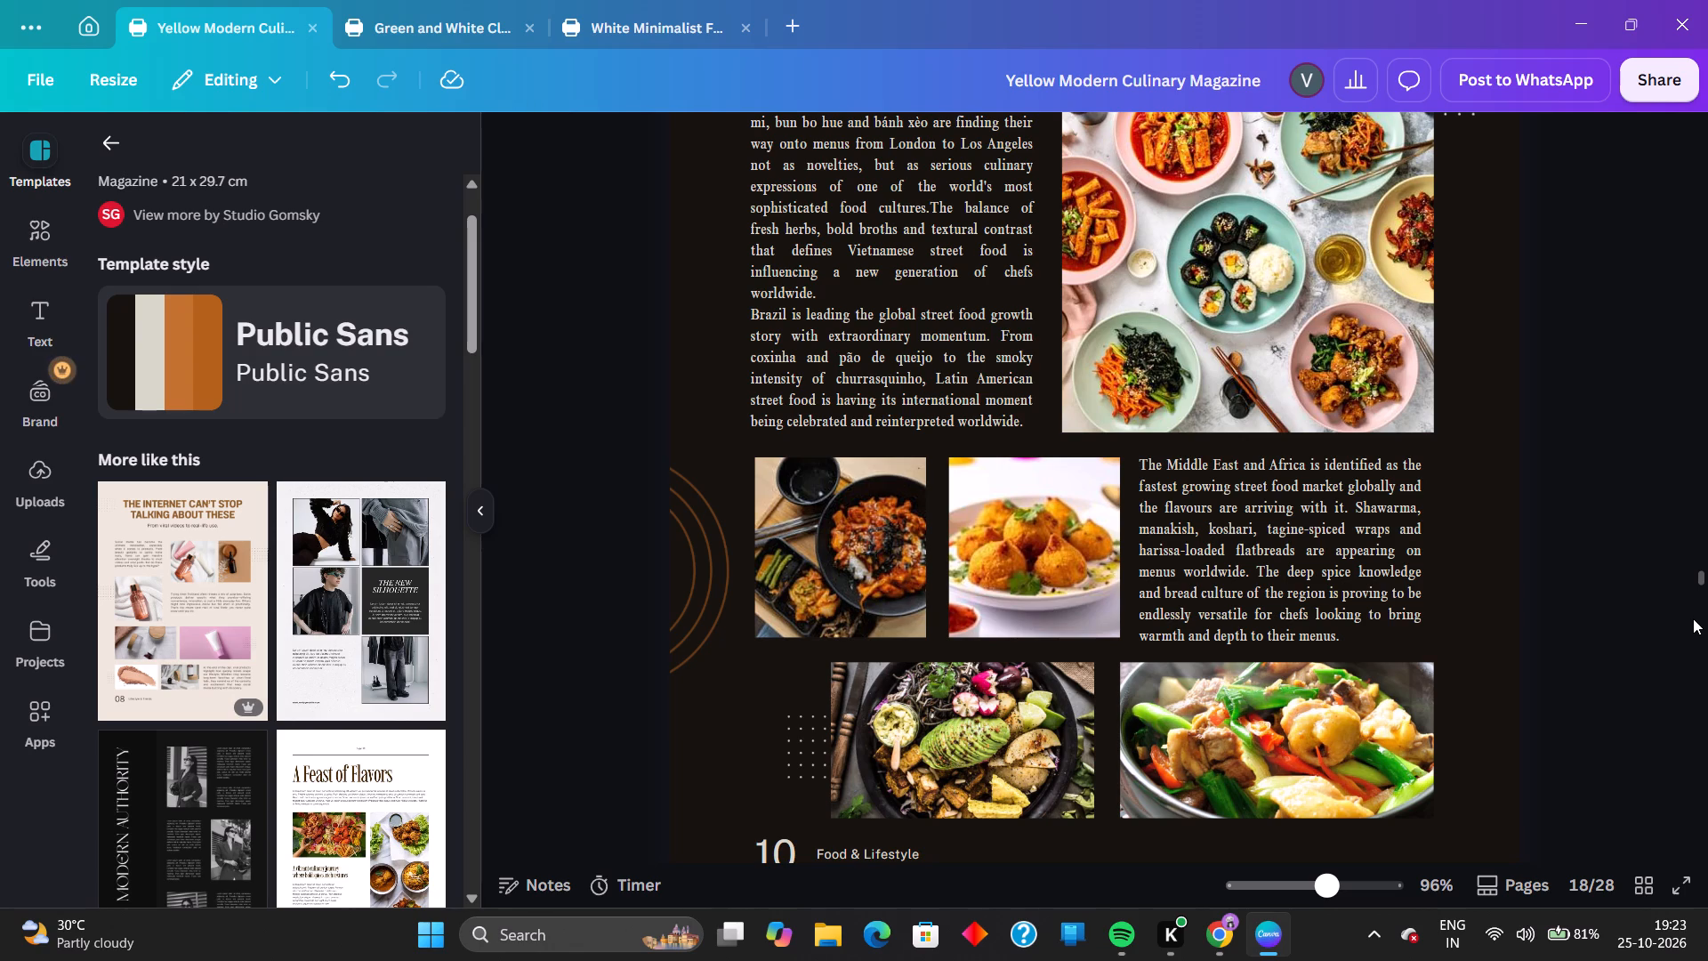
# Replace the large dishes photo on page 18 with a "vietnam street food" photo of shrimp dishes on banana leaf.
pyautogui.scroll(1, 1696, 617)
pyautogui.click(1269, 461)
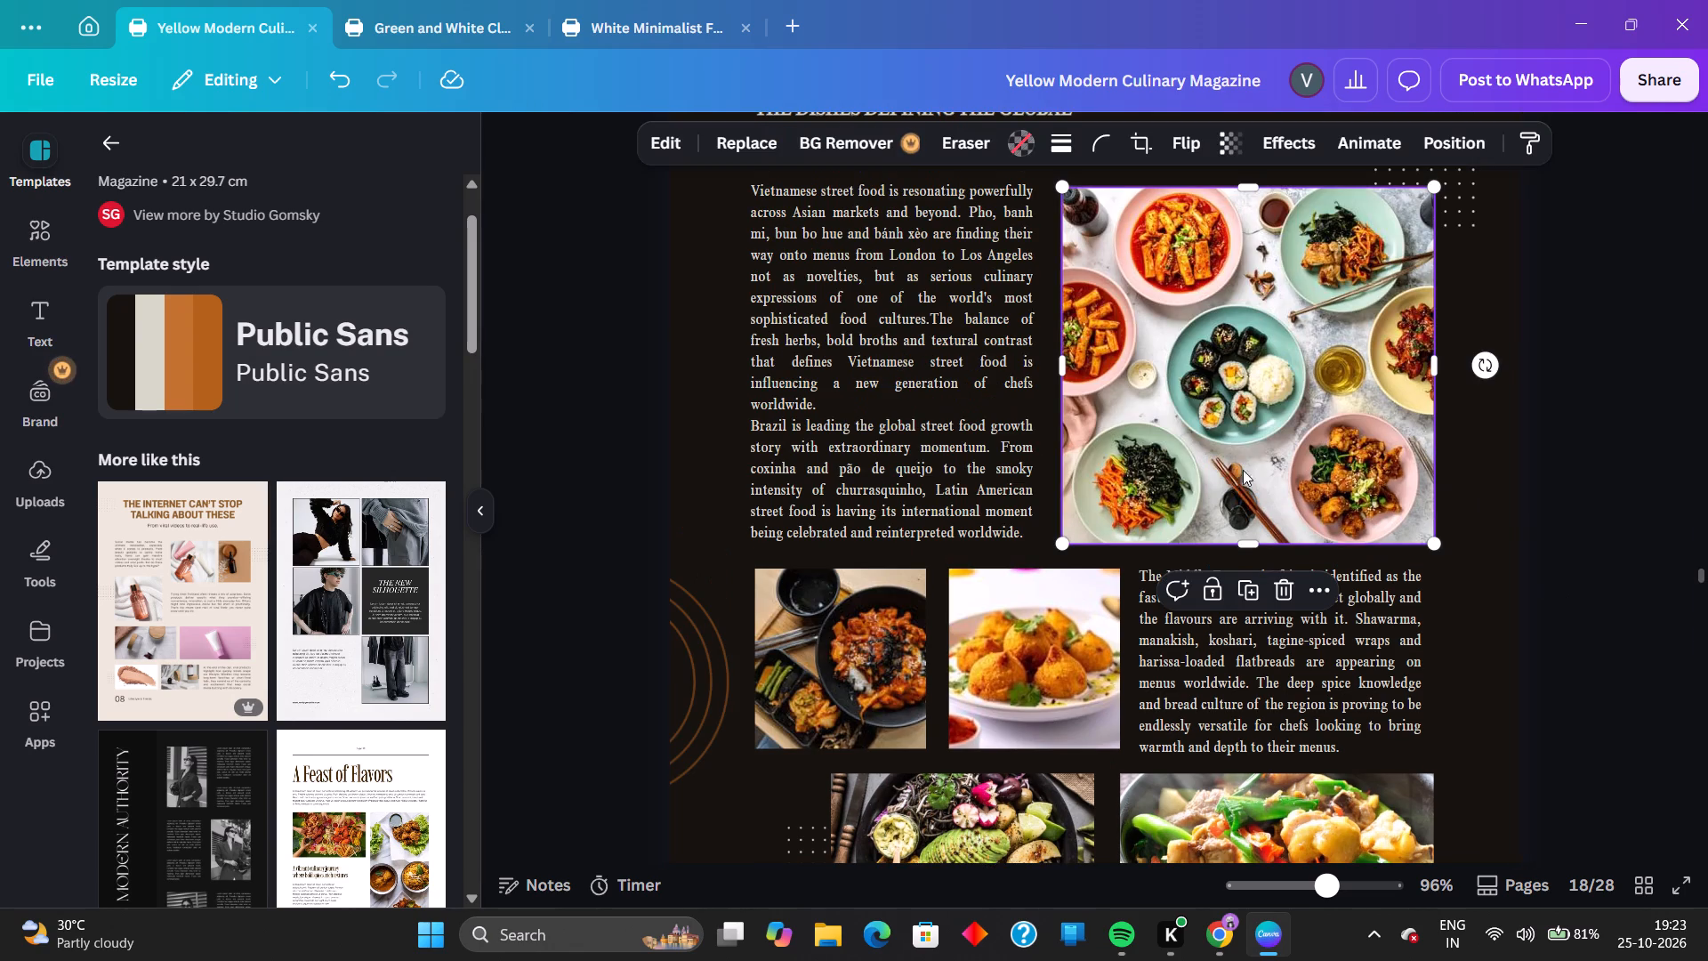
pyautogui.scroll(7, 325, 302)
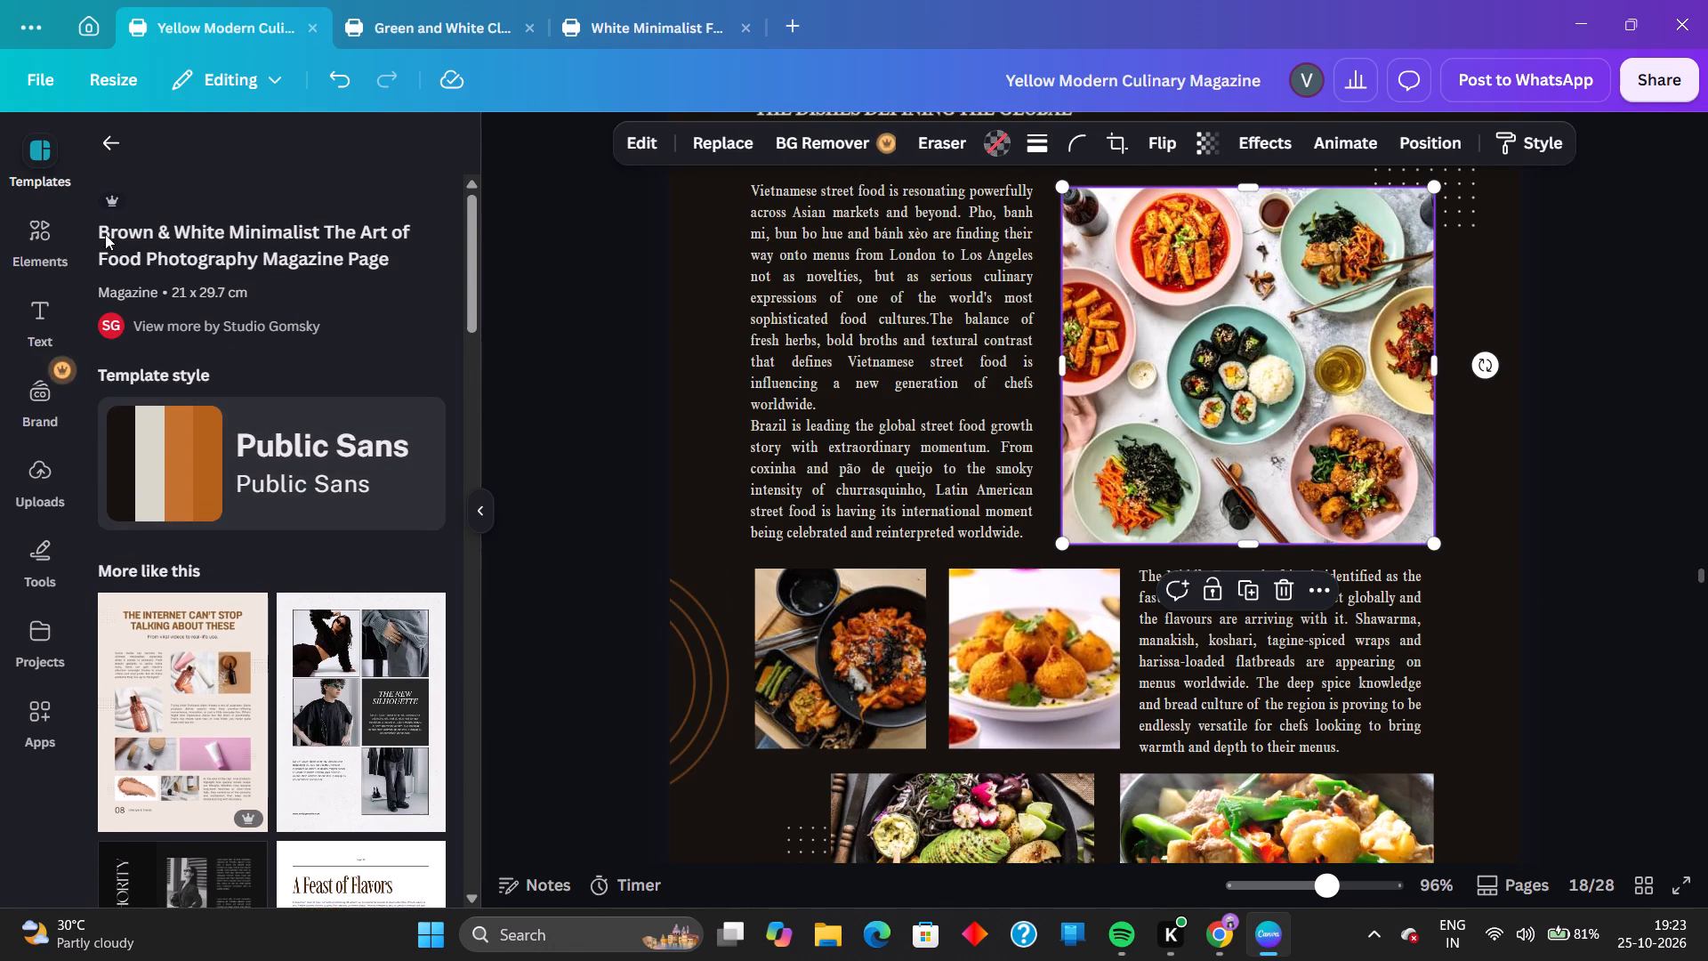
pyautogui.click(62, 248)
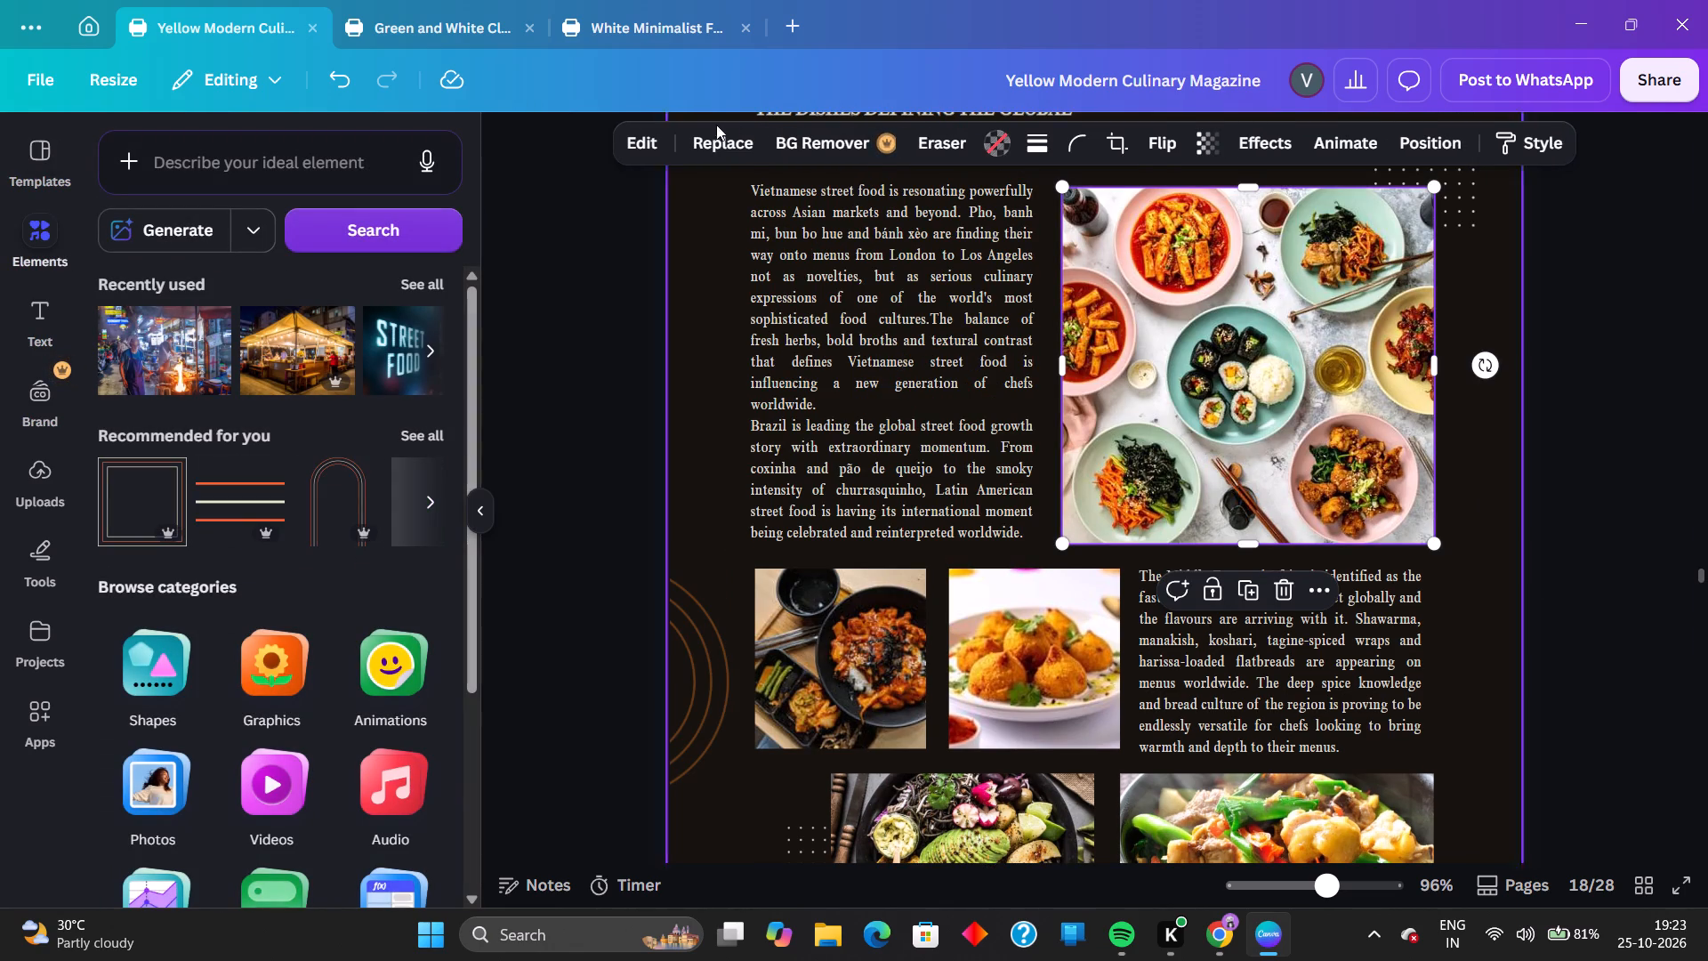
pyautogui.click(725, 144)
pyautogui.click(387, 200)
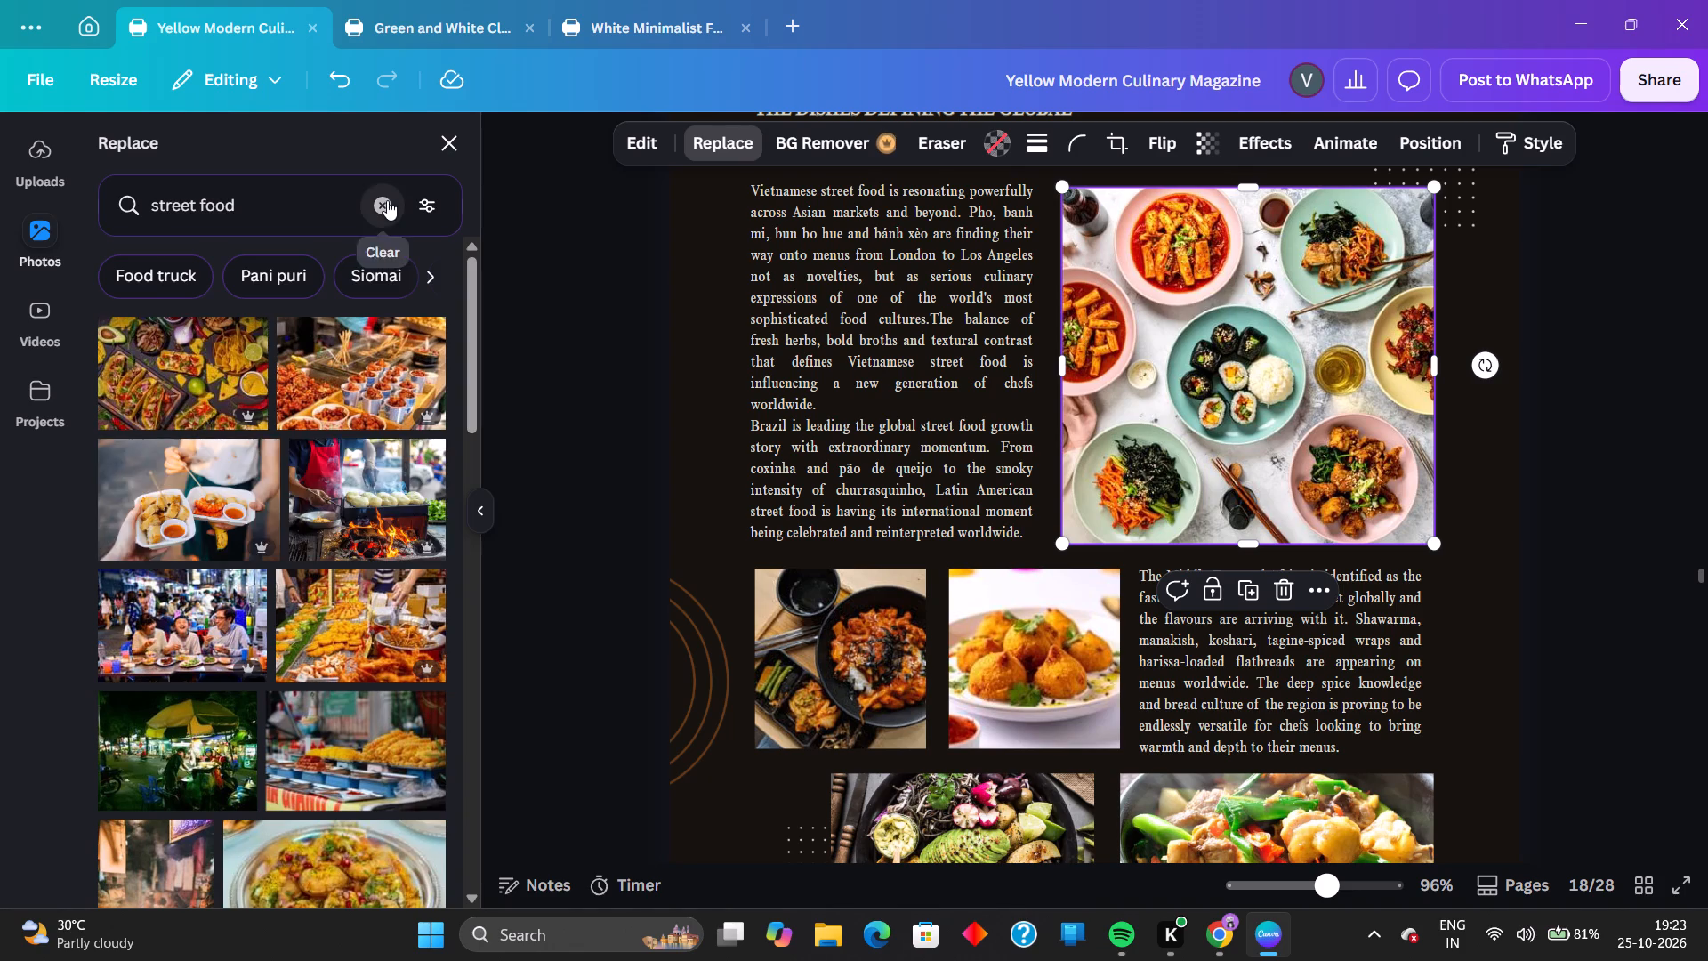
pyautogui.write('vietnam')
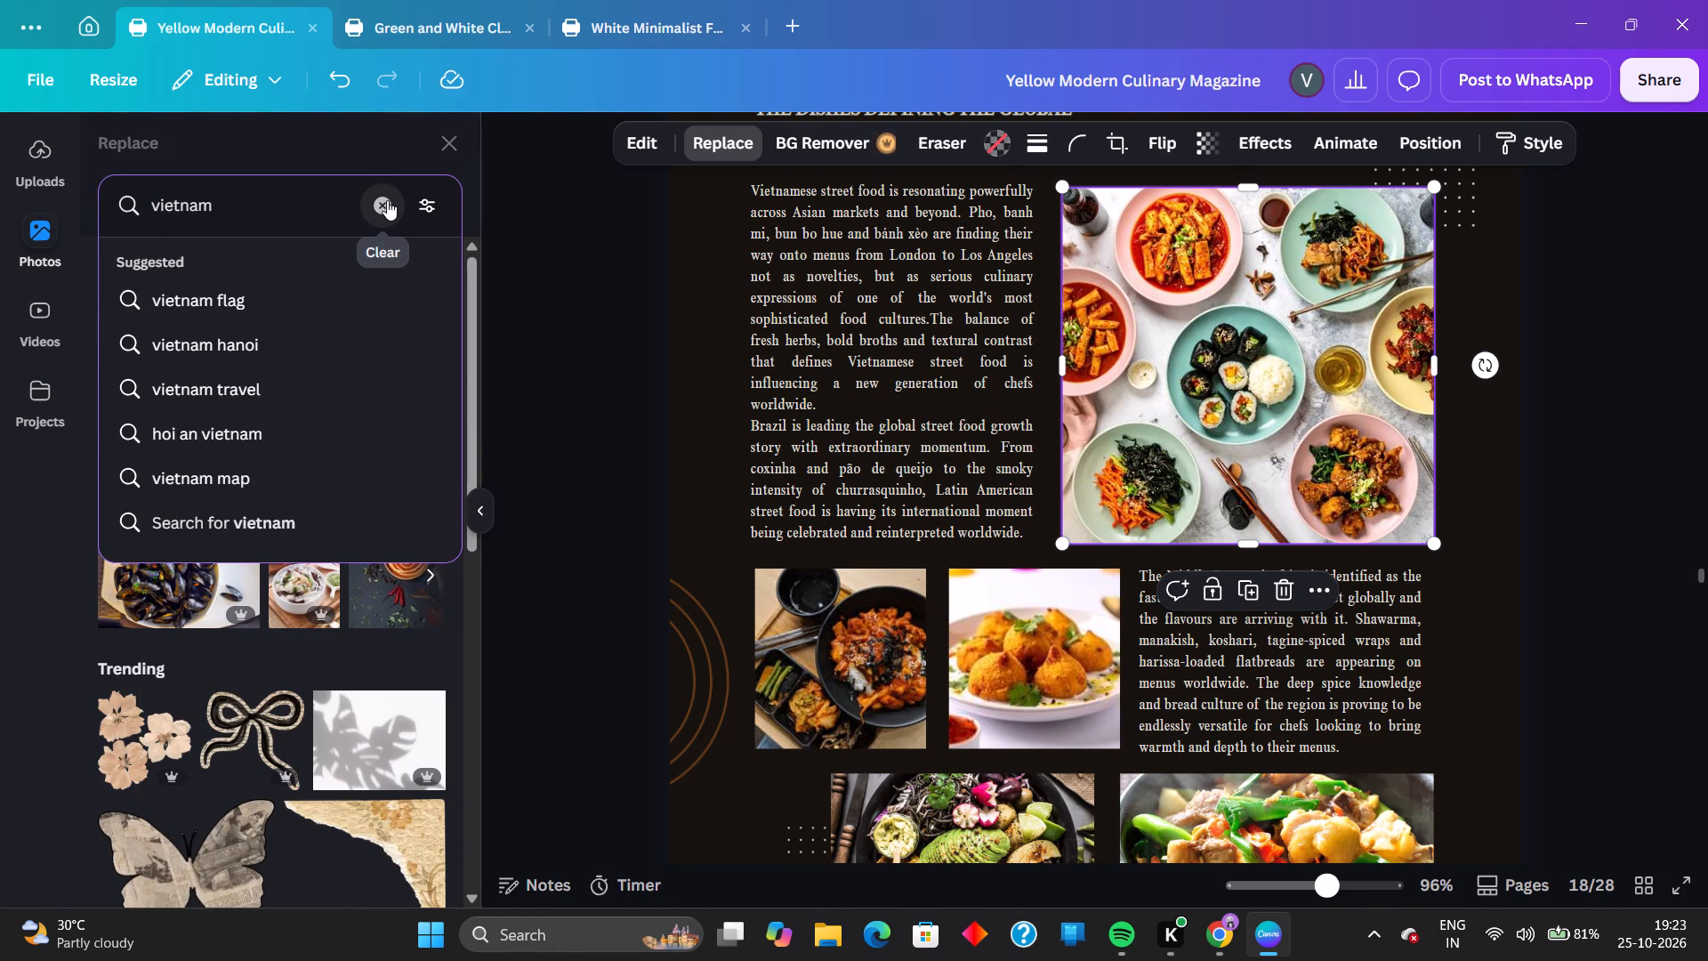
pyautogui.press('space')
pyautogui.write('street food')
pyautogui.press('Return')
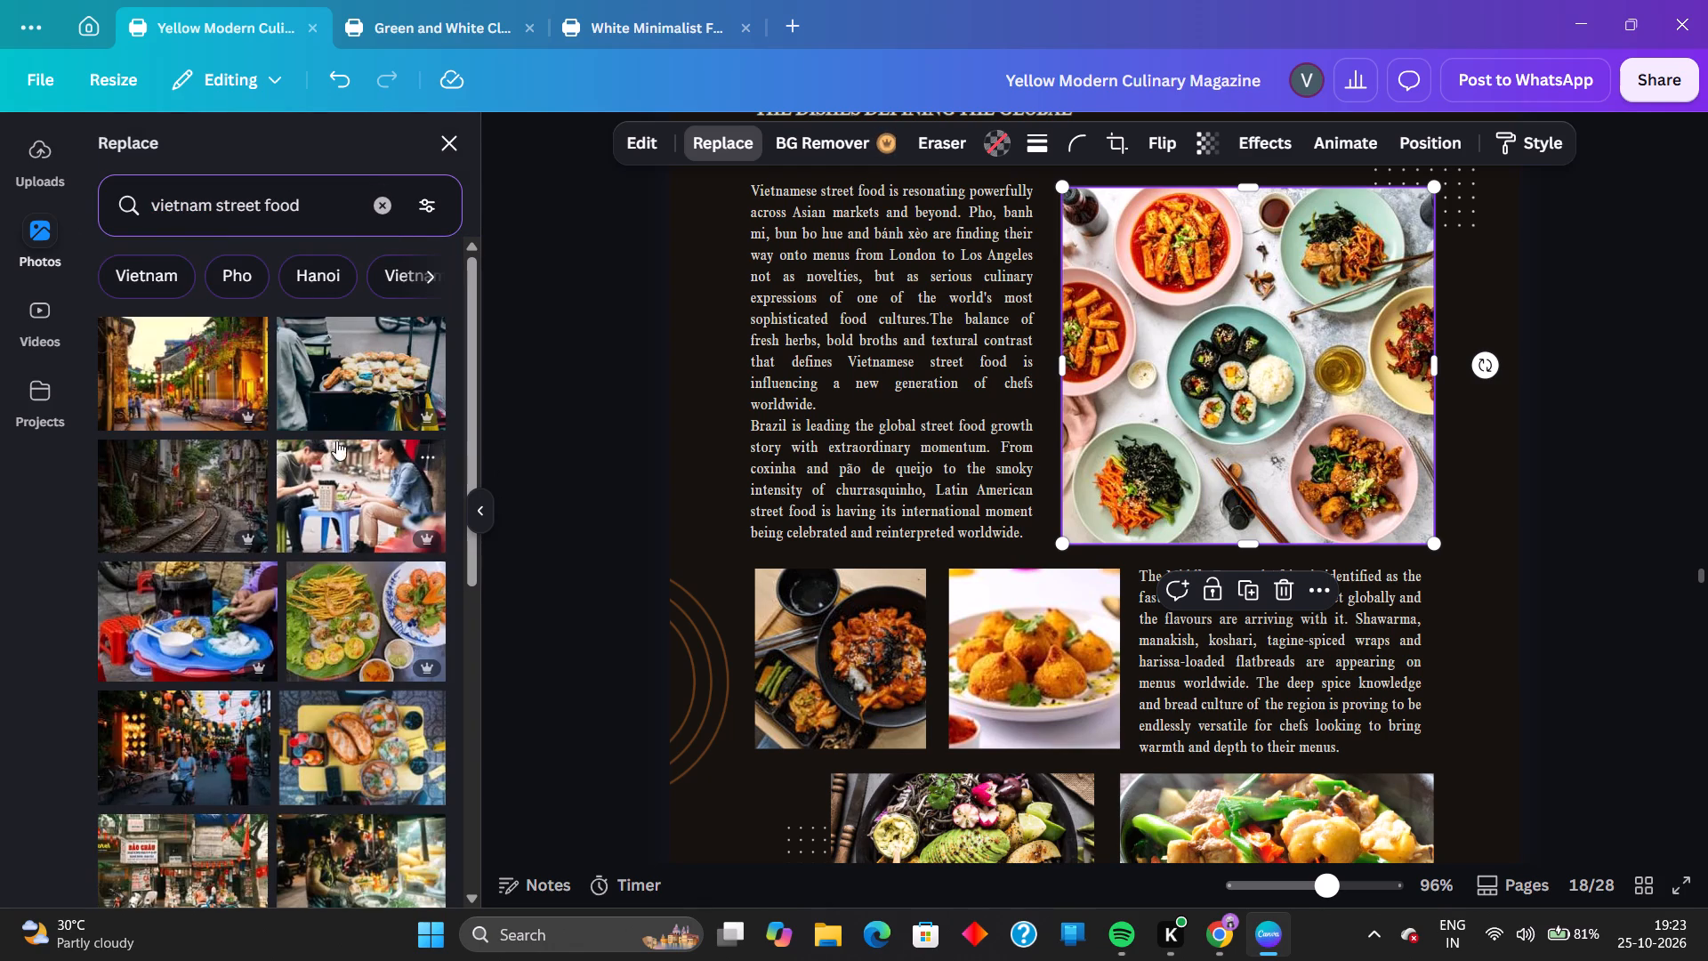
pyautogui.click(375, 626)
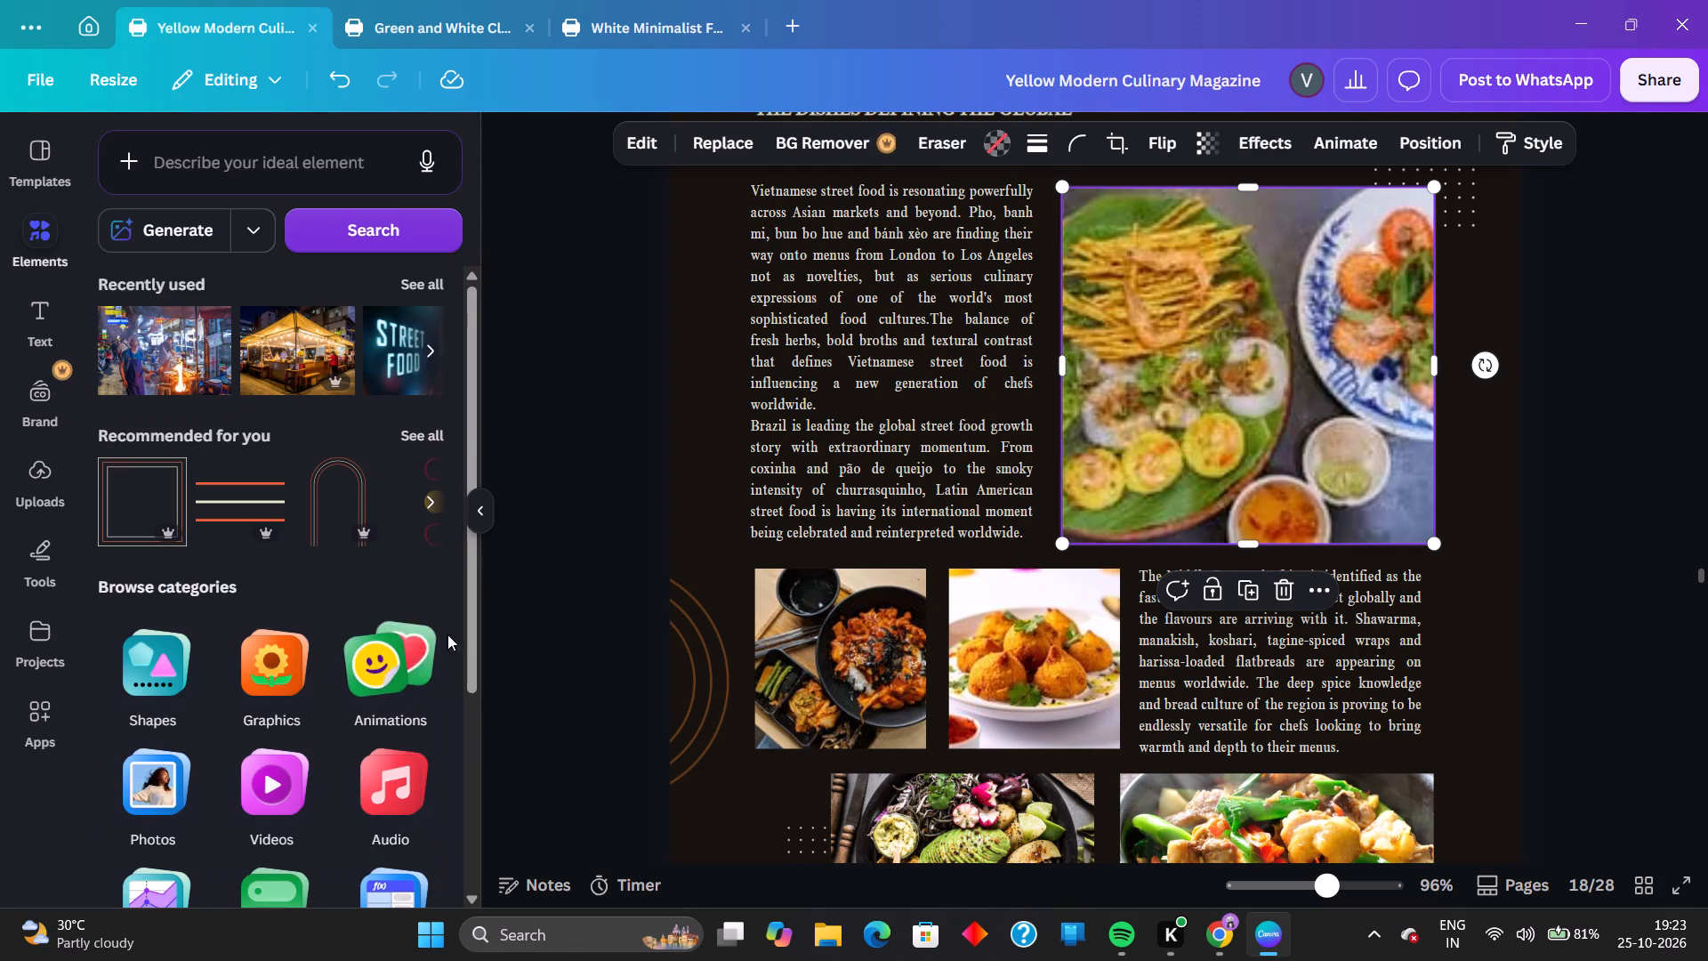
pyautogui.click(1535, 591)
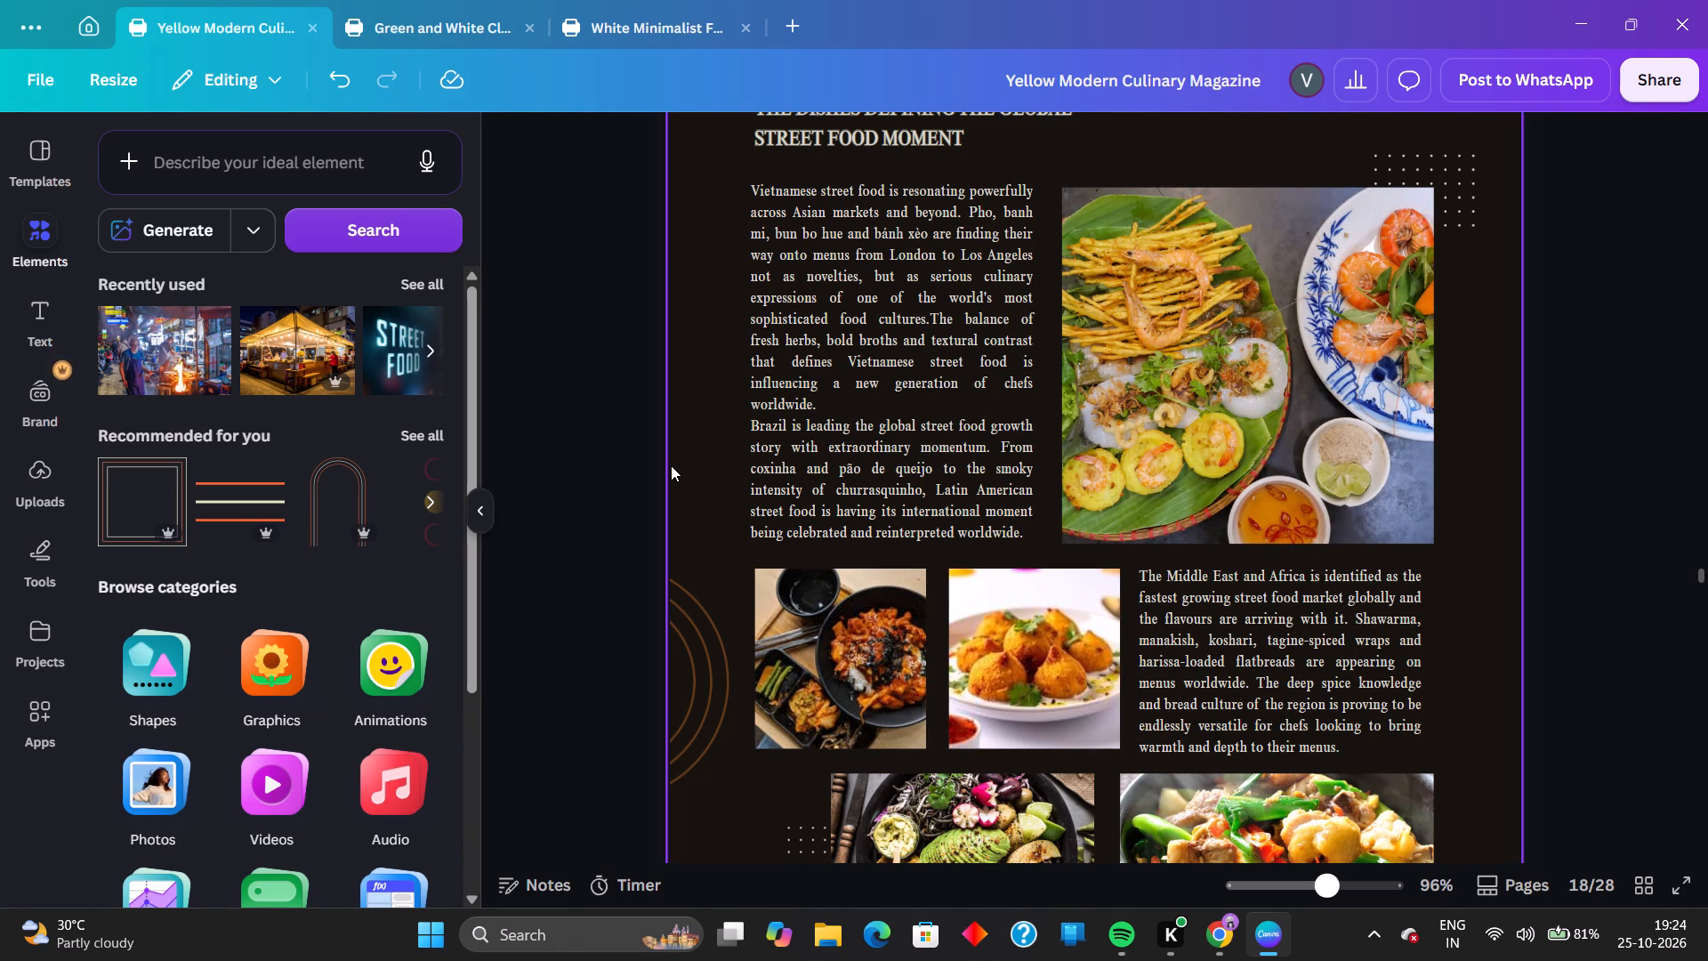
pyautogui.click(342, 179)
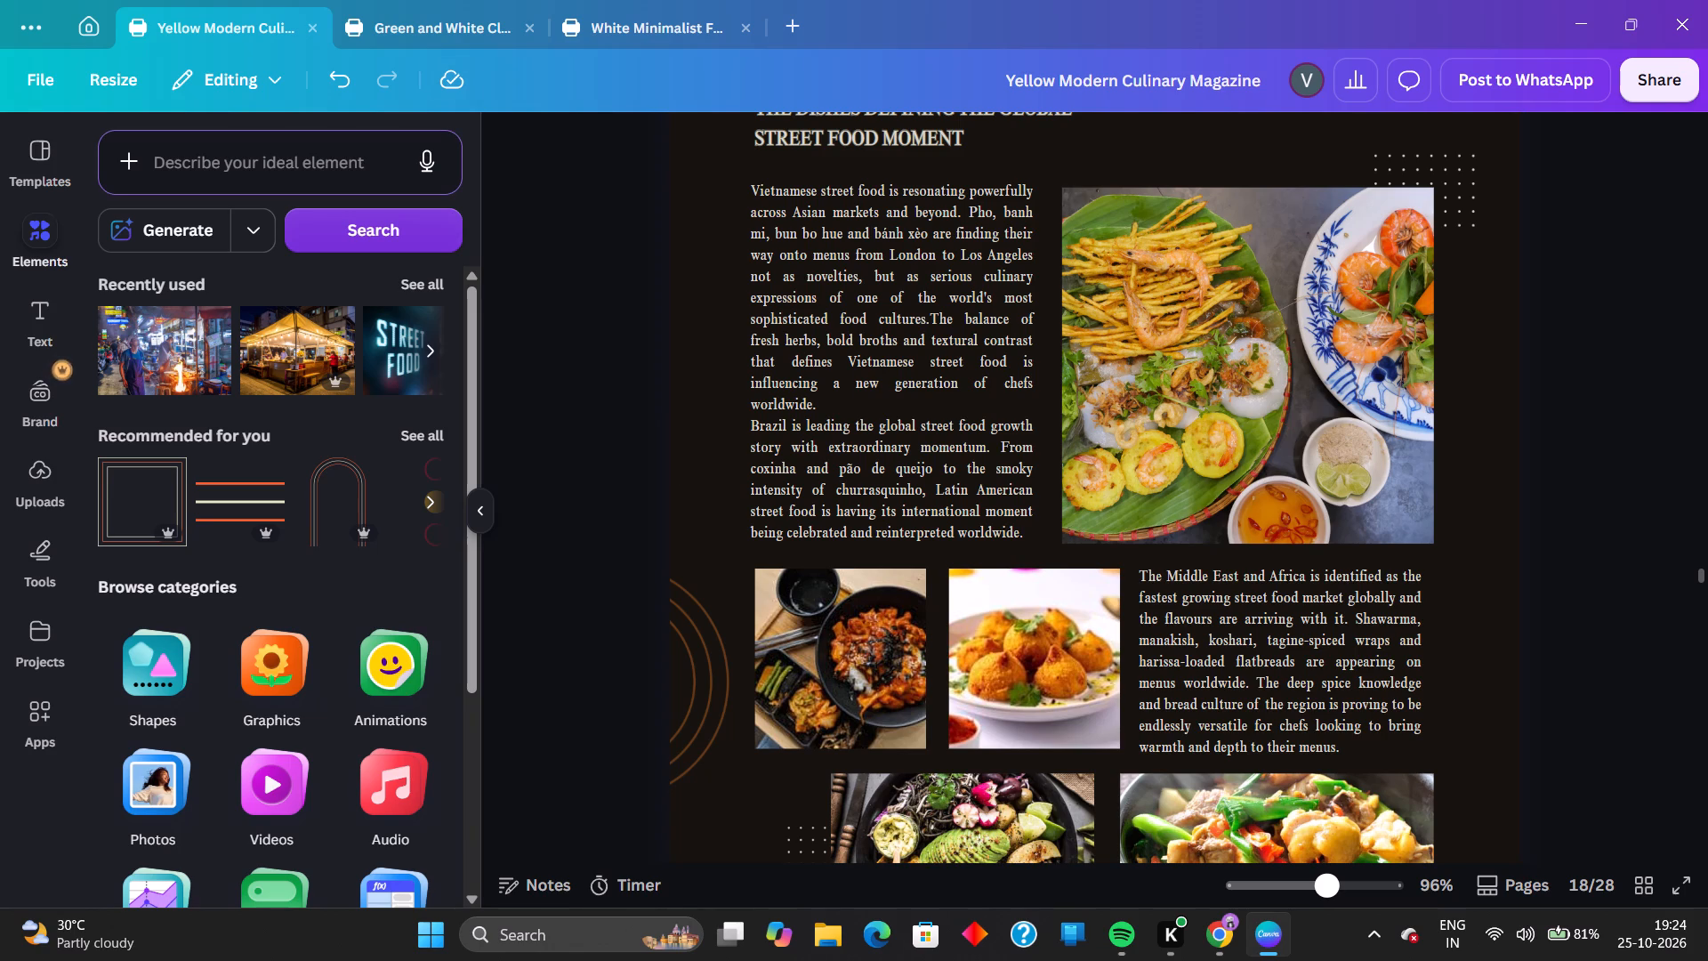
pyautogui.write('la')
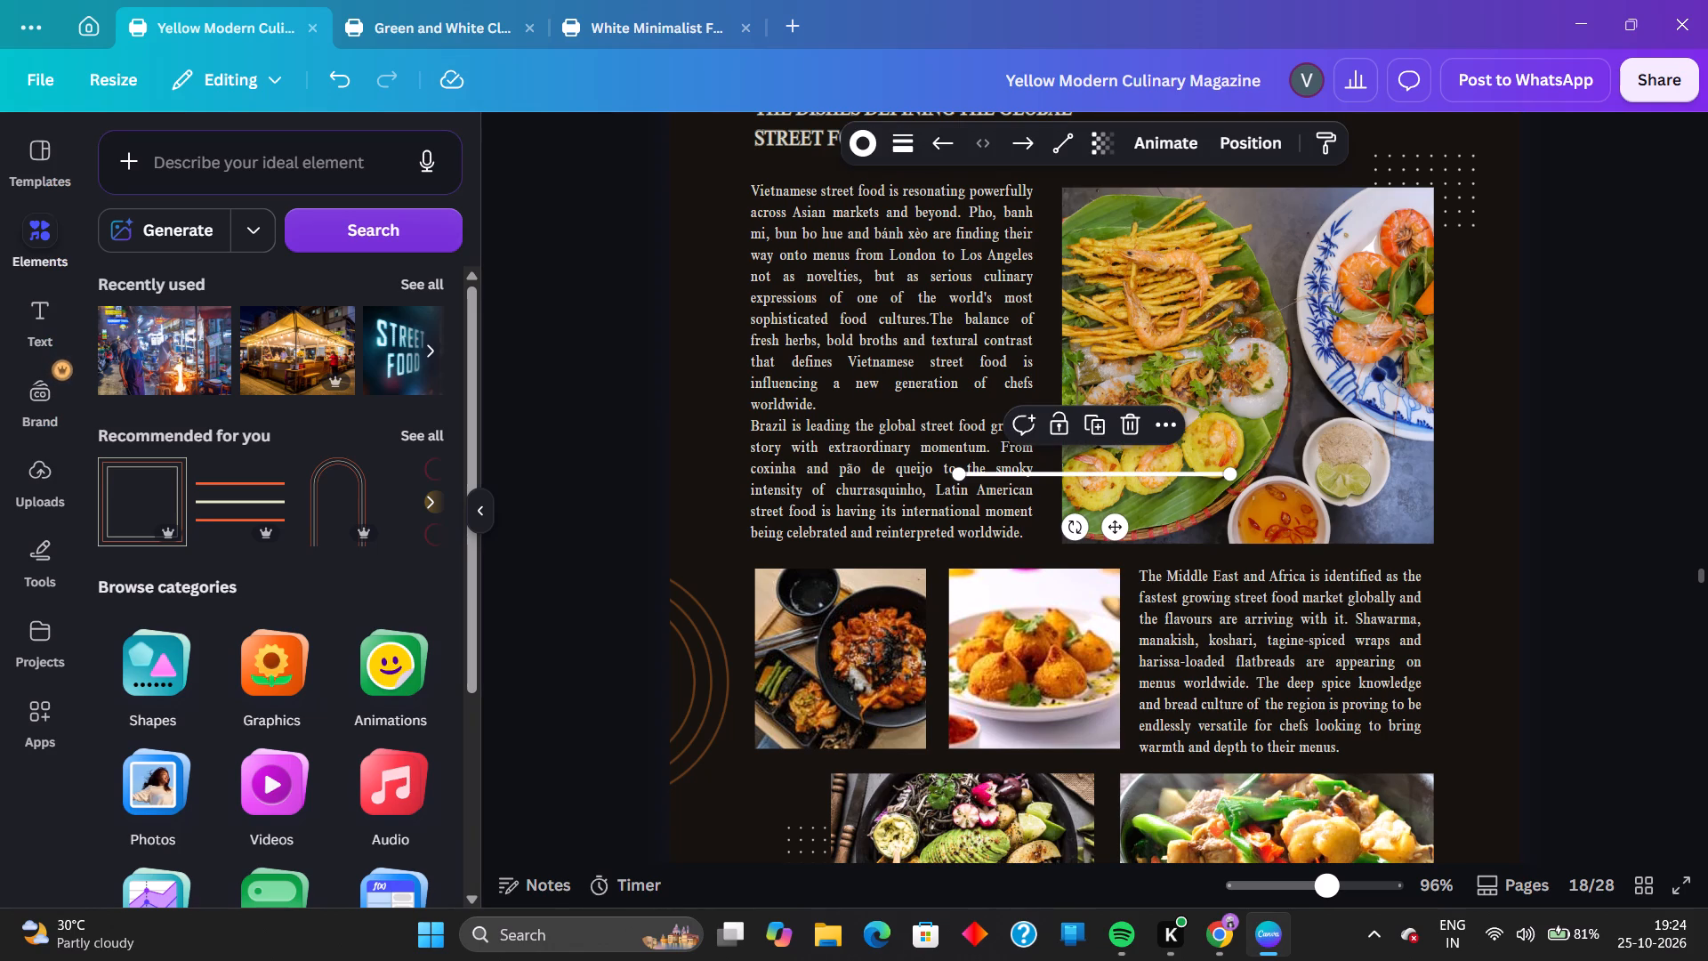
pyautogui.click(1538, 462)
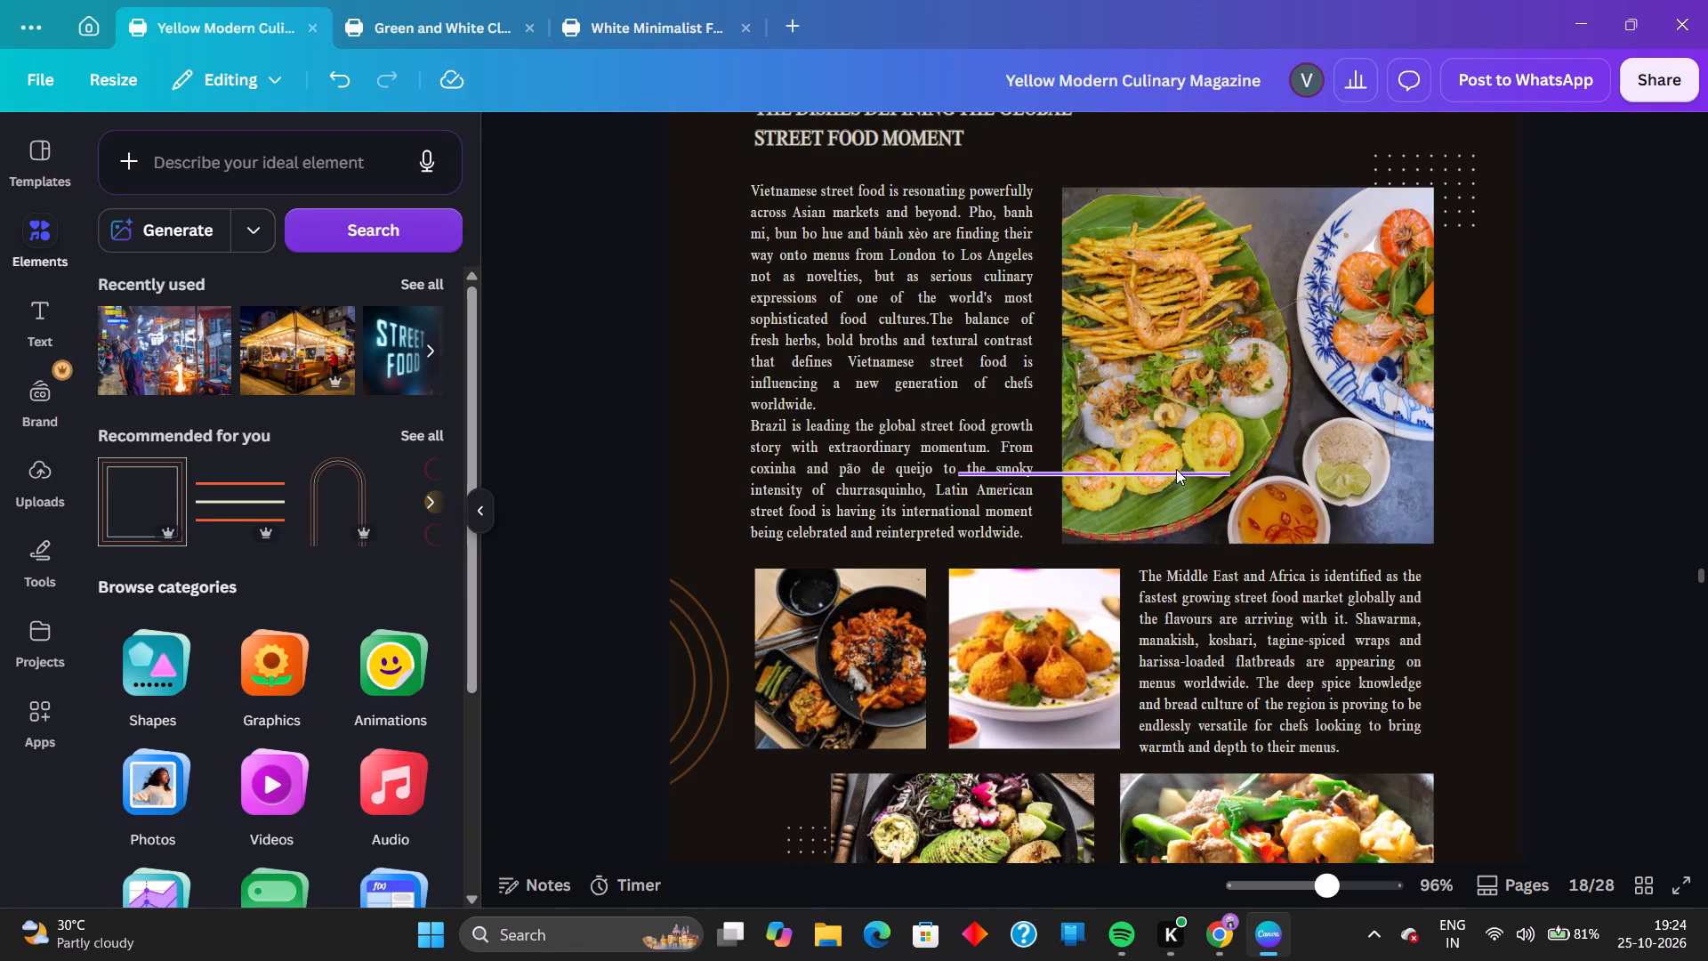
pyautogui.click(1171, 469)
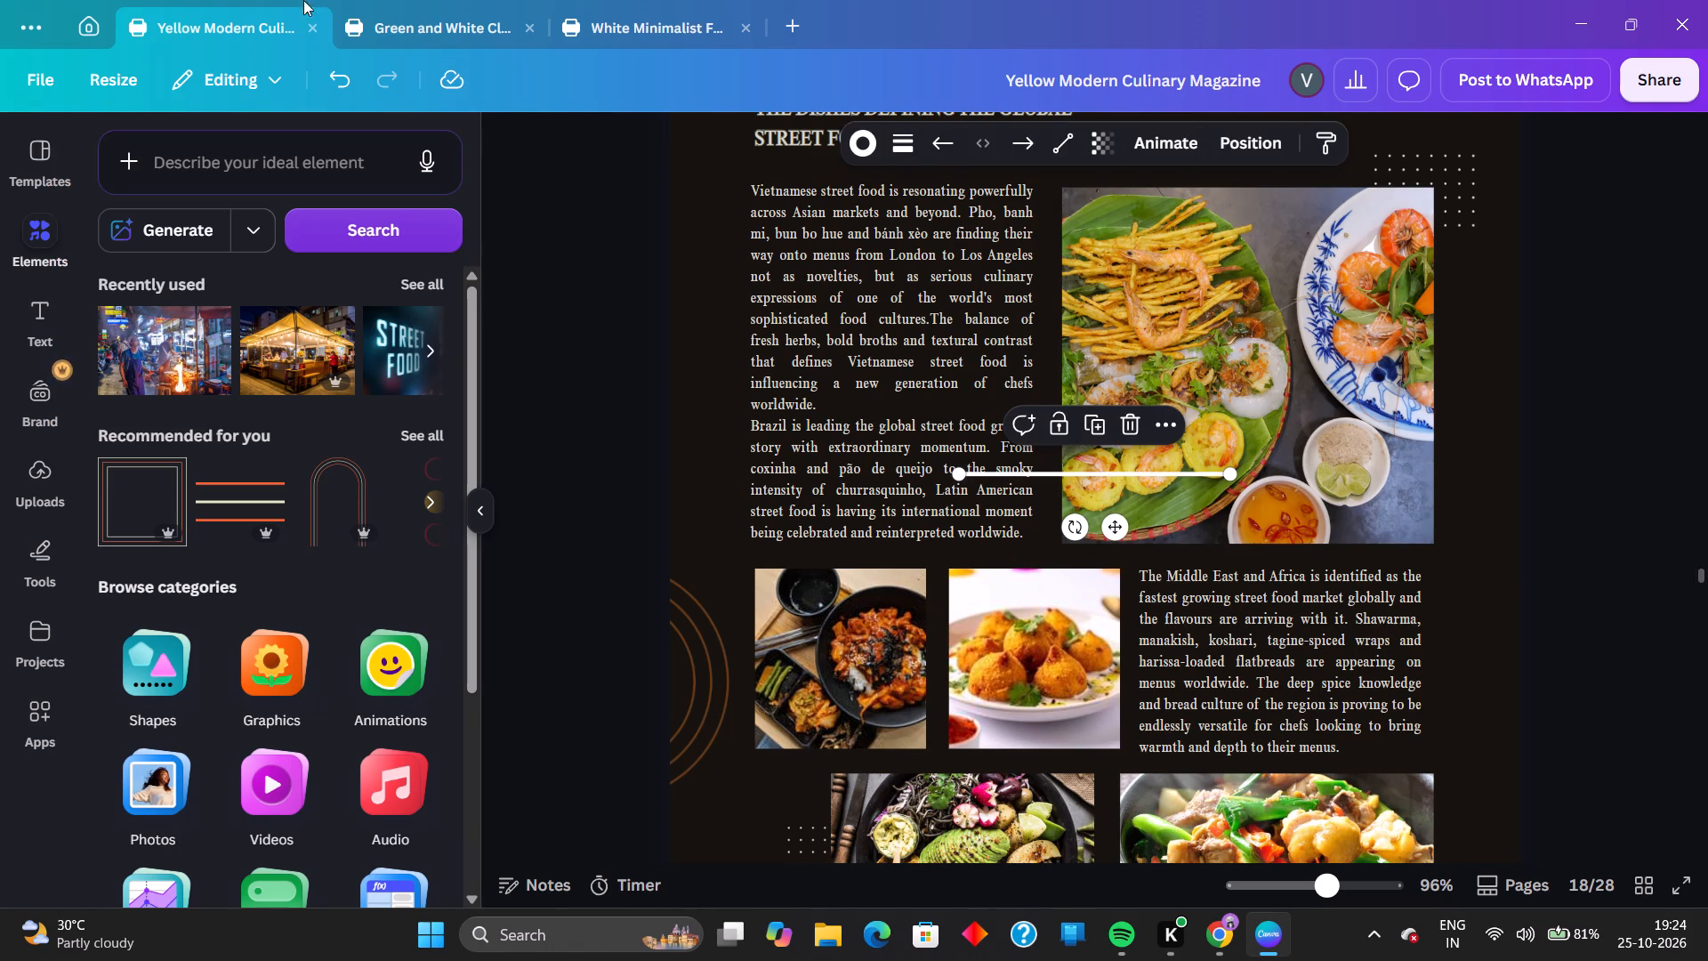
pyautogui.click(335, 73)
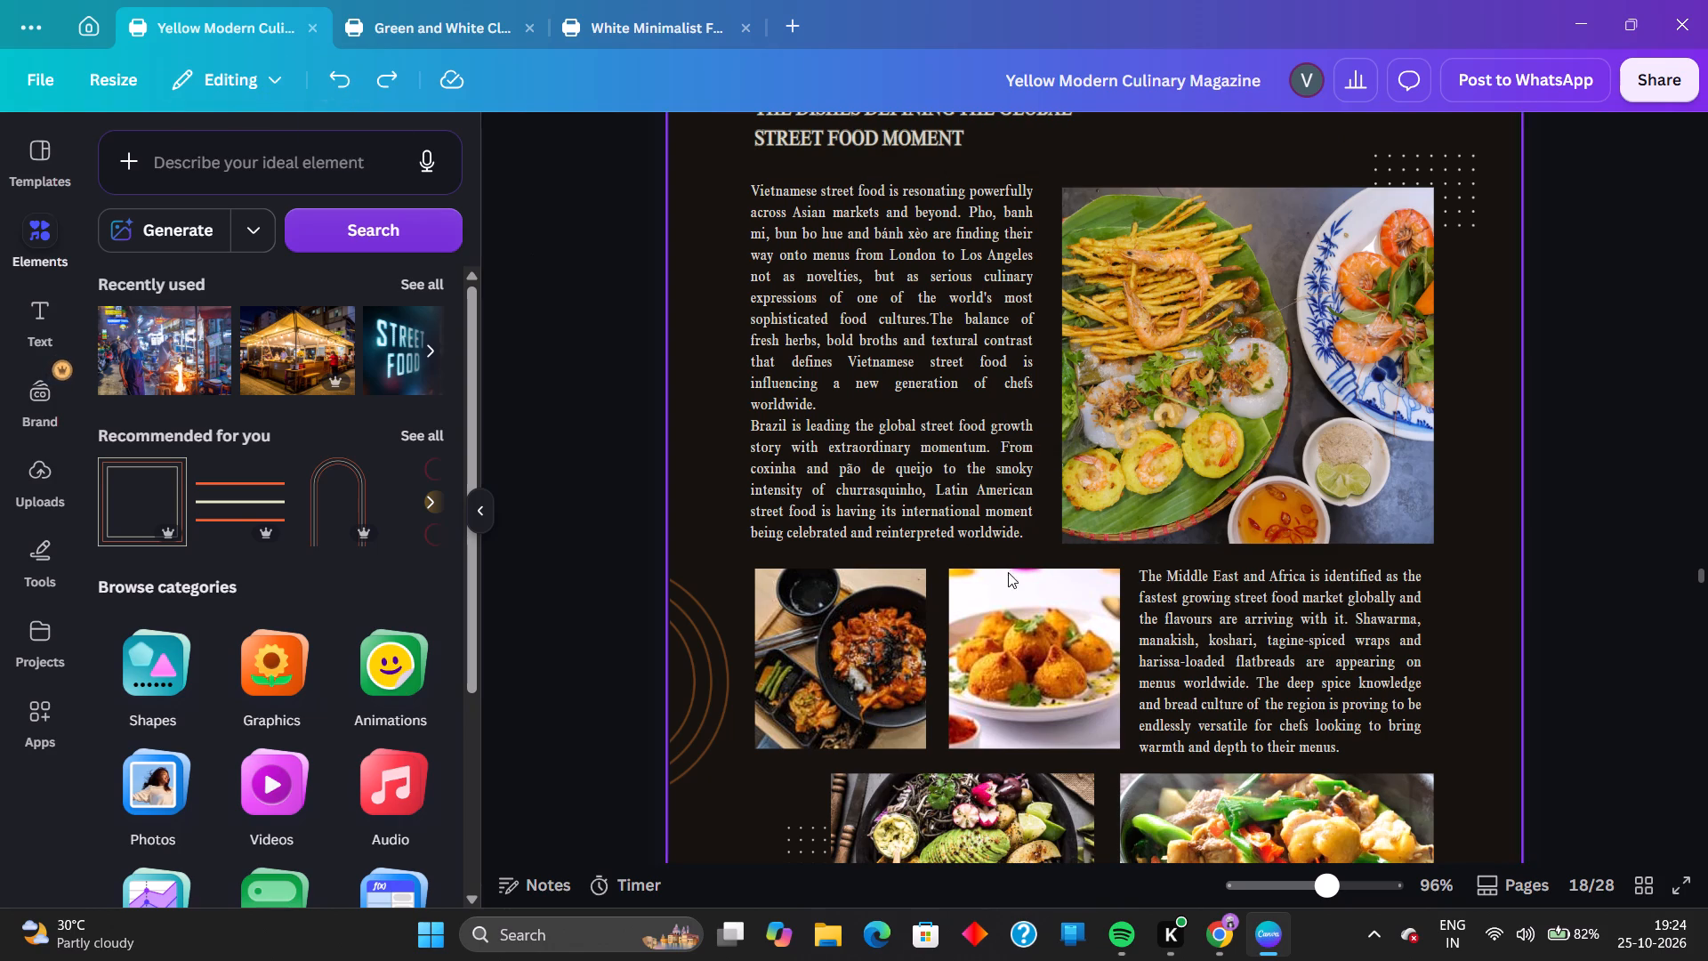
# Replace the small black-bowl photo with a "latin america street food" photo of hands sharing plates of food.
pyautogui.click(869, 618)
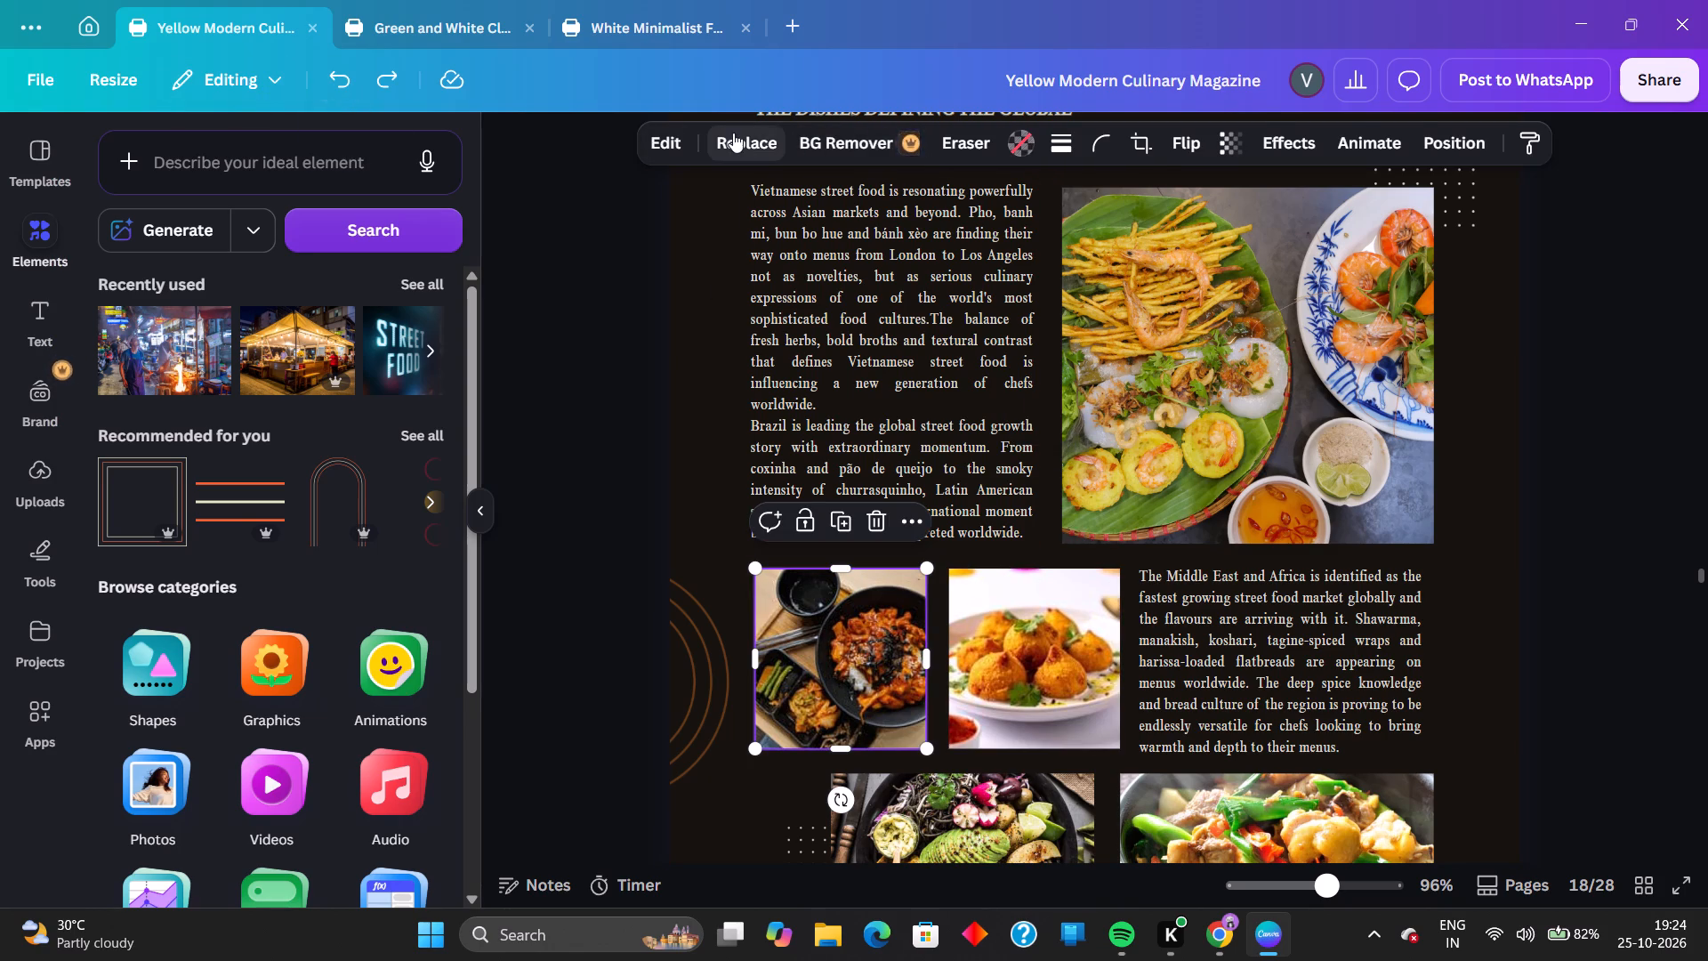
pyautogui.click(733, 133)
pyautogui.click(392, 209)
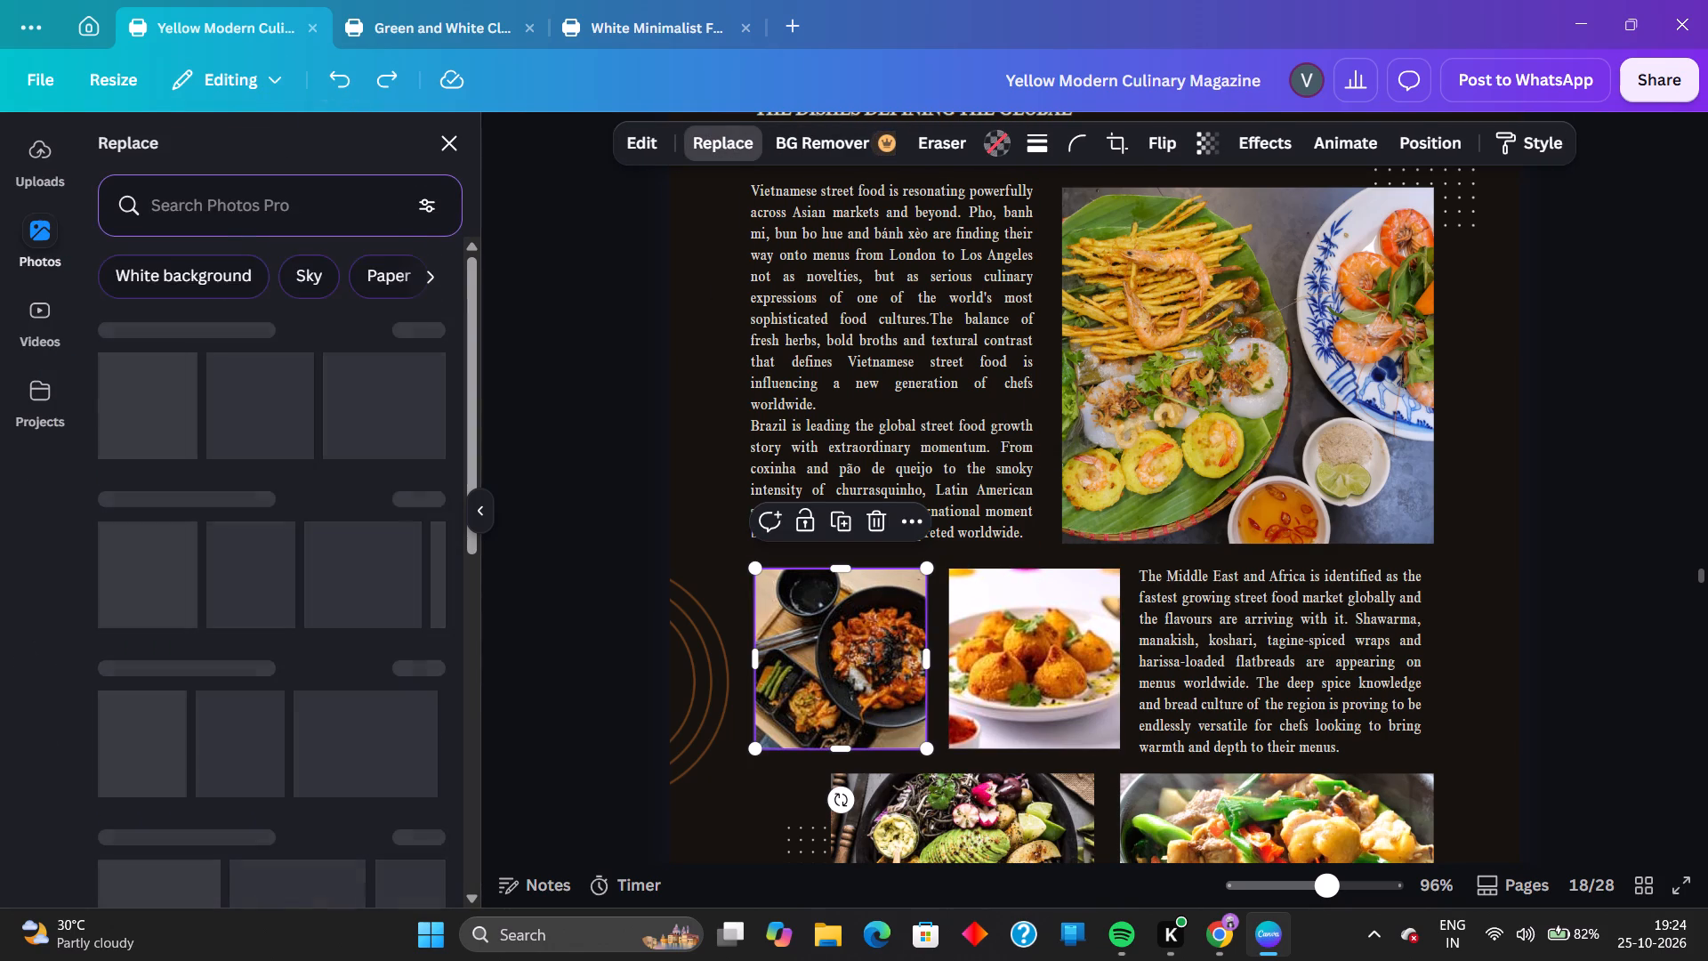
pyautogui.write('latin am')
pyautogui.write('erica')
pyautogui.press('space')
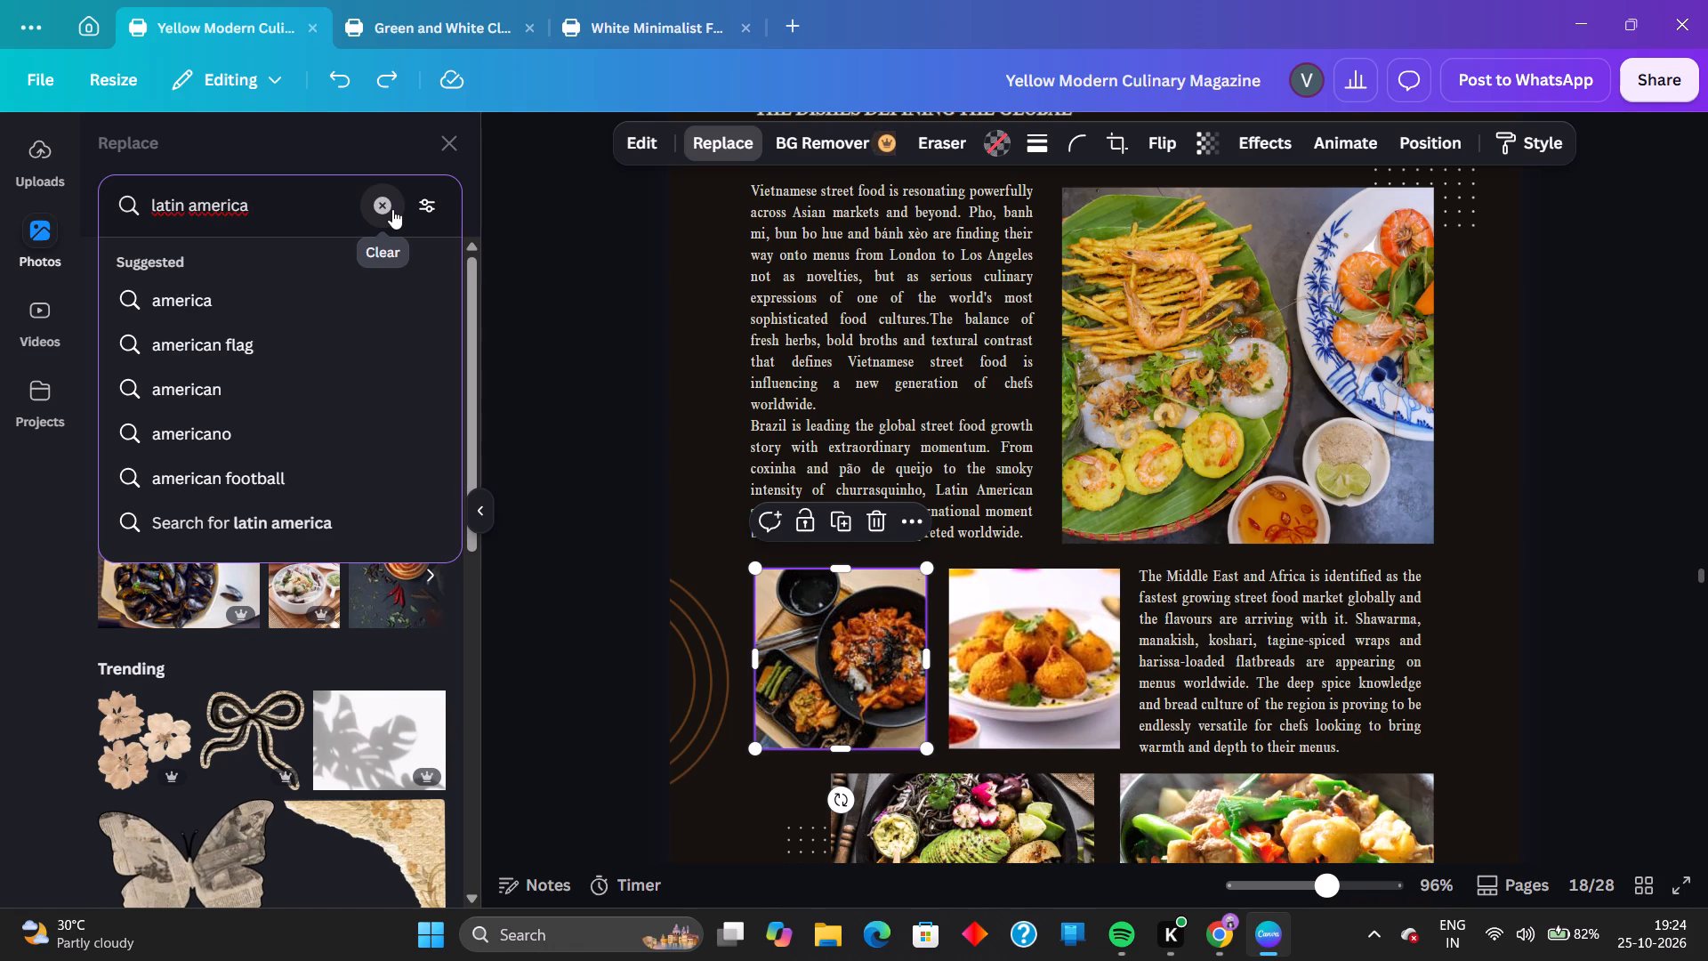
pyautogui.write('stree')
pyautogui.write('t food')
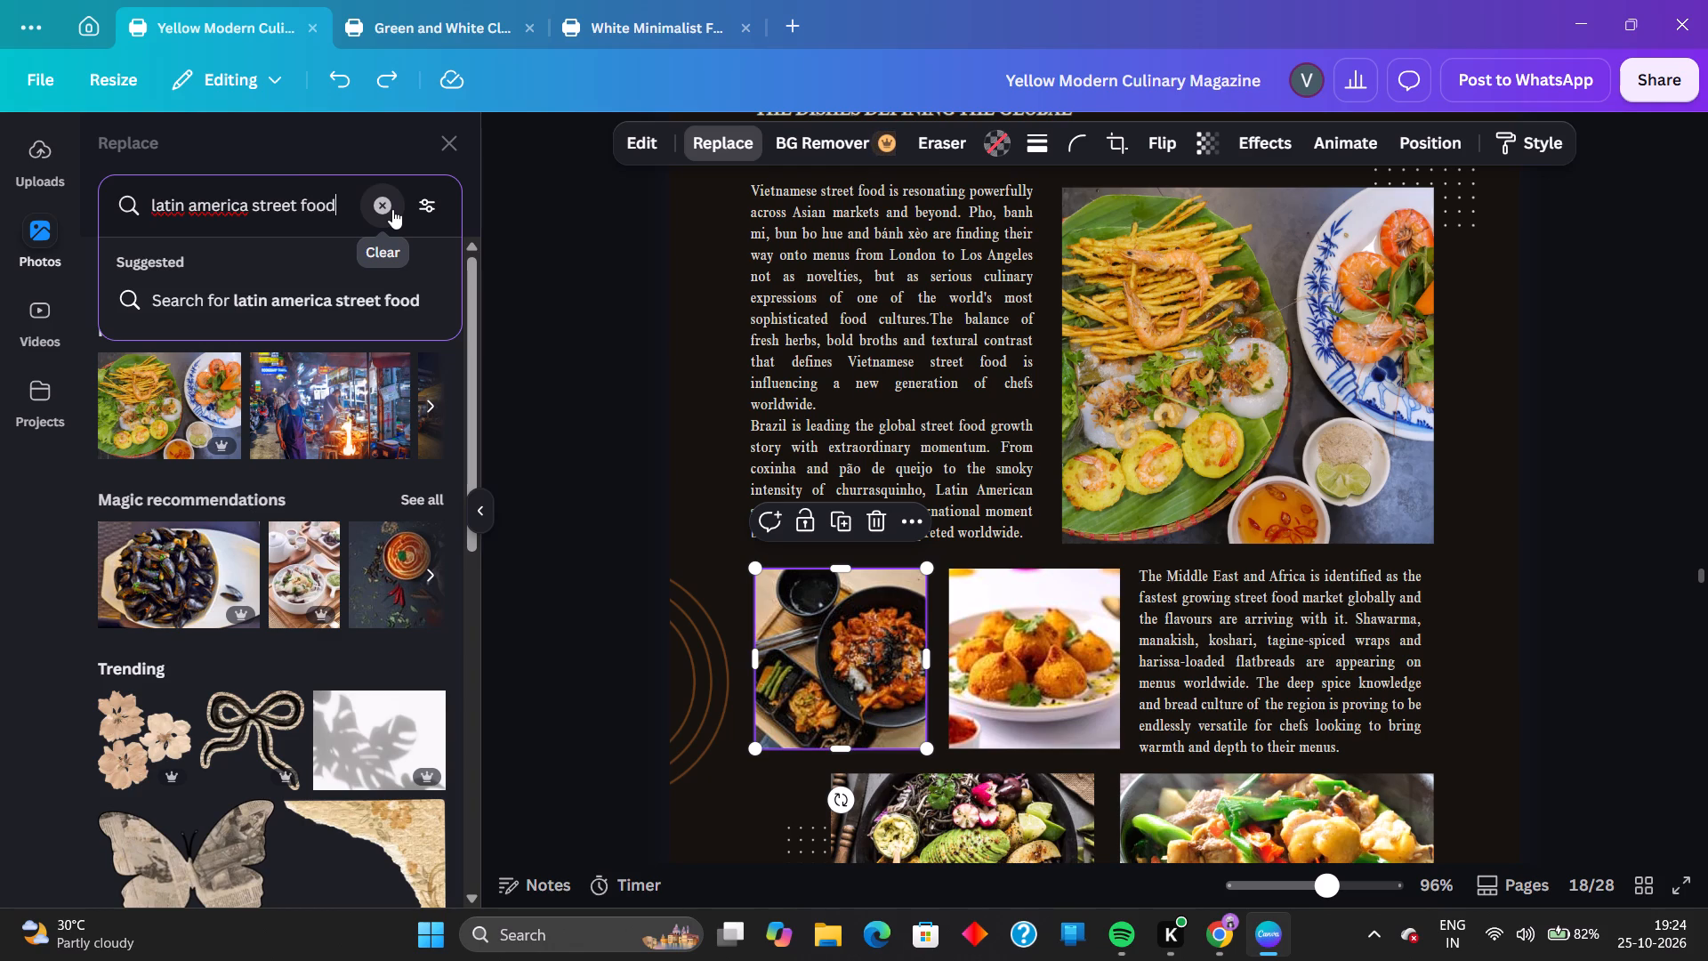
pyautogui.press('Return')
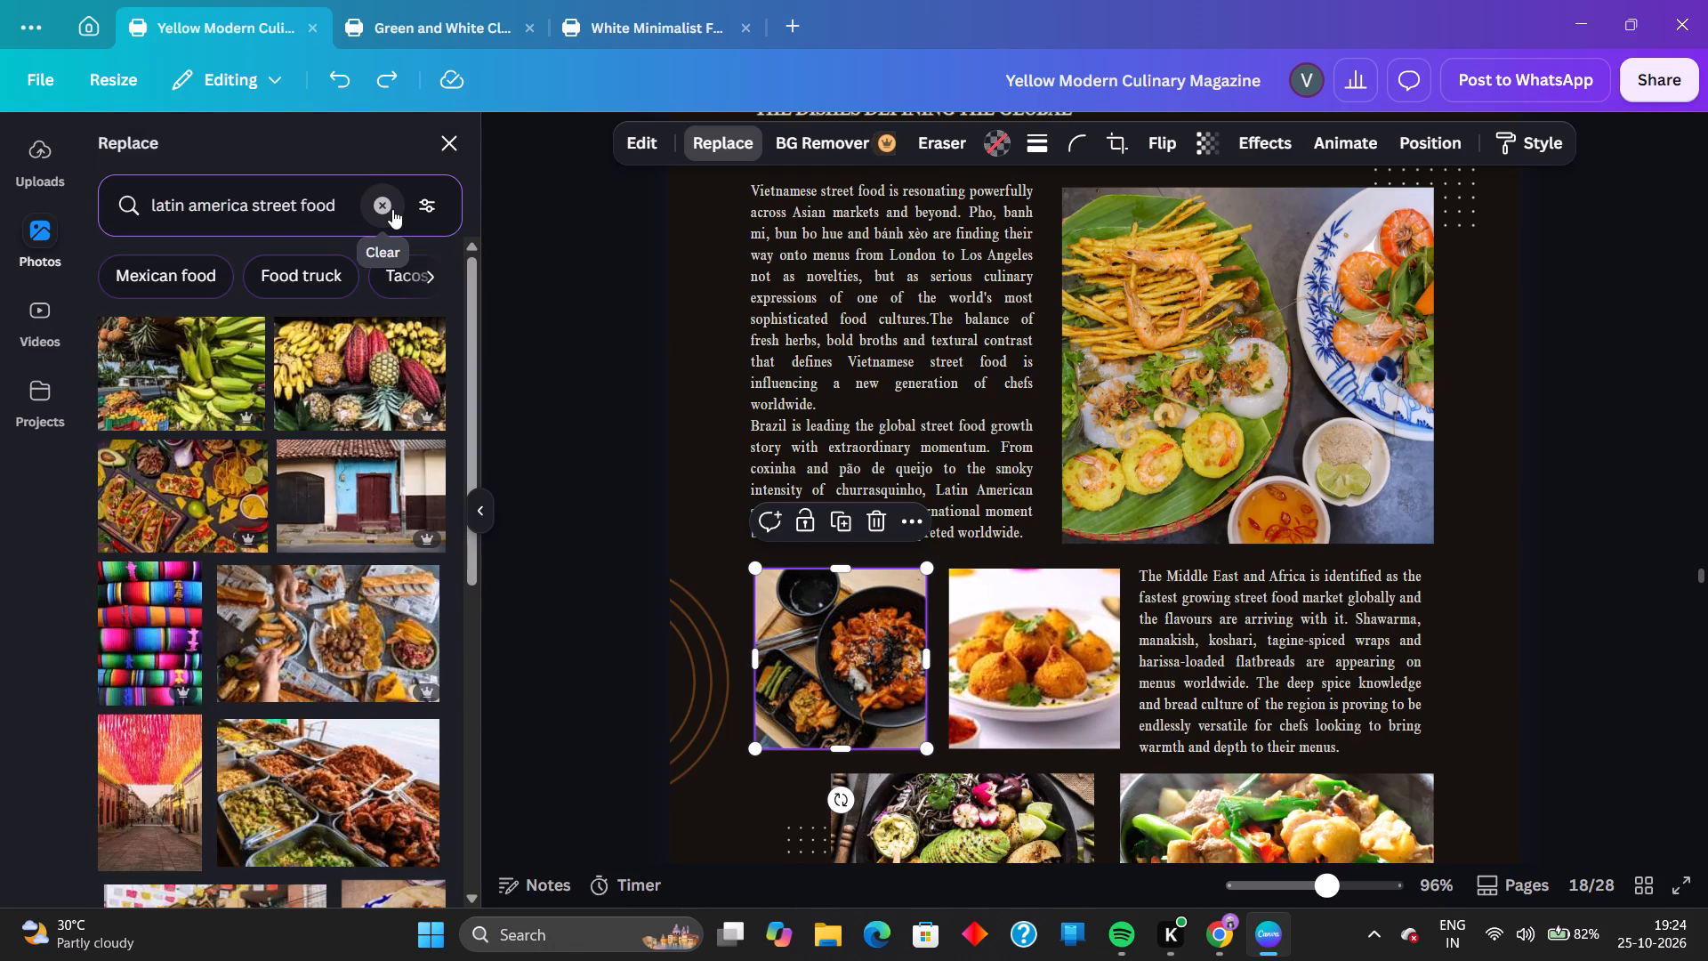
pyautogui.click(252, 639)
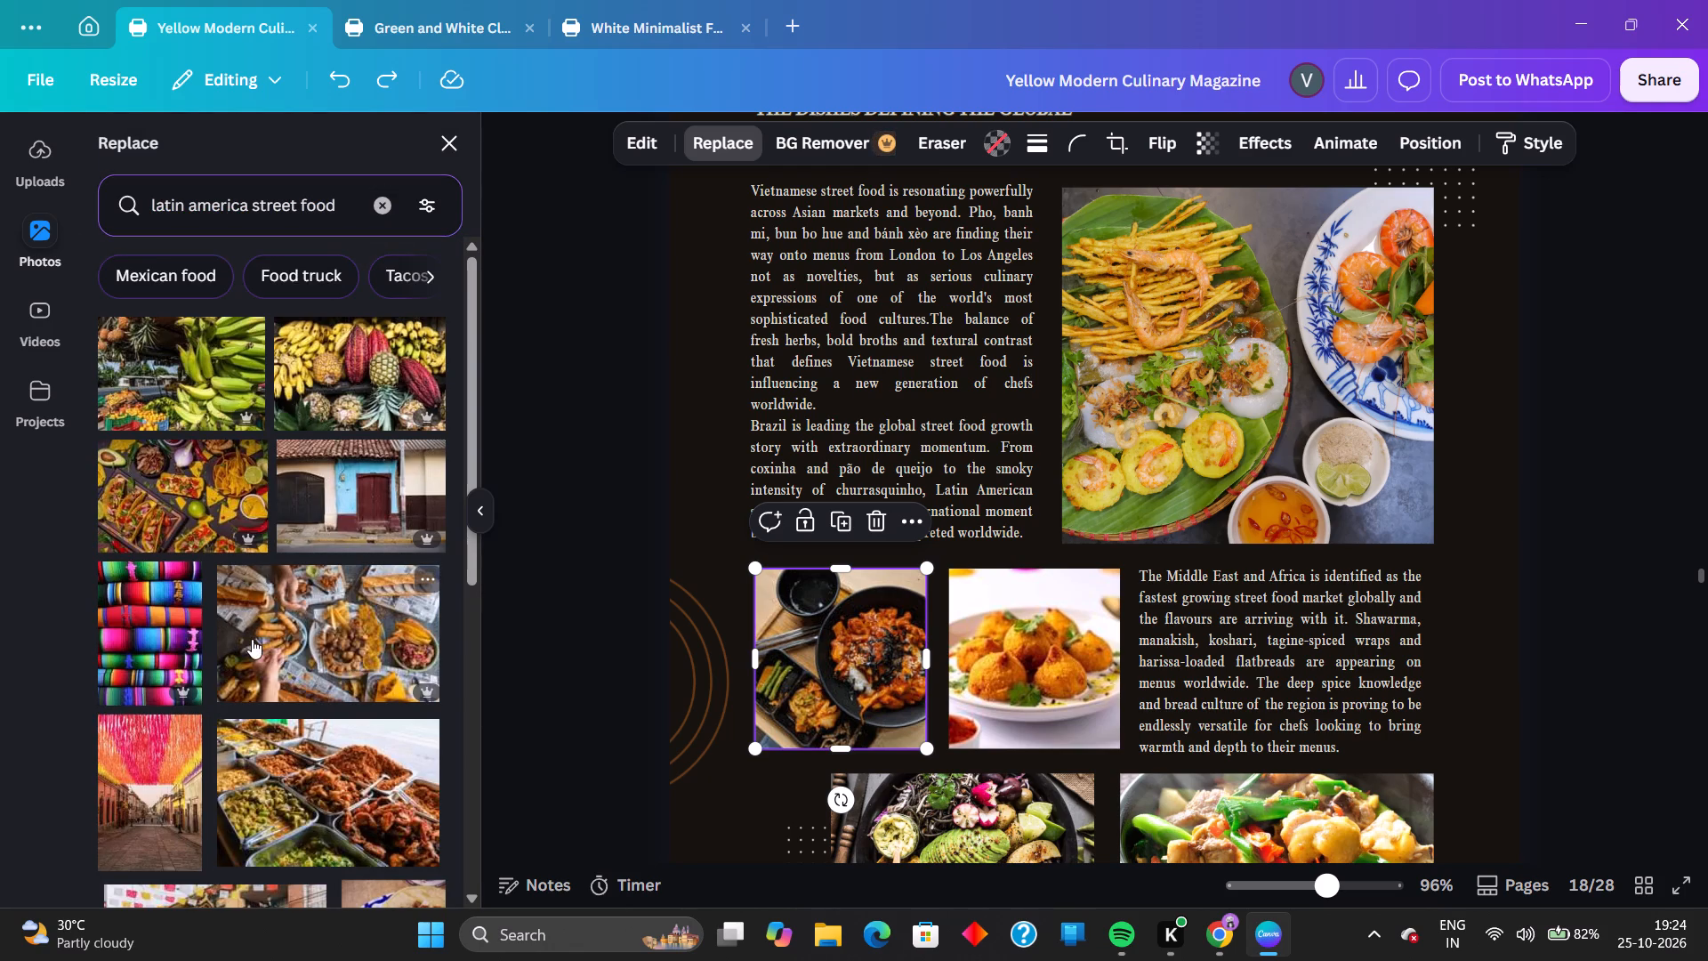
# Replace the small fritters photo with the "latin america street food" photo of trays of cooked food.
pyautogui.click(1046, 692)
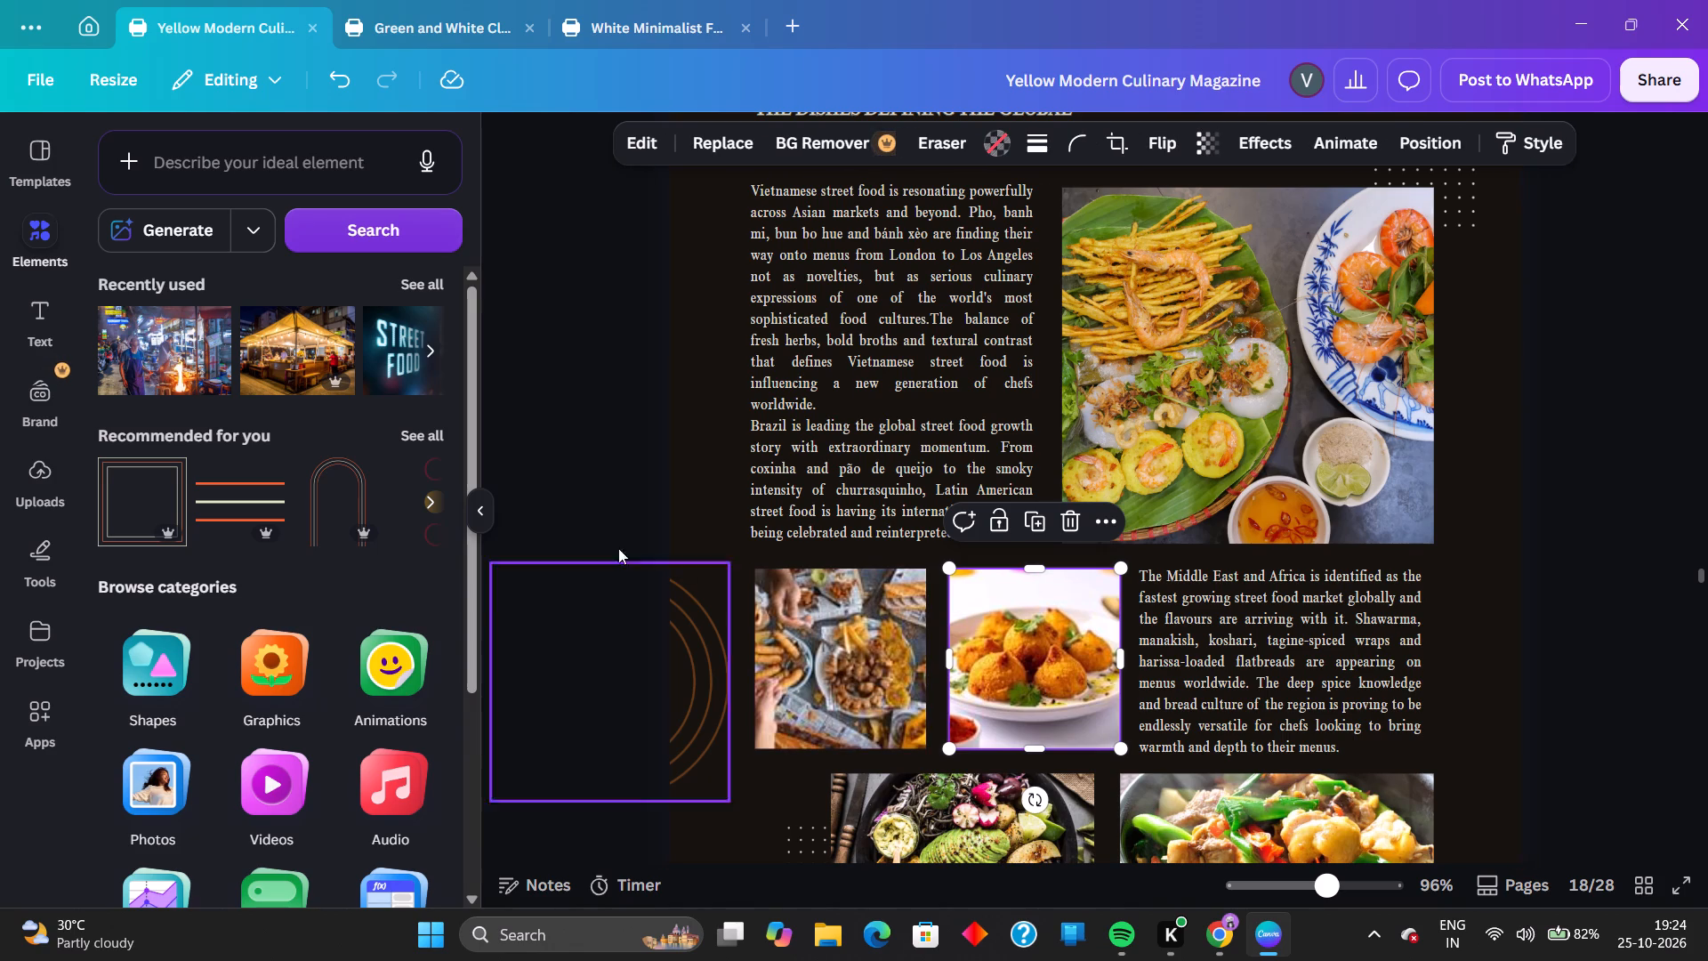
pyautogui.click(724, 141)
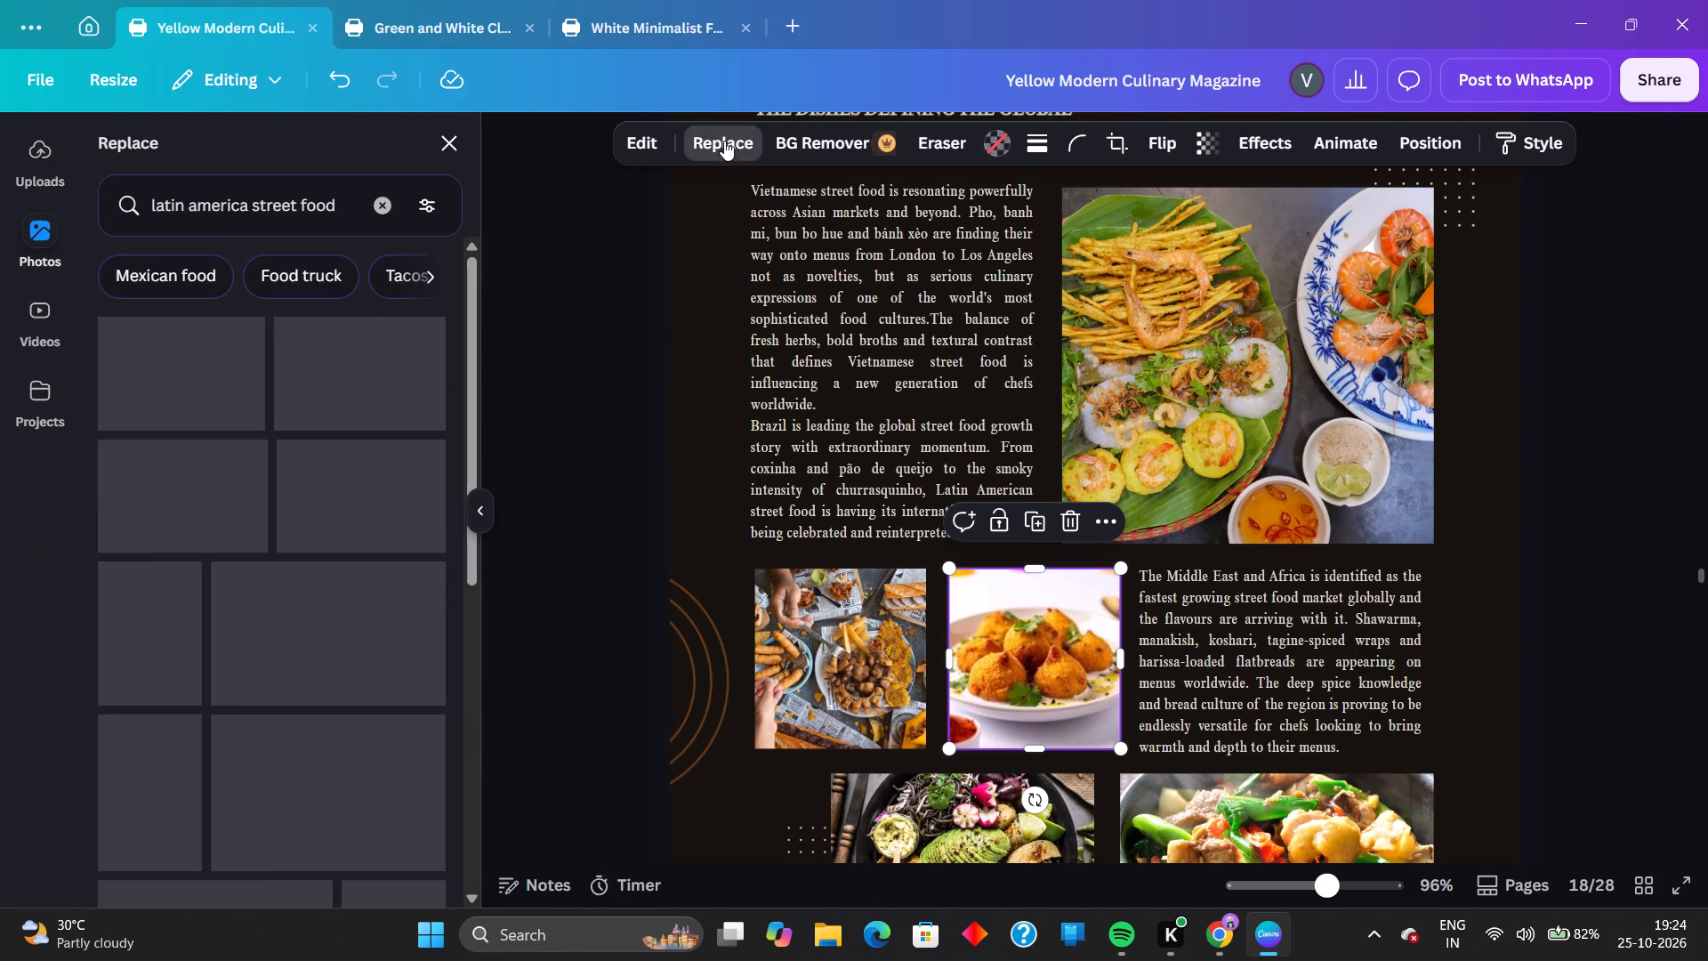
pyautogui.scroll(-2, 391, 674)
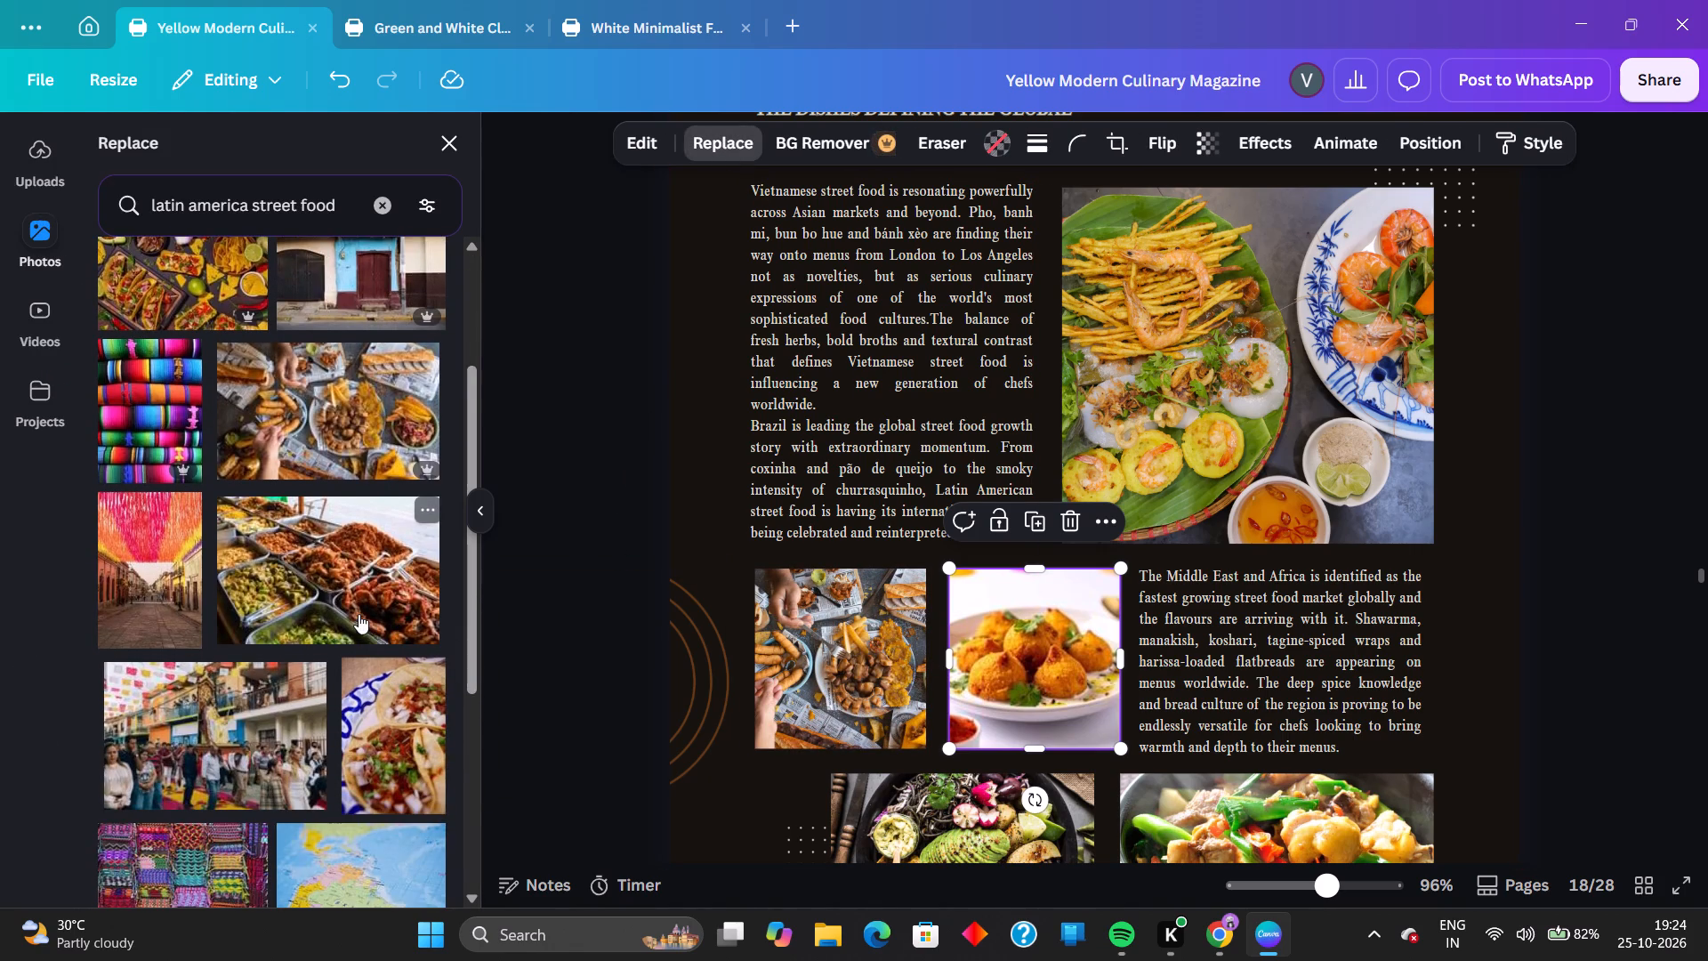
pyautogui.click(358, 612)
pyautogui.click(579, 565)
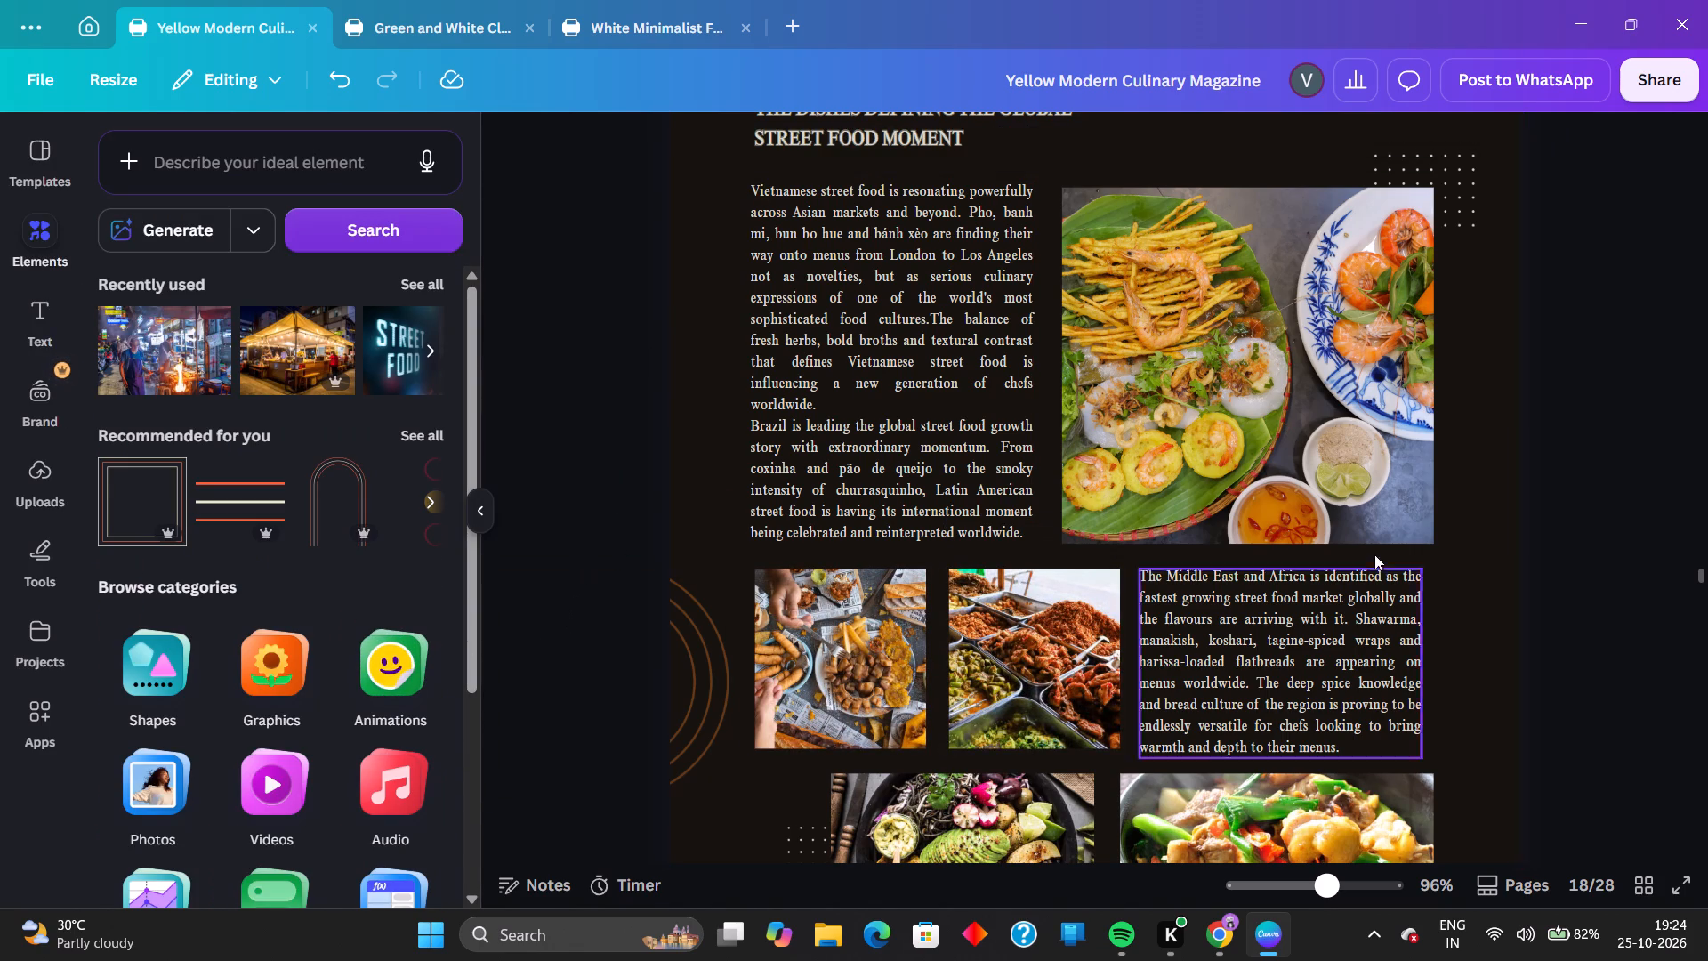
# Select the avocado bowl photo near the bottom of page 18 and search the elements for "middle east street food".
pyautogui.scroll(-2, 1339, 563)
pyautogui.click(1019, 639)
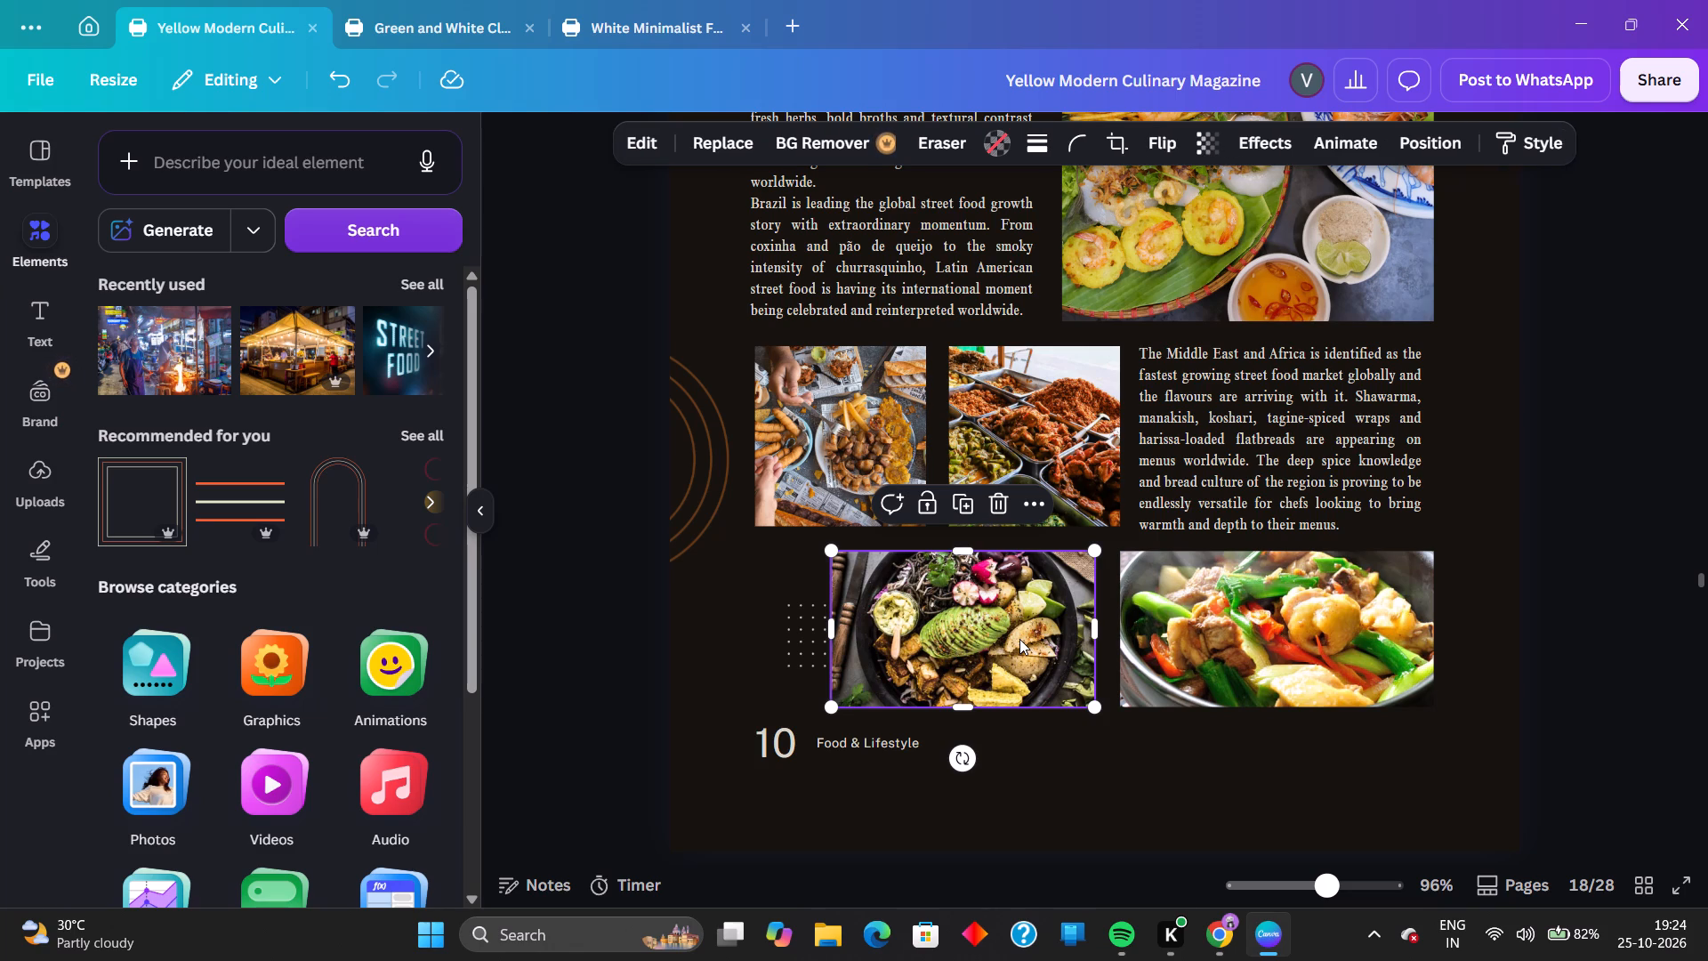
pyautogui.click(278, 174)
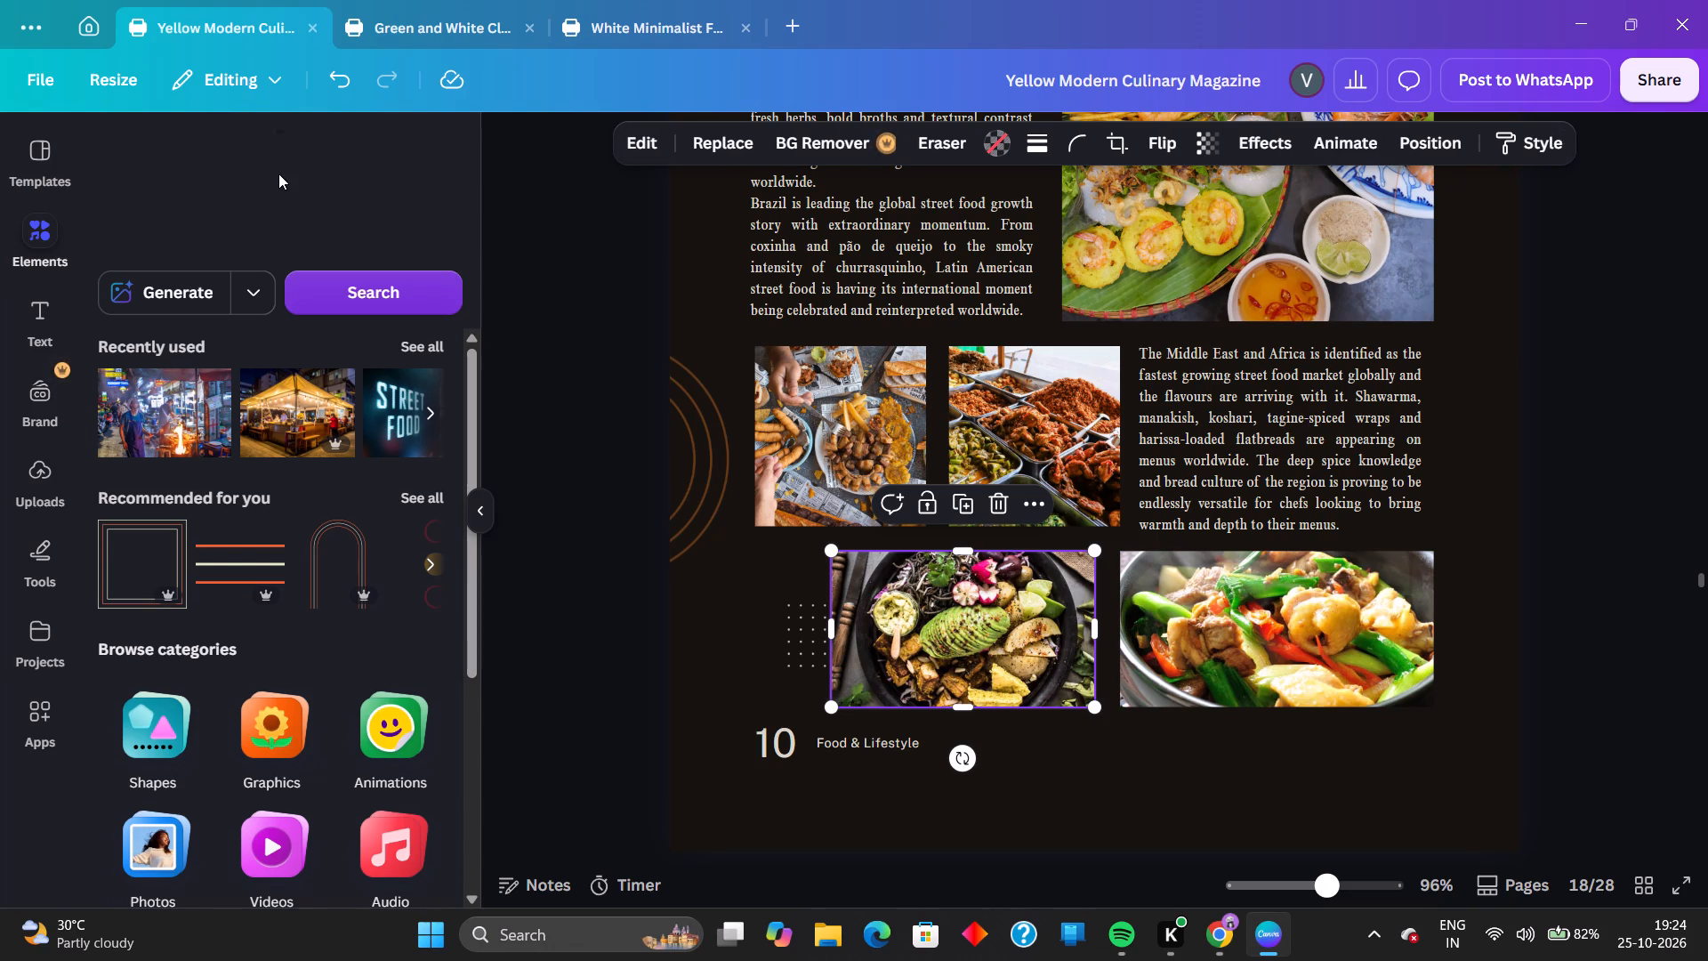
pyautogui.write('mi')
pyautogui.write('ddle')
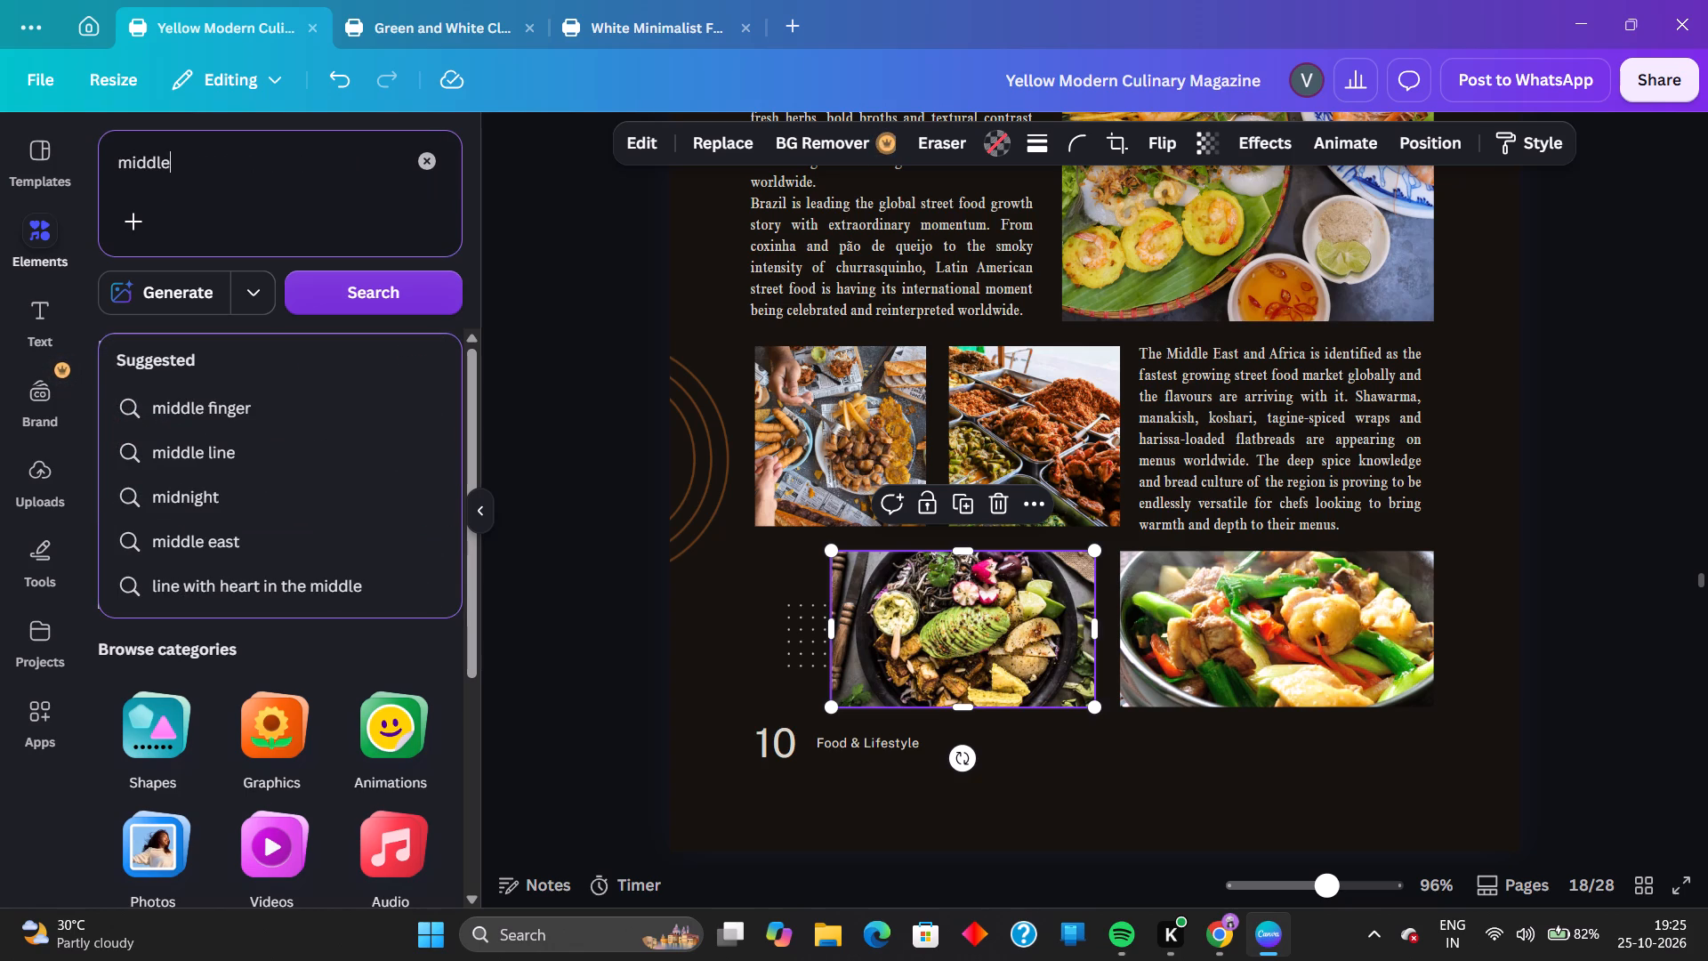
pyautogui.press('space')
pyautogui.write('east street food')
pyautogui.press('Return')
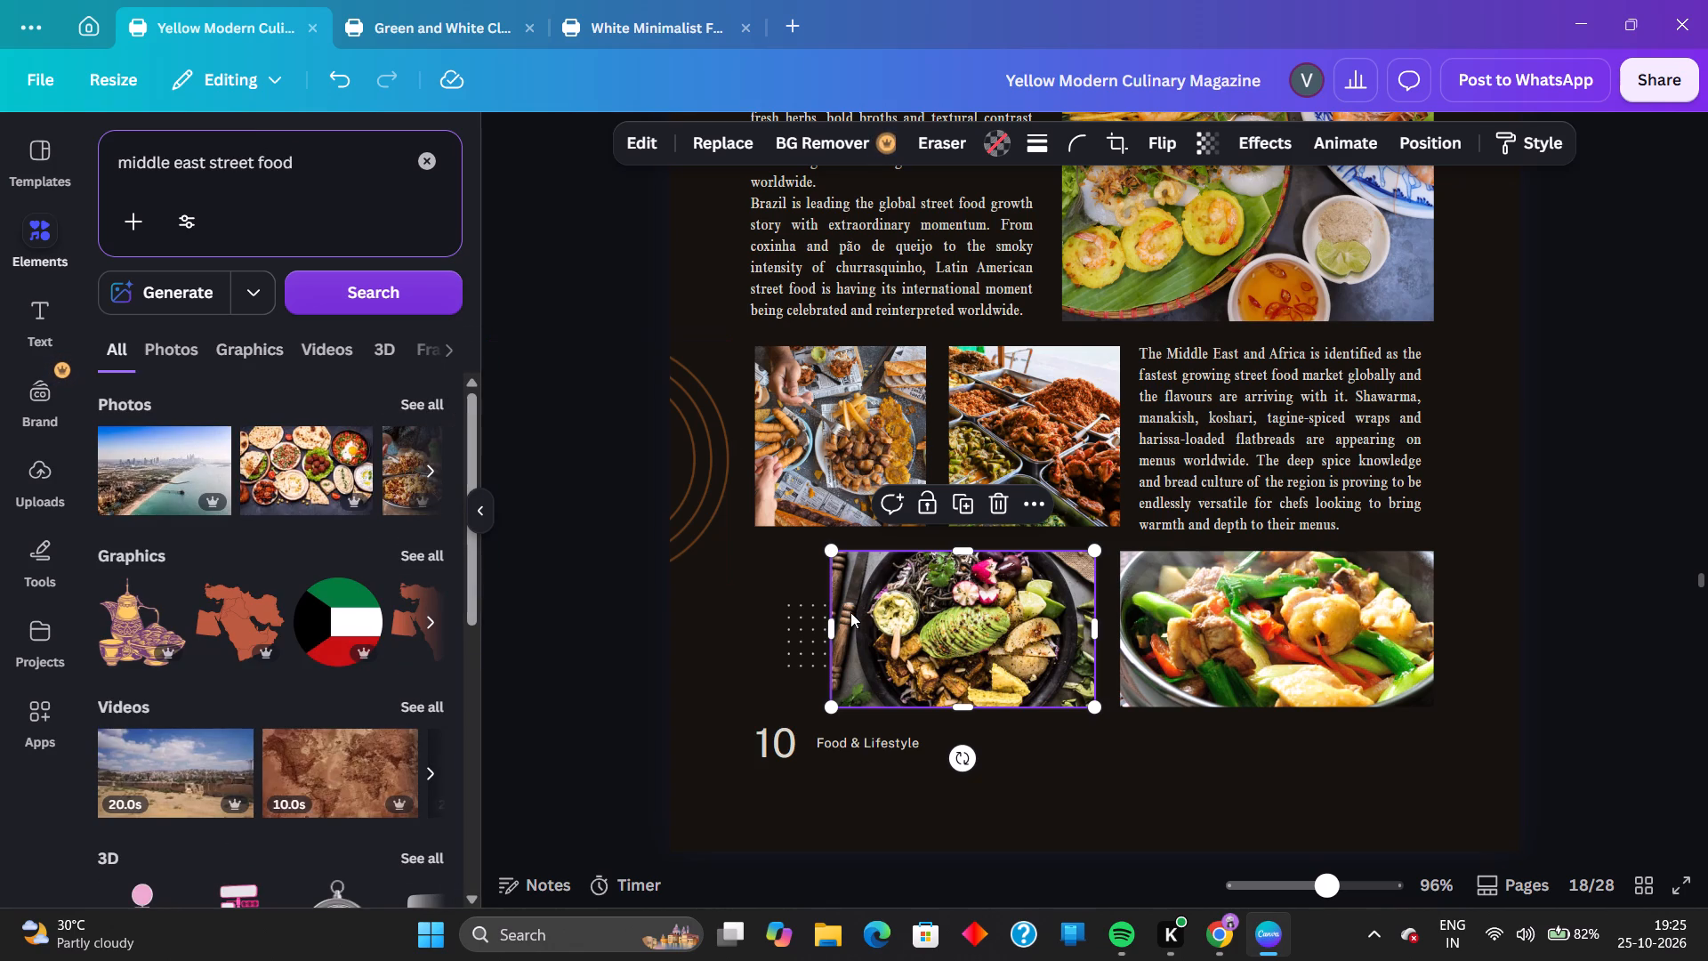
# Replace the avocado bowl photo with a Middle East street food photo of grilled meat skewers, flatbread and white dip.
pyautogui.click(719, 146)
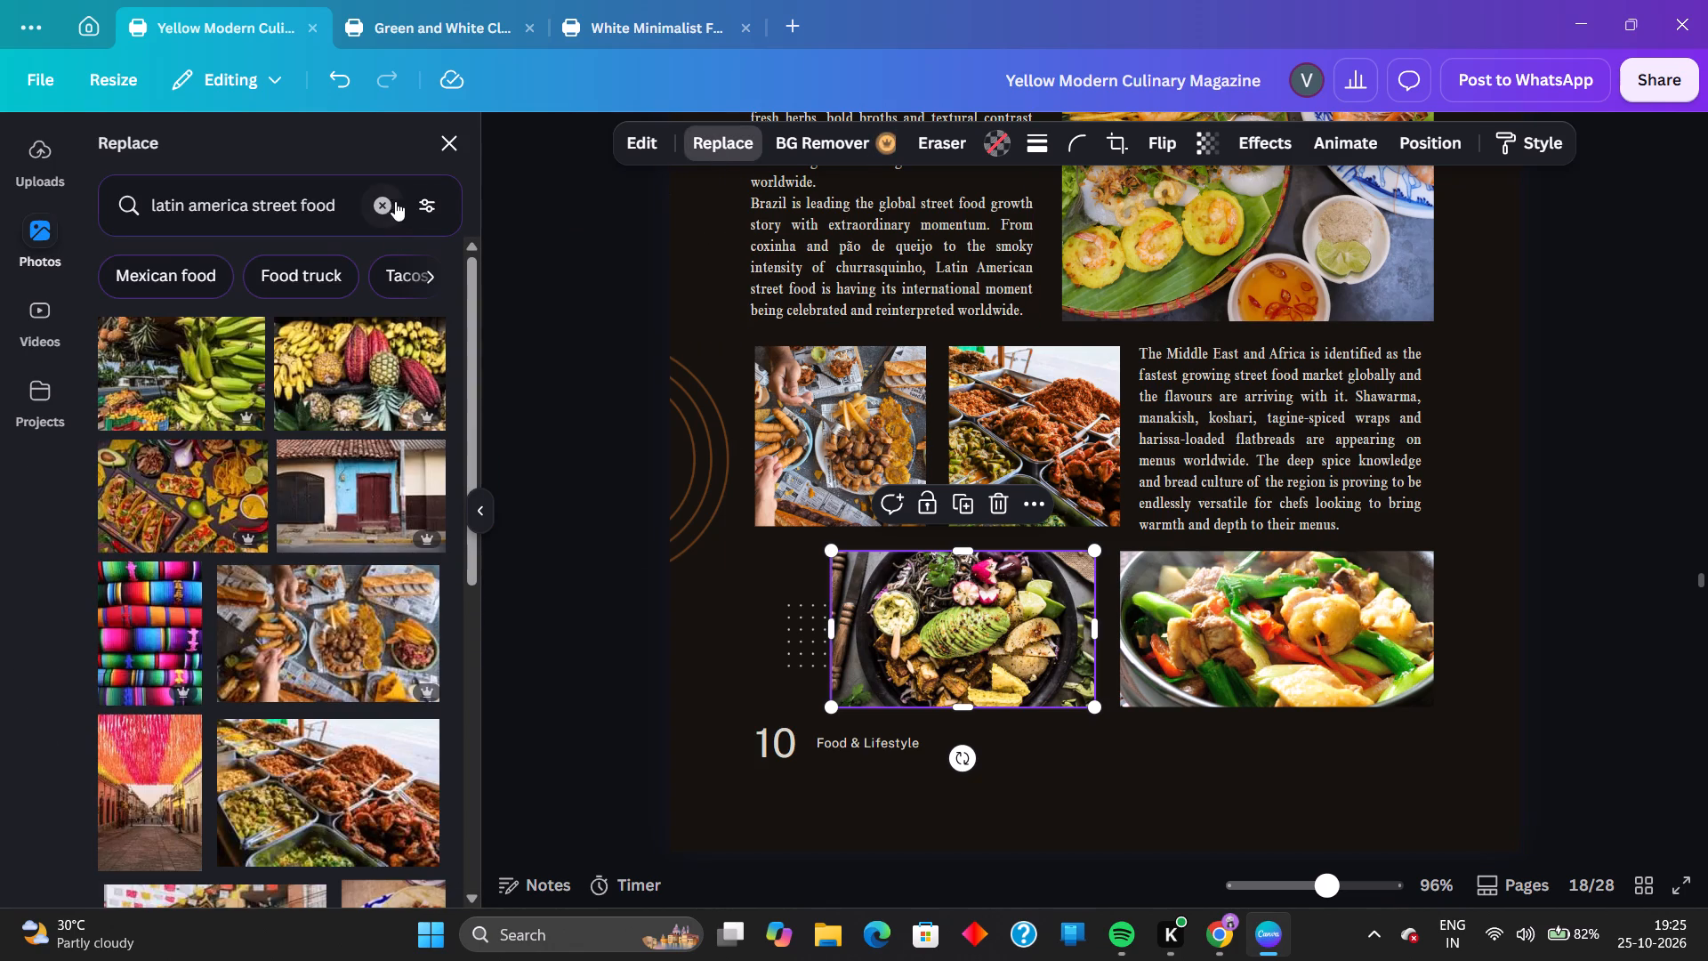
pyautogui.click(393, 201)
pyautogui.write('middle east strret food')
pyautogui.press('Return')
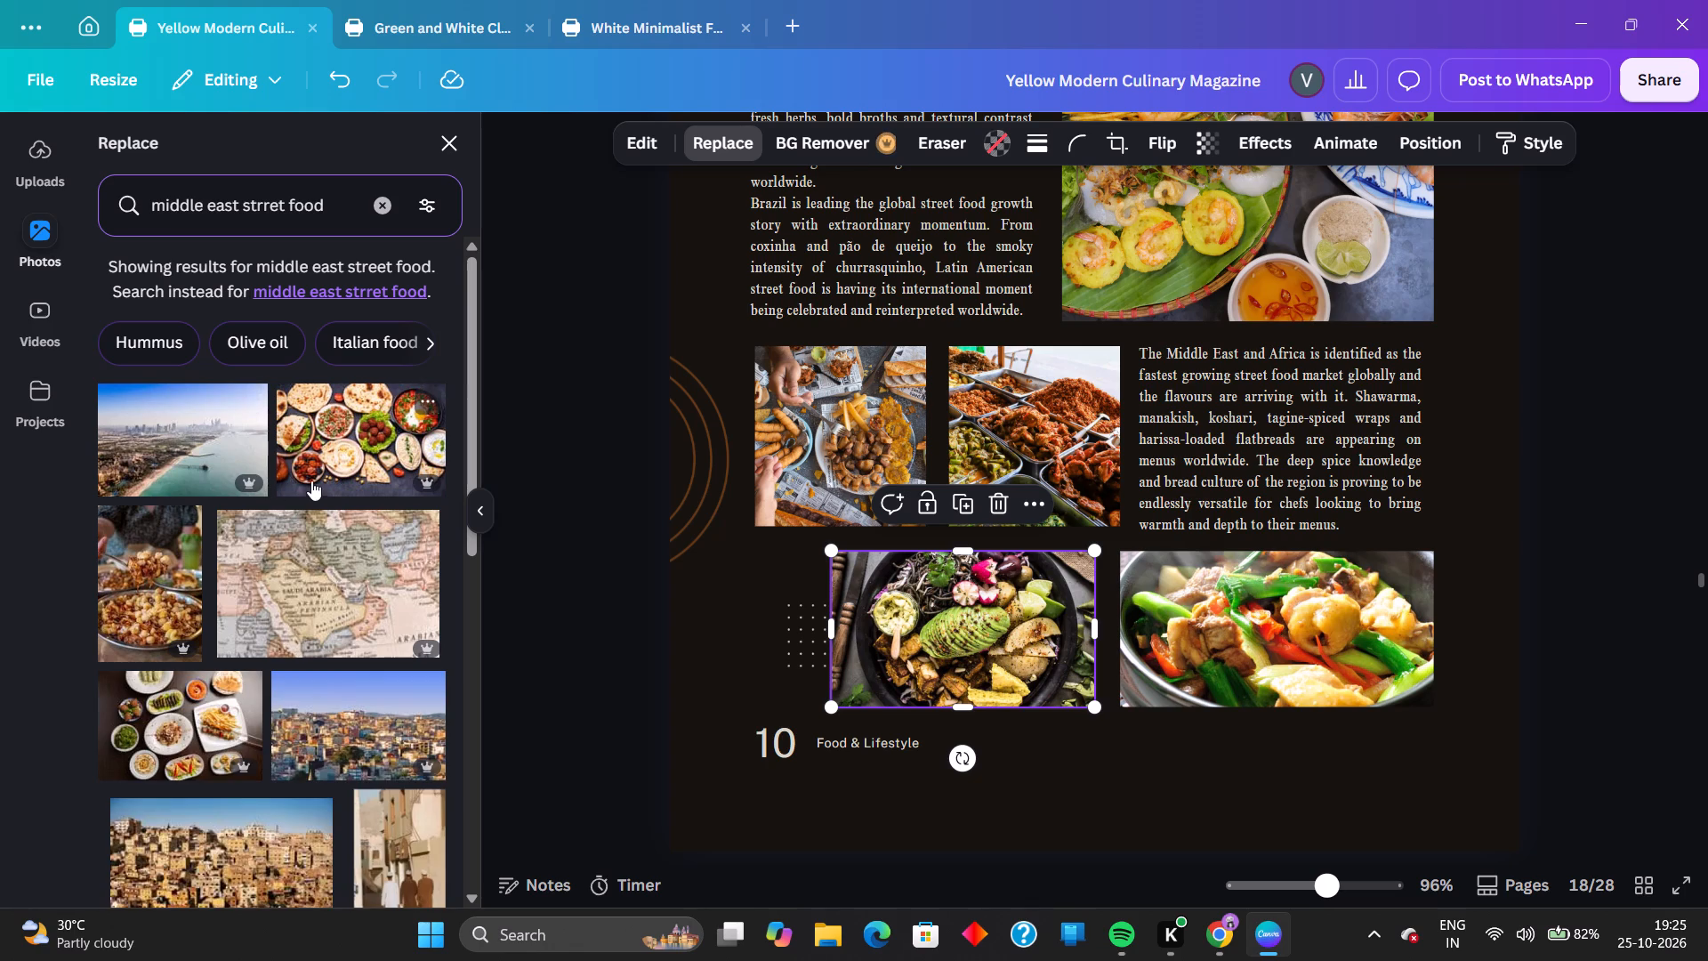
pyautogui.scroll(-7, 303, 448)
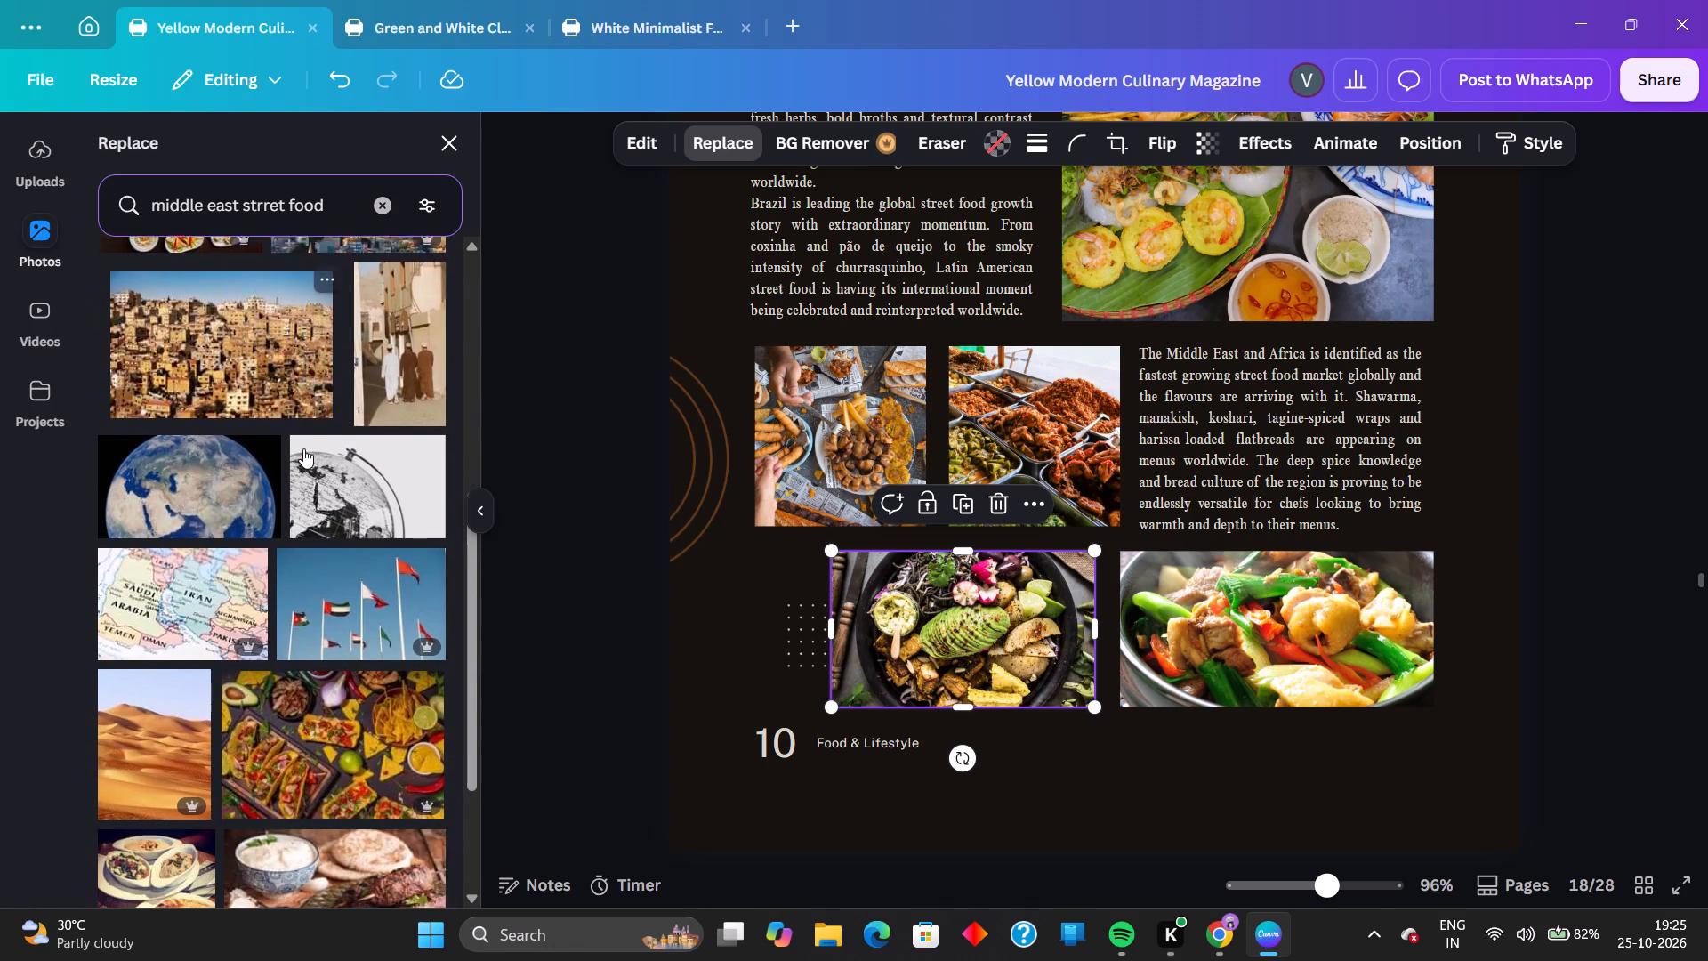
pyautogui.click(343, 686)
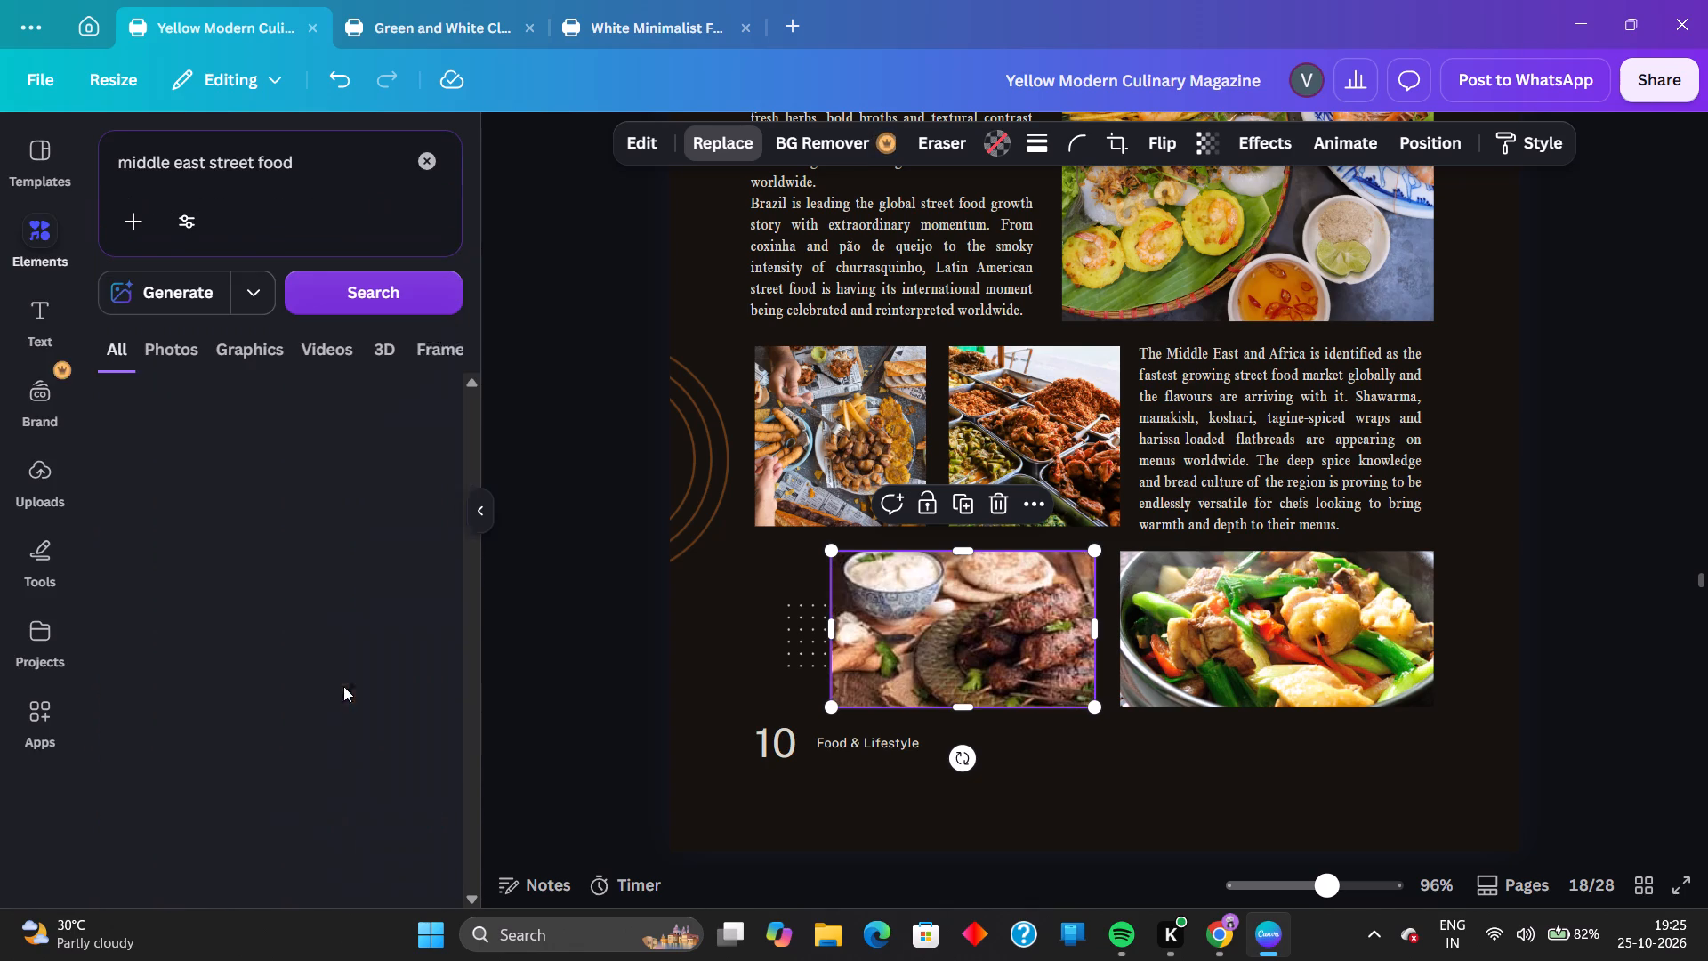
pyautogui.click(571, 645)
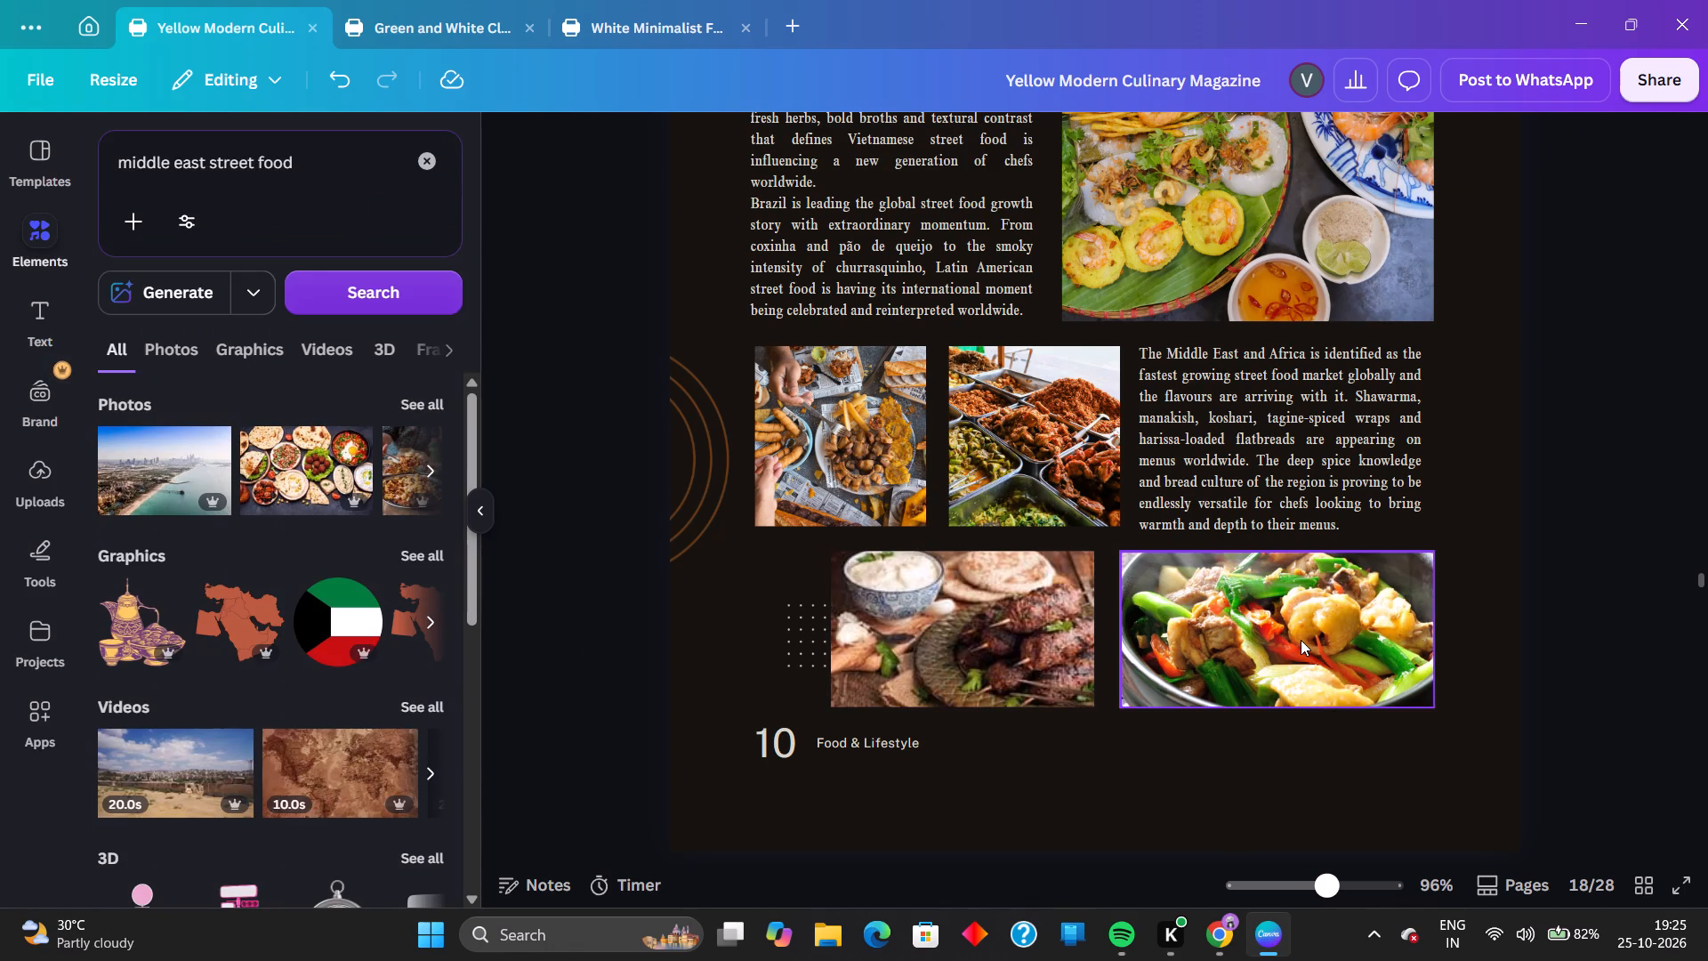
# Select the vegetable stir-fry photo at the bottom of page 18 and search the elements for "north africa street food".
pyautogui.click(1299, 640)
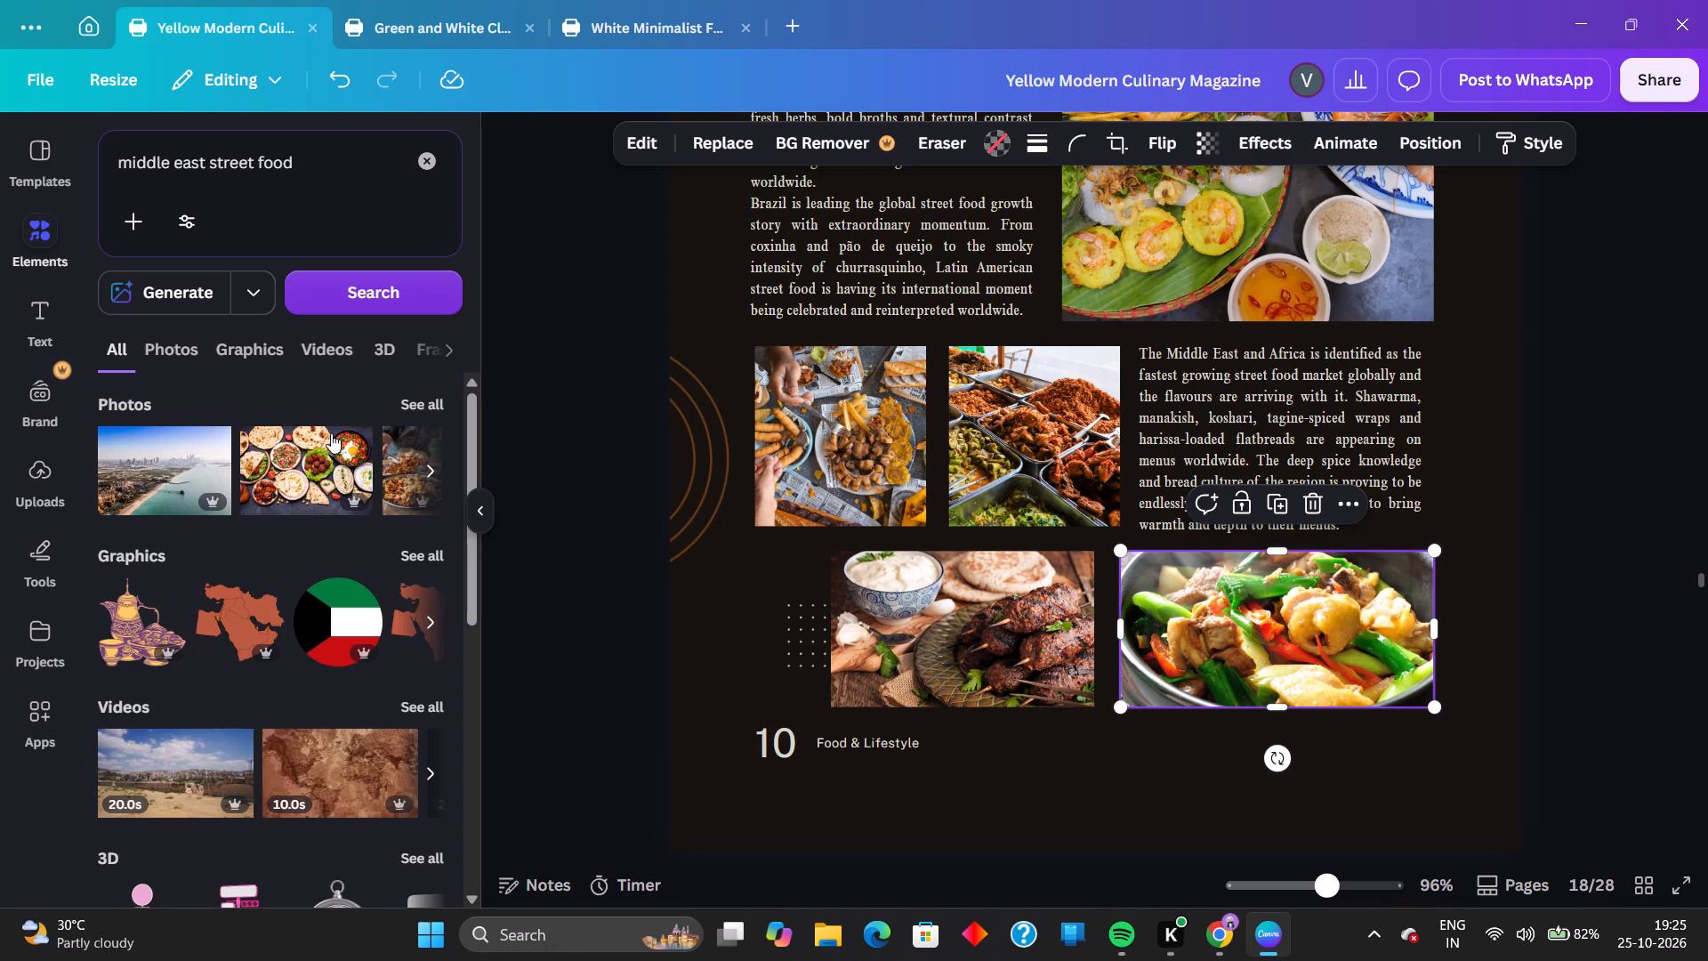
pyautogui.click(199, 157)
pyautogui.click(205, 166)
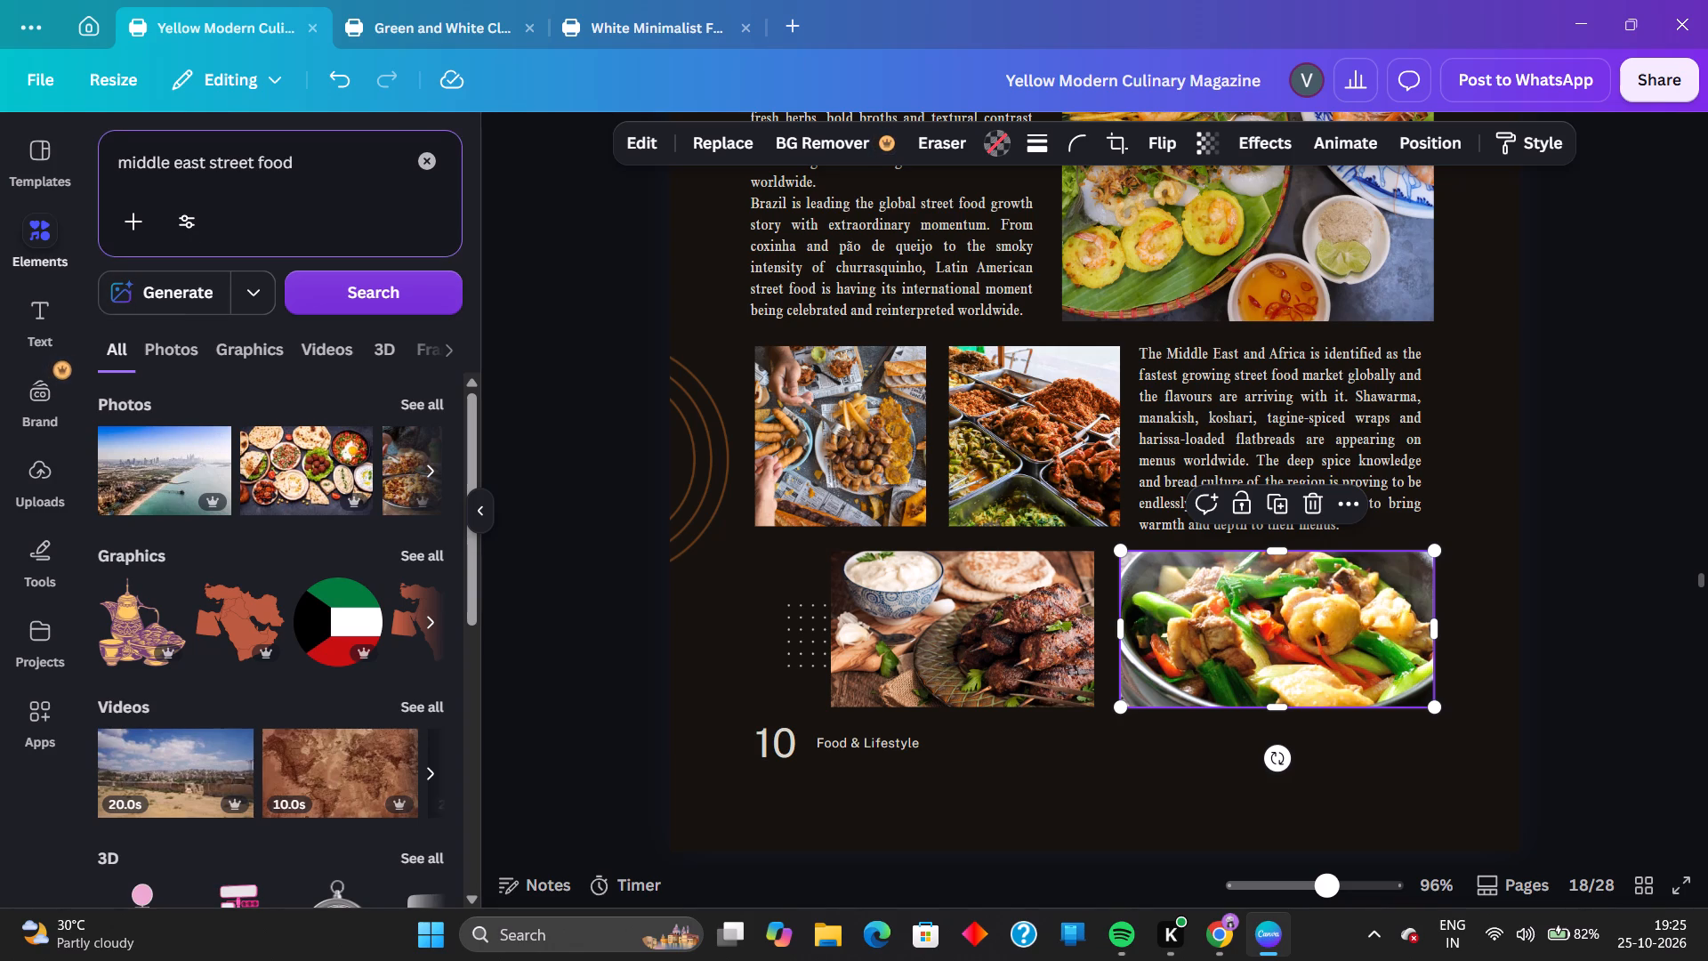
pyautogui.press('BackSpace')
pyautogui.press('BackSpace')
pyautogui.press('BackSpace')
pyautogui.press('BackSpace')
pyautogui.press('BackSpace')
pyautogui.press('BackSpace')
pyautogui.press('BackSpace')
pyautogui.press('BackSpace')
pyautogui.press('BackSpace')
pyautogui.press('BackSpace')
pyautogui.press('BackSpace')
pyautogui.press('BackSpace')
pyautogui.press('BackSpace')
pyautogui.press('BackSpace')
pyautogui.press('BackSpace')
pyautogui.press('BackSpace')
pyautogui.press('BackSpace')
pyautogui.press('BackSpace')
pyautogui.press('BackSpace')
pyautogui.press('BackSpace')
pyautogui.write('north')
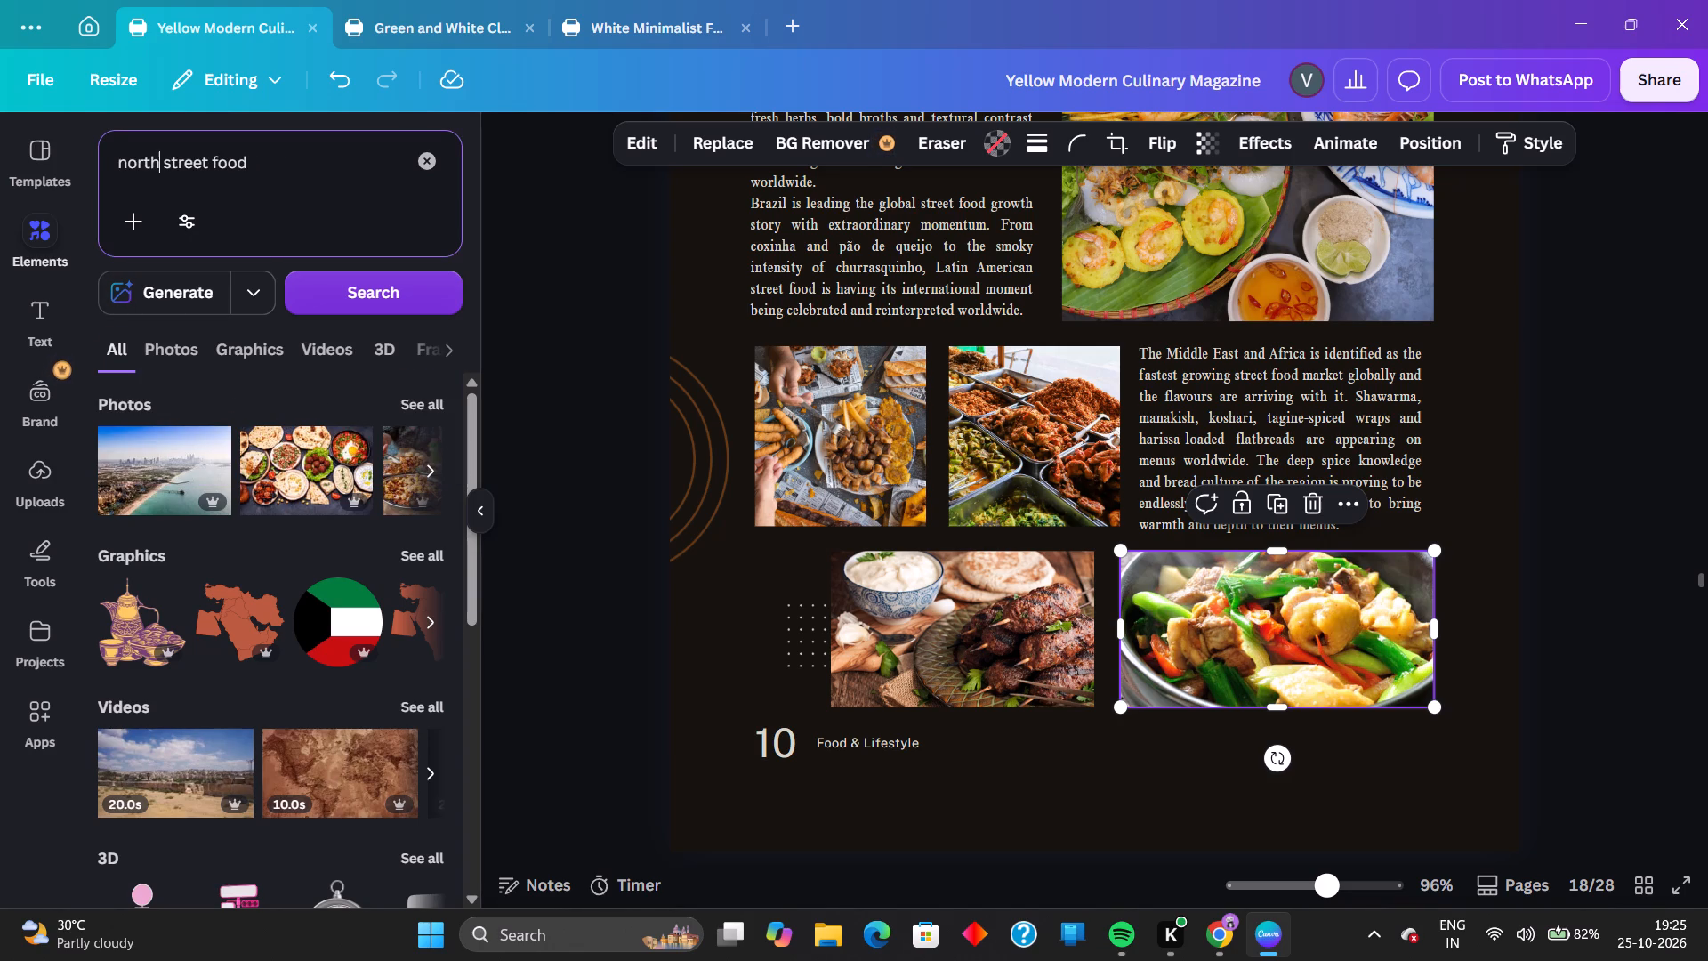
pyautogui.press('space')
pyautogui.write('africa')
pyautogui.press('Return')
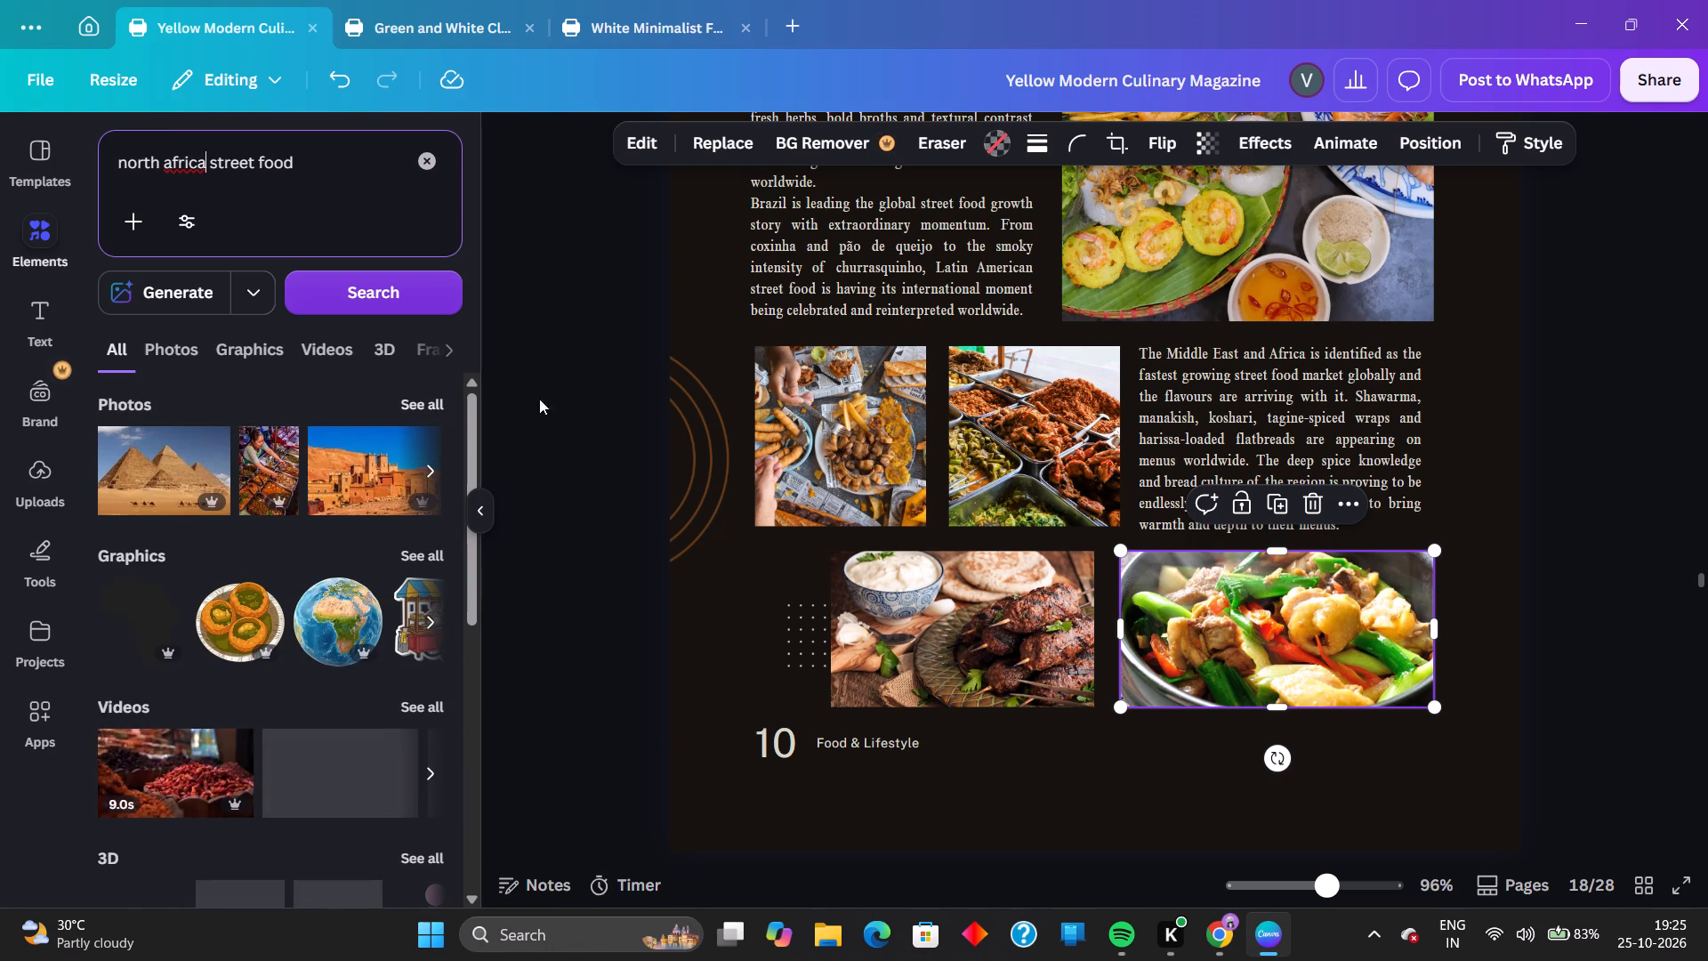
# Replace the stir-fry photo with a North Africa street food photo of a vendor's hands over grilled skewers.
pyautogui.click(728, 149)
pyautogui.click(238, 219)
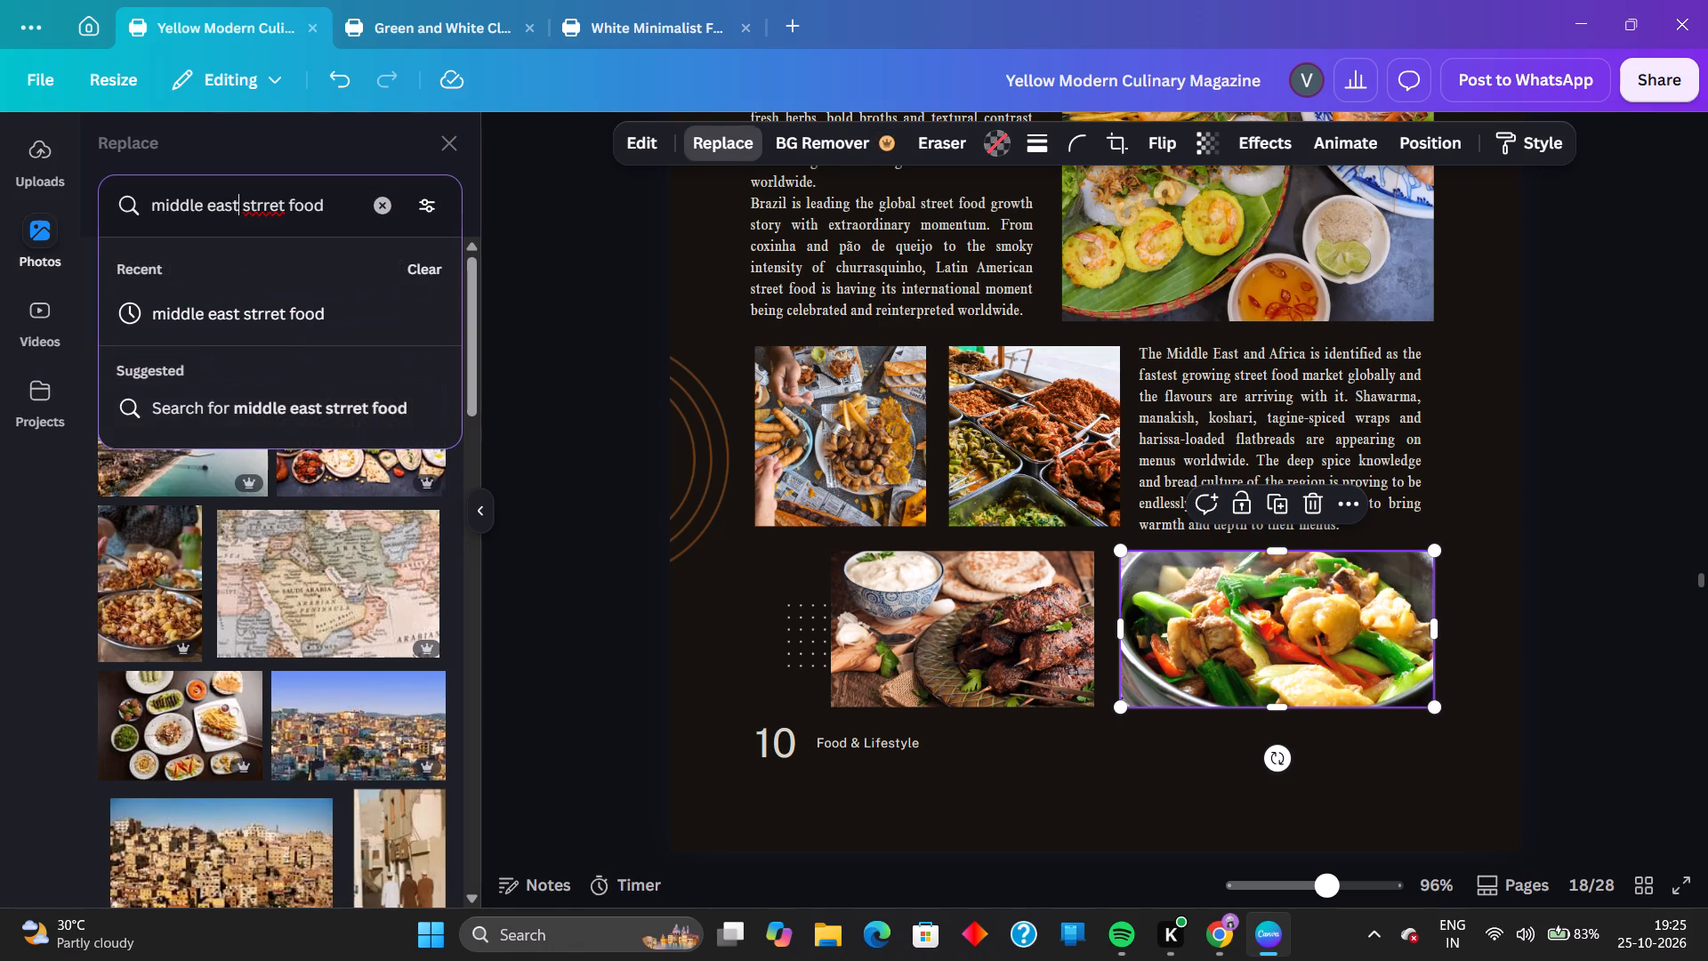
pyautogui.press('BackSpace')
pyautogui.press('BackSpace')
pyautogui.press('BackSpace')
pyautogui.press('BackSpace')
pyautogui.press('BackSpace')
pyautogui.press('BackSpace')
pyautogui.press('BackSpace')
pyautogui.press('BackSpace')
pyautogui.press('BackSpace')
pyautogui.press('BackSpace')
pyautogui.press('BackSpace')
pyautogui.press('BackSpace')
pyautogui.press('BackSpace')
pyautogui.press('BackSpace')
pyautogui.press('BackSpace')
pyautogui.press('BackSpace')
pyautogui.press('BackSpace')
pyautogui.press('BackSpace')
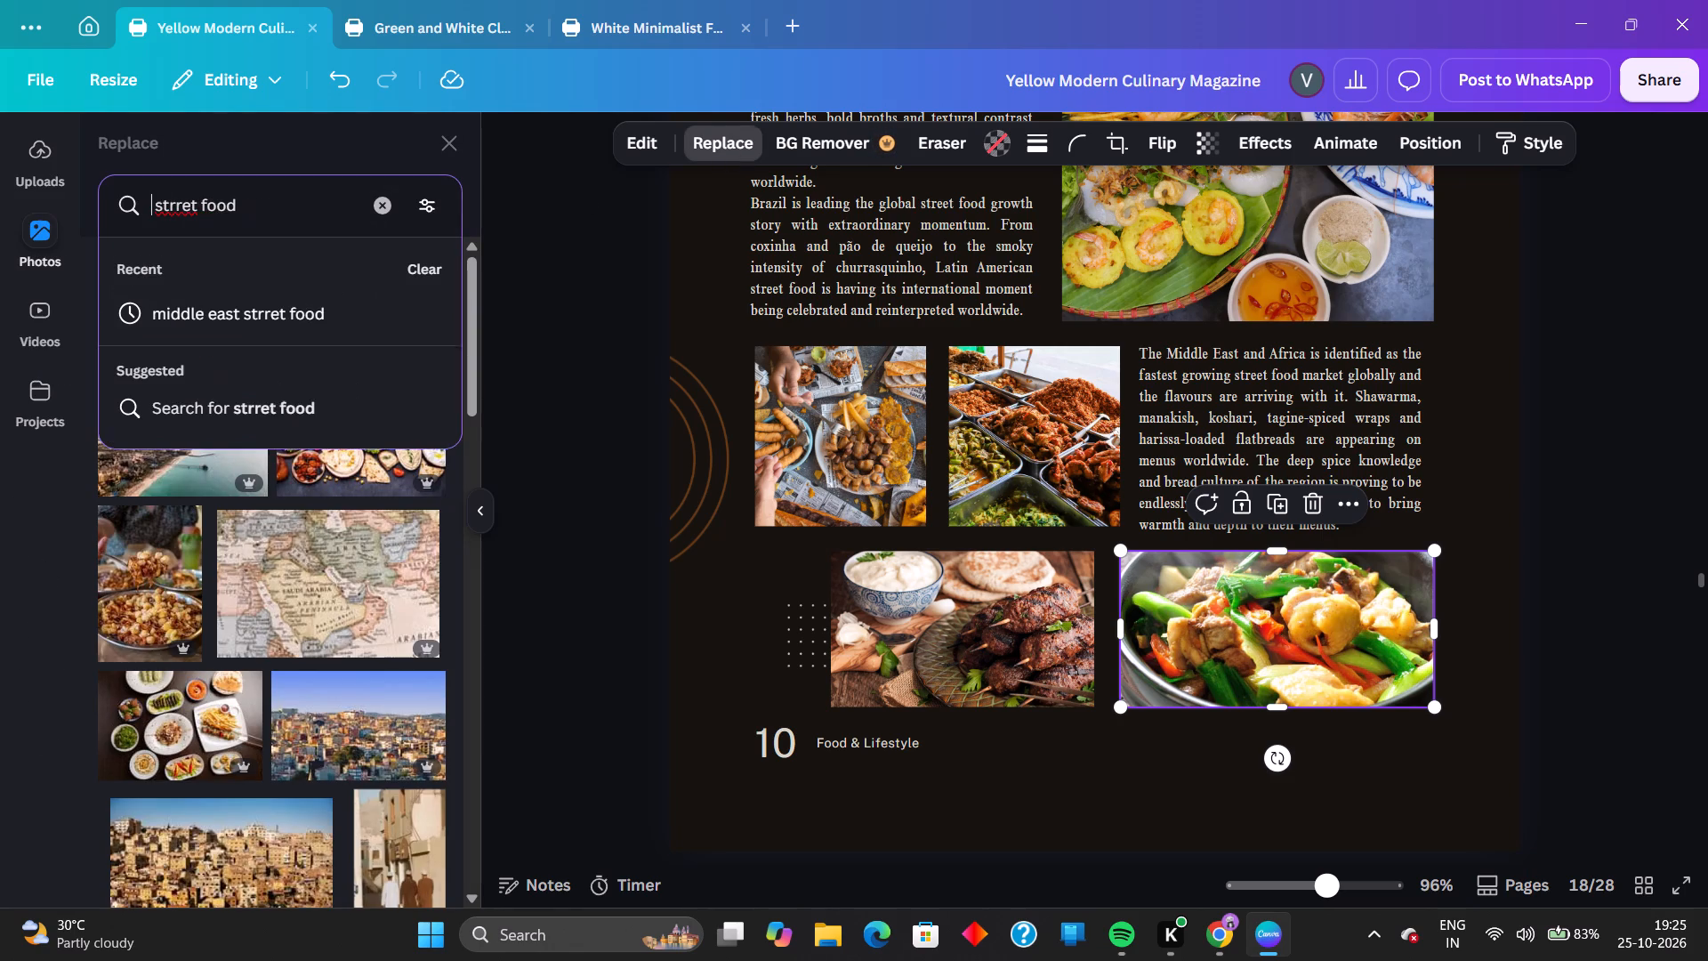
pyautogui.write('north')
pyautogui.press('space')
pyautogui.write('africa')
pyautogui.press('space')
pyautogui.press('Return')
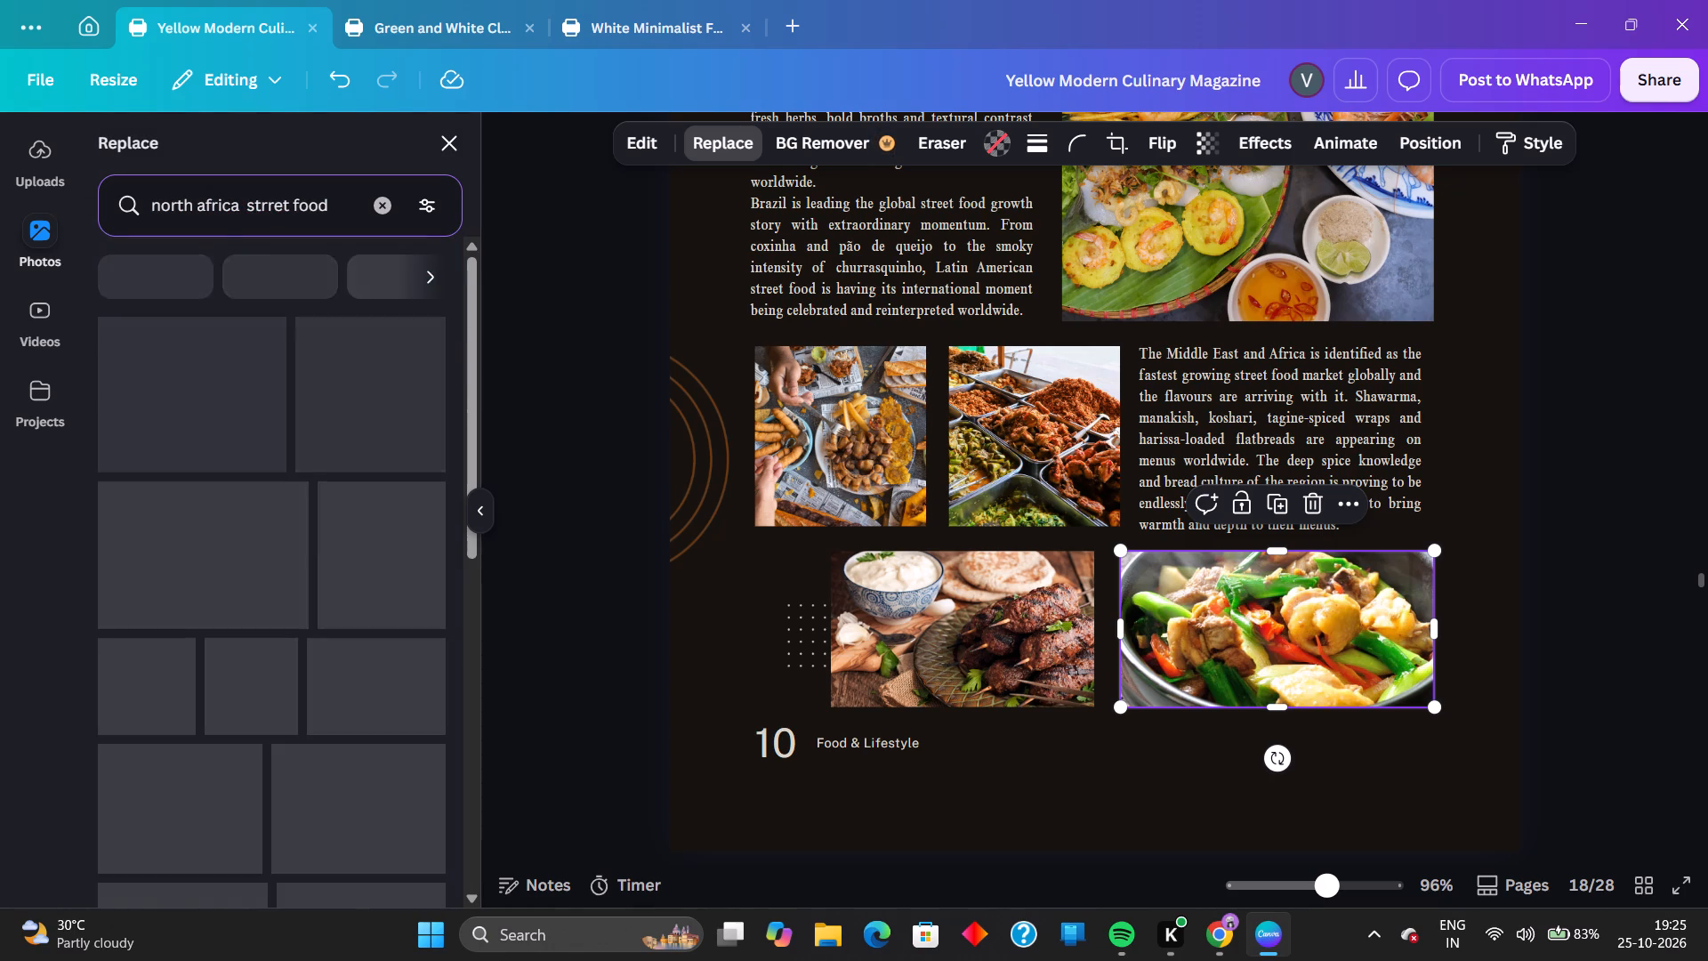
pyautogui.scroll(-2, 415, 478)
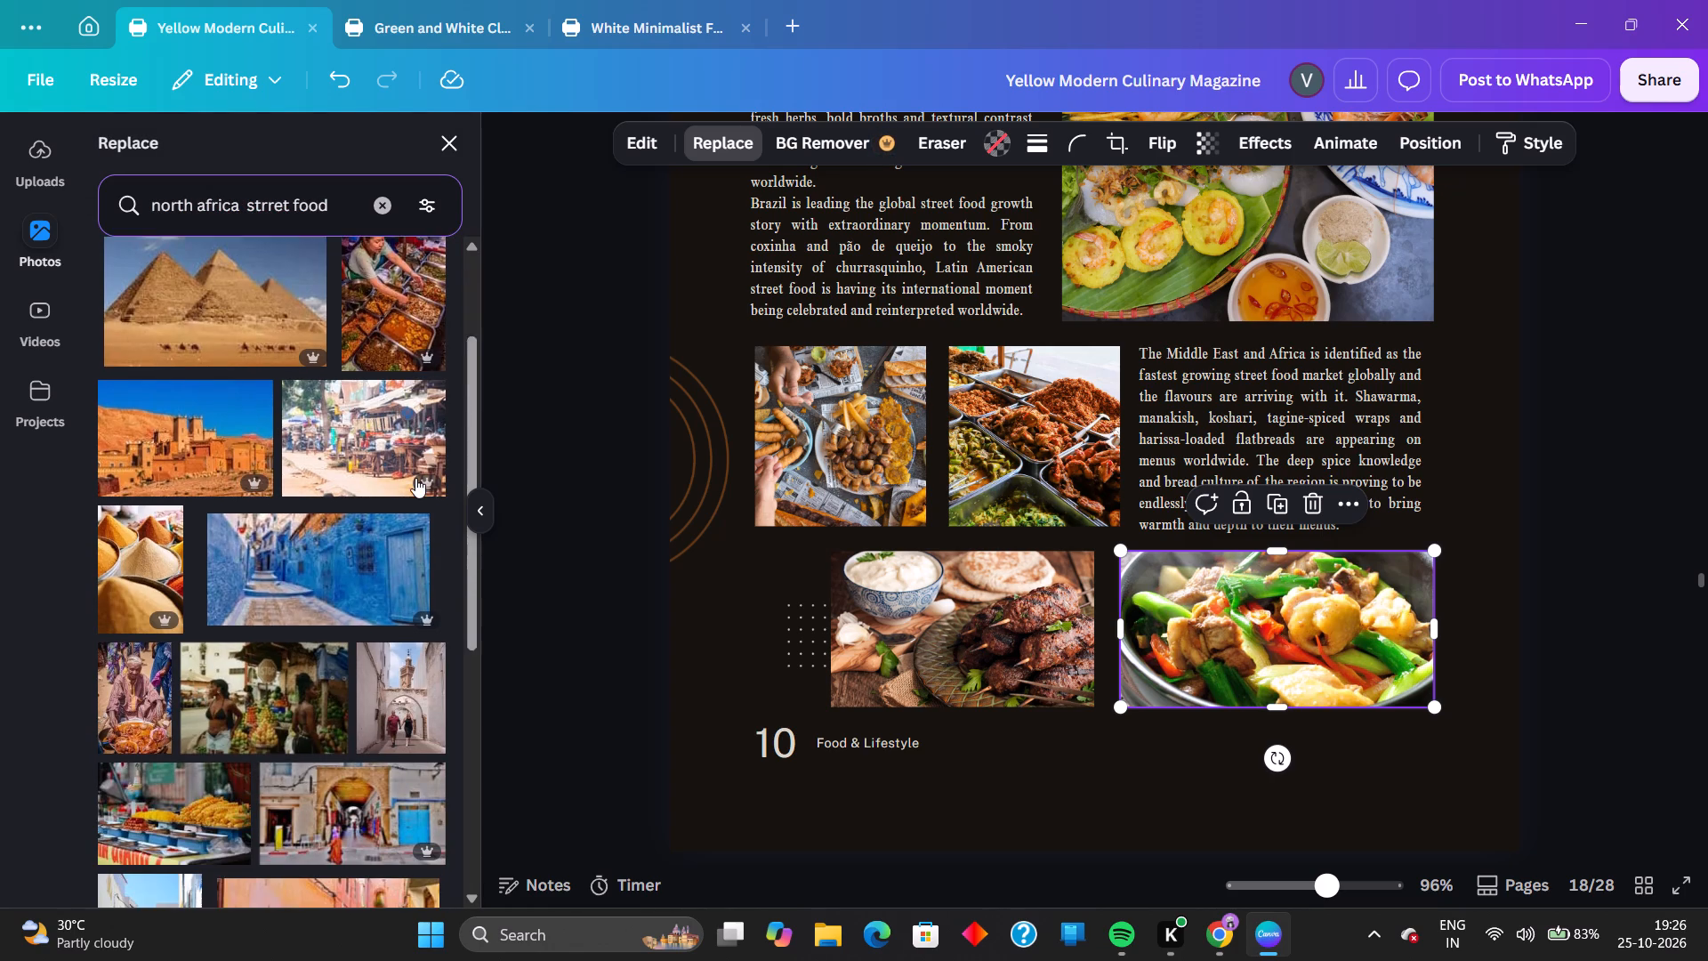
pyautogui.scroll(-5, 415, 478)
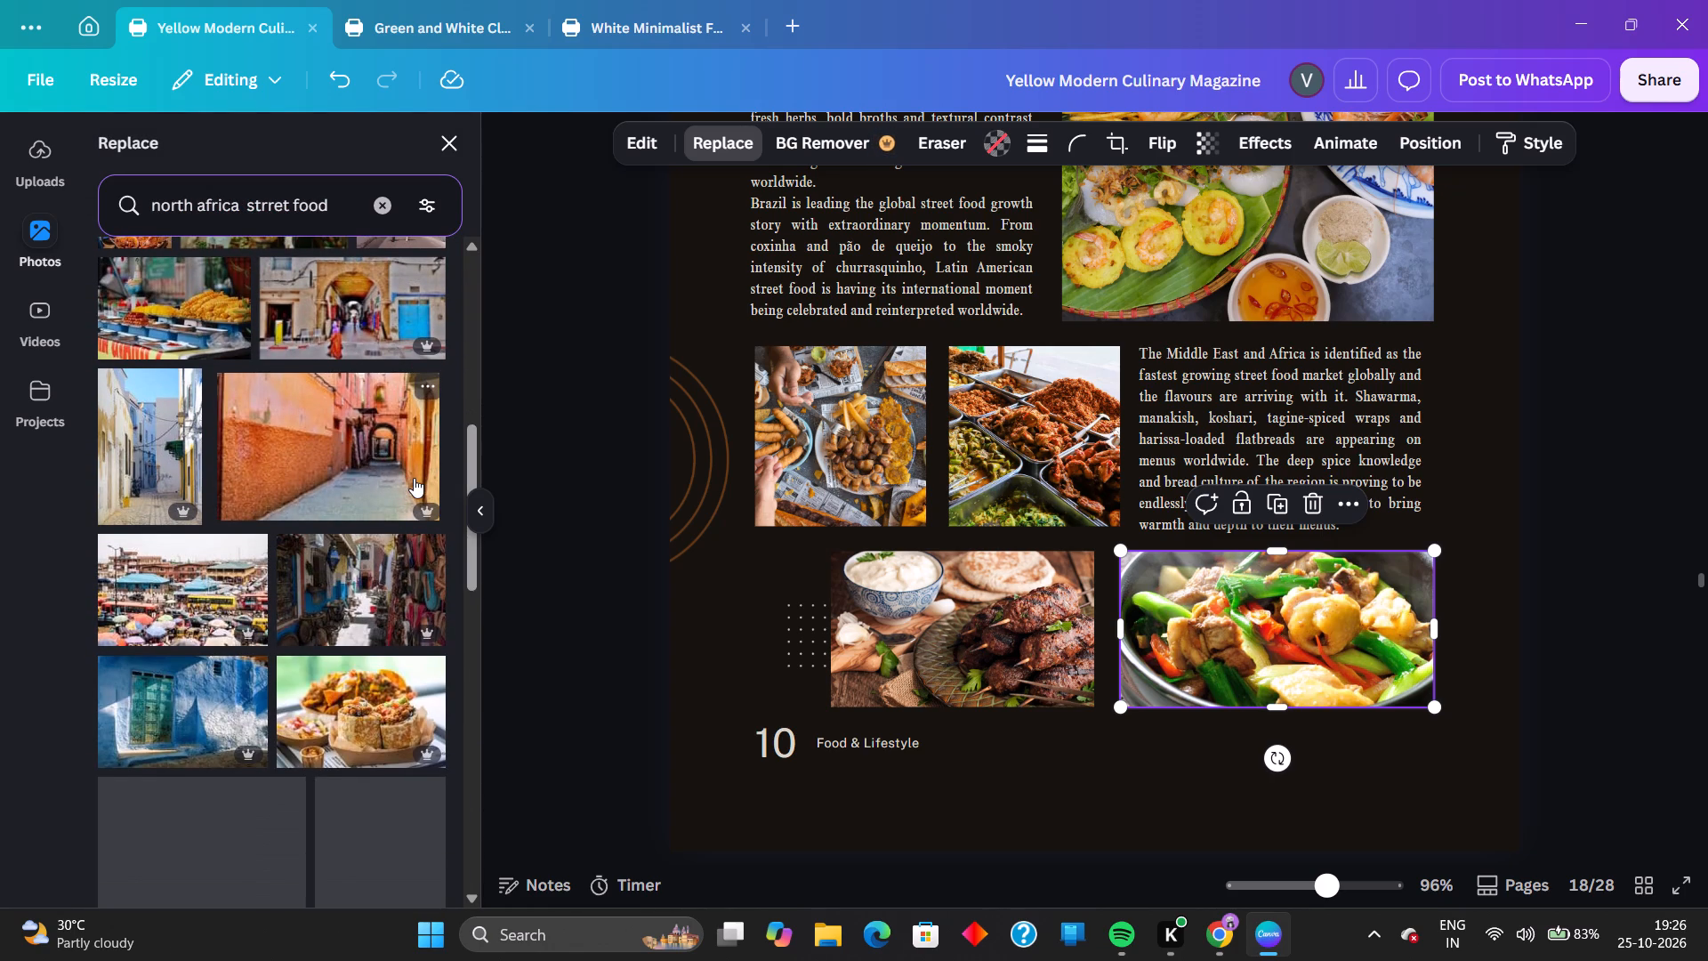
pyautogui.scroll(-2, 413, 478)
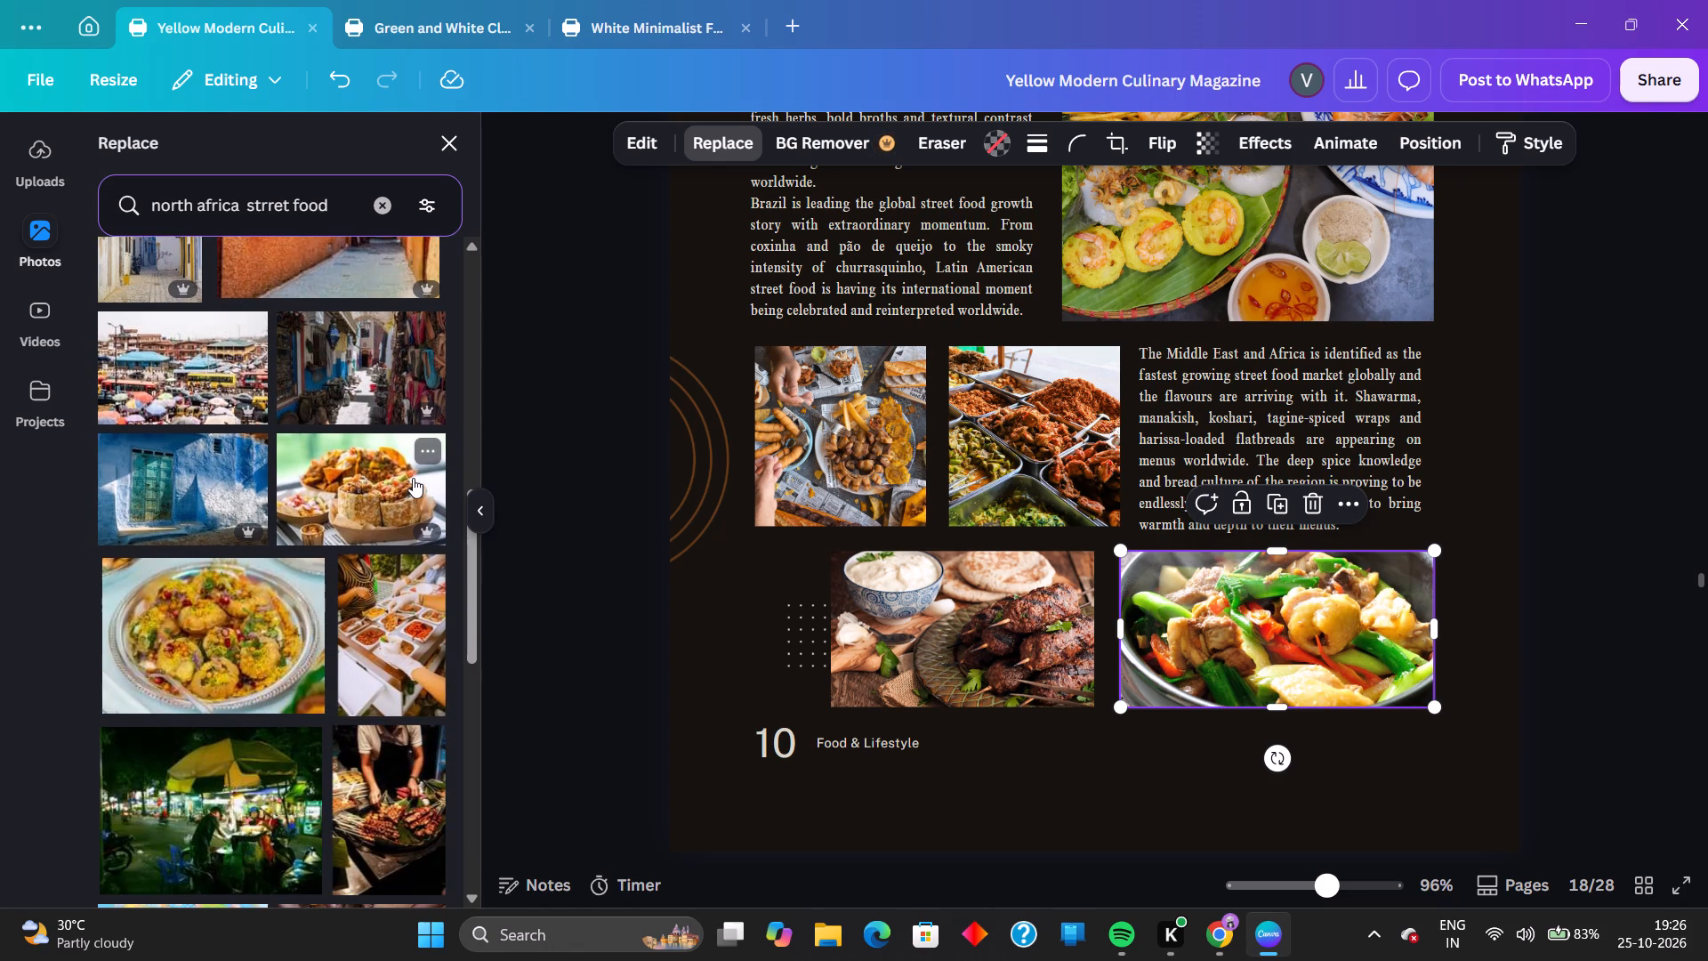
pyautogui.click(410, 803)
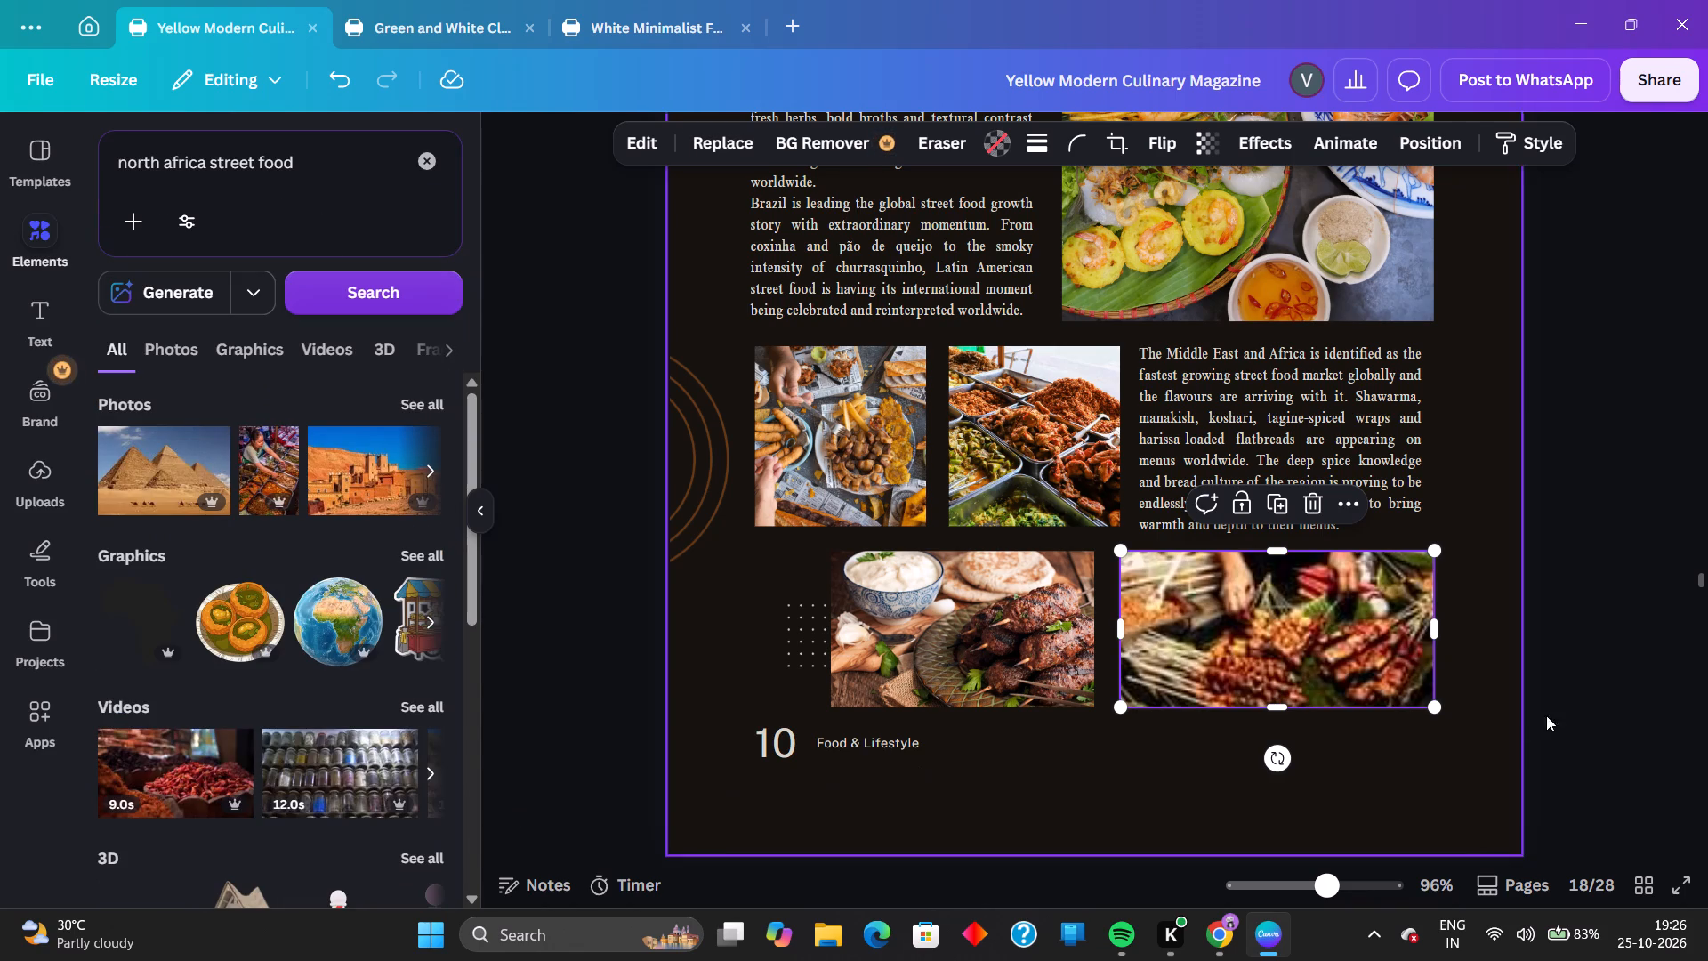
pyautogui.click(1684, 682)
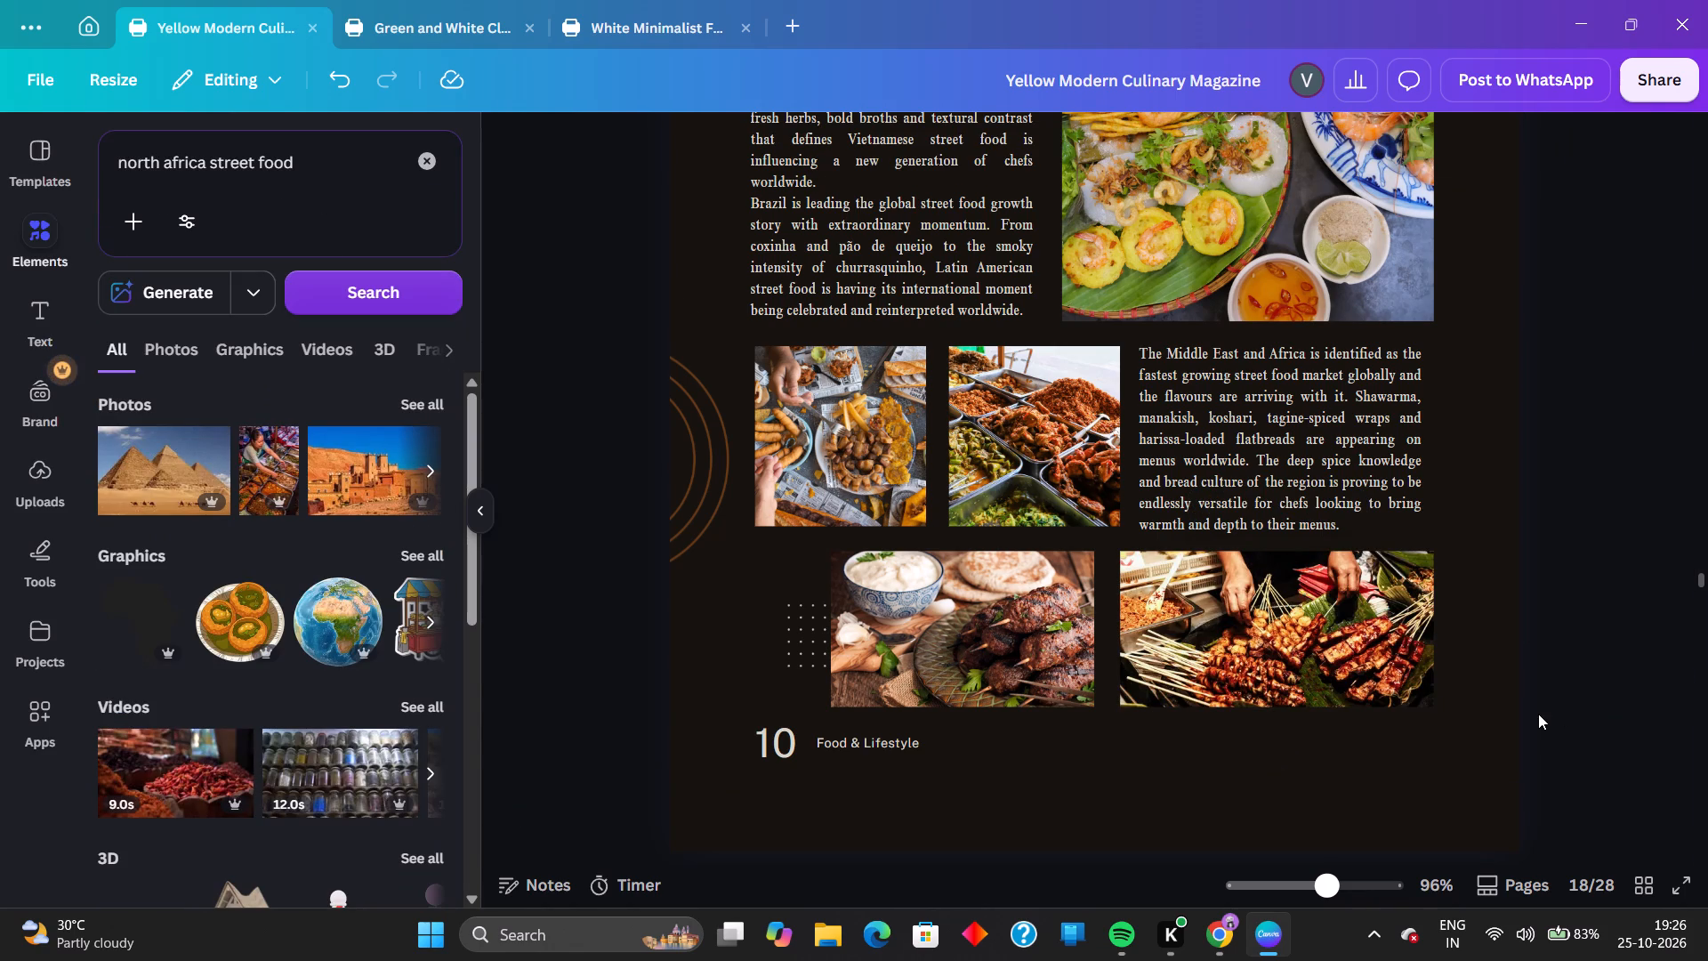
# Review page 18's layout against the neighbouring pages and in the overview of all magazine pages.
pyautogui.scroll(3, 1707, 491)
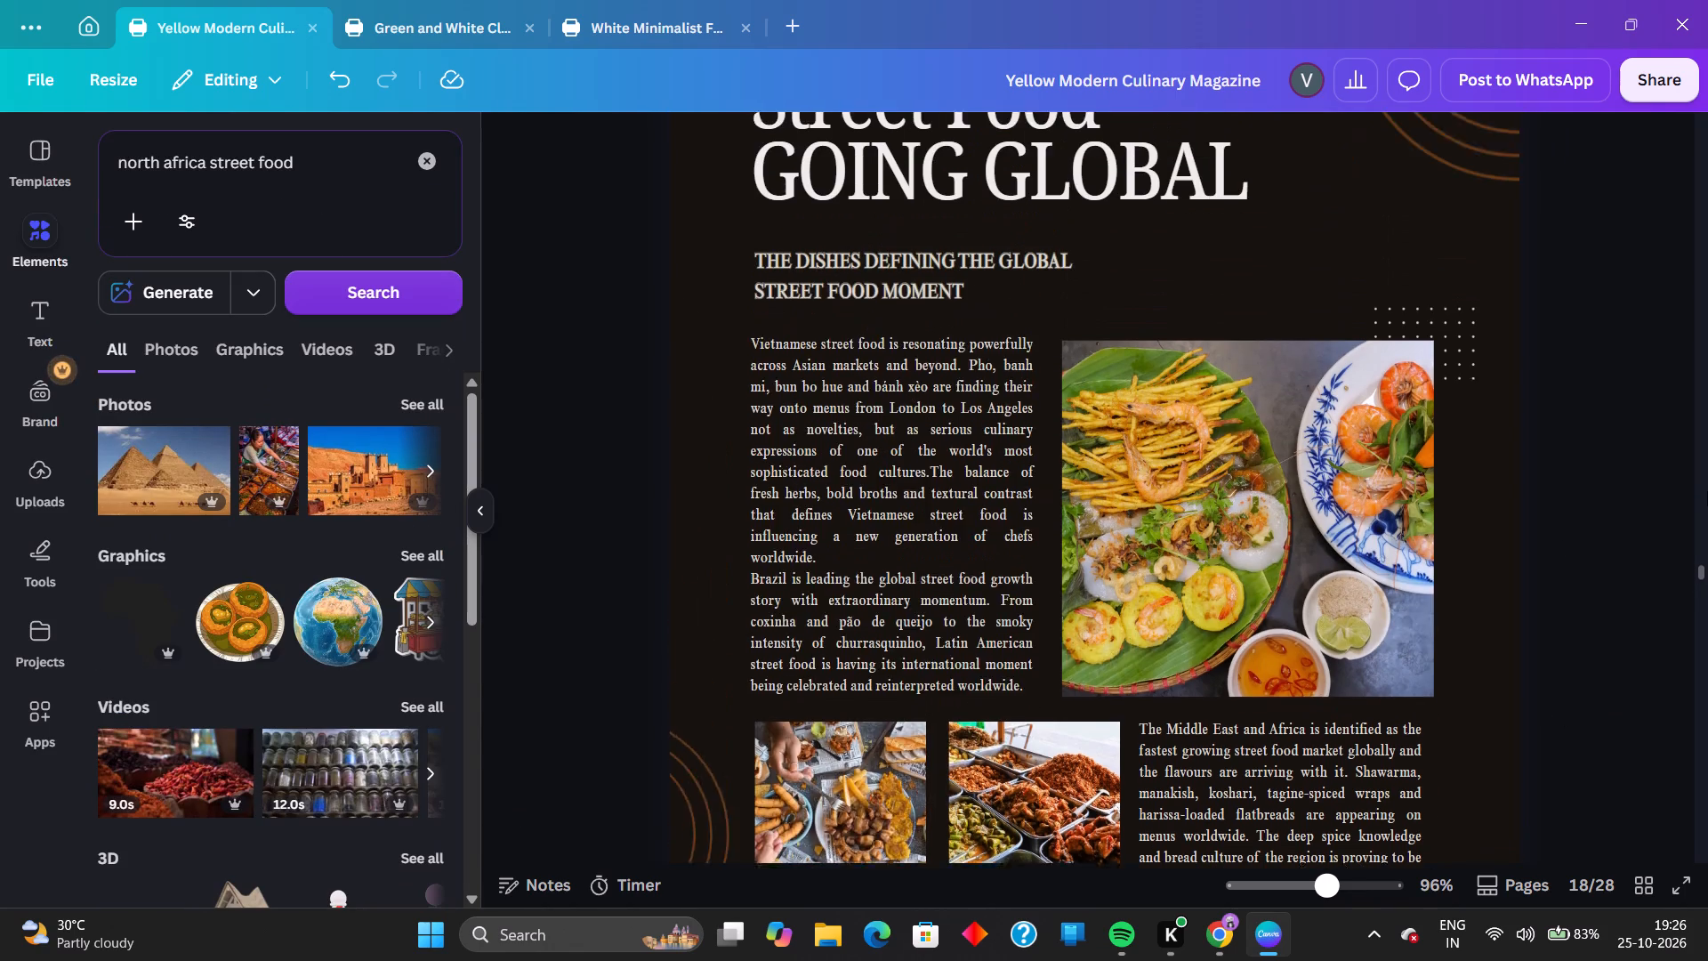
pyautogui.scroll(1, 1707, 491)
pyautogui.scroll(-3, 1707, 491)
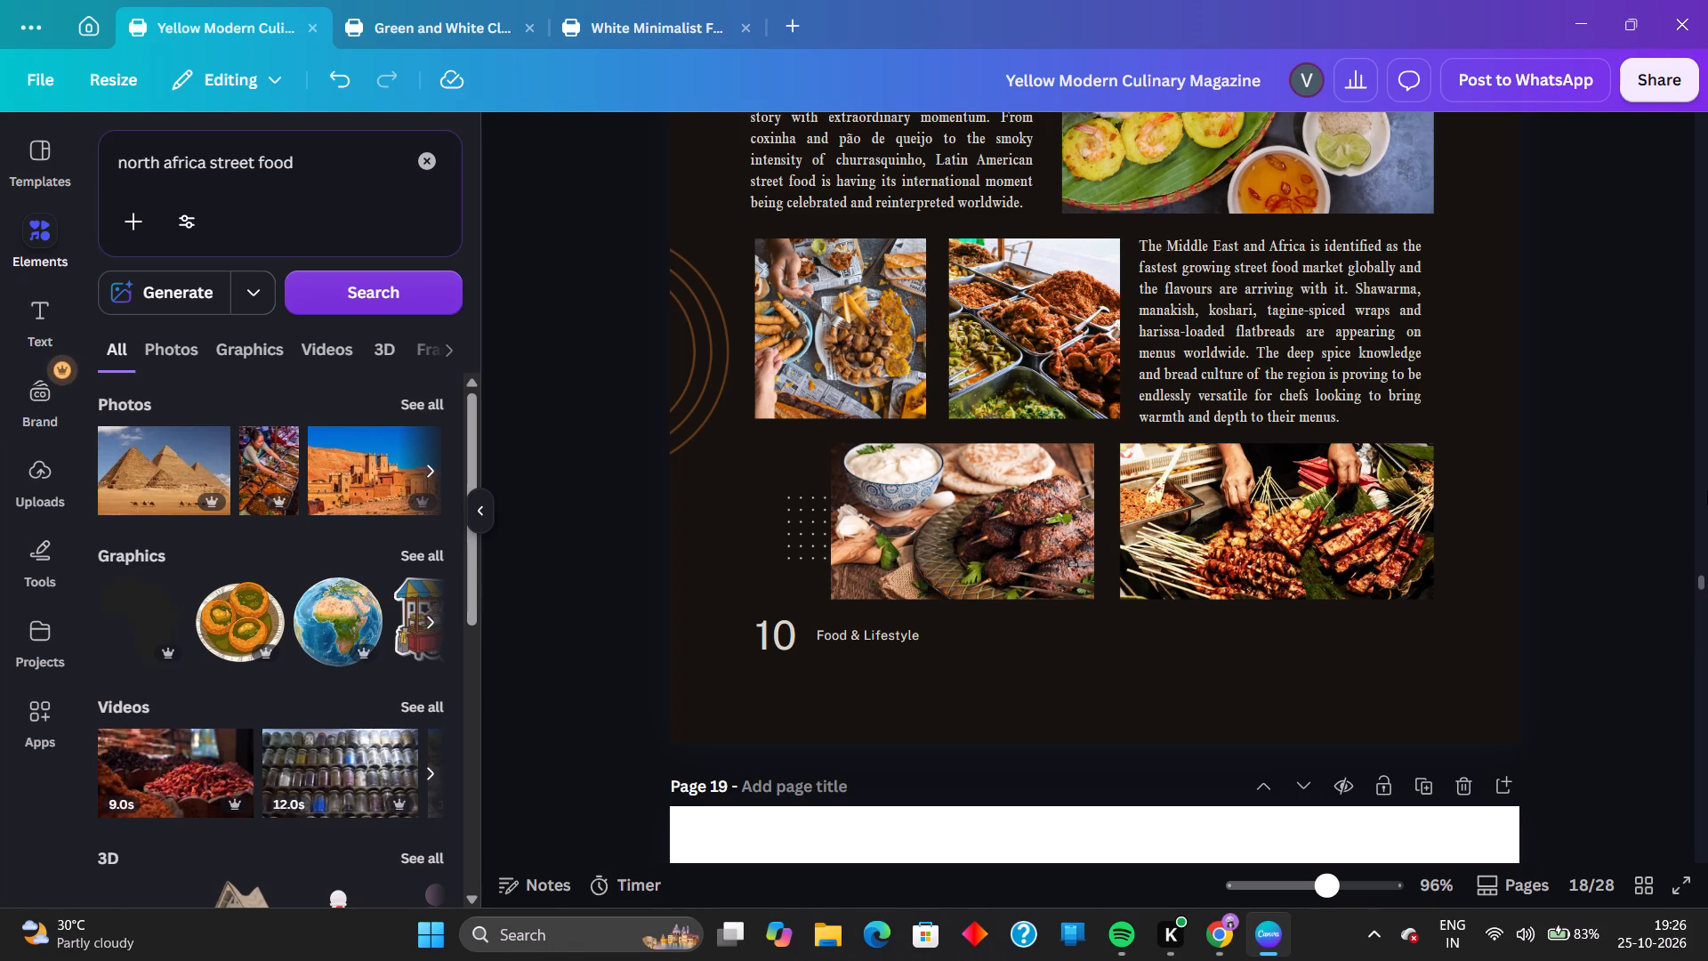
pyautogui.scroll(-7, 1190, 667)
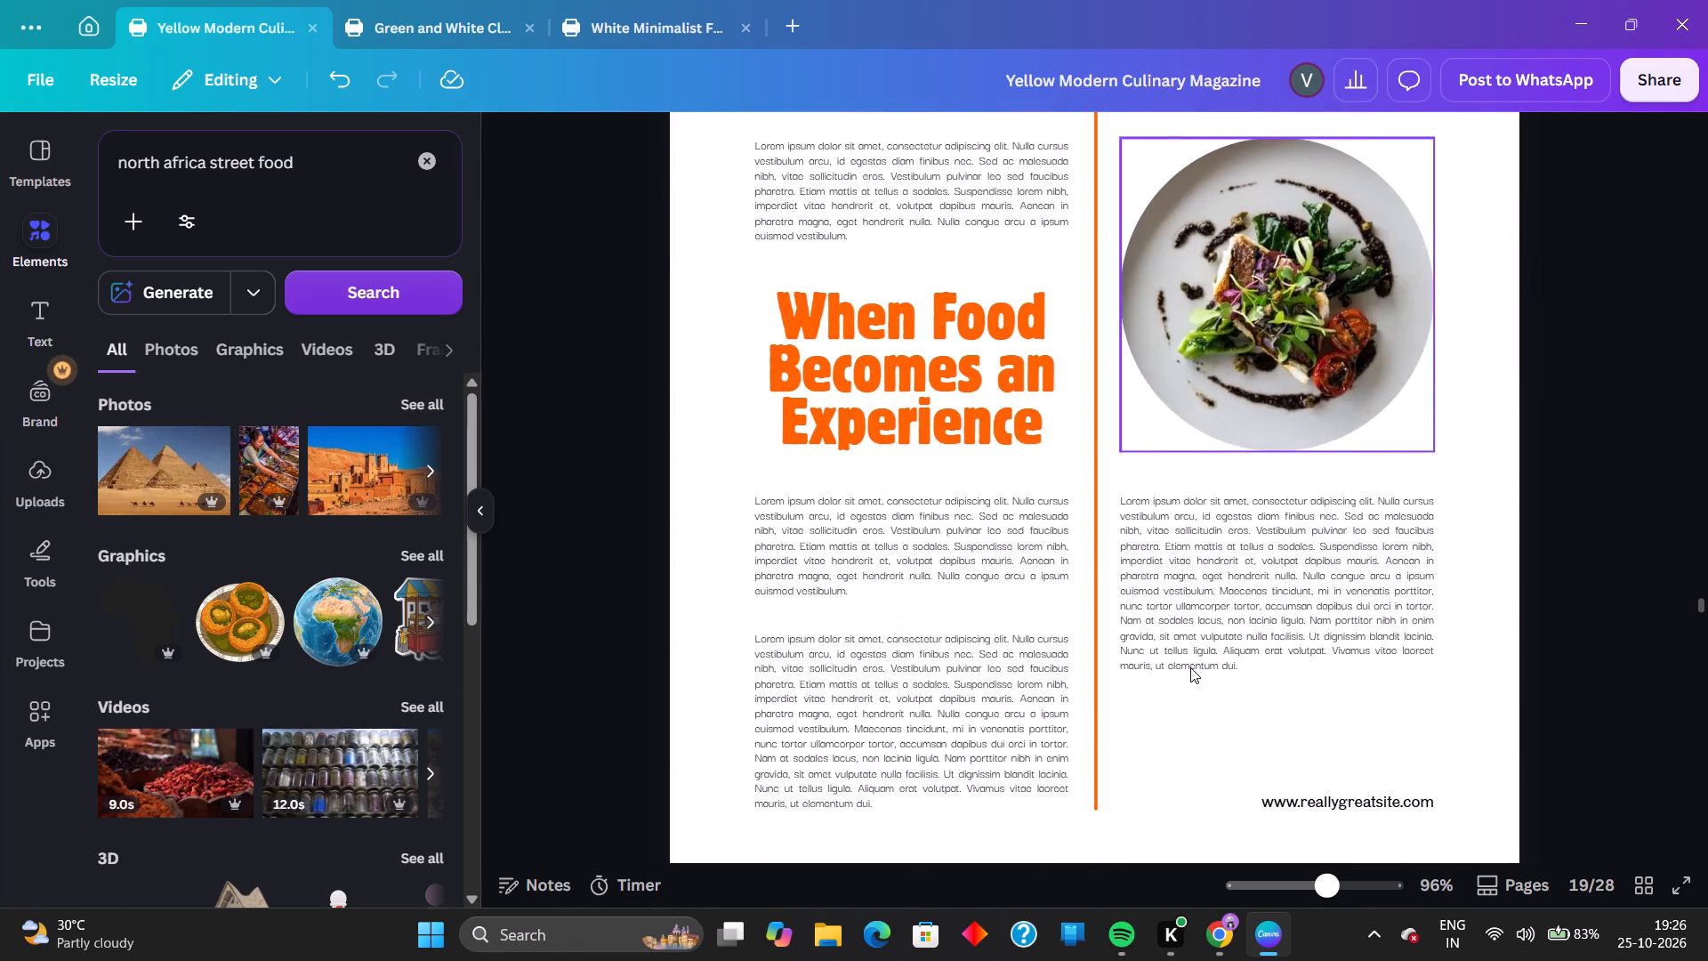
pyautogui.scroll(3, 1190, 667)
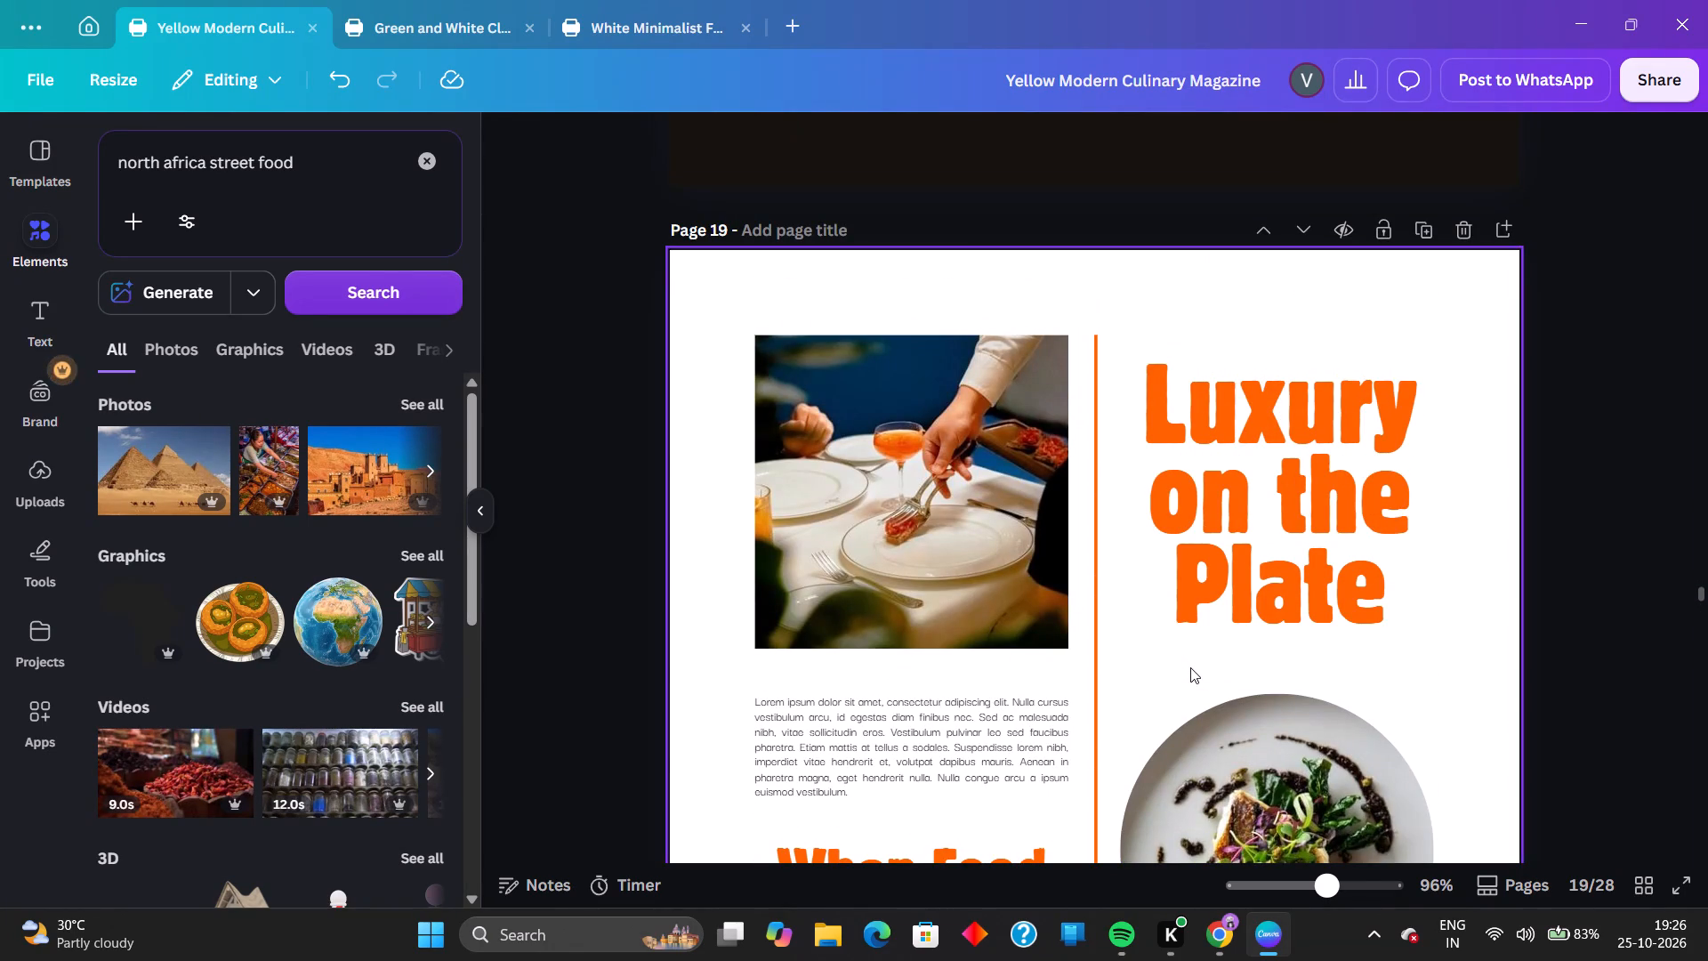
pyautogui.scroll(-10, 1190, 667)
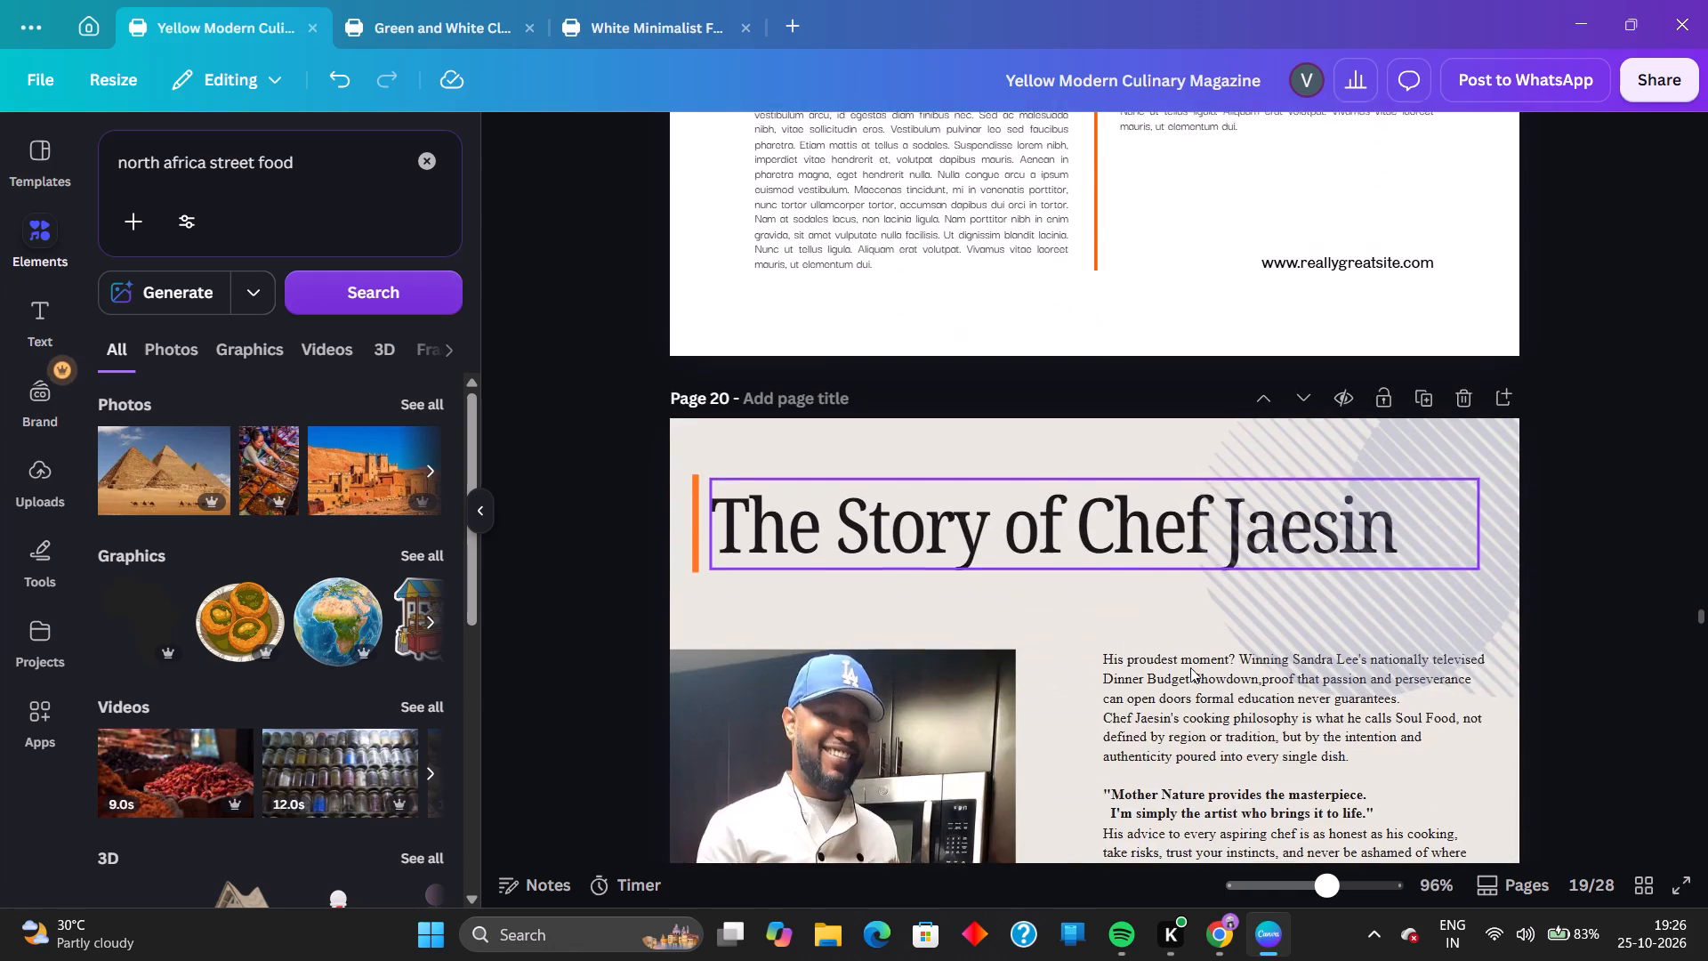
pyautogui.scroll(14, 1190, 667)
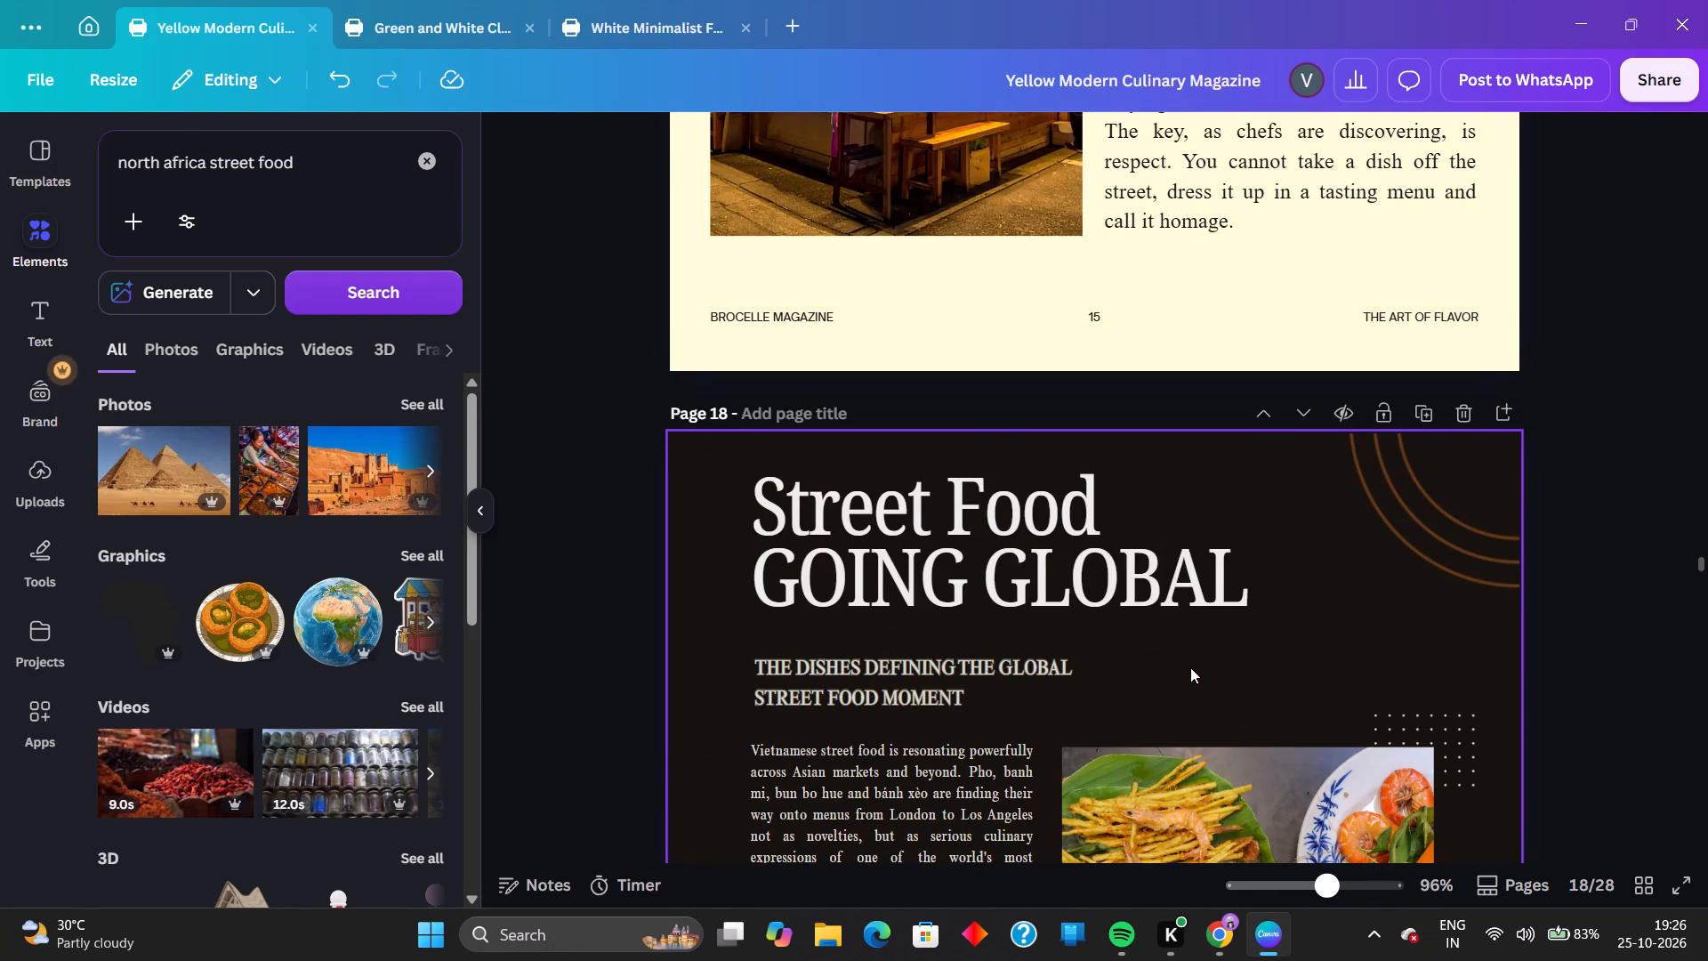
pyautogui.scroll(-2, 1379, 575)
pyautogui.scroll(2, 1379, 575)
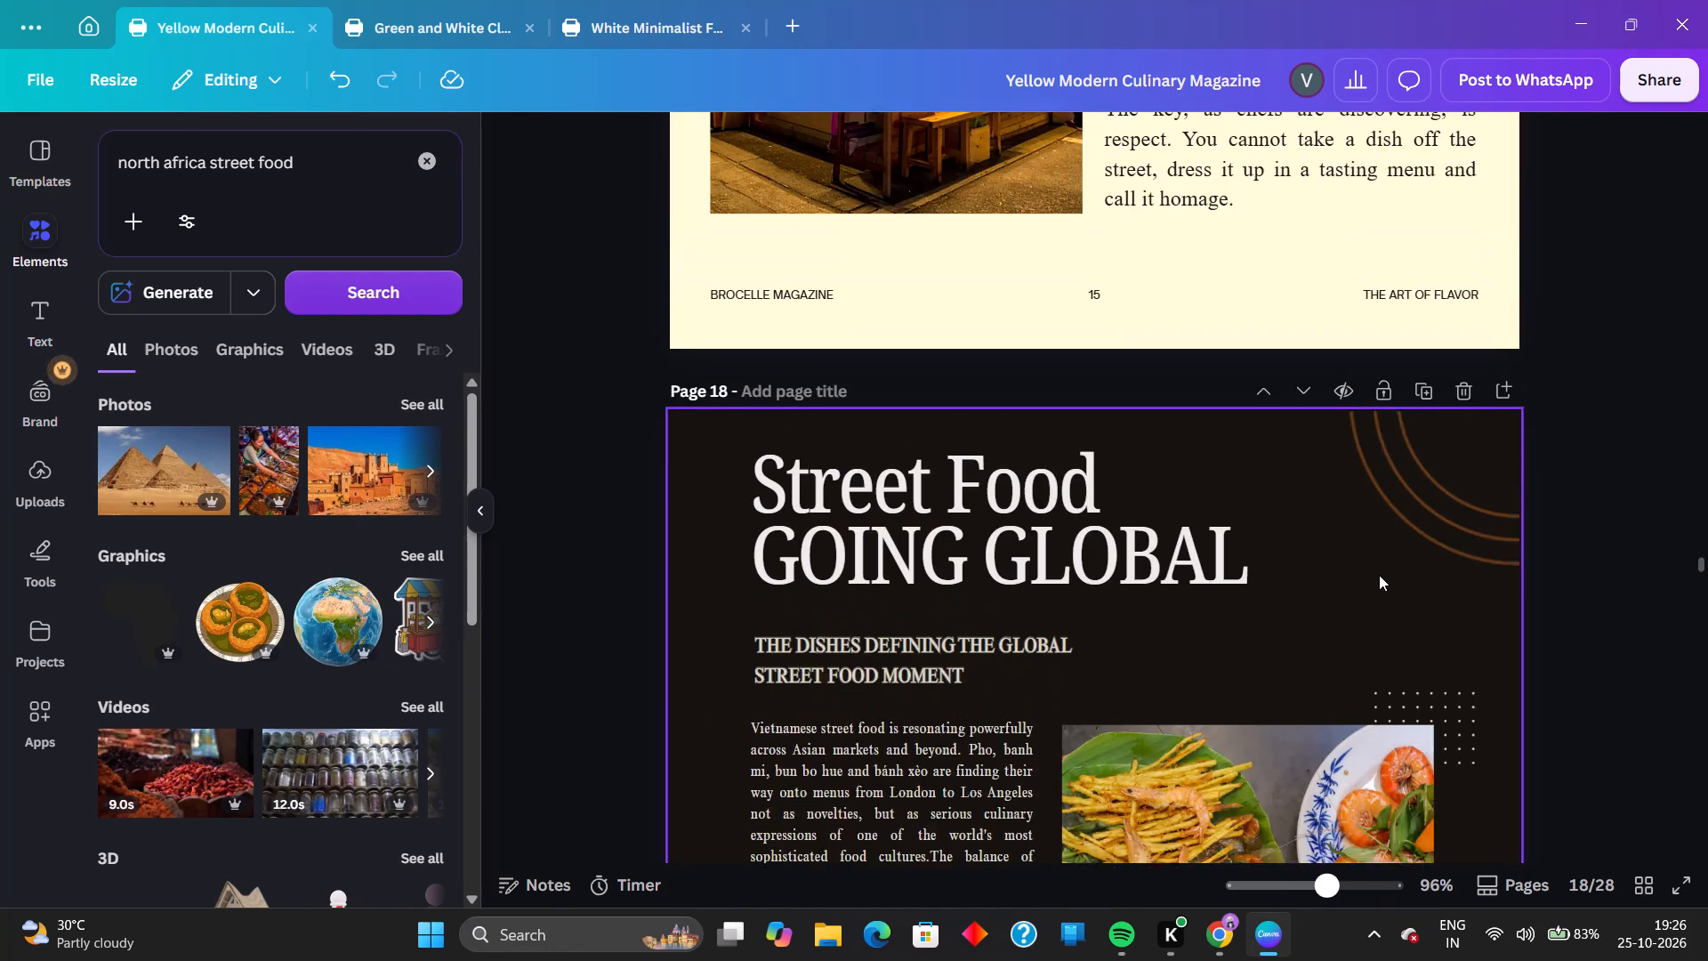
pyautogui.scroll(-2, 1513, 769)
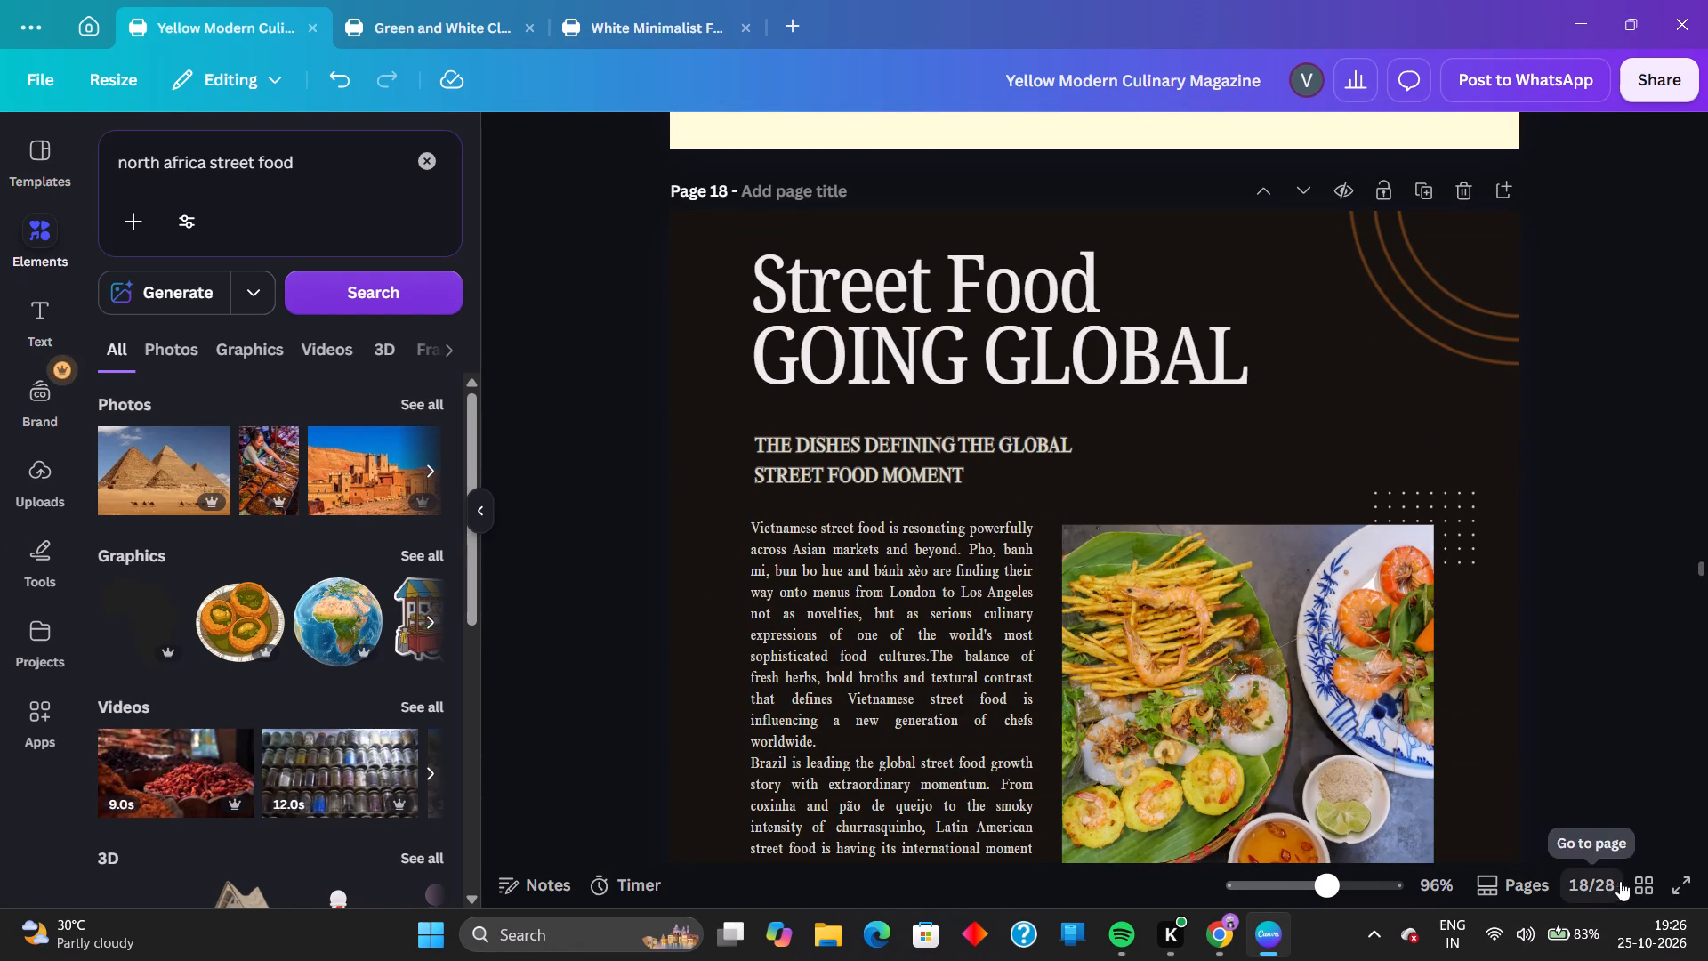
pyautogui.click(1634, 876)
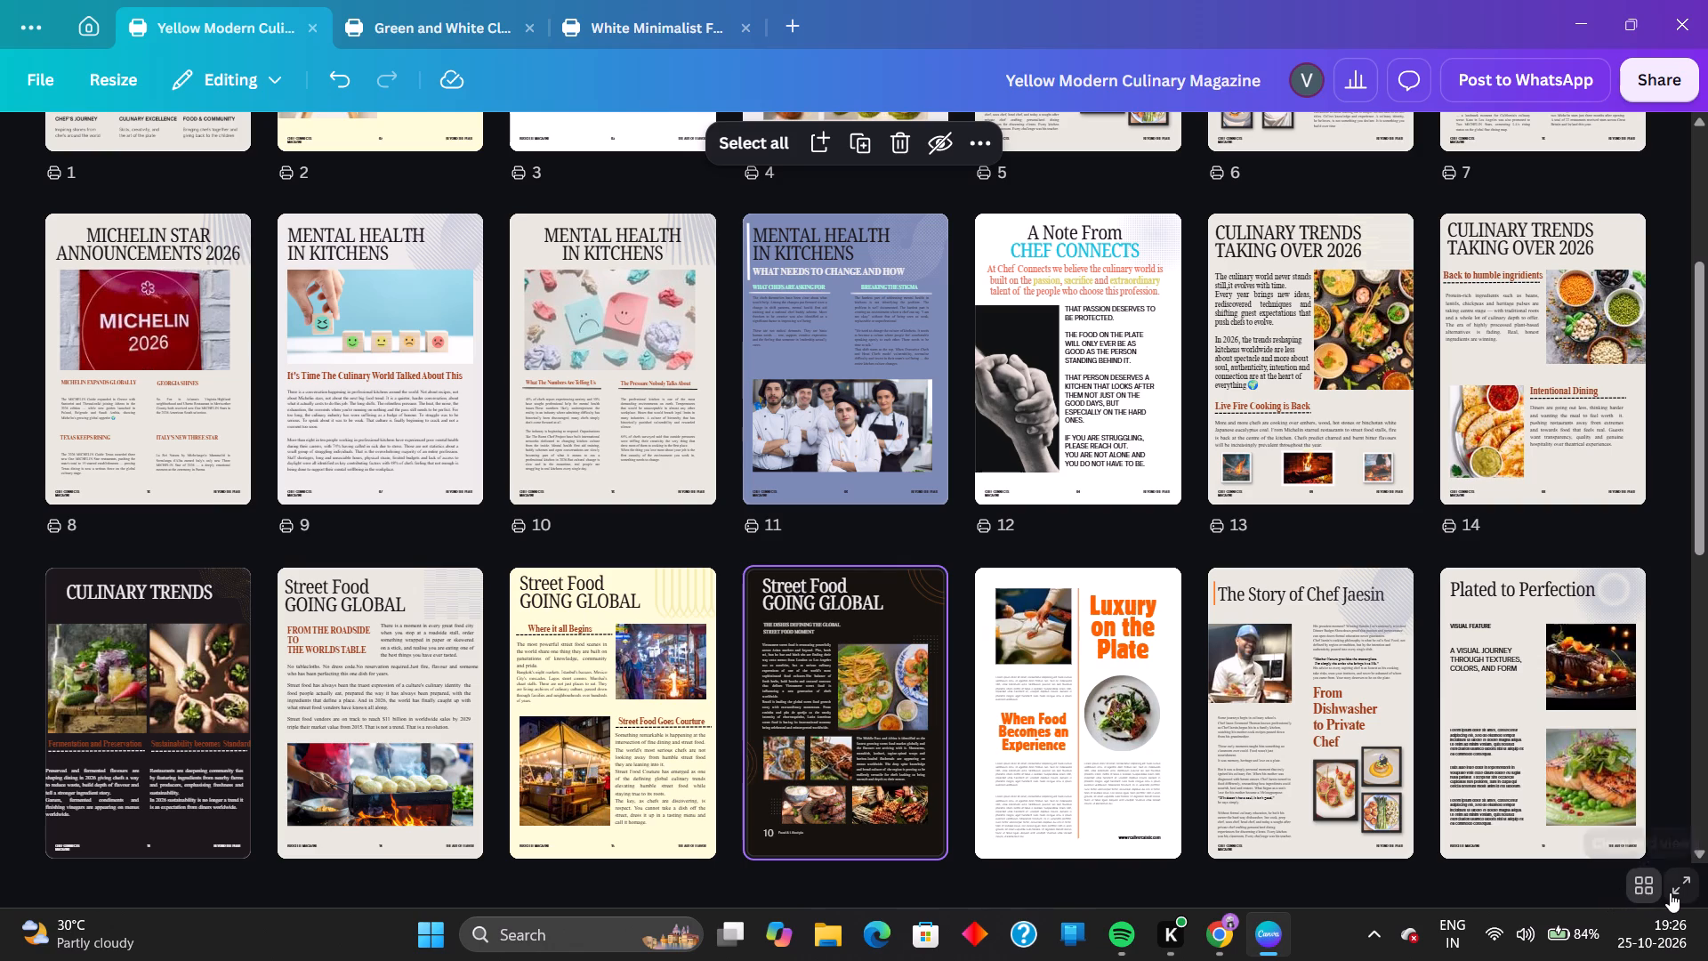
pyautogui.click(1643, 877)
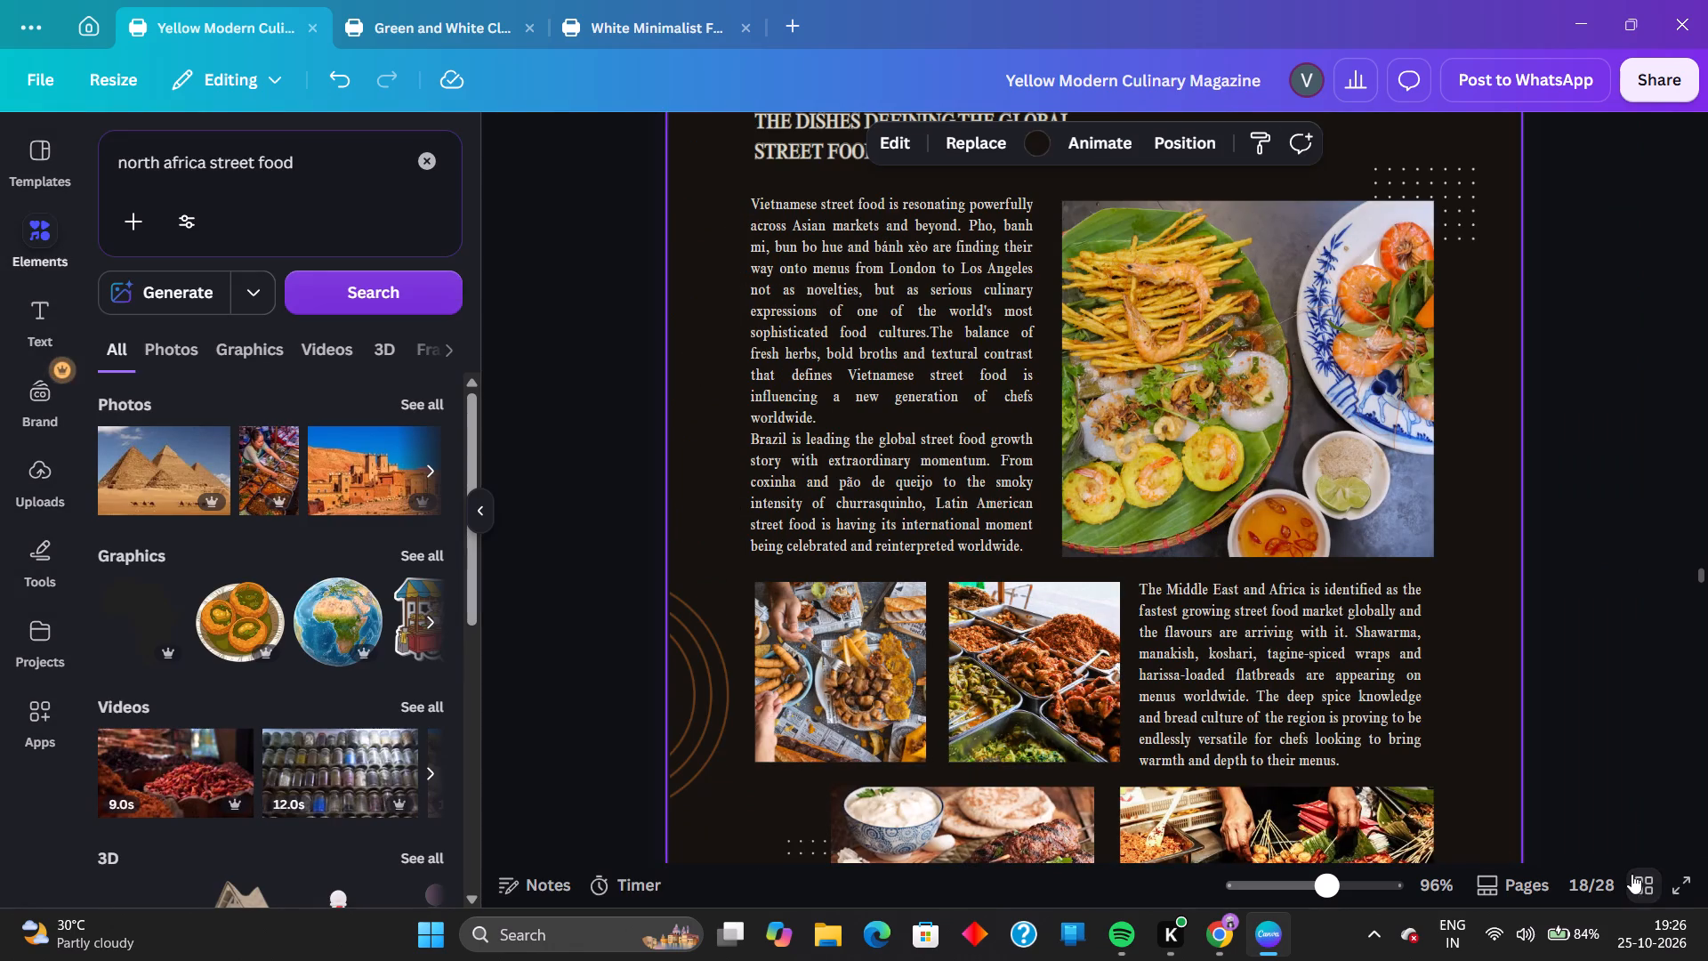
pyautogui.click(1619, 744)
pyautogui.scroll(-4, 1210, 529)
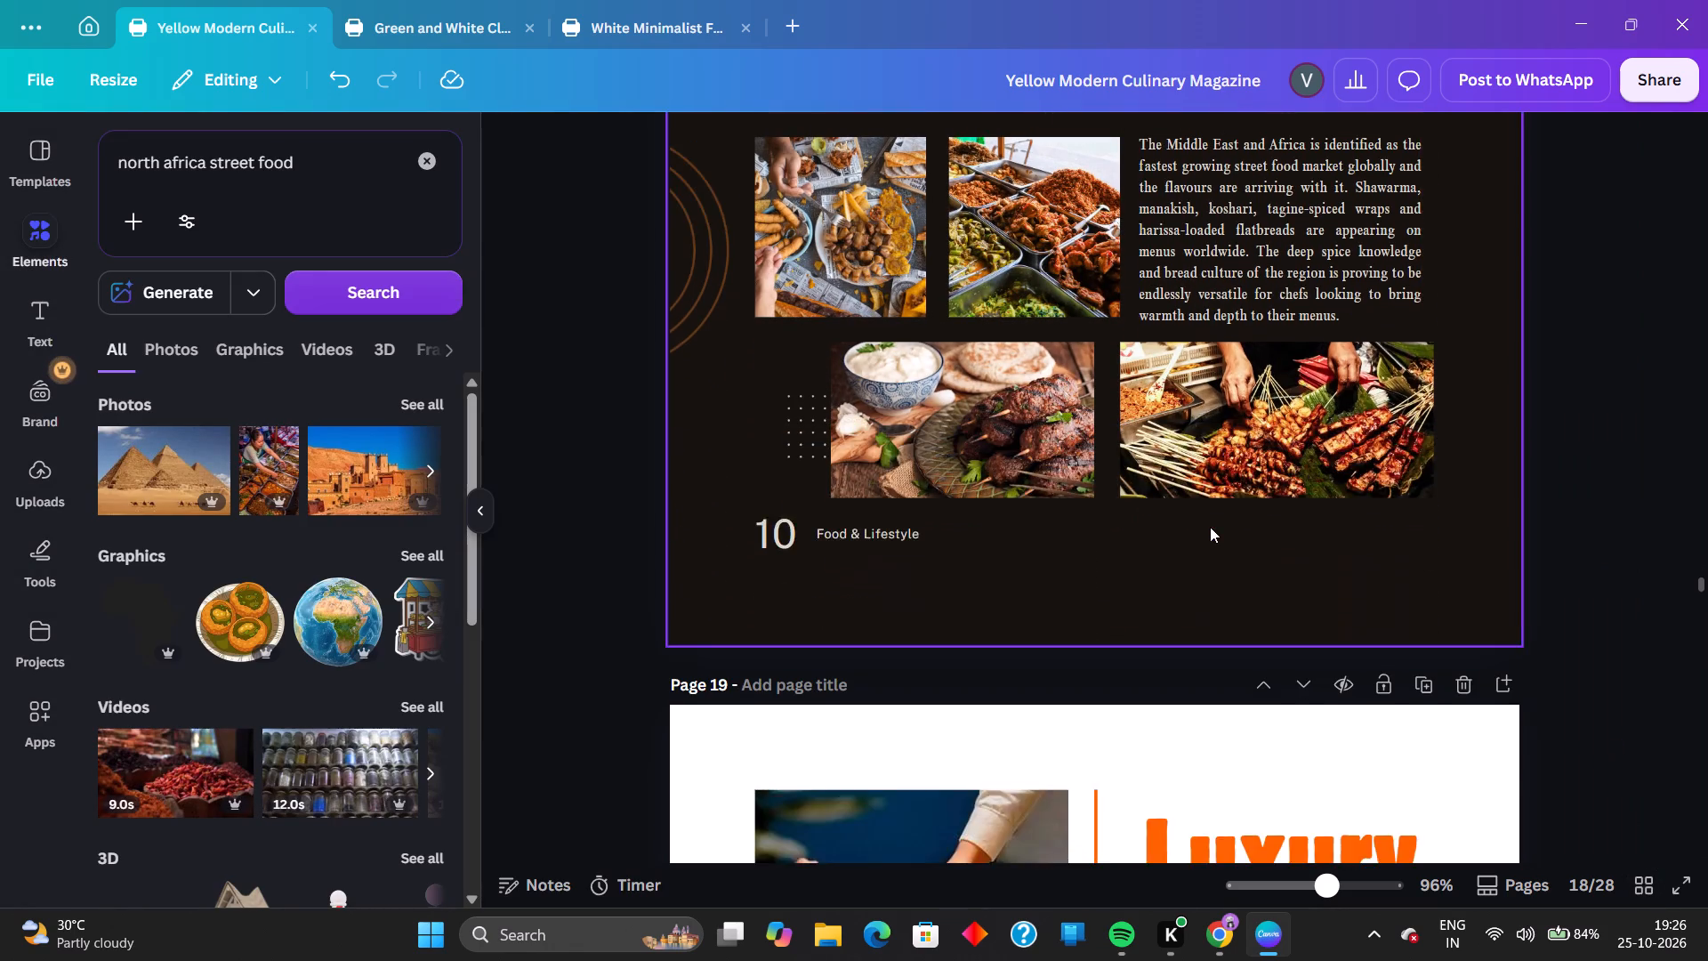
pyautogui.scroll(-4, 1210, 527)
pyautogui.scroll(3, 1210, 527)
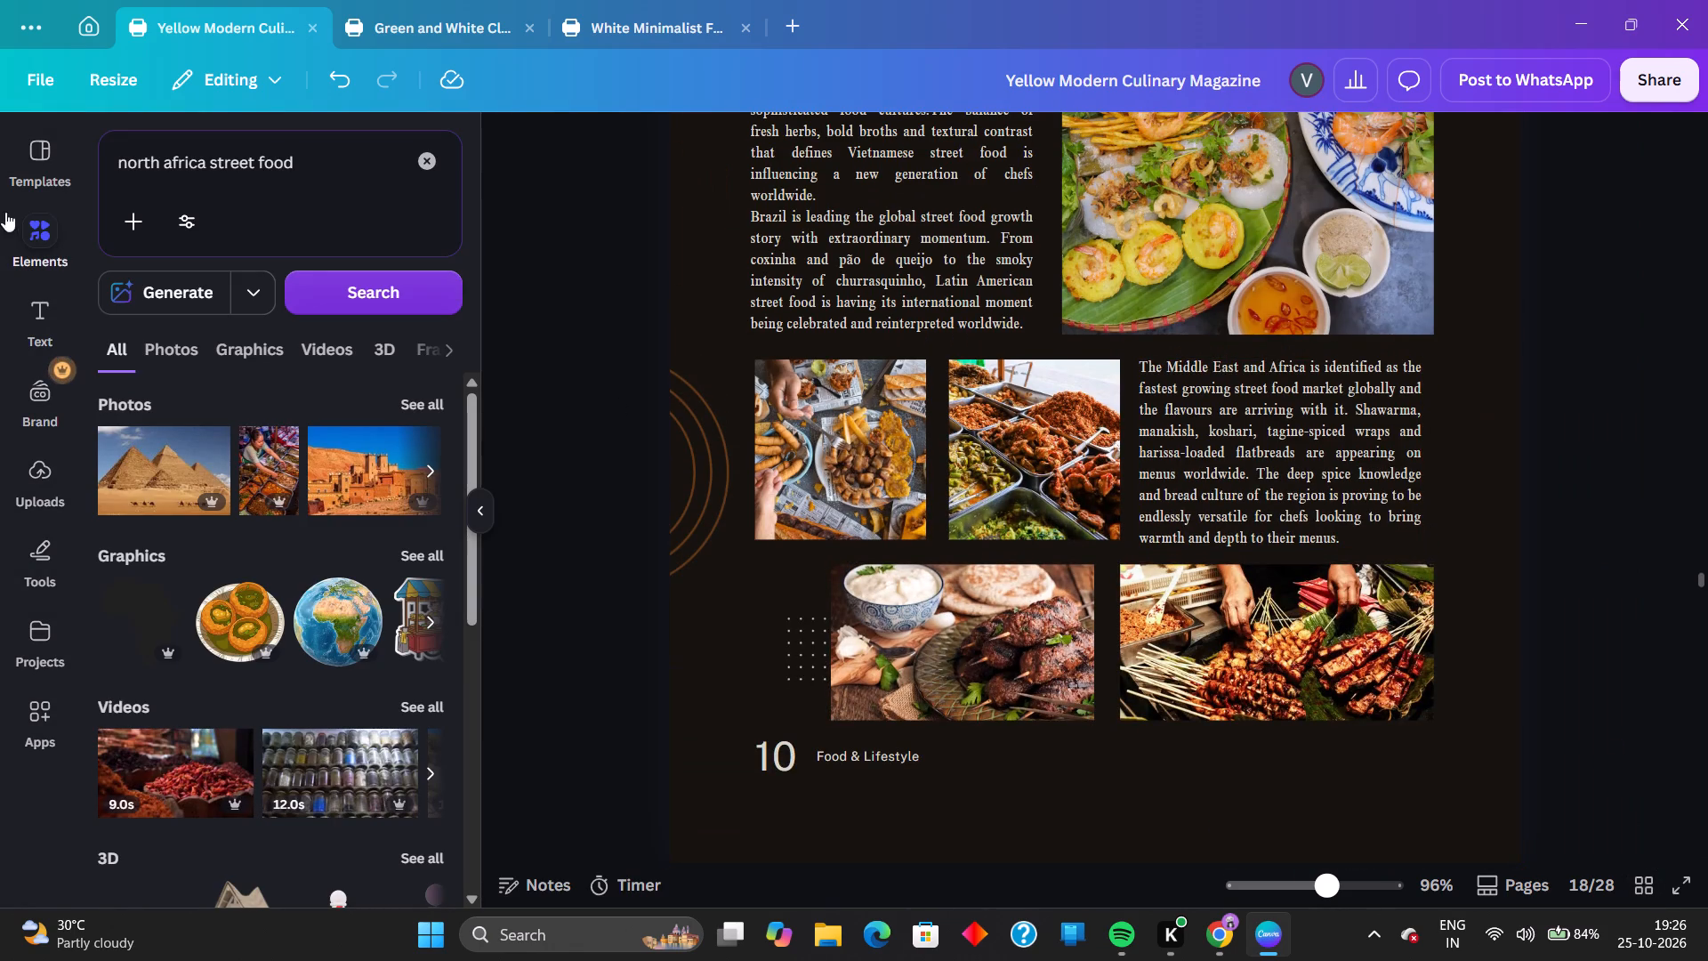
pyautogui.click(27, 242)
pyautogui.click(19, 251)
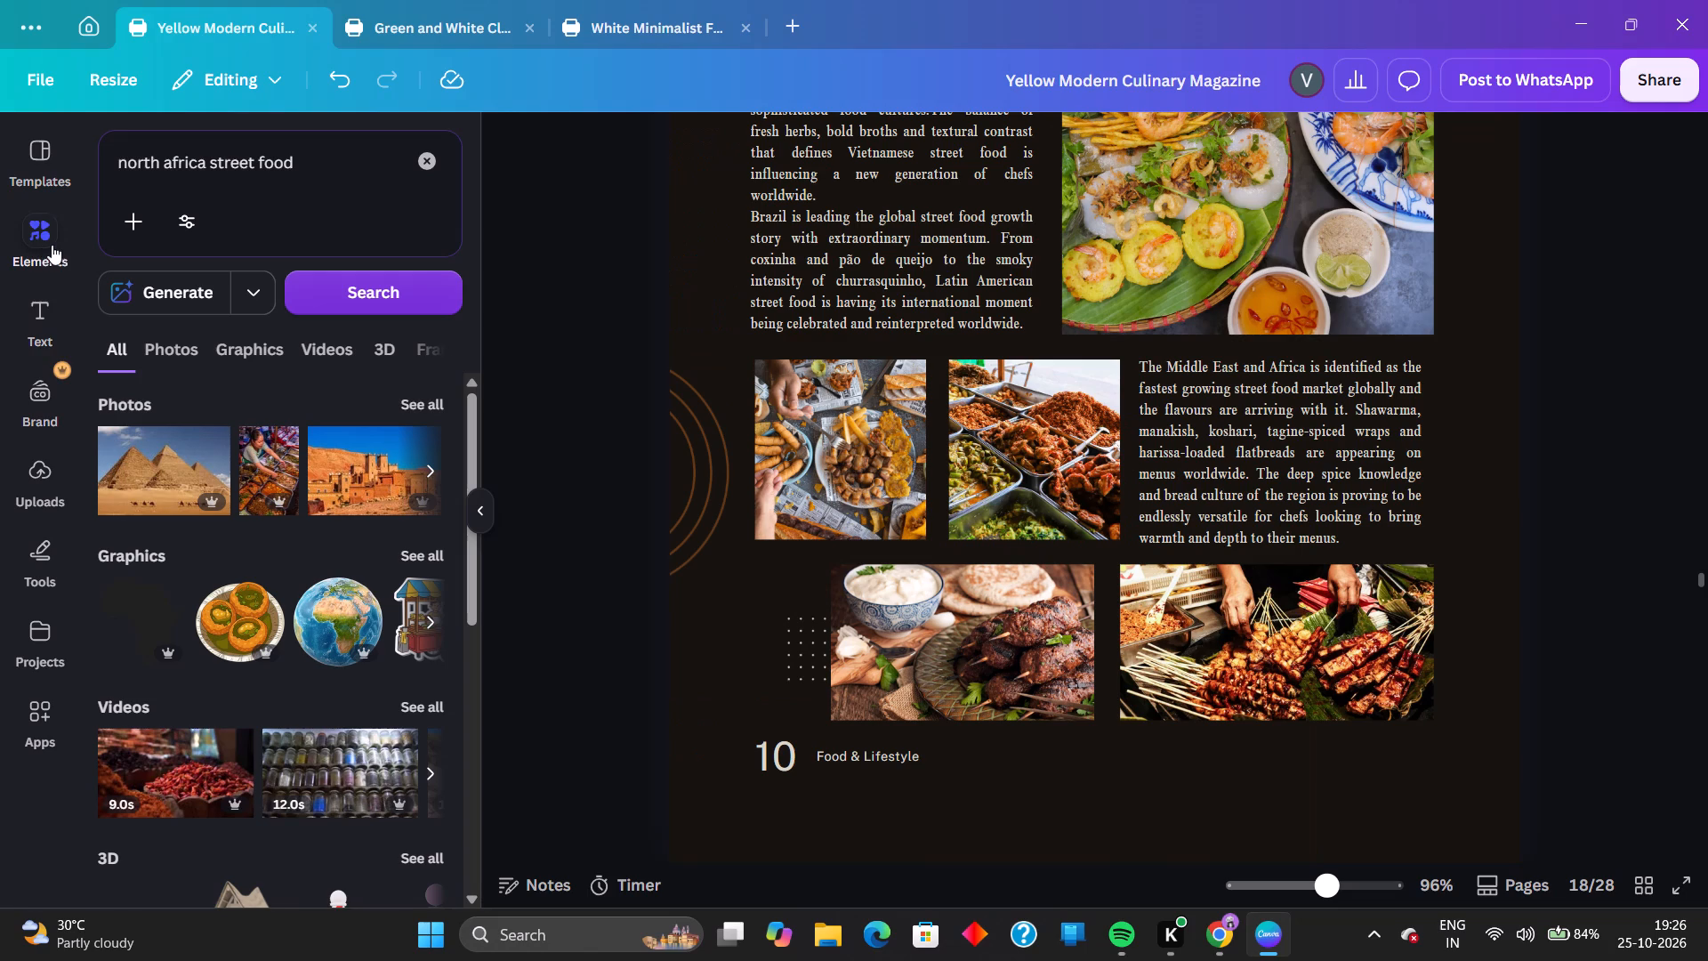
# Browse the similar magazine templates and add the Brown & Cream Minimalist Trending Product Reviews page as new page 19.
pyautogui.click(38, 177)
pyautogui.scroll(-2, 284, 658)
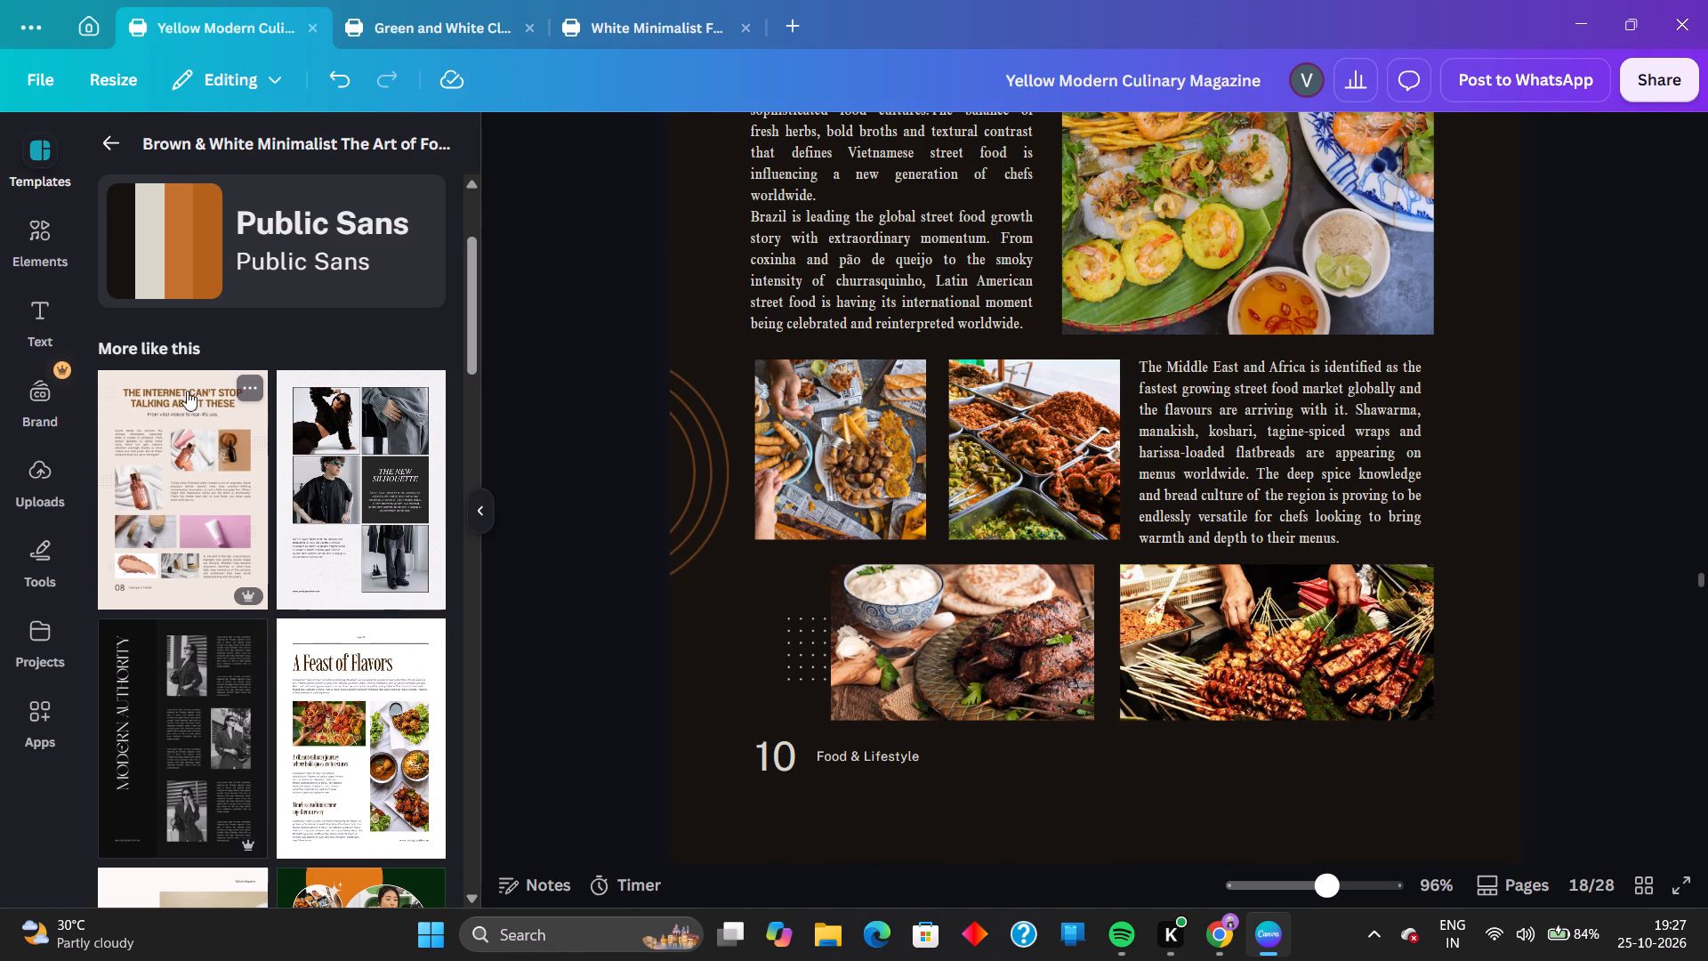
pyautogui.scroll(-1, 262, 498)
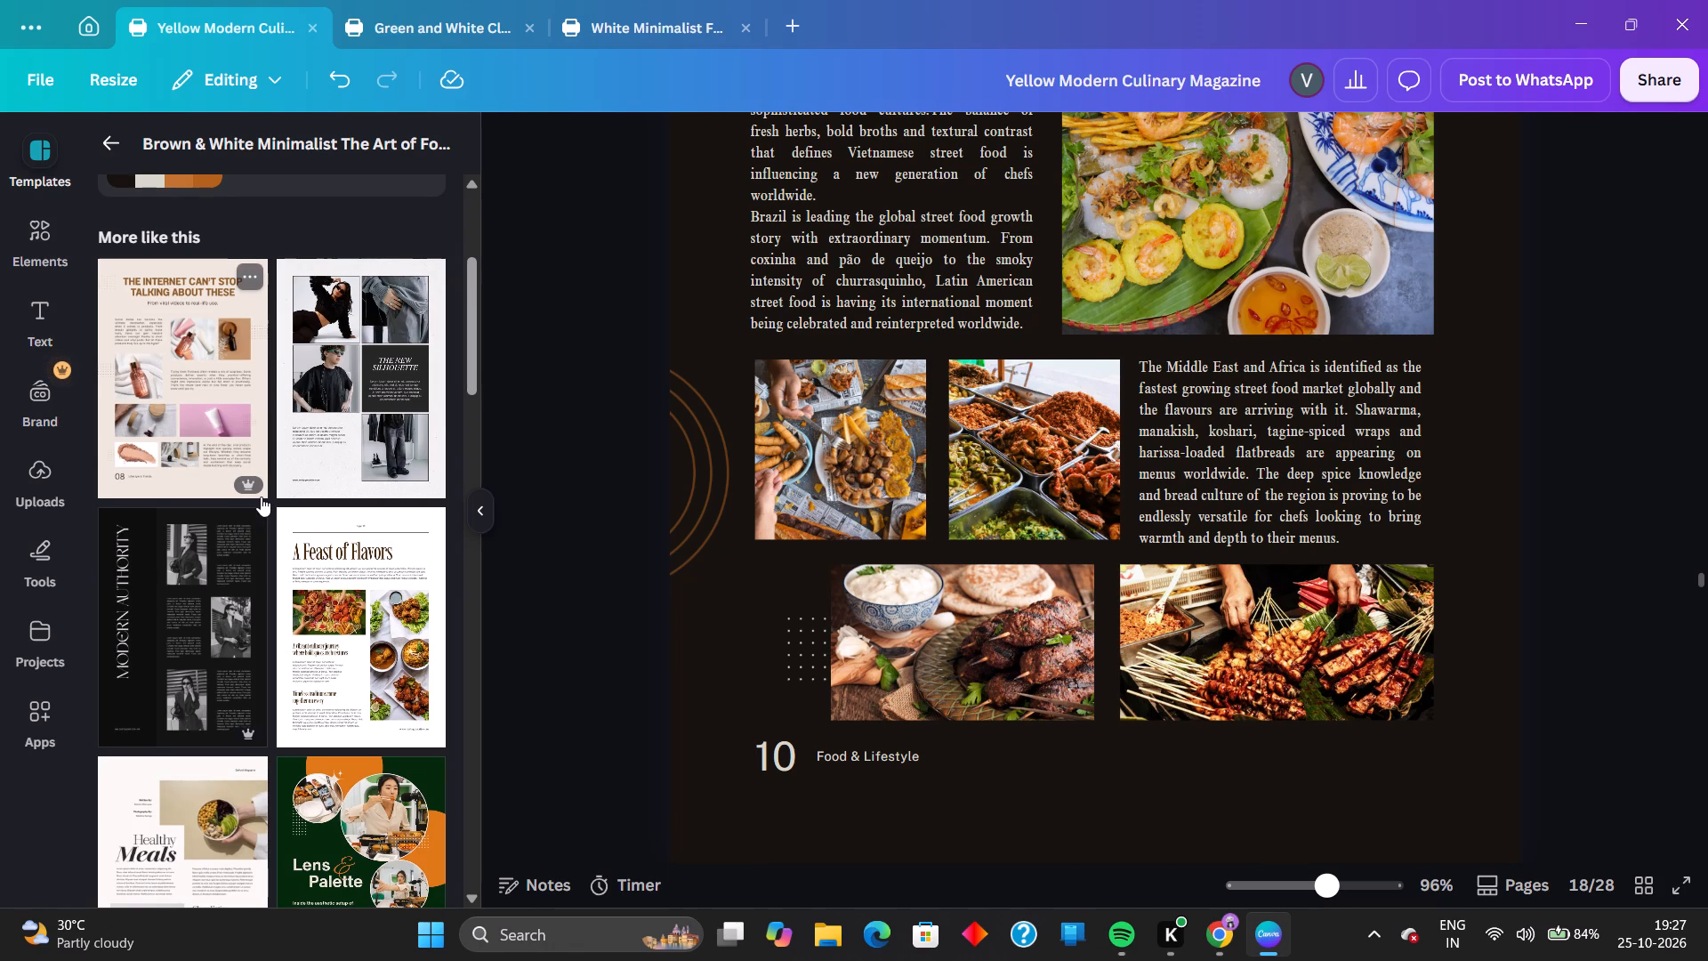
pyautogui.scroll(-3, 134, 399)
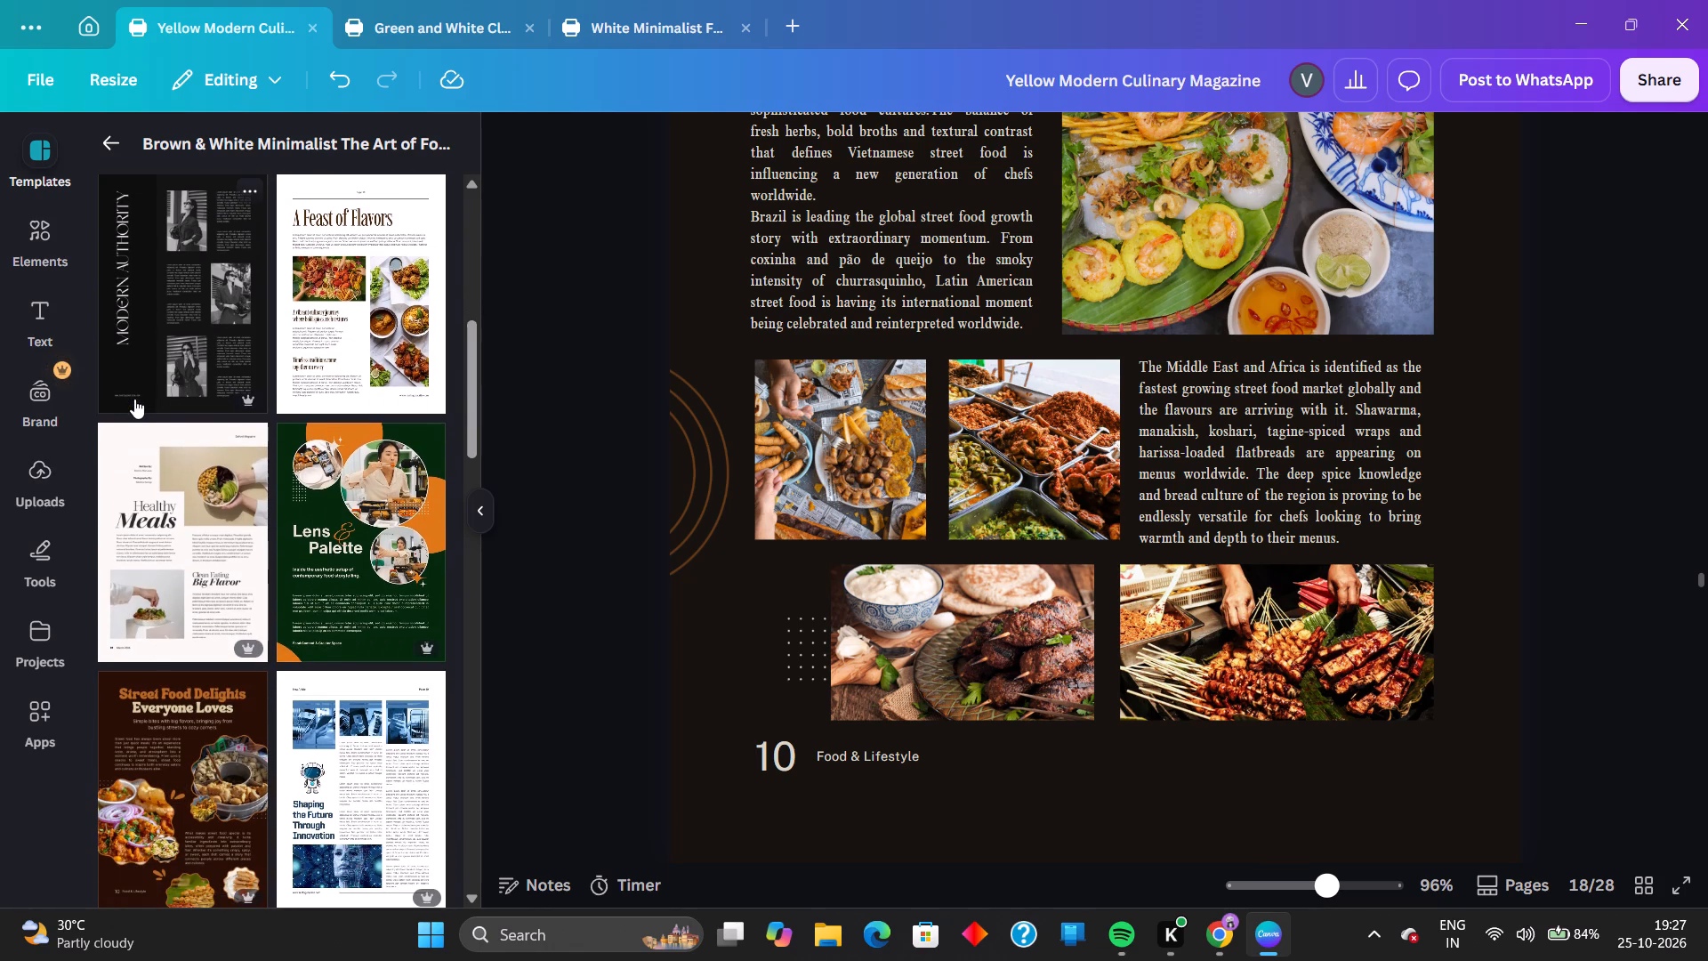
pyautogui.scroll(-4, 134, 399)
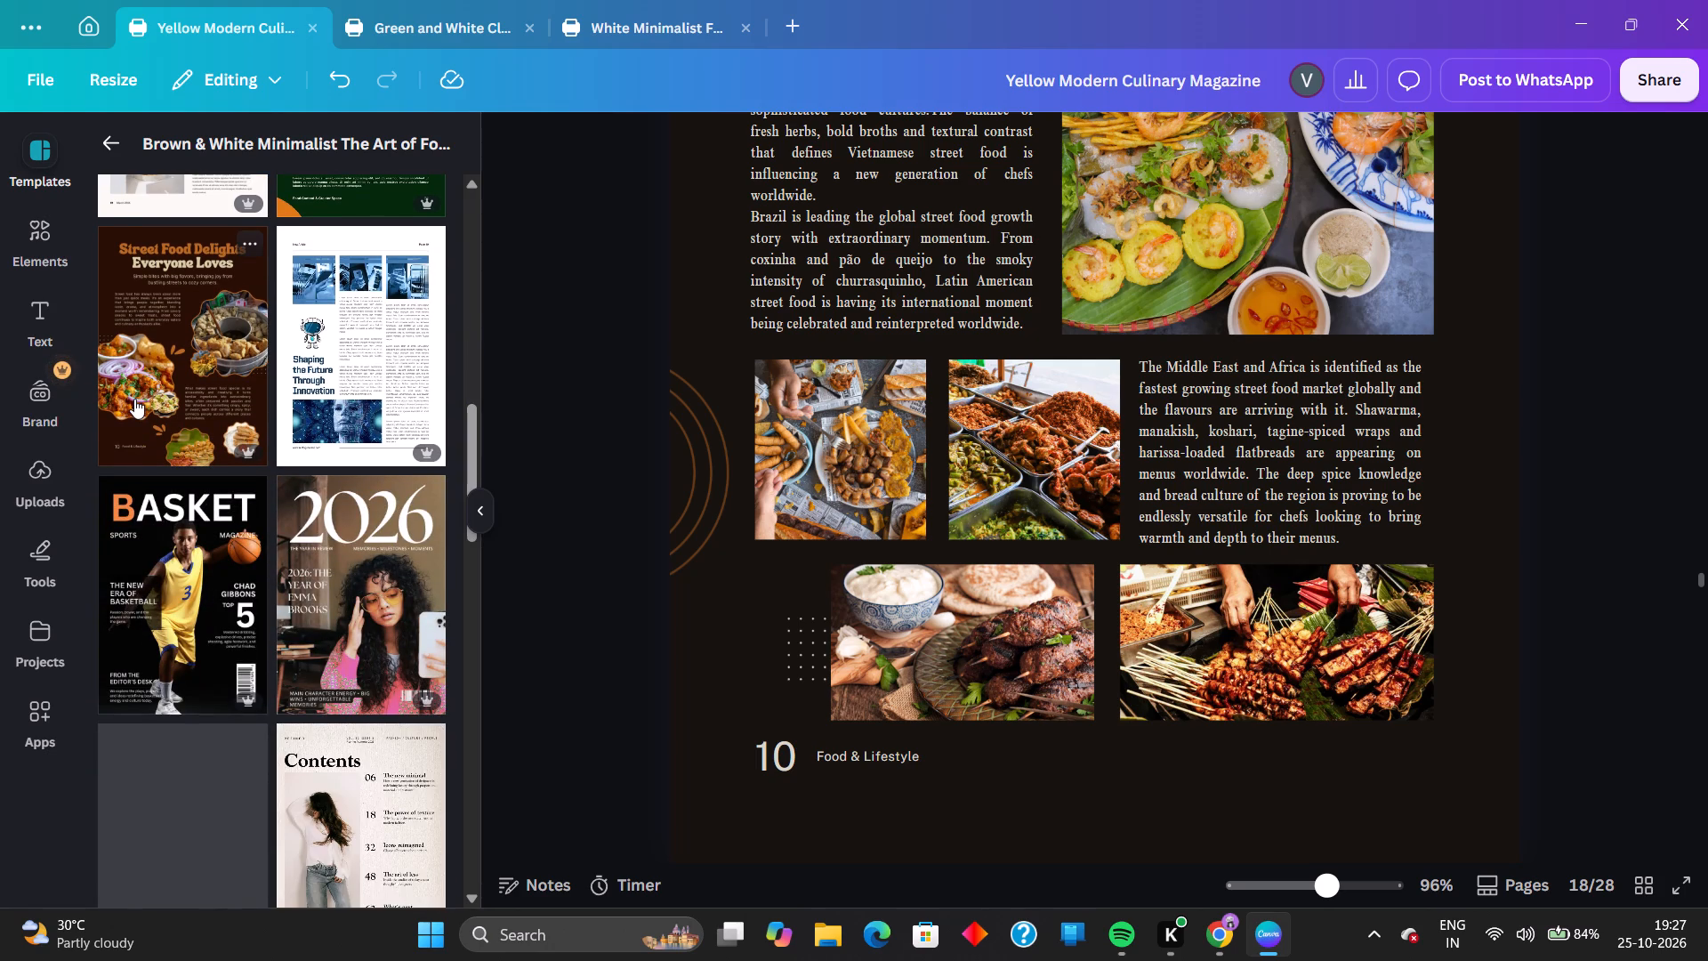
pyautogui.scroll(-4, 134, 399)
pyautogui.scroll(12, 134, 399)
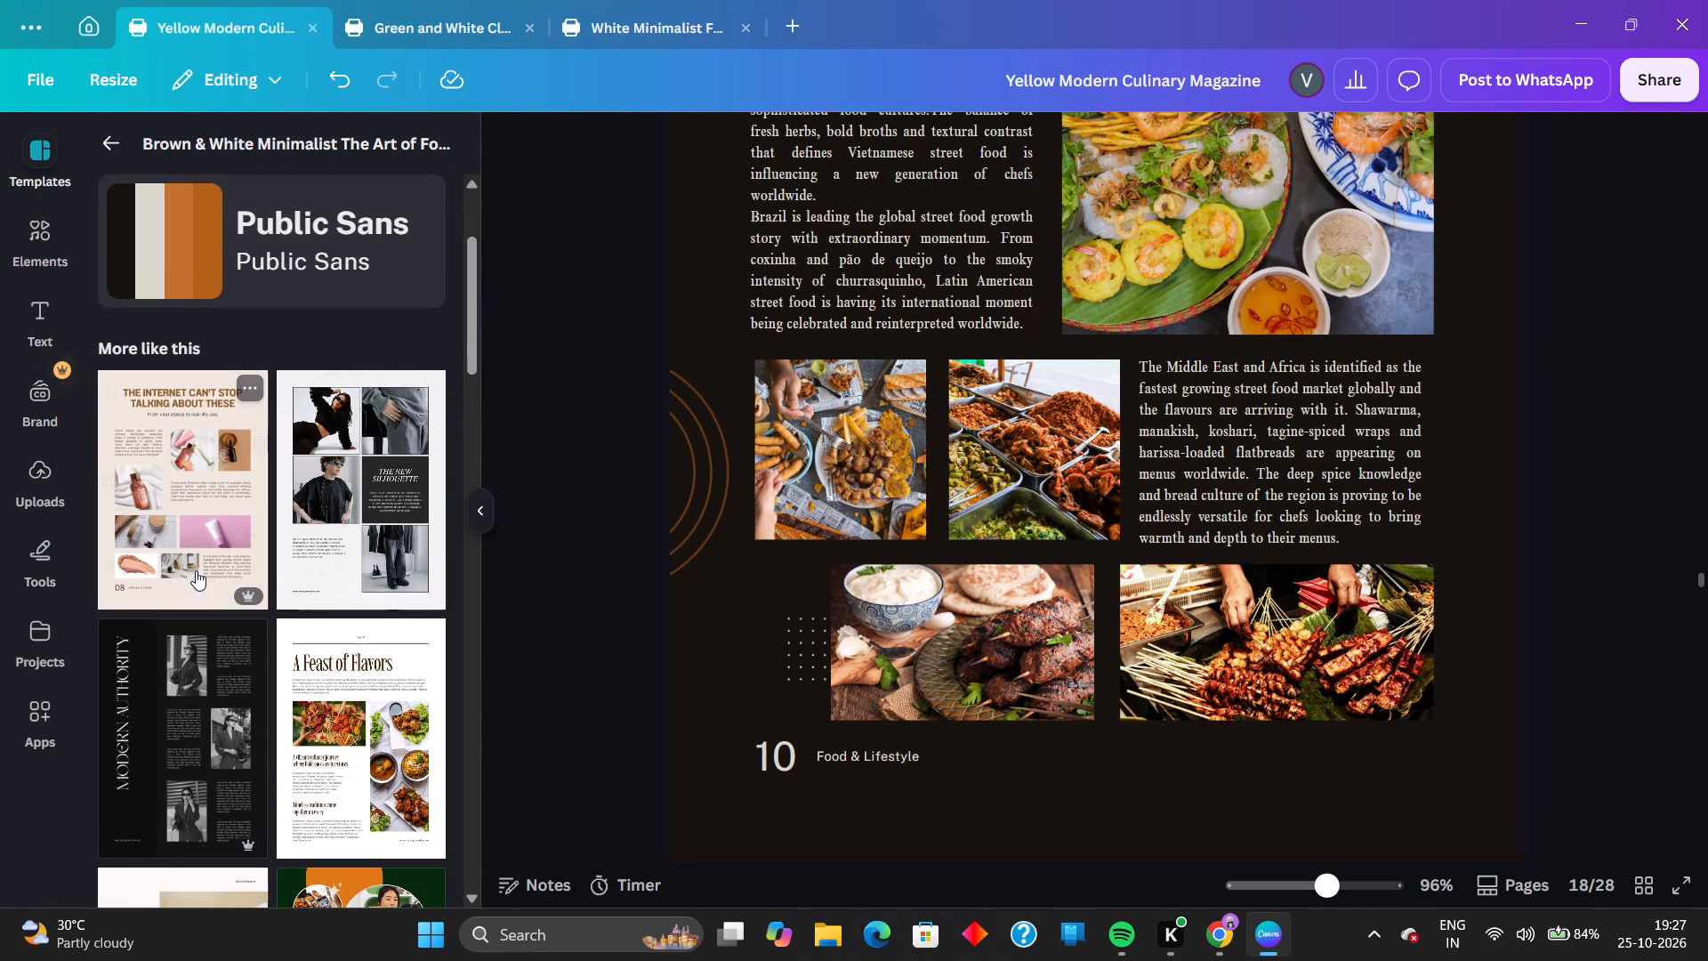
pyautogui.click(196, 570)
pyautogui.click(975, 553)
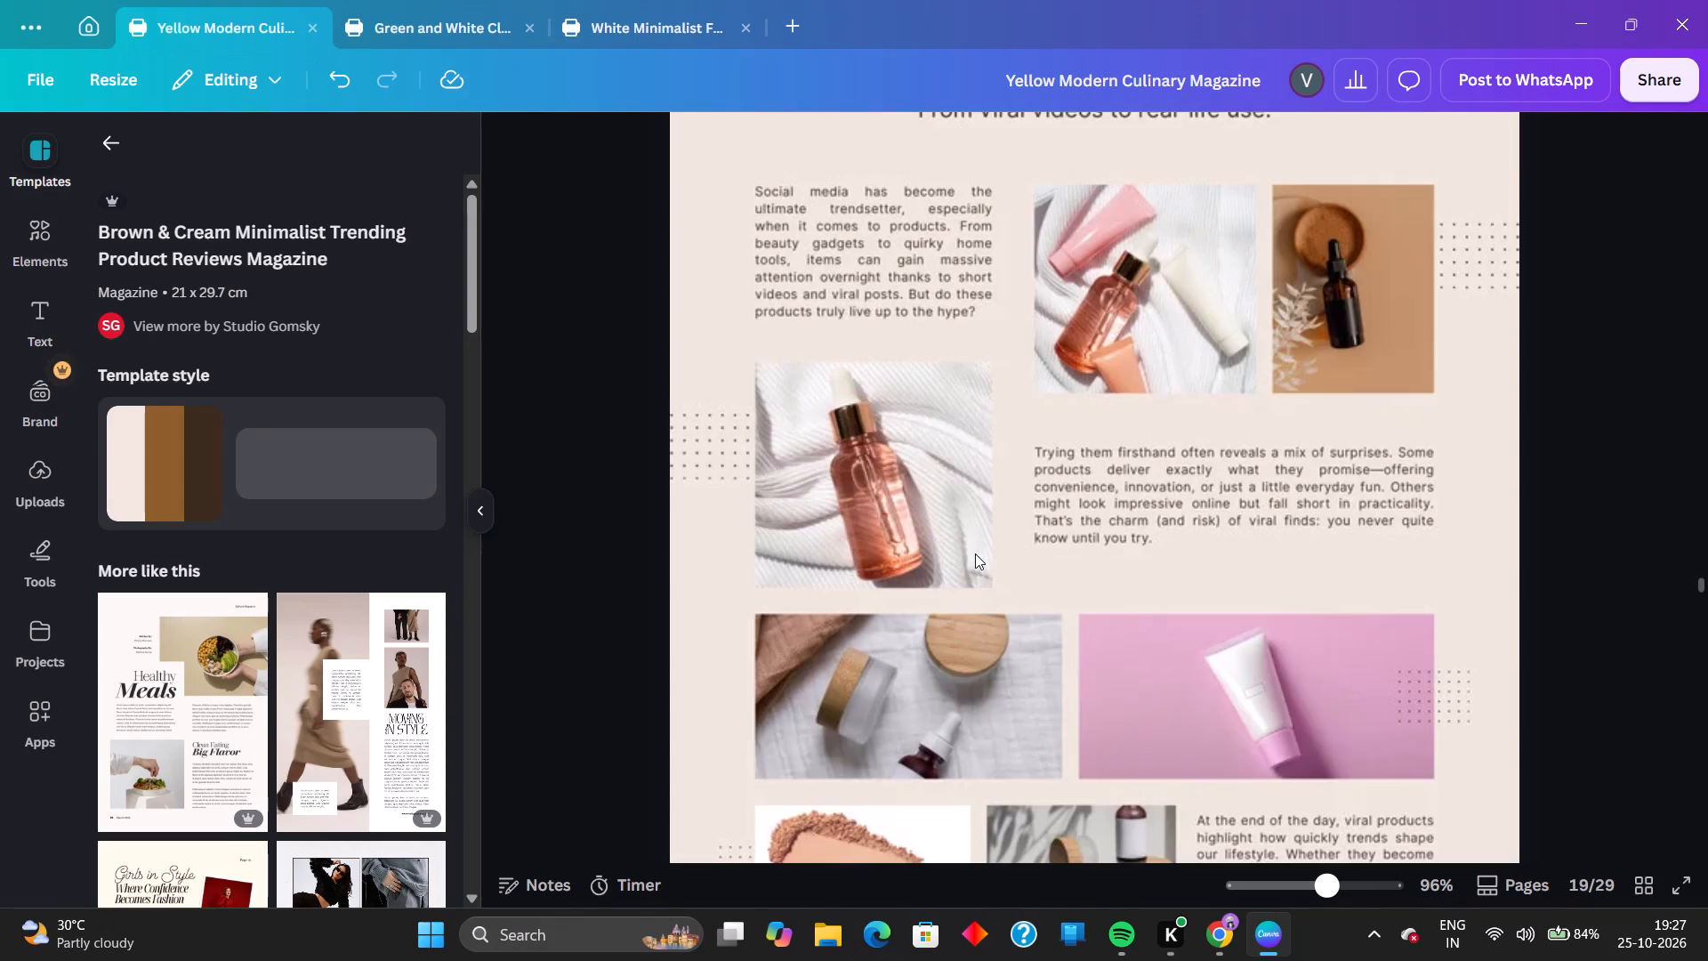
# Delete both heading lines and the "From viral videos to real-life use." subtitle from page 19.
pyautogui.scroll(-2, 1025, 497)
pyautogui.scroll(6, 1025, 497)
pyautogui.scroll(-1, 1025, 497)
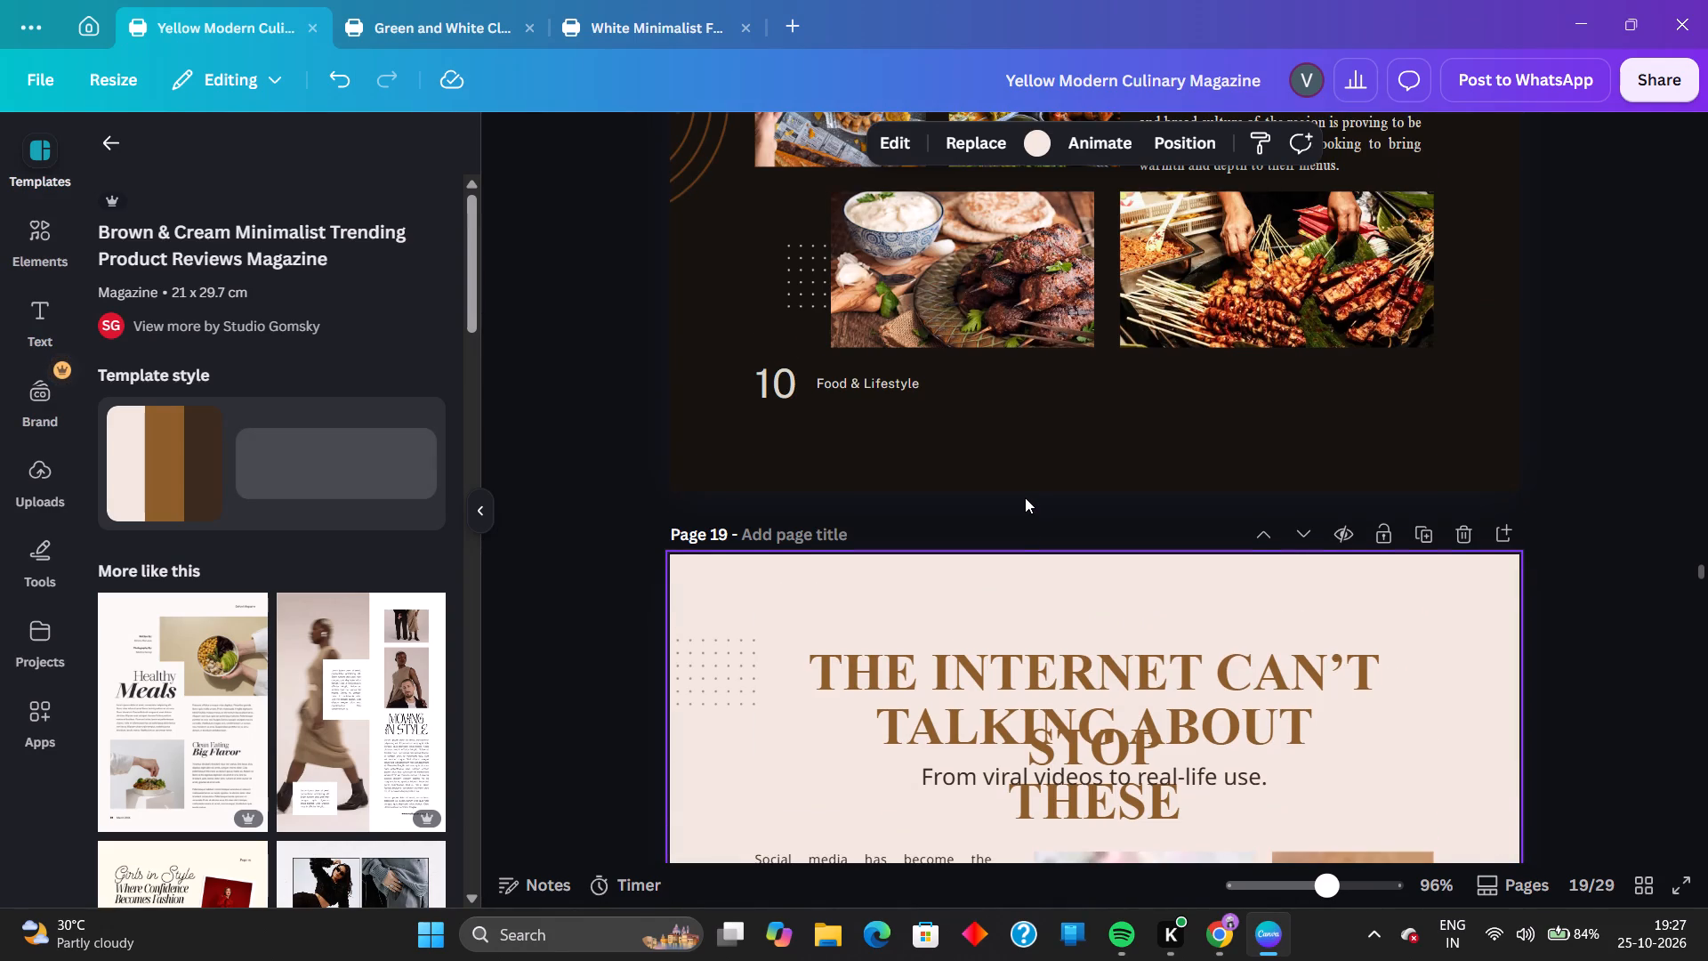
pyautogui.scroll(-2, 1025, 498)
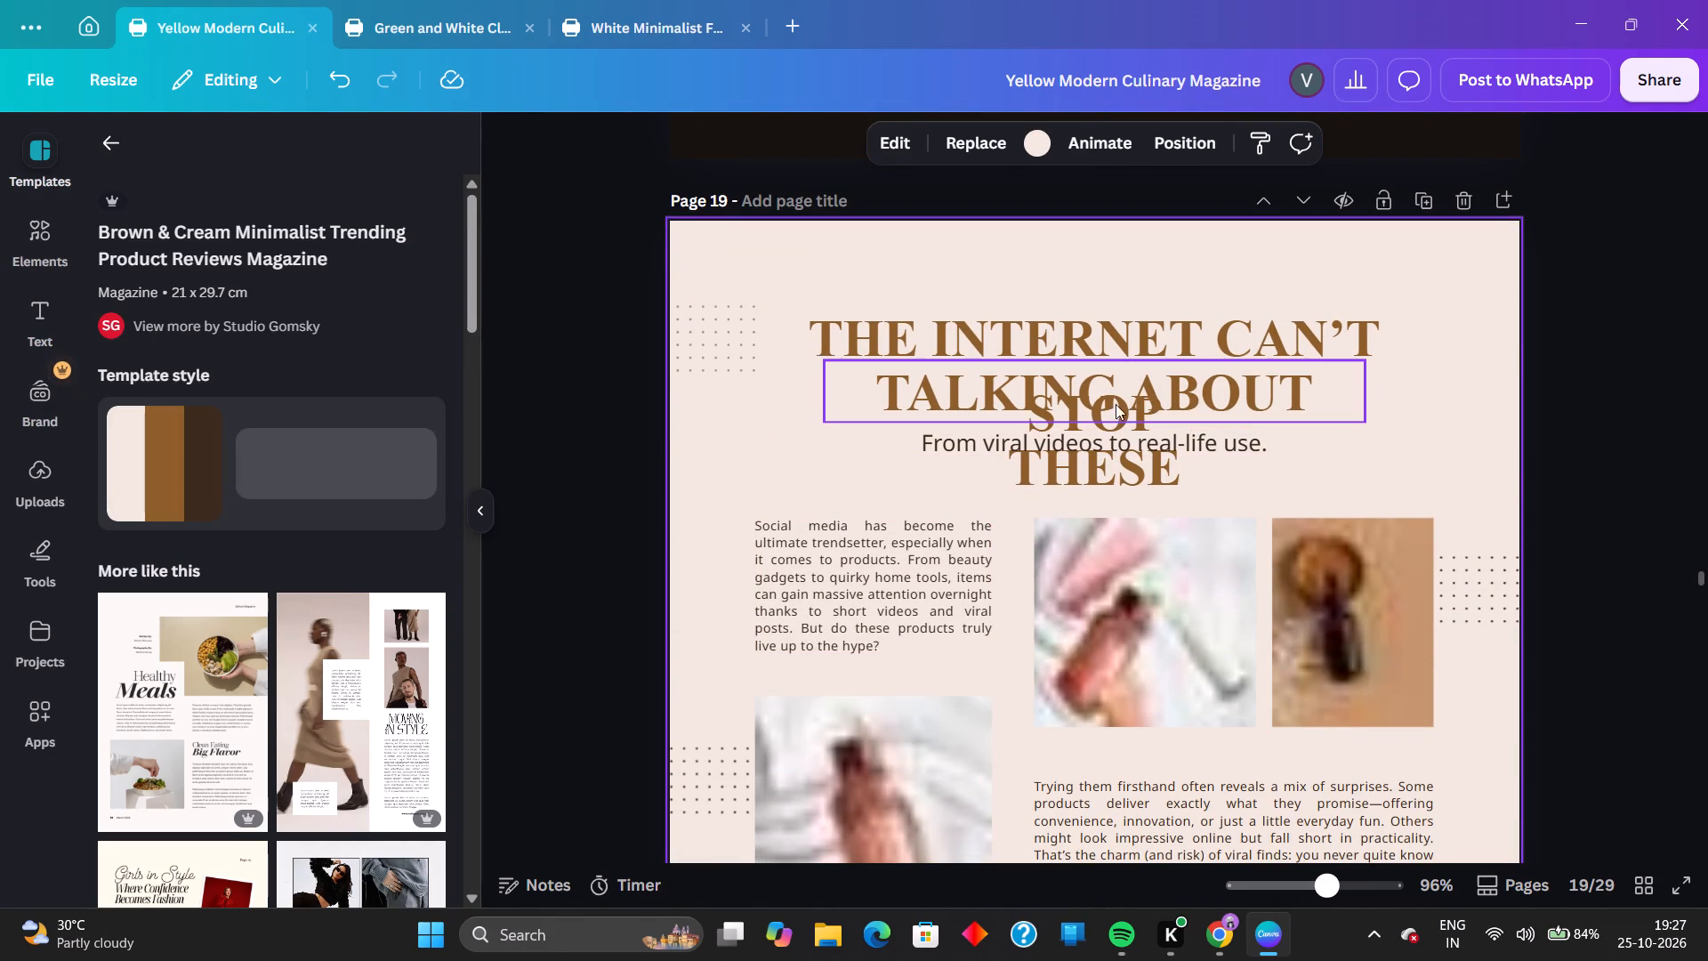
pyautogui.scroll(7, 1210, 349)
pyautogui.scroll(-7, 1220, 338)
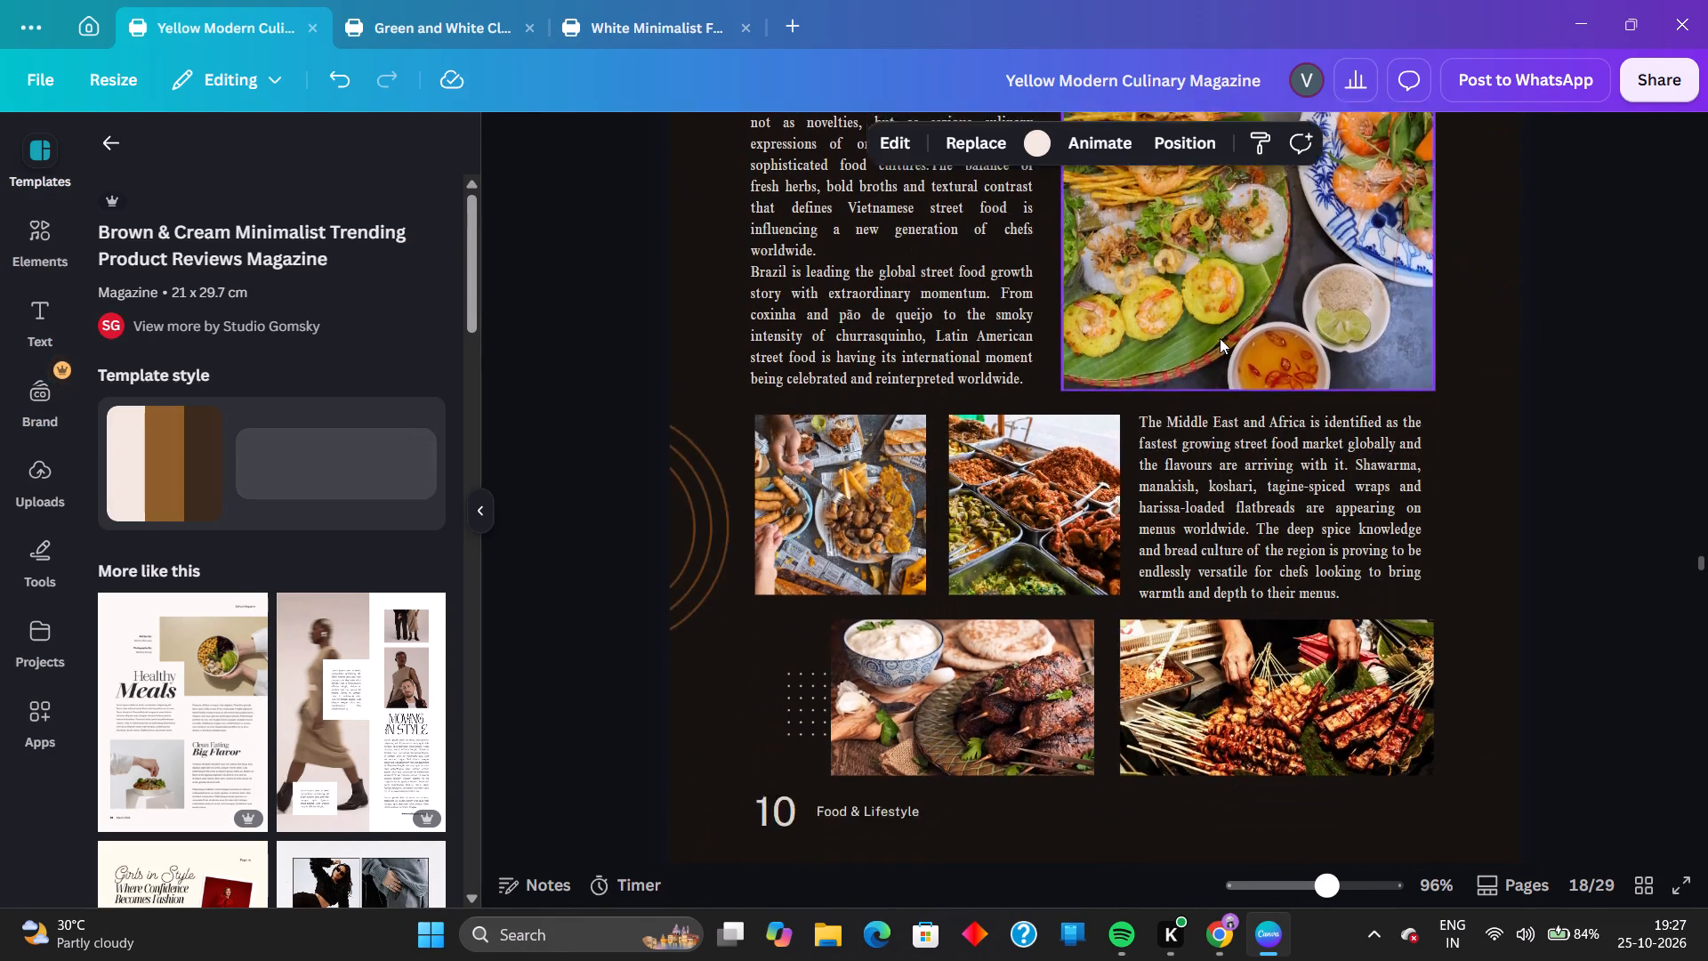
pyautogui.scroll(-2, 1225, 349)
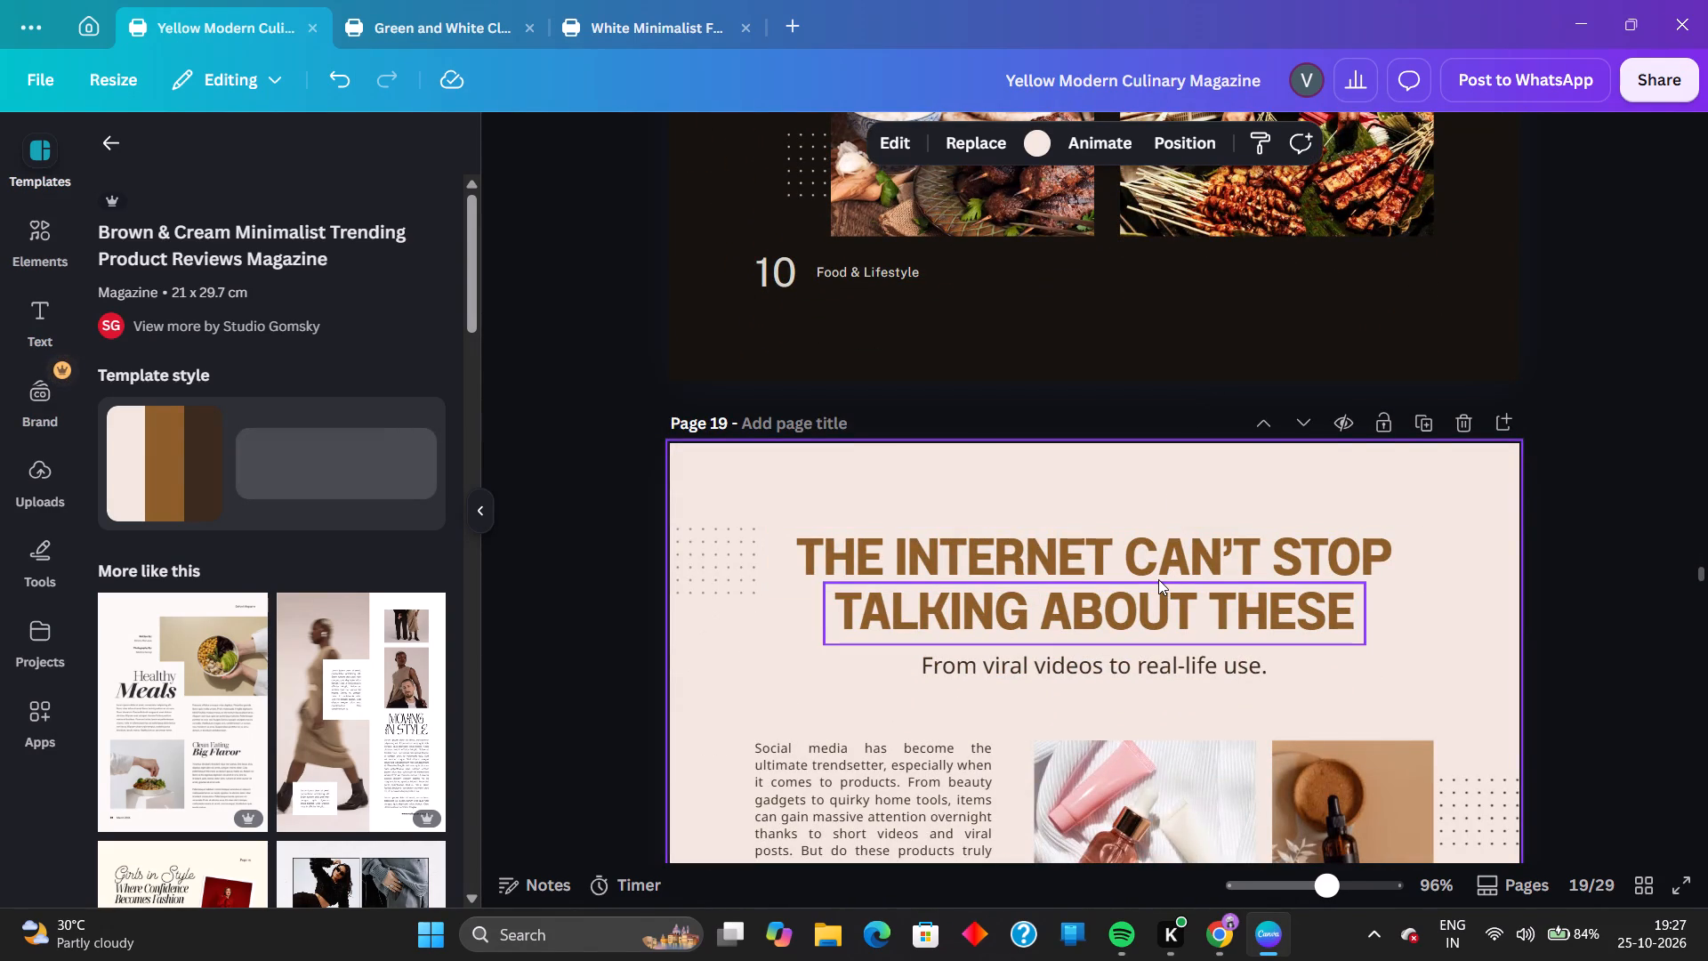
pyautogui.click(1158, 579)
pyautogui.click(1130, 539)
pyautogui.click(1132, 565)
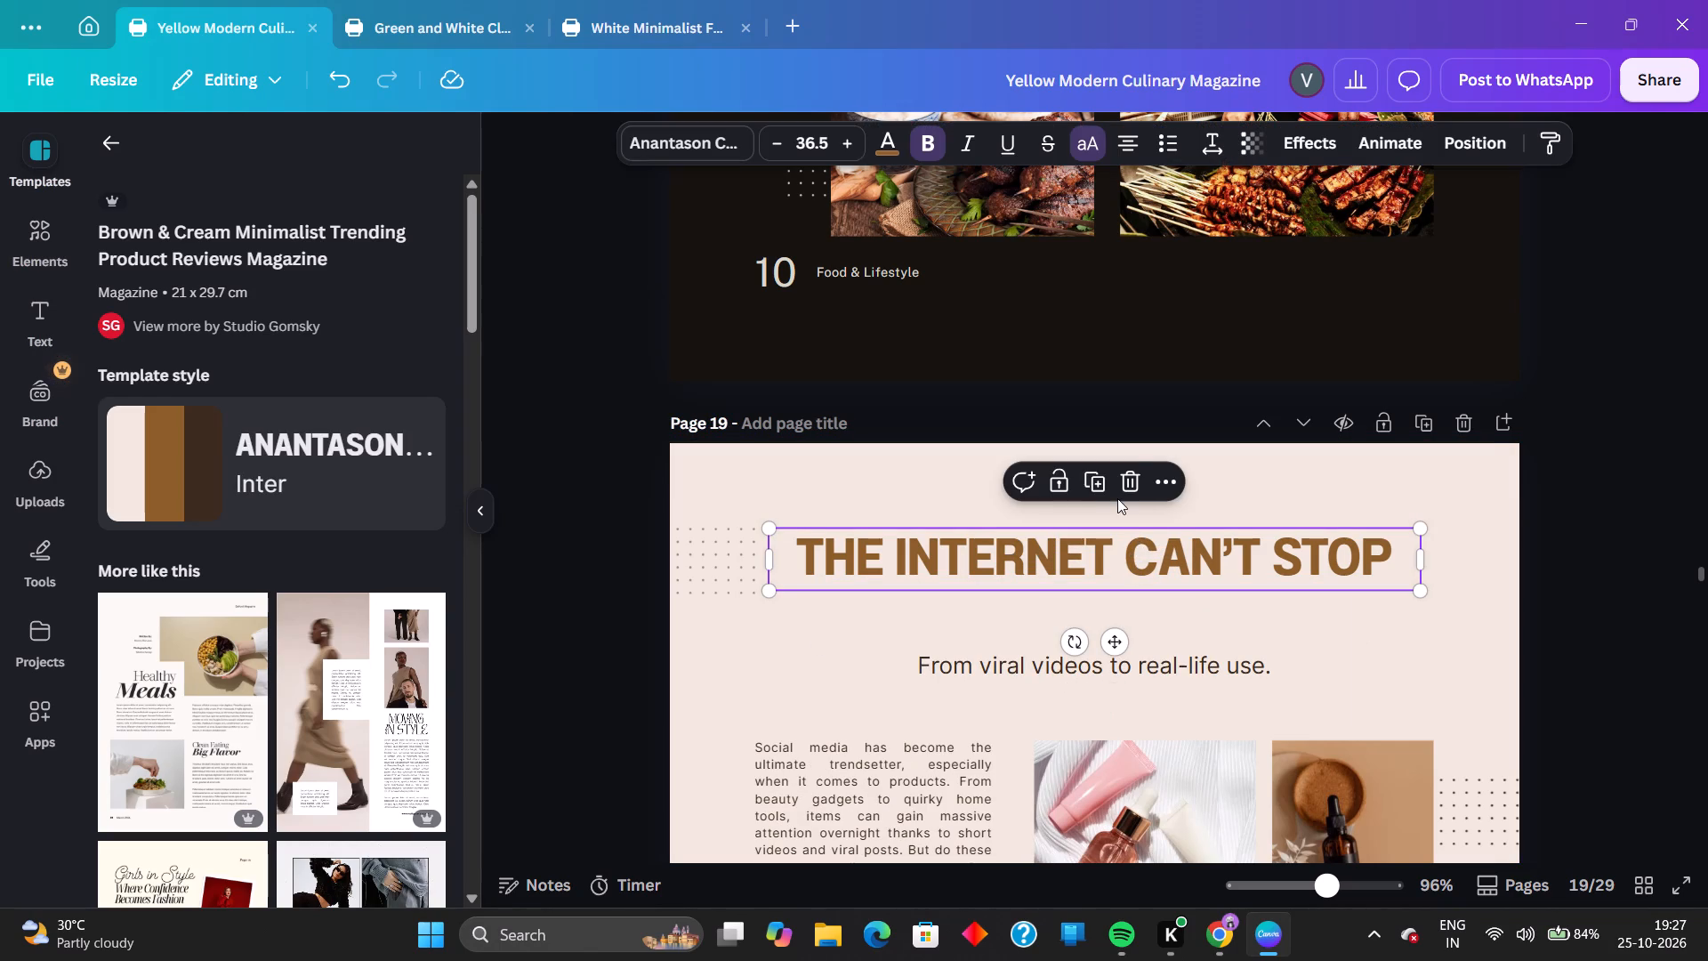
pyautogui.click(1128, 491)
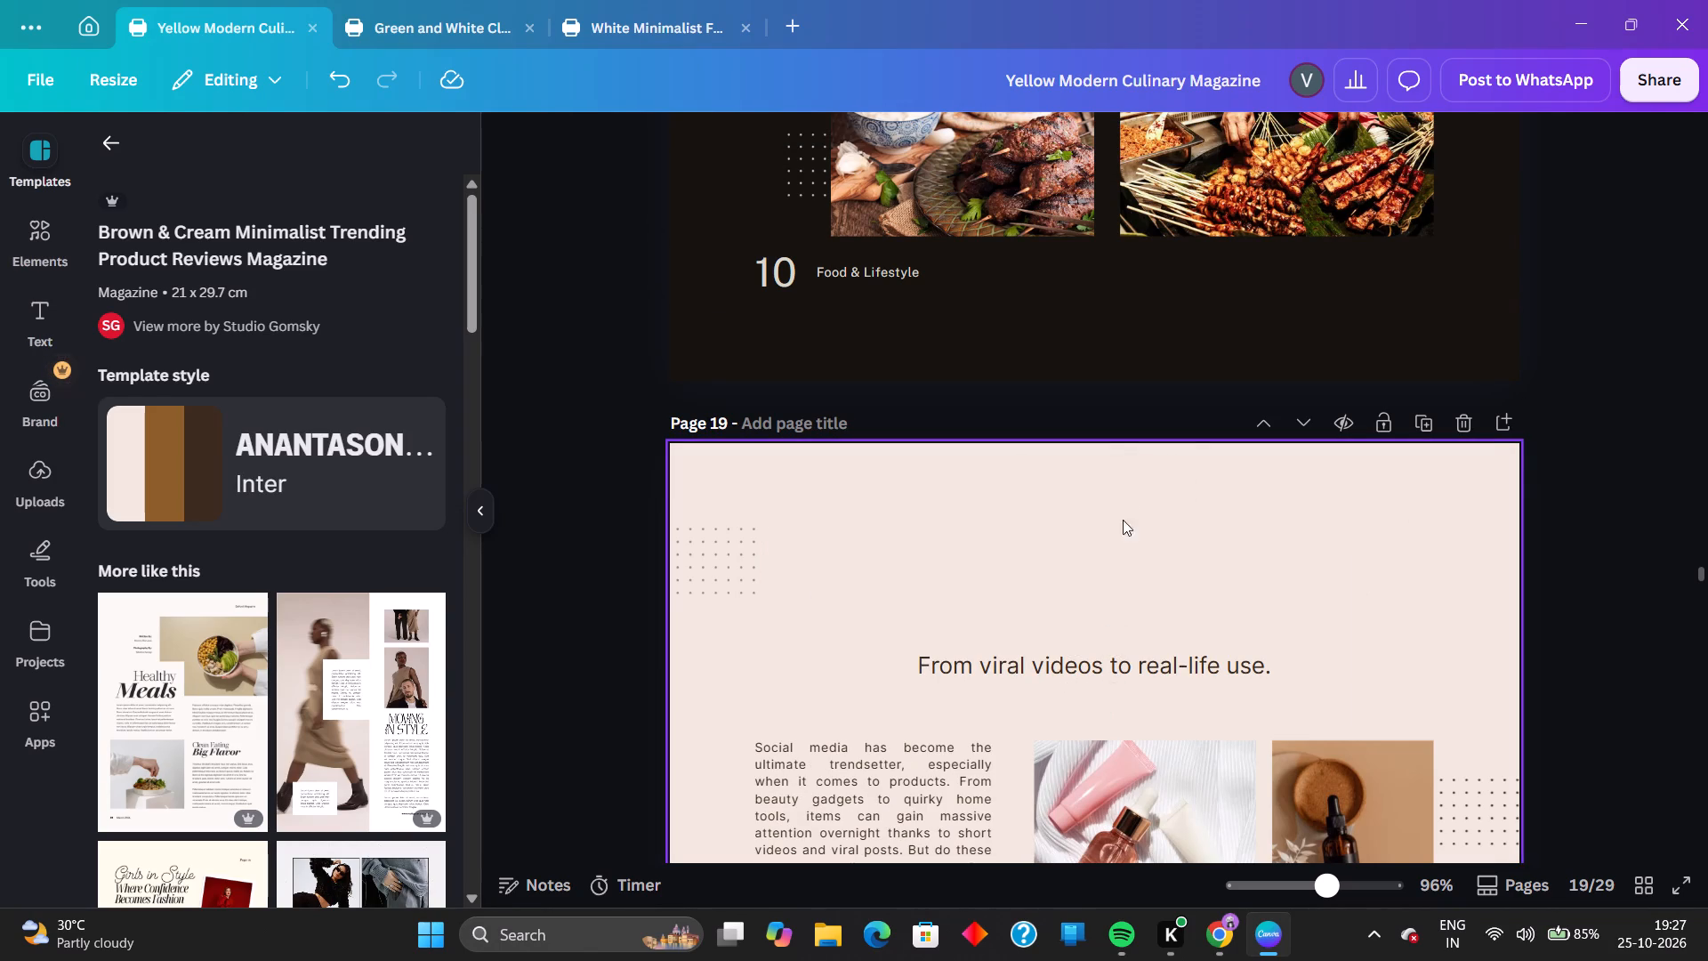
pyautogui.click(1131, 672)
pyautogui.click(1119, 604)
# Copy the "Street Food GOING GLOBAL" title from page 18 and paste it at the top of page 19.
pyautogui.scroll(4, 1266, 491)
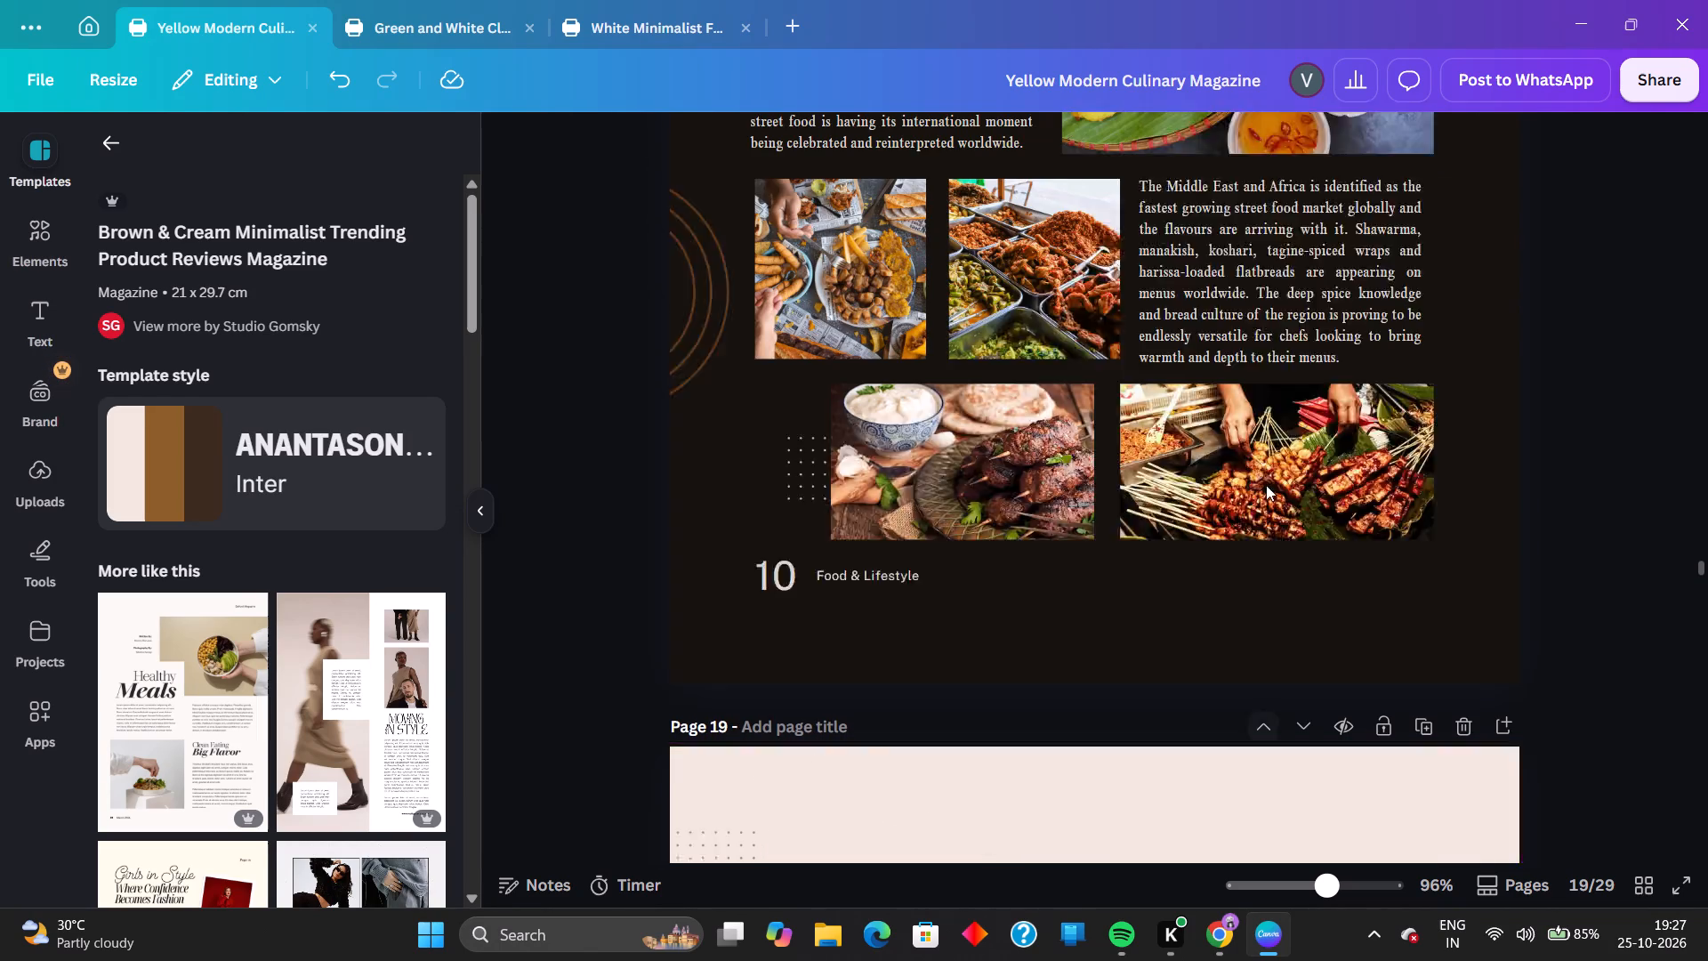
pyautogui.scroll(5, 1058, 457)
pyautogui.click(1038, 343)
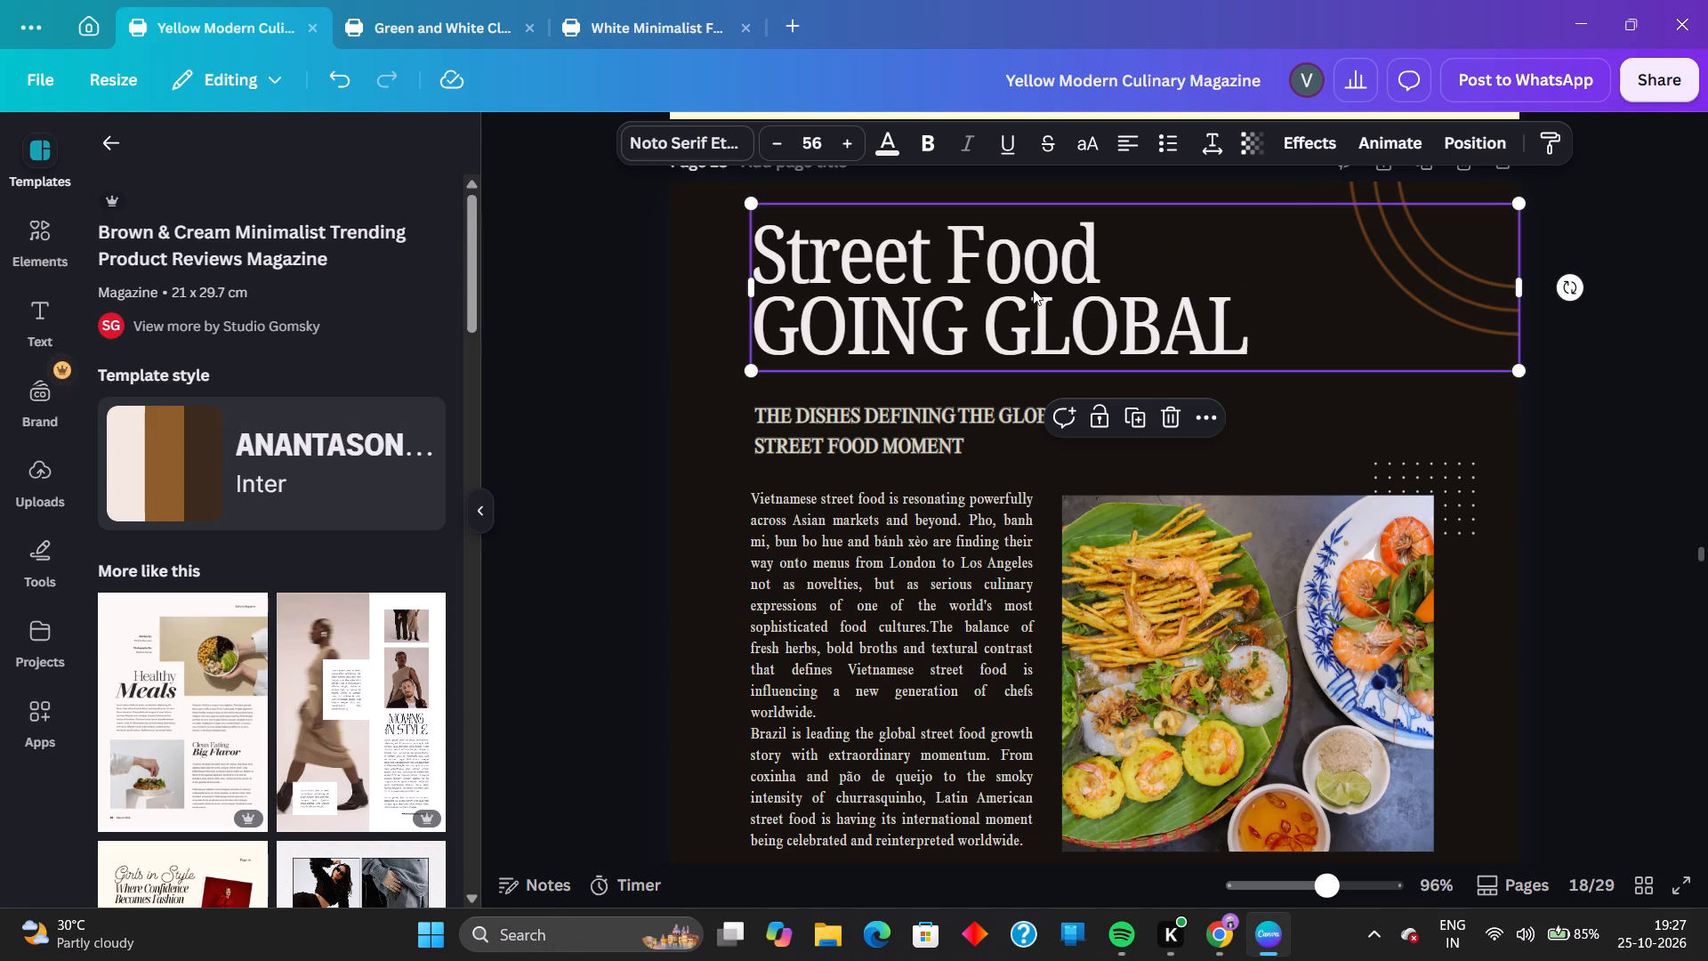
pyautogui.rightClick(1235, 254)
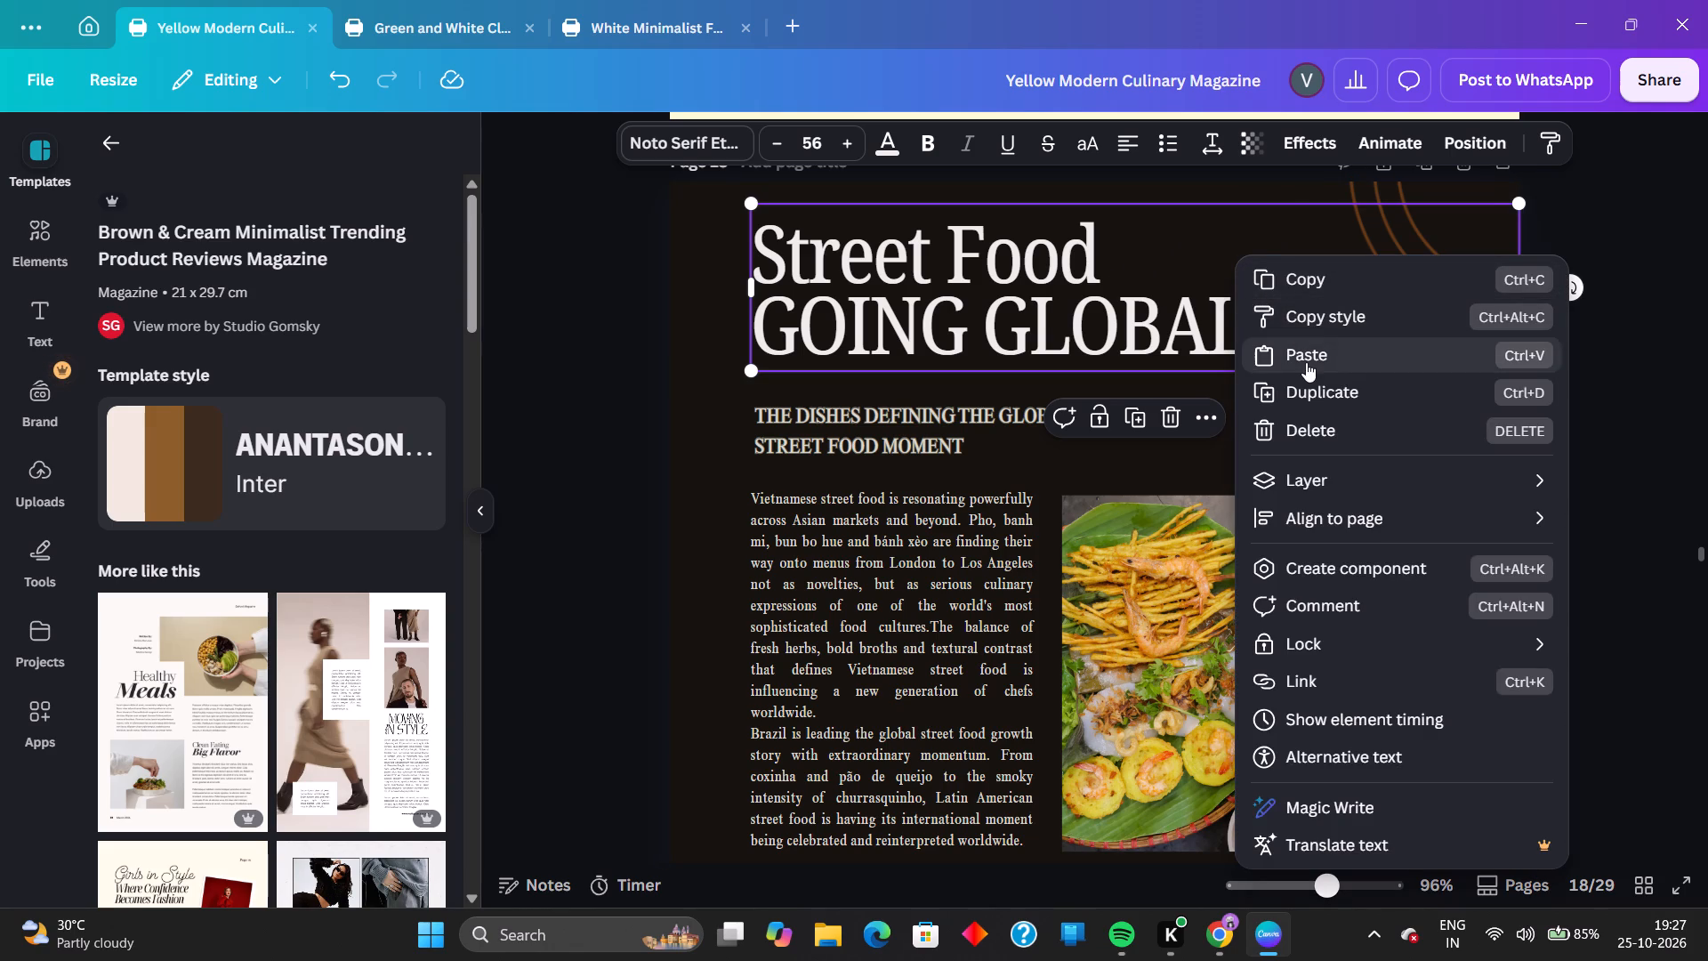
pyautogui.click(1299, 285)
pyautogui.scroll(-7, 1269, 465)
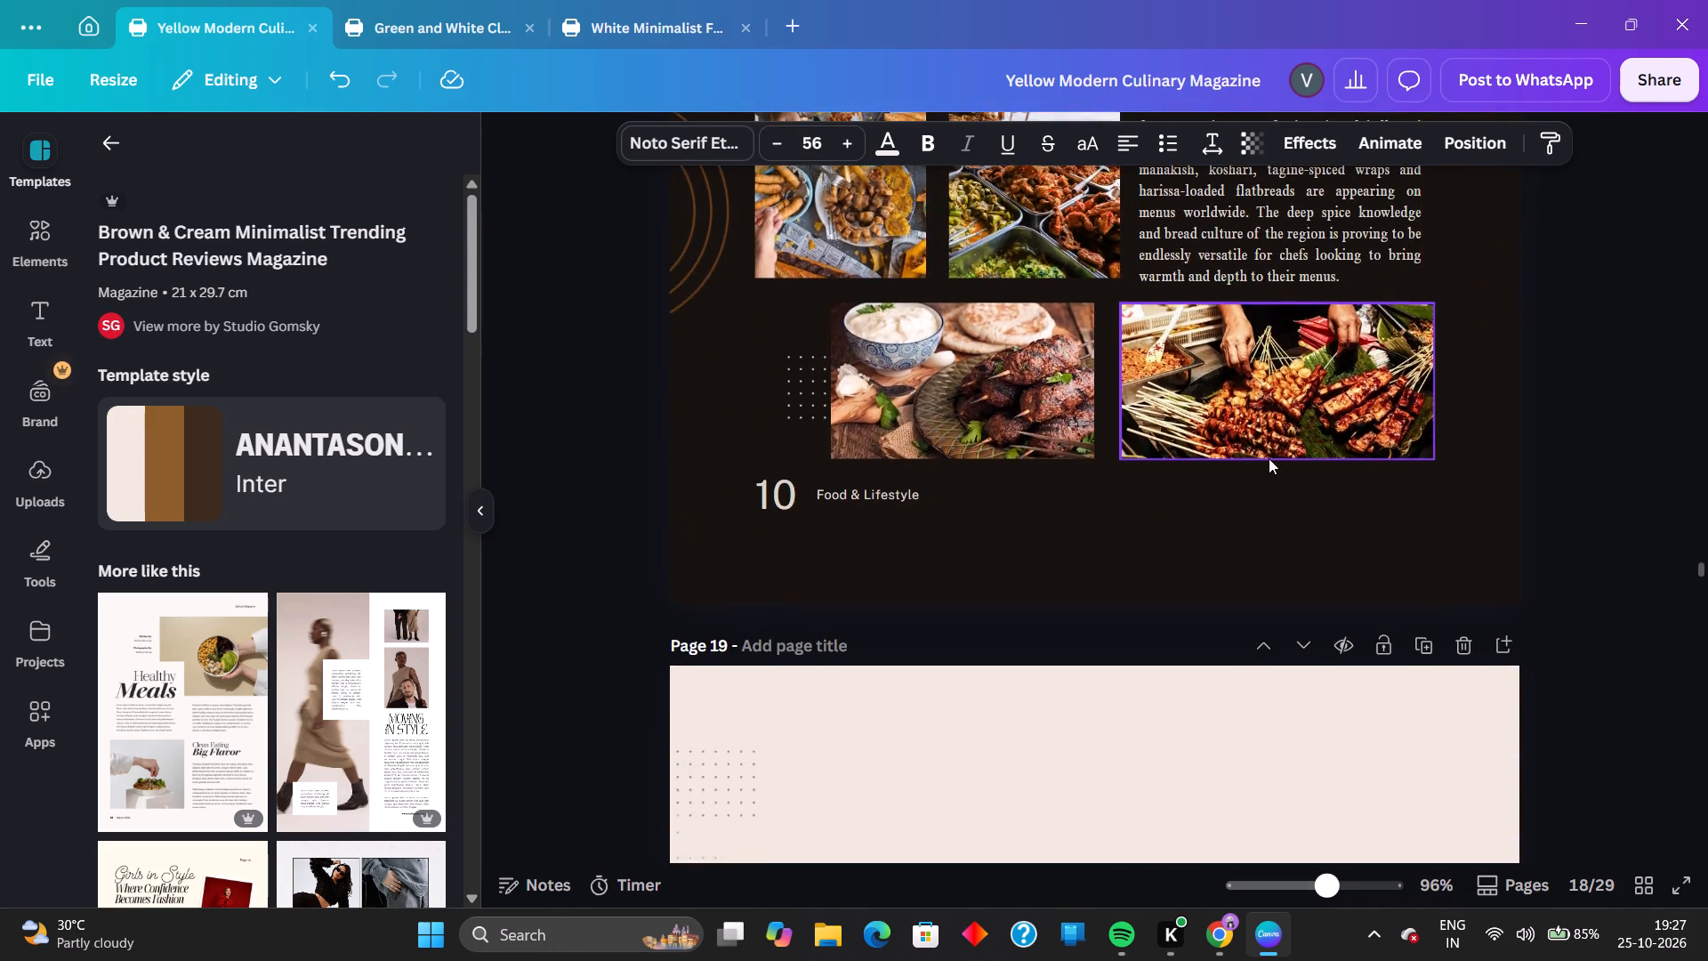
pyautogui.scroll(-3, 1269, 458)
pyautogui.rightClick(1130, 498)
pyautogui.click(1222, 494)
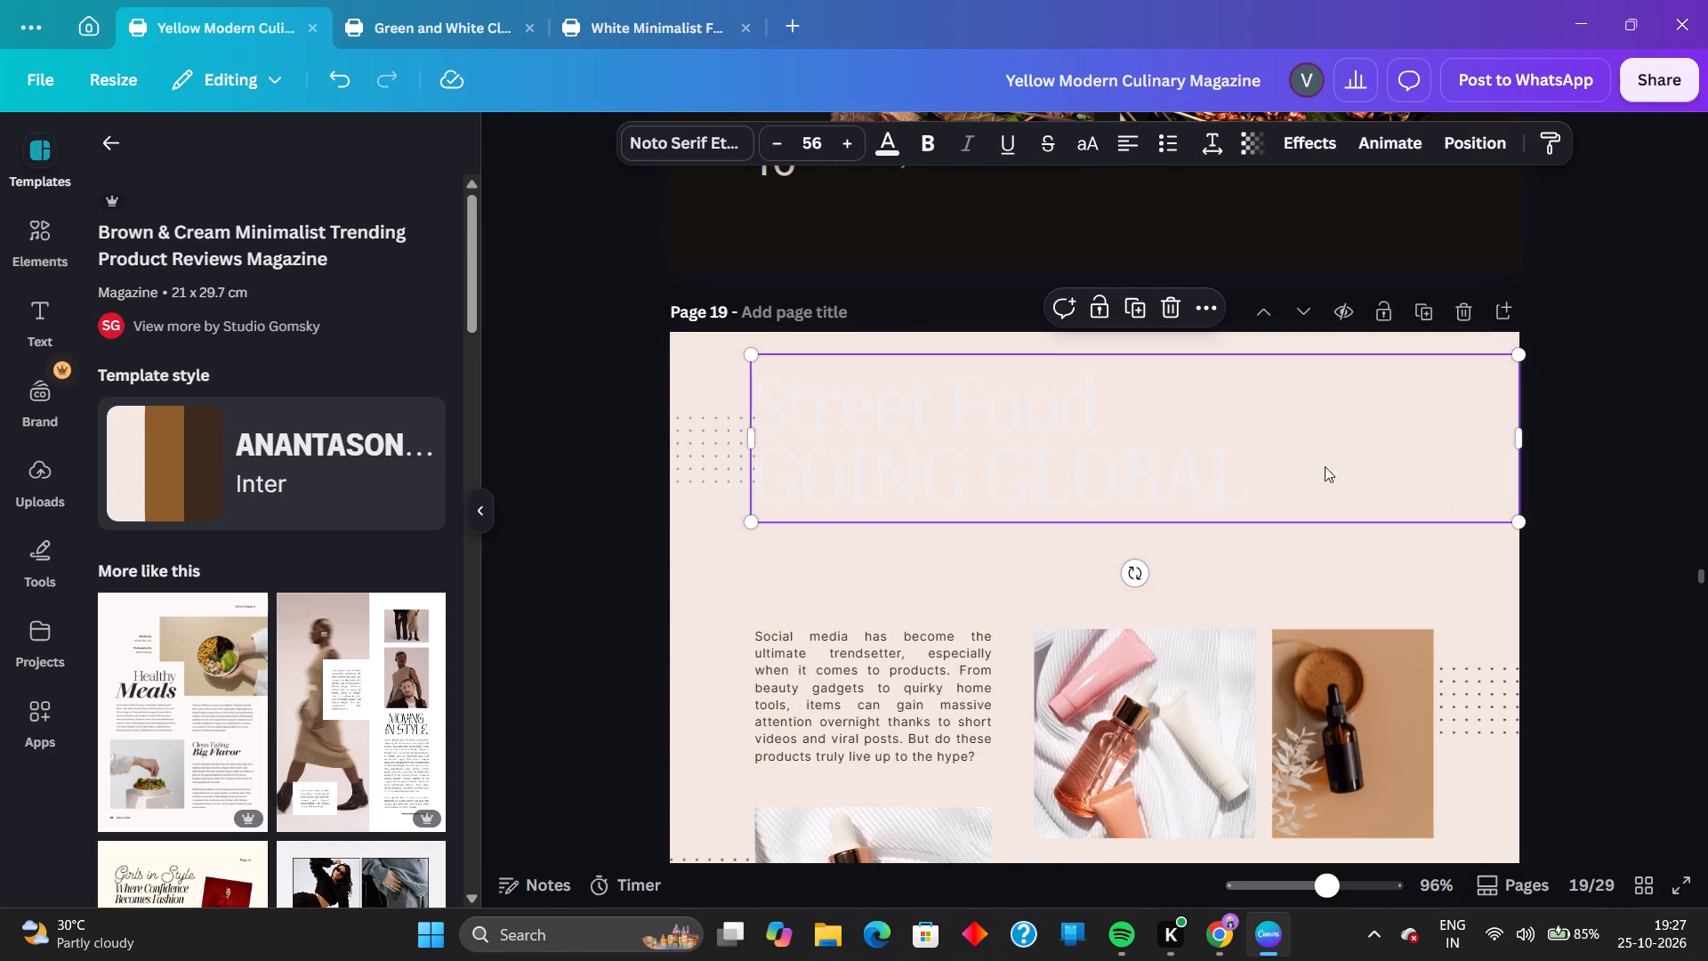
# Change the text colour of page 19's "Street Food GOING GLOBAL" title to black.
pyautogui.click(886, 129)
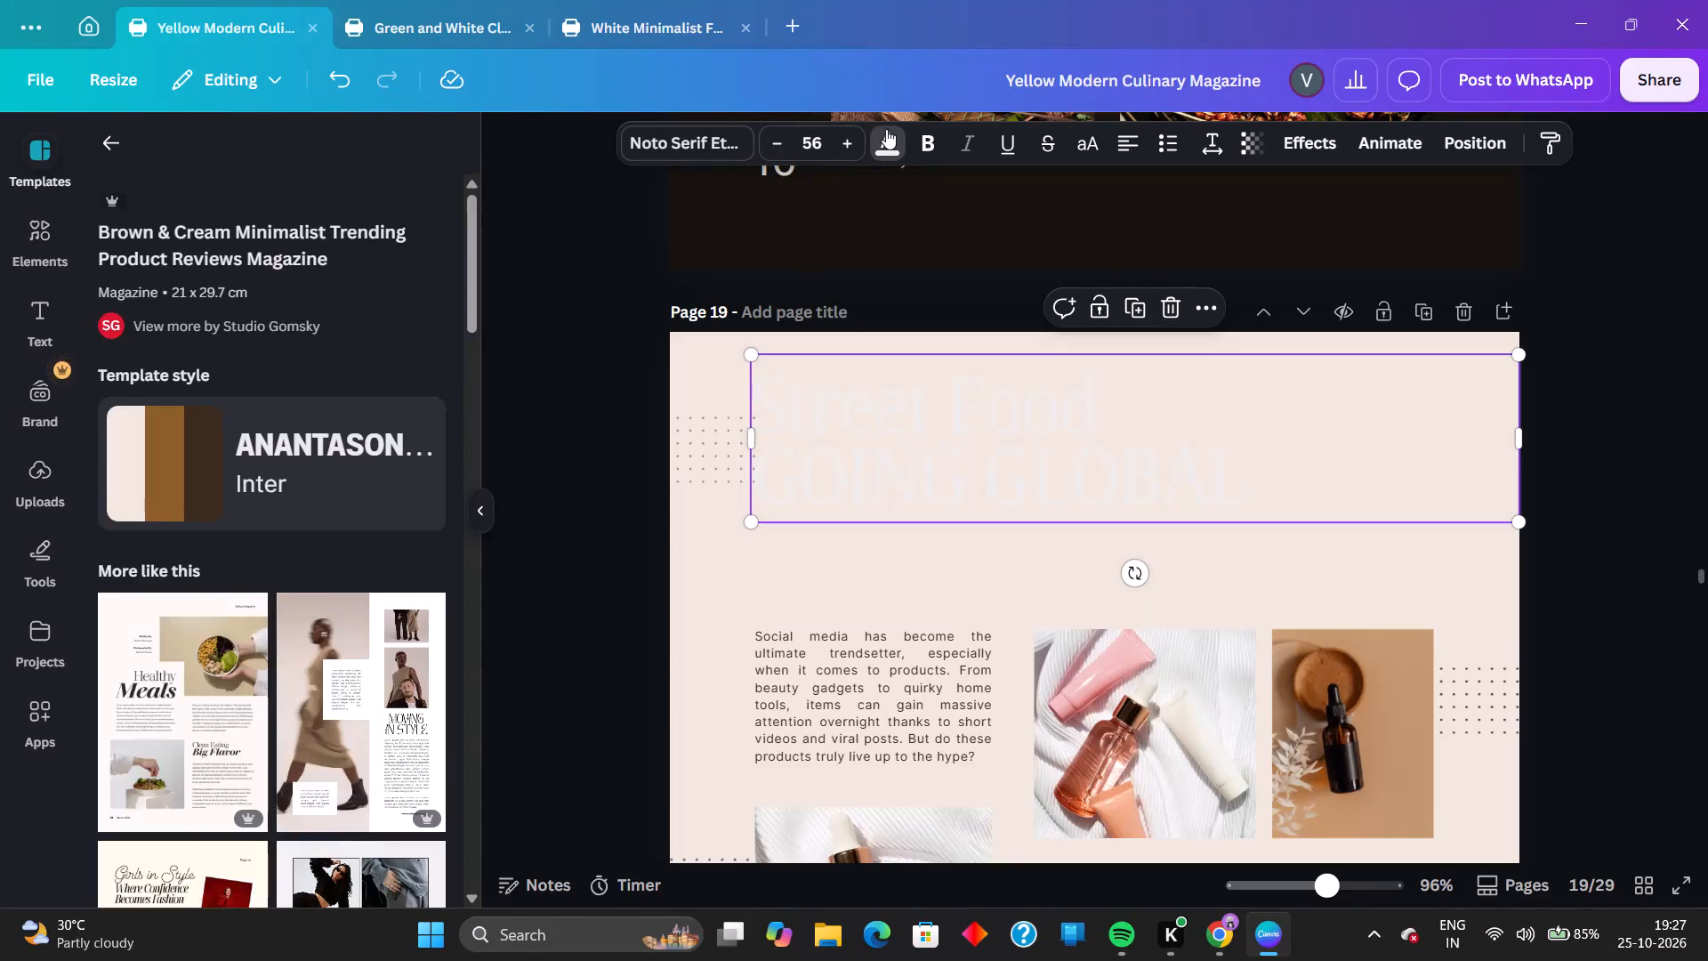
pyautogui.click(423, 286)
pyautogui.click(511, 410)
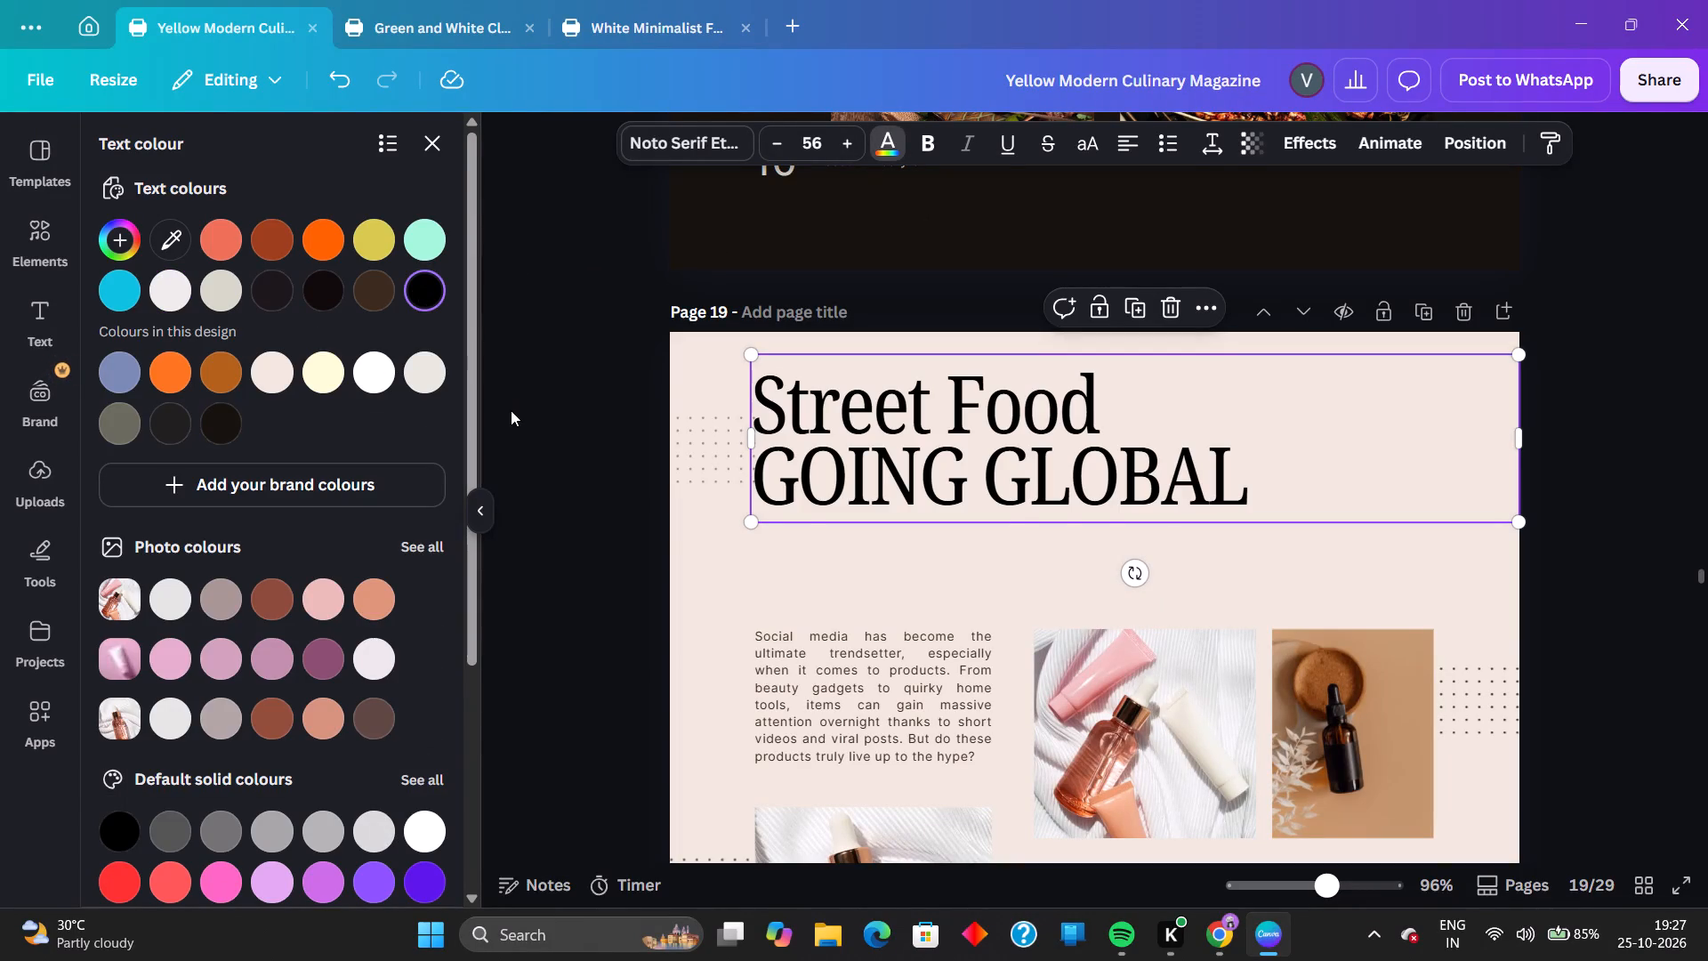
pyautogui.click(1628, 597)
# Centre-align page 19's title text and shift the title box toward the horizontal middle of the page.
pyautogui.click(1079, 457)
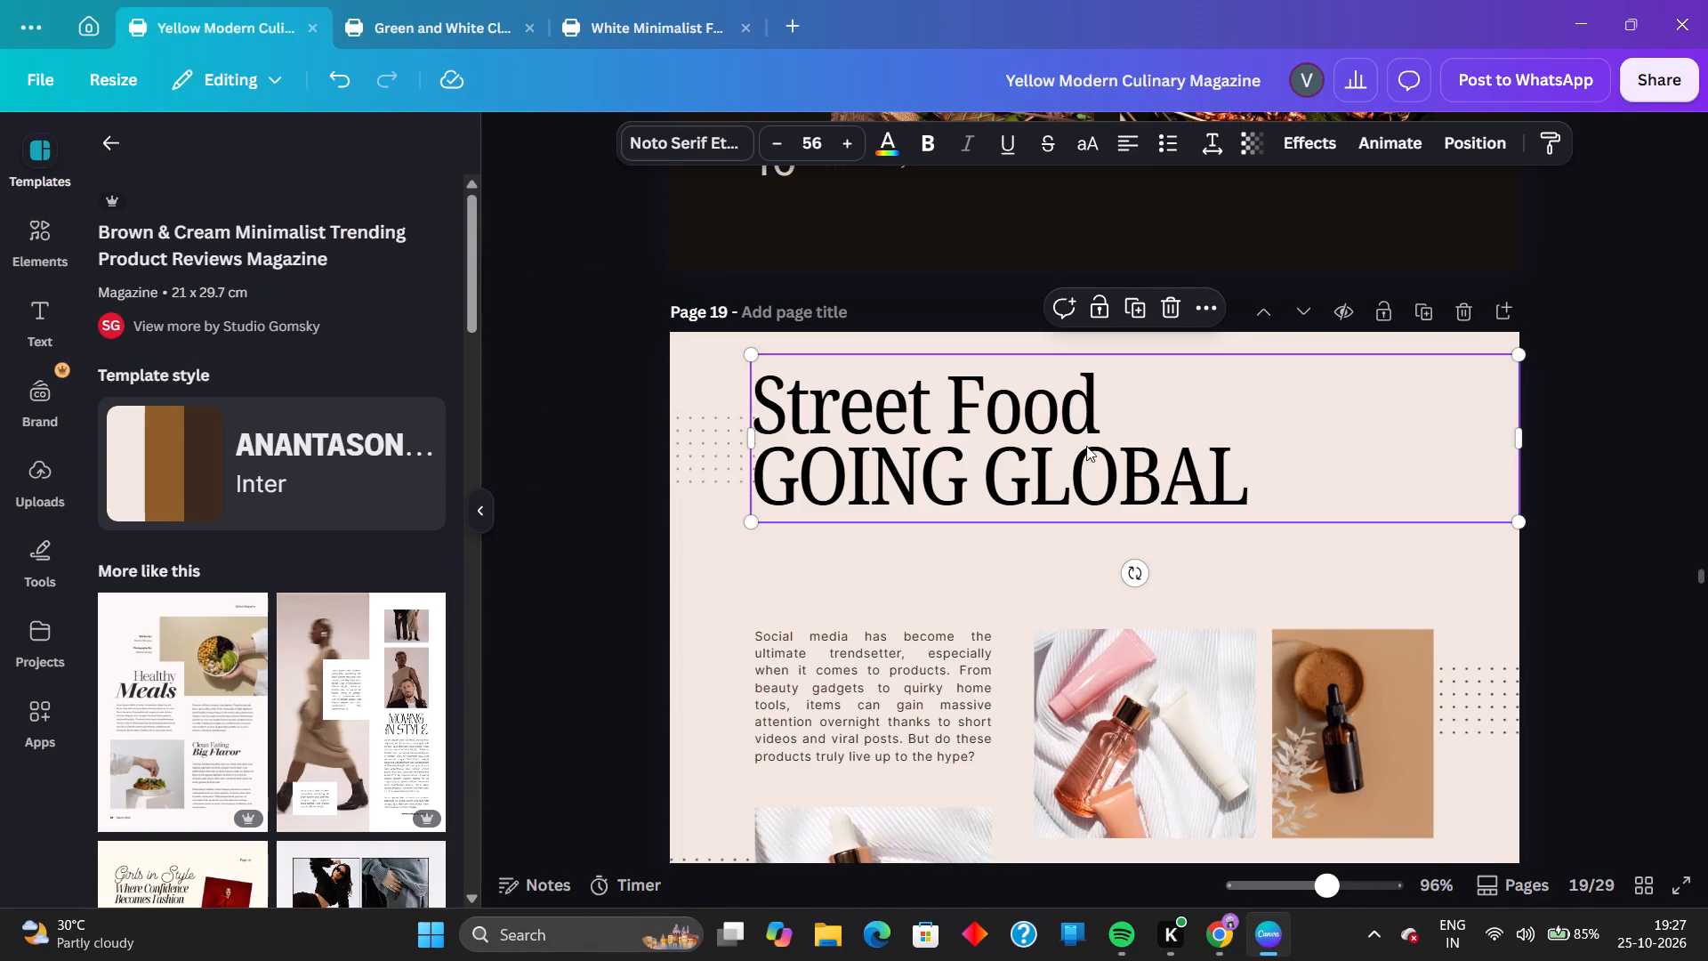
pyautogui.click(1130, 141)
pyautogui.click(1130, 141)
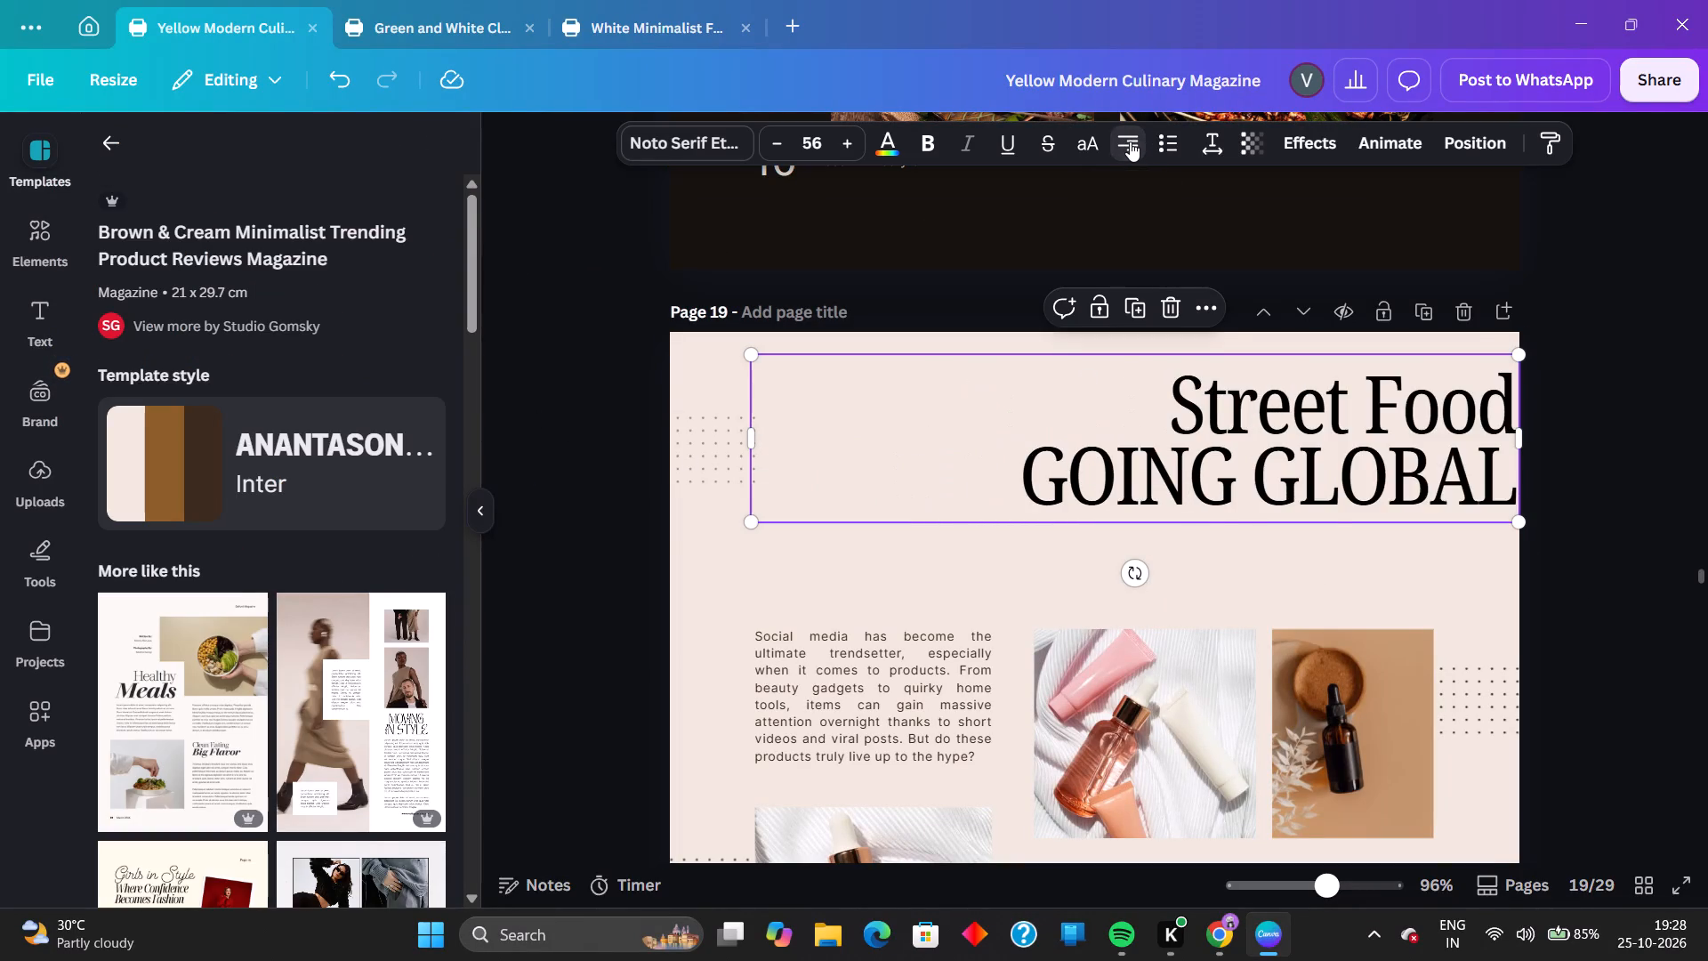
pyautogui.click(1130, 141)
pyautogui.click(1130, 141)
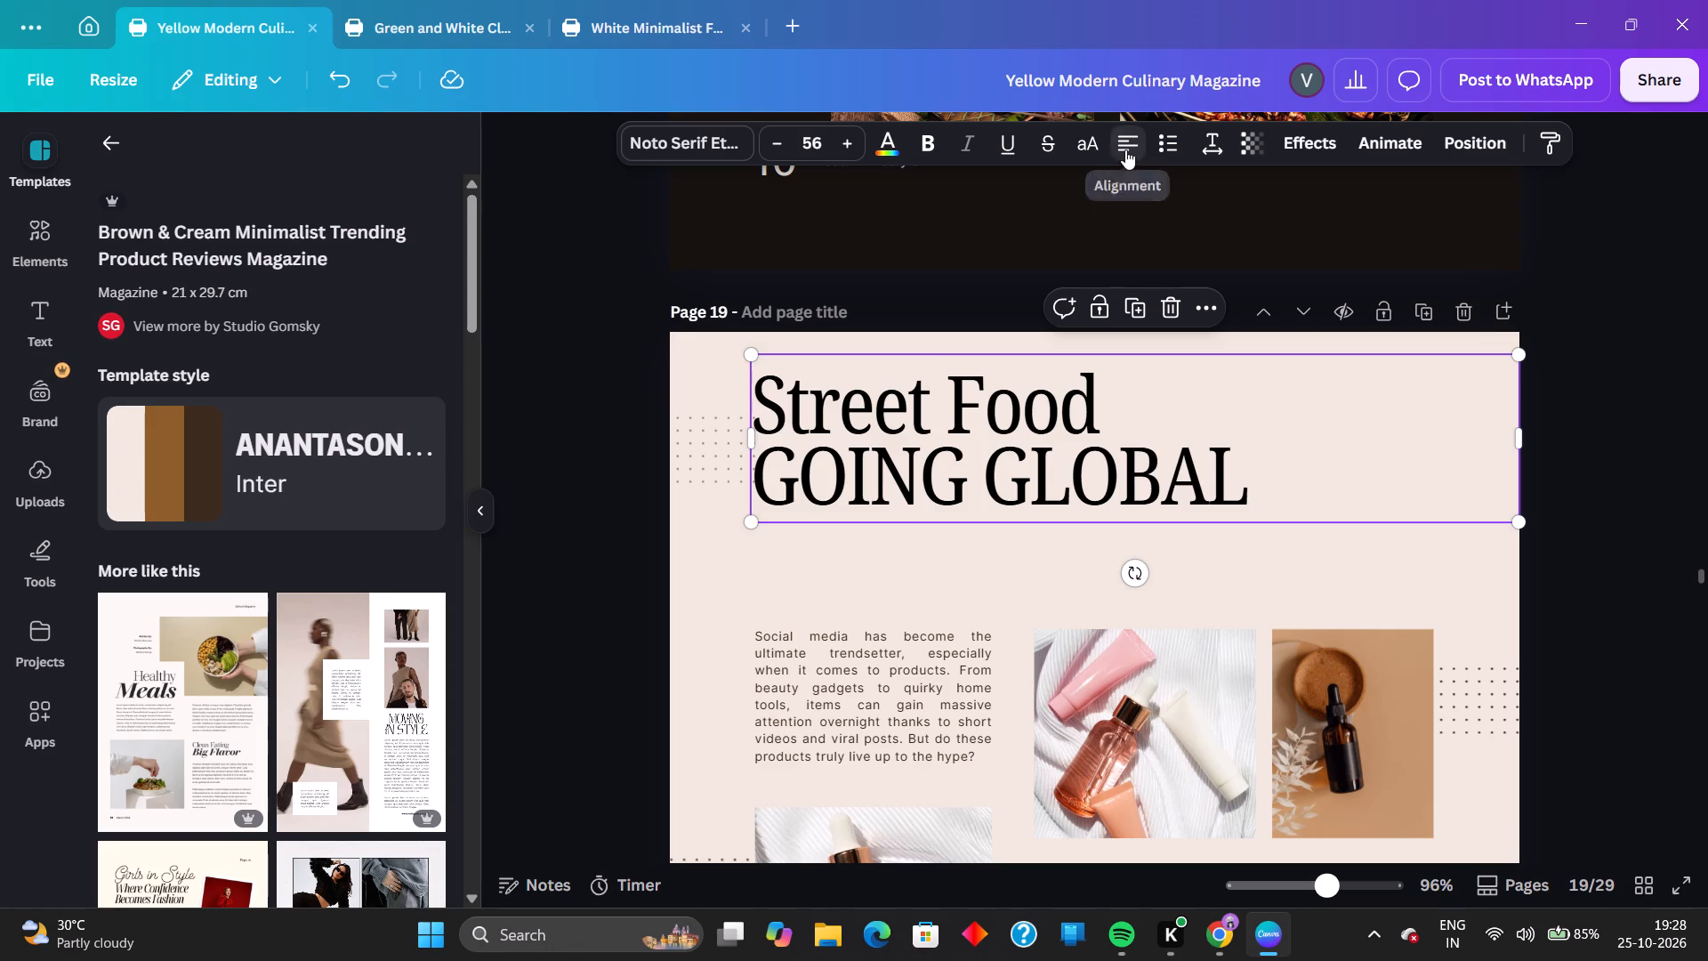
pyautogui.click(1125, 149)
pyautogui.click(1581, 652)
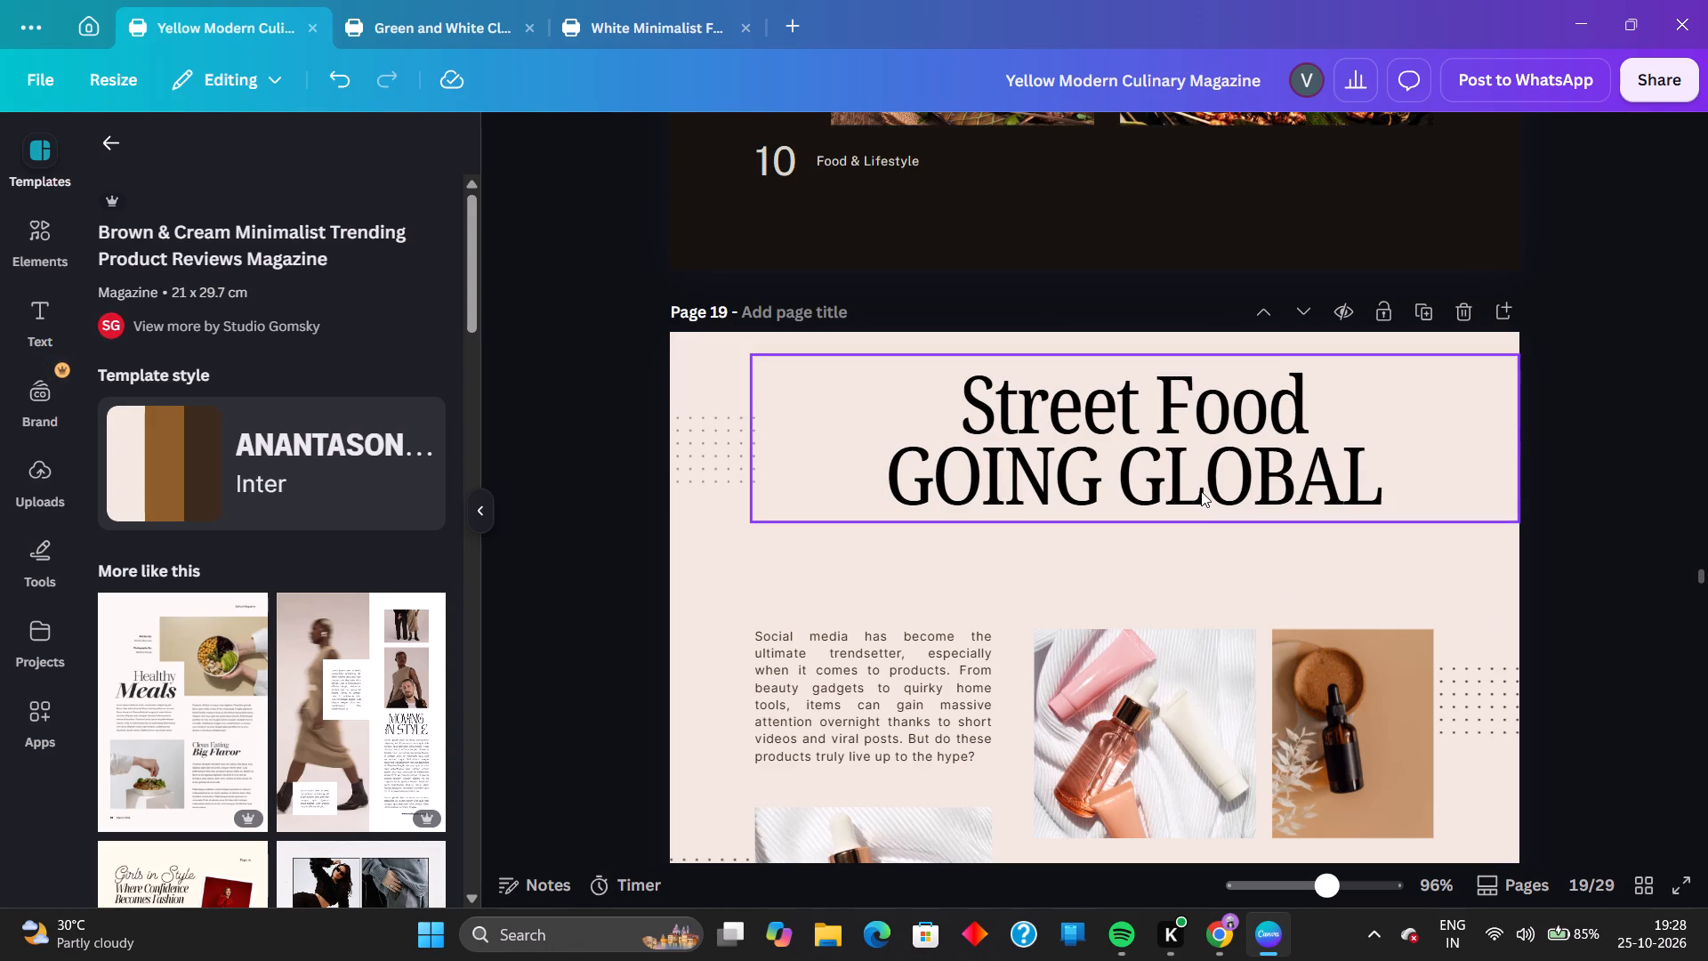
pyautogui.moveTo(1201, 491); pyautogui.dragTo(1171, 489)
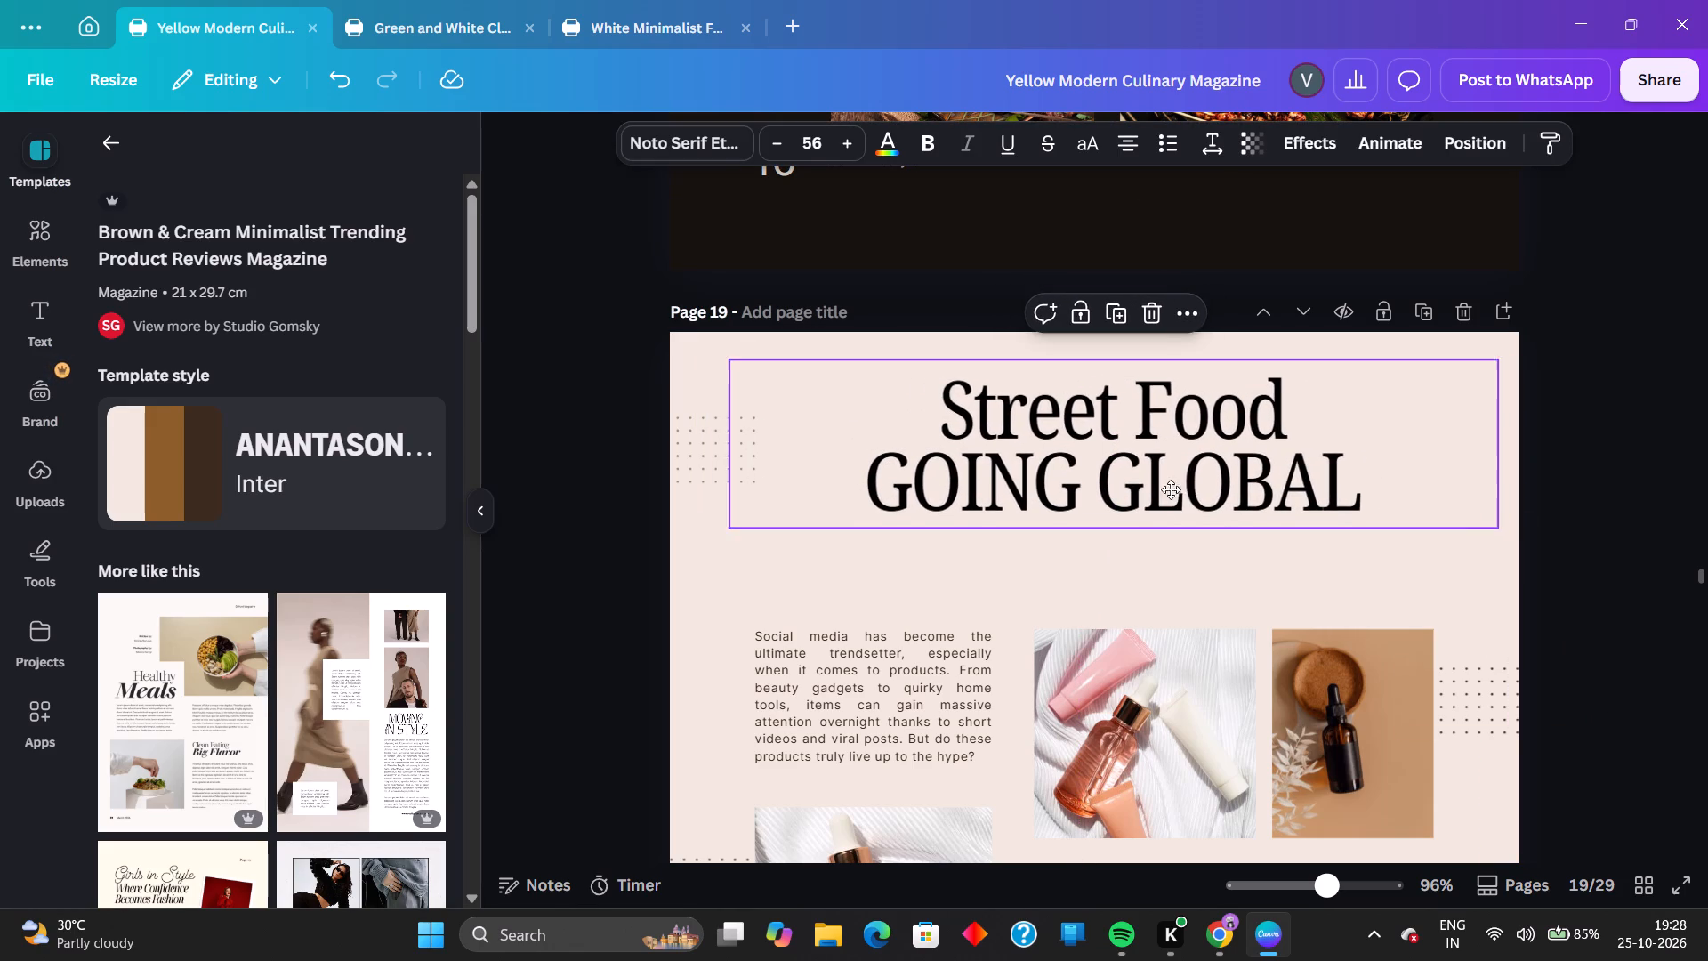
pyautogui.moveTo(1171, 489); pyautogui.dragTo(1144, 487)
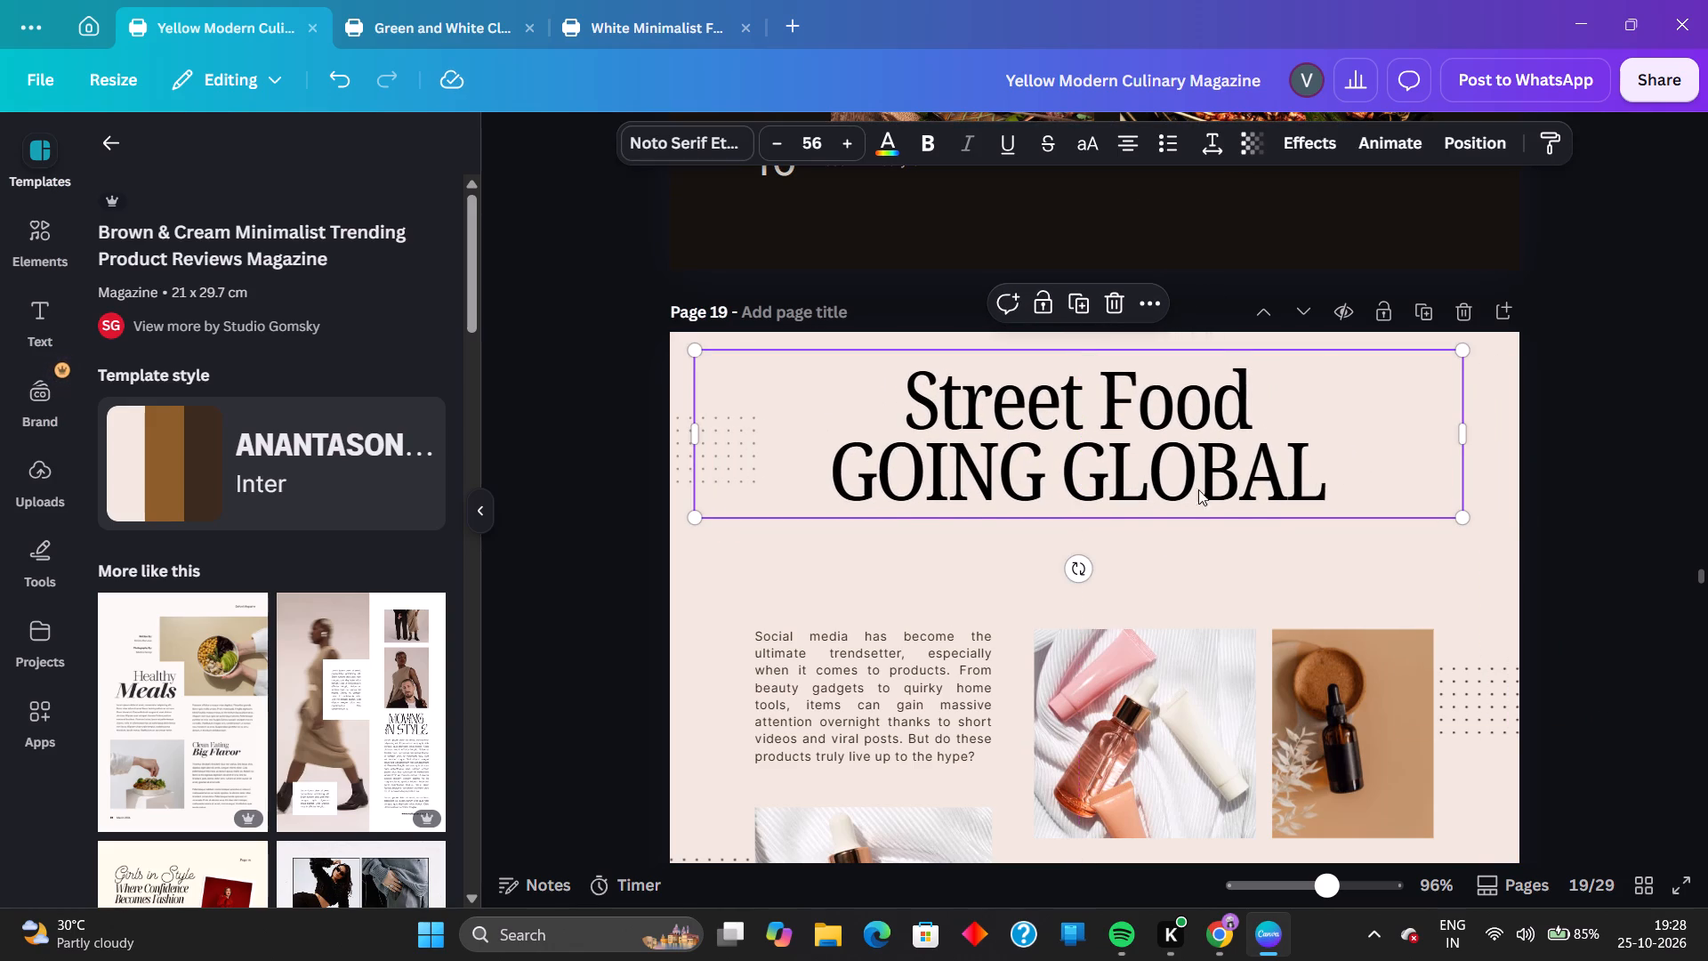
pyautogui.click(1561, 516)
# Copy page 18's "THE DISHES DEFINING THE GLOBAL STREET FOOD MOMENT" subheading and paste it below page 19's title.
pyautogui.scroll(6, 1262, 521)
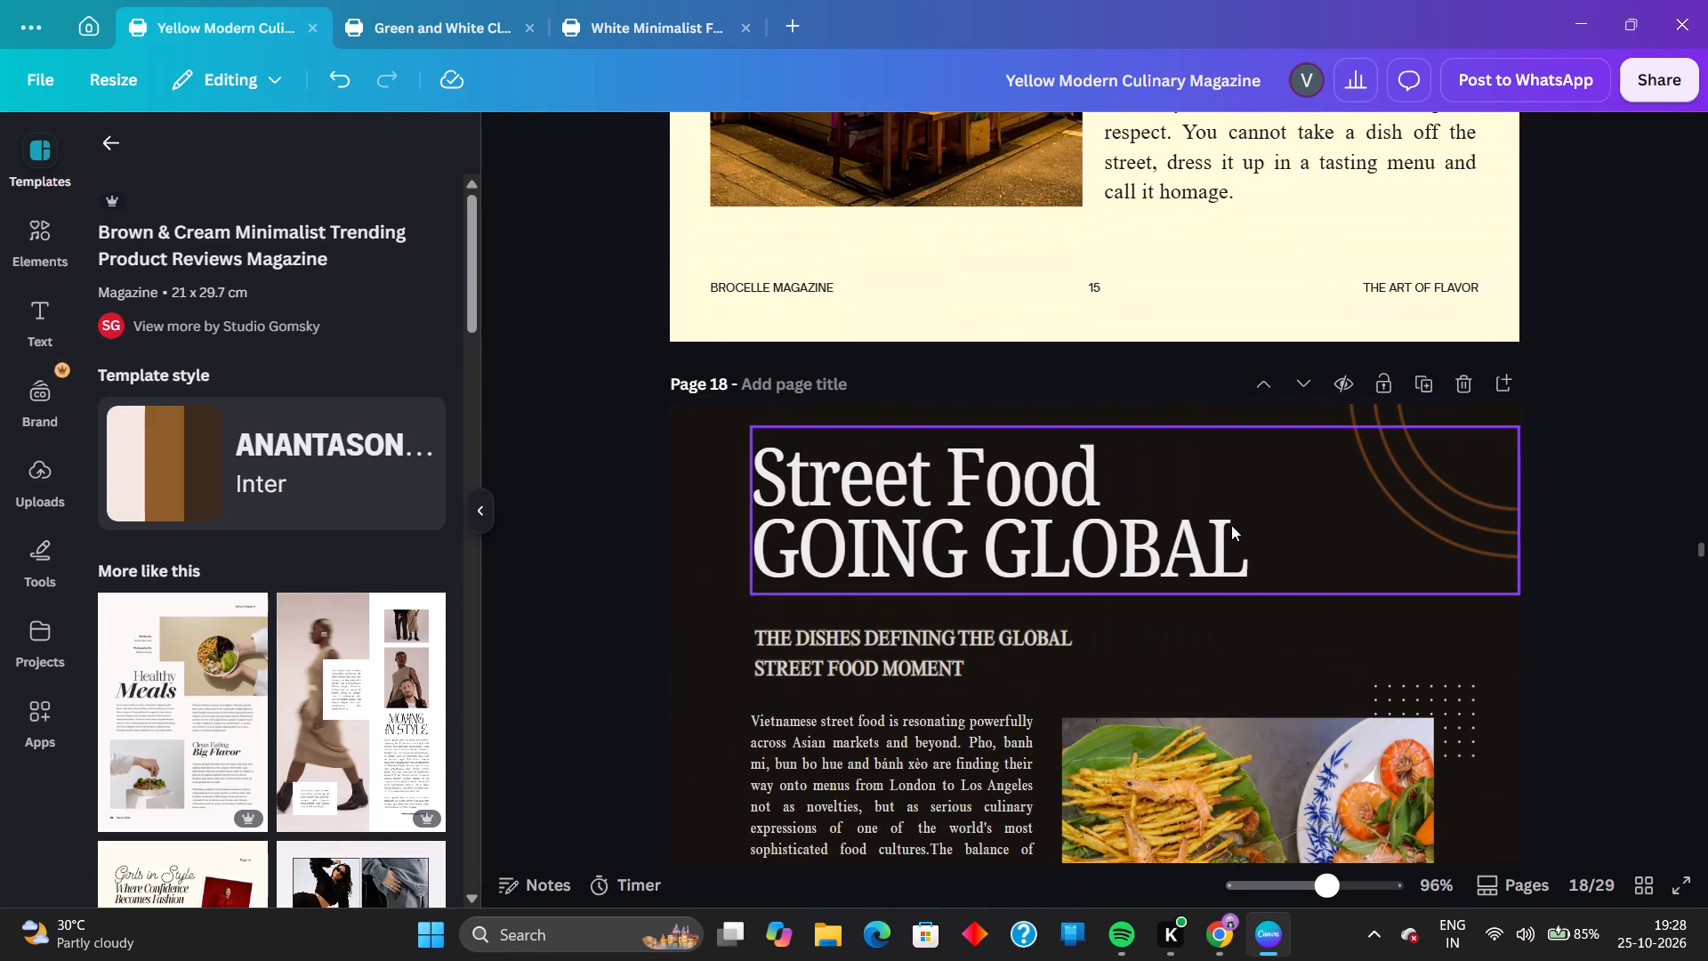
pyautogui.scroll(4, 975, 626)
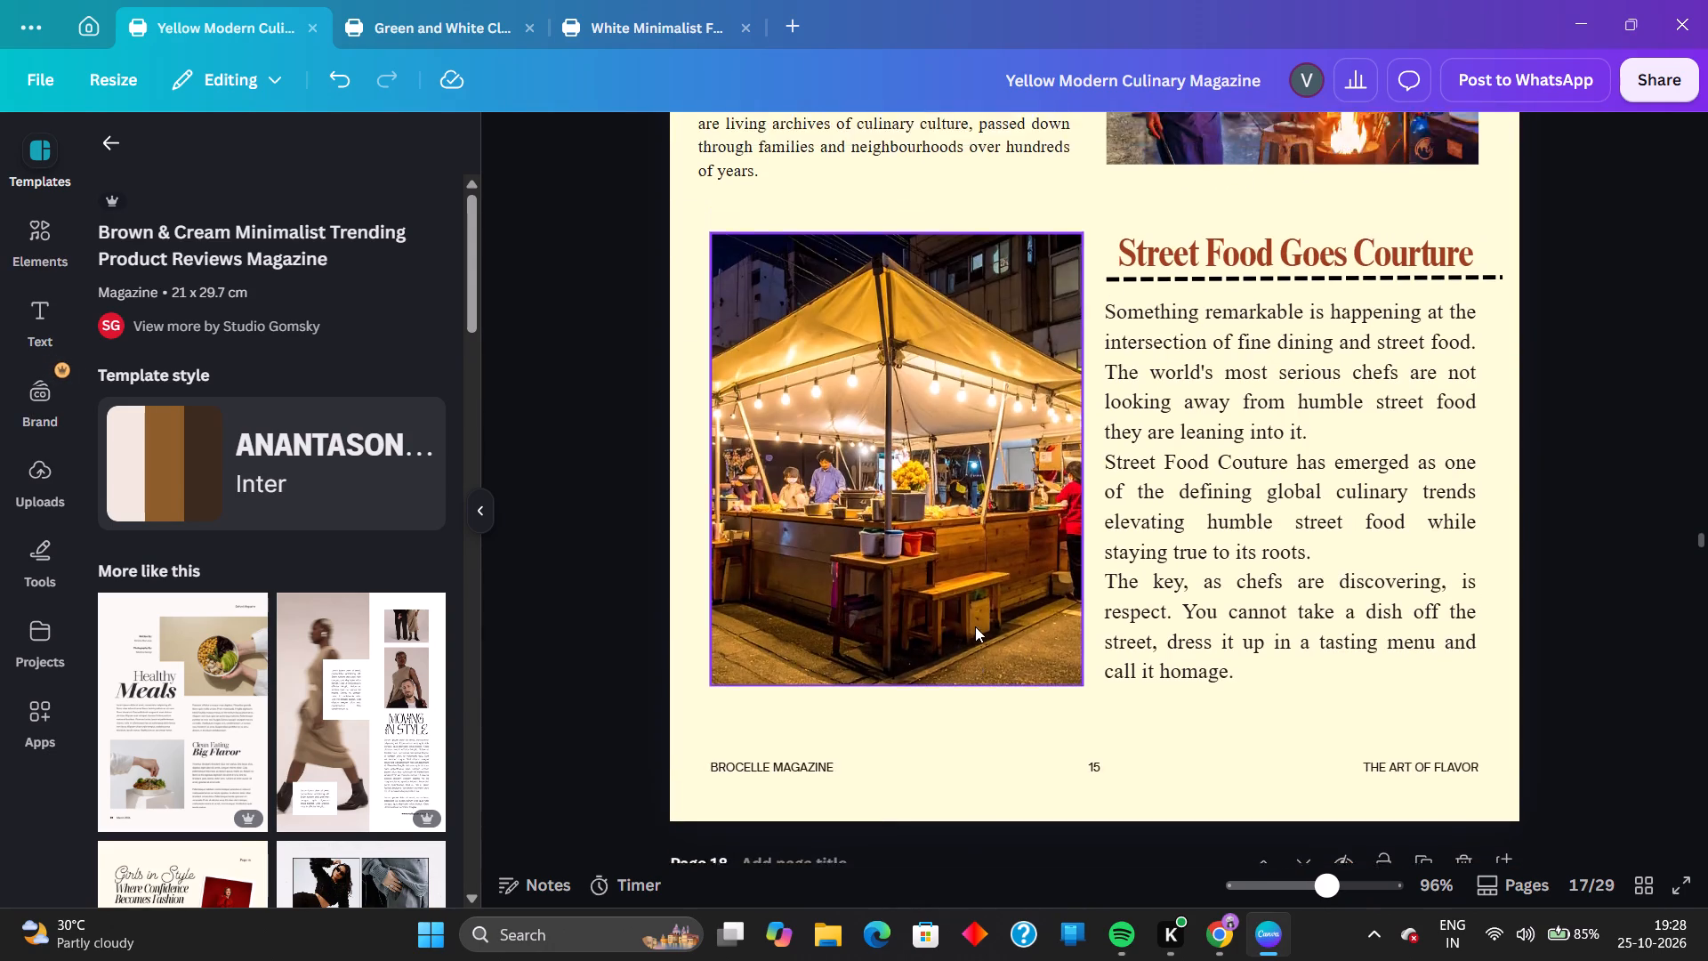
pyautogui.scroll(2, 975, 626)
pyautogui.scroll(-9, 975, 626)
pyautogui.rightClick(941, 561)
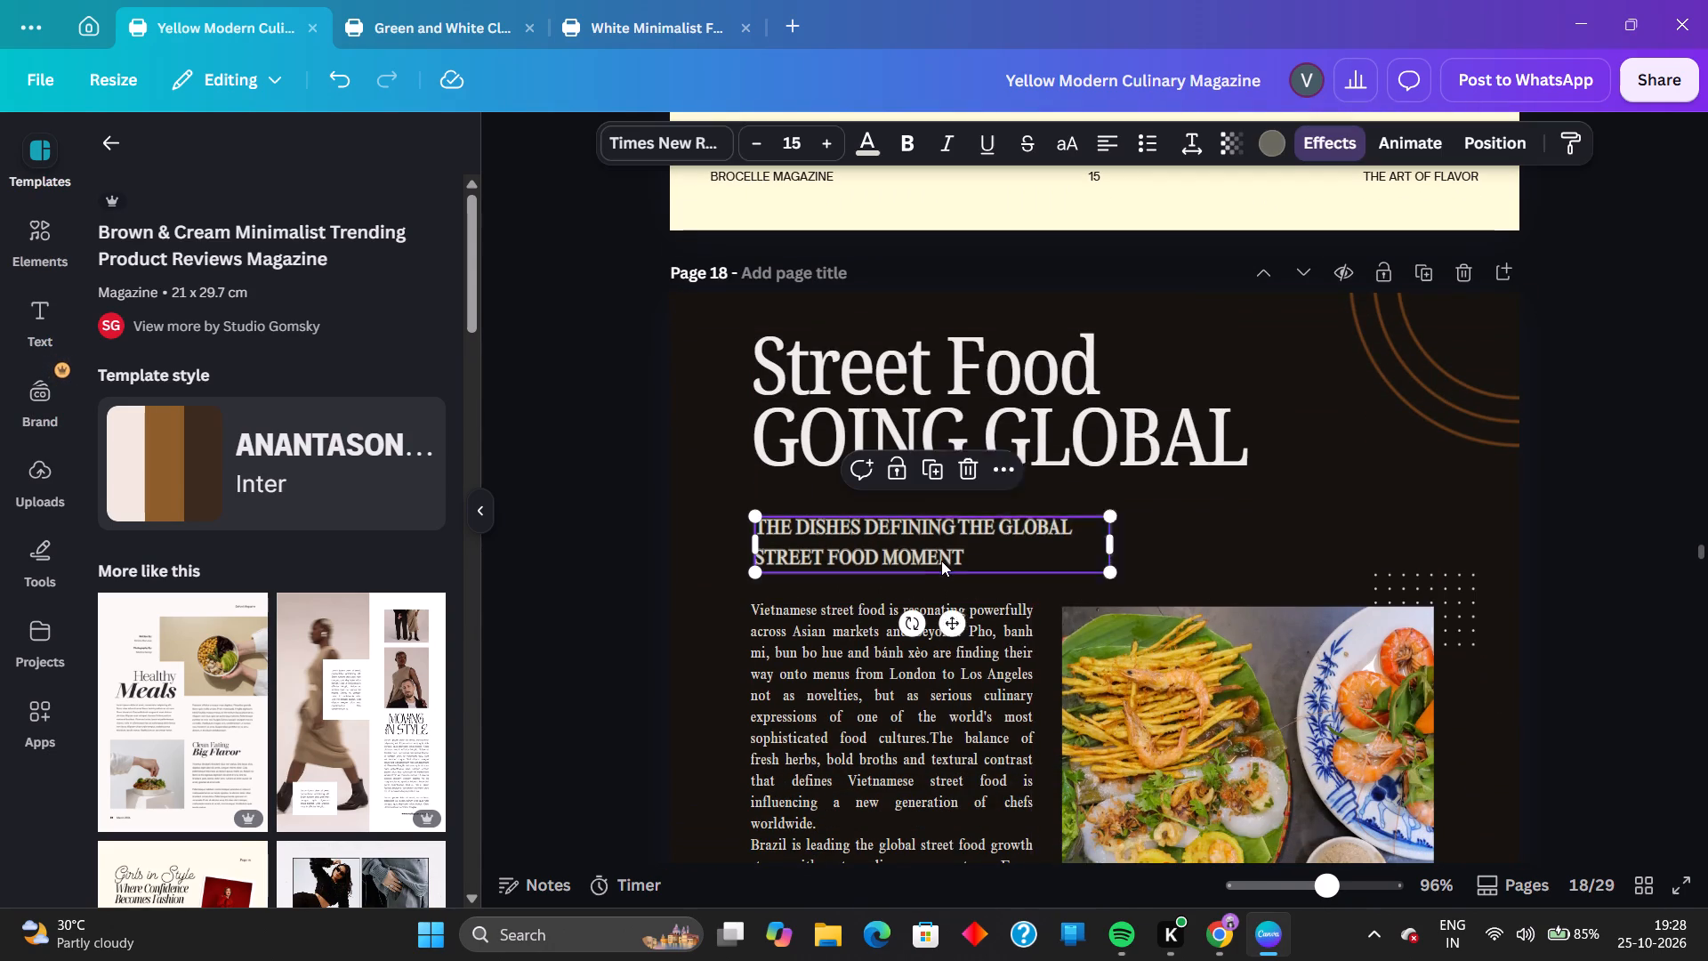
pyautogui.click(1008, 349)
pyautogui.scroll(-3, 1224, 543)
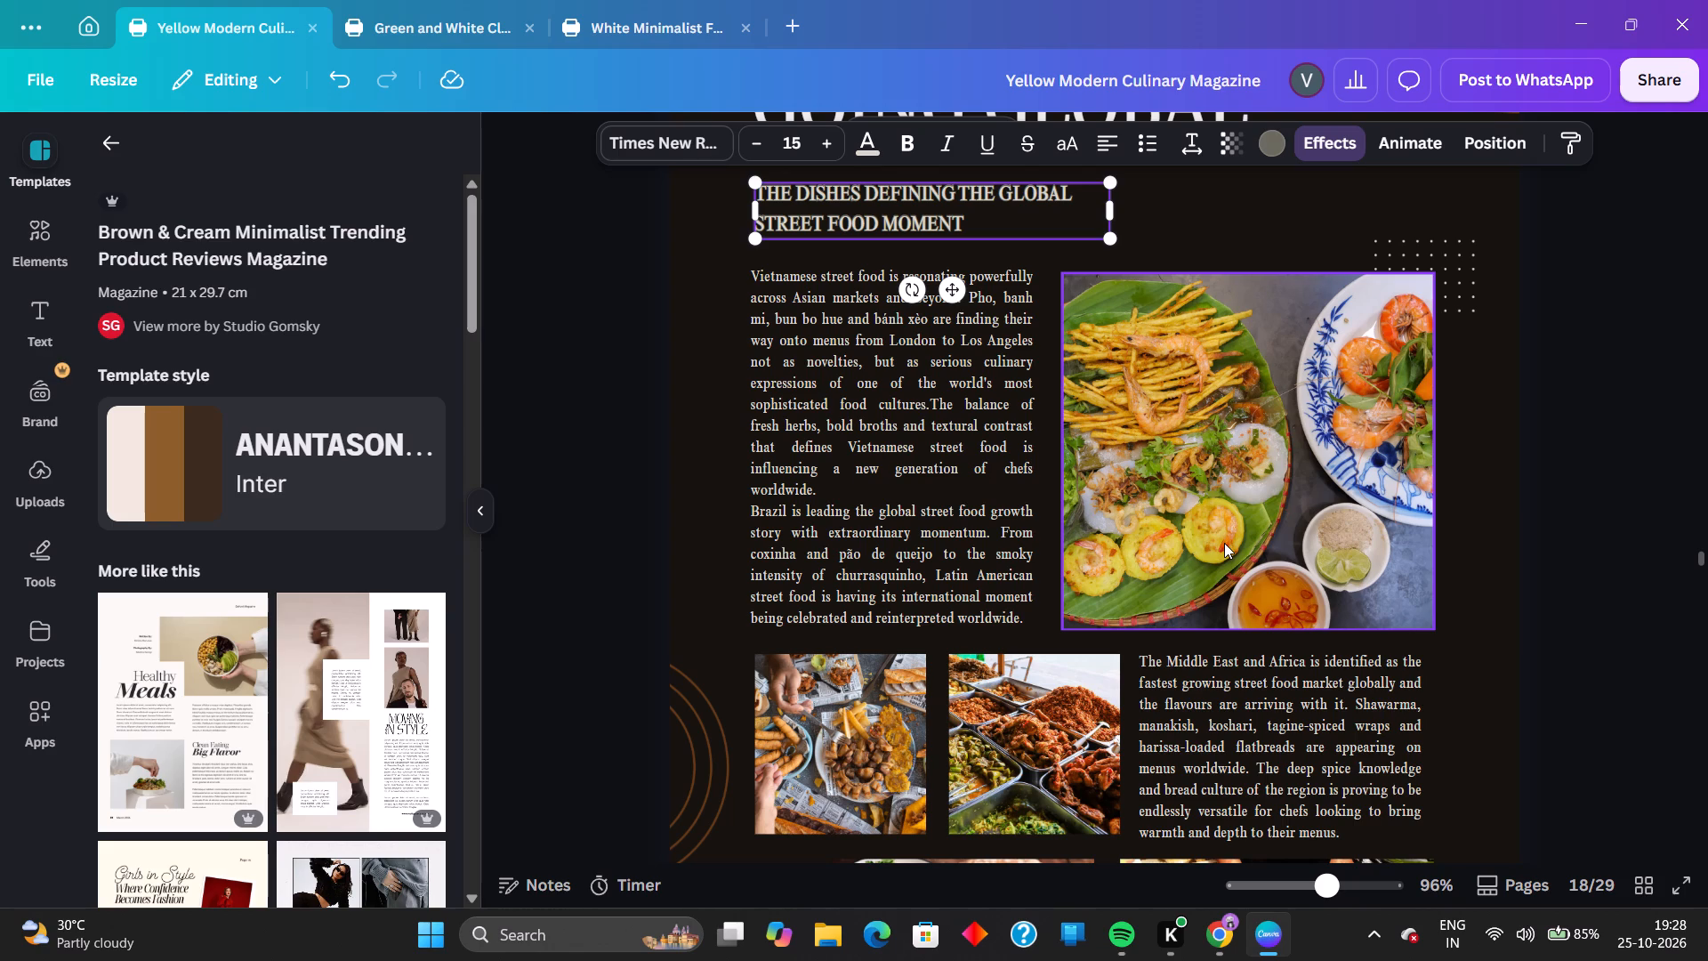
pyautogui.scroll(-4, 1203, 561)
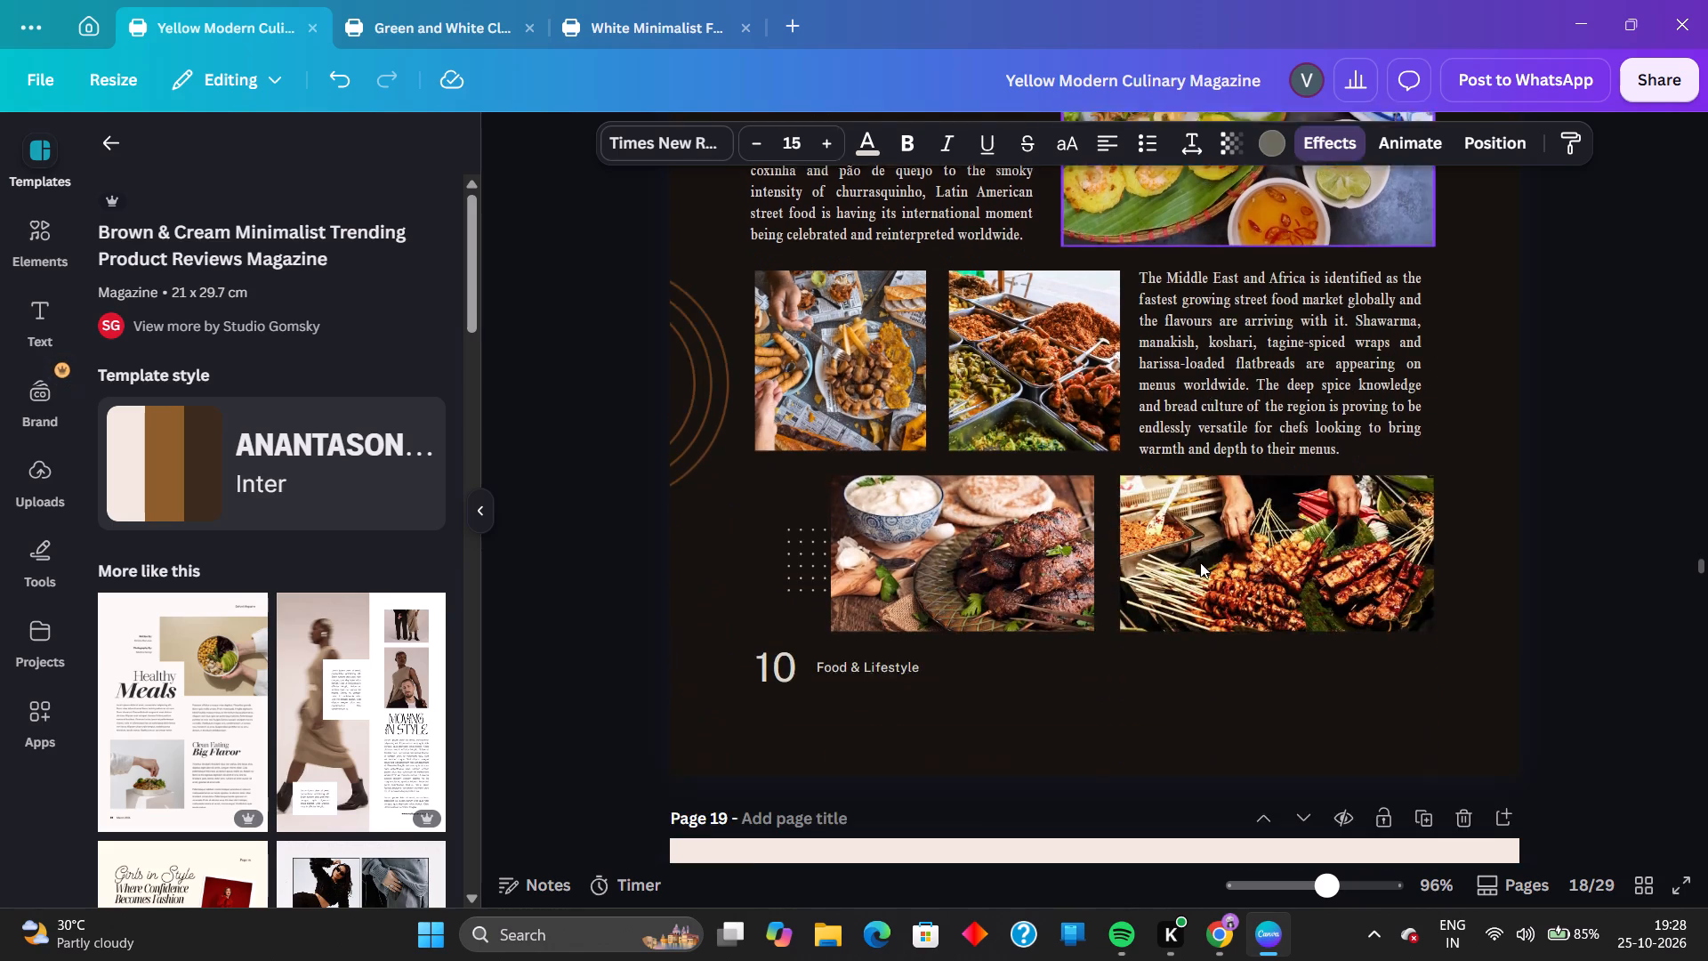
pyautogui.scroll(-5, 1197, 563)
pyautogui.scroll(1, 963, 494)
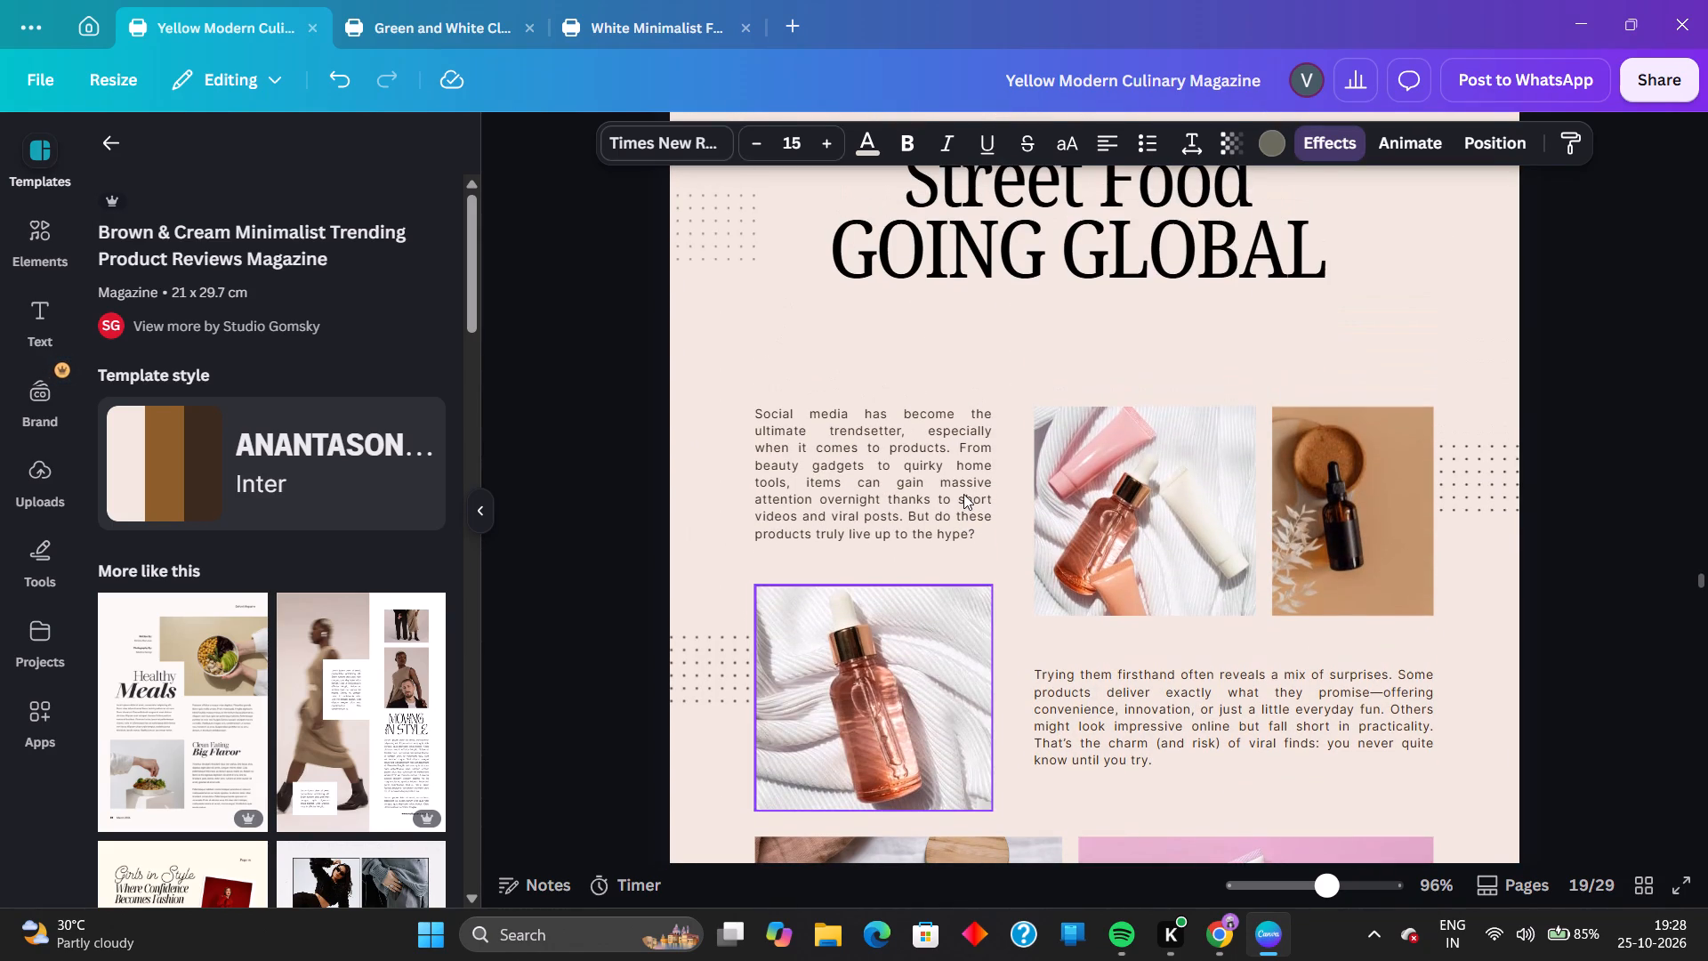
pyautogui.scroll(1, 963, 494)
pyautogui.rightClick(967, 593)
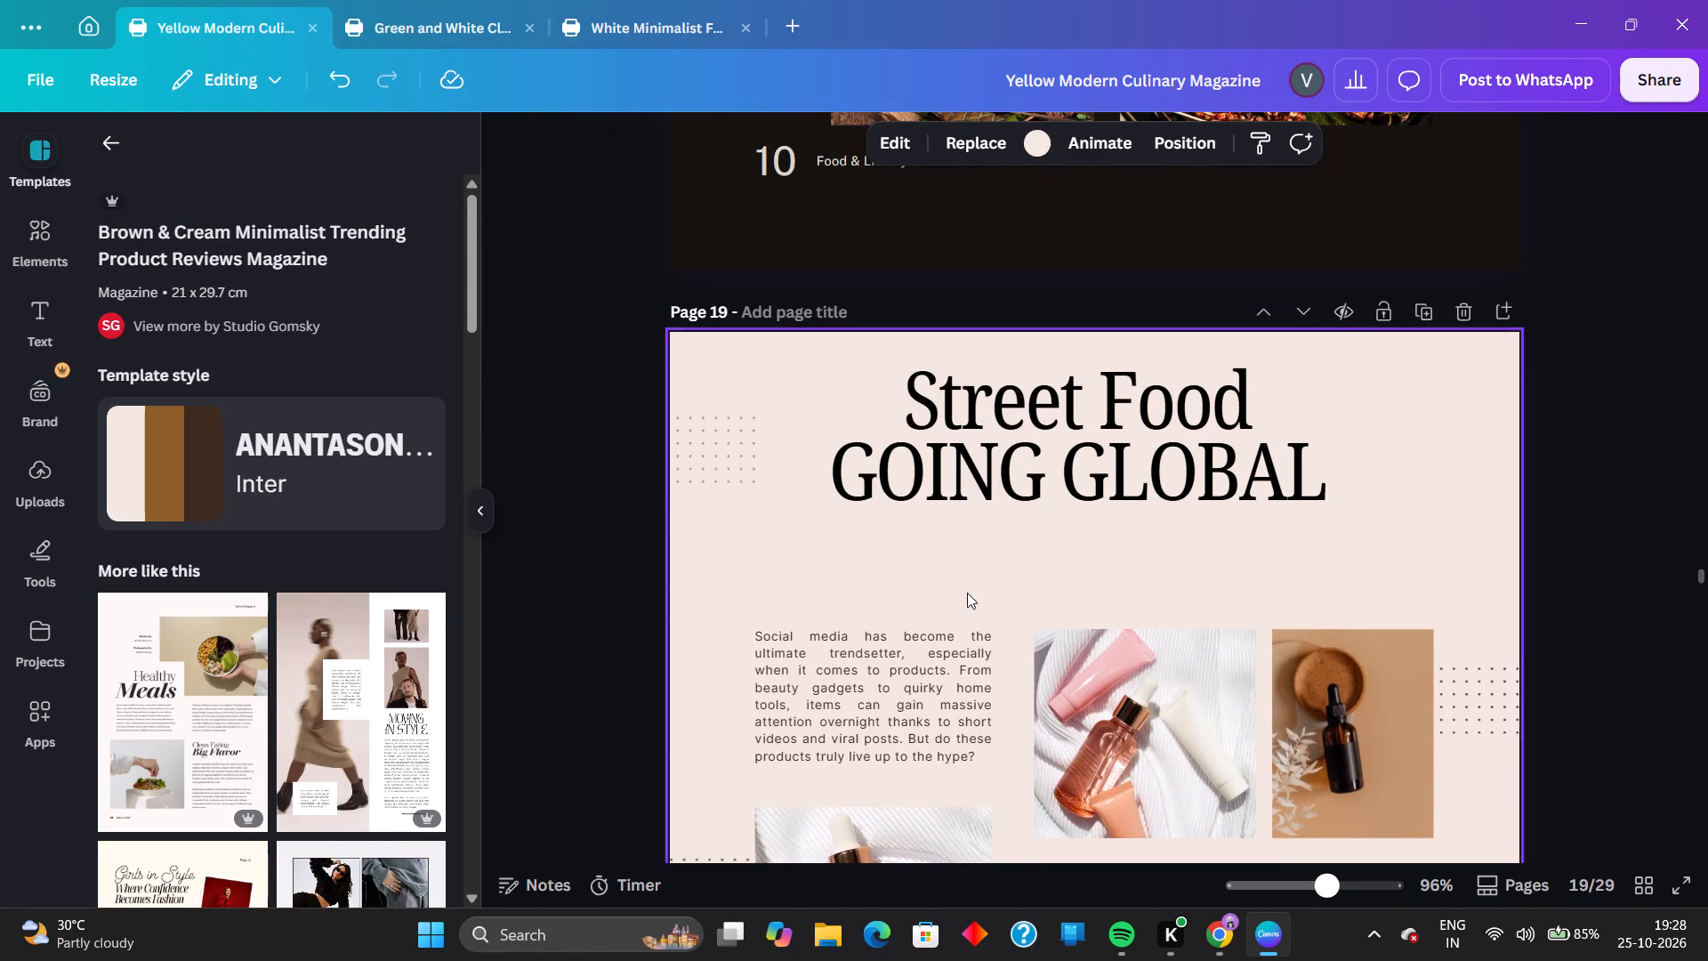
pyautogui.click(1045, 502)
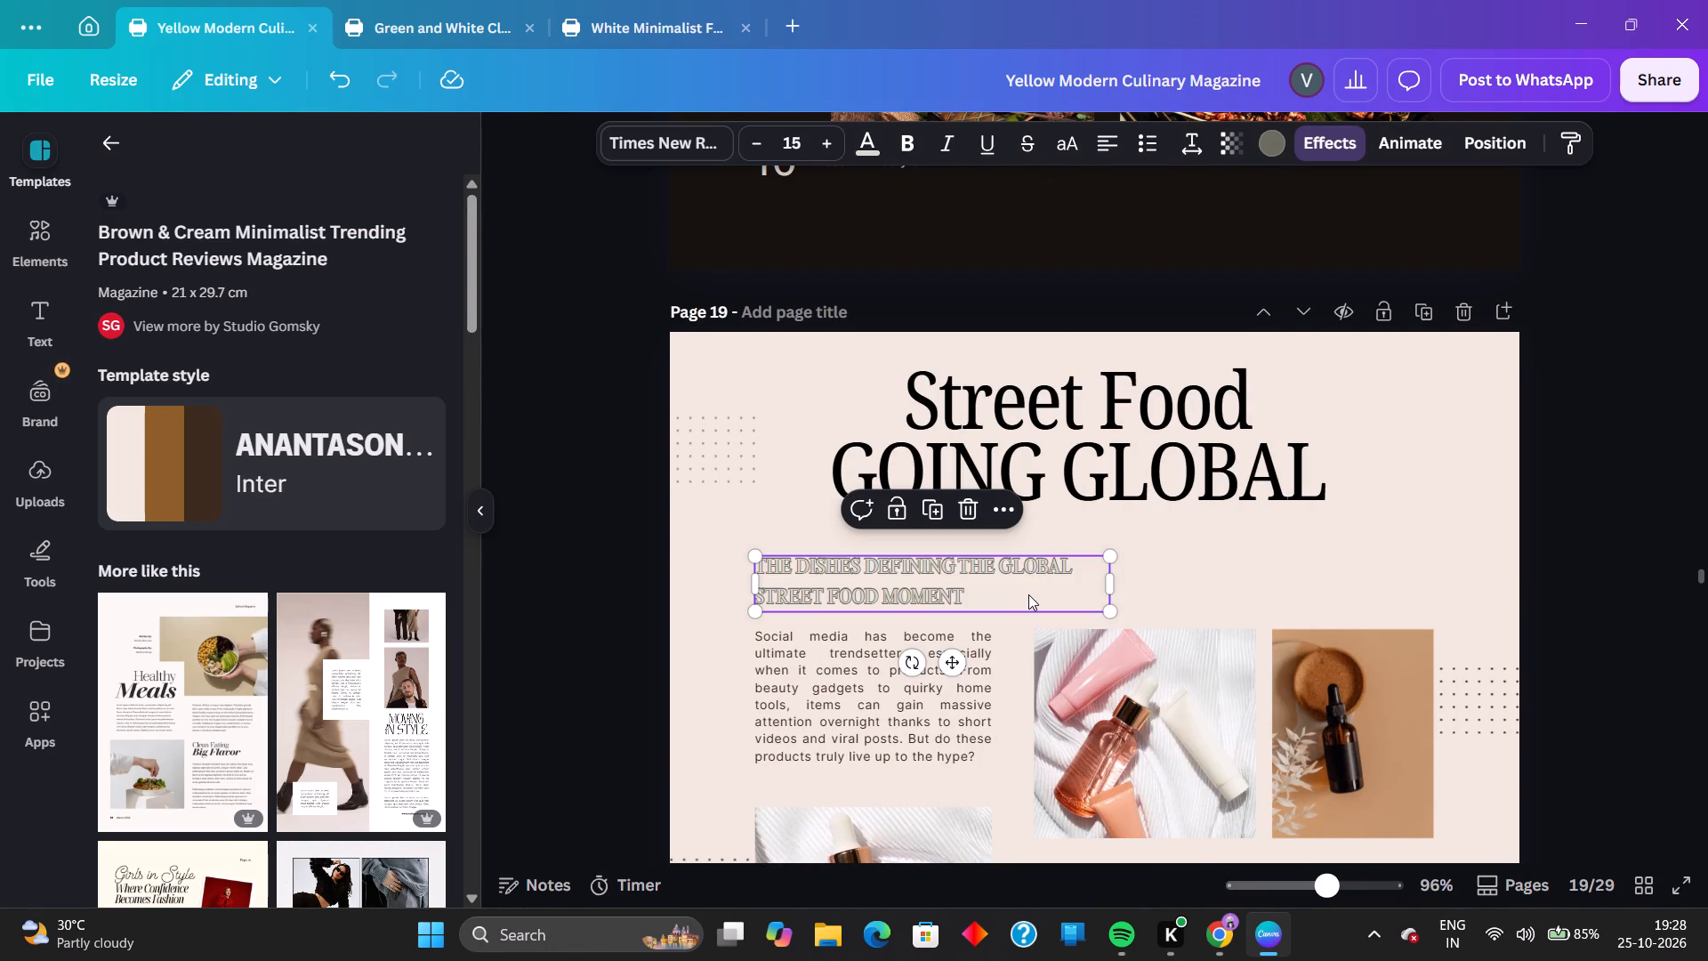
# Change the text colour of page 19's pasted subheading to black.
pyautogui.click(858, 144)
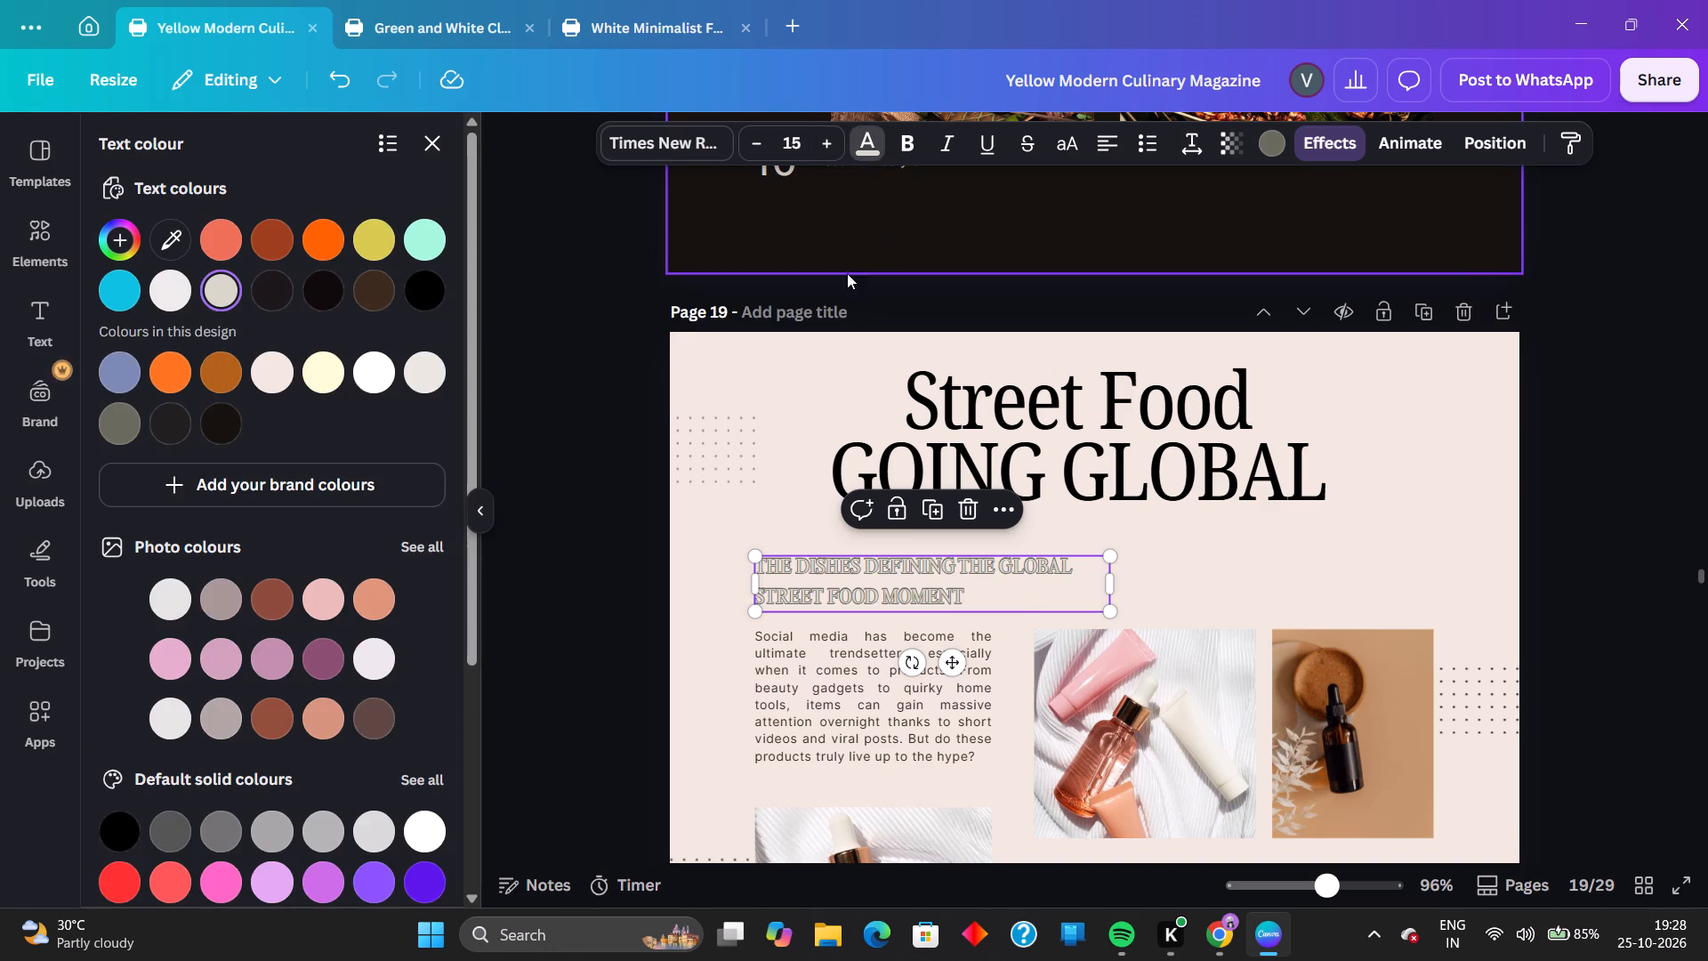
pyautogui.click(425, 301)
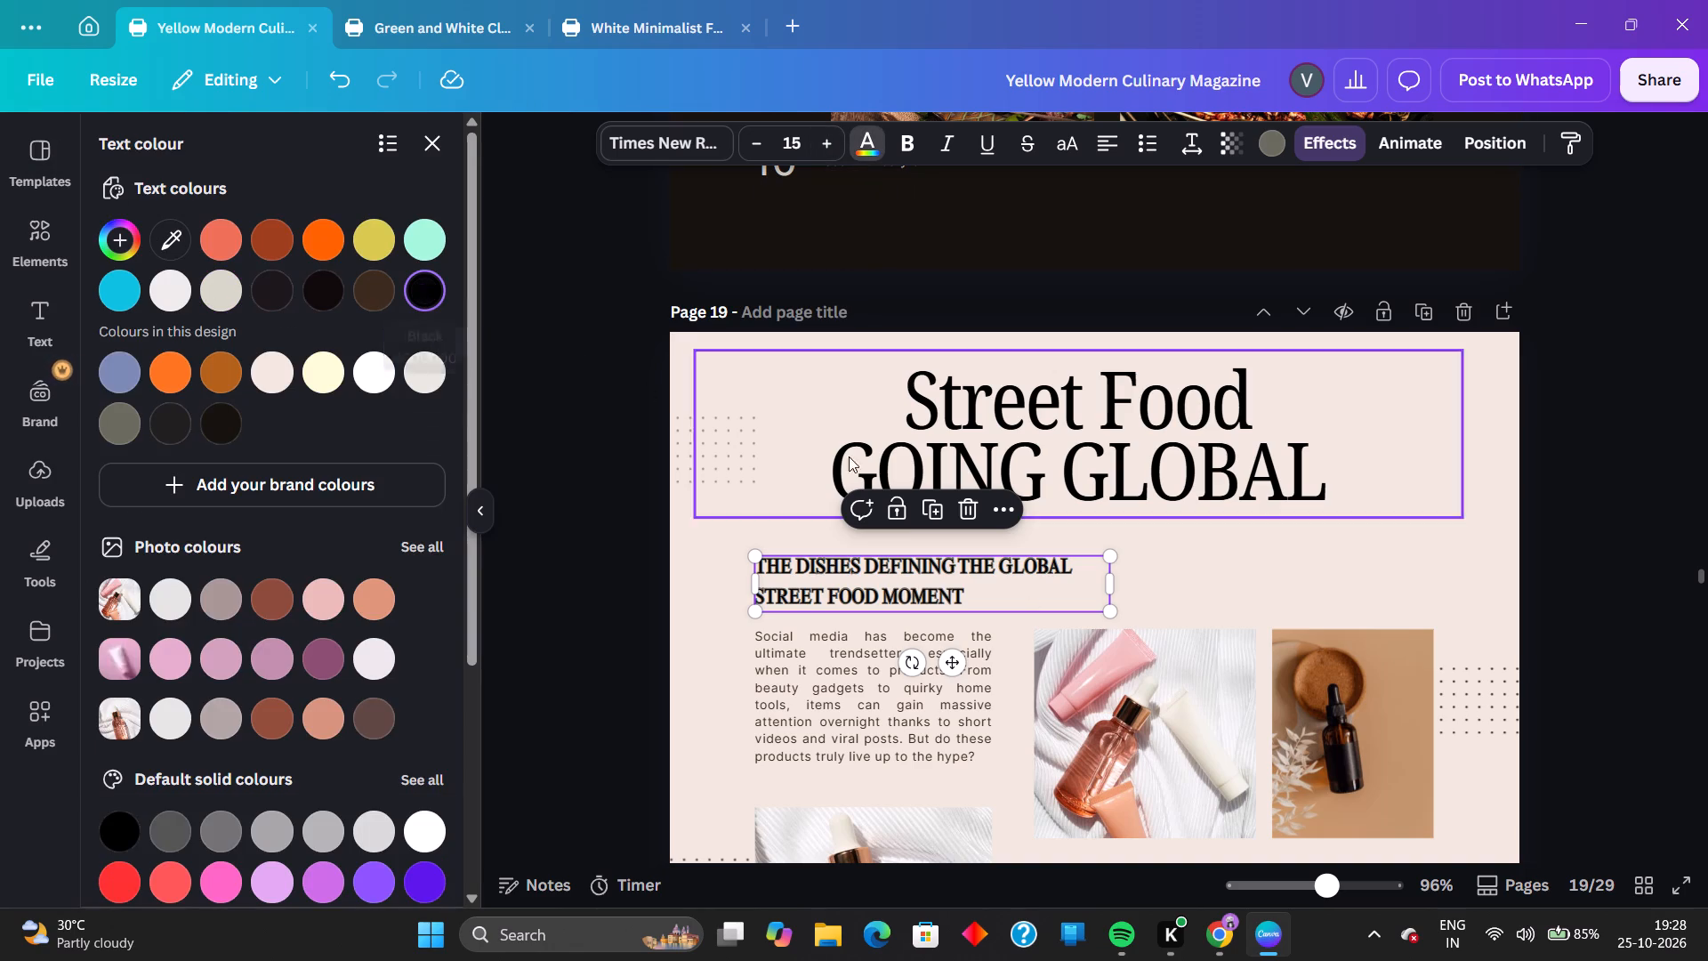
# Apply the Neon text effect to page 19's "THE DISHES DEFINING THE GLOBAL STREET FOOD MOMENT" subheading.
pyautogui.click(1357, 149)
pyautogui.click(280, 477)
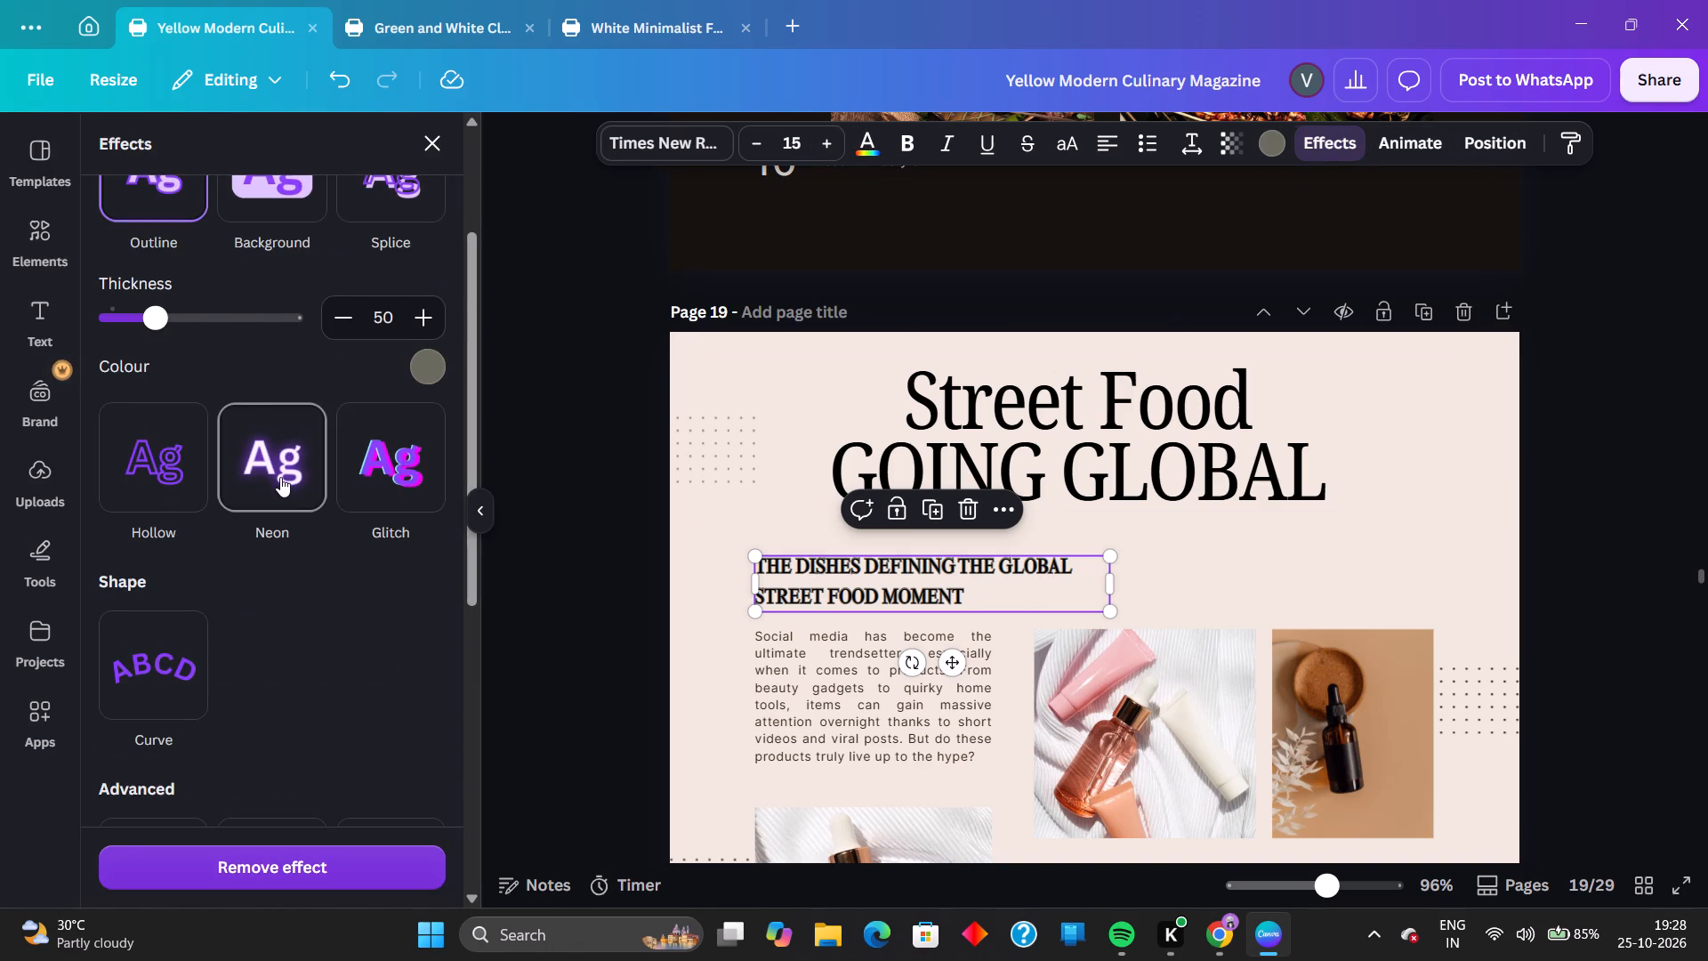
# Try several text colours on page 19's subheading, including yellow and purple, and settle on bright cyan blue.
pyautogui.click(889, 154)
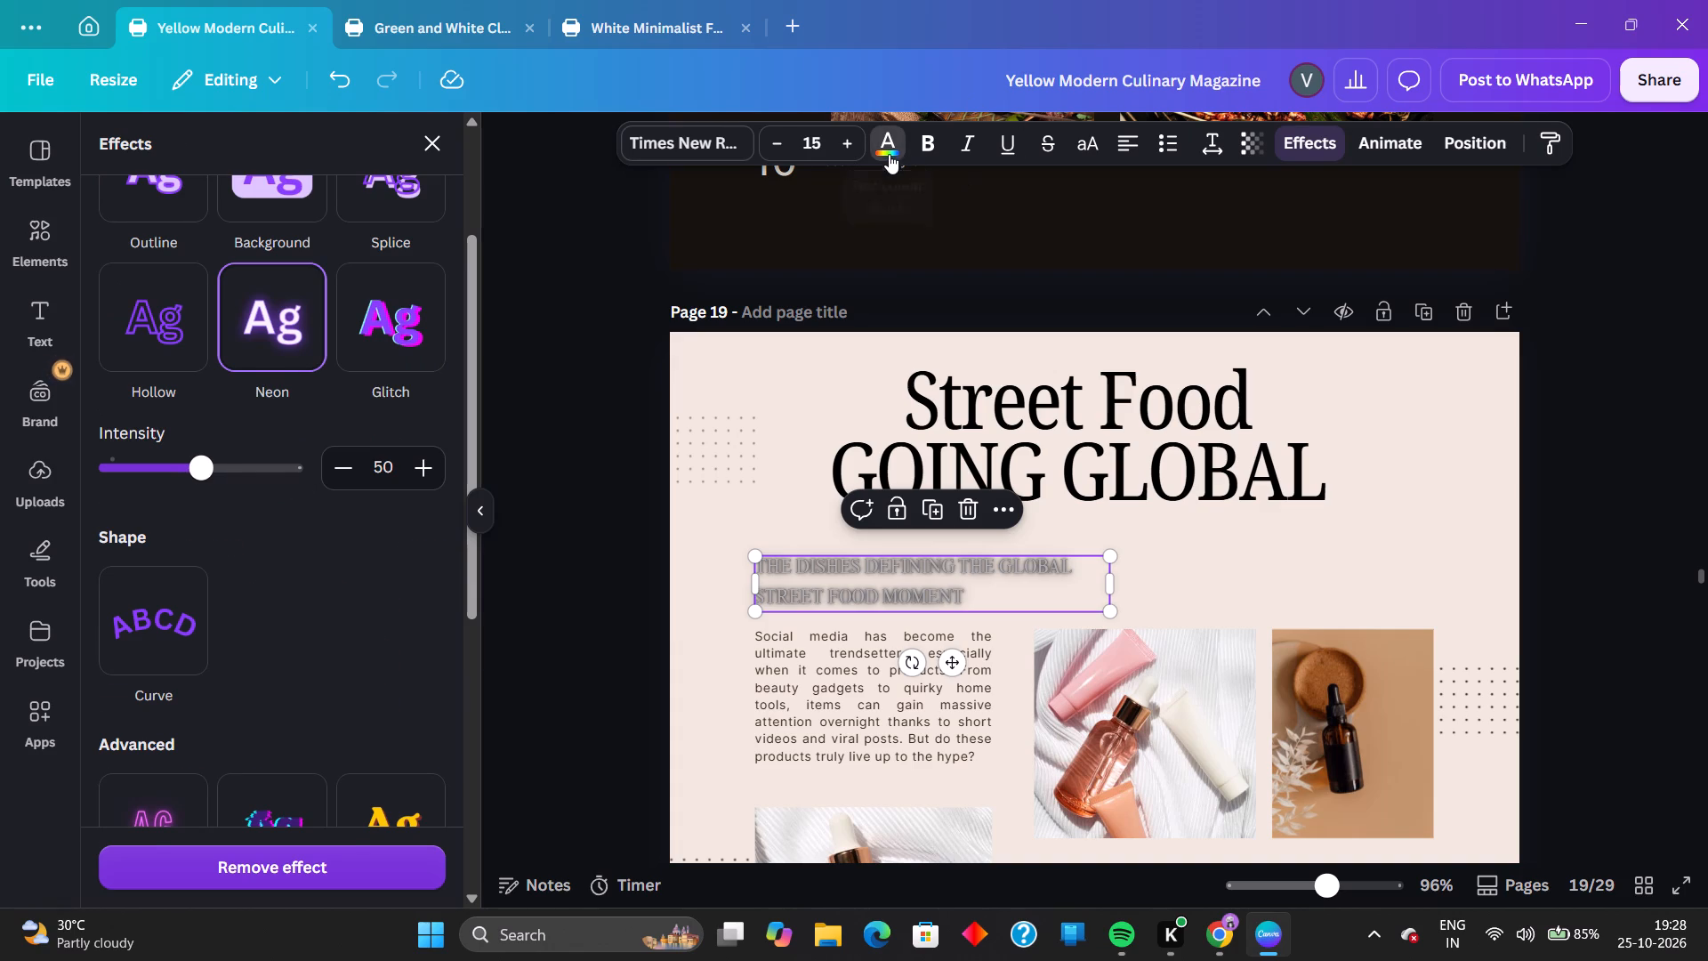
pyautogui.click(374, 250)
pyautogui.click(347, 241)
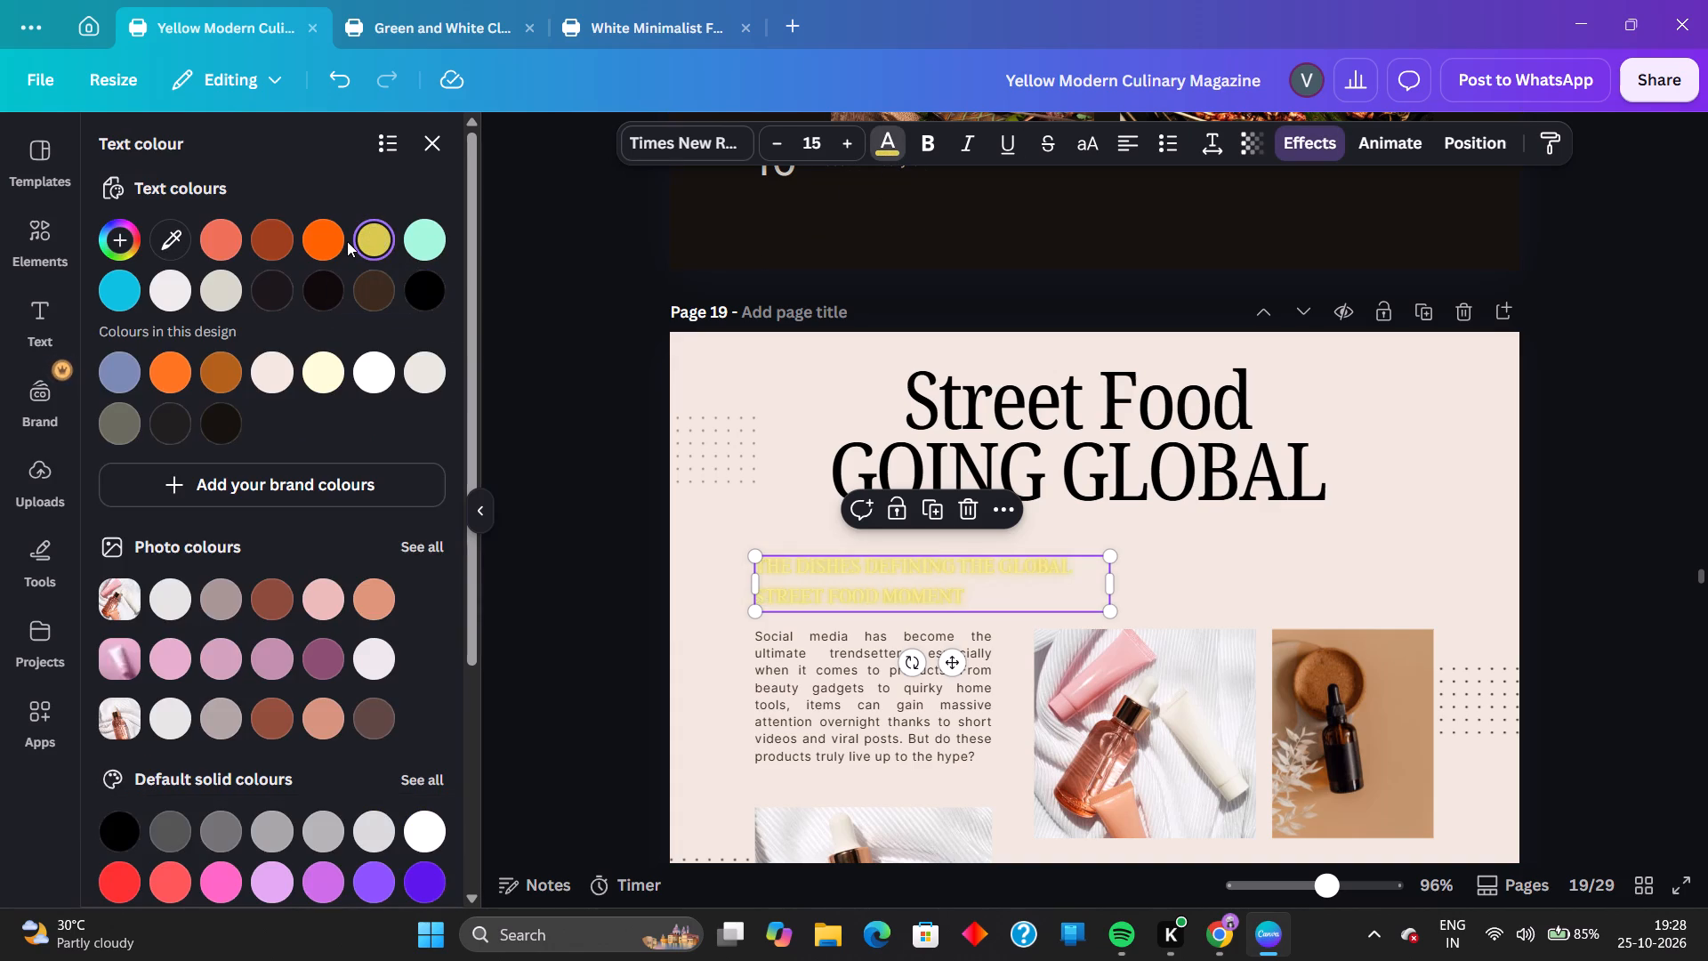
pyautogui.click(257, 238)
pyautogui.click(238, 240)
pyautogui.click(342, 665)
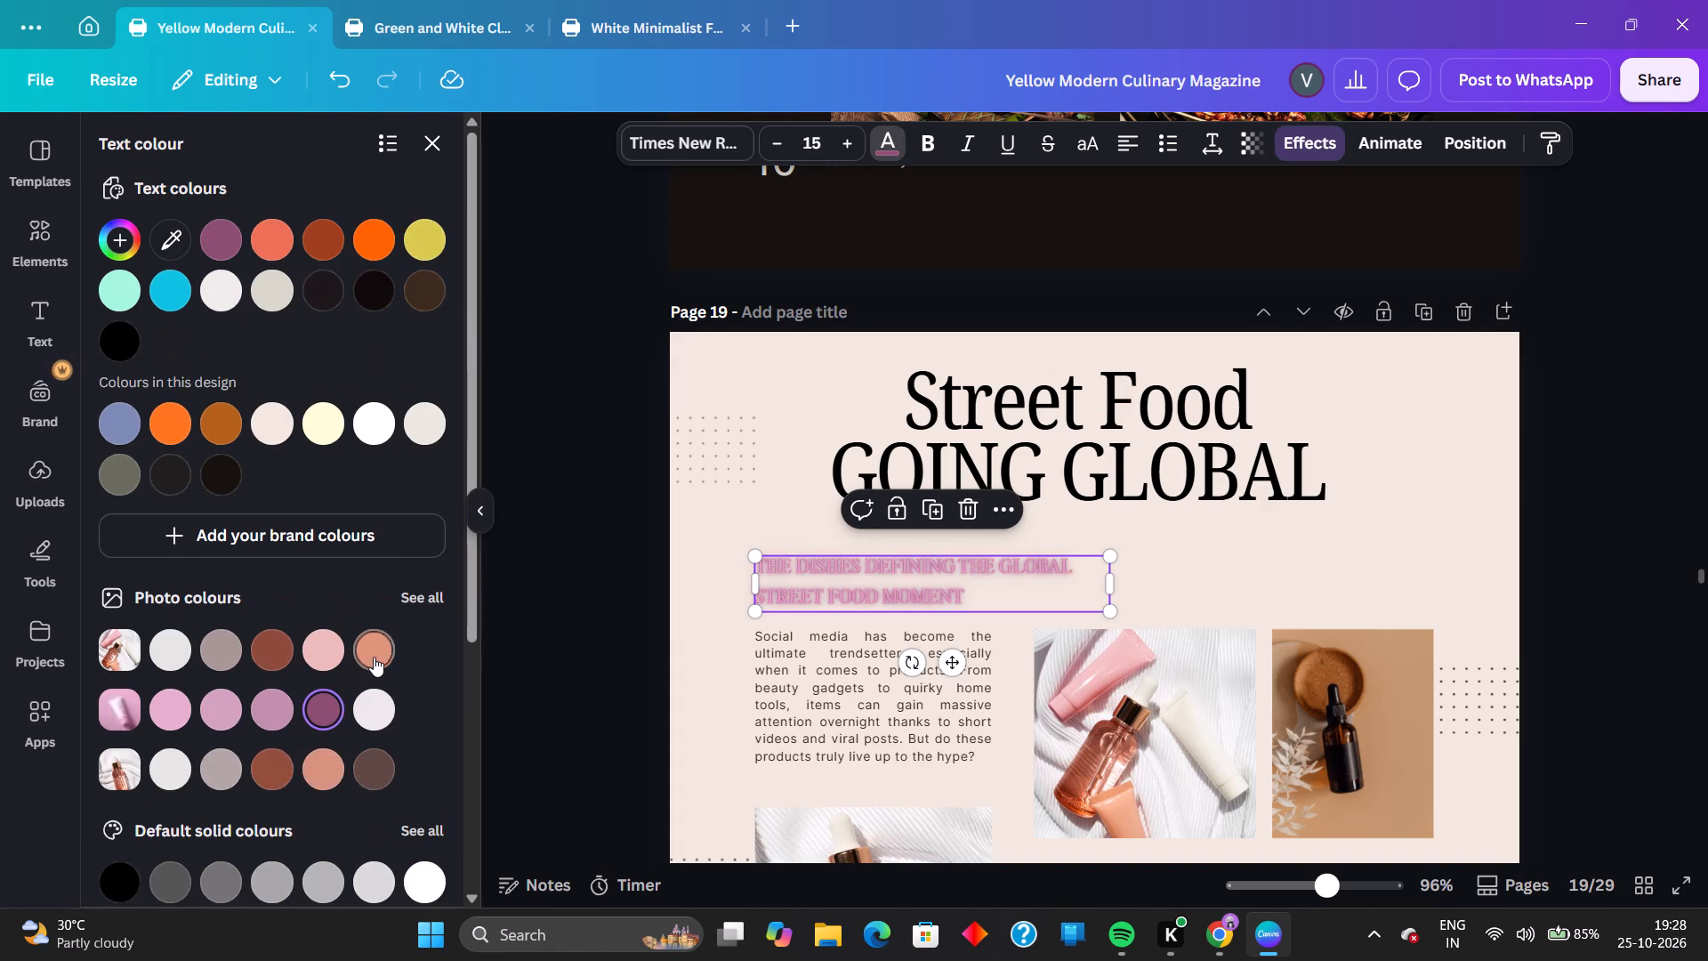
pyautogui.scroll(3, 382, 646)
pyautogui.click(165, 294)
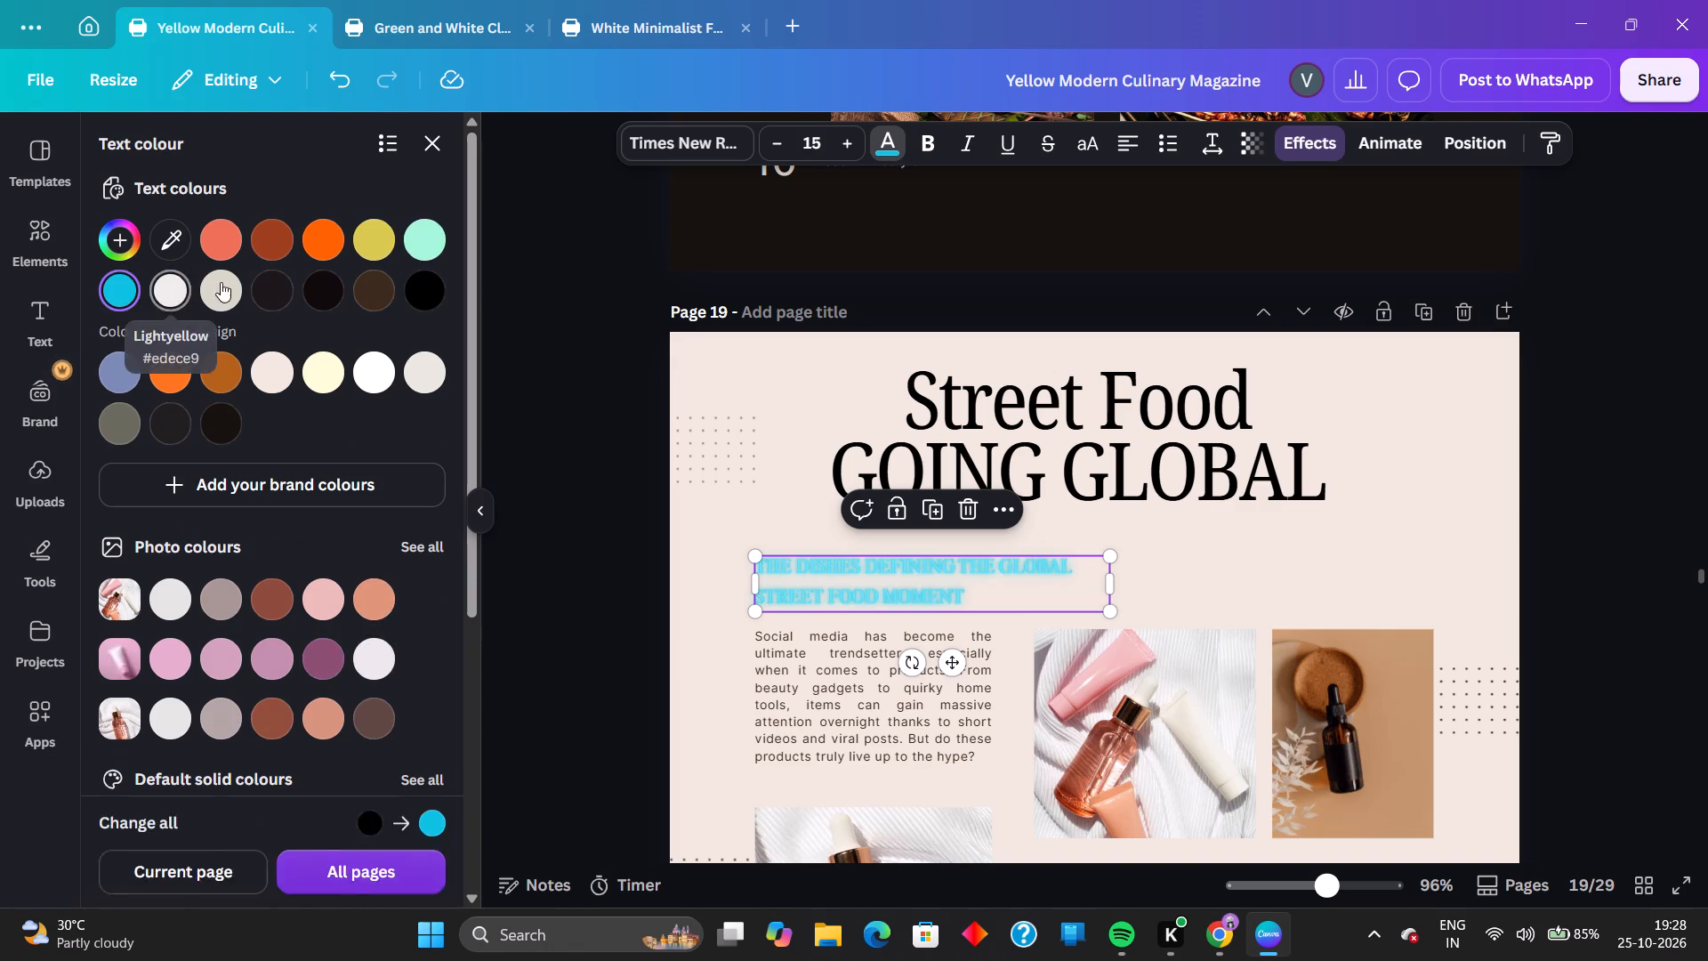
# Try the Hollow text effect on page 19's subheading and settle on the Drop shadow effect instead.
pyautogui.click(1291, 152)
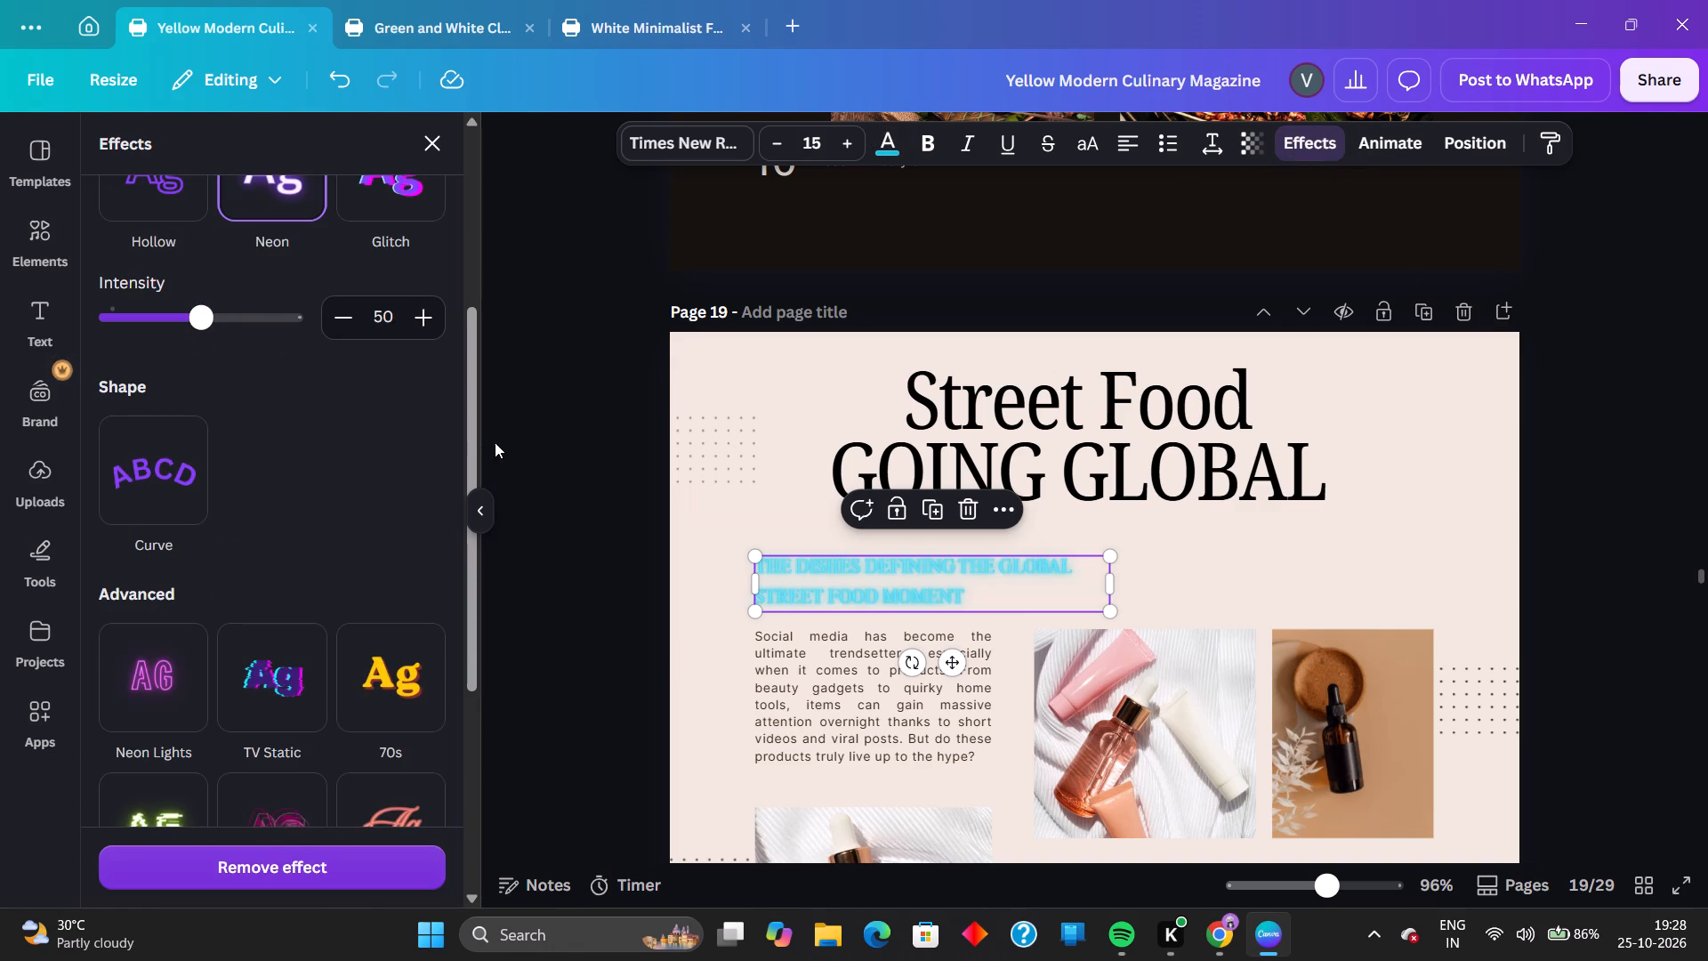
pyautogui.scroll(2, 262, 489)
pyautogui.click(158, 435)
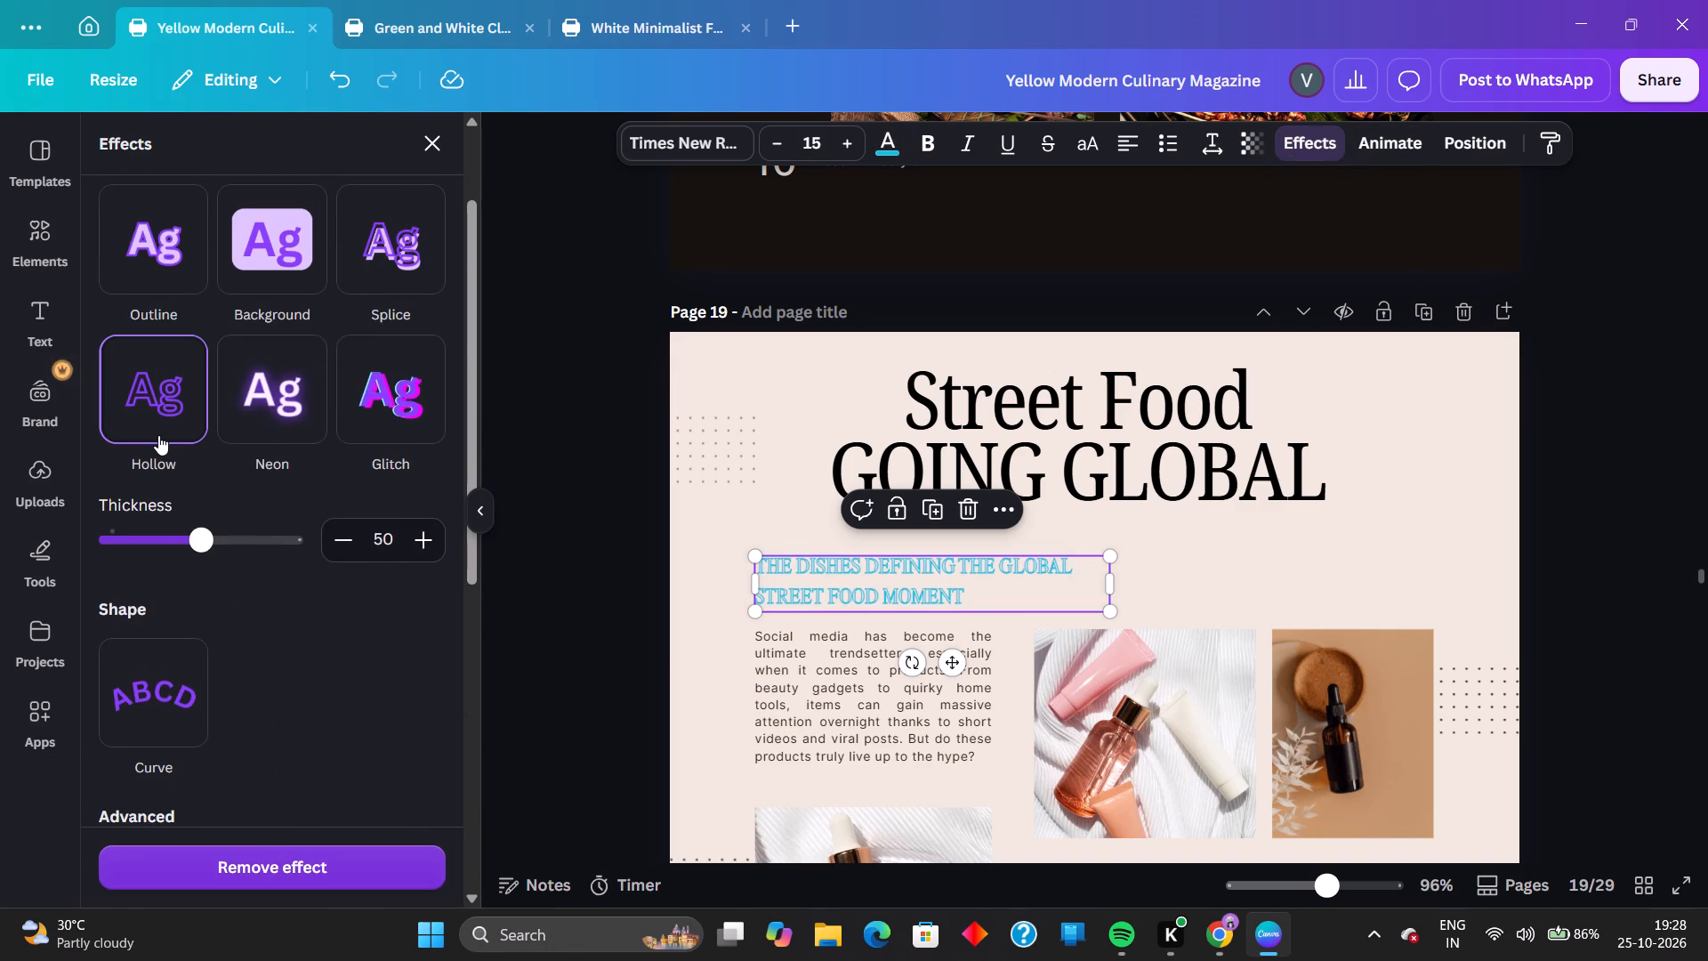
pyautogui.scroll(3, 158, 435)
pyautogui.click(157, 284)
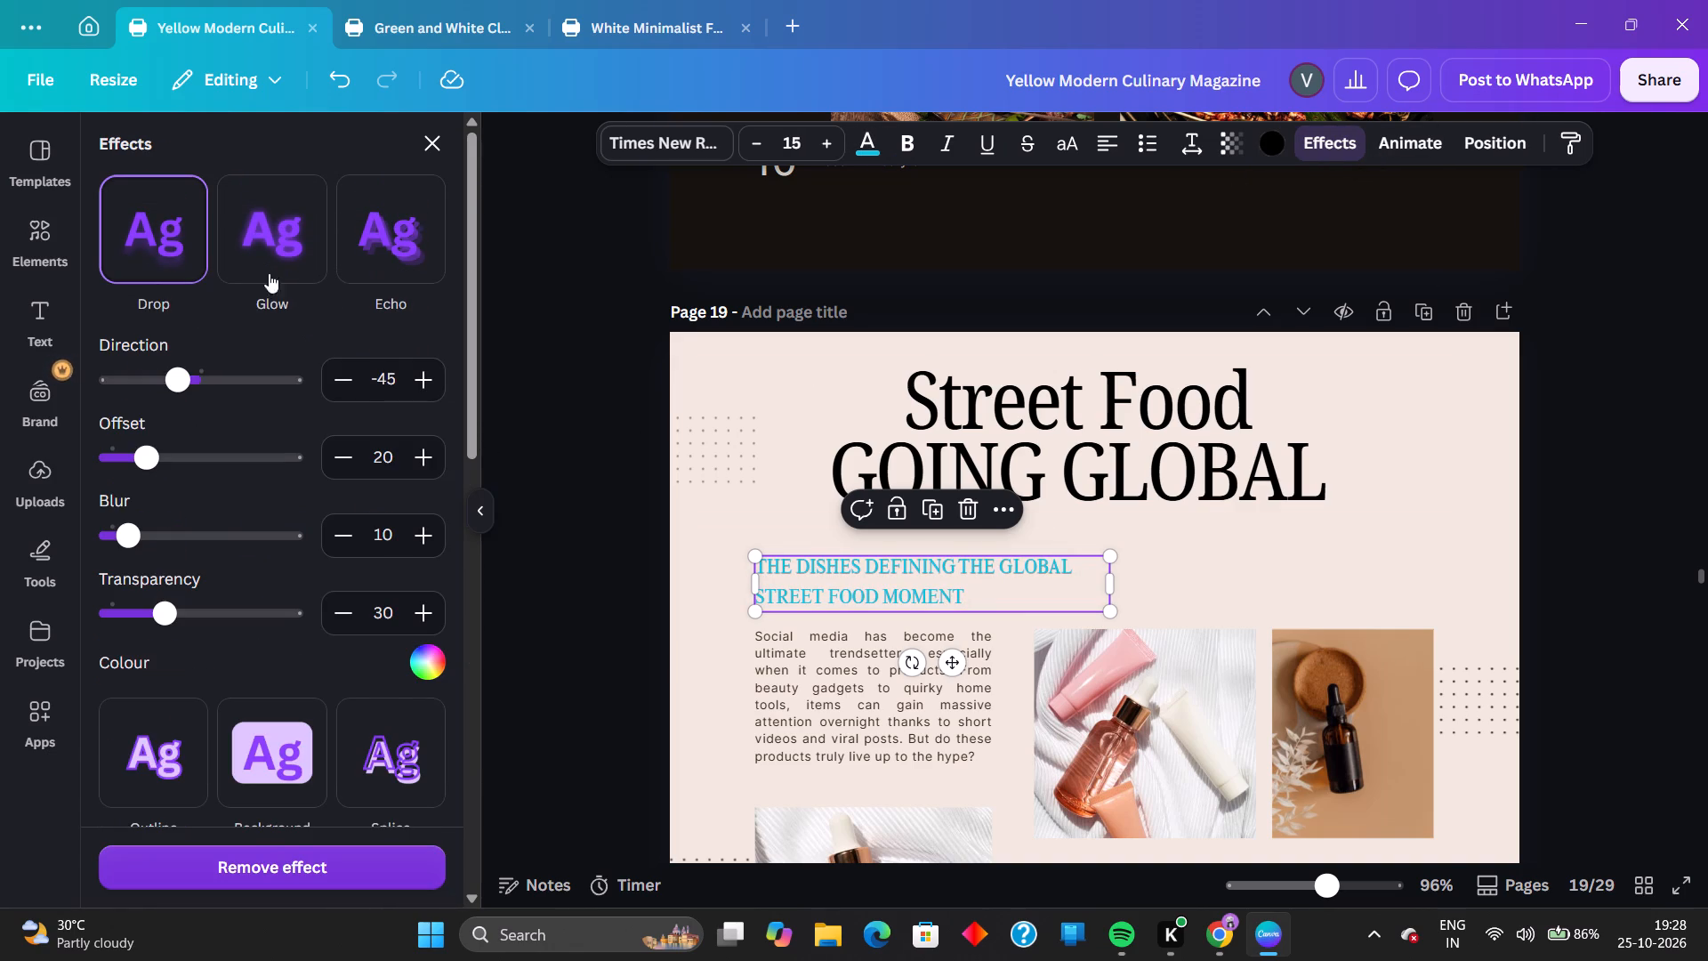
pyautogui.click(547, 465)
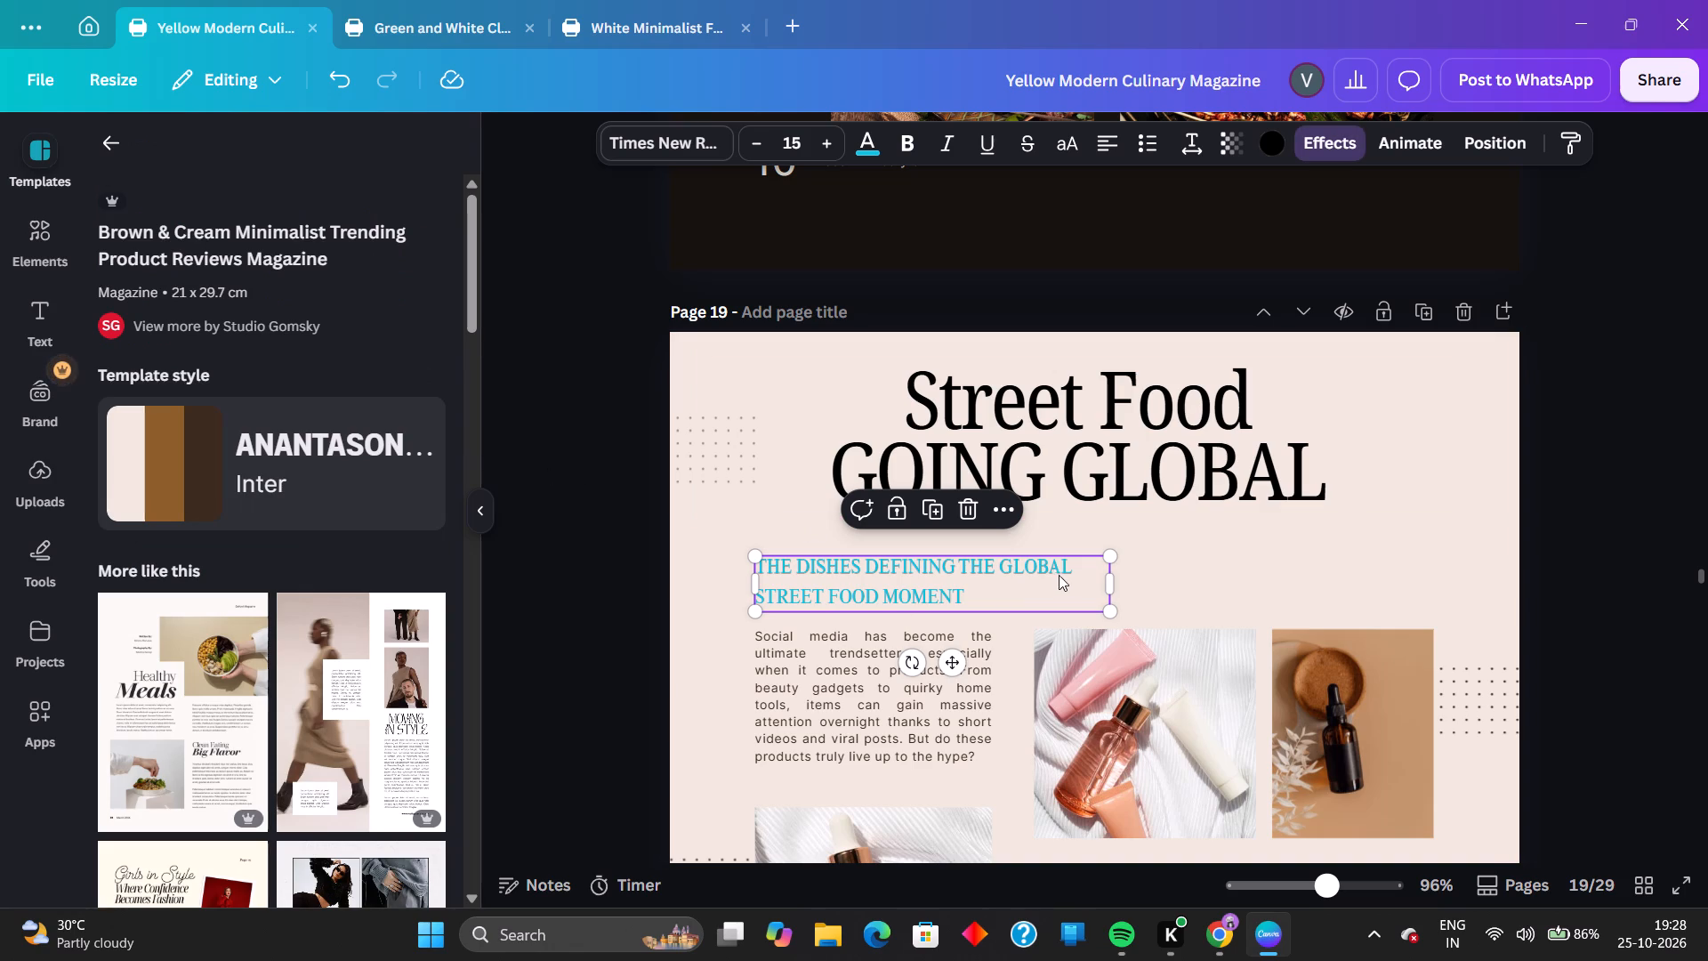
# Replace page 19's subheading text with "WHAT THIS MEANS FOR CHEFS".
pyautogui.click(1056, 574)
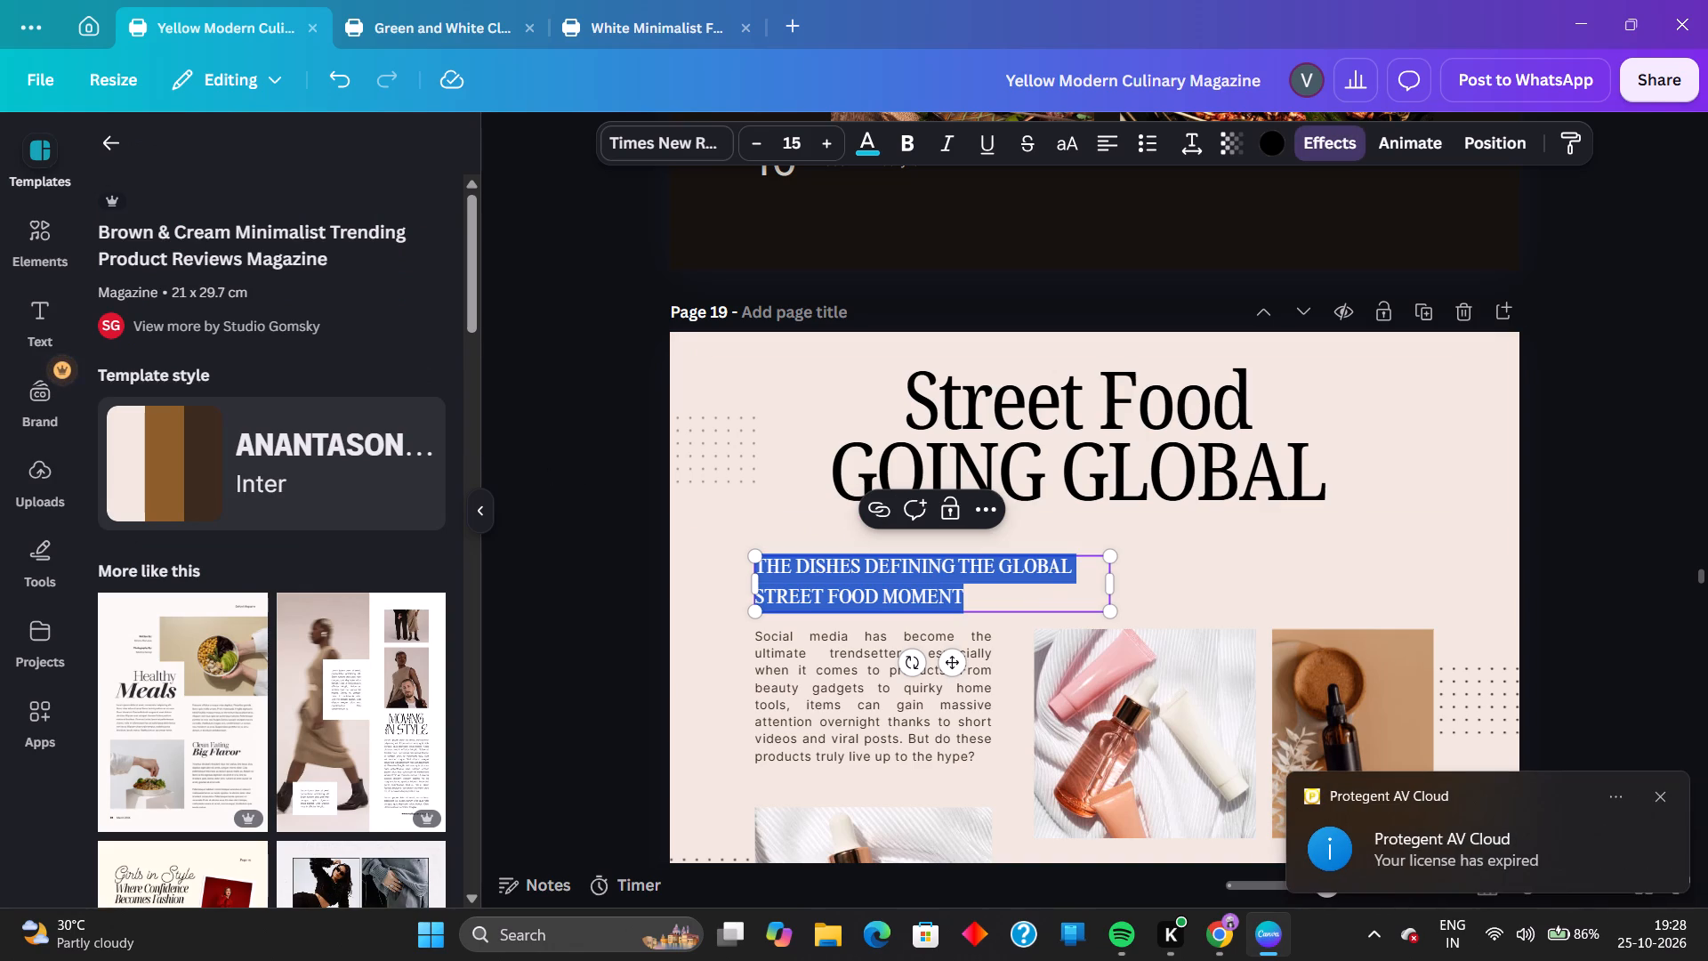
pyautogui.press('BackSpace')
pyautogui.press('w')
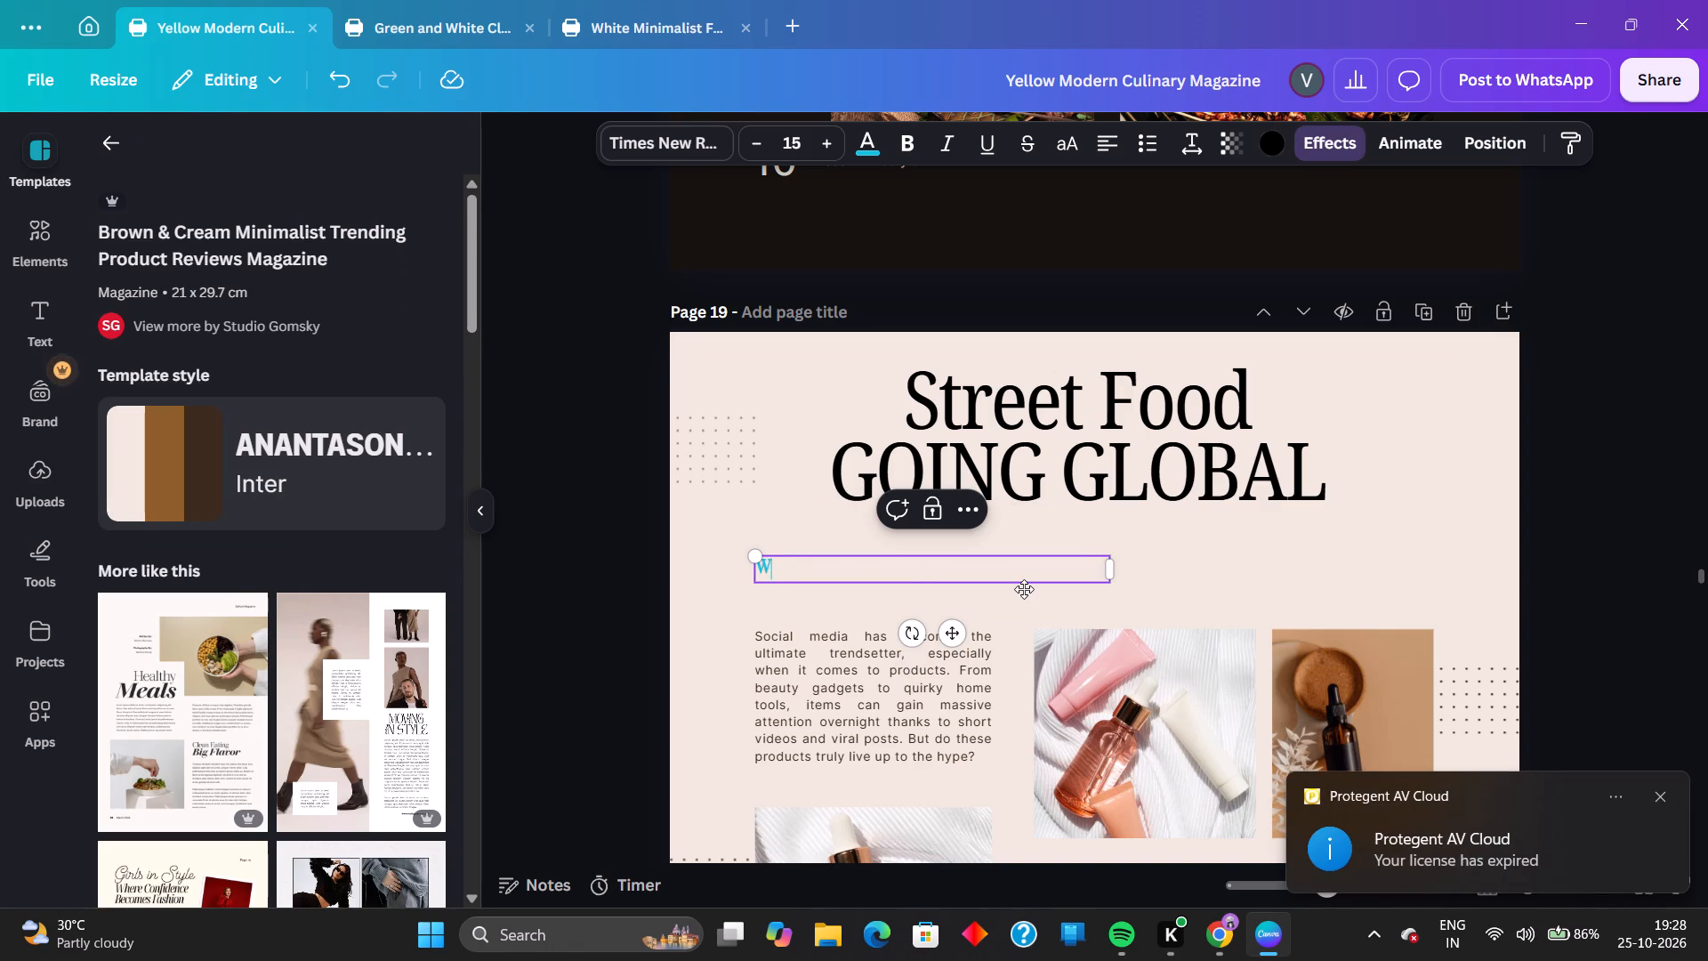
pyautogui.write('HAT')
pyautogui.press('space')
pyautogui.write('THIS MEANS')
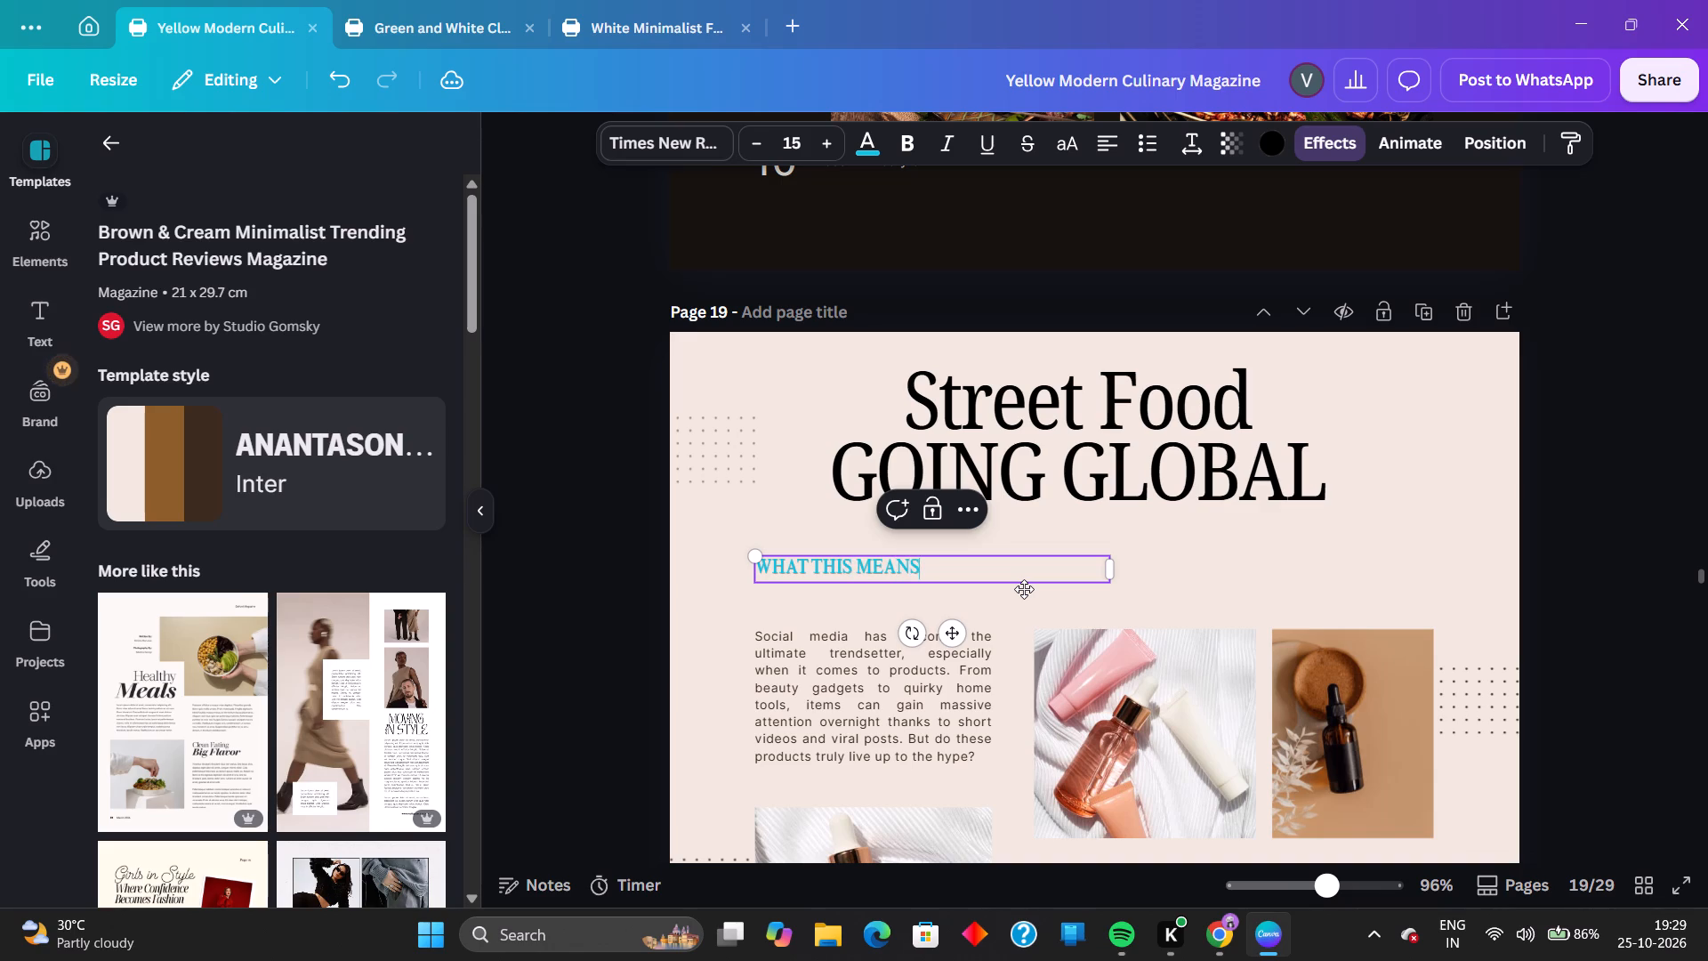
pyautogui.press('space')
pyautogui.write('FOR CHEFS')
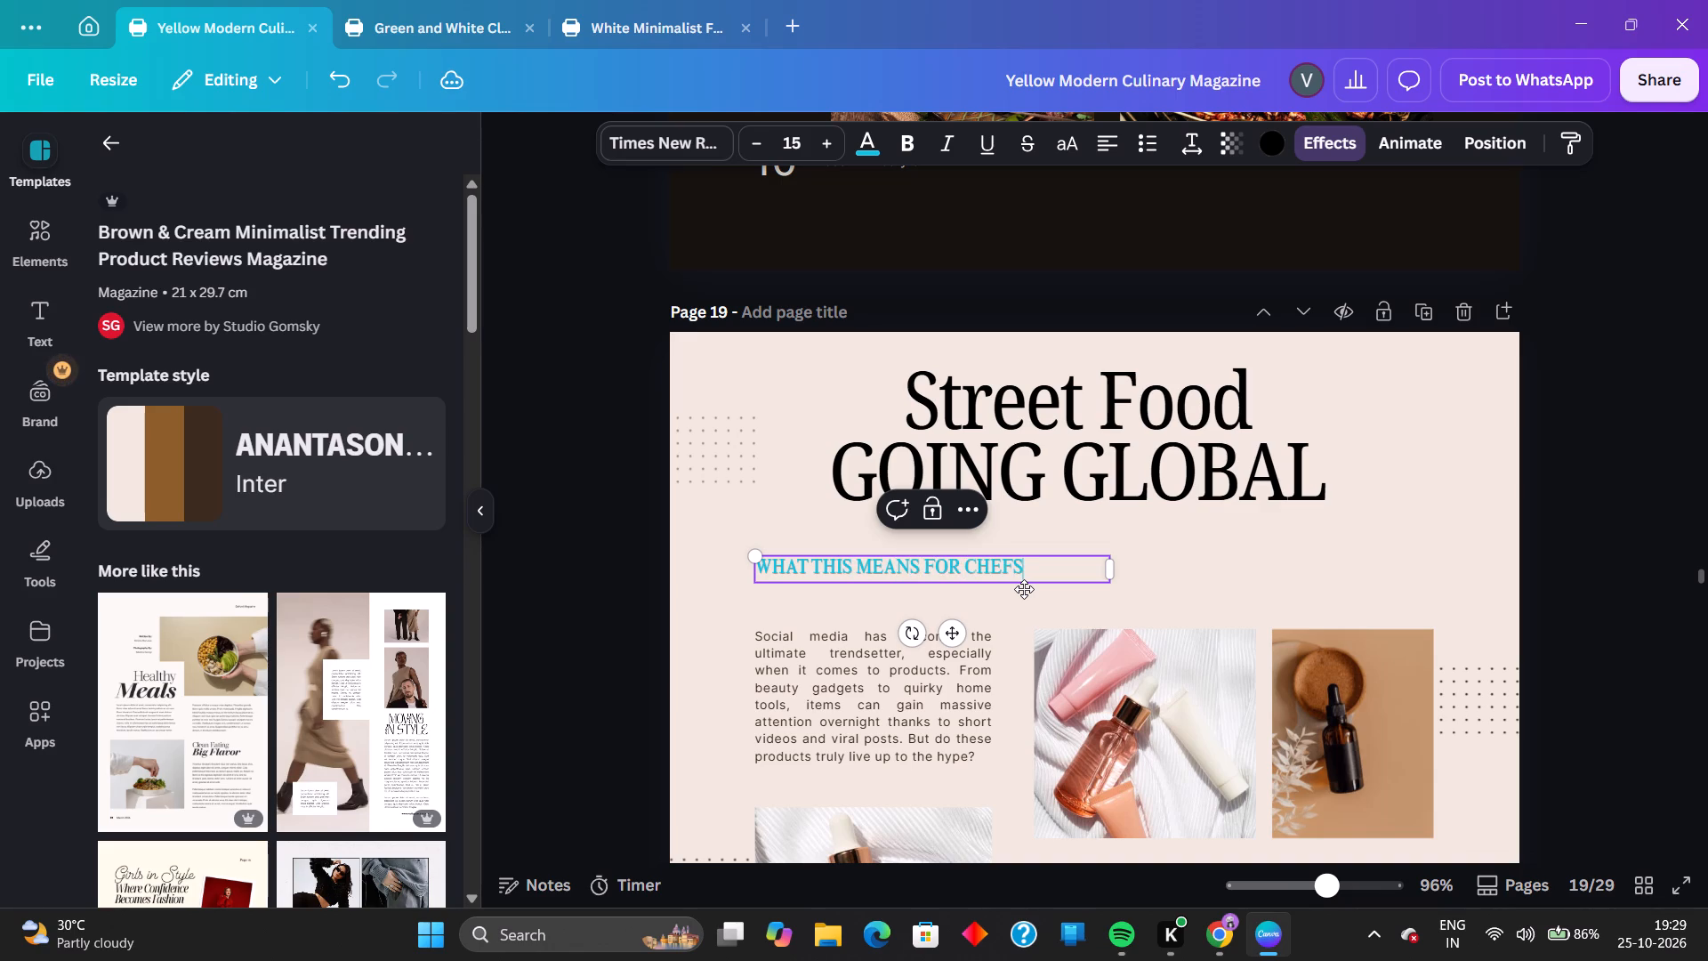
pyautogui.click(1581, 623)
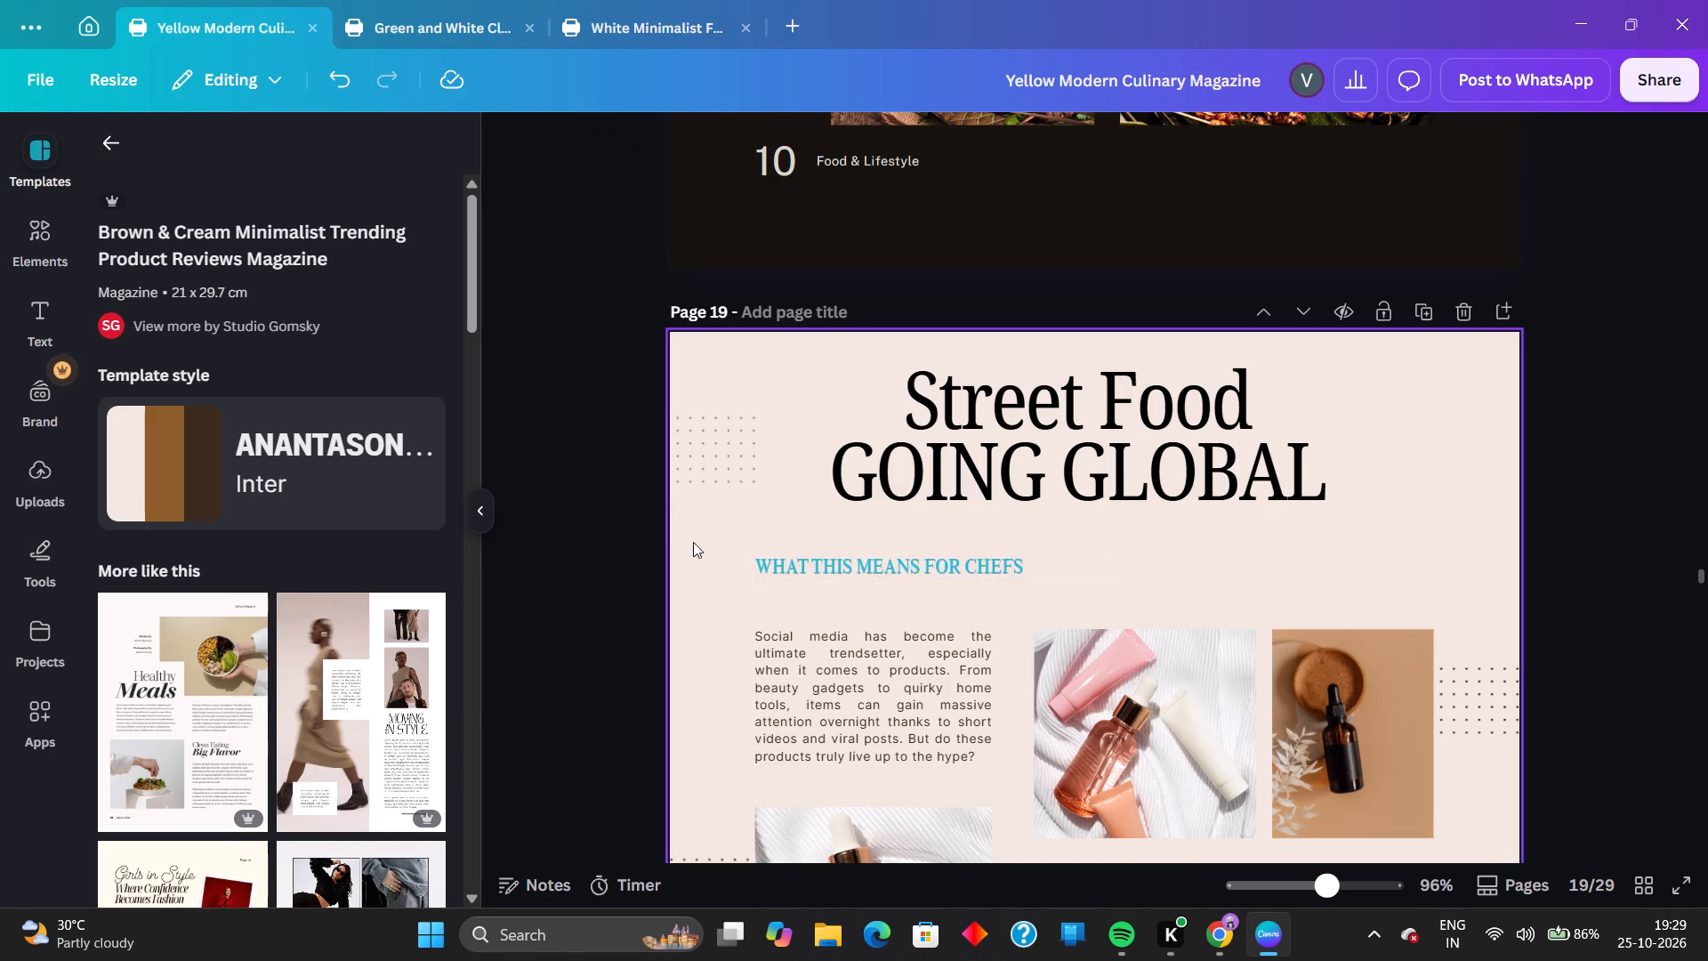
# Move the "WHAT THIS MEANS FOR CHEFS" subheading directly beneath page 19's "GOING GLOBAL" title line.
pyautogui.moveTo(836, 577); pyautogui.dragTo(1007, 538)
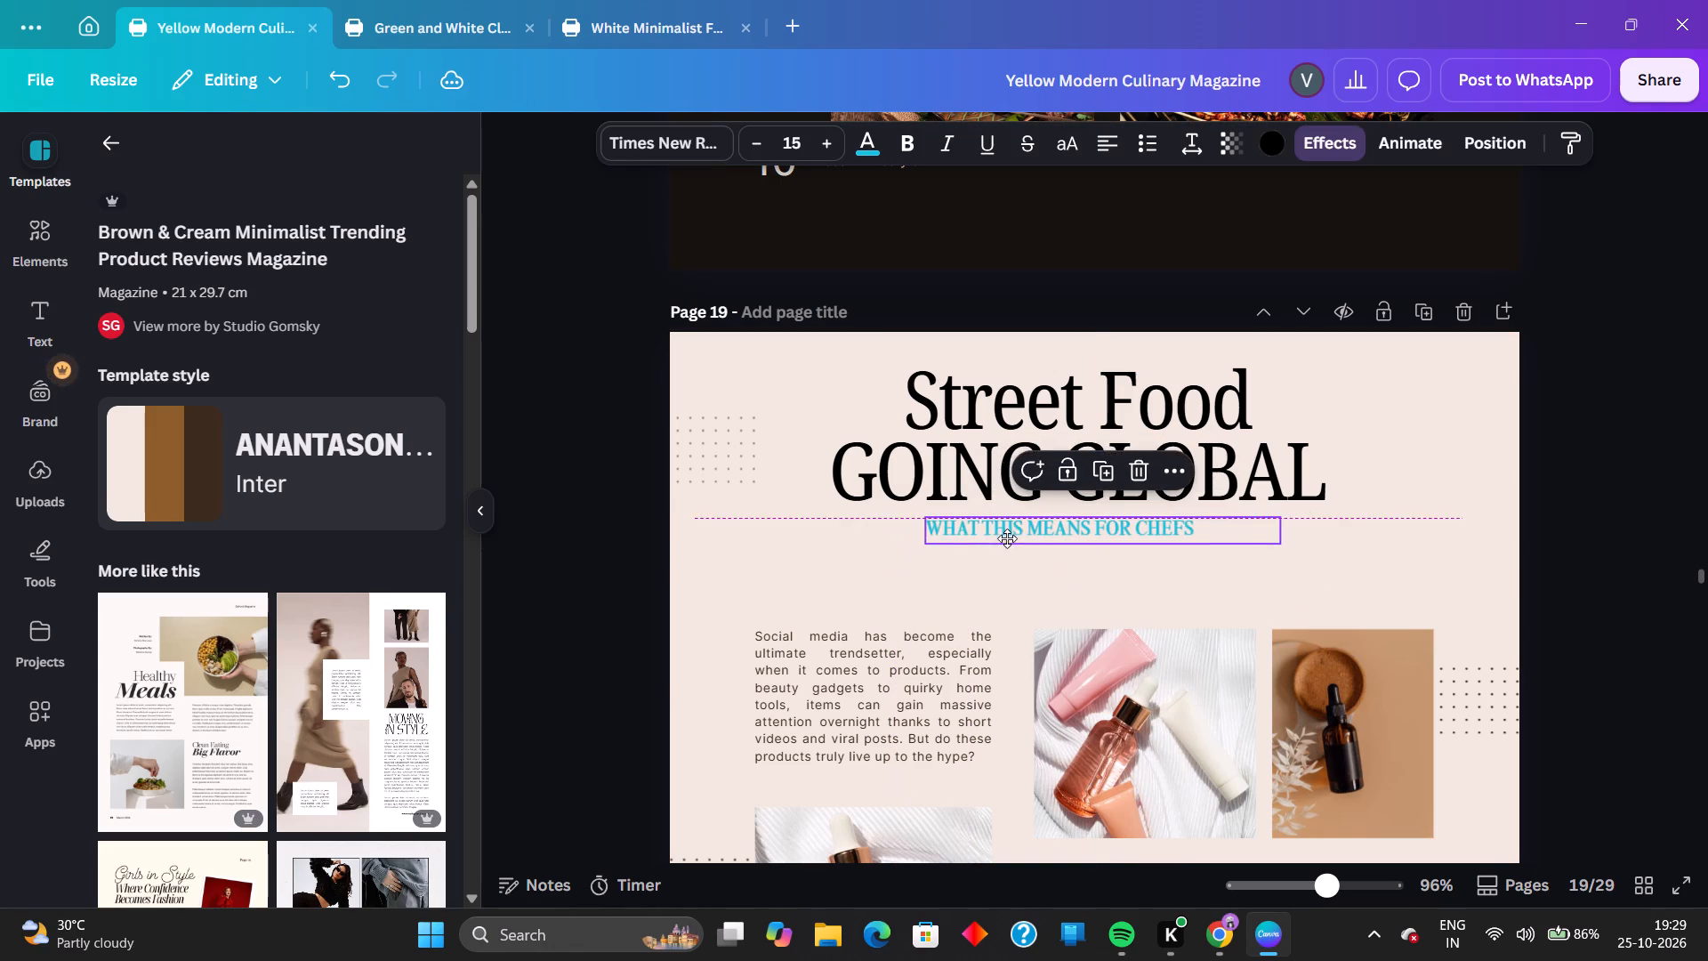
pyautogui.moveTo(1007, 538); pyautogui.dragTo(991, 537)
pyautogui.click(1680, 569)
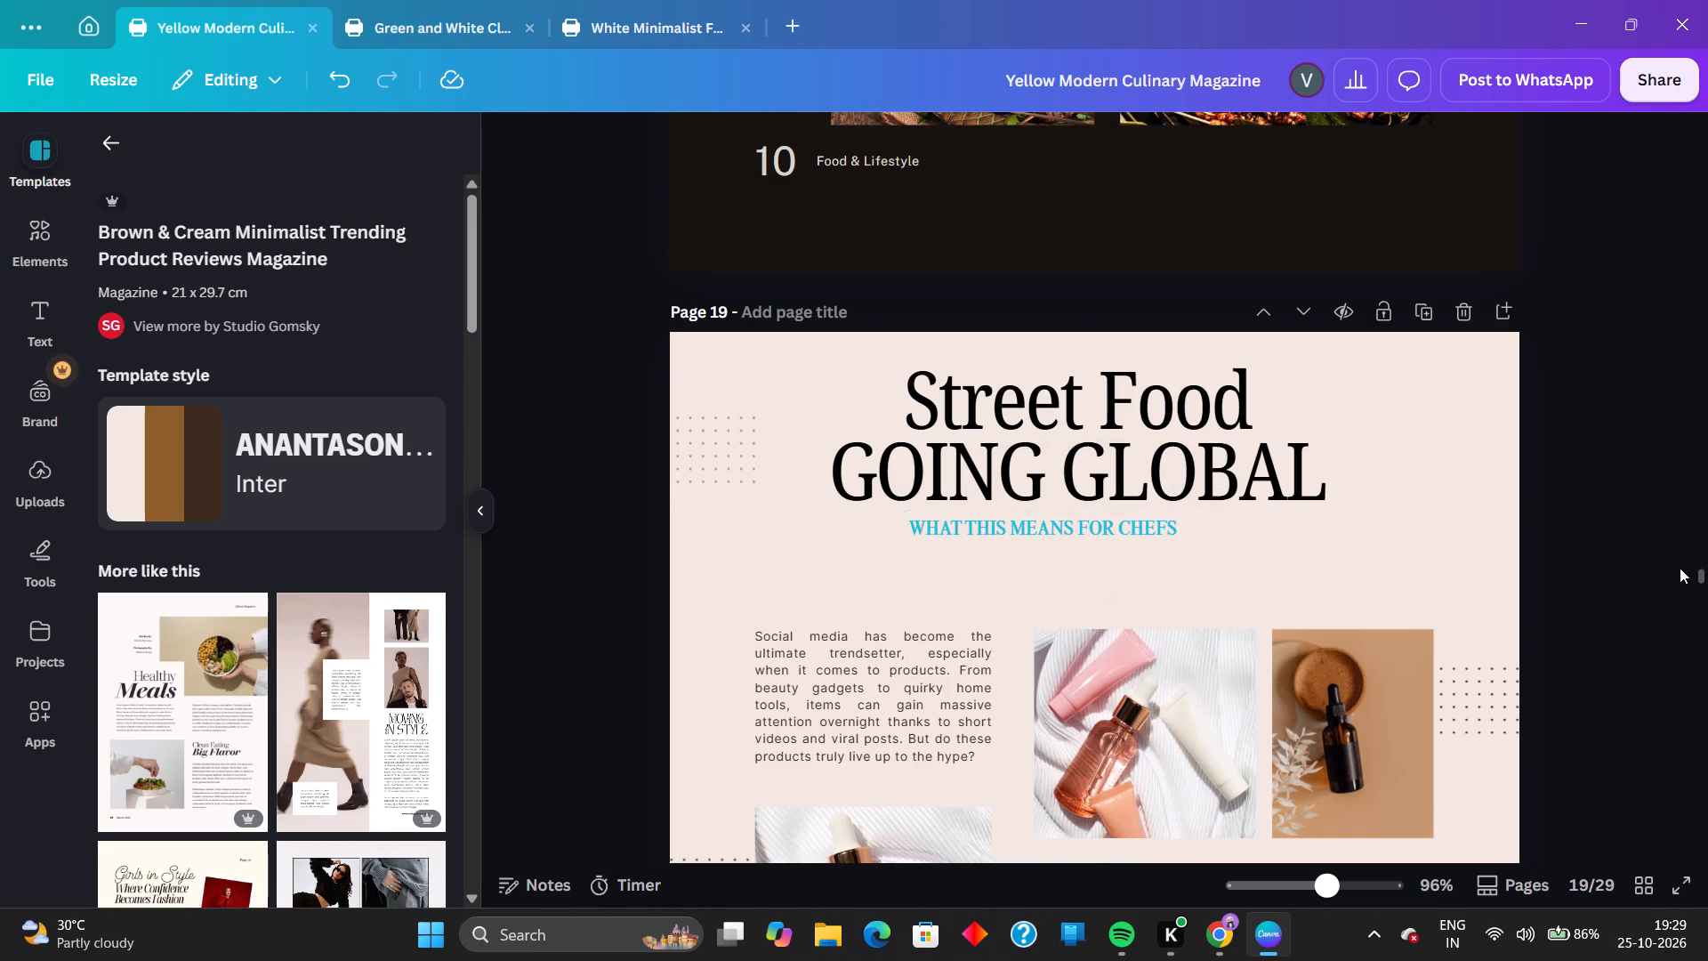
# Nudge the "WHAT THIS MEANS FOR CHEFS" subheading horizontally until it sits roughly centred under page 19's title.
pyautogui.click(1059, 518)
pyautogui.press('Right')
pyautogui.press('Right')
pyautogui.press('Right')
pyautogui.press('Right')
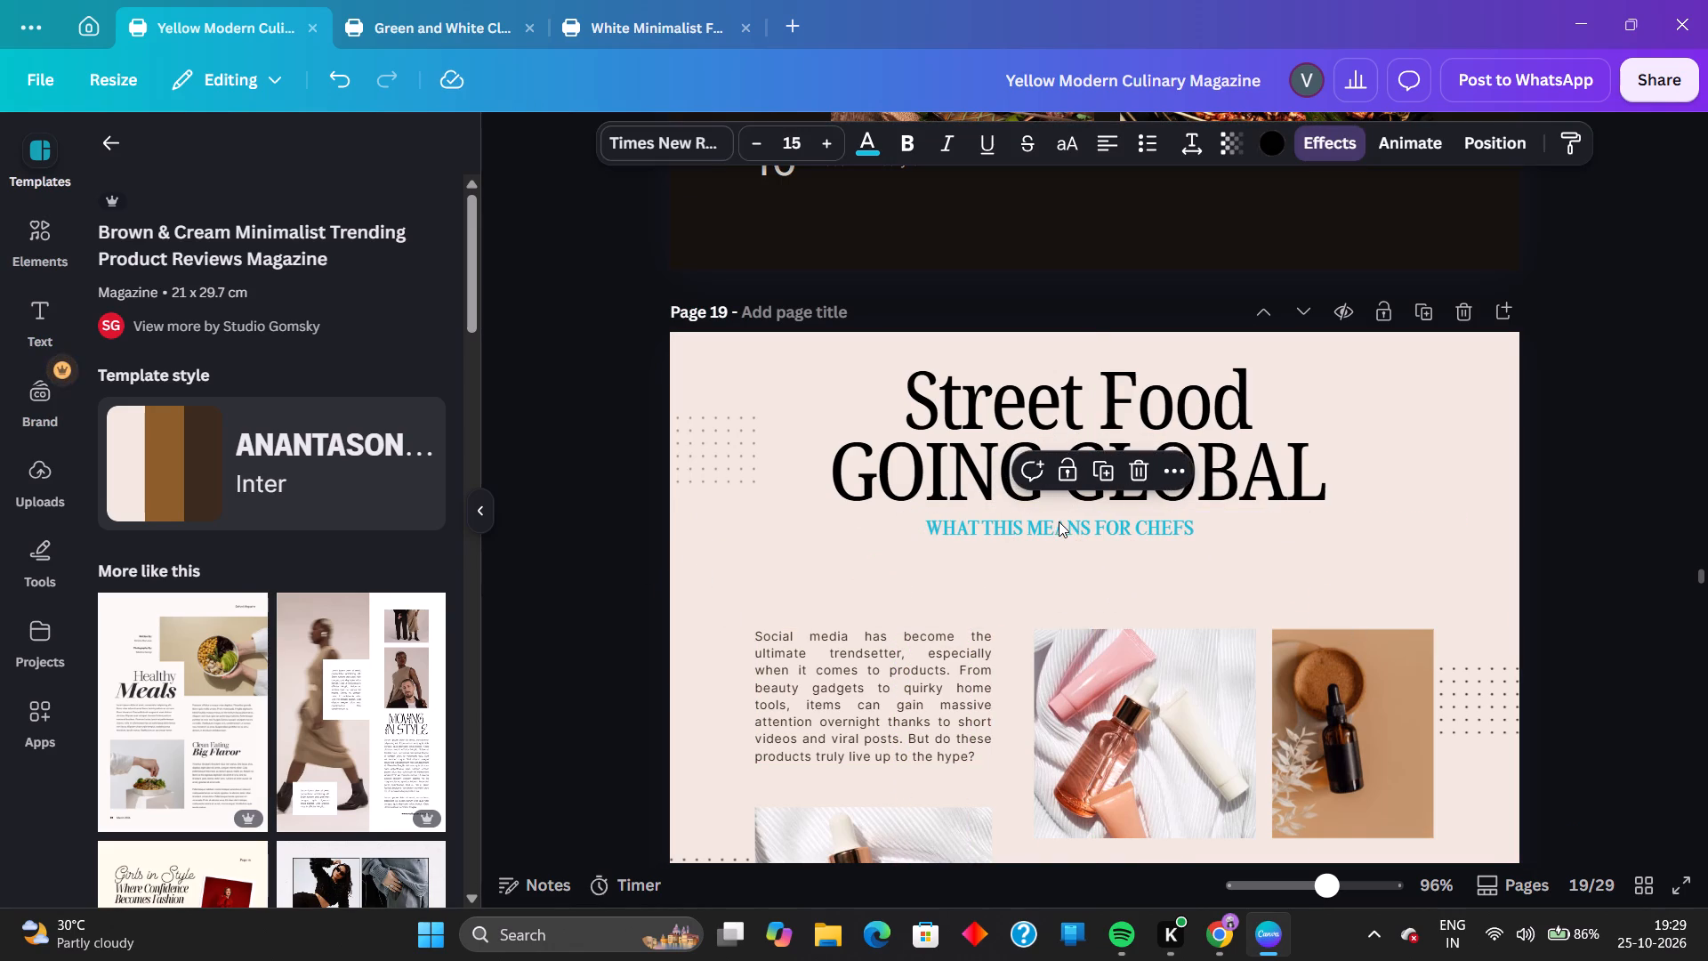
pyautogui.press('Right')
pyautogui.press('Right')
pyautogui.press('Right')
pyautogui.press('Right')
pyautogui.press('Left')
pyautogui.press('Left')
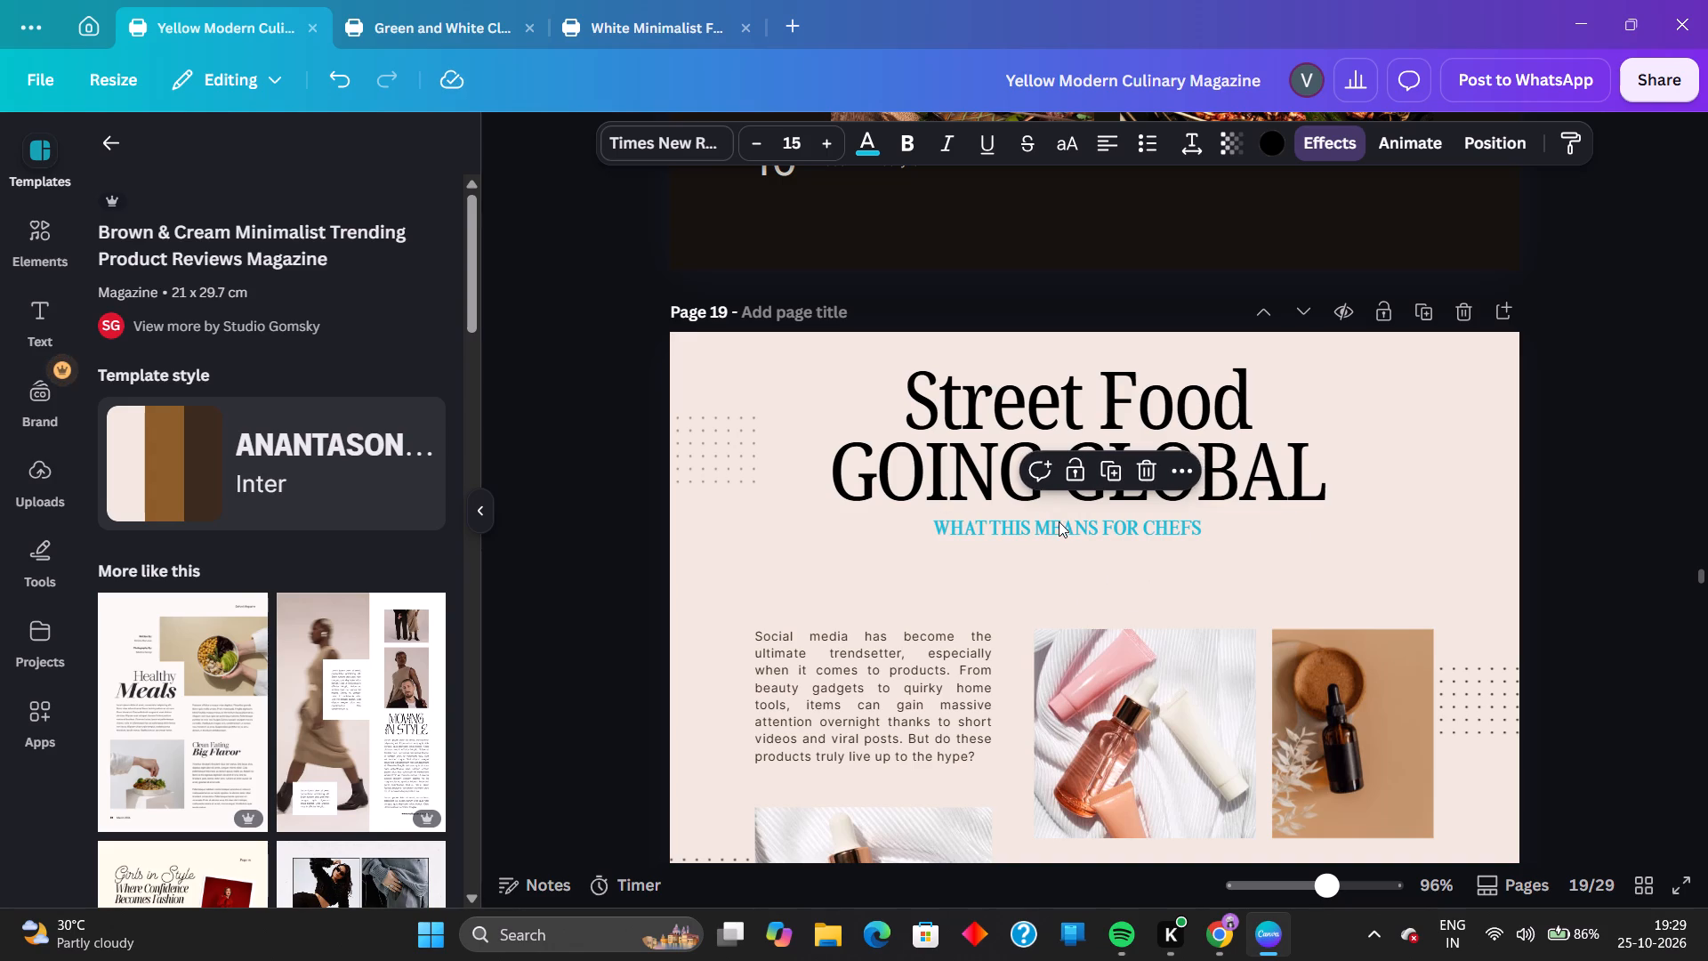
pyautogui.press('Left')
pyautogui.press('Left')
pyautogui.press('Left')
pyautogui.press('Left')
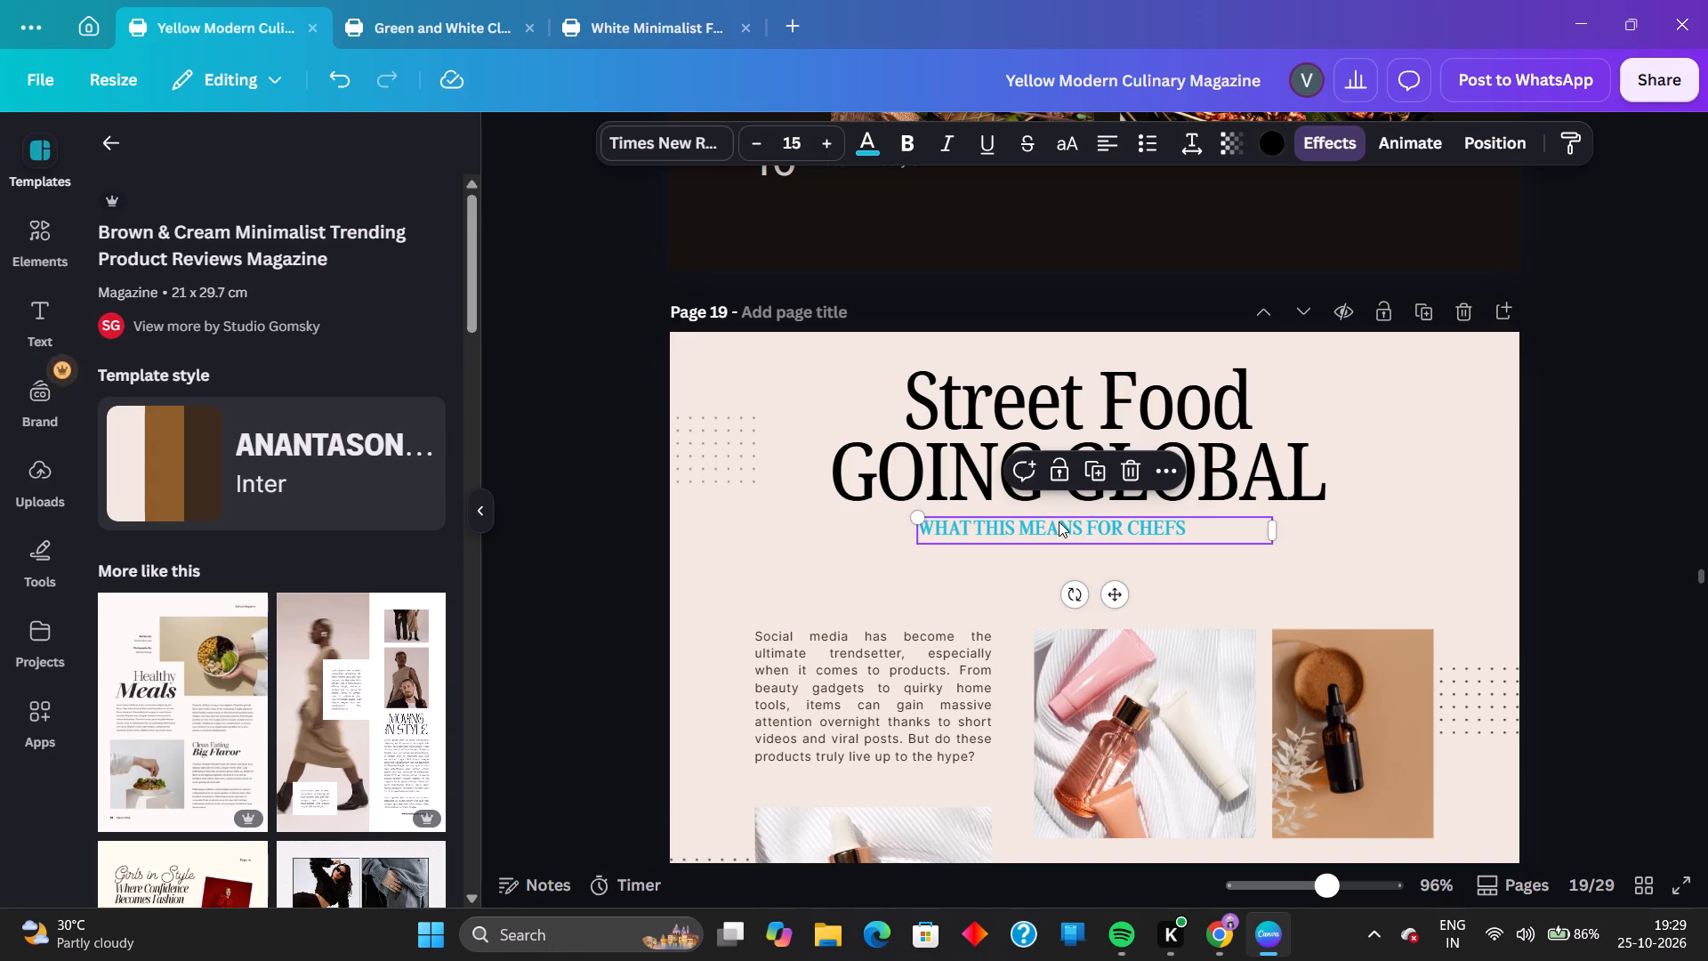
pyautogui.press('Right')
pyautogui.press('Right')
pyautogui.press('Right')
pyautogui.press('Right')
pyautogui.press('Right')
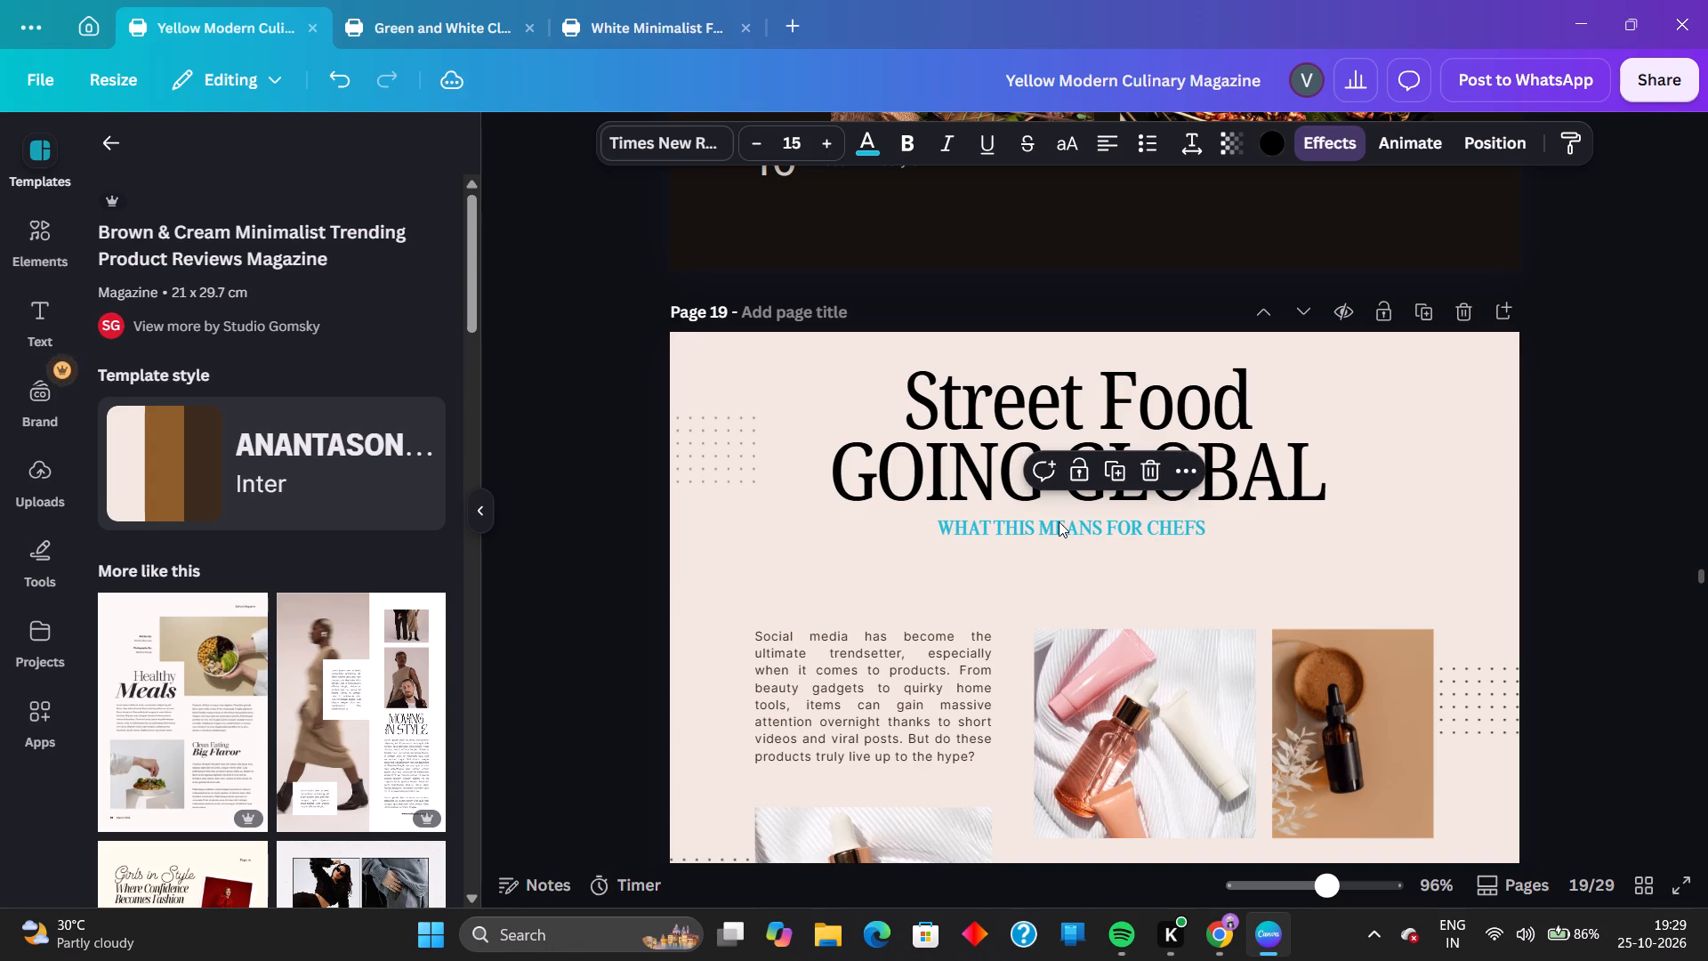
pyautogui.press('Left')
pyautogui.press('Left')
pyautogui.press('Left')
pyautogui.press('Left')
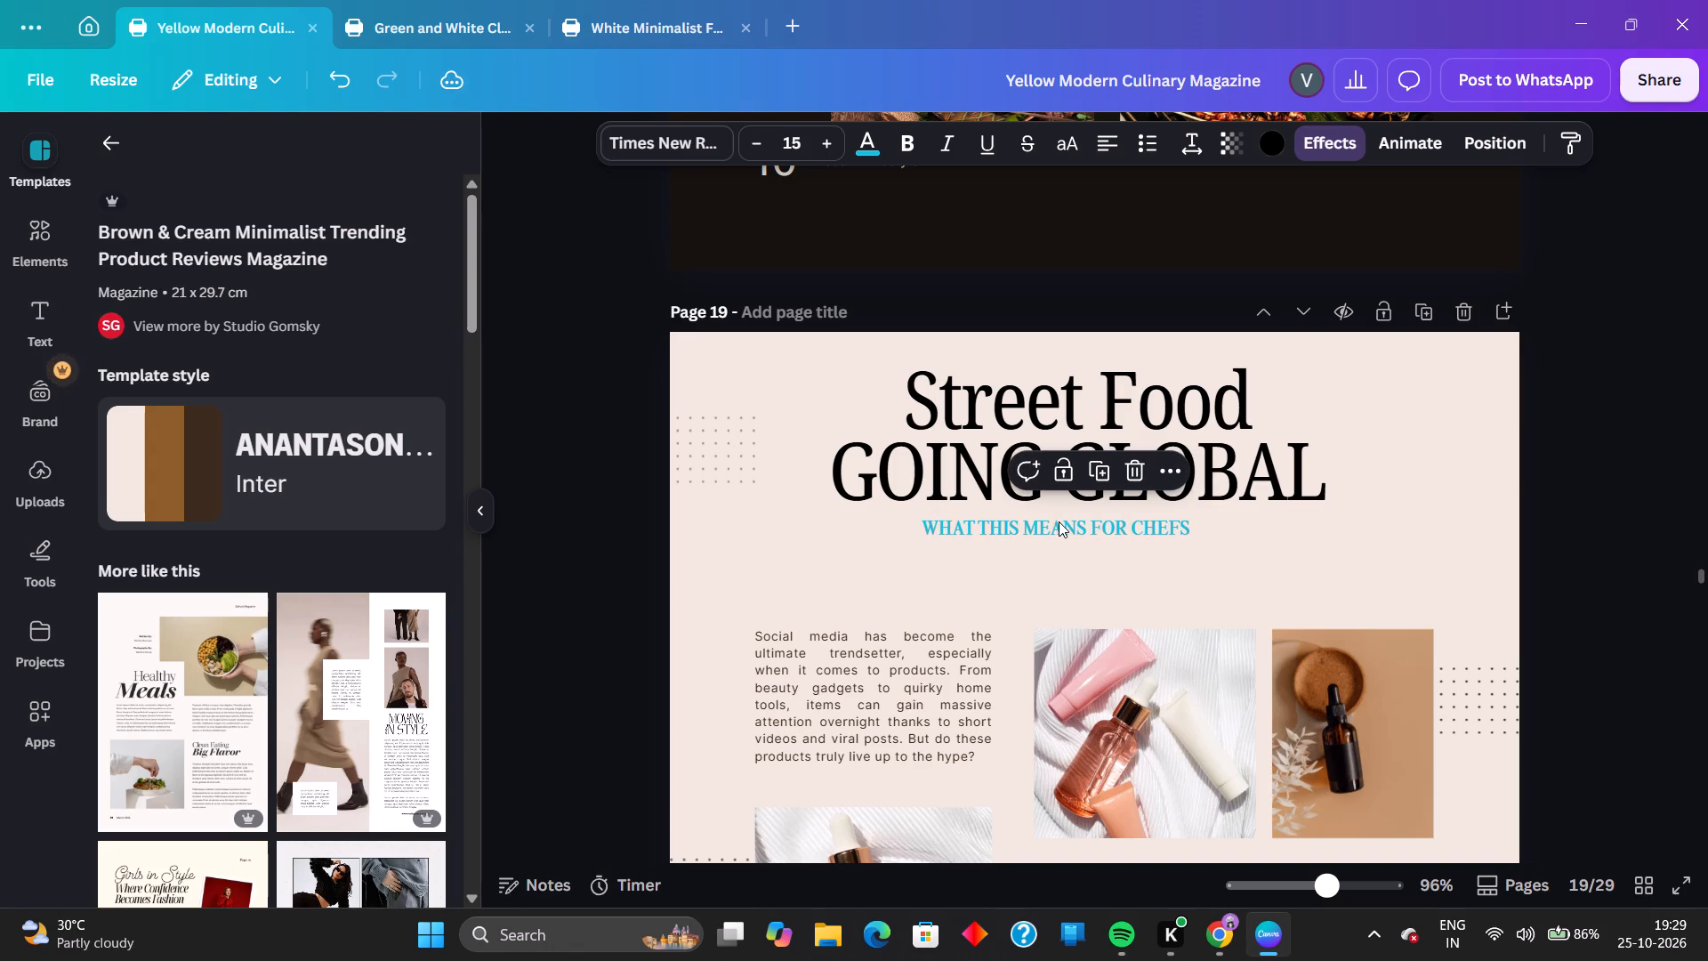
pyautogui.press('Left')
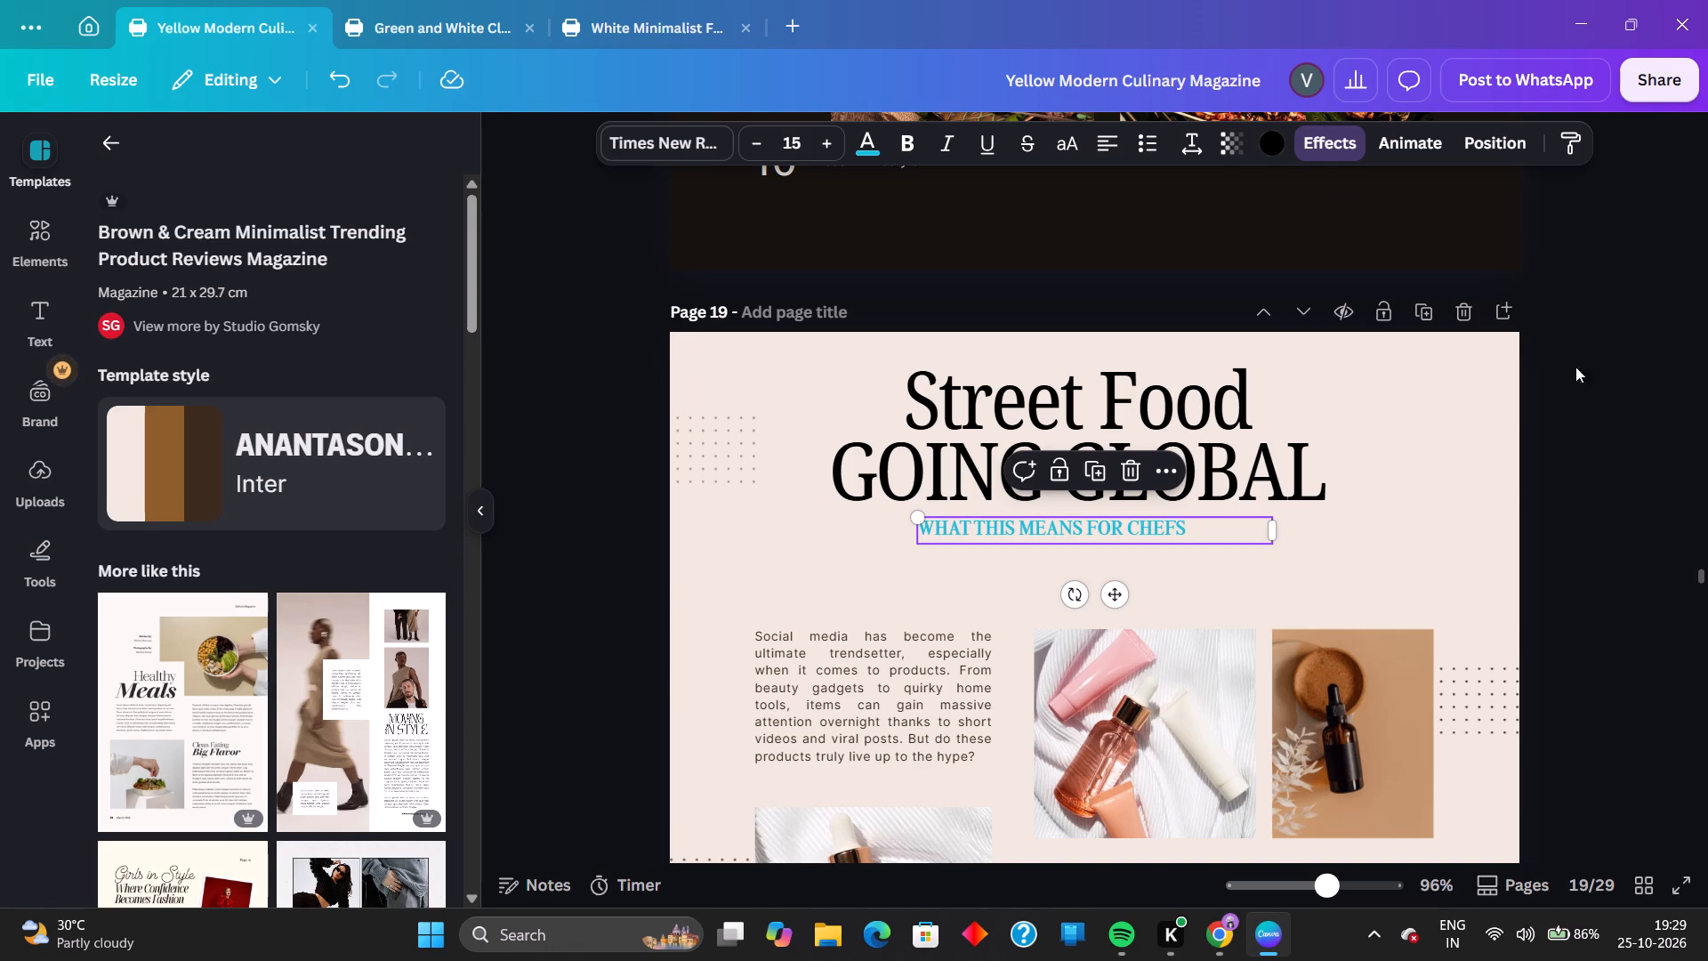
pyautogui.click(1707, 705)
pyautogui.click(1663, 553)
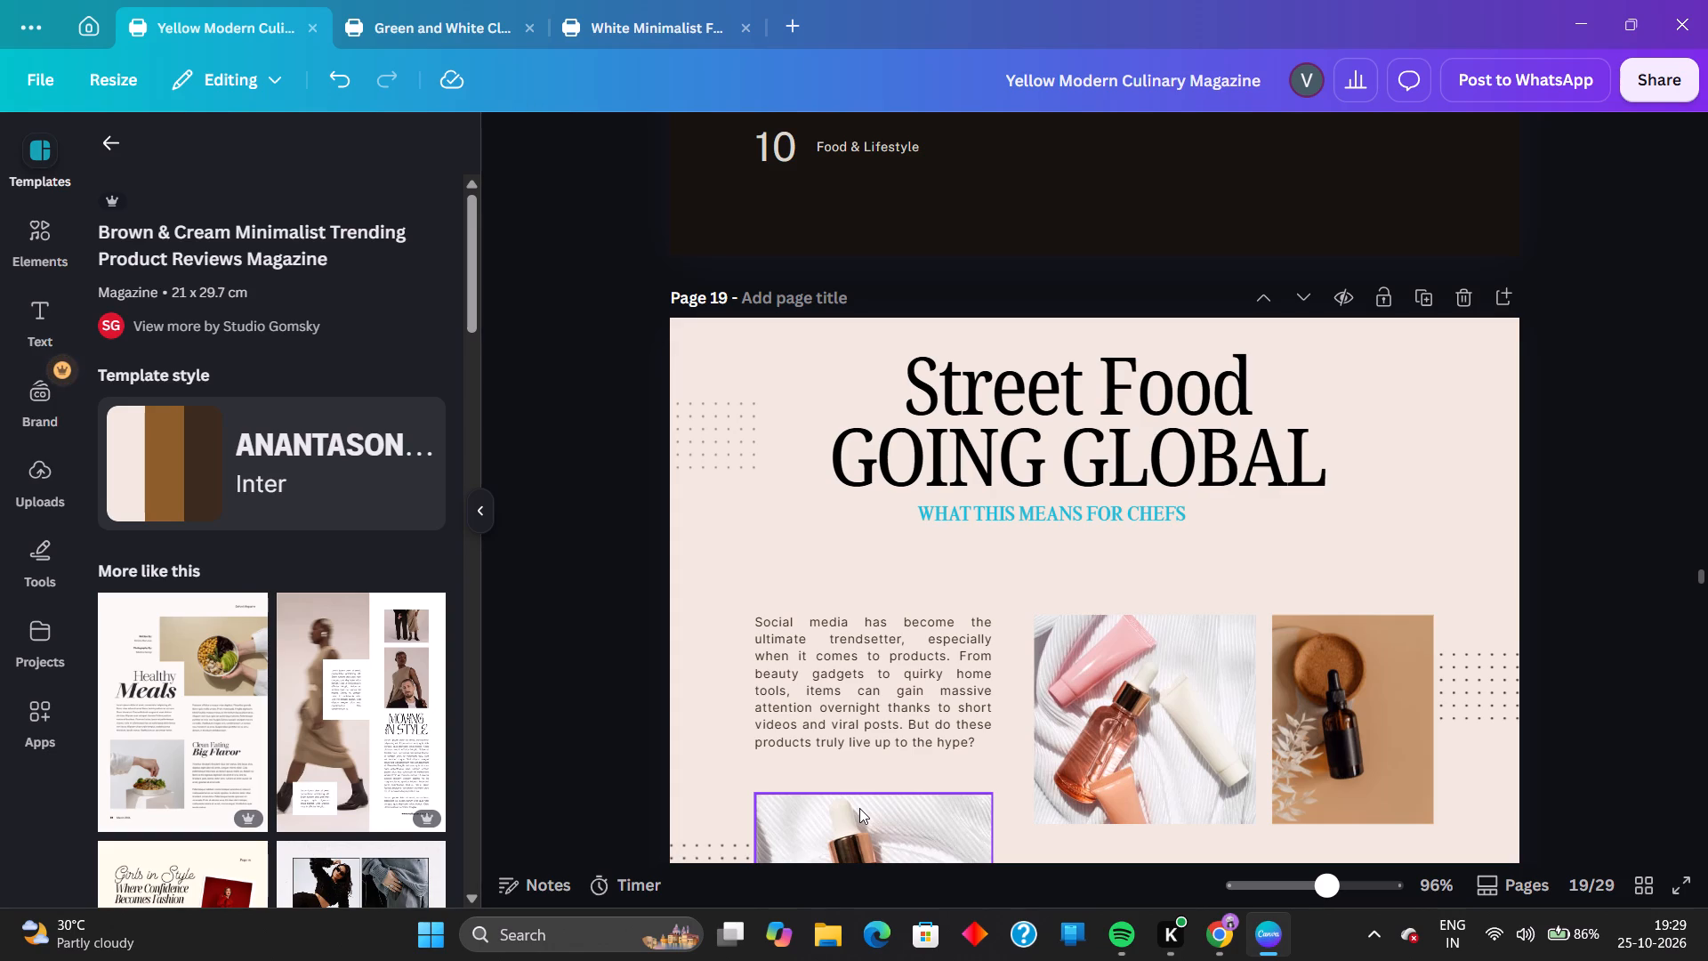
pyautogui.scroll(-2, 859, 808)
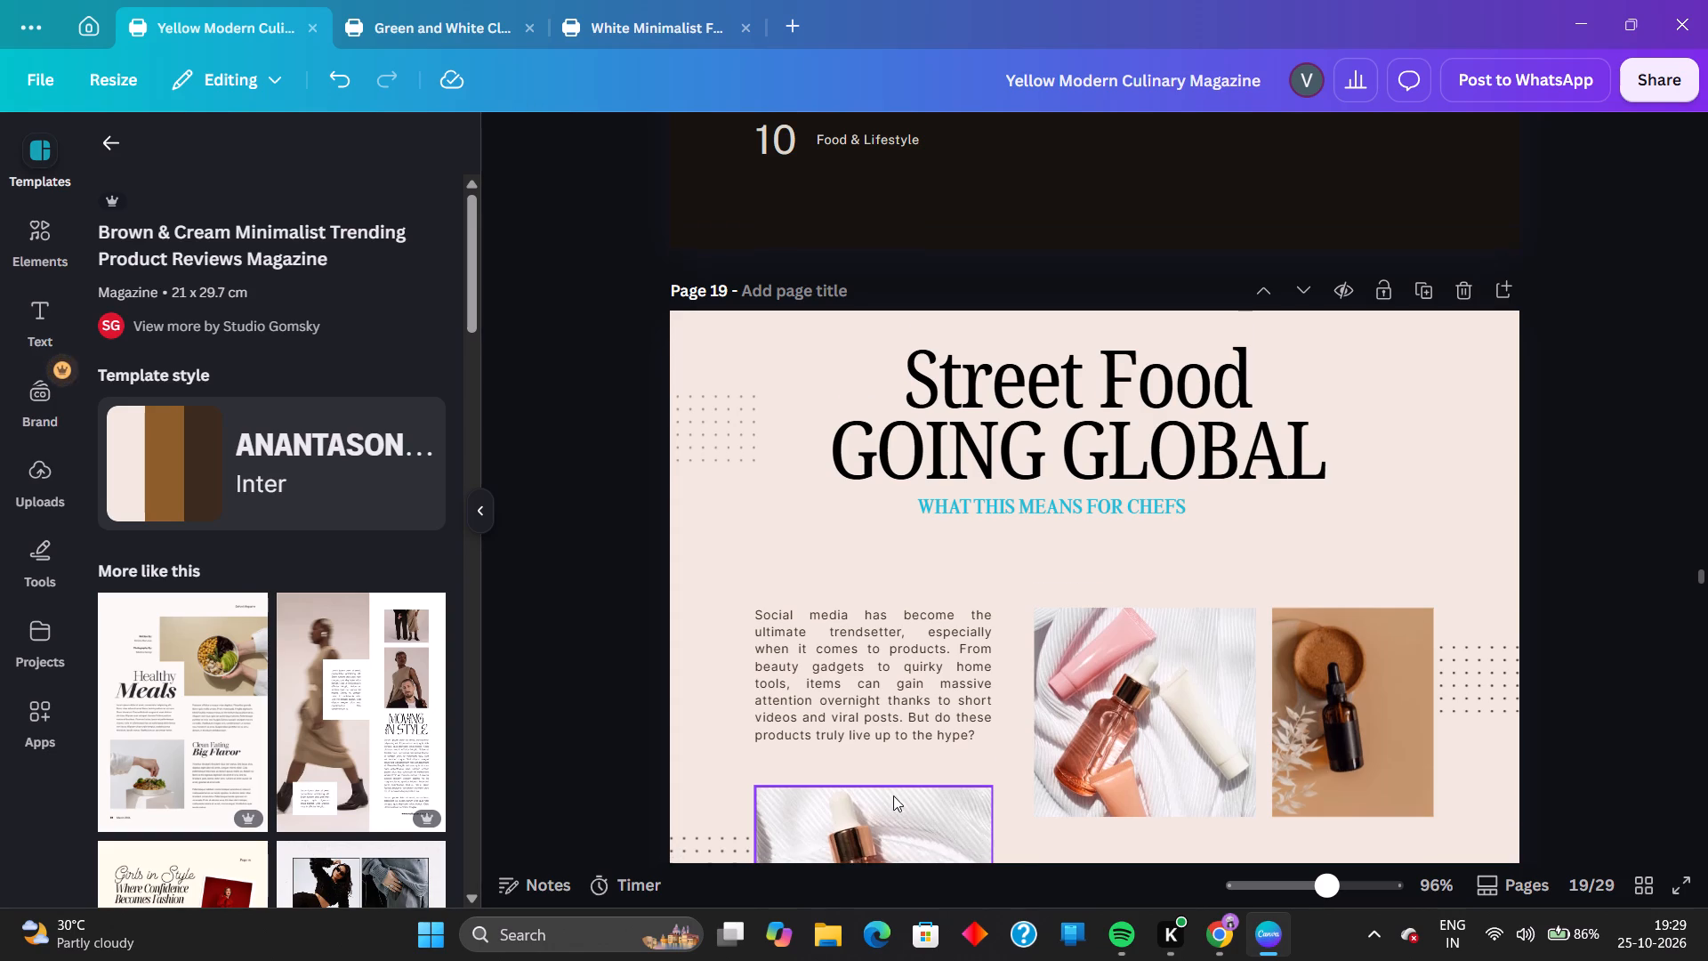
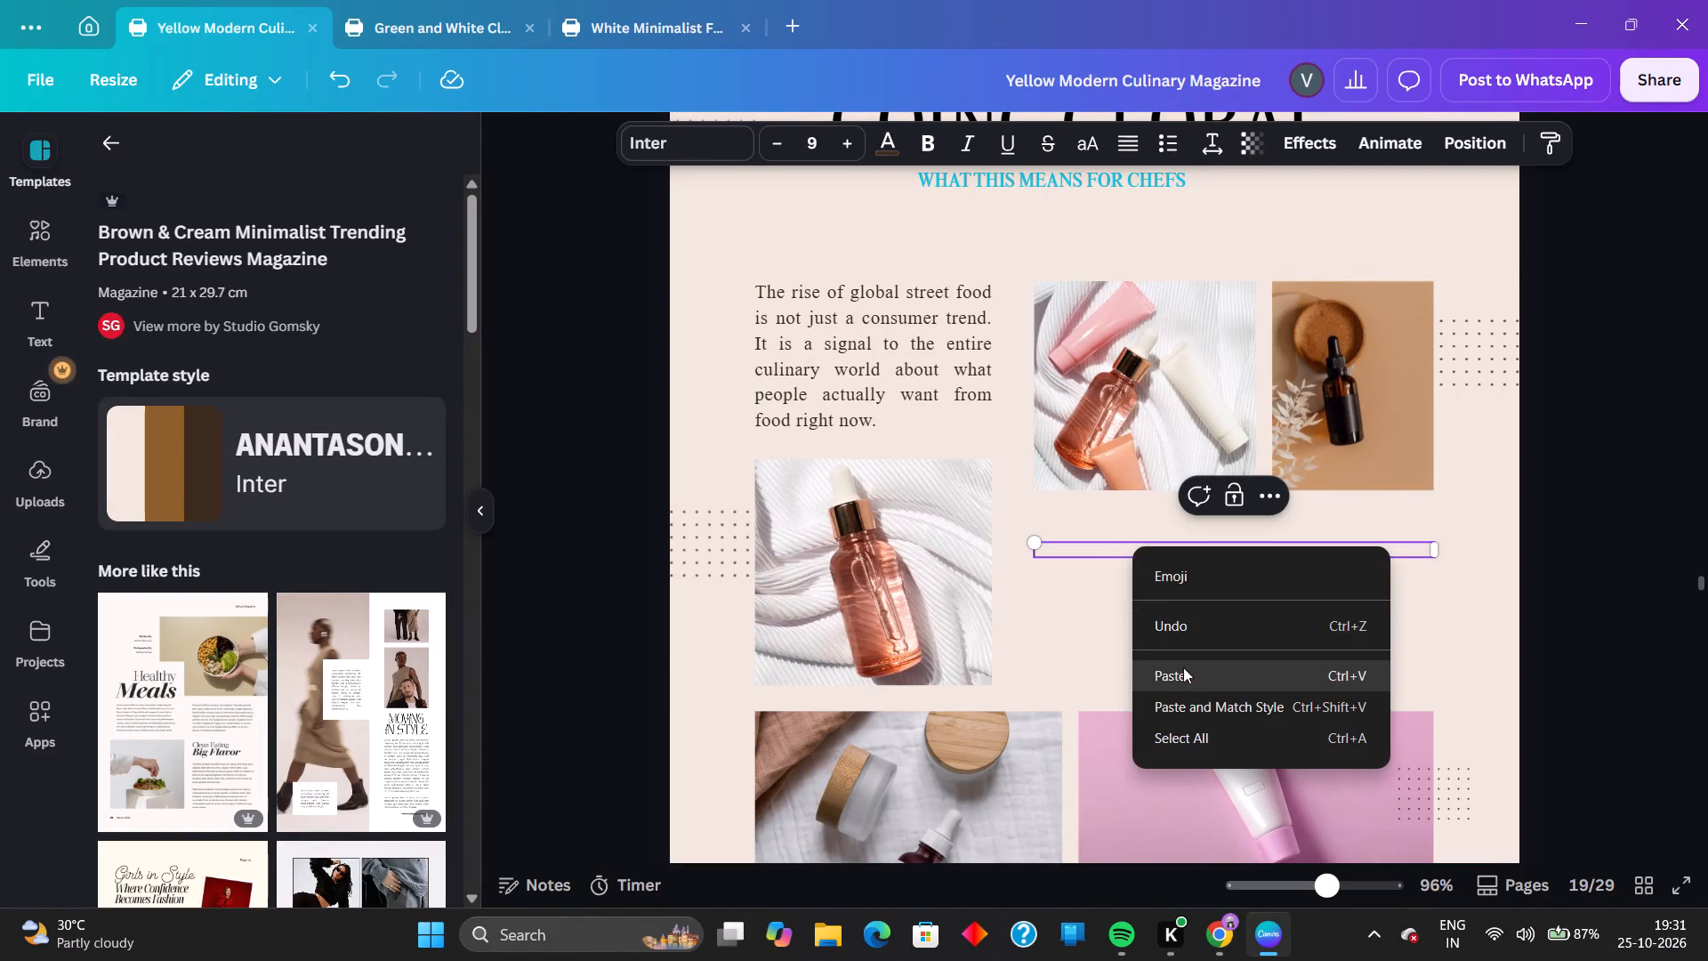
# Paste the "Authenticity over performance. Flavour over theatre. Story over spectacle." copy into page 19's text box below the two upper product photos.
pyautogui.click(1190, 682)
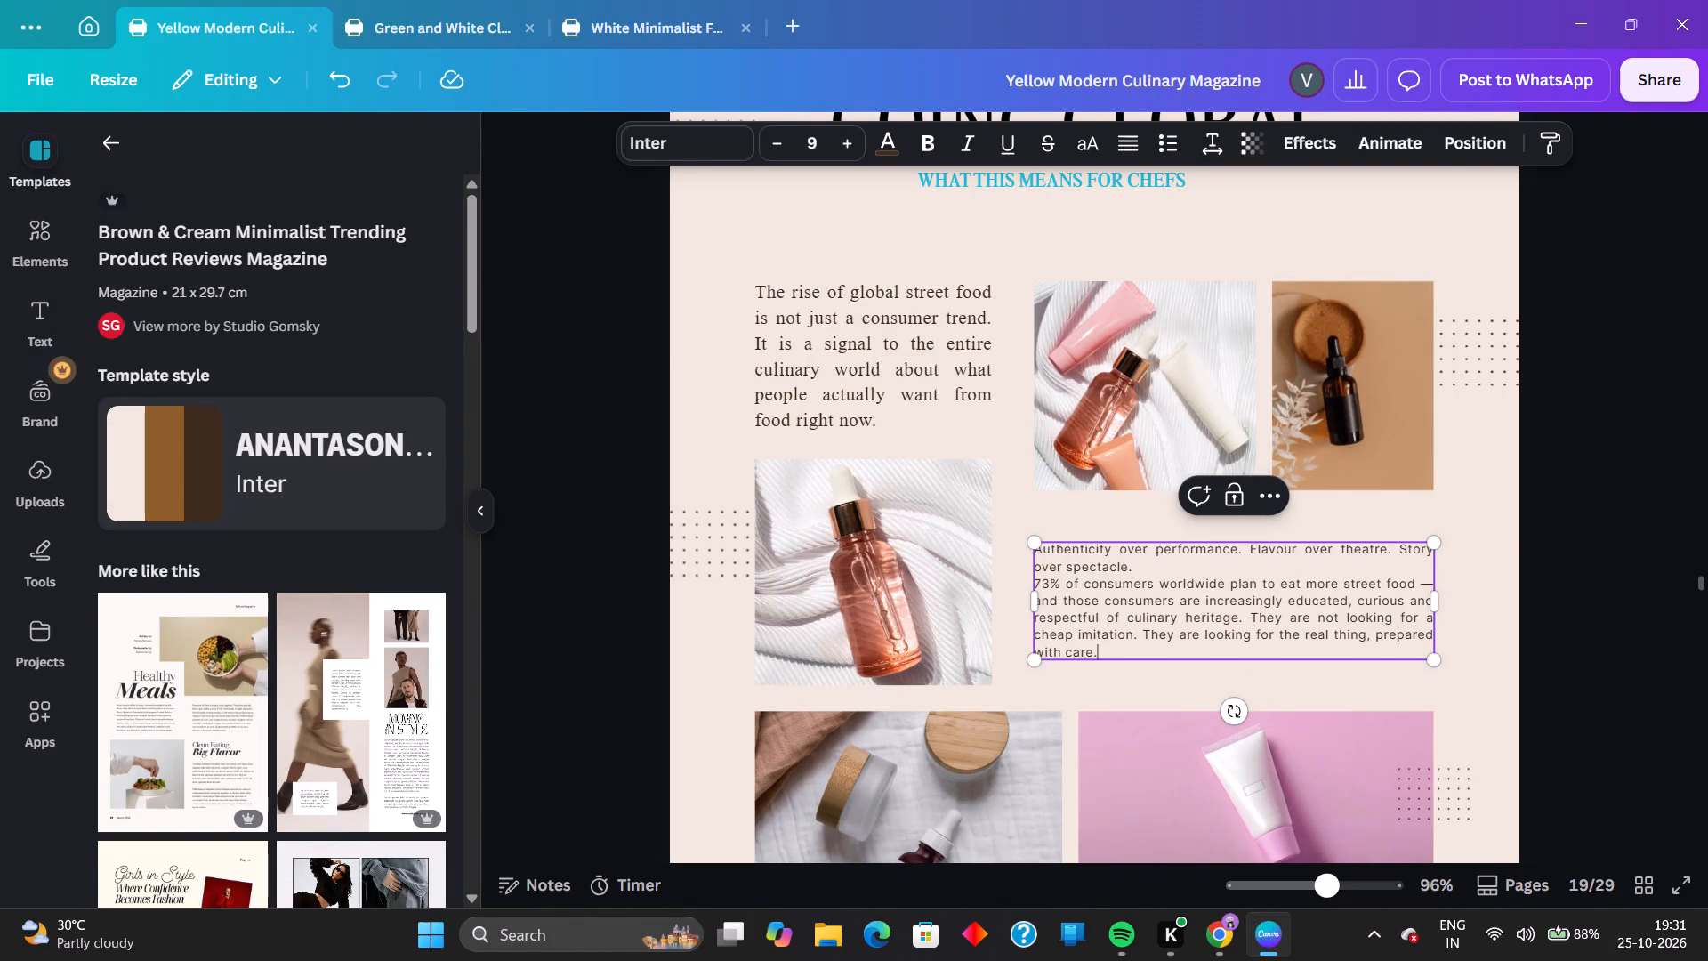
# Set the "Authenticity over performance" text to font size 13, matching page 19's opening paragraph.
pyautogui.click(927, 343)
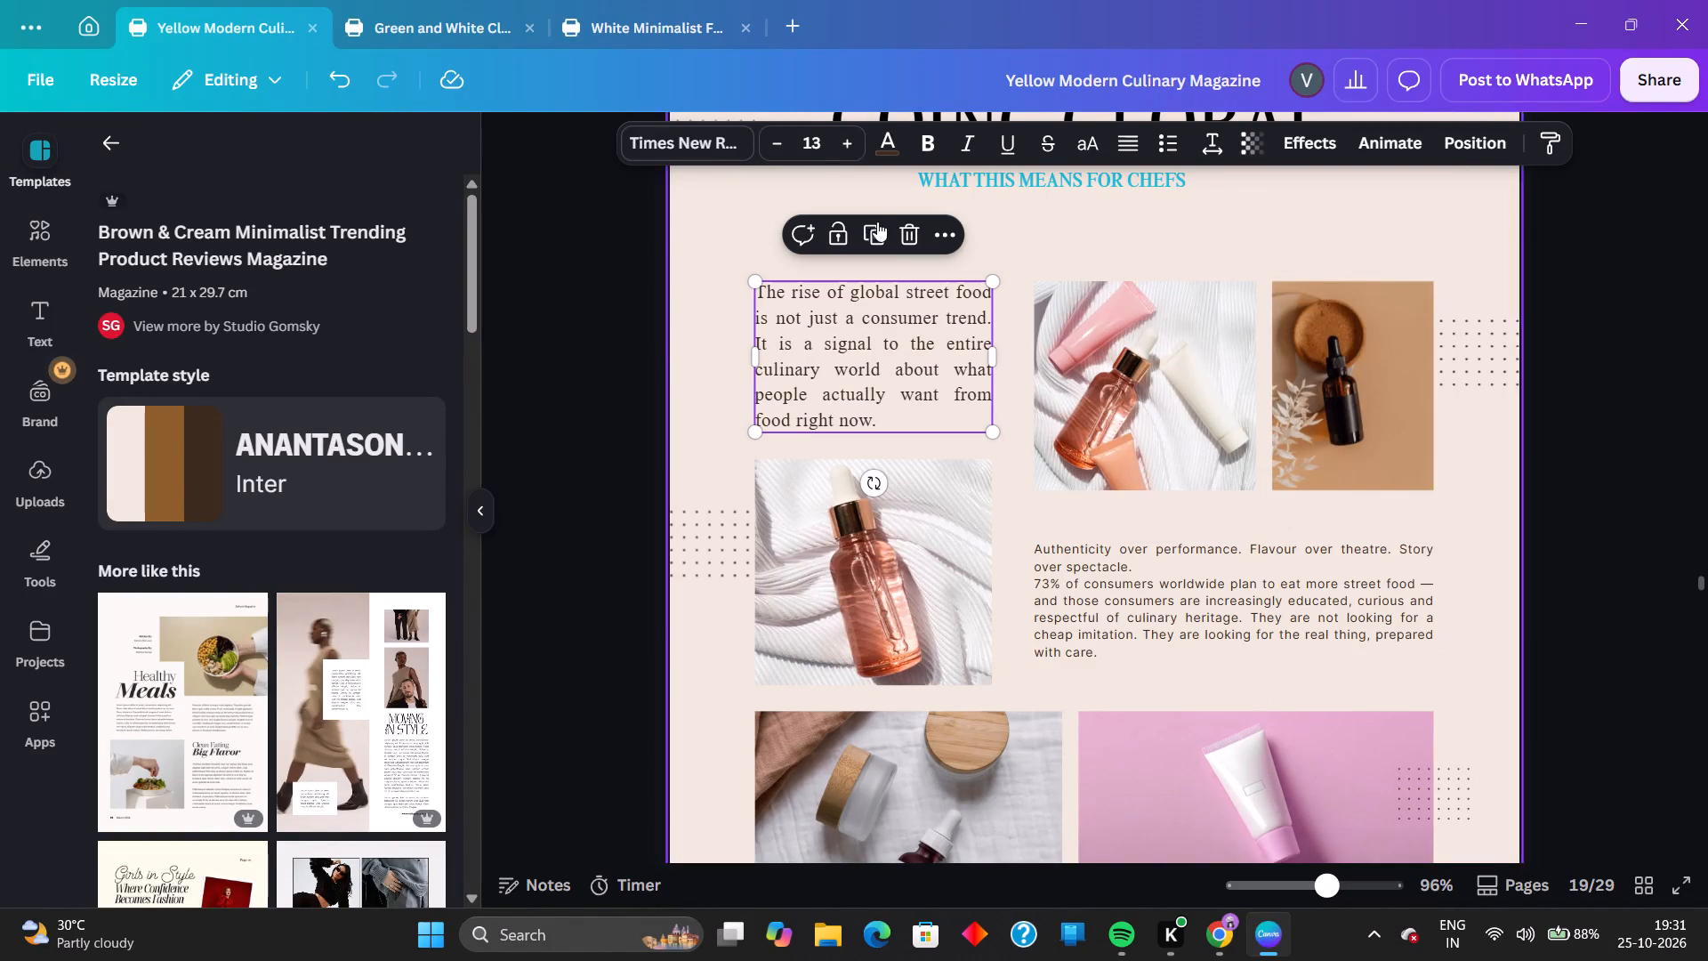
pyautogui.click(1105, 569)
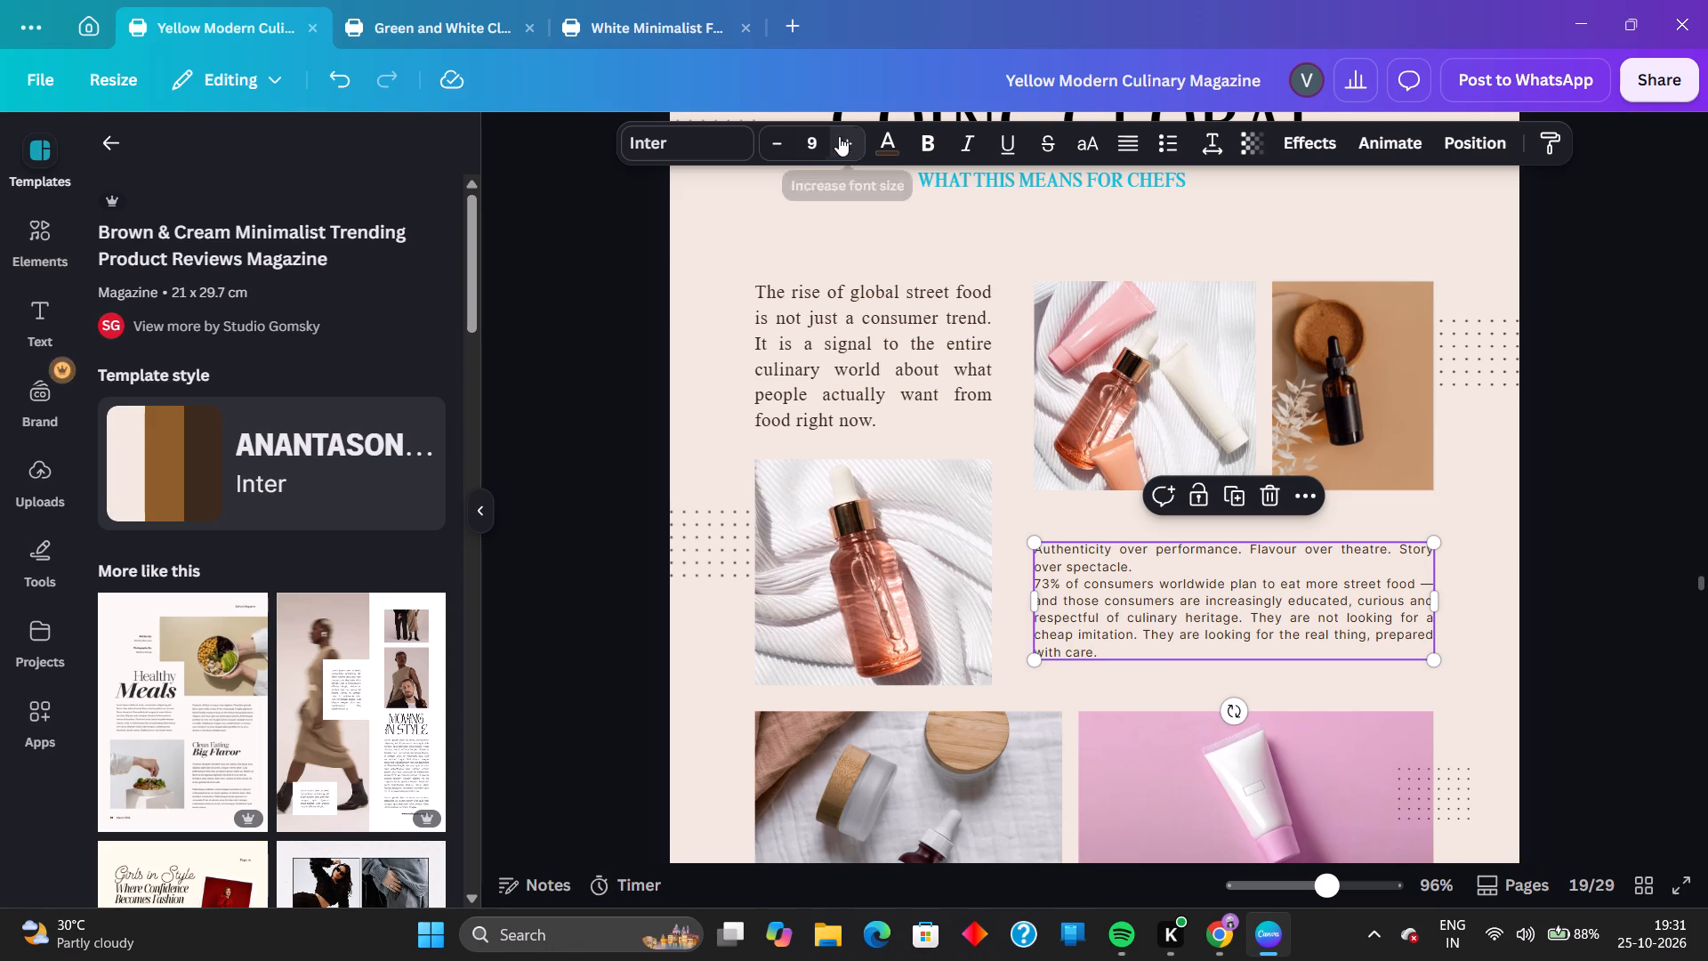
pyautogui.doubleClick(839, 136)
pyautogui.click(839, 136)
pyautogui.click(839, 136)
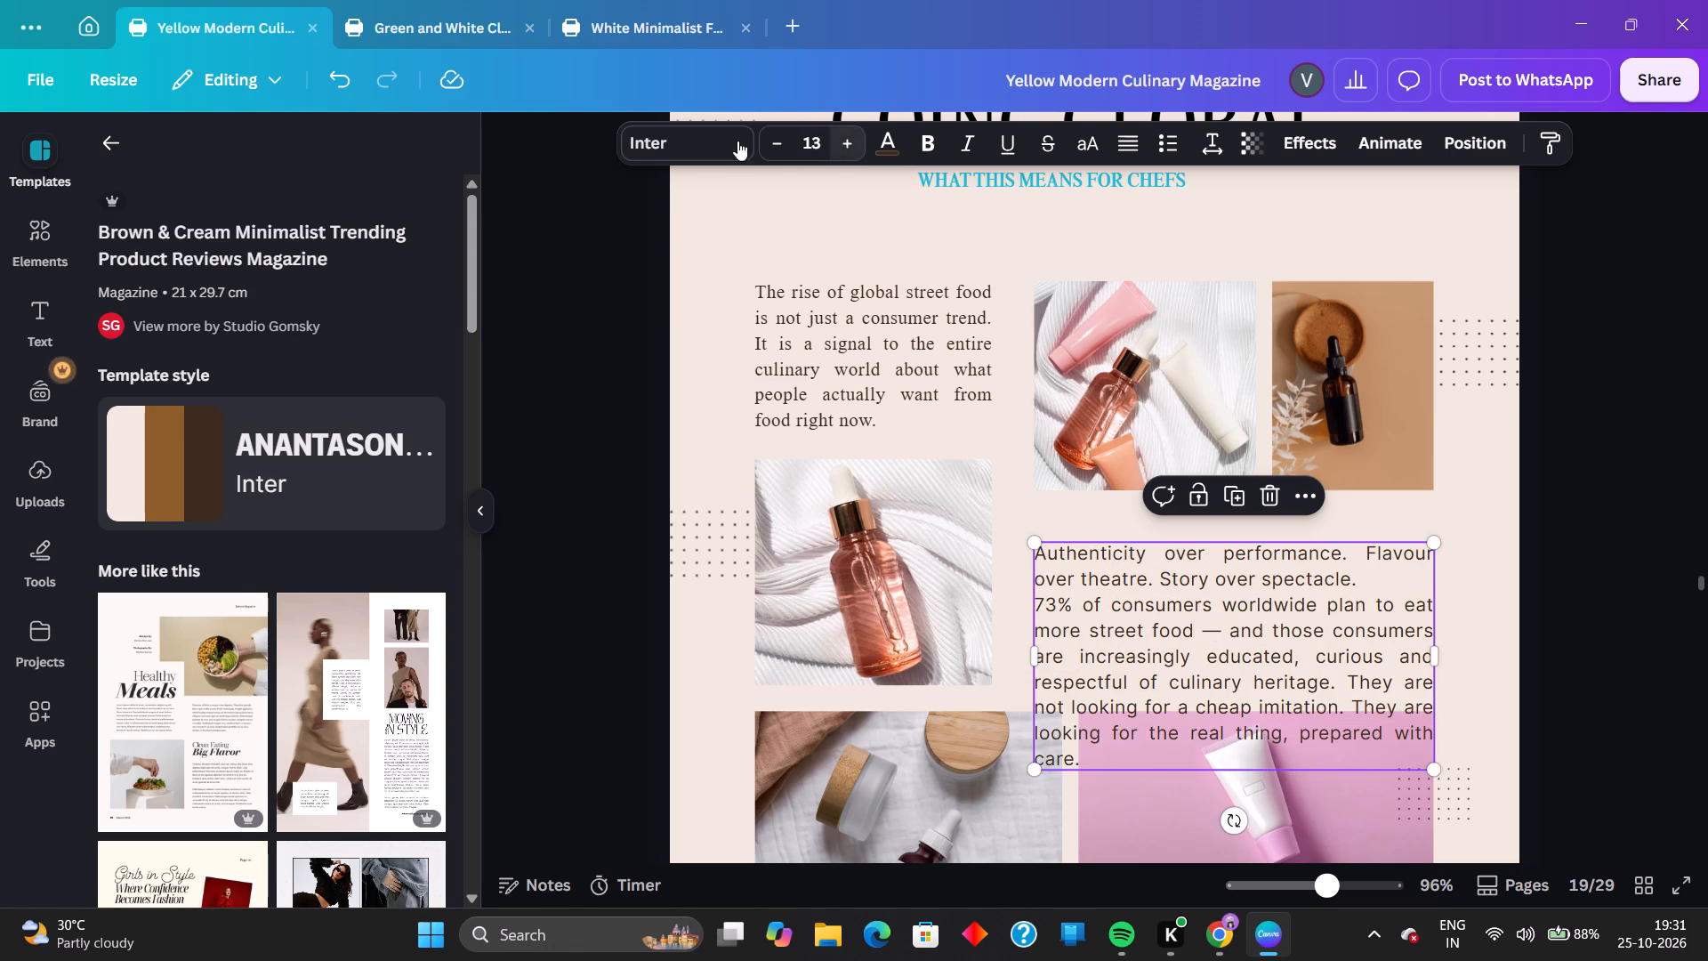
# Change the font of the "Authenticity over performance" paragraph to Times New Roman.
pyautogui.click(662, 146)
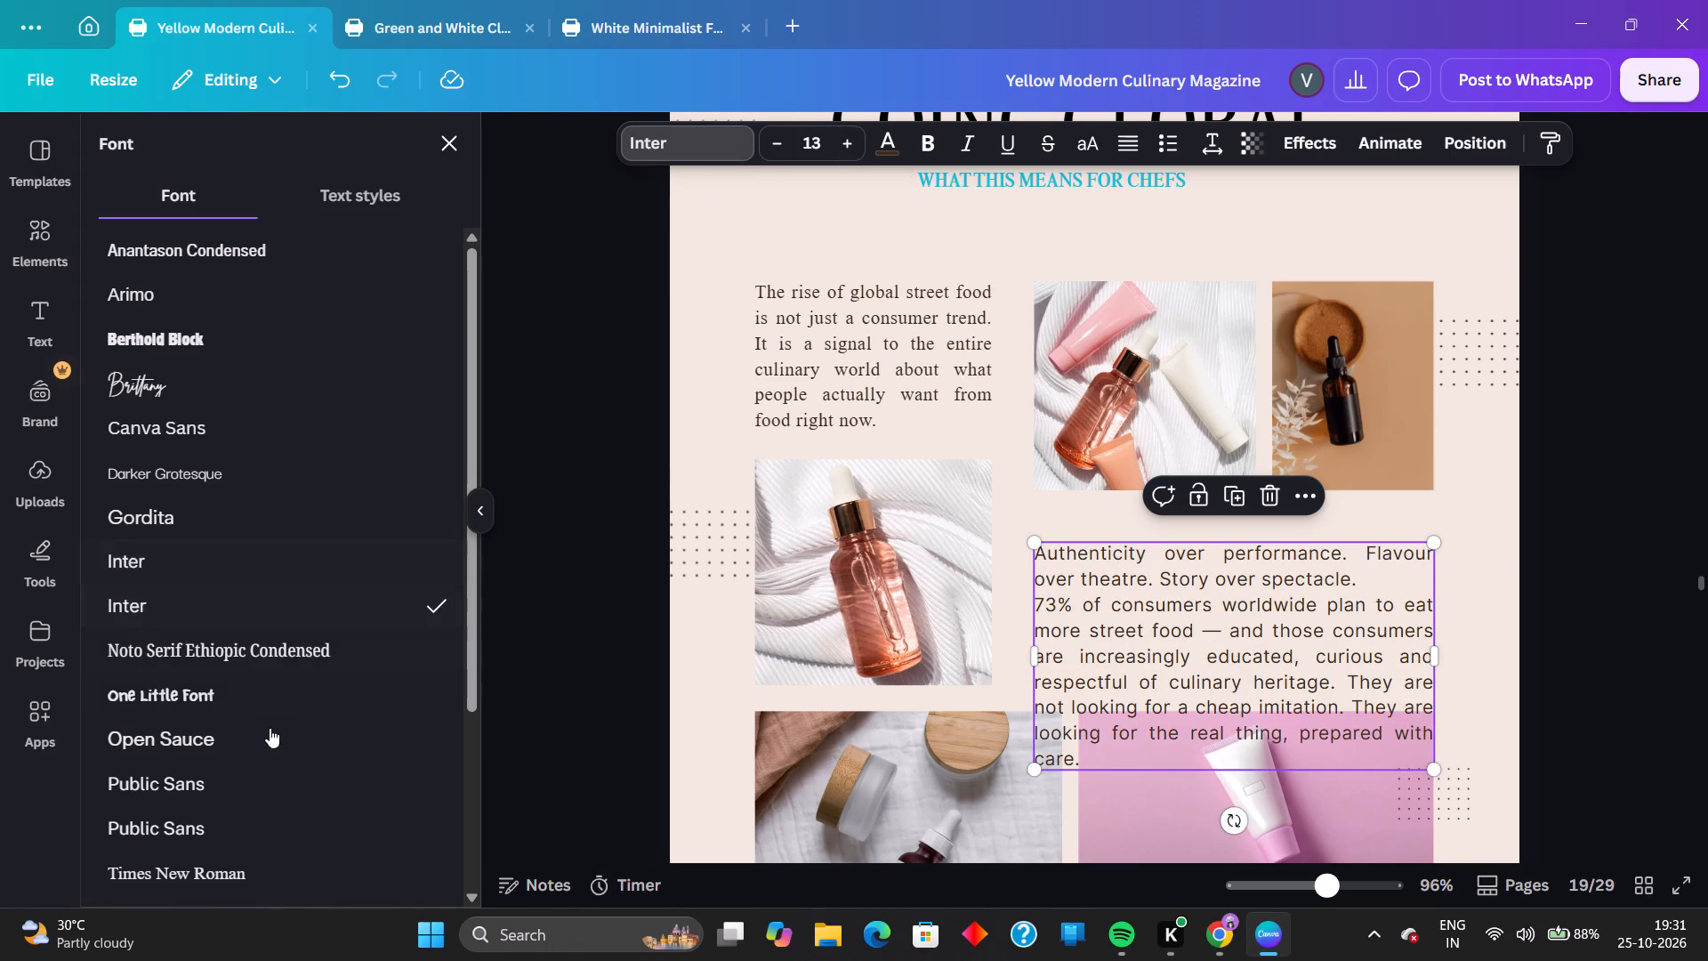
pyautogui.click(219, 860)
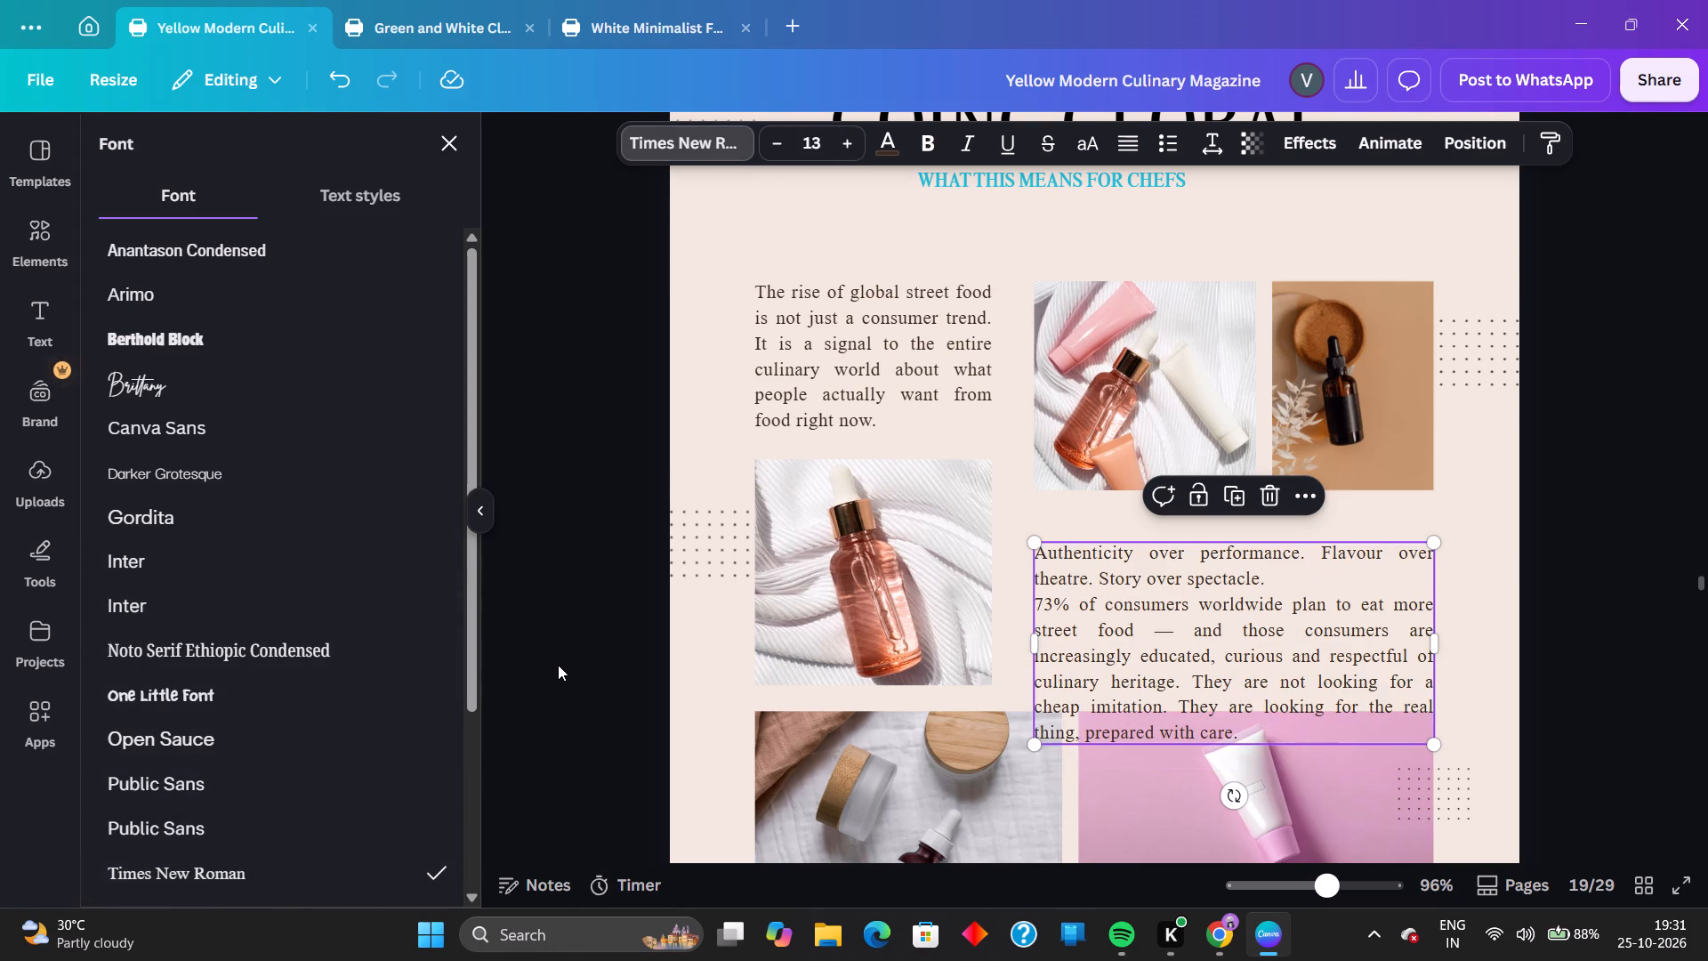
pyautogui.click(558, 665)
# Move the "Authenticity over performance" paragraph up into the gap between the upper product photos and the pink tube photo.
pyautogui.moveTo(1347, 609); pyautogui.dragTo(1335, 567)
# Open the "Authenticity over performance" paragraph for editing just after the dash following "street food".
pyautogui.click(1166, 586)
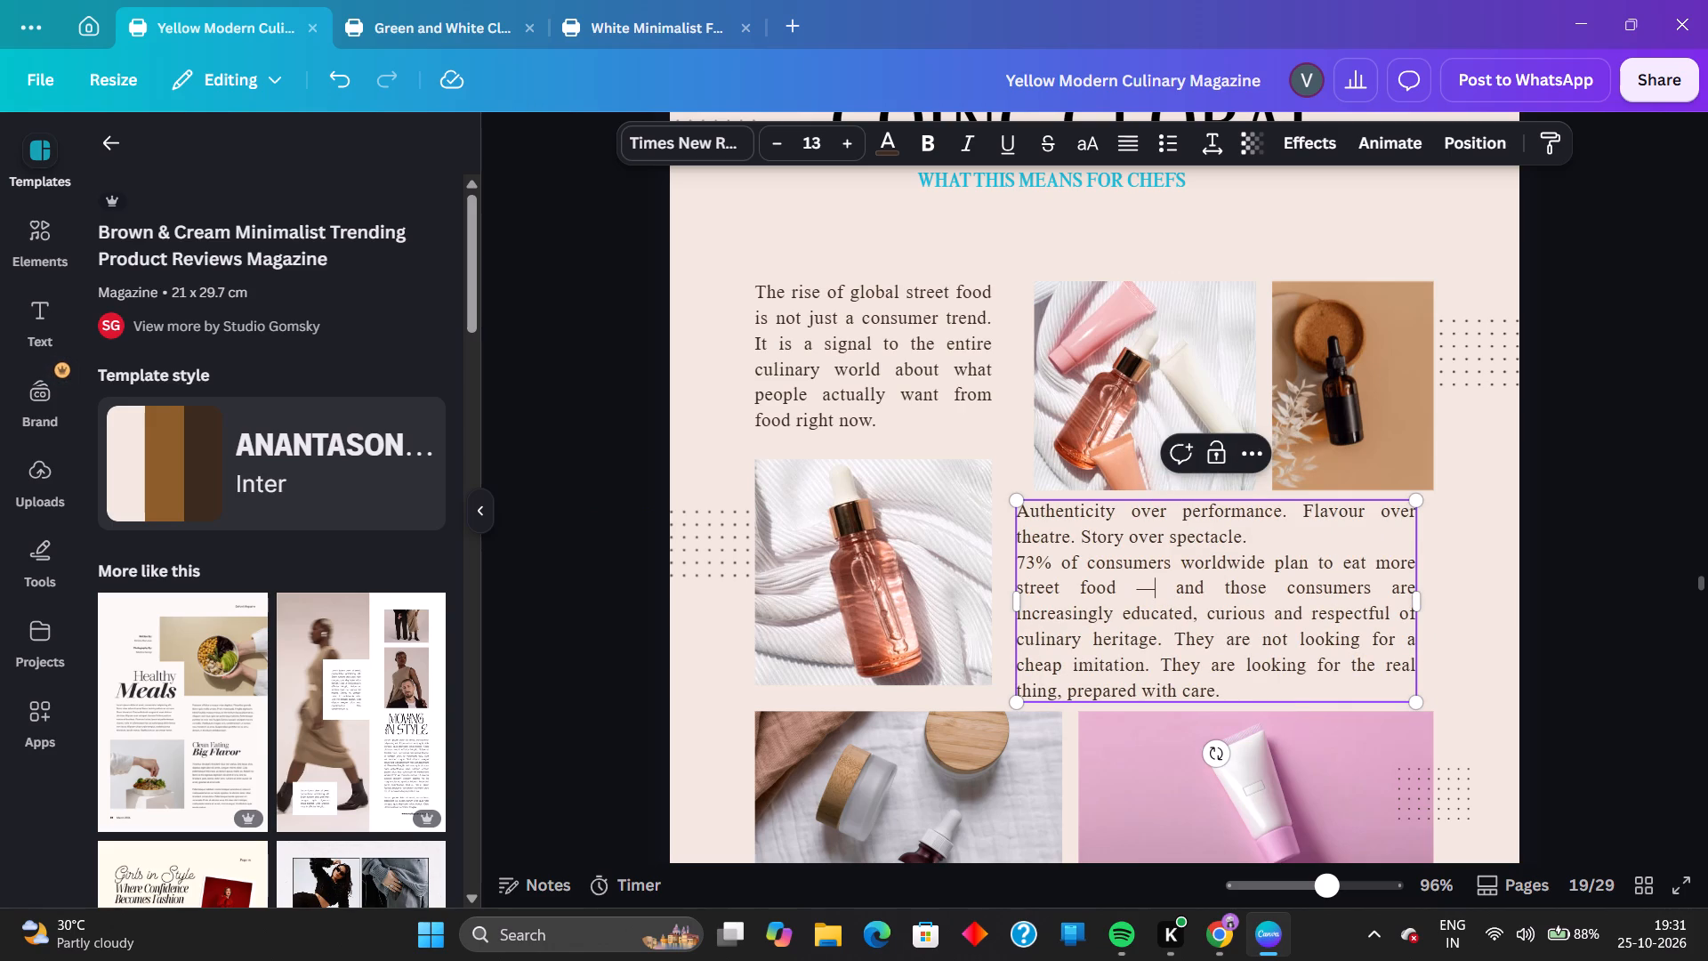
# Delete the dash after "street food" in the "Authenticity over performance" paragraph so the sentence runs straight into "and those consumers".
pyautogui.press('BackSpace')
pyautogui.press('BackSpace')
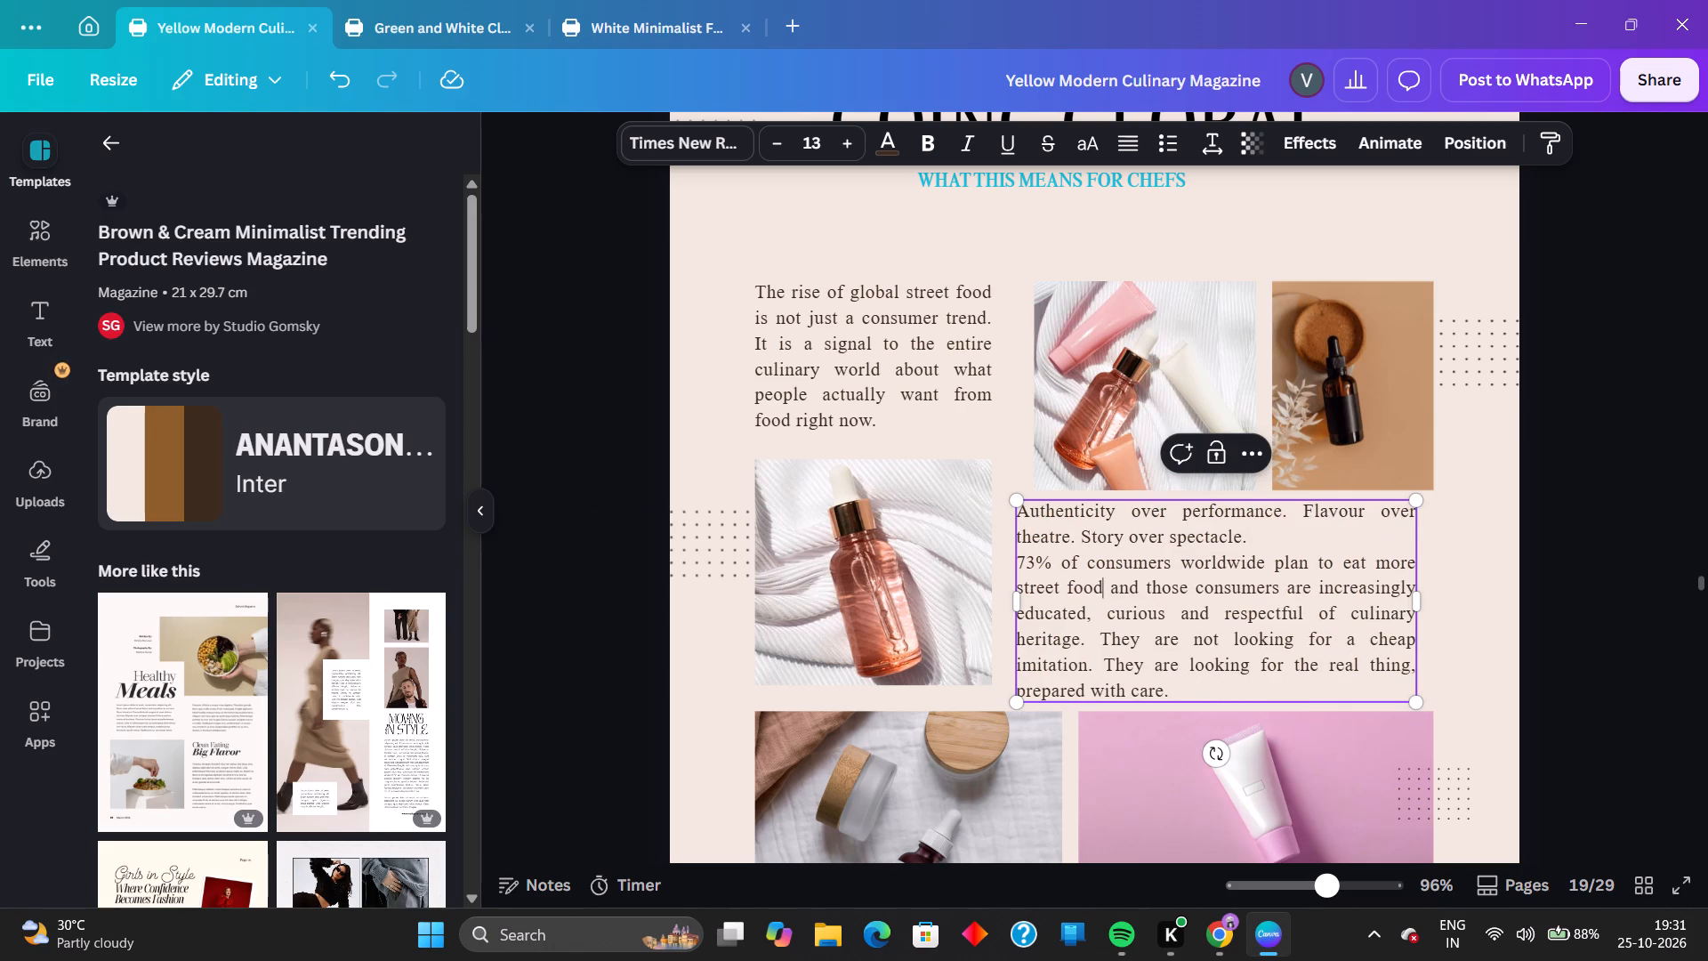
pyautogui.click(1599, 681)
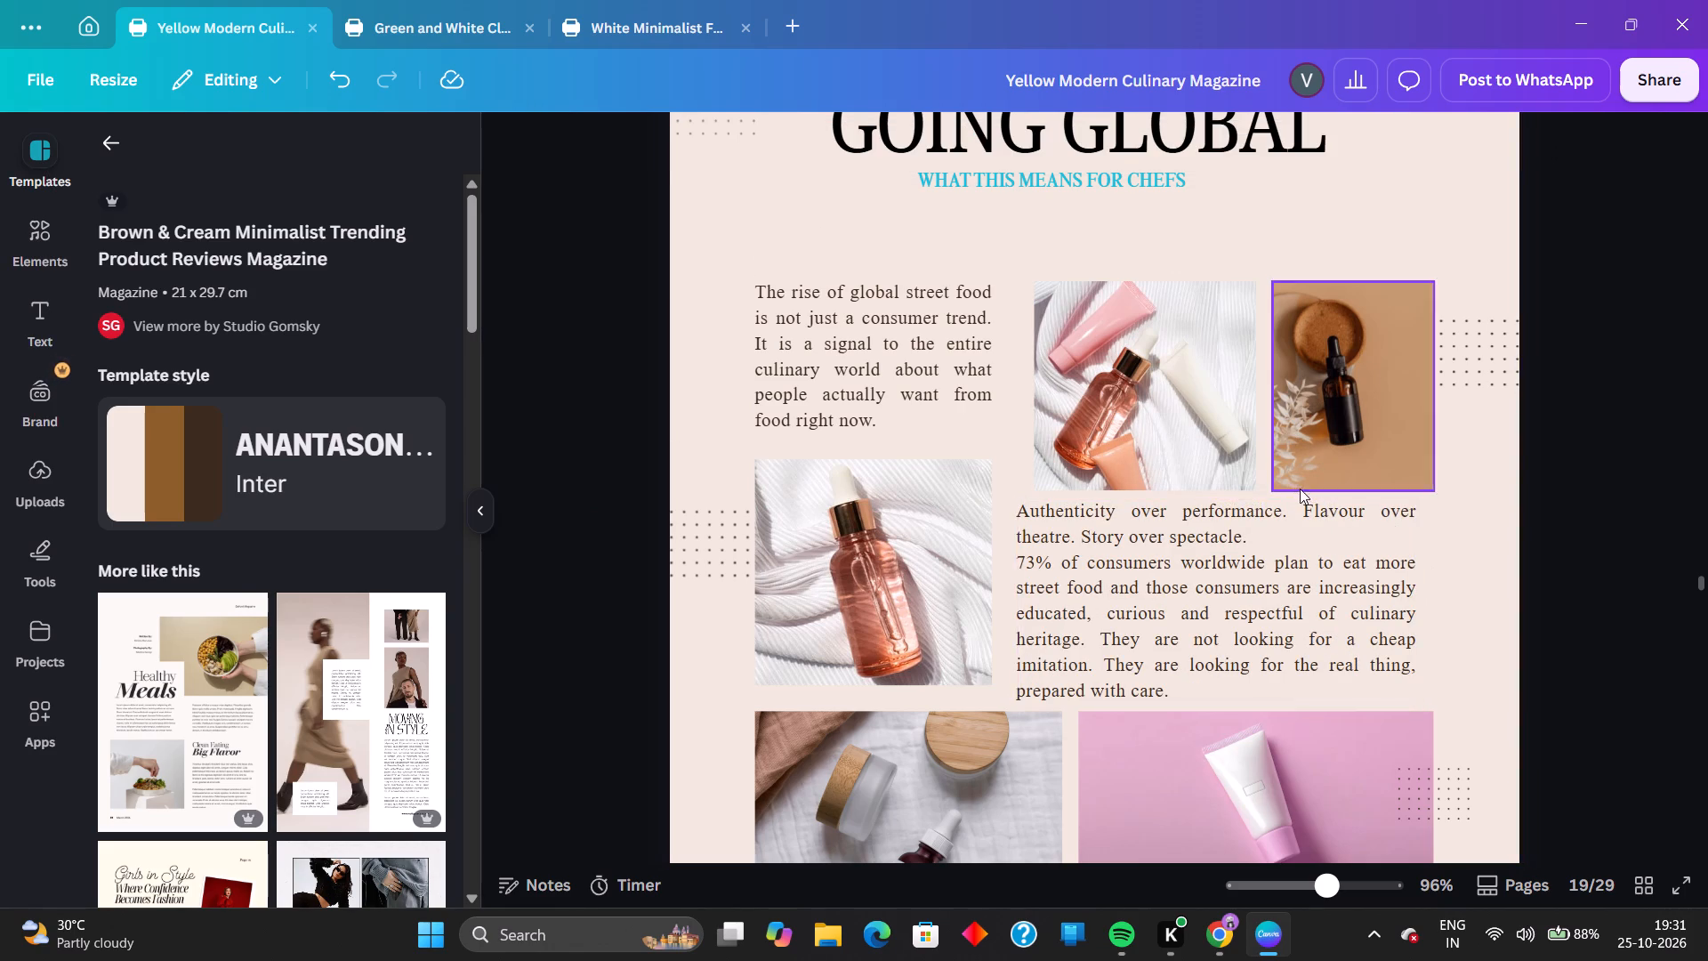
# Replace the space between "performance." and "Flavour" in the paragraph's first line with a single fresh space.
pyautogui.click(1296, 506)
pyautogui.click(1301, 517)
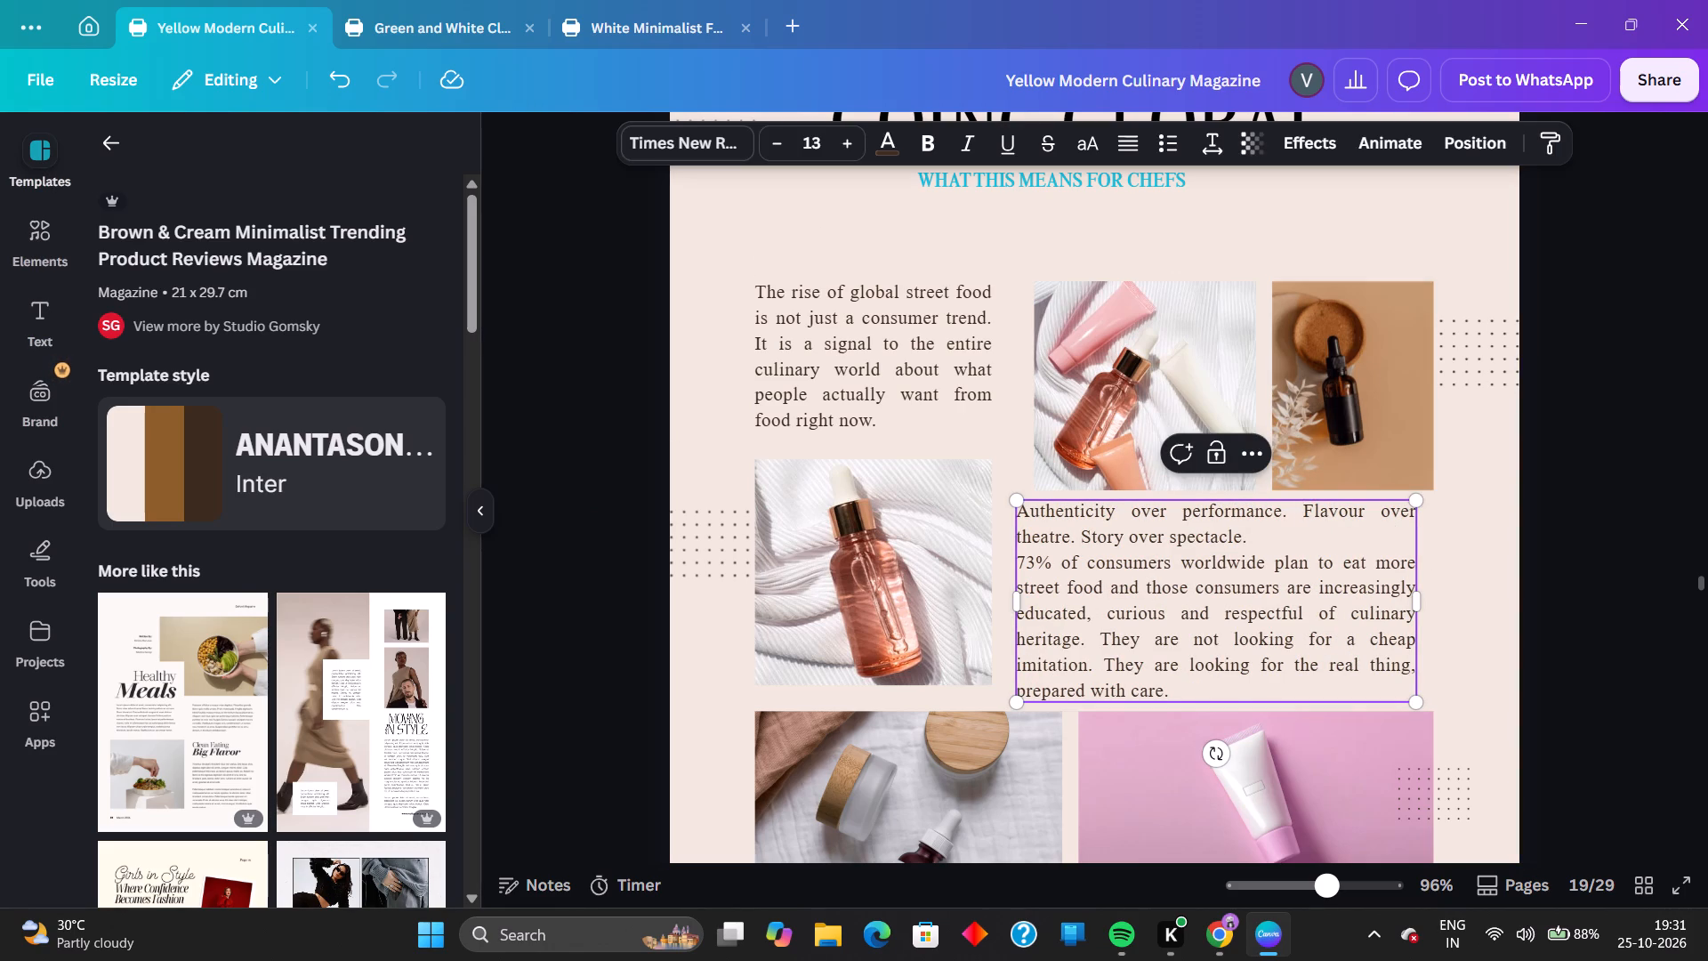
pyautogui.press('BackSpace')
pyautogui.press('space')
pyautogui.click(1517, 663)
# Move the "Authenticity over performance" paragraph slightly across and up so its edges align with the two product photos above it.
pyautogui.moveTo(1170, 573); pyautogui.dragTo(1188, 569)
pyautogui.click(1519, 550)
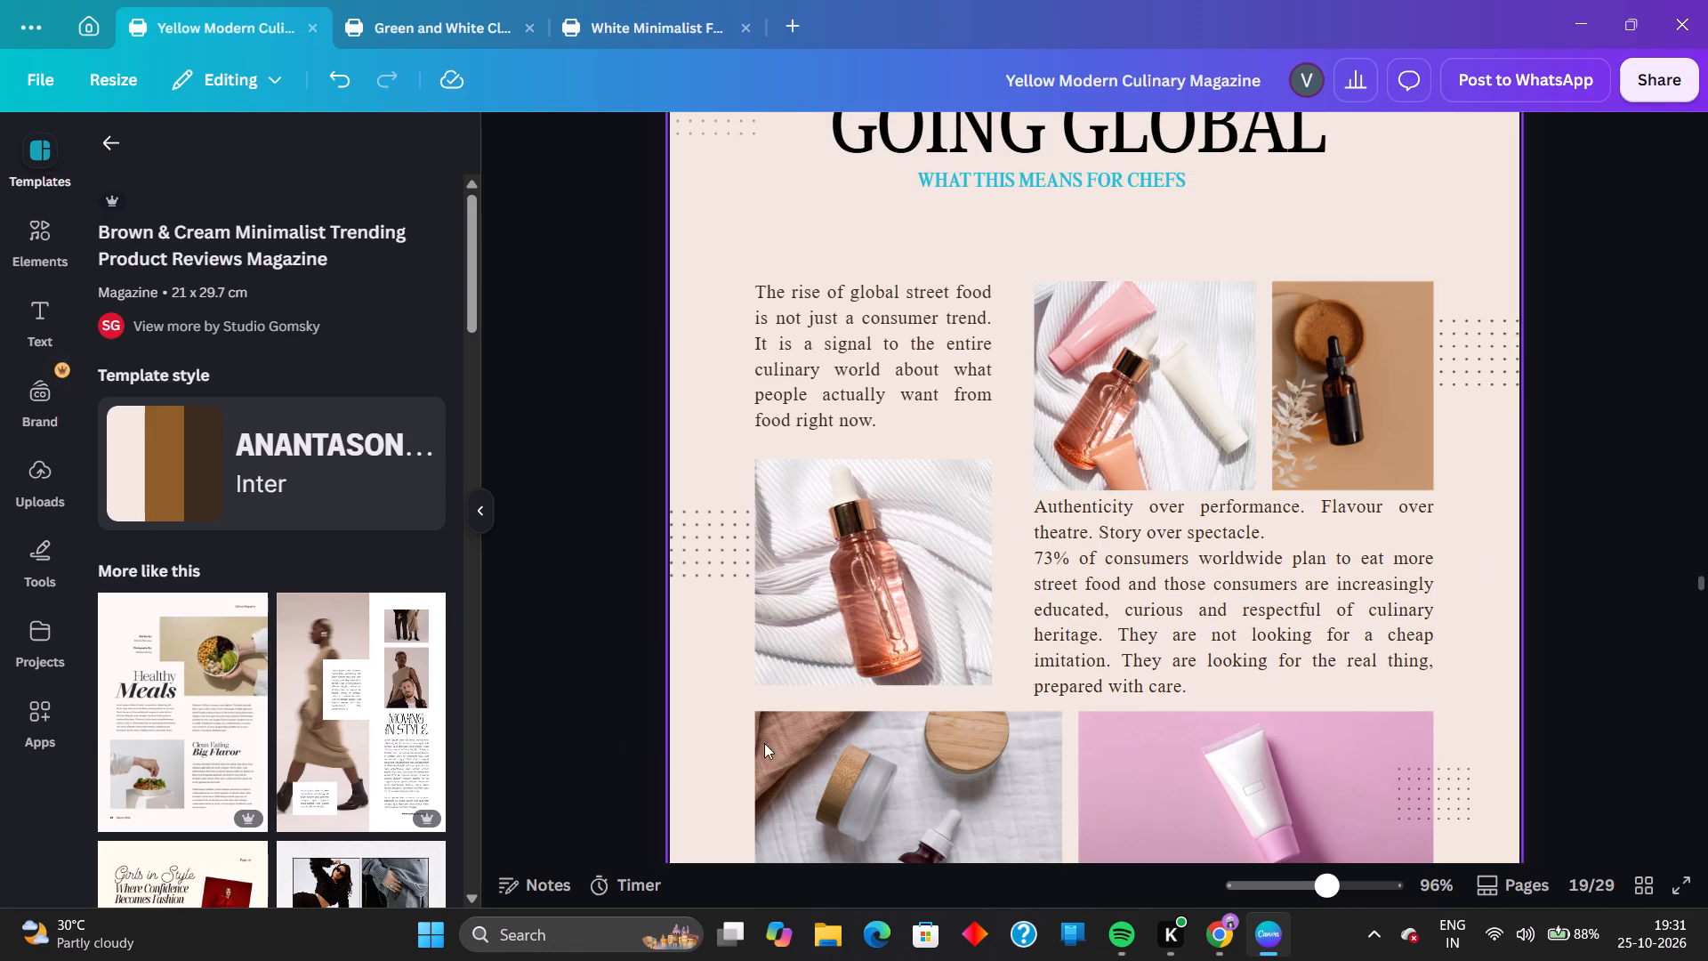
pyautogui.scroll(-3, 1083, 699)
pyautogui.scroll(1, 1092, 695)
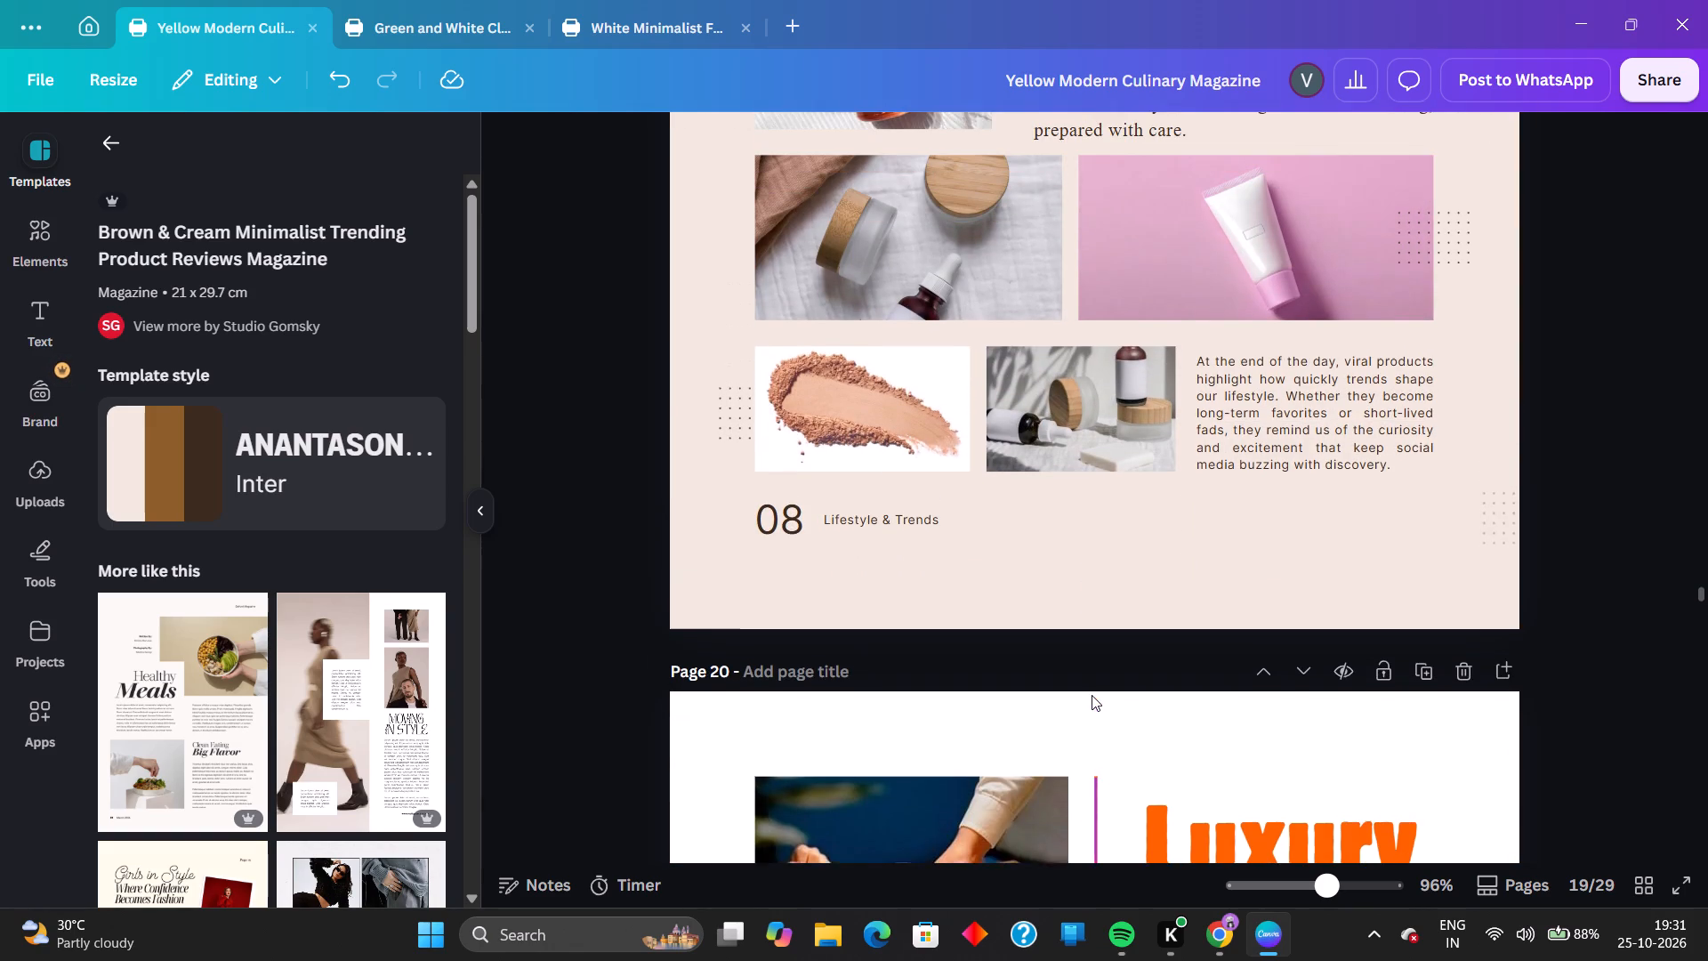
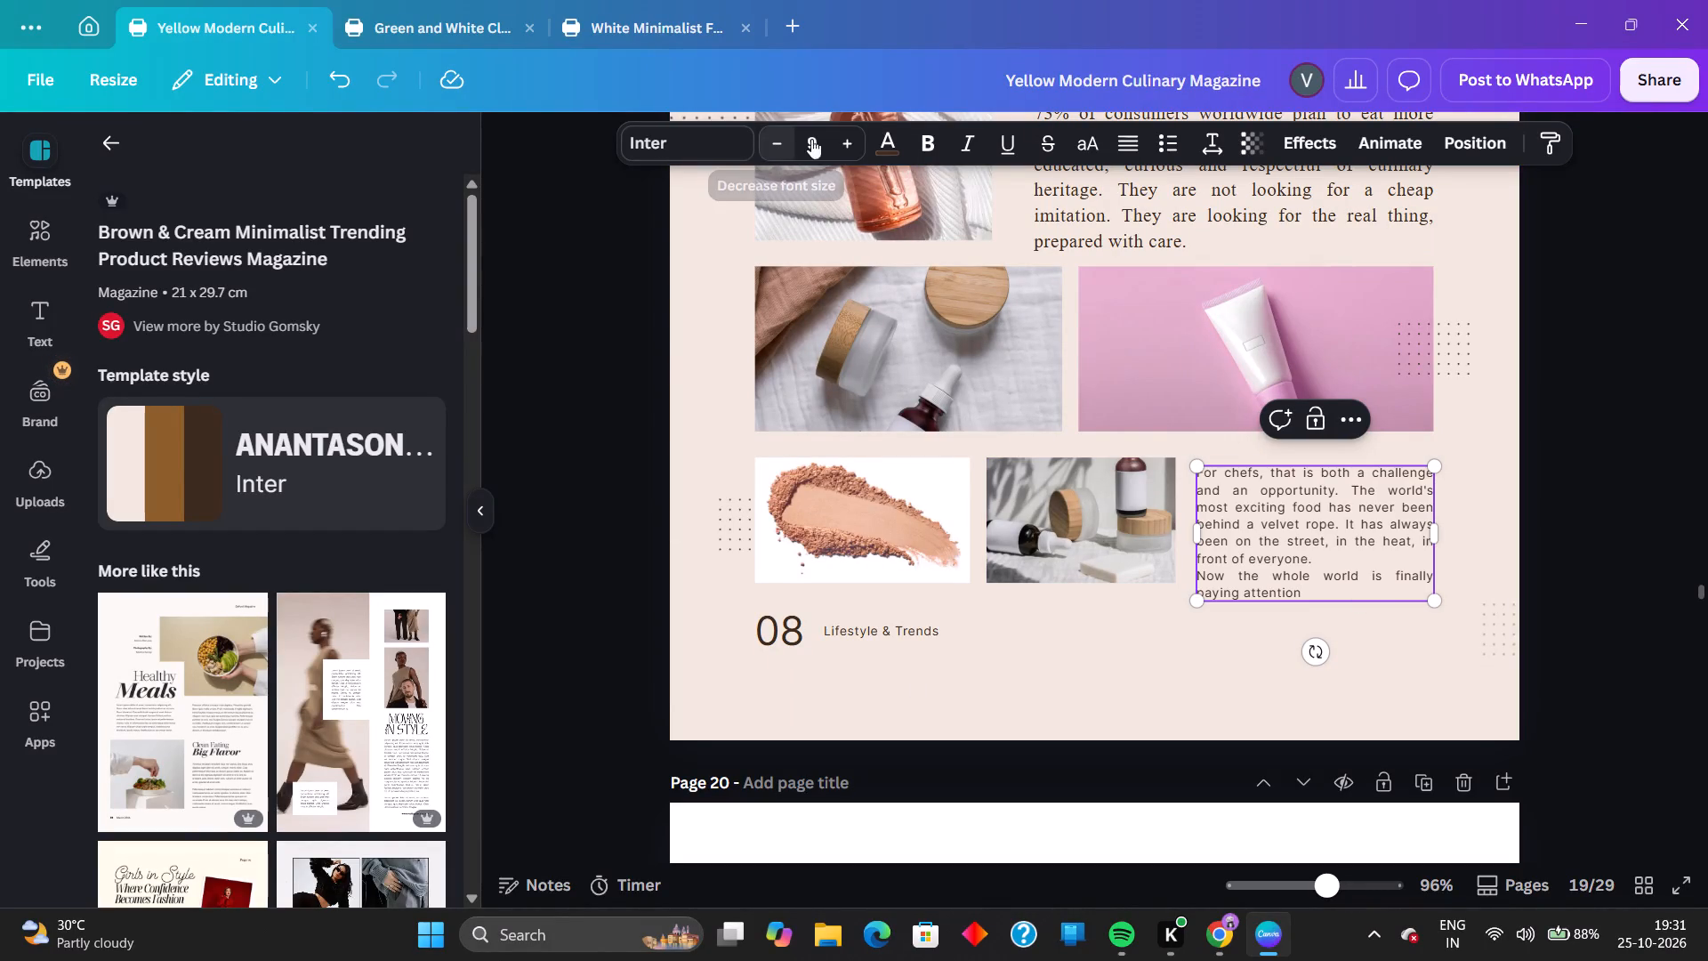
# Increase the font size of the "Now the whole world is finally paying attention" sentence to 13.
pyautogui.click(851, 151)
pyautogui.tripleClick(851, 151)
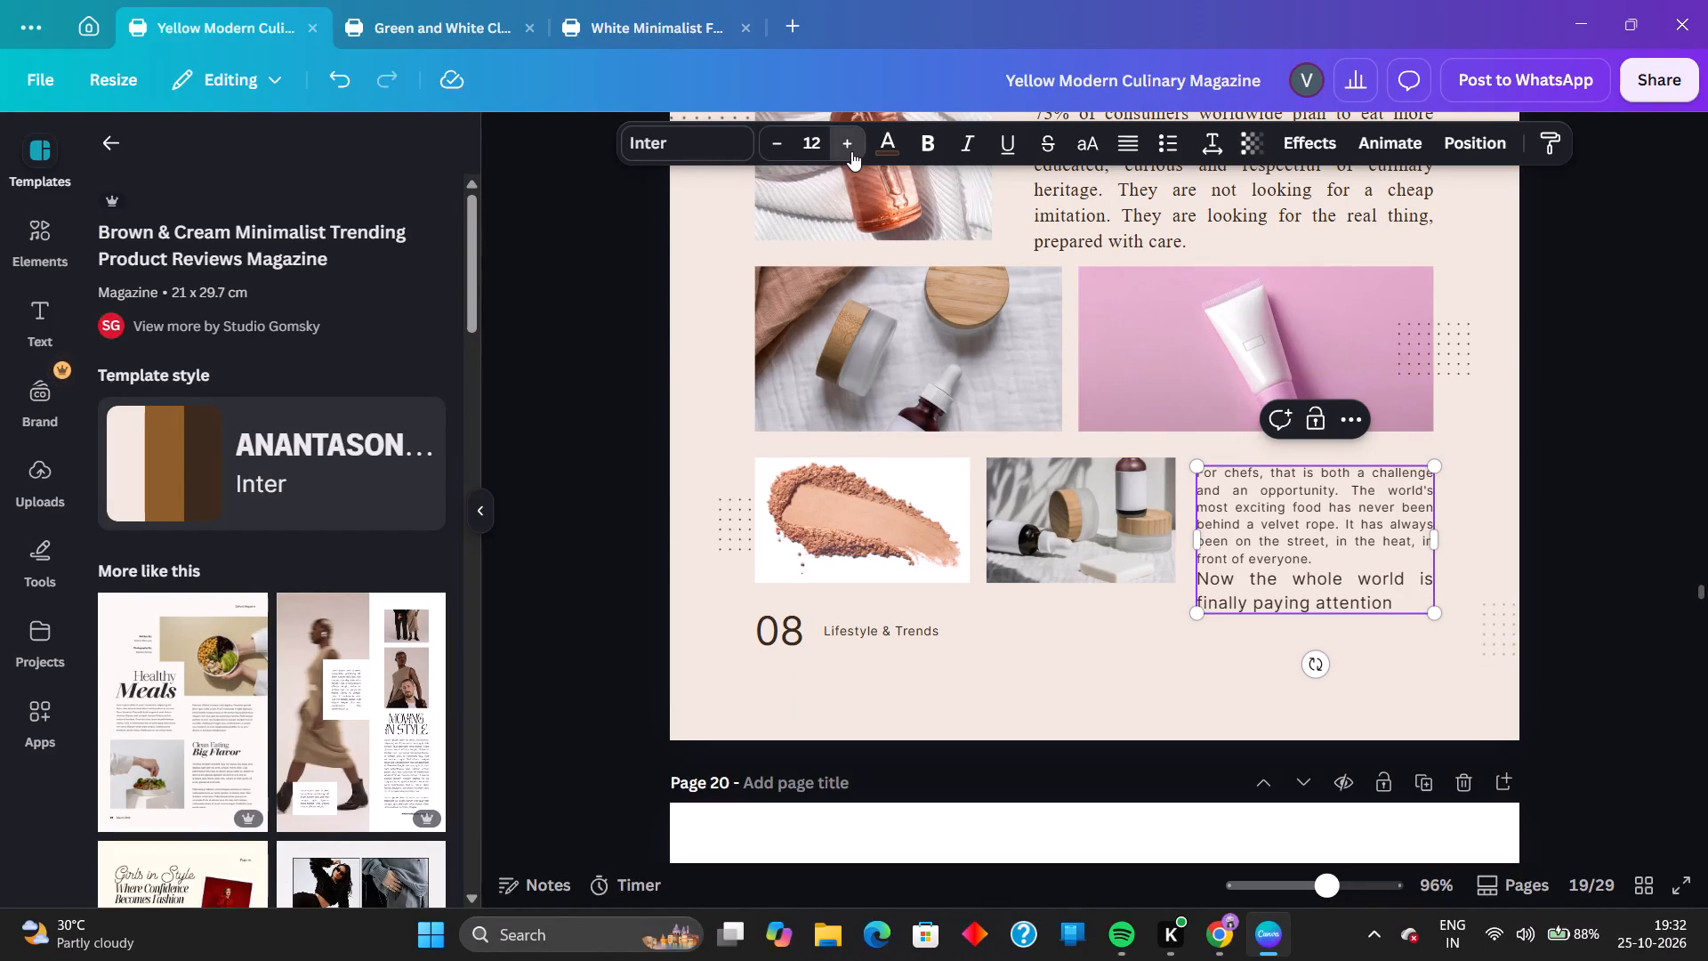
# Open the font choices for the "Now the whole world is finally paying attention" sentence.
pyautogui.click(692, 152)
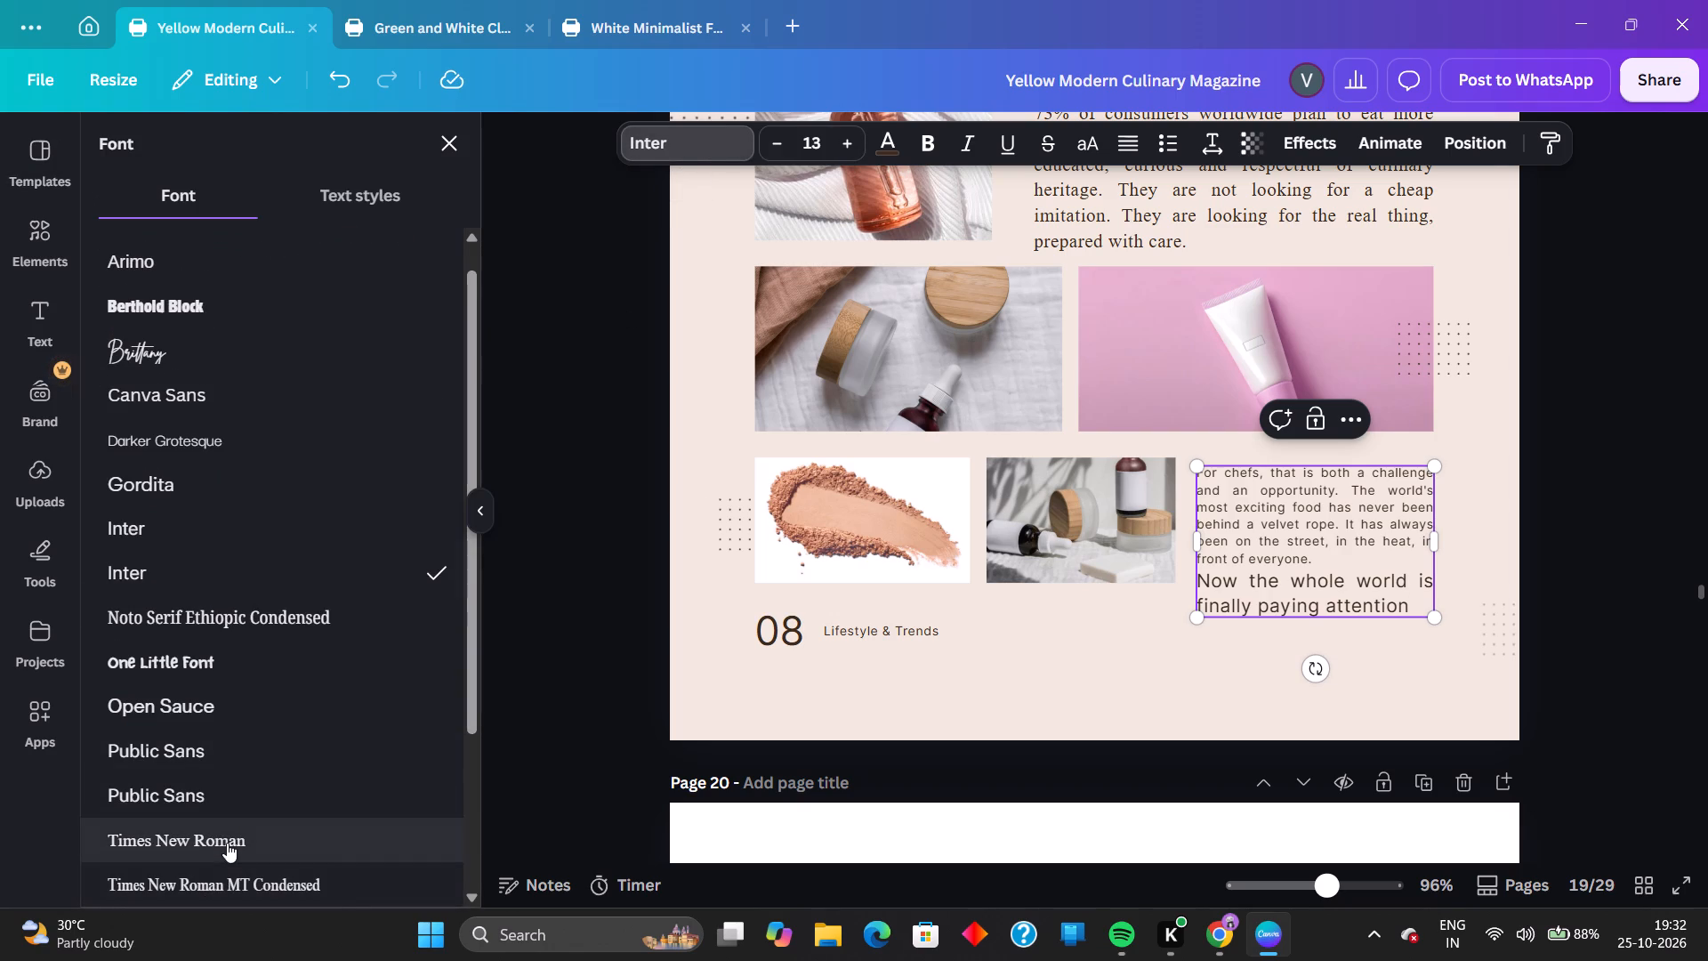
# Change the font of the "Now the whole world is finally paying attention" line to Times New Roman.
pyautogui.click(227, 843)
pyautogui.click(580, 747)
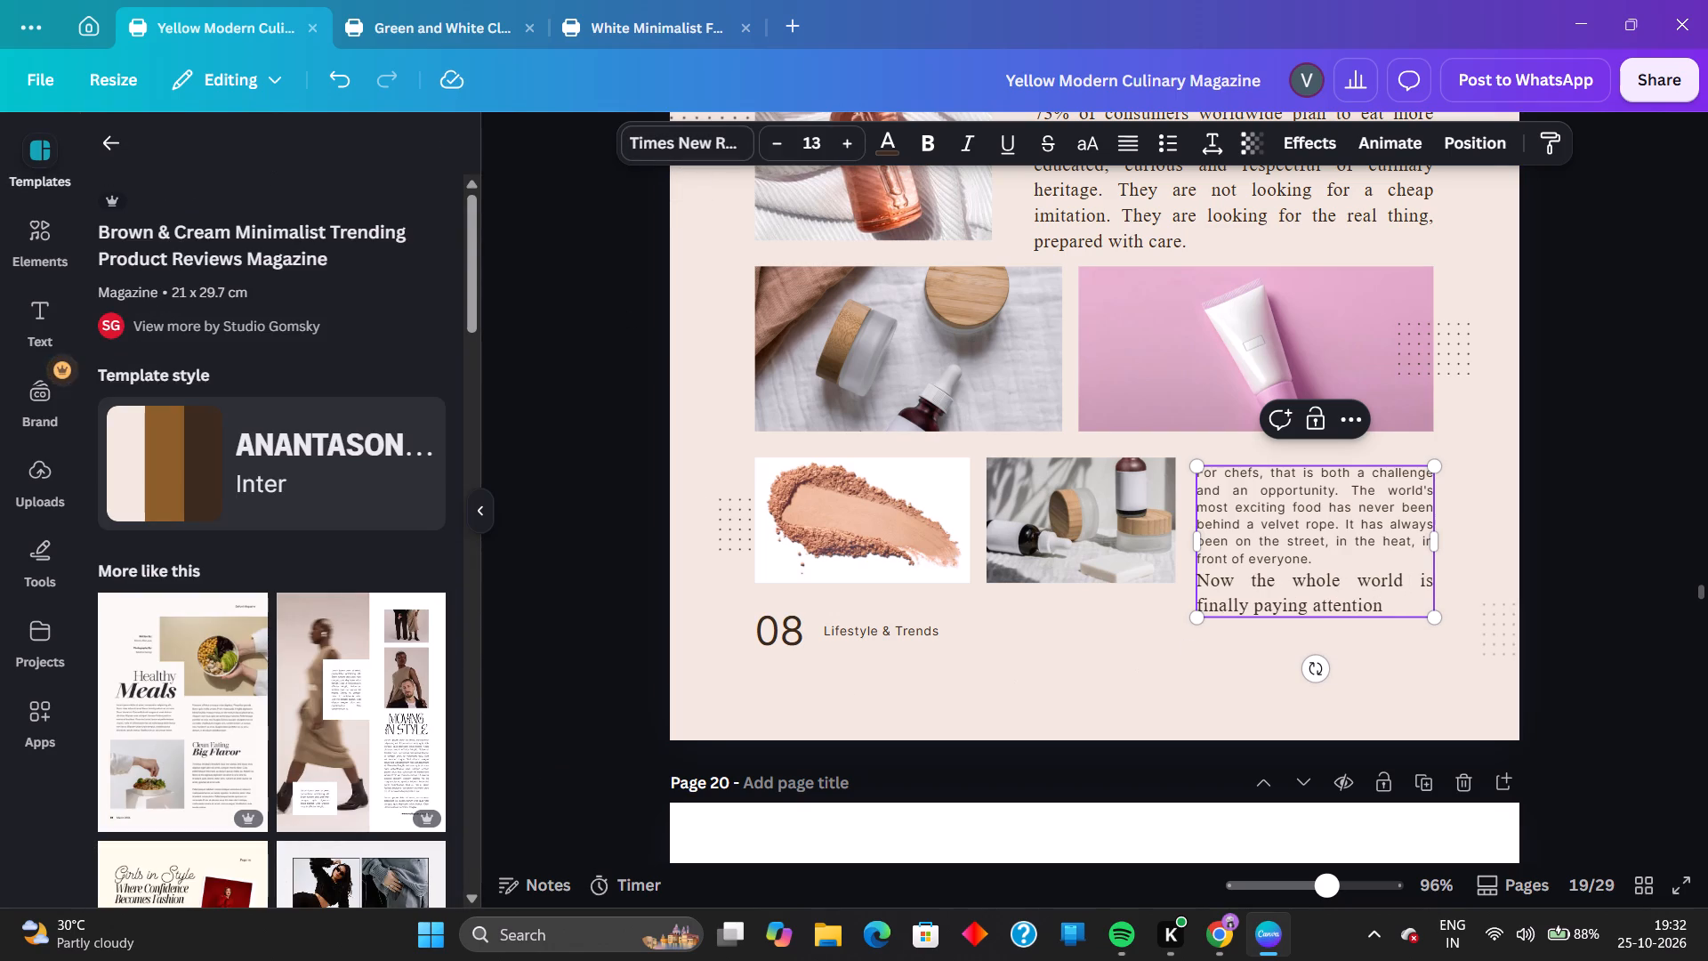
# Set the "For chefs, that is both a challenge" text above that line to size 12 in Times New Roman.
pyautogui.click(1275, 544)
pyautogui.moveTo(1198, 480); pyautogui.dragTo(1313, 559)
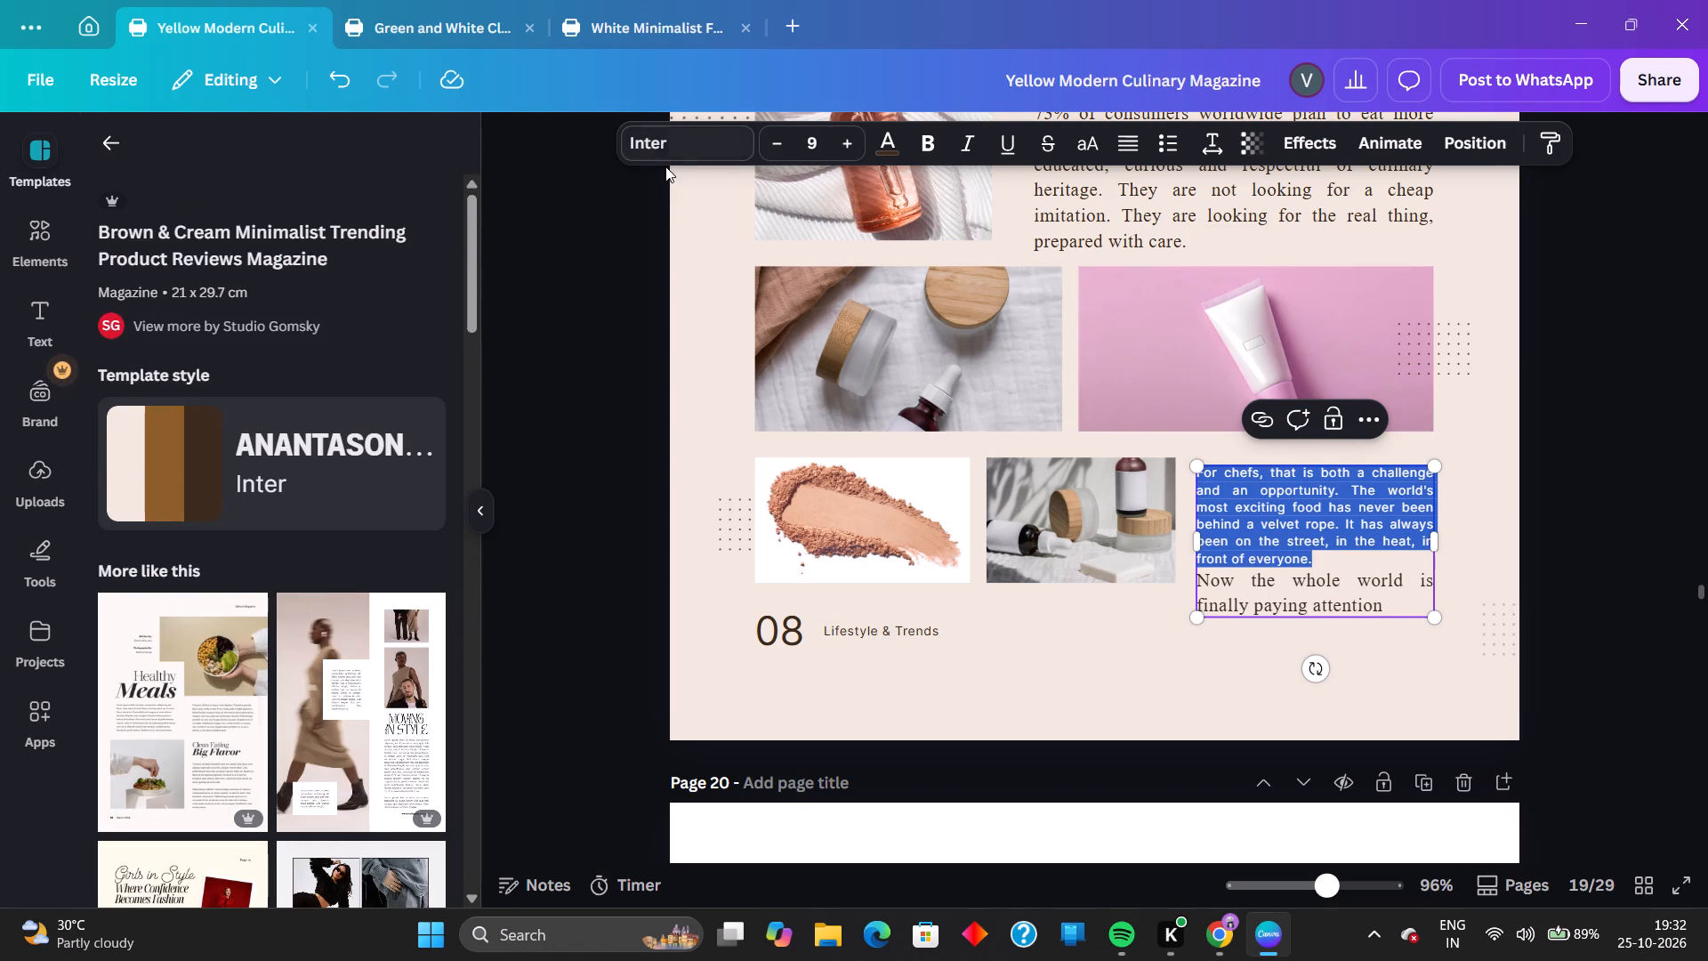
pyautogui.doubleClick(834, 143)
pyautogui.click(834, 143)
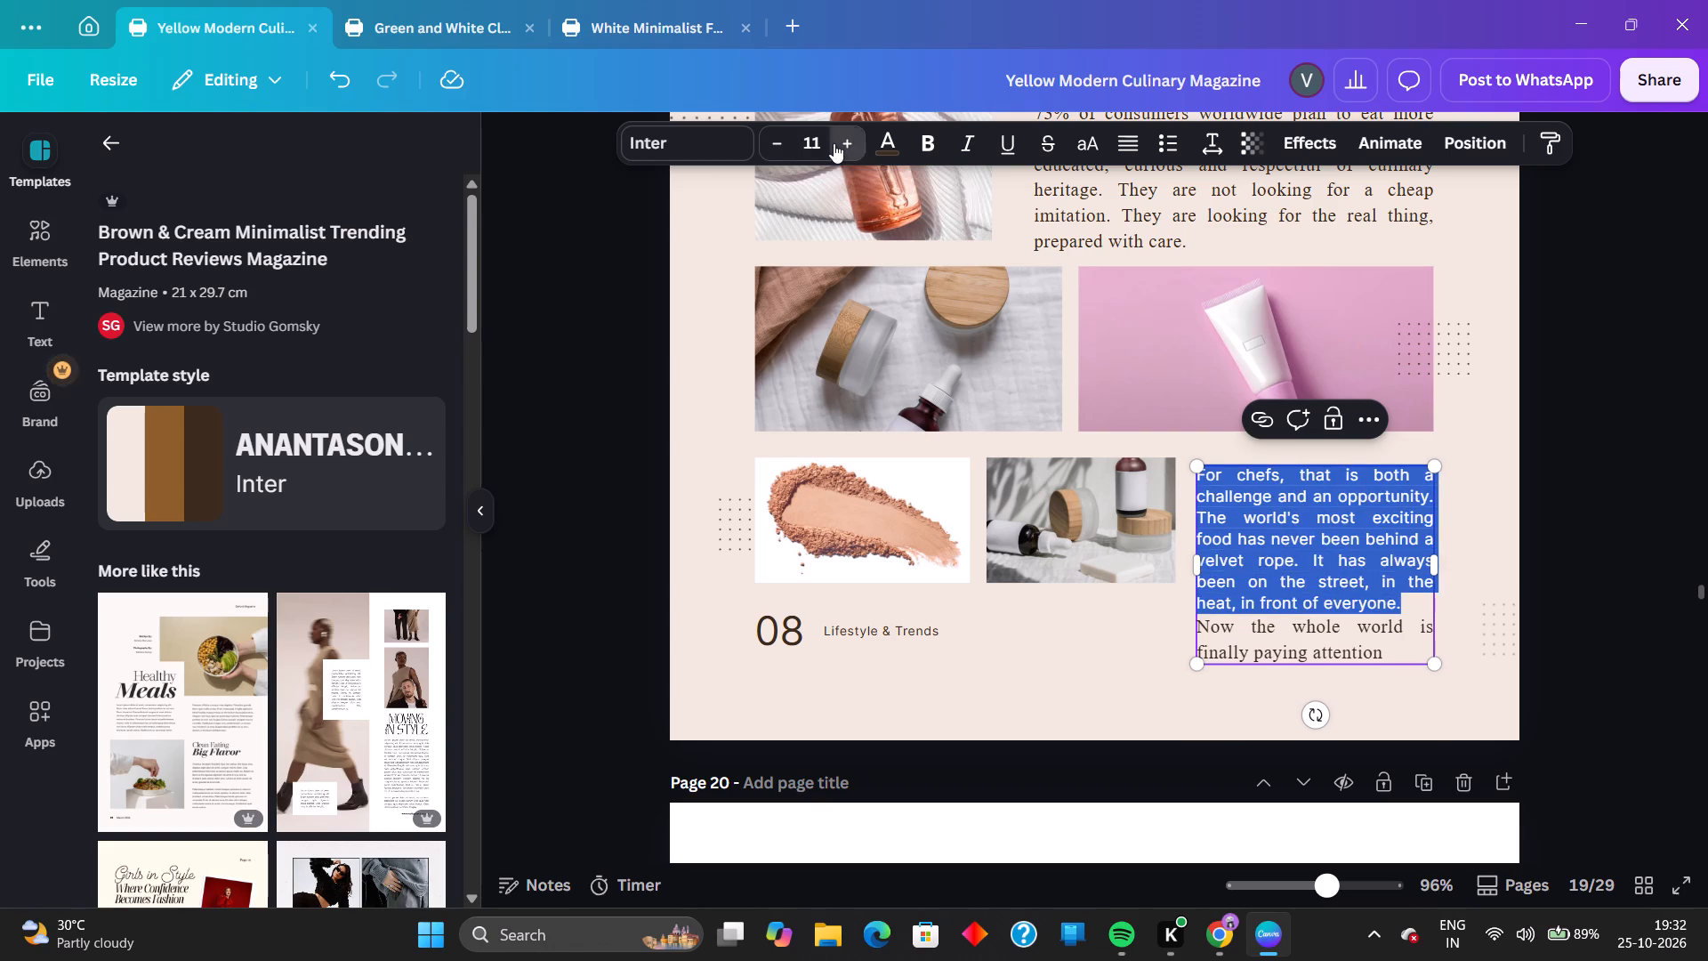
pyautogui.click(681, 155)
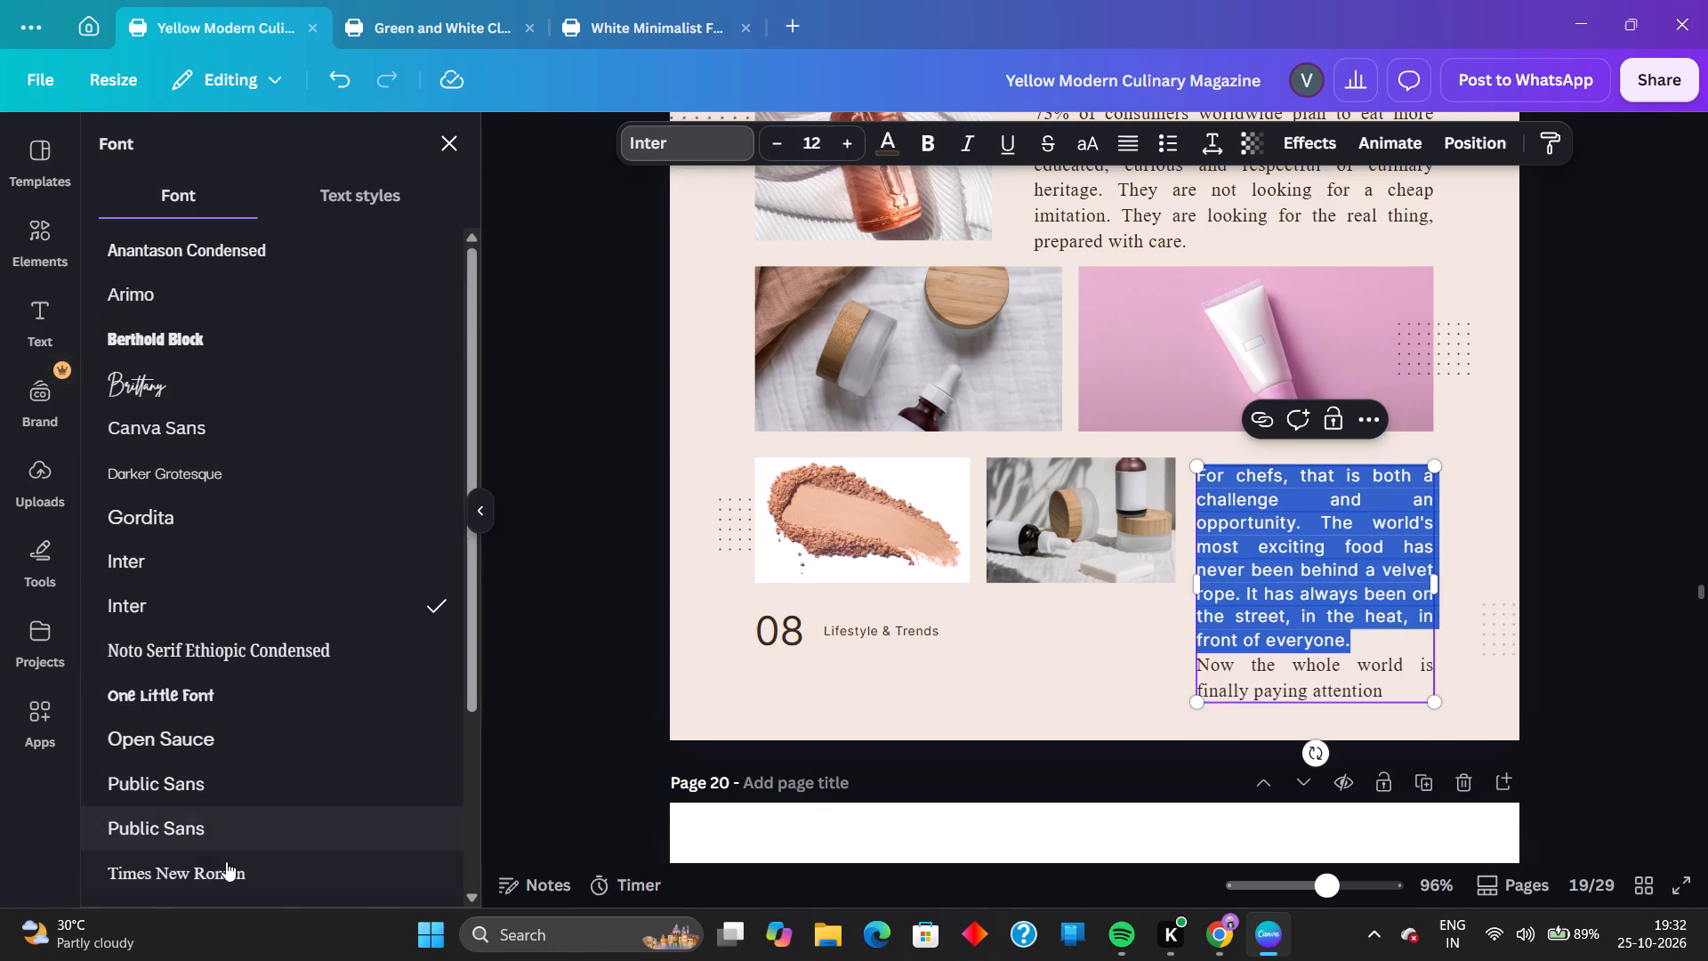
pyautogui.click(226, 861)
pyautogui.click(574, 733)
pyautogui.click(659, 709)
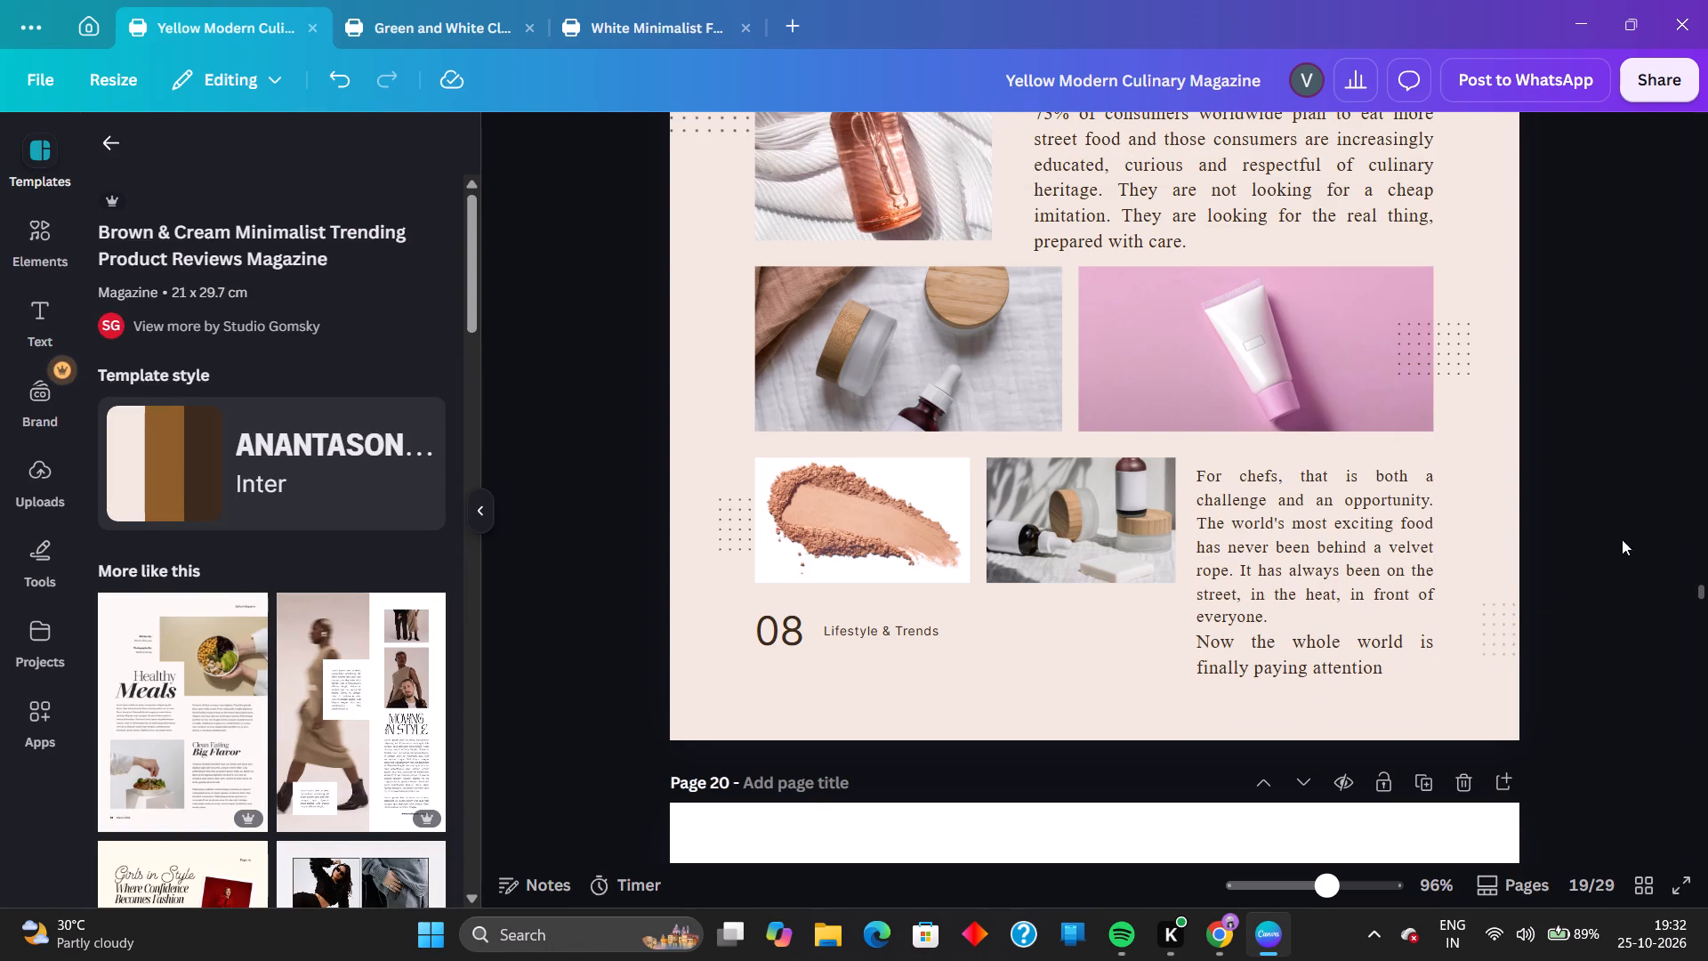
# Increase the font size of the "For chefs" text to 13.
pyautogui.click(1332, 577)
pyautogui.click(1282, 555)
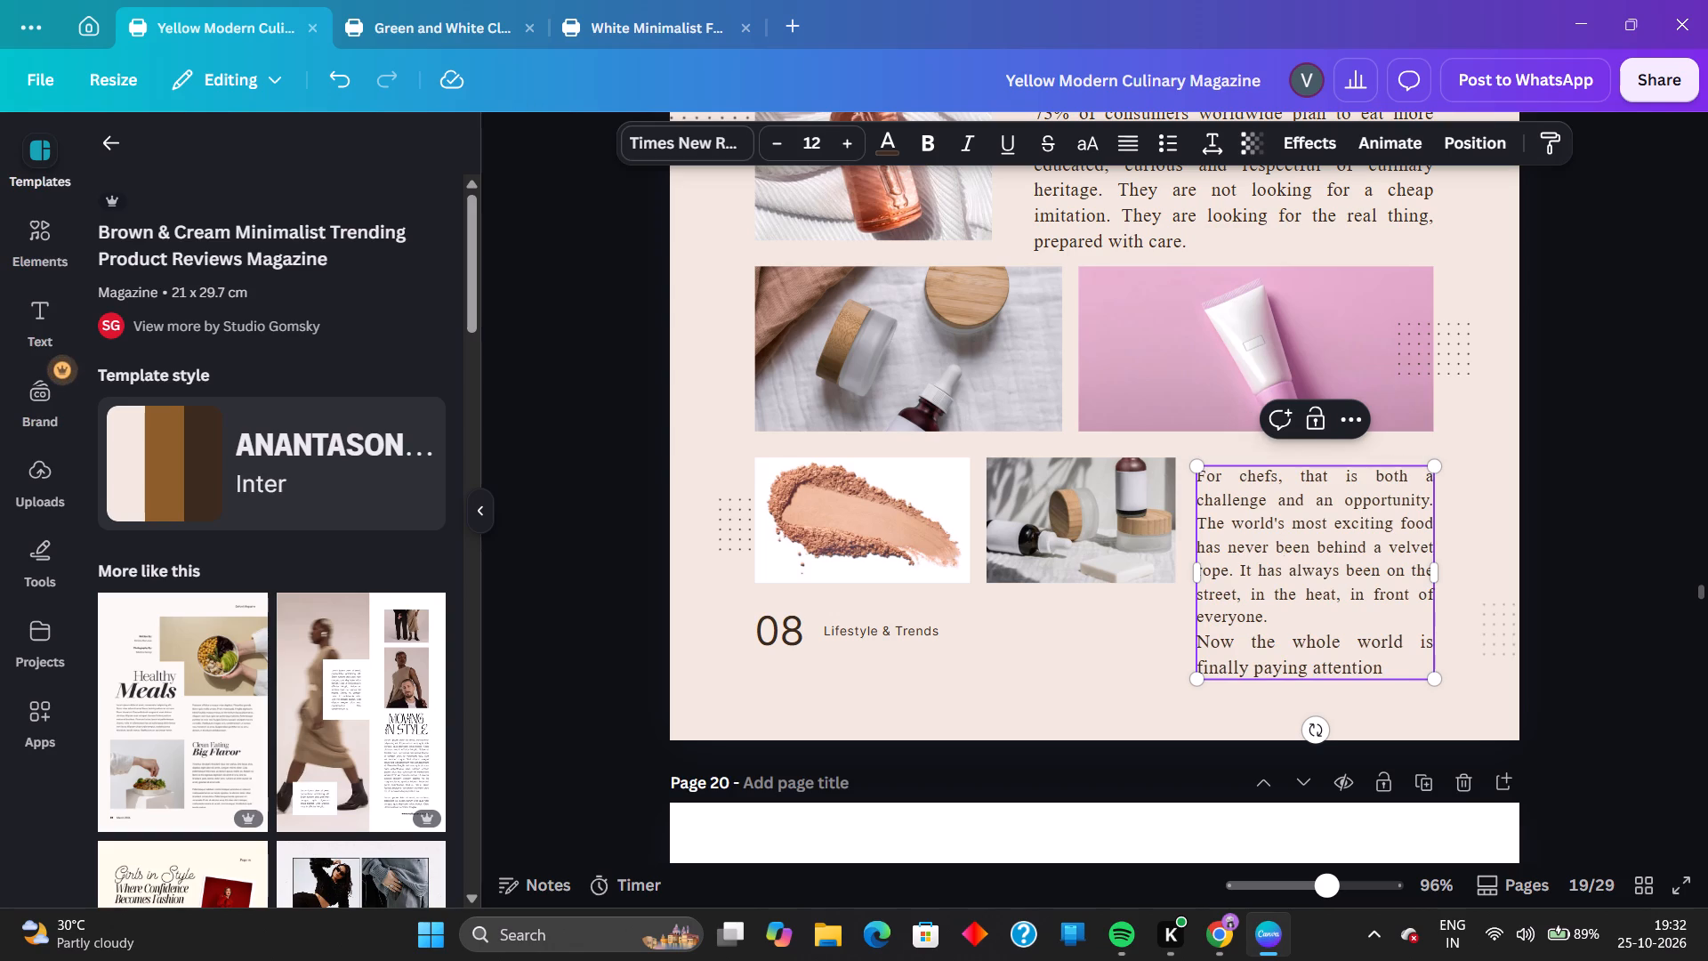
pyautogui.click(858, 140)
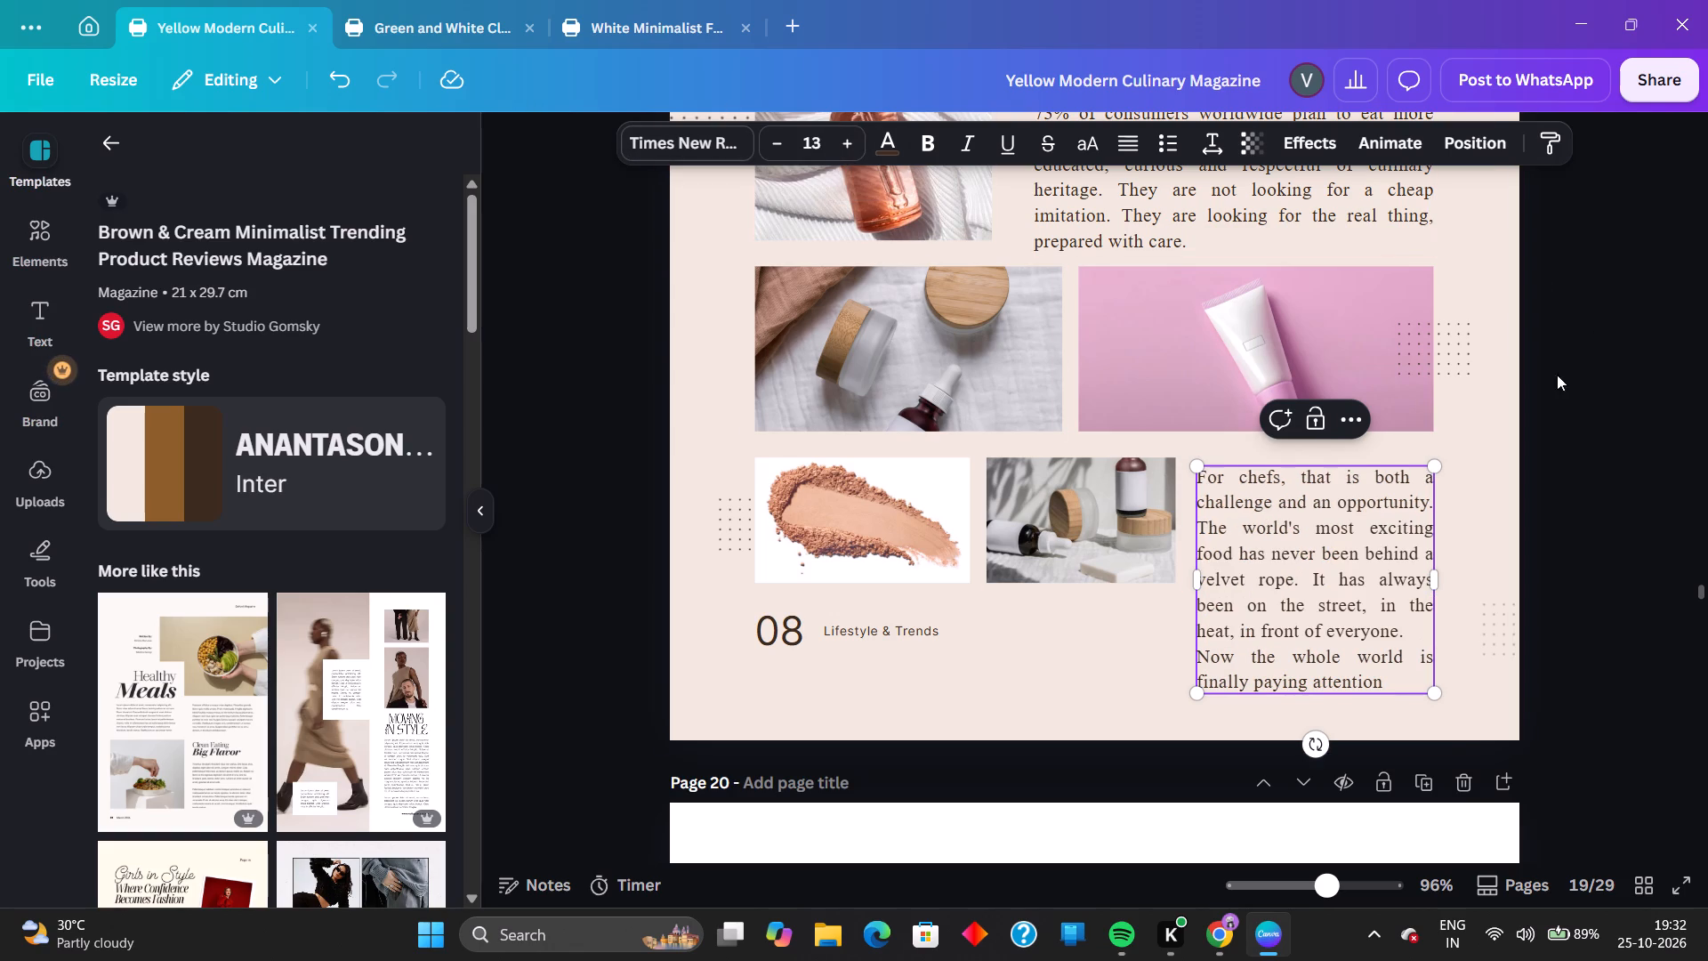
pyautogui.click(1581, 459)
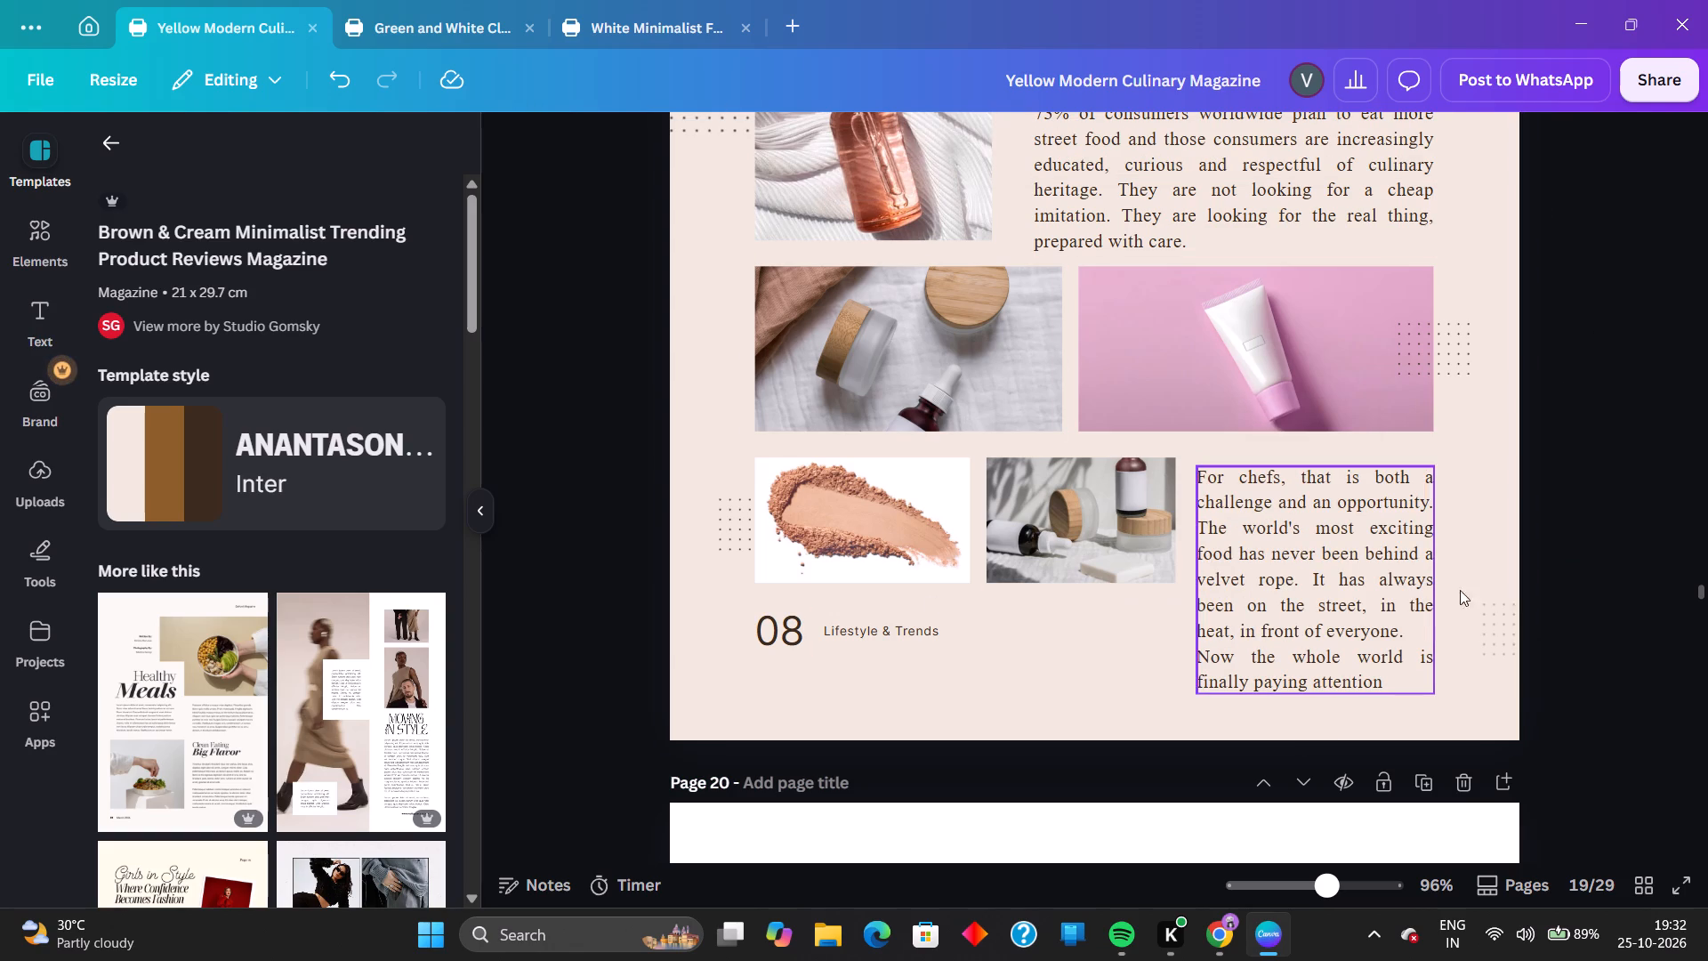
# Delete the page number 08 and the "Lifestyle & Trends" label at the bottom of page 19.
pyautogui.scroll(1, 1441, 591)
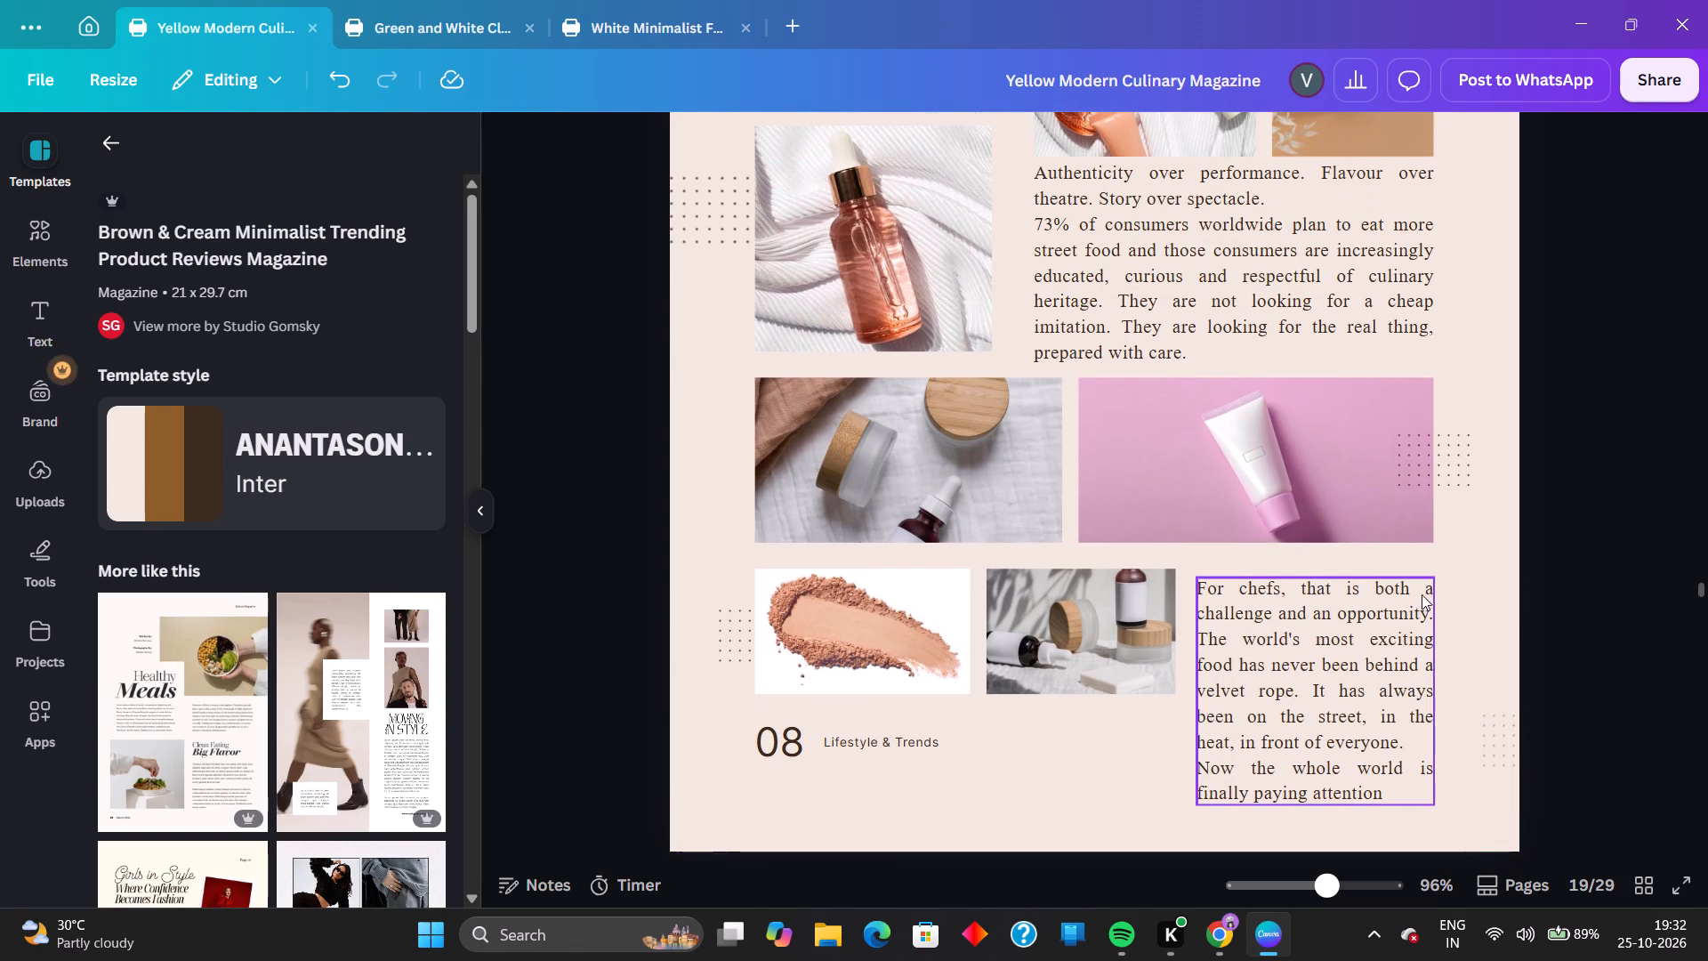
pyautogui.scroll(-1, 1390, 596)
pyautogui.scroll(1, 1373, 597)
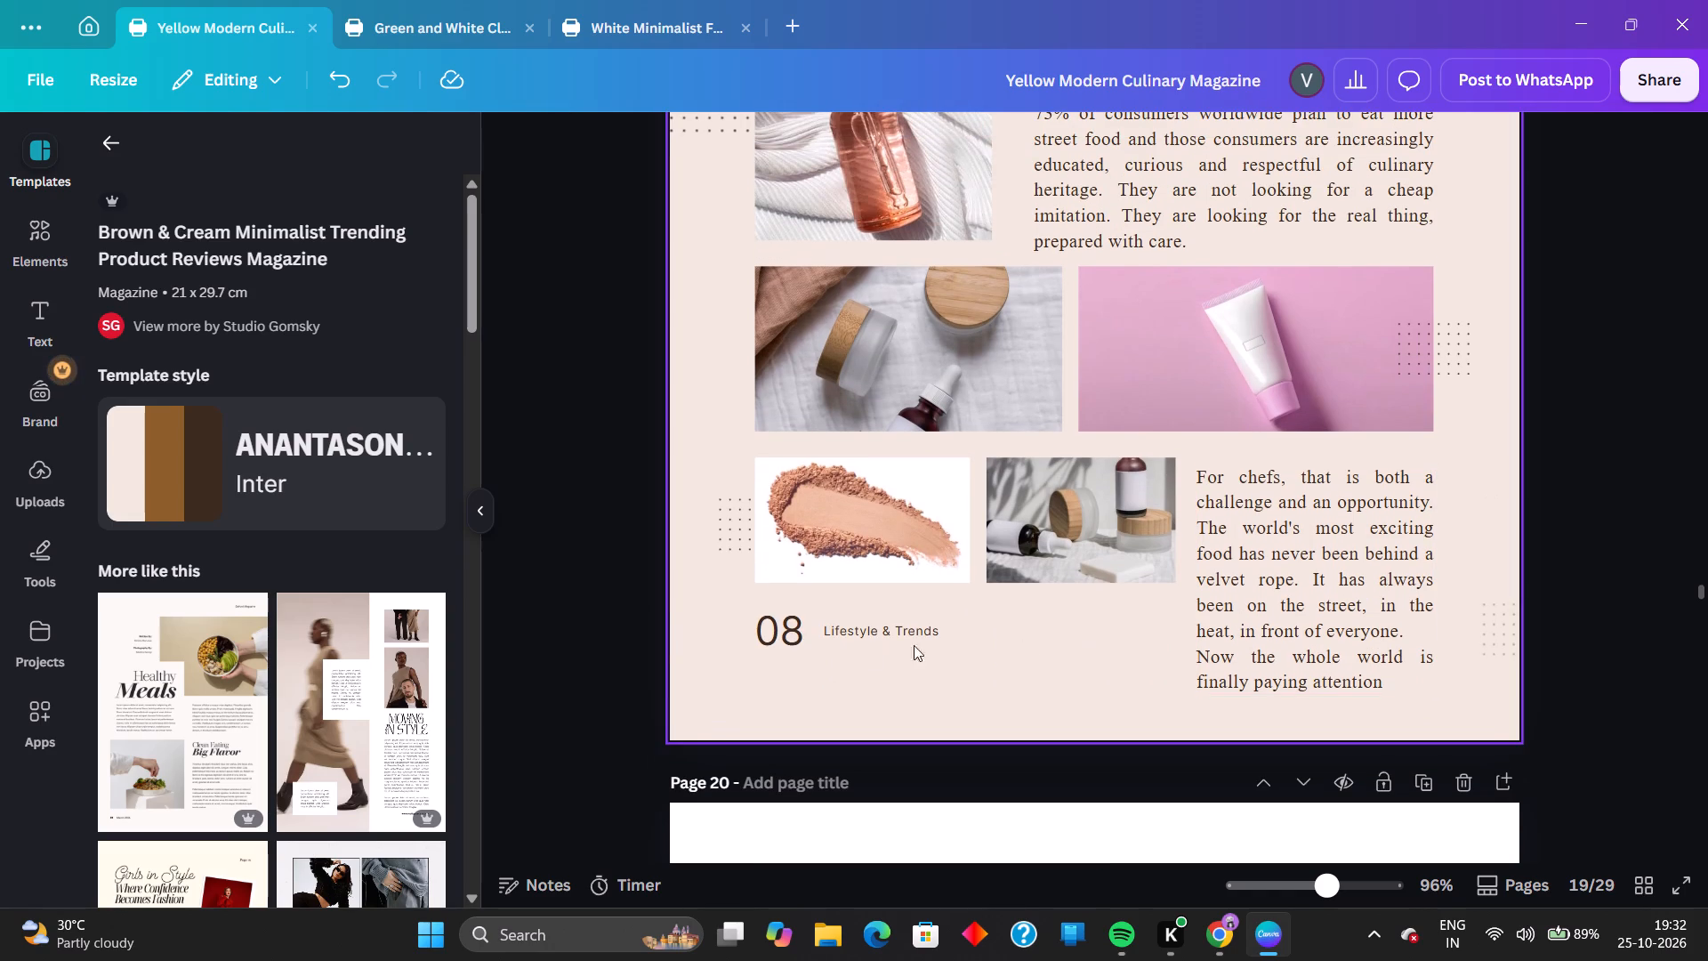
pyautogui.click(788, 633)
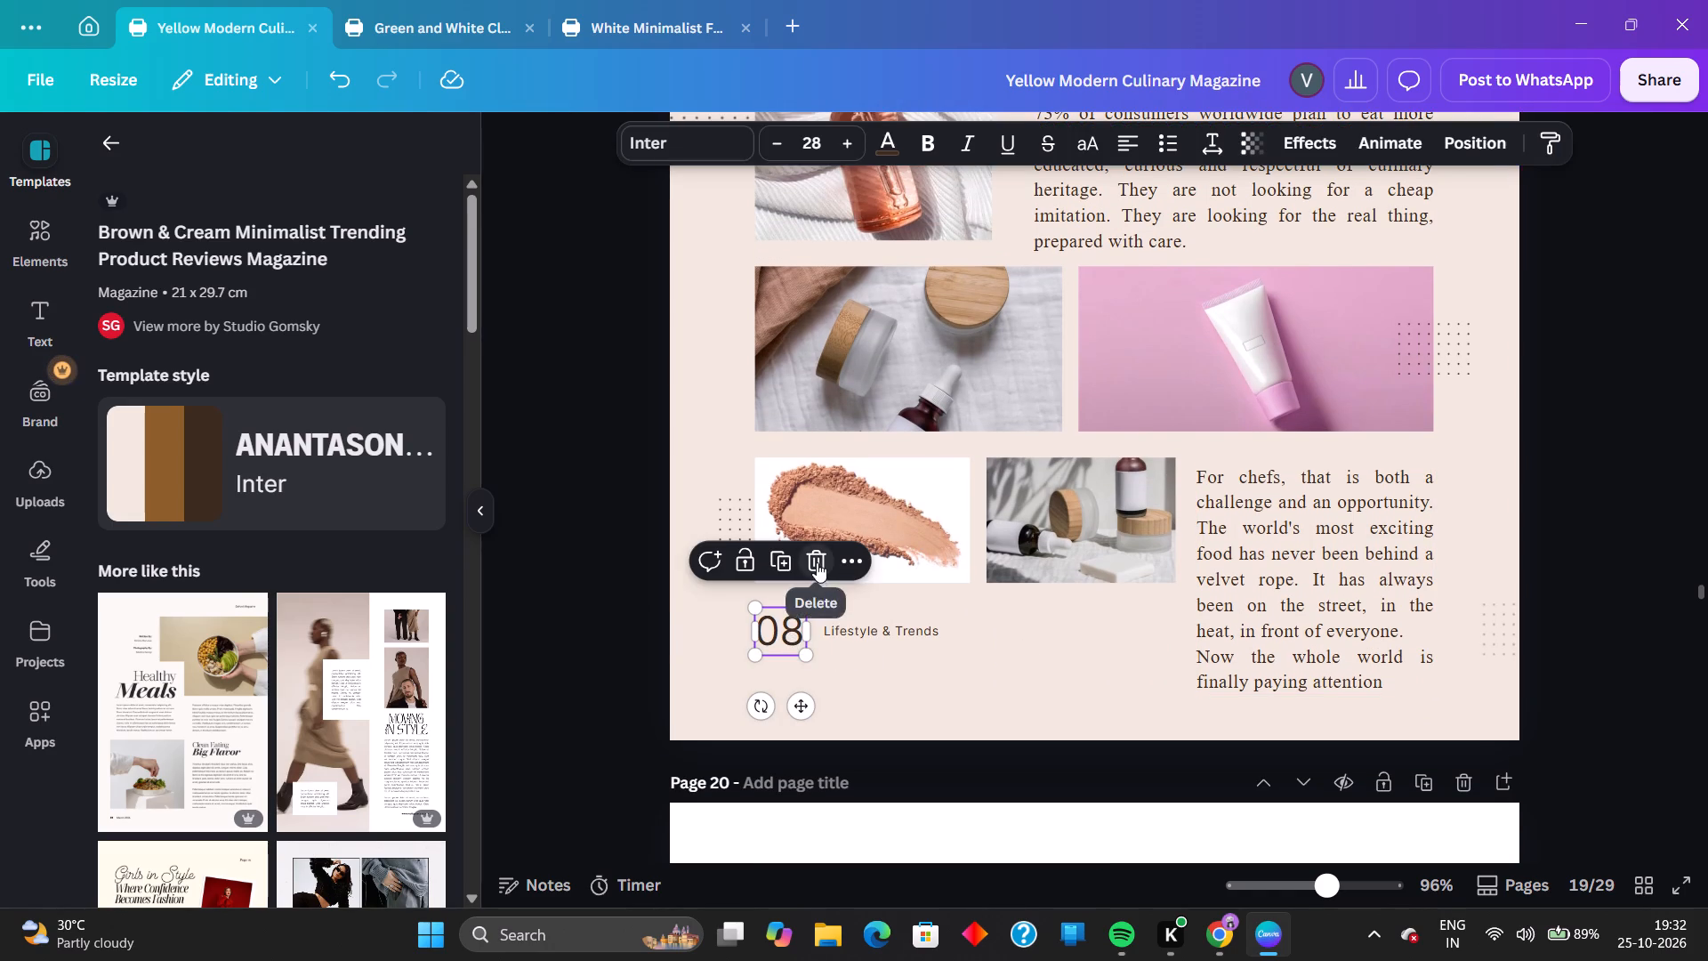
pyautogui.click(817, 562)
pyautogui.click(874, 626)
pyautogui.click(923, 569)
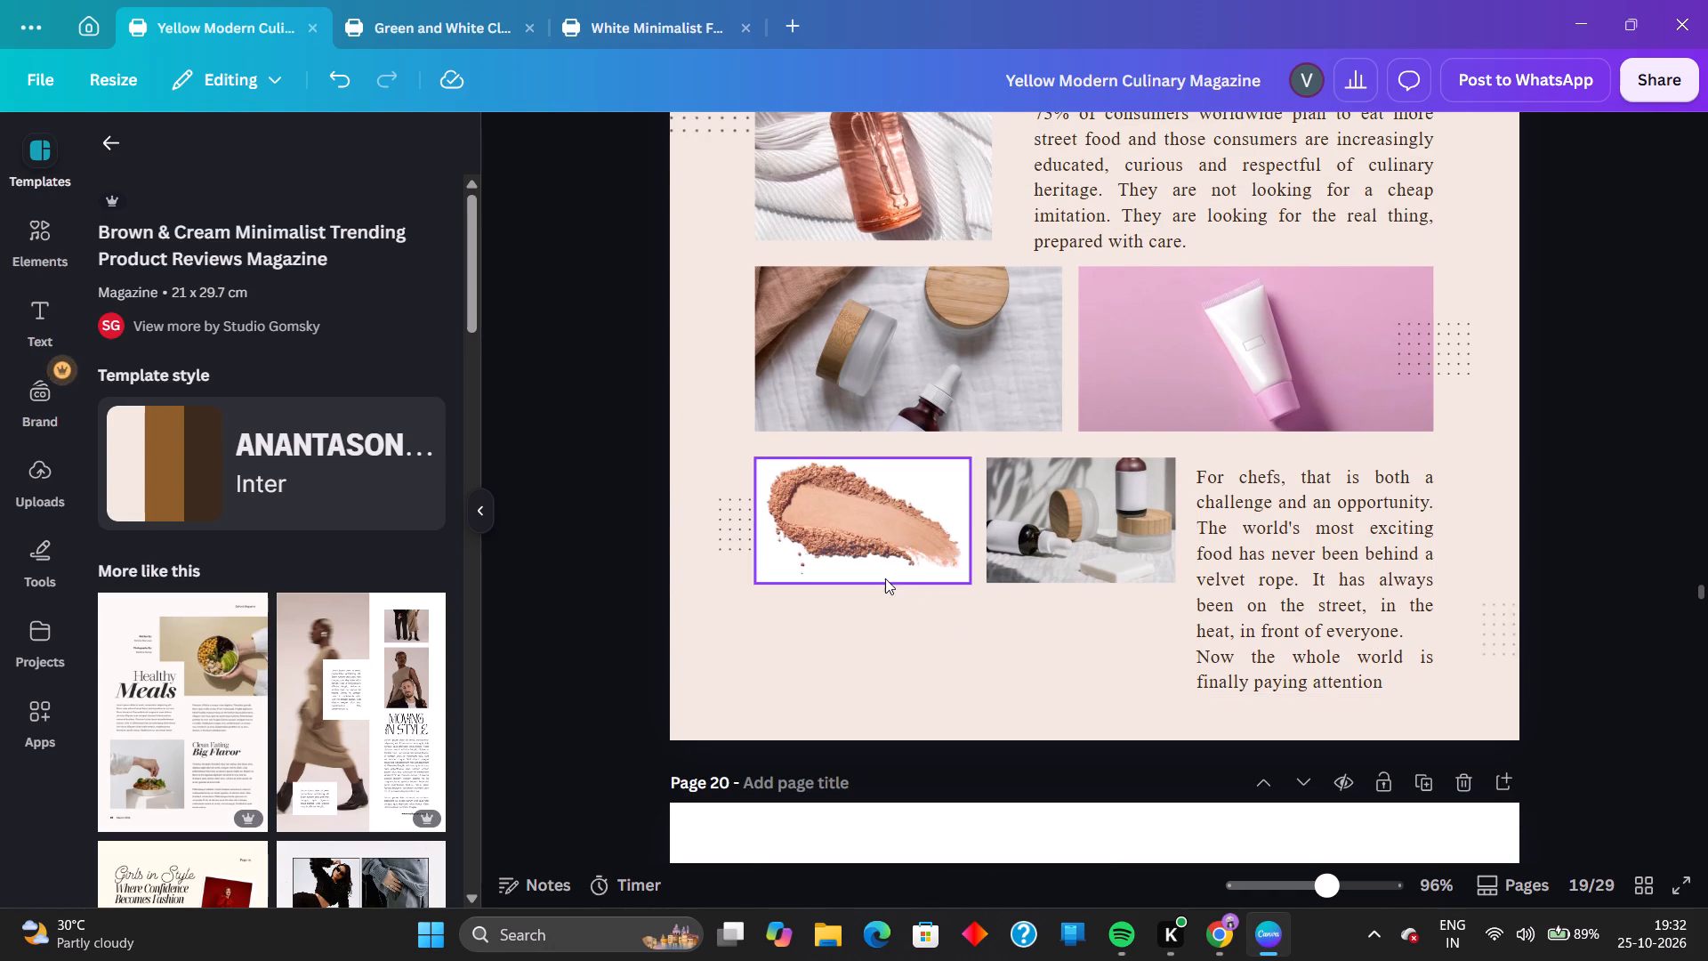
# Shift the powder swatch photo and the neighbouring jars-and-bottles photo slightly down and to the right, keeping their tops level.
pyautogui.moveTo(883, 578); pyautogui.dragTo(892, 603)
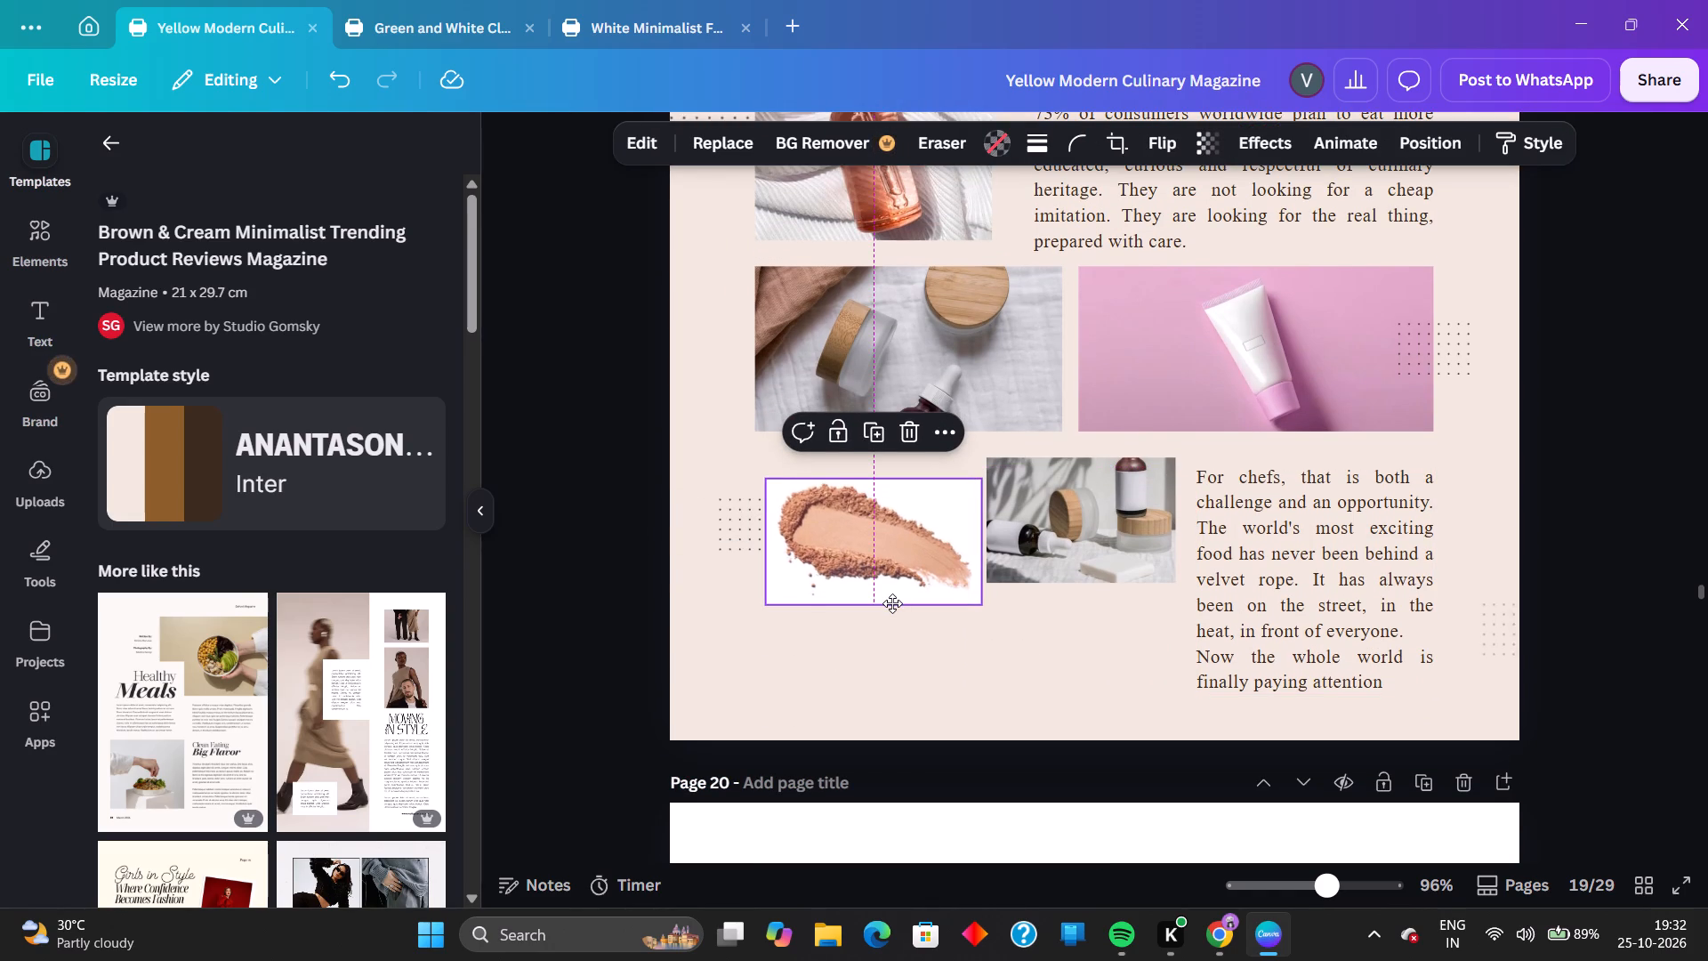
pyautogui.moveTo(892, 603); pyautogui.dragTo(894, 609)
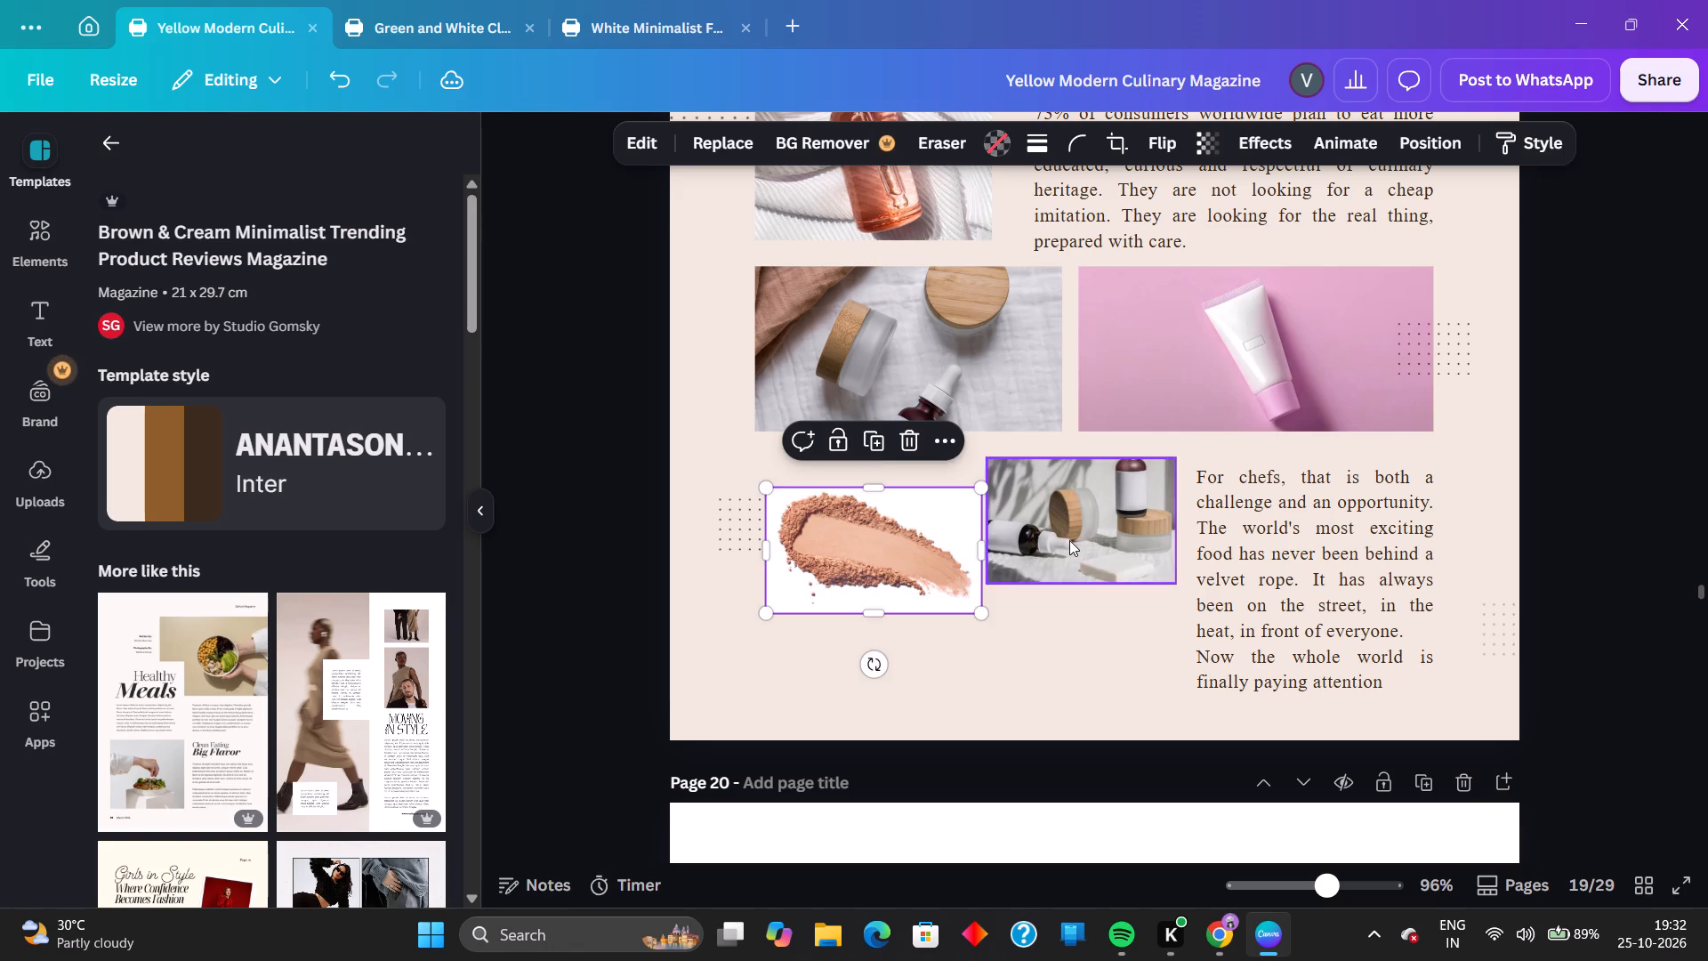
pyautogui.moveTo(1069, 540); pyautogui.dragTo(1083, 569)
# Move the "For chefs" text box down so its top lines up with the two shifted photos and it sits beside them.
pyautogui.moveTo(1270, 561); pyautogui.dragTo(1288, 580)
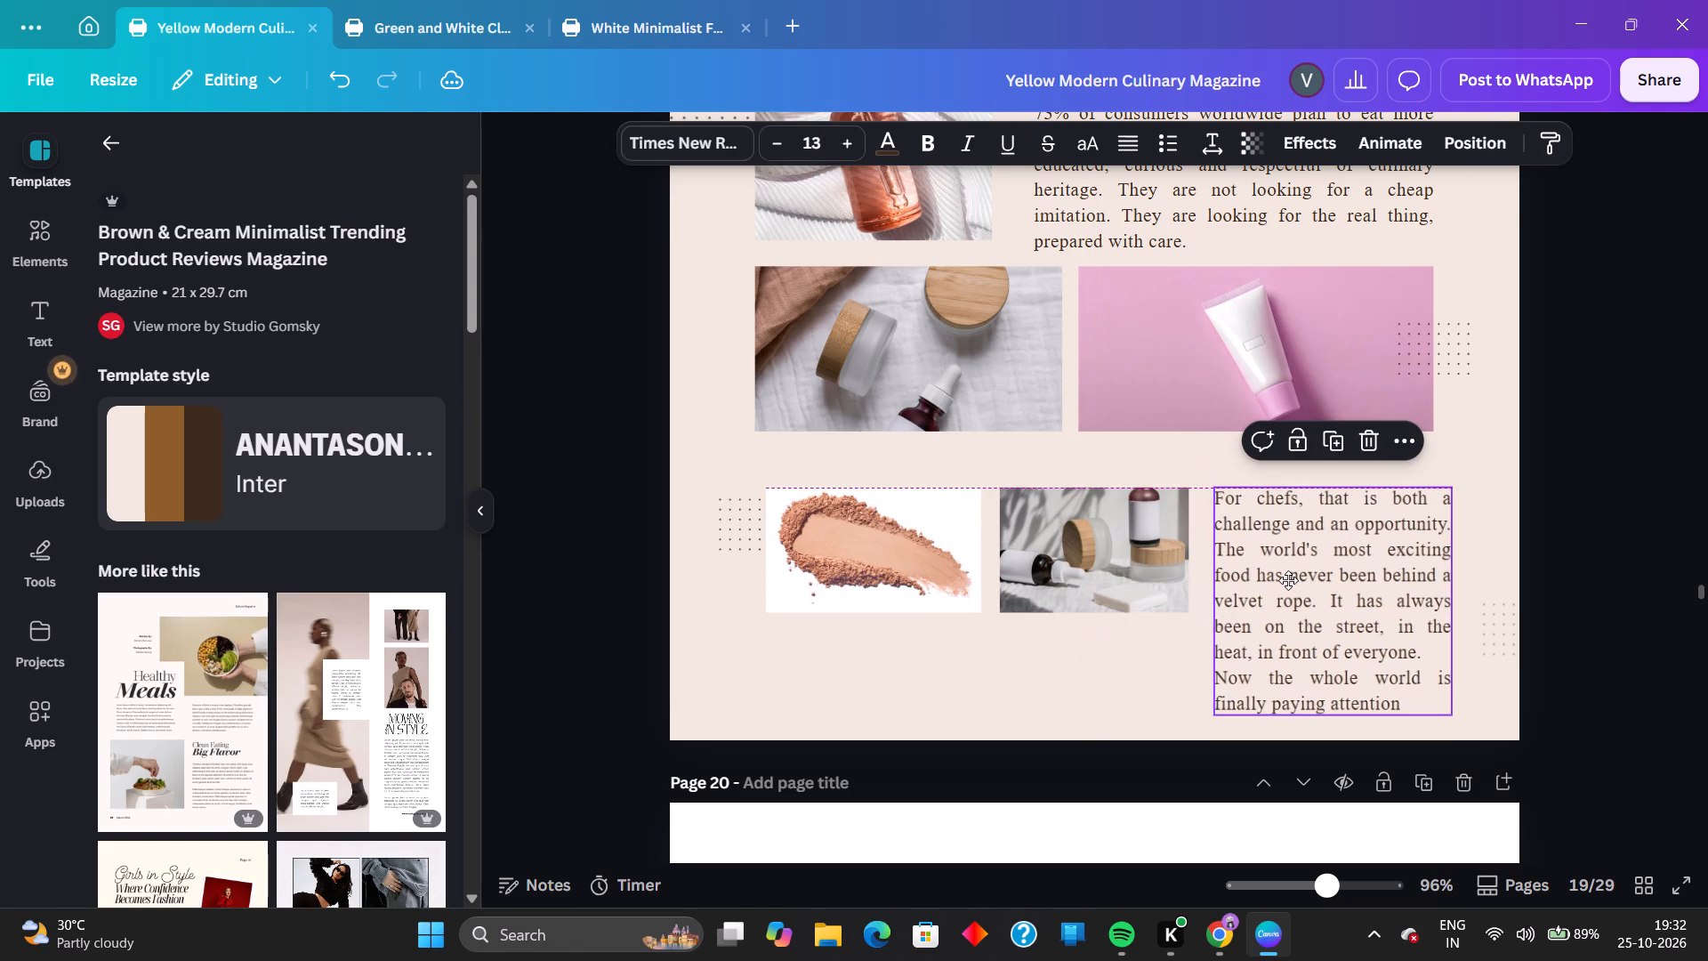
pyautogui.moveTo(1288, 580); pyautogui.dragTo(1285, 580)
pyautogui.moveTo(1285, 580); pyautogui.dragTo(1280, 582)
pyautogui.click(1675, 503)
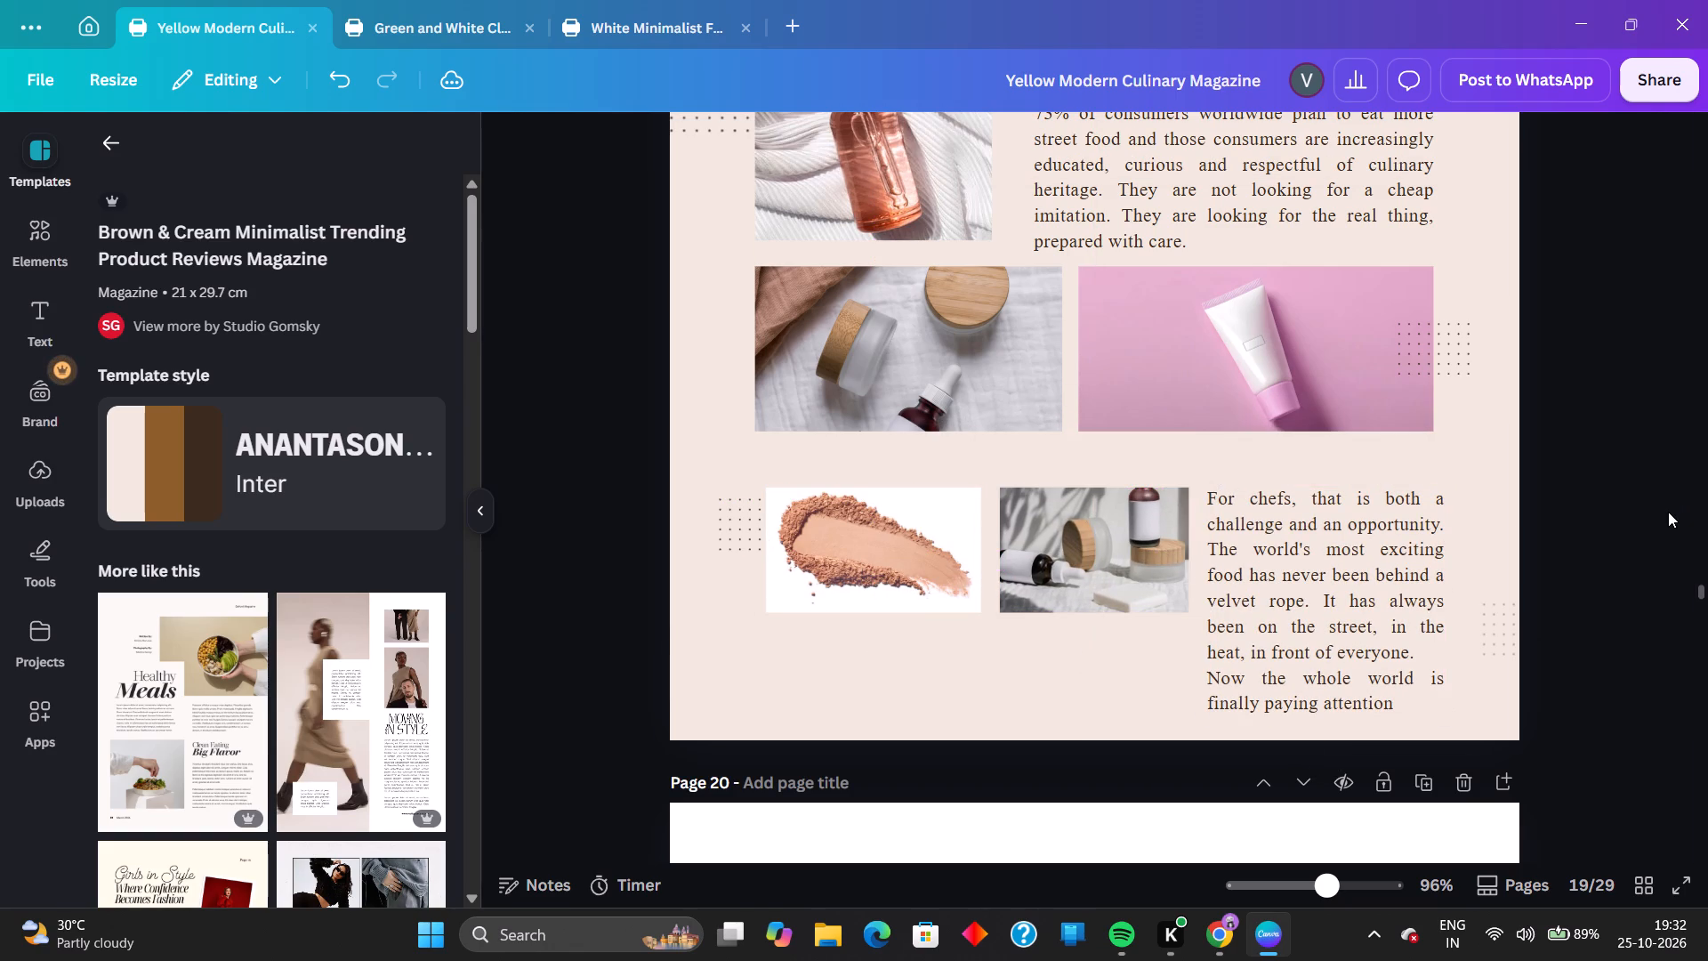
pyautogui.click(1430, 591)
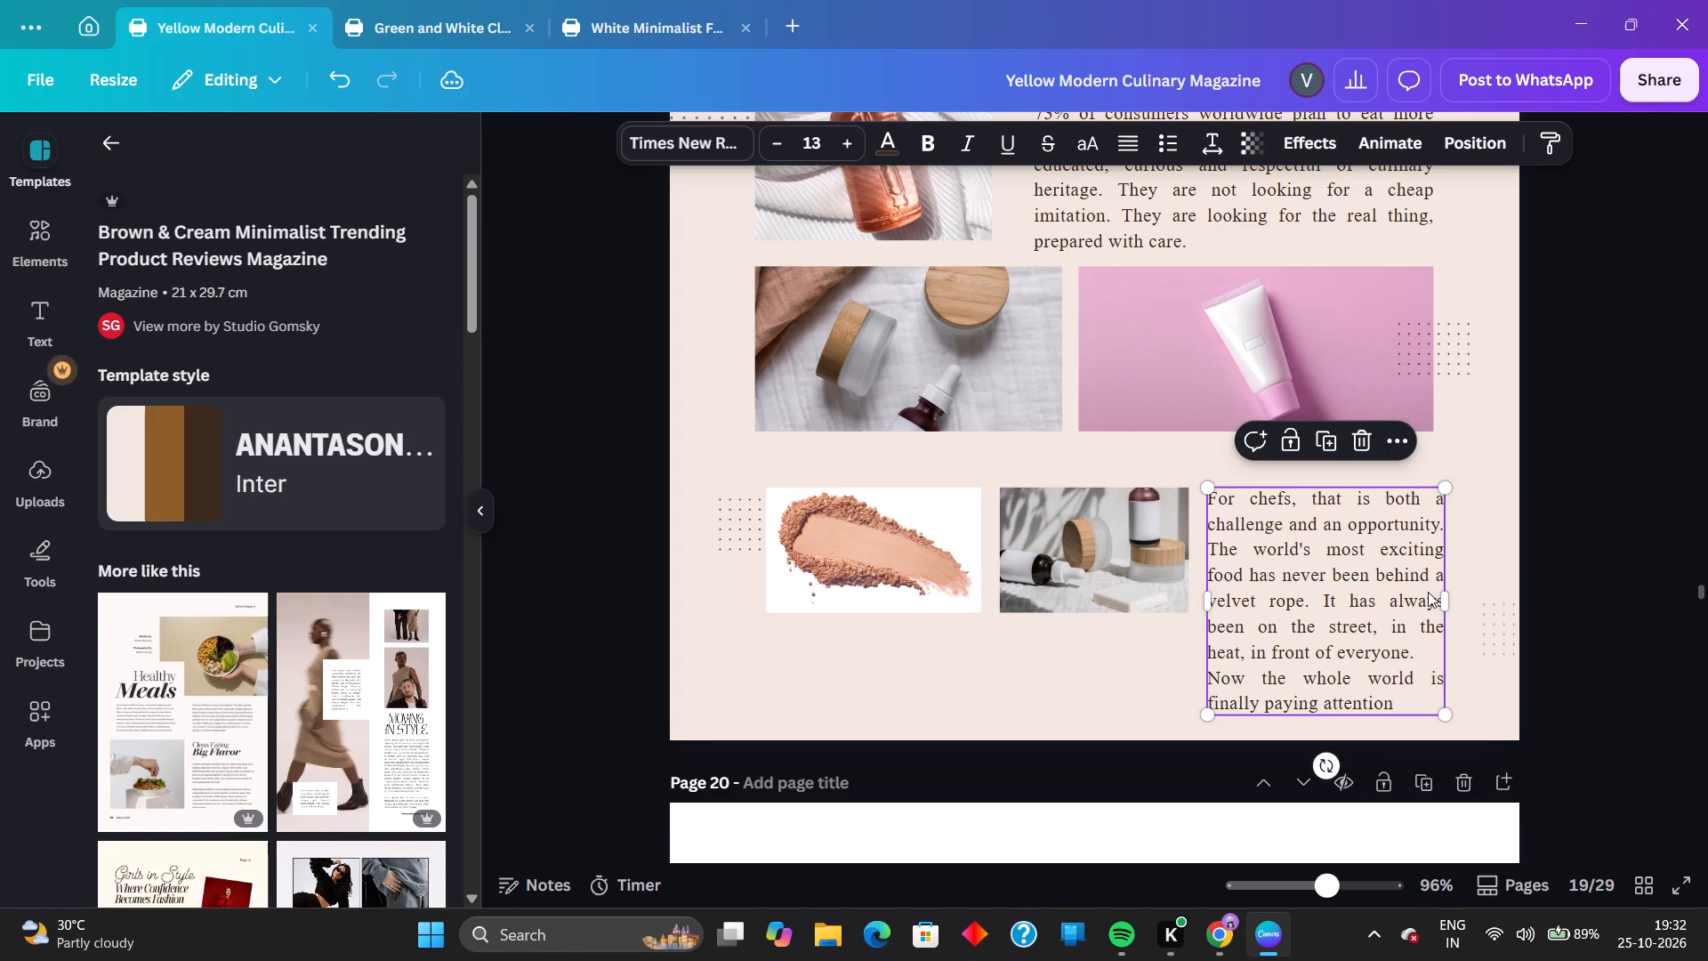
pyautogui.click(1628, 546)
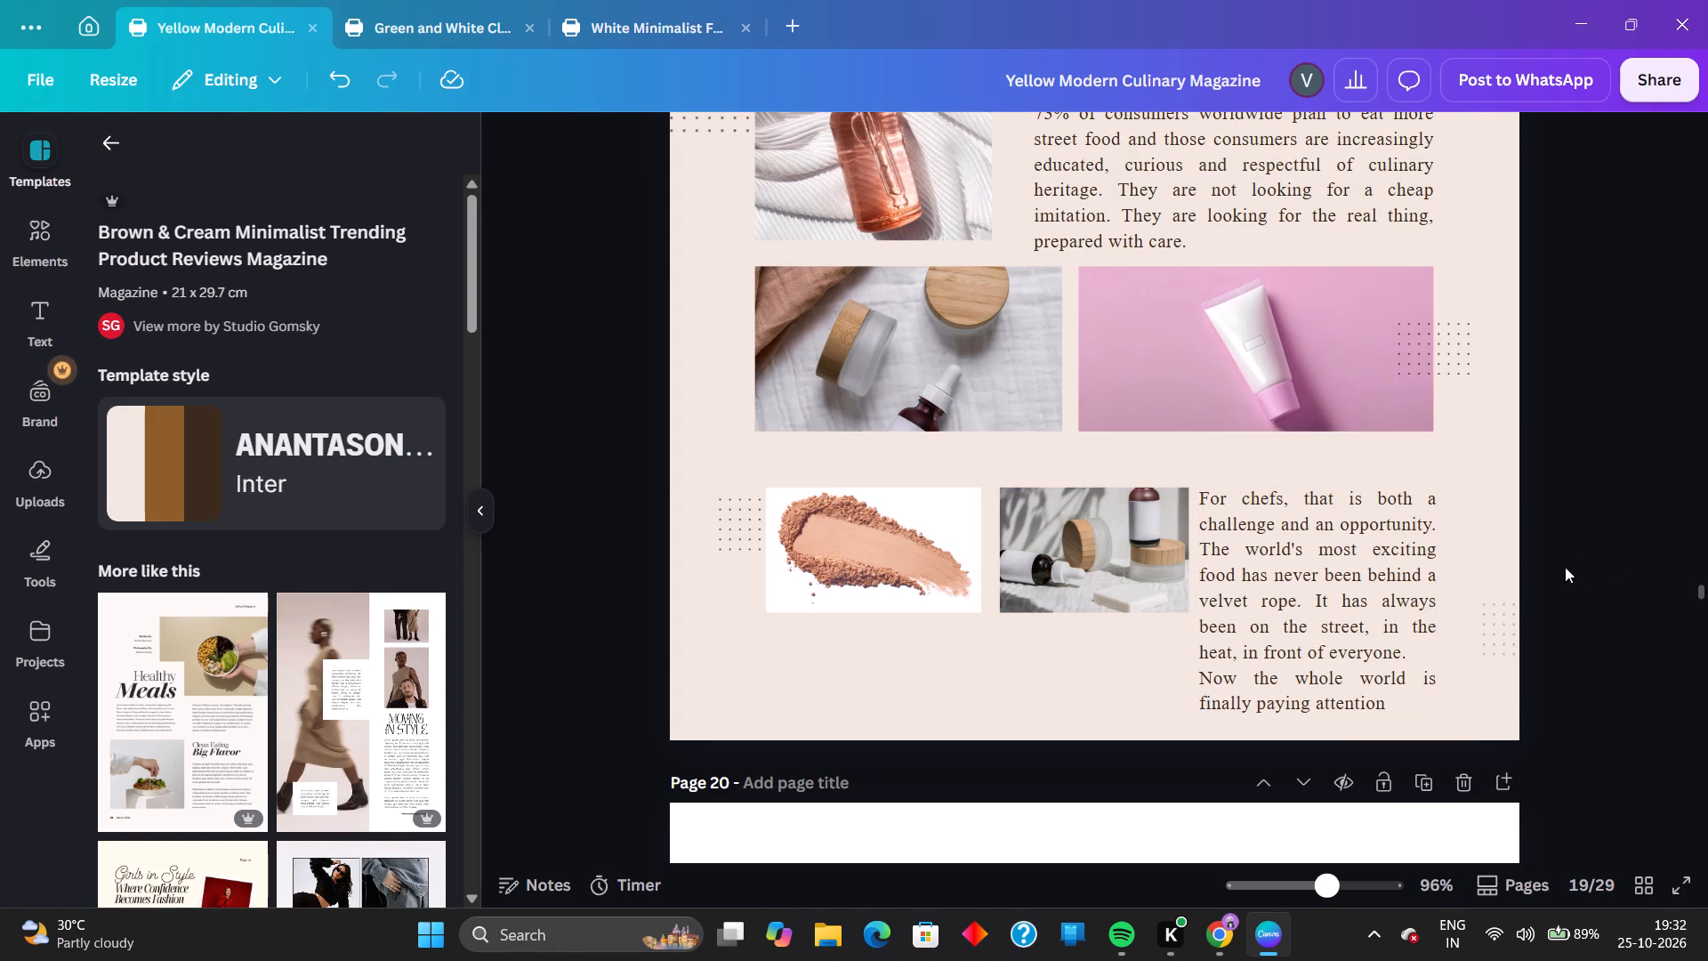
# Move the wooden-lid jars photo and the pink tube photo slightly down to open a gap below the "Authenticity over performance" paragraph.
pyautogui.scroll(2, 1538, 569)
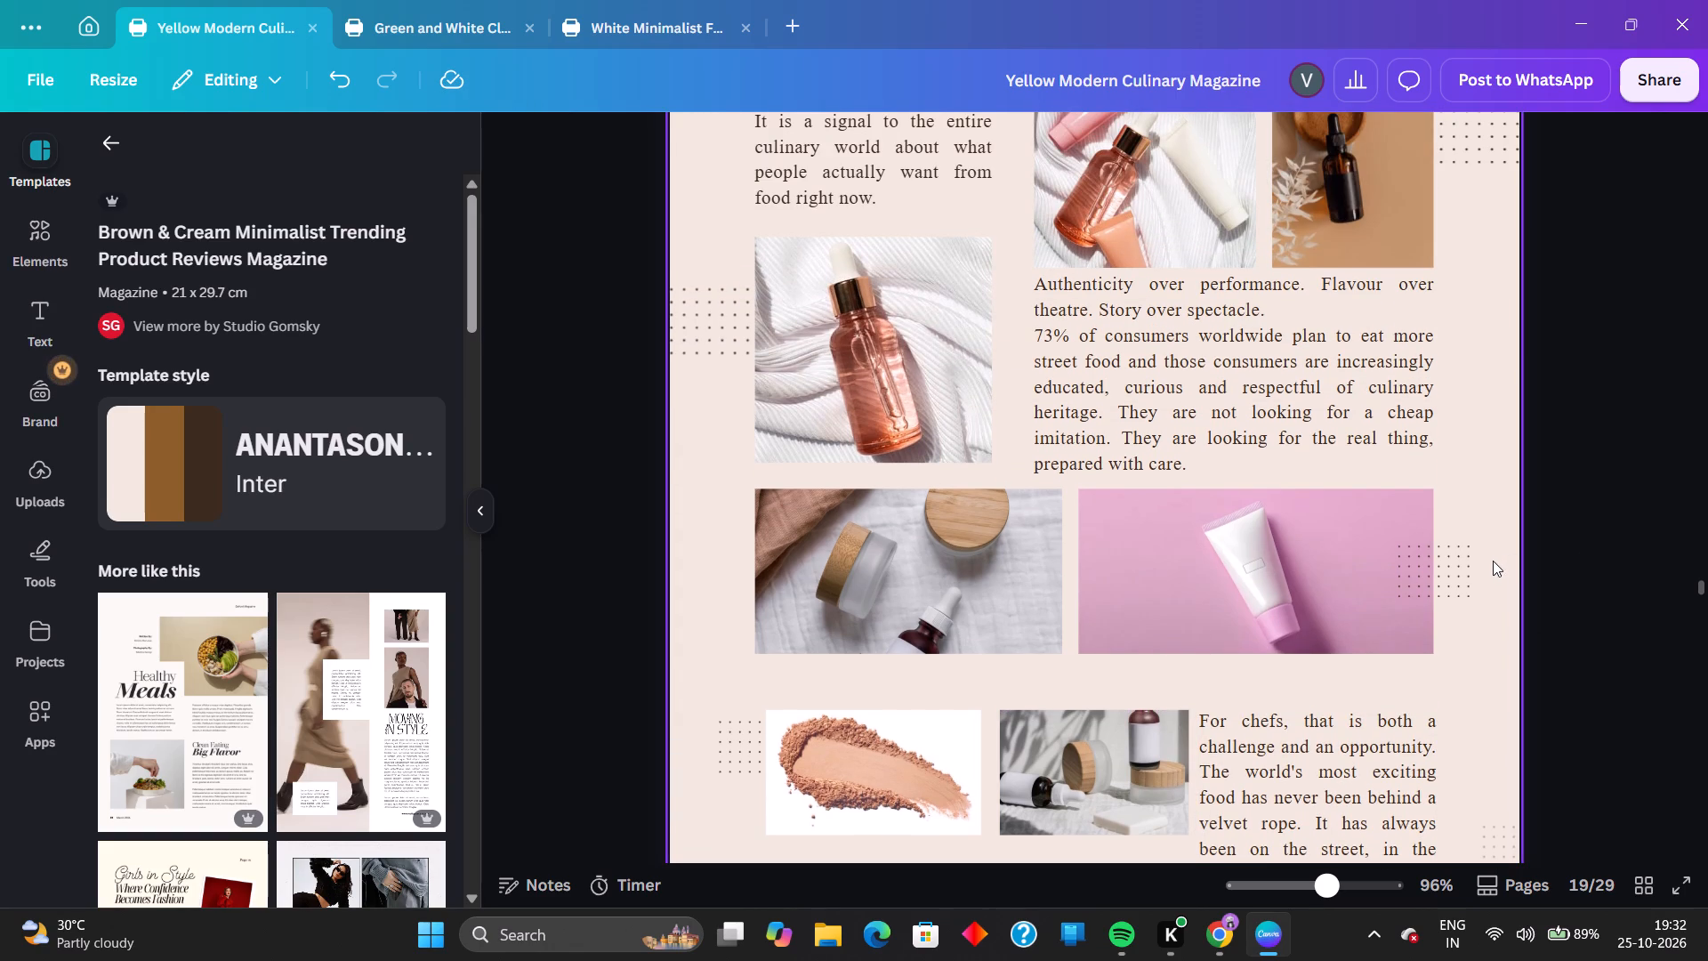
pyautogui.scroll(1, 1493, 561)
pyautogui.scroll(-1, 1488, 563)
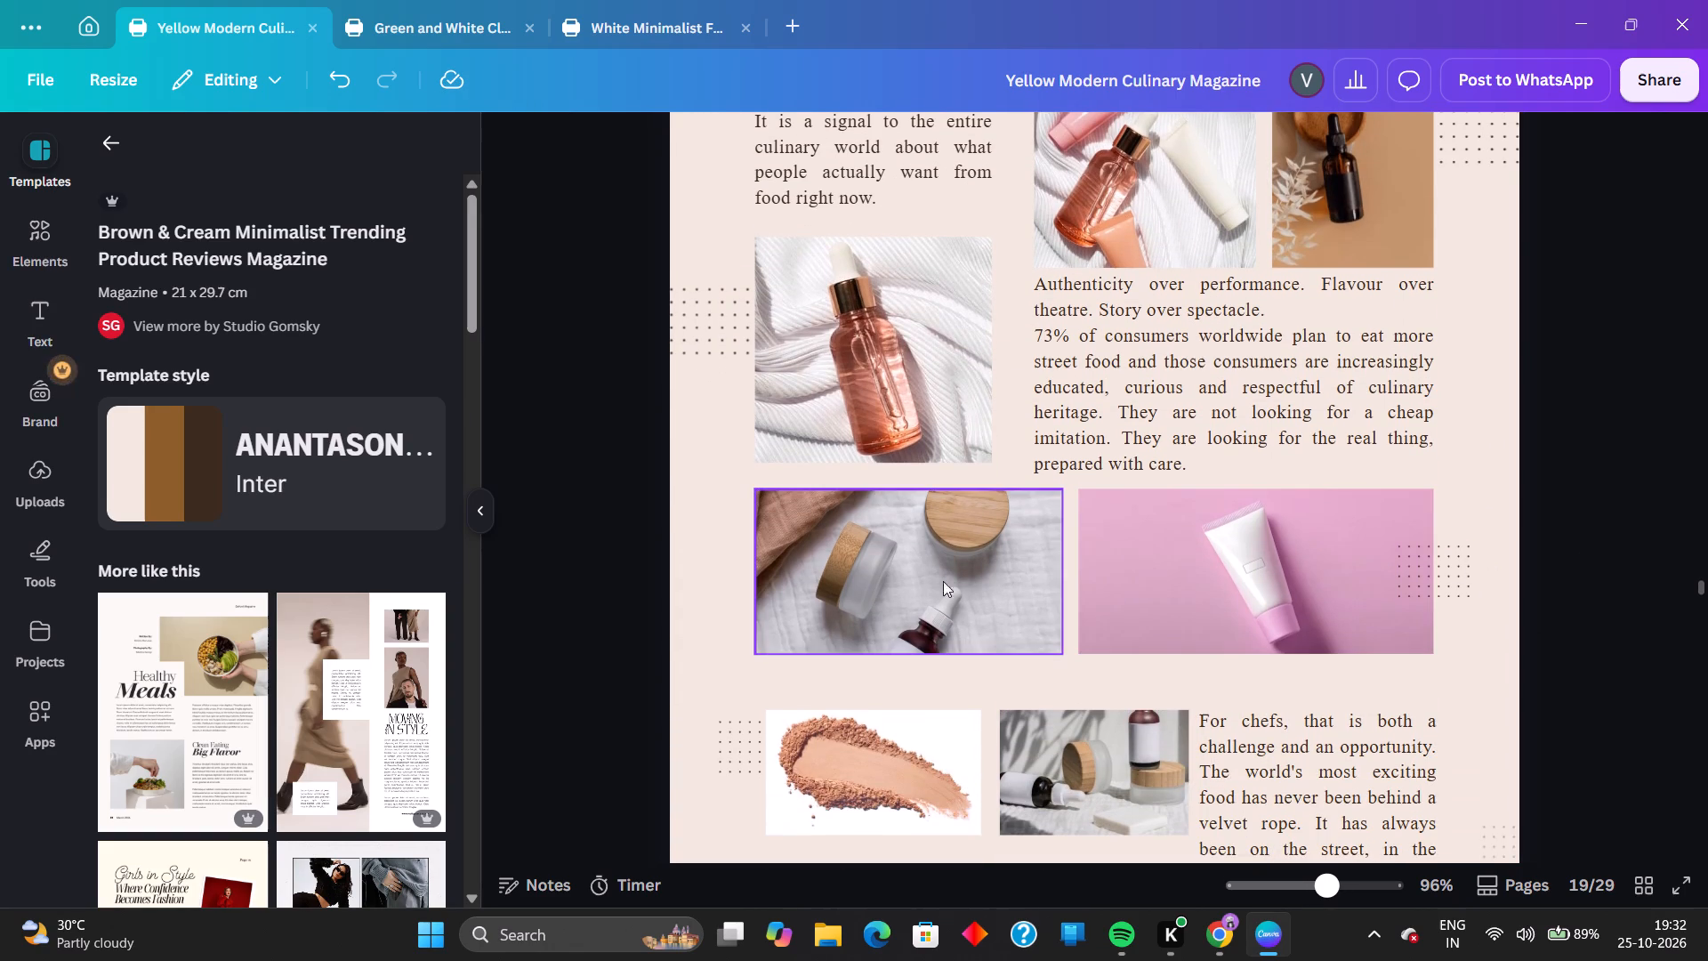
pyautogui.moveTo(894, 595); pyautogui.dragTo(894, 610)
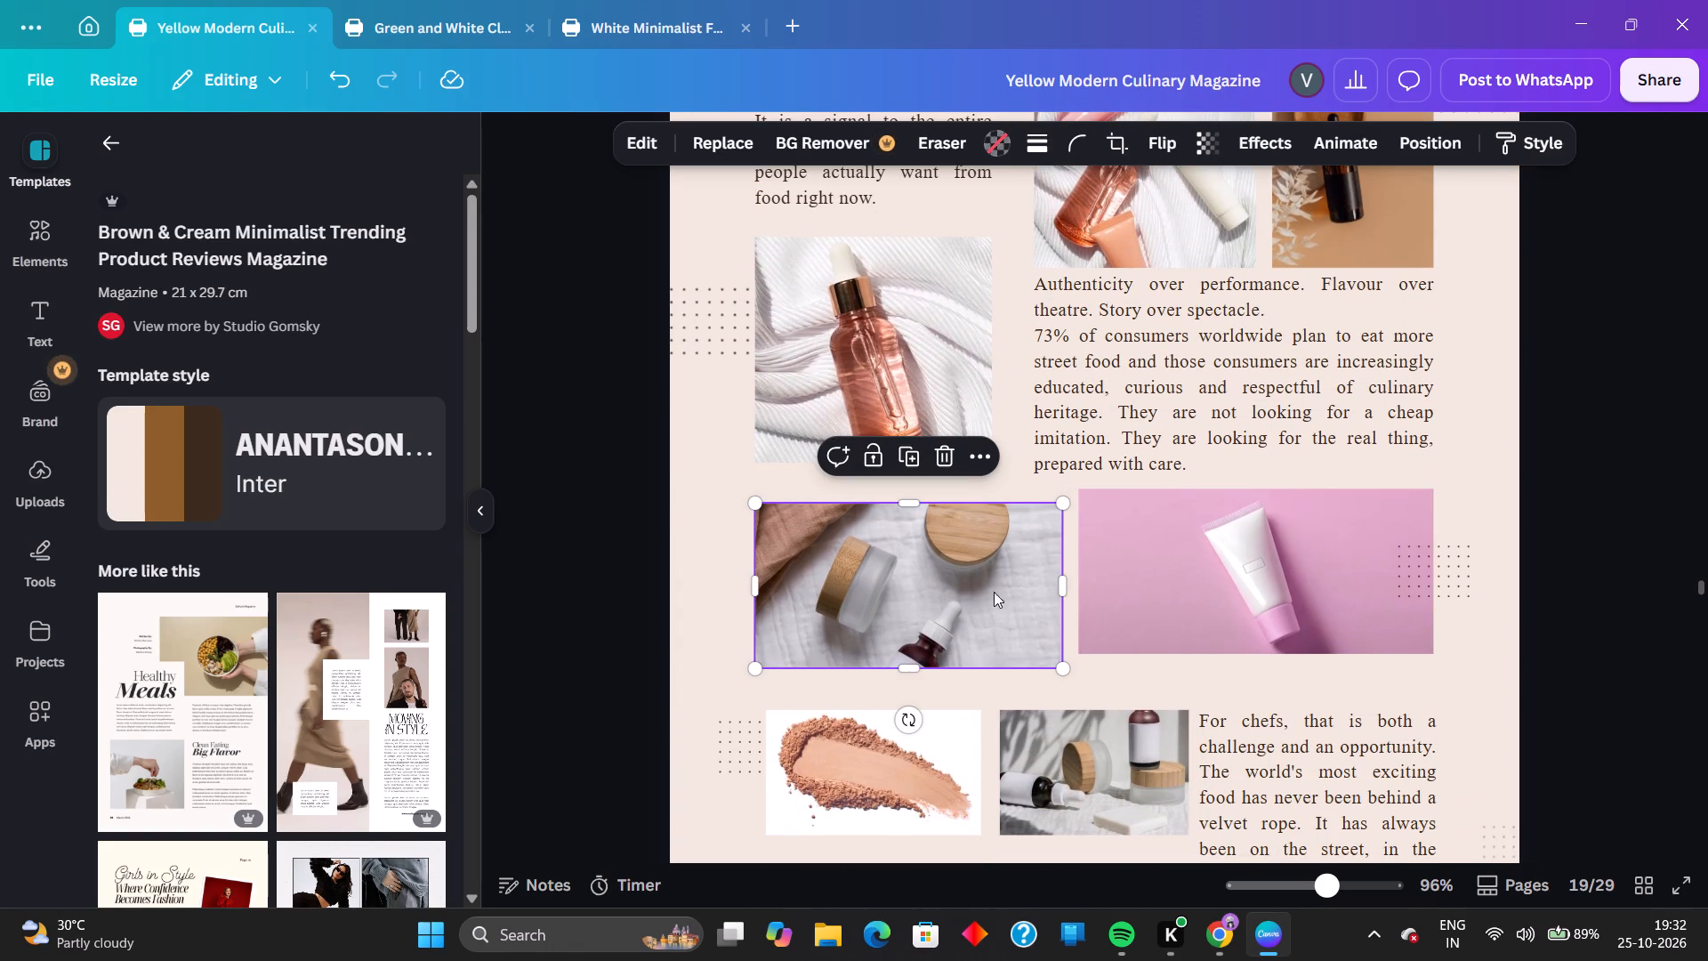
pyautogui.moveTo(1171, 568); pyautogui.dragTo(1176, 579)
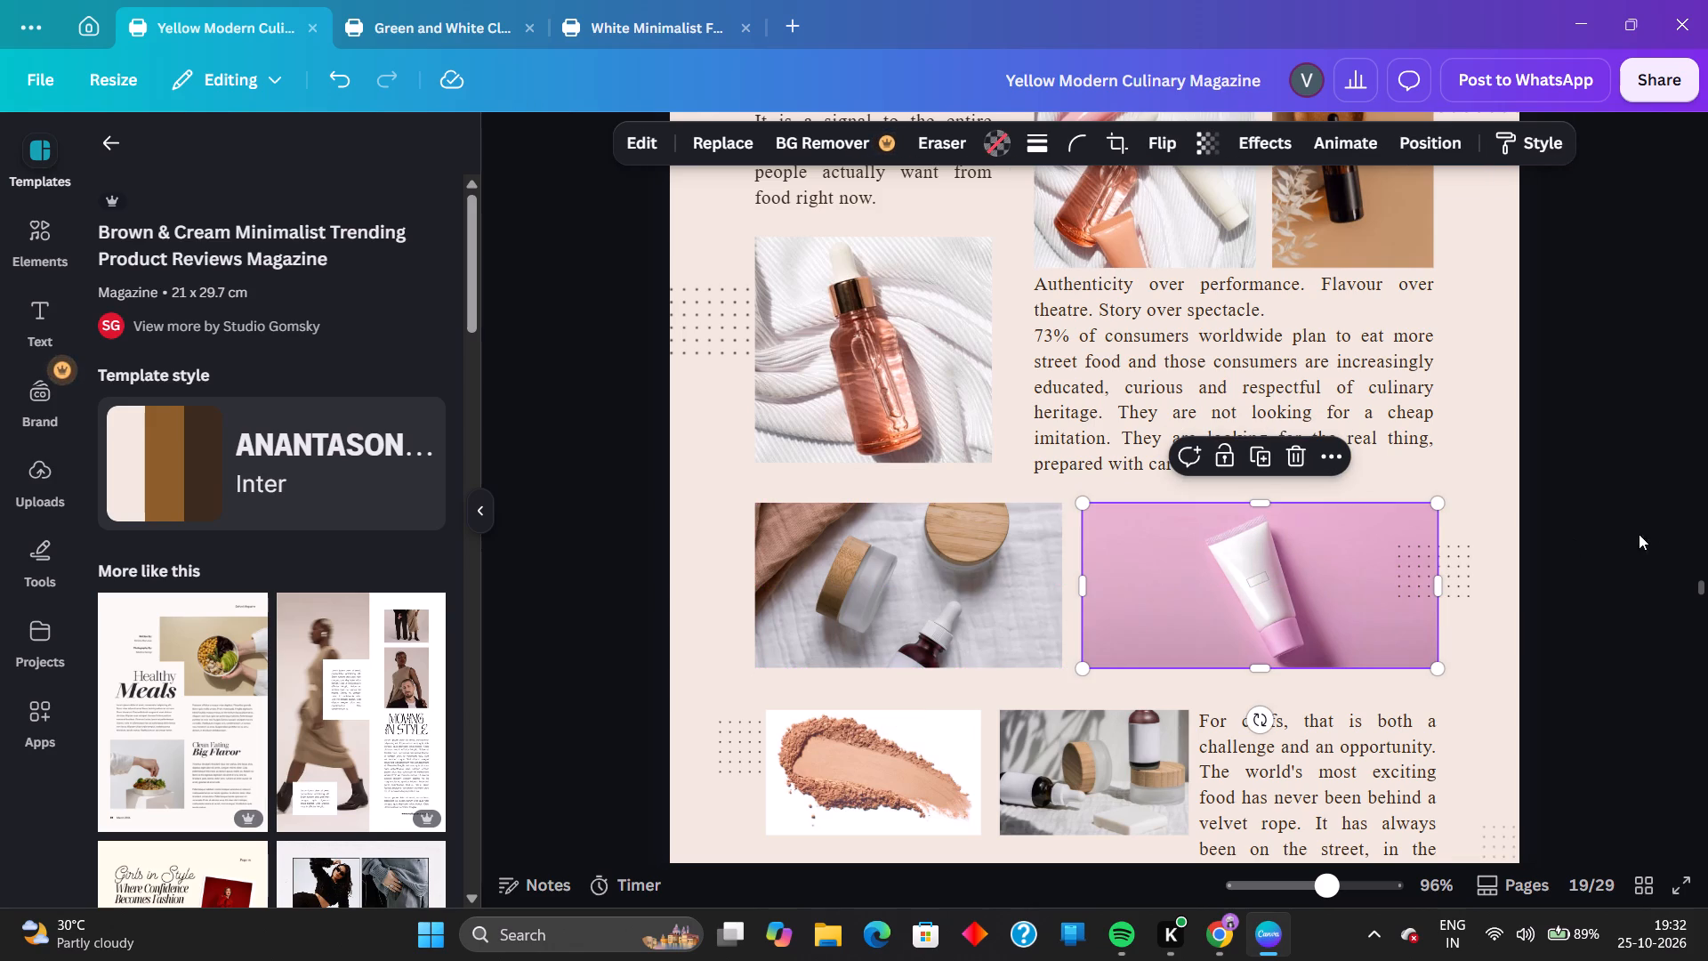
pyautogui.click(1607, 557)
# Delete the closing line "Now the whole world is finally paying attention" from the "For chefs" text box.
pyautogui.scroll(1, 1378, 727)
pyautogui.scroll(-5, 1434, 695)
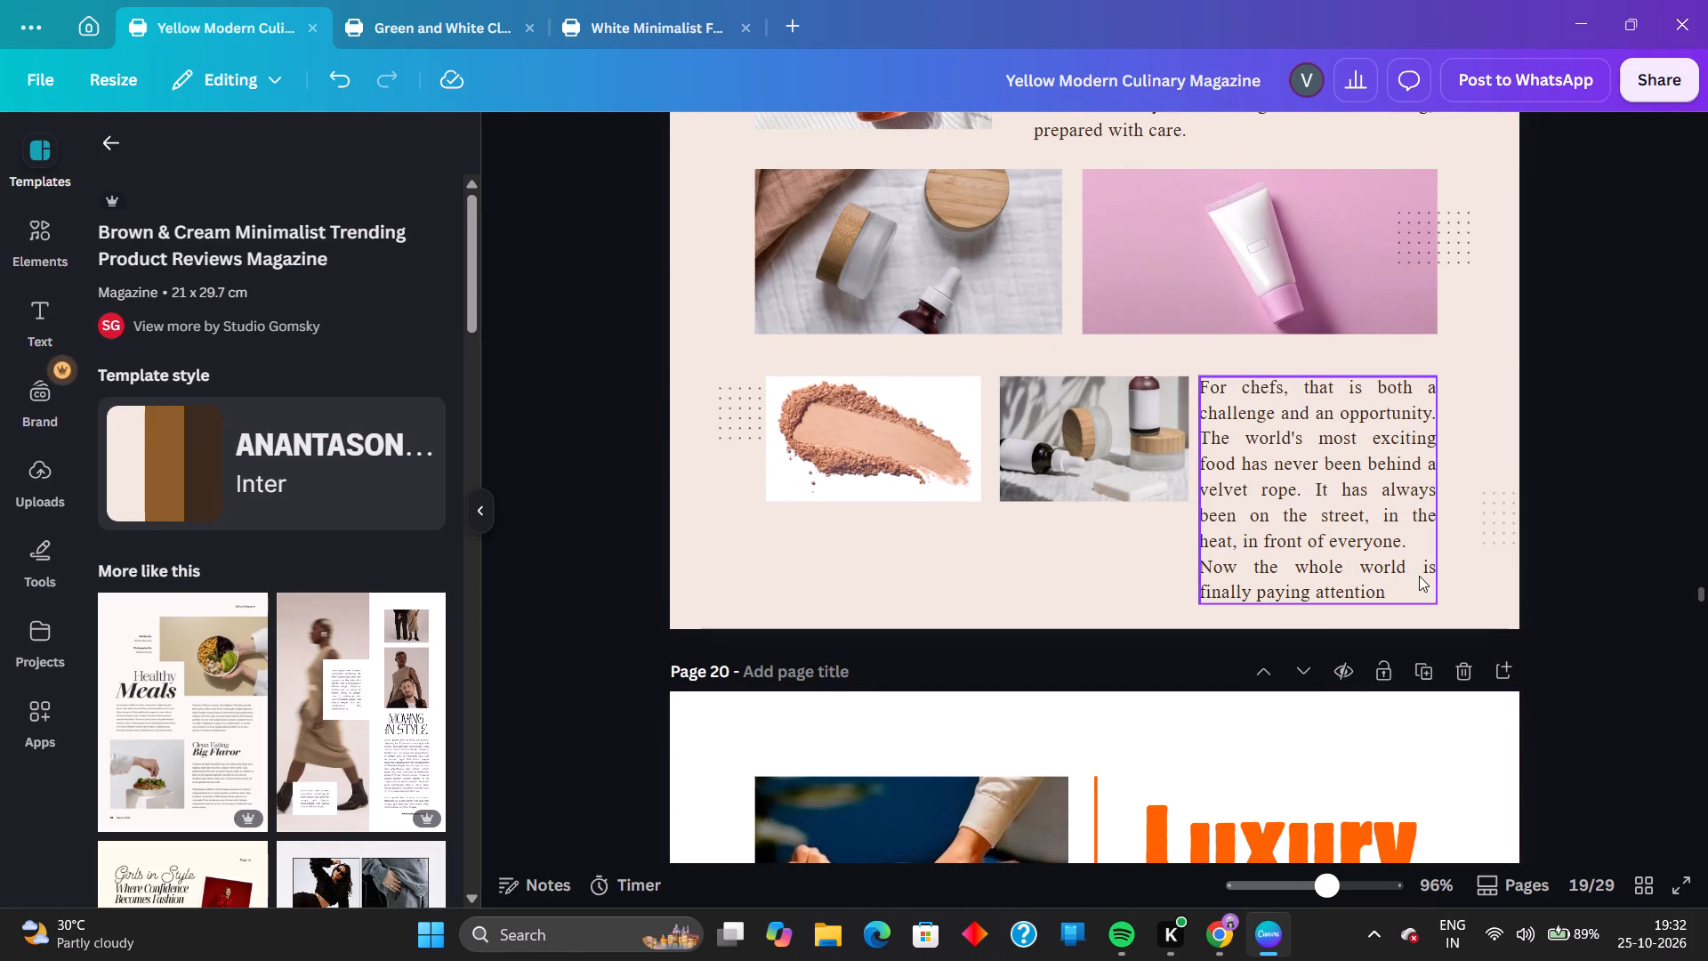
pyautogui.click(1418, 576)
pyautogui.click(1398, 583)
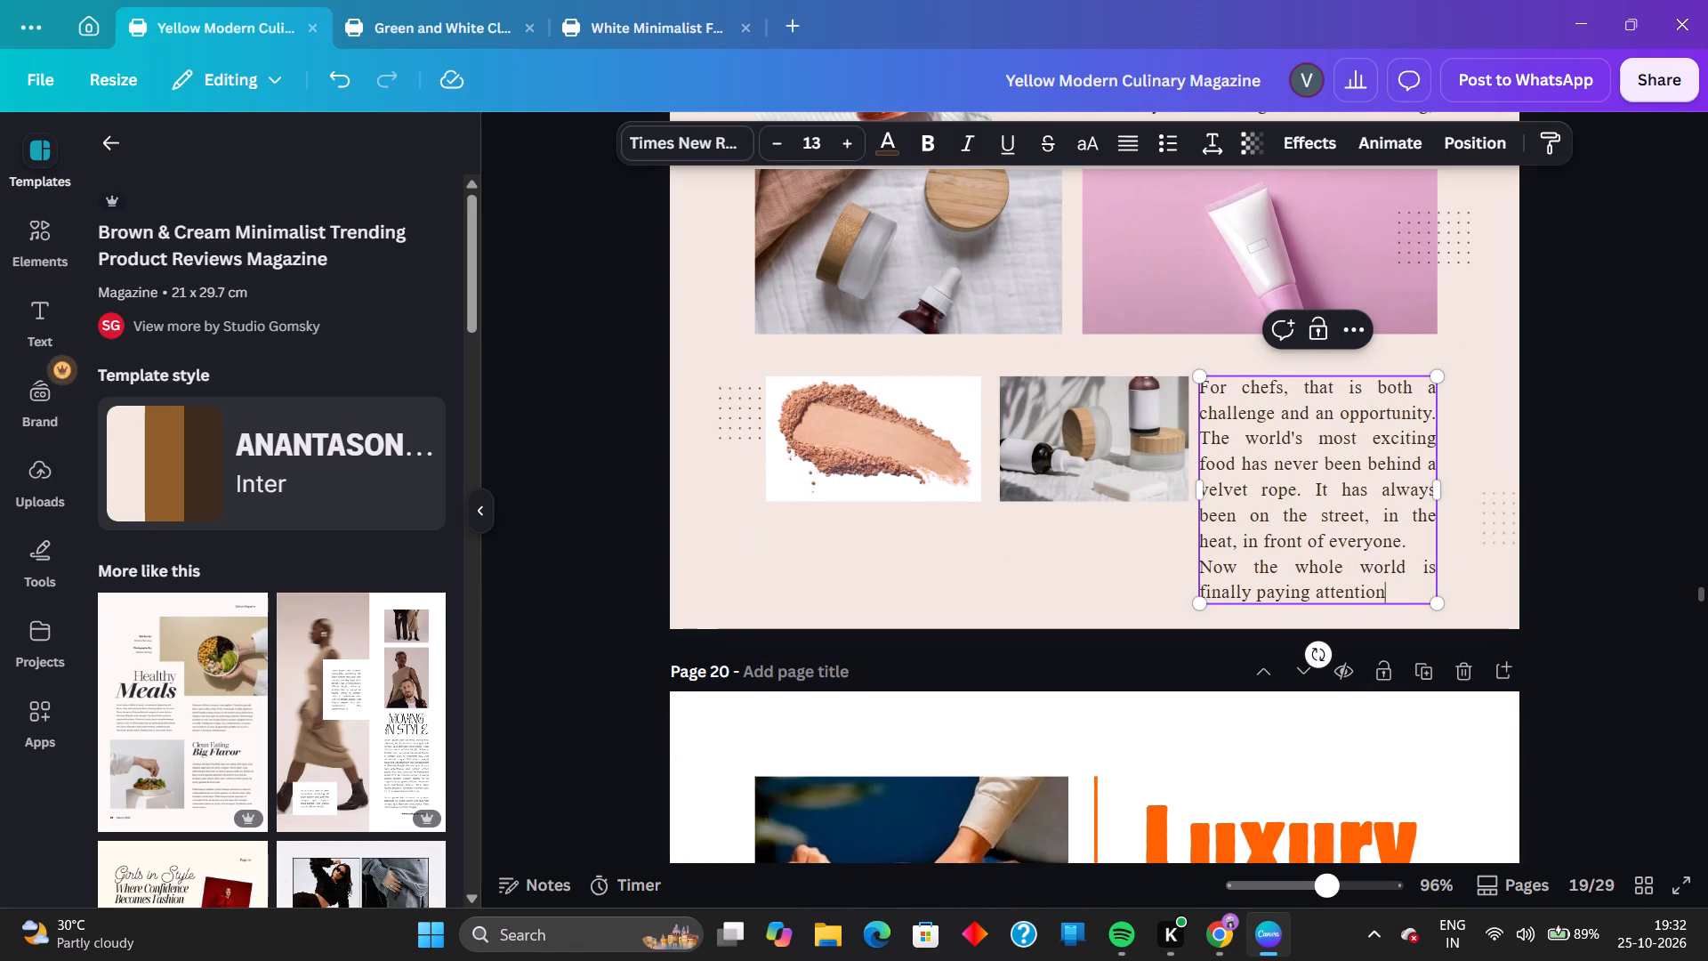
pyautogui.press('BackSpace')
pyautogui.press('BackSpace')
pyautogui.press('BackSpace')
pyautogui.press('BackSpace')
pyautogui.press('BackSpace')
pyautogui.press('BackSpace')
pyautogui.press('BackSpace')
pyautogui.press('BackSpace')
pyautogui.press('BackSpace')
pyautogui.press('BackSpace')
pyautogui.press('BackSpace')
pyautogui.press('BackSpace')
pyautogui.press('BackSpace')
pyautogui.press('BackSpace')
pyautogui.press('BackSpace')
pyautogui.press('BackSpace')
pyautogui.press('BackSpace')
pyautogui.press('BackSpace')
pyautogui.press('BackSpace')
pyautogui.press('BackSpace')
pyautogui.press('BackSpace')
pyautogui.press('BackSpace')
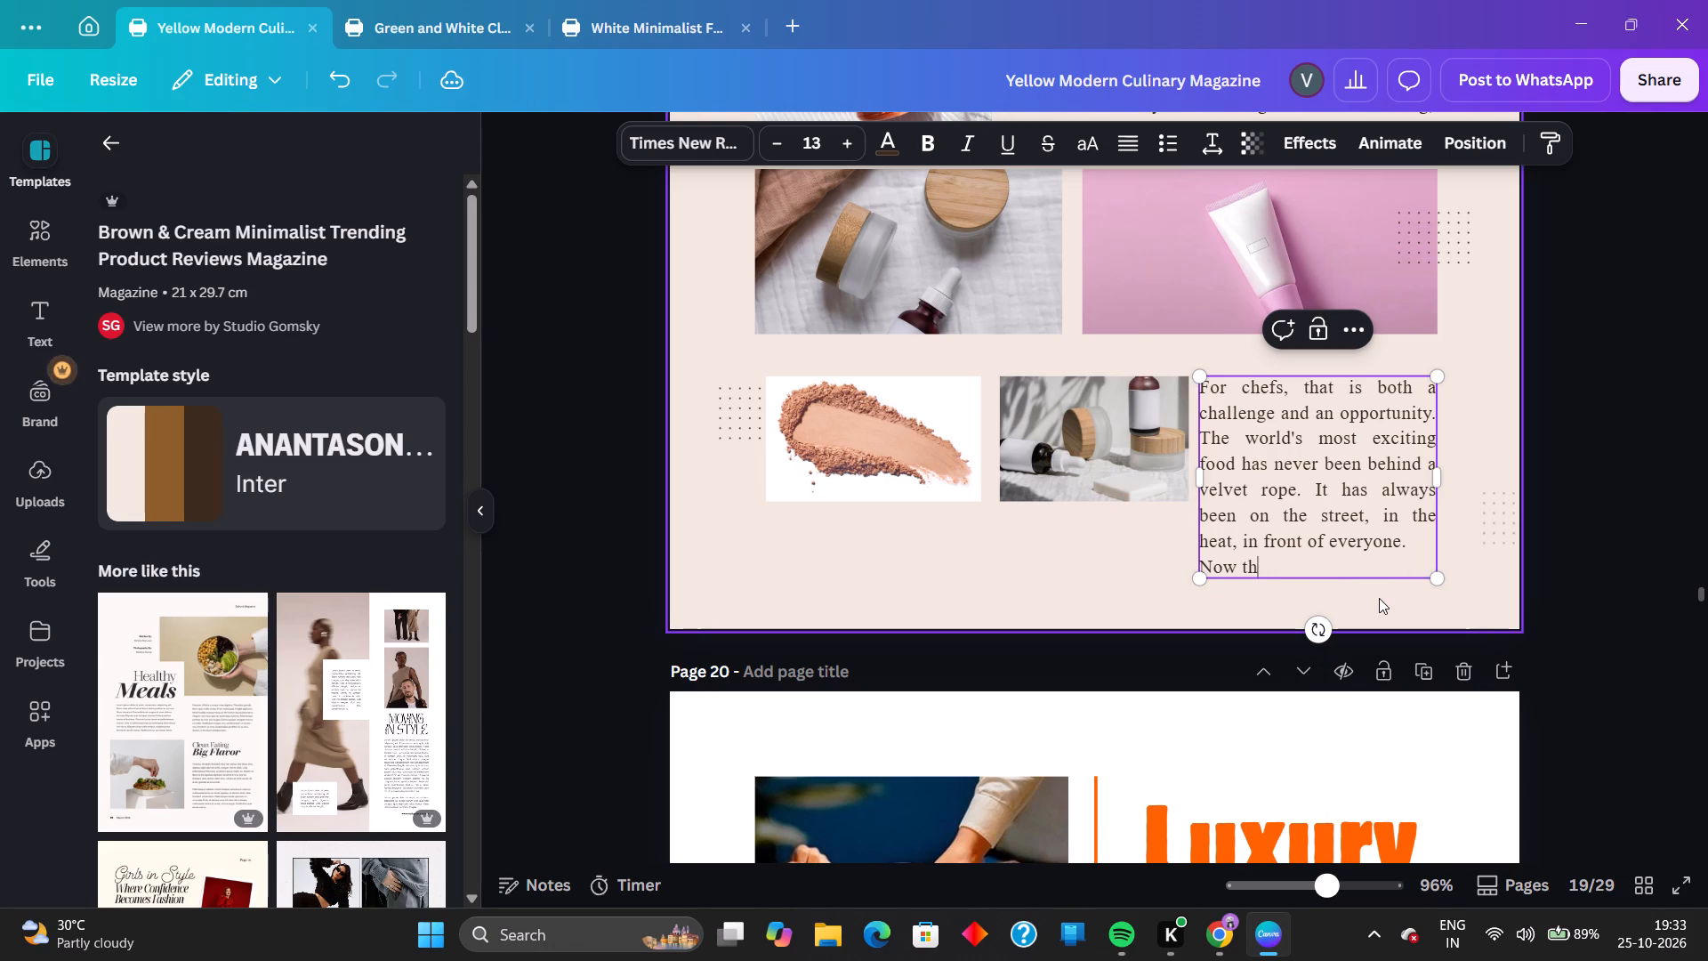
pyautogui.press('BackSpace')
pyautogui.press('BackSpace')
pyautogui.press('BackSpace')
pyautogui.press('BackSpace')
pyautogui.press('BackSpace')
pyautogui.press('BackSpace')
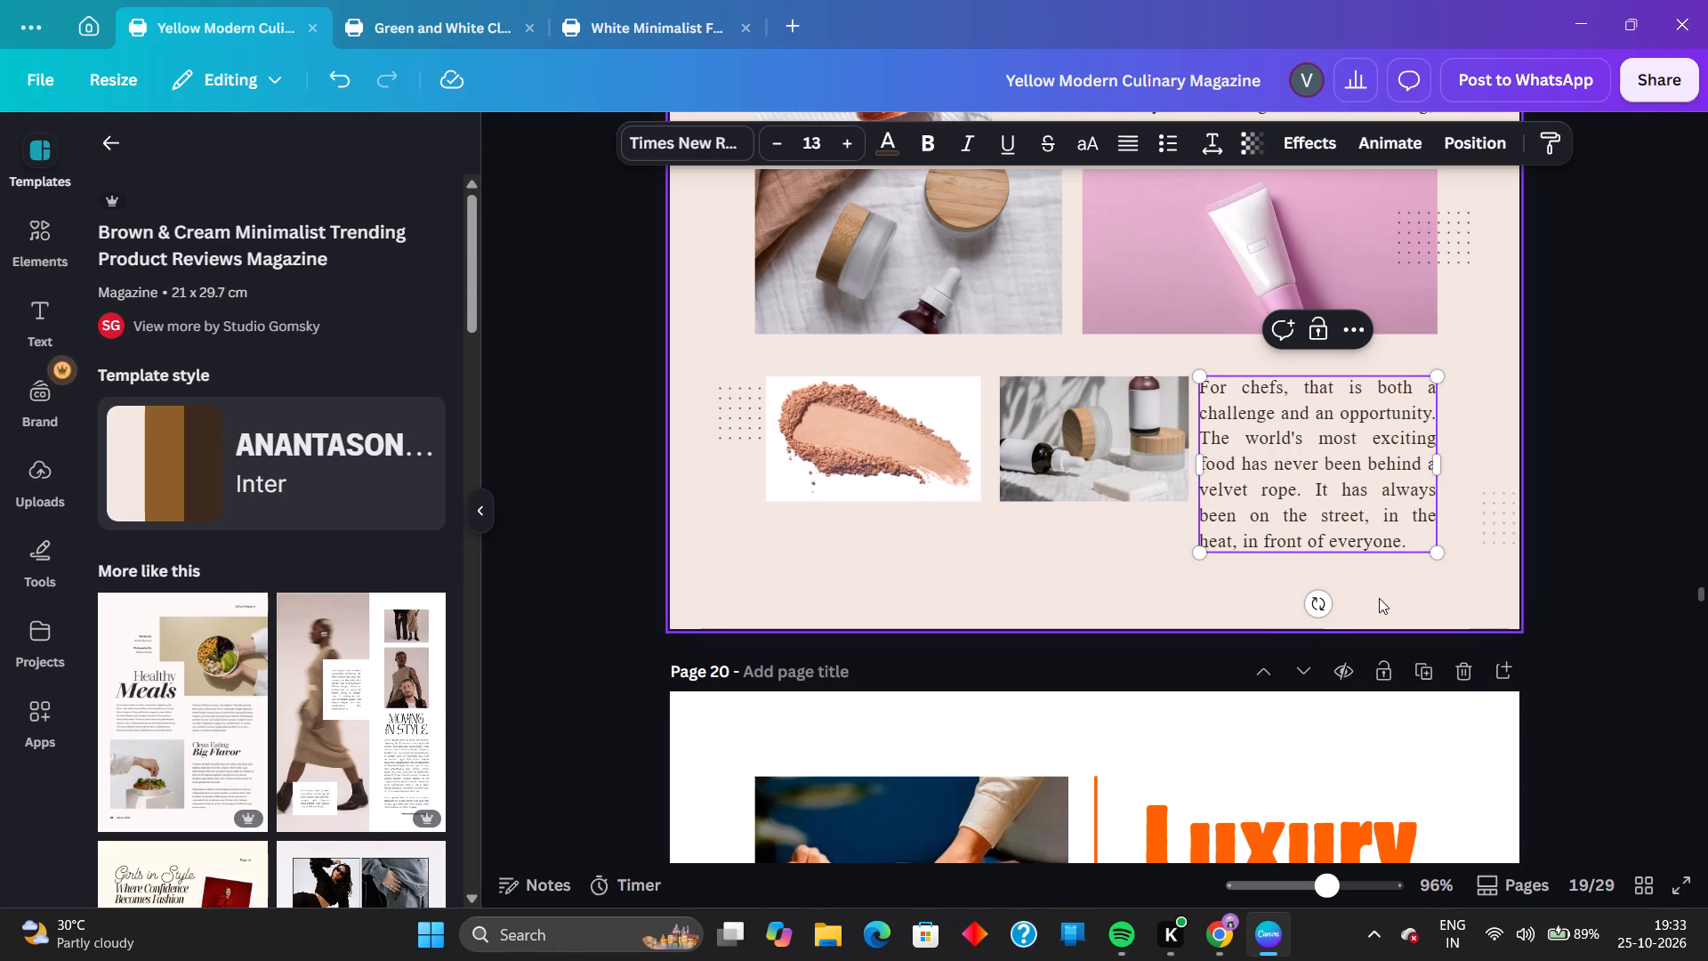
pyautogui.click(1657, 567)
# Nudge the "For chefs" paragraph slightly upward beside the jars-and-bottles photo.
pyautogui.click(1447, 491)
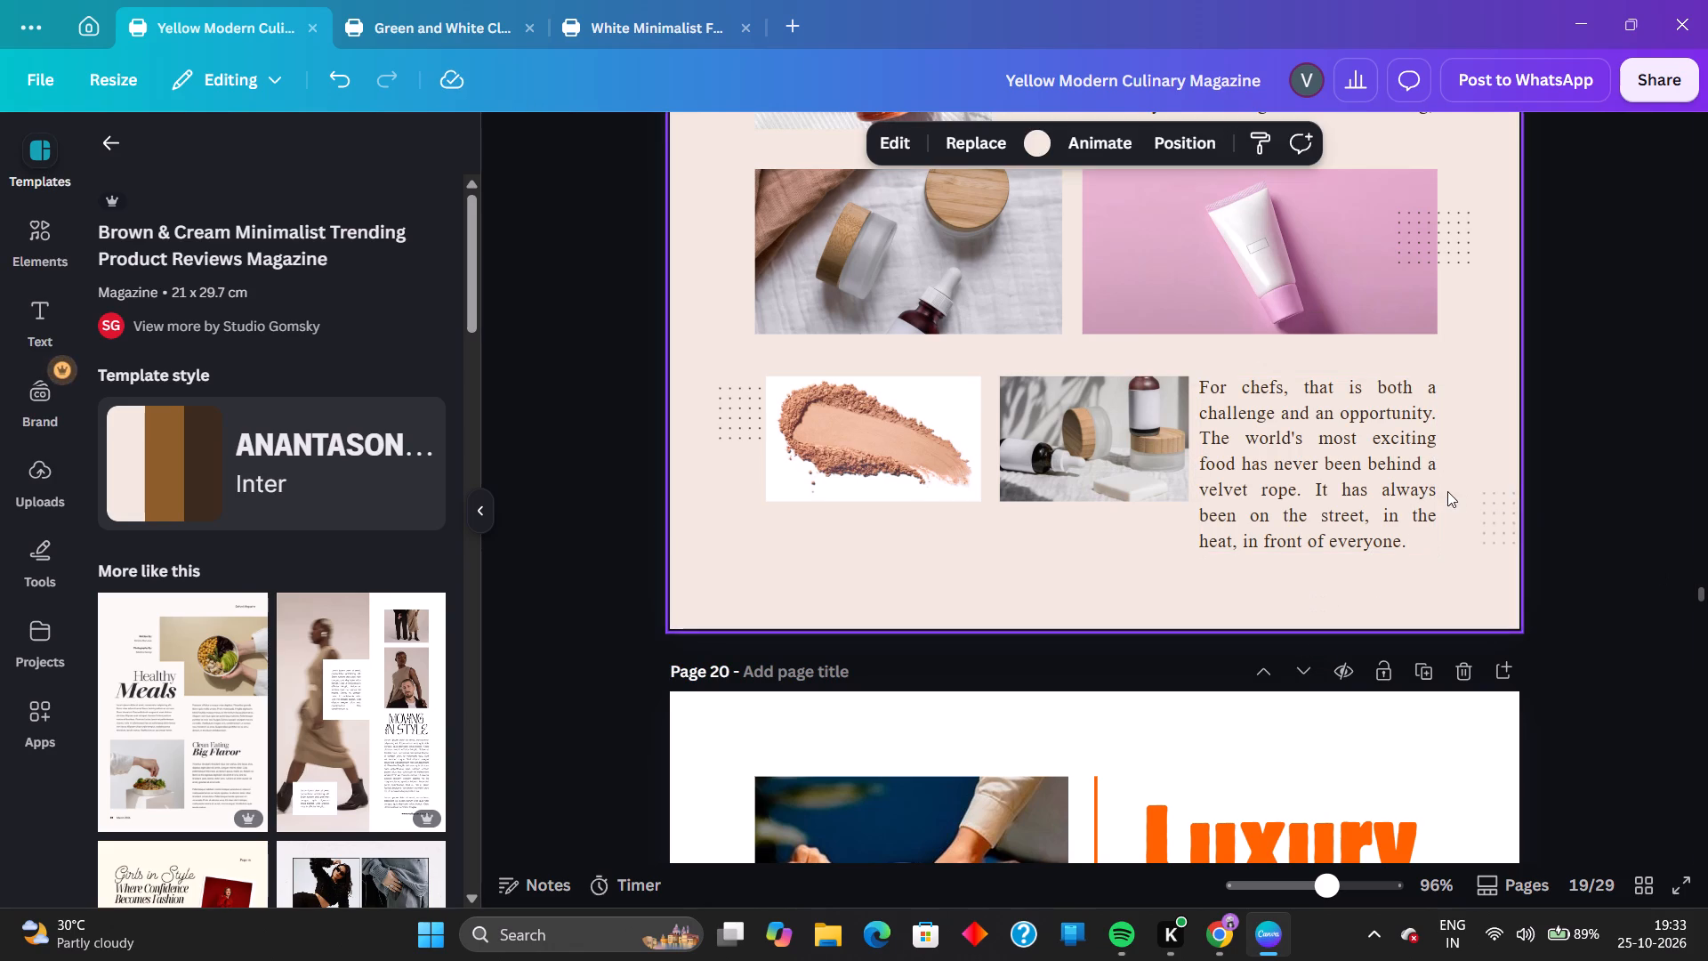
pyautogui.click(1397, 501)
pyautogui.press('Up')
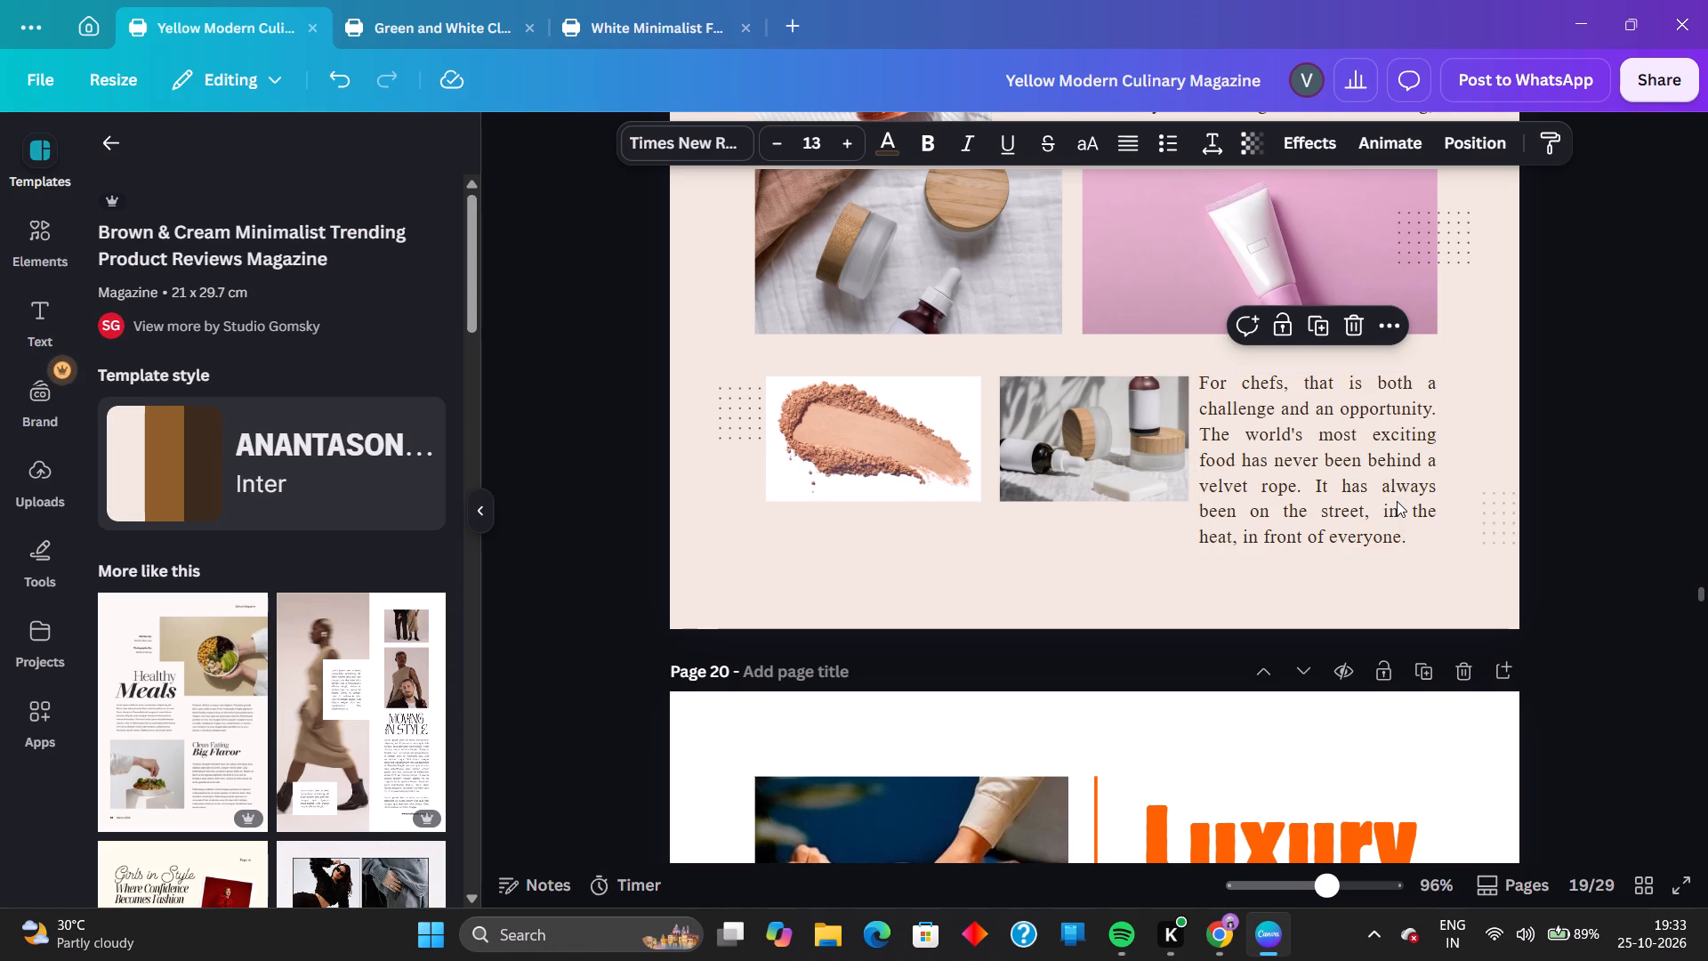
pyautogui.press('Up')
pyautogui.press('Down')
pyautogui.press('Up')
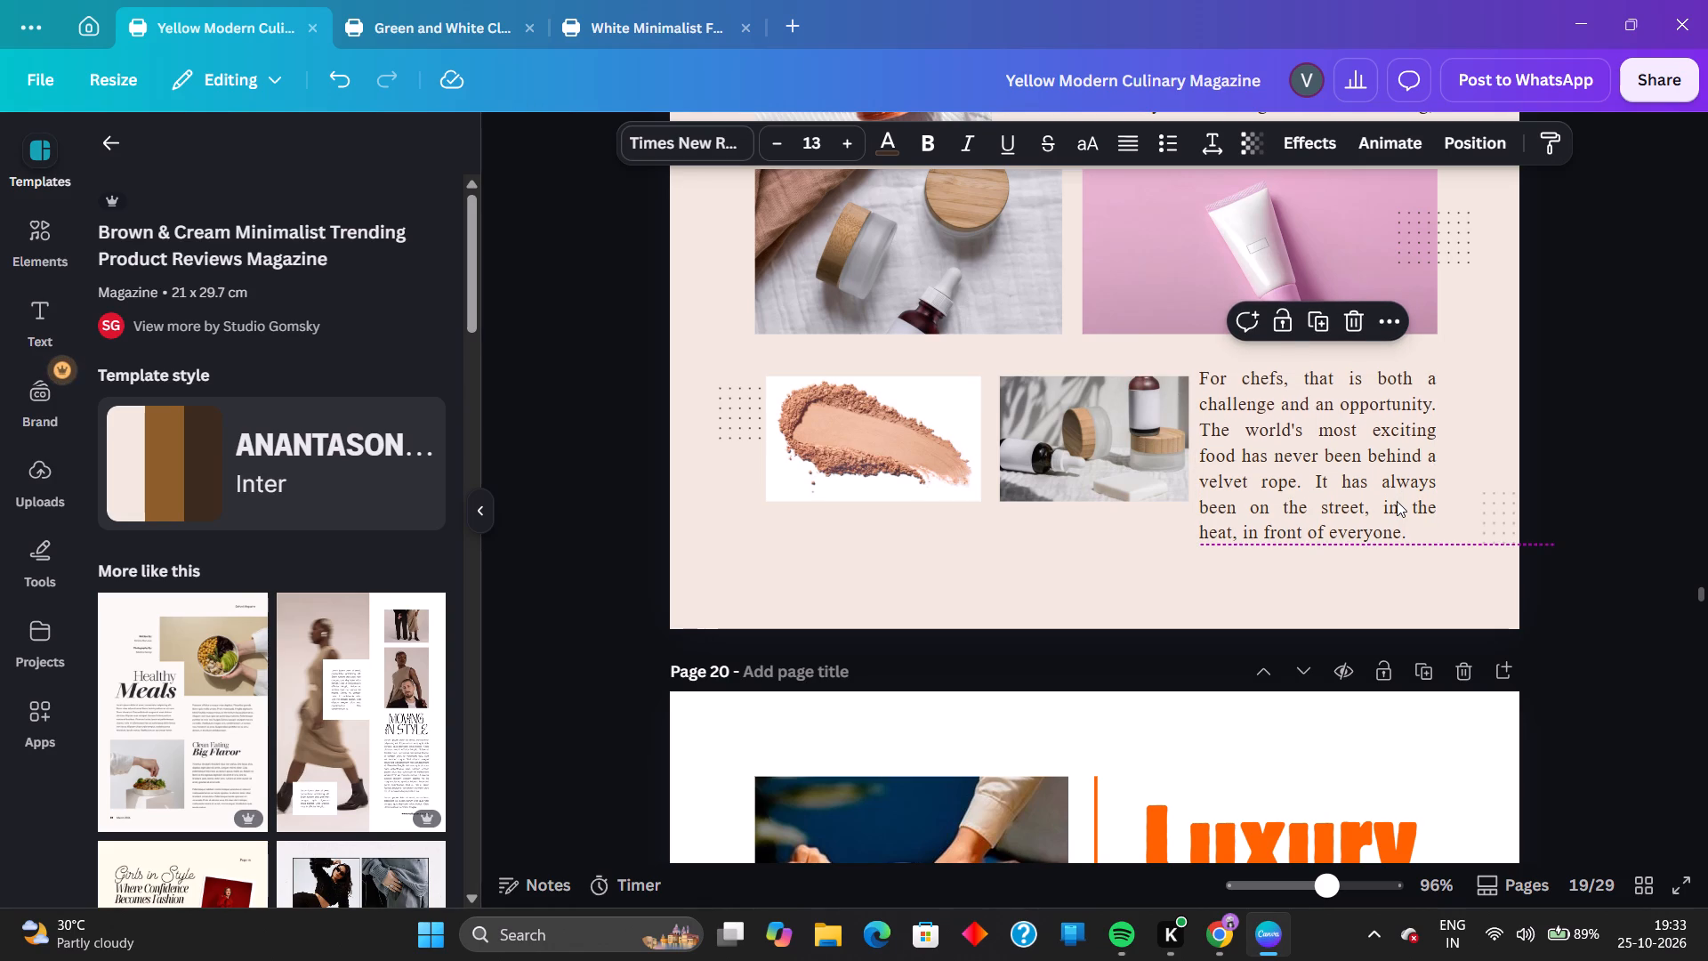
pyautogui.press('Down')
pyautogui.click(1608, 472)
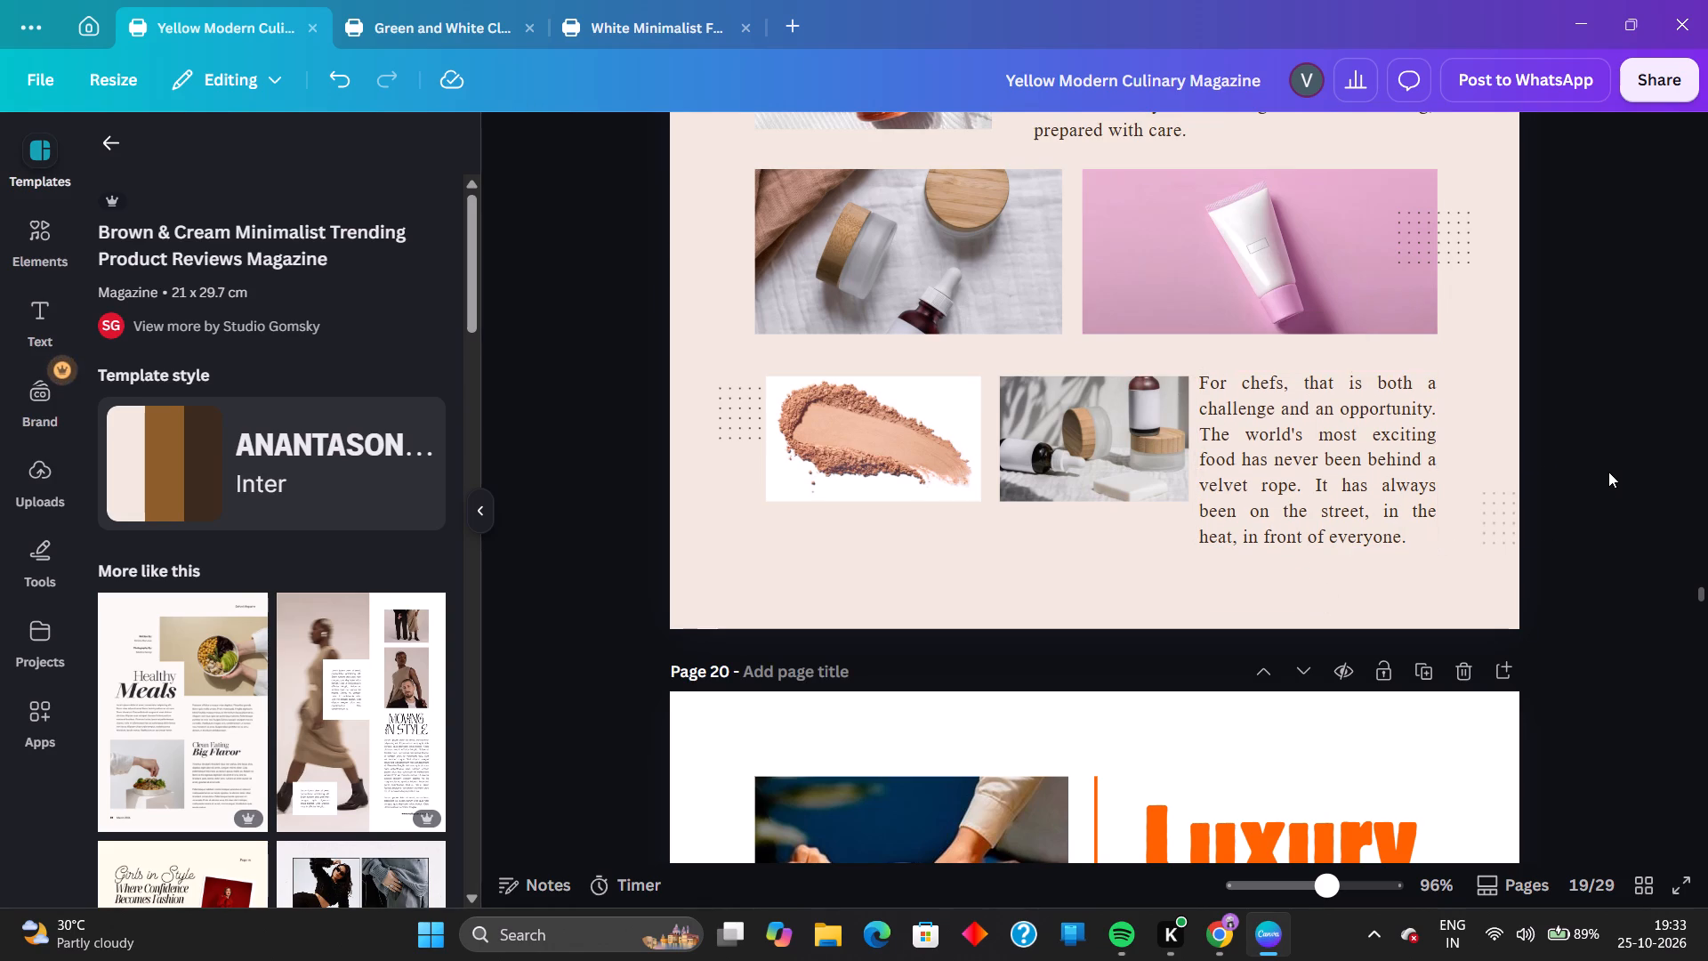
# Delete the "Food & Lifestyle" label and the page number 10 from the footer of page 18.
pyautogui.scroll(13, 1481, 477)
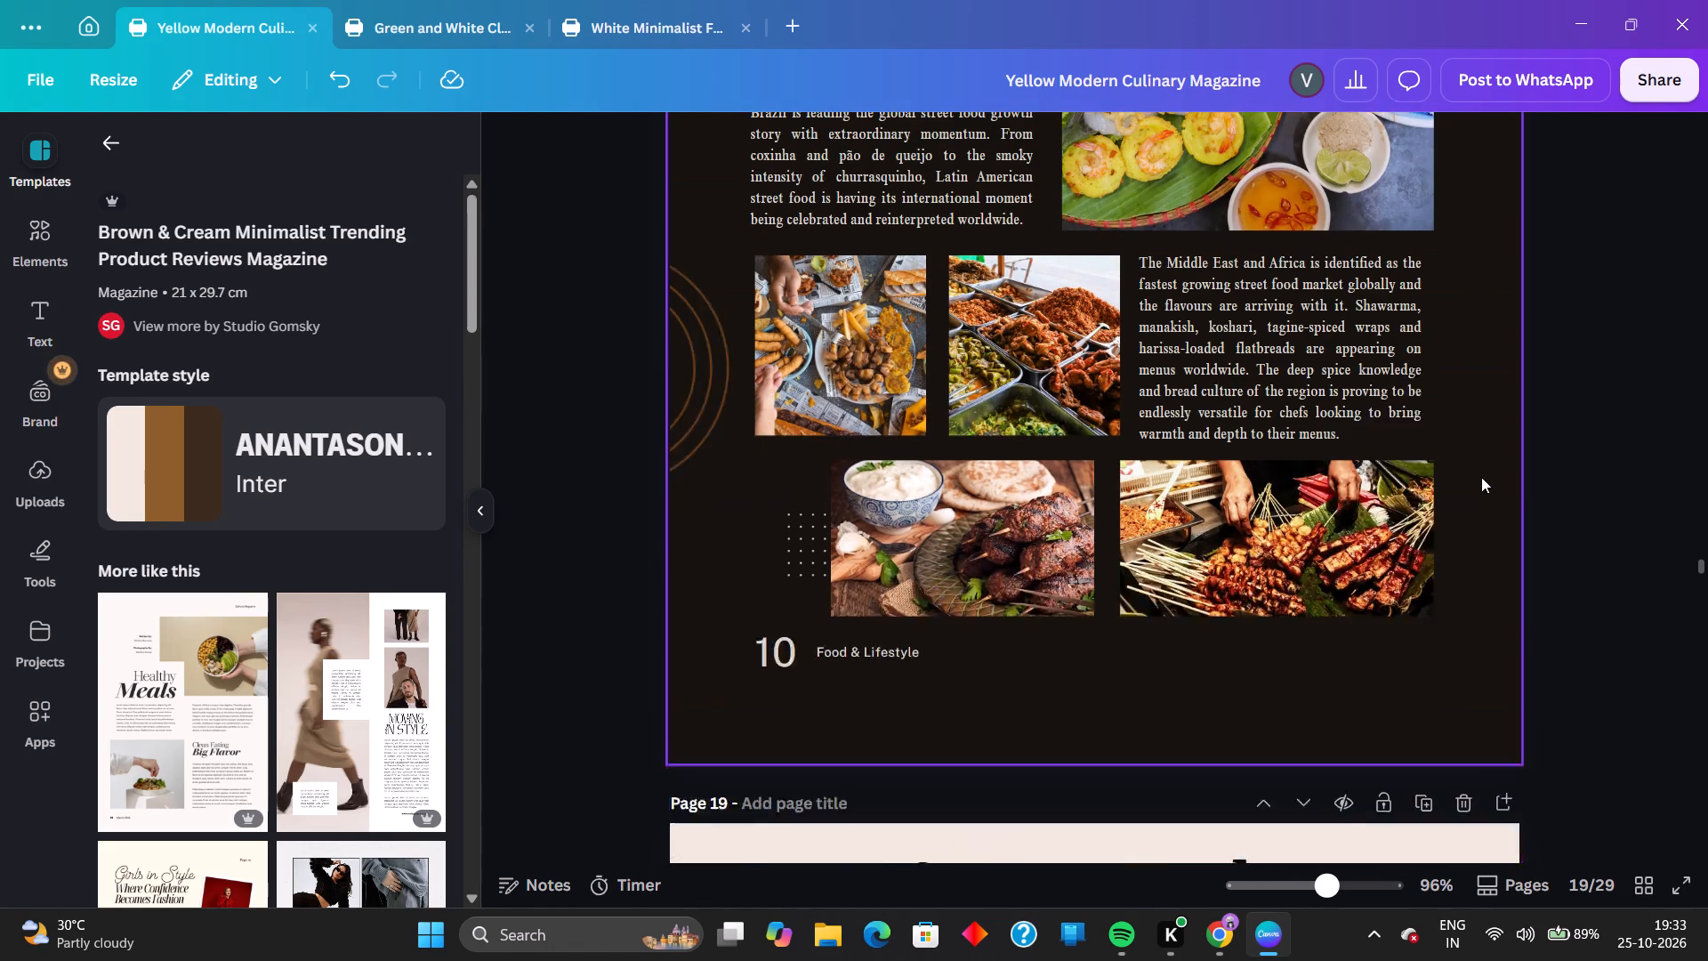
pyautogui.click(855, 701)
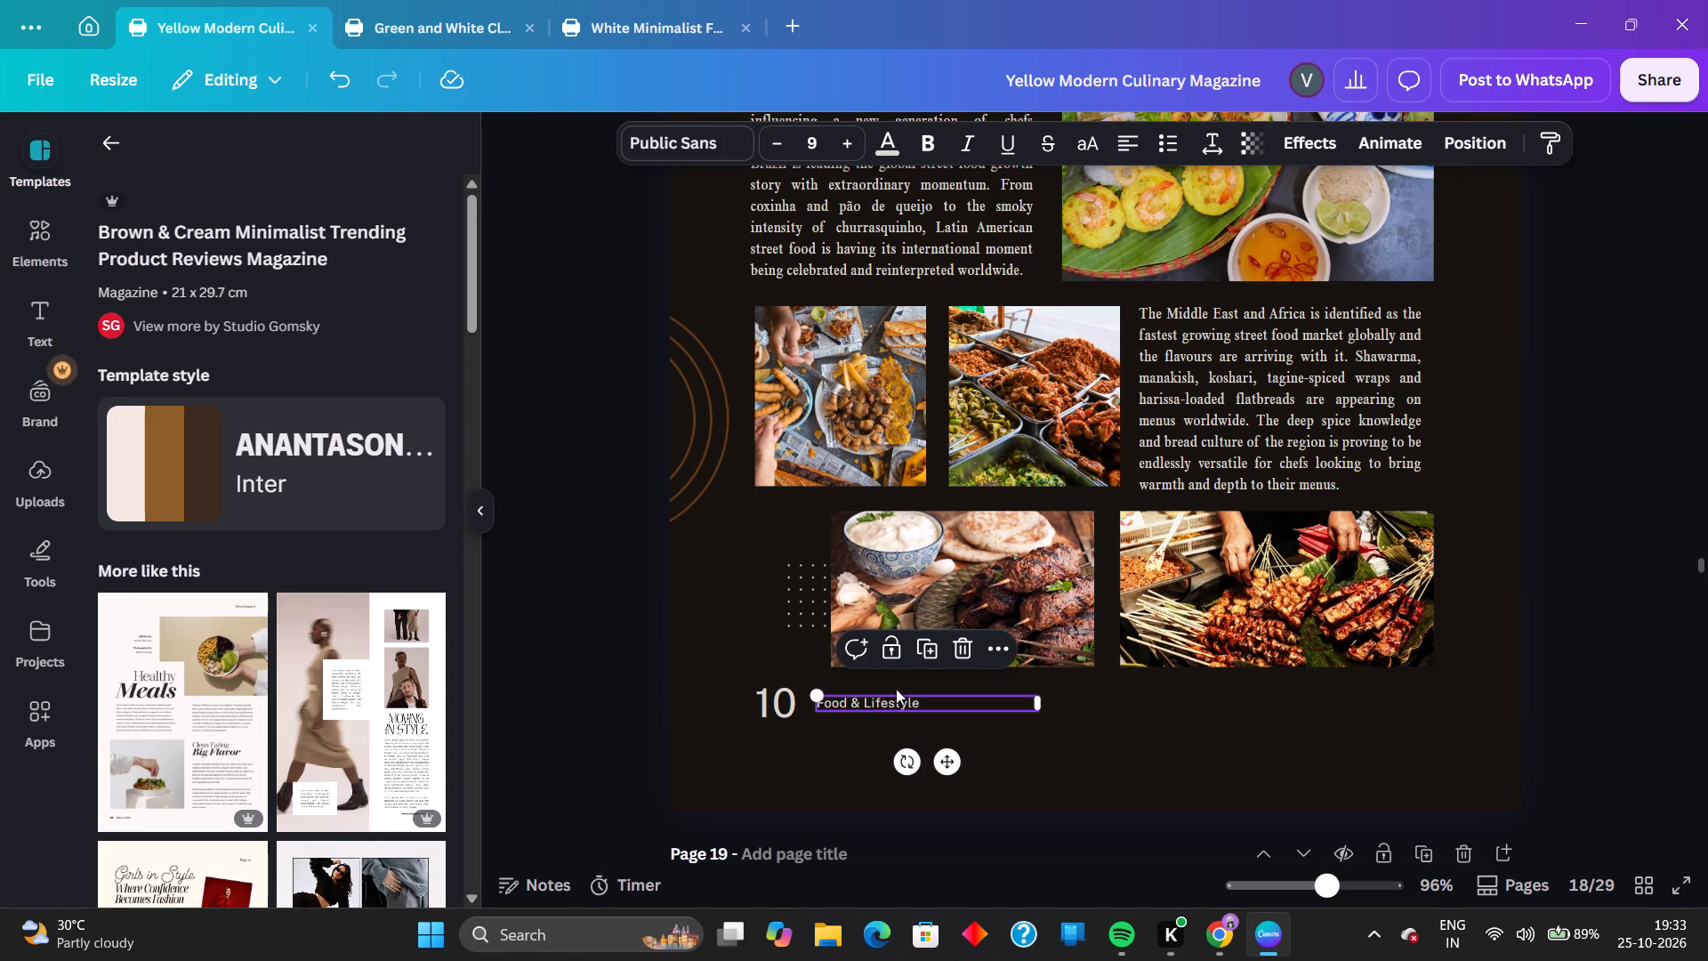
pyautogui.click(963, 650)
pyautogui.click(788, 699)
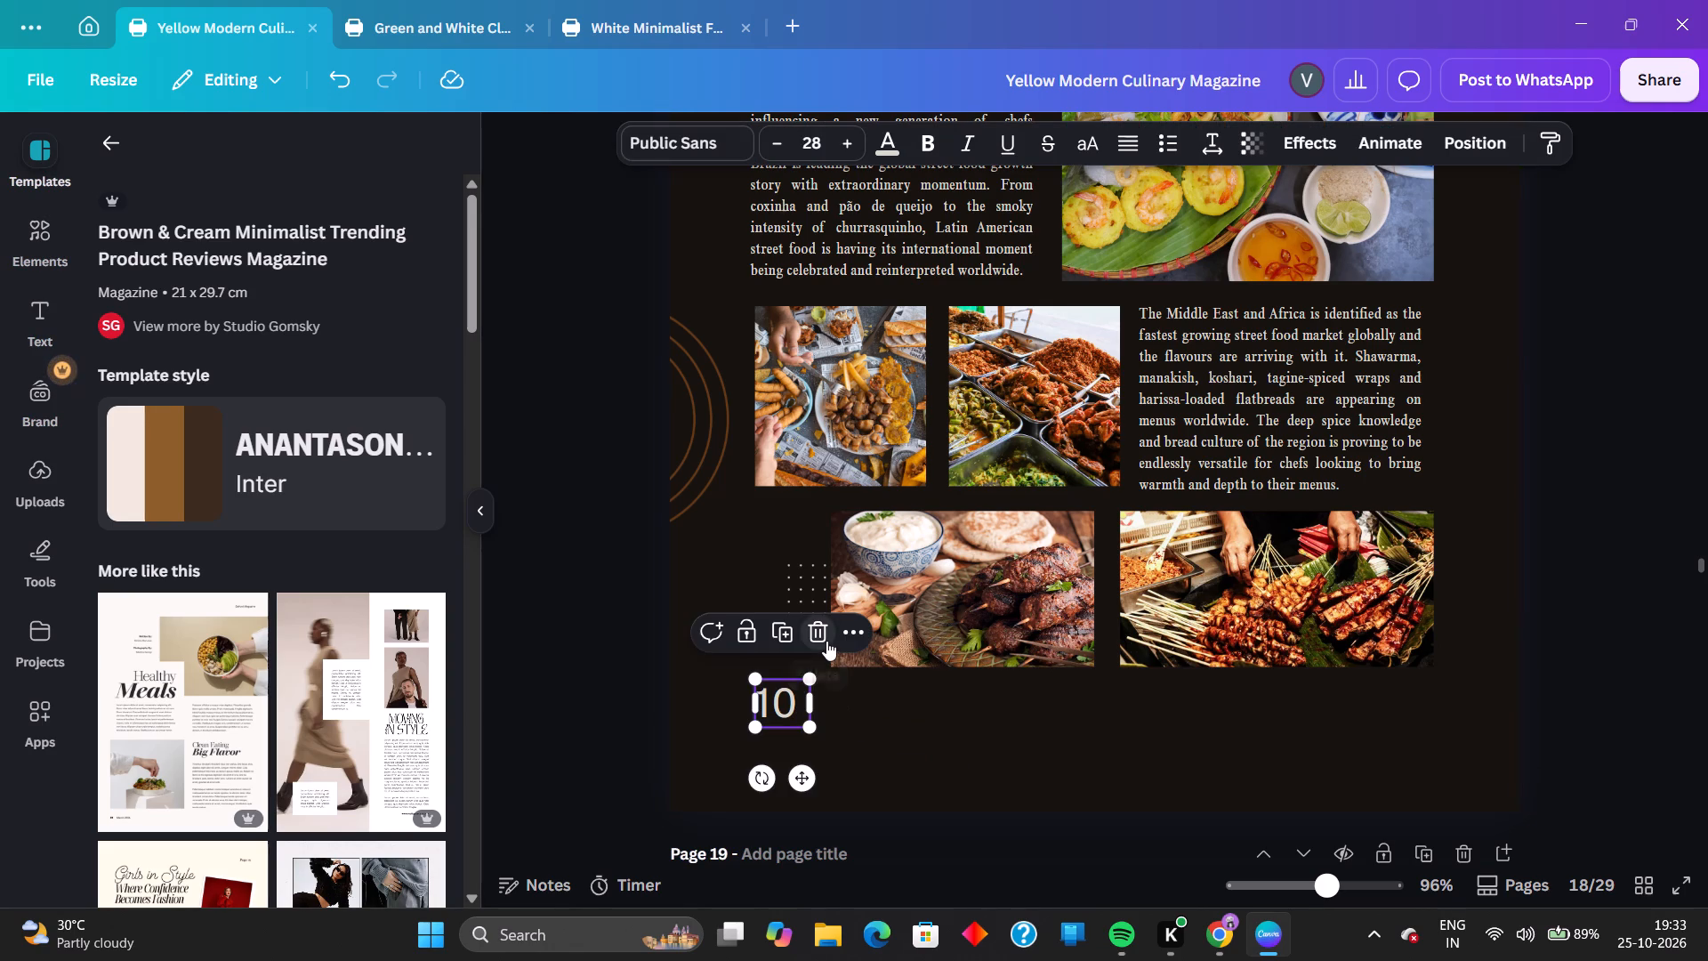
pyautogui.click(825, 639)
# Check the footers of pages 16 and 17 for leftover template labels.
pyautogui.scroll(11, 853, 629)
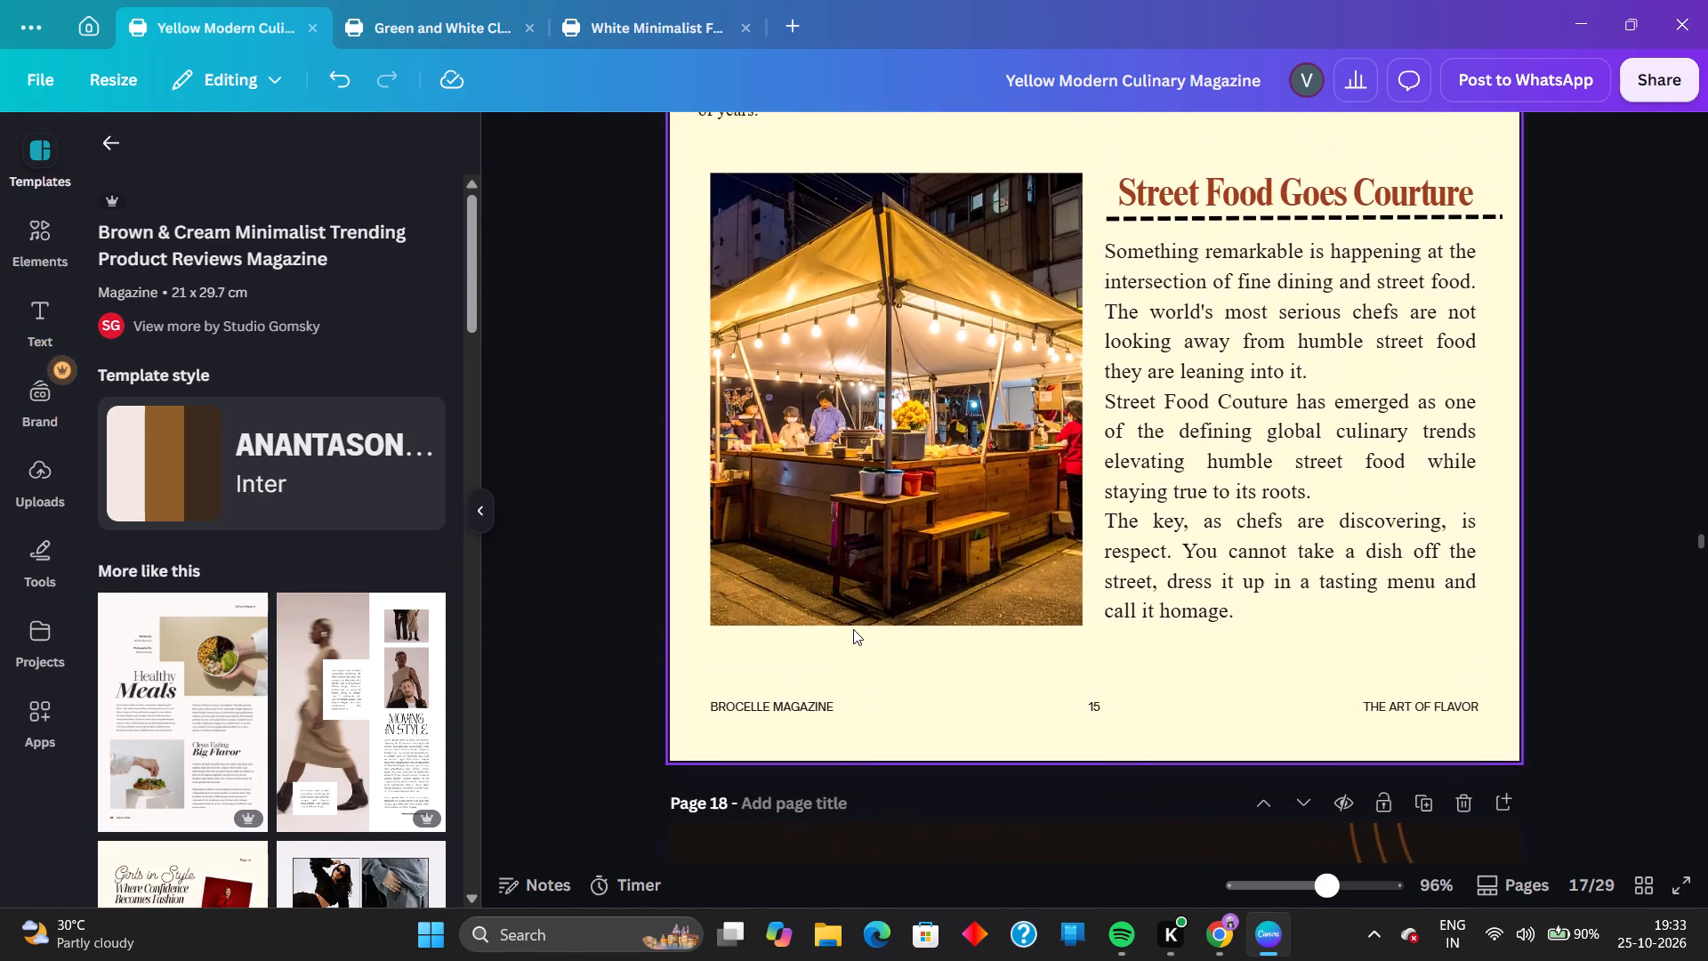
pyautogui.scroll(-1, 853, 629)
pyautogui.scroll(11, 853, 629)
pyautogui.scroll(-5, 853, 629)
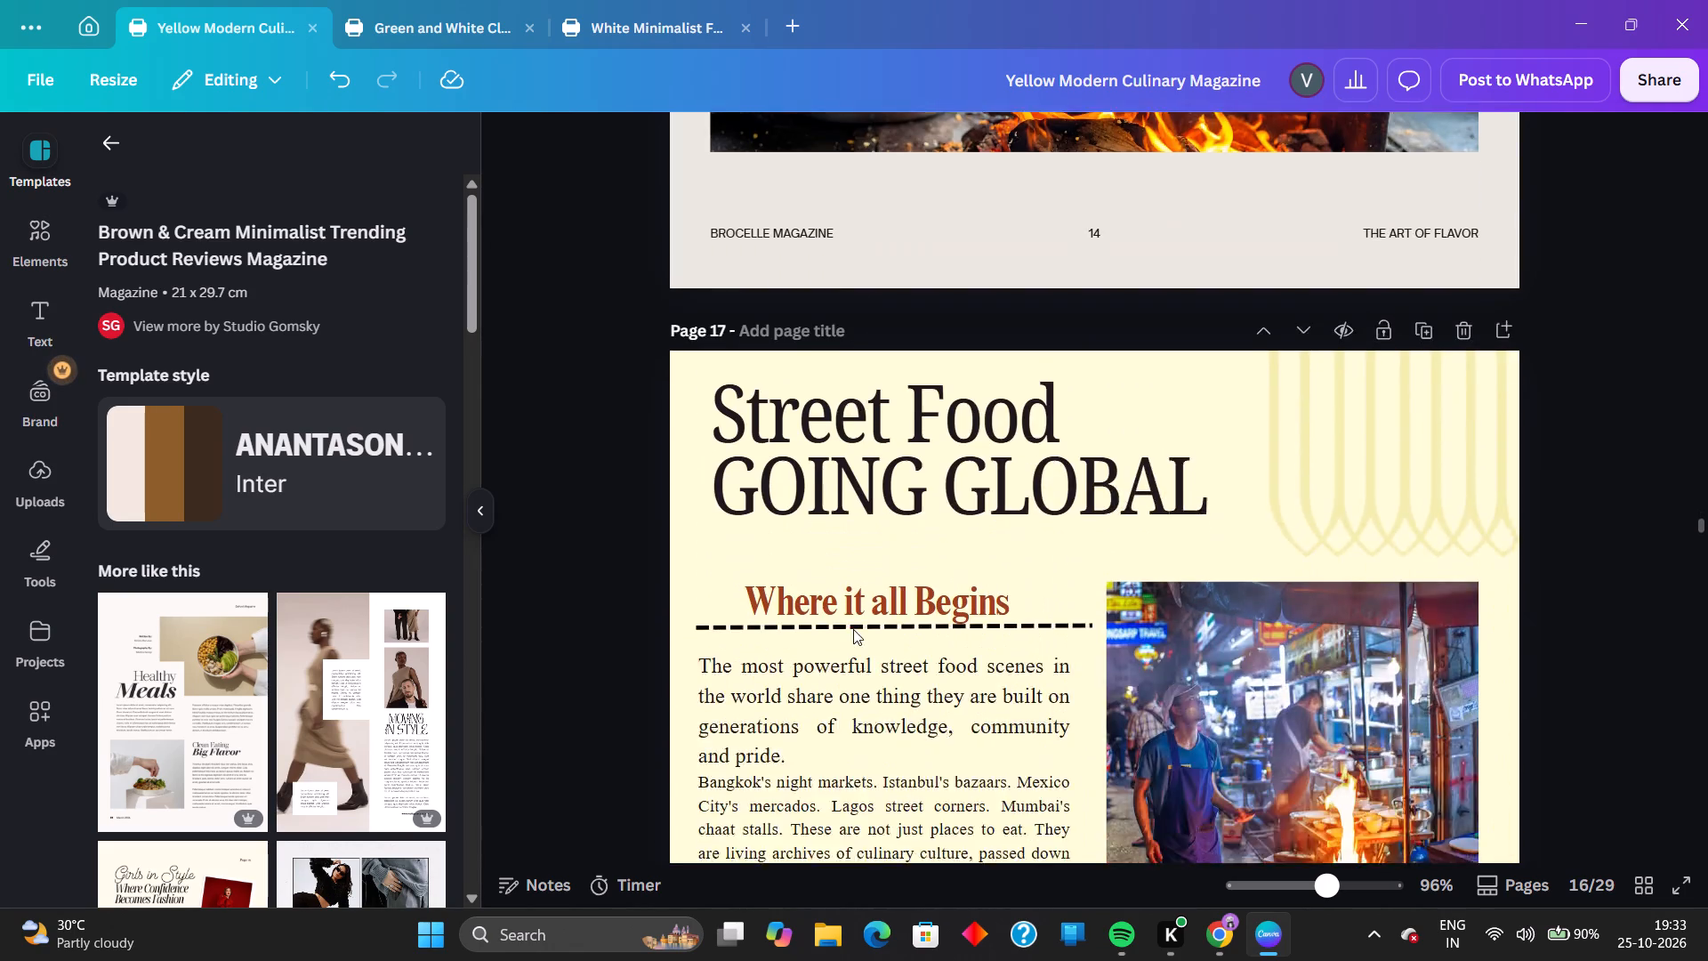
pyautogui.scroll(-7, 853, 629)
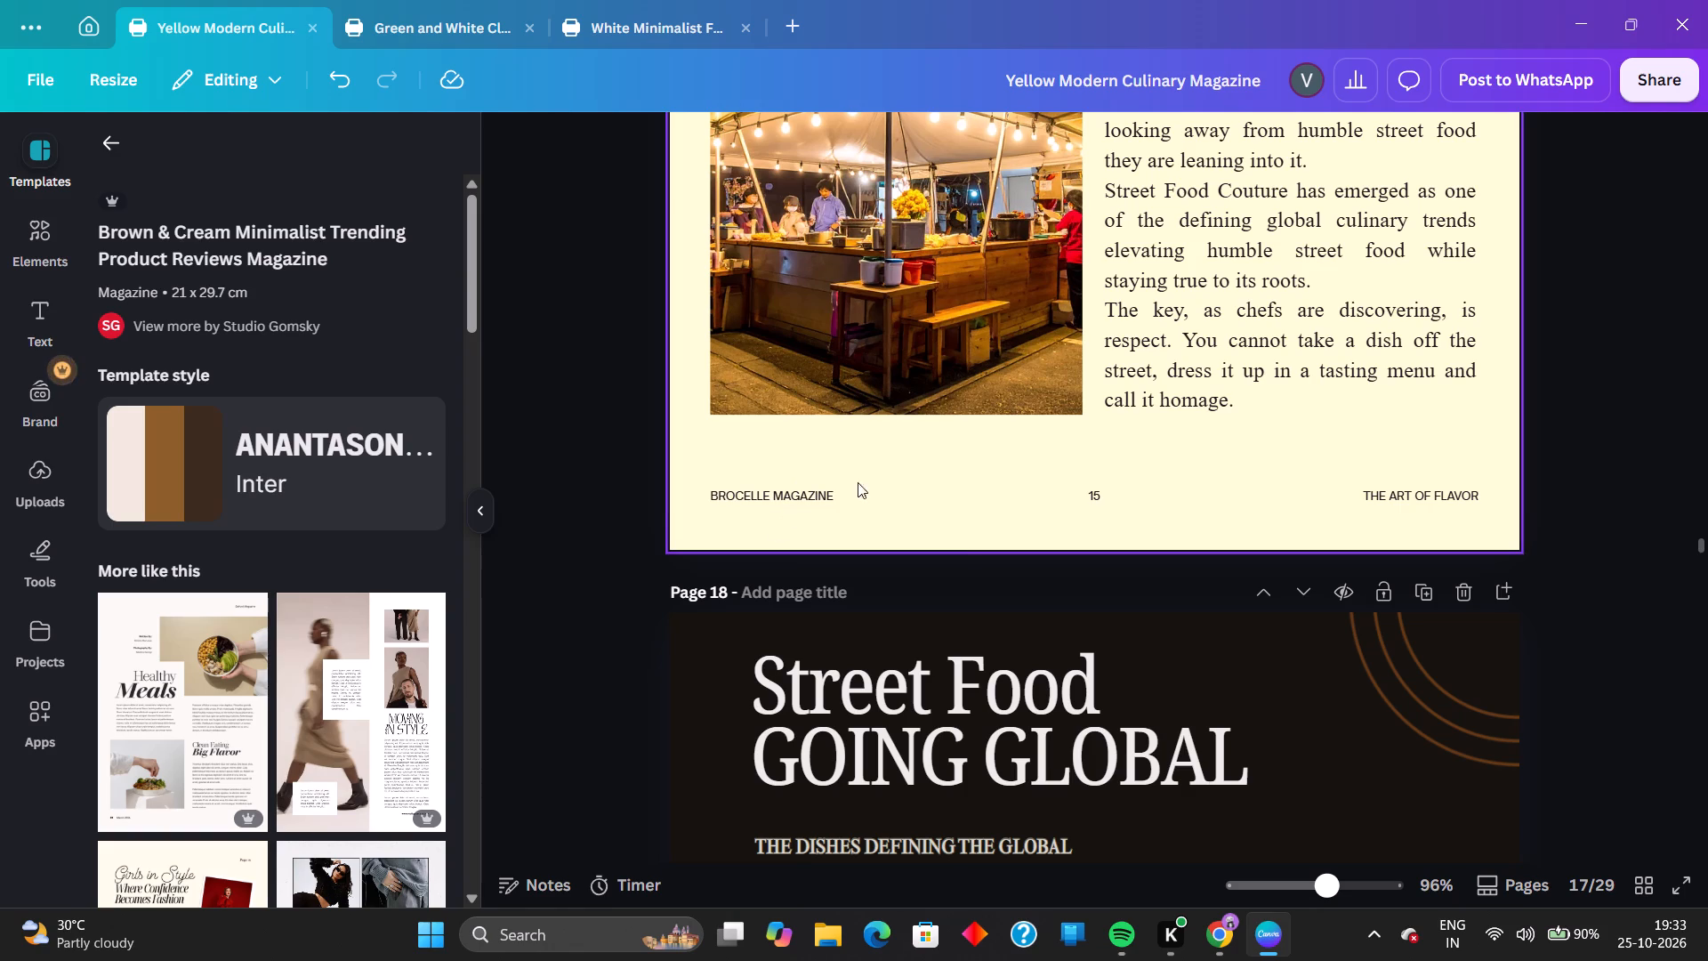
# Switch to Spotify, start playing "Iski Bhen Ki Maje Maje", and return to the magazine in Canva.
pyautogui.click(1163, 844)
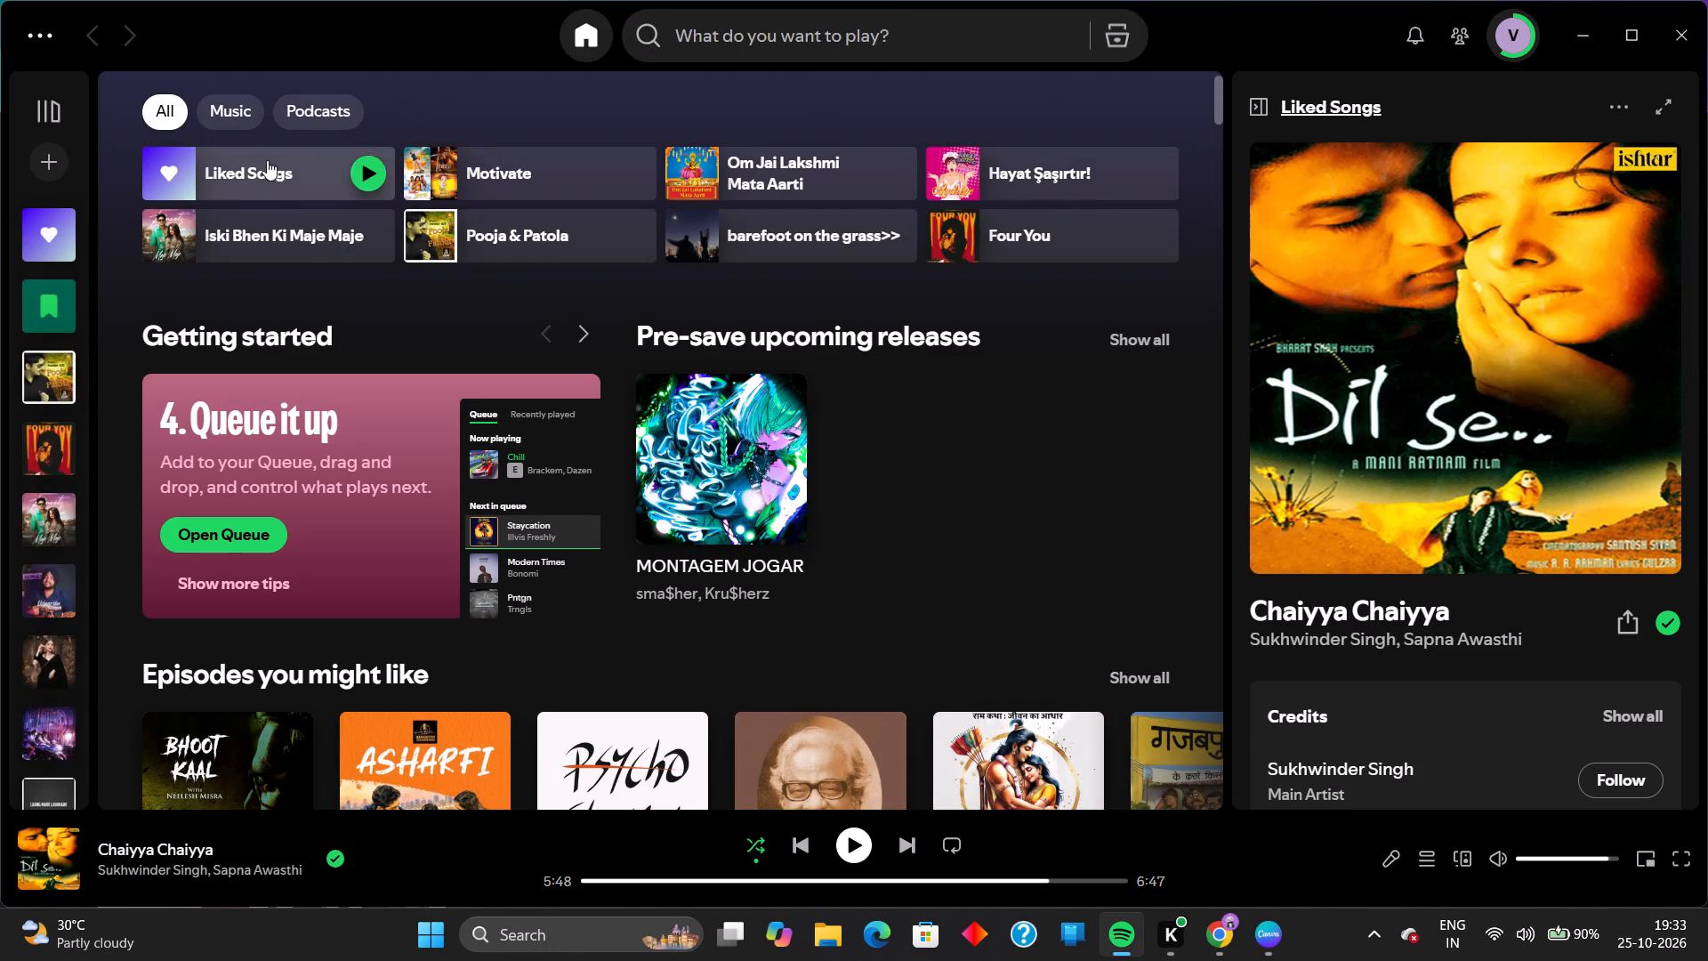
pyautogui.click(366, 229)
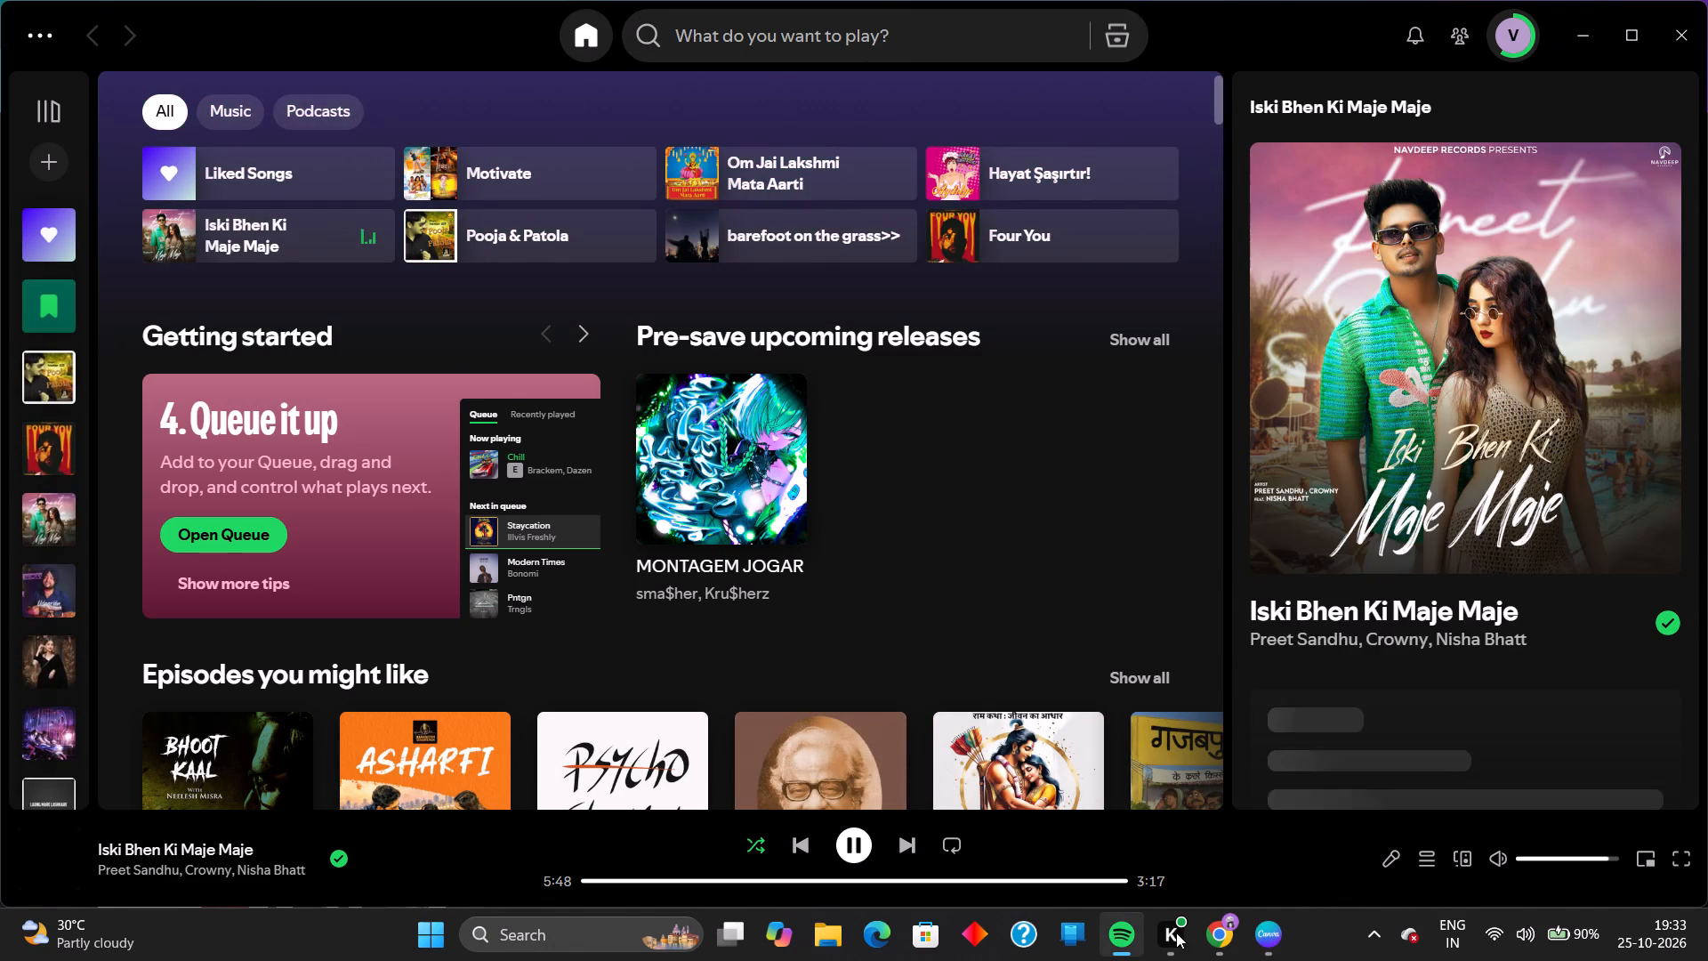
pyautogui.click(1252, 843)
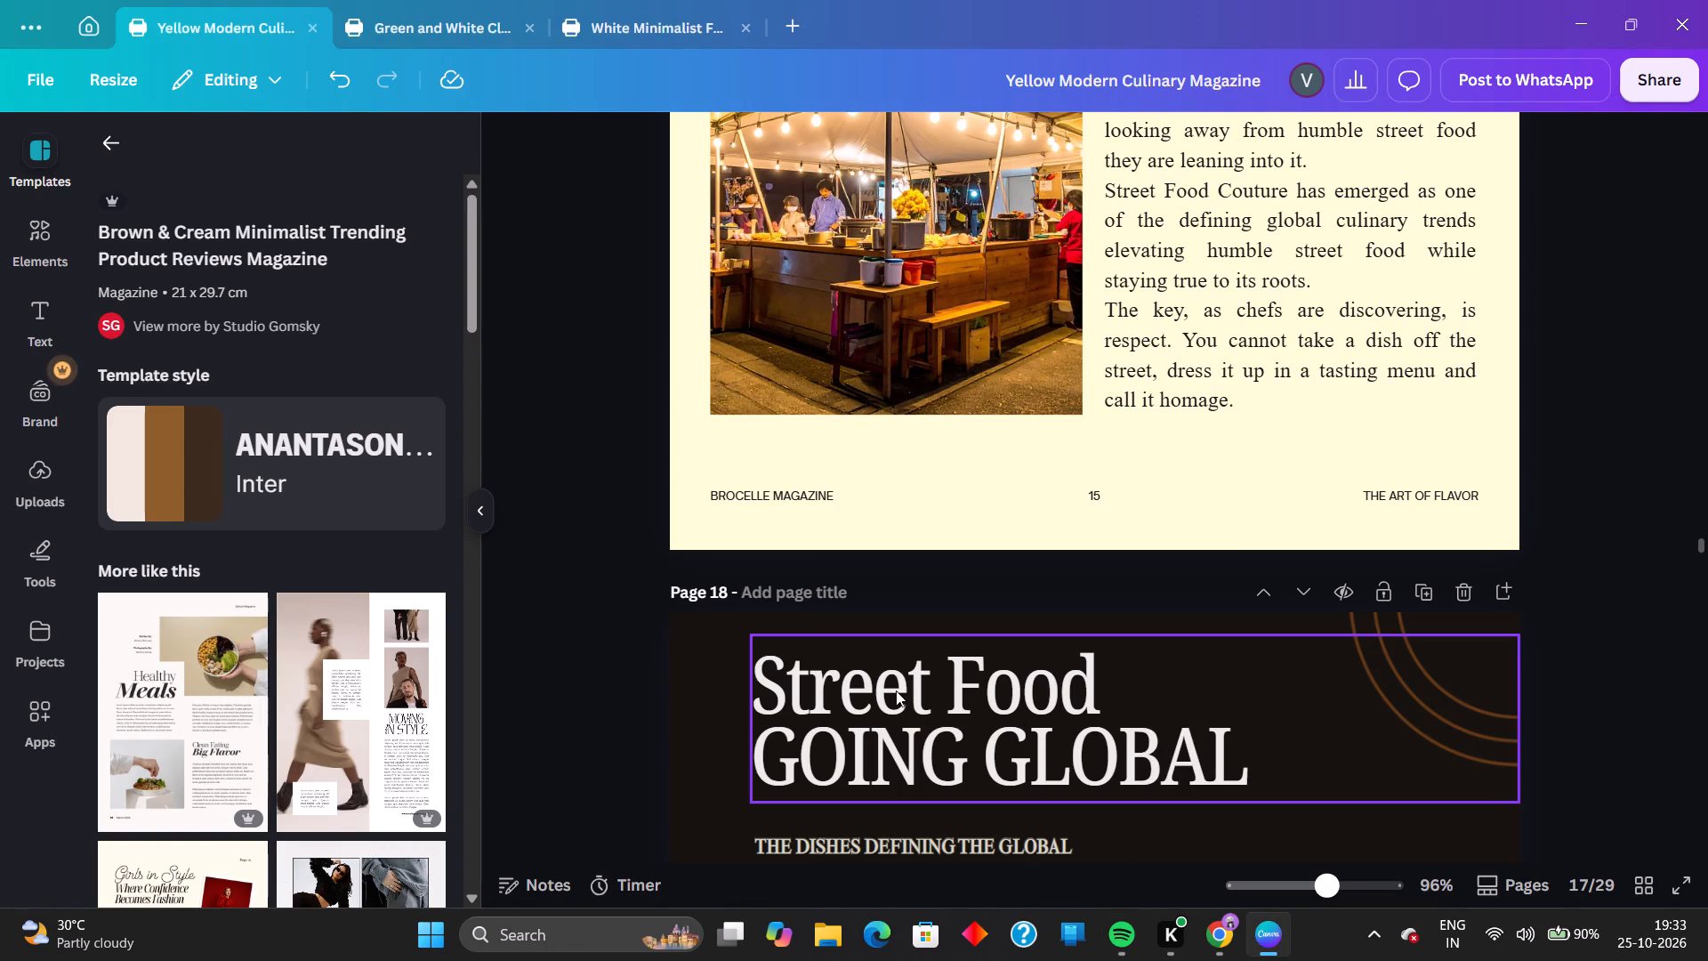
# Delete the "BROCELLE MAGAZINE" and "THE ART OF FLAVOR" footer labels from page 17.
pyautogui.click(777, 505)
pyautogui.click(777, 502)
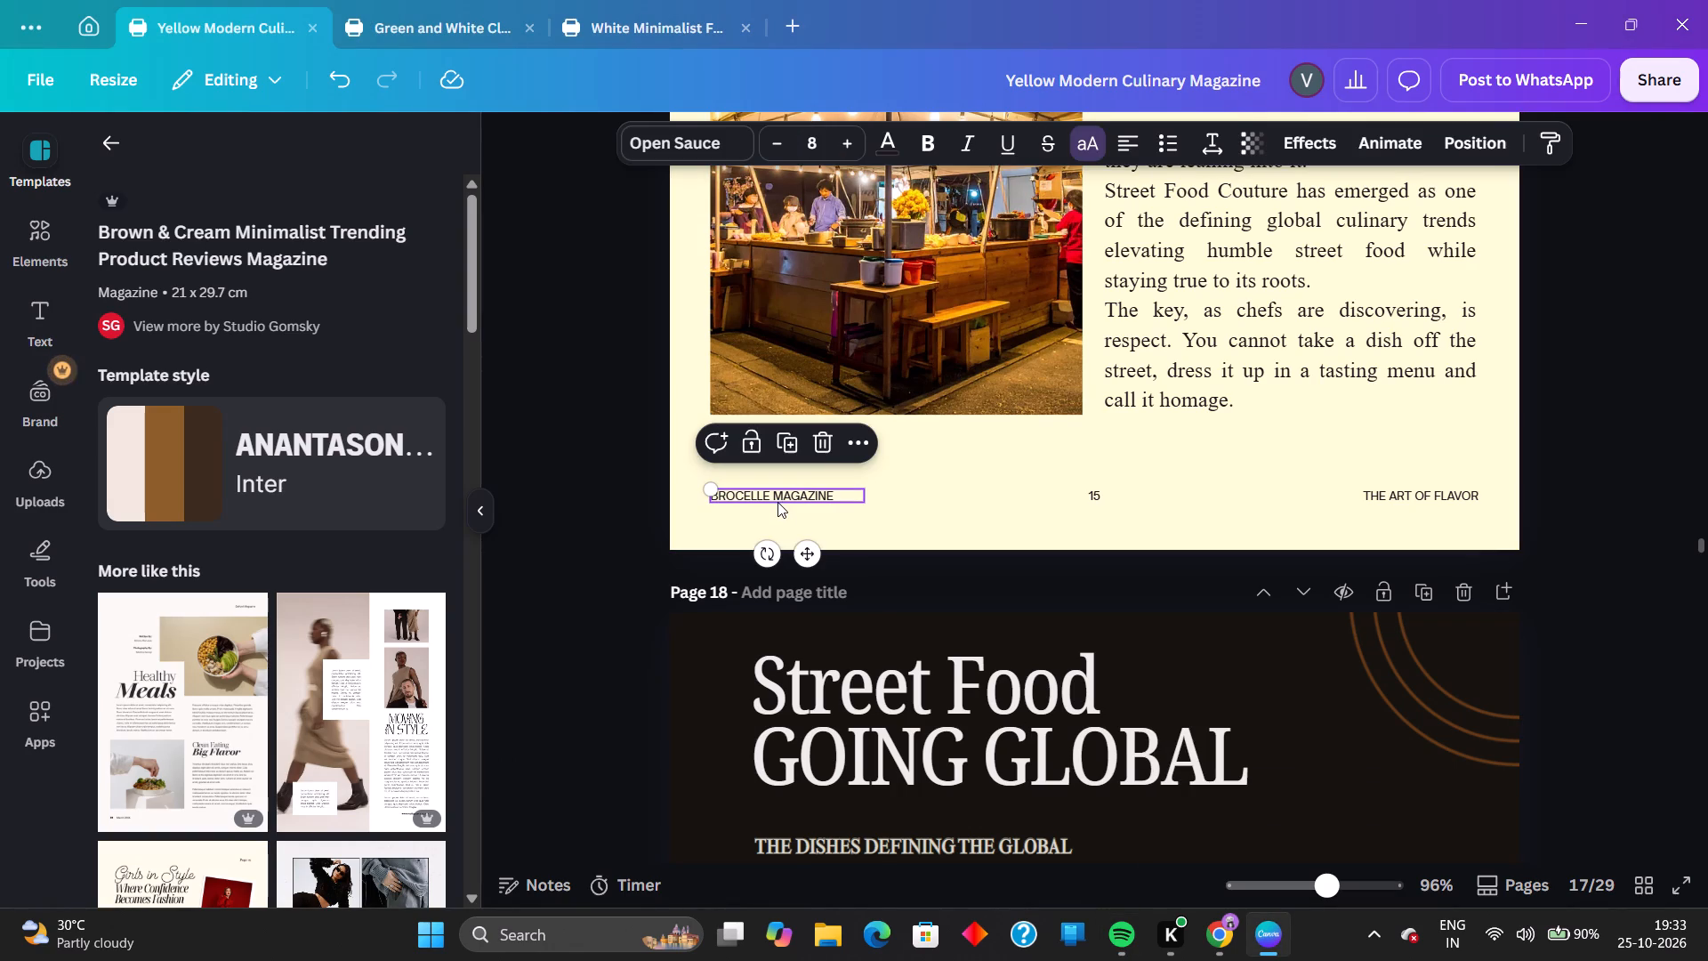
pyautogui.click(824, 451)
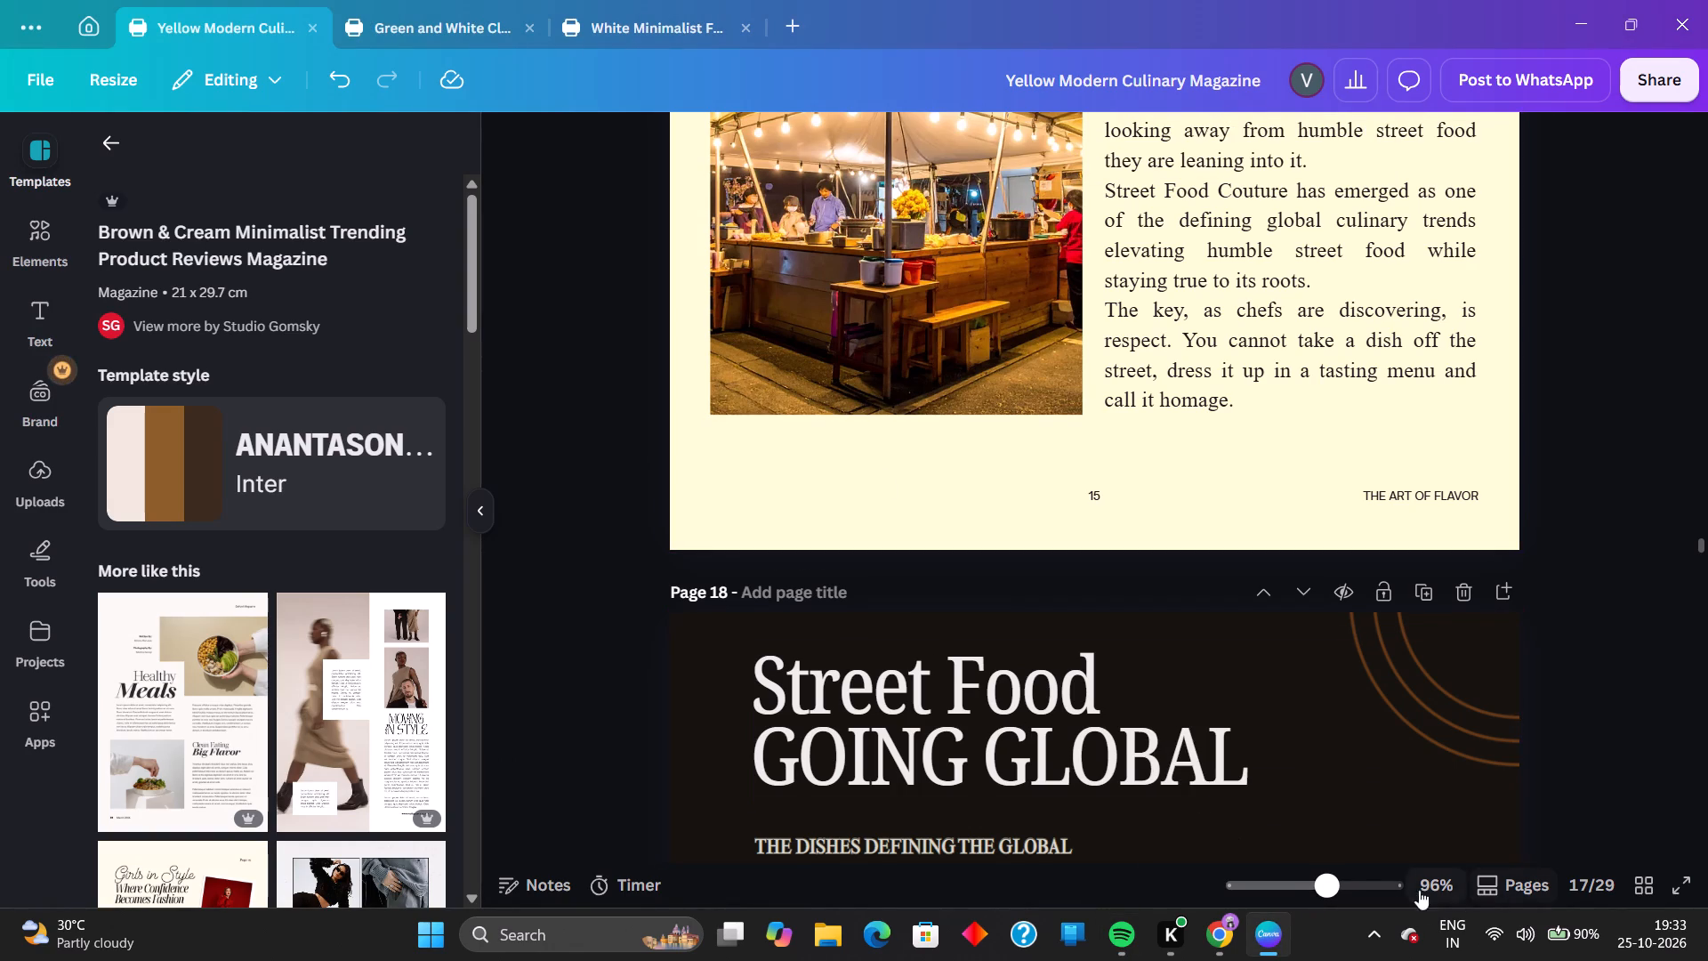
pyautogui.click(1321, 886)
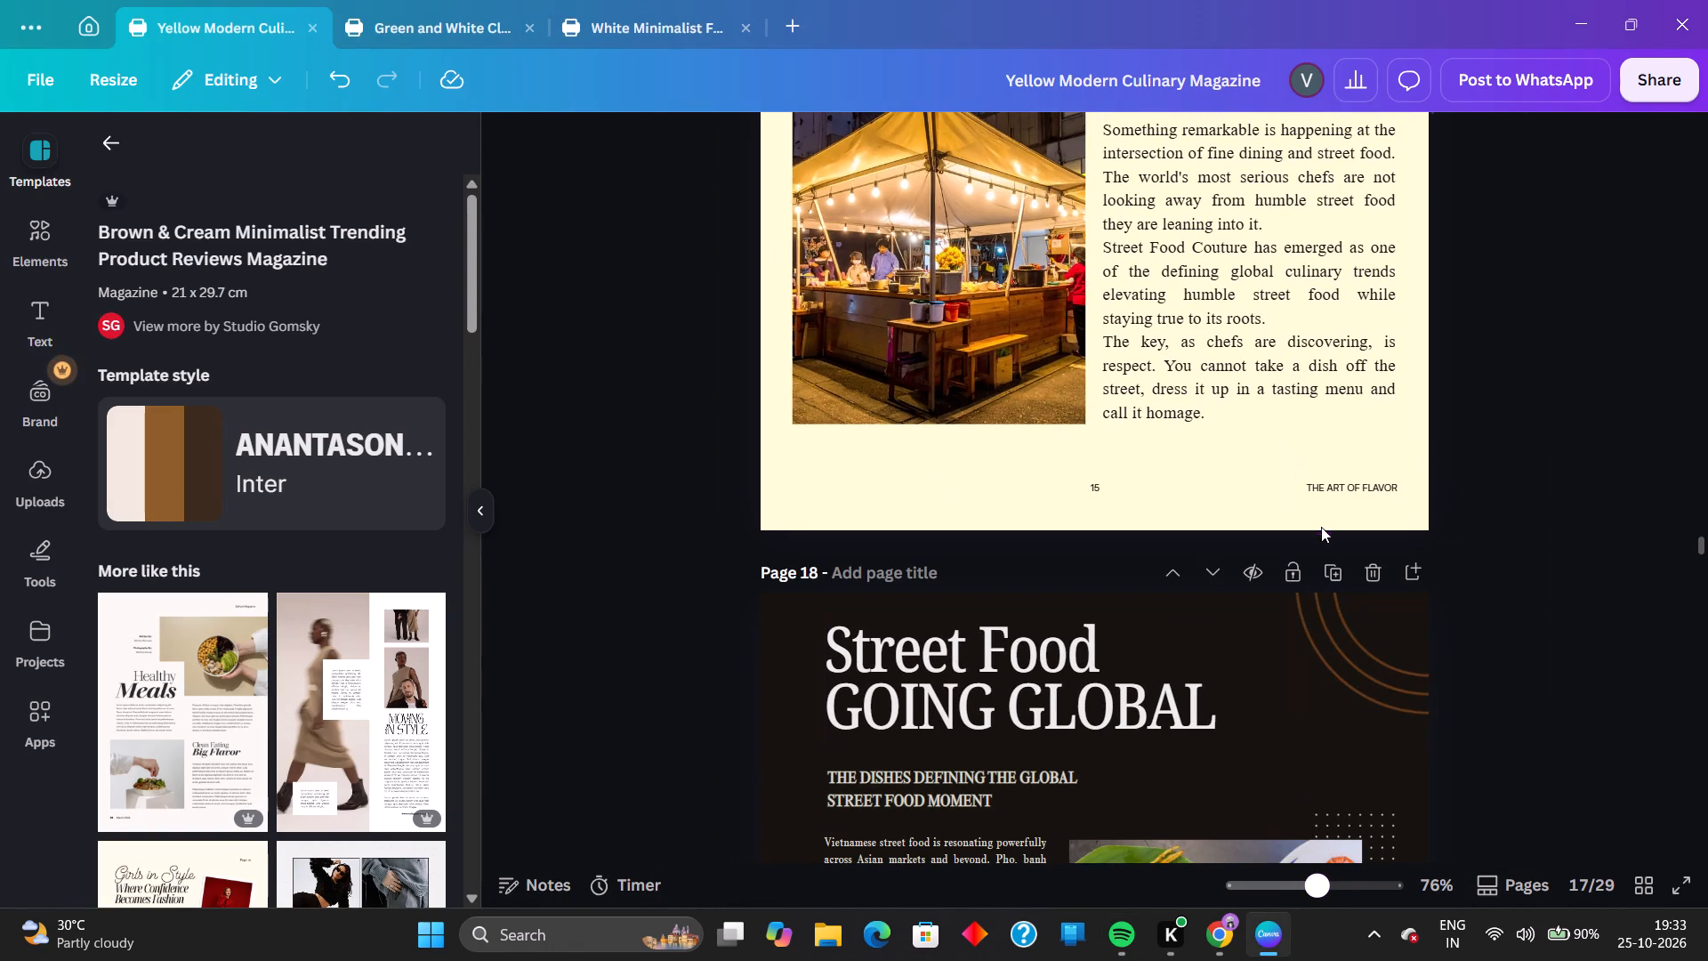
pyautogui.click(1341, 492)
pyautogui.click(1370, 427)
# Delete the "BROCELLE MAGAZINE" and "THE ART OF FLAVOR" footer labels from page 16.
pyautogui.scroll(-10, 869, 730)
pyautogui.scroll(10, 854, 707)
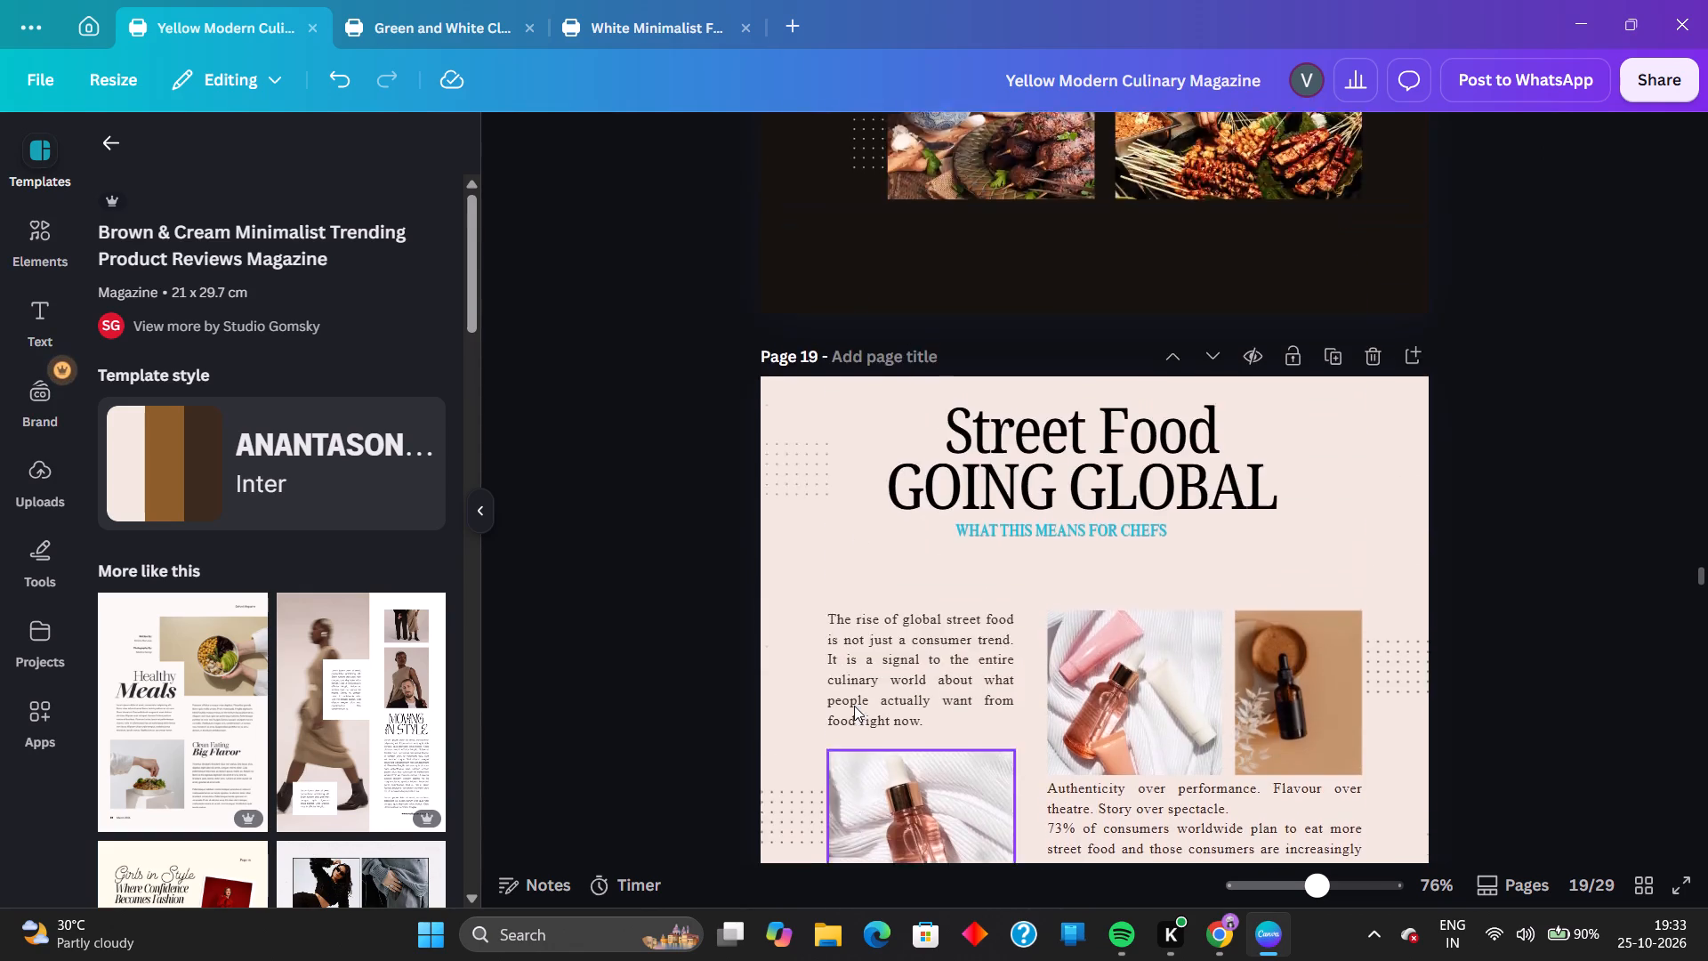
pyautogui.scroll(16, 854, 706)
pyautogui.scroll(-3, 854, 707)
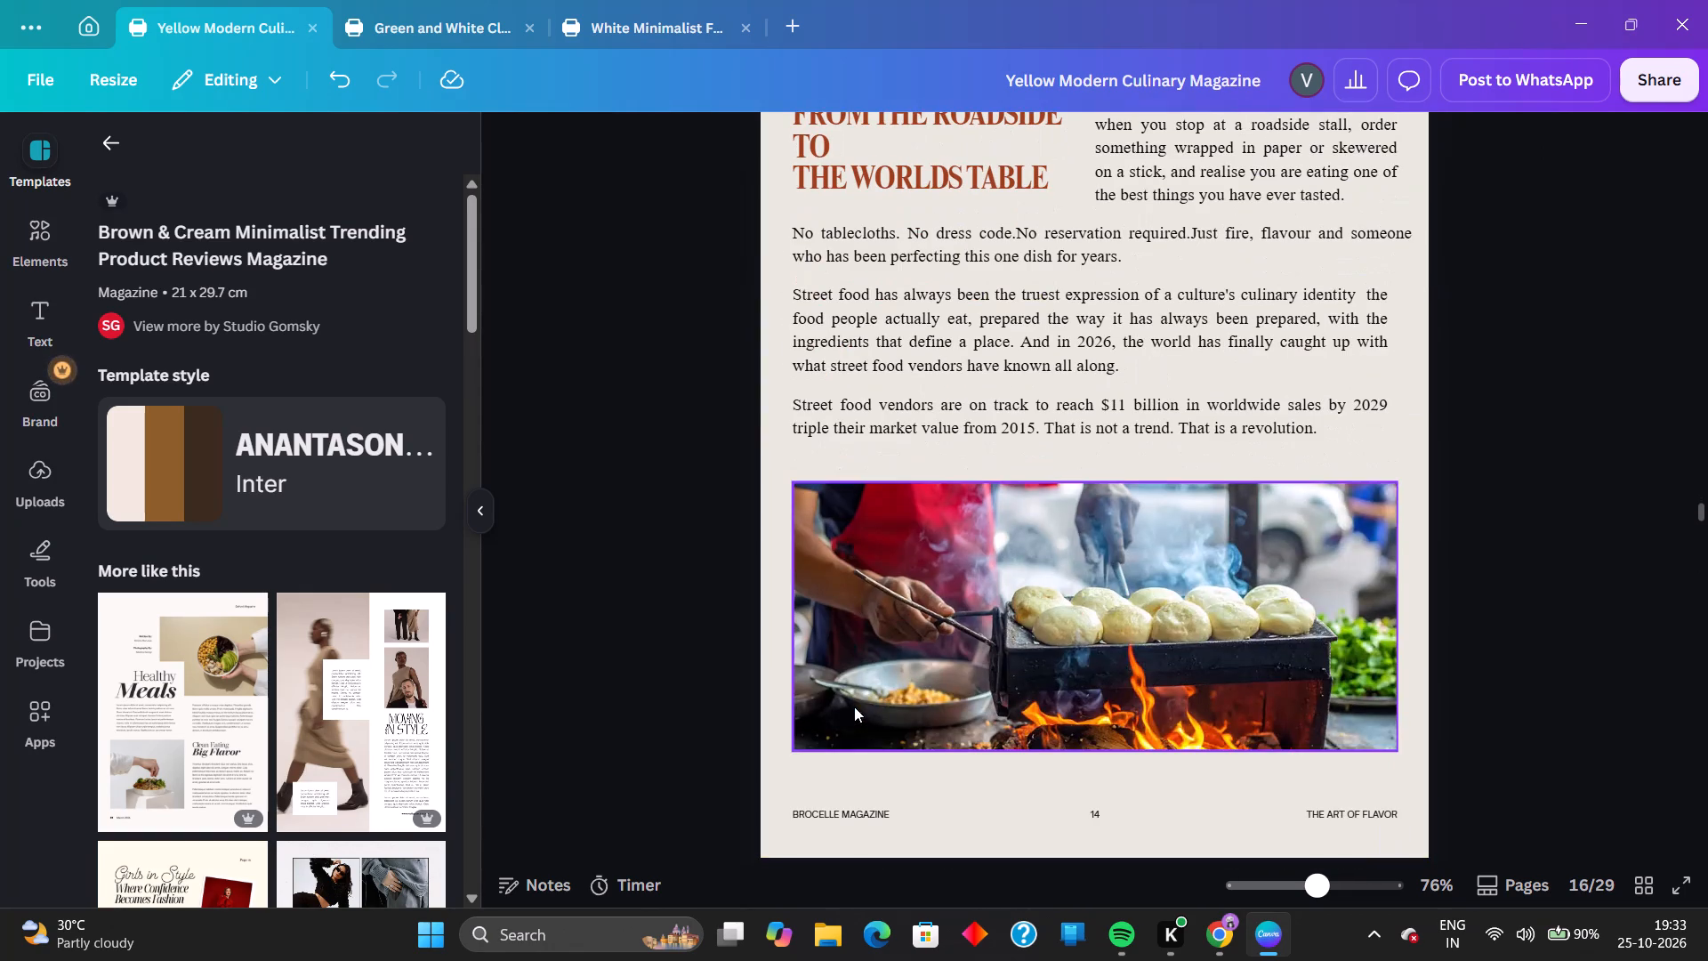
pyautogui.click(818, 807)
pyautogui.click(821, 807)
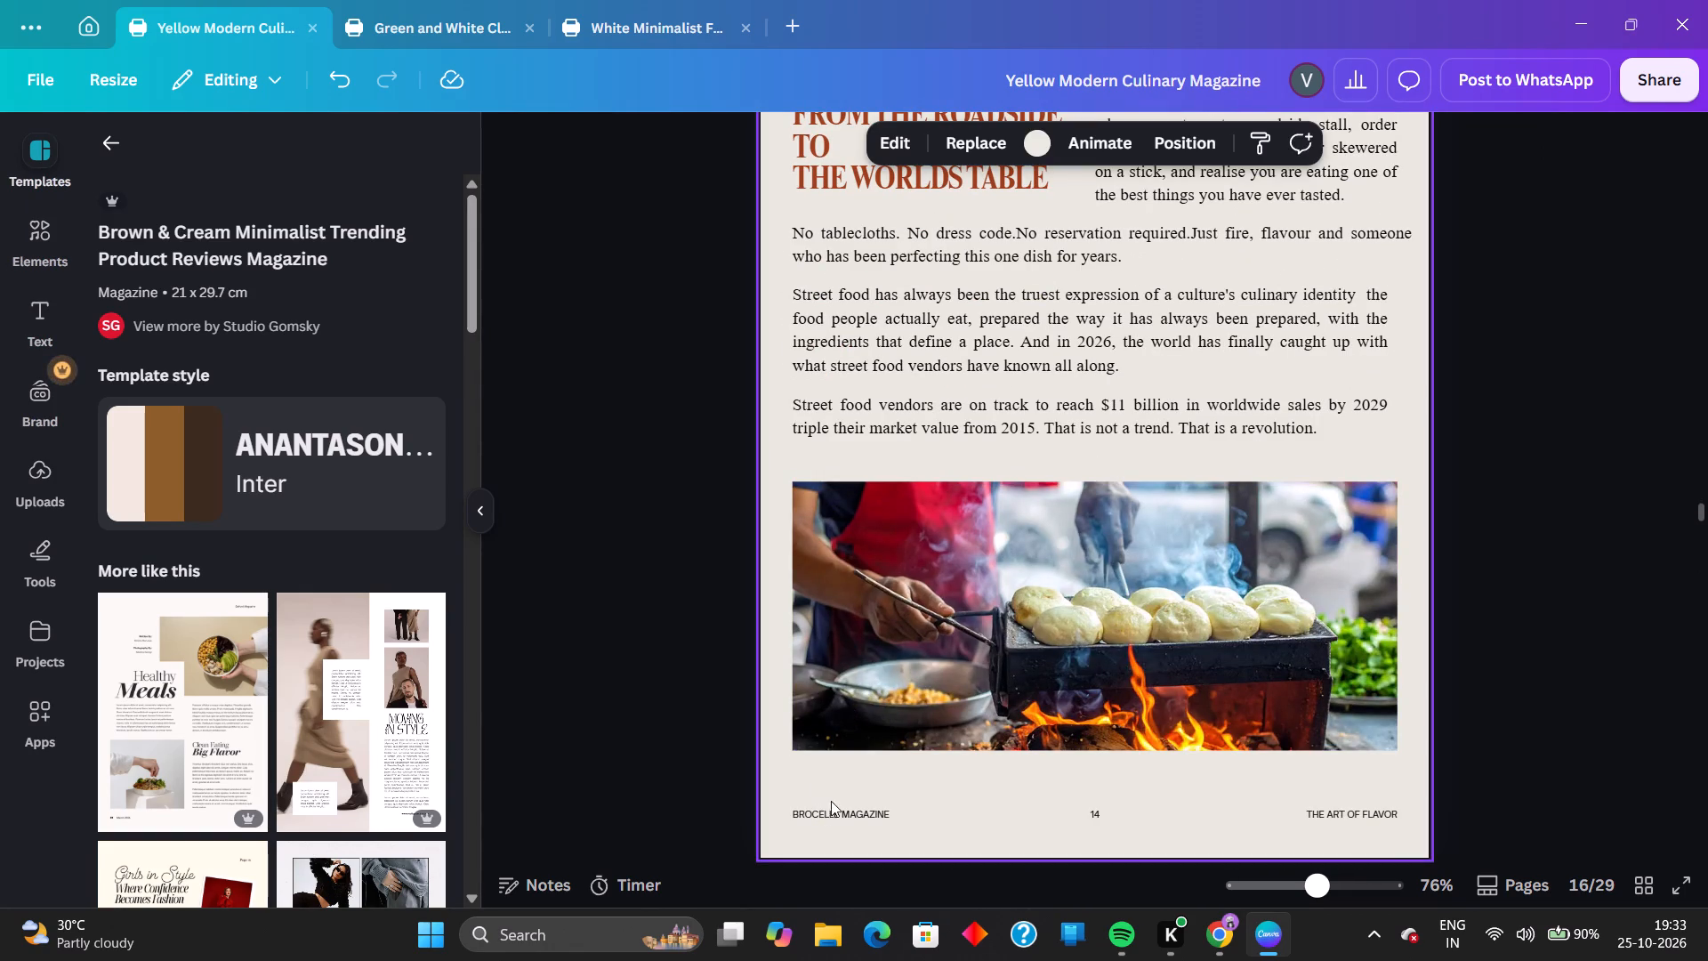
pyautogui.click(836, 812)
pyautogui.click(880, 766)
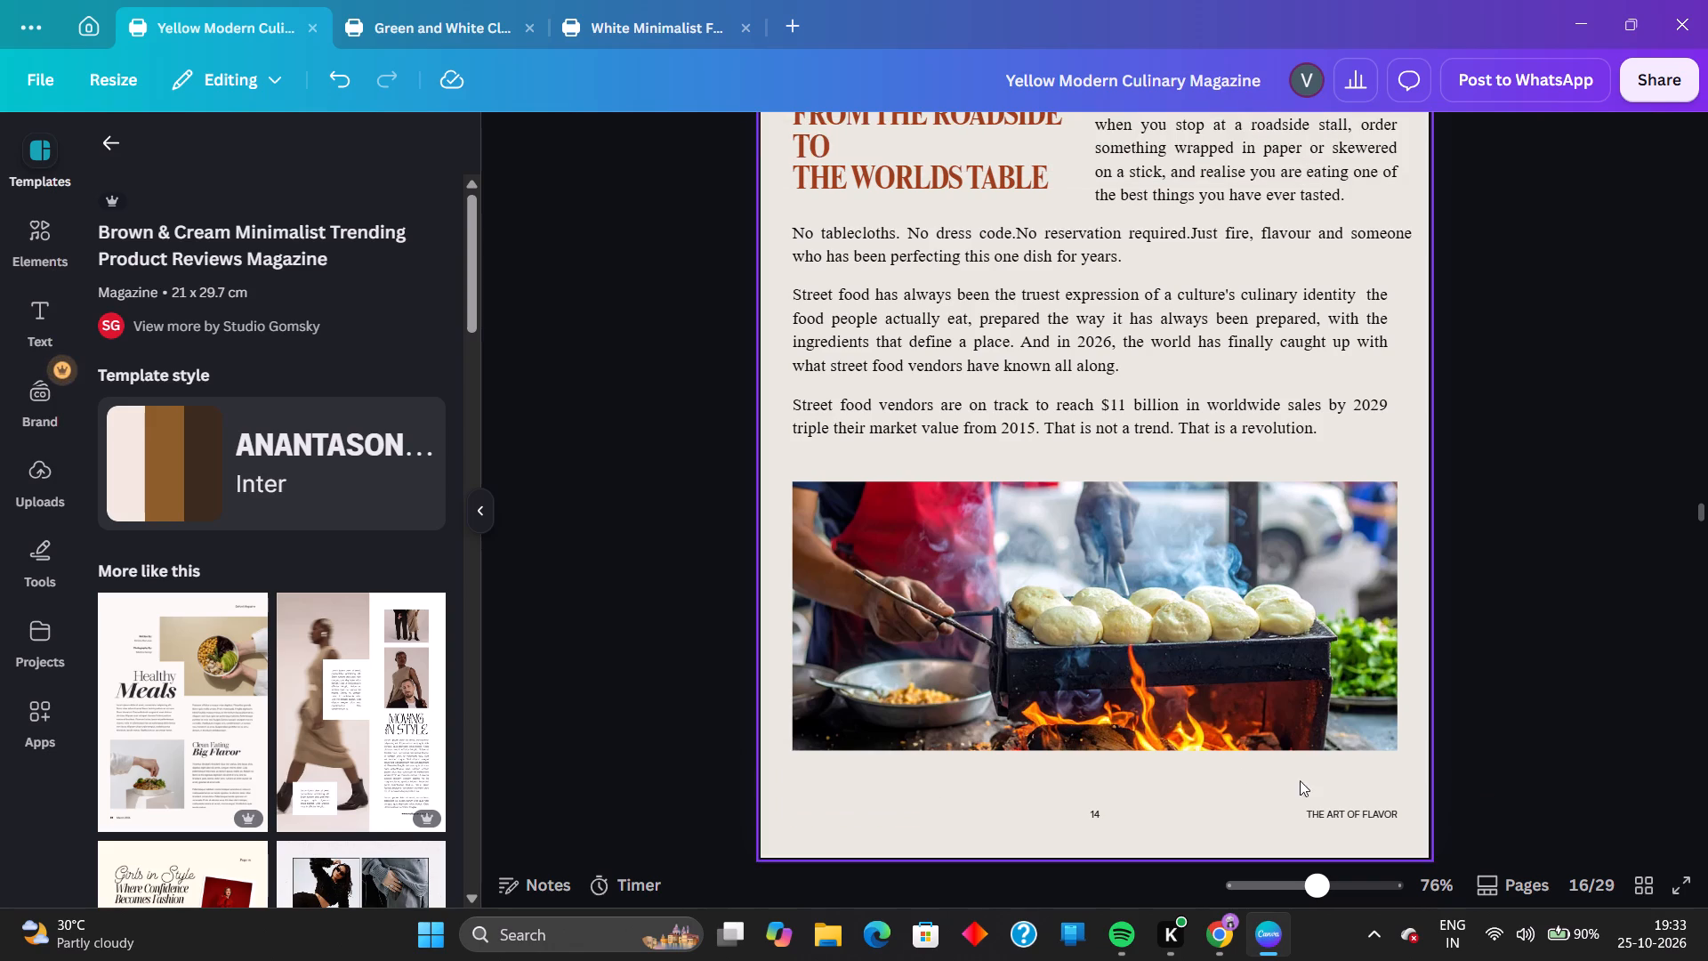
pyautogui.click(1343, 812)
pyautogui.click(1370, 760)
# Copy the "CHEF CONNECTS MAGAZINE" footer label from page 15 and paste it into the footer of page 16.
pyautogui.scroll(3, 1335, 763)
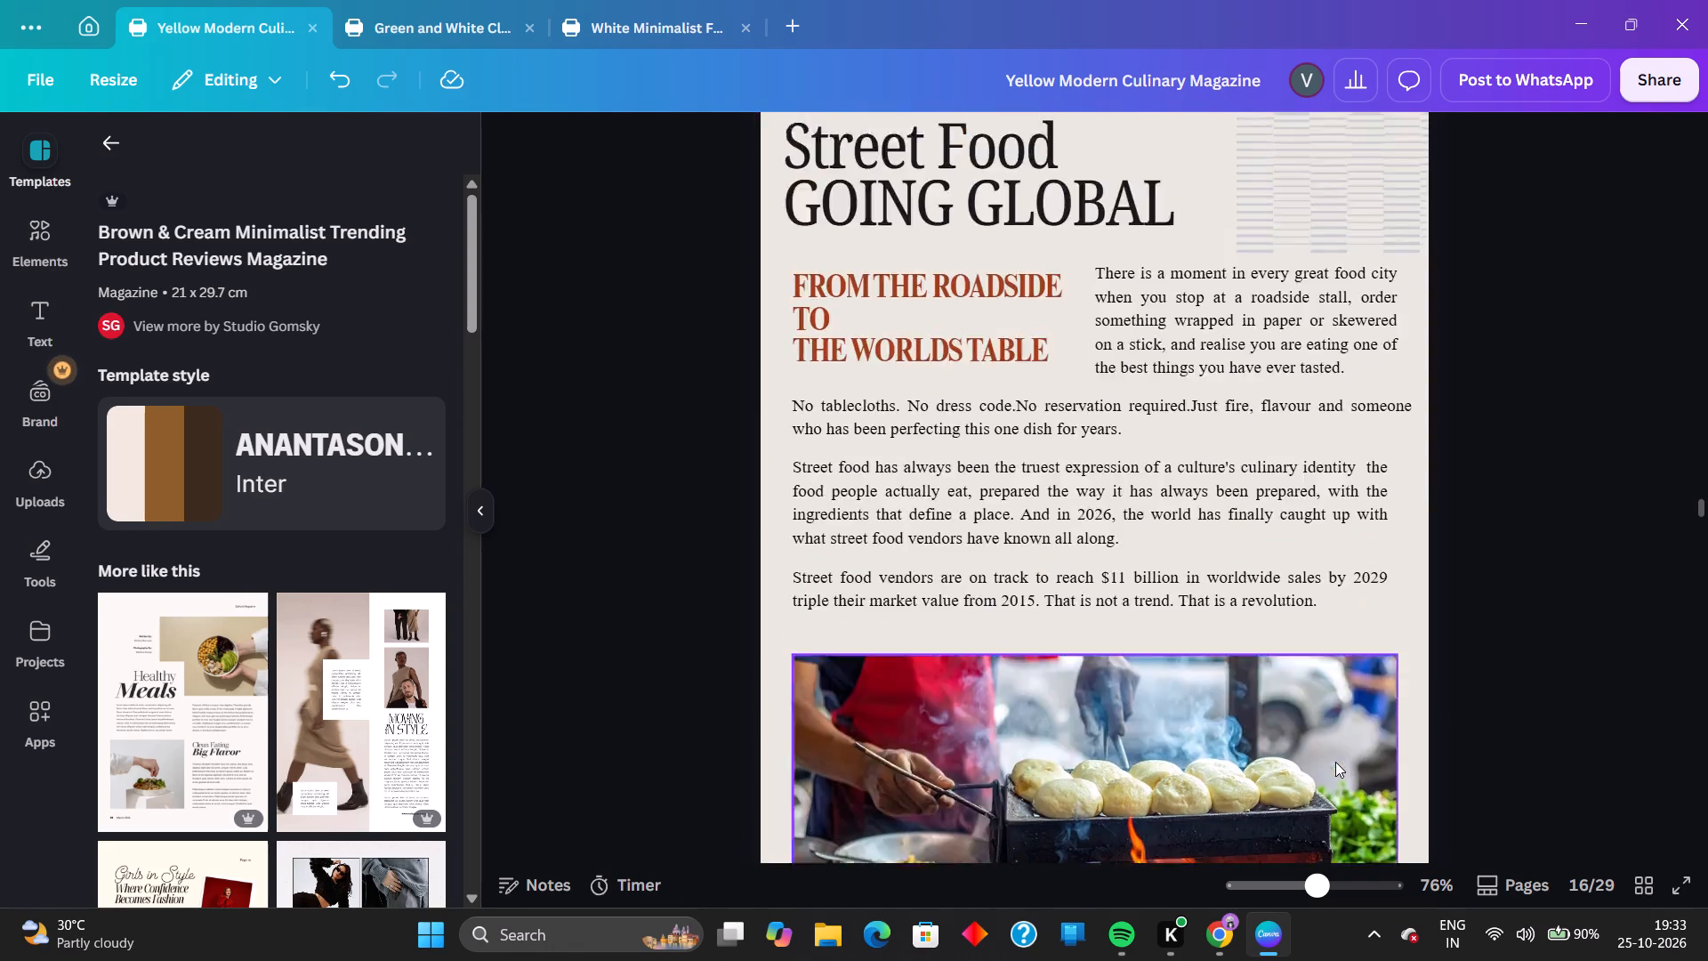
pyautogui.scroll(4, 1335, 762)
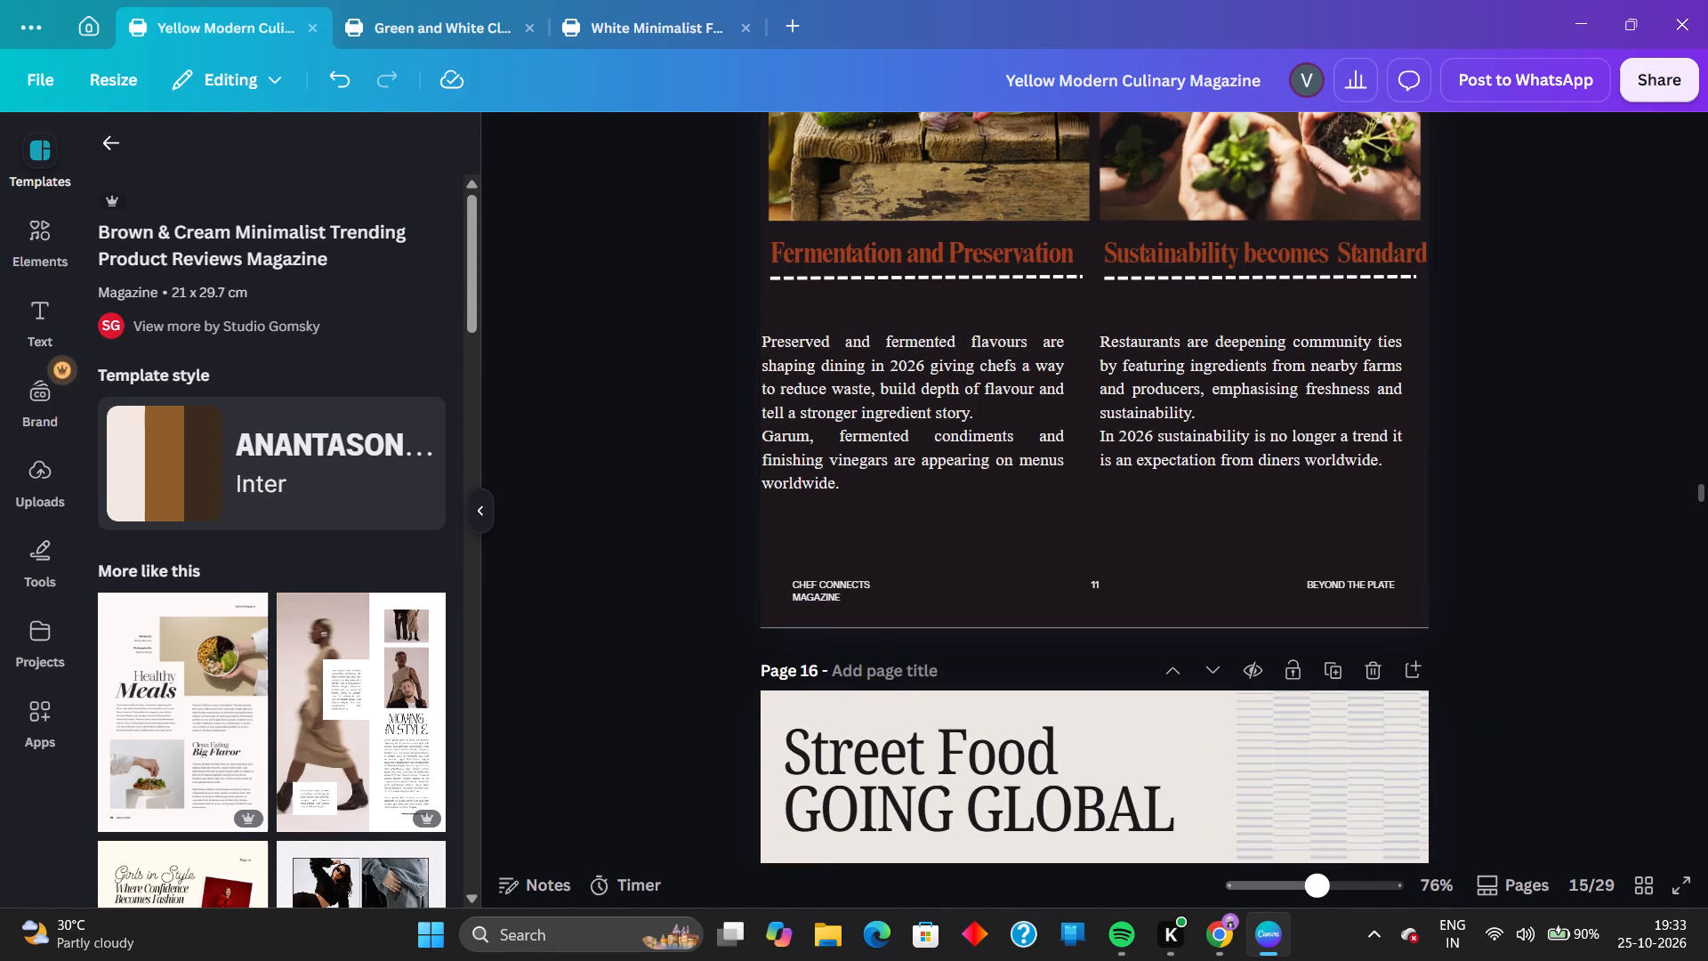
pyautogui.rightClick(848, 600)
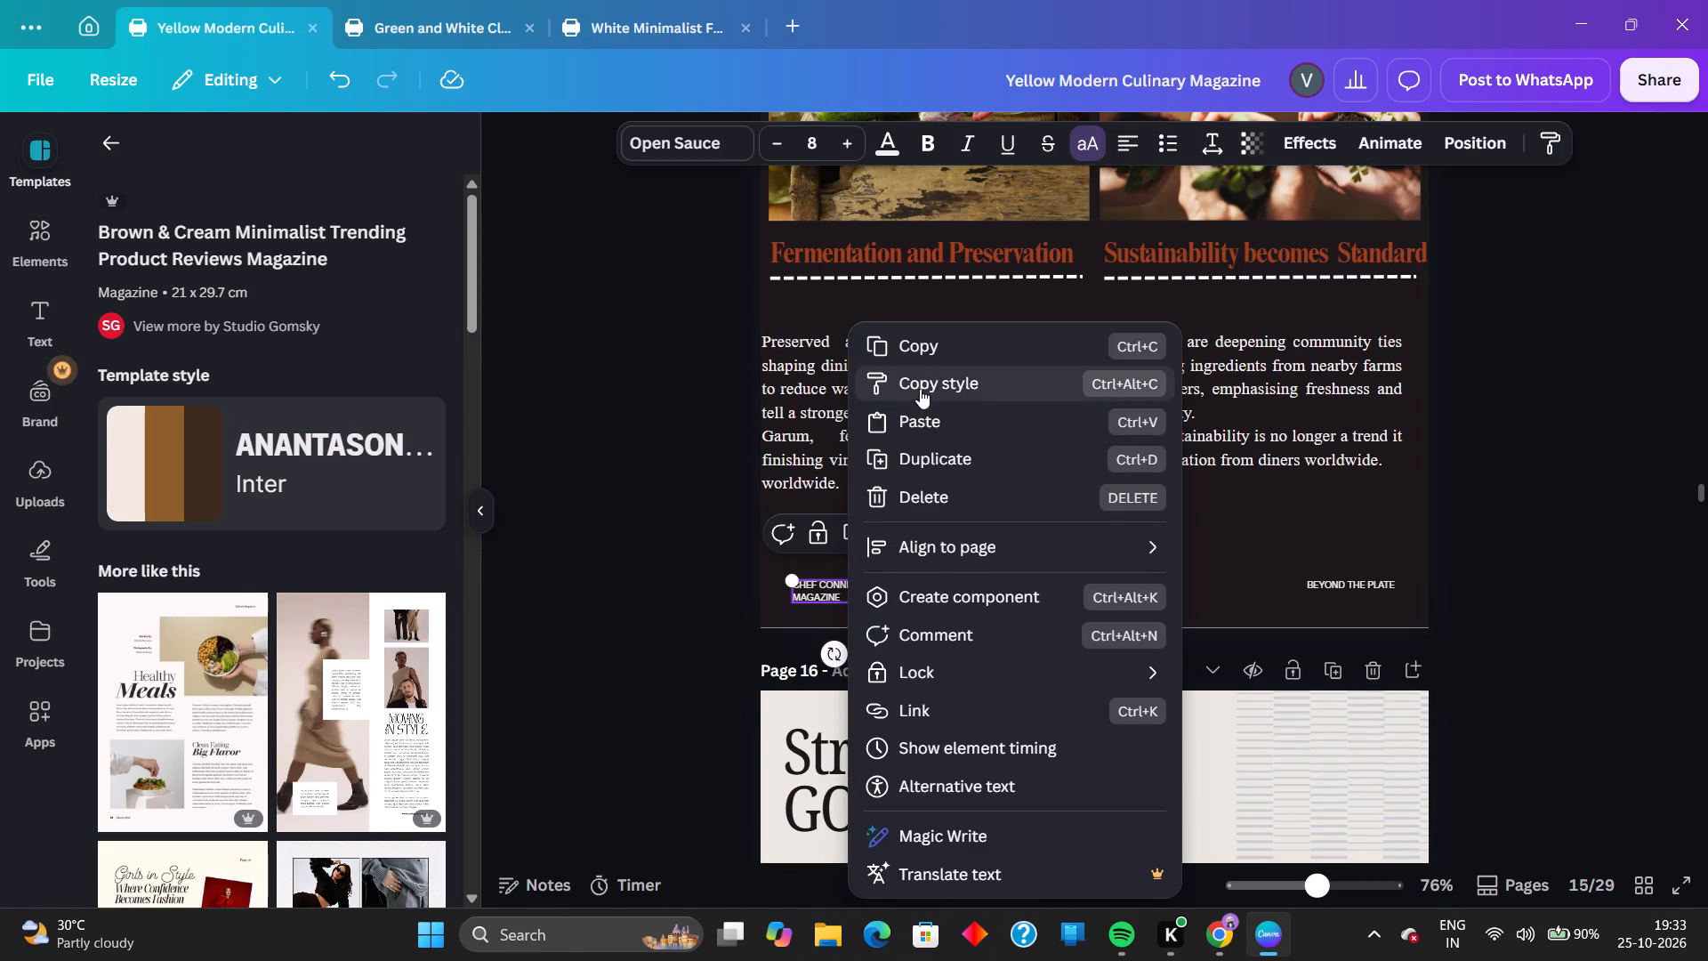
pyautogui.click(914, 351)
pyautogui.scroll(-6, 691, 714)
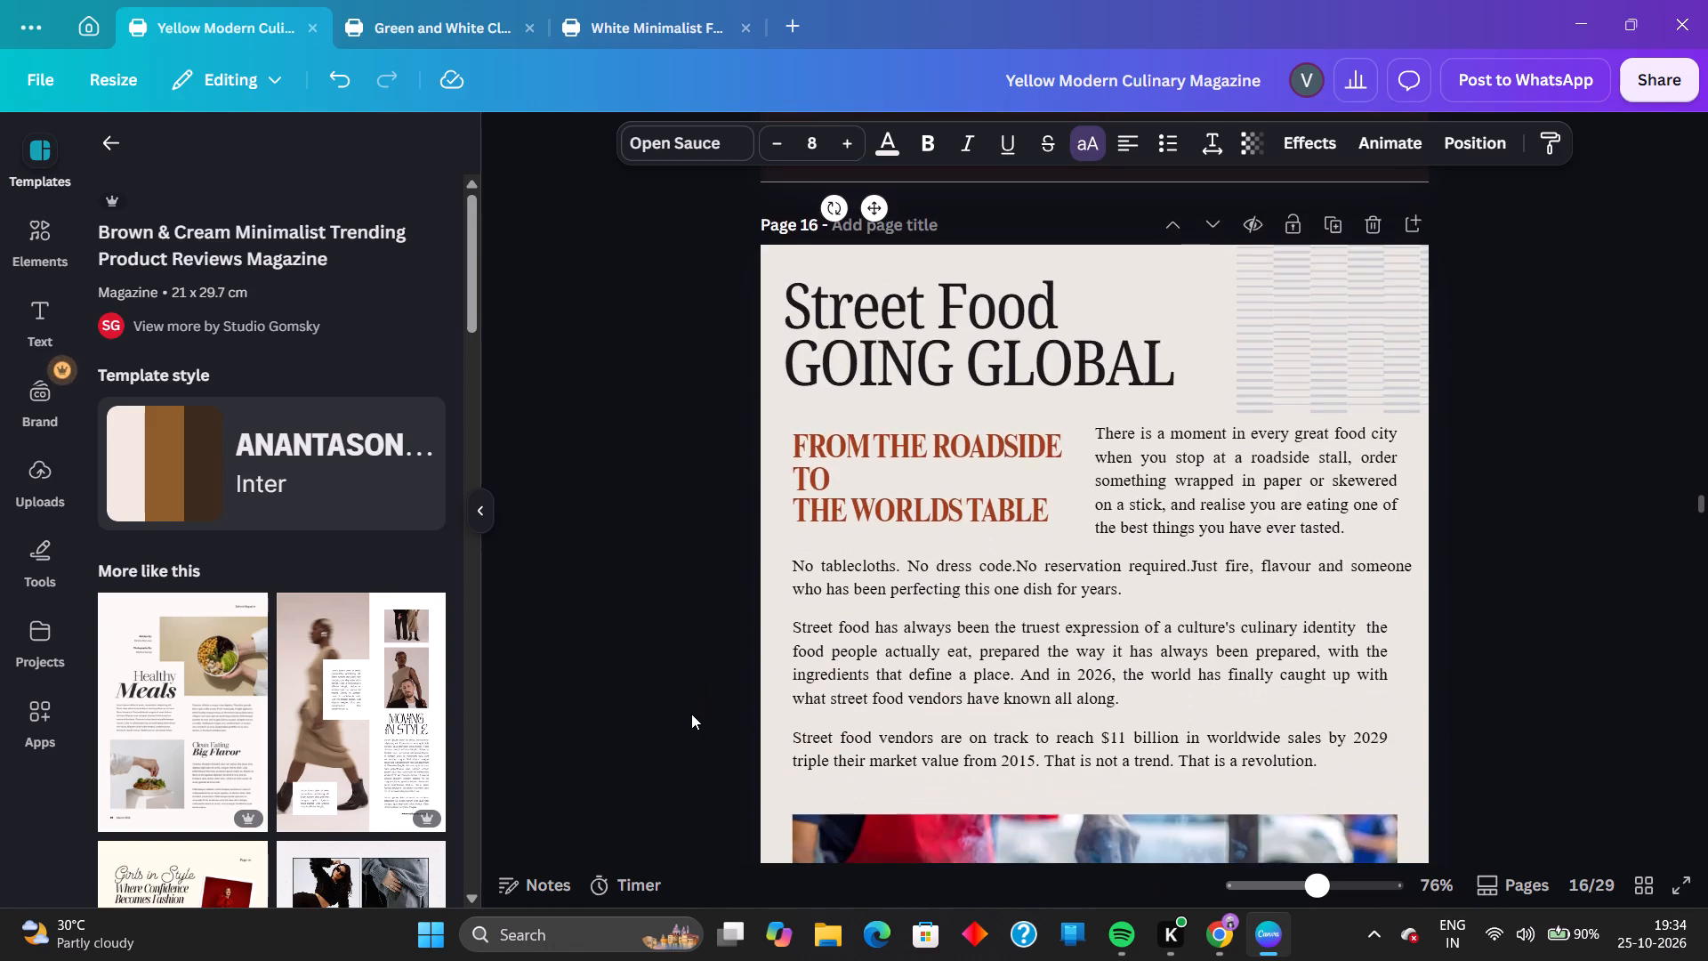
pyautogui.scroll(-3, 691, 714)
pyautogui.rightClick(813, 602)
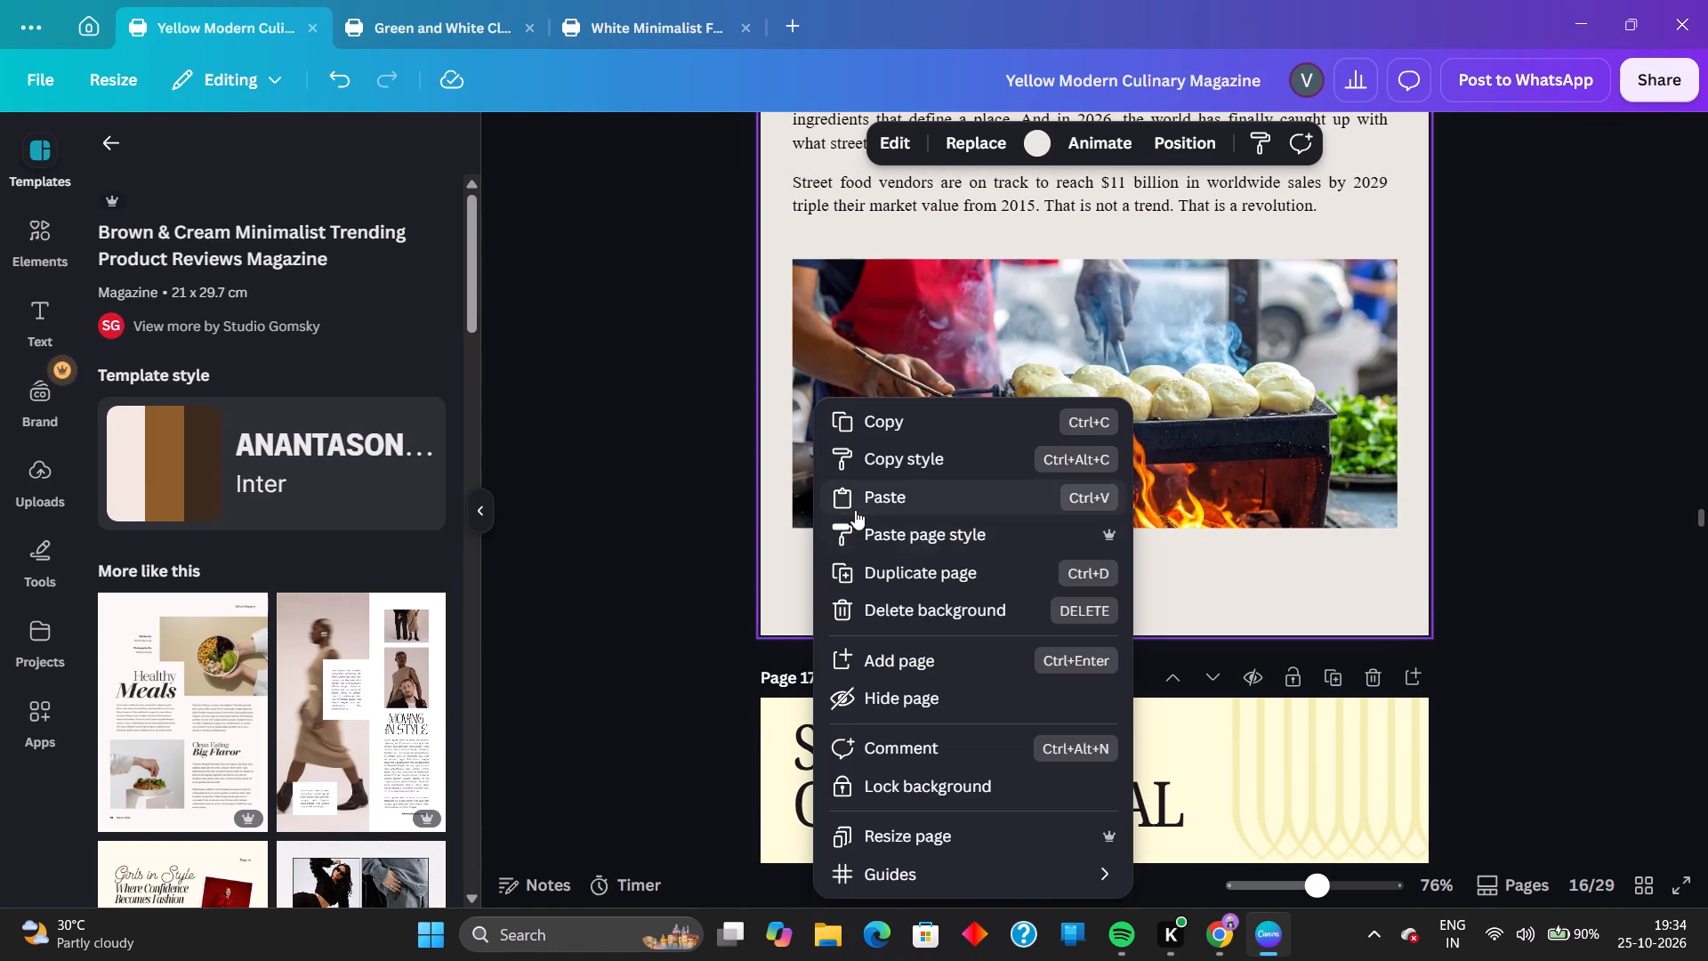
pyautogui.click(861, 497)
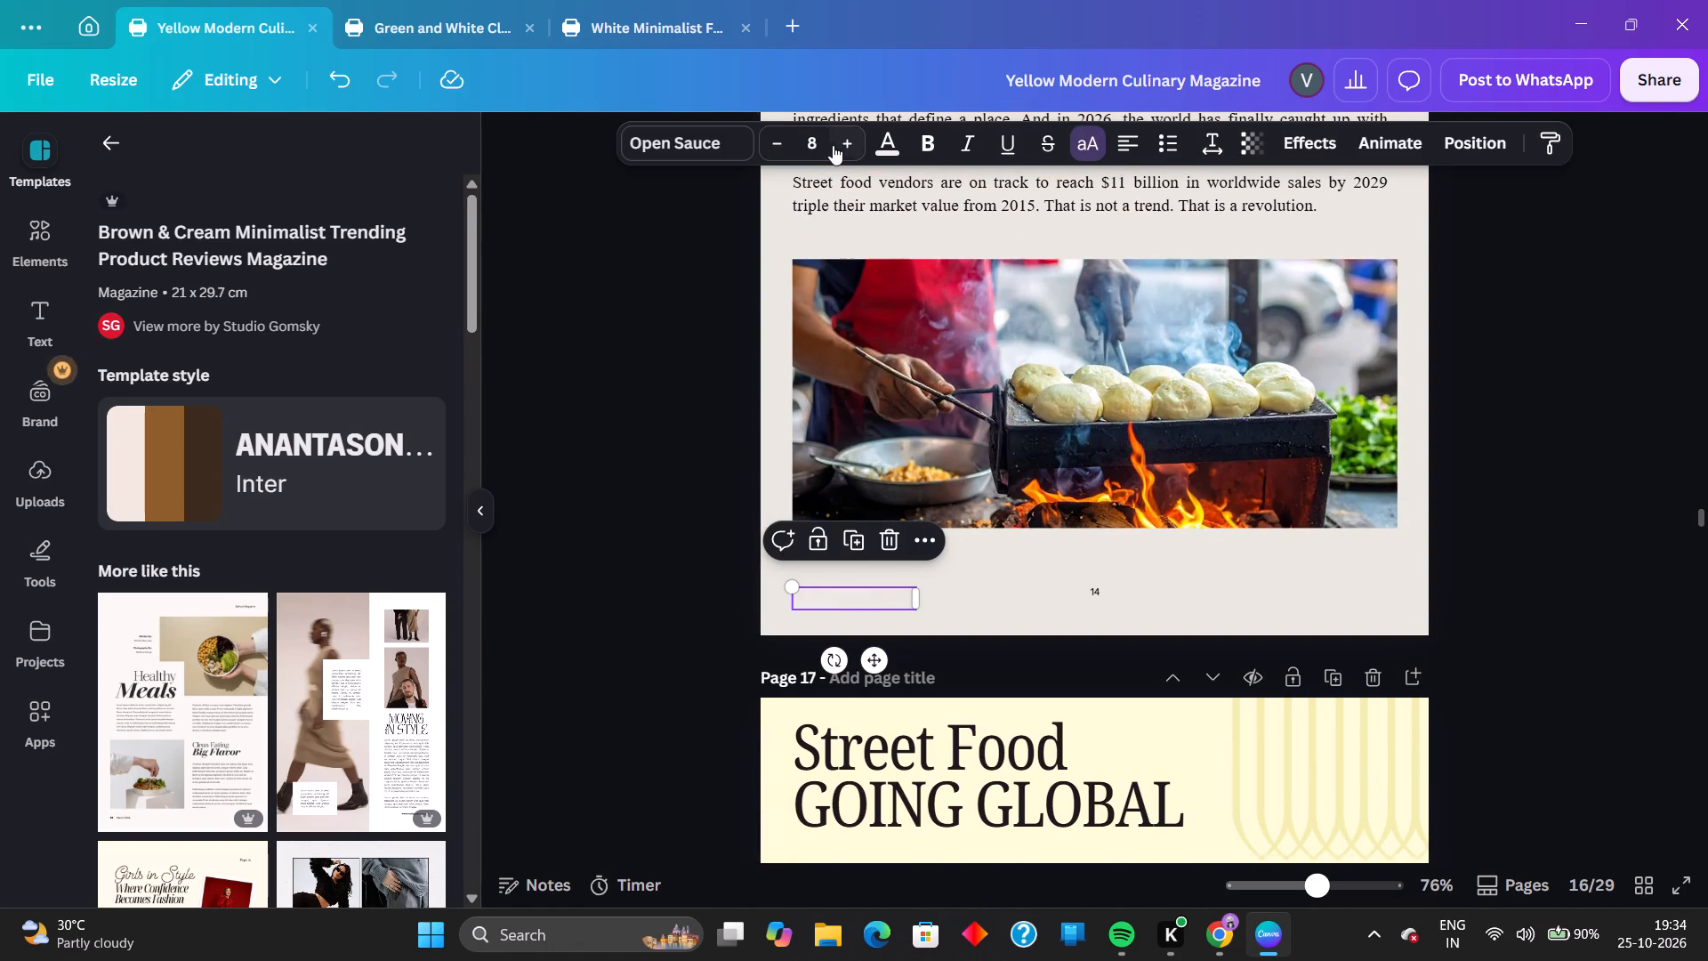
# Set the text colour of the "CHEF CONNECTS MAGAZINE" label on page 16 to black.
pyautogui.click(886, 149)
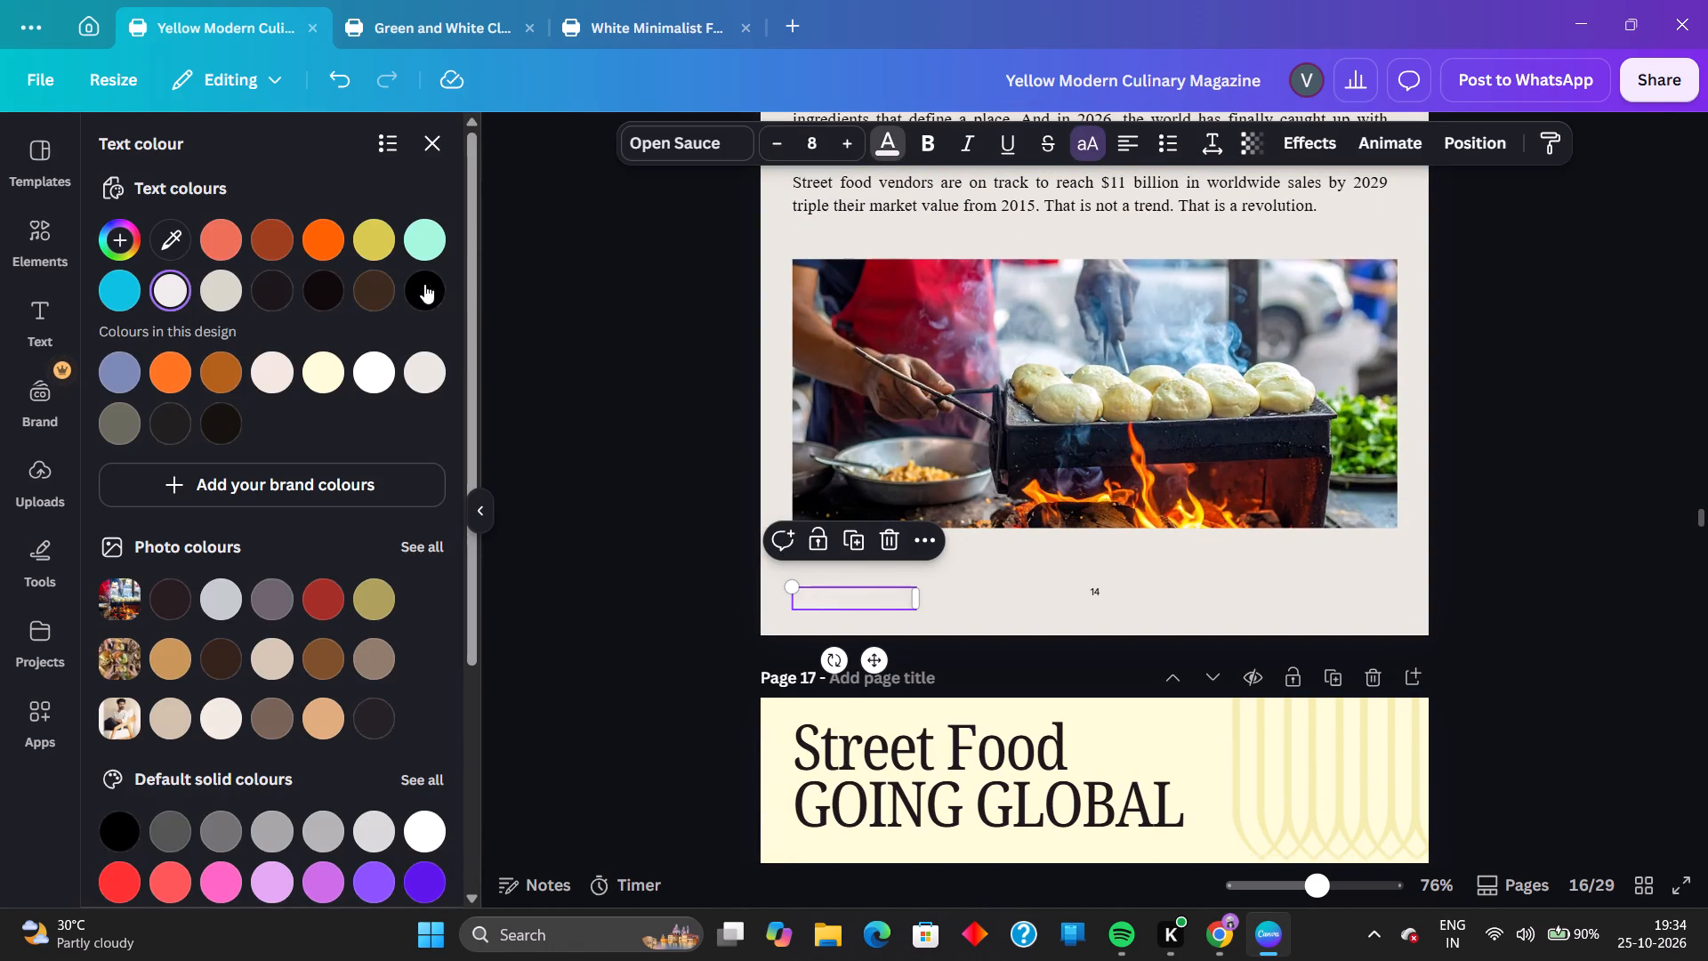
pyautogui.click(424, 284)
pyautogui.click(577, 549)
pyautogui.click(721, 653)
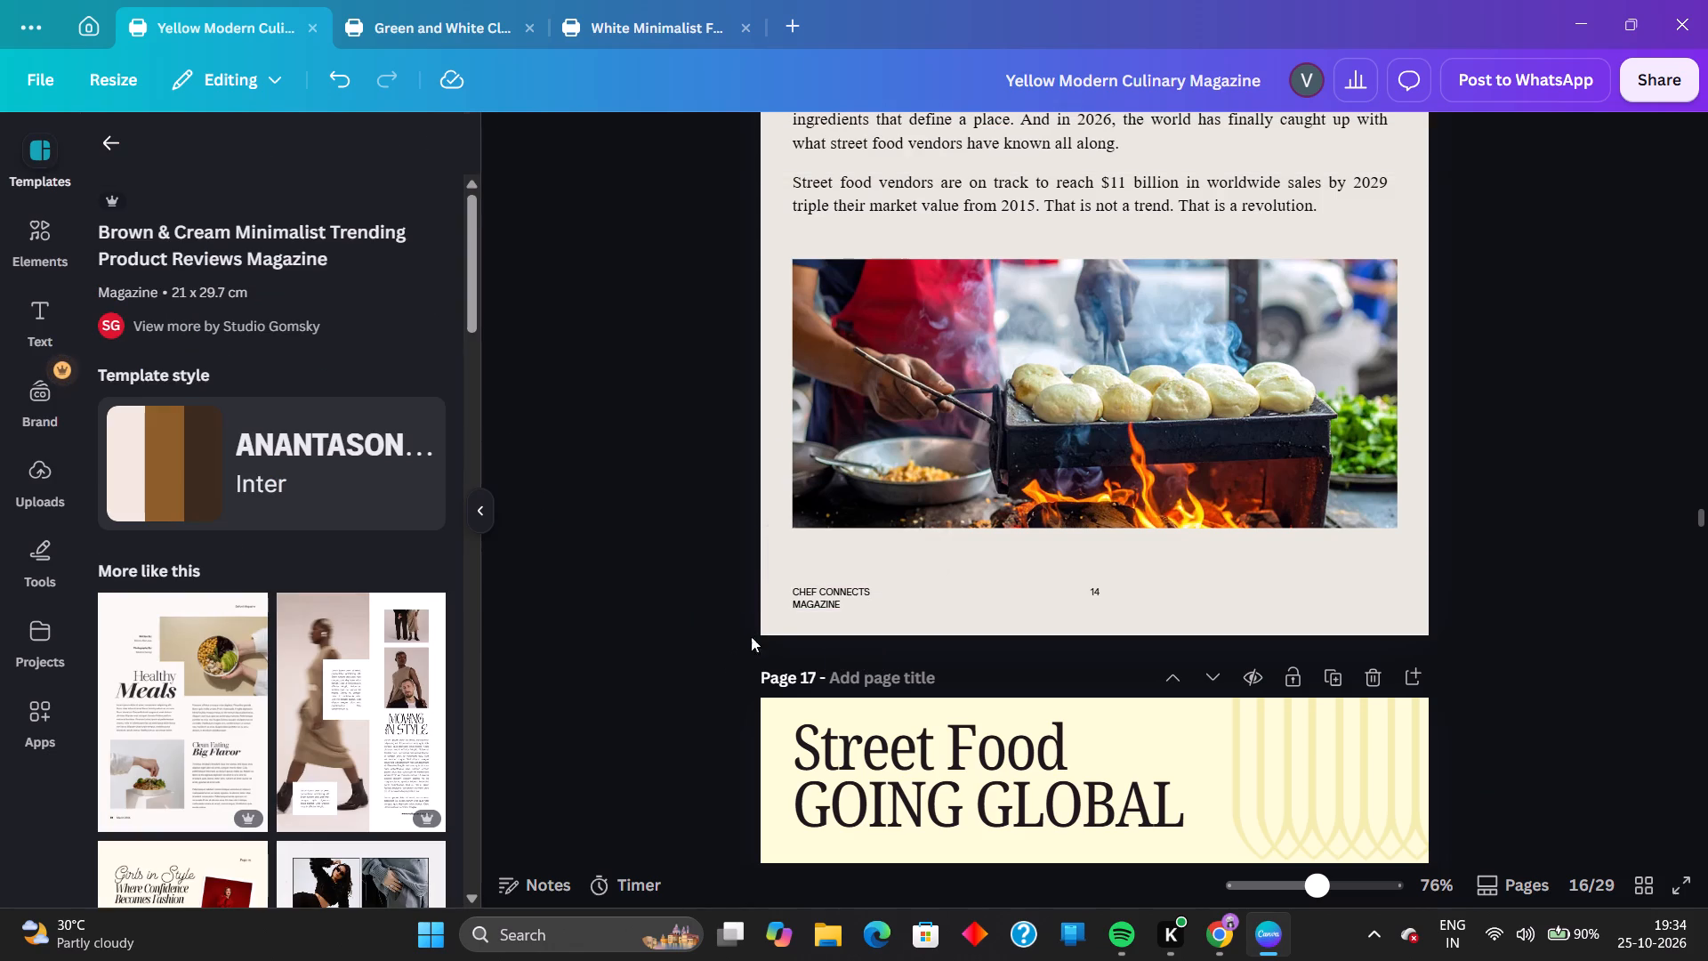
# Copy the black "CHEF CONNECTS MAGAZINE" label from page 16 and paste it into the footer of page 17.
pyautogui.rightClick(802, 602)
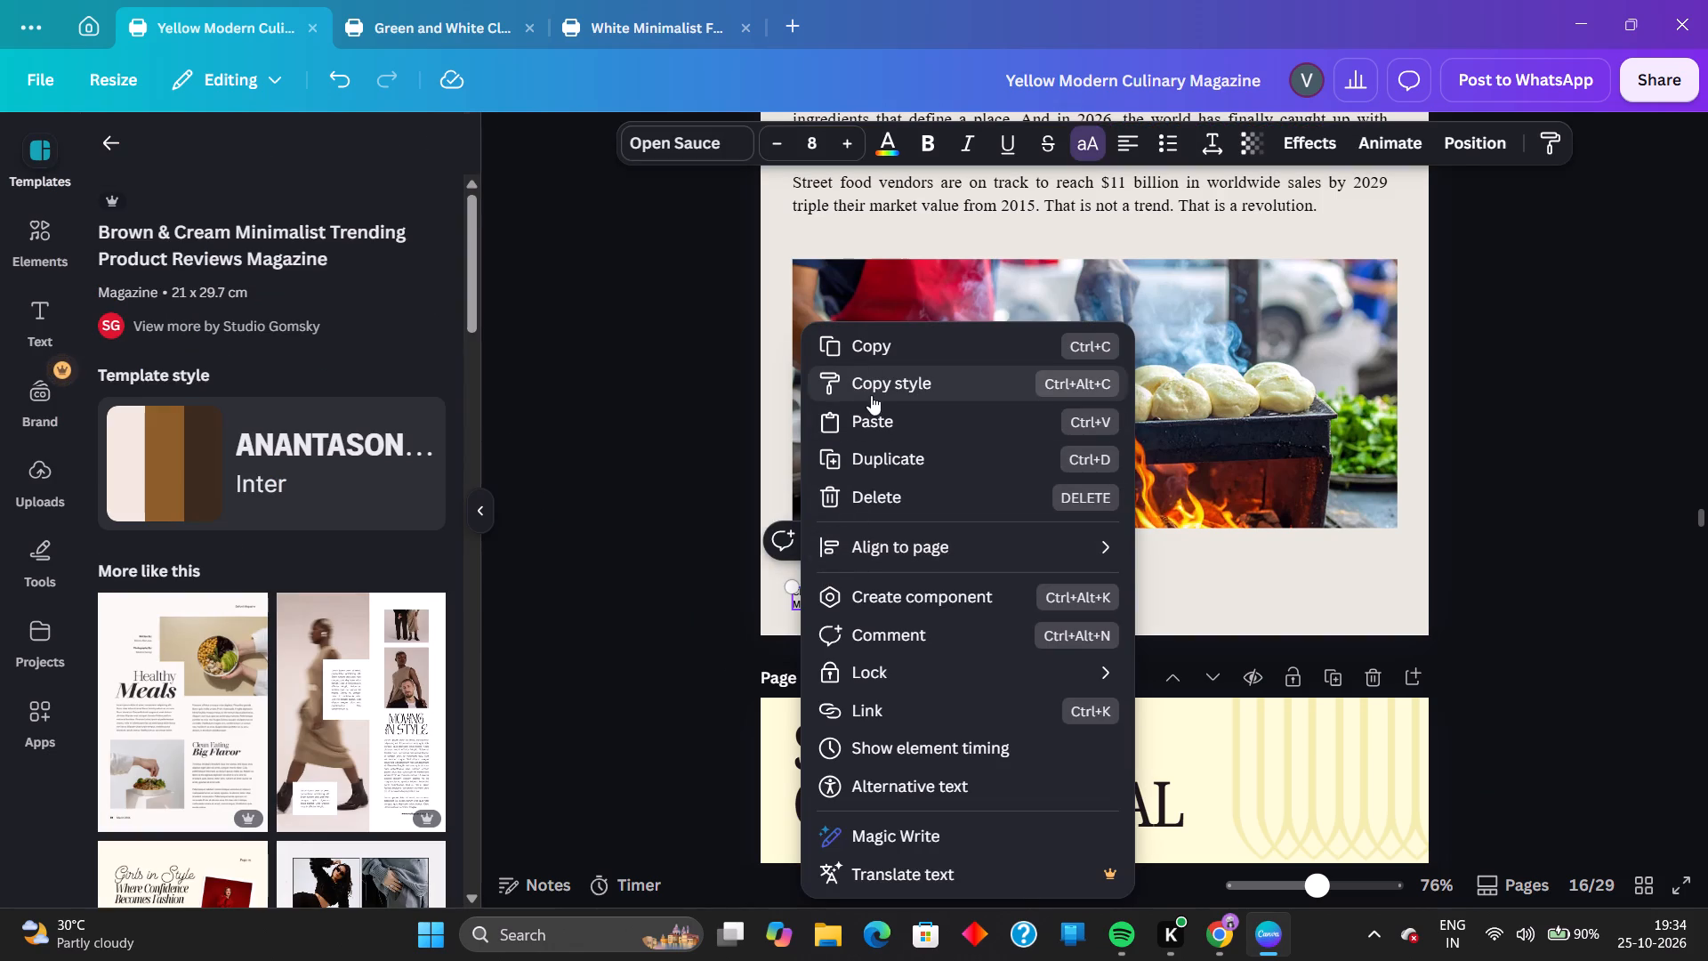
pyautogui.click(864, 350)
pyautogui.scroll(-4, 442, 657)
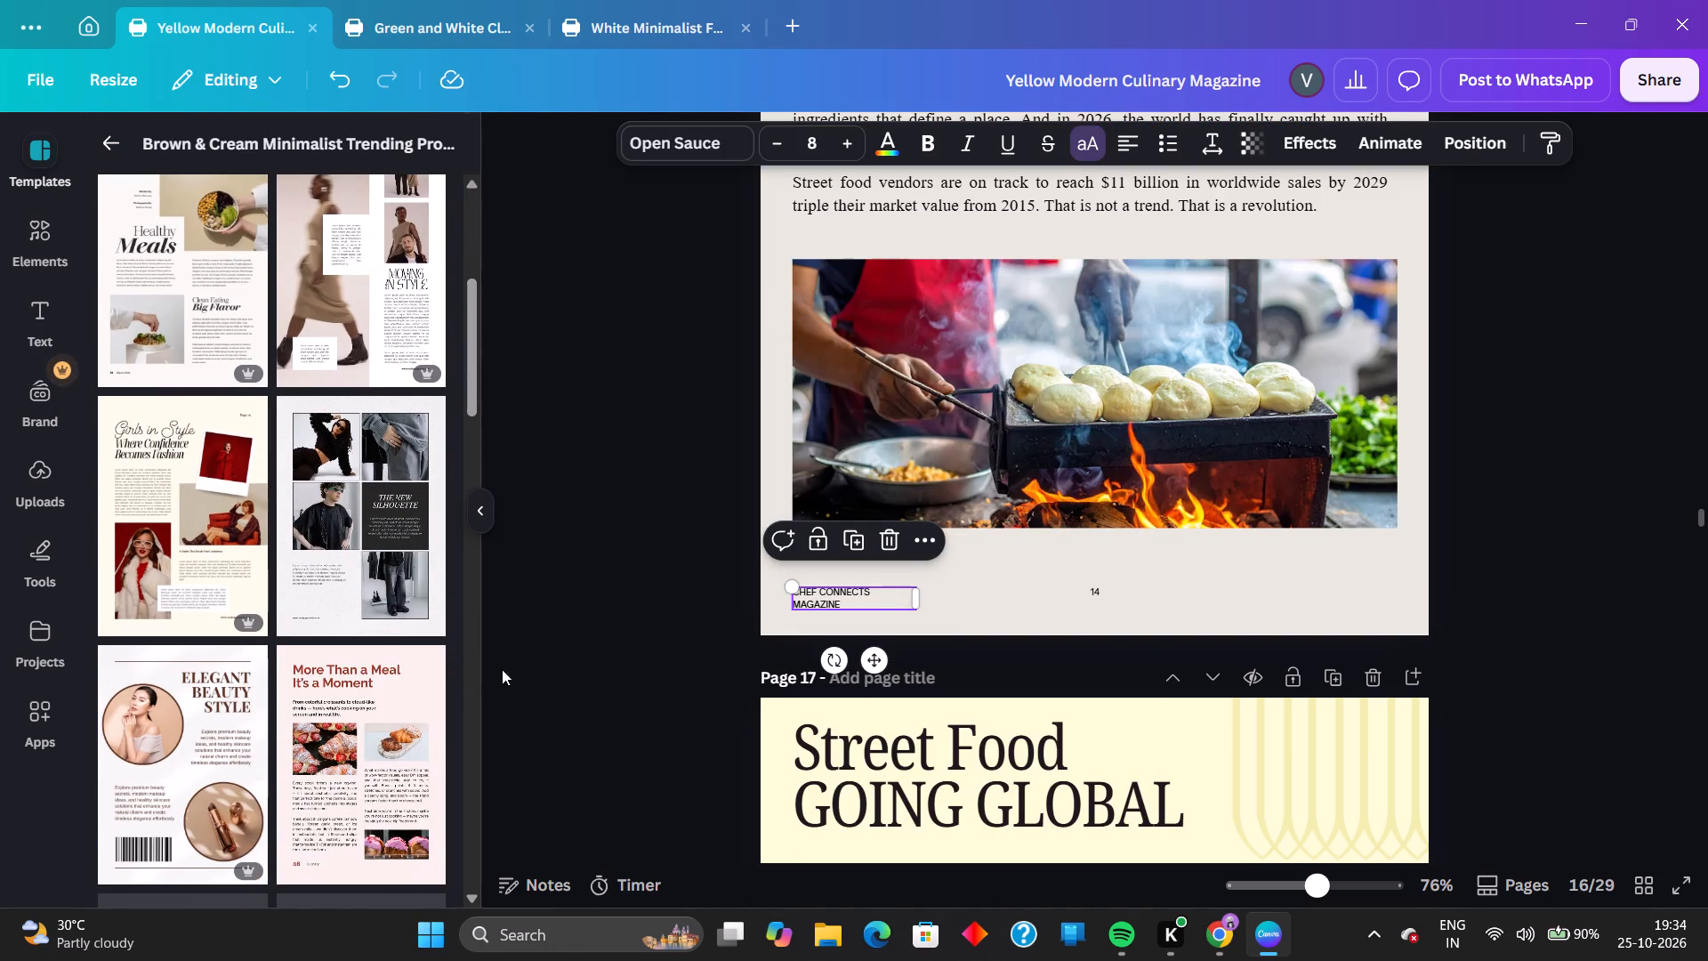
pyautogui.scroll(-6, 719, 716)
pyautogui.scroll(-3, 796, 674)
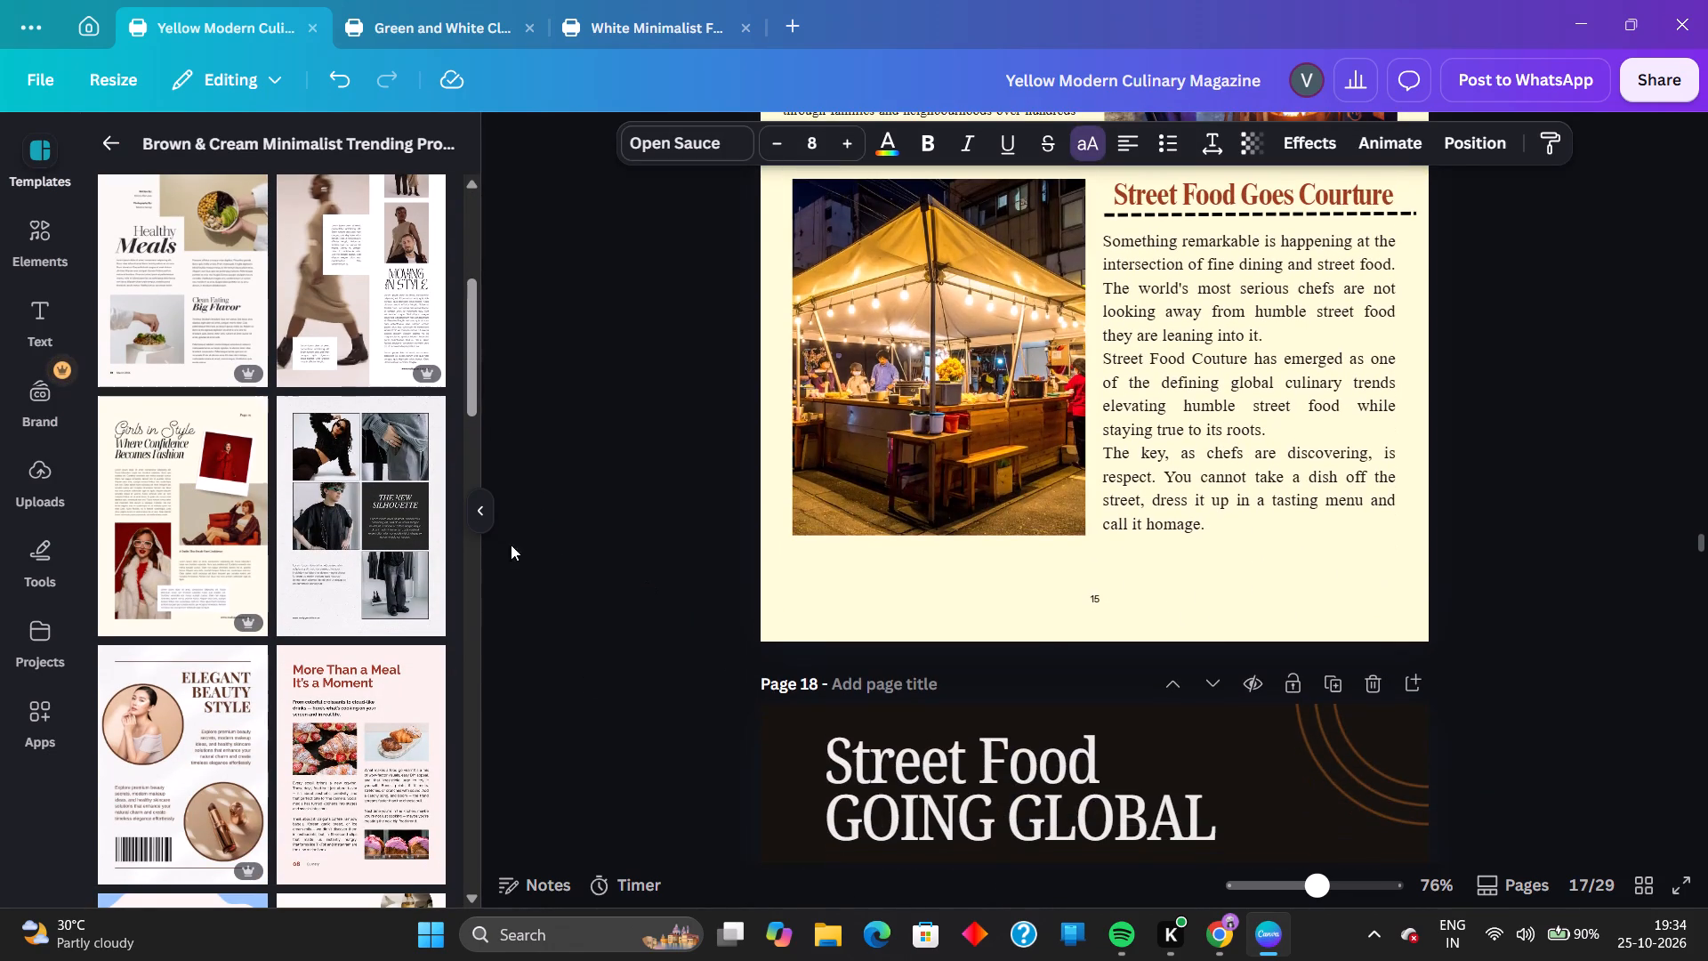
pyautogui.click(470, 509)
pyautogui.rightClick(605, 603)
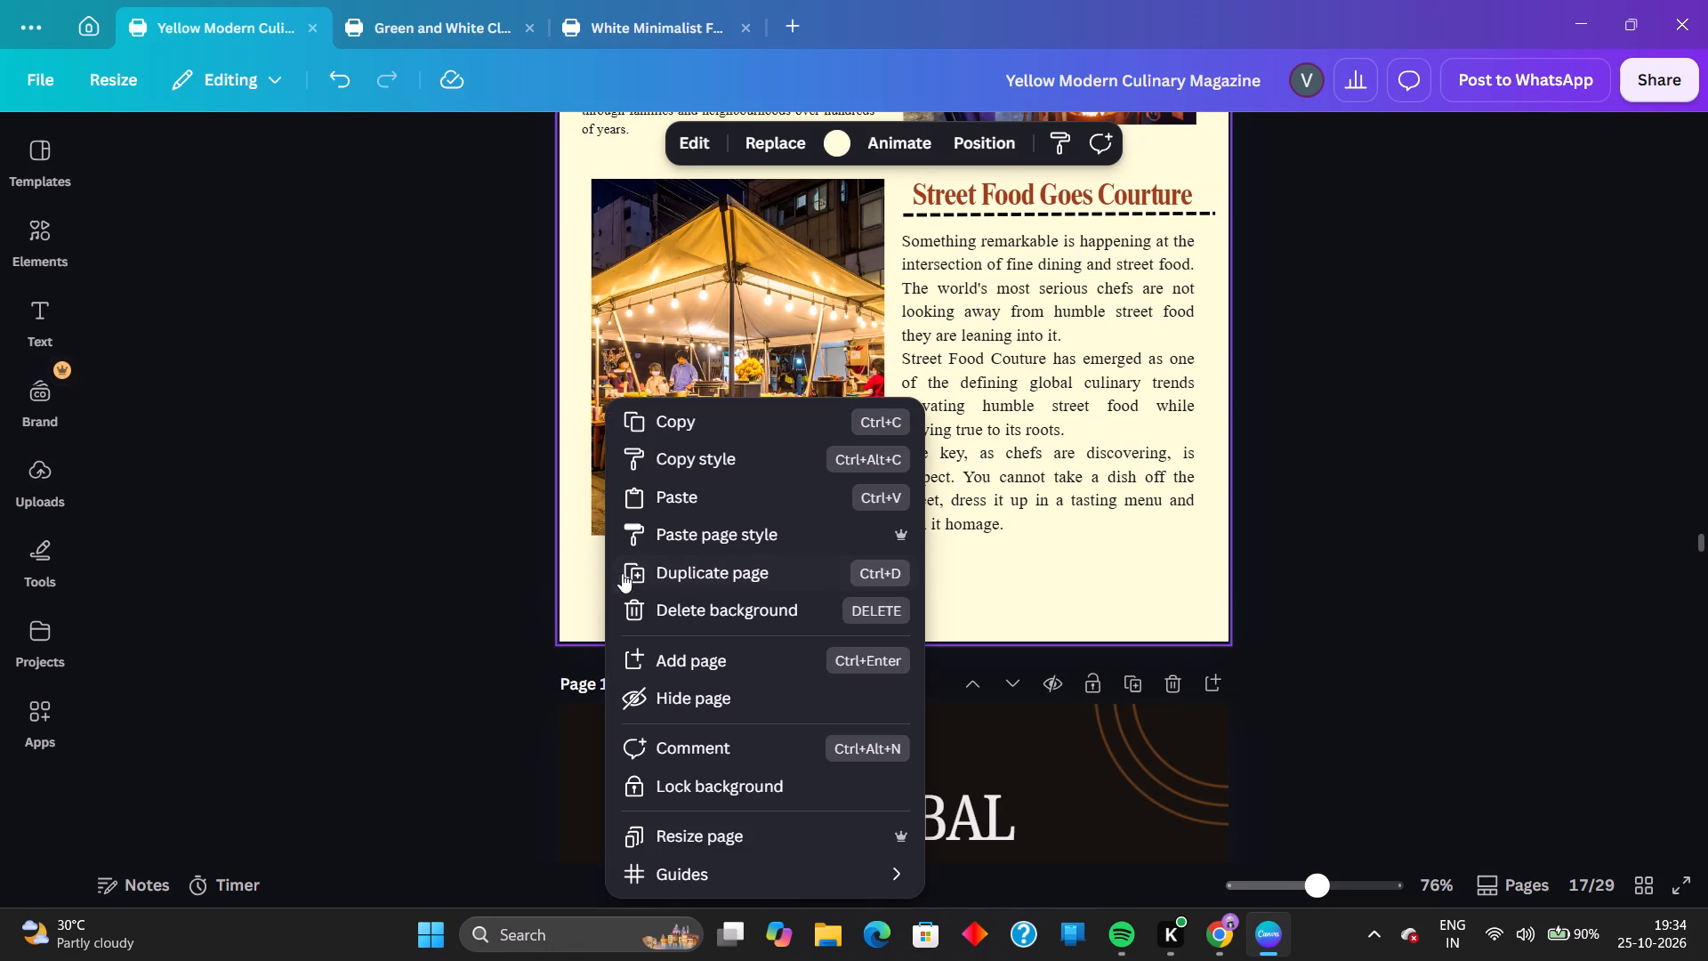
pyautogui.click(688, 506)
# Paste the "CHEF CONNECTS MAGAZINE" label into the footer of dark page 18 and set its text colour to off-white.
pyautogui.scroll(-7, 536, 690)
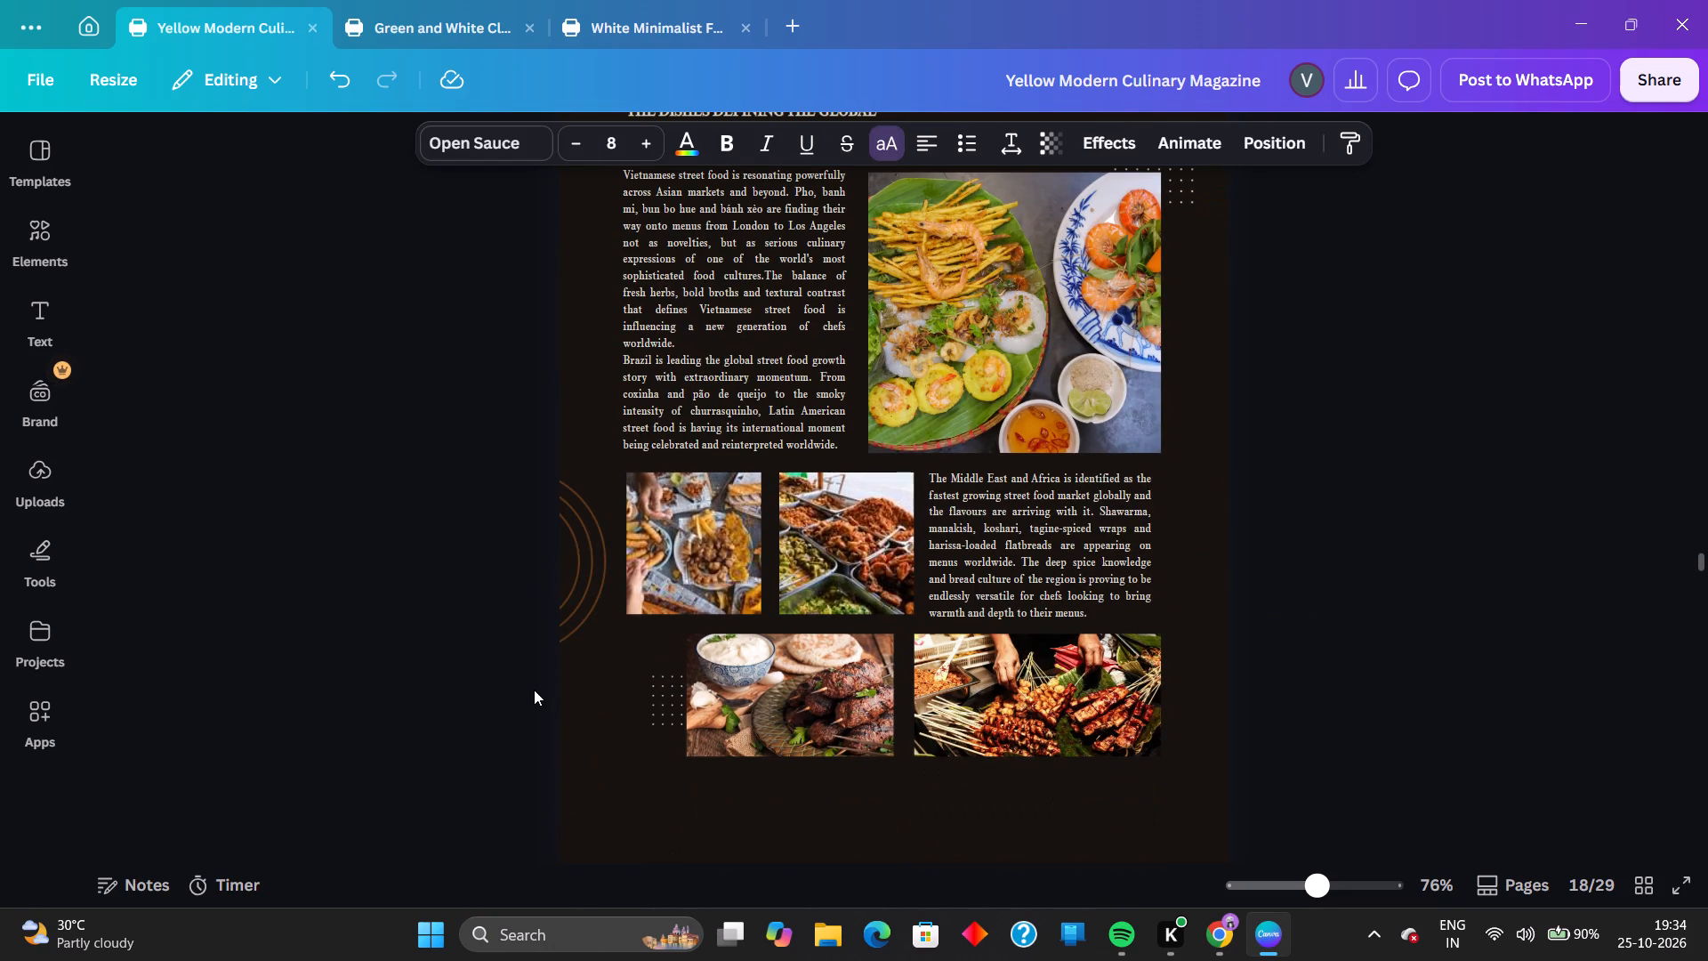
pyautogui.rightClick(591, 770)
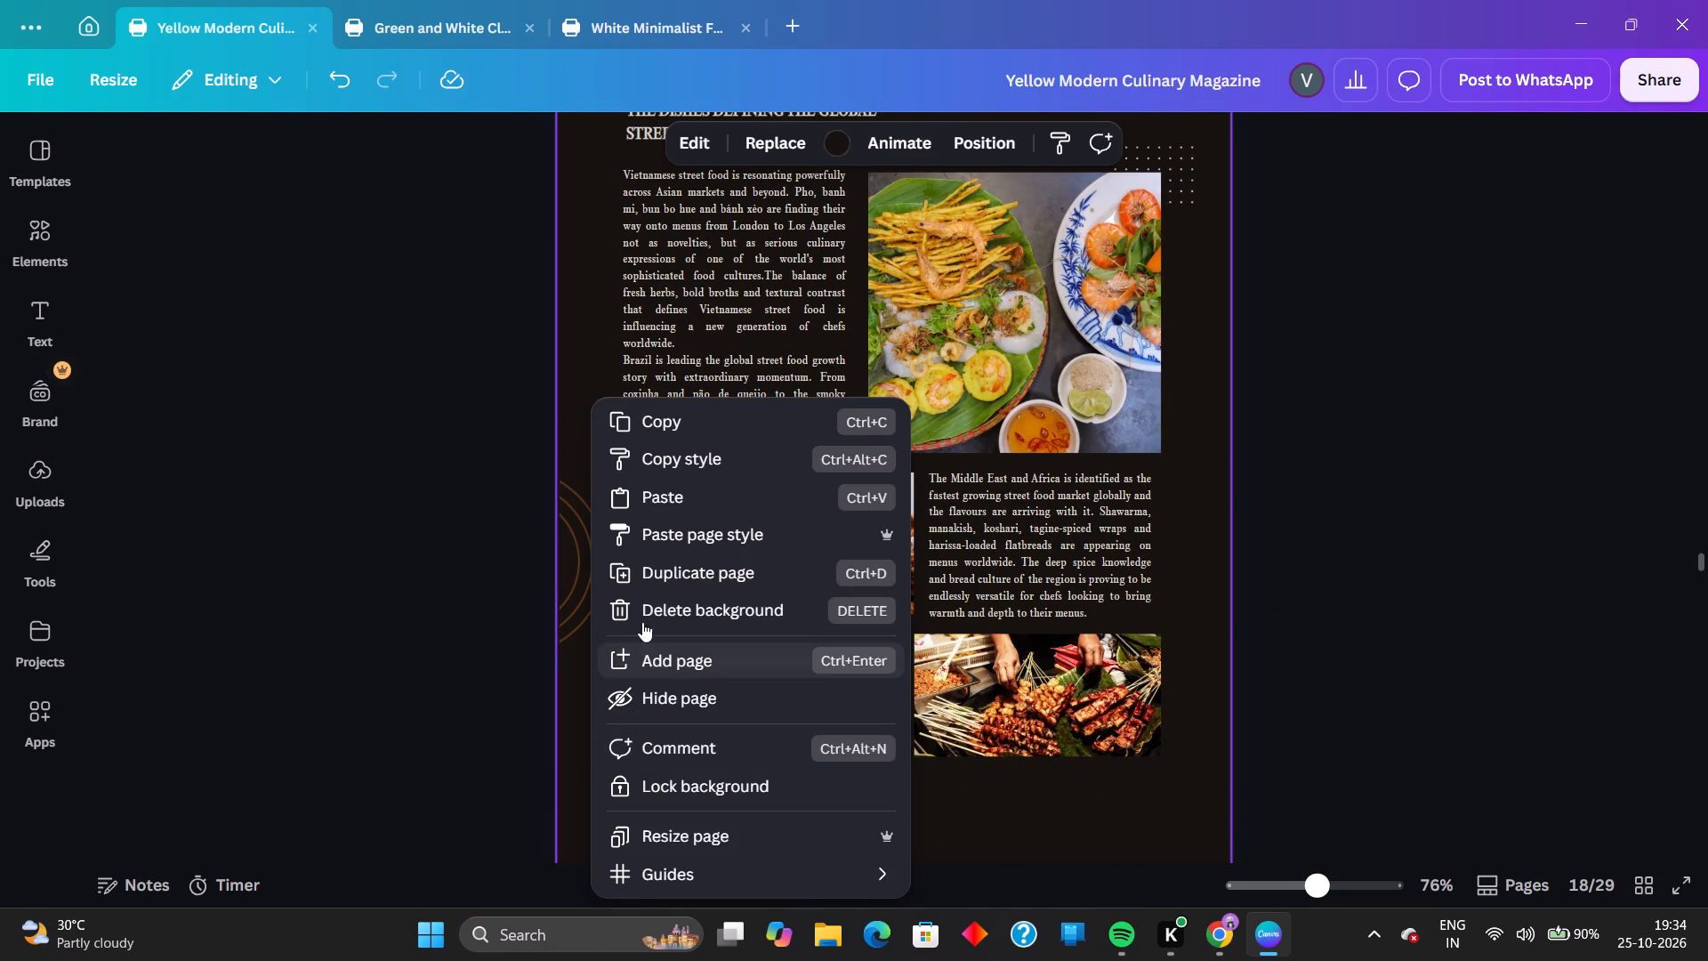
pyautogui.click(641, 500)
pyautogui.scroll(-2, 678, 740)
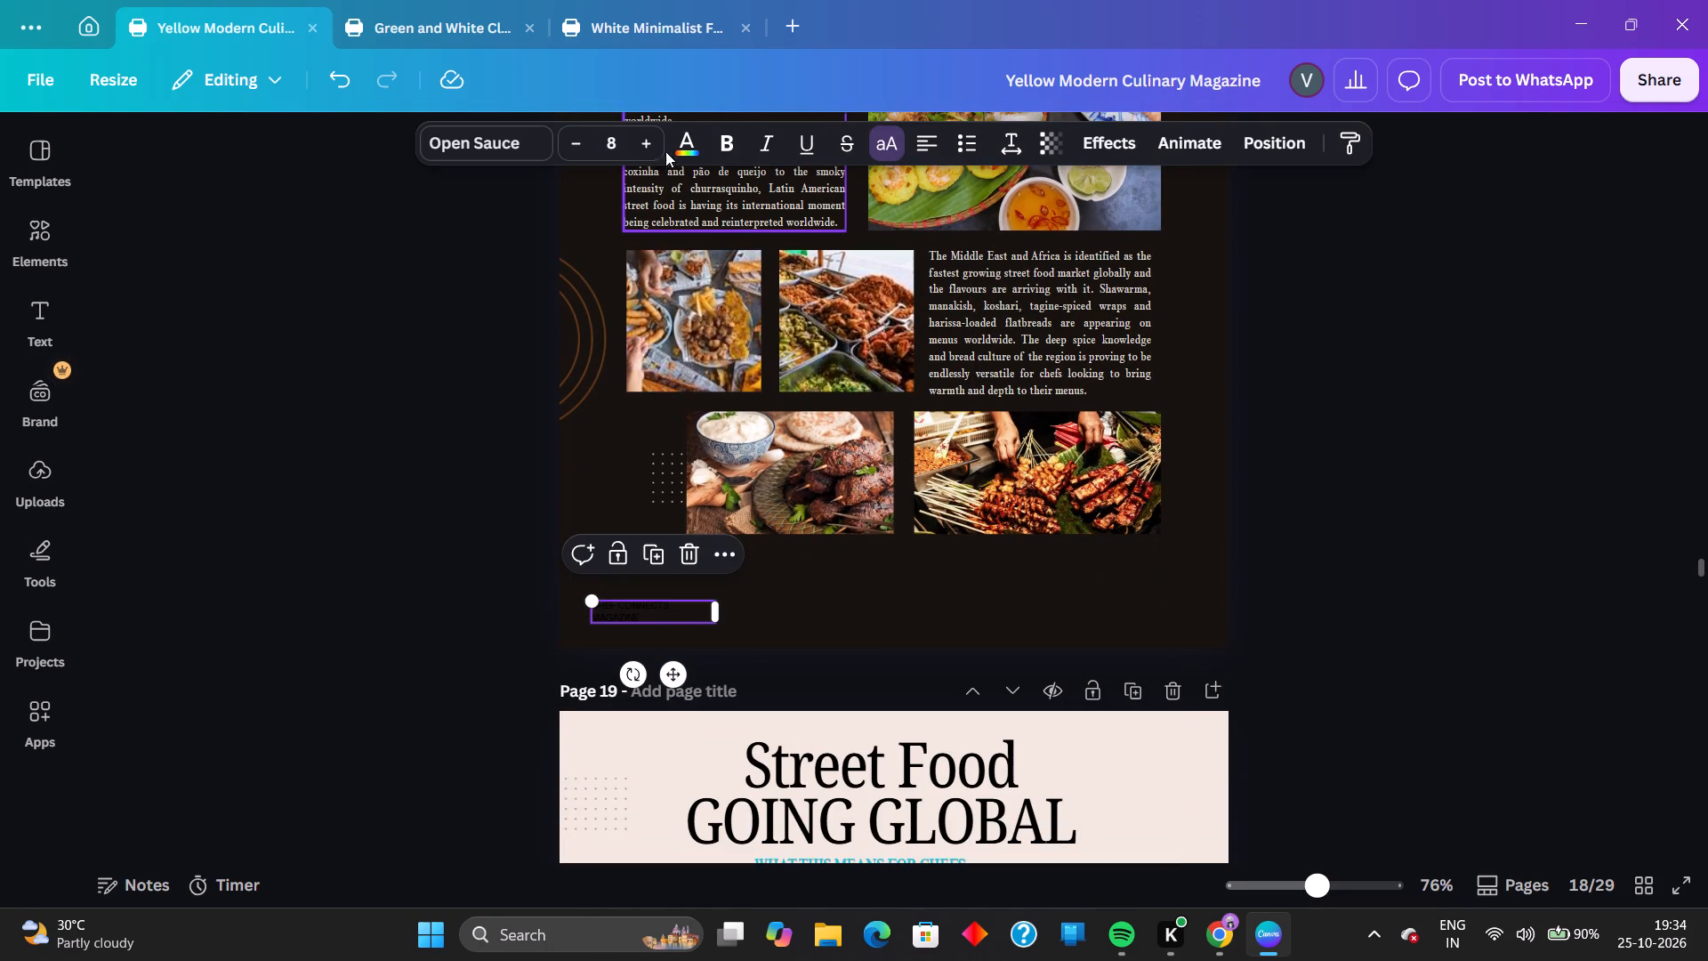
pyautogui.click(688, 146)
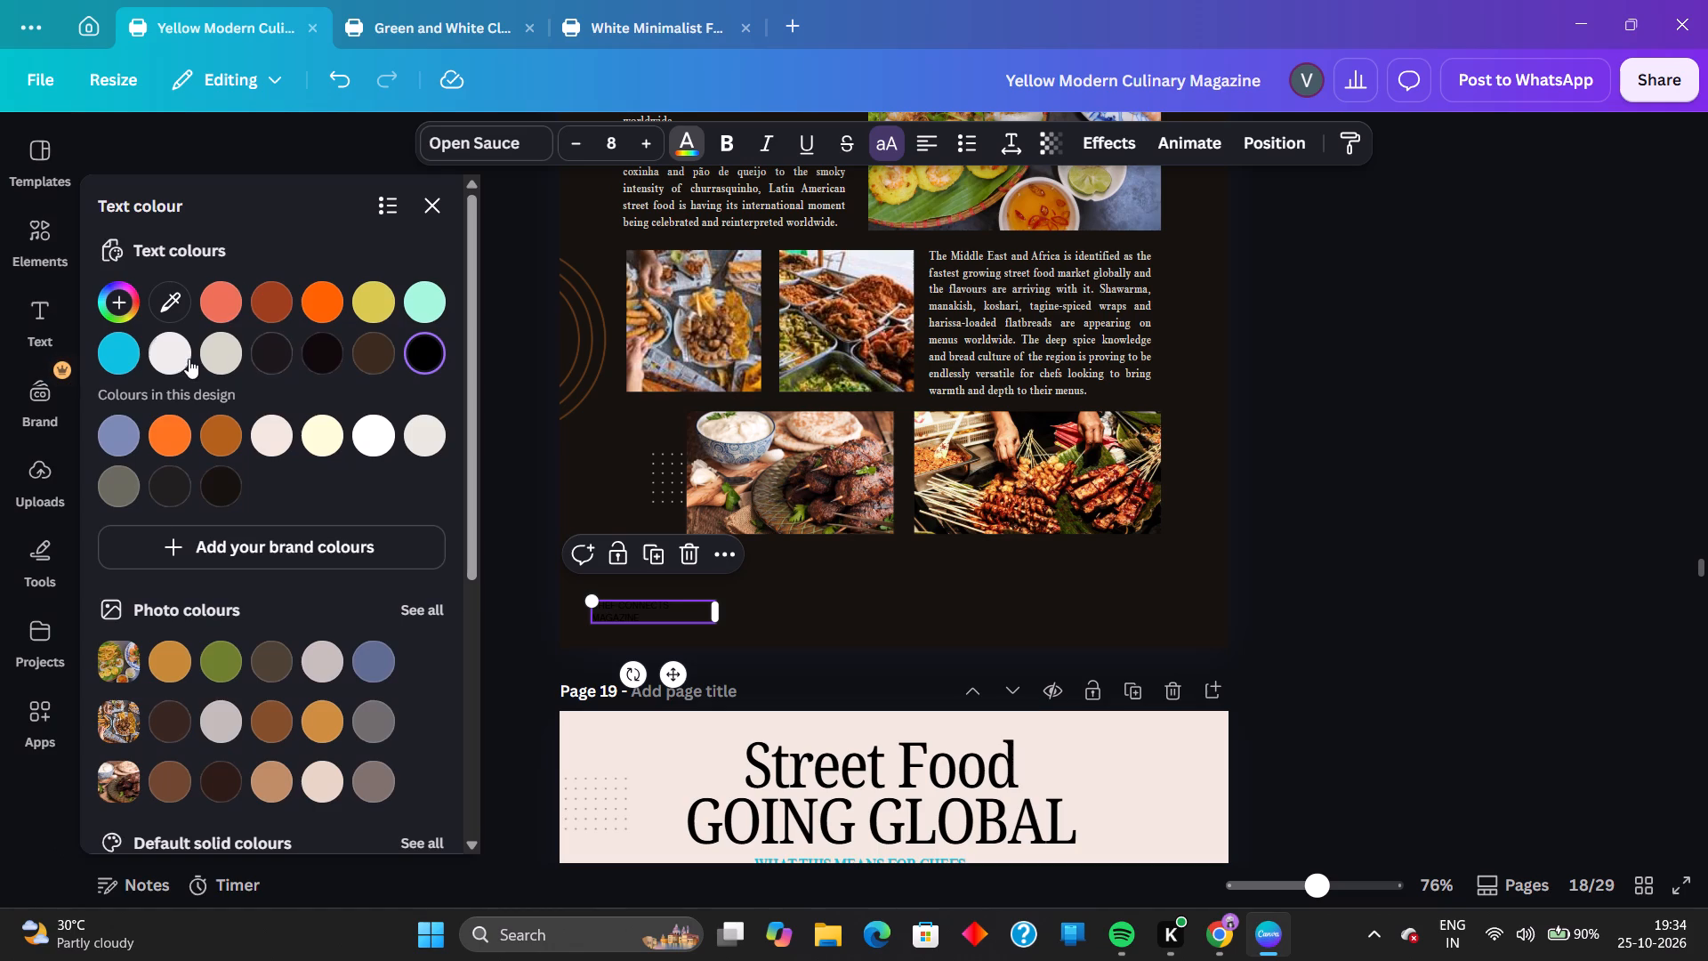
pyautogui.click(186, 359)
pyautogui.click(1352, 436)
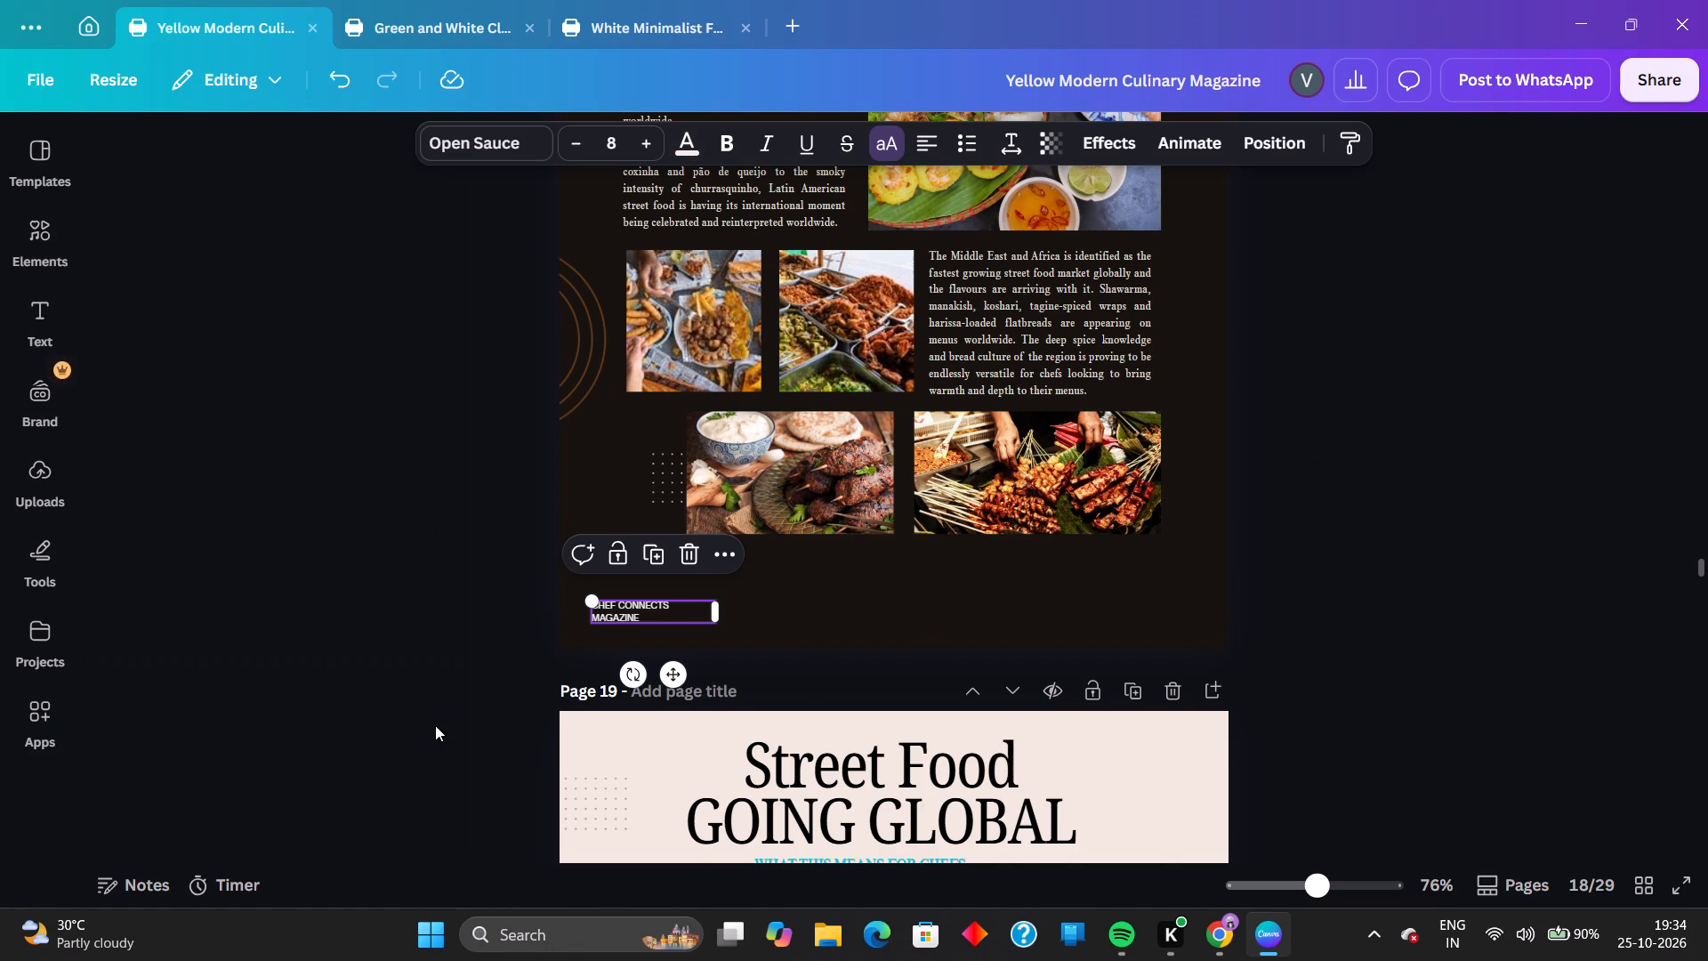
# Paste the black "CHEF CONNECTS MAGAZINE" label into the footer of page 19, below the powder swatch photo.
pyautogui.scroll(-9, 439, 723)
pyautogui.rightClick(635, 596)
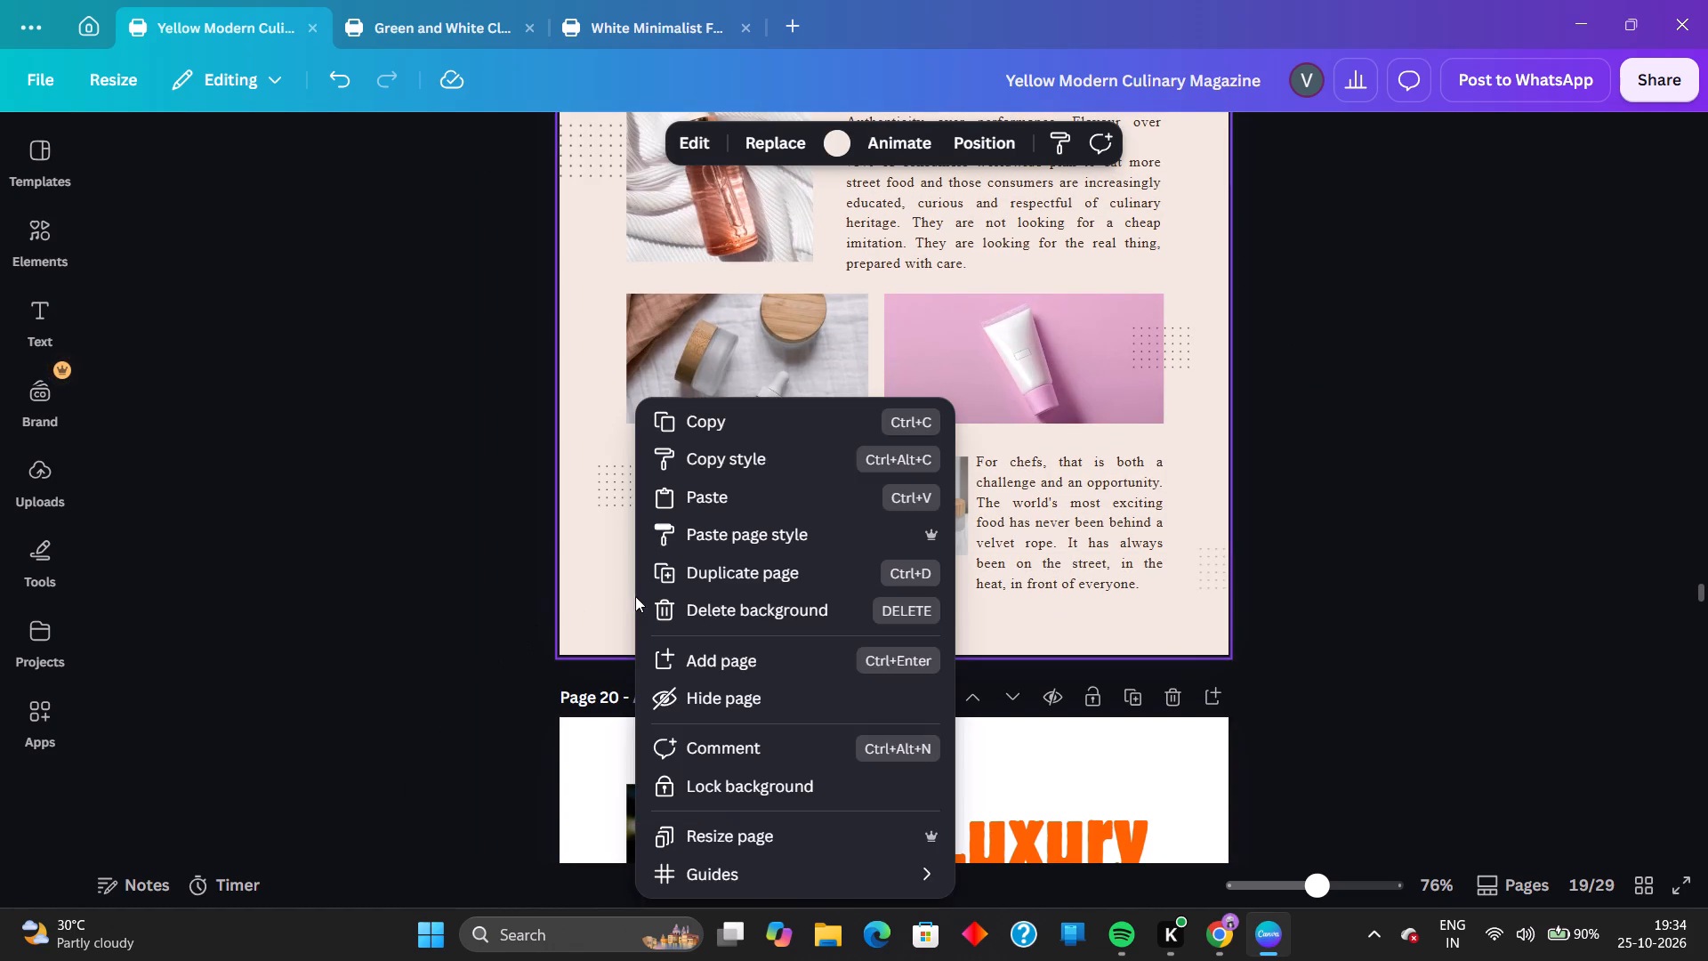
pyautogui.click(678, 496)
pyautogui.moveTo(1403, 553); pyautogui.dragTo(1390, 558)
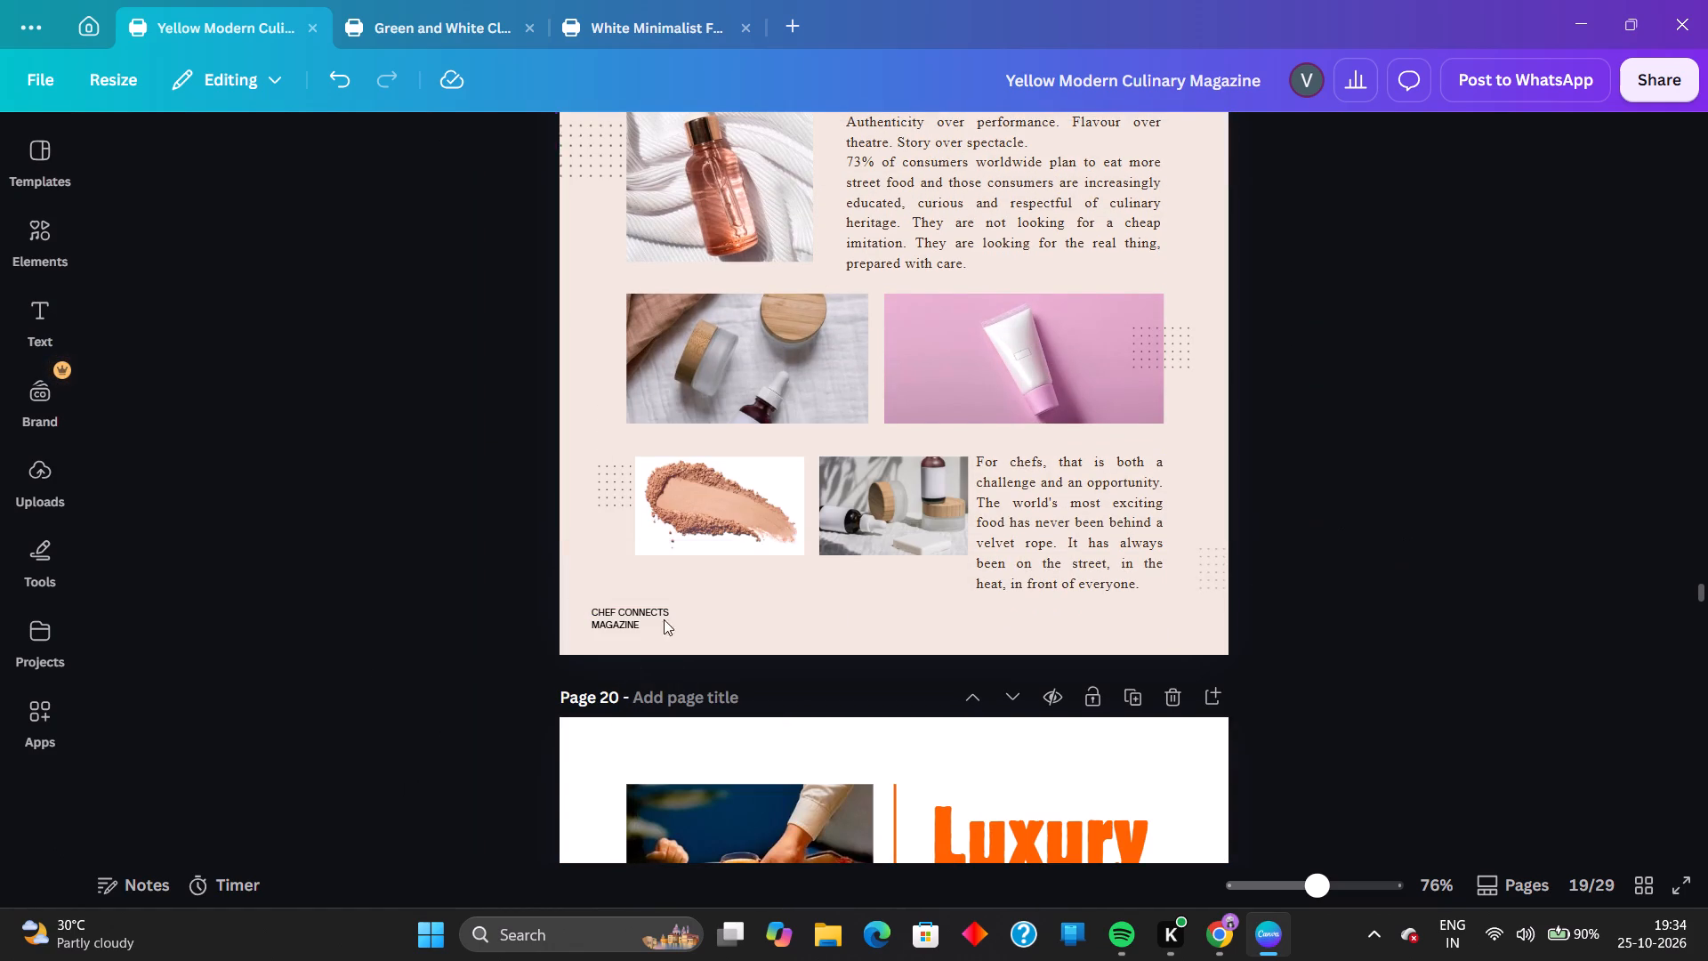
# Copy the "BEYOND THE PLATE" footer label from page 14 and paste it into the footer of page 16.
pyautogui.scroll(2, 600, 695)
pyautogui.scroll(4, 691, 671)
pyautogui.scroll(2, 770, 505)
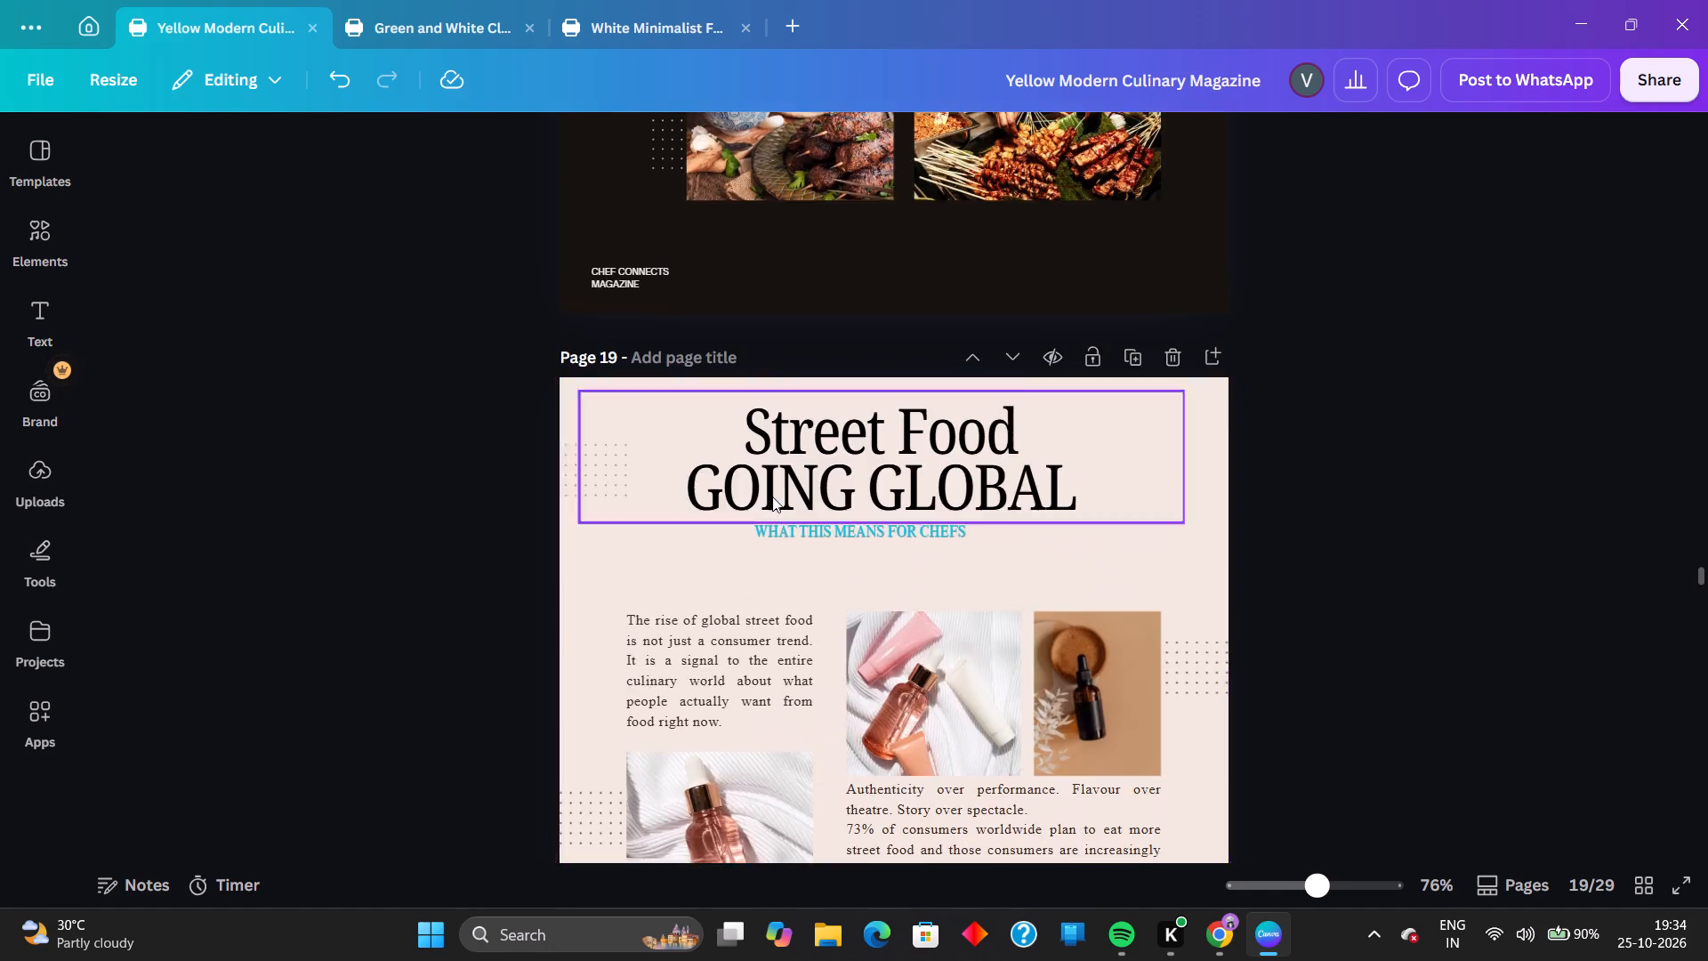
pyautogui.scroll(19, 772, 497)
pyautogui.scroll(2, 772, 497)
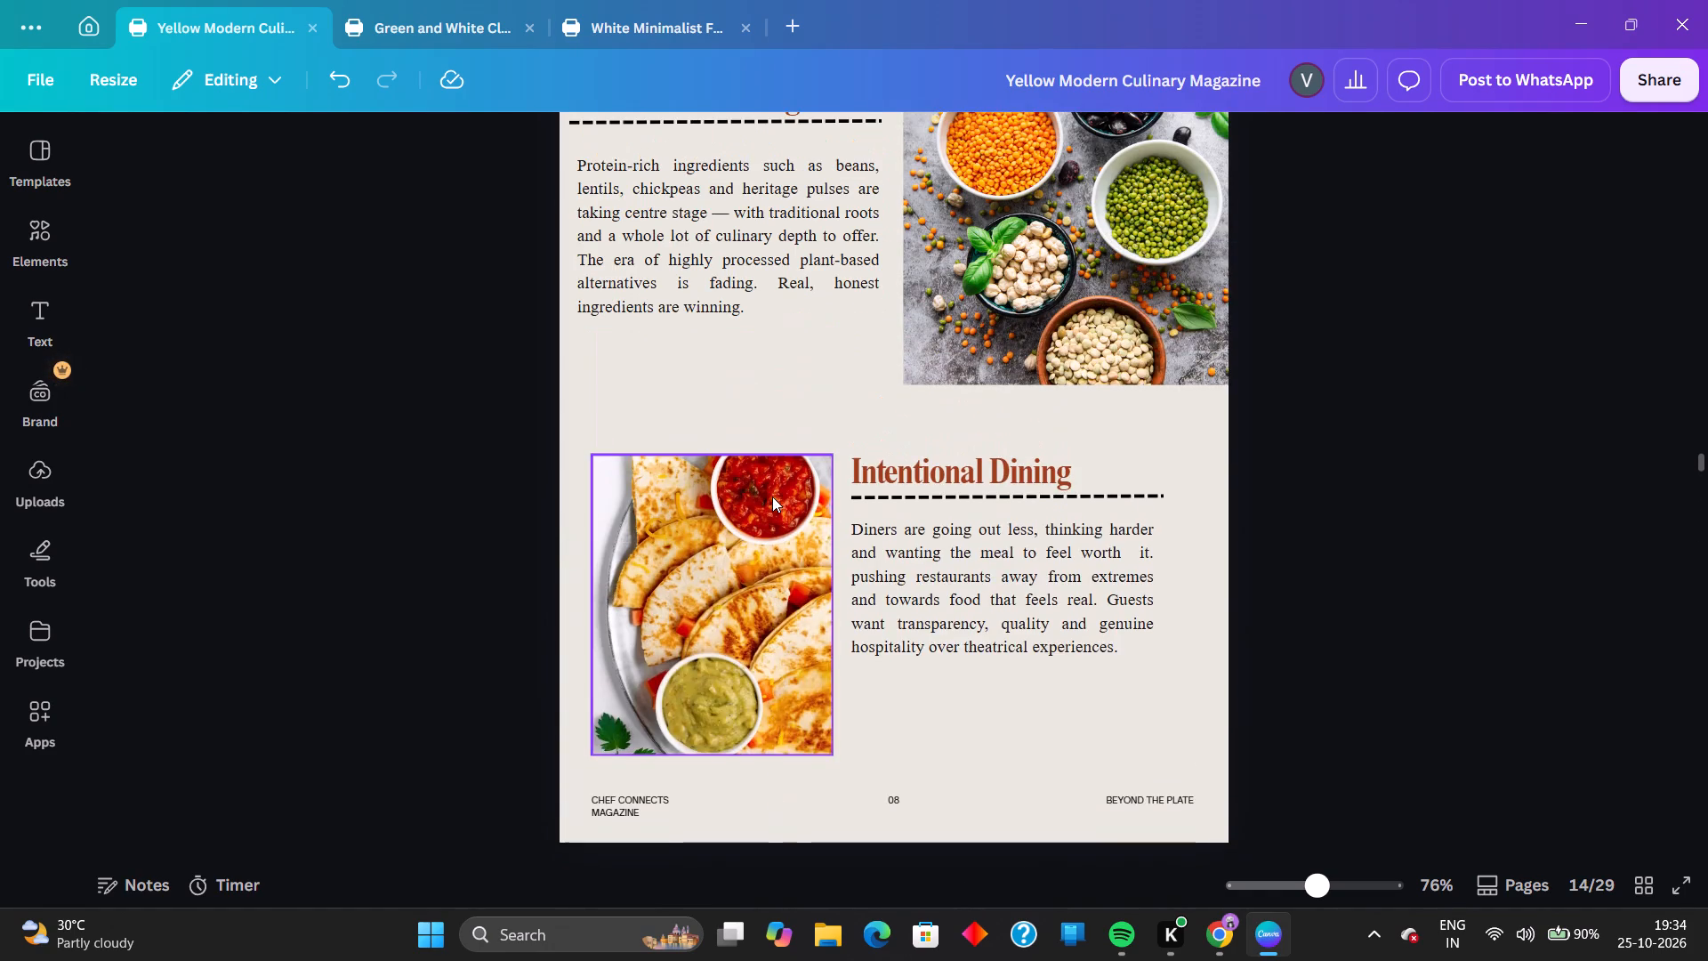
pyautogui.scroll(10, 772, 497)
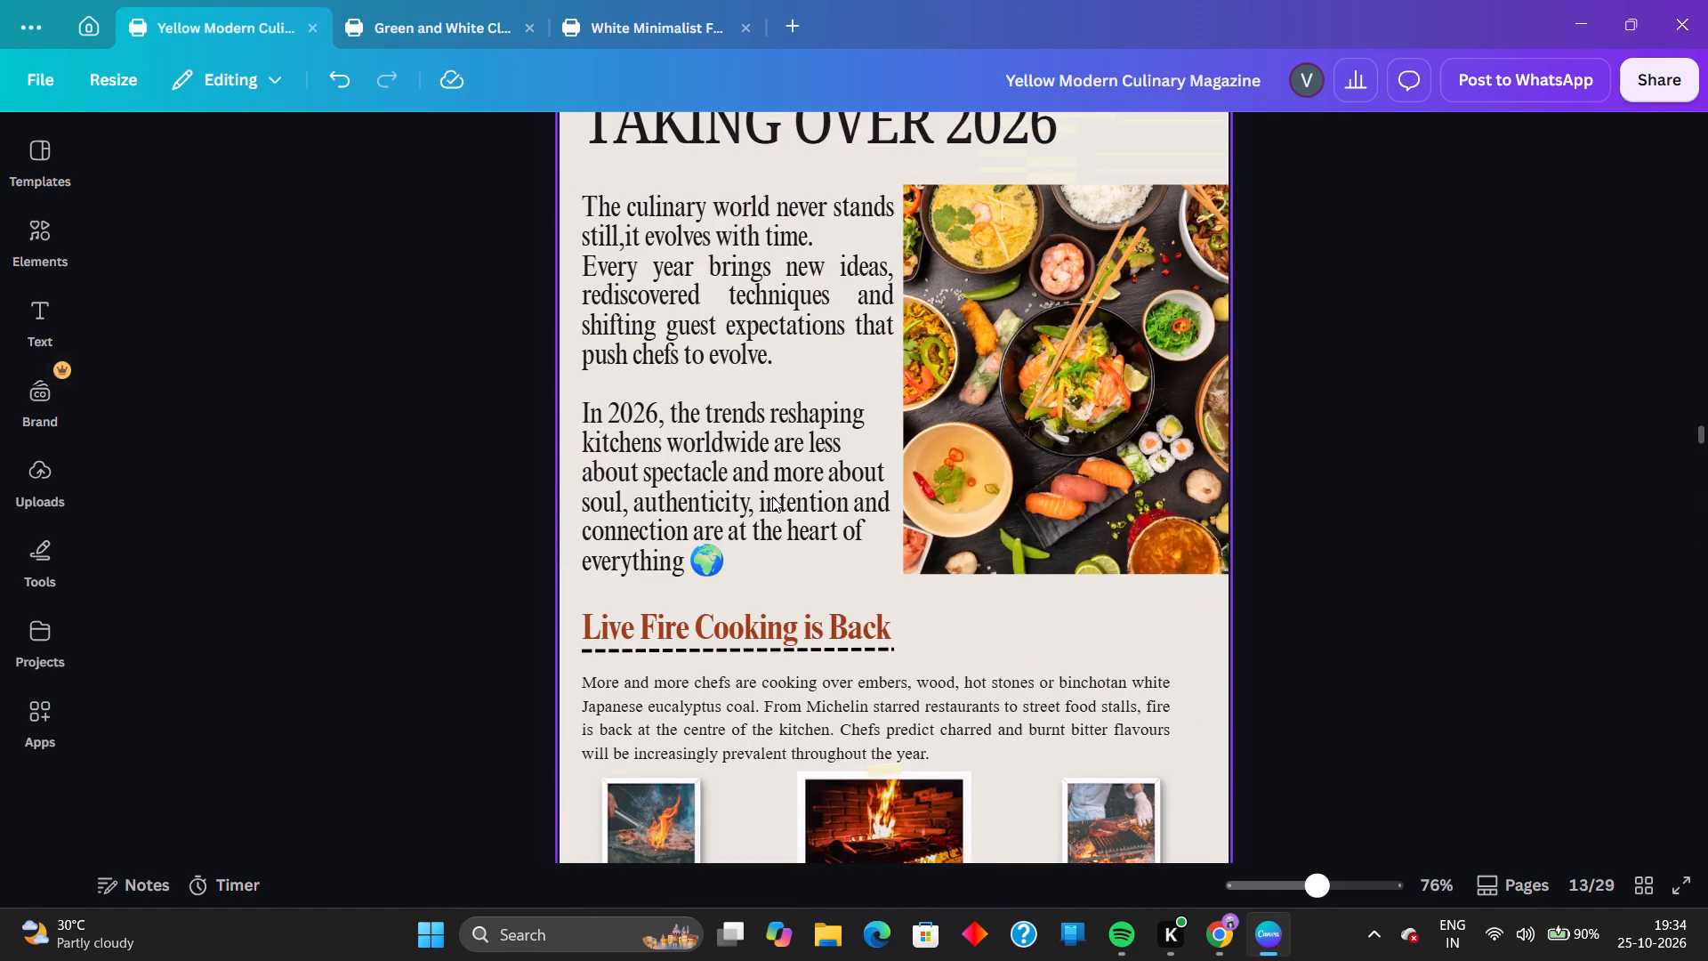
pyautogui.scroll(4, 772, 497)
pyautogui.scroll(-8, 772, 497)
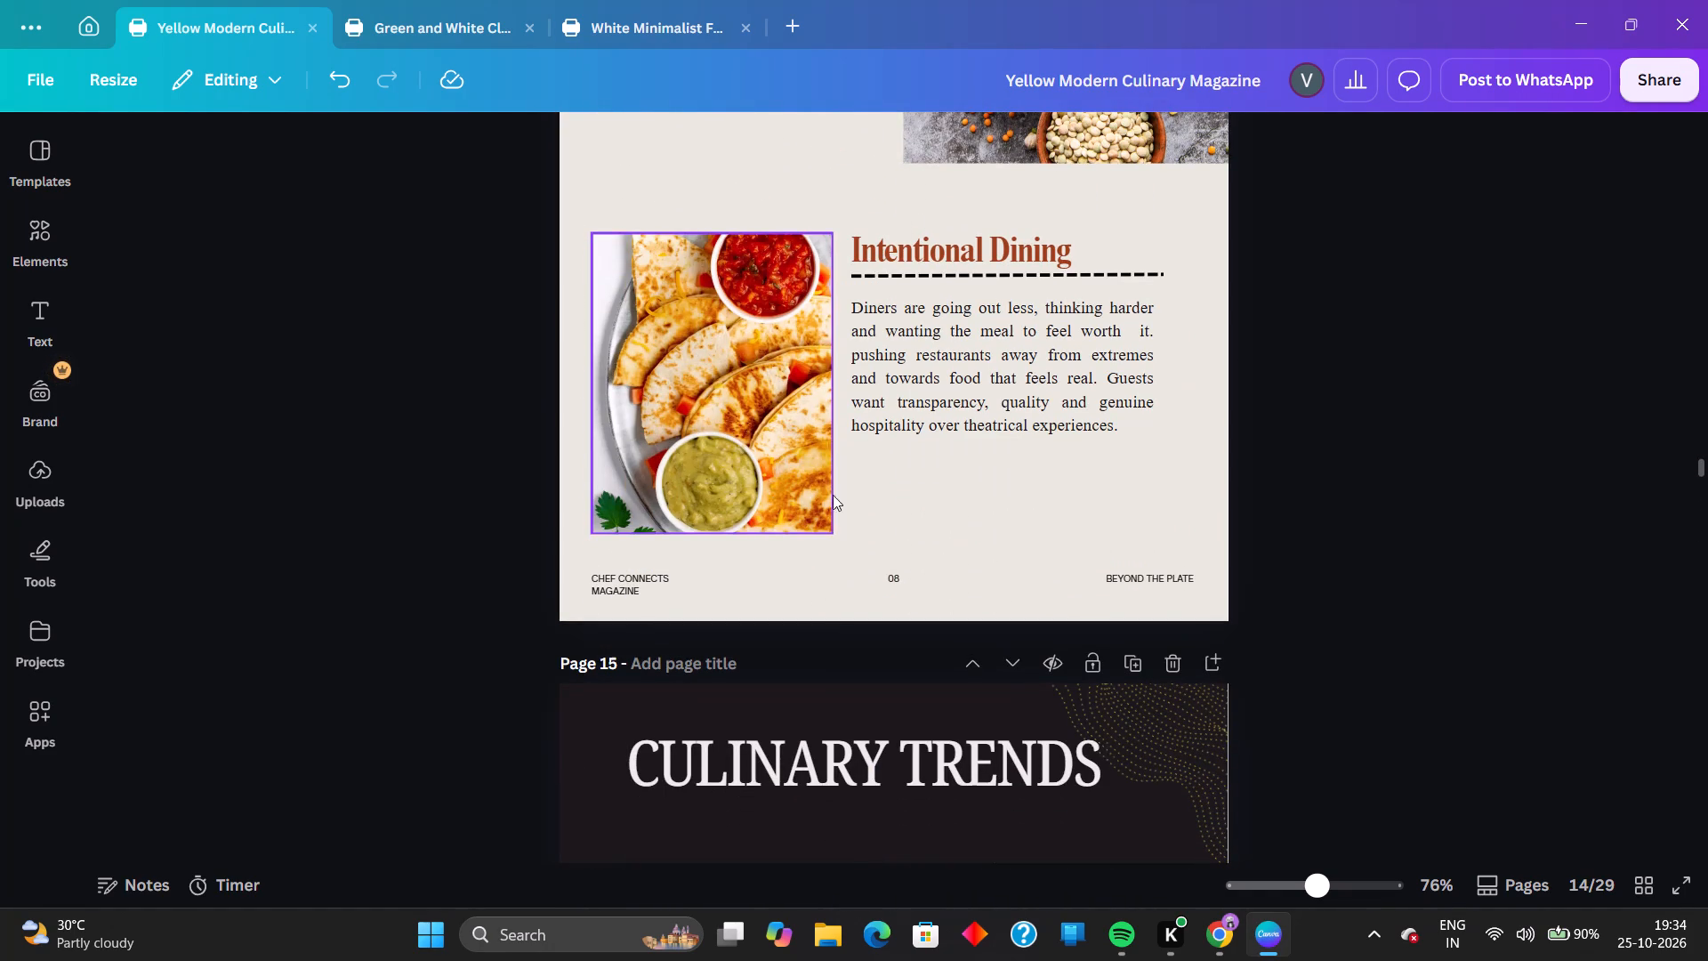
pyautogui.rightClick(1161, 583)
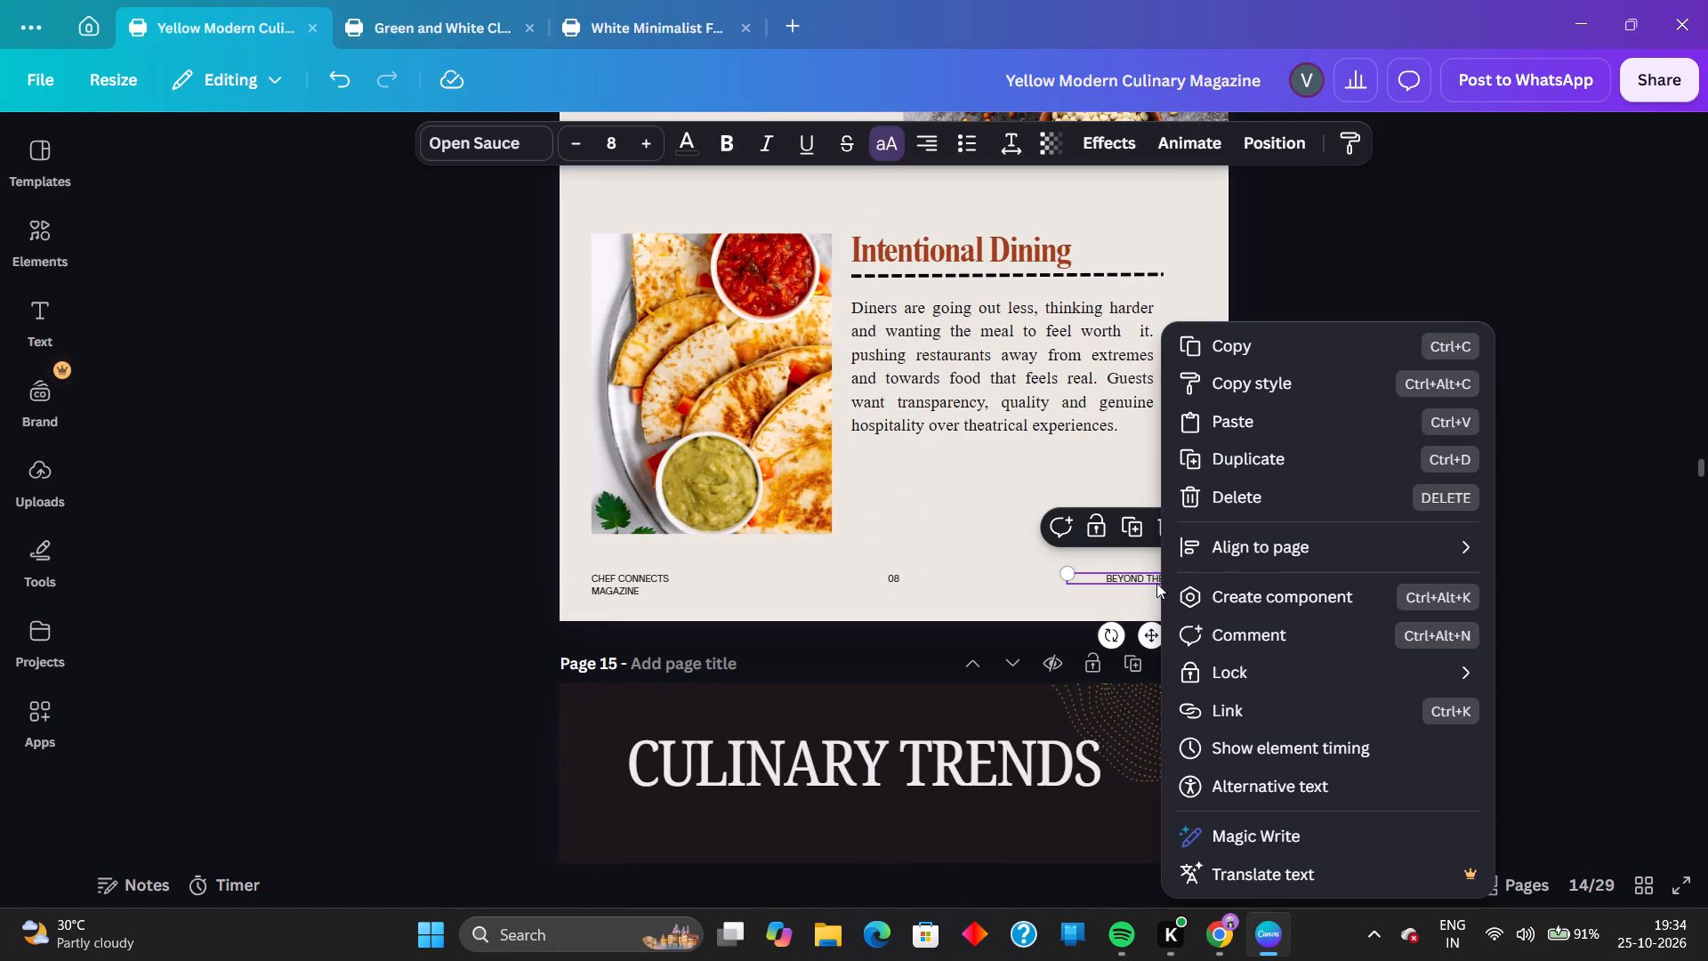
pyautogui.click(1285, 341)
pyautogui.scroll(-7, 1111, 671)
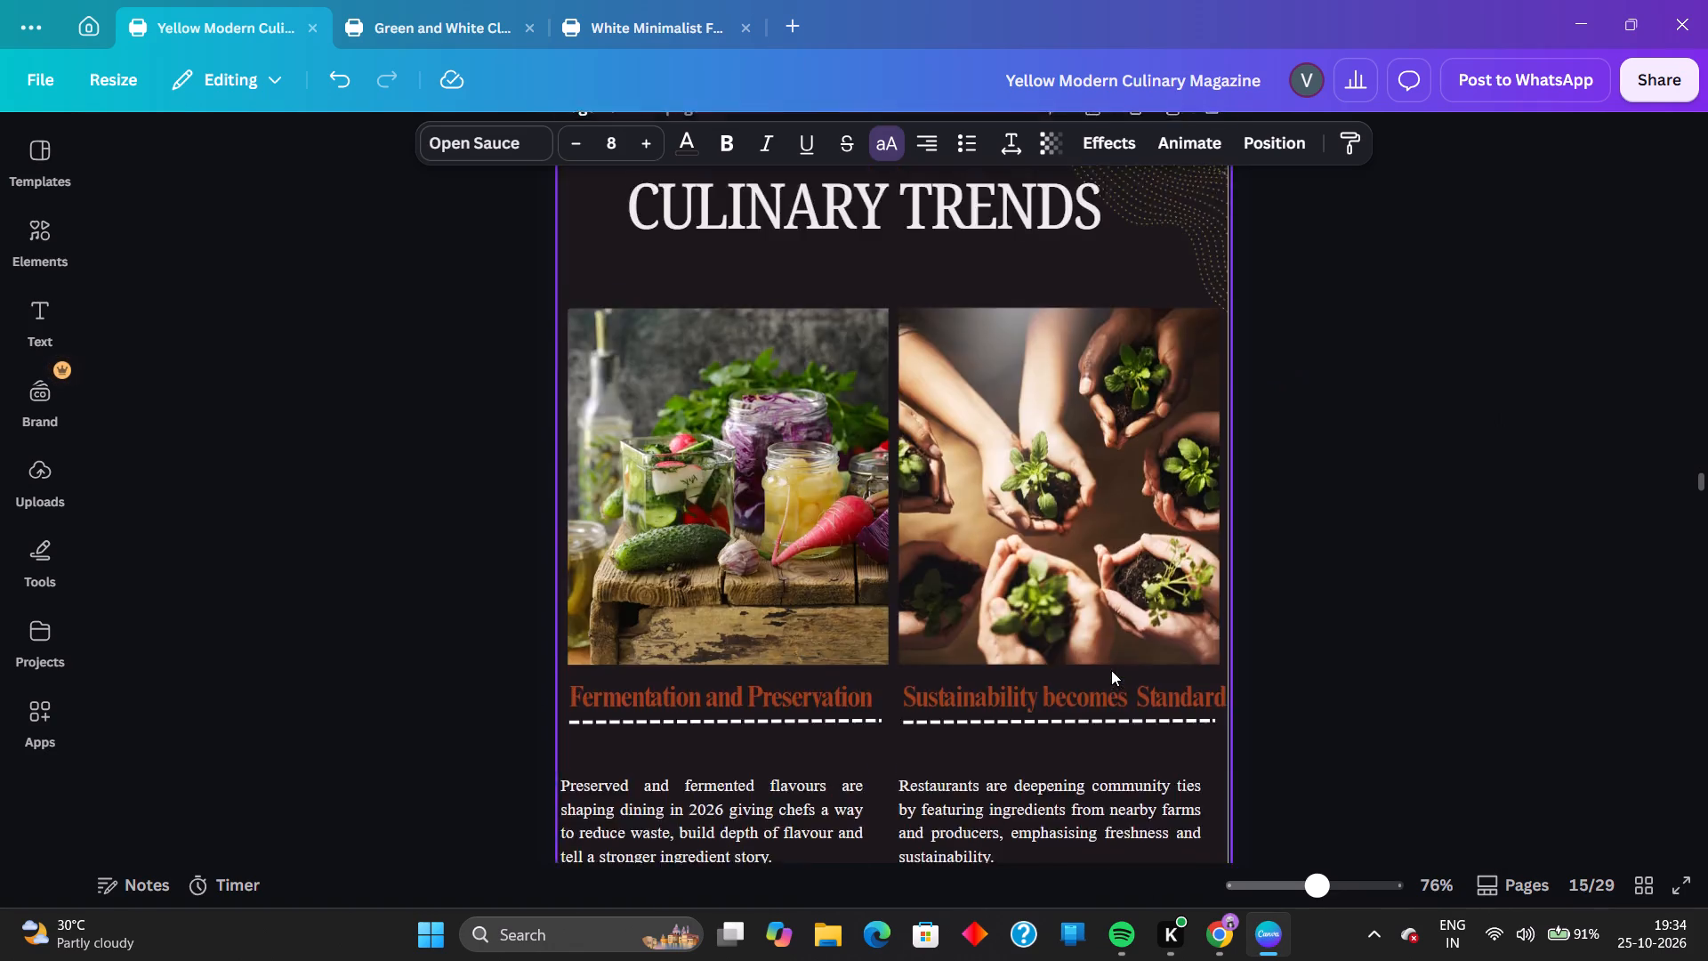
pyautogui.scroll(-7, 1111, 670)
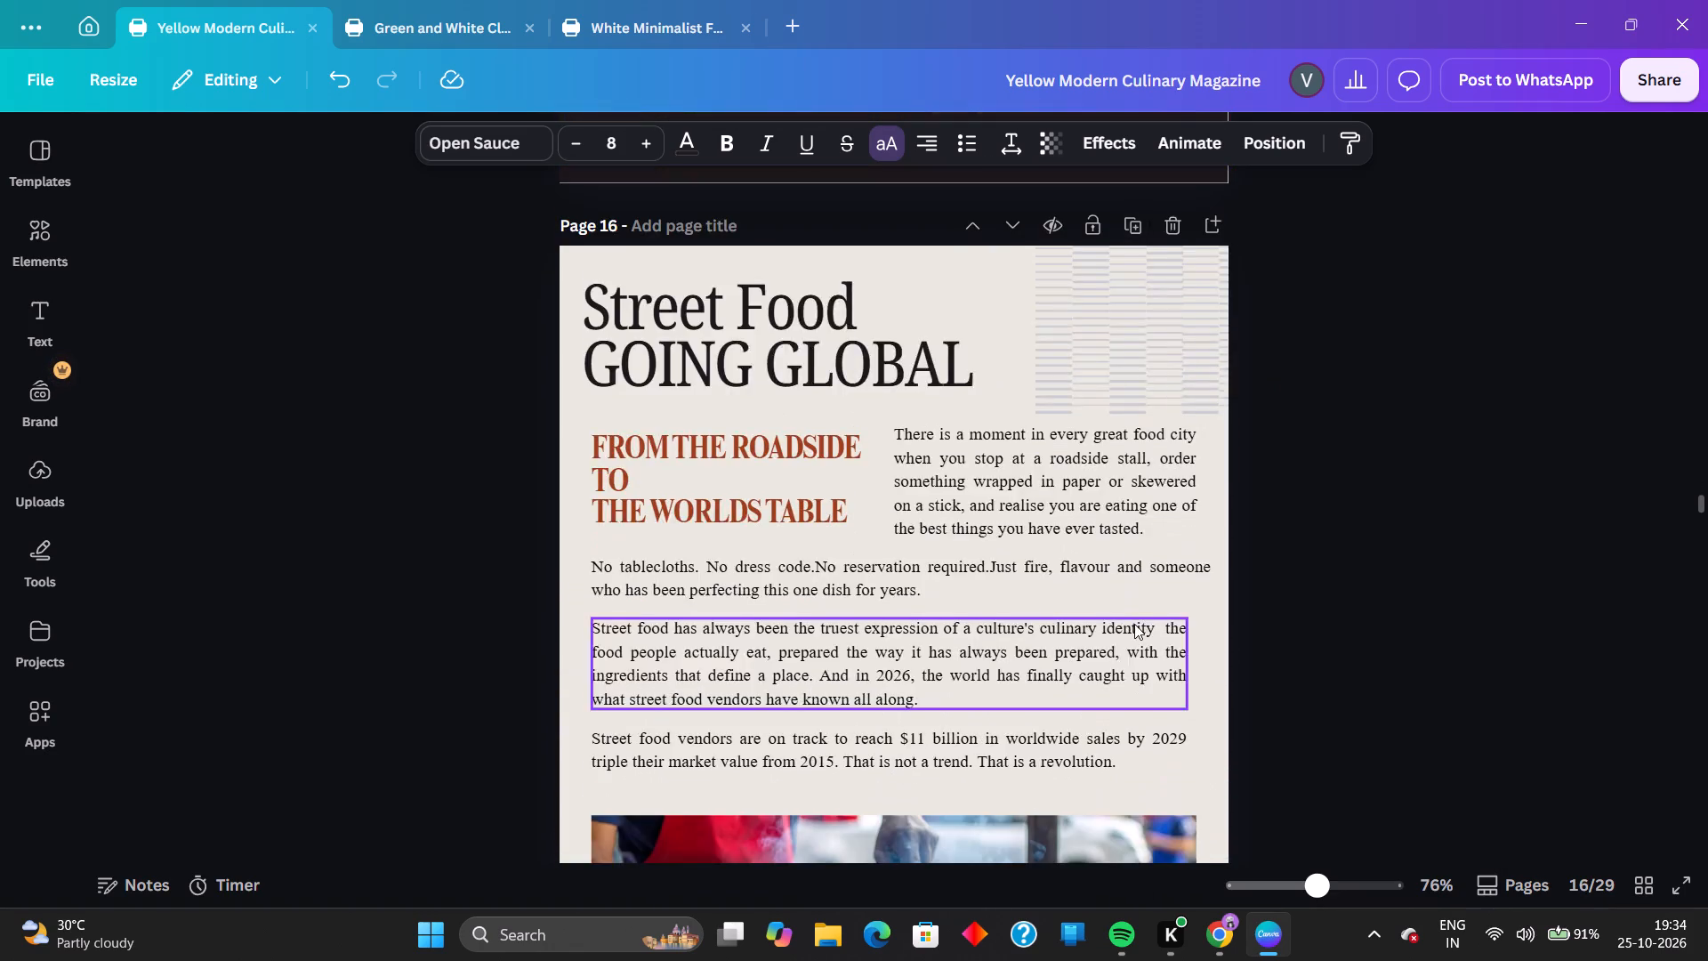
pyautogui.scroll(-4, 1134, 624)
pyautogui.rightClick(1115, 610)
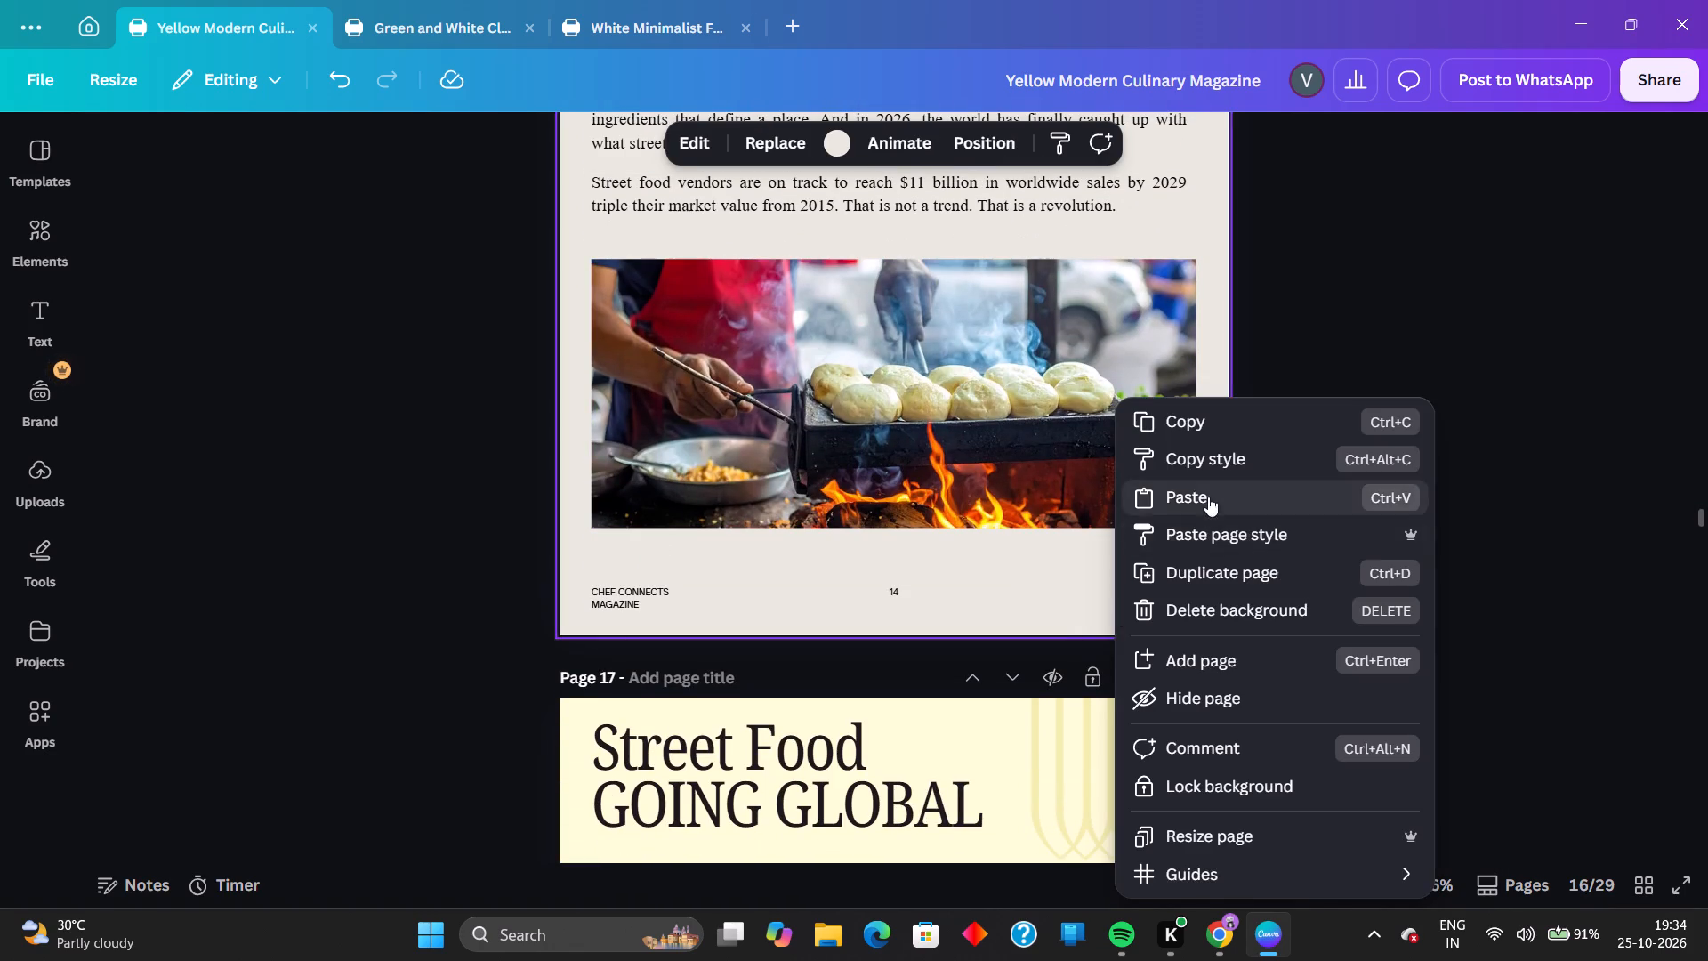
pyautogui.click(1208, 497)
# Paste the "BEYOND THE PLATE" label into the footer of page 17, below the Street Food Goes Courture text.
pyautogui.scroll(-9, 1263, 695)
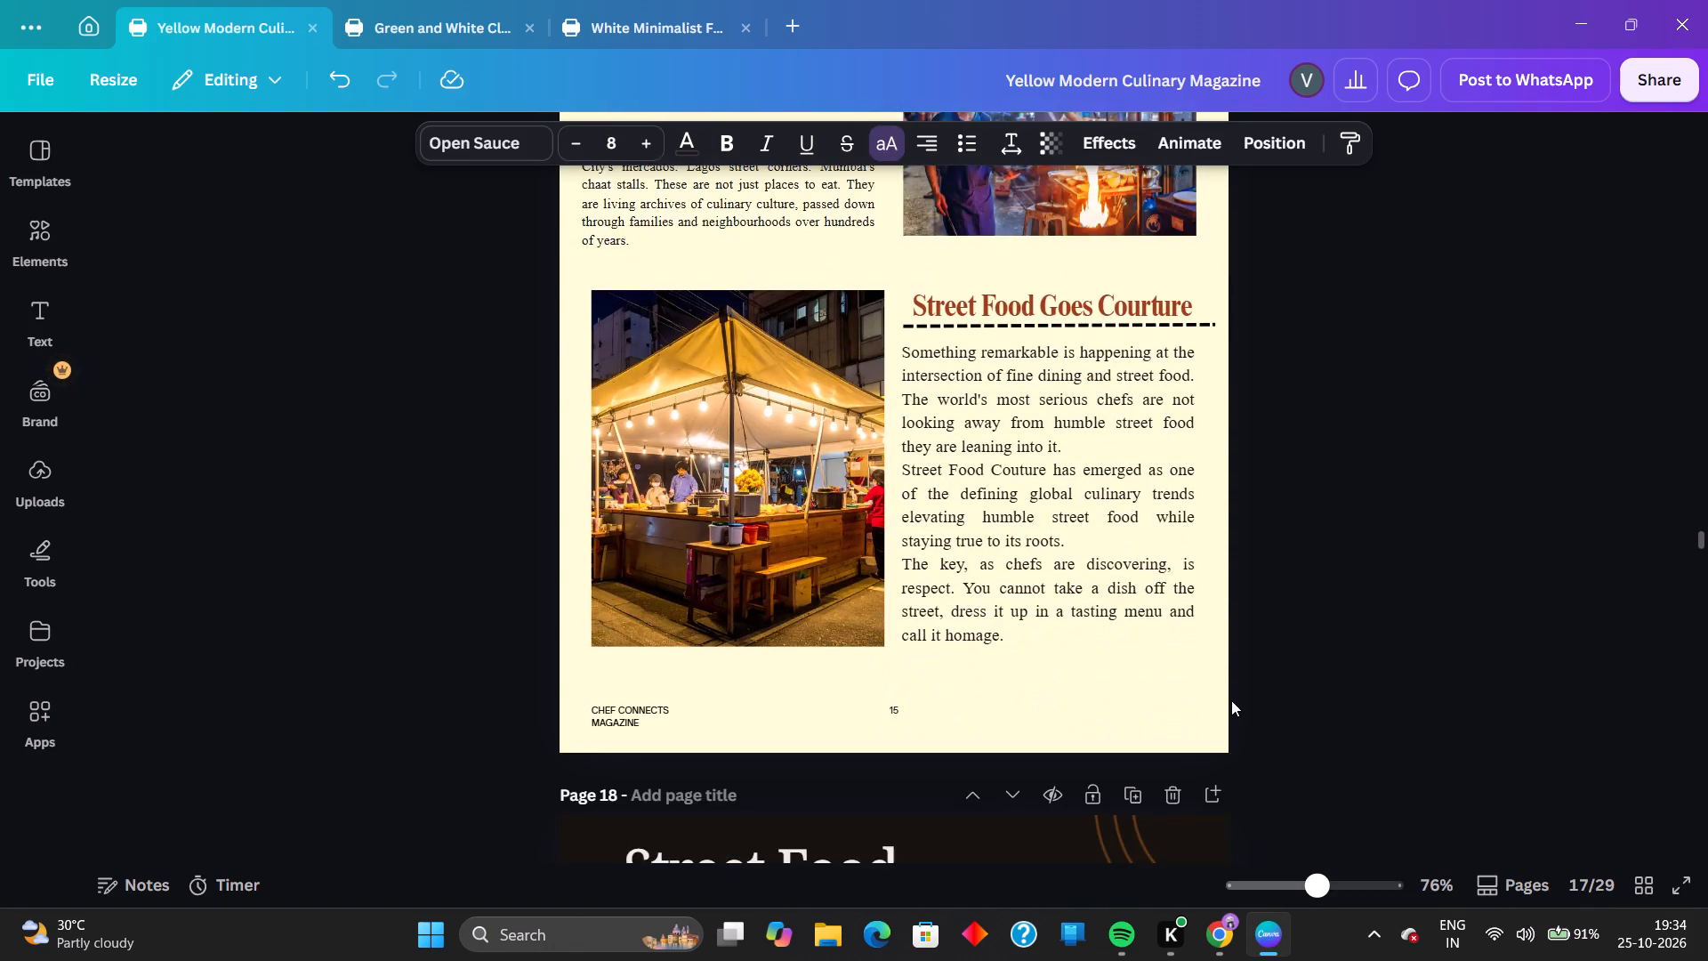
pyautogui.rightClick(1117, 584)
pyautogui.click(1209, 490)
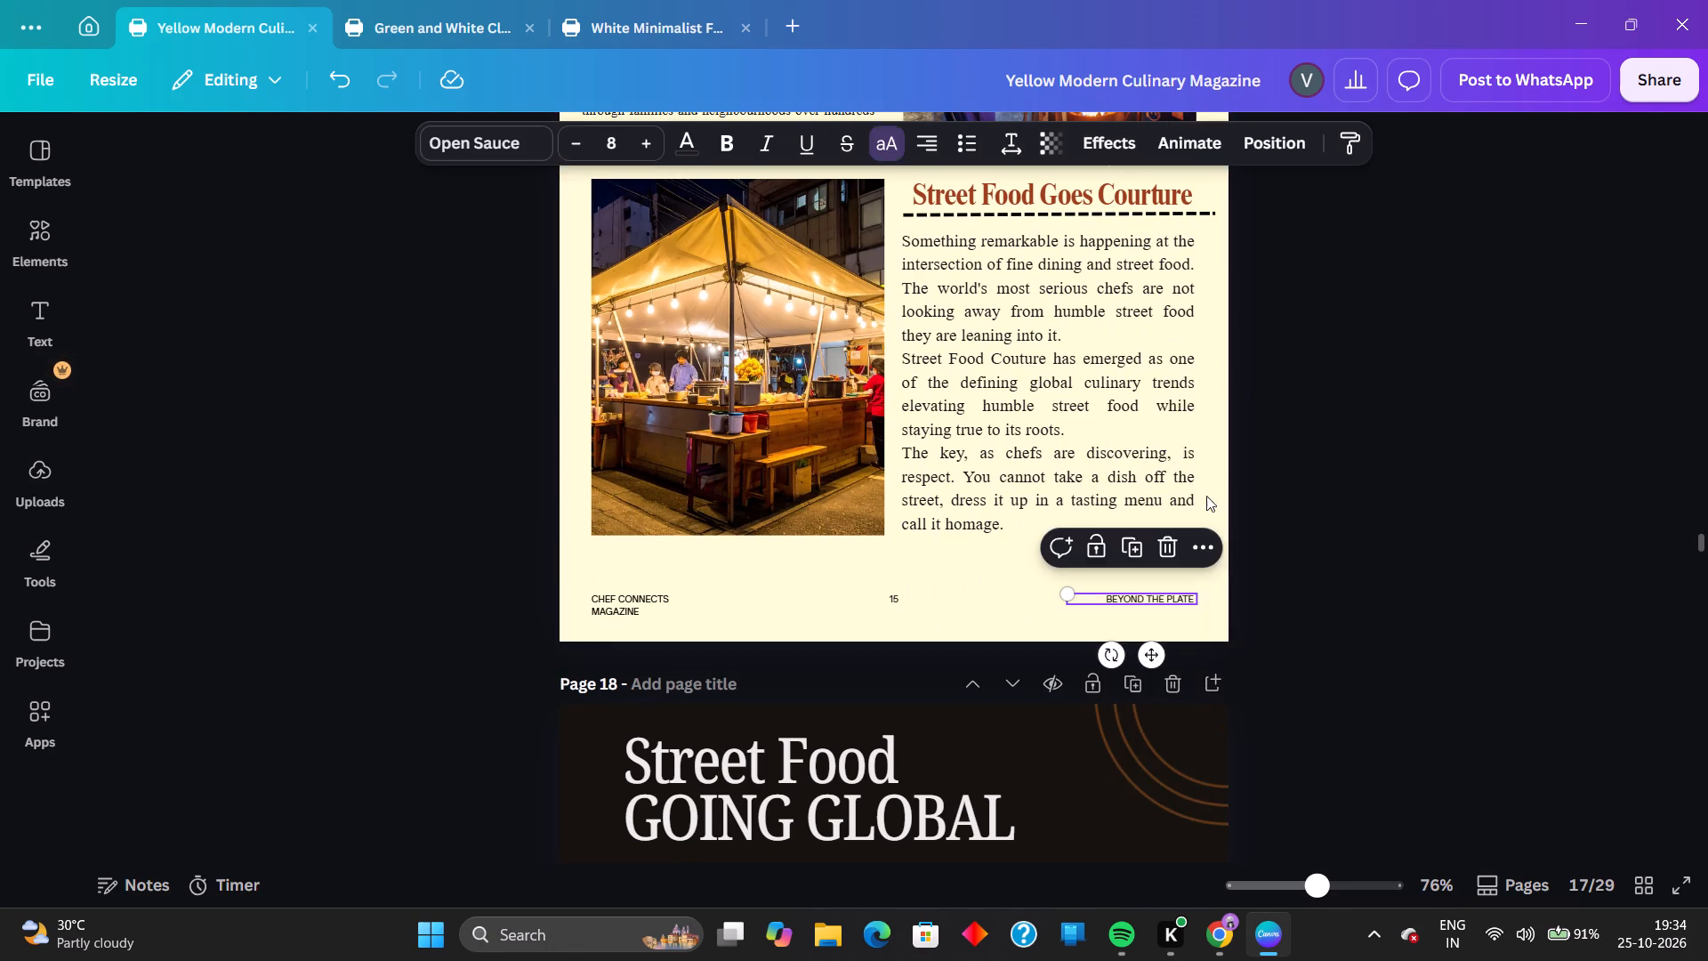
# Paste the "BEYOND THE PLATE" label into the footer of dark page 18 and set its text colour to white.
pyautogui.scroll(-8, 1182, 656)
pyautogui.rightClick(1164, 758)
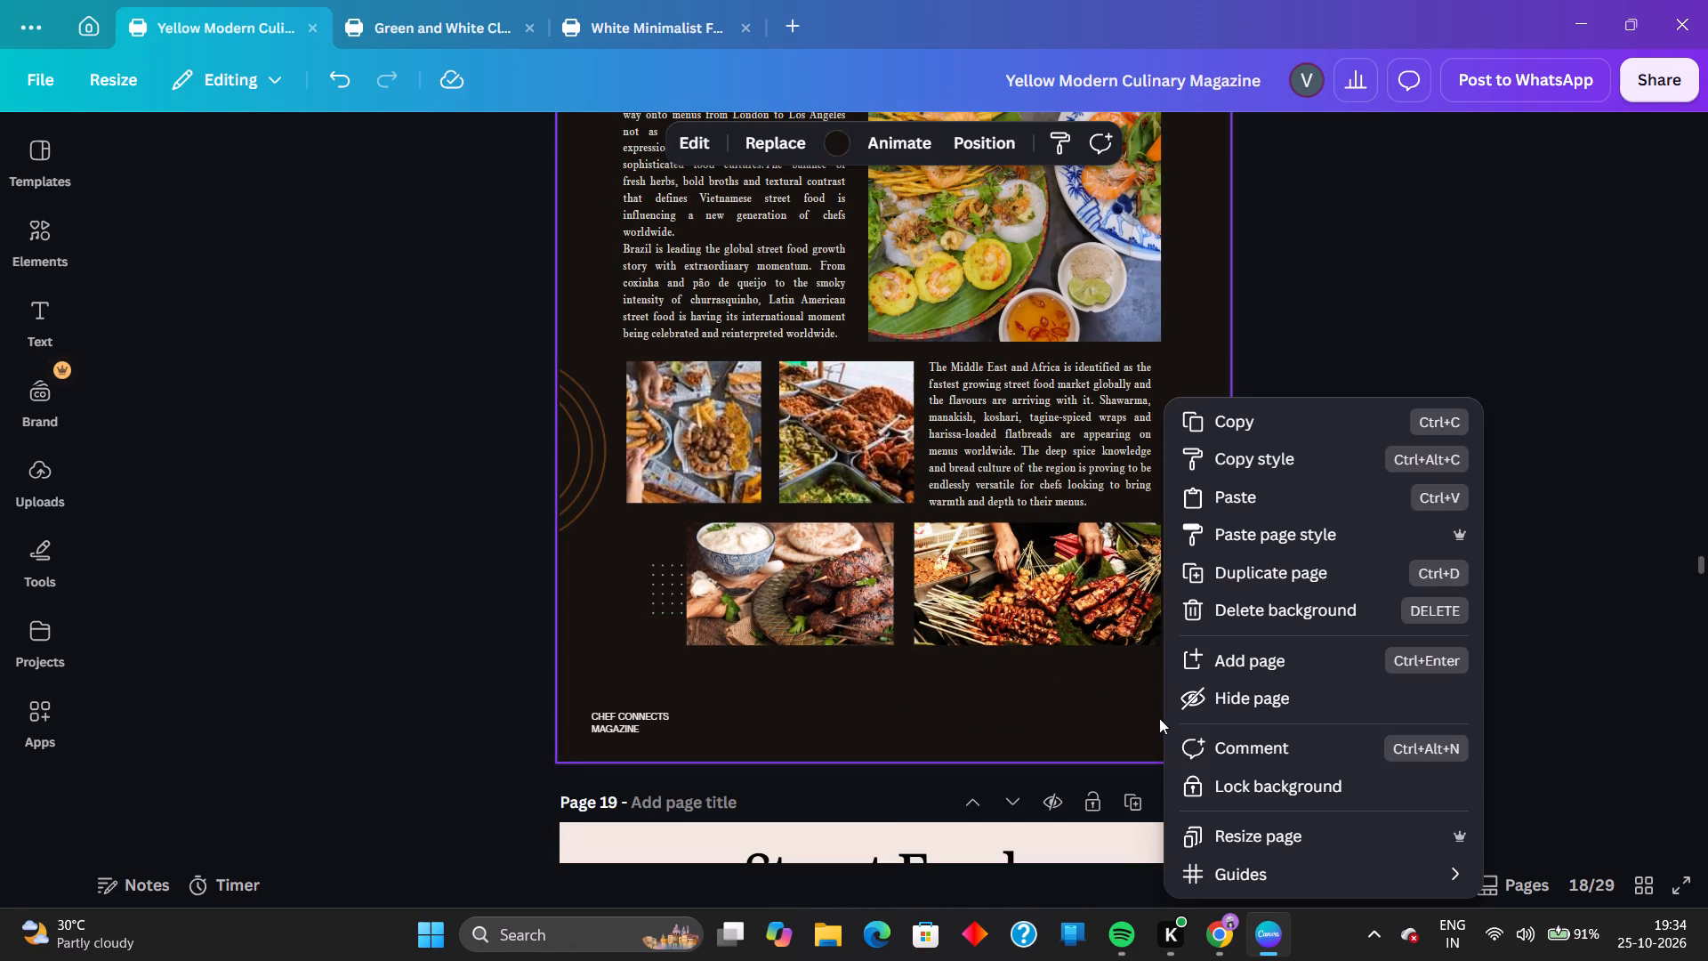
pyautogui.click(1253, 501)
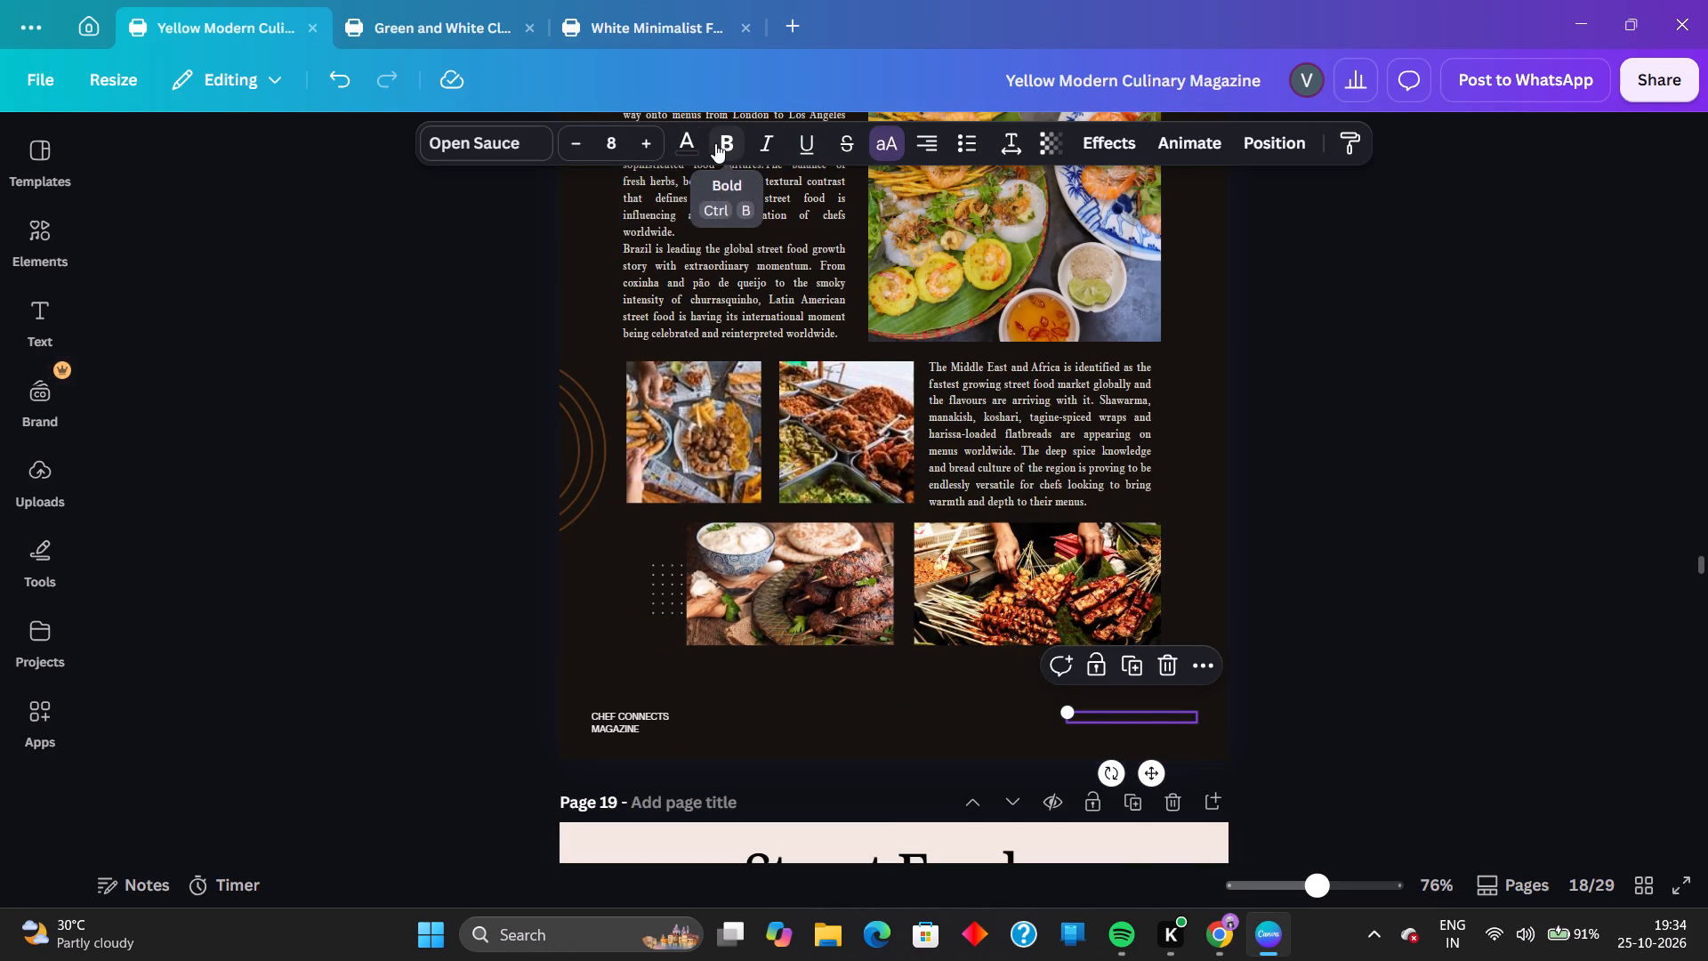
pyautogui.click(680, 144)
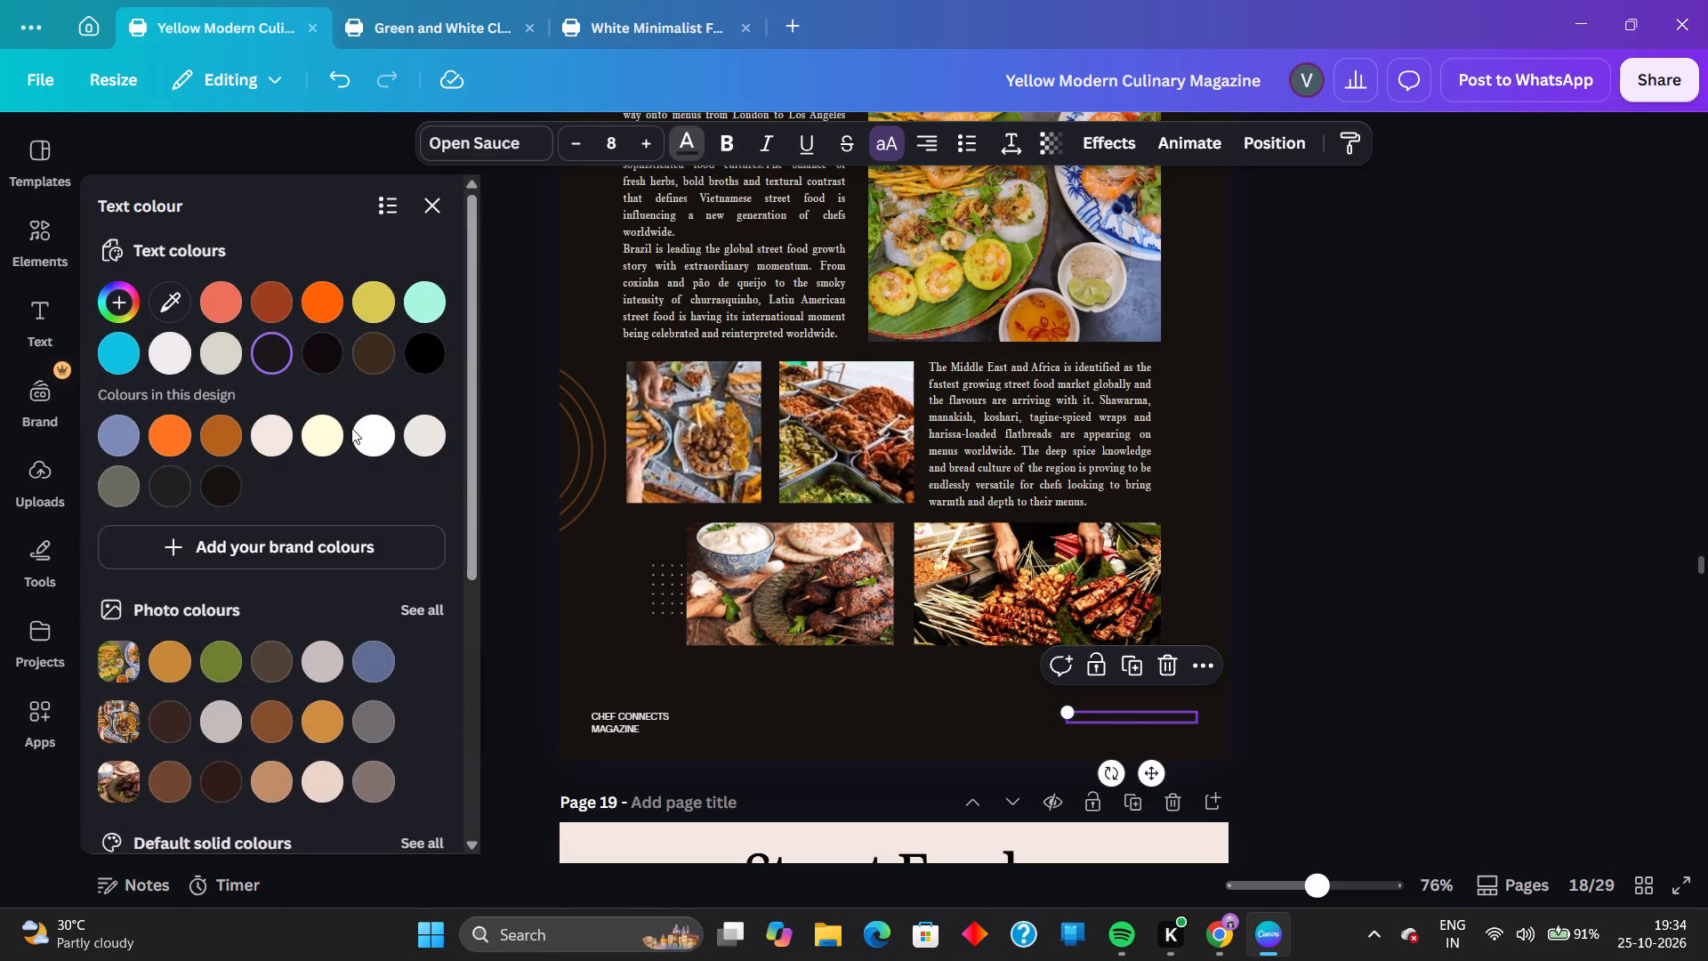
pyautogui.click(376, 430)
pyautogui.click(1422, 486)
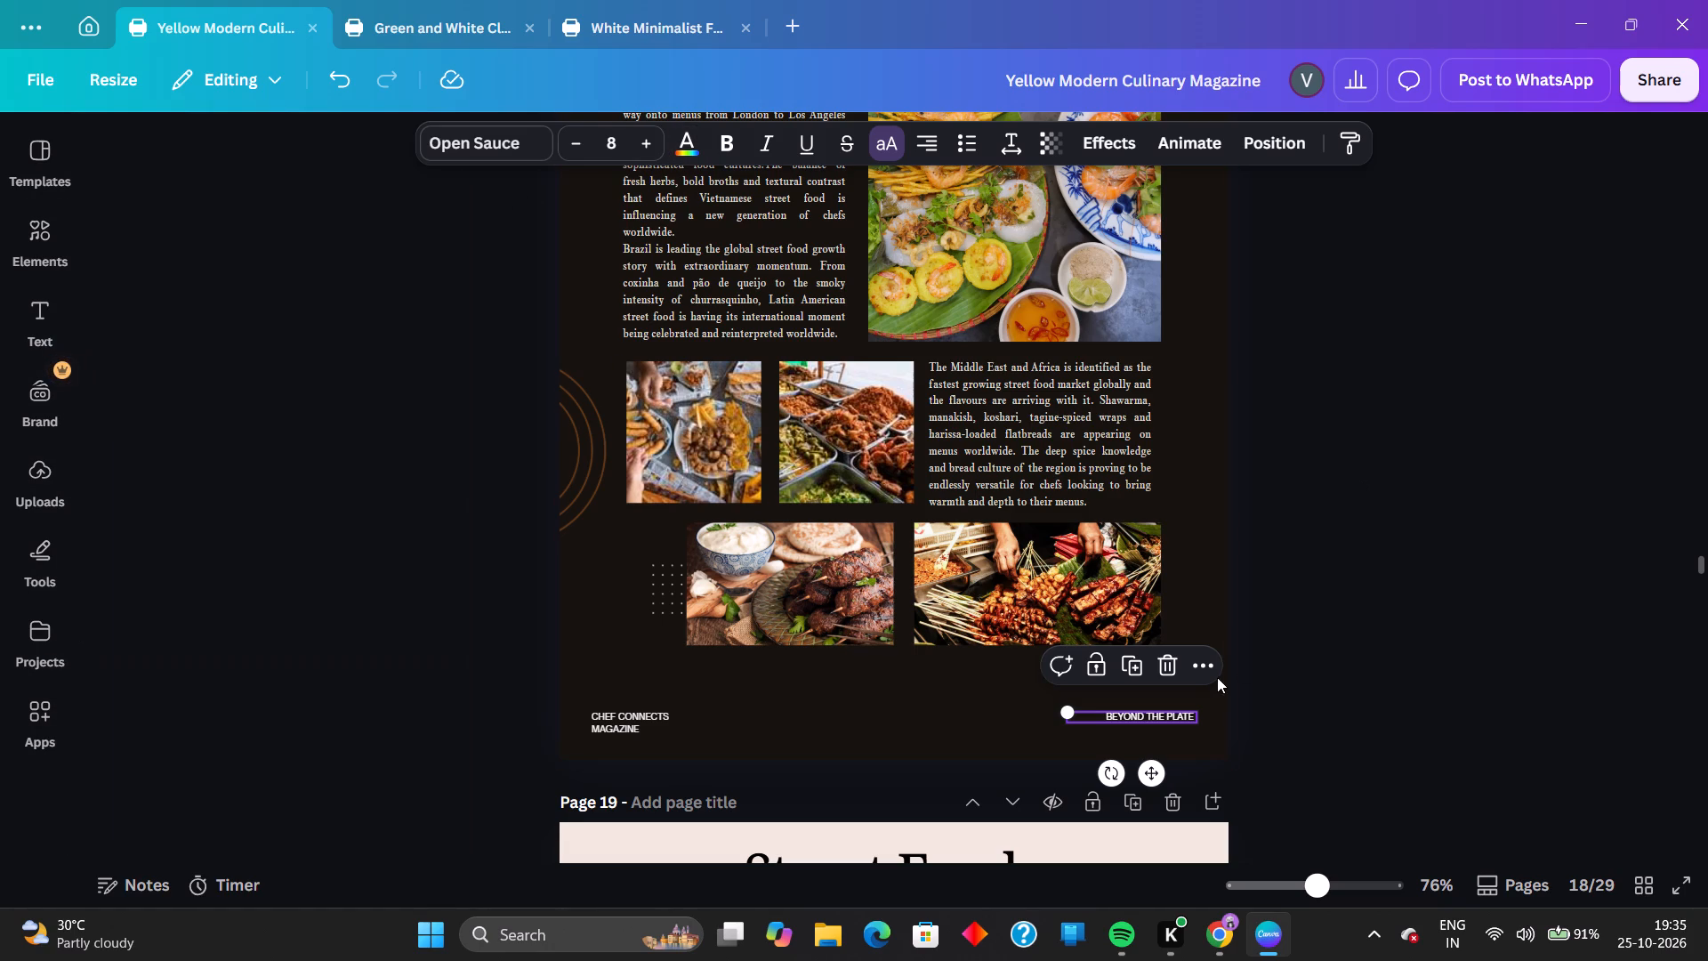
# Paste the "BEYOND THE PLATE" label into the footer of page 19, opposite the "CHEF CONNECTS MAGAZINE" label.
pyautogui.scroll(-10, 1217, 679)
pyautogui.scroll(4, 1217, 679)
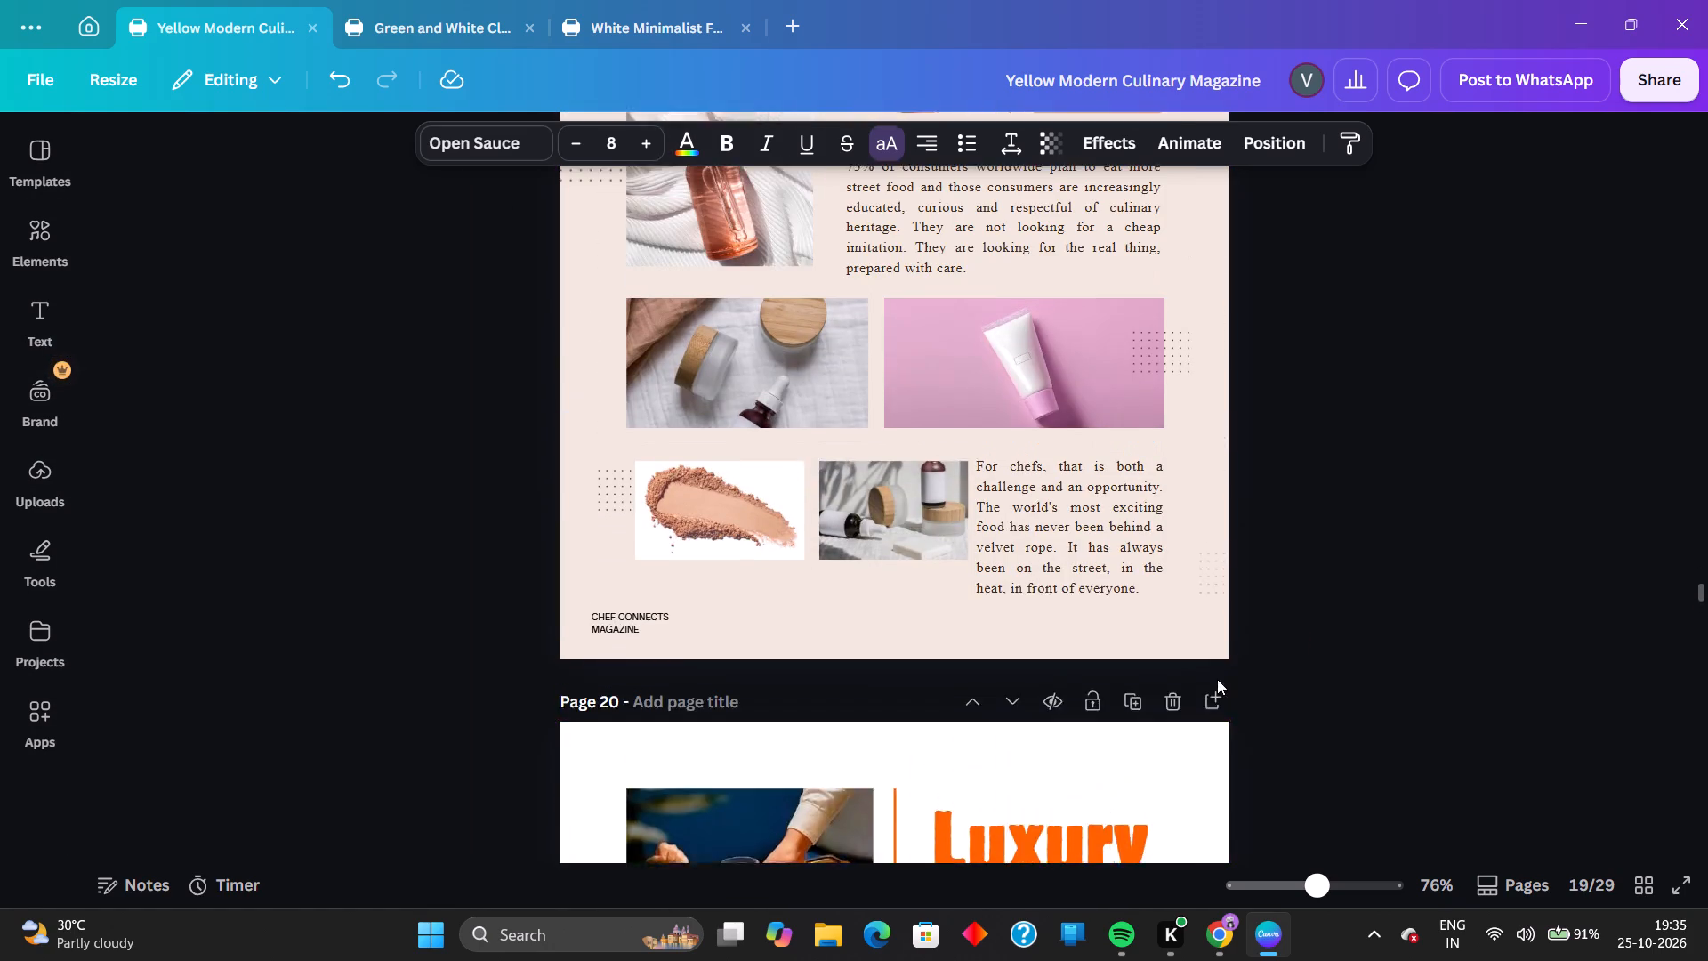
pyautogui.rightClick(1166, 747)
pyautogui.click(1265, 480)
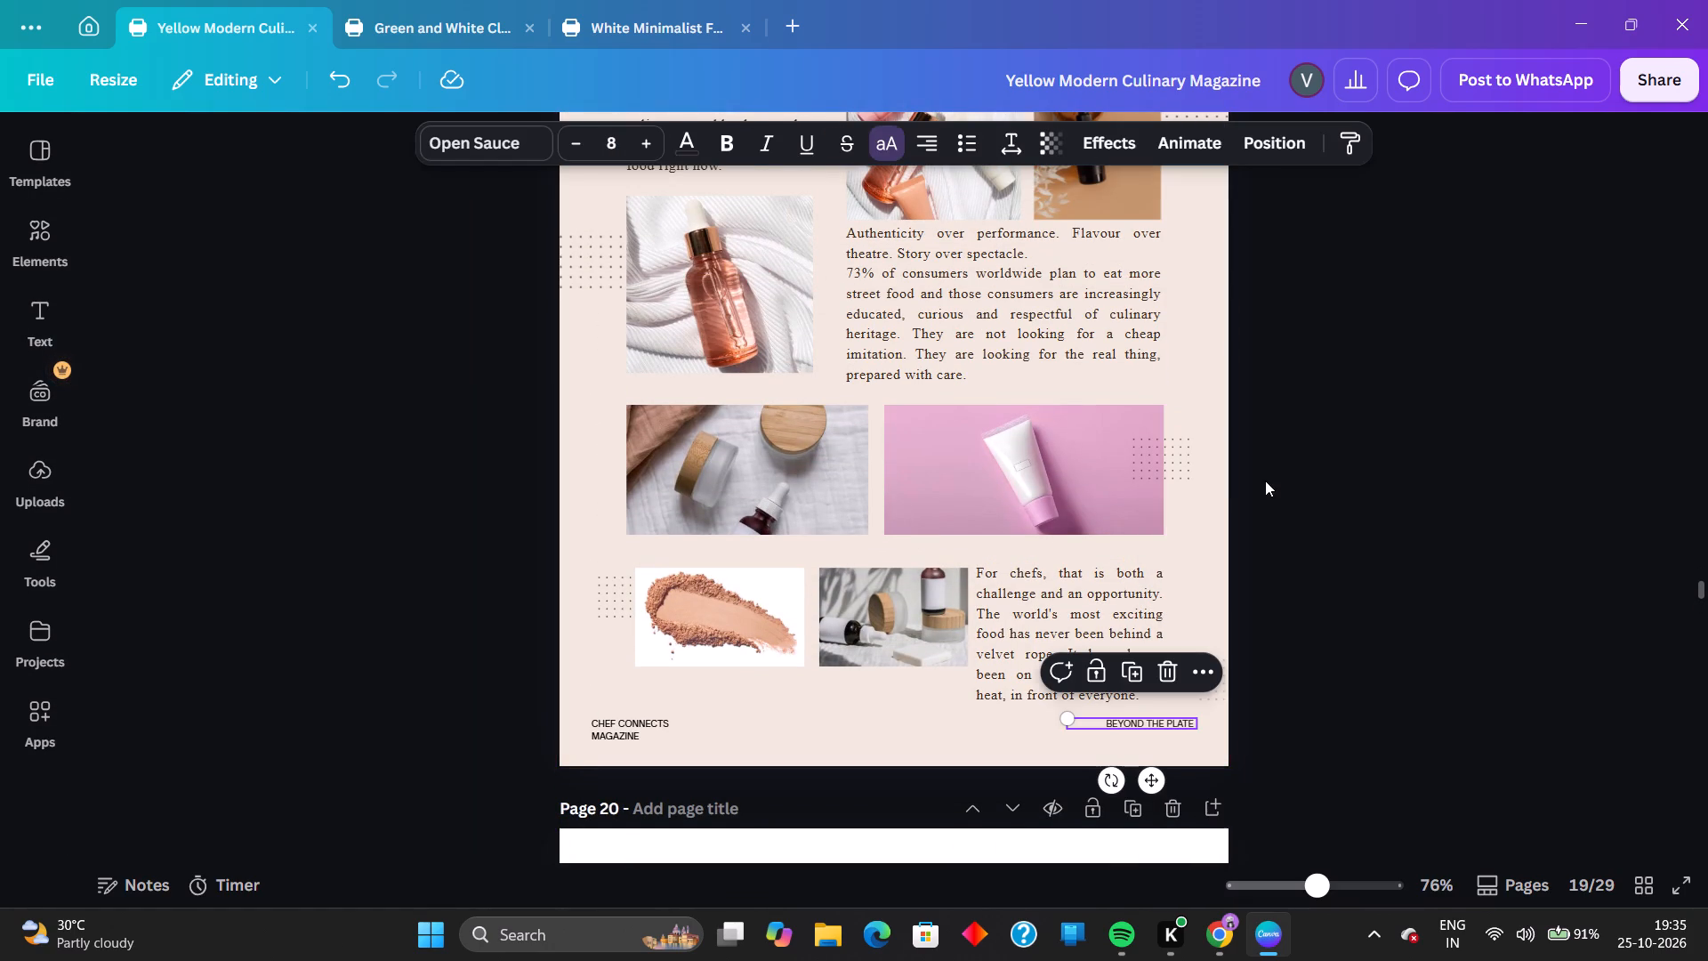
pyautogui.click(1562, 616)
# Replace page 19's photo of several cosmetic bottles and tubes with the neon "STREET FOOD" sign photo, searching photos for "STREET FOOD".
pyautogui.scroll(3, 1015, 417)
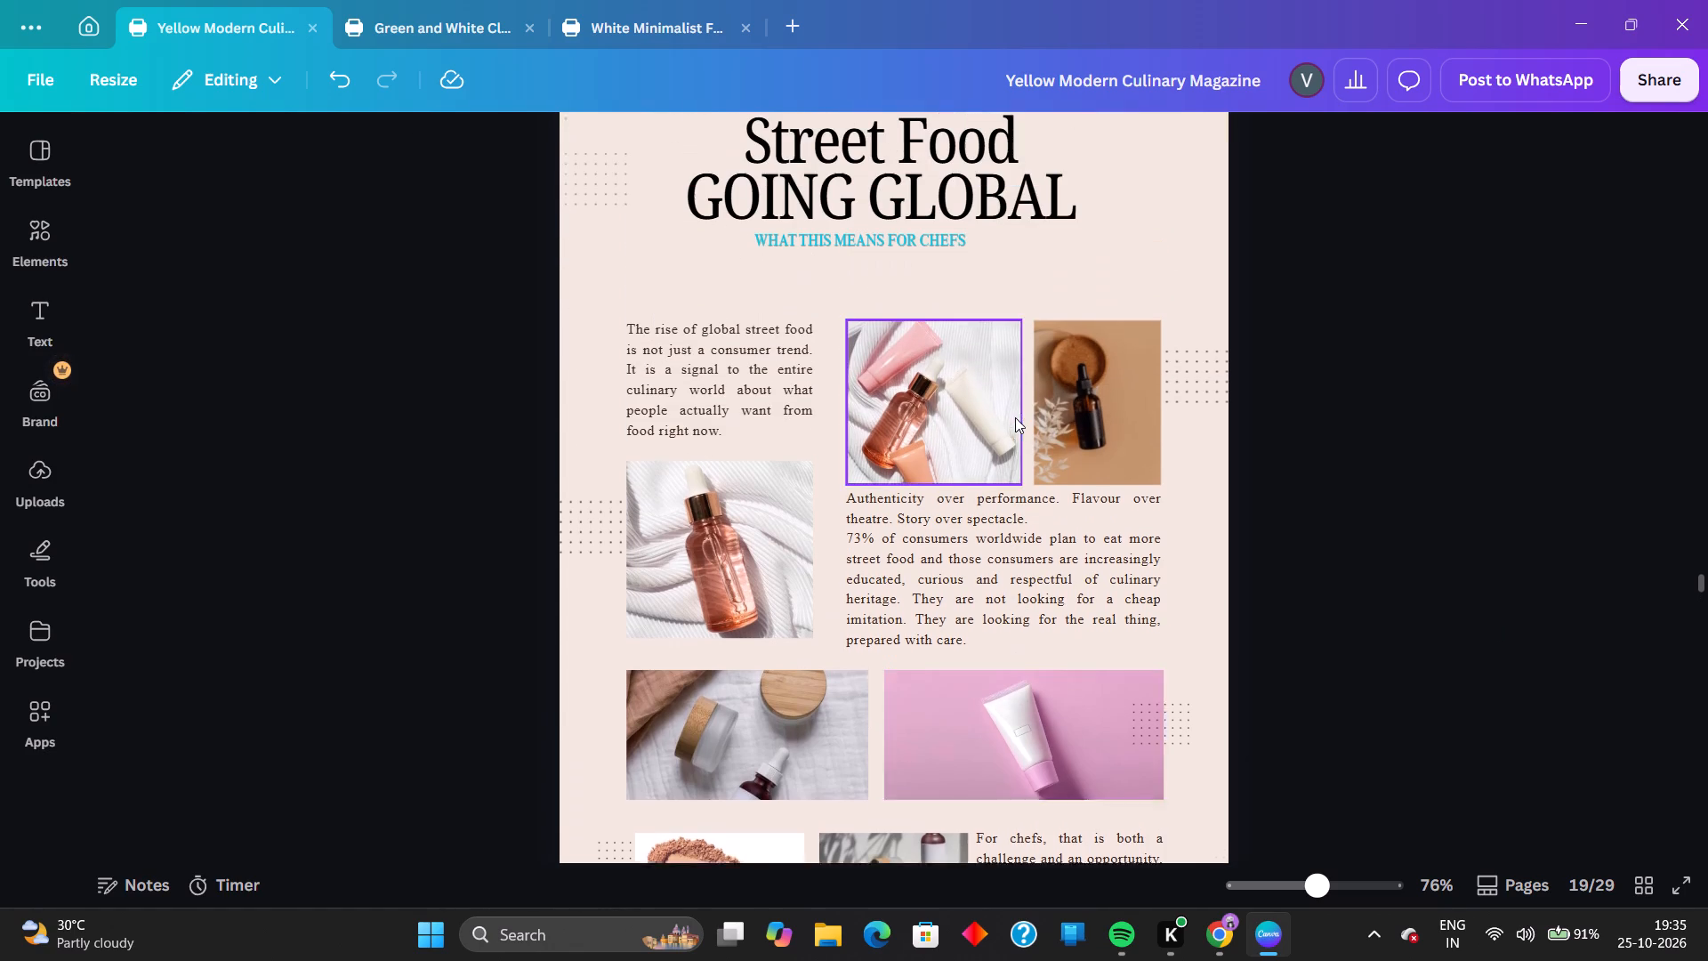
pyautogui.click(970, 423)
pyautogui.click(552, 134)
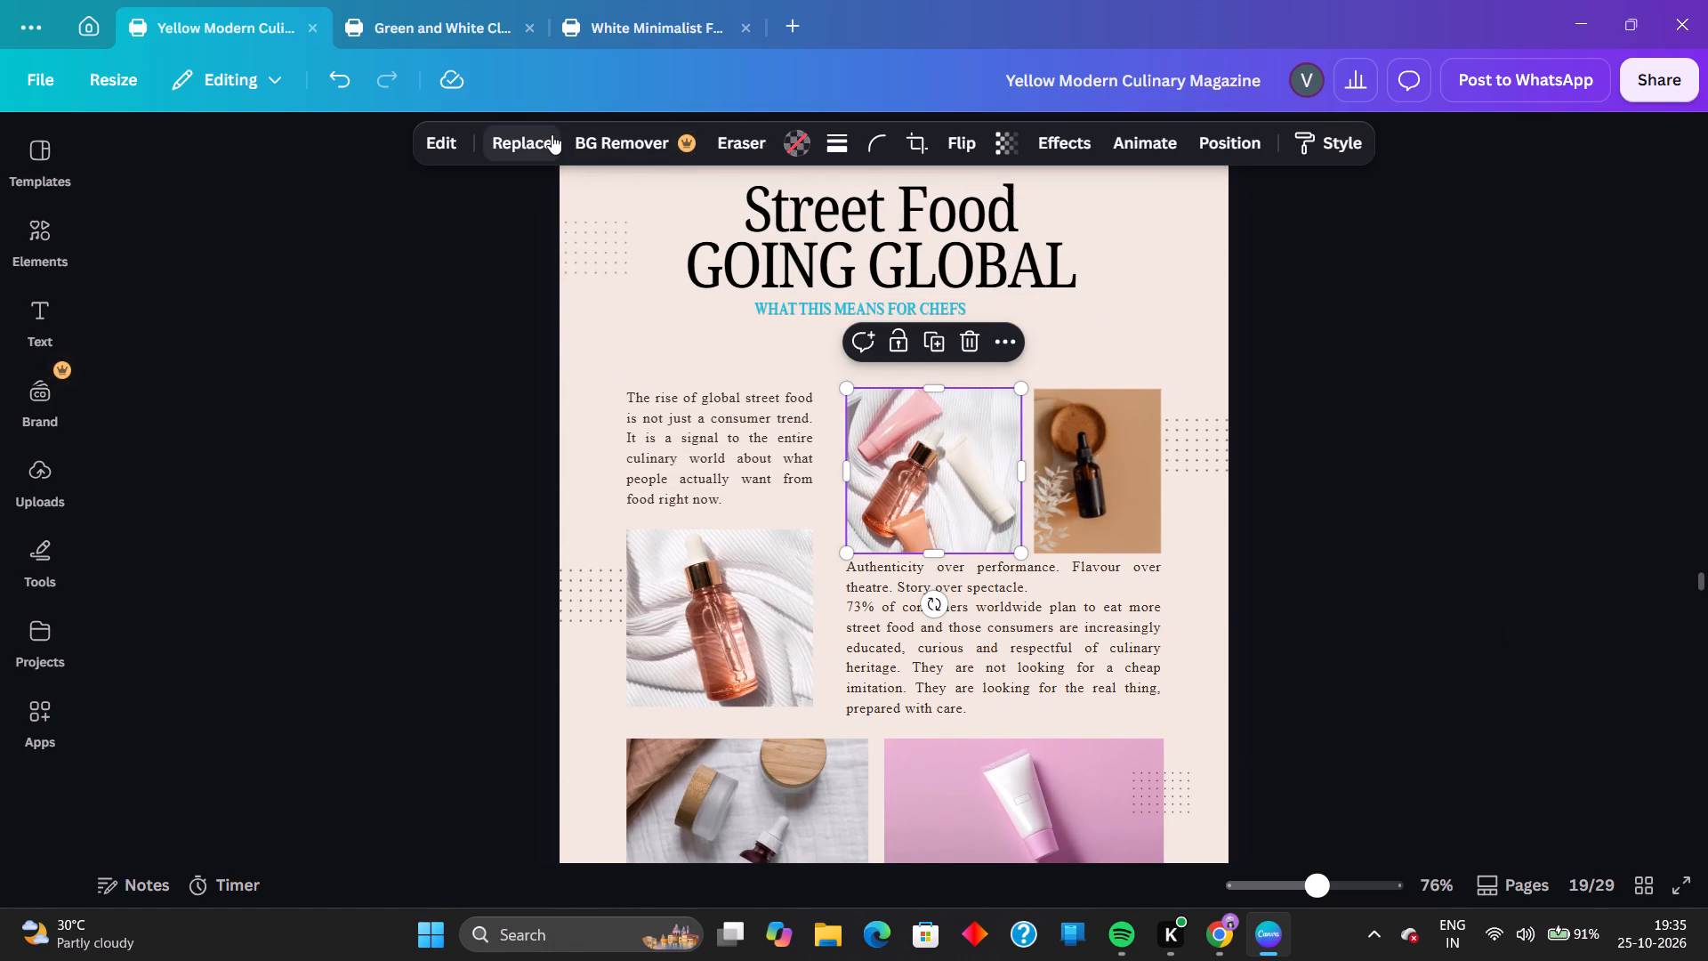
pyautogui.click(391, 209)
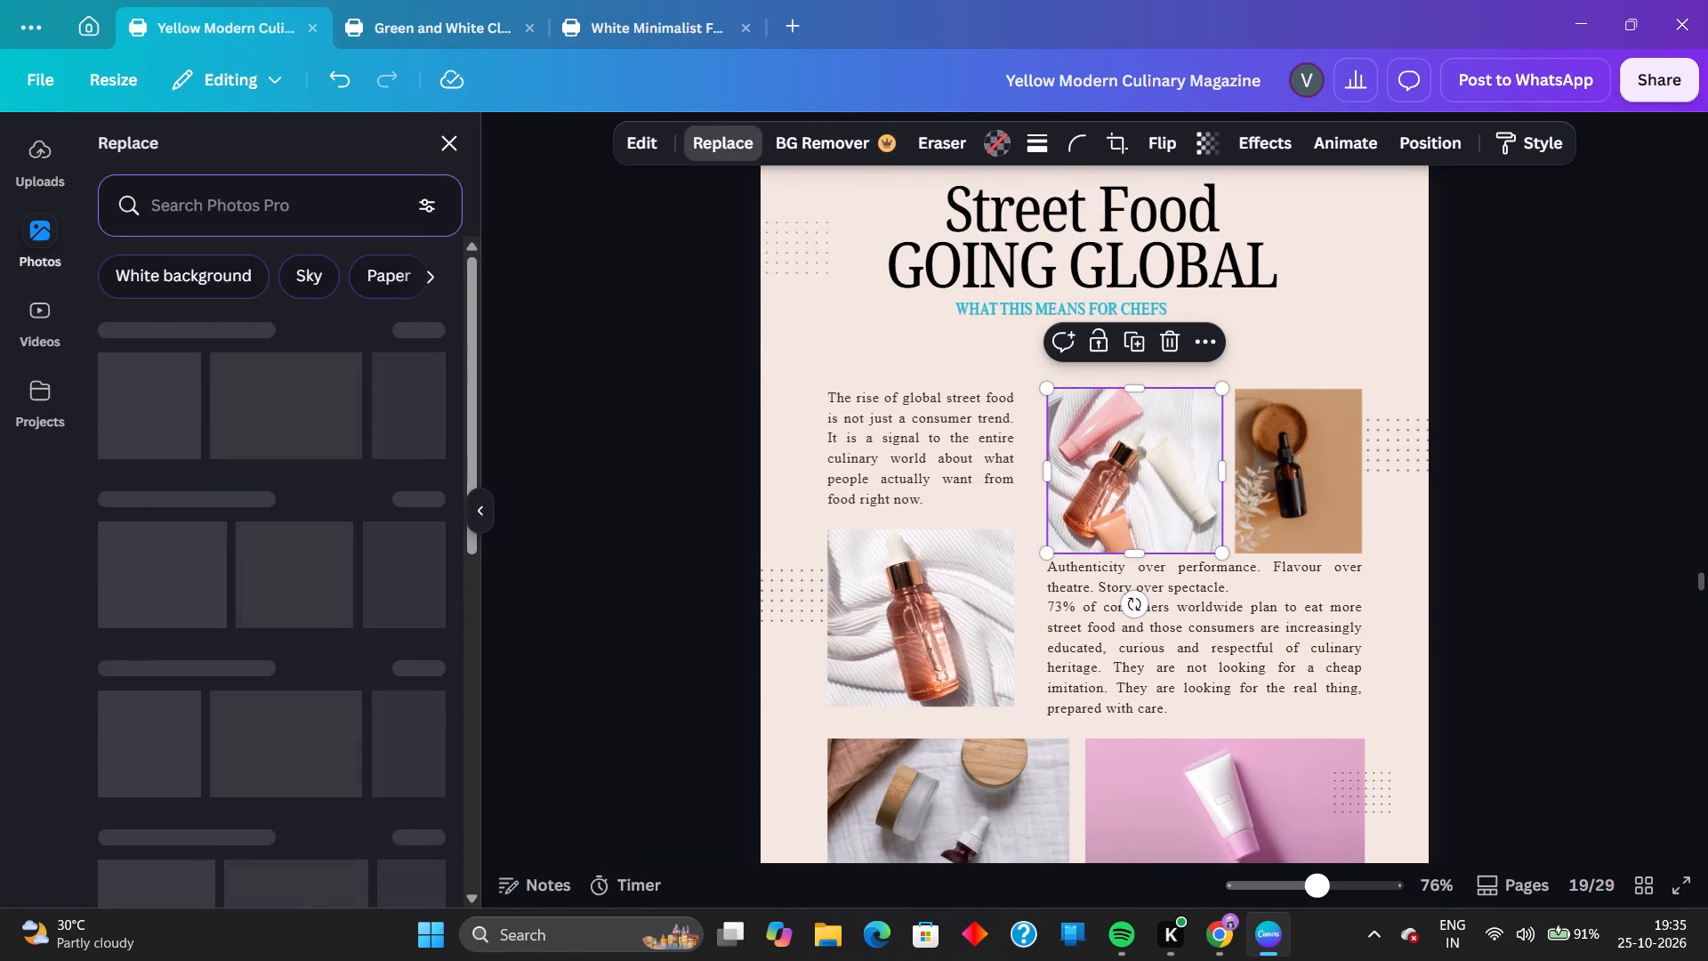
pyautogui.write('STREET FOOD')
pyautogui.press('Return')
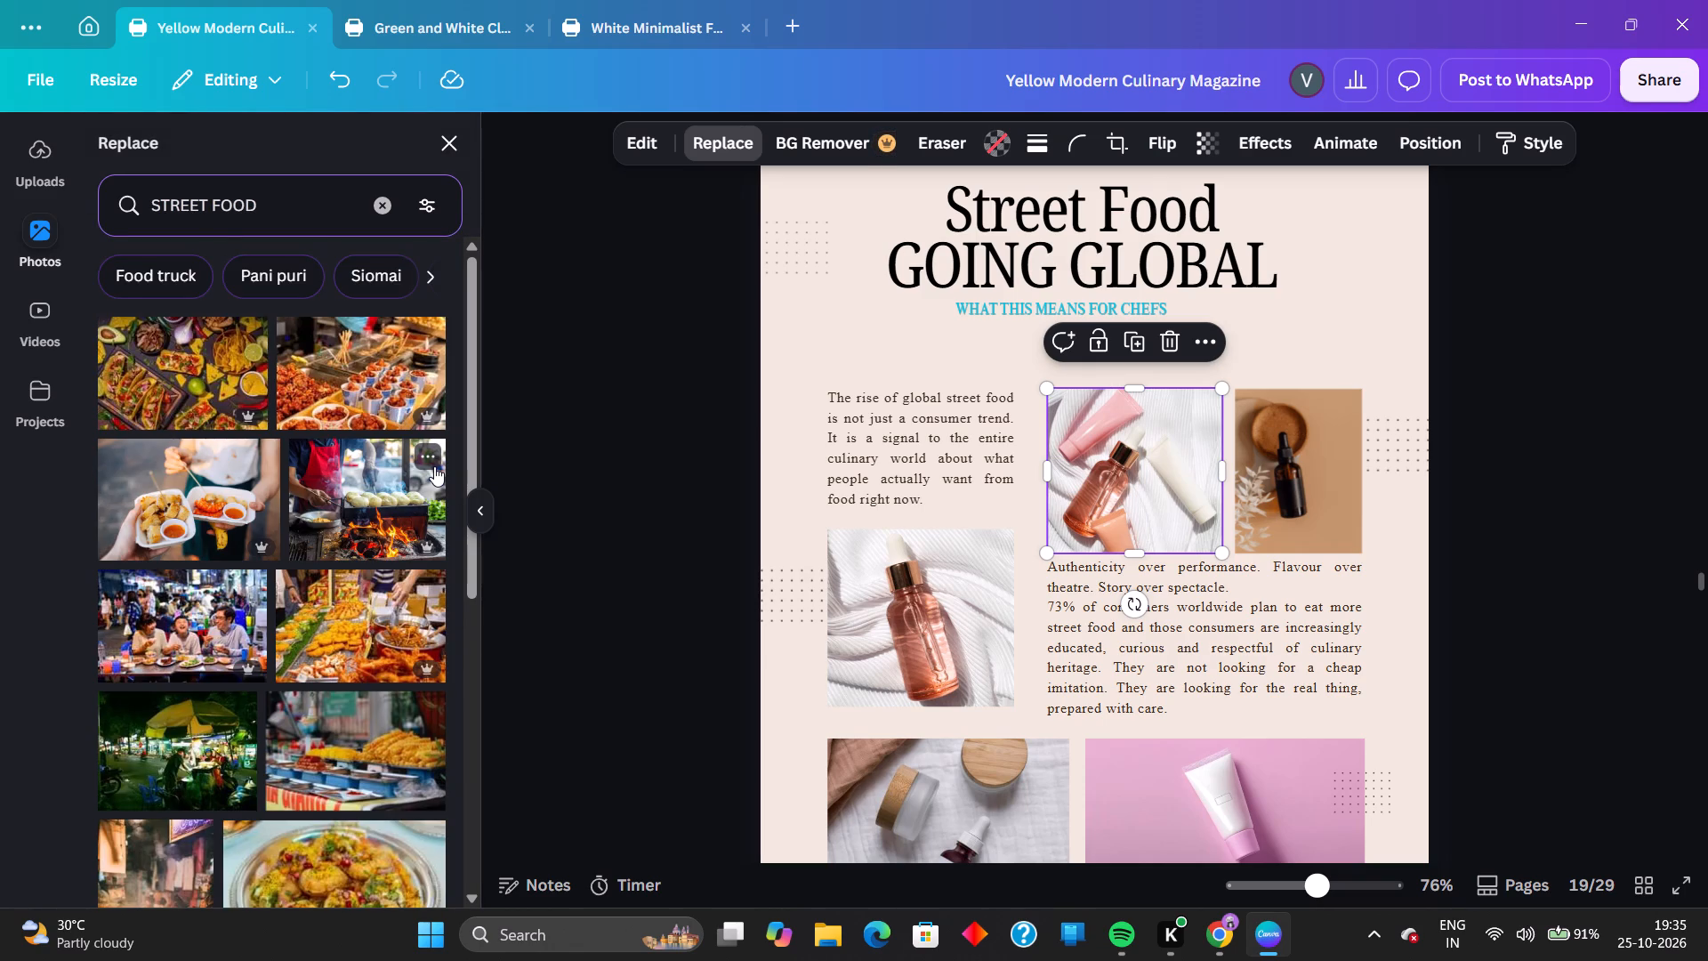
pyautogui.scroll(-5, 576, 288)
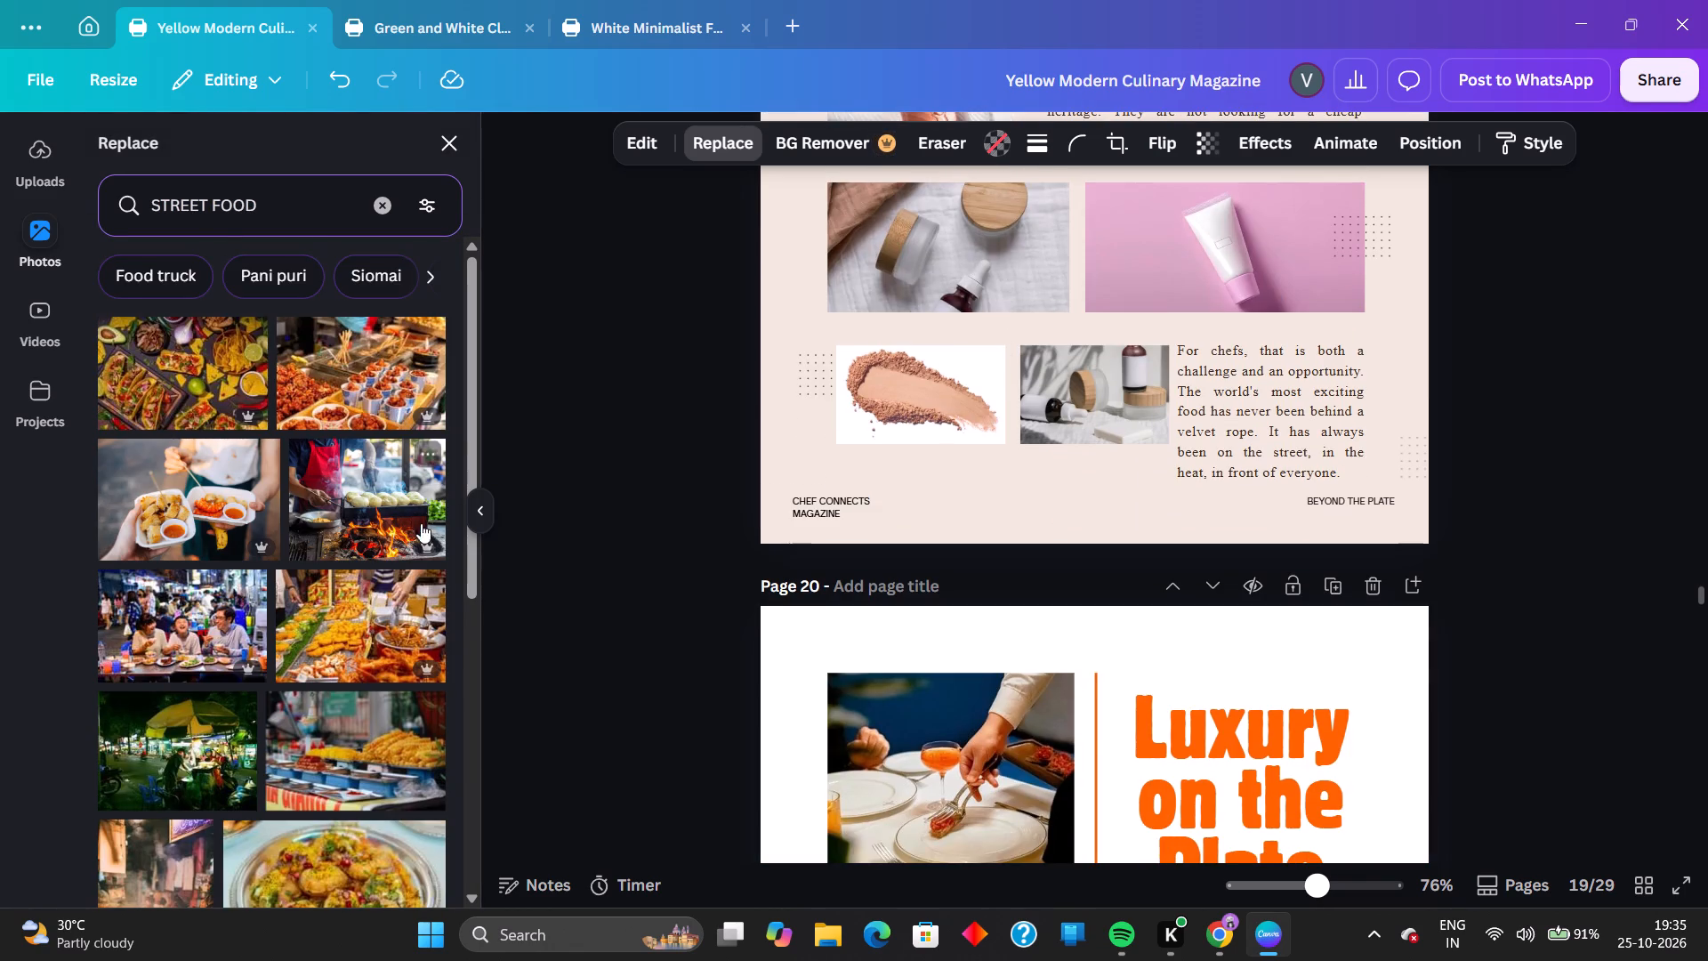
pyautogui.scroll(4, 492, 584)
pyautogui.scroll(-5, 267, 664)
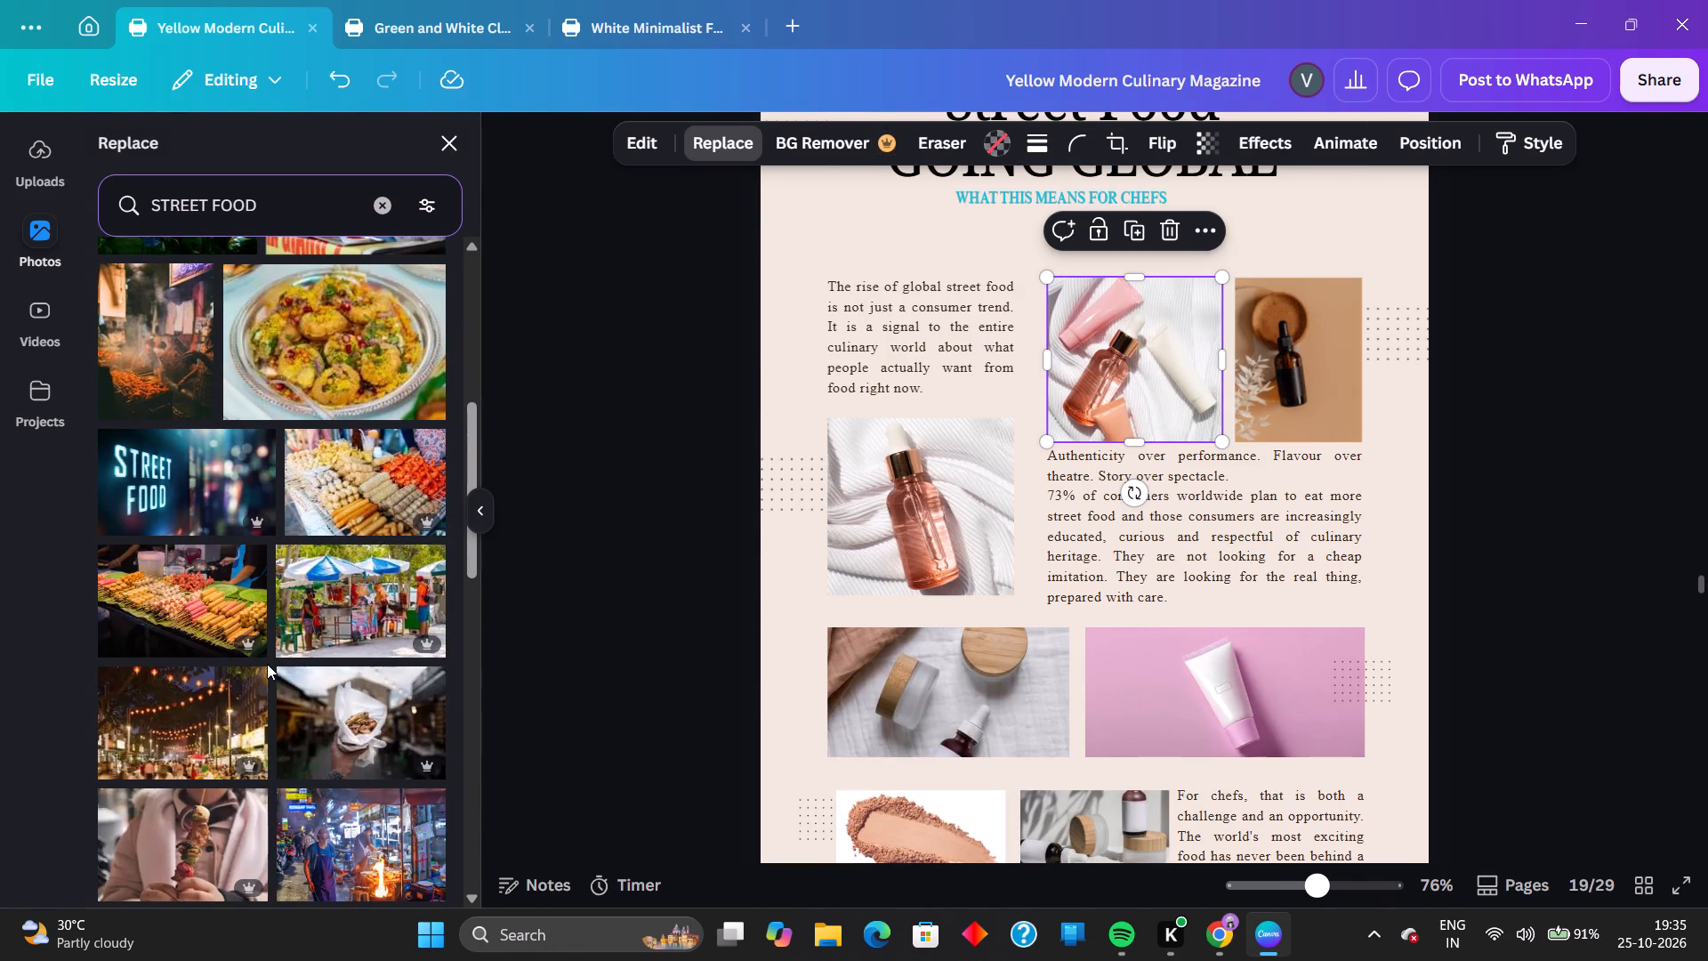
pyautogui.scroll(-2, 267, 664)
pyautogui.scroll(1, 267, 664)
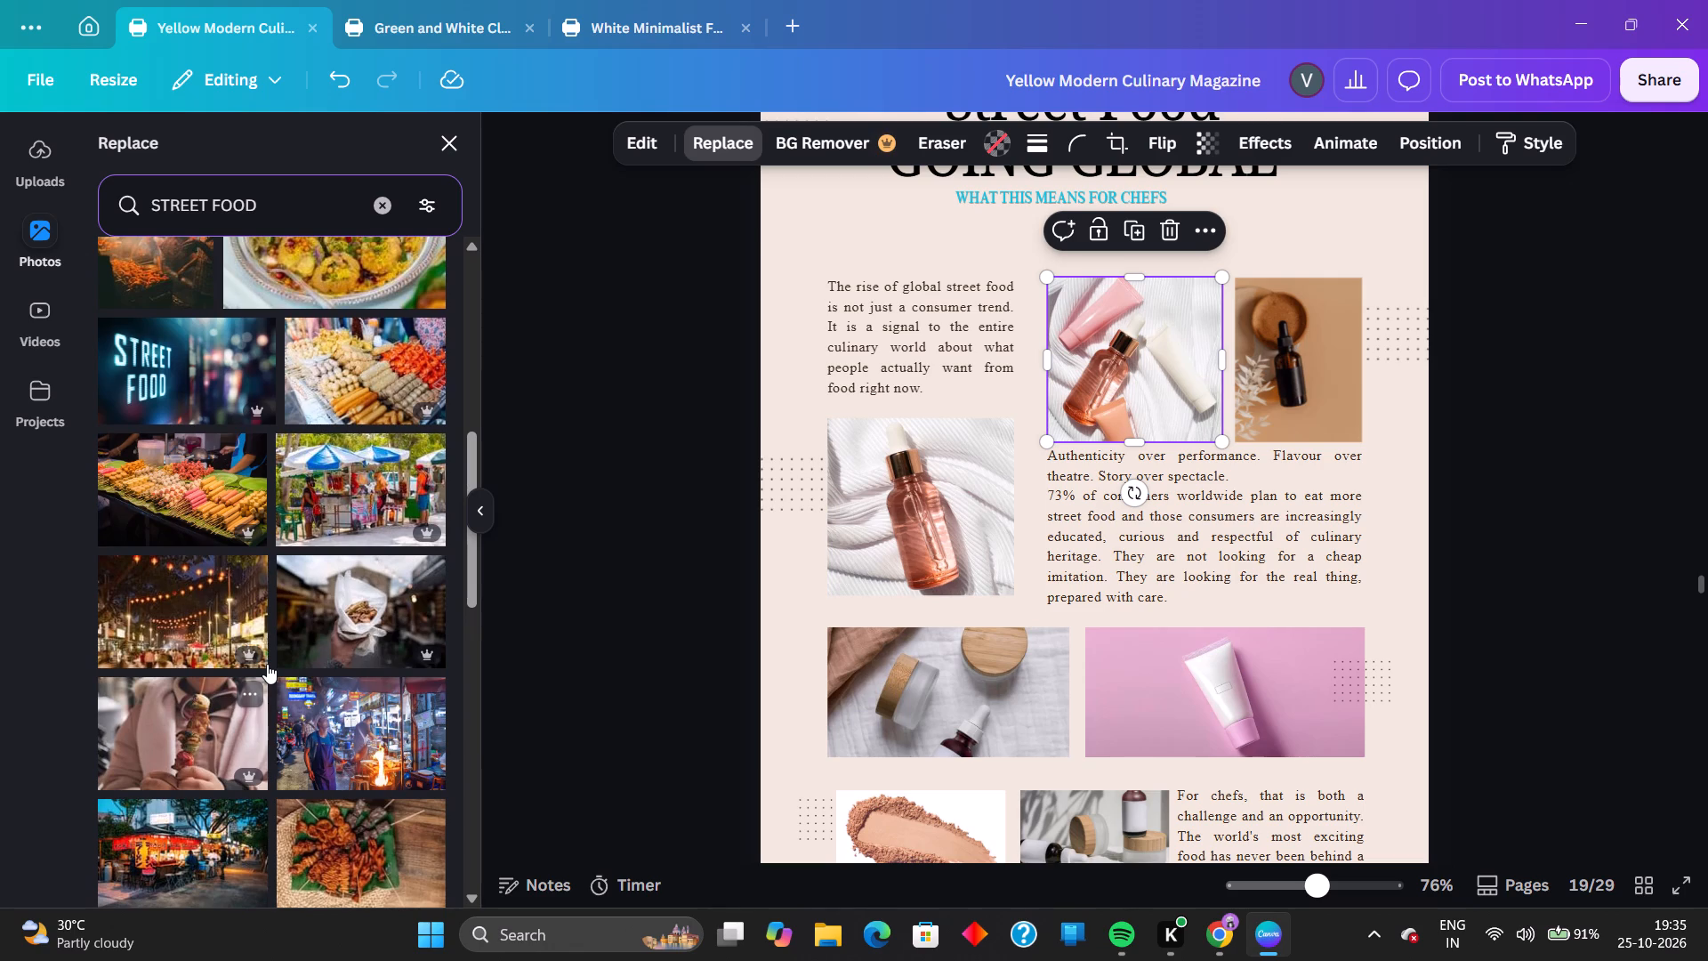
pyautogui.click(184, 392)
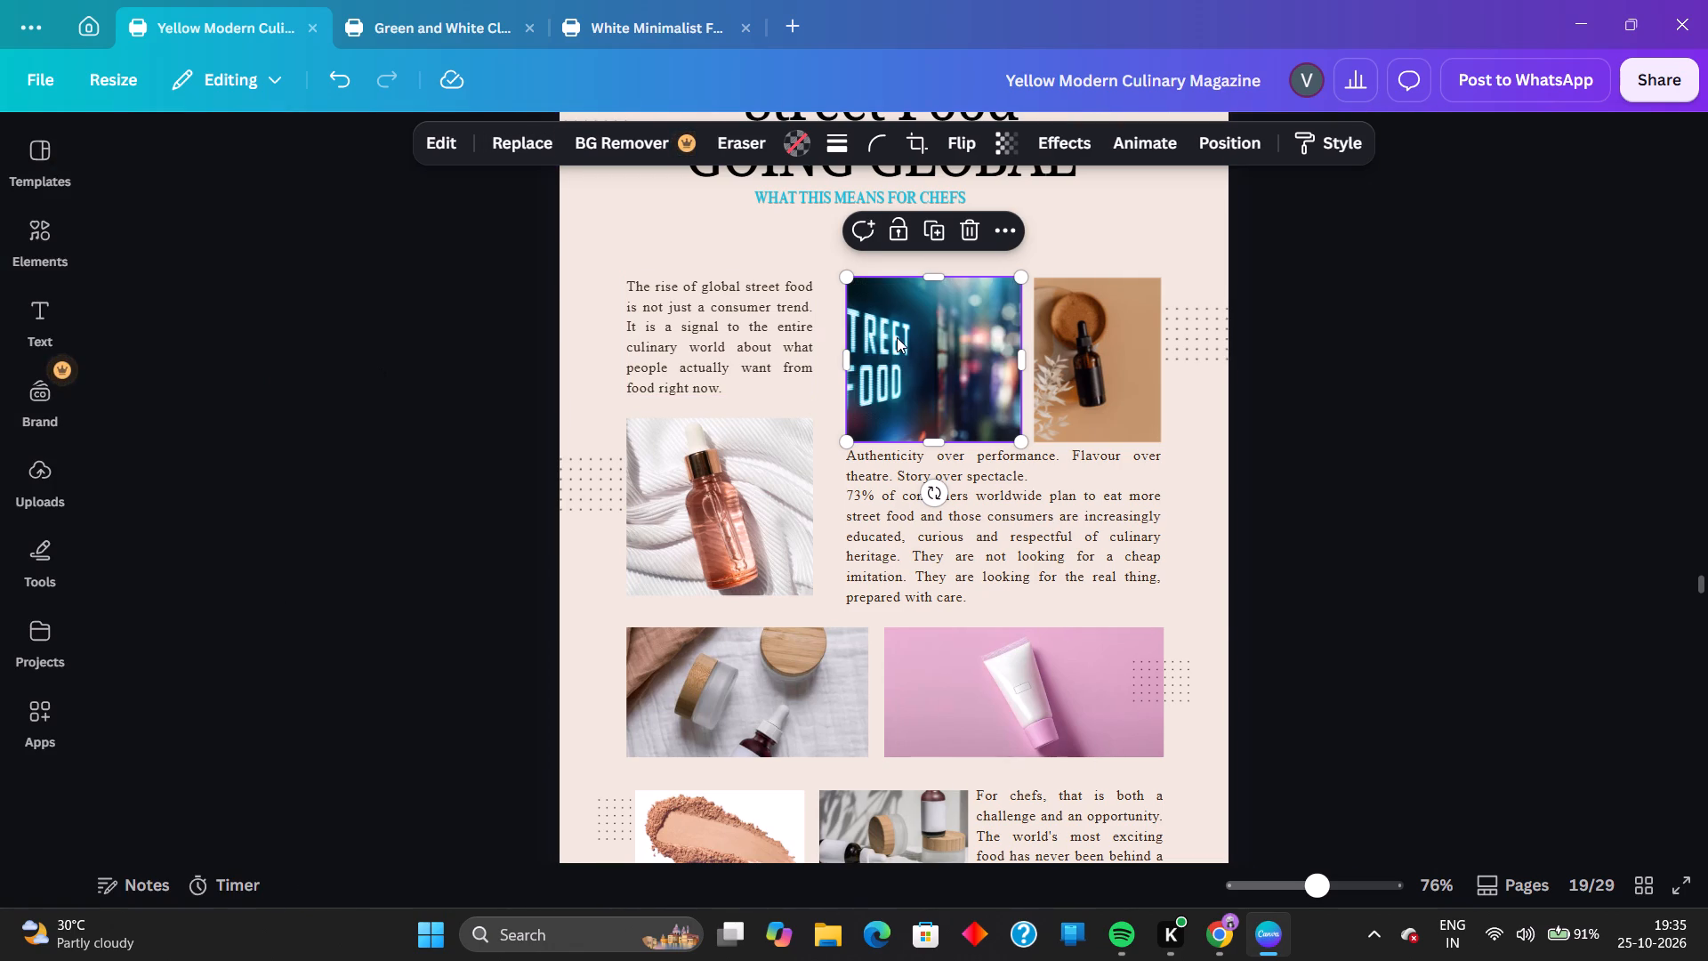
# Reposition the neon sign photo within its crop frame so the full "STREET FOOD" lettering fits inside.
pyautogui.click(917, 141)
pyautogui.moveTo(903, 358); pyautogui.dragTo(929, 359)
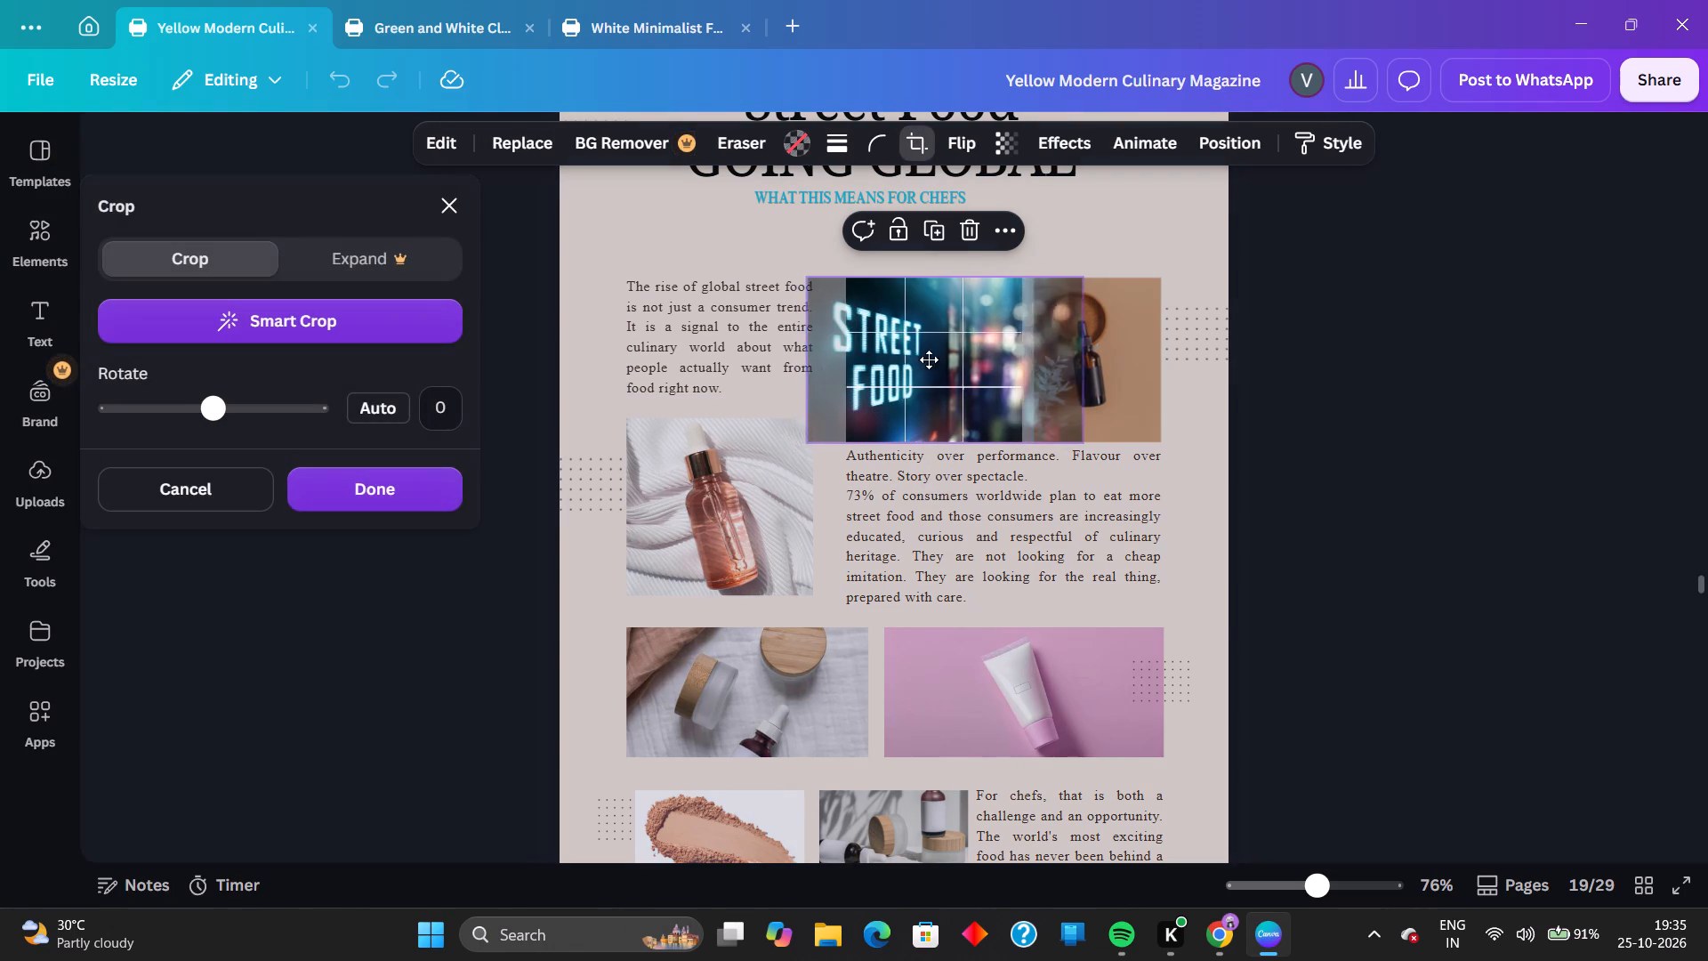
pyautogui.moveTo(929, 359); pyautogui.dragTo(972, 358)
pyautogui.click(1358, 398)
# Replace the brown dropper bottle photo beside the neon sign with the photo of a fried street food stall.
pyautogui.click(1141, 384)
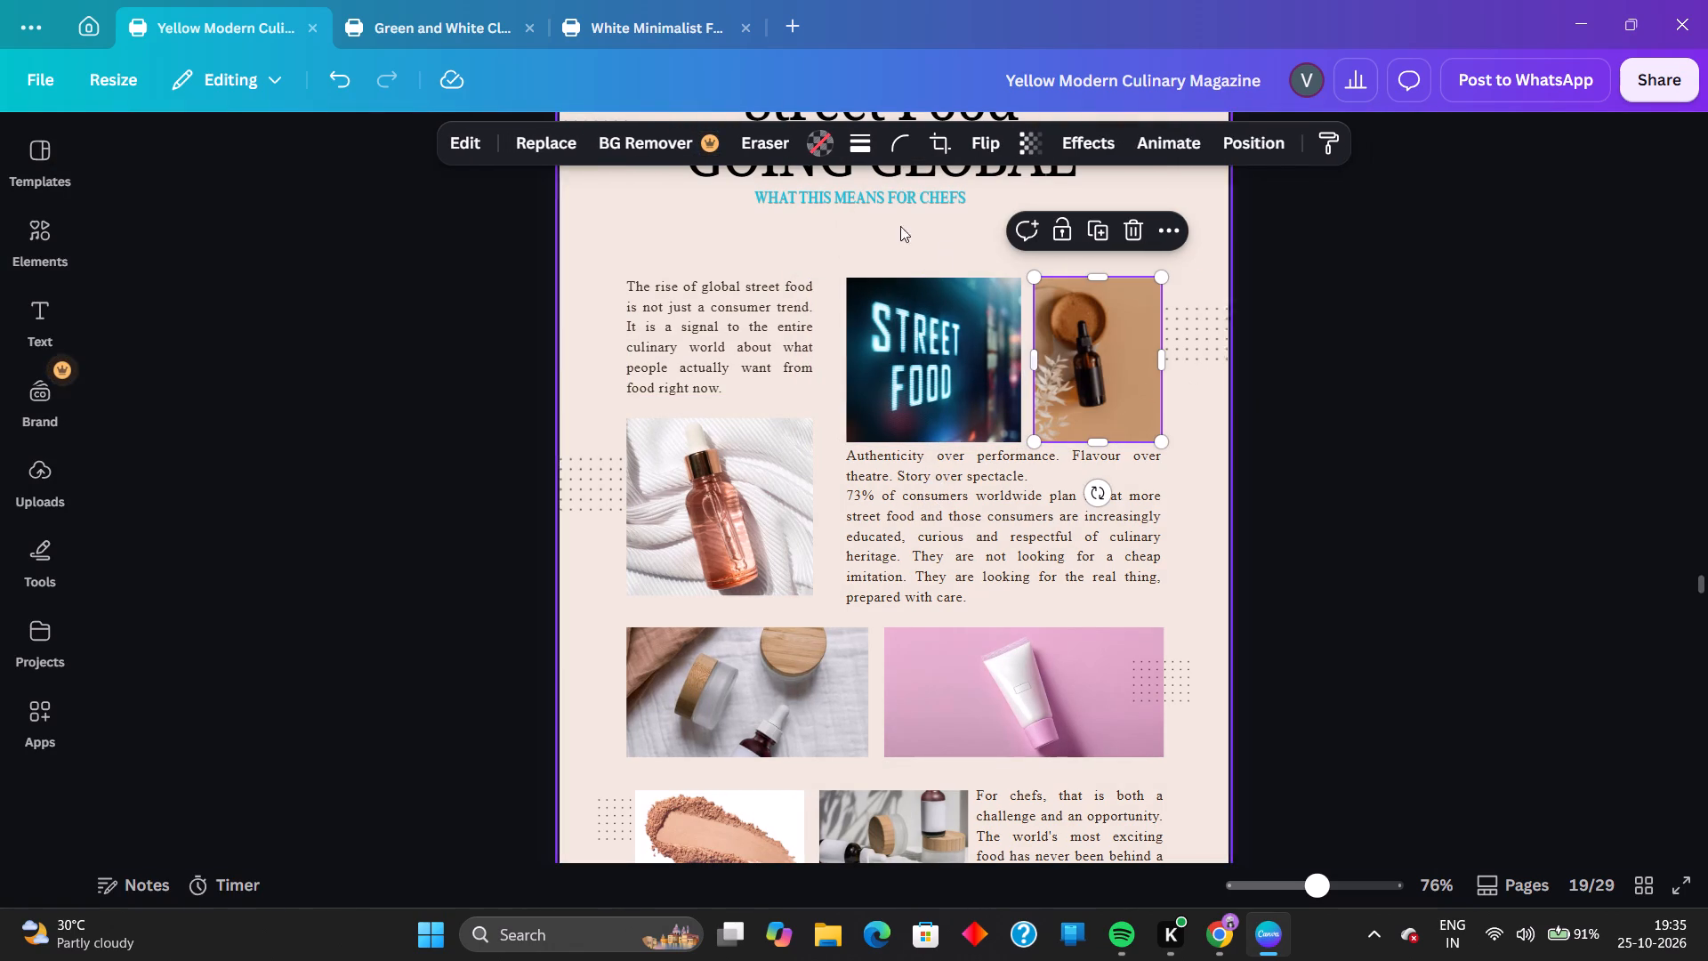
pyautogui.click(518, 147)
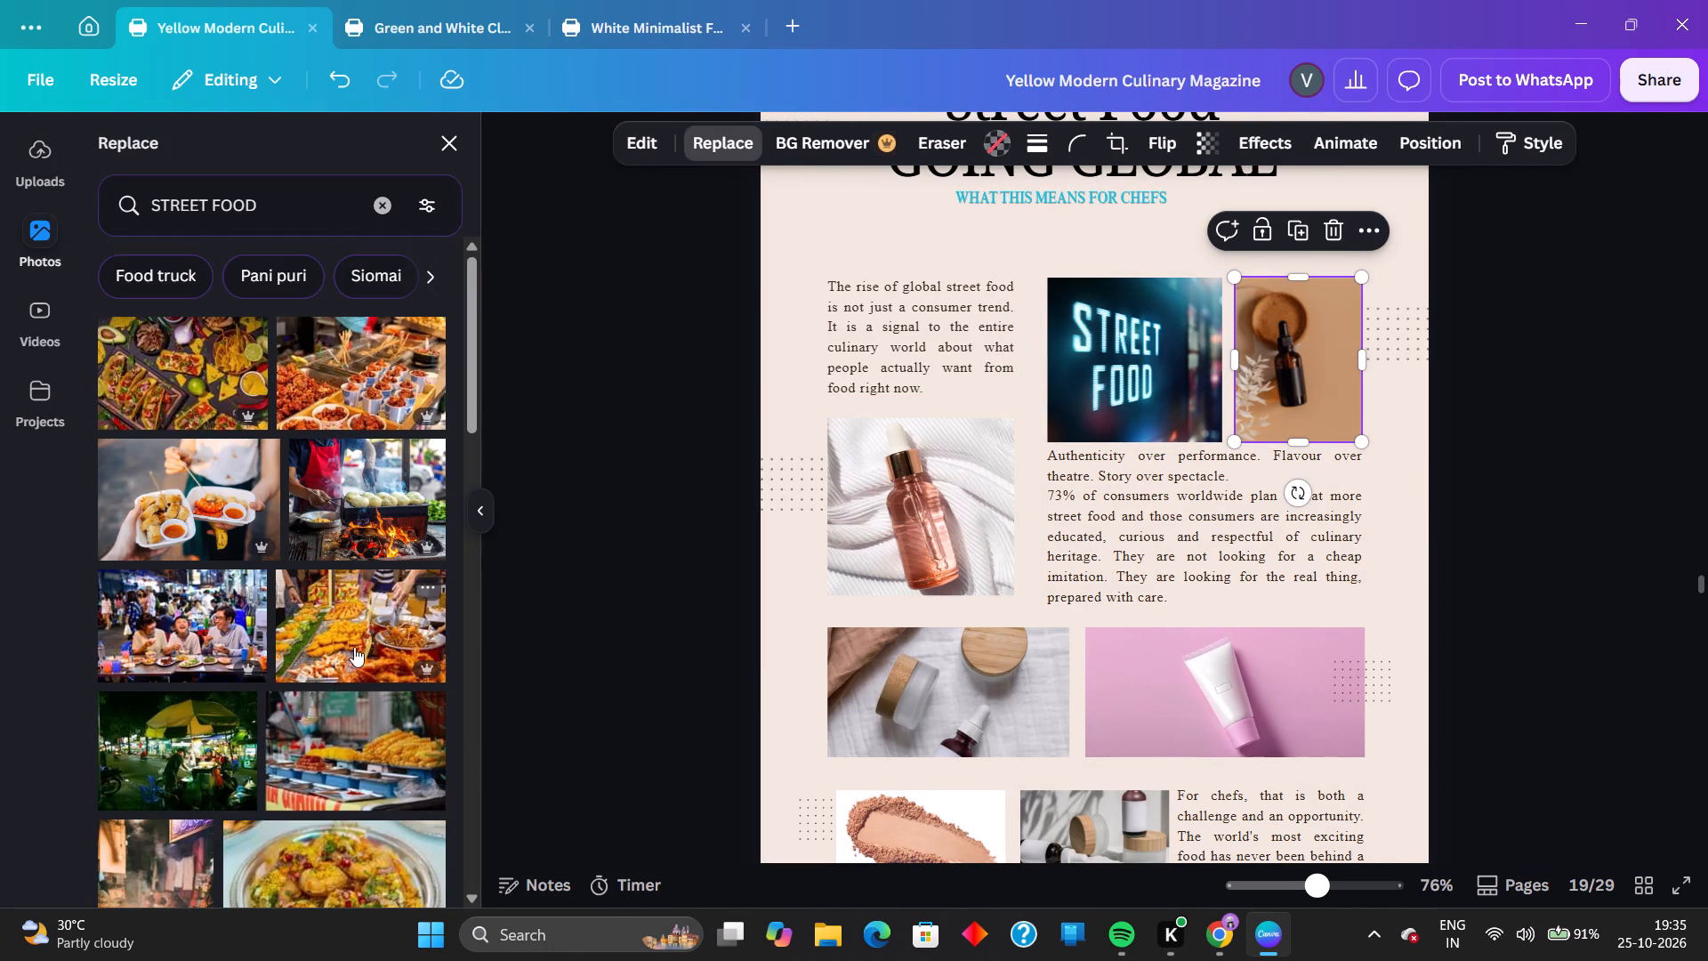
pyautogui.click(377, 622)
pyautogui.click(1559, 545)
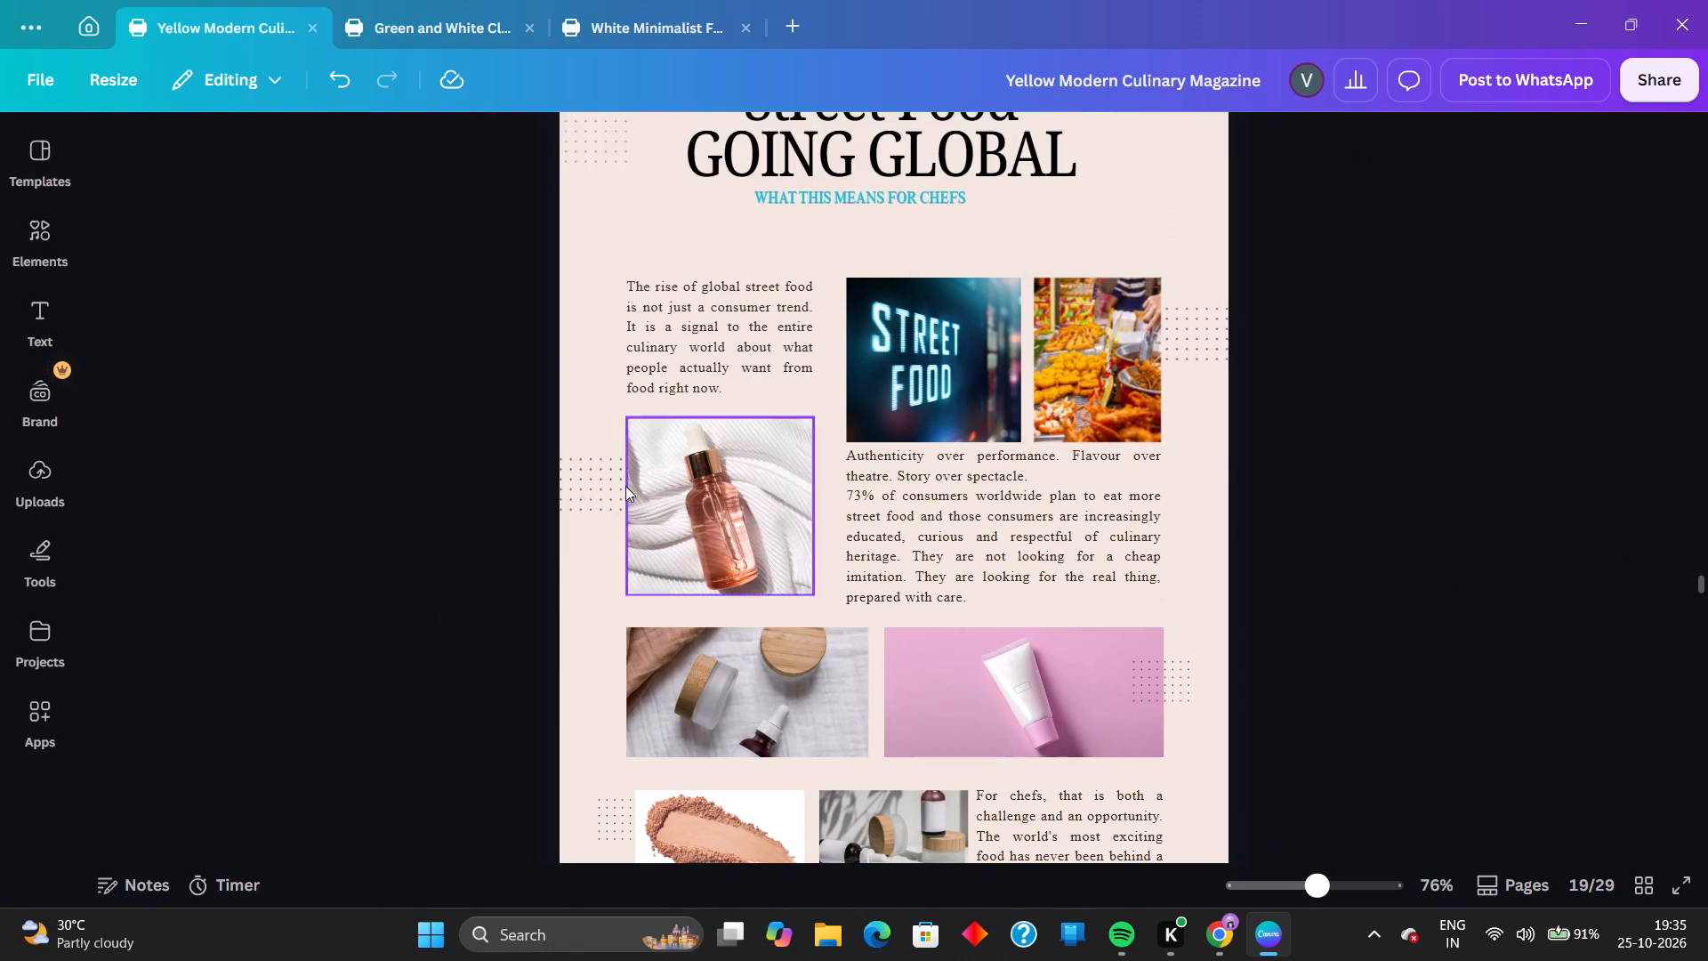
# Replace the serum bottle photo below page 19's first paragraph with the photo of filled puri on a silver plate.
pyautogui.click(623, 483)
pyautogui.click(688, 498)
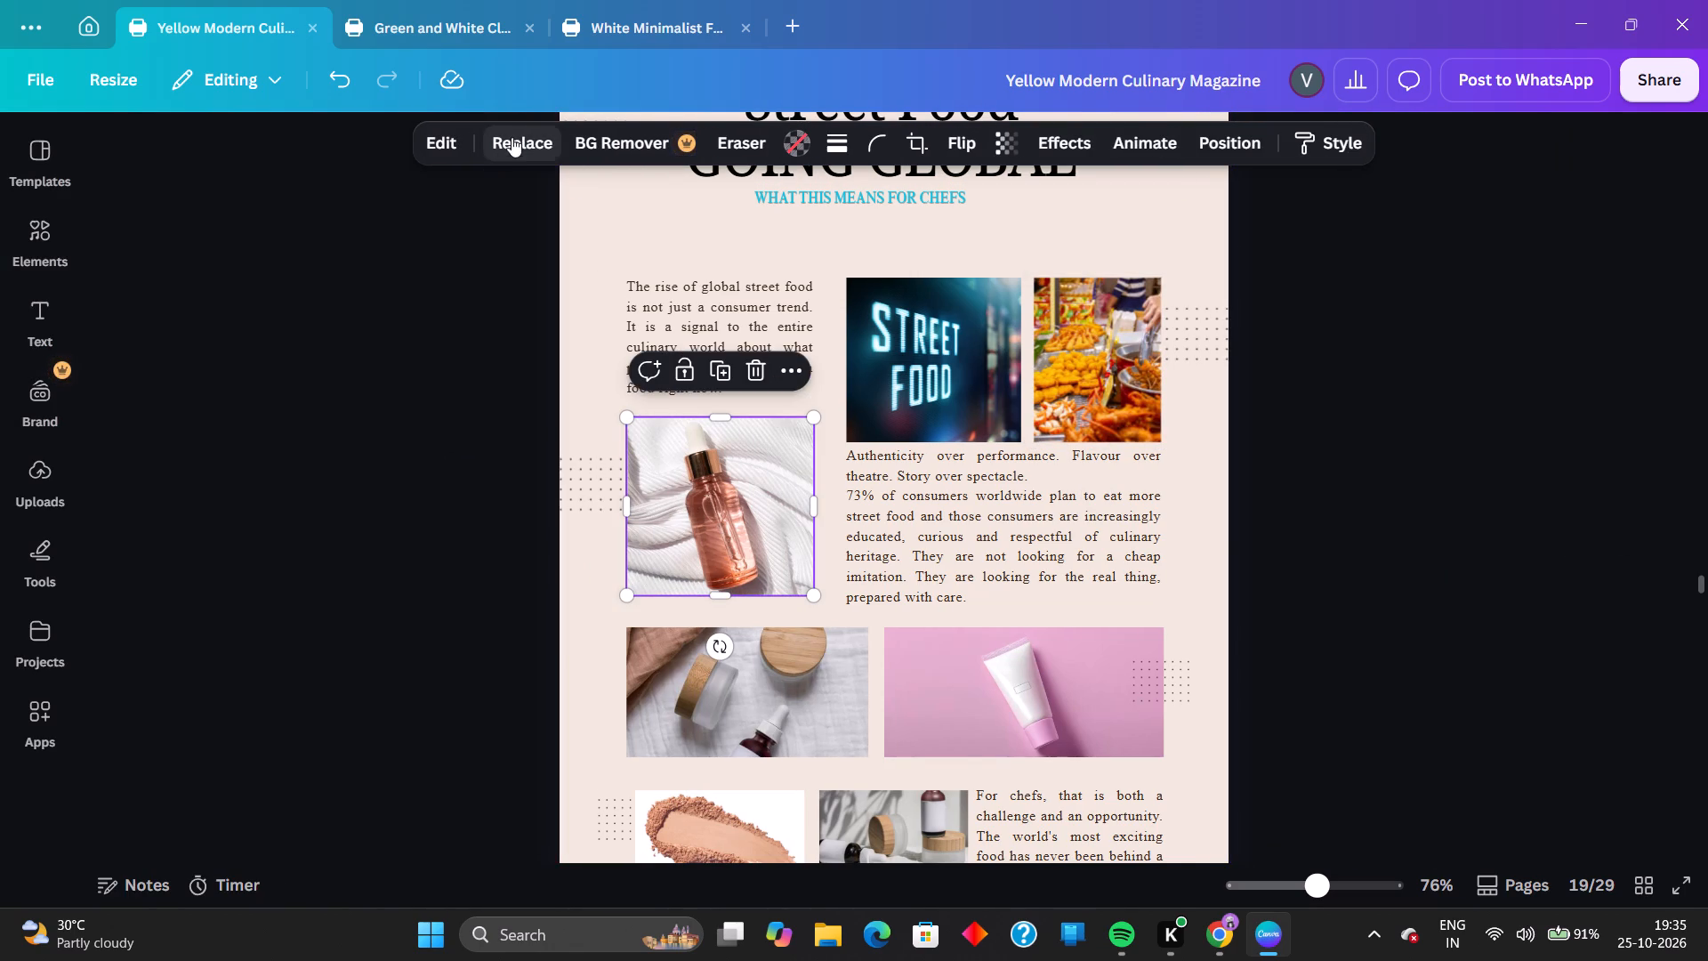
pyautogui.click(512, 137)
pyautogui.scroll(-3, 360, 726)
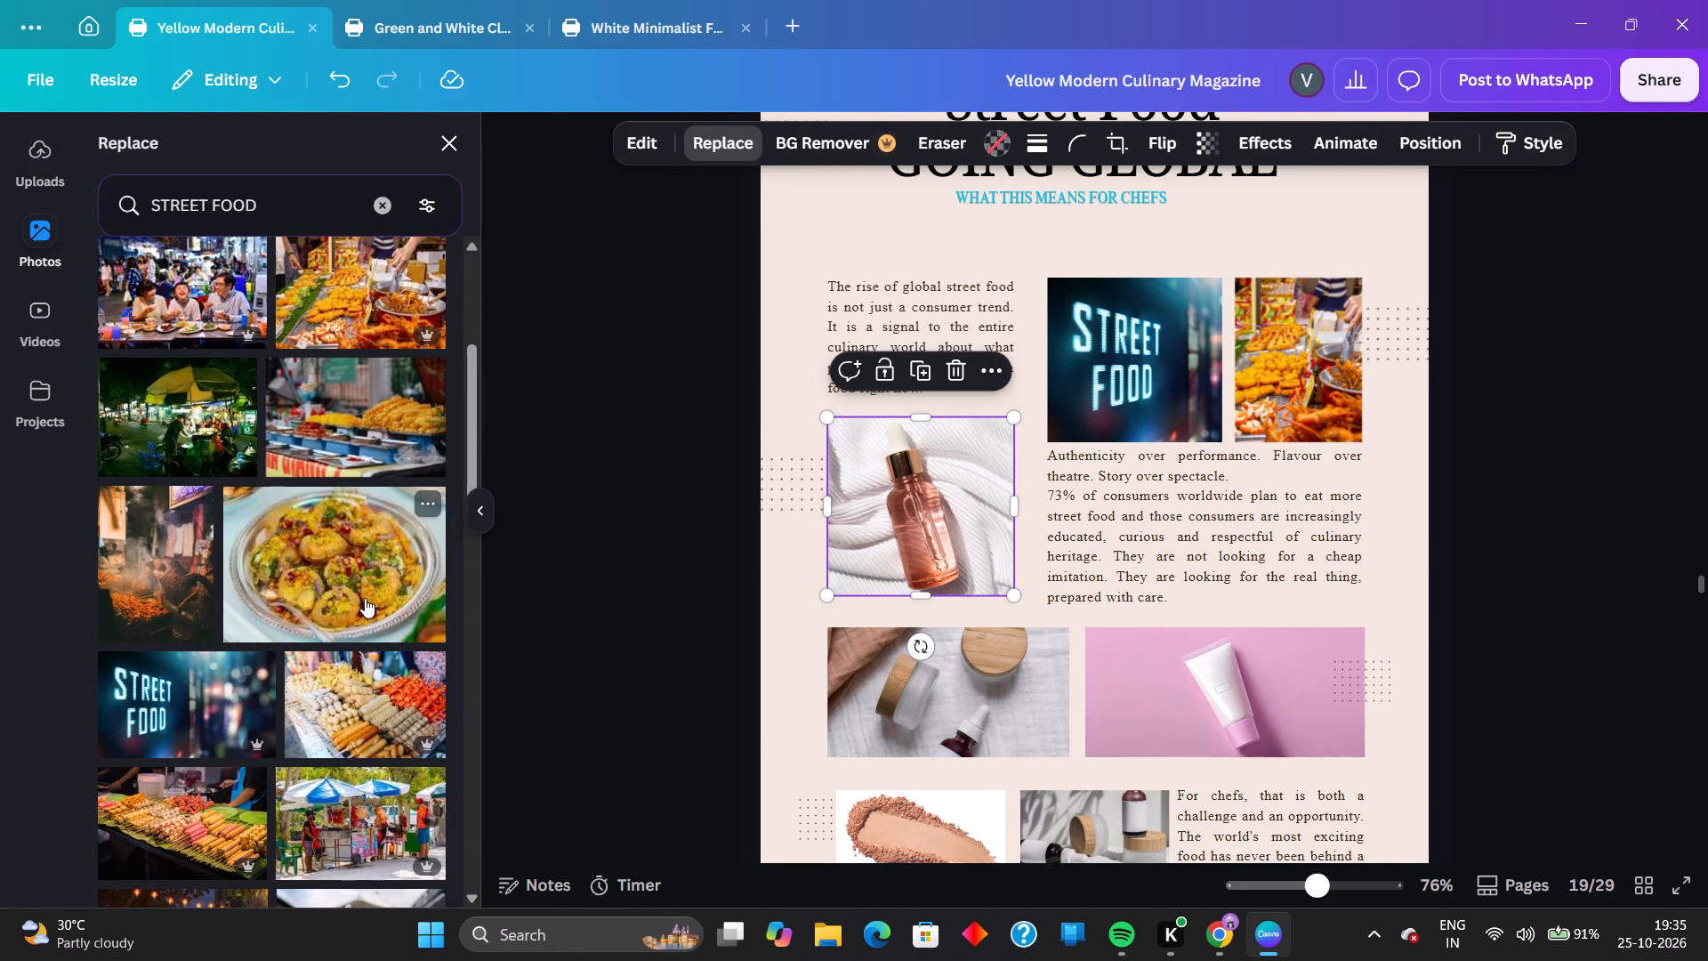
pyautogui.click(365, 598)
pyautogui.click(1551, 611)
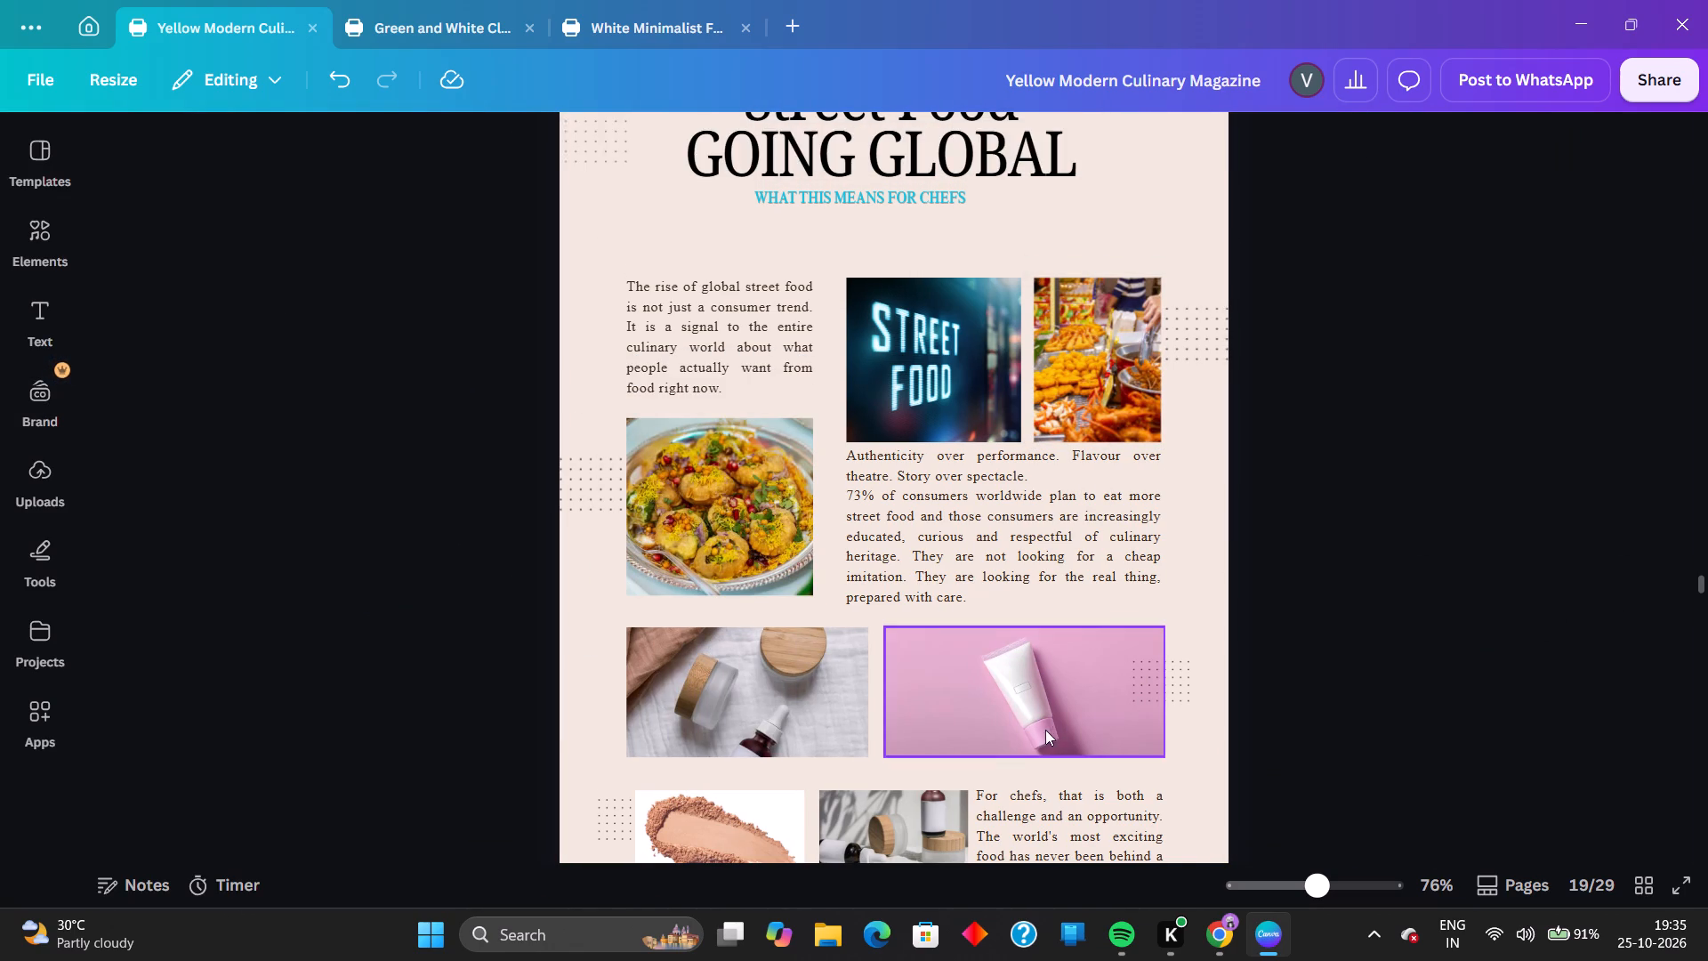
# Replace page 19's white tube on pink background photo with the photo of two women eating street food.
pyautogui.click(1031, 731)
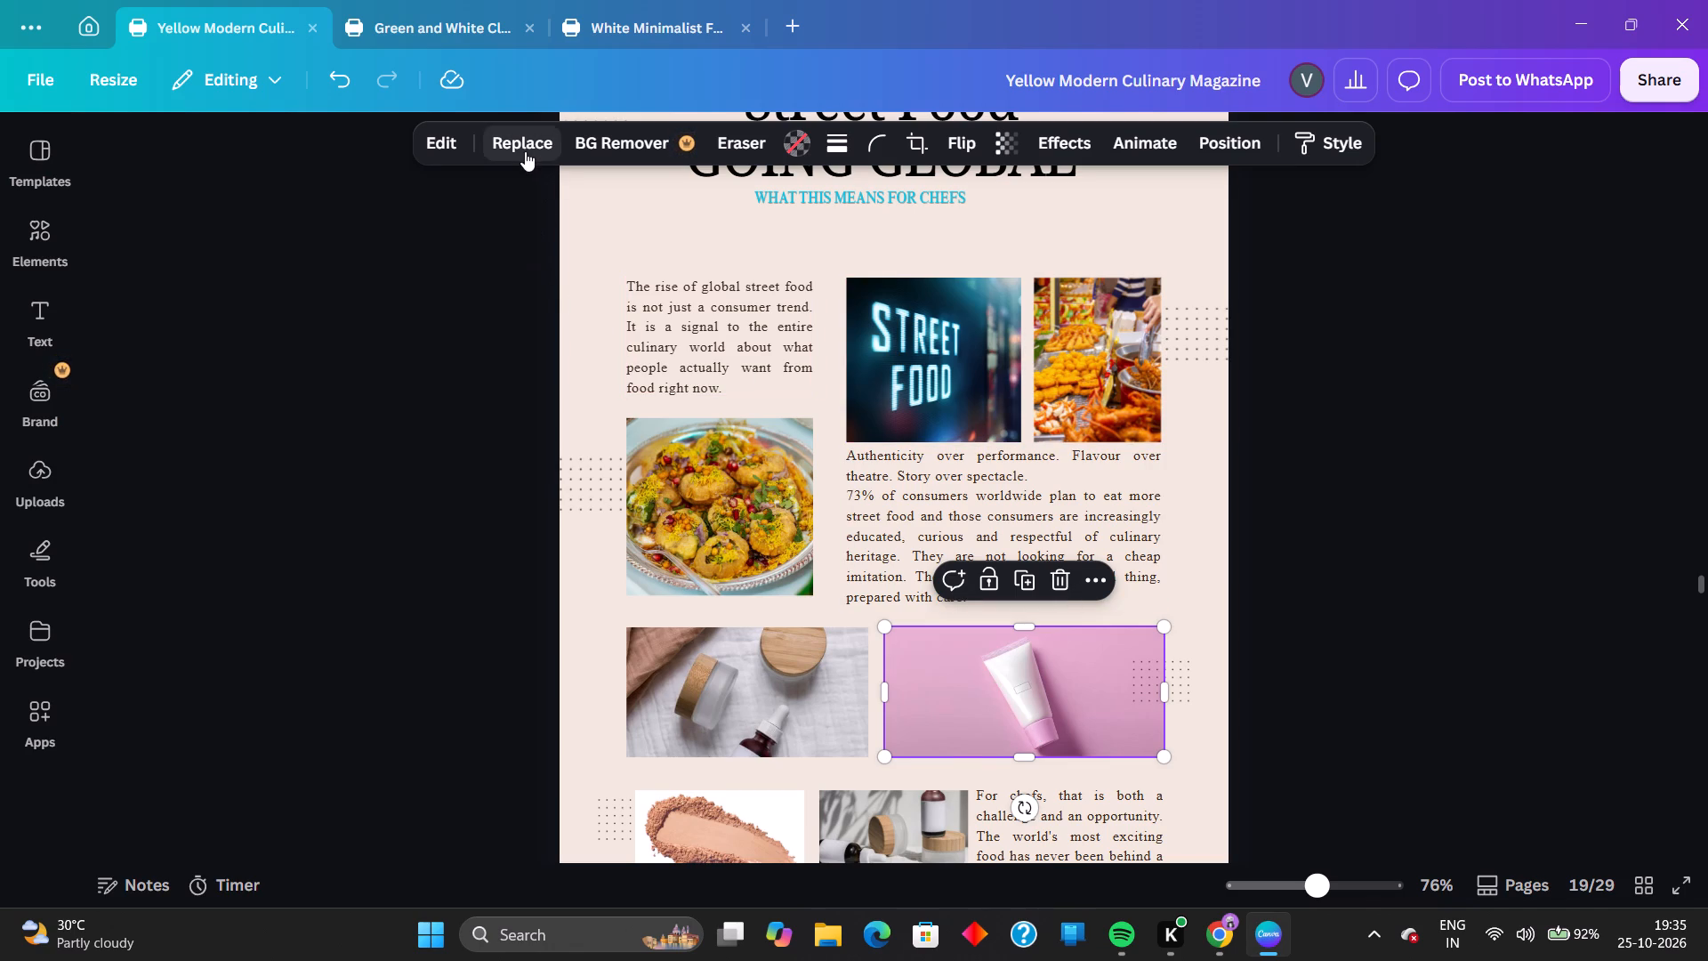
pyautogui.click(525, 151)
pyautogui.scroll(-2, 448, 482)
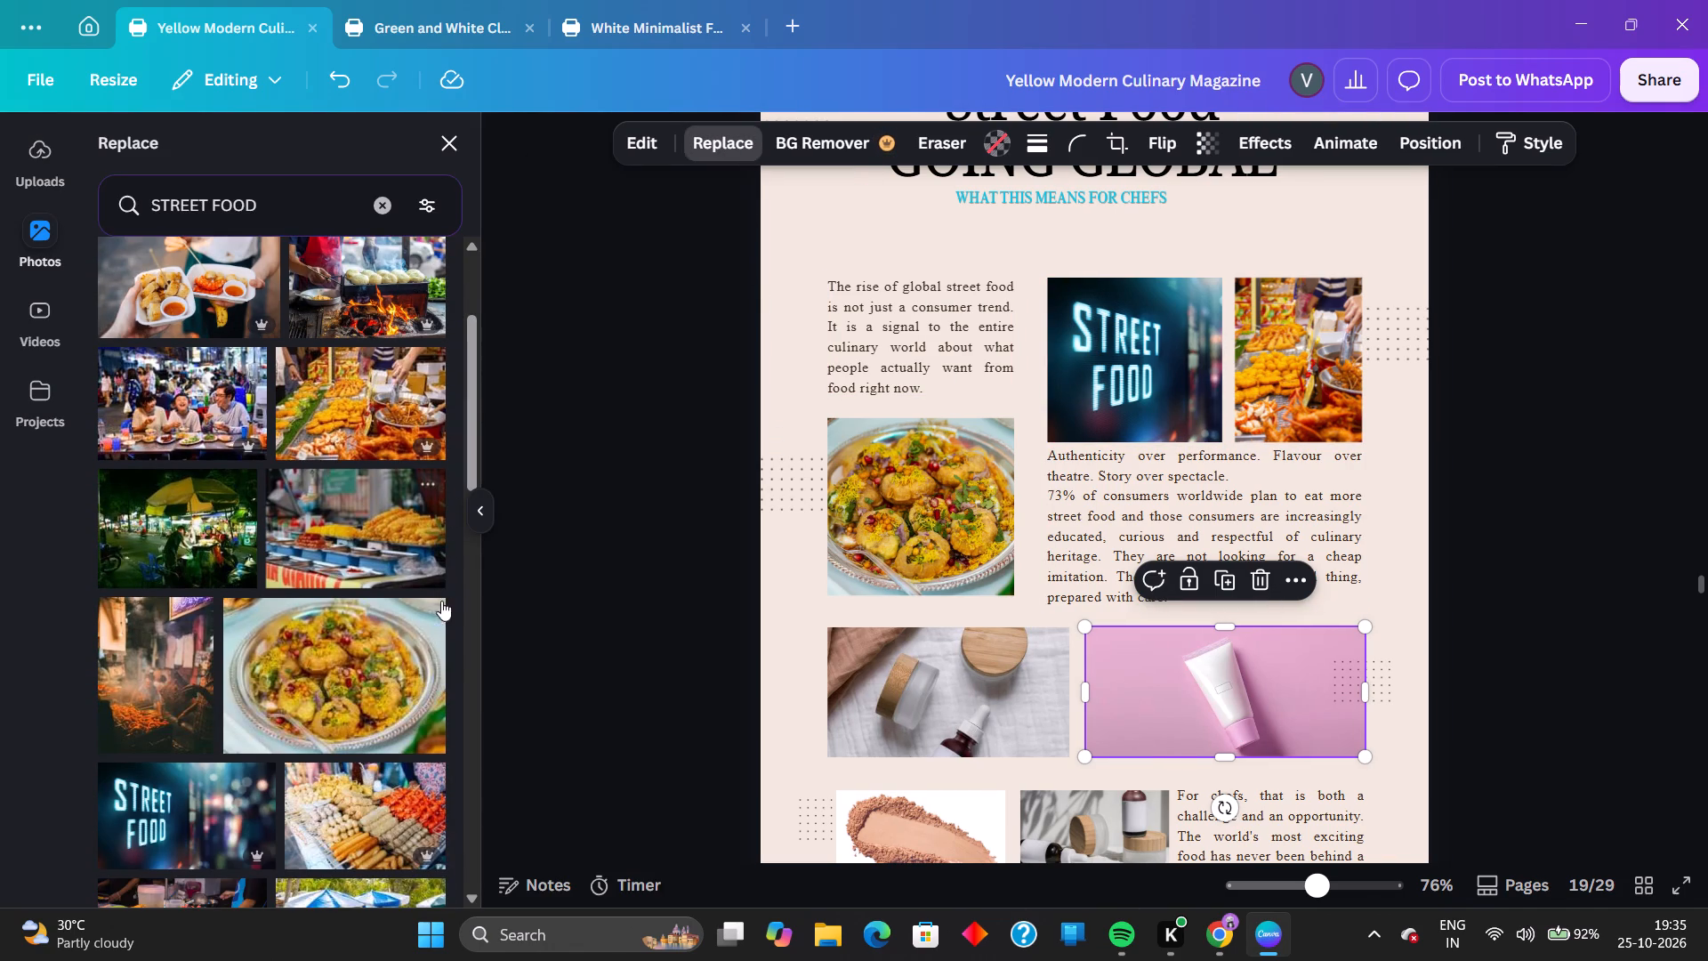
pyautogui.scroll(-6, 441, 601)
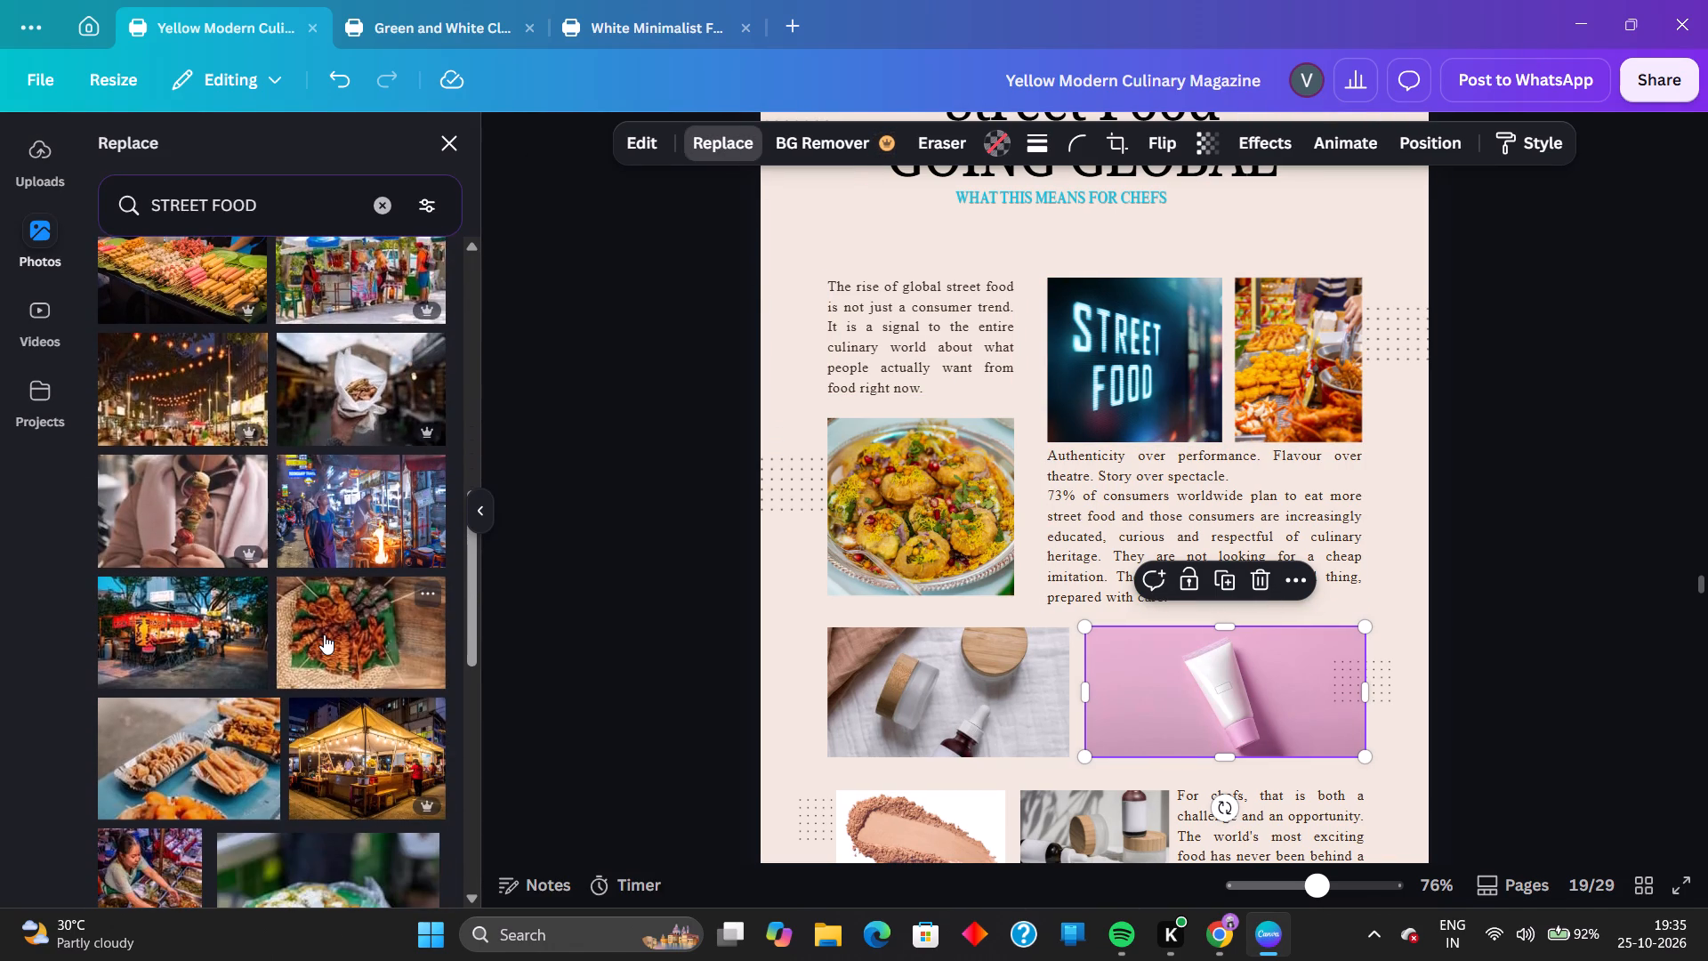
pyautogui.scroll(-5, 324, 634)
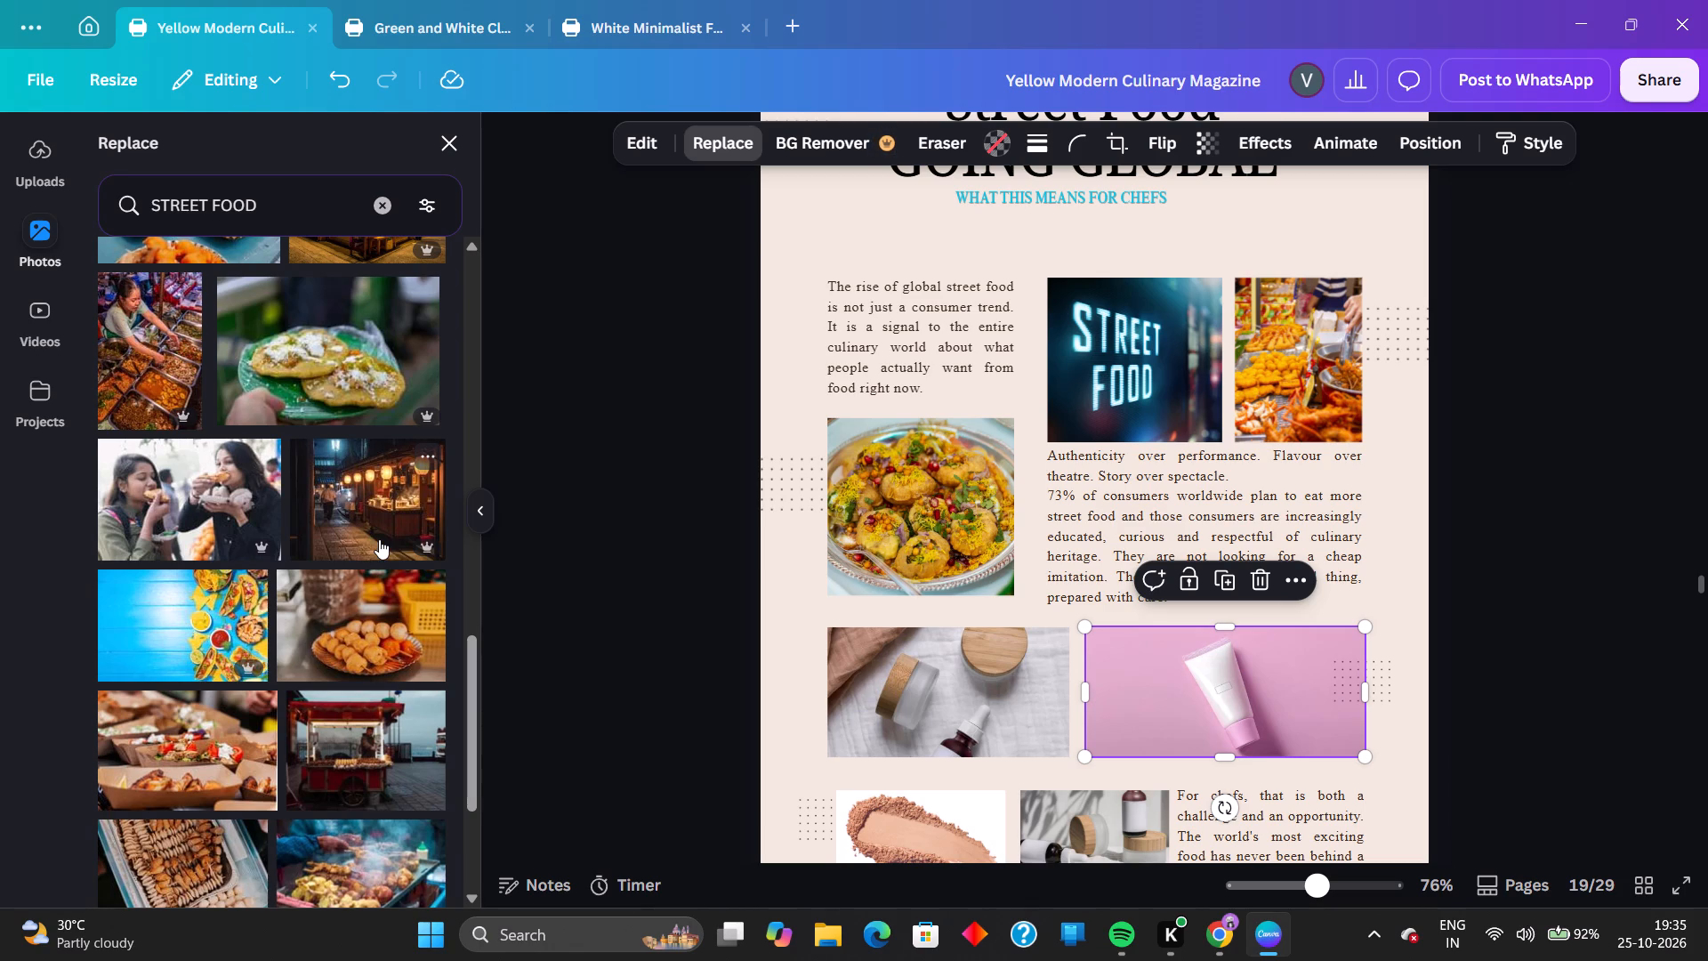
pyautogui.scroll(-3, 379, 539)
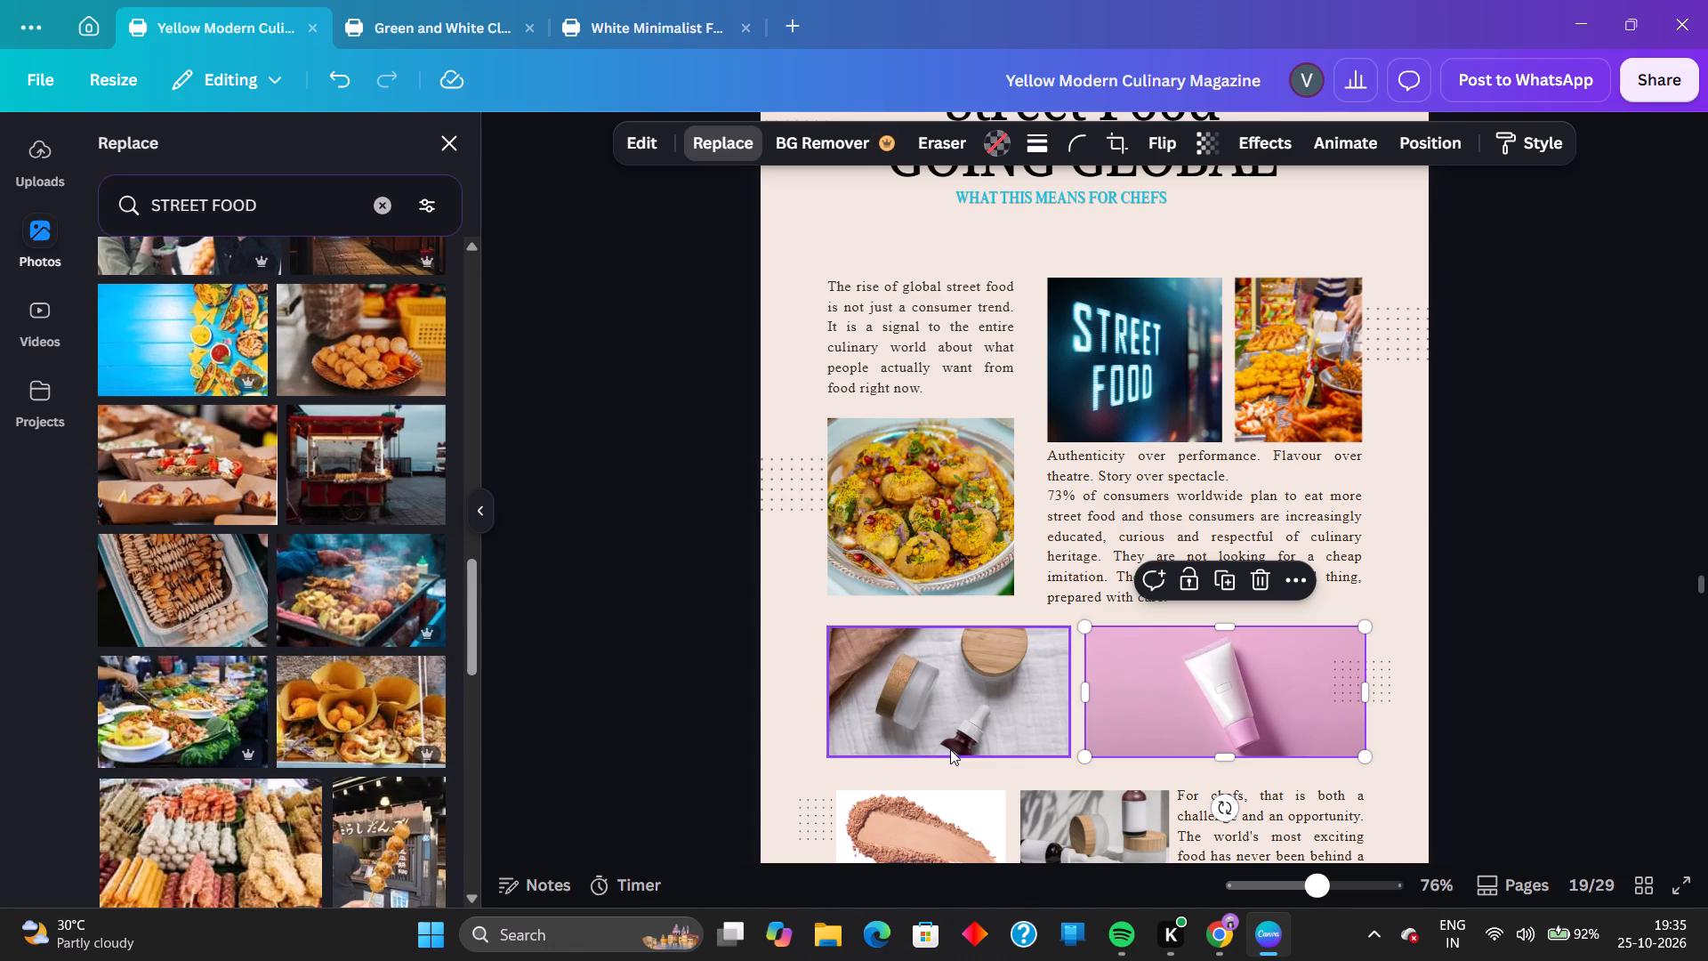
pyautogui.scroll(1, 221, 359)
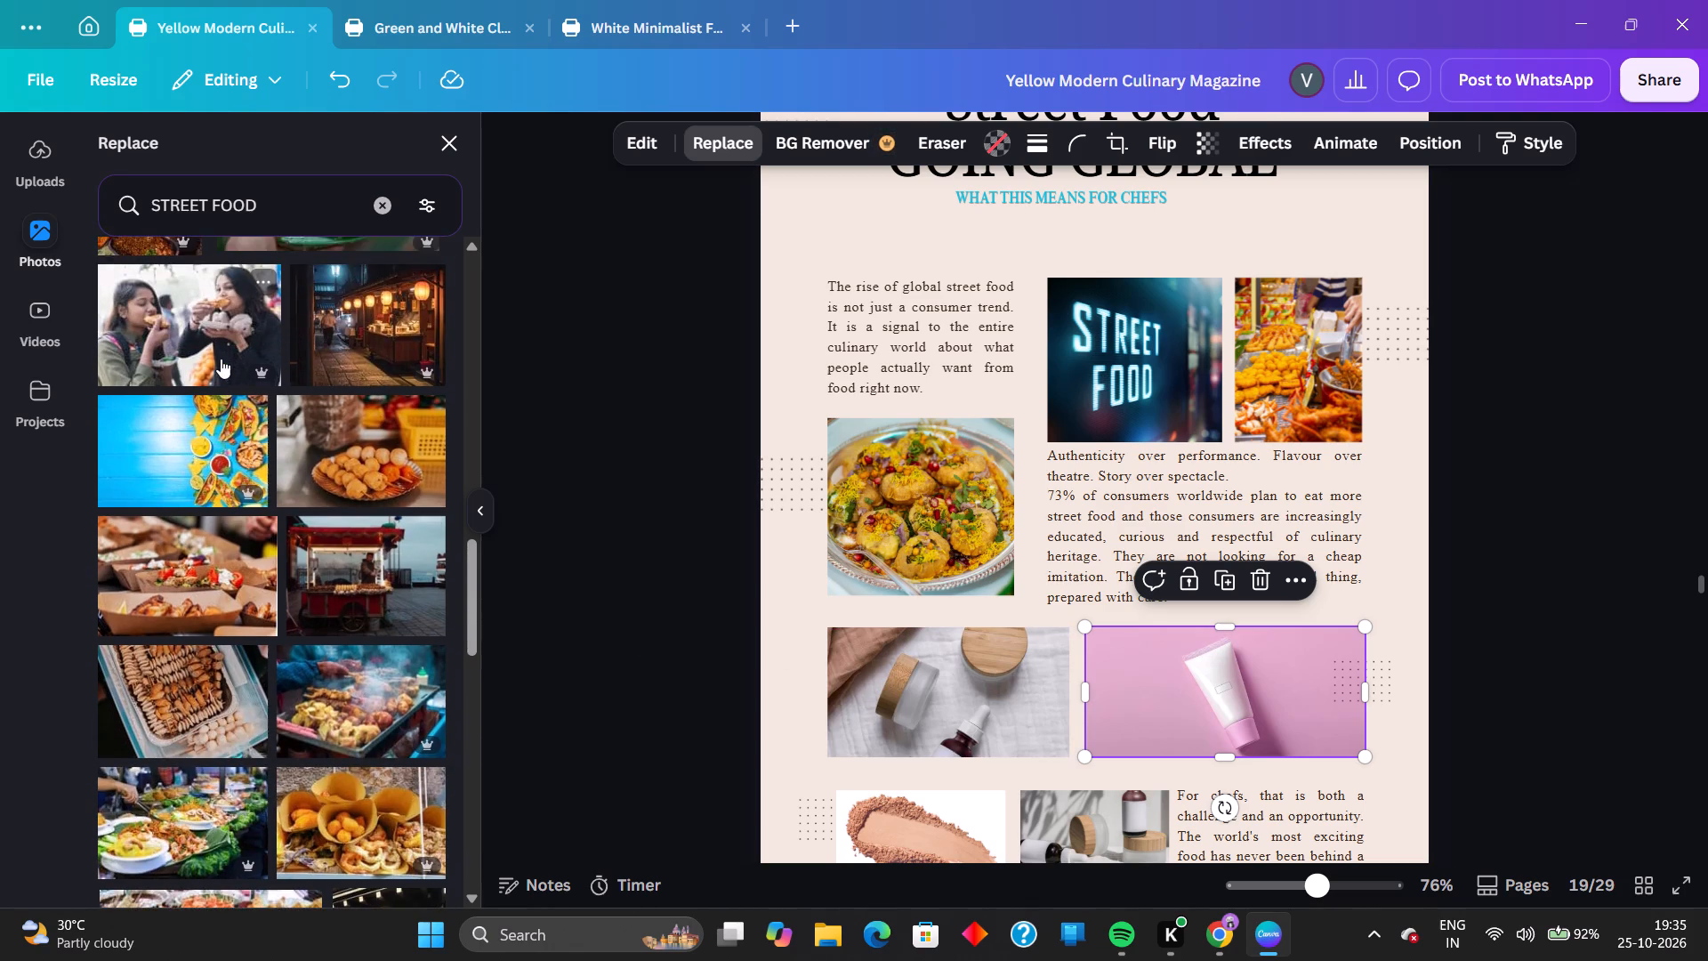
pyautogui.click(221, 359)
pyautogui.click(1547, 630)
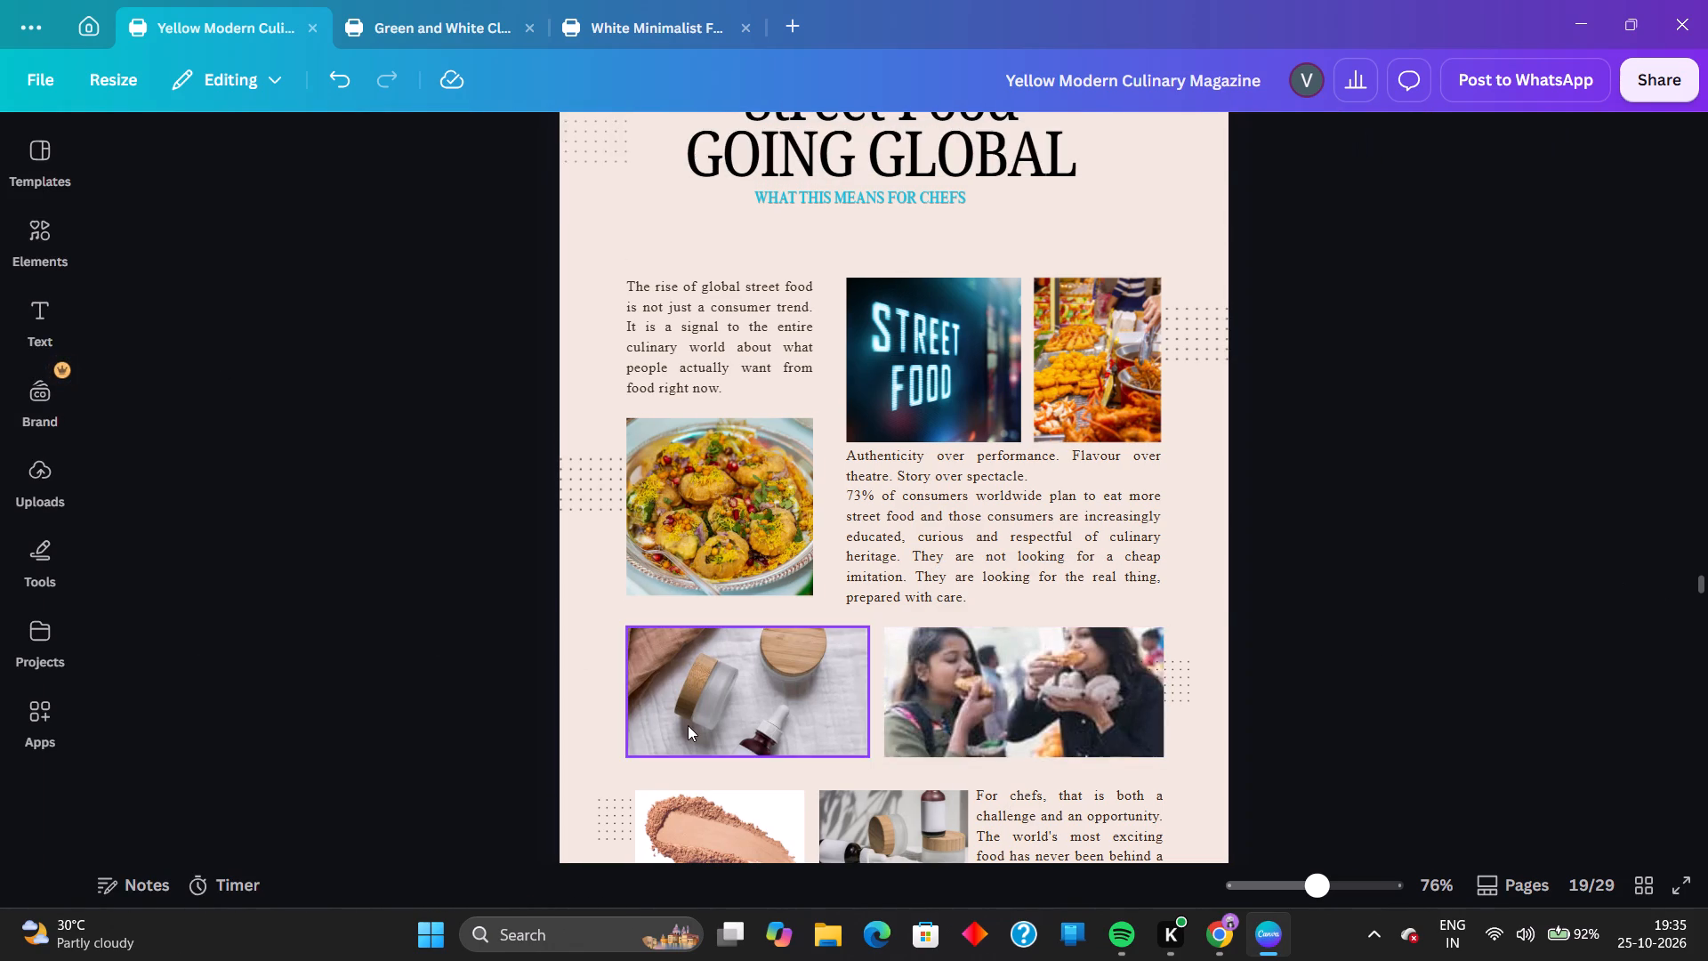
# Replace page 19's photo of wooden-lidded jars on cloth with the photo of street stalls under blue and white umbrellas.
pyautogui.click(684, 723)
pyautogui.click(537, 126)
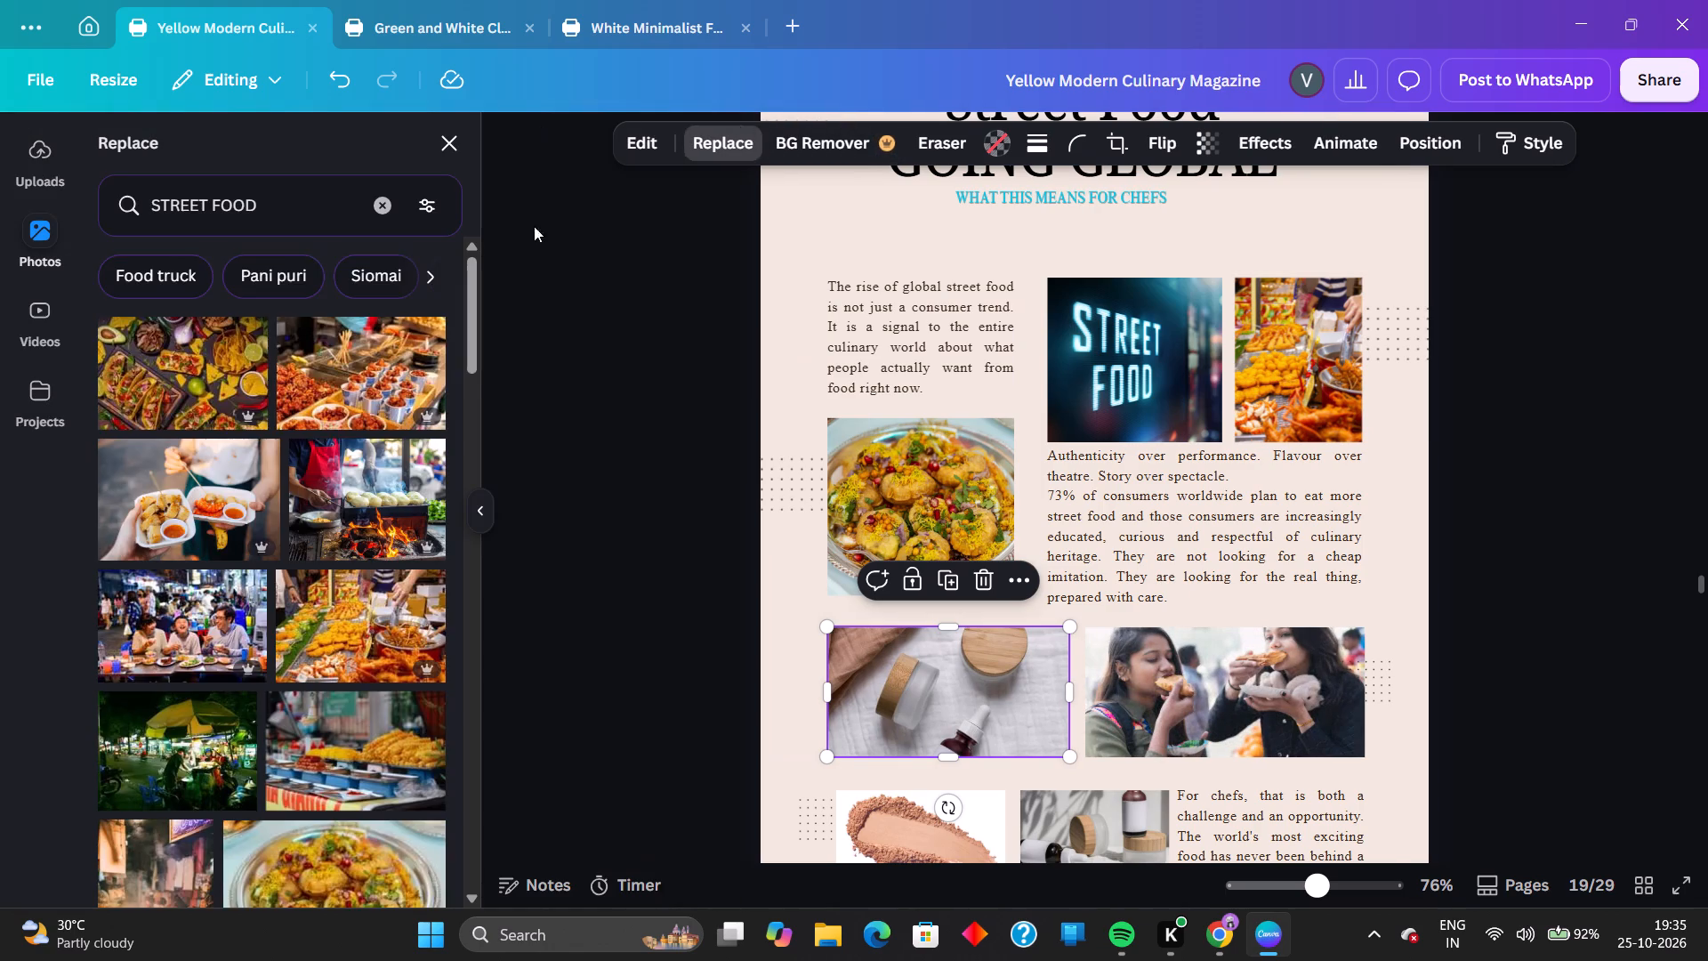
pyautogui.scroll(-7, 391, 726)
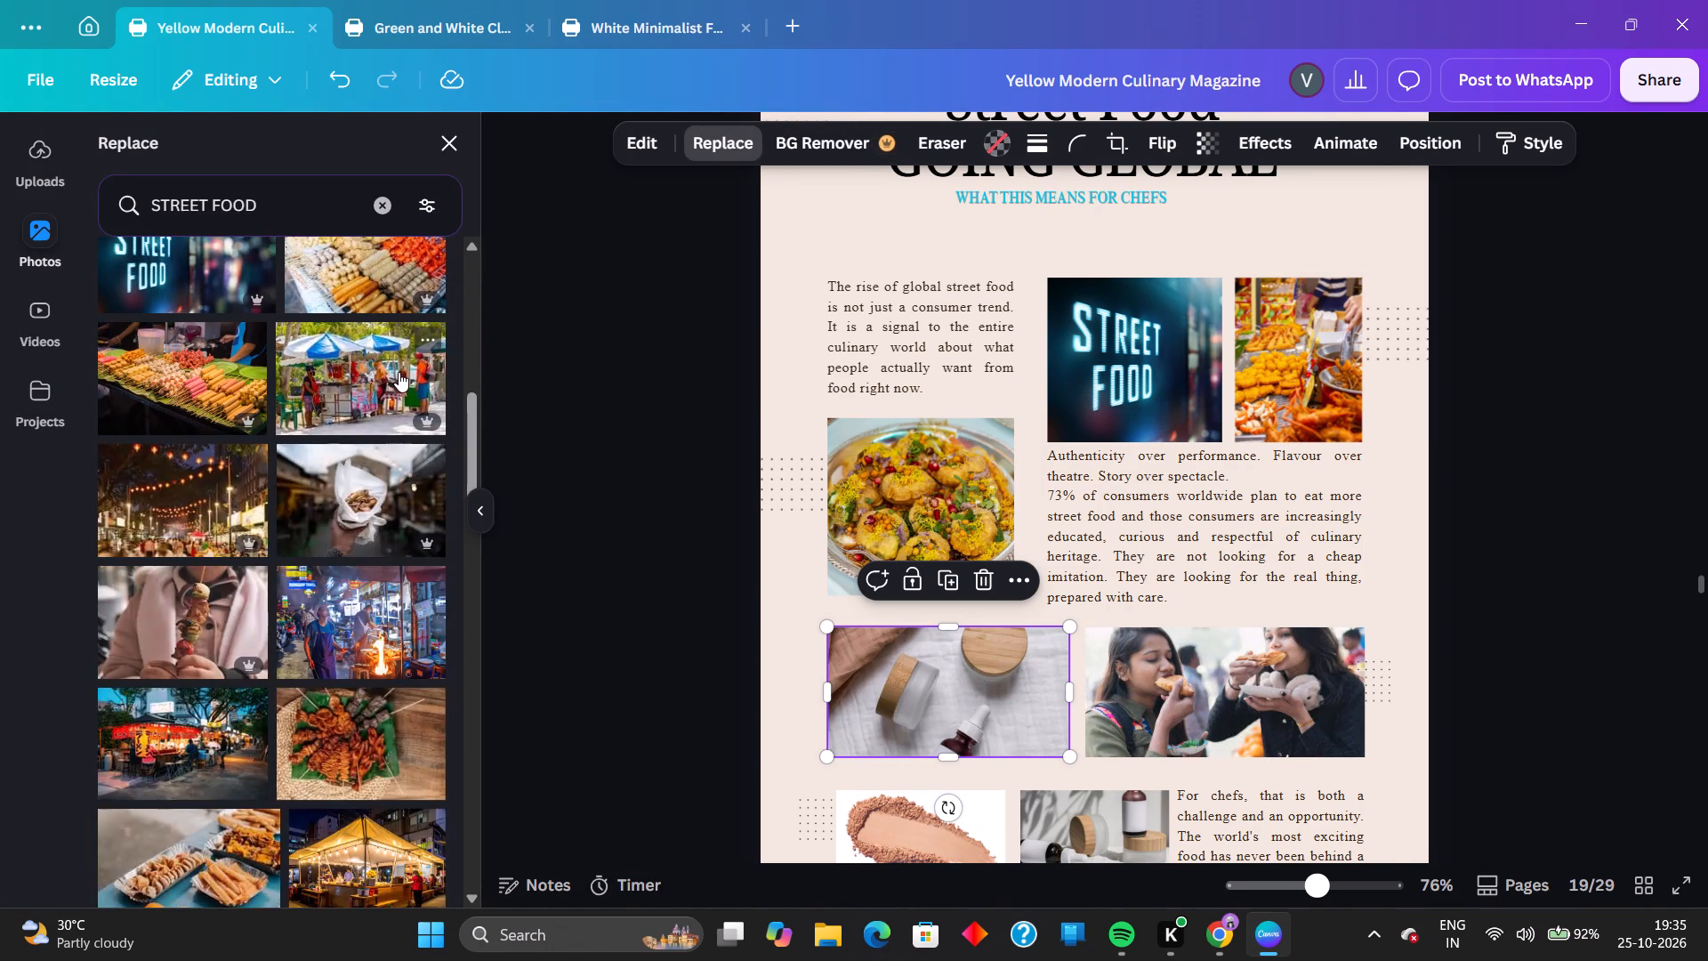
pyautogui.click(399, 372)
pyautogui.click(1557, 663)
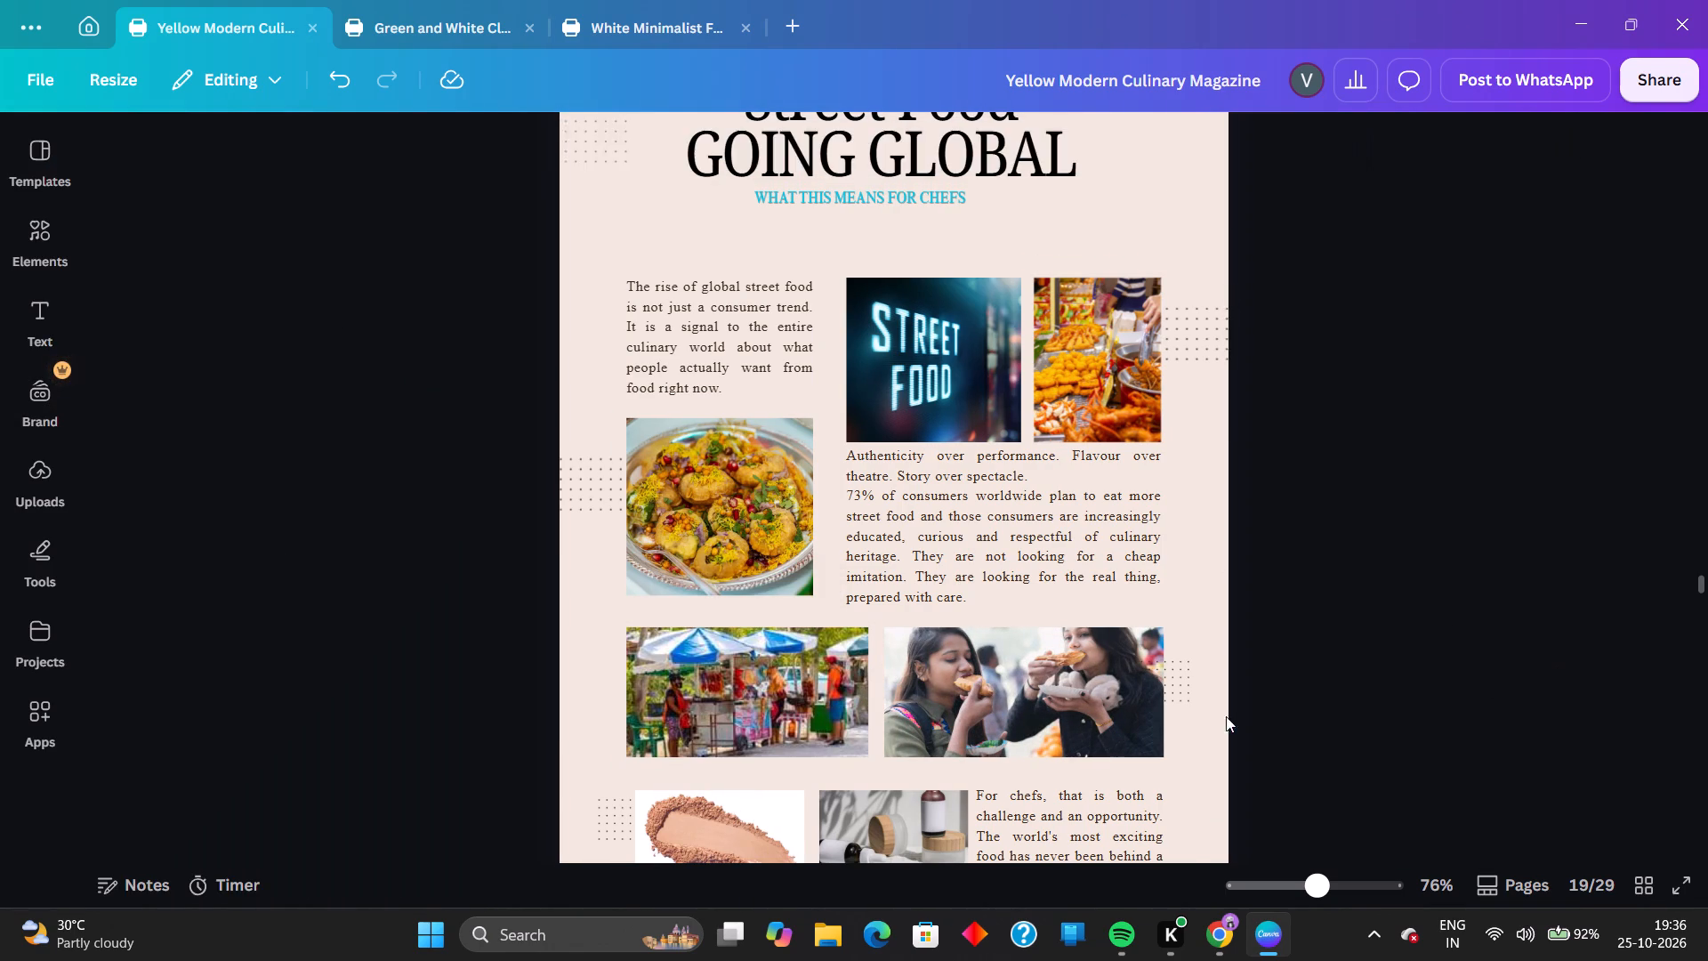
# Replace the photo of two women eating with the photo of a vendor at a lit red food cart.
pyautogui.click(1002, 743)
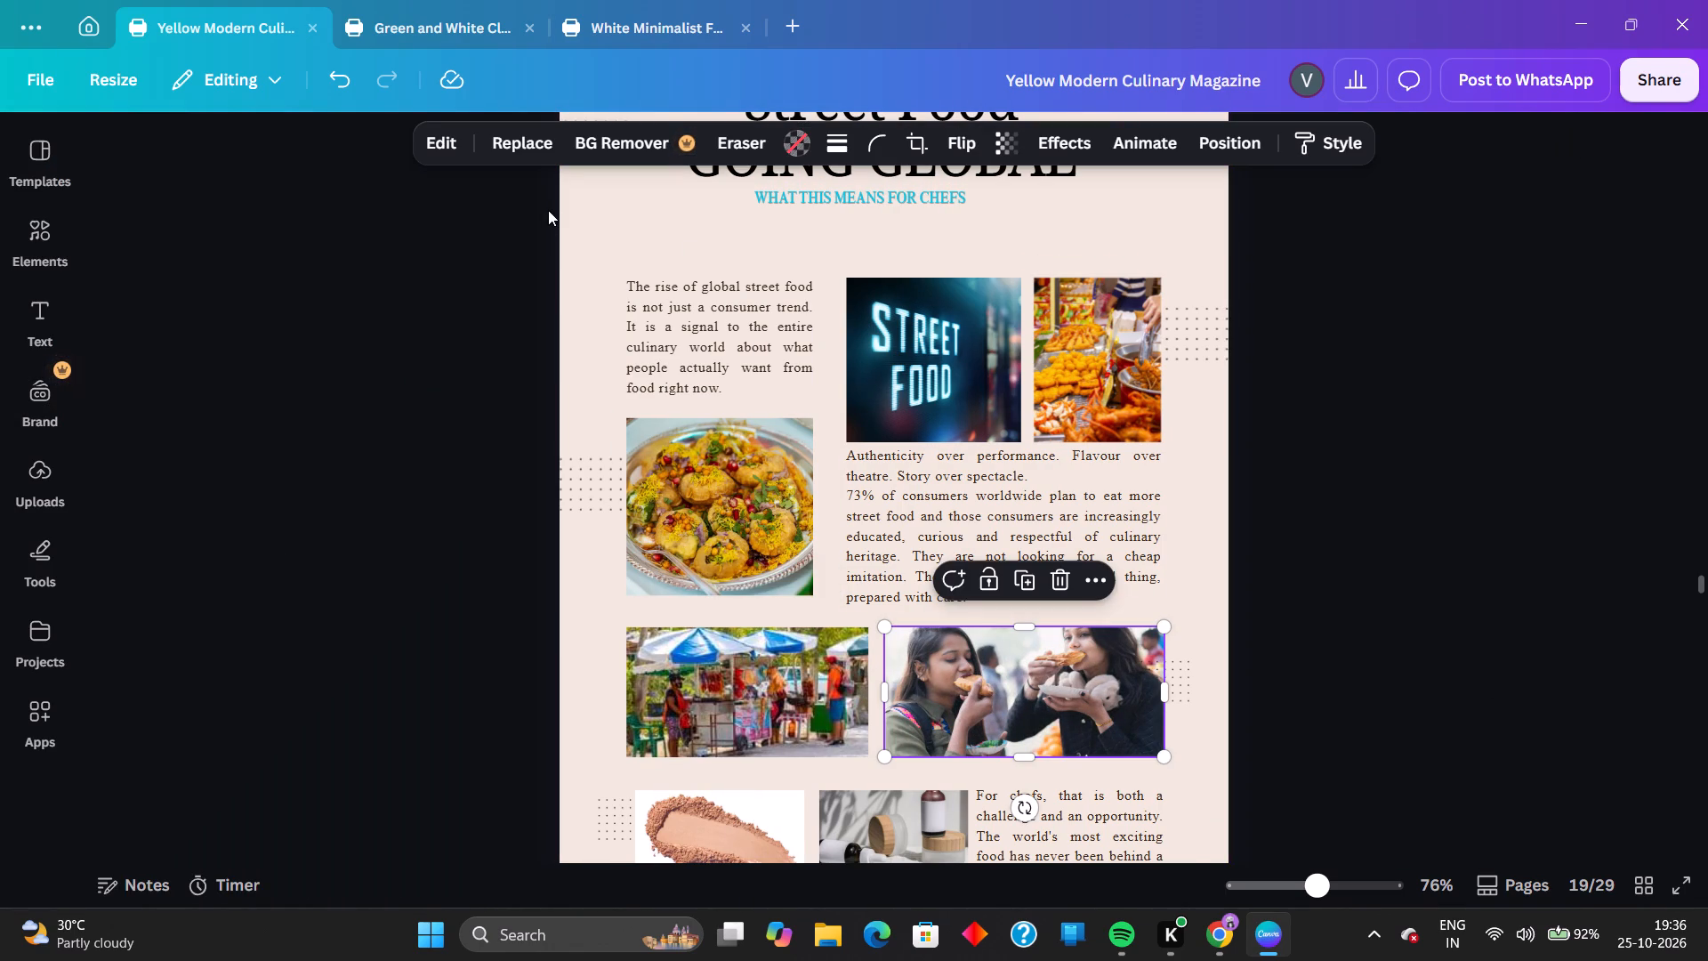
pyautogui.click(525, 146)
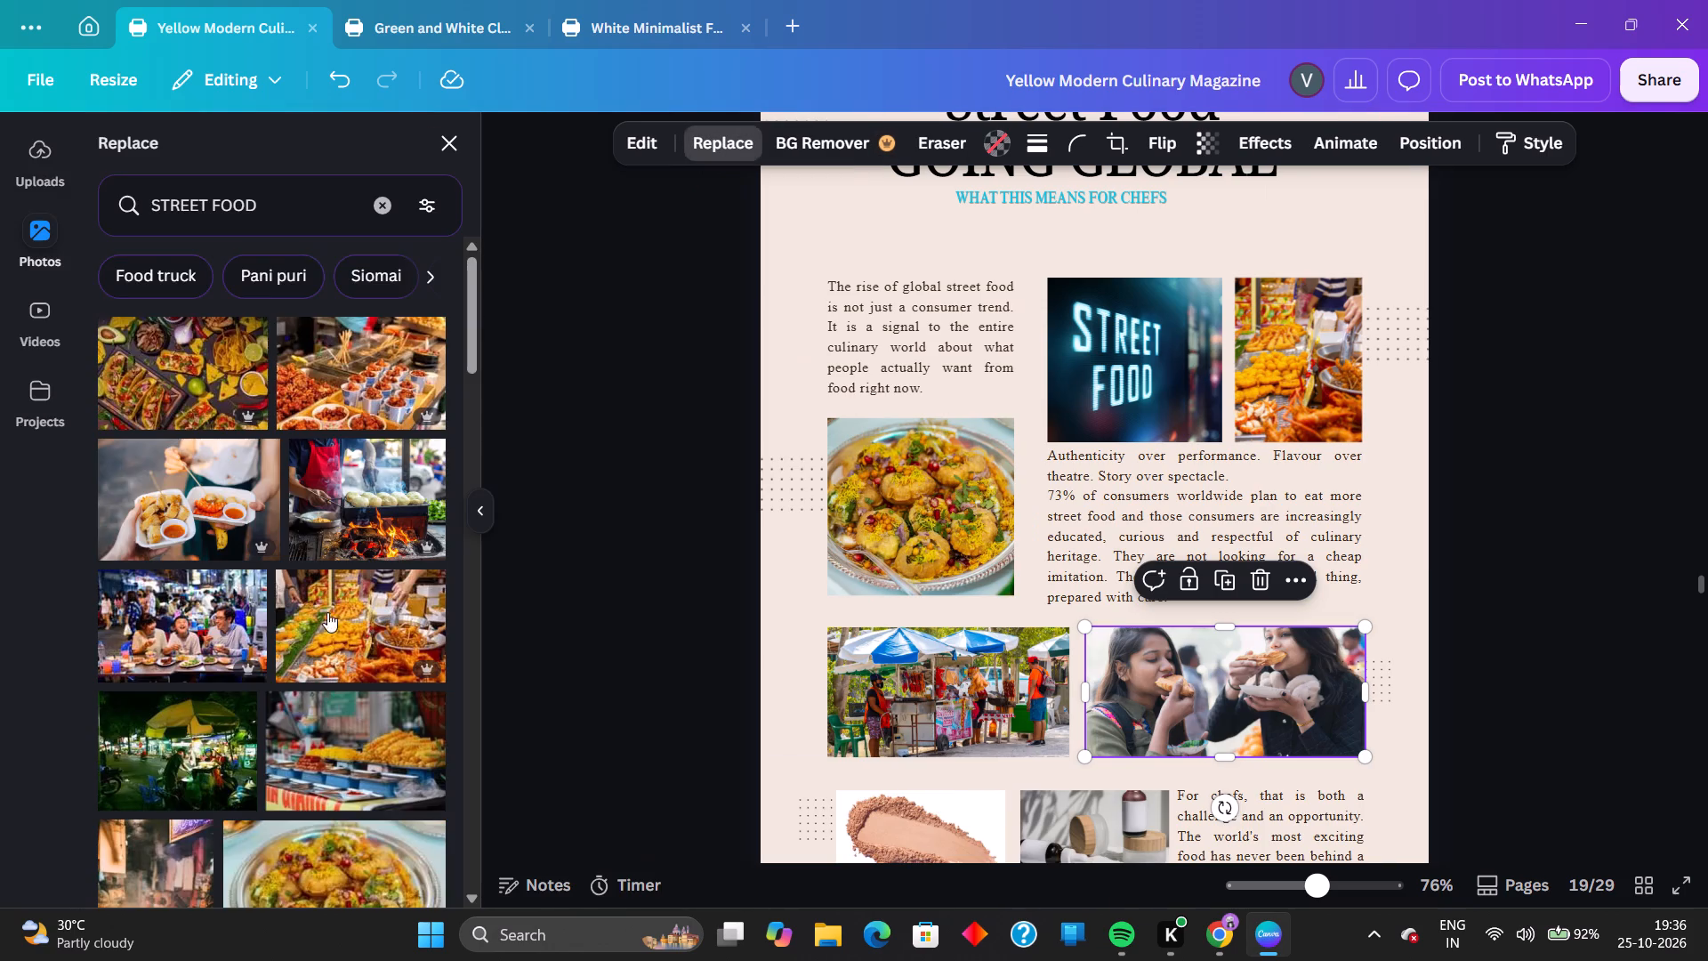
pyautogui.scroll(-7, 220, 734)
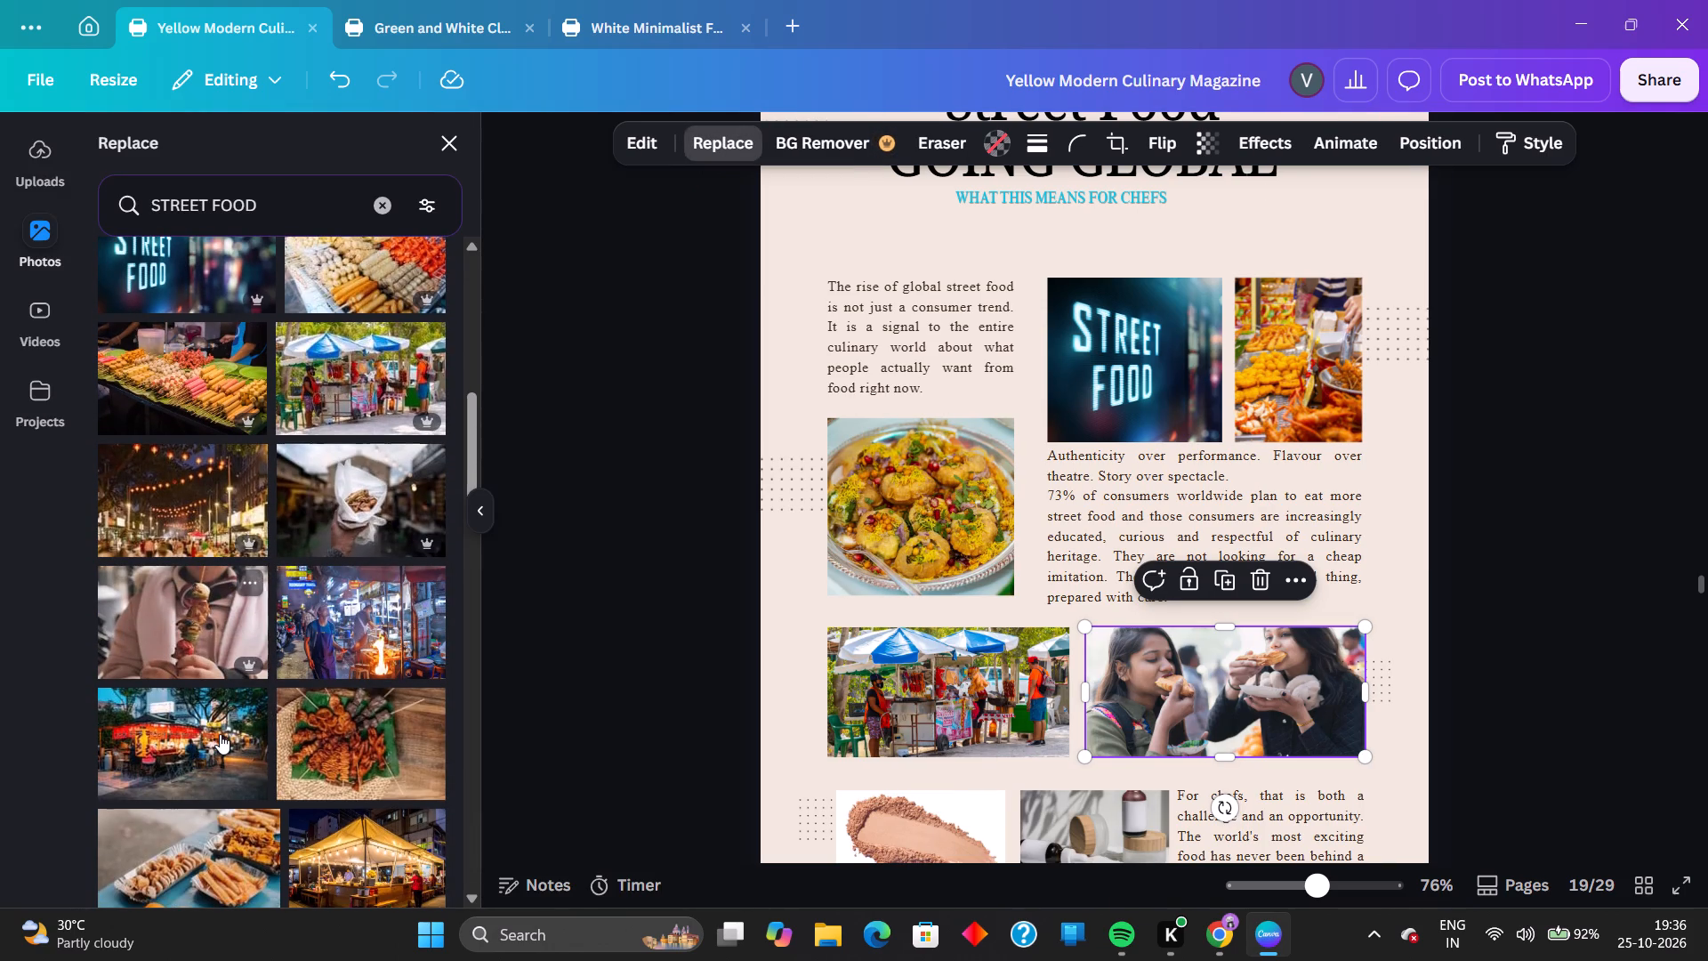
pyautogui.scroll(-7, 220, 734)
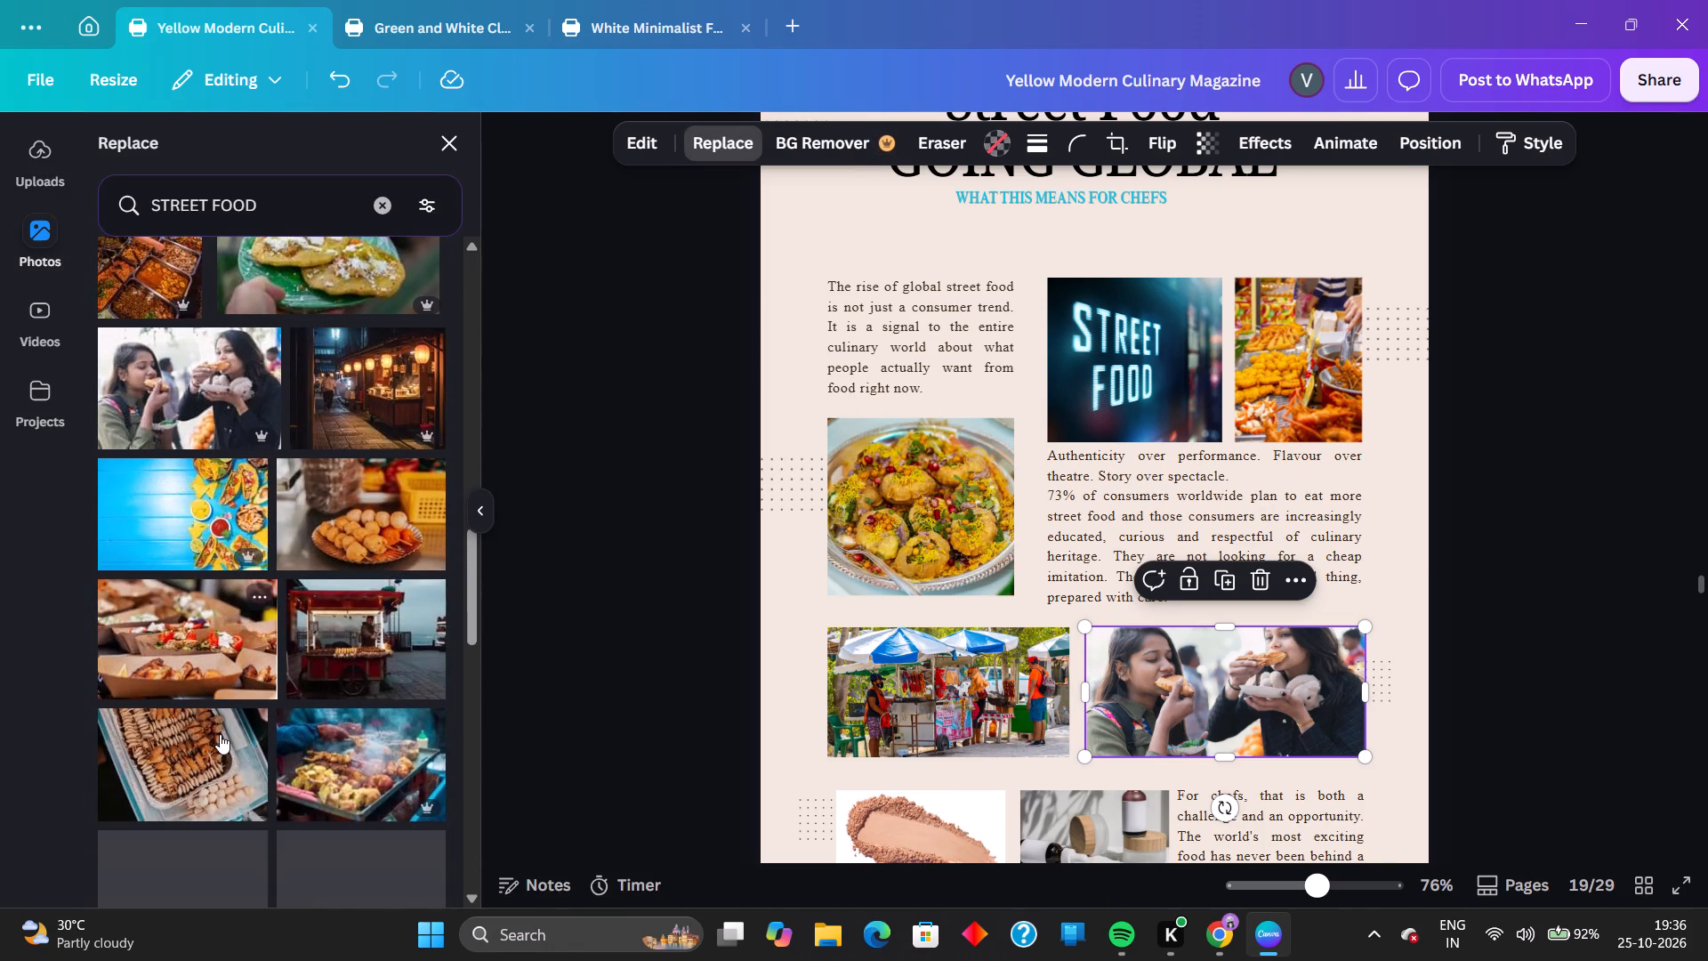
pyautogui.click(389, 640)
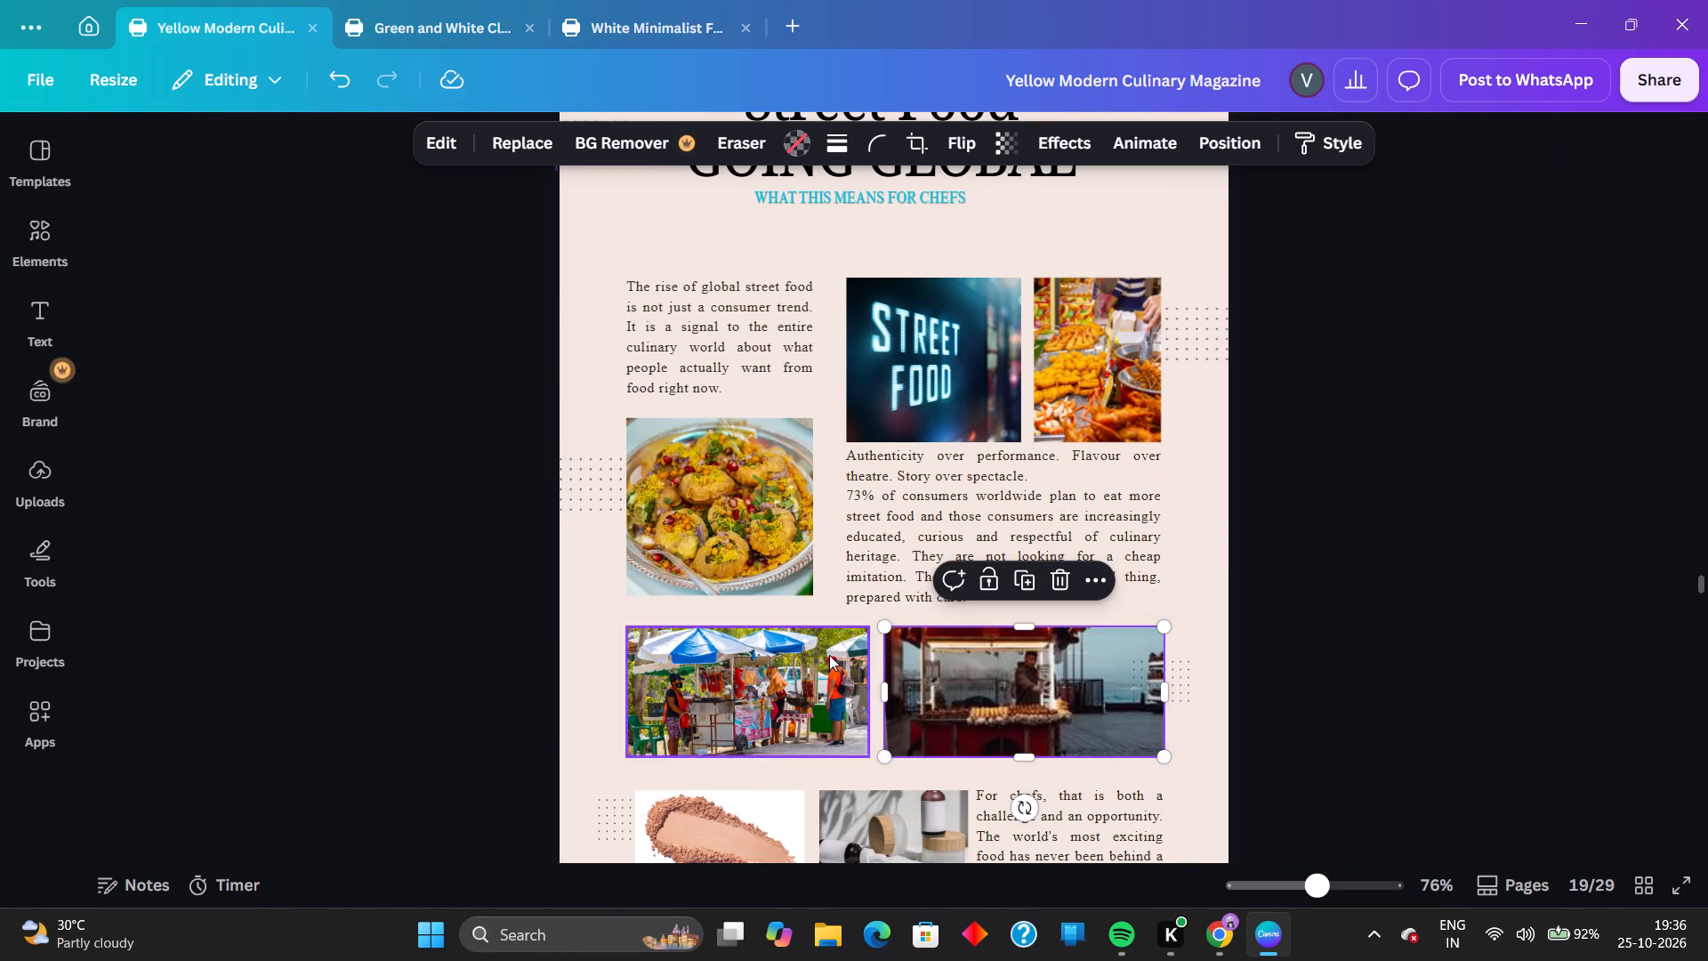
pyautogui.click(1414, 648)
# Replace the cosmetic powder smear photo near page 19's bottom with the photo of food smoking on a street grill.
pyautogui.scroll(-3, 1250, 701)
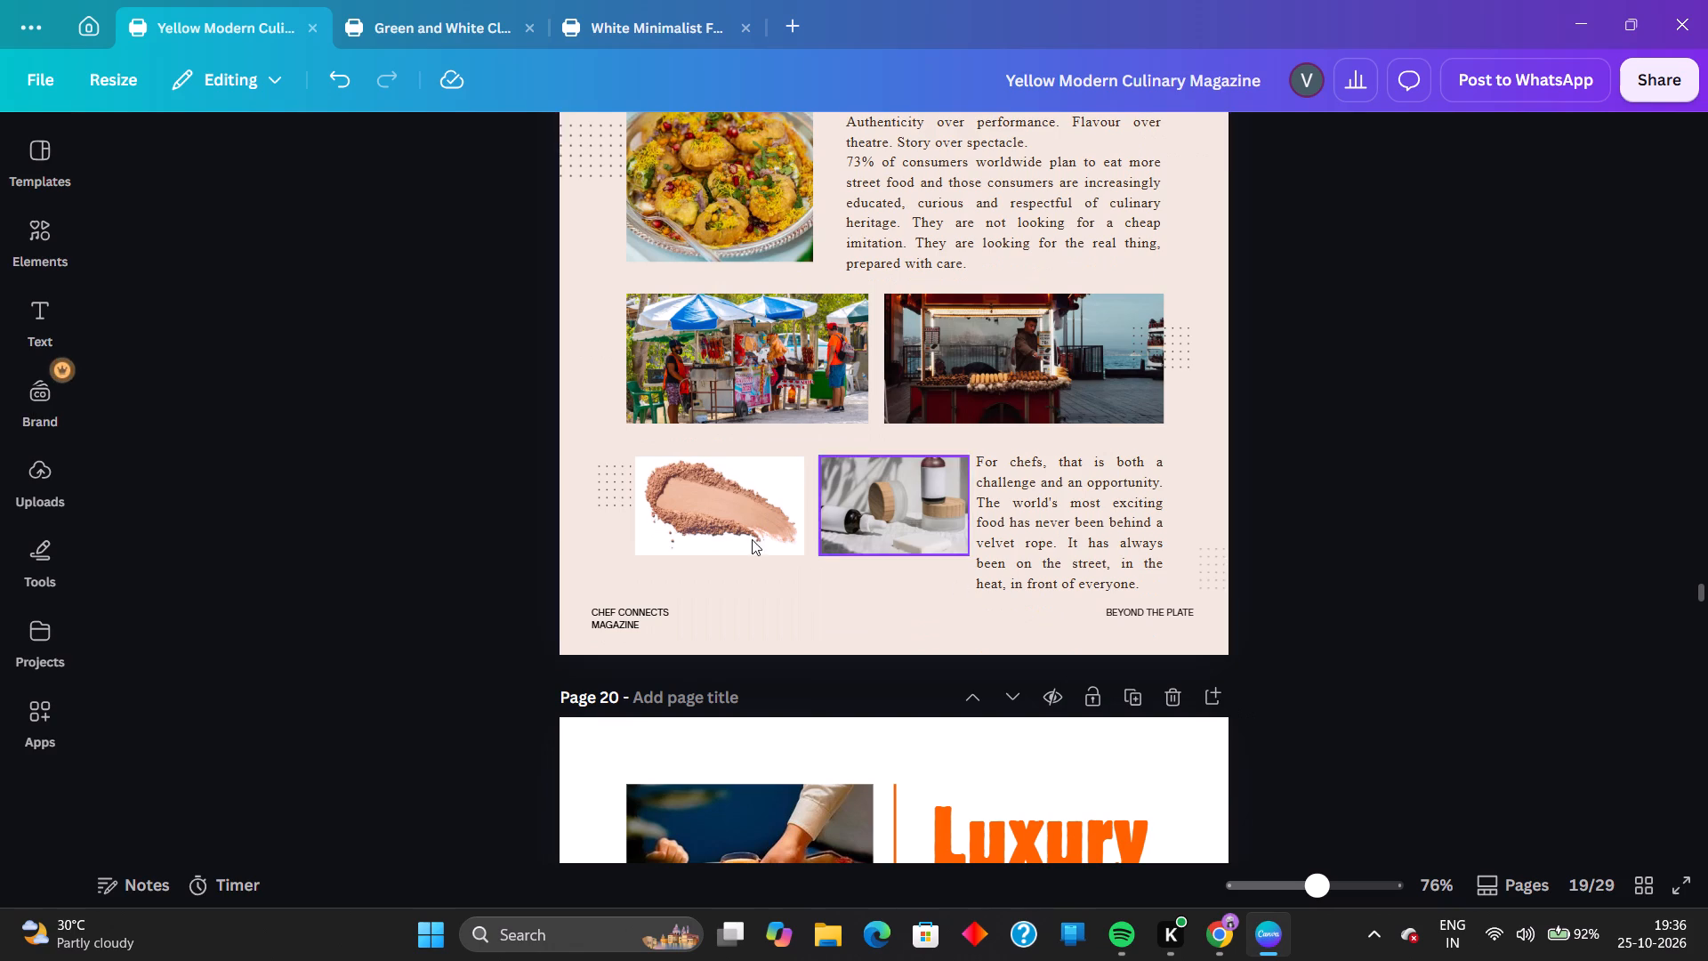
pyautogui.click(693, 537)
pyautogui.click(529, 144)
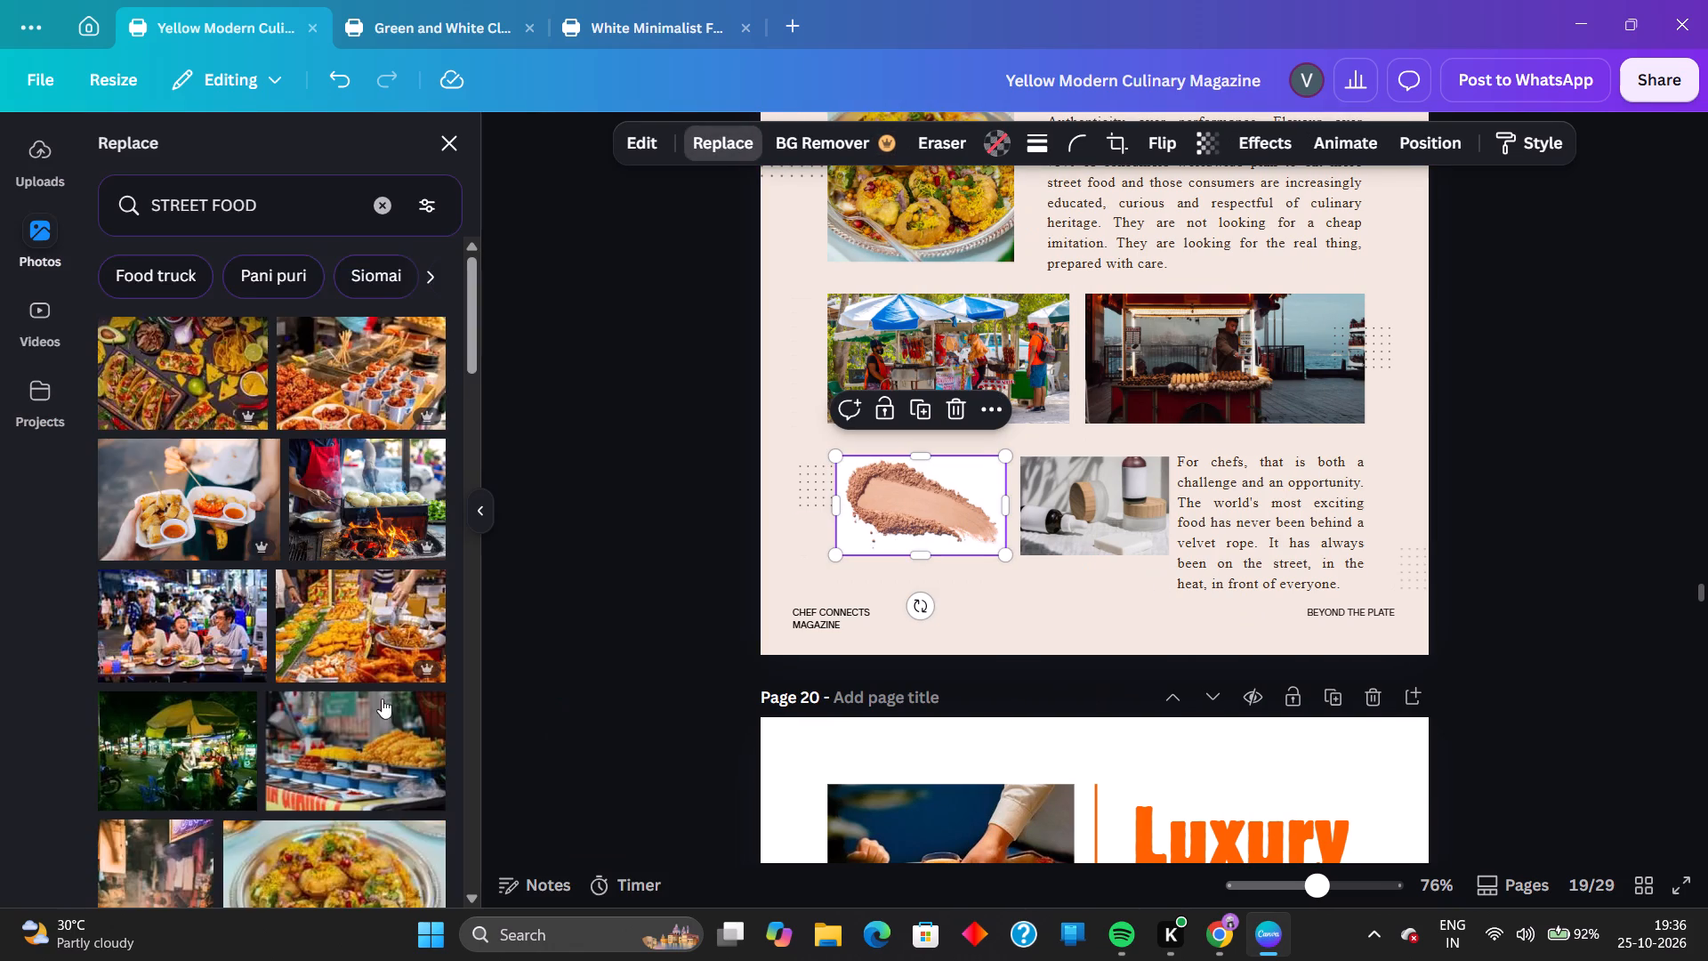
pyautogui.scroll(-7, 374, 716)
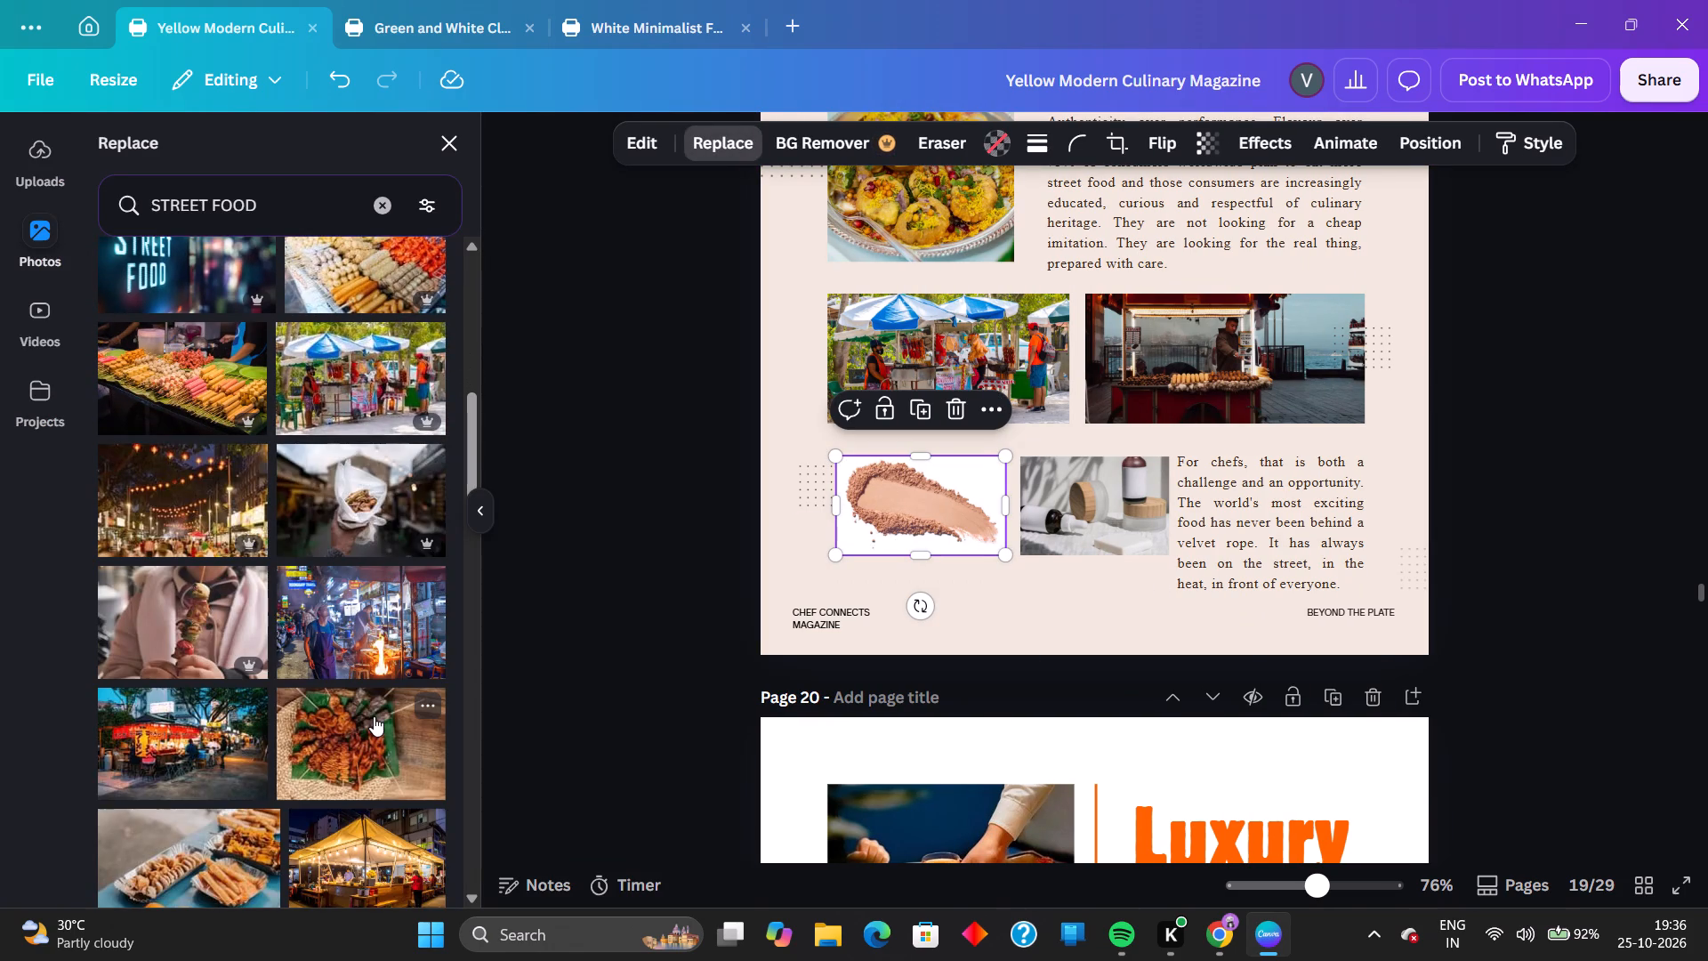
pyautogui.scroll(-8, 374, 716)
pyautogui.scroll(4, 374, 716)
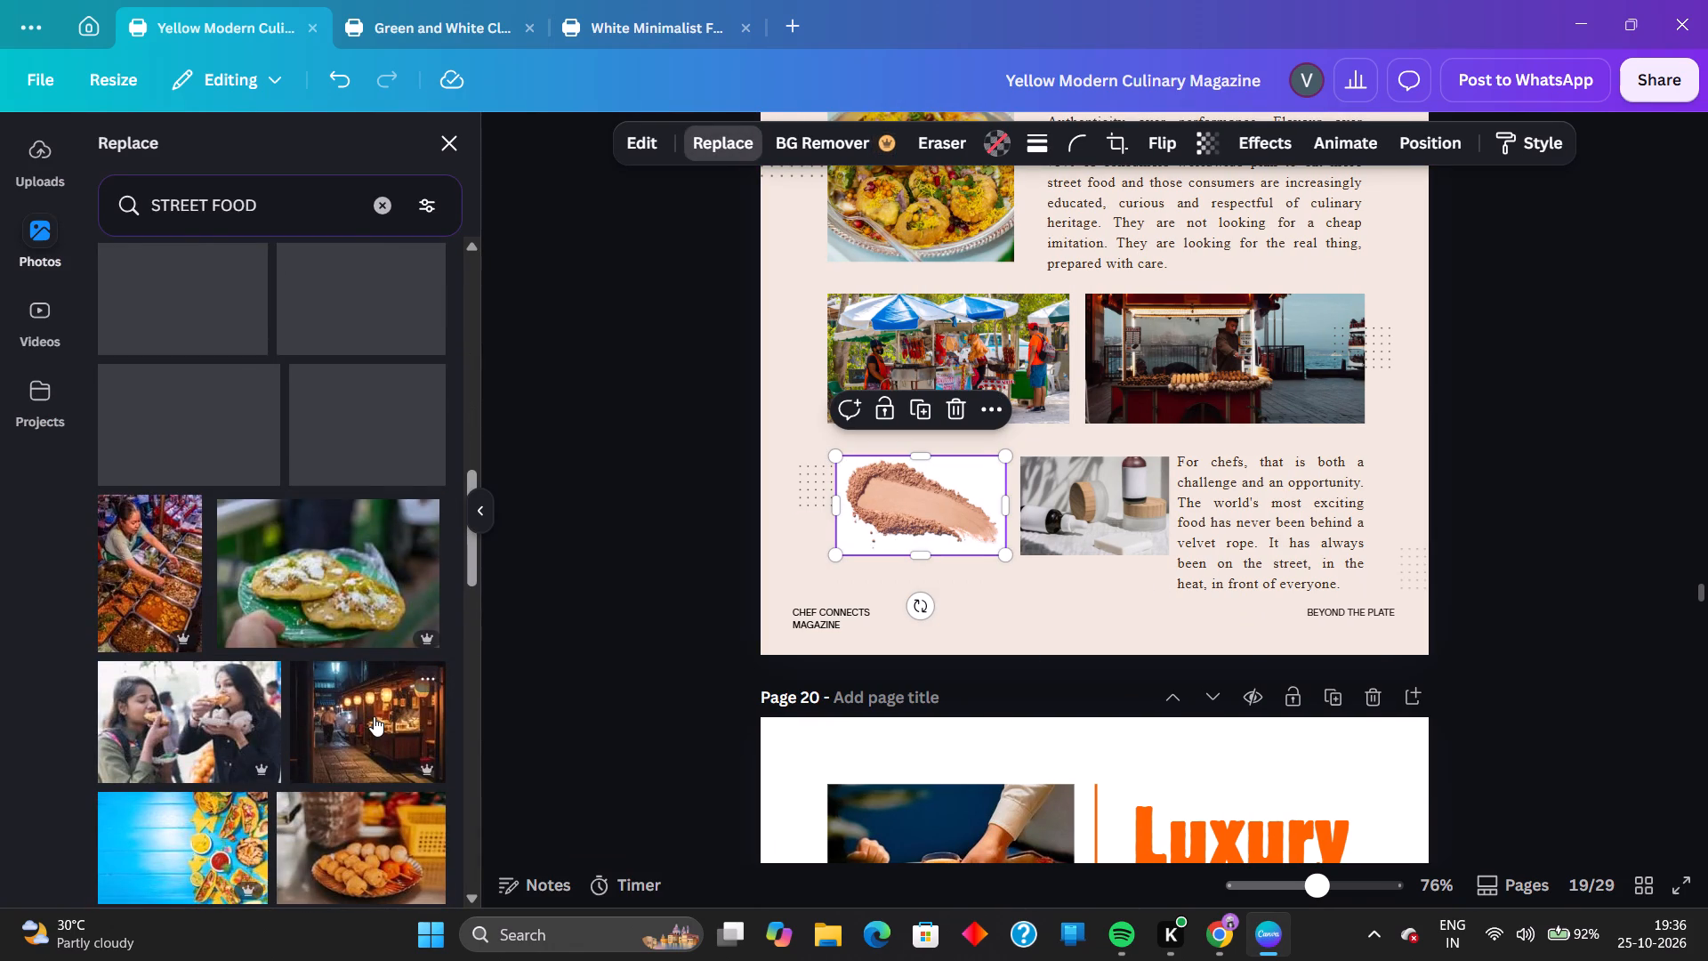
pyautogui.scroll(-2, 374, 716)
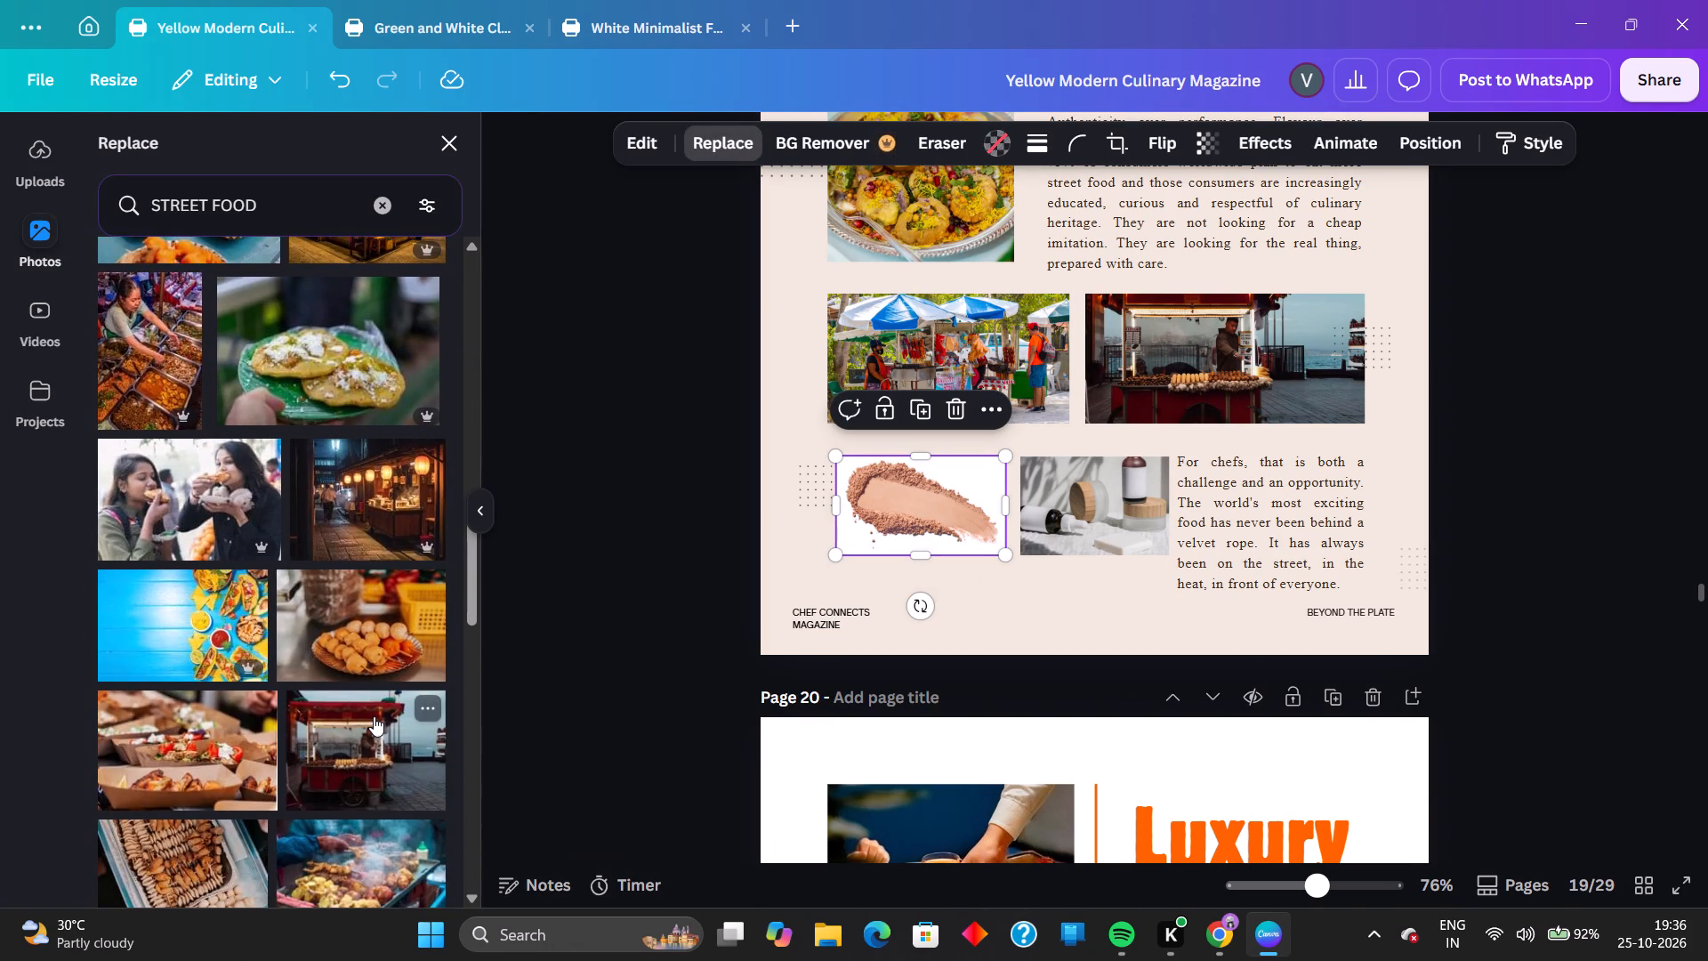
pyautogui.scroll(-2, 374, 716)
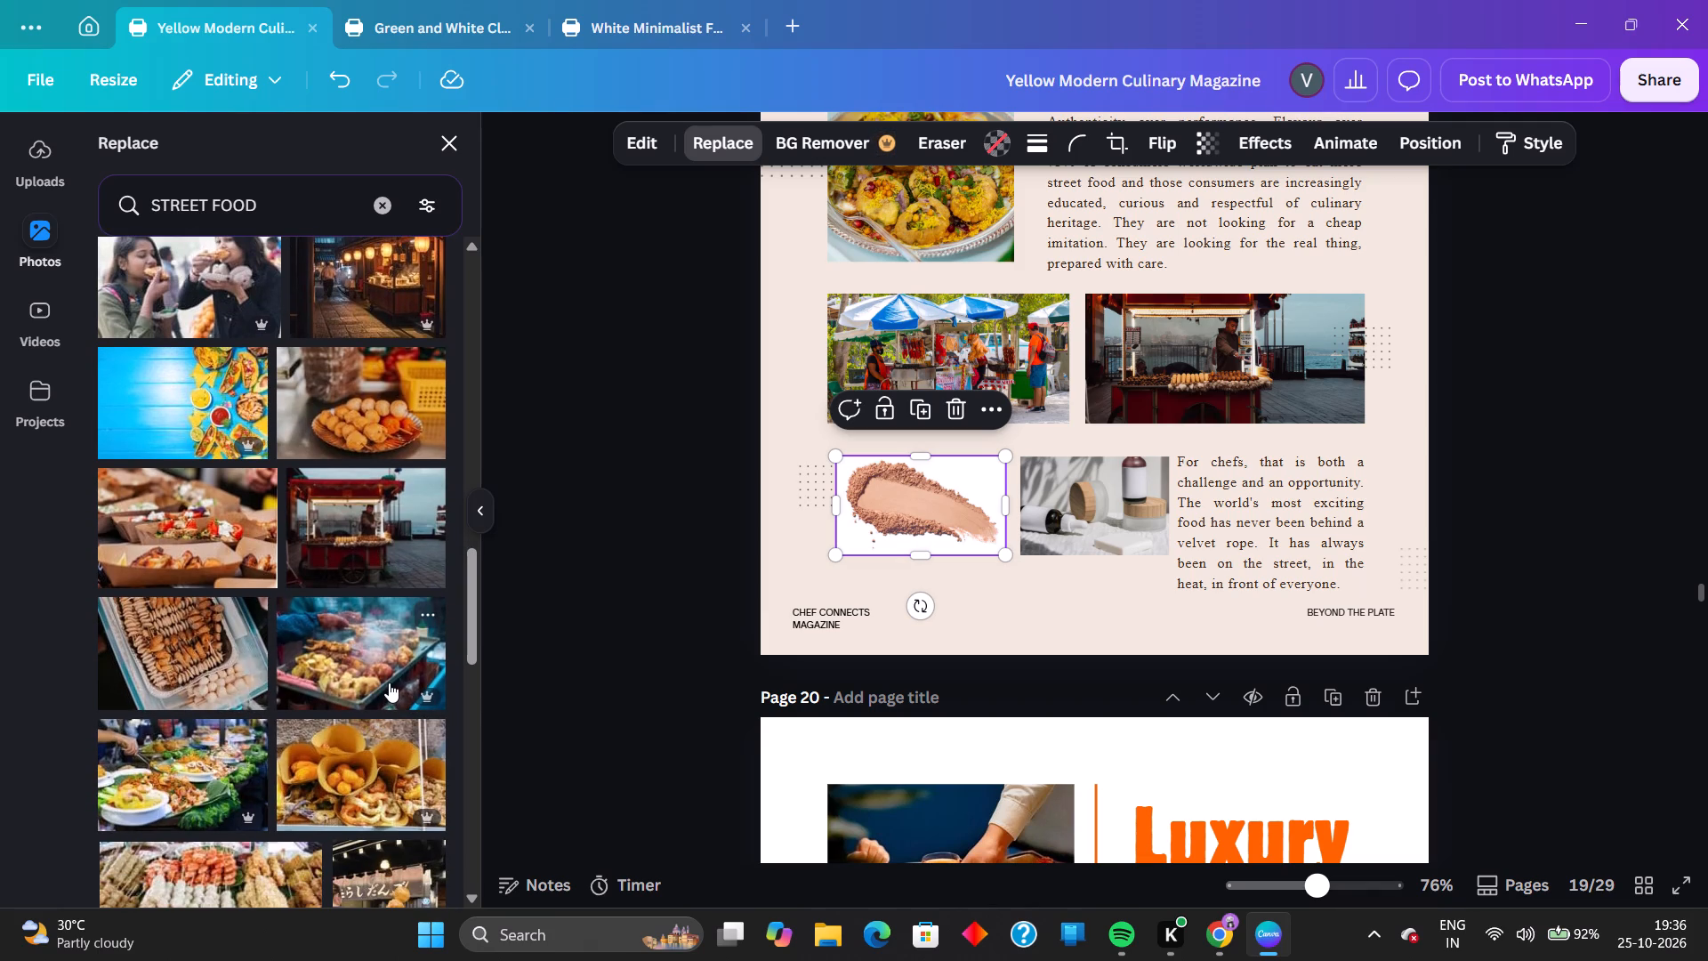
pyautogui.scroll(-2, 389, 682)
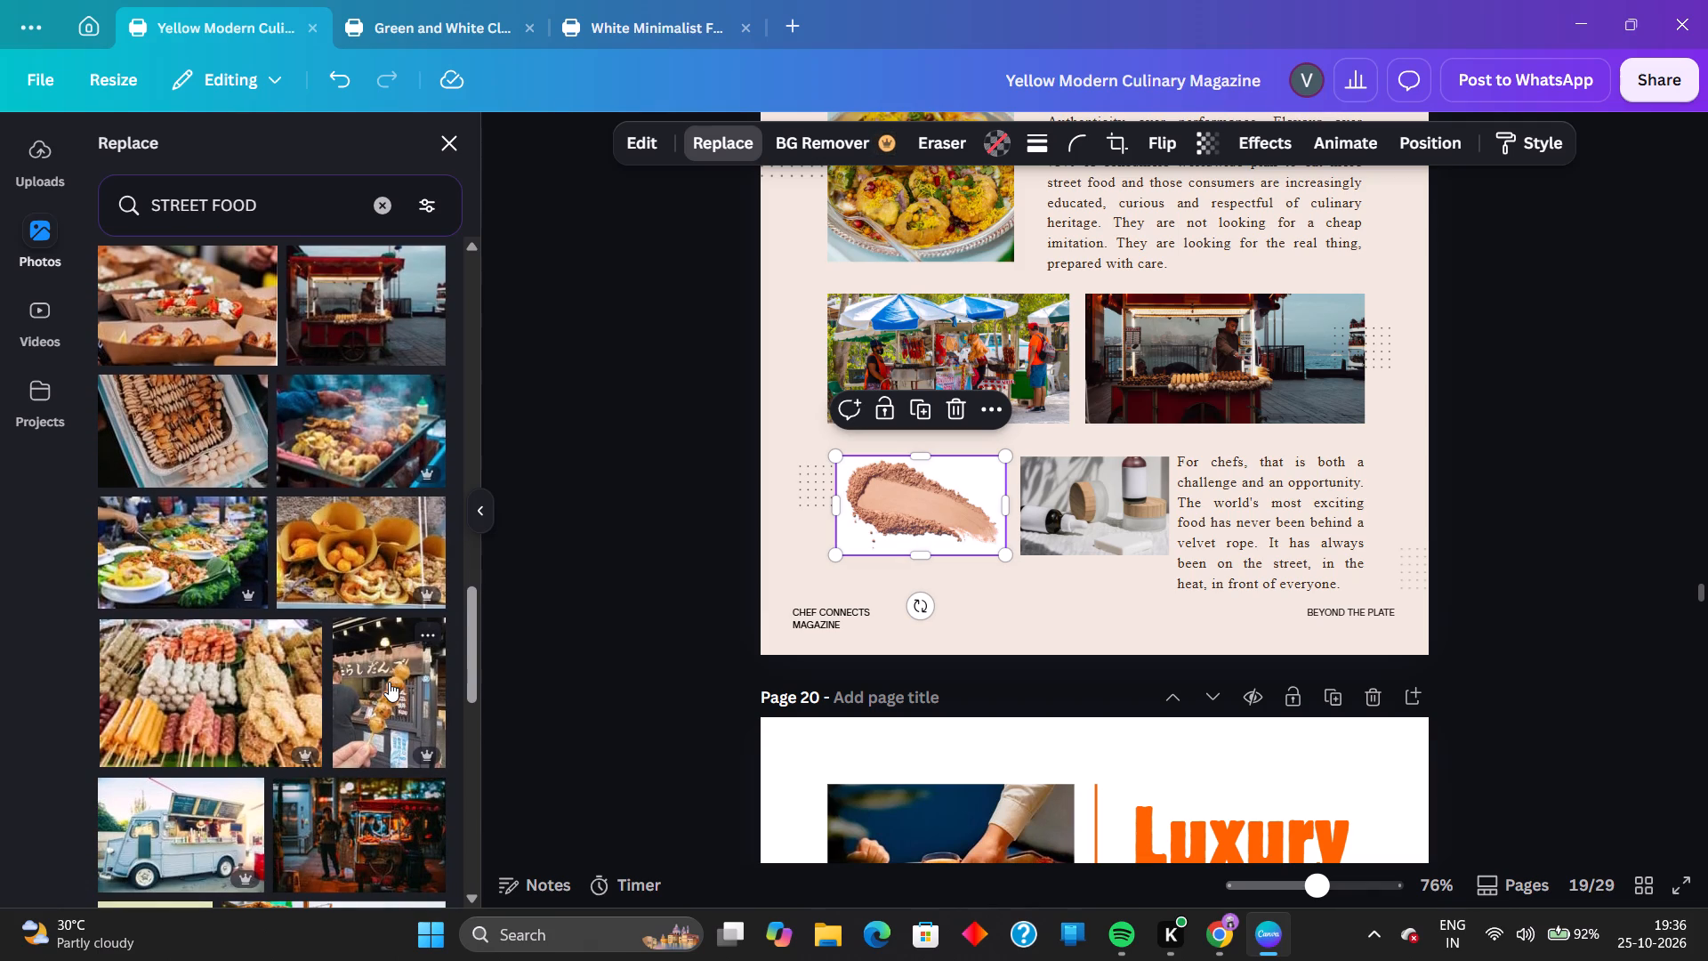
pyautogui.click(366, 456)
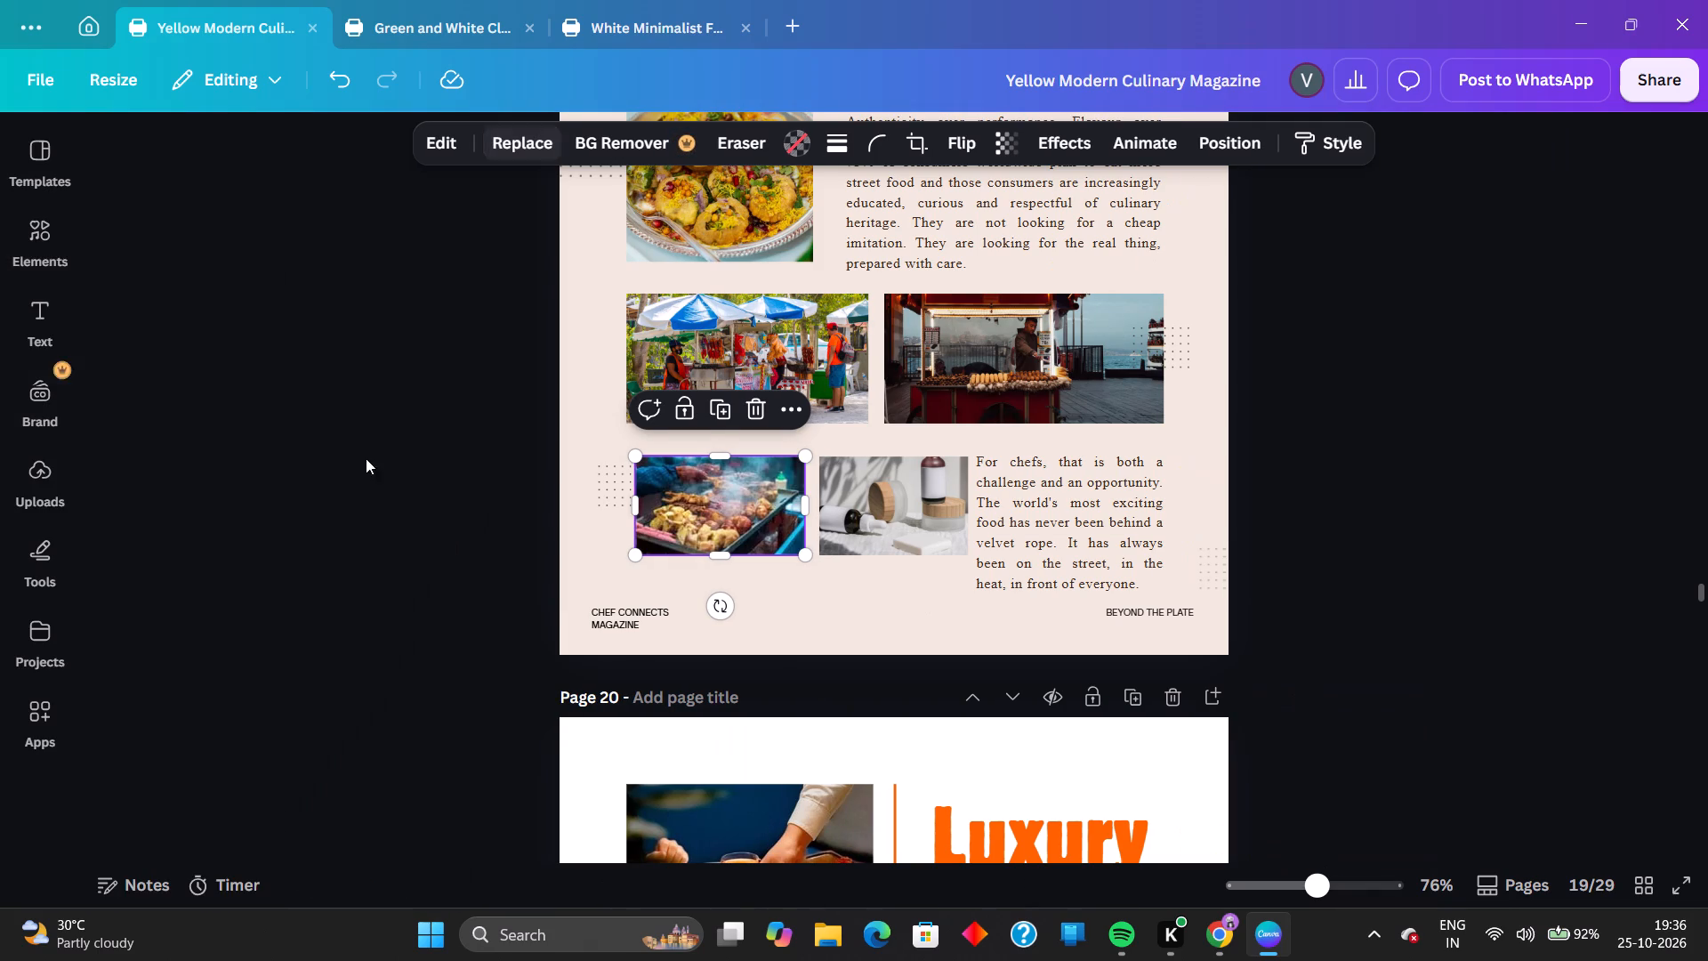
# Browse the STREET FOOD photo results for a replacement for page 19's remaining cosmetic bottles photo.
pyautogui.click(845, 525)
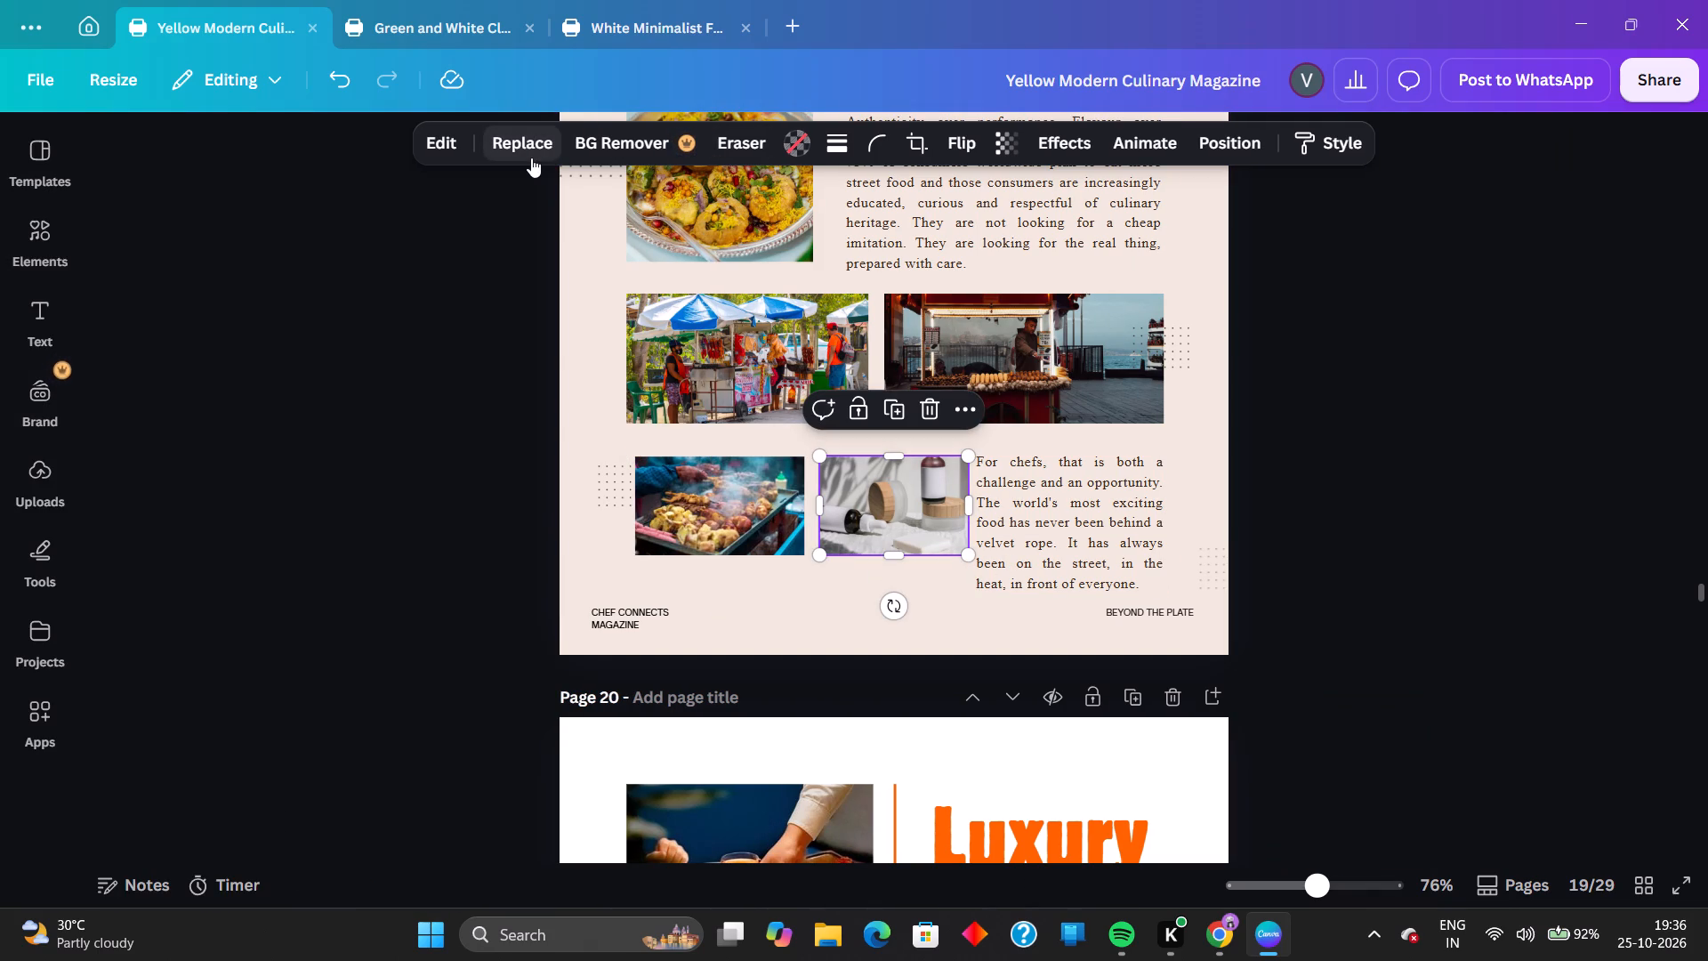
pyautogui.click(523, 143)
pyautogui.scroll(-5, 266, 960)
pyautogui.scroll(-5, 313, 773)
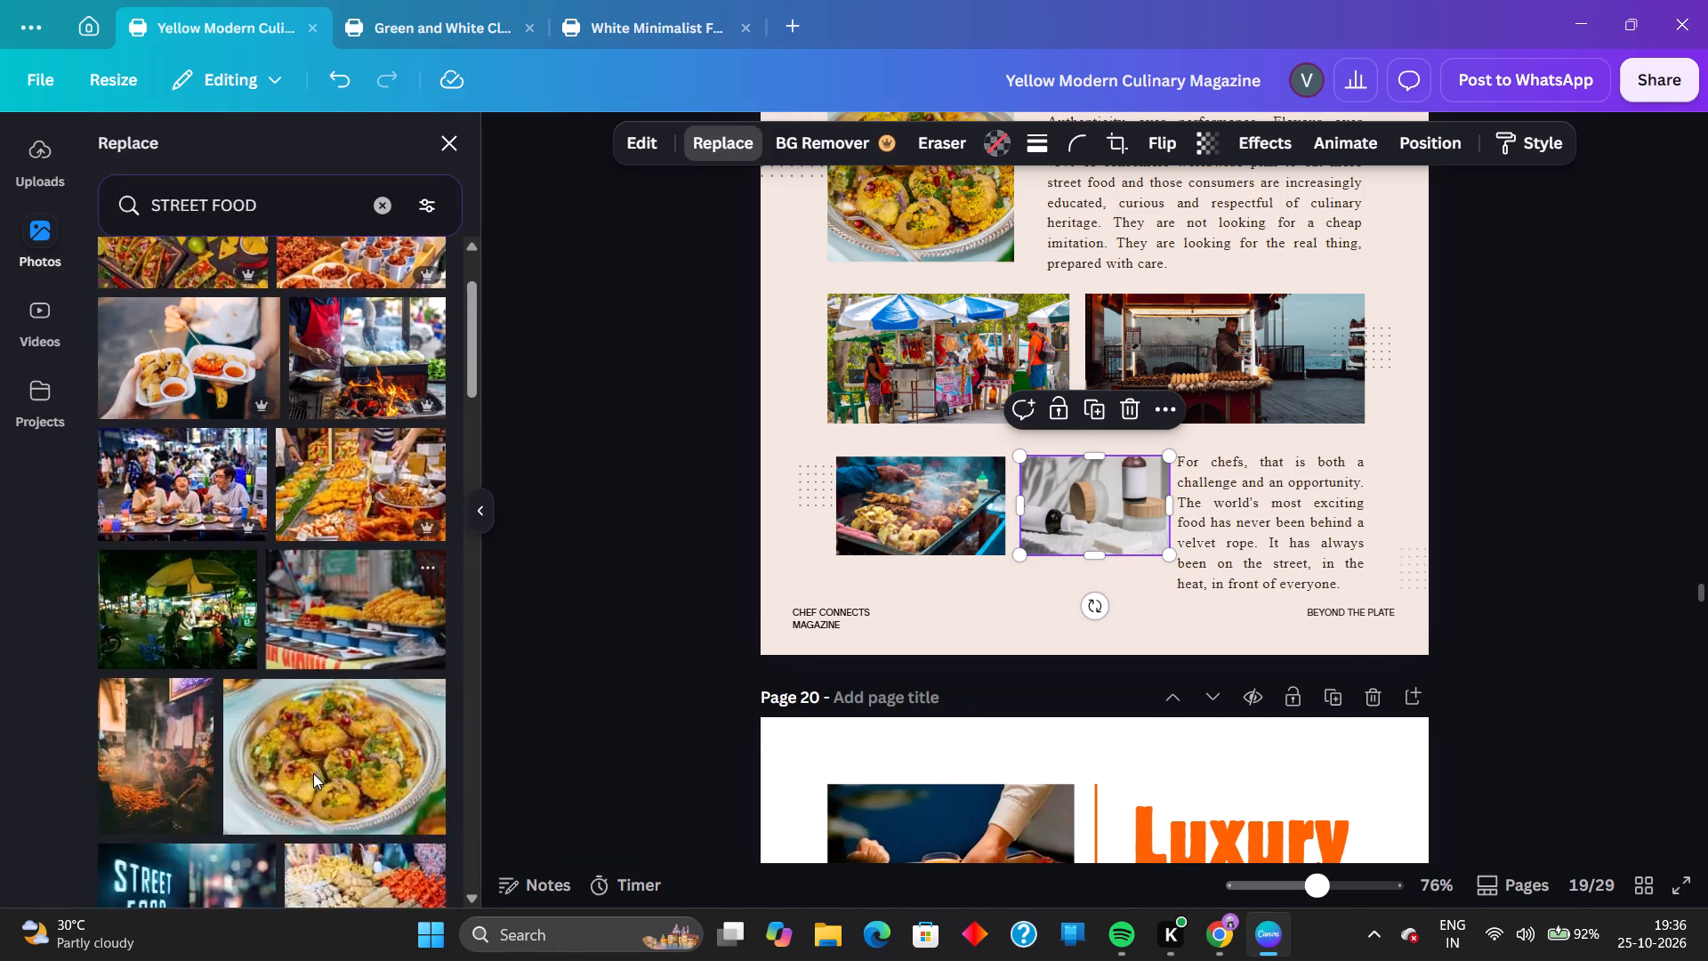
pyautogui.scroll(-10, 313, 773)
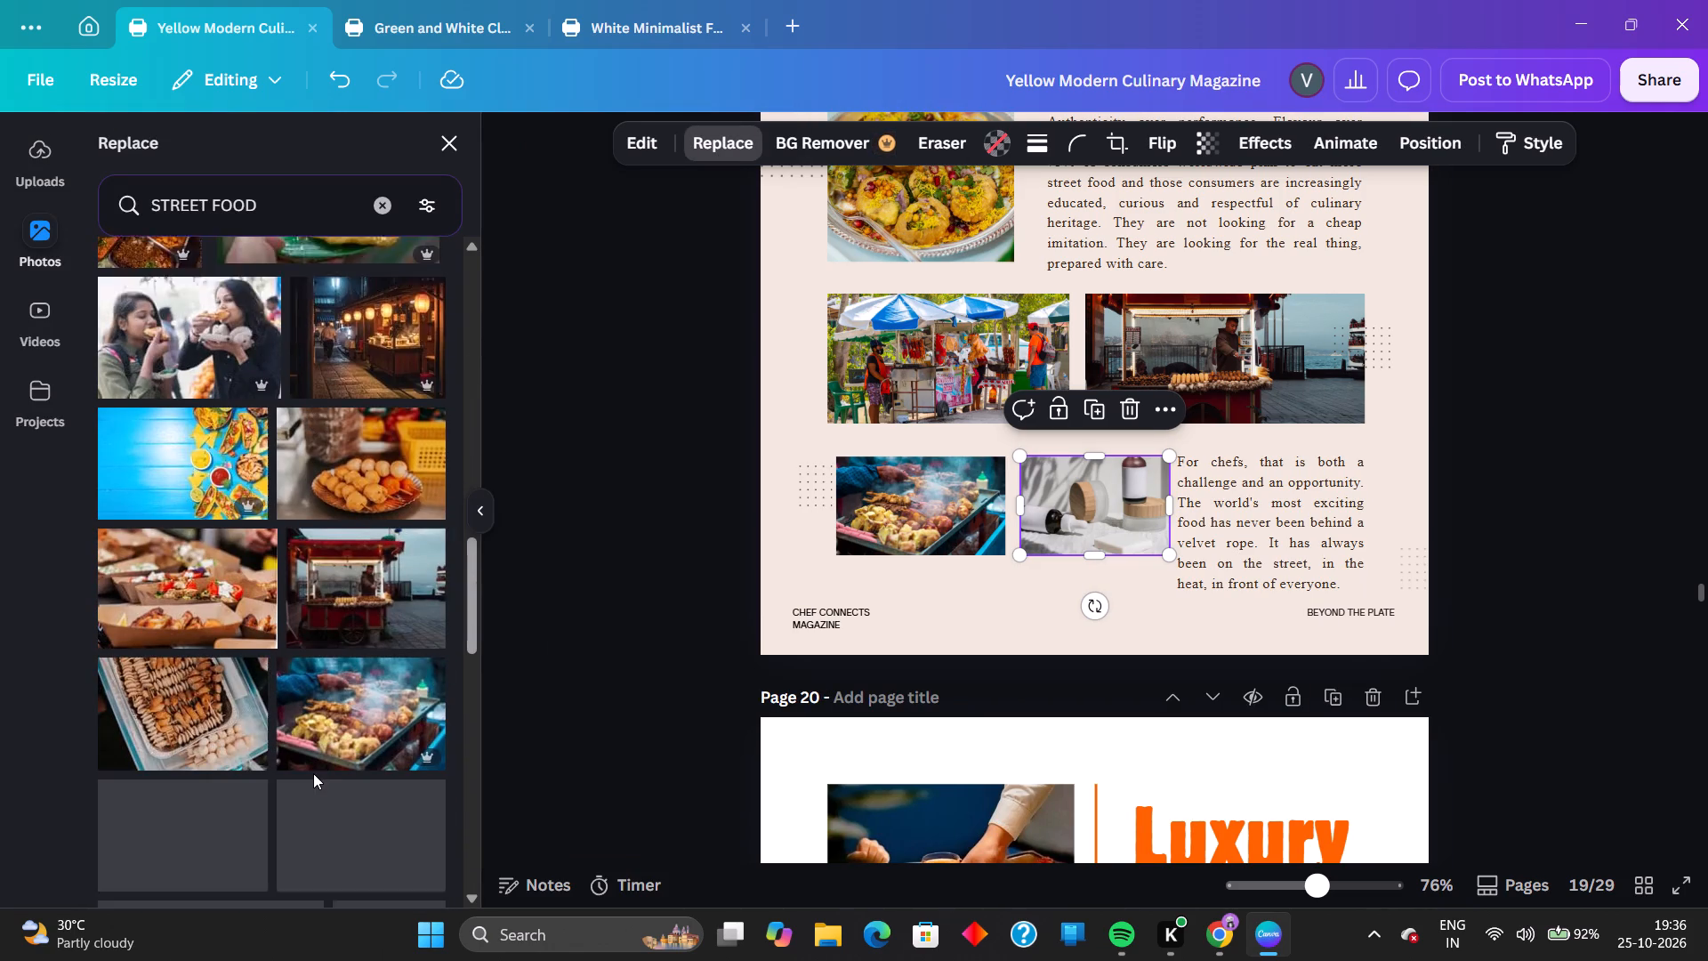
pyautogui.scroll(-4, 313, 773)
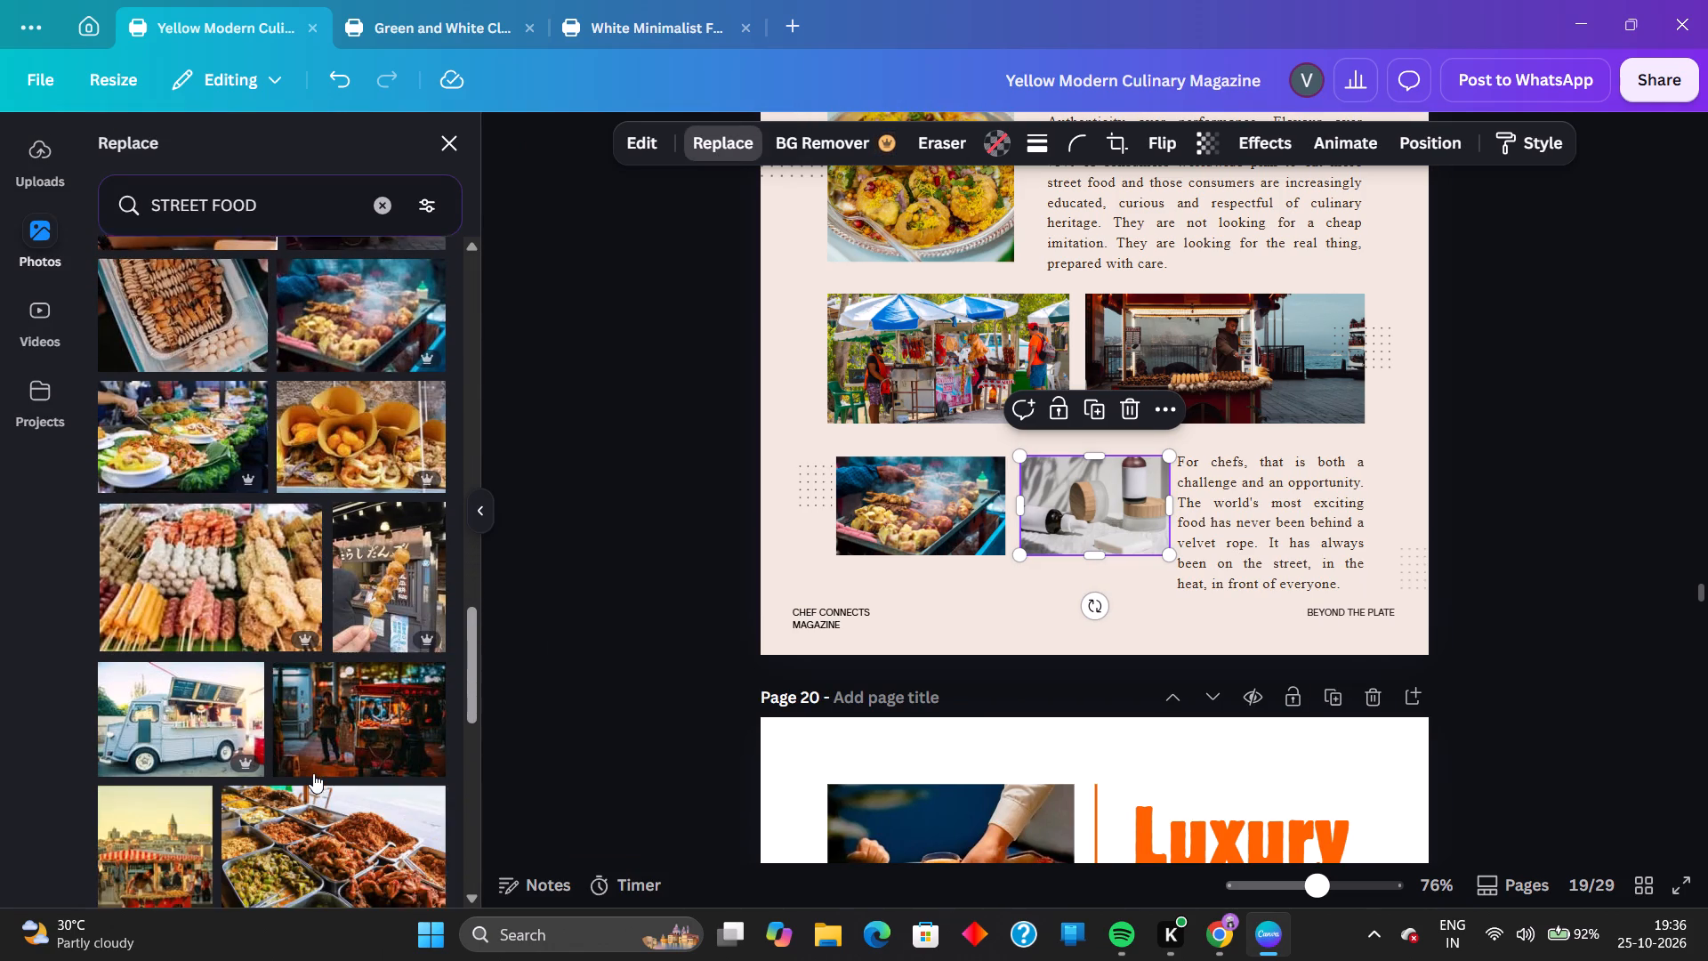
pyautogui.scroll(-2, 313, 773)
pyautogui.scroll(-2, 381, 628)
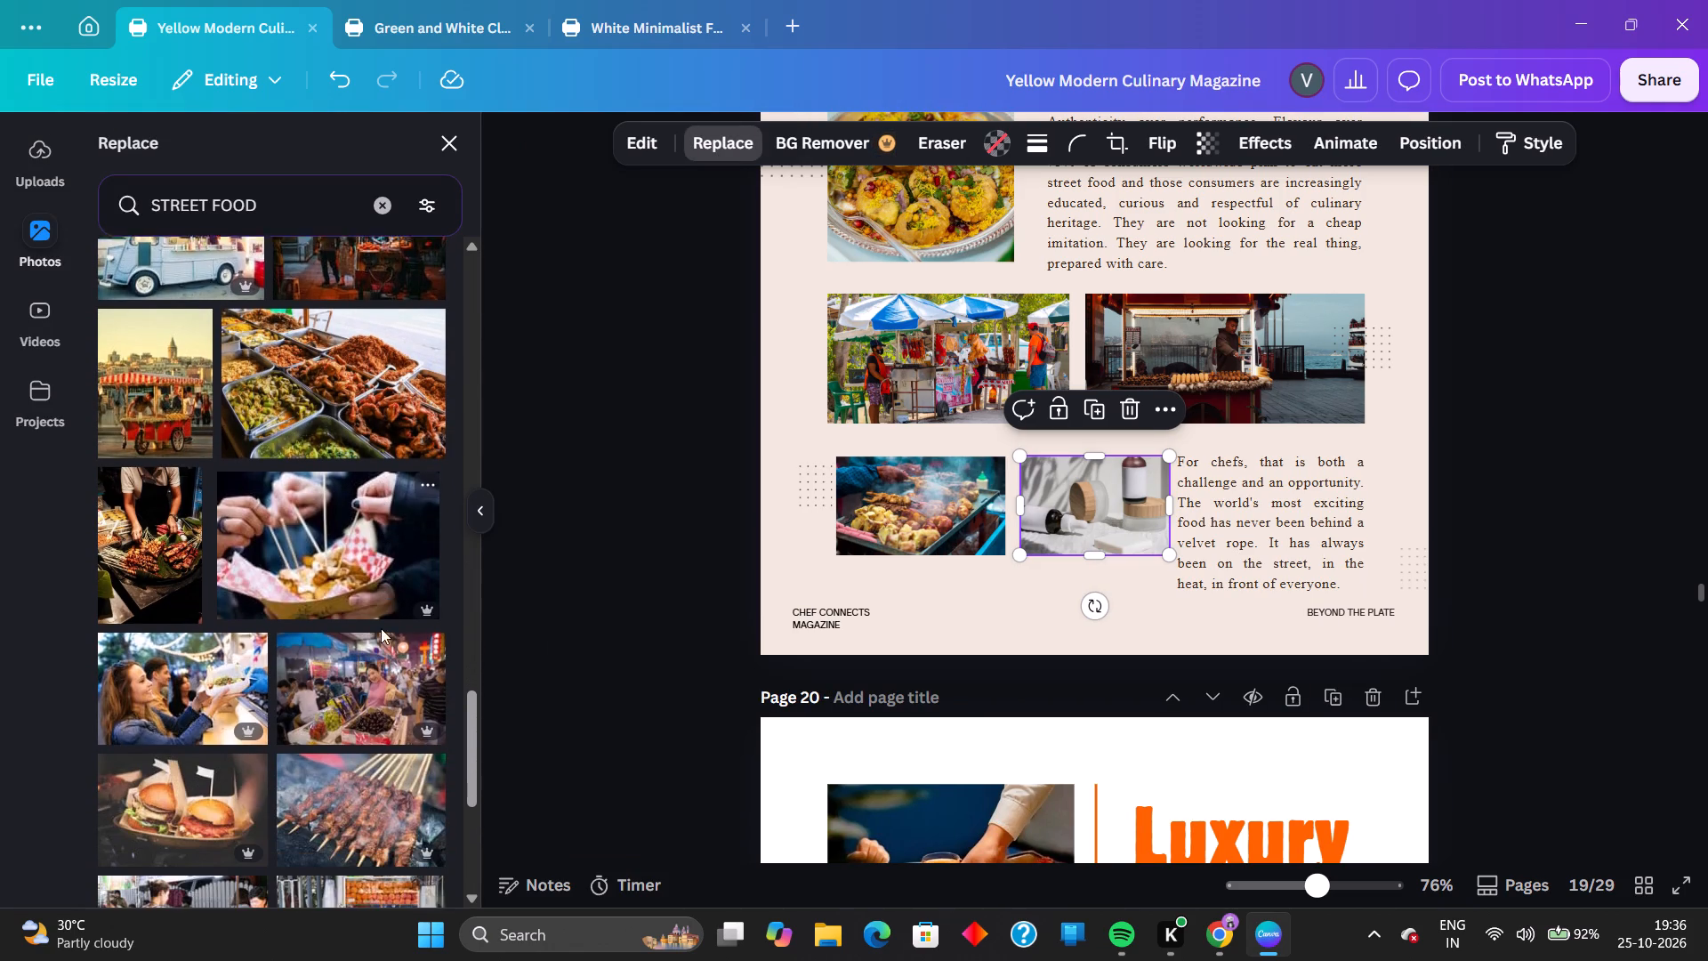
pyautogui.scroll(-1, 381, 628)
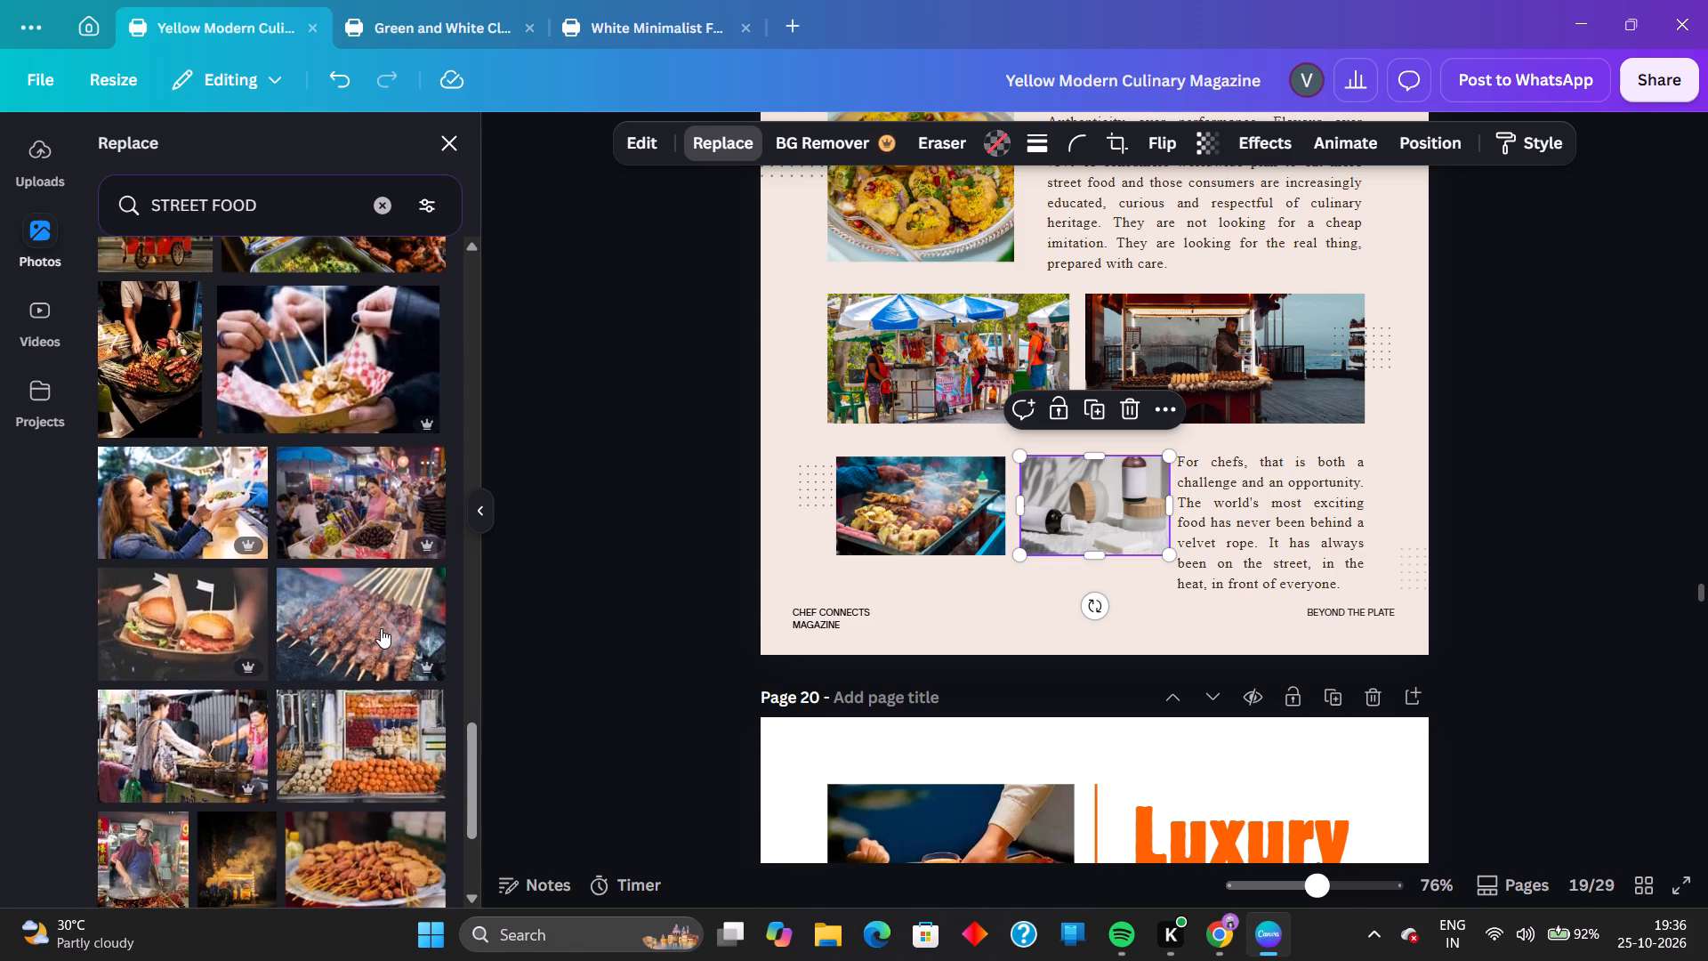
pyautogui.scroll(-4, 381, 628)
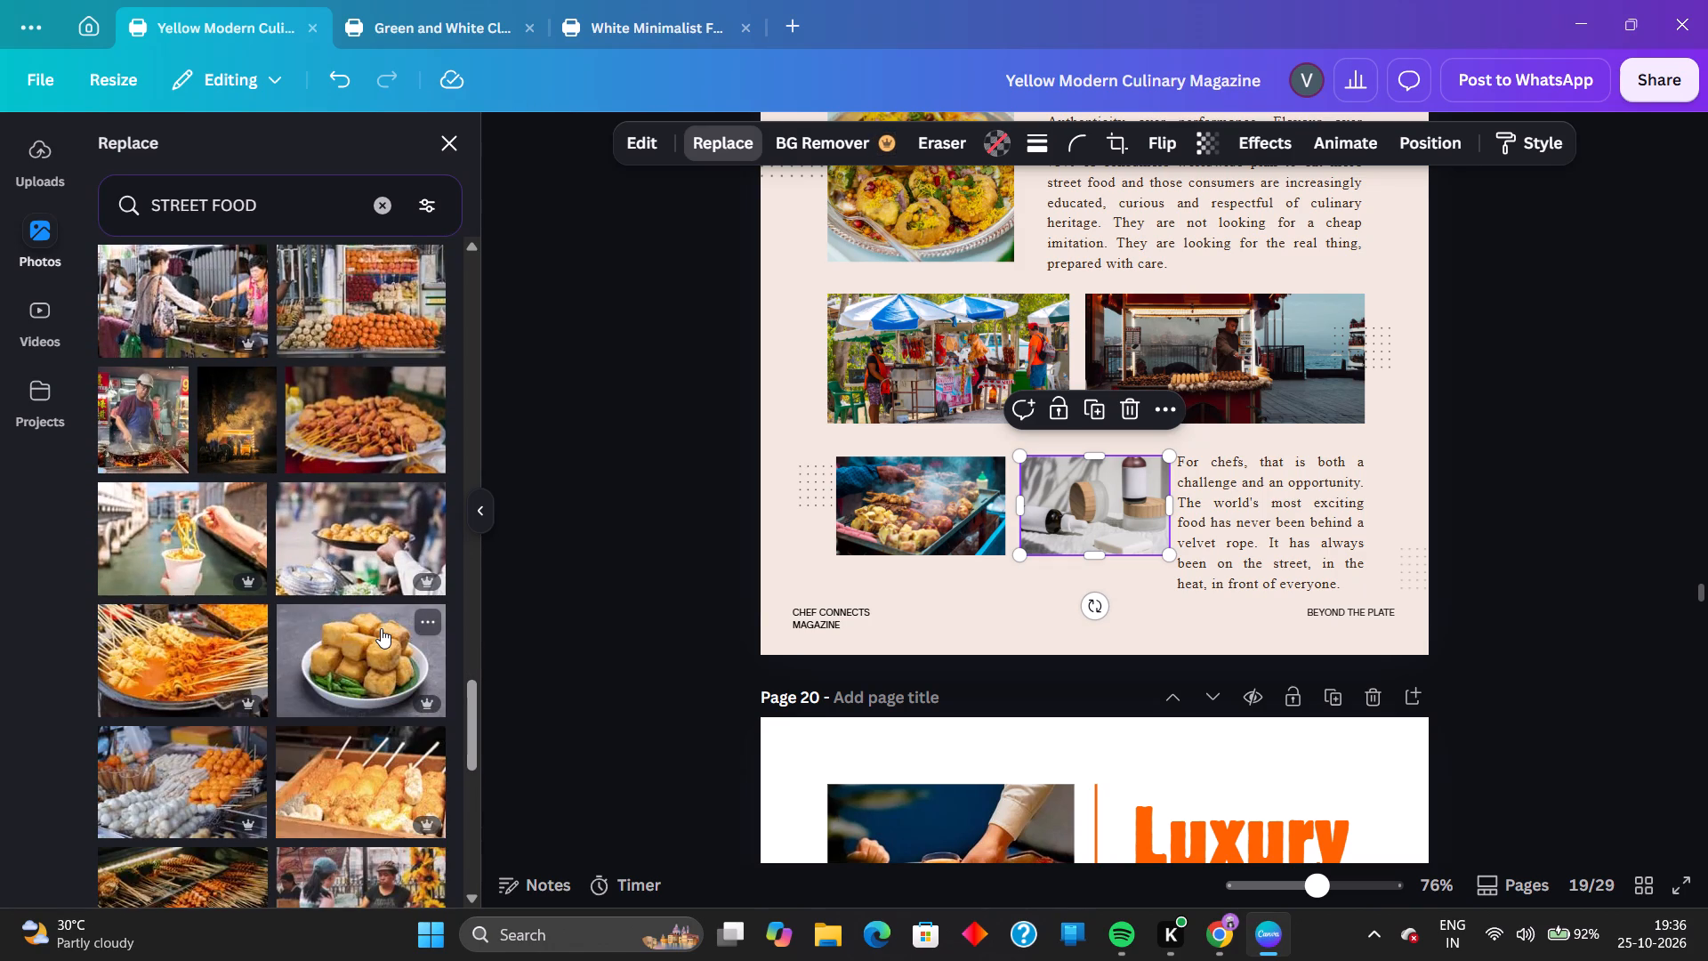
pyautogui.scroll(-3, 381, 628)
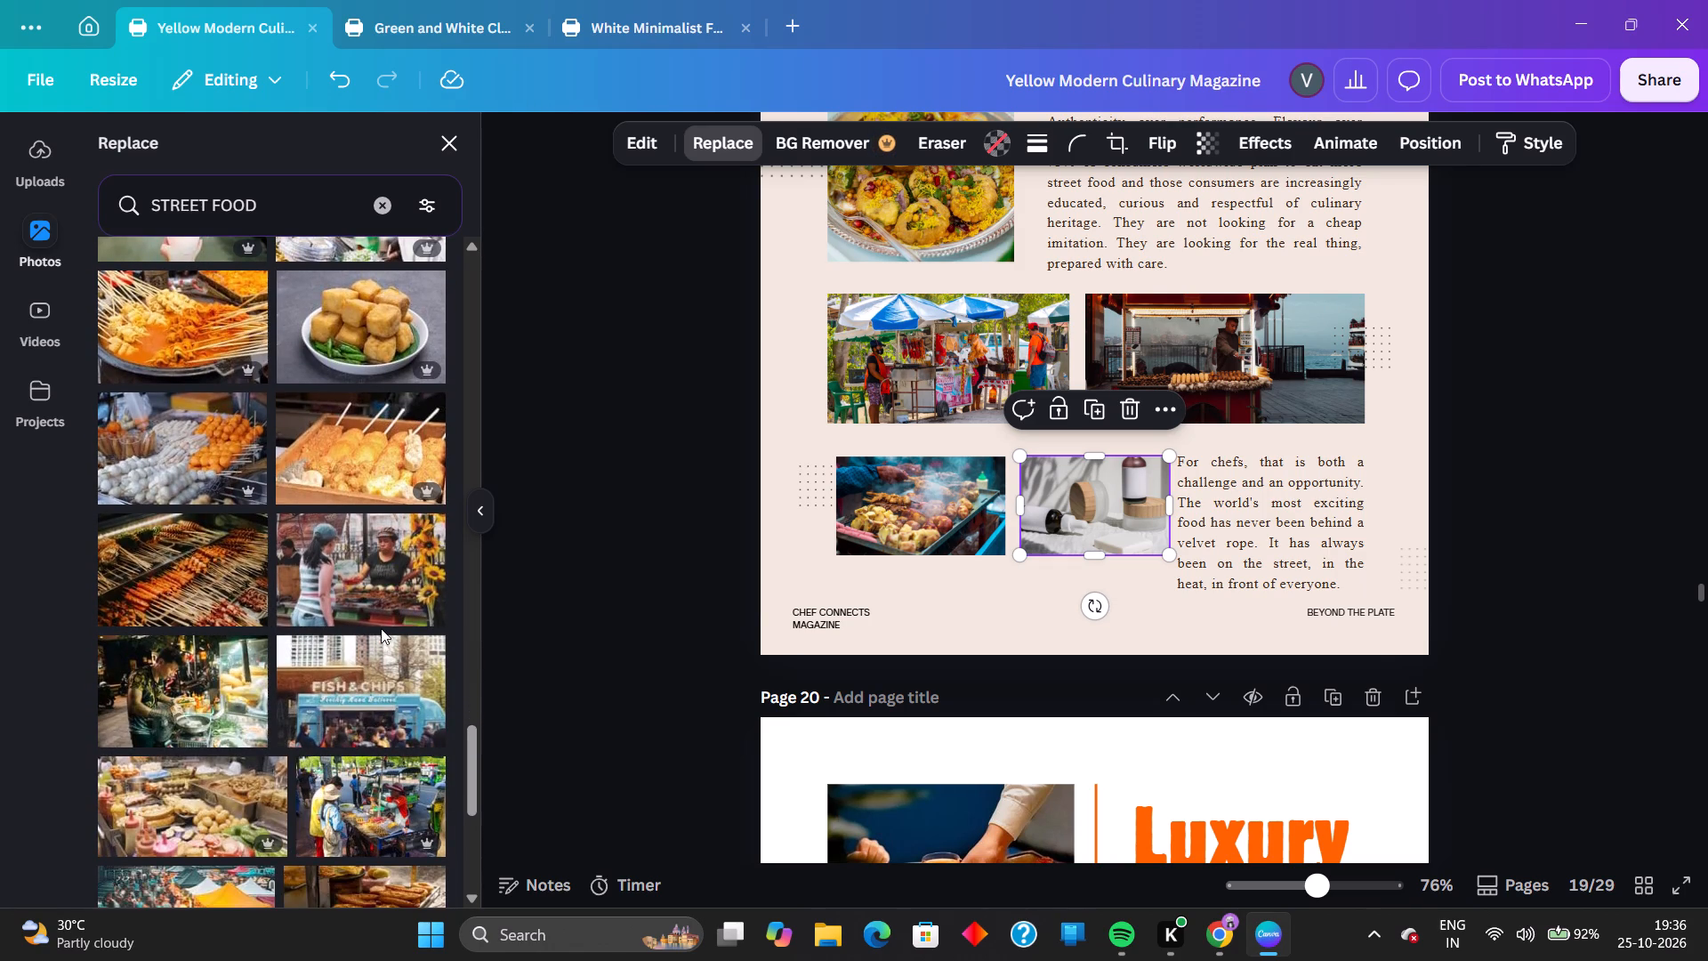
pyautogui.scroll(-4, 381, 628)
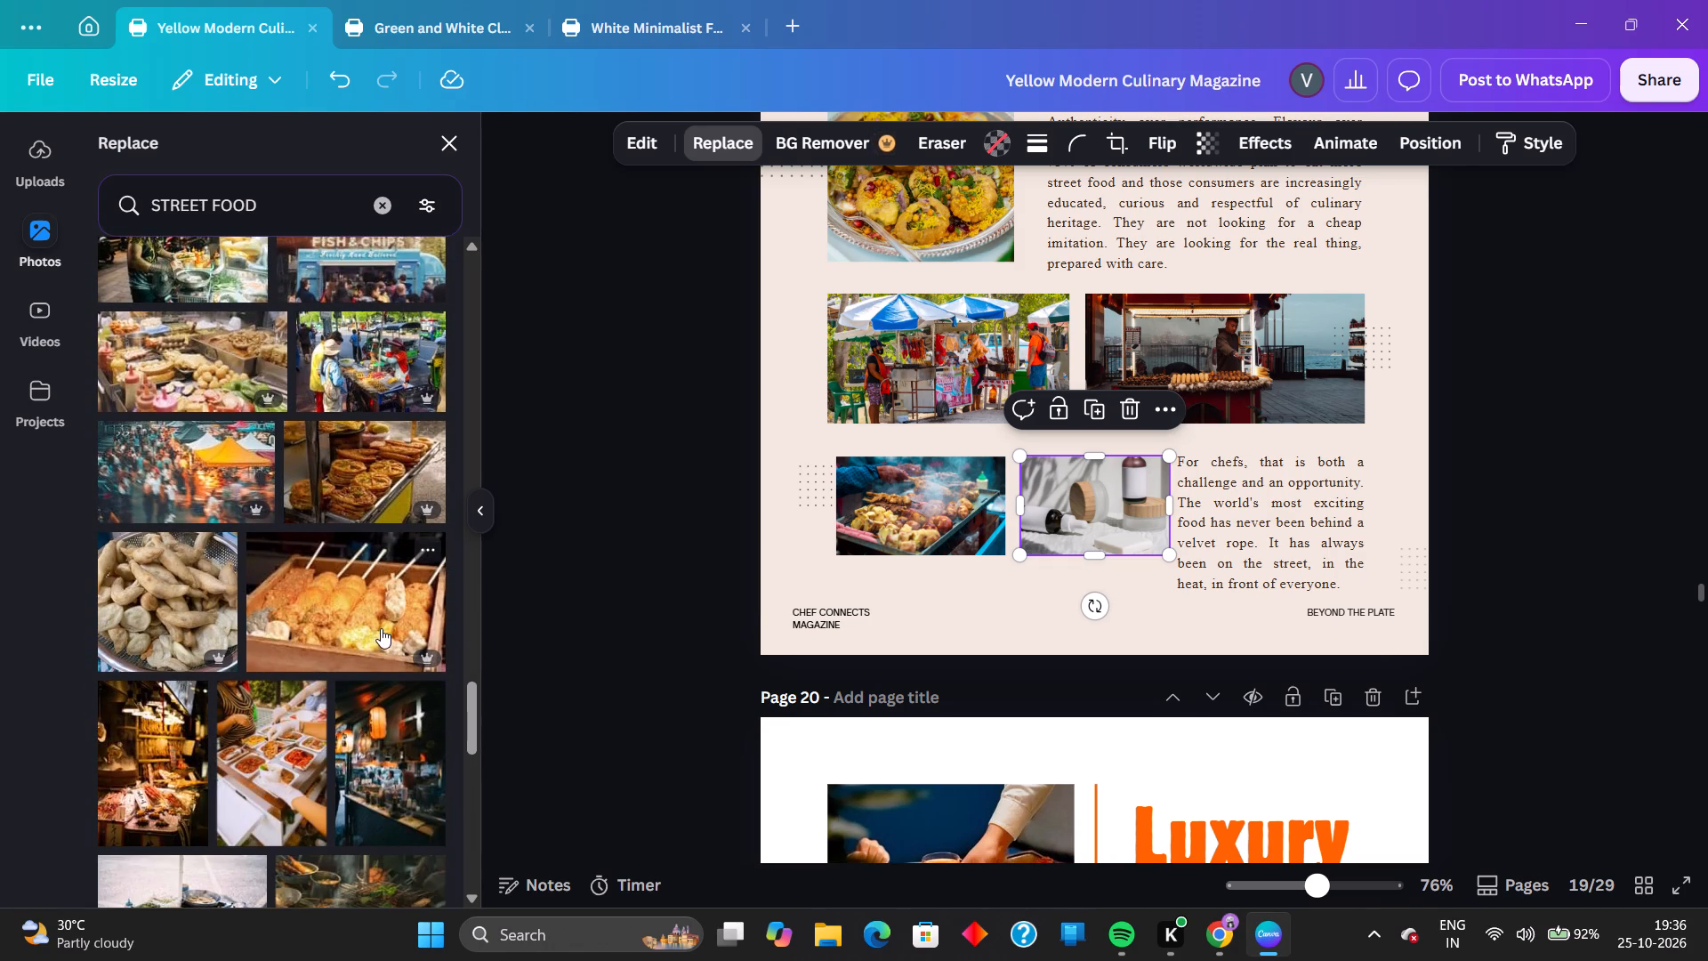
pyautogui.scroll(-4, 381, 628)
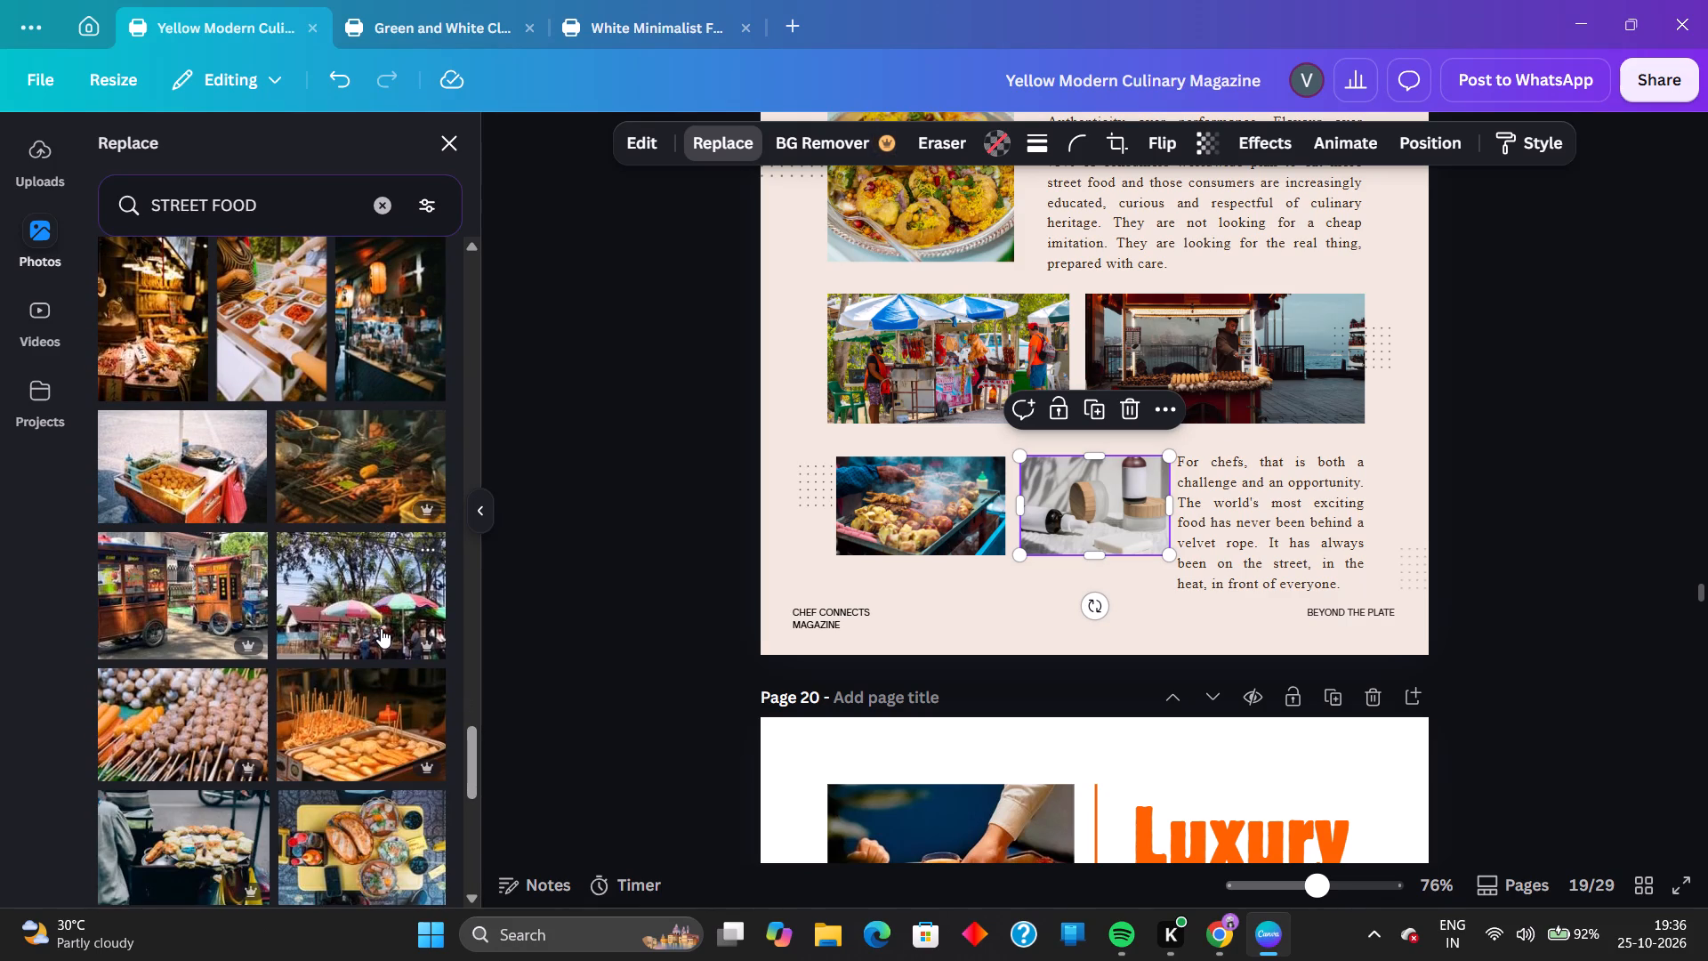
pyautogui.scroll(-2, 391, 753)
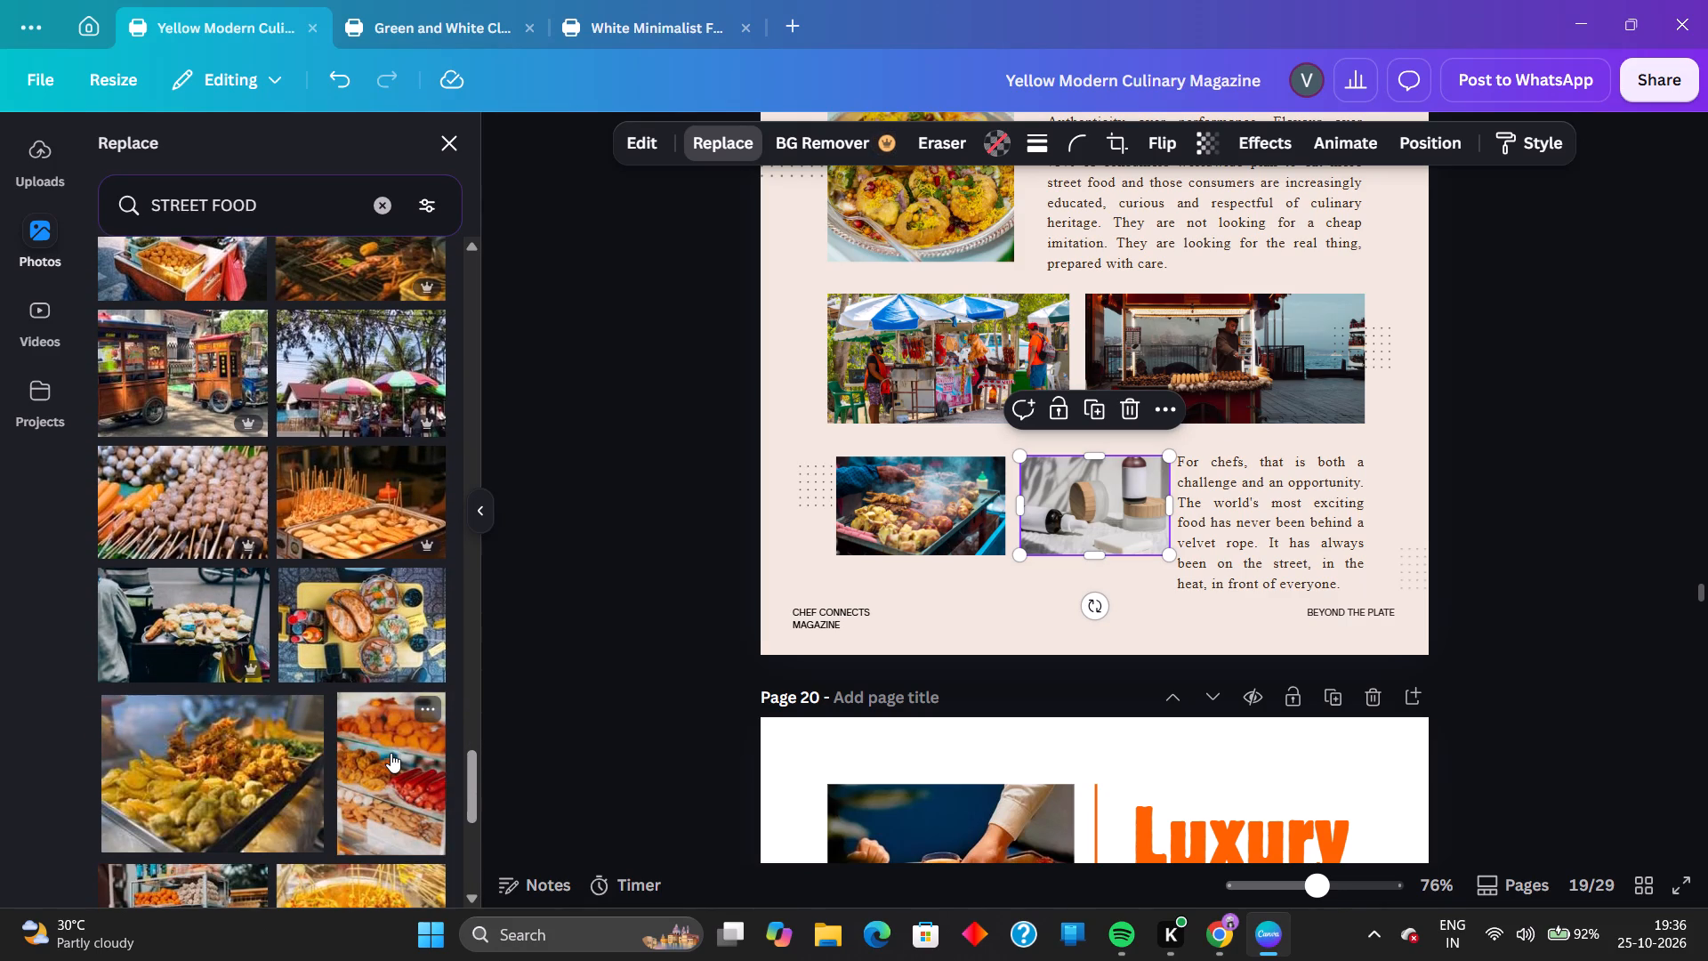
pyautogui.scroll(-4, 391, 753)
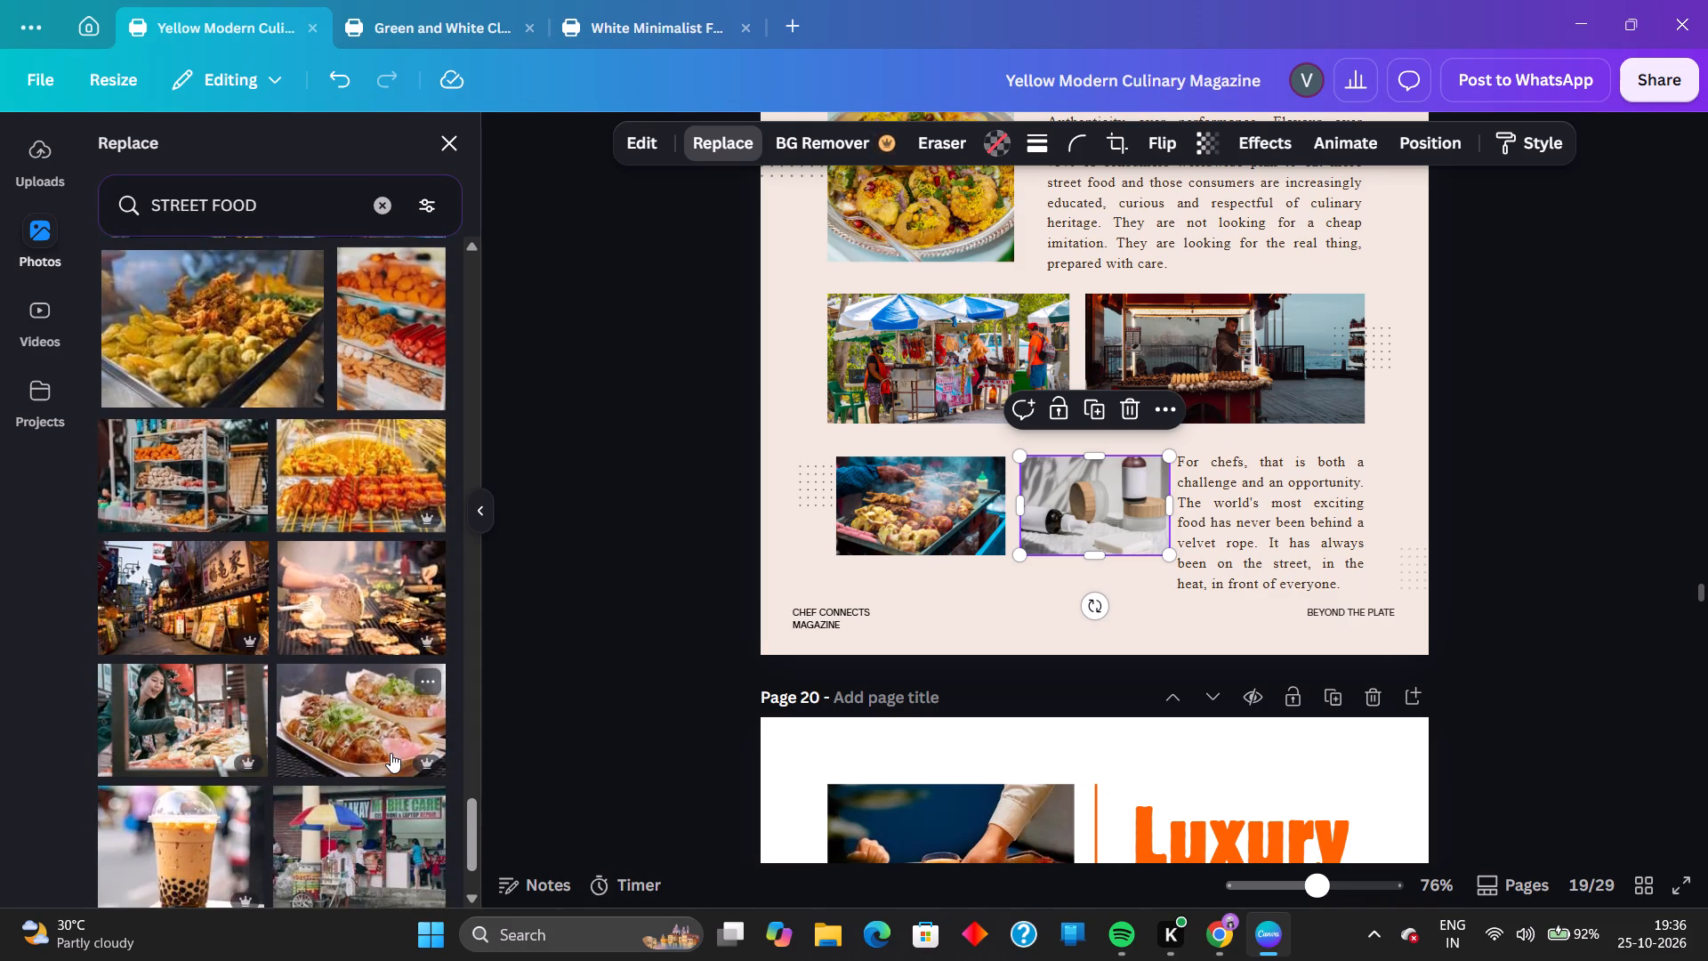
pyautogui.scroll(-4, 391, 753)
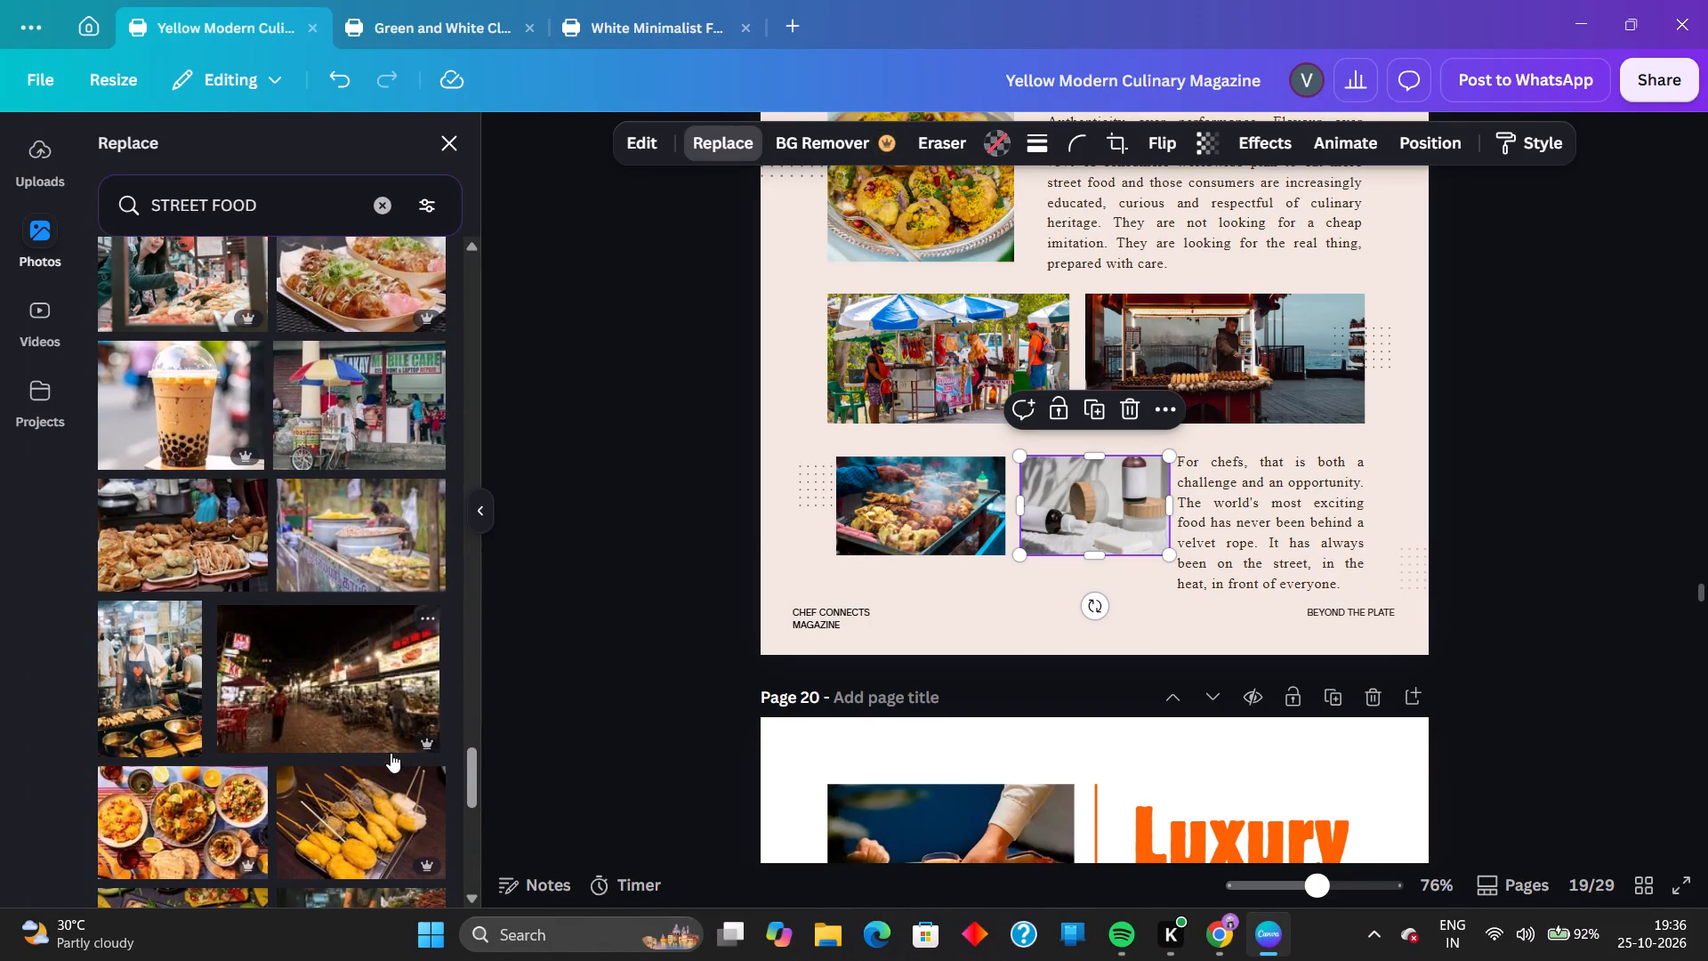
pyautogui.scroll(-3, 391, 753)
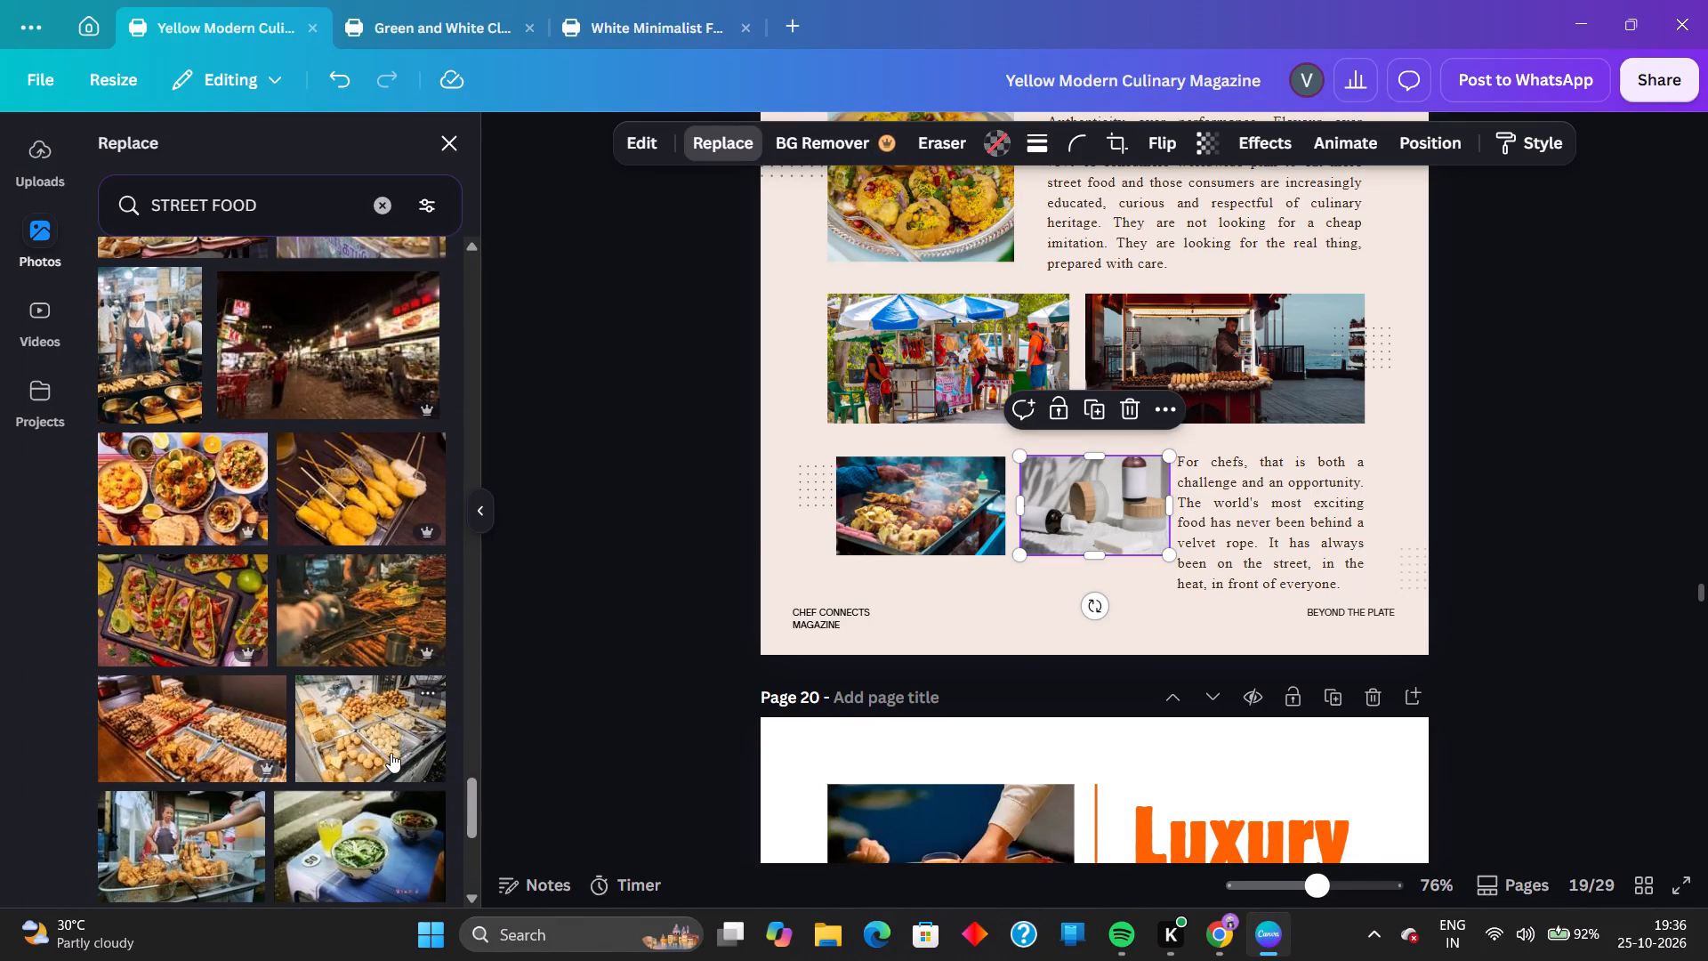
pyautogui.scroll(-3, 391, 753)
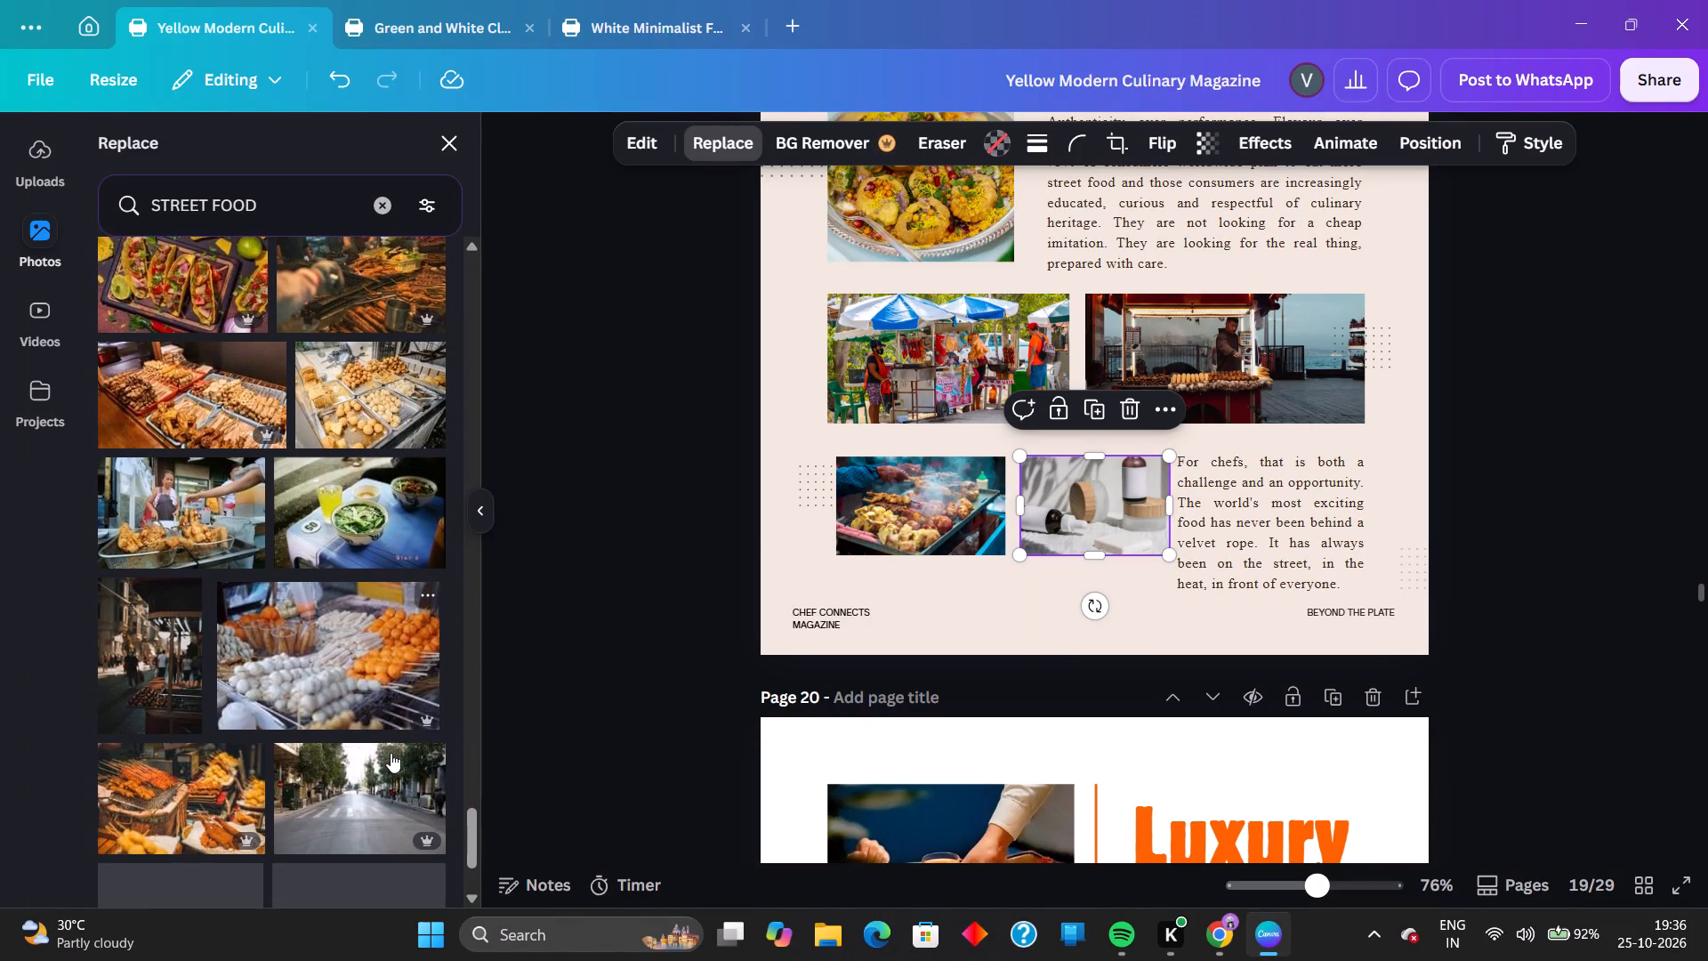
pyautogui.scroll(-4, 391, 753)
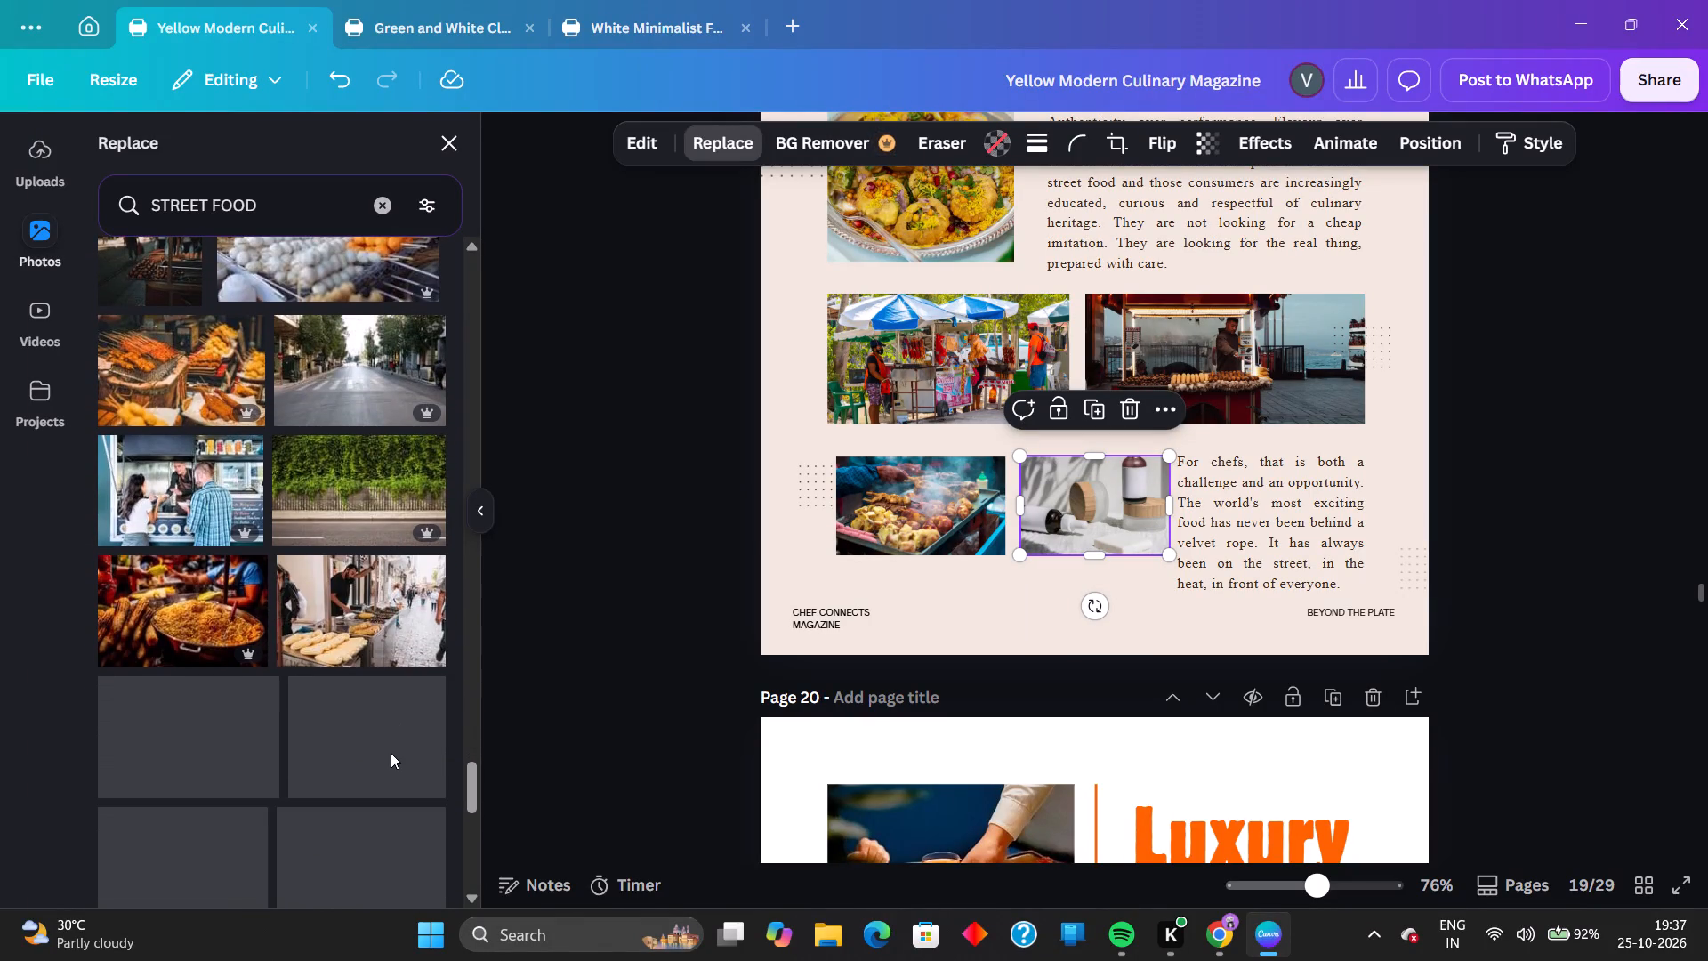
pyautogui.scroll(-3, 391, 753)
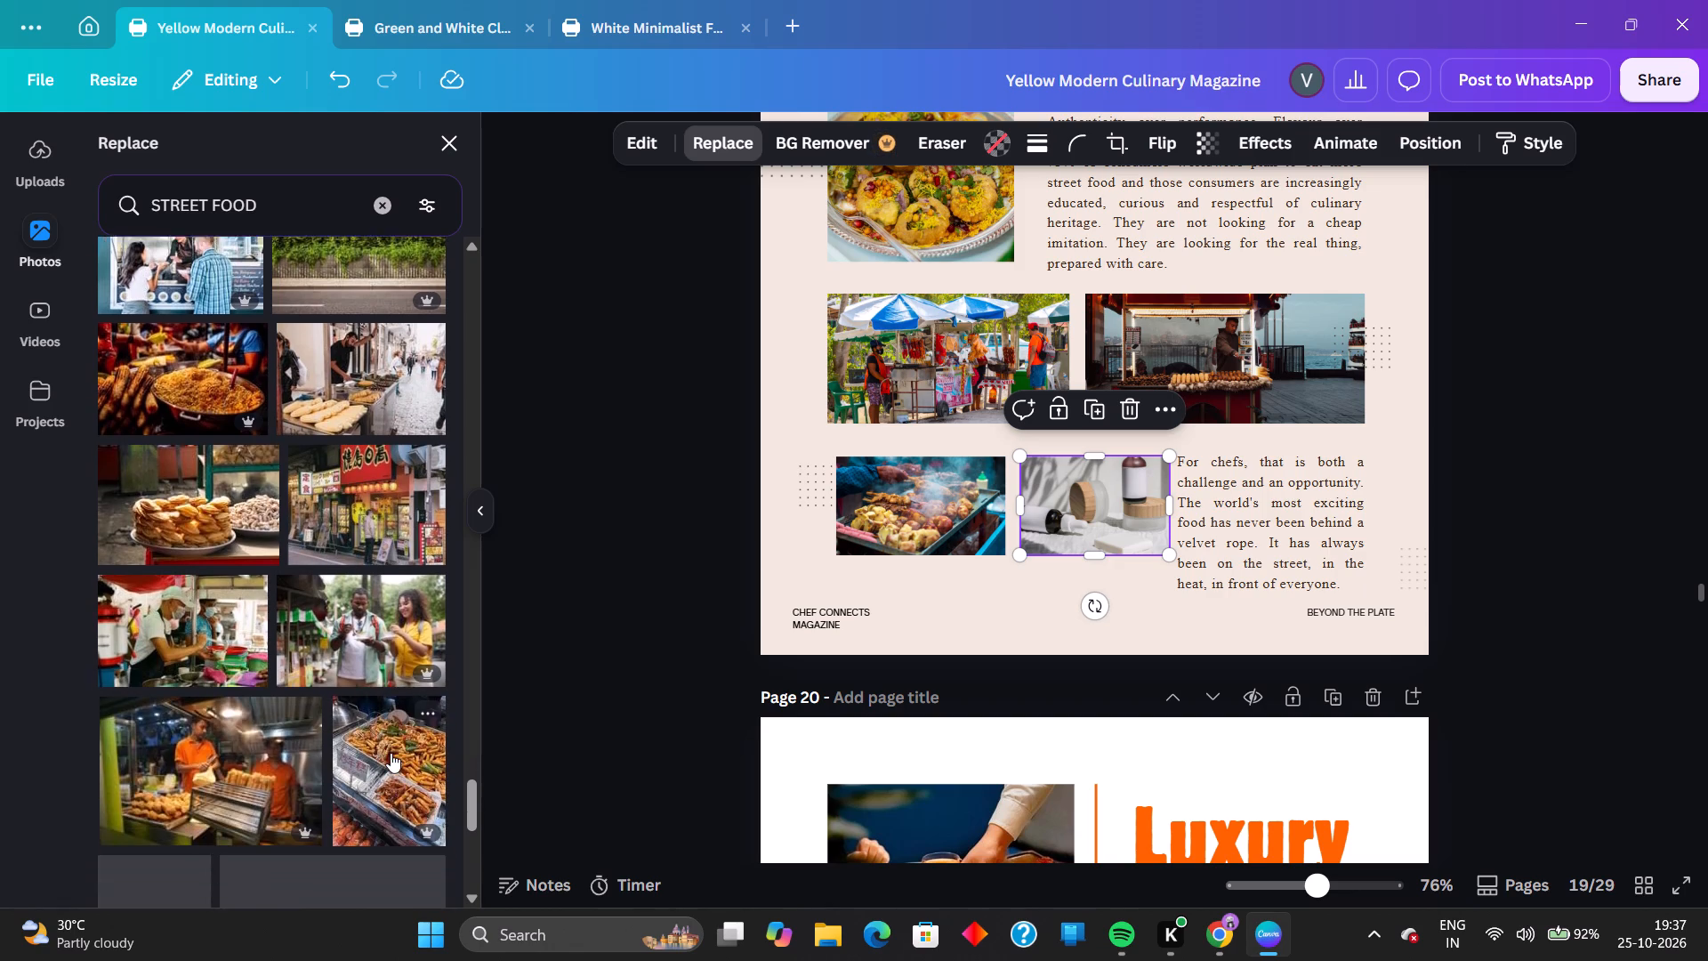
pyautogui.scroll(4, 391, 753)
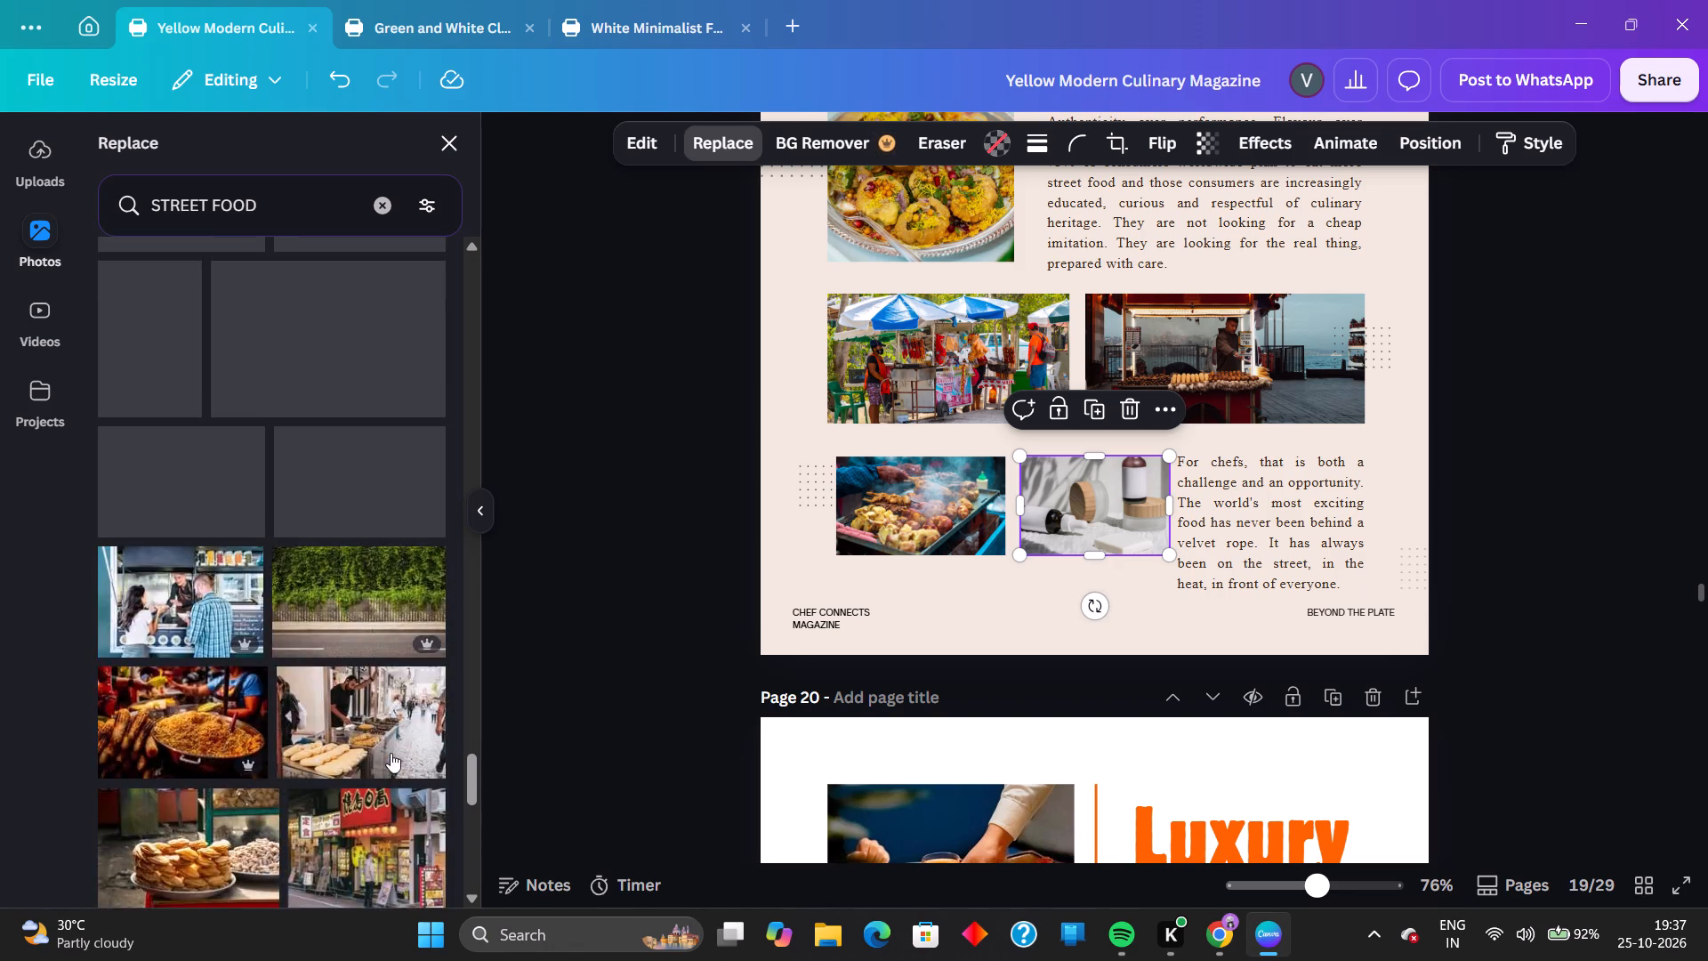
pyautogui.scroll(4, 391, 753)
# Search photos for STREET FOOD INDIA and replace page 19's cosmetic bottles photo with the overhead photo of tacos and nachos.
pyautogui.click(321, 202)
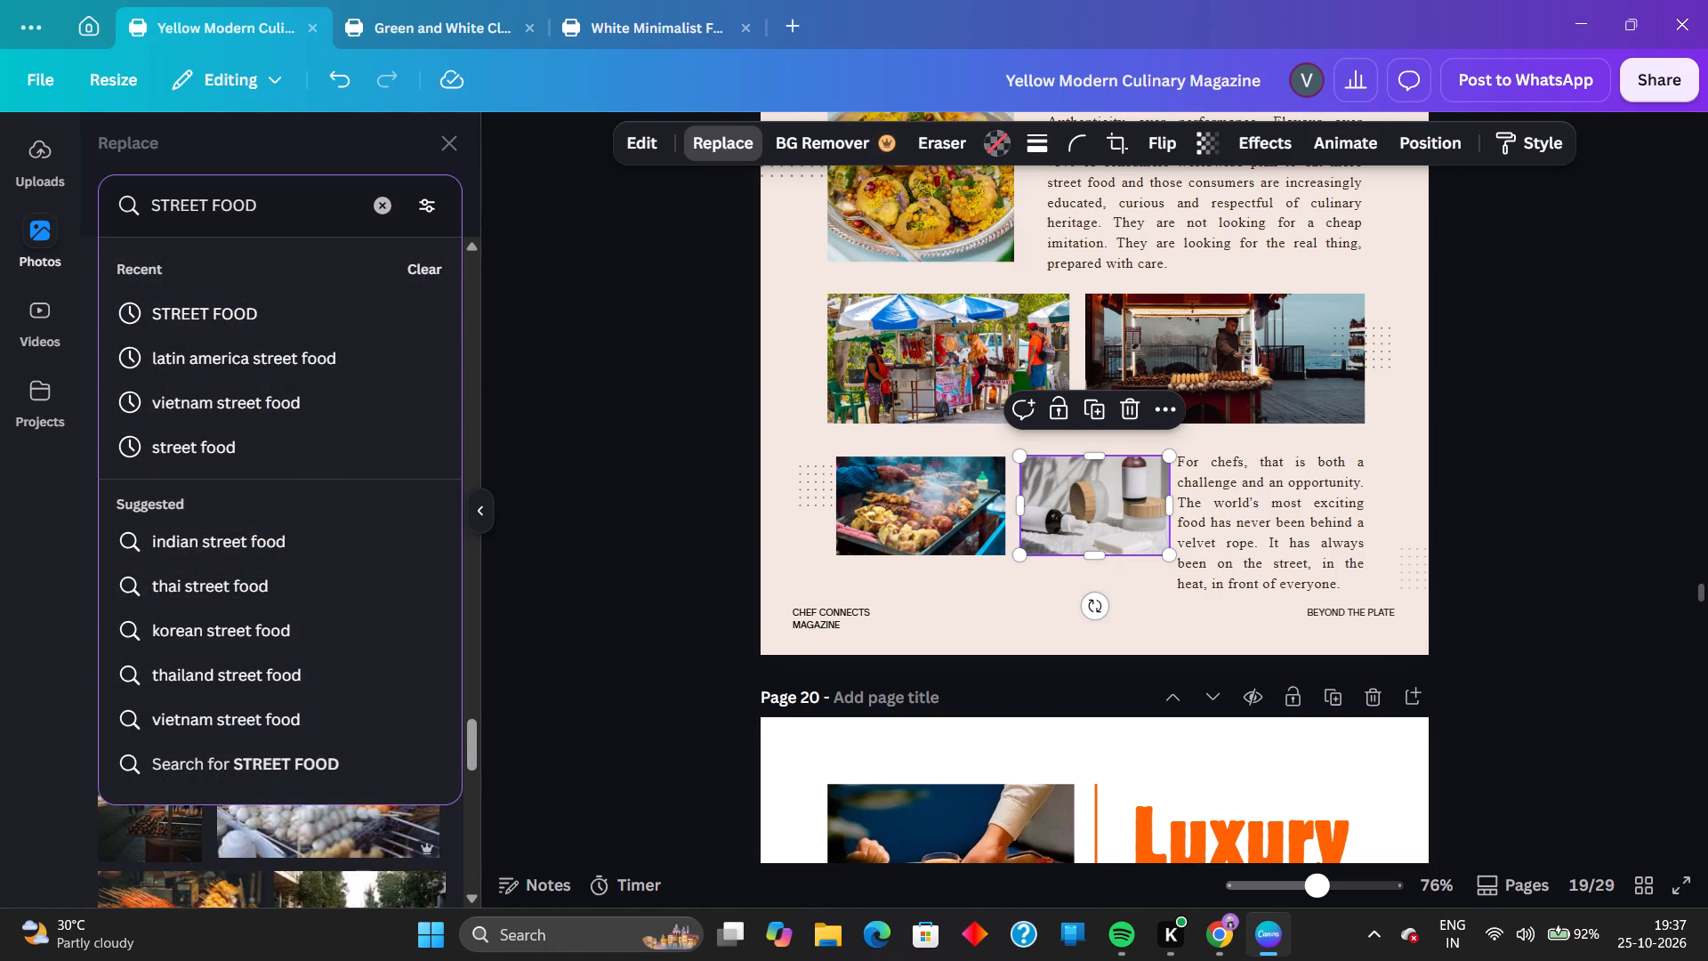
pyautogui.press('space')
pyautogui.write('INDIA')
pyautogui.press('Return')
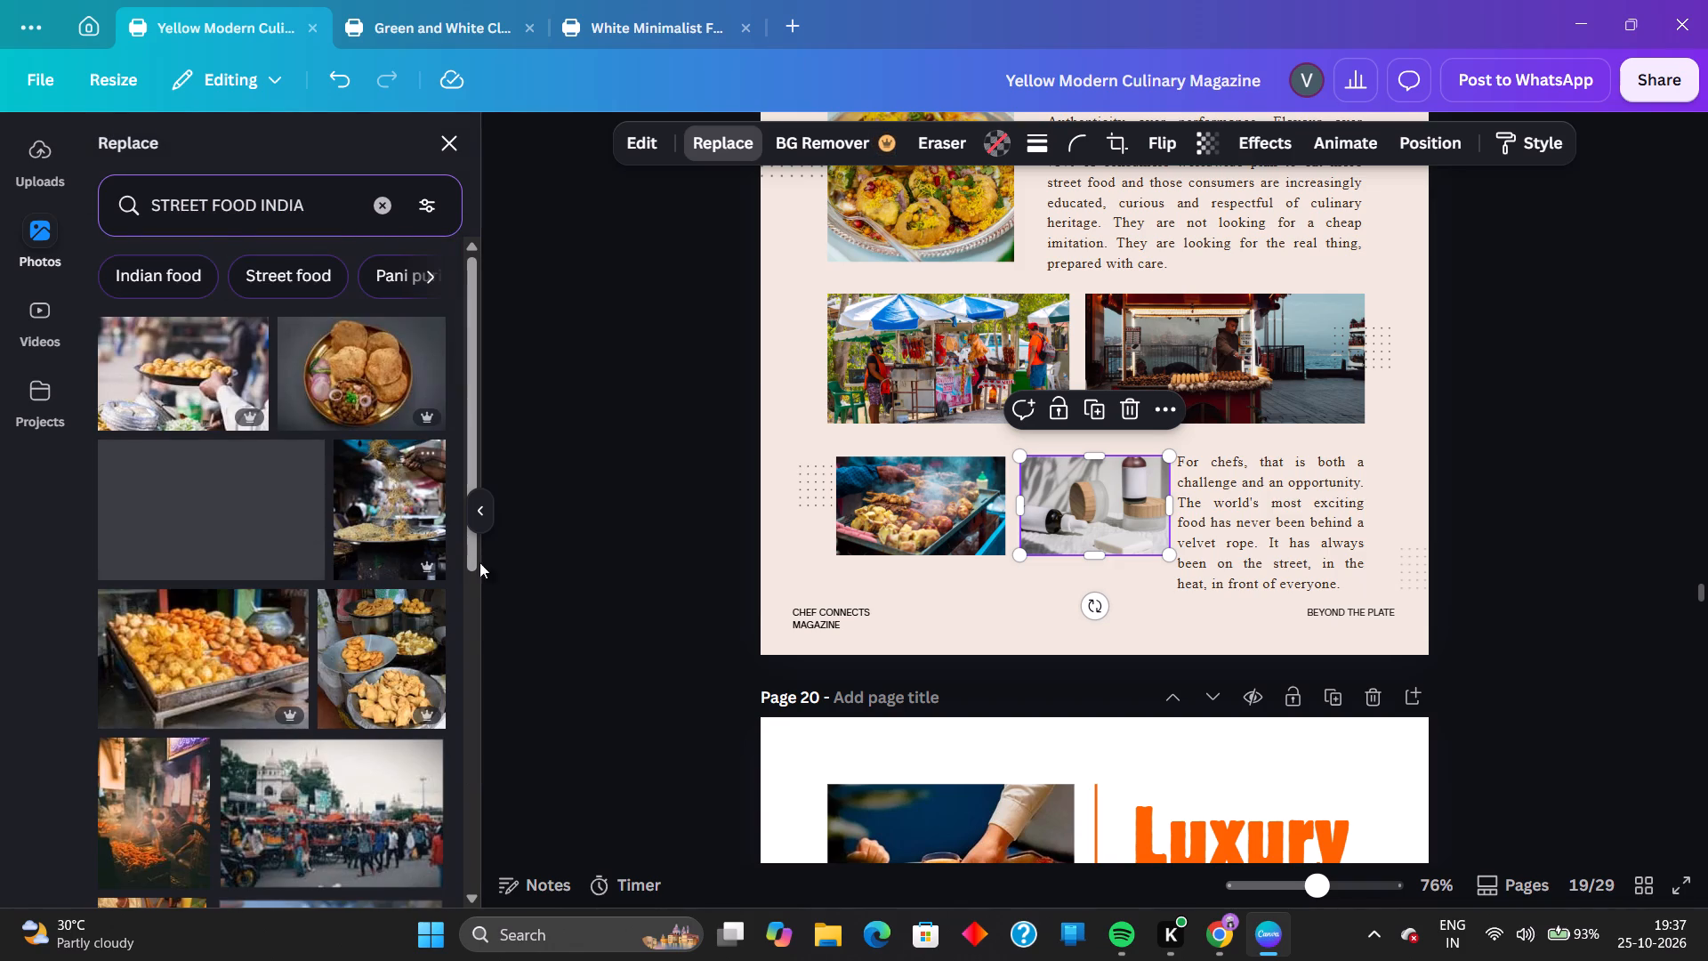
pyautogui.scroll(-4, 307, 627)
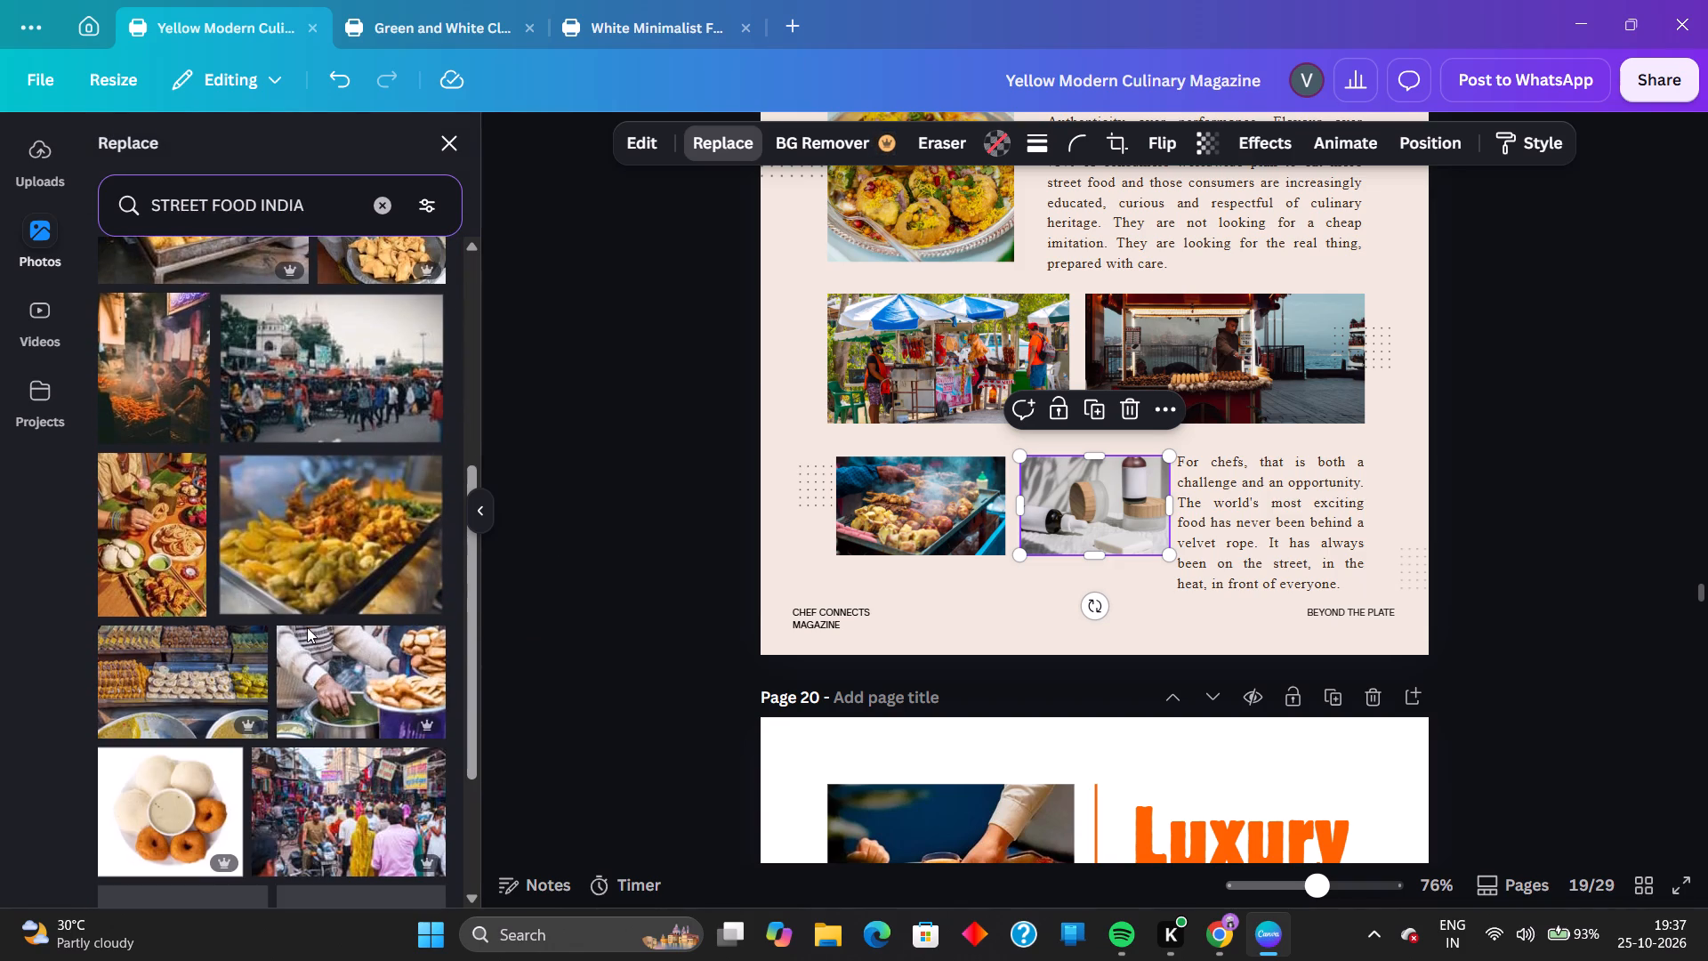
pyautogui.scroll(-3, 329, 720)
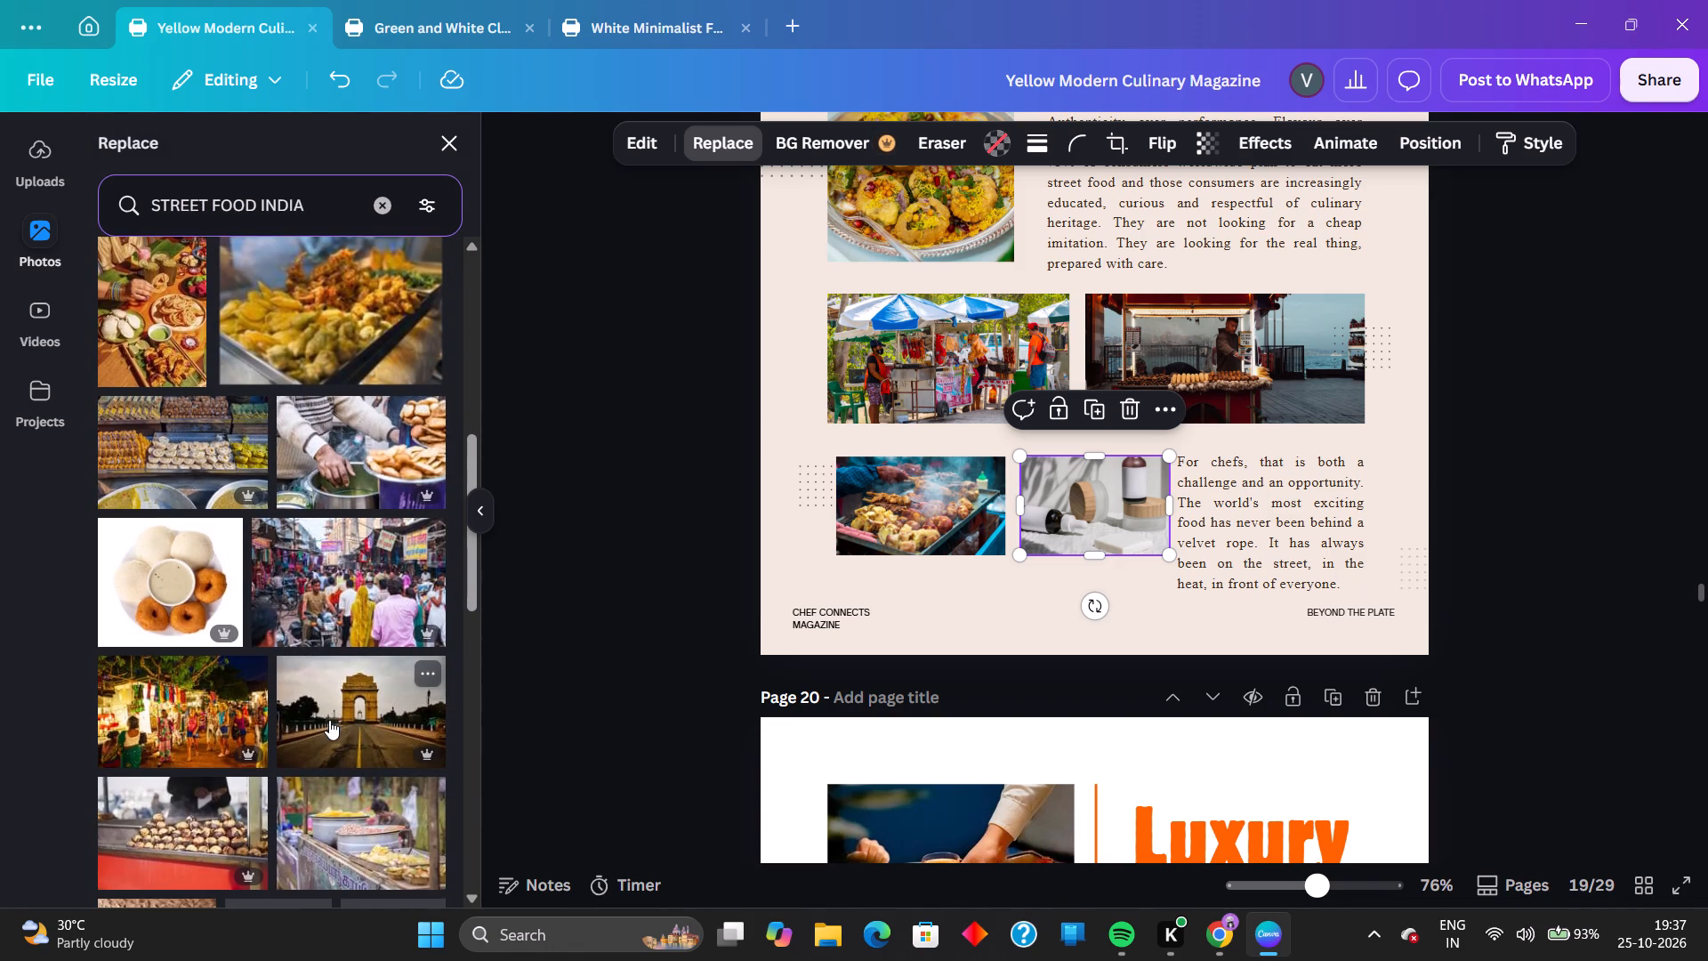
pyautogui.scroll(-5, 329, 720)
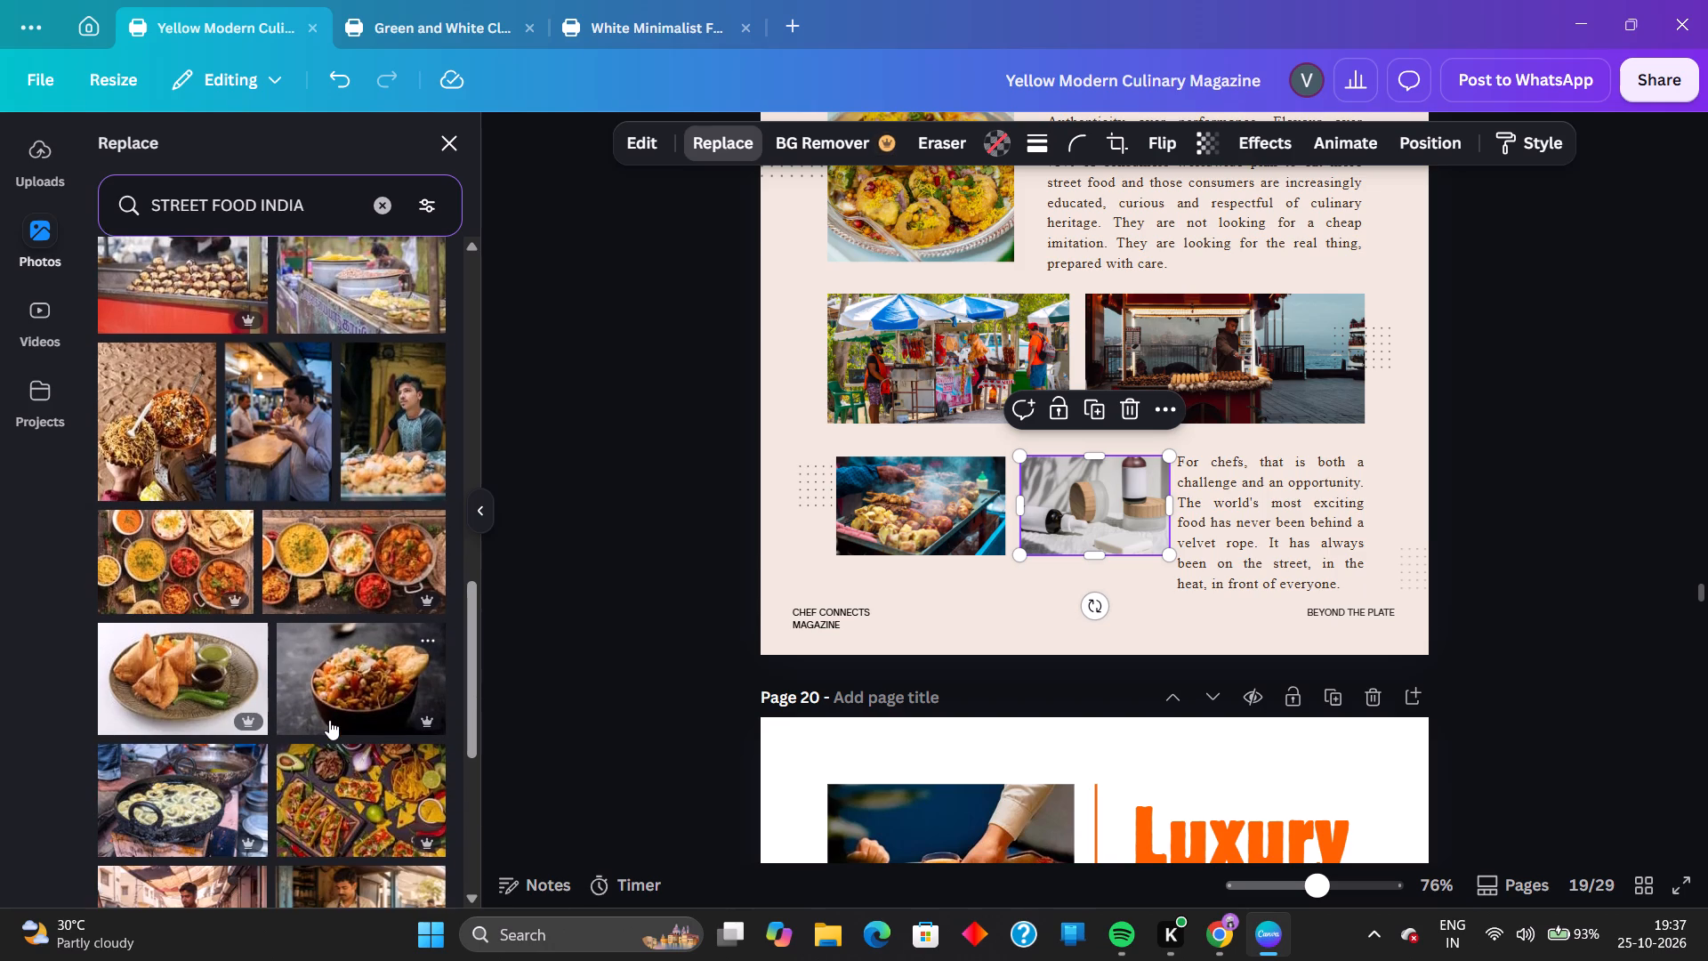
pyautogui.scroll(-1, 329, 720)
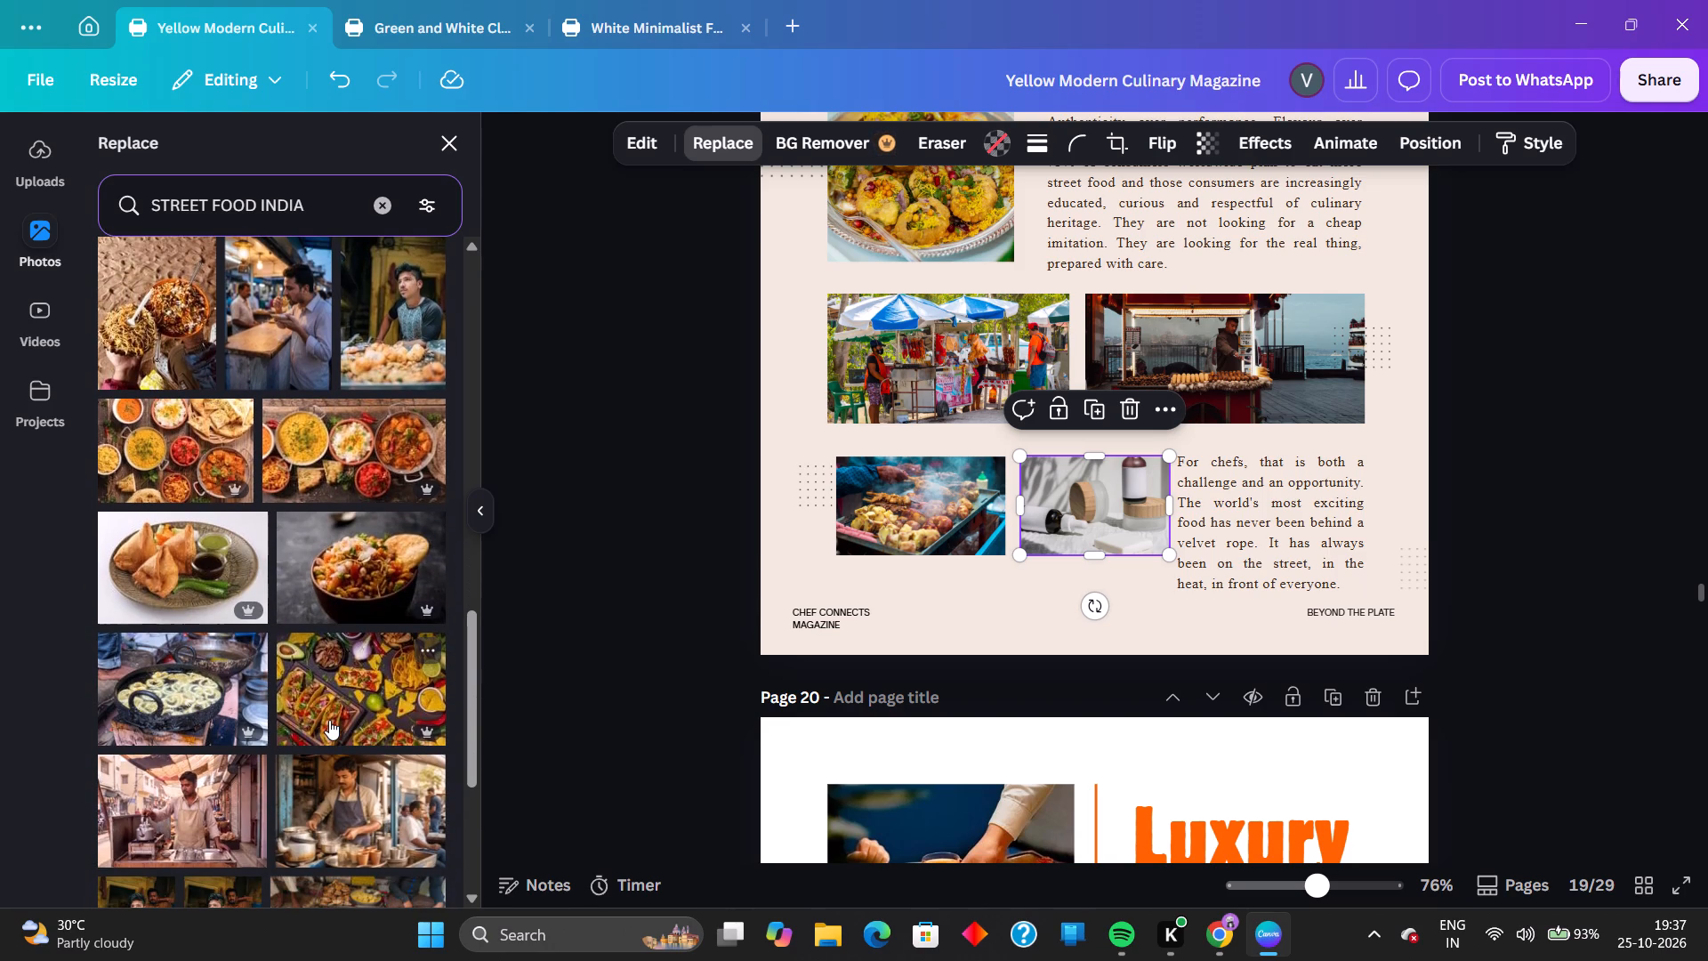
pyautogui.click(329, 720)
pyautogui.click(1419, 528)
# Nudge the "WHAT THIS MEANS FOR CHEFS" subtitle slightly to the right beneath page 19's title.
pyautogui.scroll(3, 1366, 589)
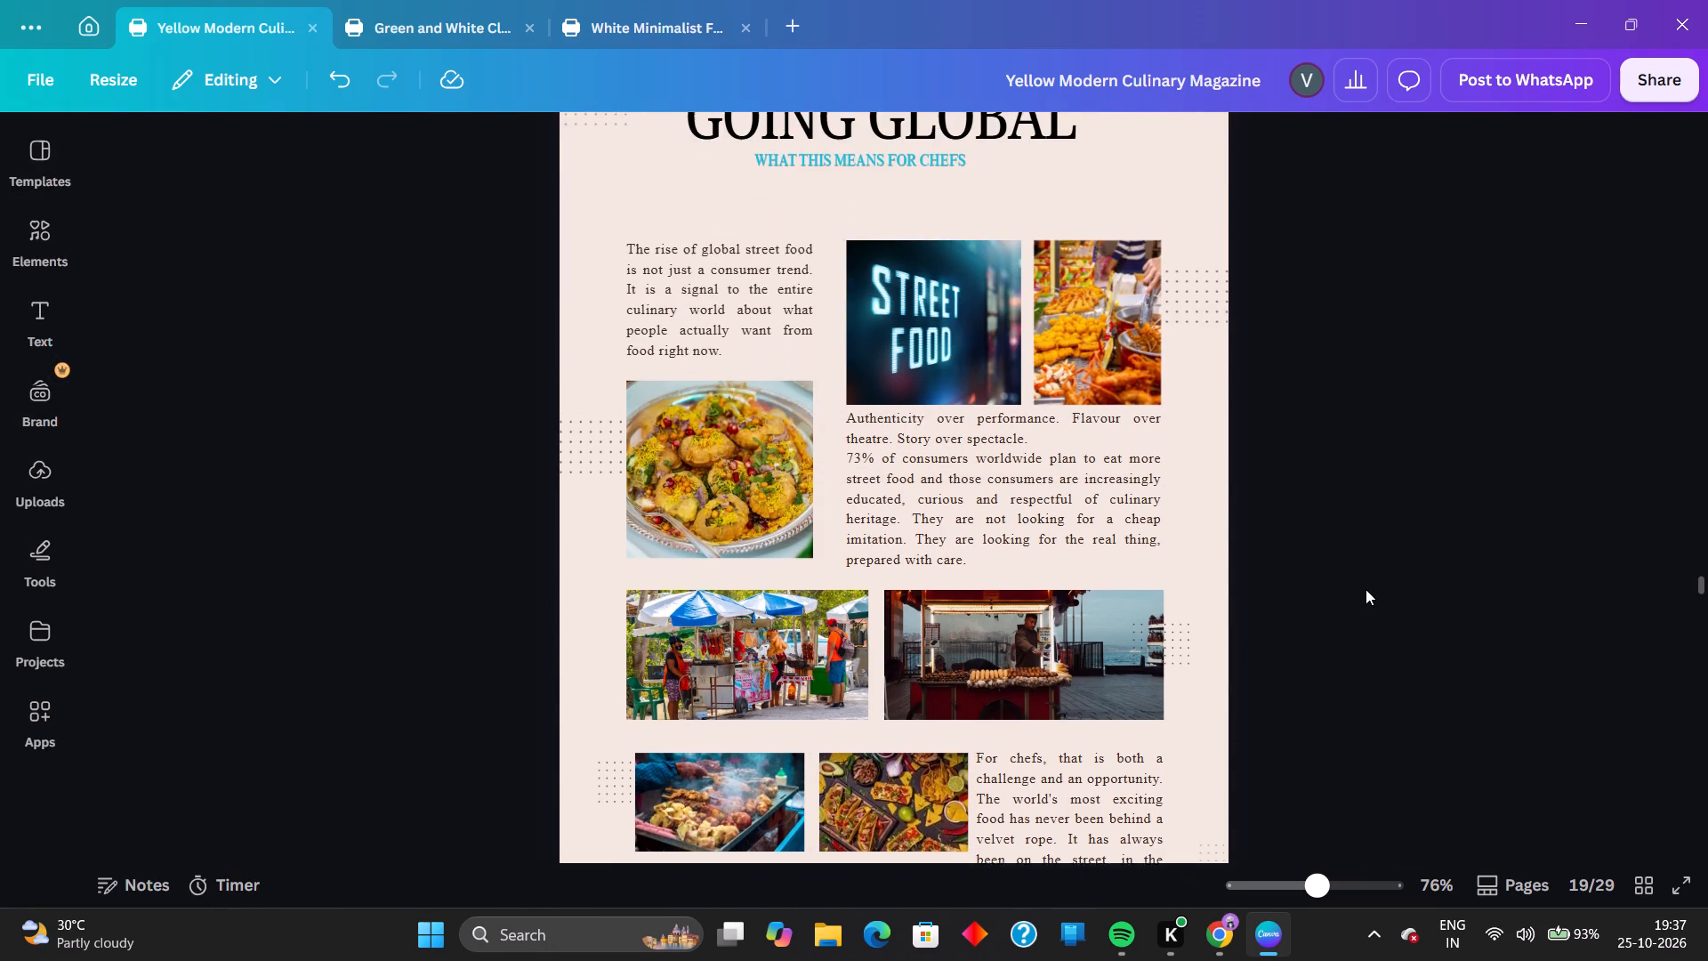
pyautogui.scroll(-1, 1366, 589)
pyautogui.scroll(3, 1366, 589)
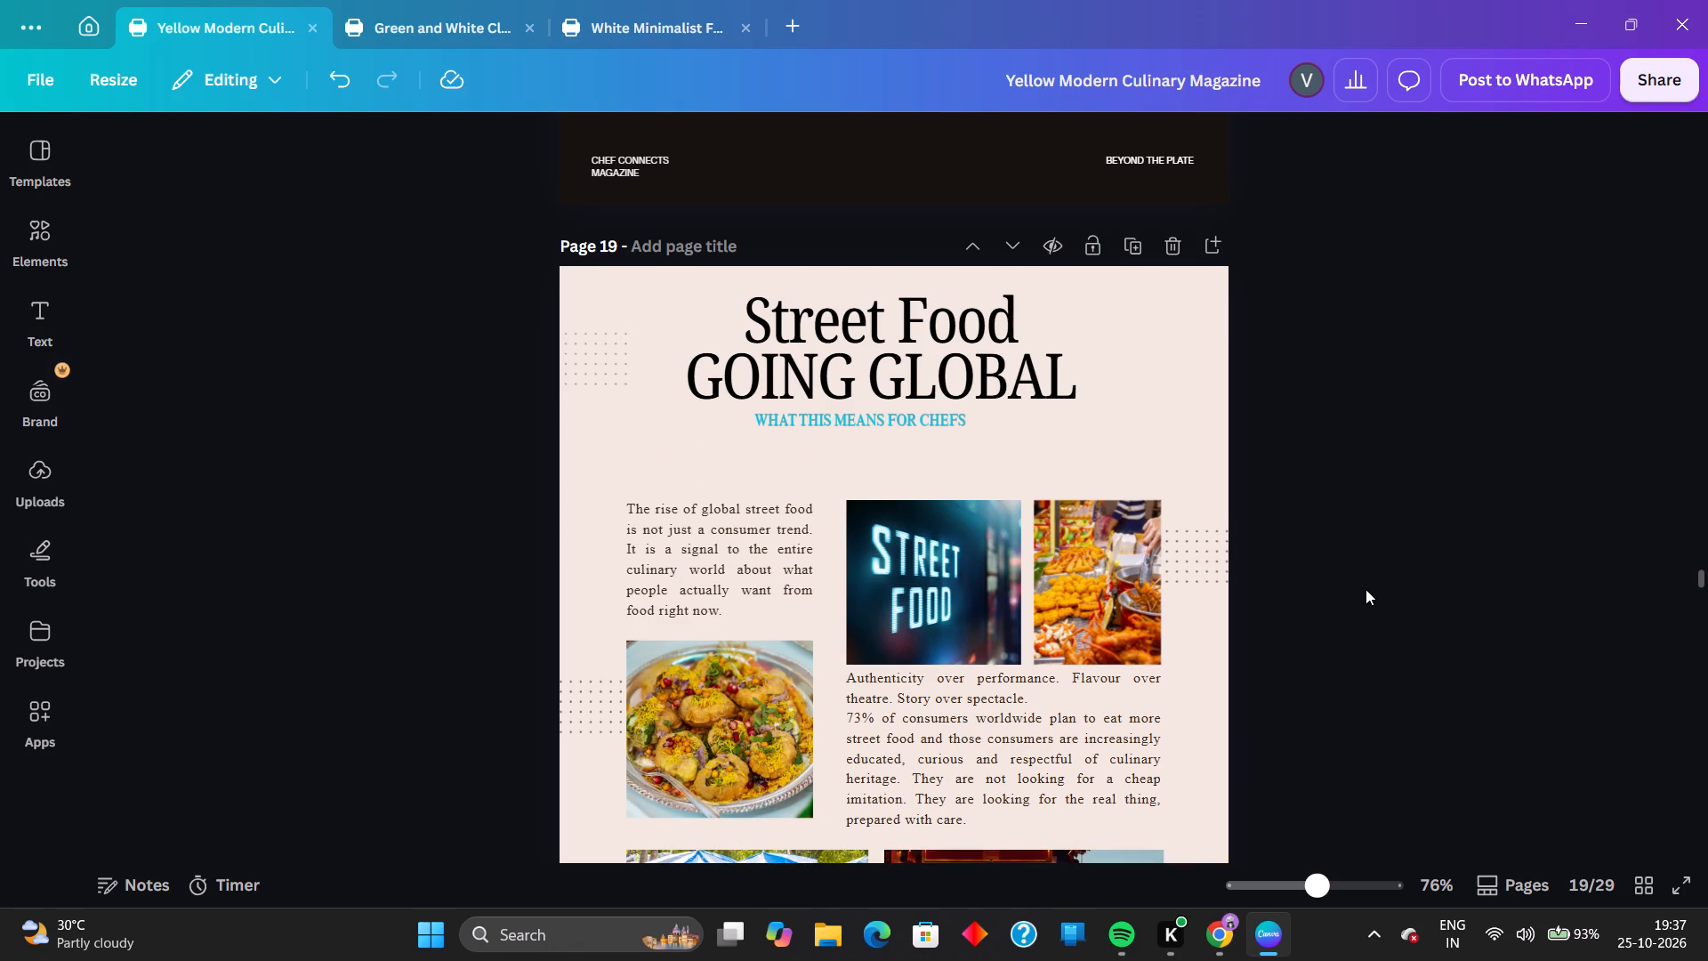
pyautogui.click(915, 415)
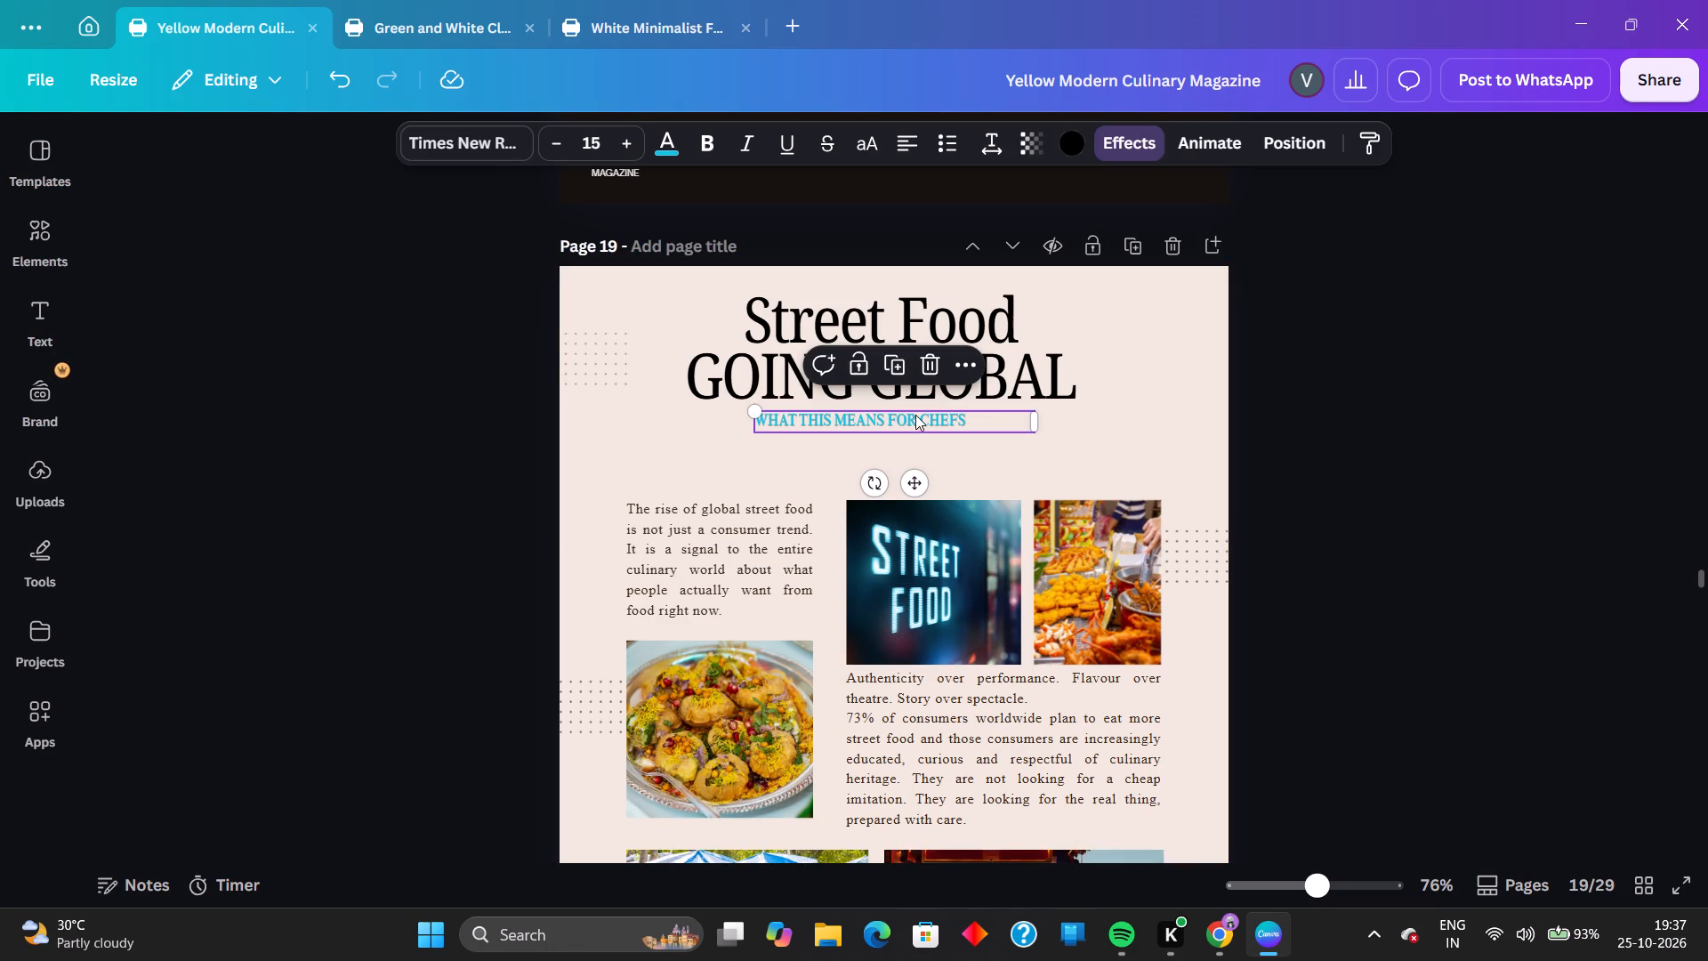
pyautogui.click(1360, 457)
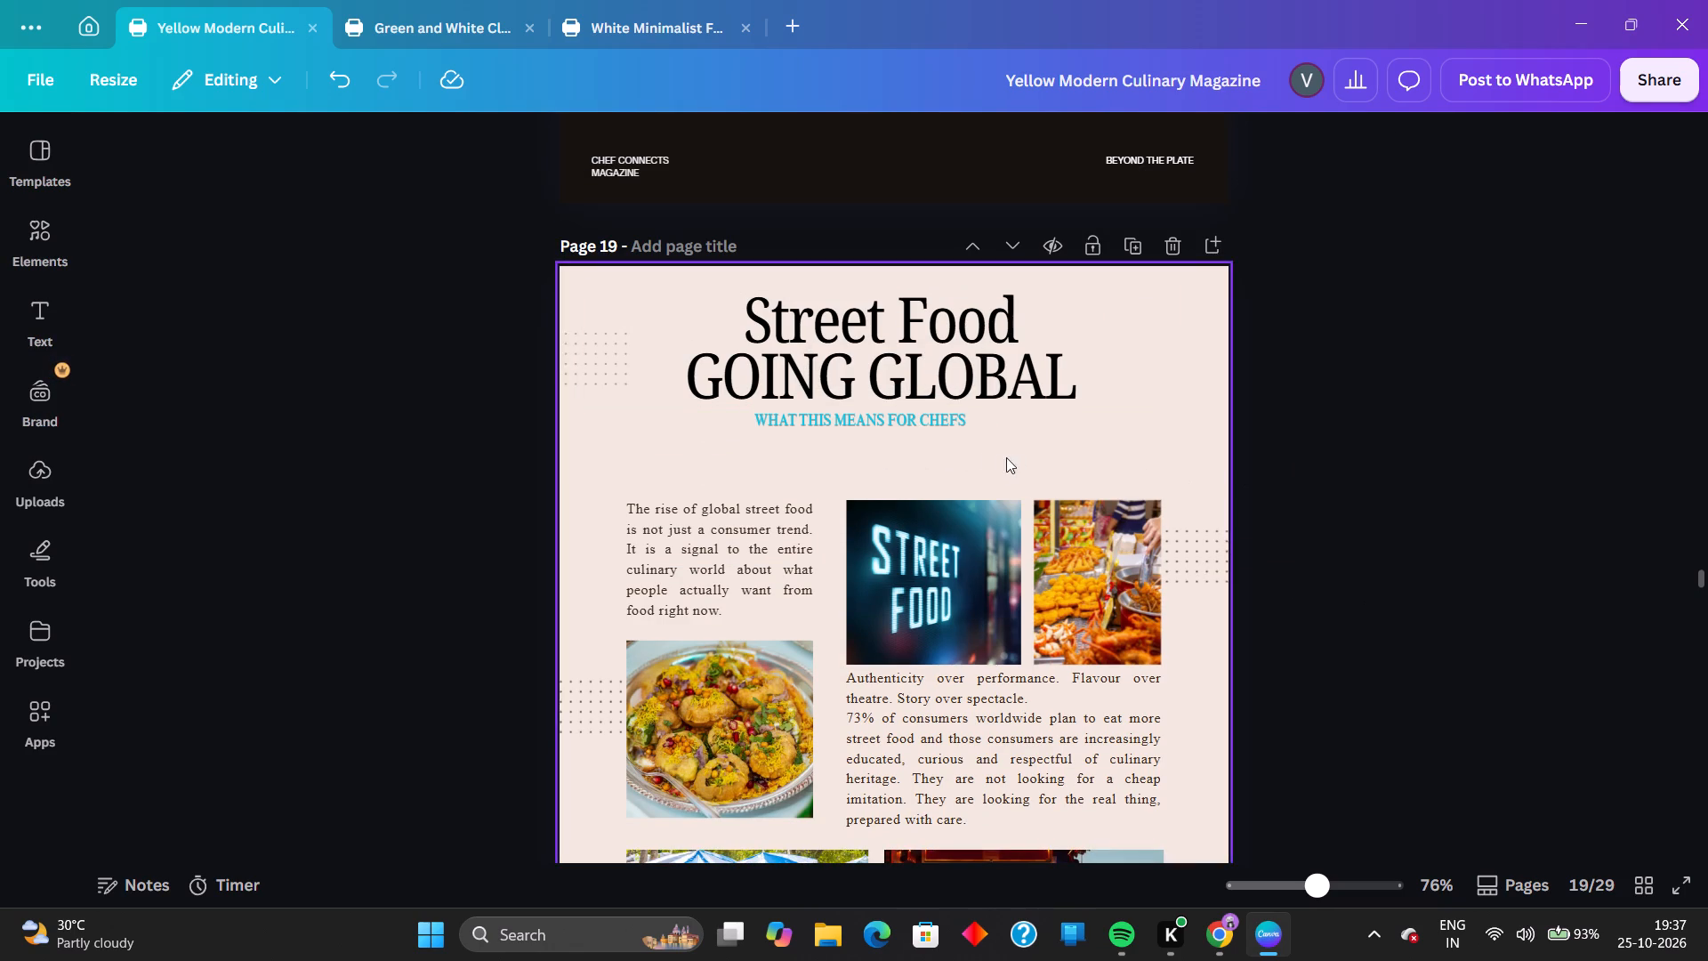
pyautogui.click(955, 434)
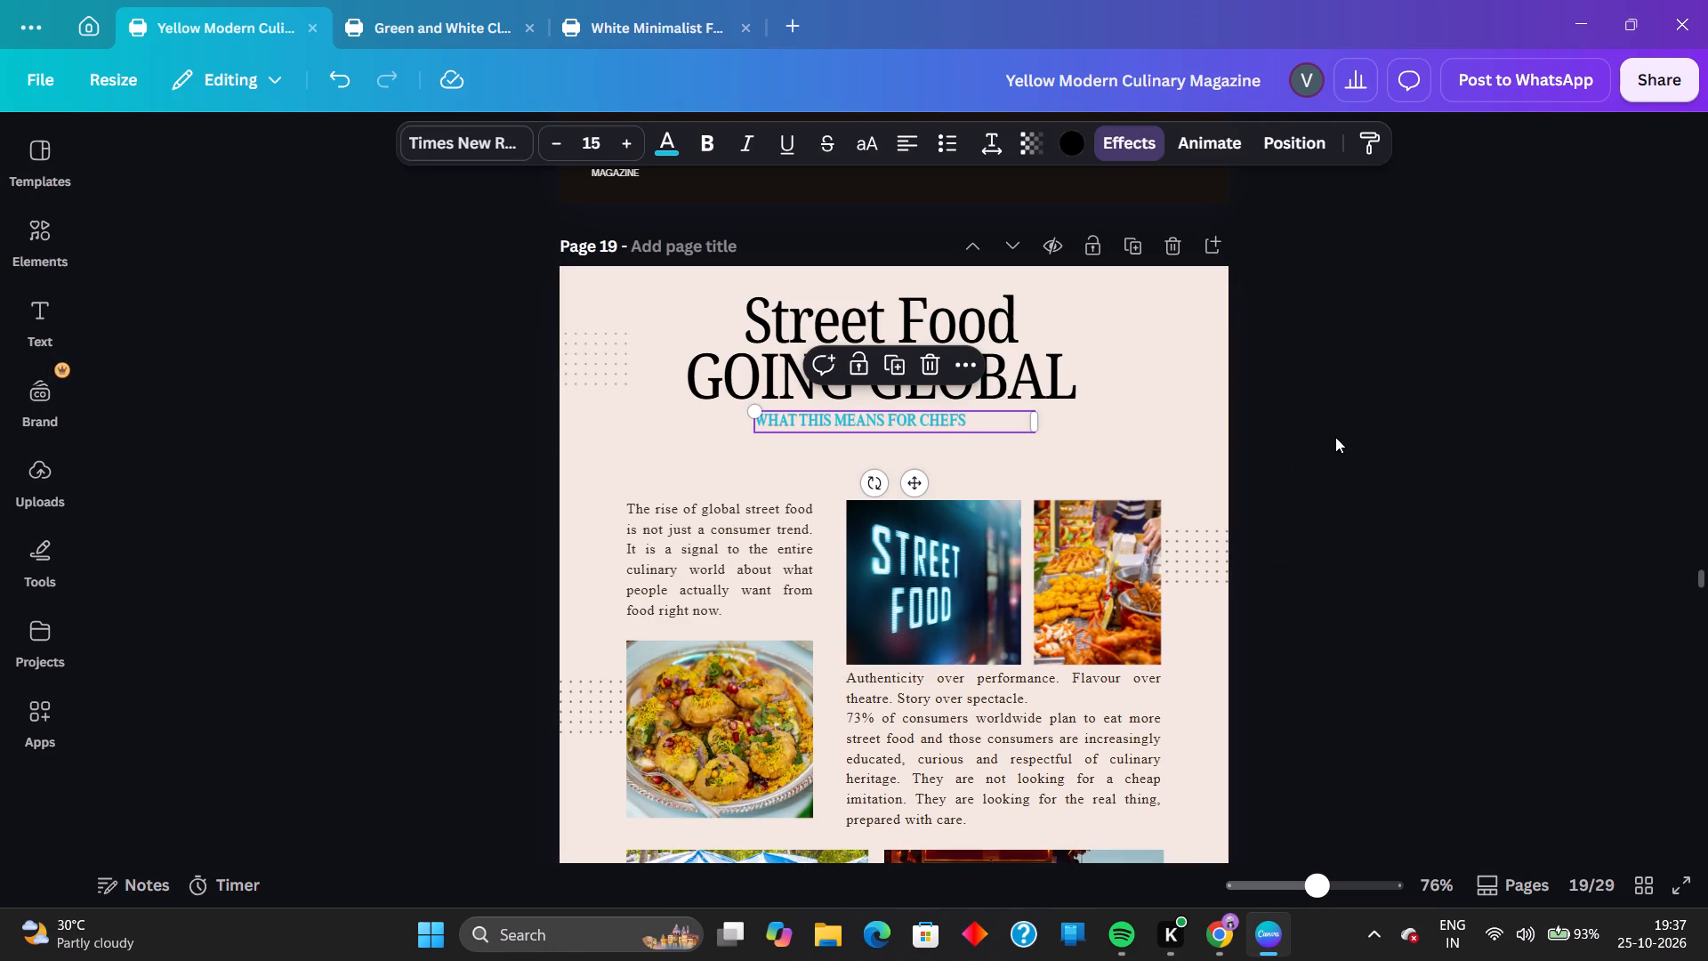
pyautogui.click(1335, 437)
pyautogui.click(954, 434)
pyautogui.click(917, 428)
pyautogui.press('Right')
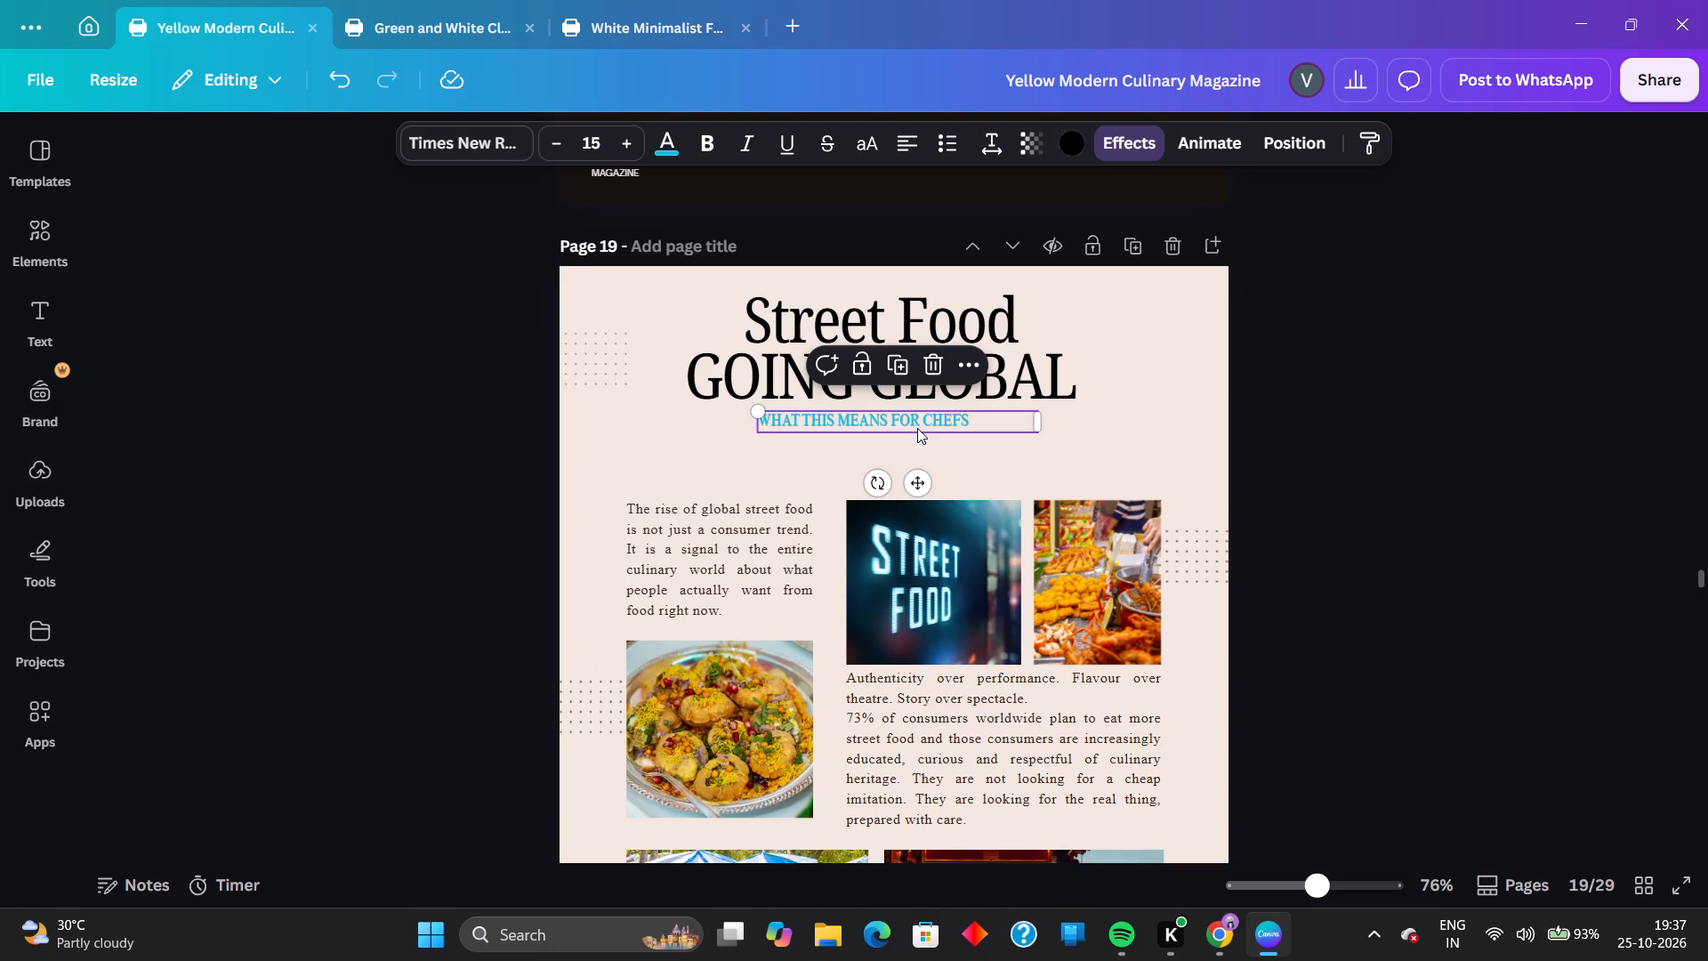
pyautogui.press('Left')
pyautogui.press('Right')
pyautogui.click(1478, 657)
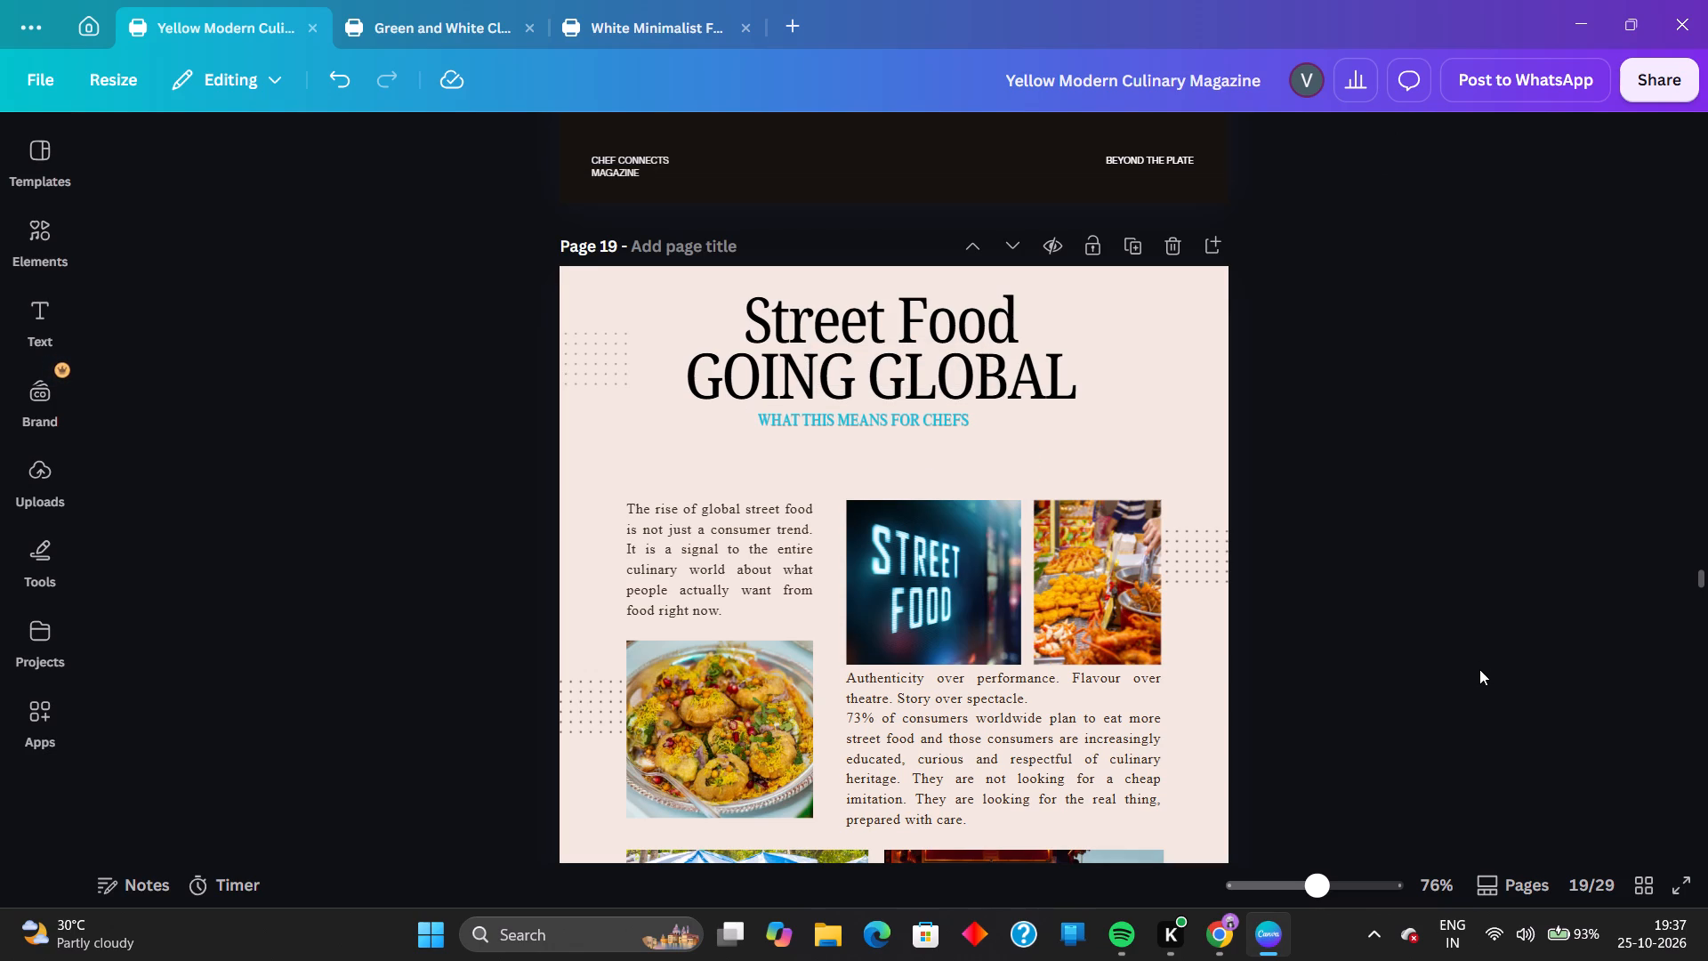
# Check pages 18 and 19, present the magazine full screen, and go back to the Beyond the Plate cover.
pyautogui.scroll(-4, 1505, 634)
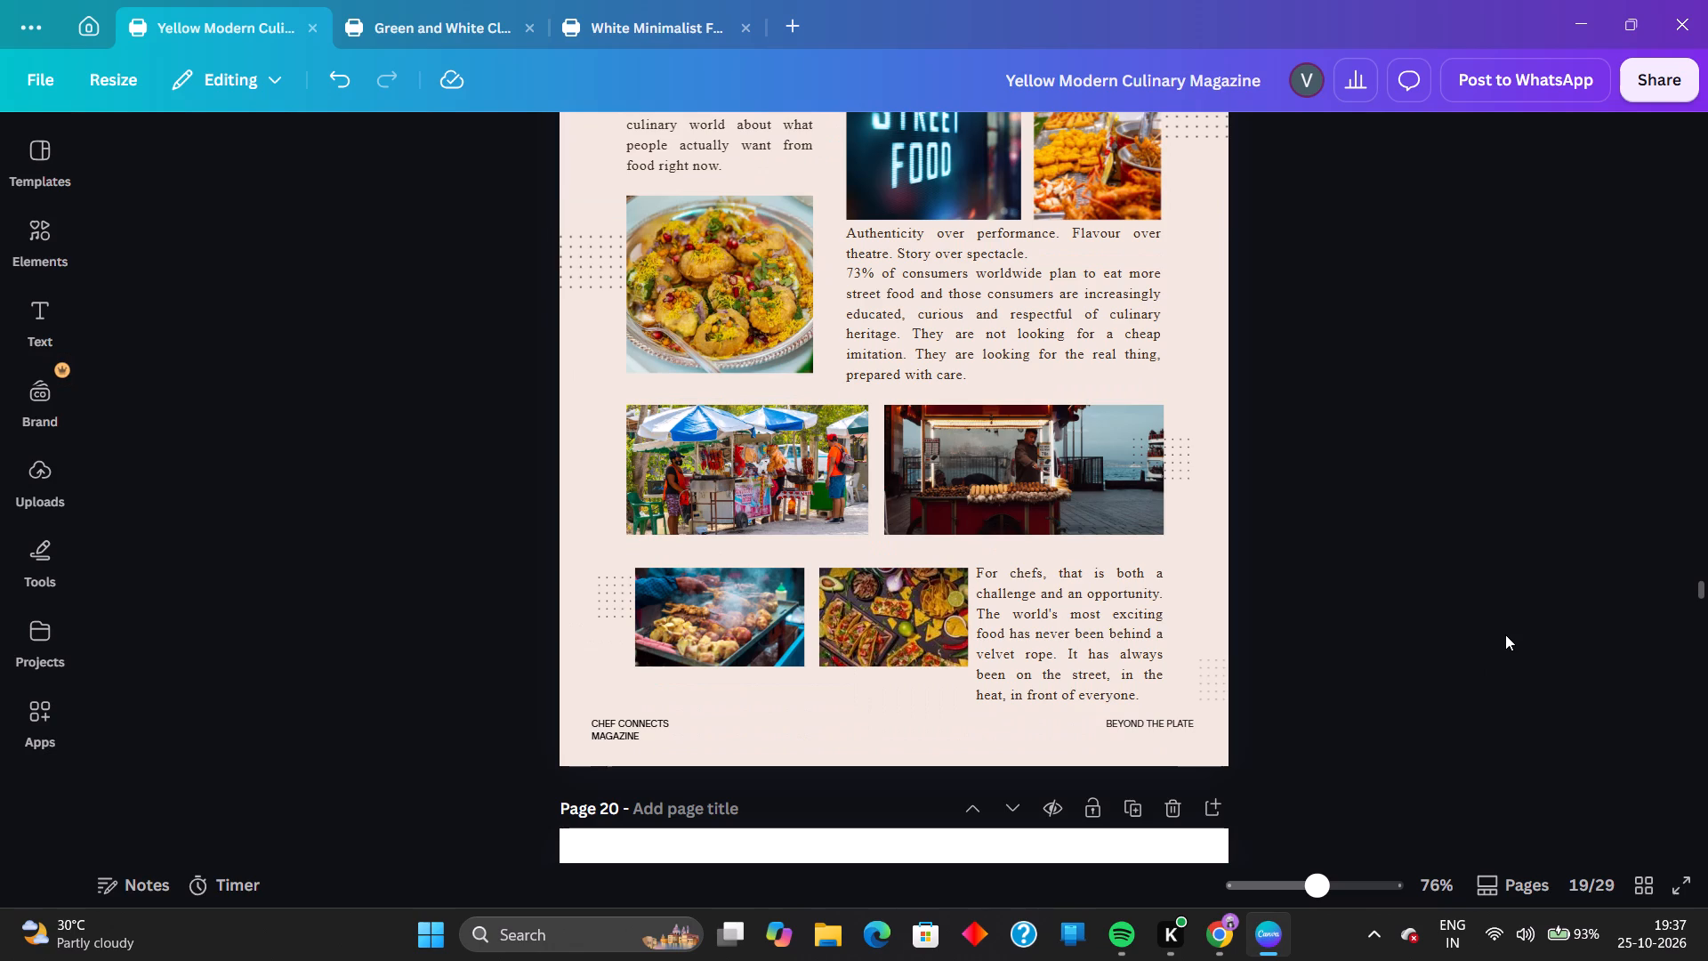
pyautogui.scroll(11, 1465, 659)
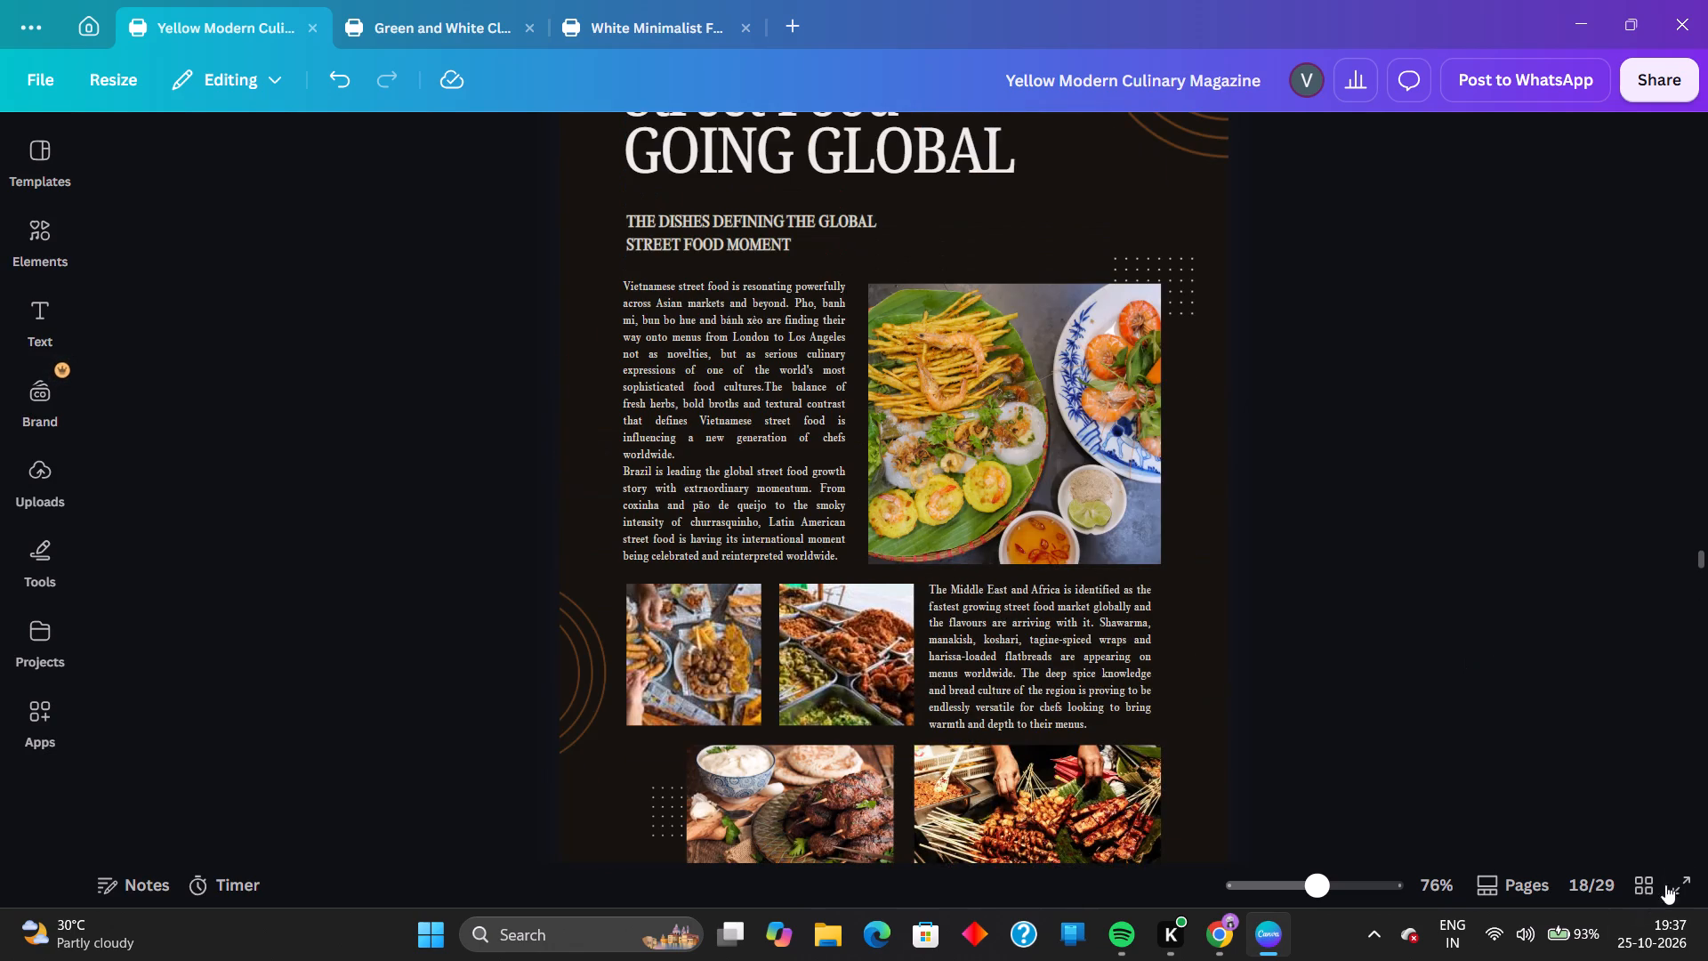
pyautogui.click(1683, 879)
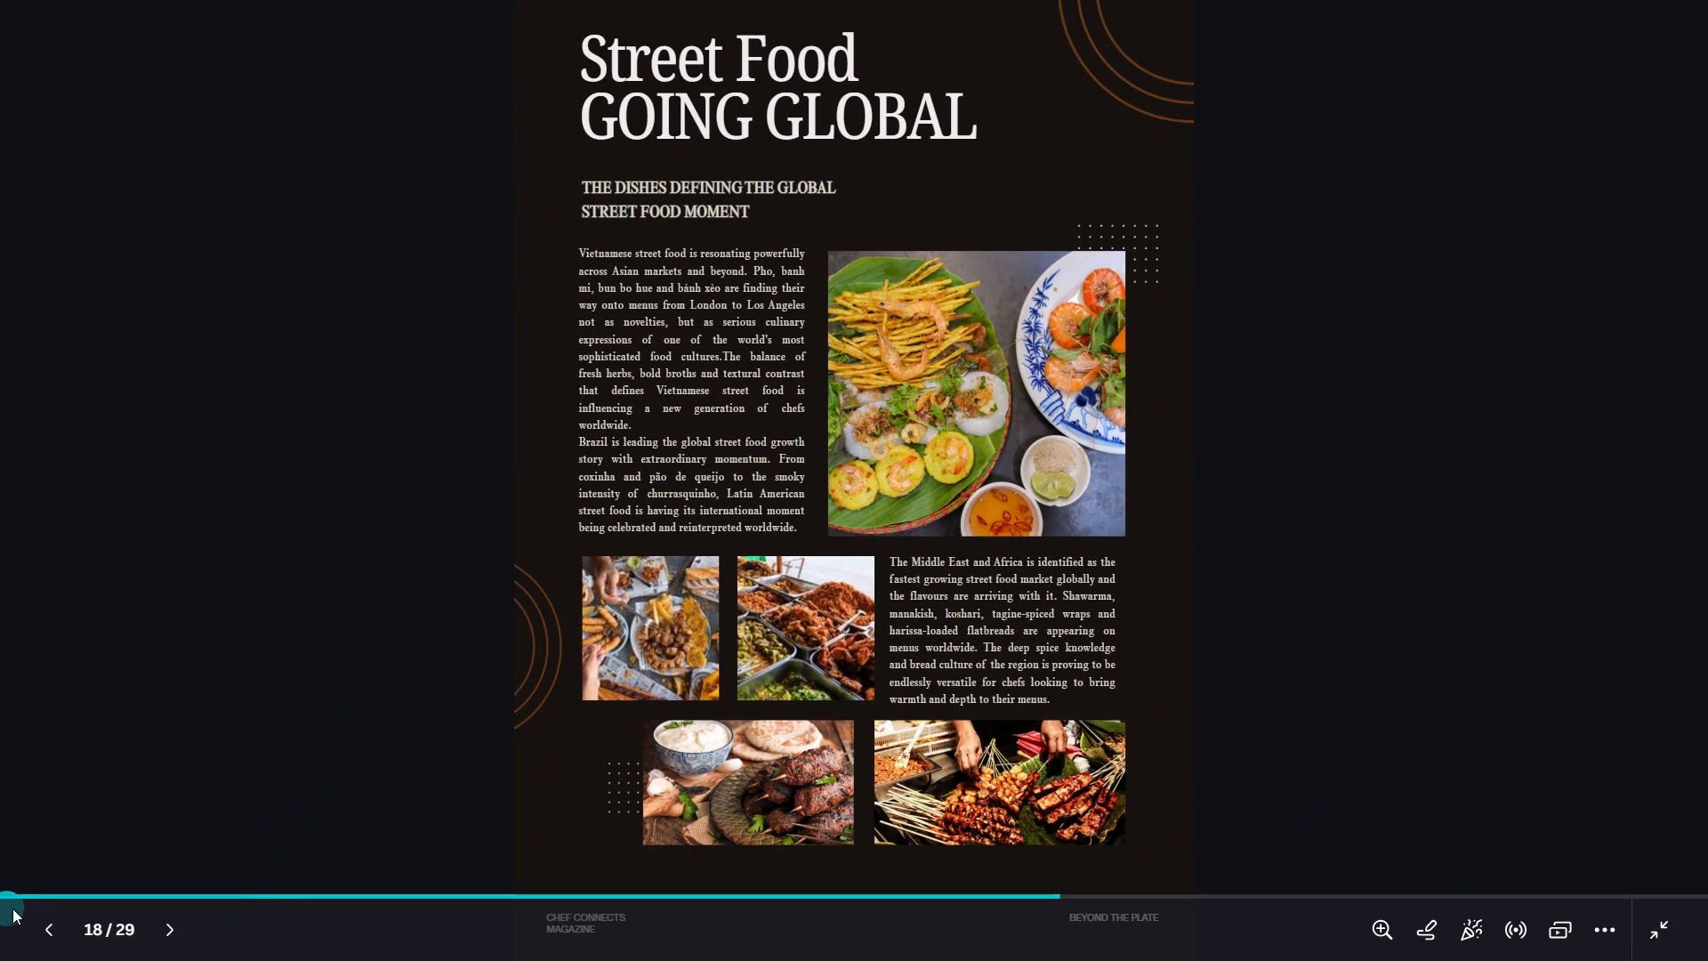
pyautogui.click(13, 900)
pyautogui.click(13, 900)
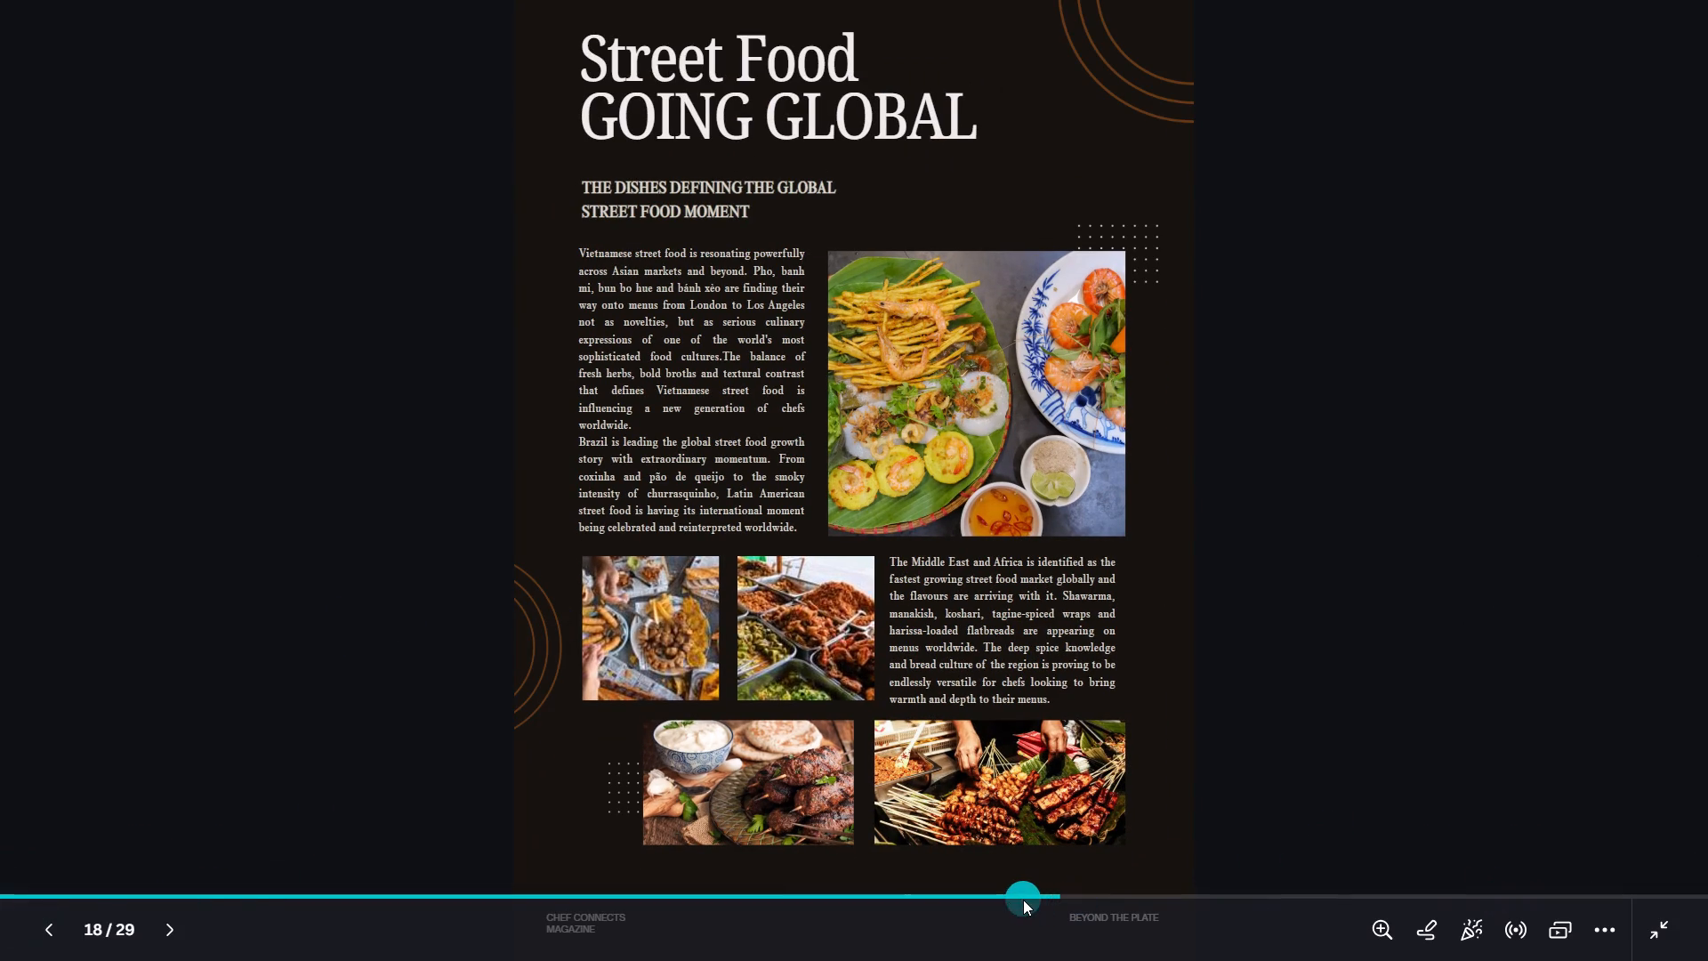
pyautogui.moveTo(1023, 900); pyautogui.dragTo(504, 886)
pyautogui.tripleClick(52, 936)
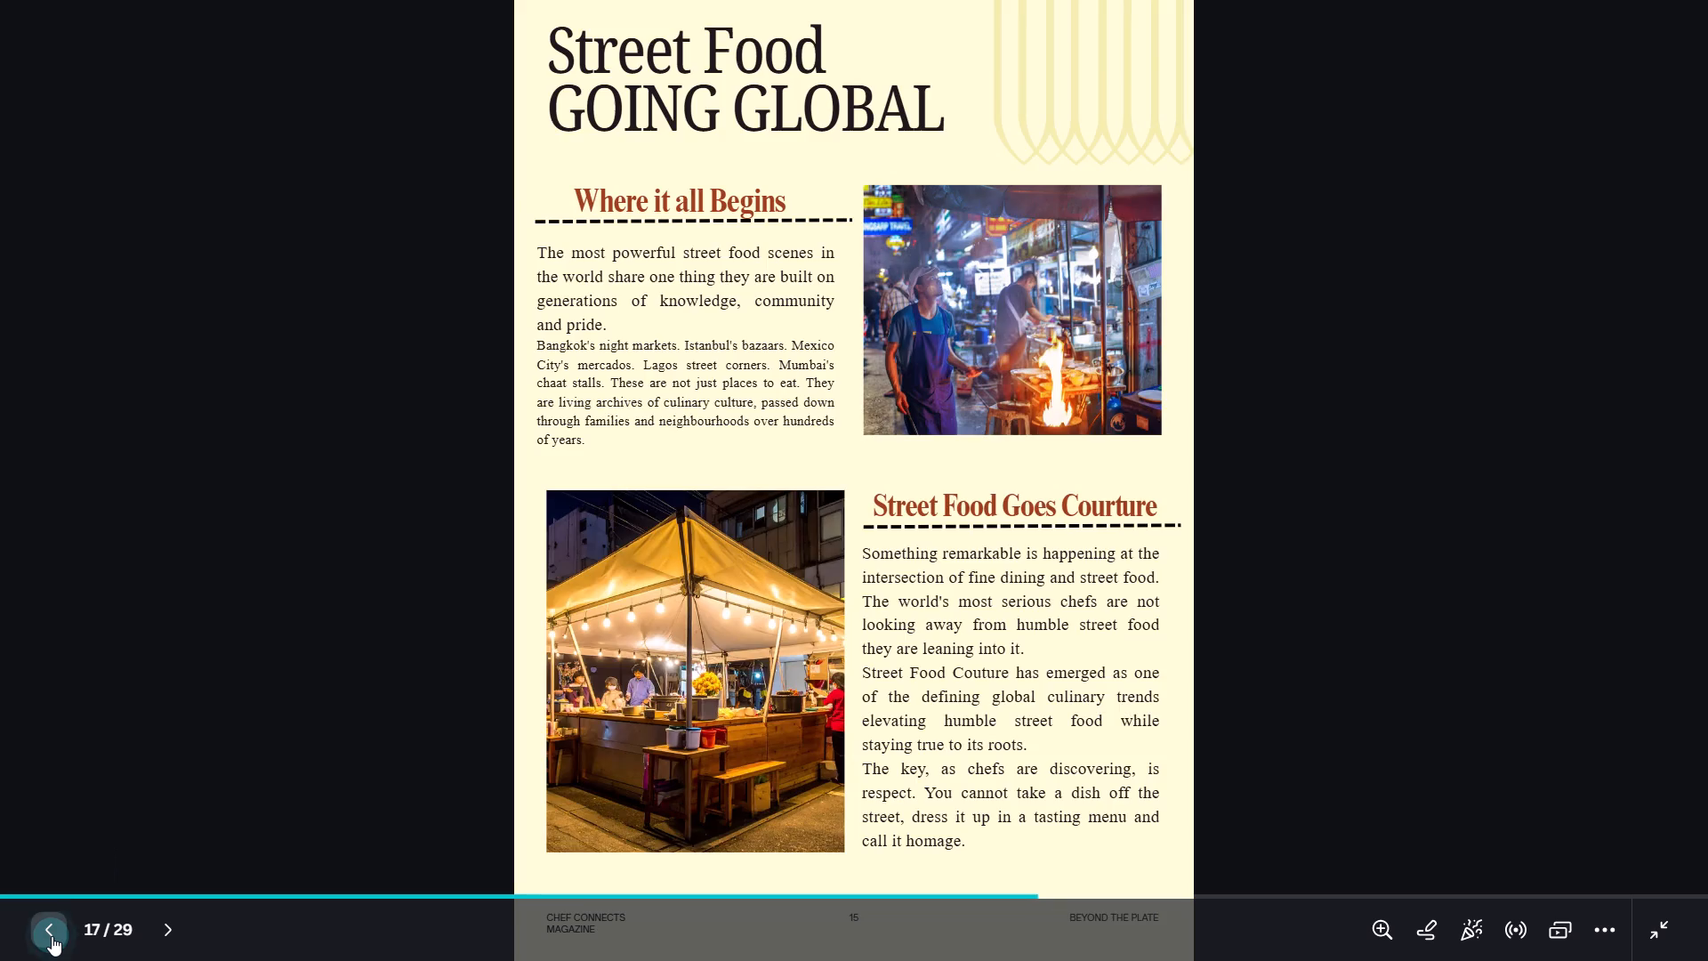
pyautogui.tripleClick(52, 936)
pyautogui.tripleClick(52, 936)
pyautogui.tripleClick(52, 936)
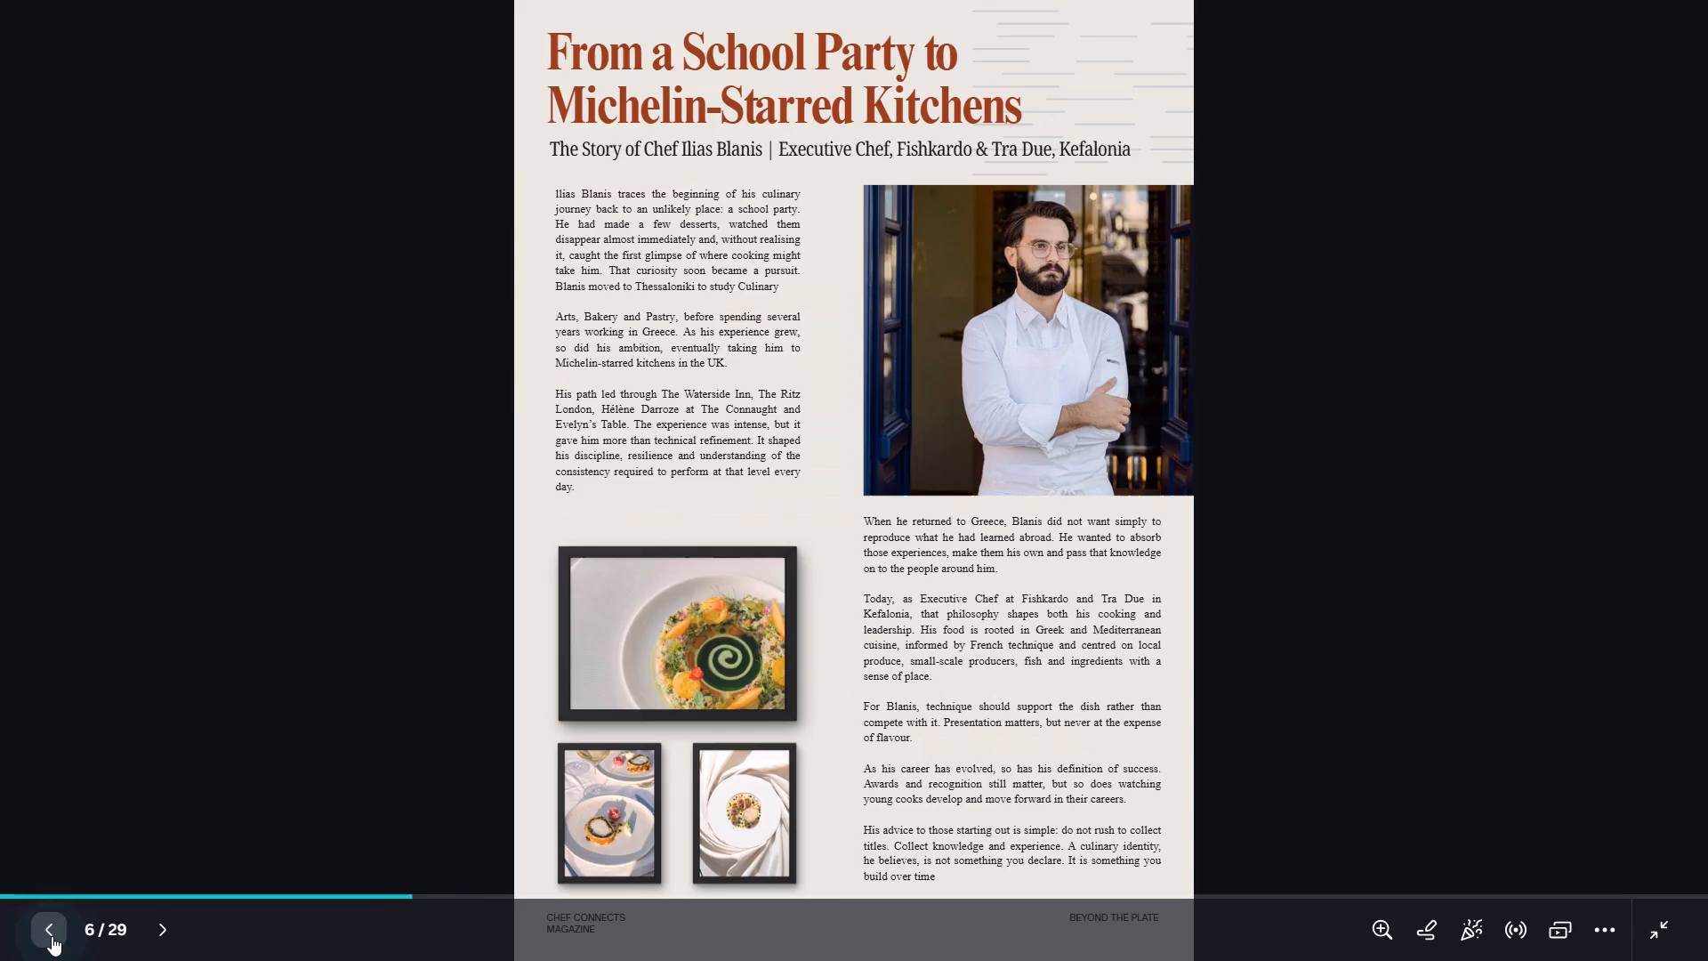
pyautogui.tripleClick(52, 936)
pyautogui.tripleClick(51, 941)
pyautogui.click(51, 941)
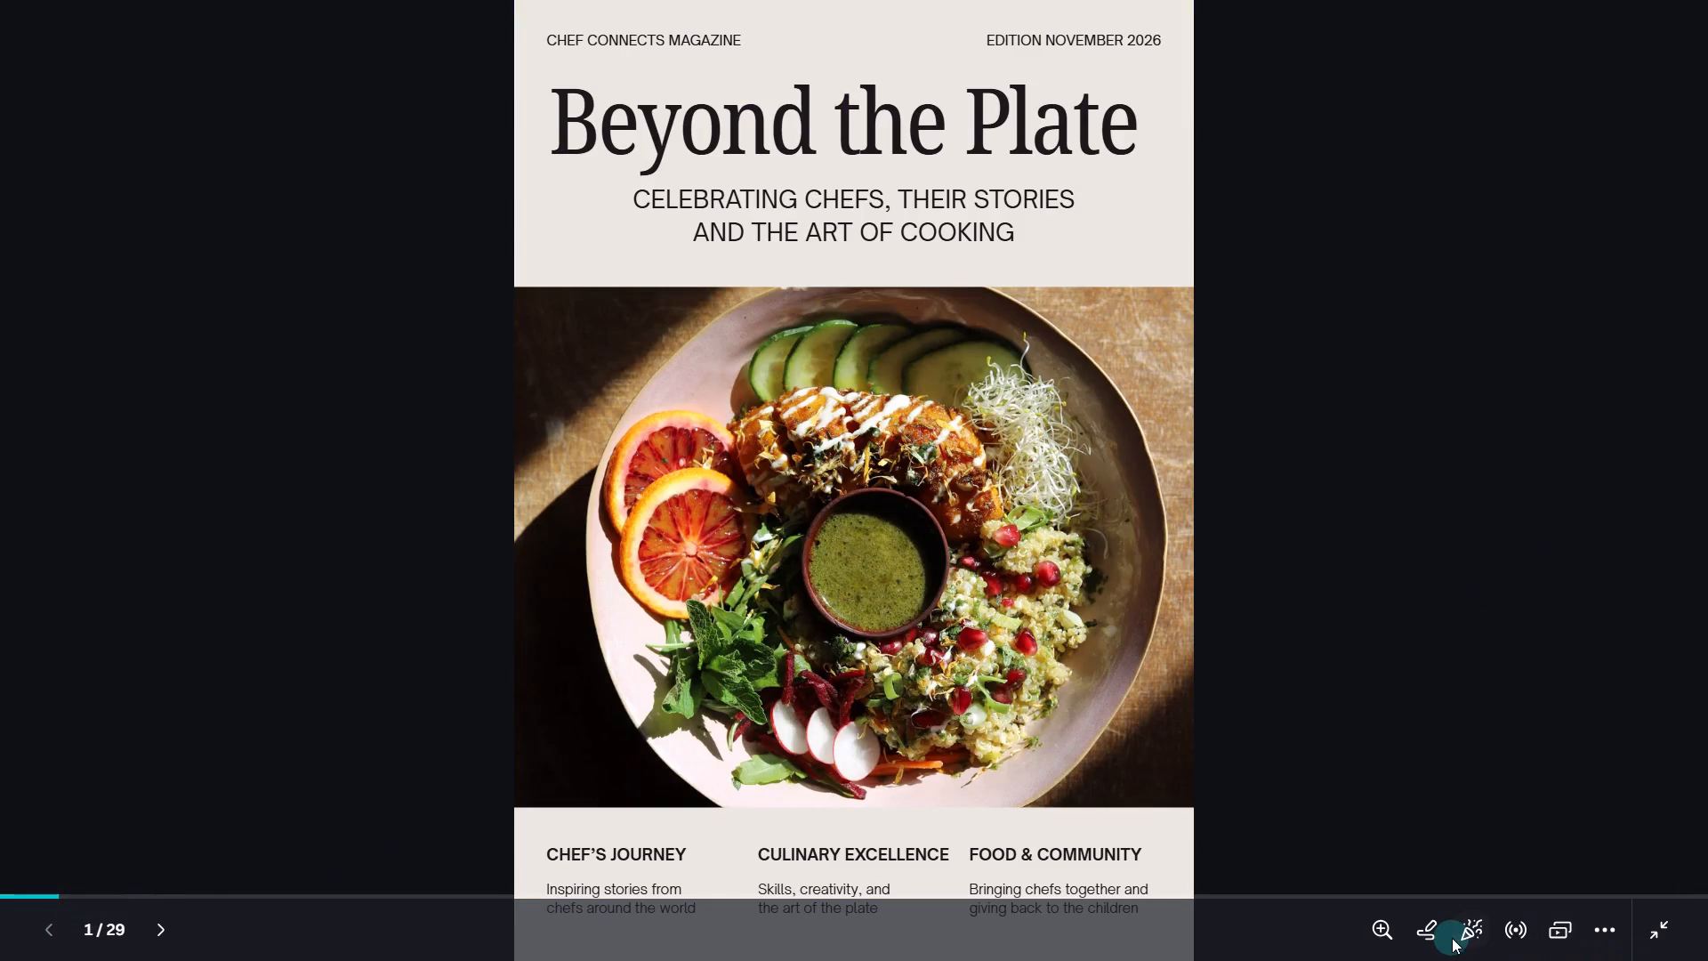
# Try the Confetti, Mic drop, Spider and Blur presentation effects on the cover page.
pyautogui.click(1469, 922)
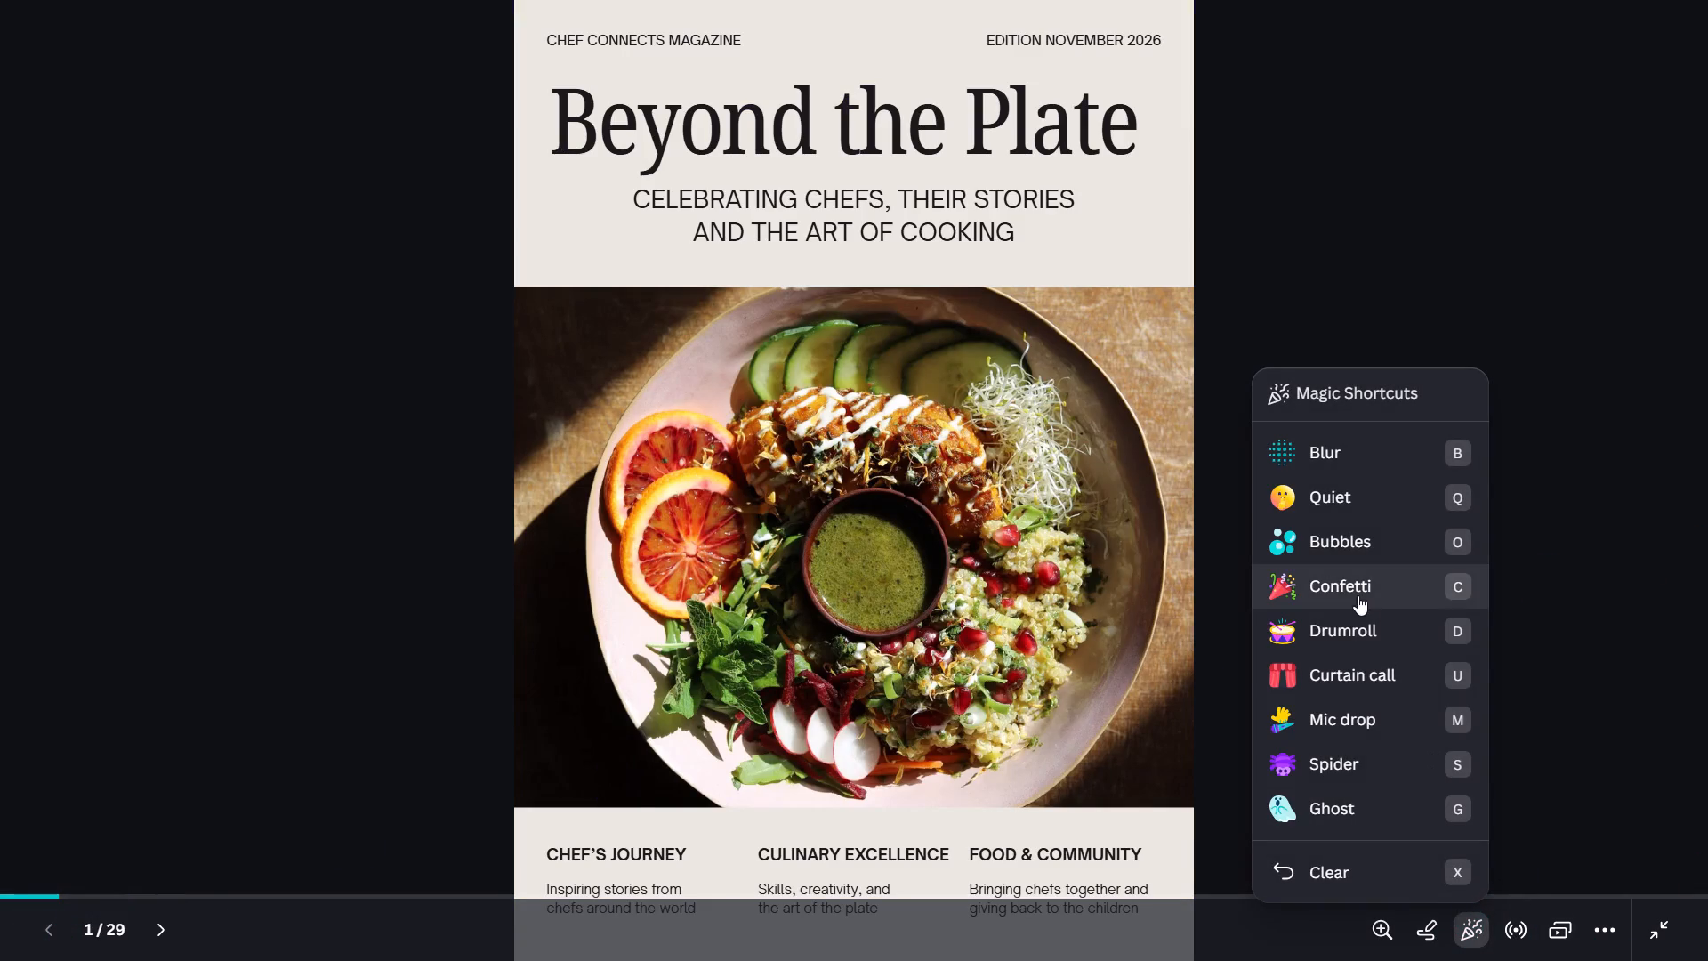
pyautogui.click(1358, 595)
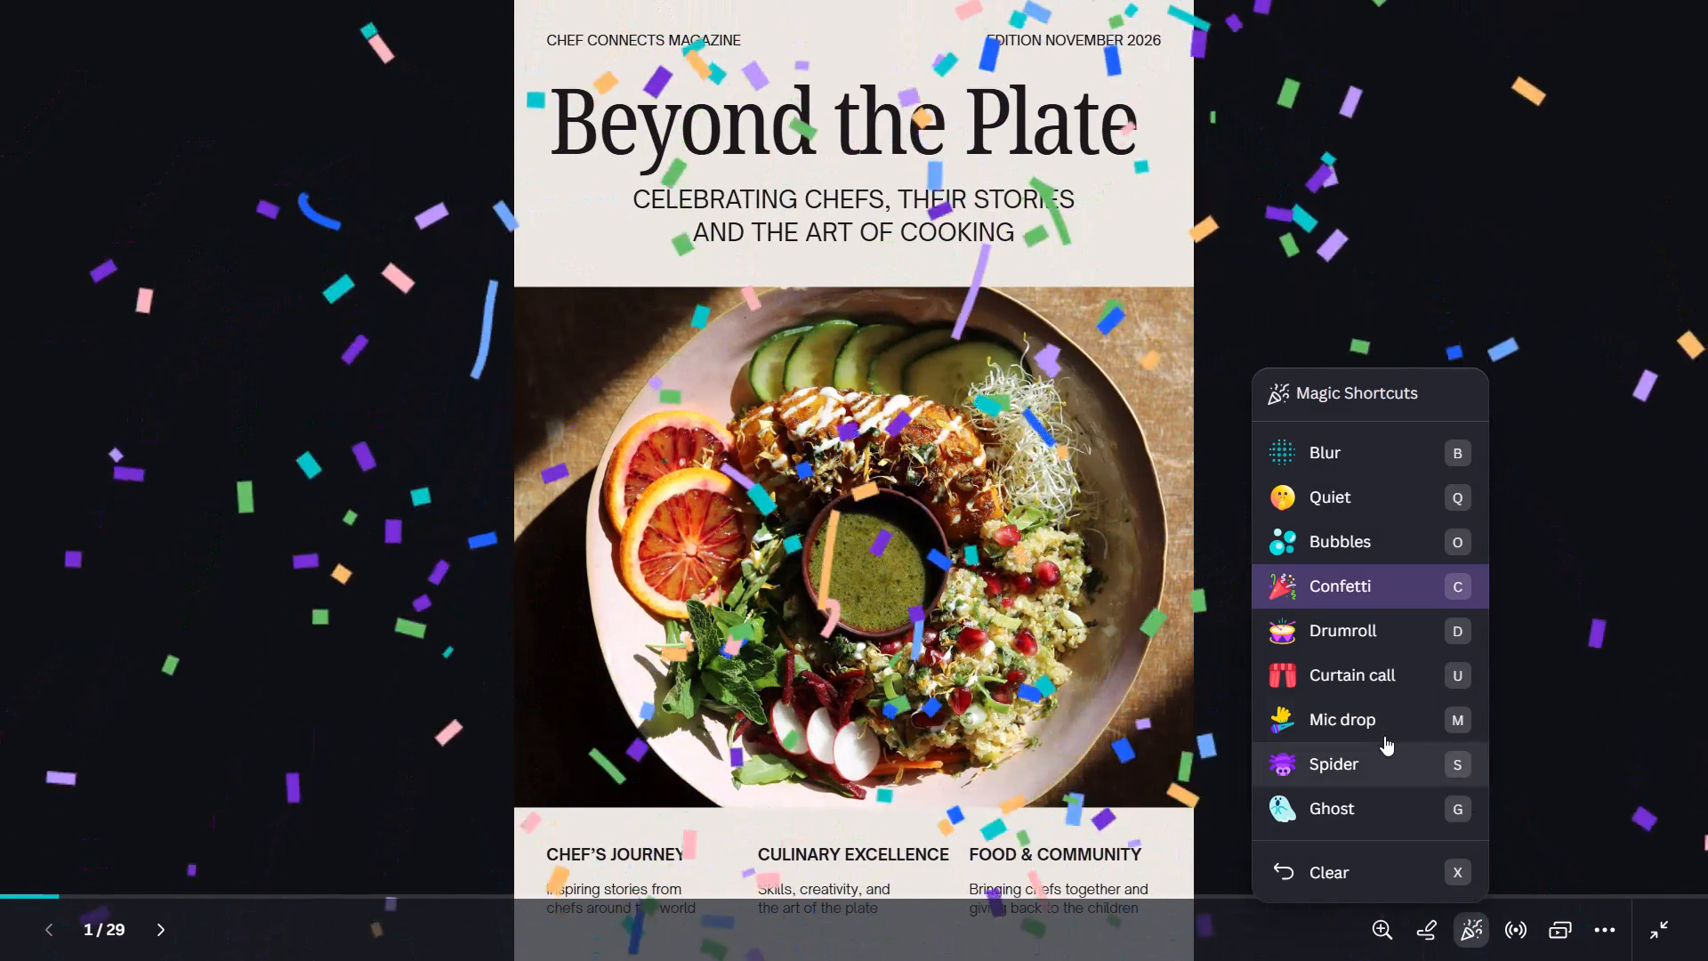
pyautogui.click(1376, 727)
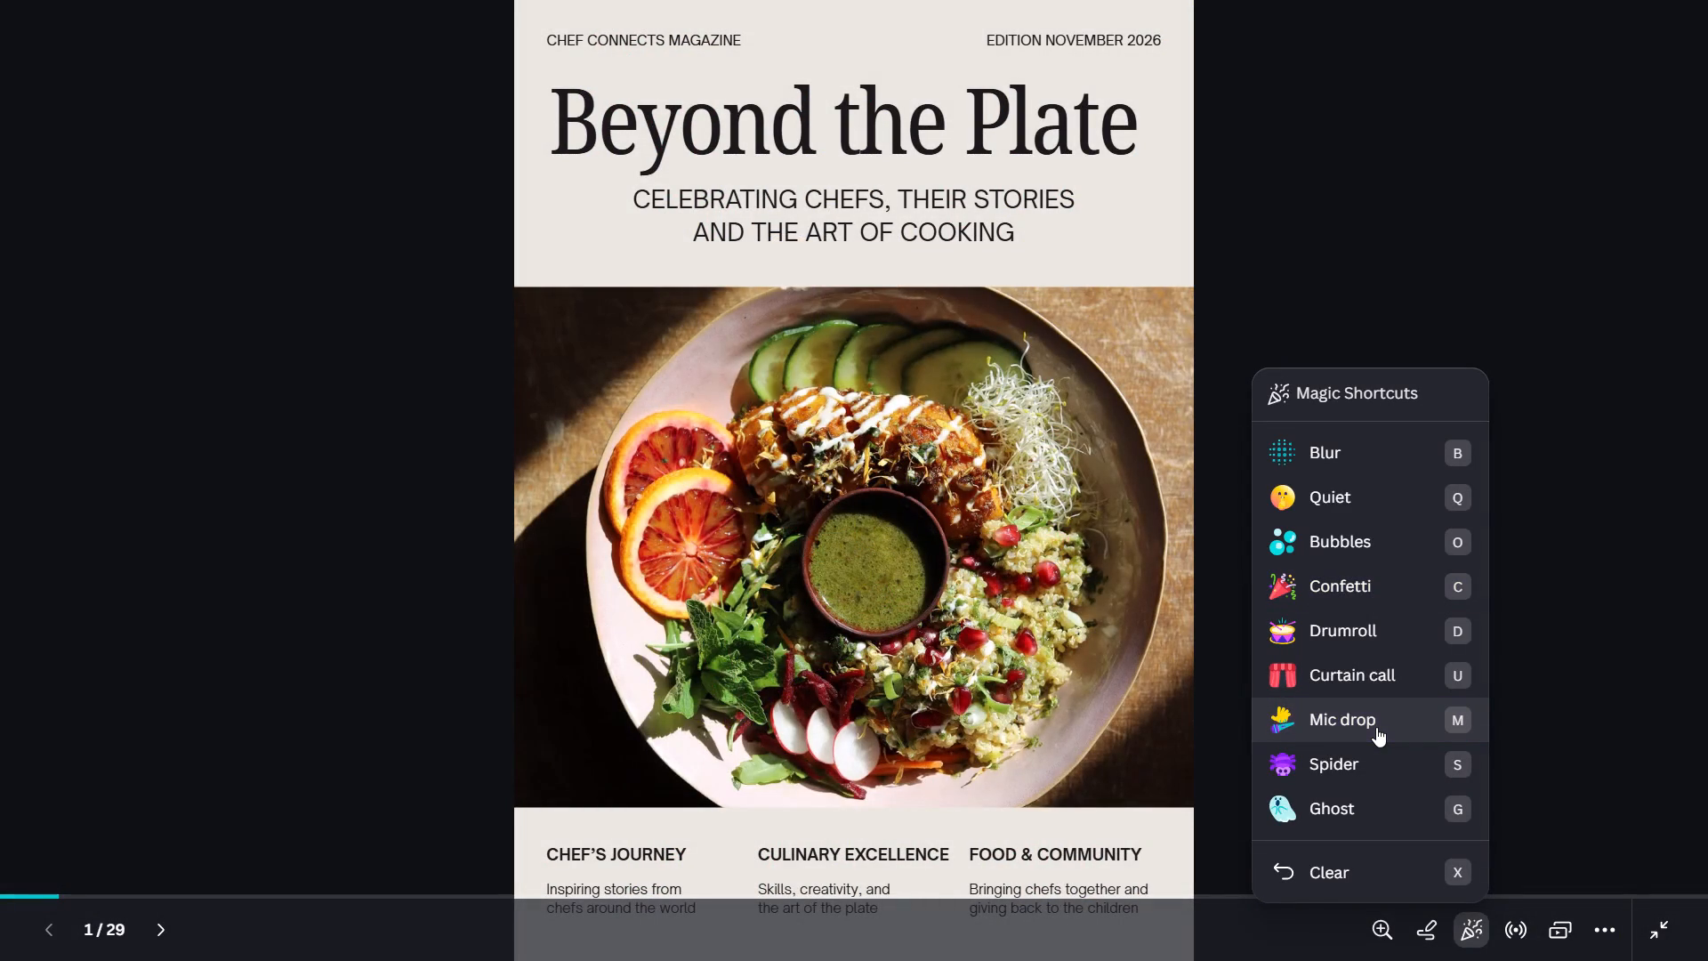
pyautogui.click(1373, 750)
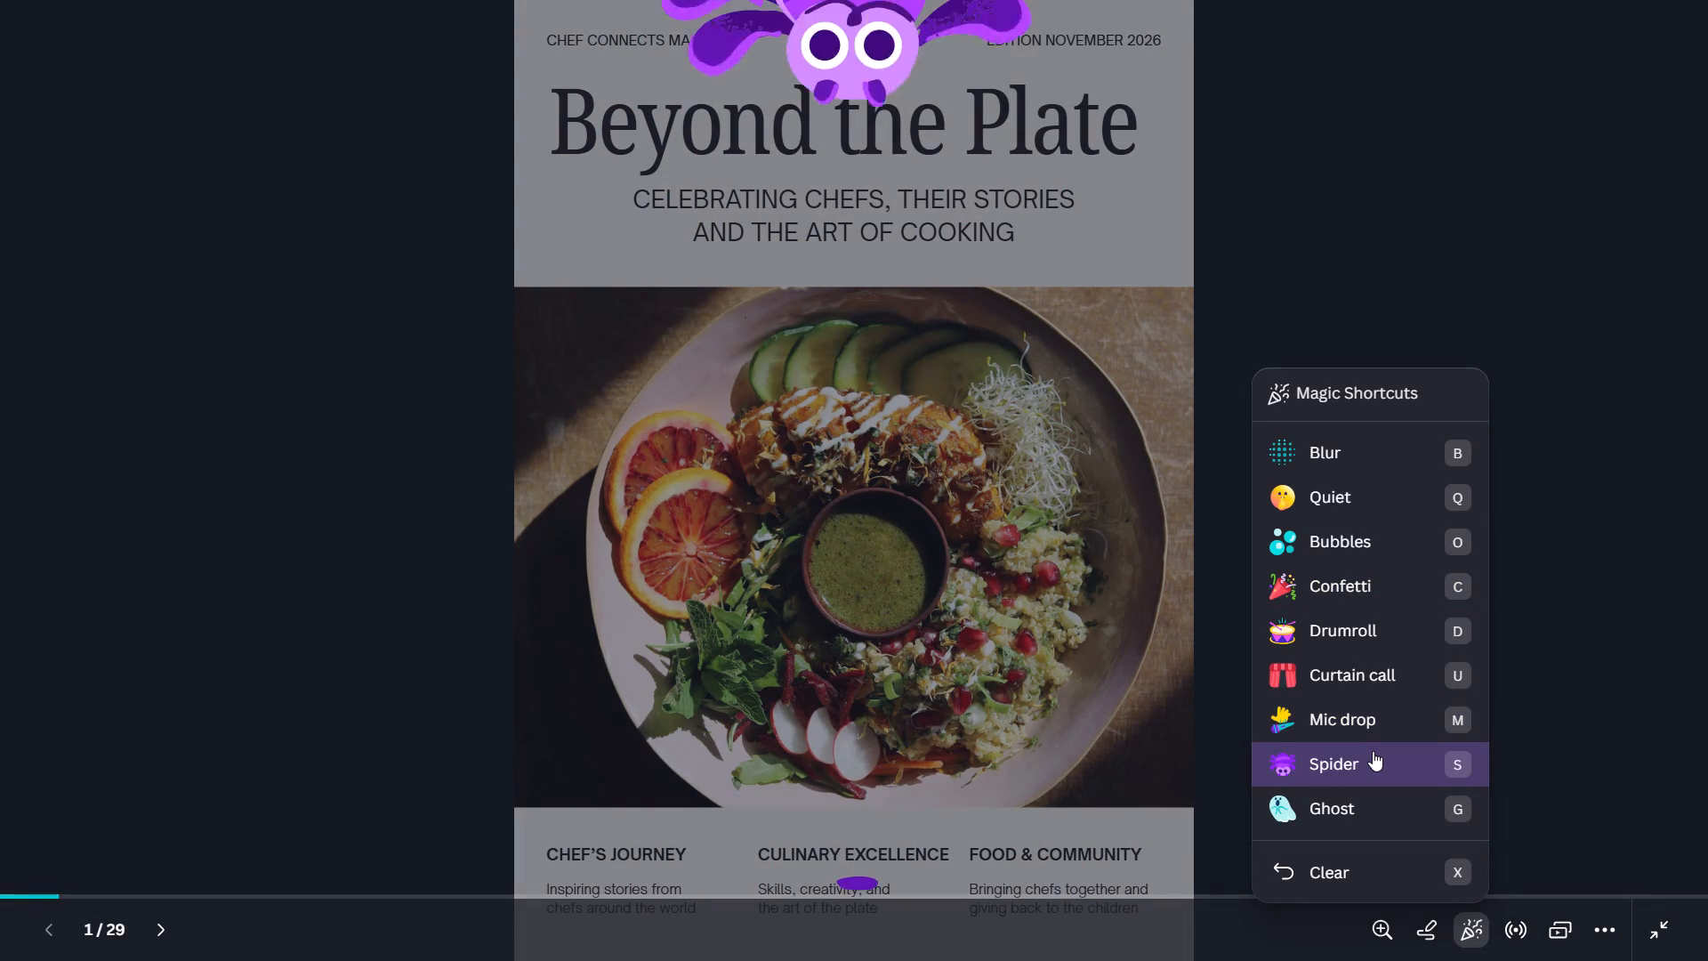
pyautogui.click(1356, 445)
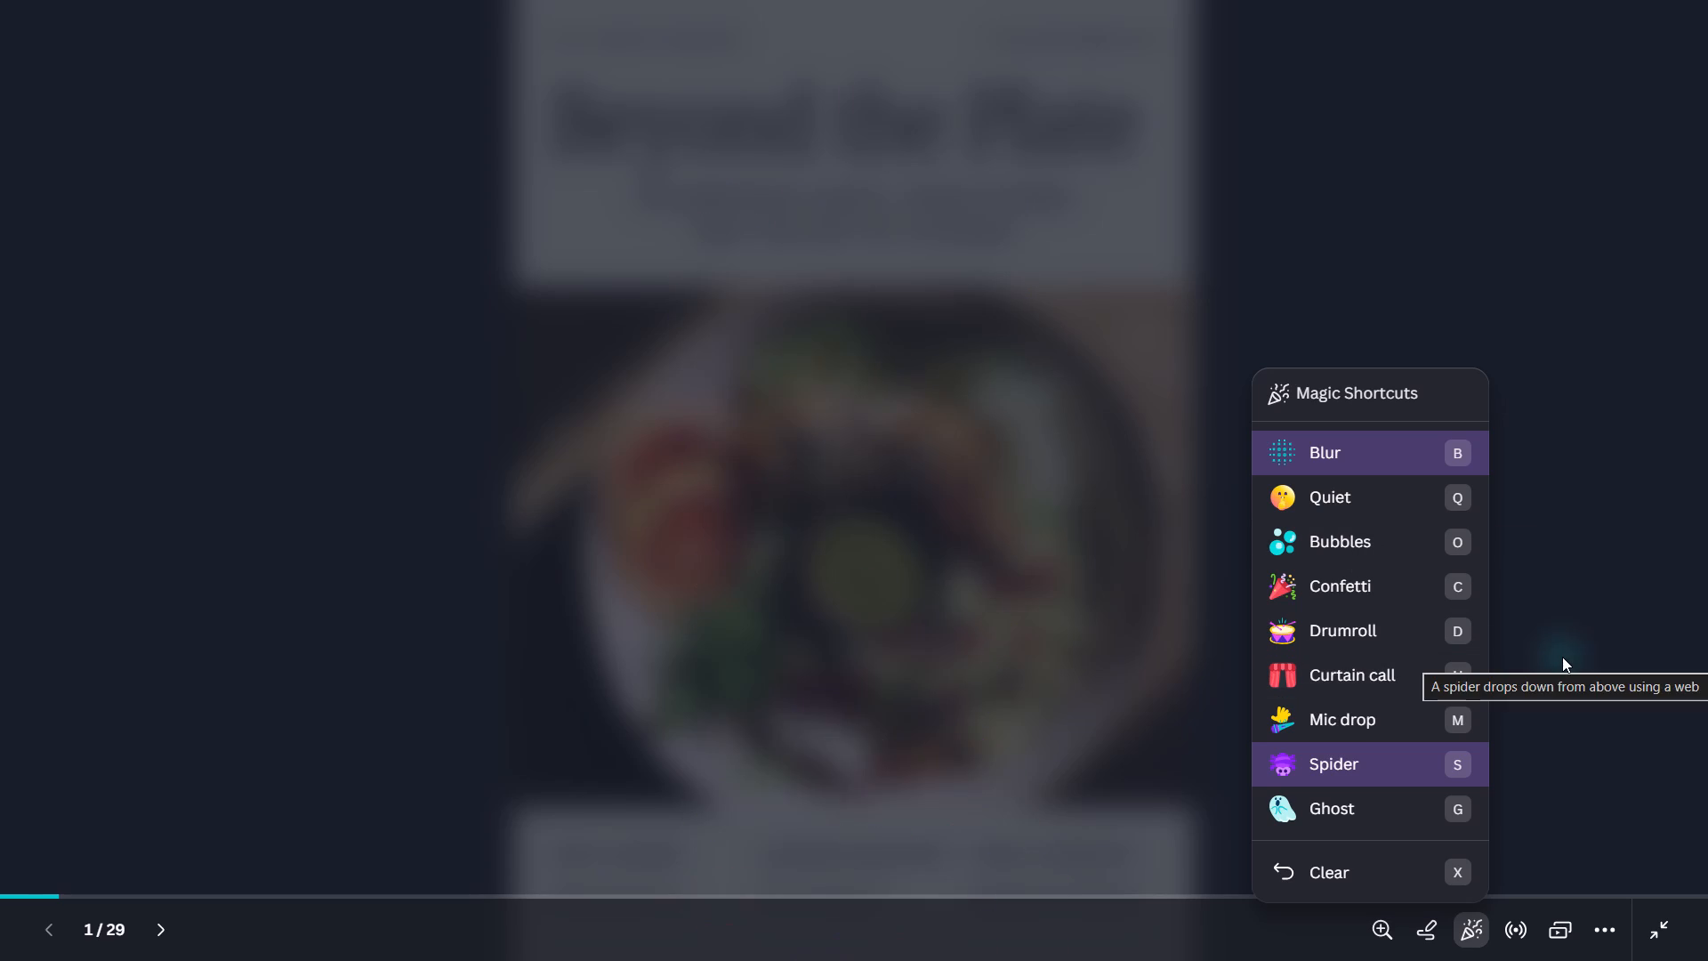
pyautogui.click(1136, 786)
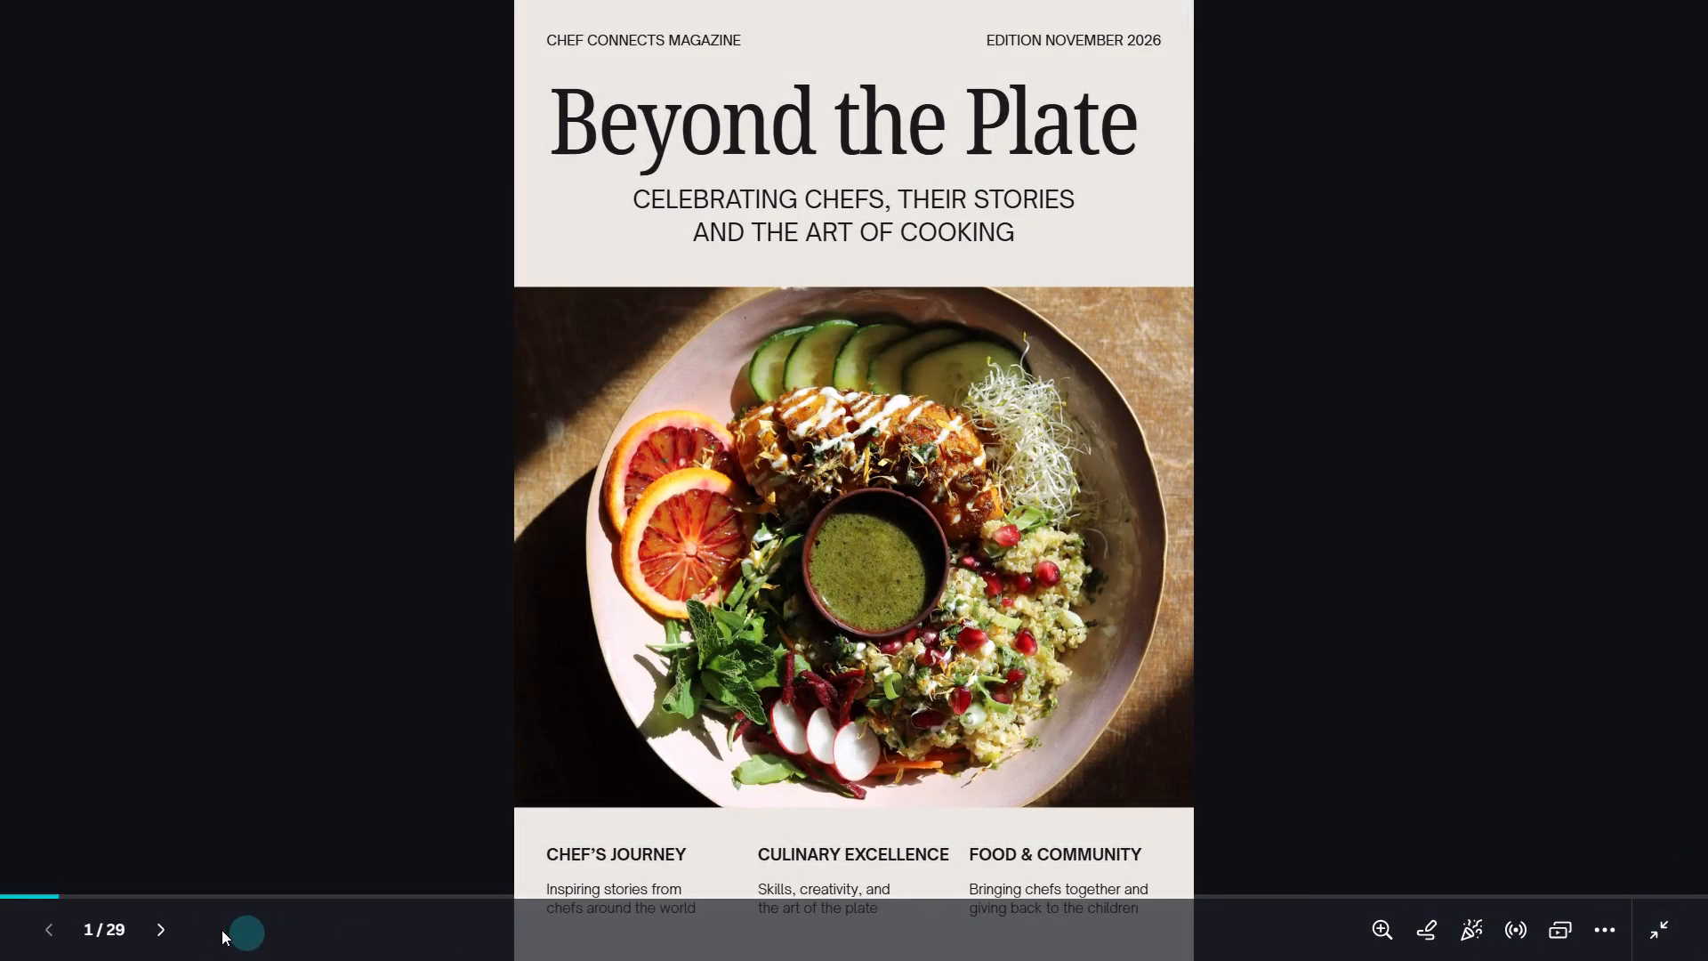
# Review the magazine's opening pages full screen, from the Editor's Note through the chef stories to page 6.
pyautogui.click(159, 930)
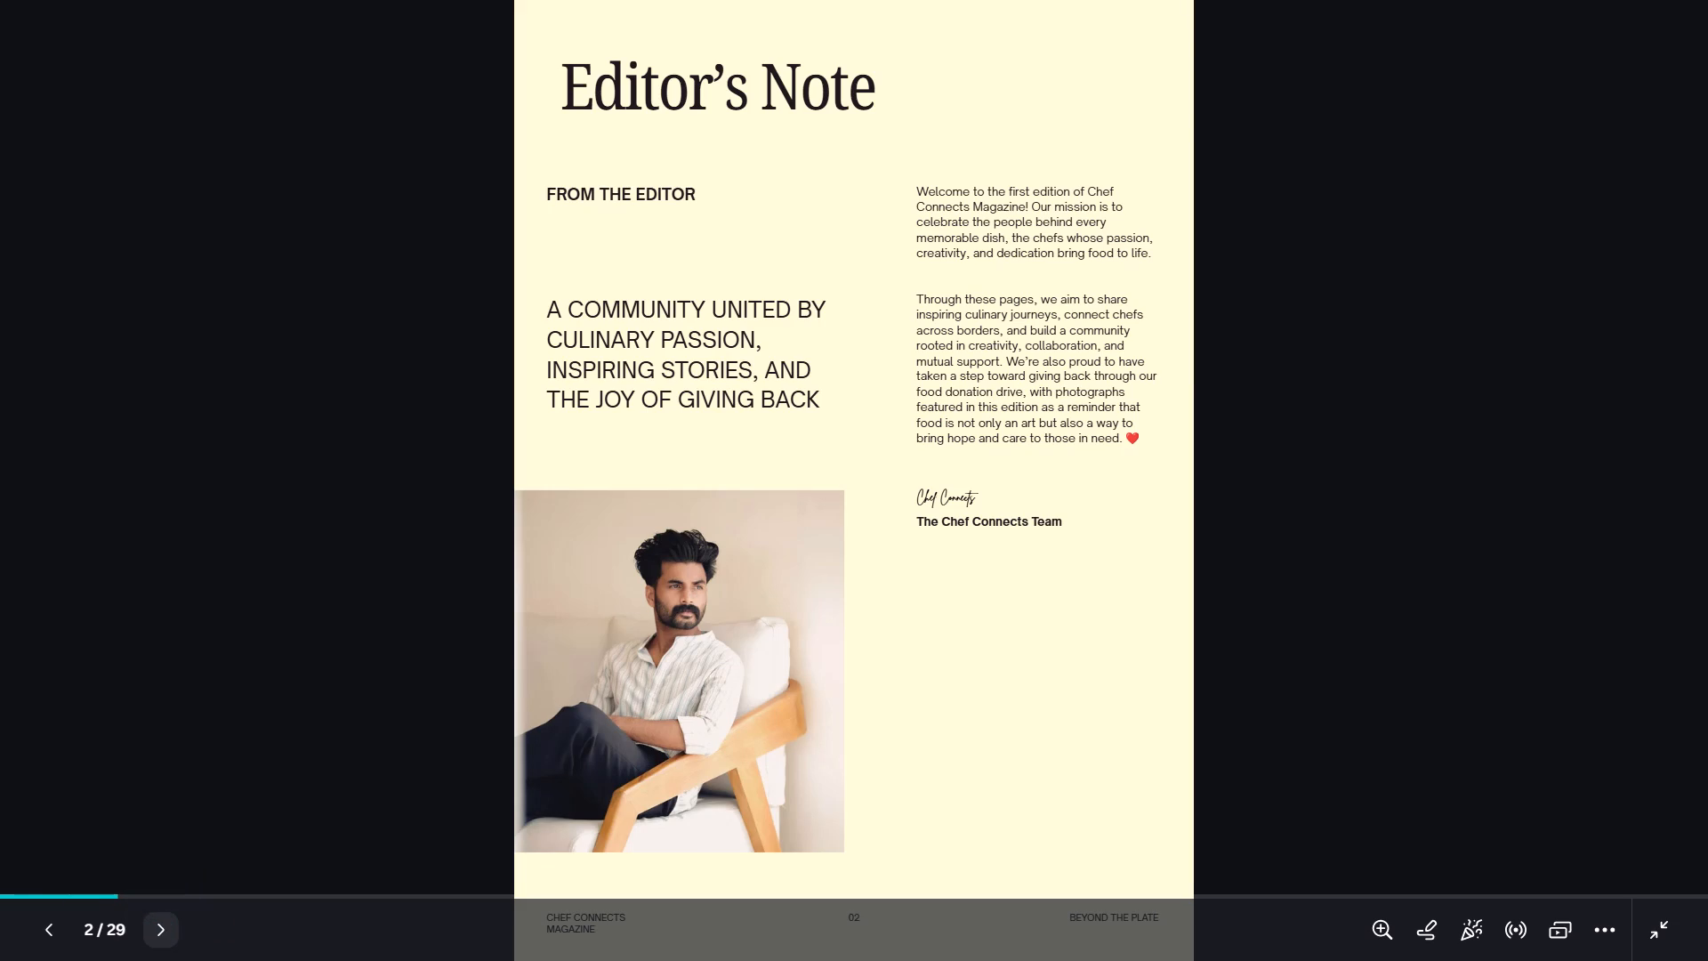
pyautogui.click(159, 931)
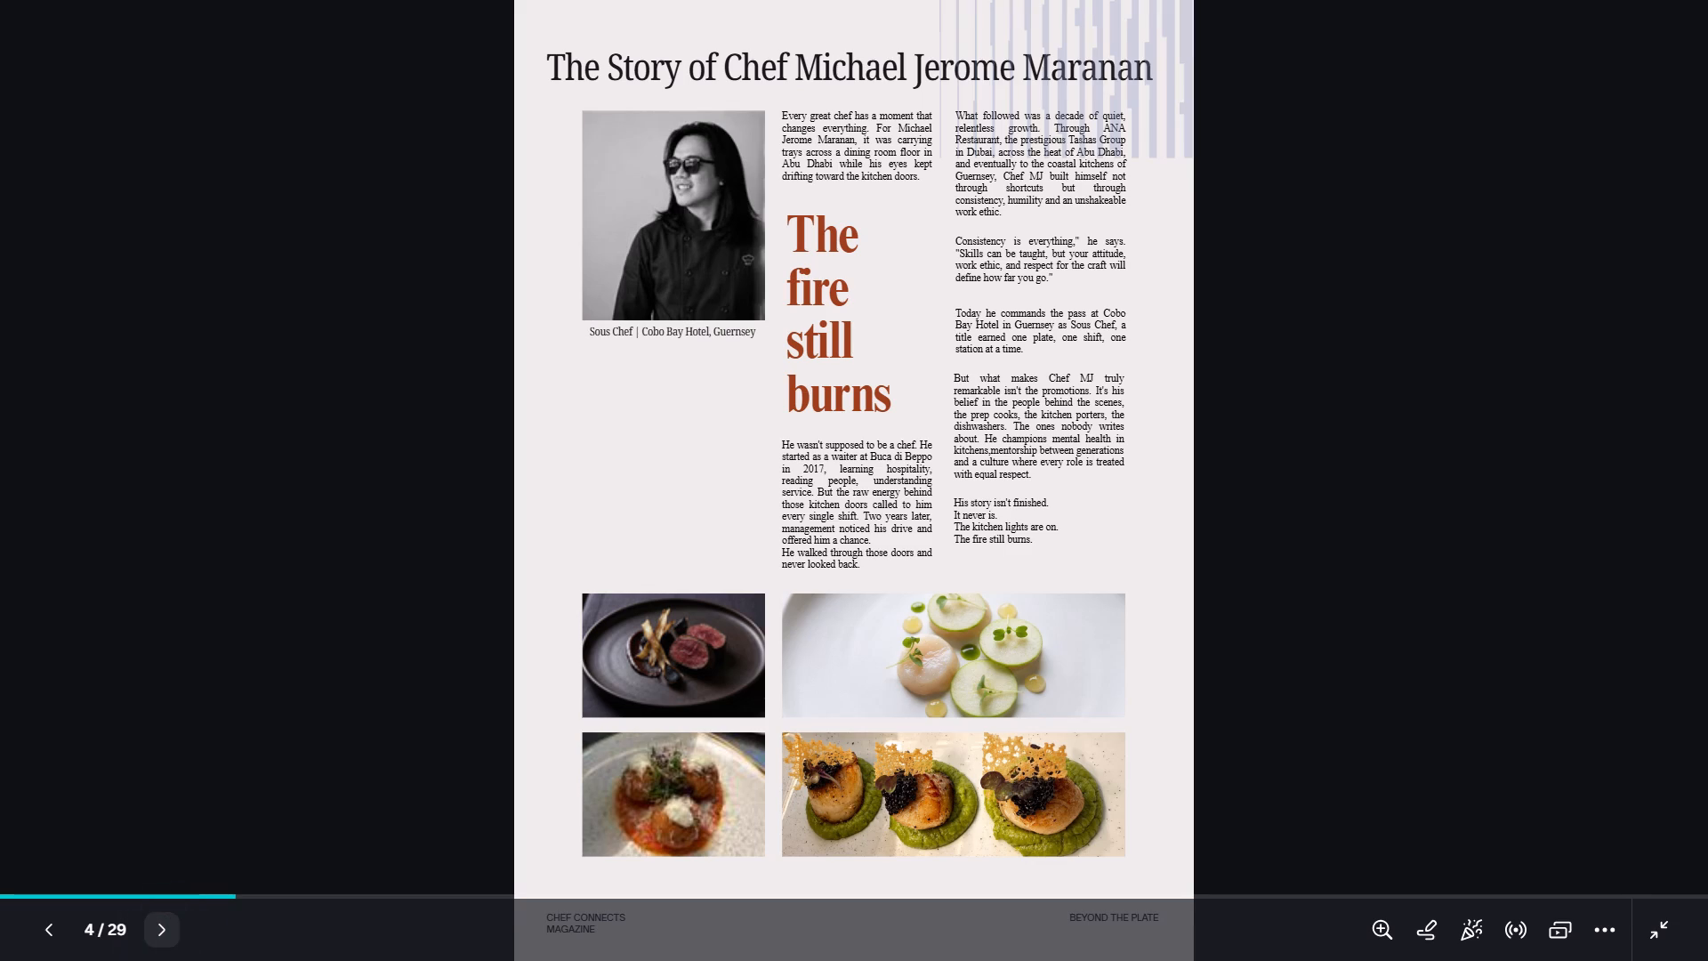
pyautogui.click(159, 931)
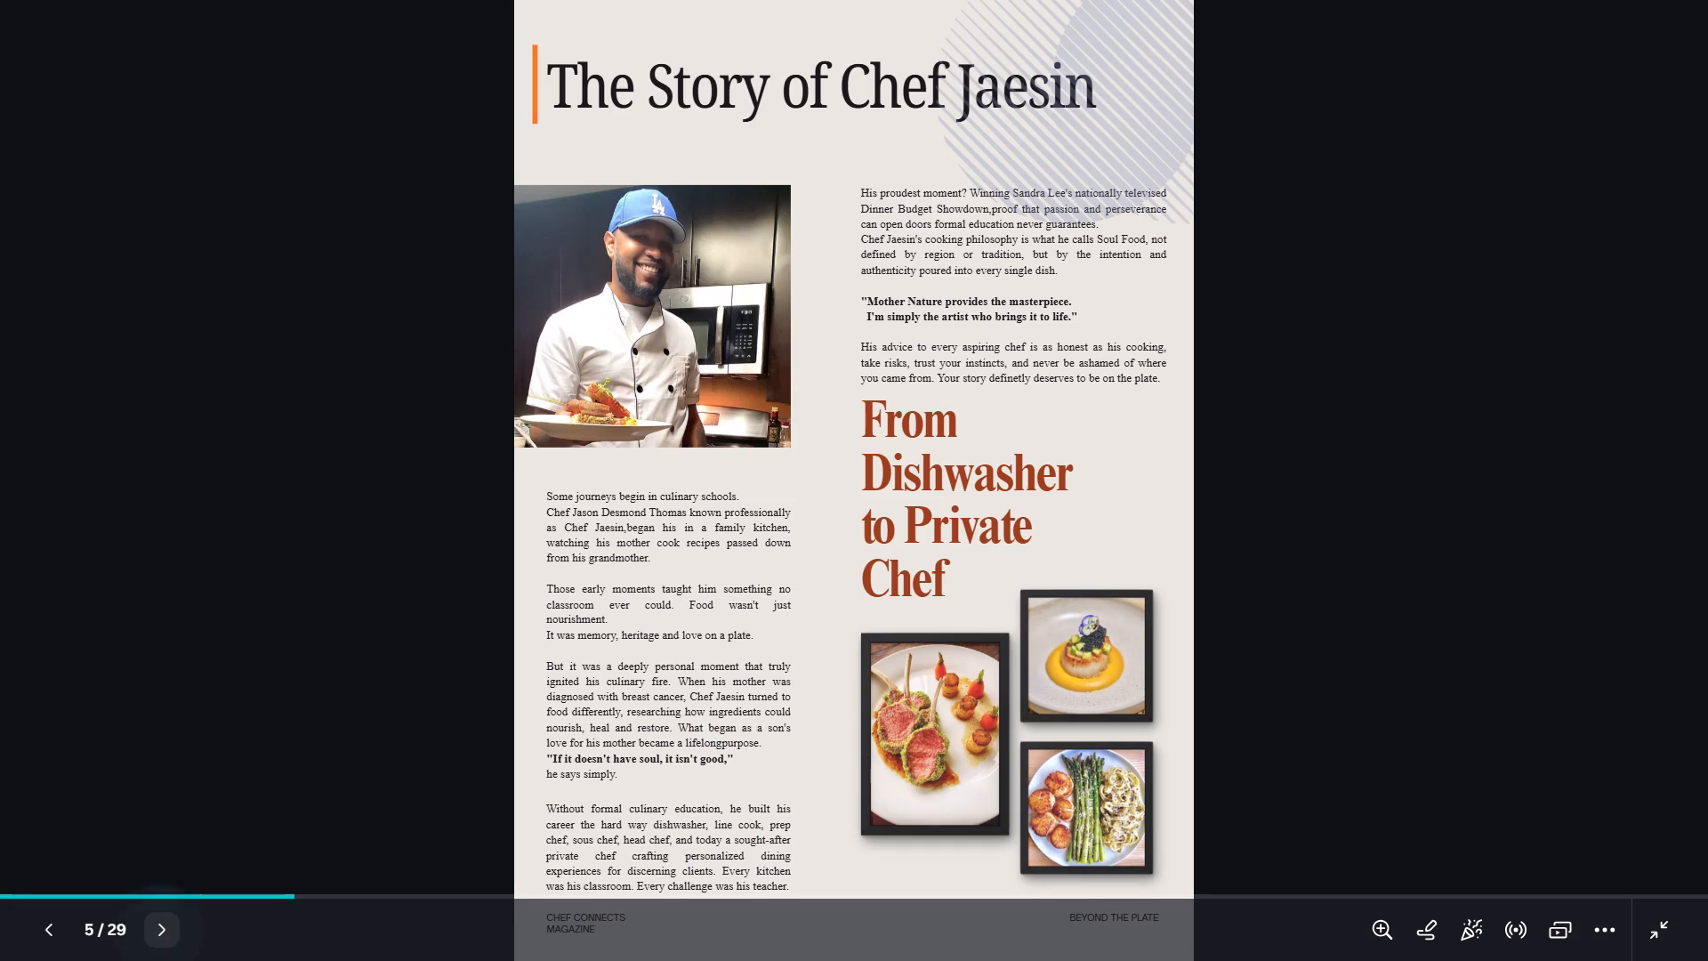
pyautogui.click(159, 931)
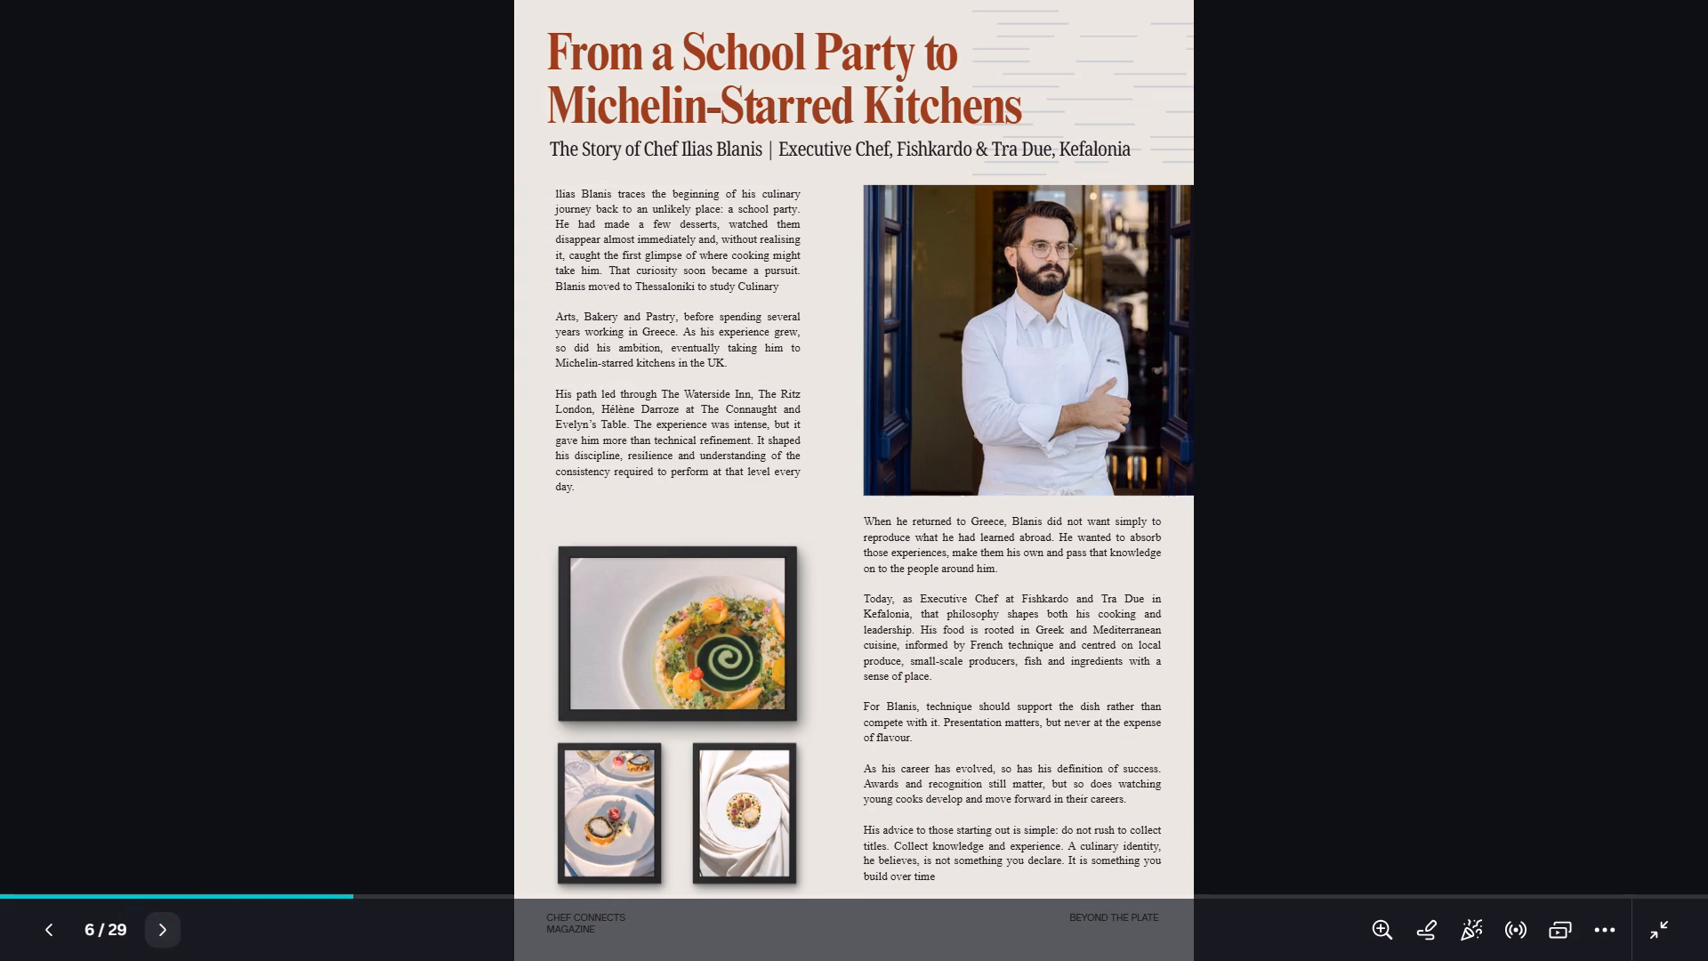
pyautogui.click(59, 925)
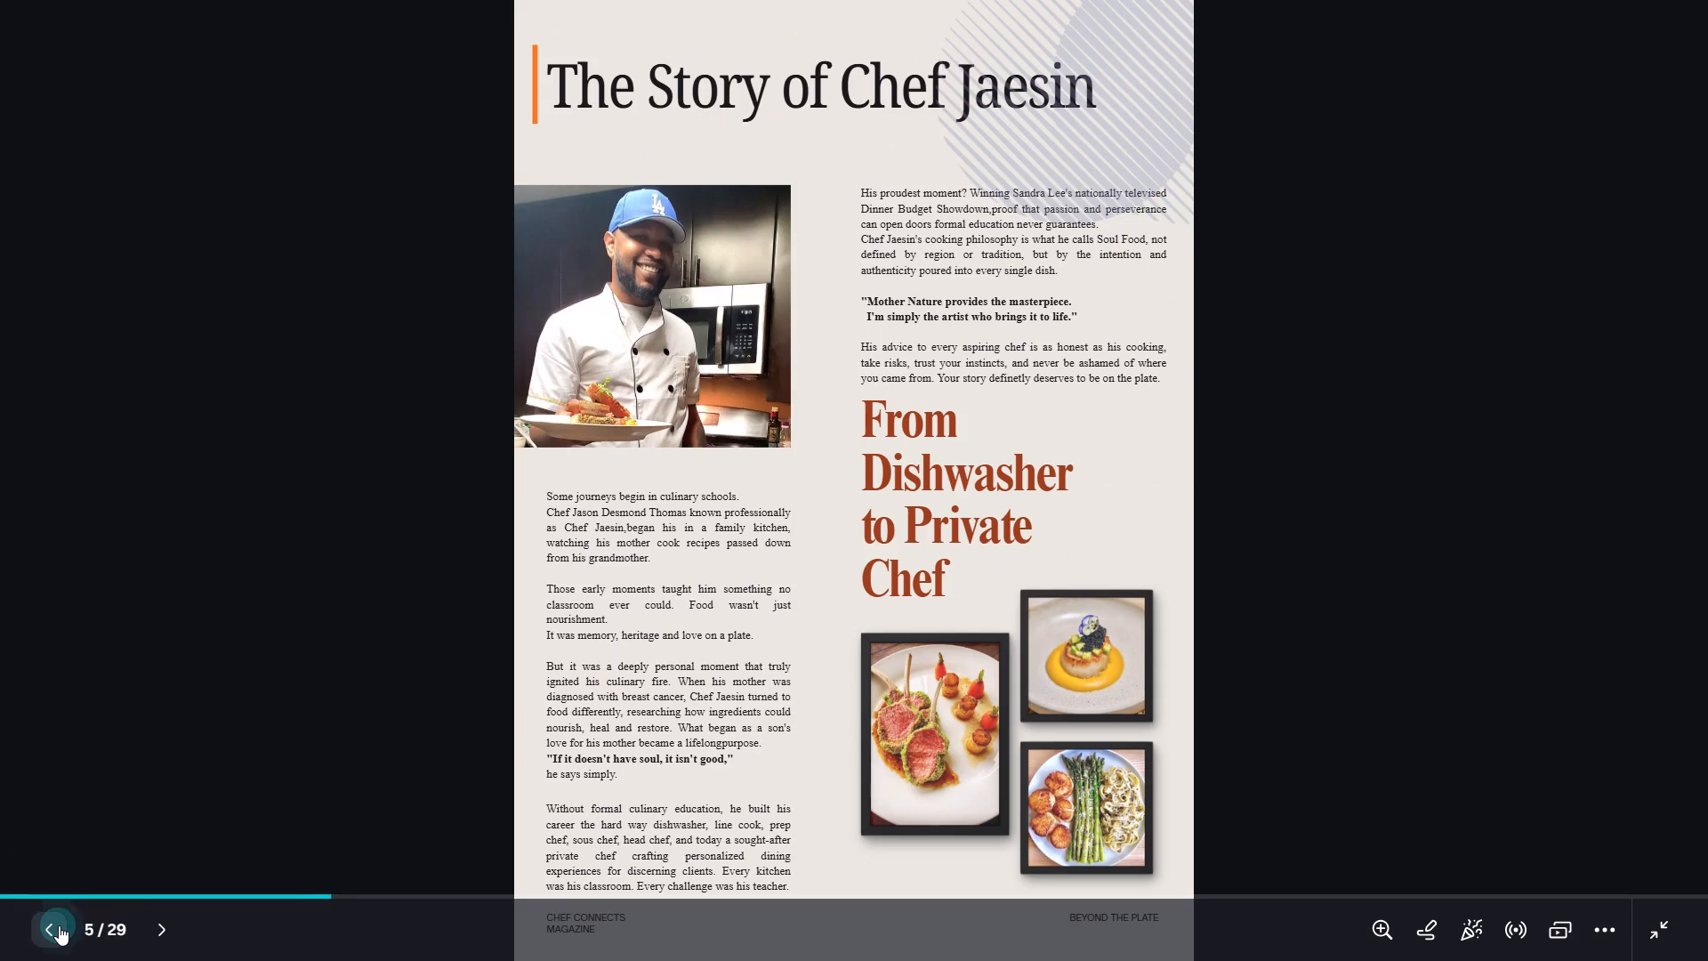
pyautogui.click(59, 925)
pyautogui.click(161, 943)
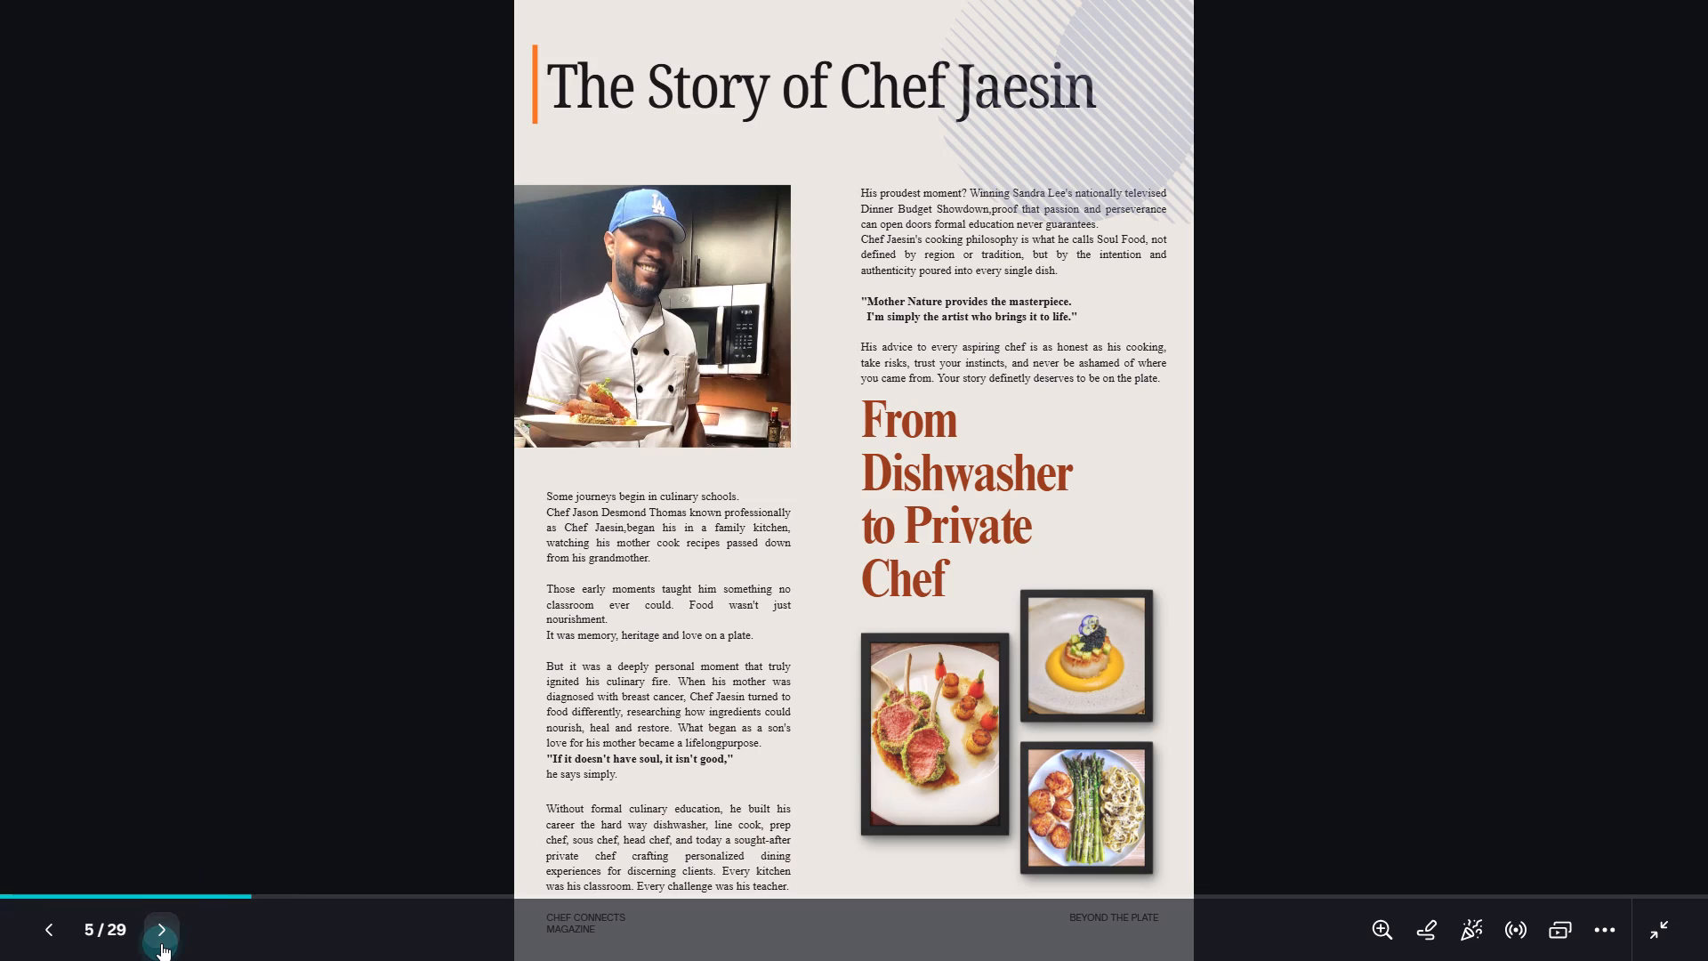
pyautogui.click(38, 913)
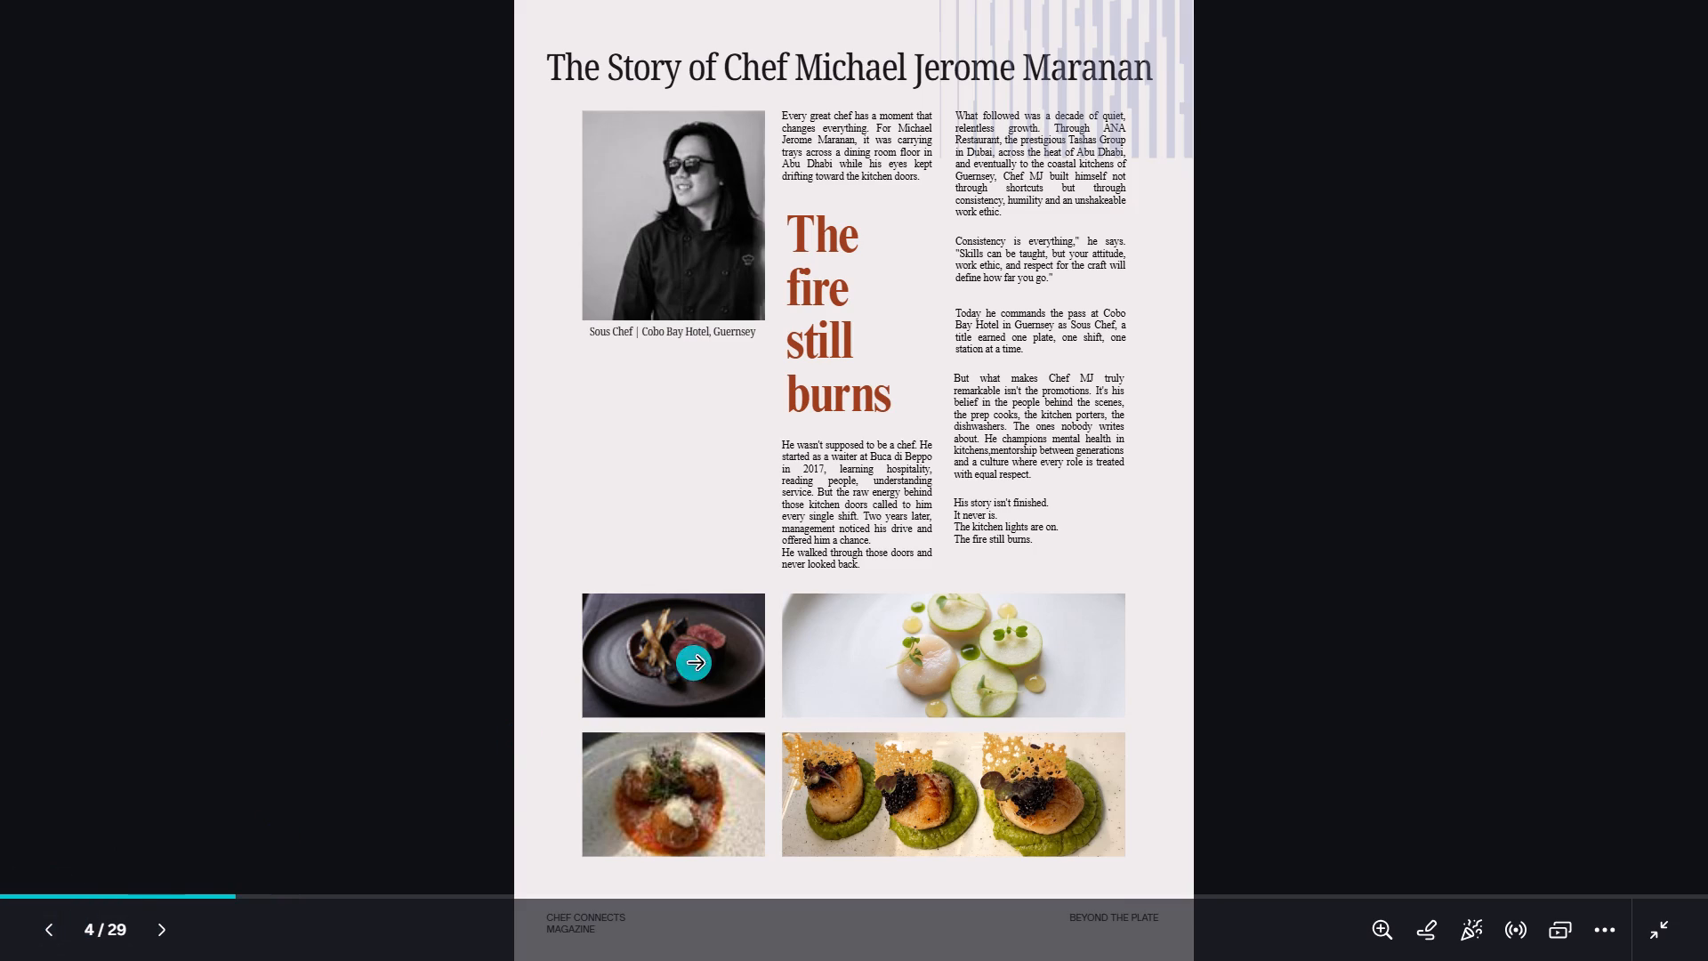
pyautogui.click(158, 932)
pyautogui.click(158, 932)
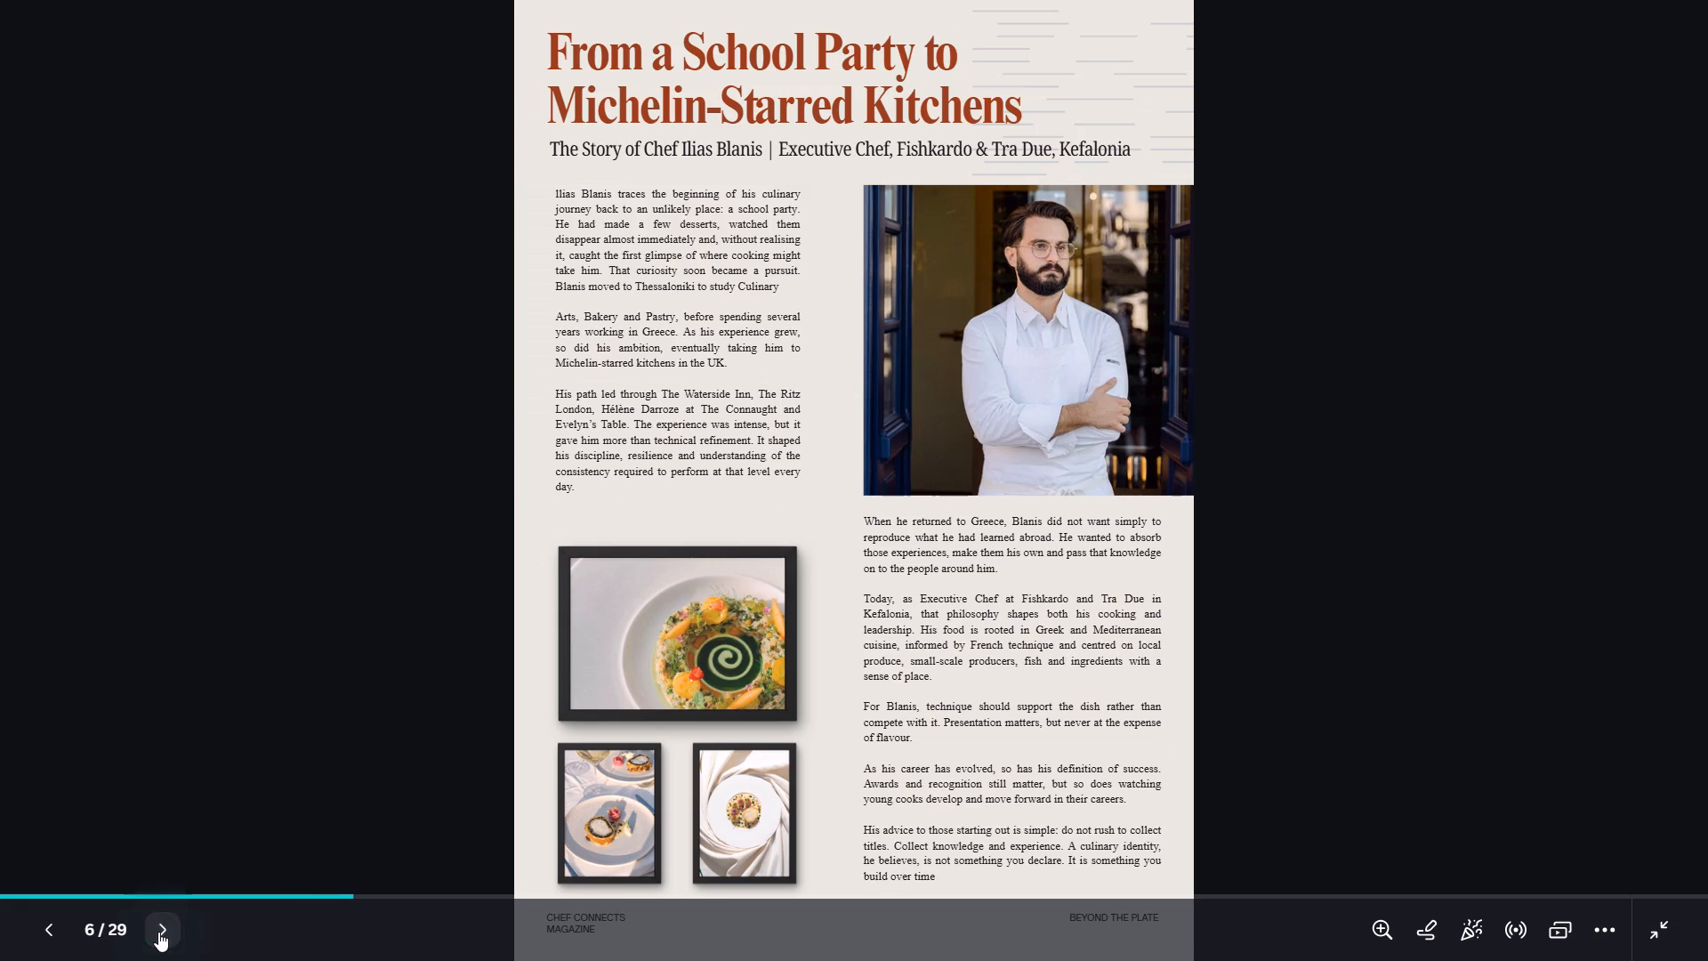
# Review the remaining finished pages full screen through page 19, leave the presentation, and look over the end of page 19.
pyautogui.click(158, 932)
pyautogui.click(158, 932)
pyautogui.click(158, 932)
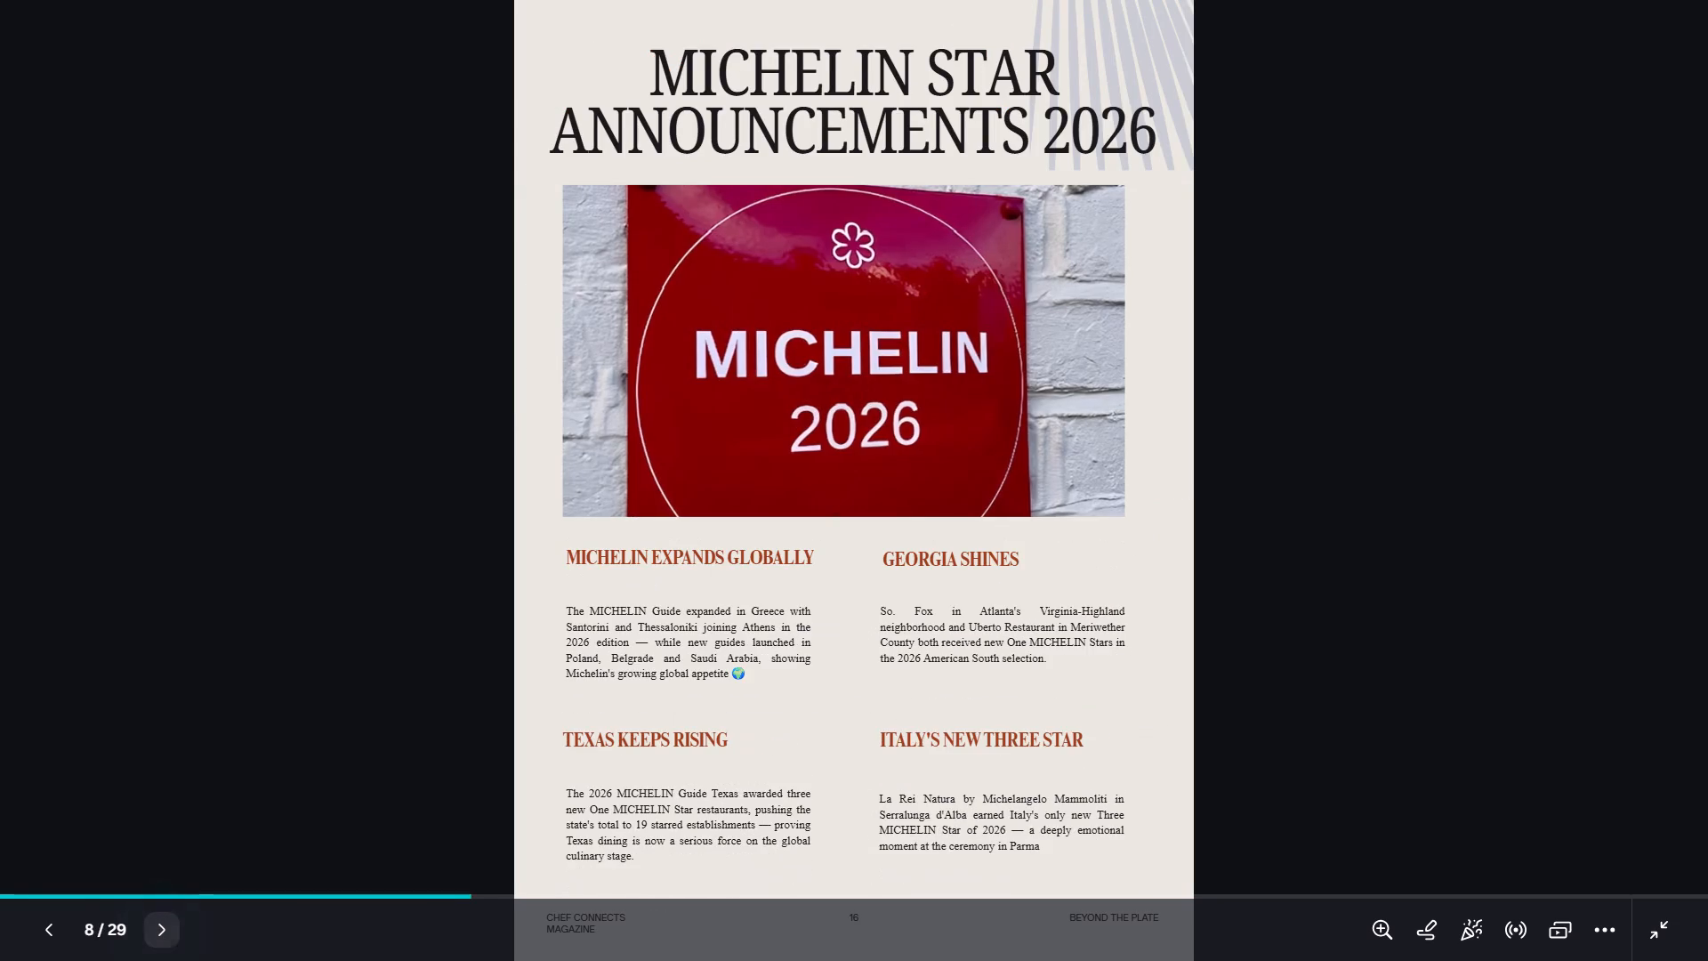
pyautogui.click(158, 932)
pyautogui.click(158, 932)
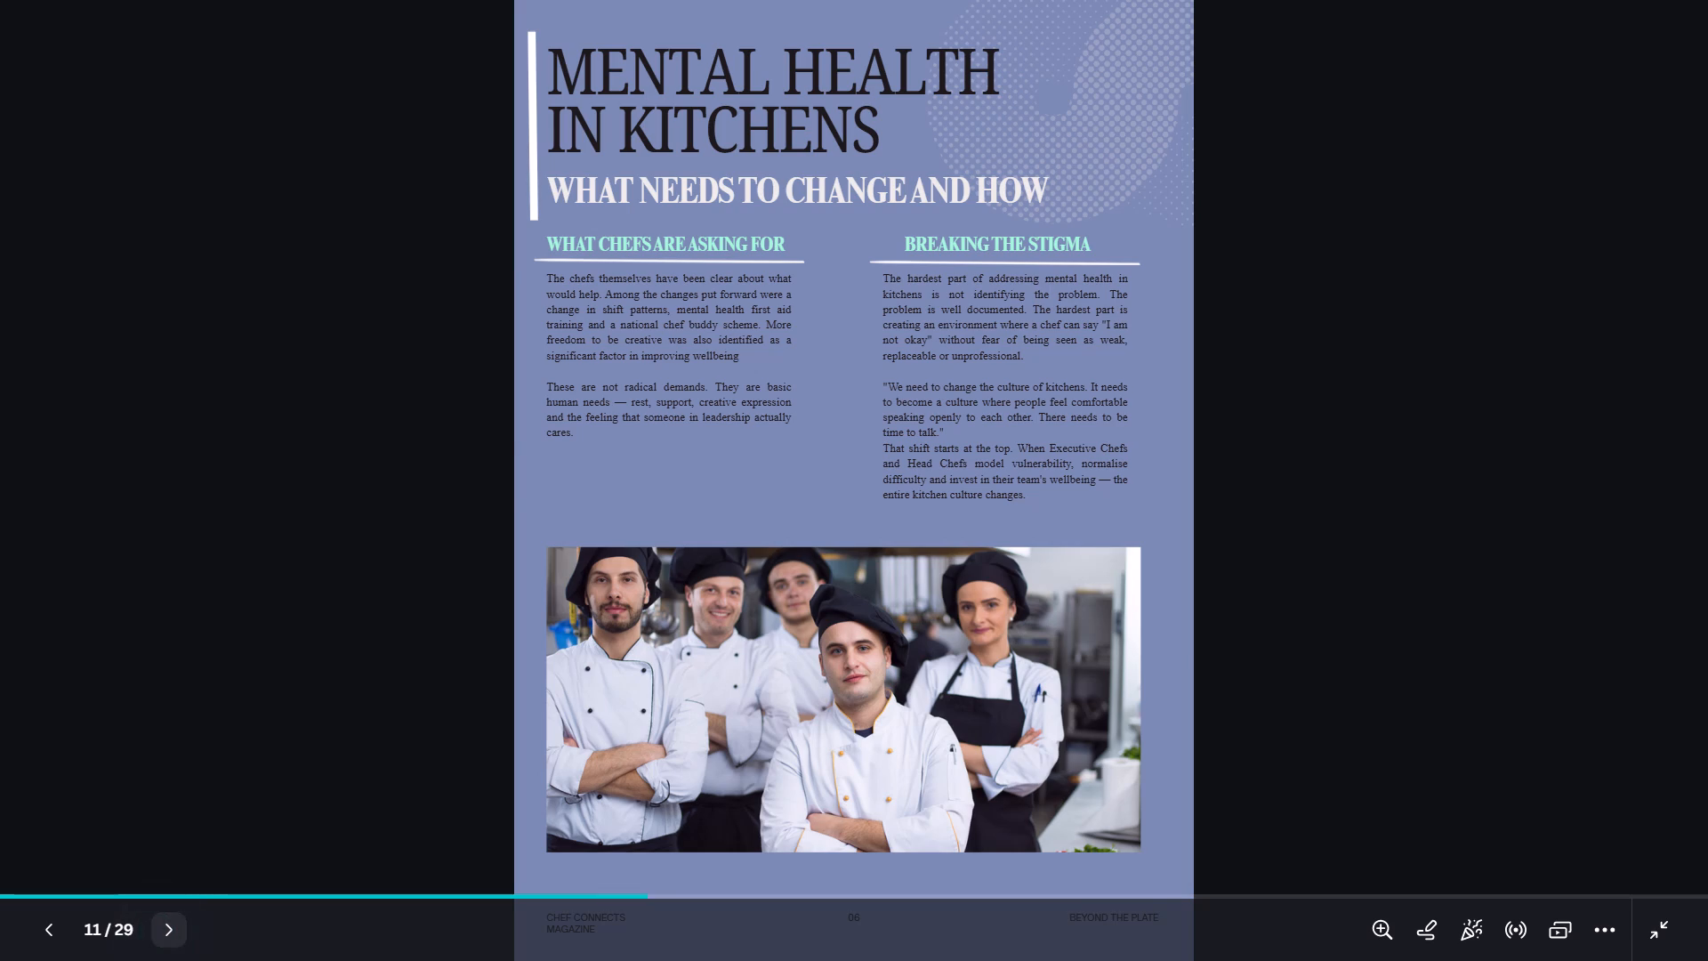
pyautogui.click(158, 932)
pyautogui.click(158, 932)
pyautogui.click(158, 932)
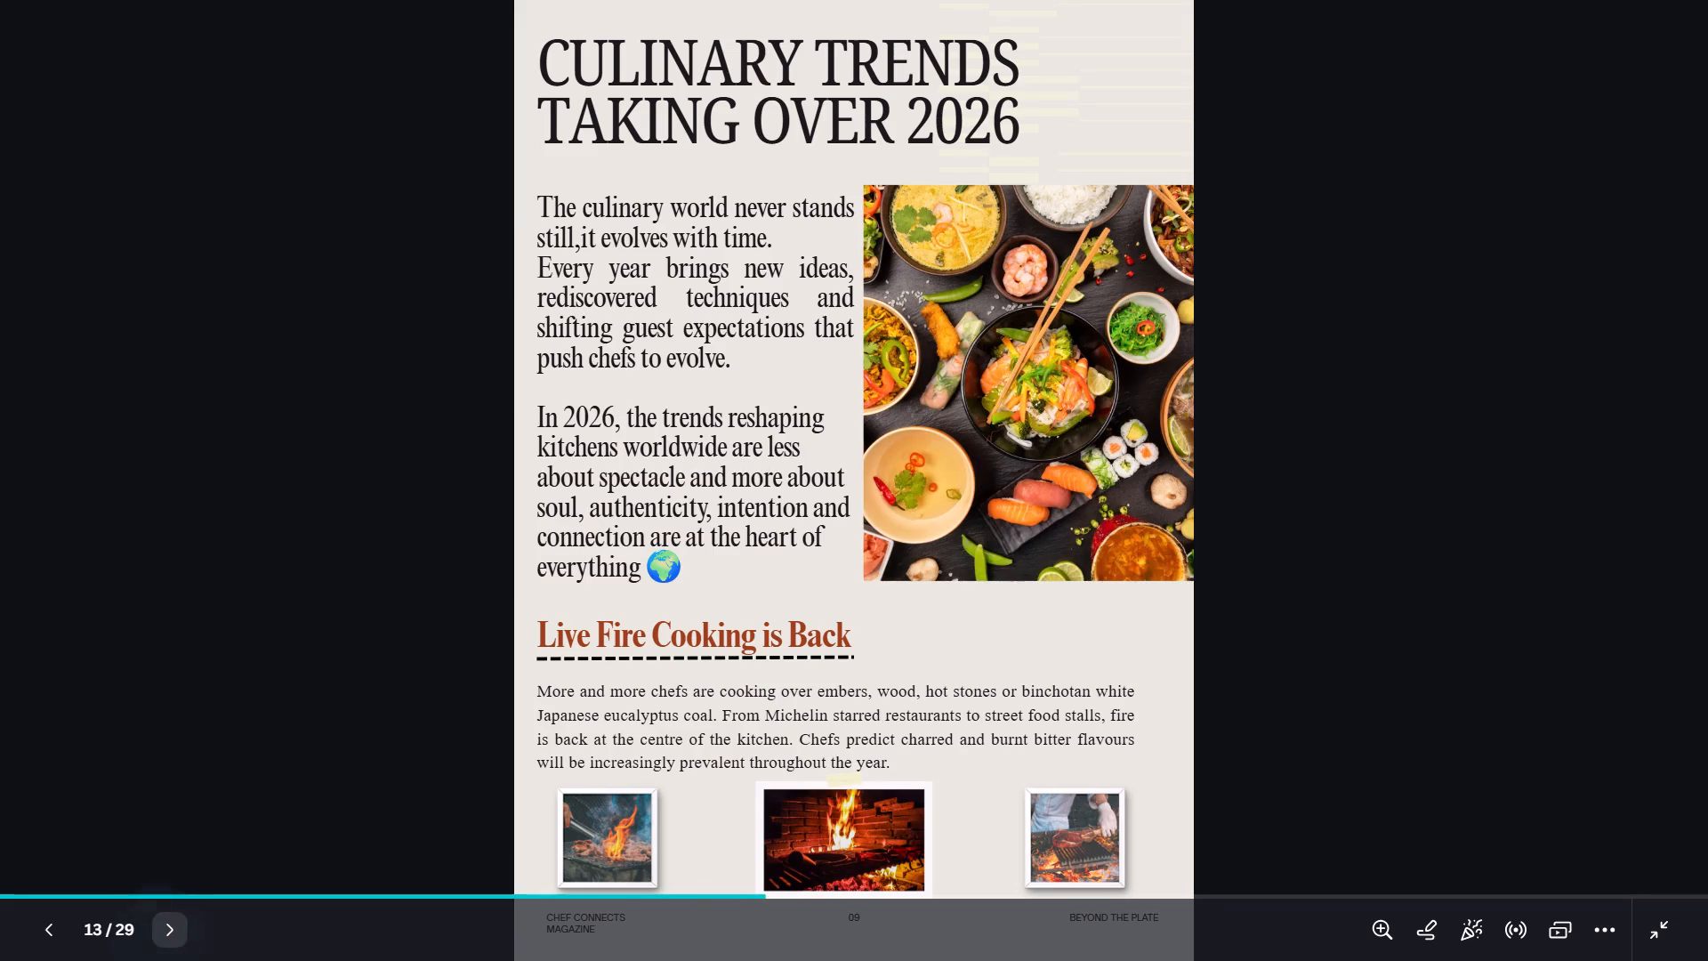
pyautogui.click(158, 932)
pyautogui.click(158, 932)
pyautogui.click(158, 932)
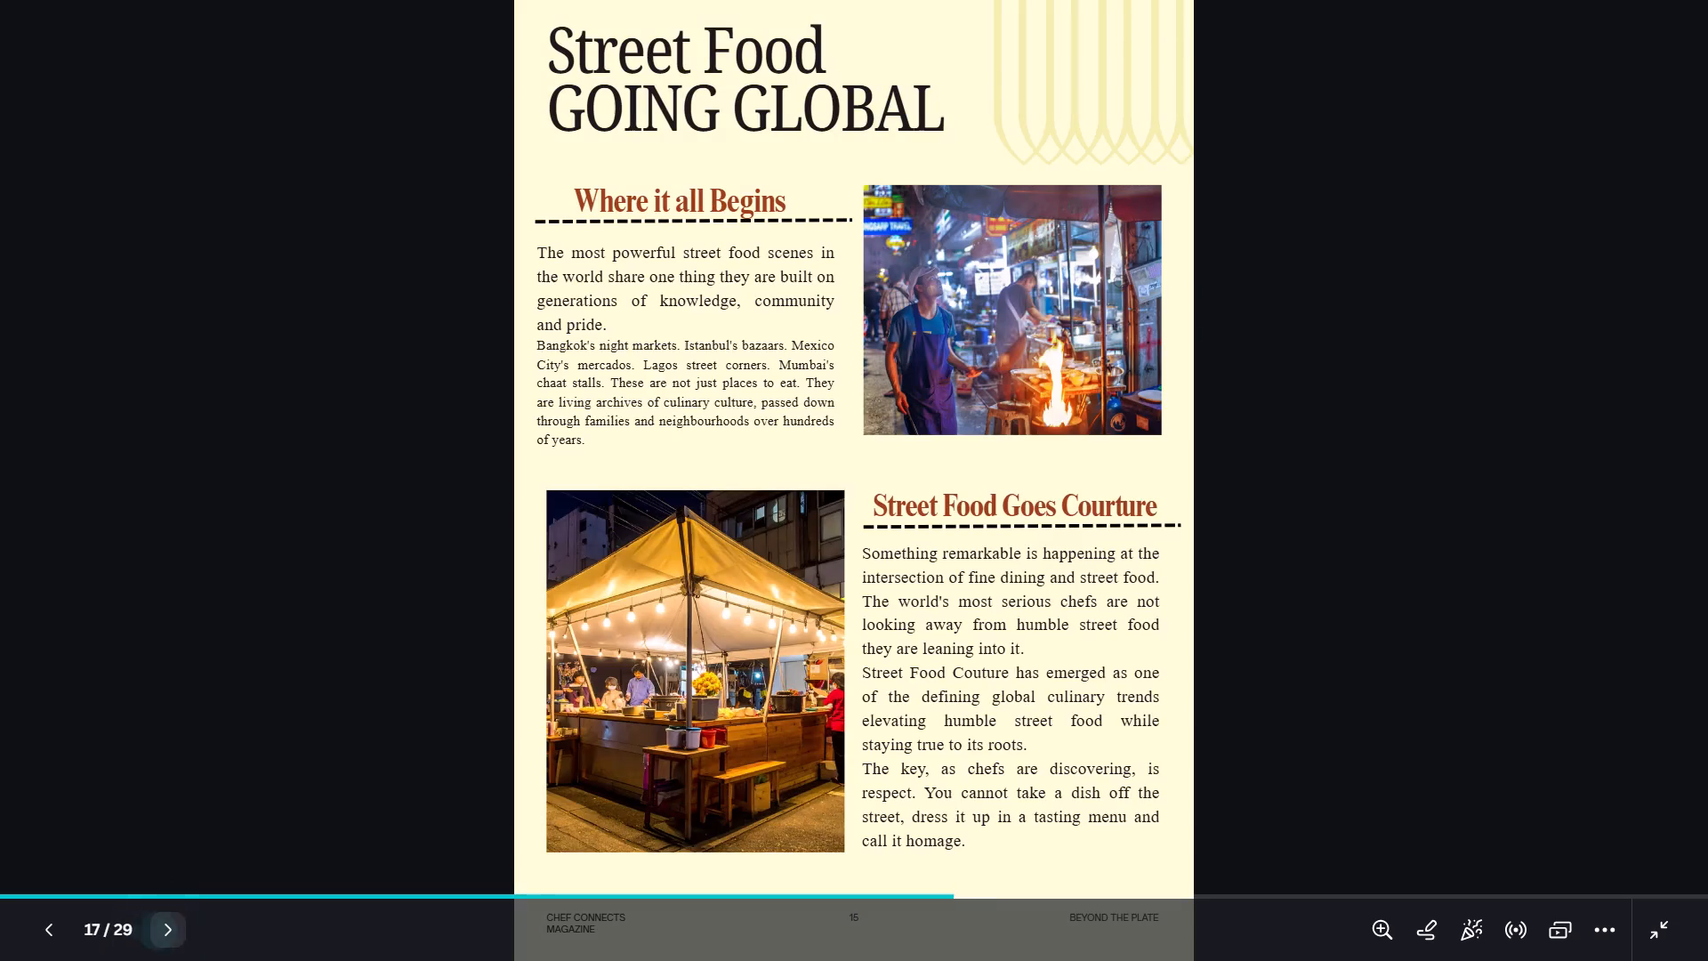
pyautogui.click(158, 932)
pyautogui.click(158, 932)
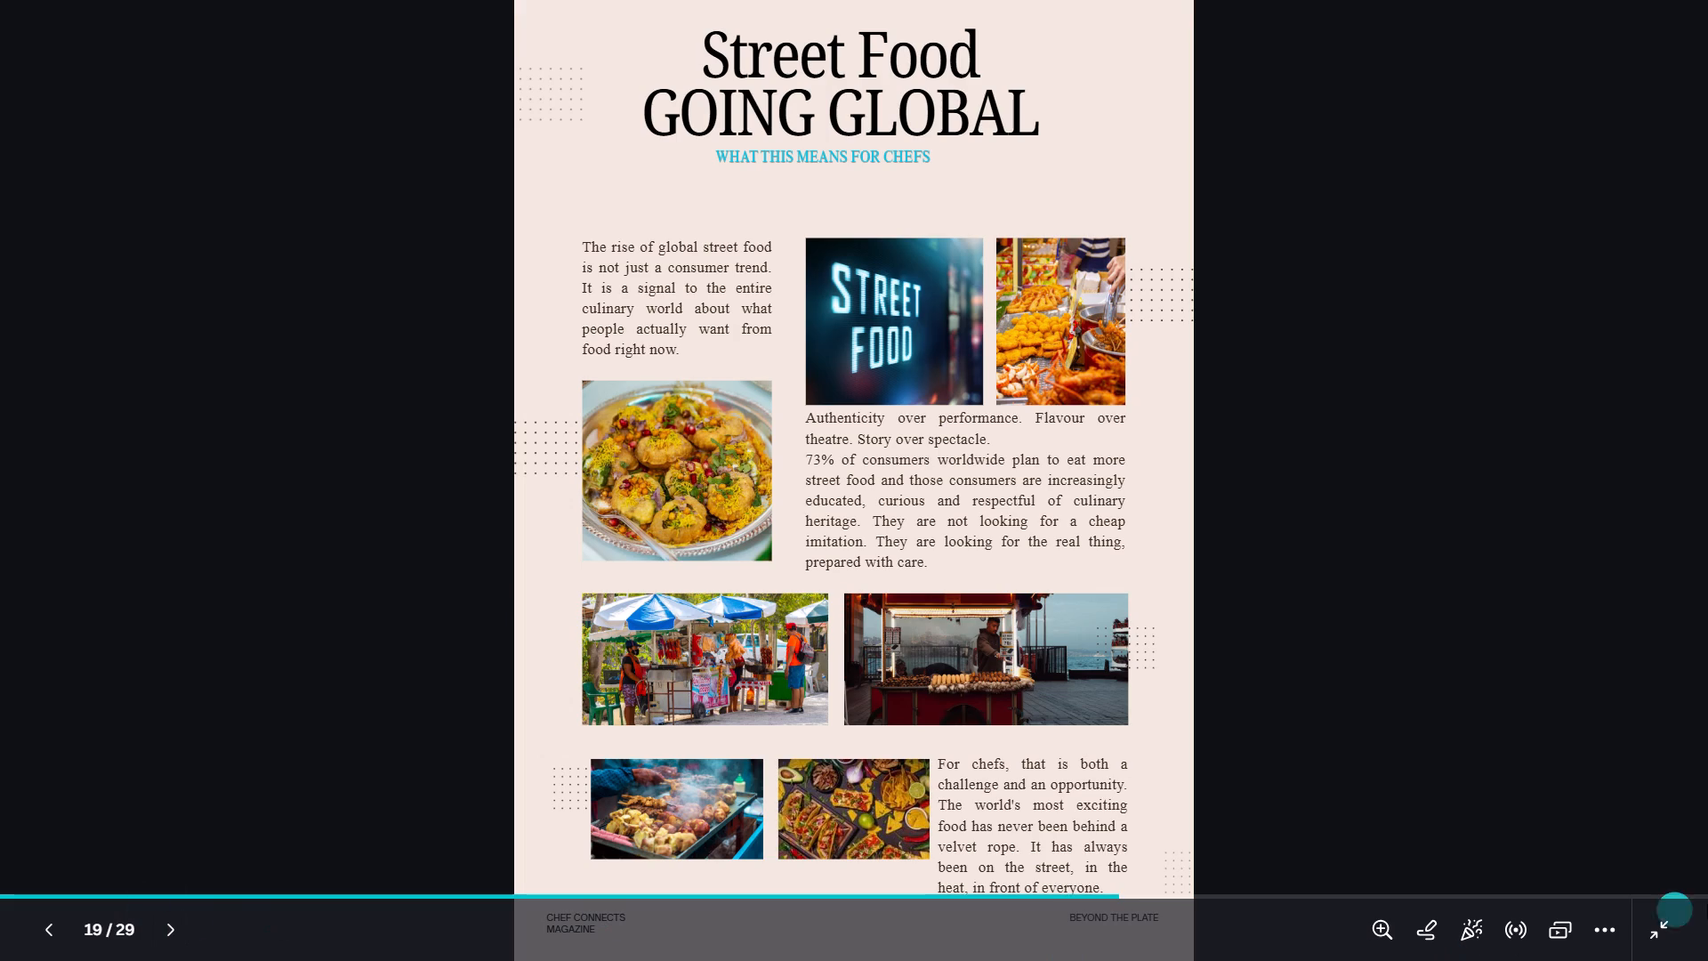
pyautogui.click(1648, 946)
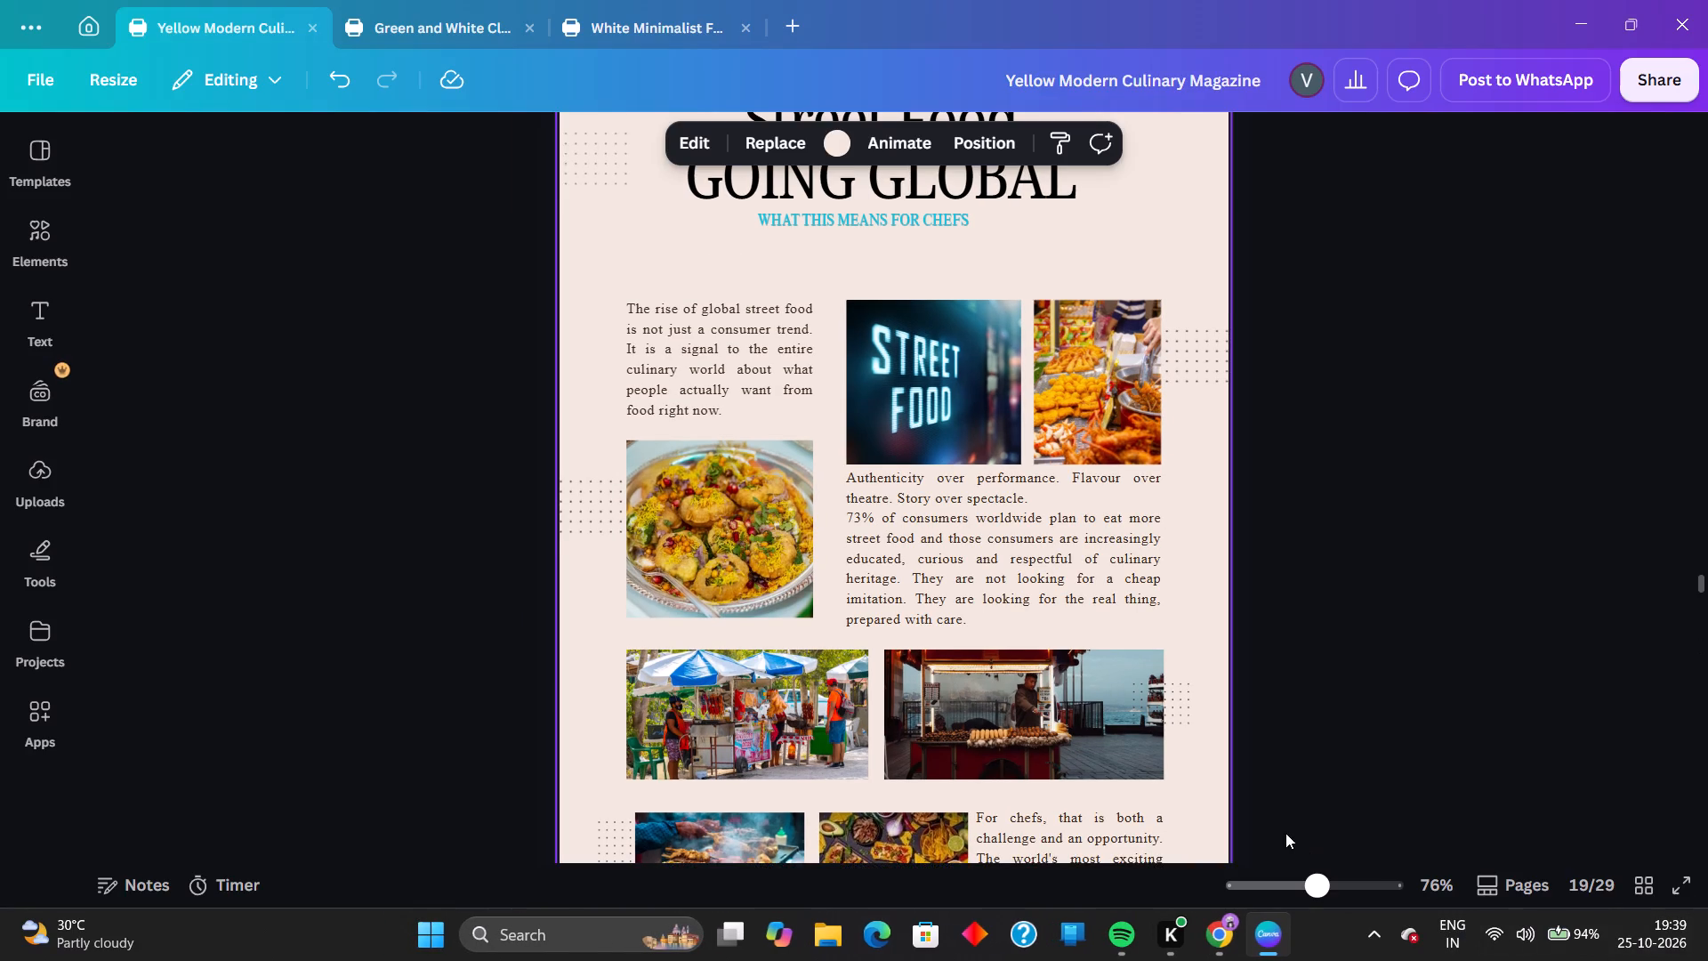
pyautogui.scroll(-5, 1298, 662)
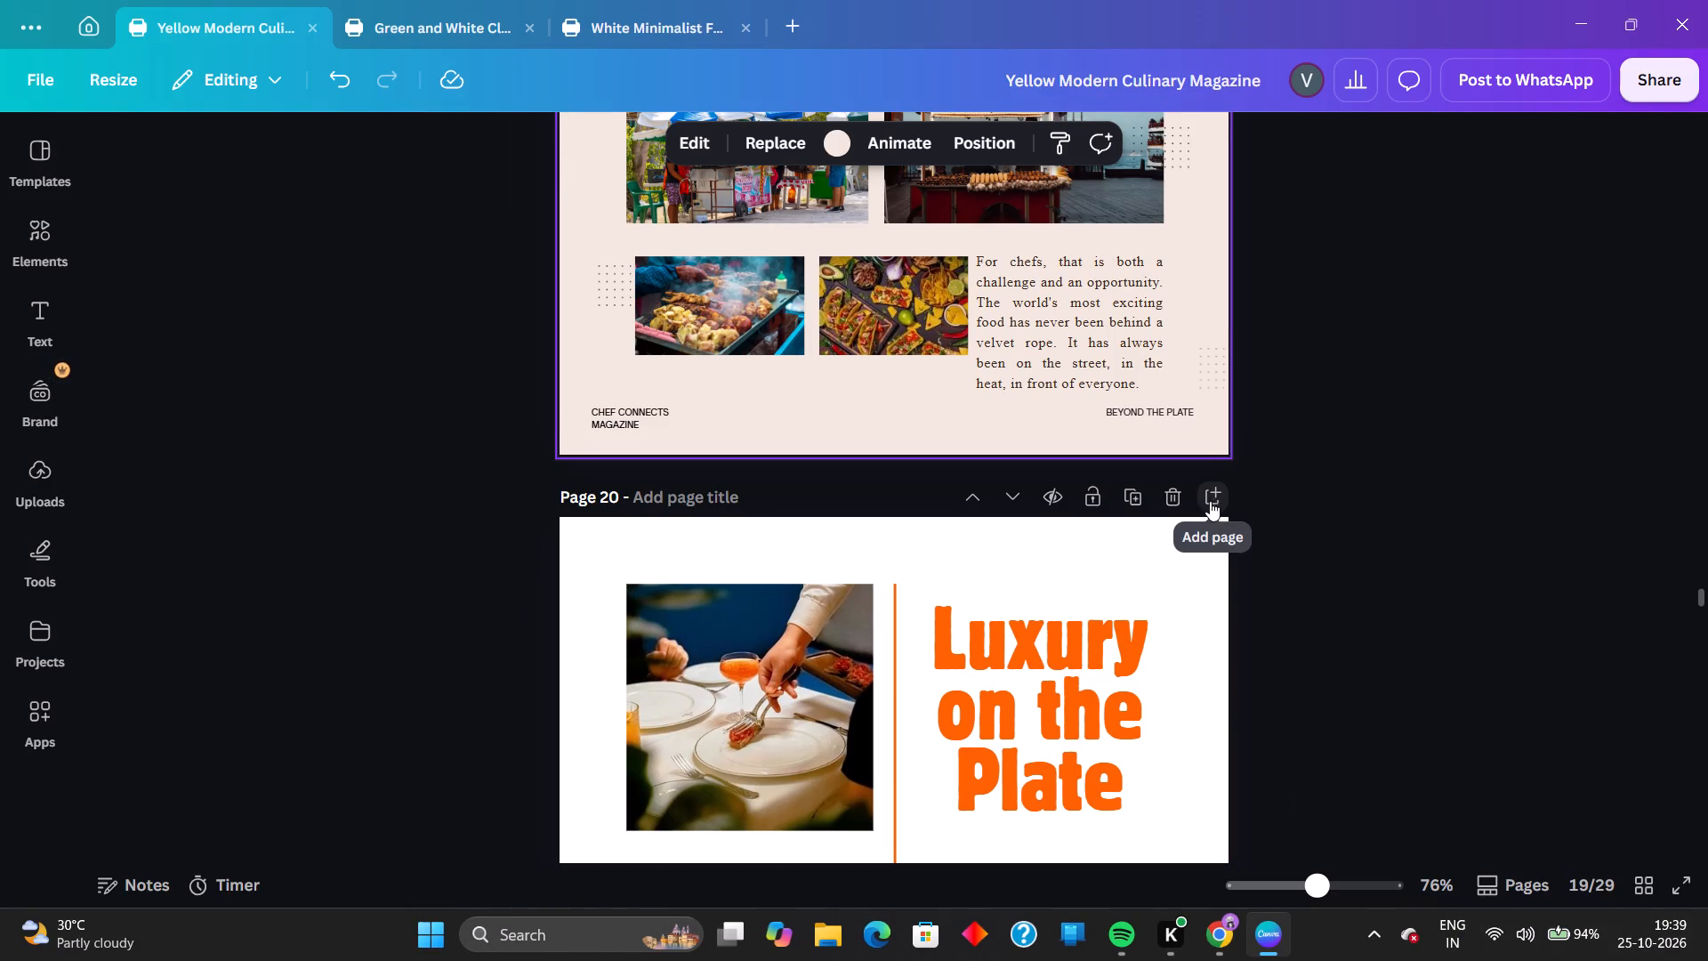